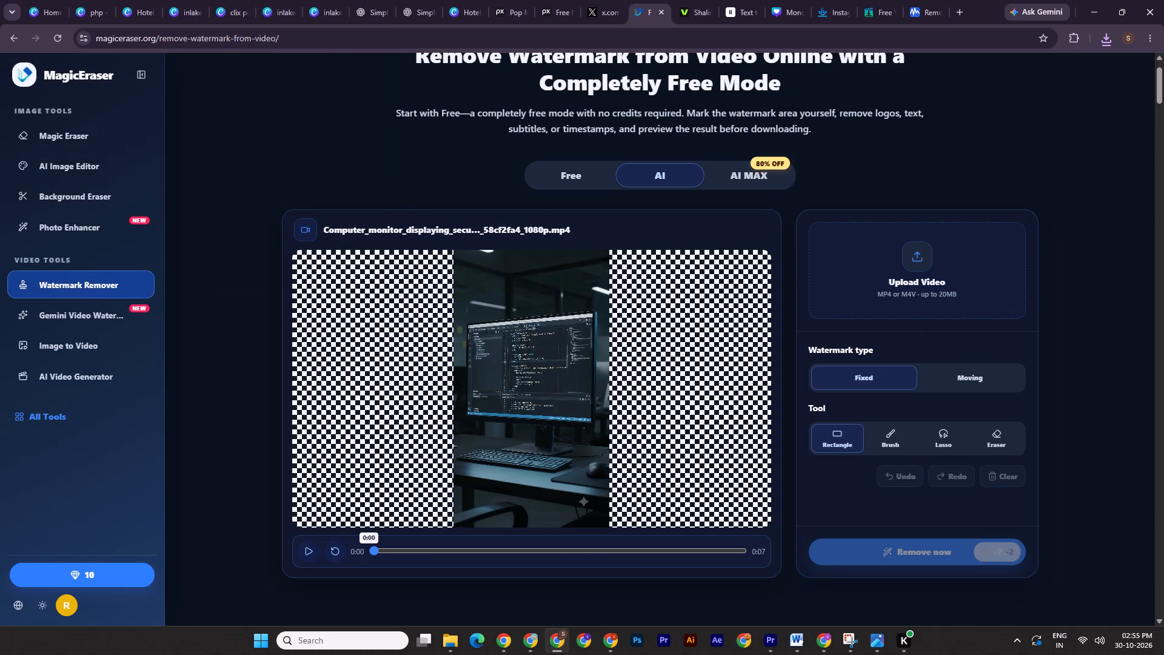
Mark the sparkle watermark near the computer monitor video's lower-right corner with a rectangle and start its removal.
left_click_drag(574, 492, 595, 510)
left_click(544, 385)
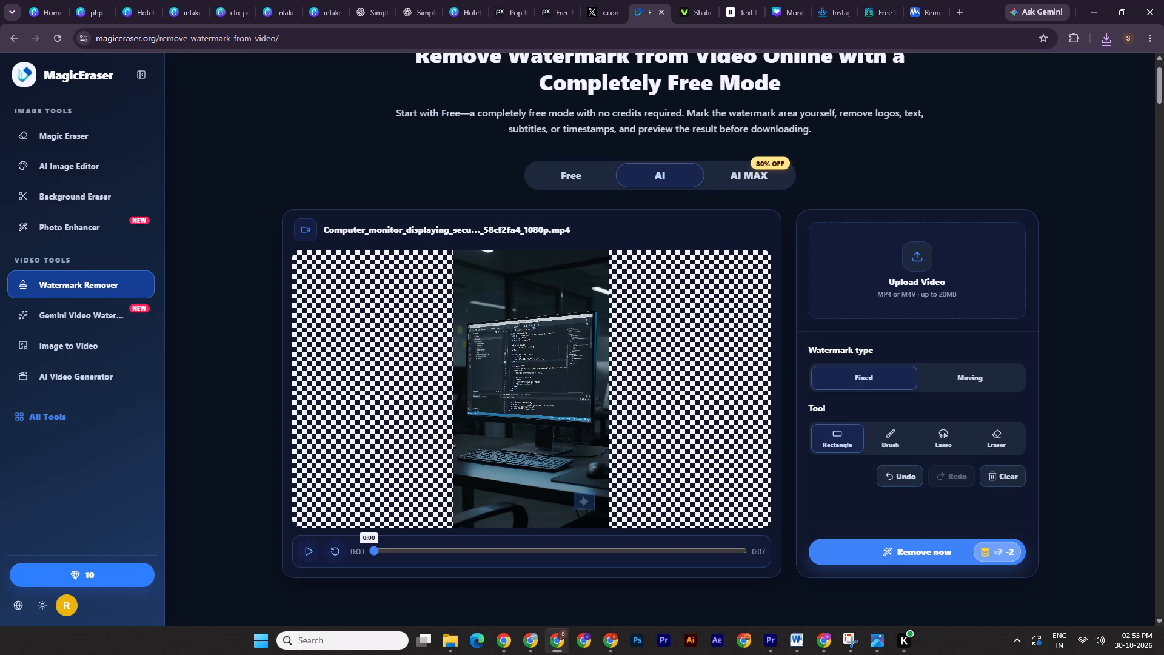
left_click(911, 546)
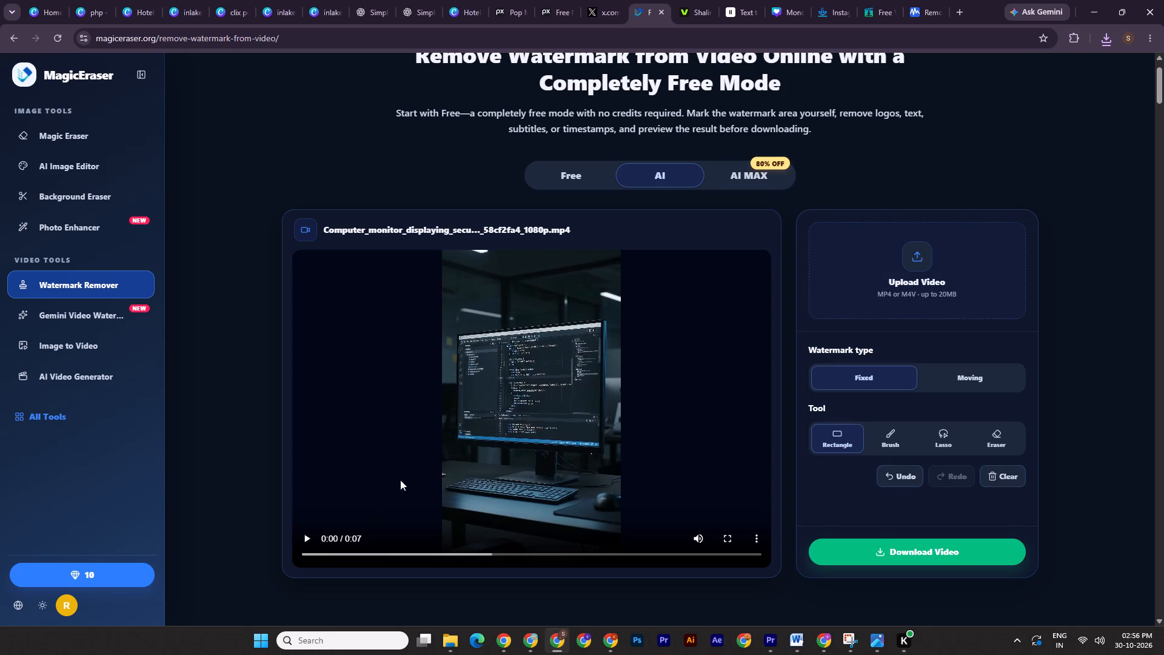
Download the processed computer monitor video with its watermark removed.
left_click(886, 551)
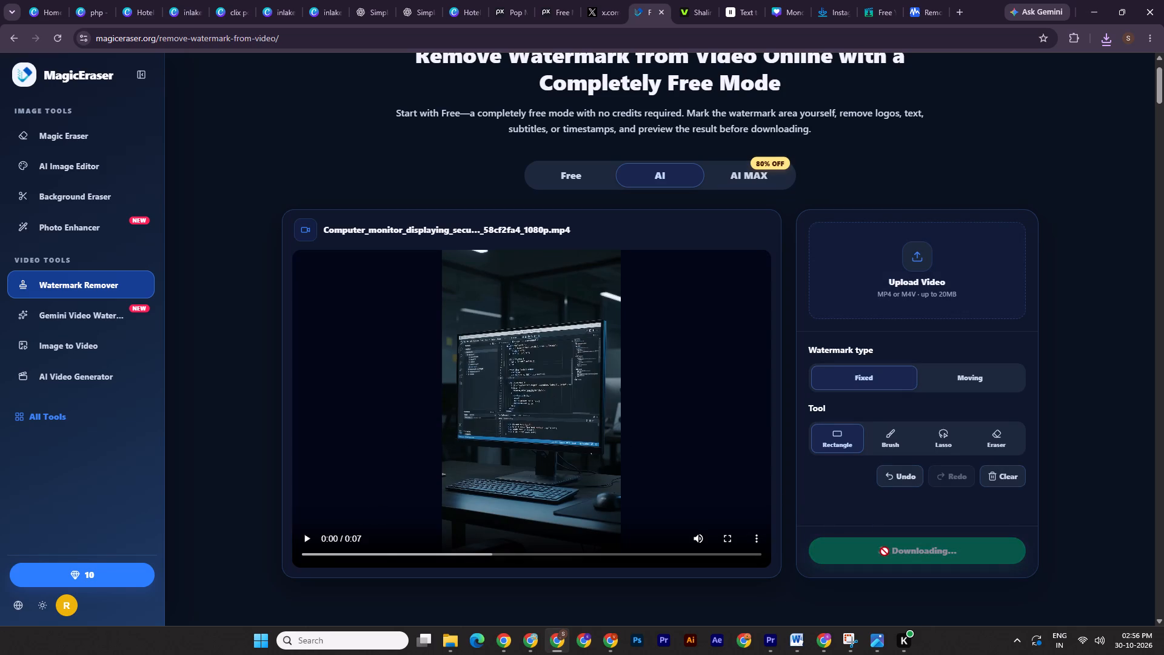
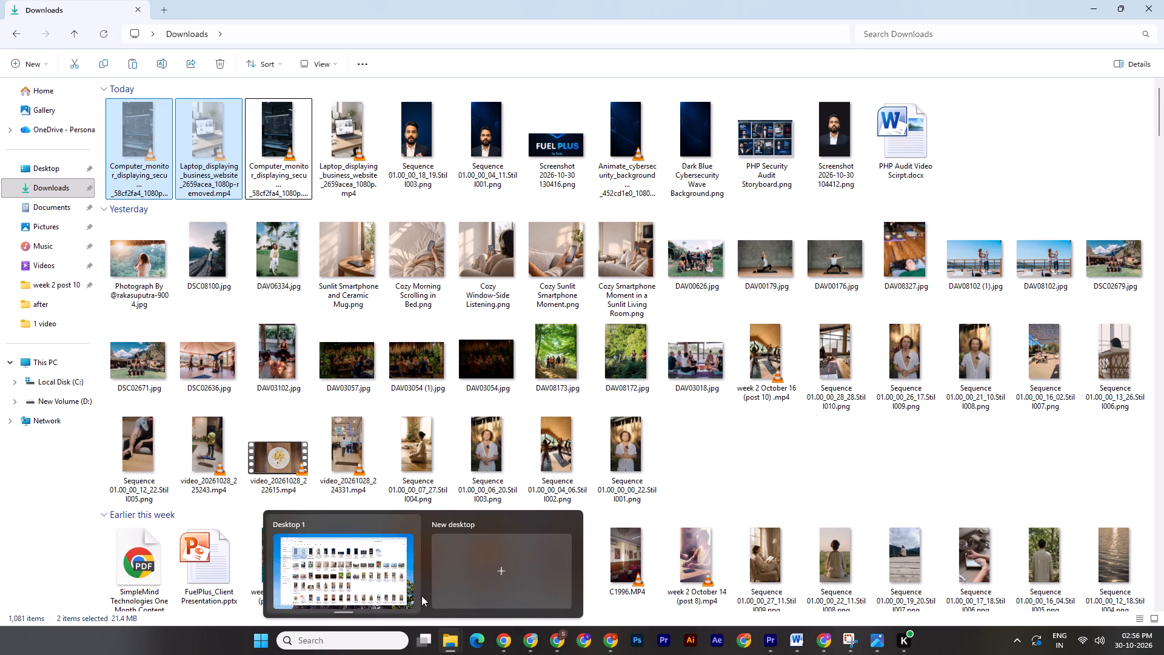
Paste the copied watermark-free computer monitor and laptop website videos into the 1 video folder.
left_click(482, 598)
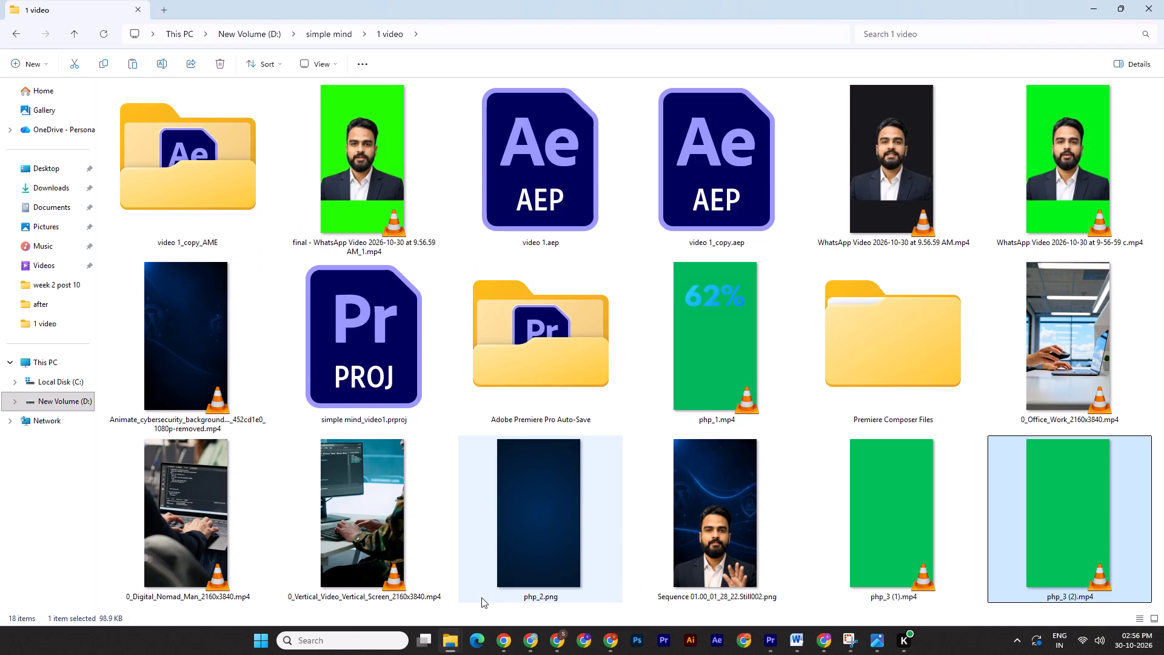
key("ctrl+v")
left_click(552, 539)
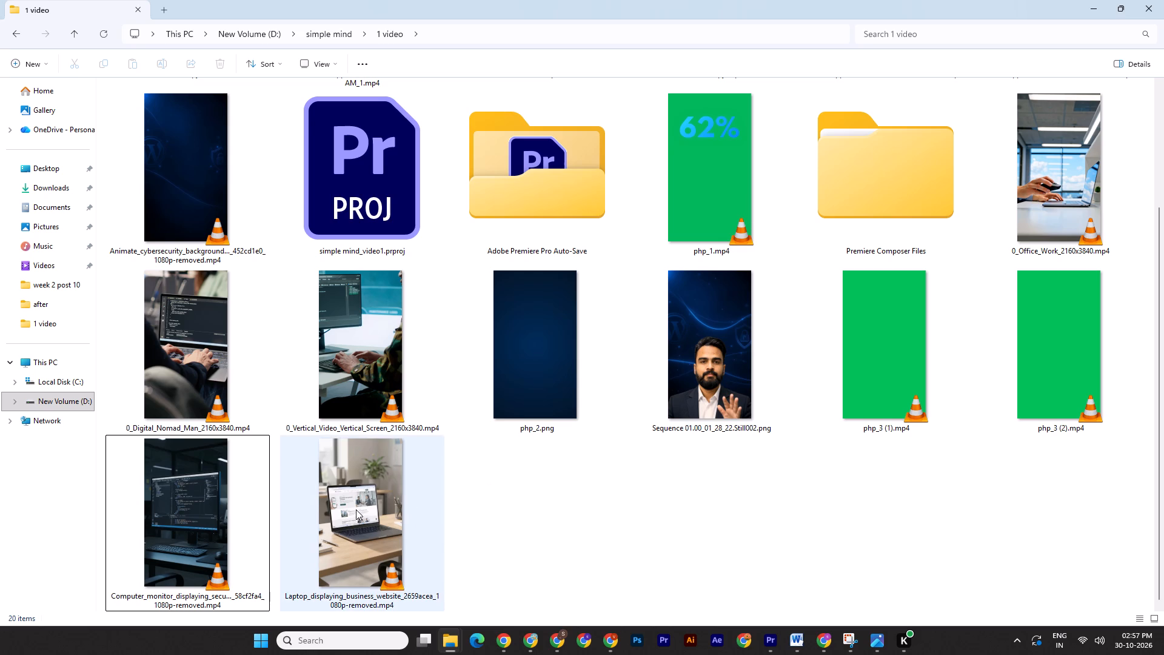
Switch to Premiere Pro and save the simple mind_video1 project.
left_click(763, 645)
left_click_drag(592, 408, 434, 401)
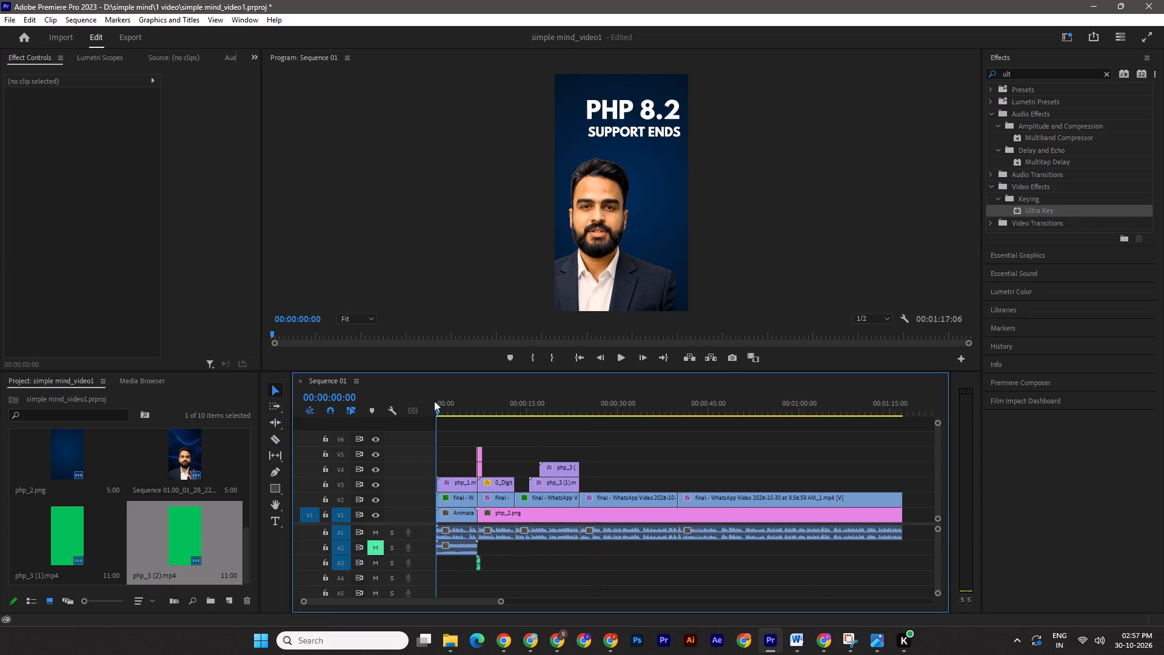
left_click_drag(434, 401, 526, 402)
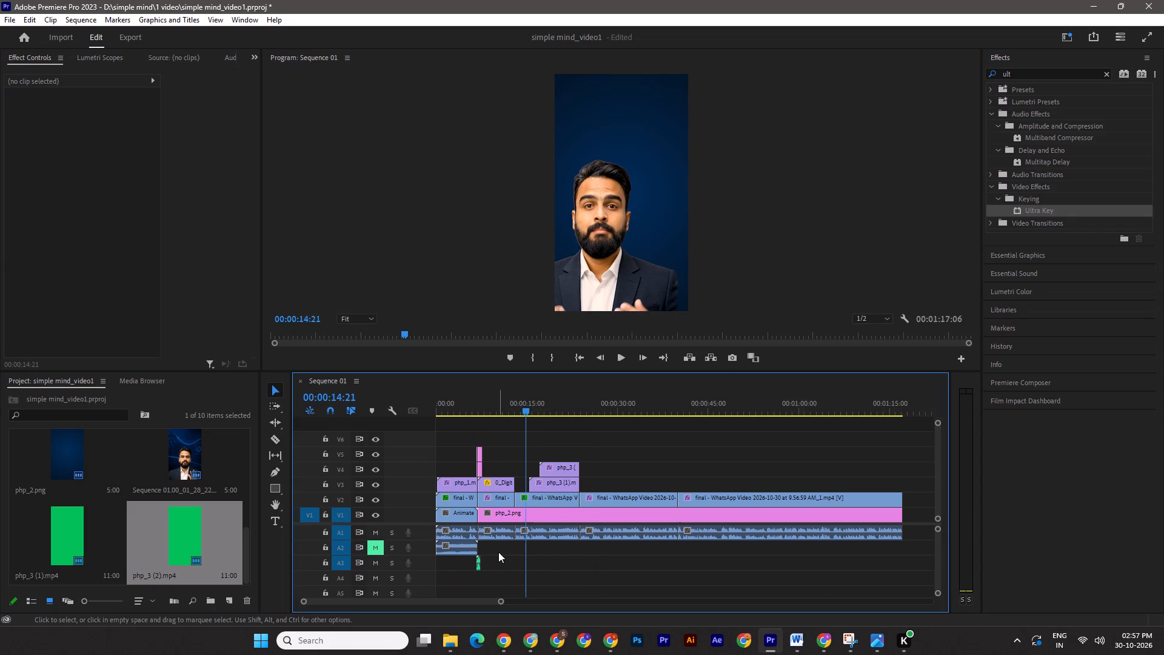
key("ctrl+s")
Scrub through the sequence's opening to review the 62% scene and its transition into the laptop coding shot.
left_click_drag(522, 409, 472, 408)
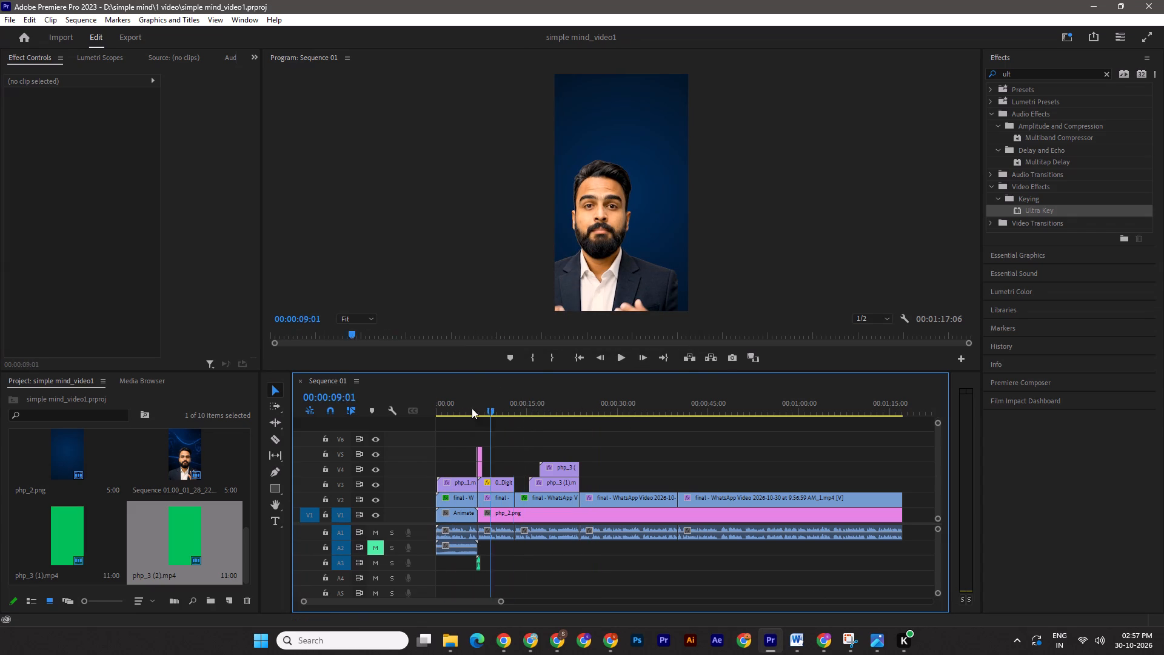
left_click_drag(472, 408, 486, 409)
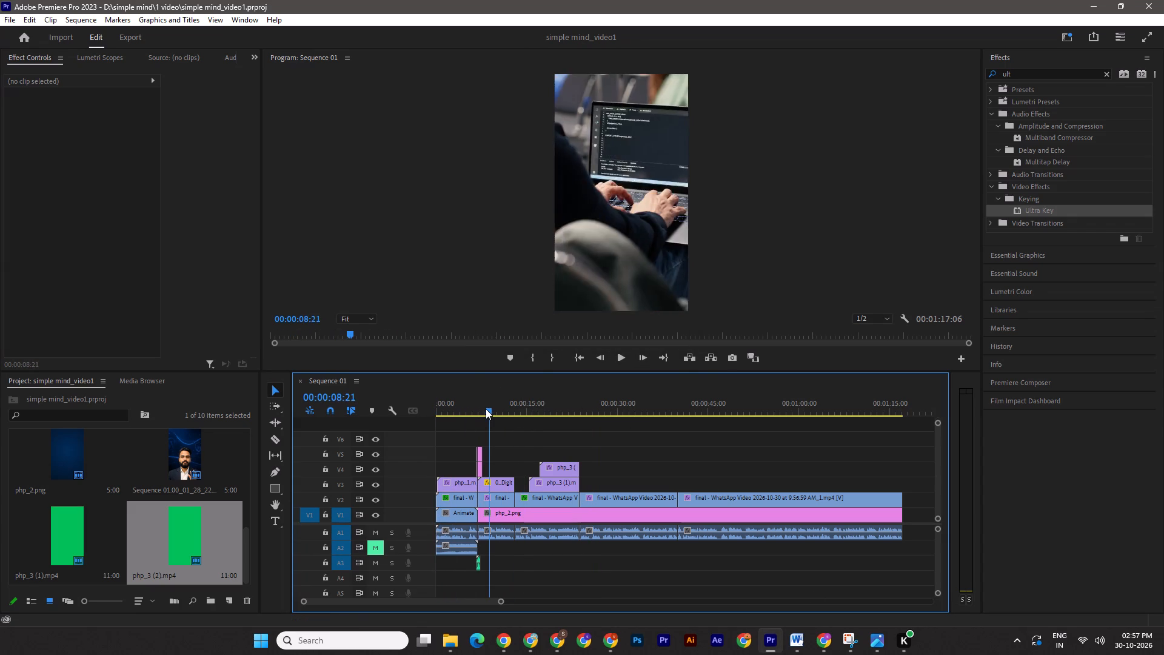
left_click_drag(486, 409, 474, 408)
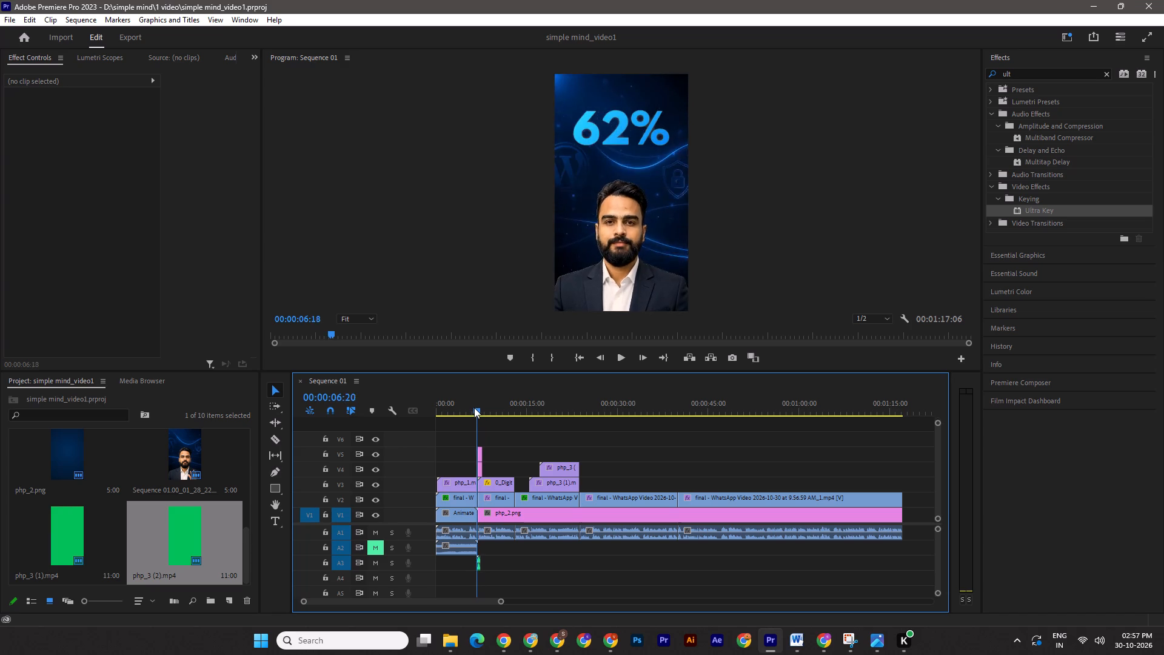
left_click_drag(474, 408, 469, 409)
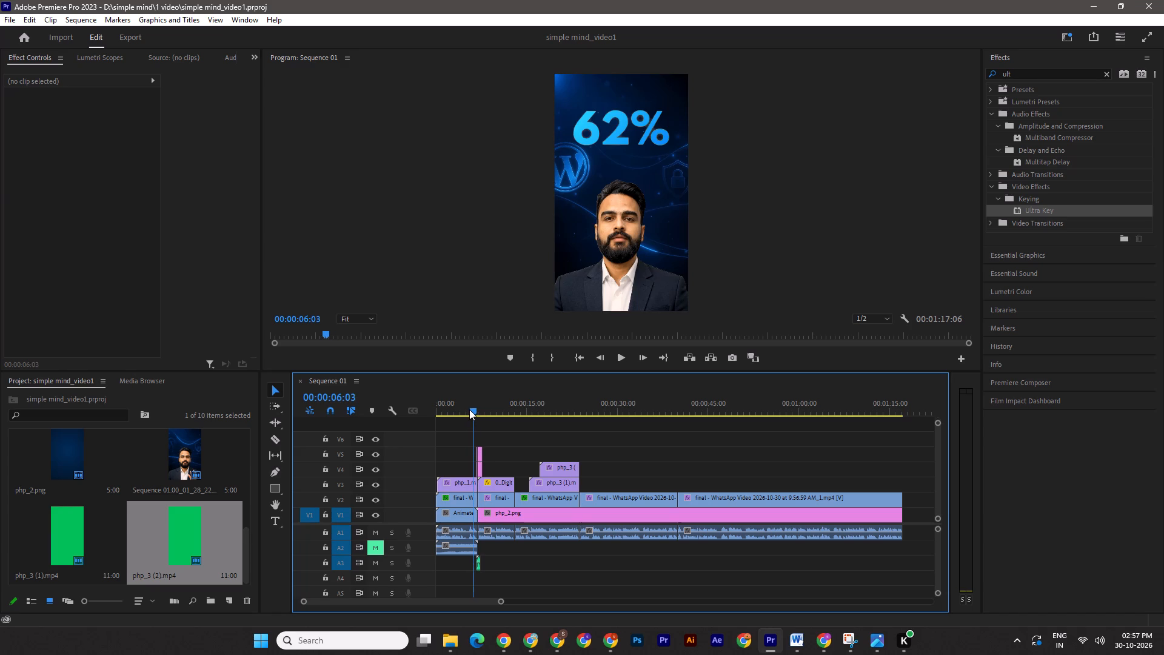
left_click_drag(469, 409, 451, 416)
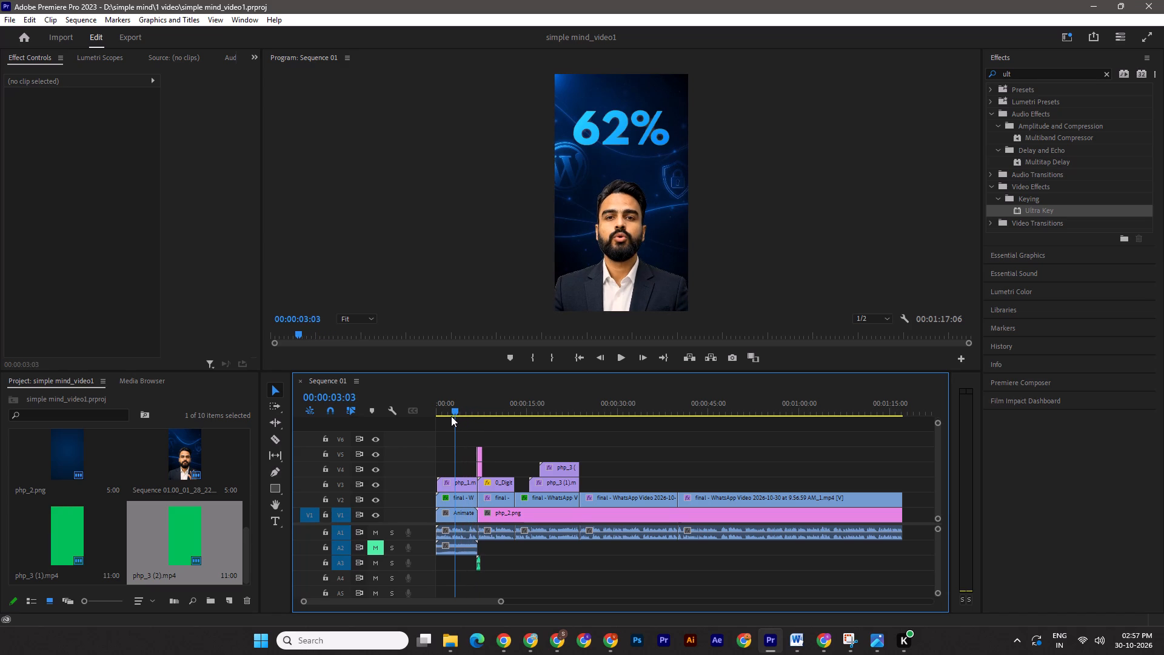
left_click_drag(451, 416, 515, 417)
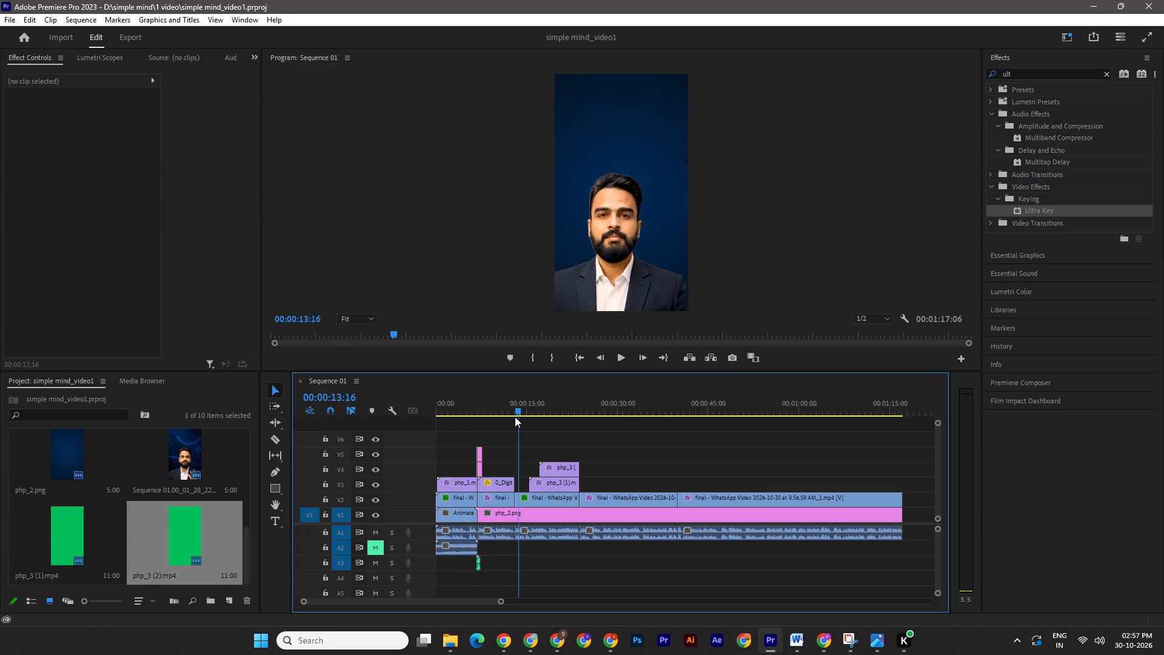
left_click_drag(515, 417, 475, 414)
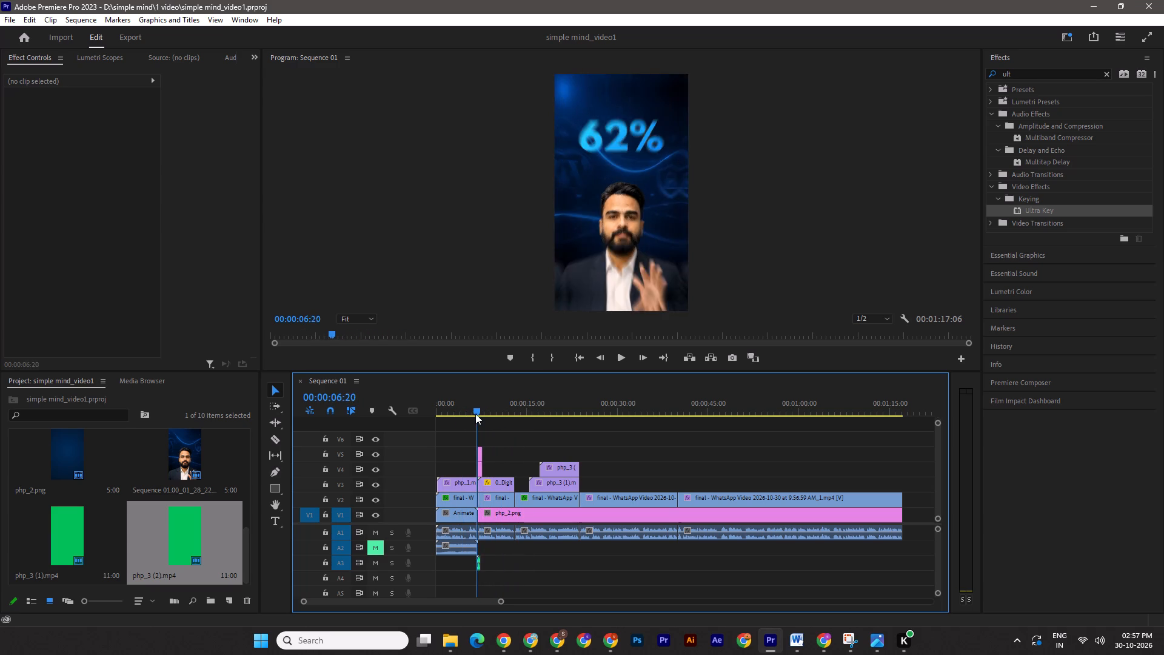
left_click_drag(475, 414, 478, 414)
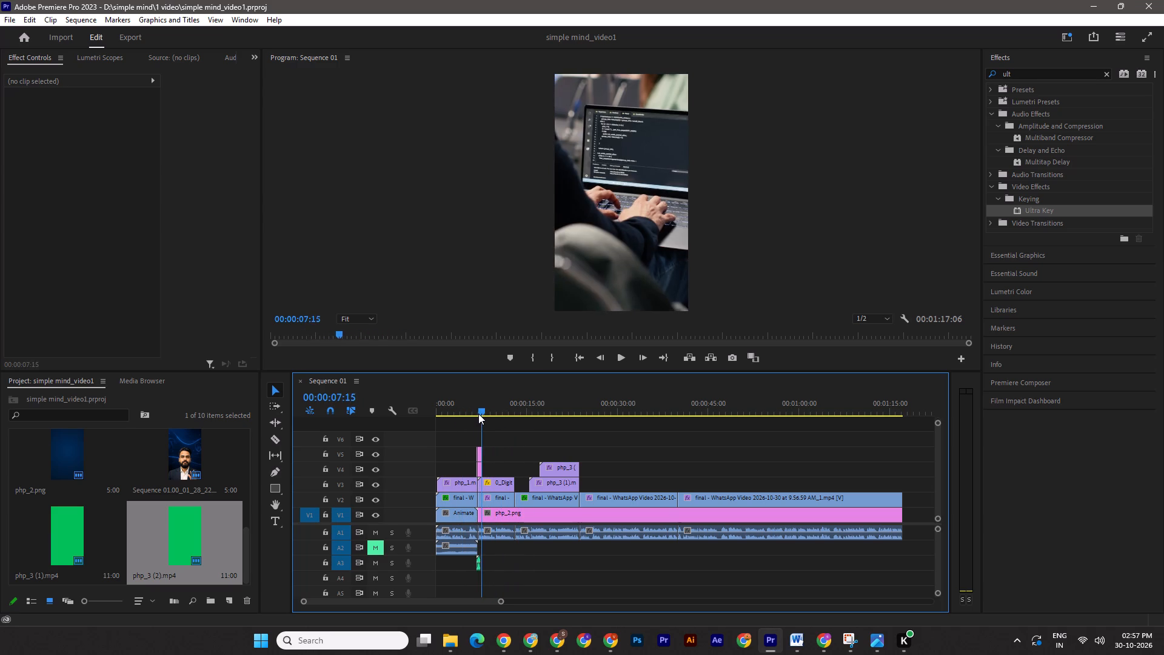
left_click_drag(478, 414, 478, 415)
left_click_drag(478, 415, 460, 392)
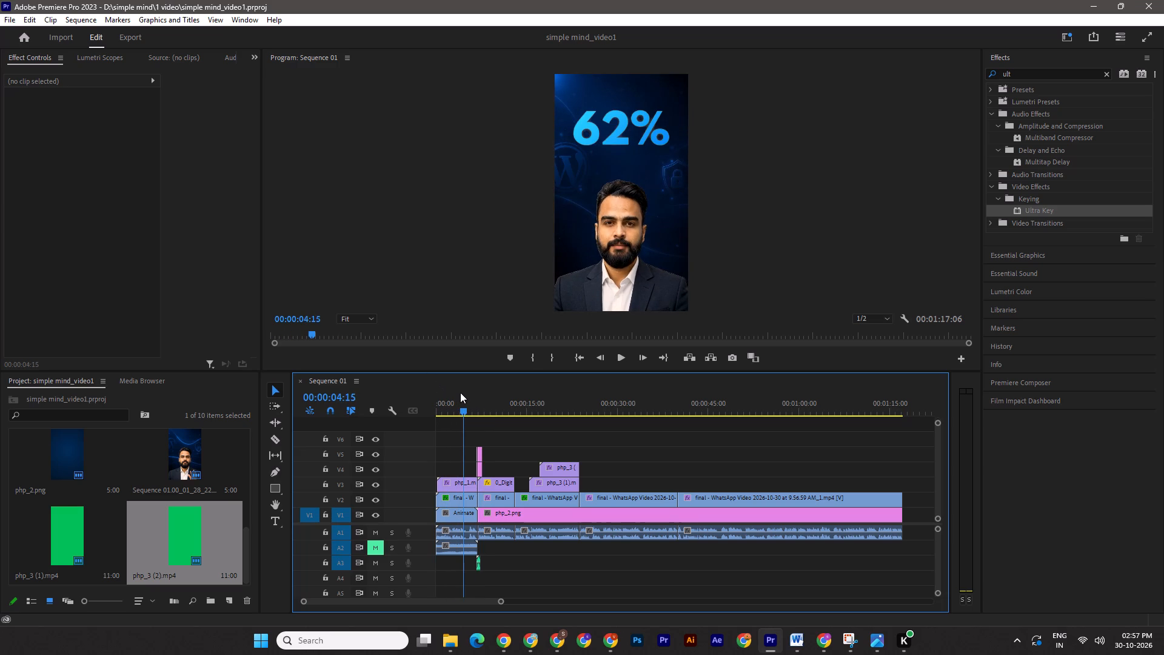
left_click_drag(460, 392, 455, 395)
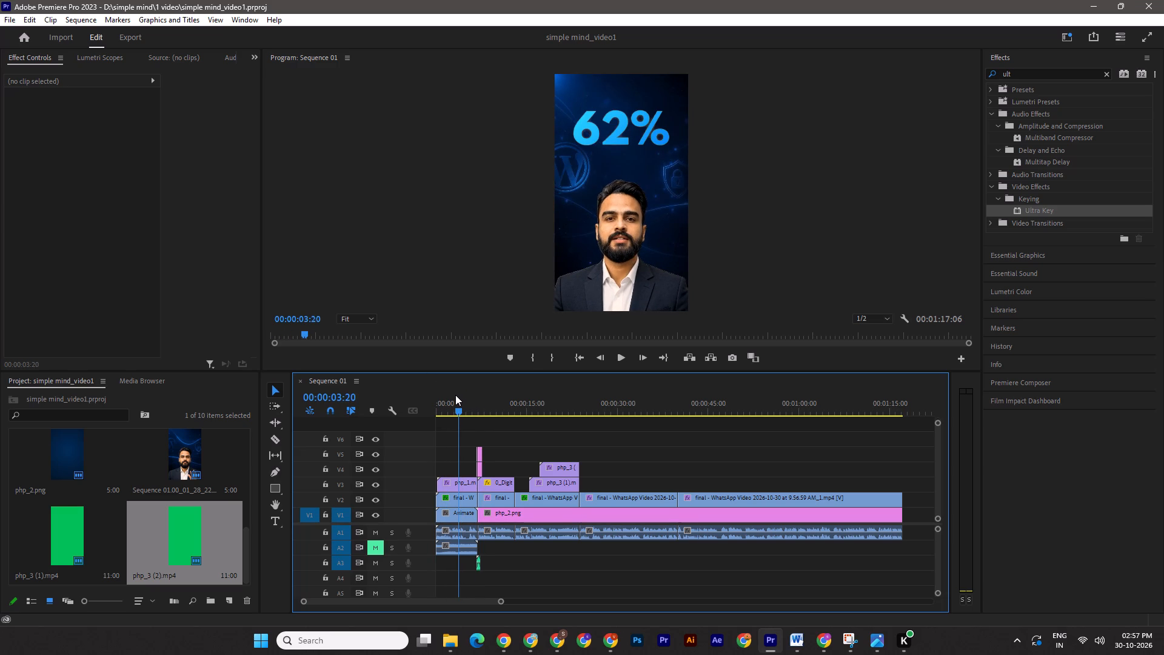
left_click_drag(455, 395, 478, 397)
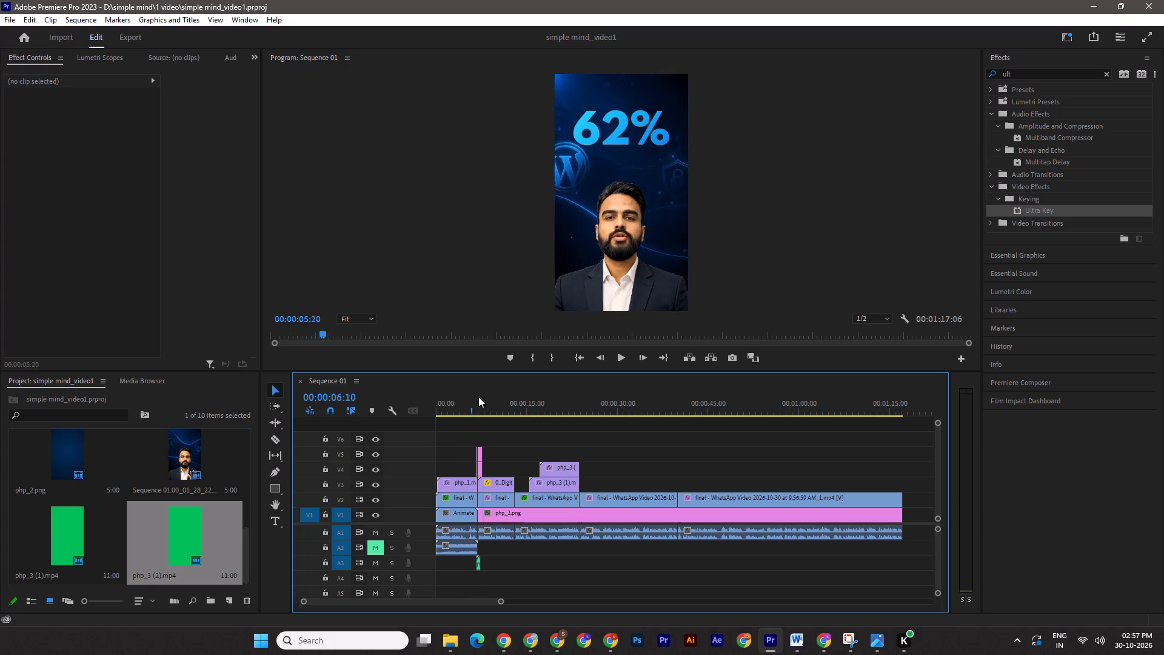
left_click_drag(478, 397, 475, 395)
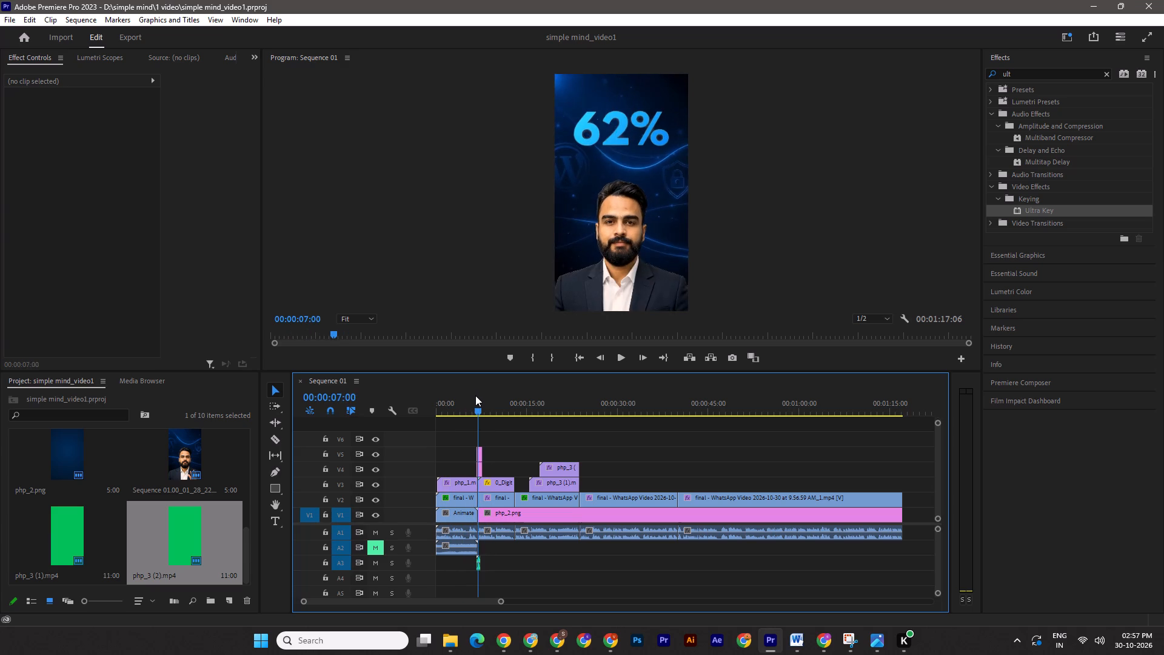
left_click_drag(475, 395, 432, 395)
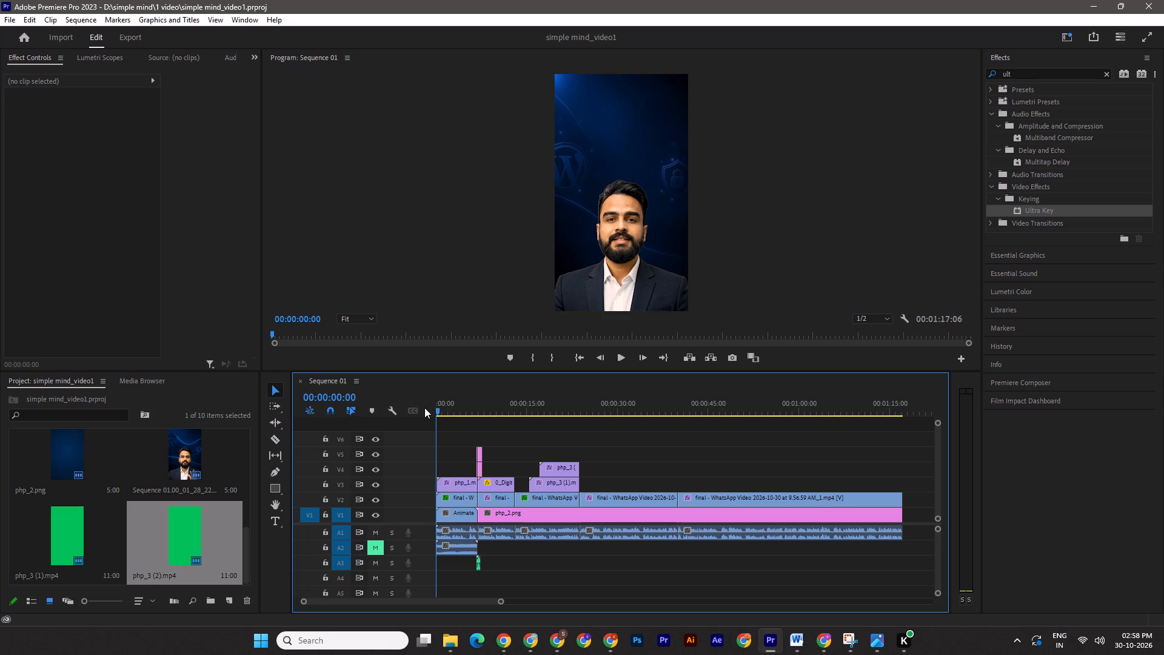
Play the sequence from its start through the PHP 8.2 support scene to review the edit, checking it against the storyboard.
left_click(619, 358)
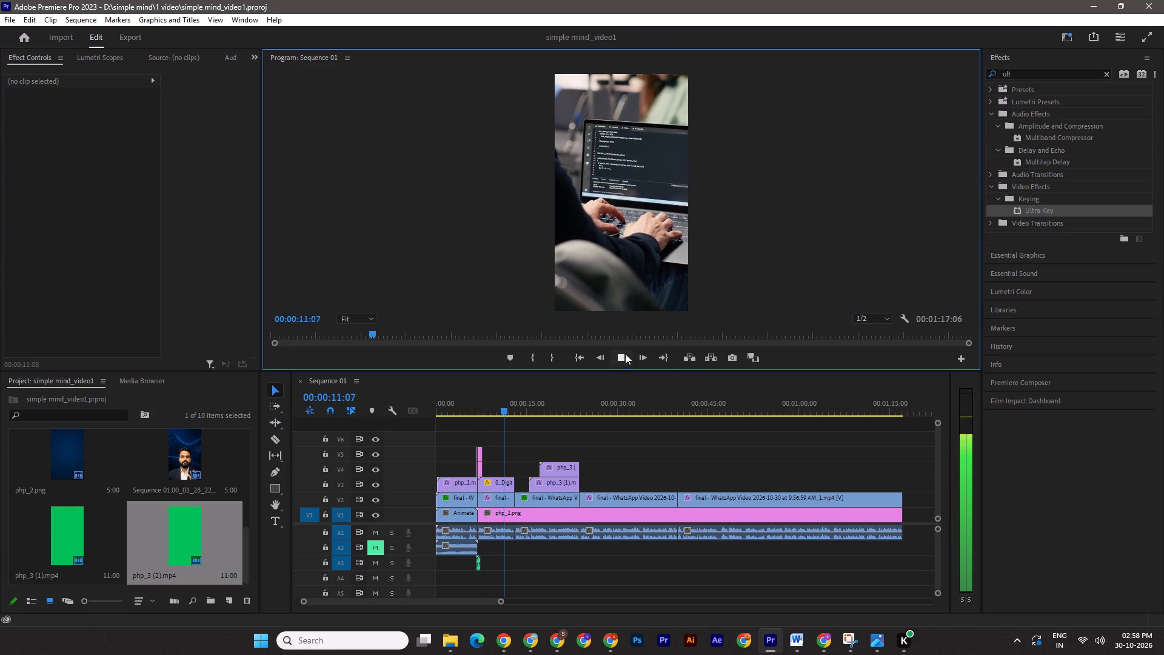
left_click(618, 358)
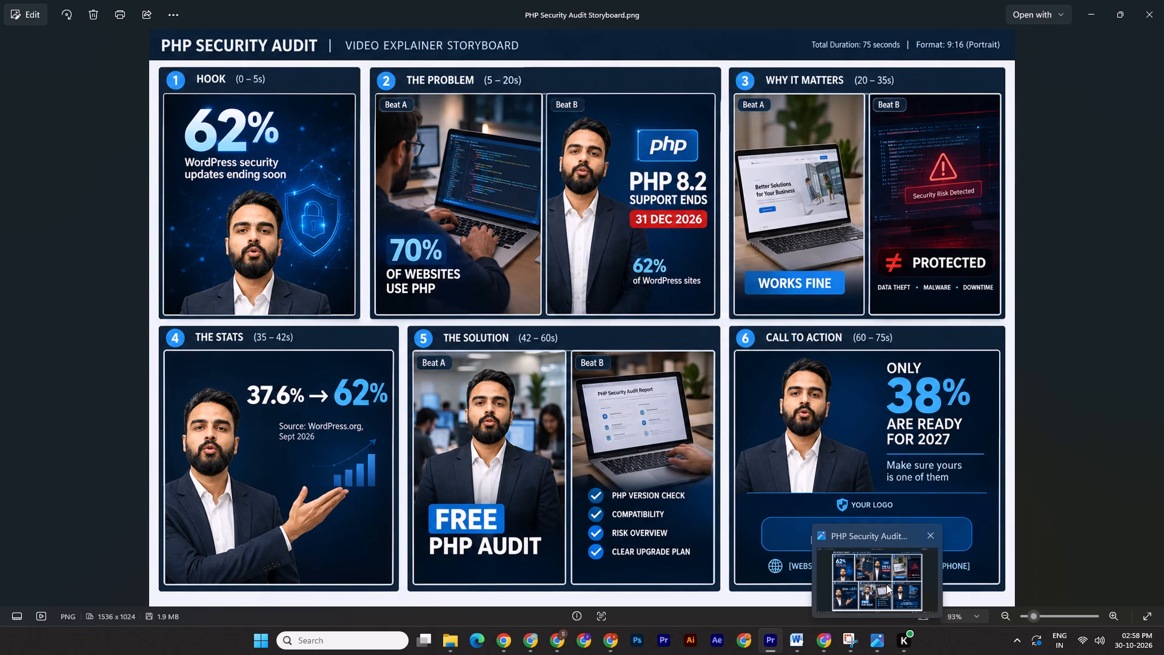
left_click_drag(511, 406, 482, 401)
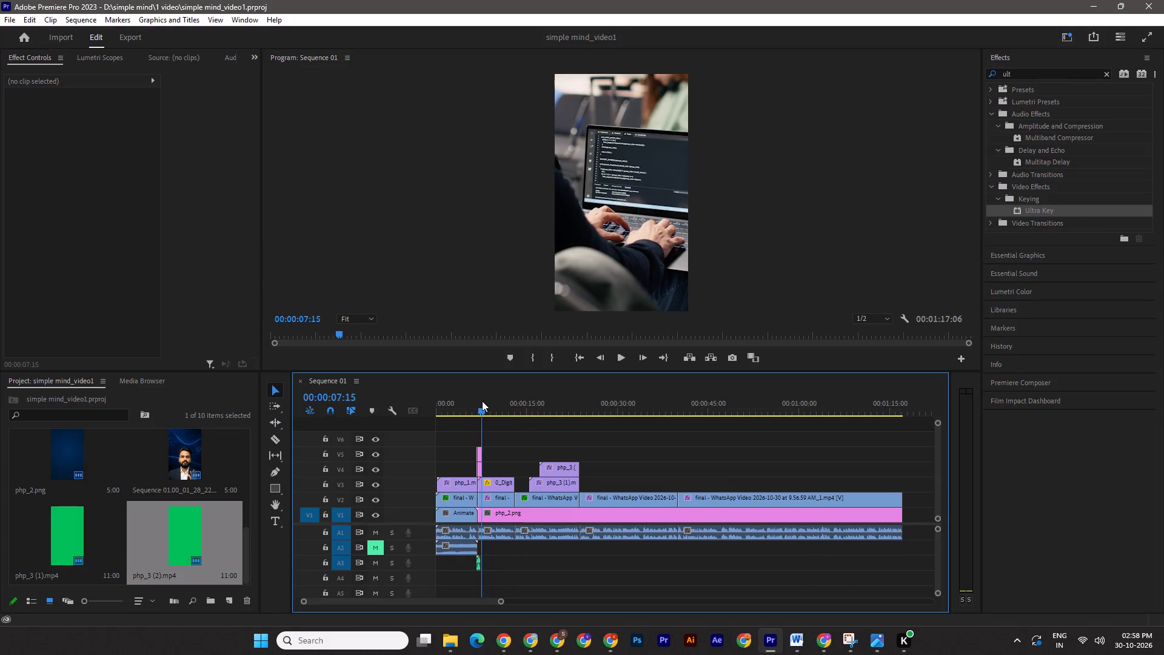
left_click_drag(482, 401, 478, 400)
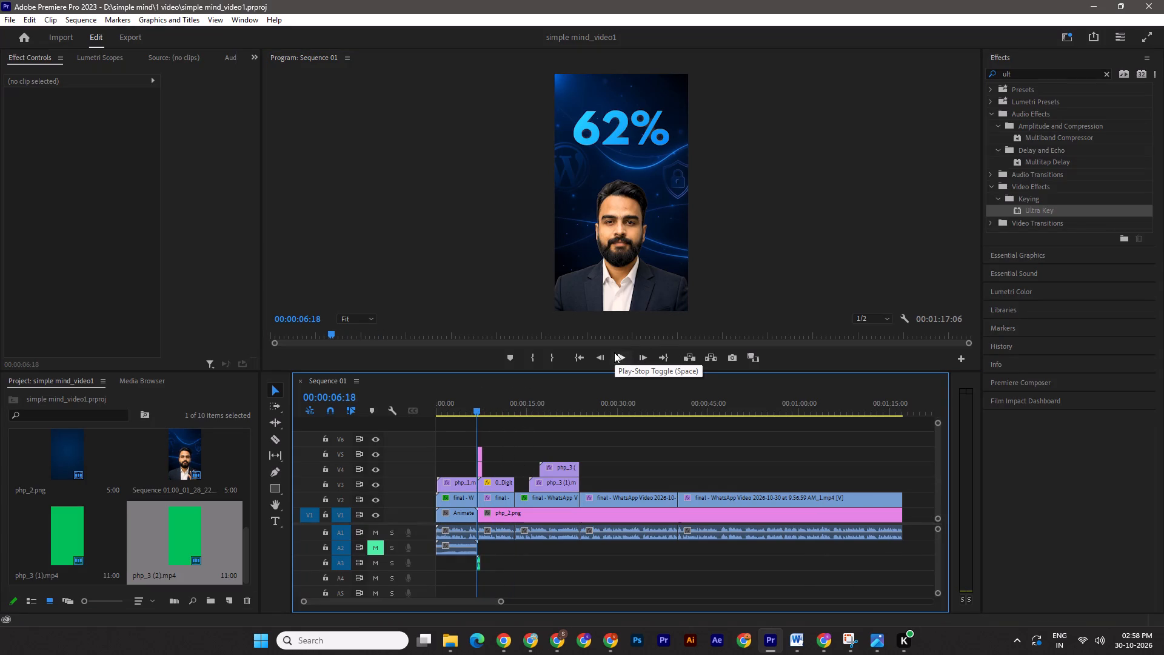
left_click(617, 356)
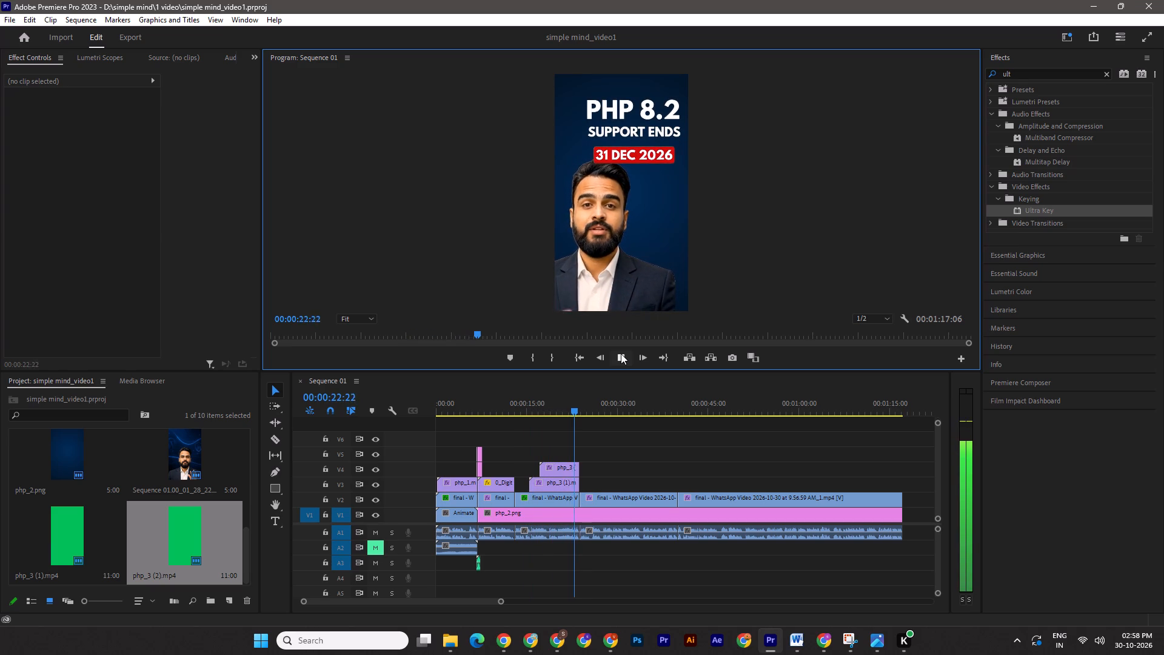
left_click(621, 354)
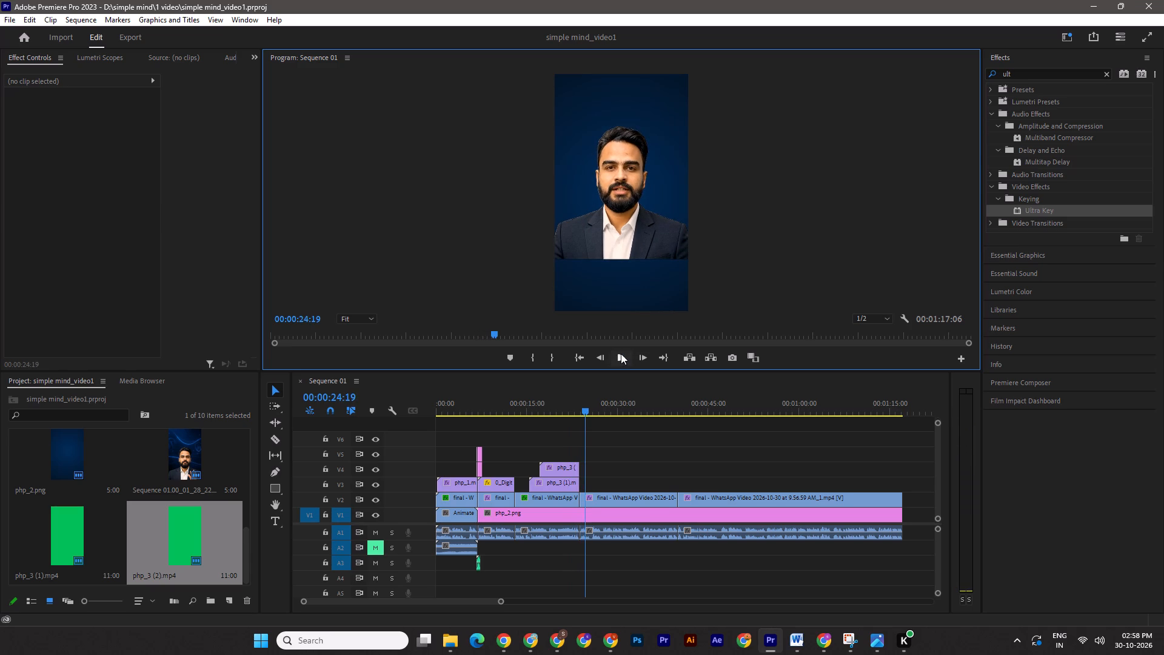
Play the talking-head section following the PHP 8.2 scene and compare it with the PHP audit video script and storyboard.
left_click(797, 639)
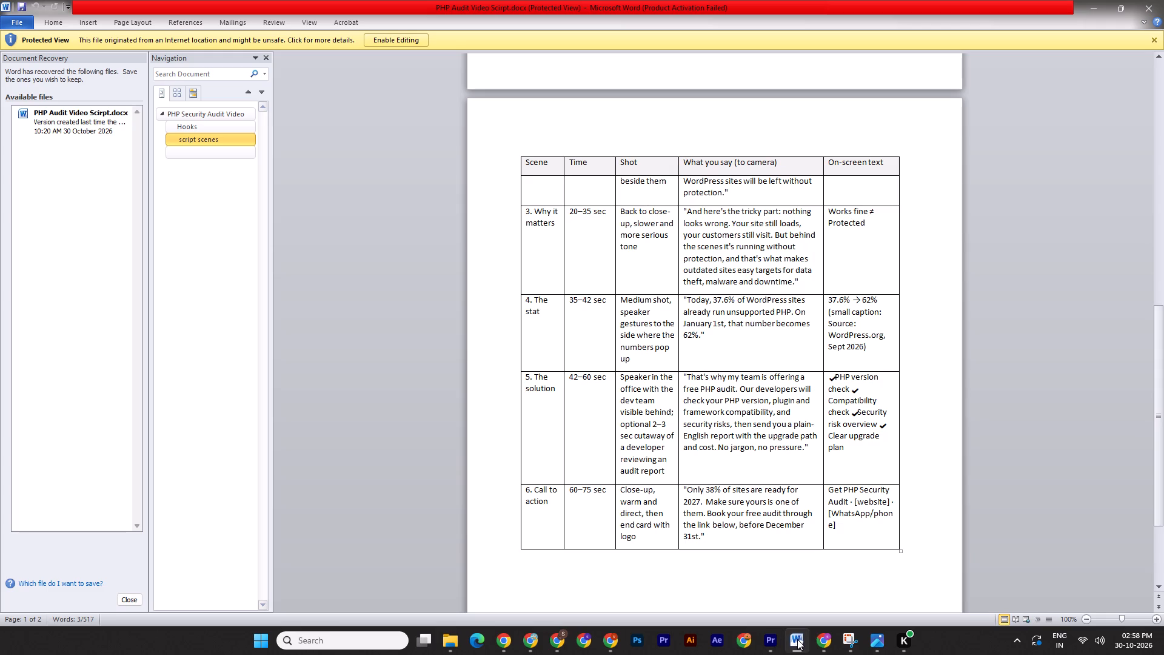
left_click(797, 639)
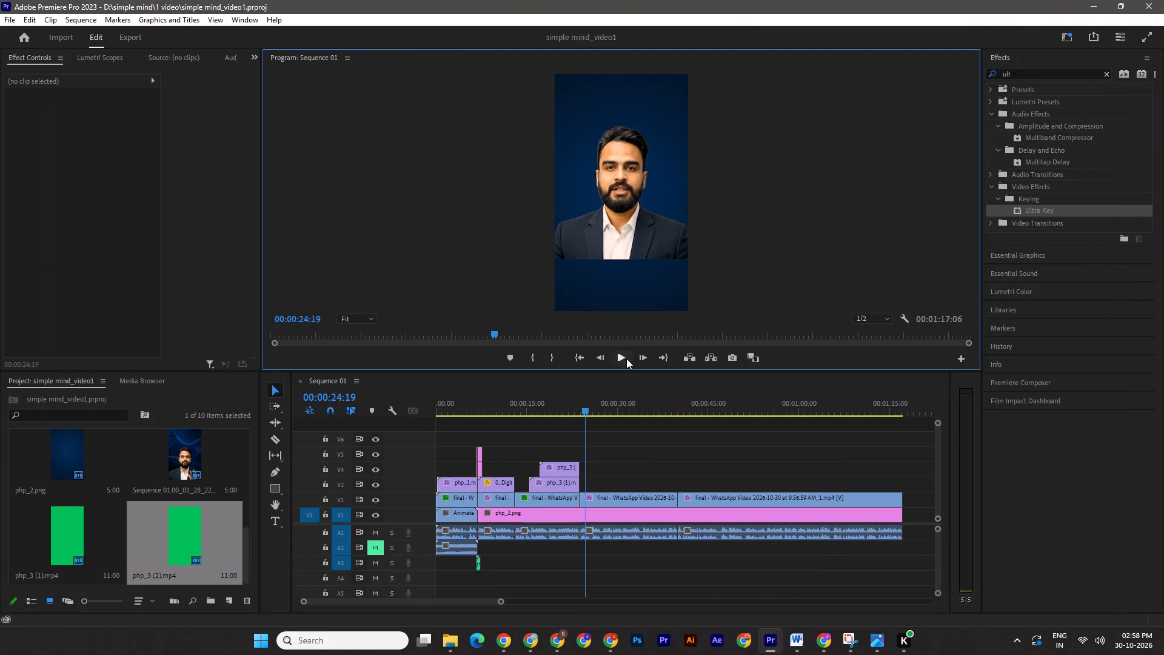
left_click(875, 646)
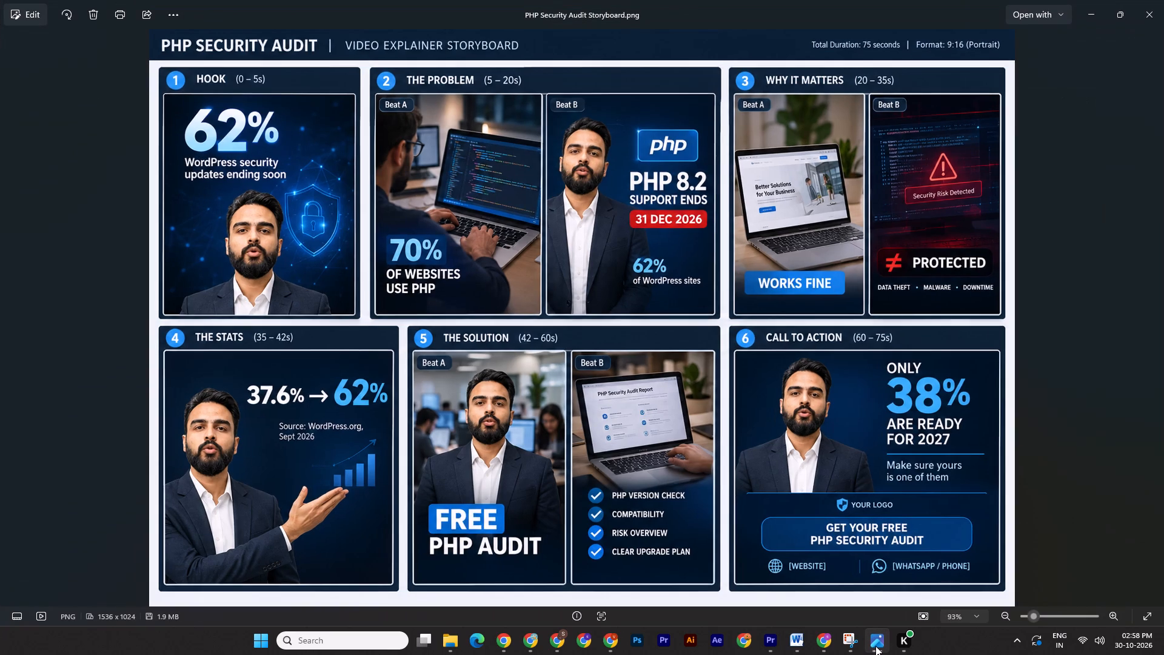
left_click(875, 646)
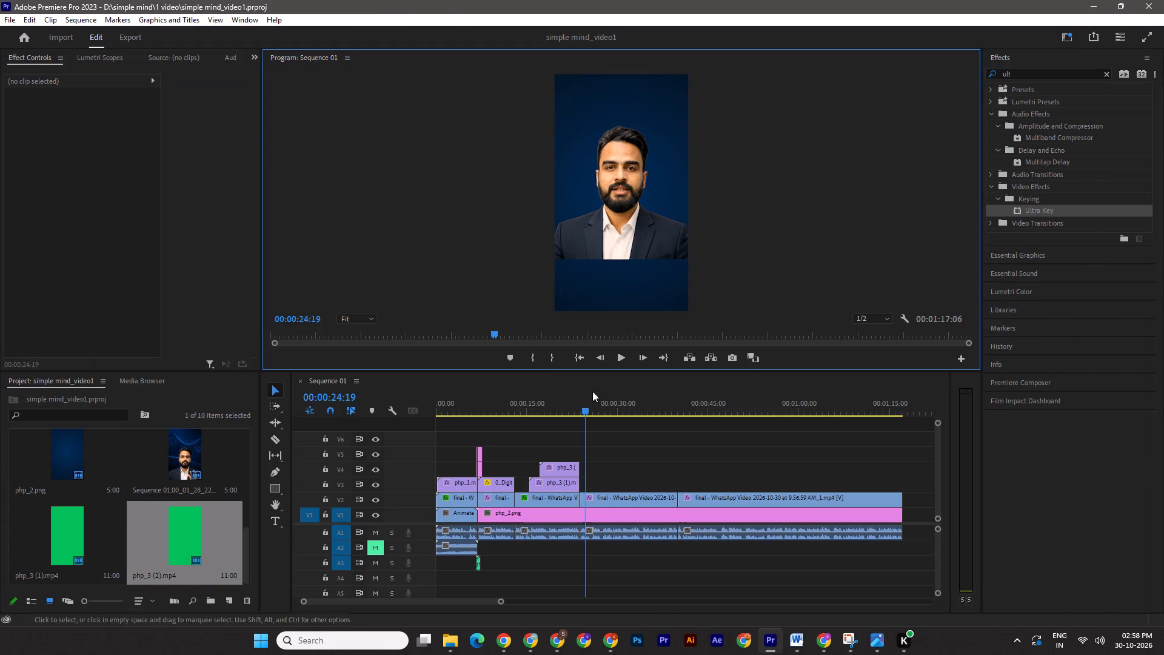
left_click(614, 358)
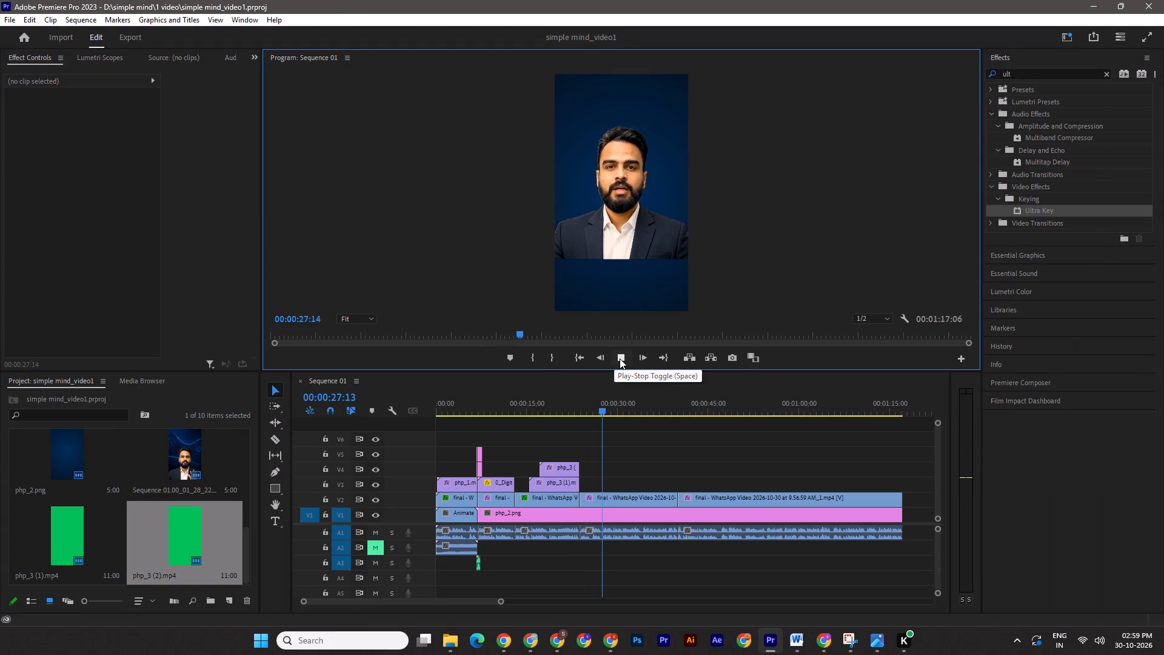
left_click(620, 358)
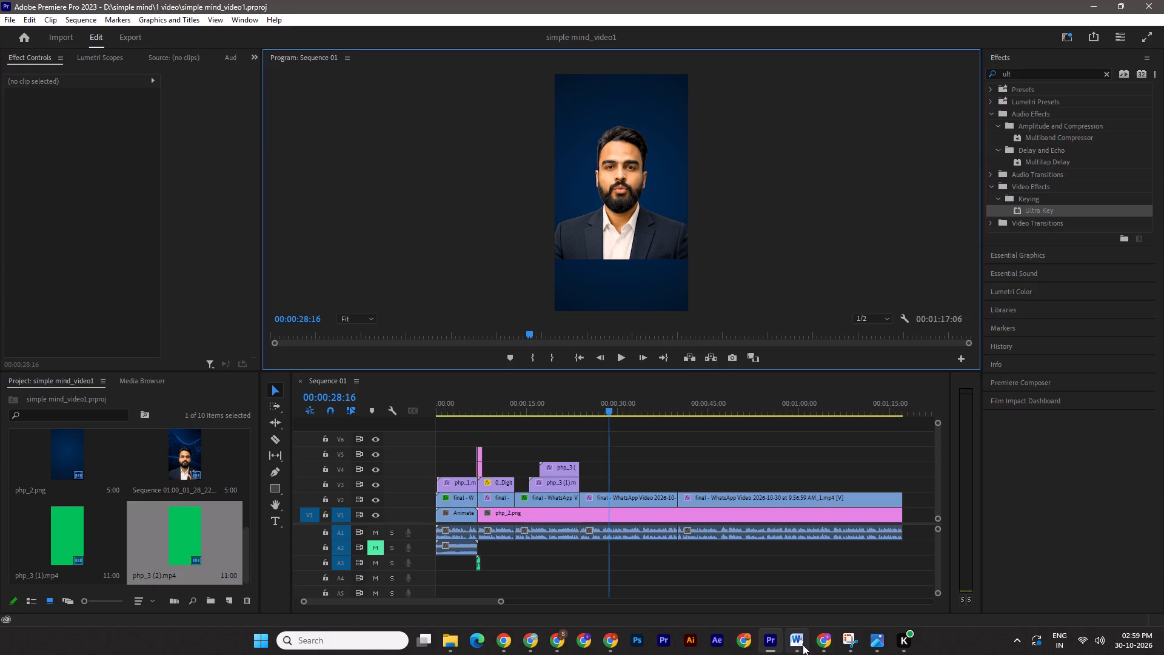
left_click(802, 643)
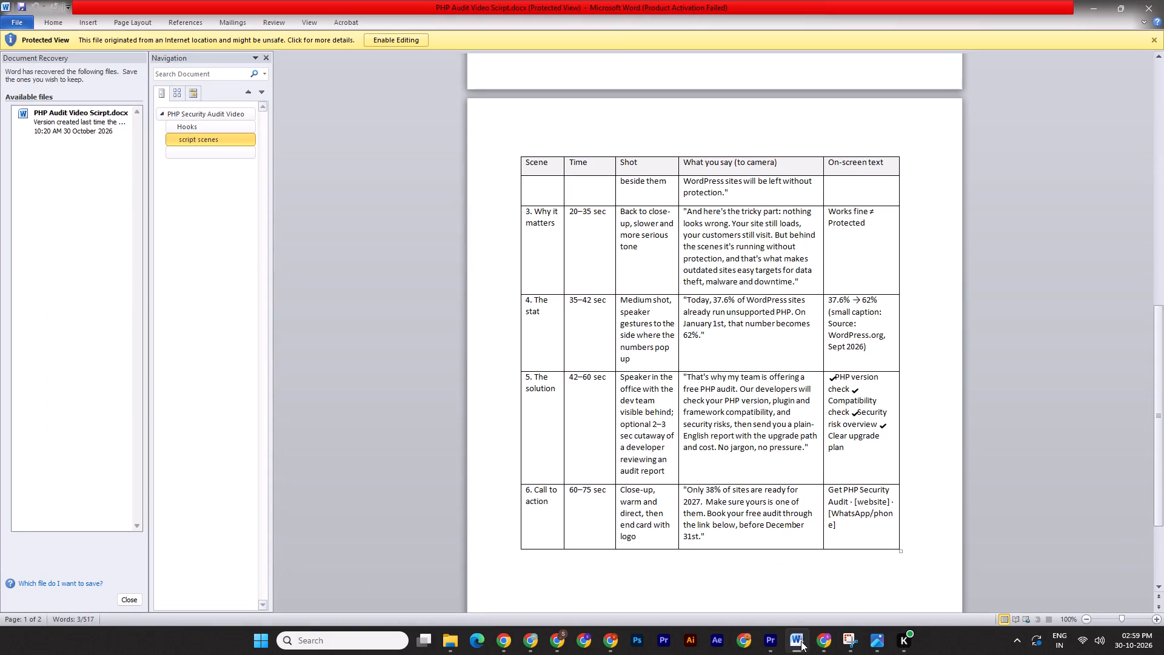
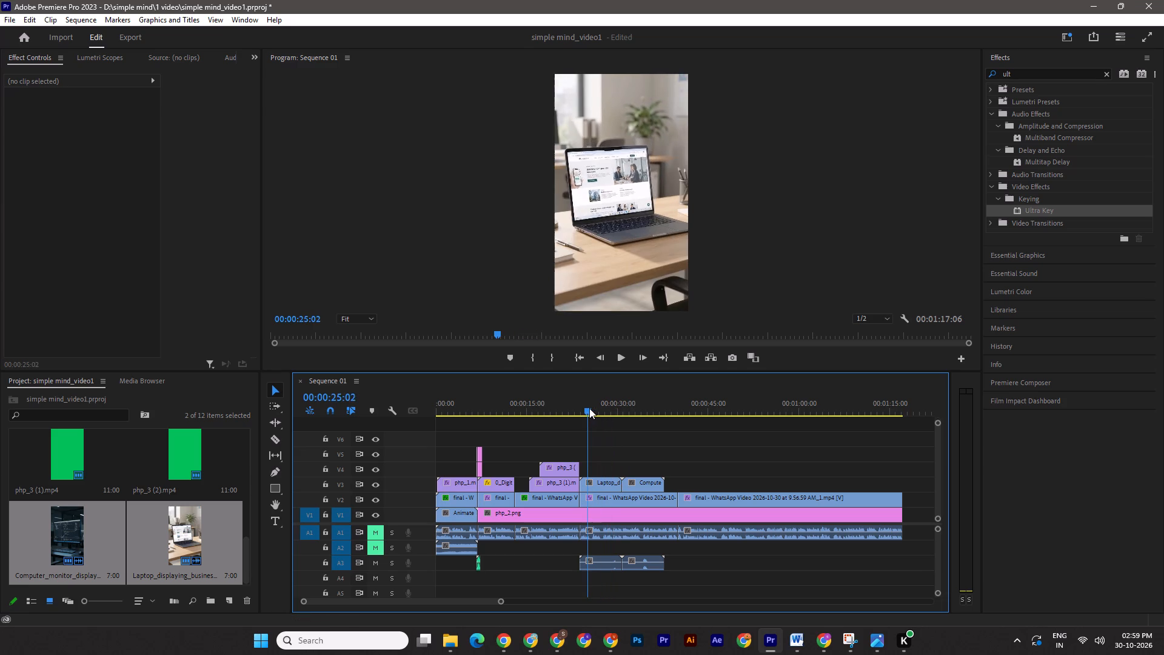
Play the laptop and code-monitor shots, trim the end of the Computer_monitor clip to about 00:00:35:02, and save the project.
left_click_drag(589, 408, 586, 408)
key("space")
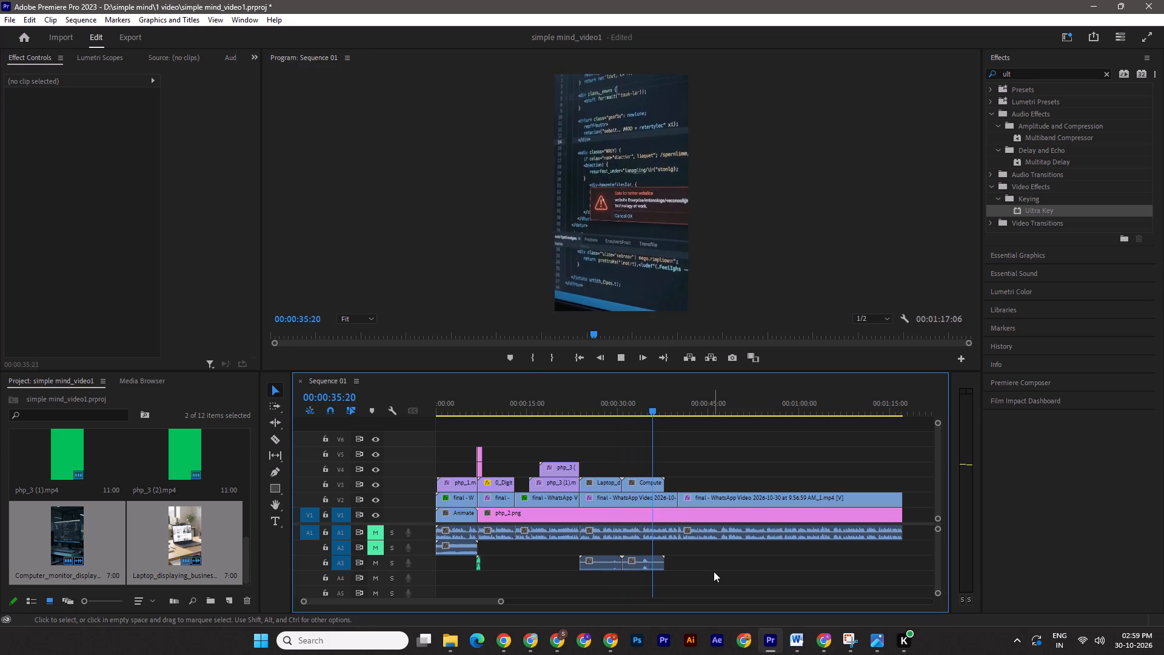
key("space")
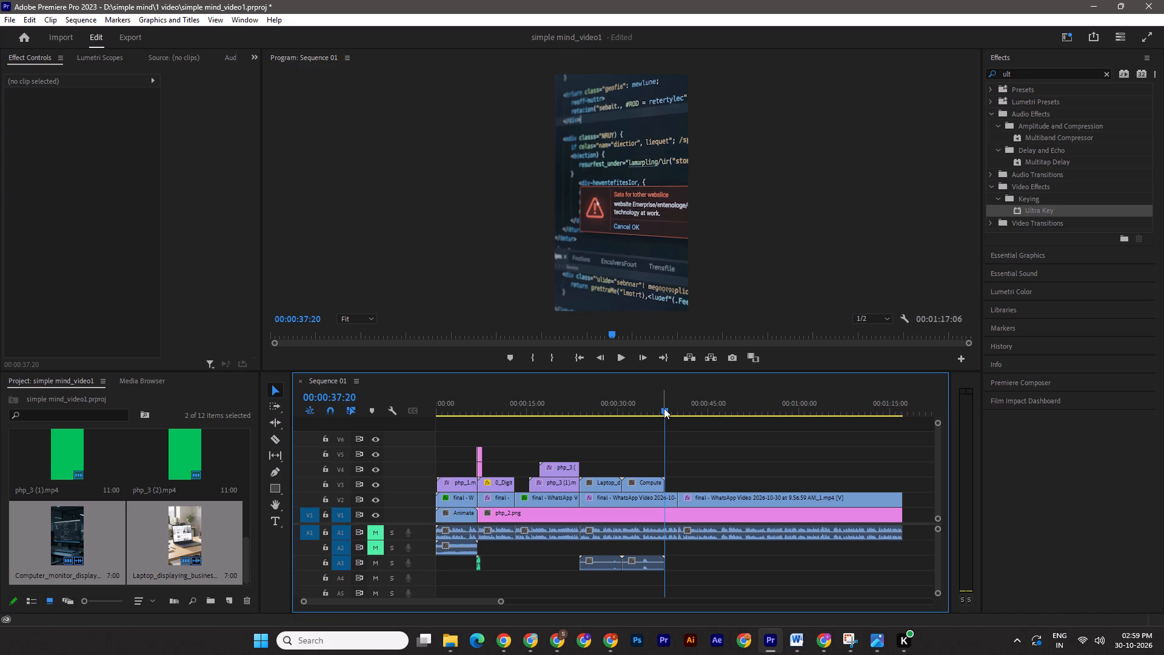
left_click_drag(662, 408, 646, 406)
left_click_drag(662, 564, 652, 560)
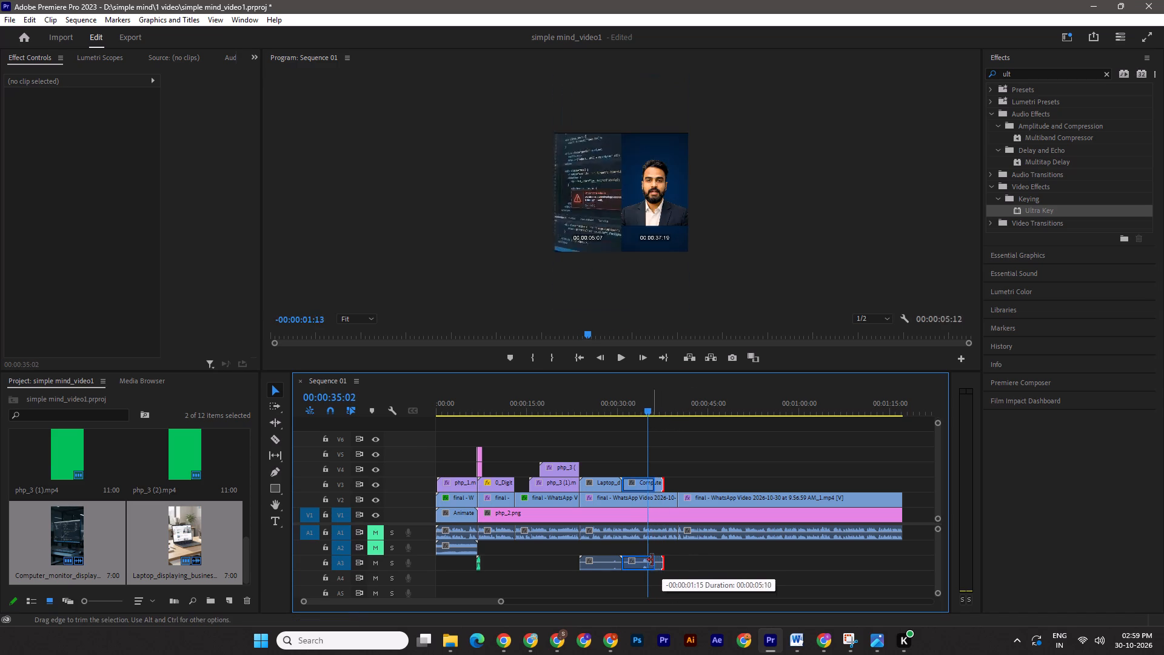
left_click_drag(652, 560, 649, 559)
left_click_drag(651, 406, 641, 408)
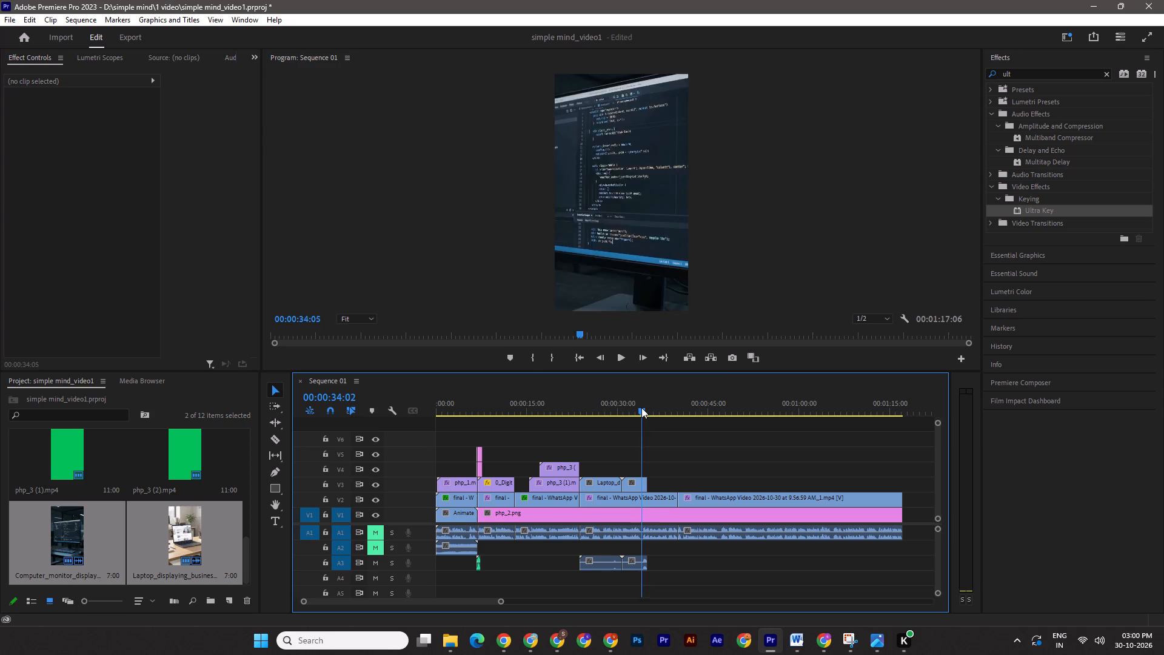
left_click_drag(641, 408, 627, 408)
key("ctrl+s")
Move the Laptop and Computer_monitor clips about 5 seconds later on V3 so they end with the talking-head clip beneath, and save.
left_click_drag(626, 406, 595, 406)
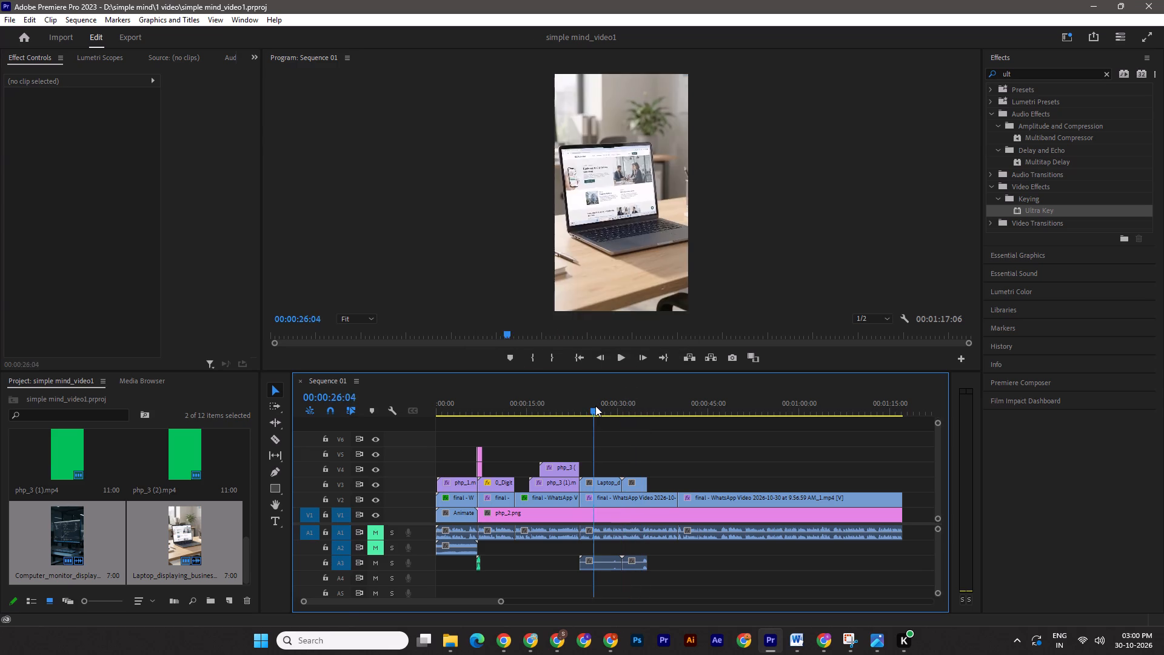
left_click_drag(595, 406, 579, 404)
left_click_drag(601, 471, 630, 487)
left_click_drag(602, 484, 630, 485)
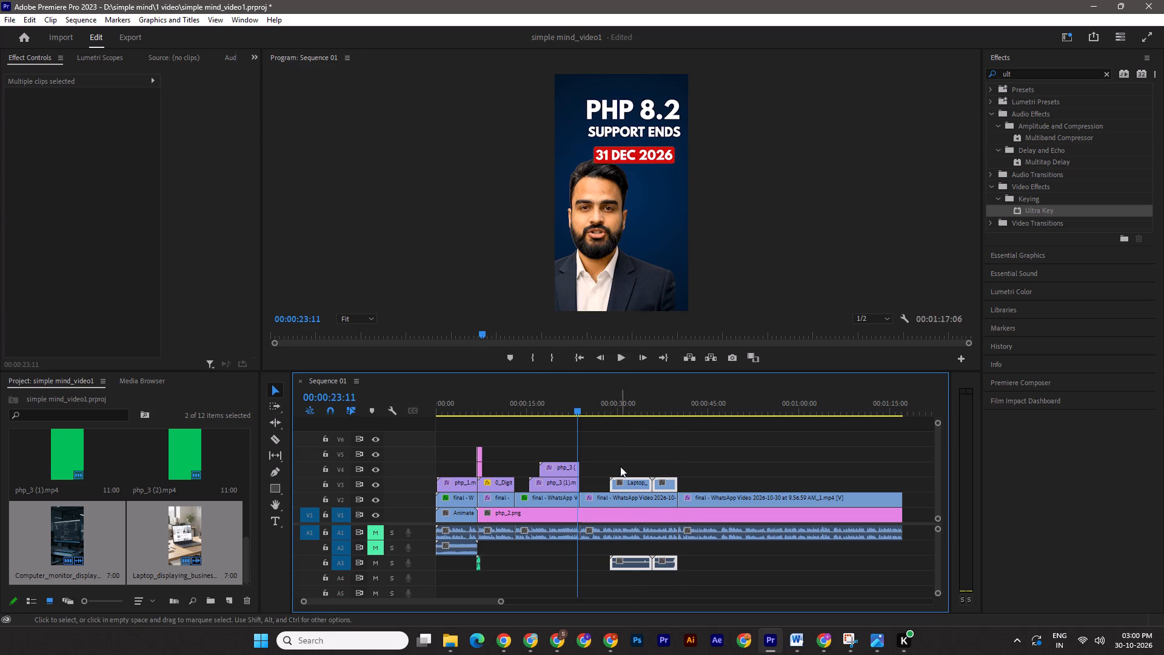
left_click_drag(567, 408, 585, 413)
key("space")
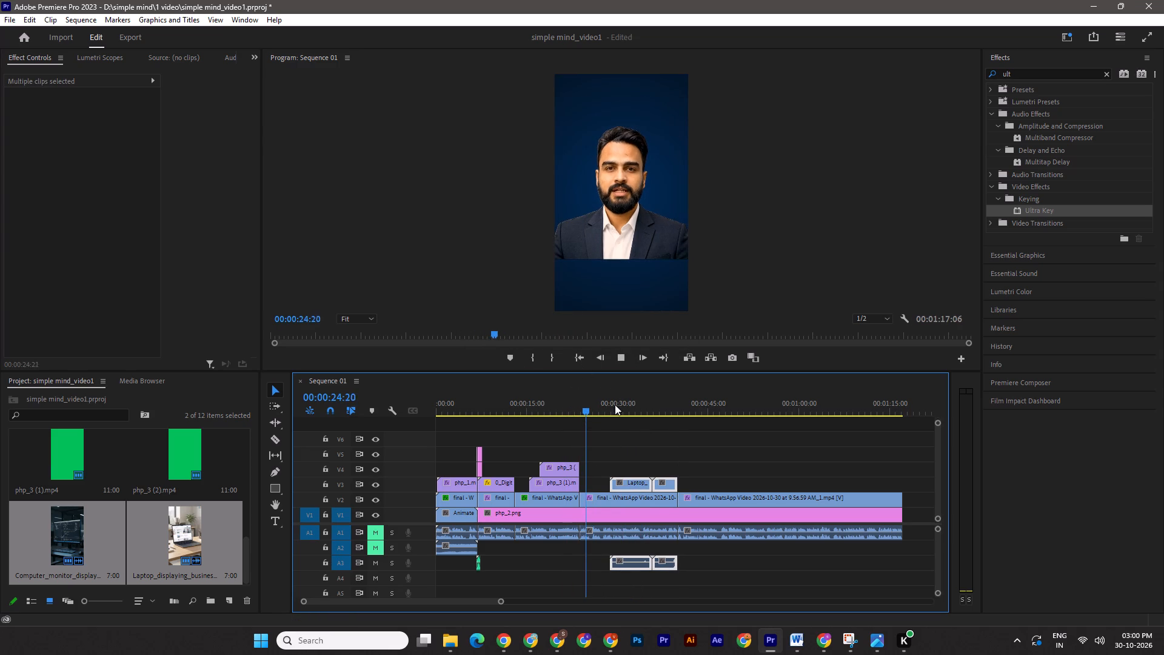
key("space")
left_click(606, 499)
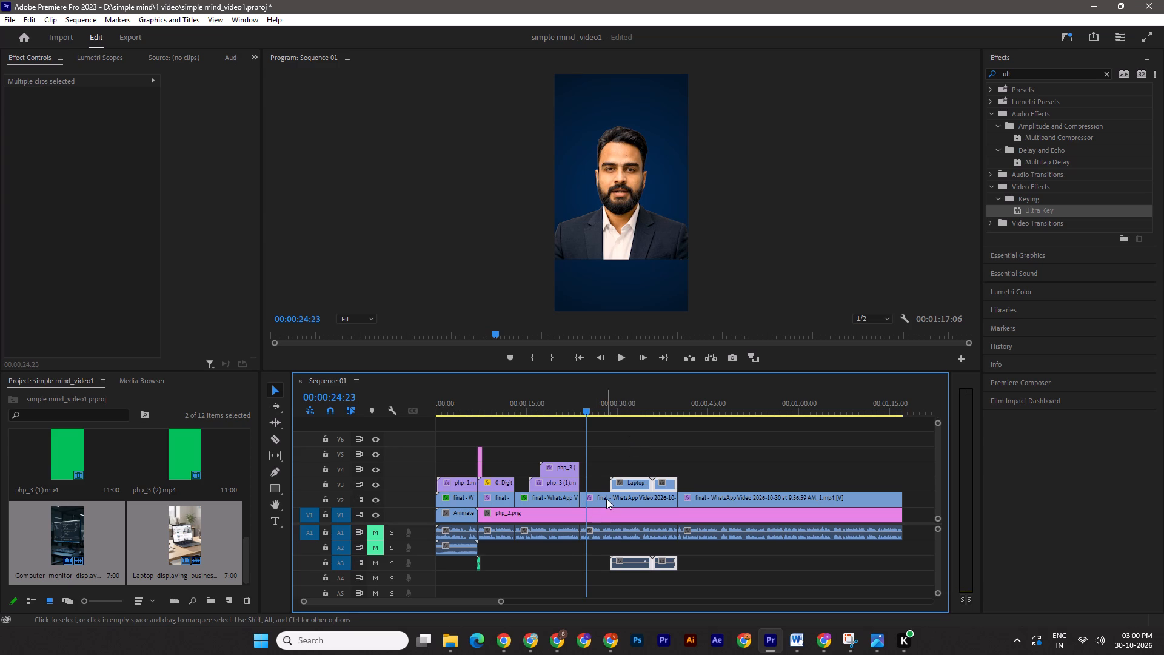
key("space")
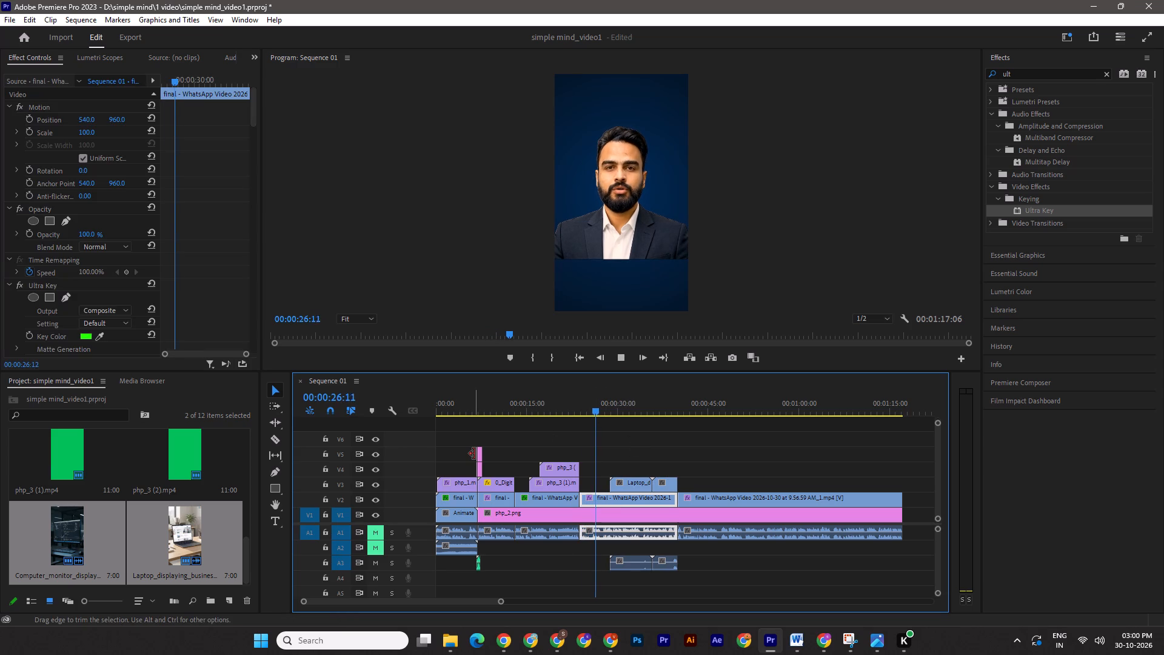
key("space")
key("ctrl+s")
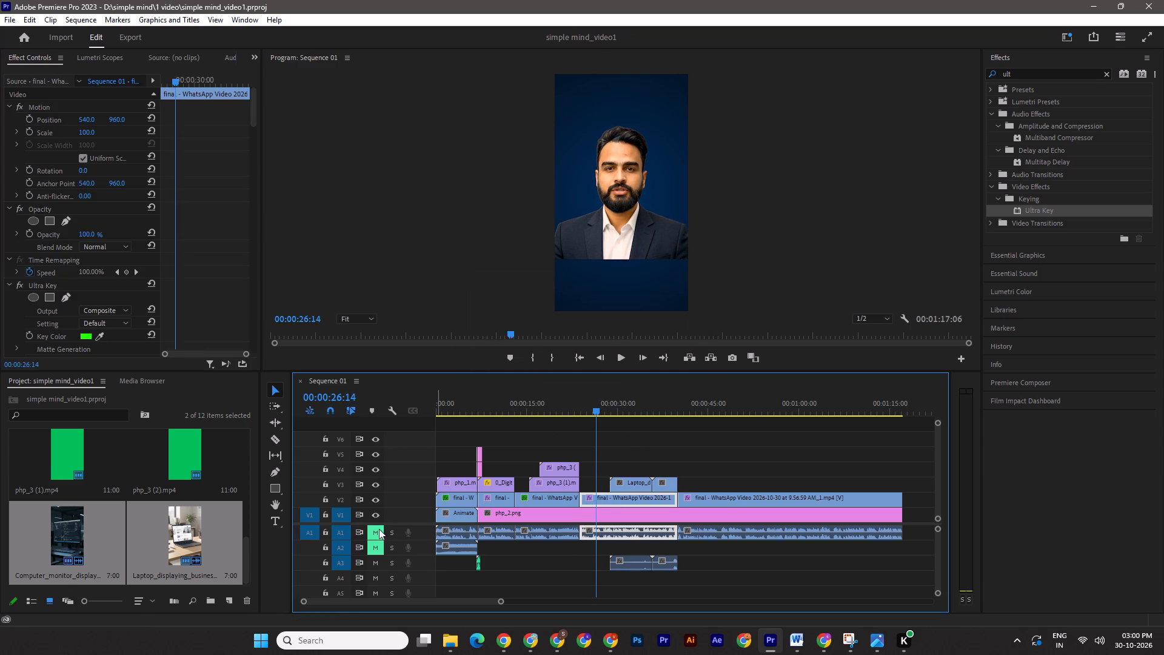
Unmute audio track A1 and play the talking-head speech that follows the PHP 8.2 scene.
left_click(379, 529)
left_click_drag(595, 409, 573, 405)
key("space")
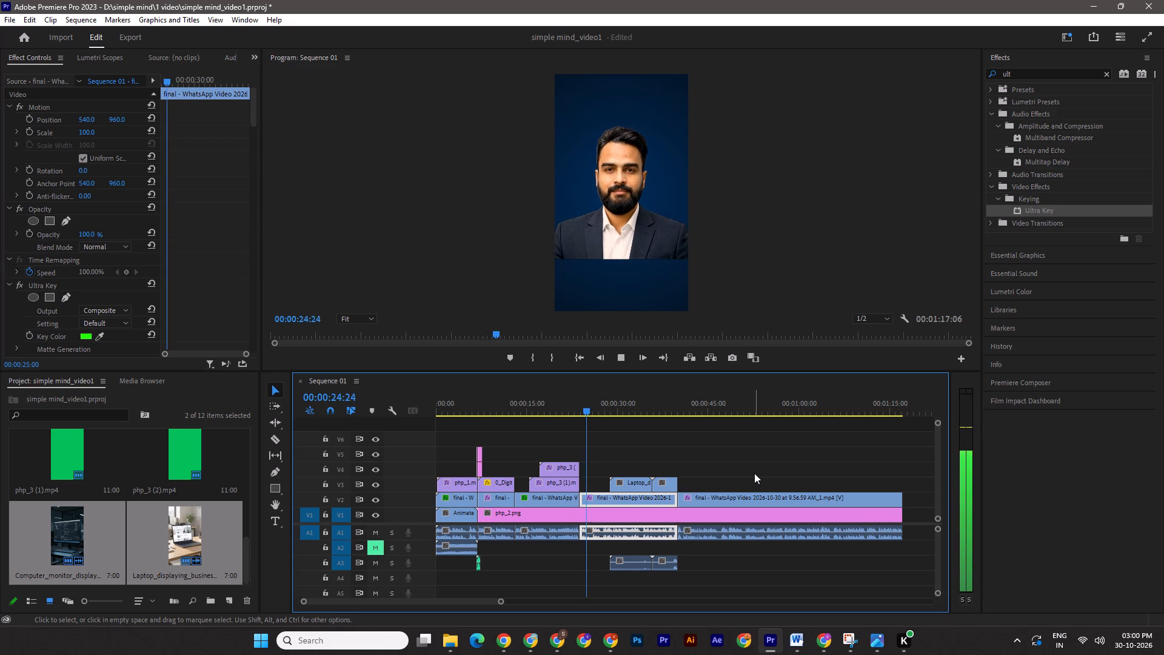
key("space")
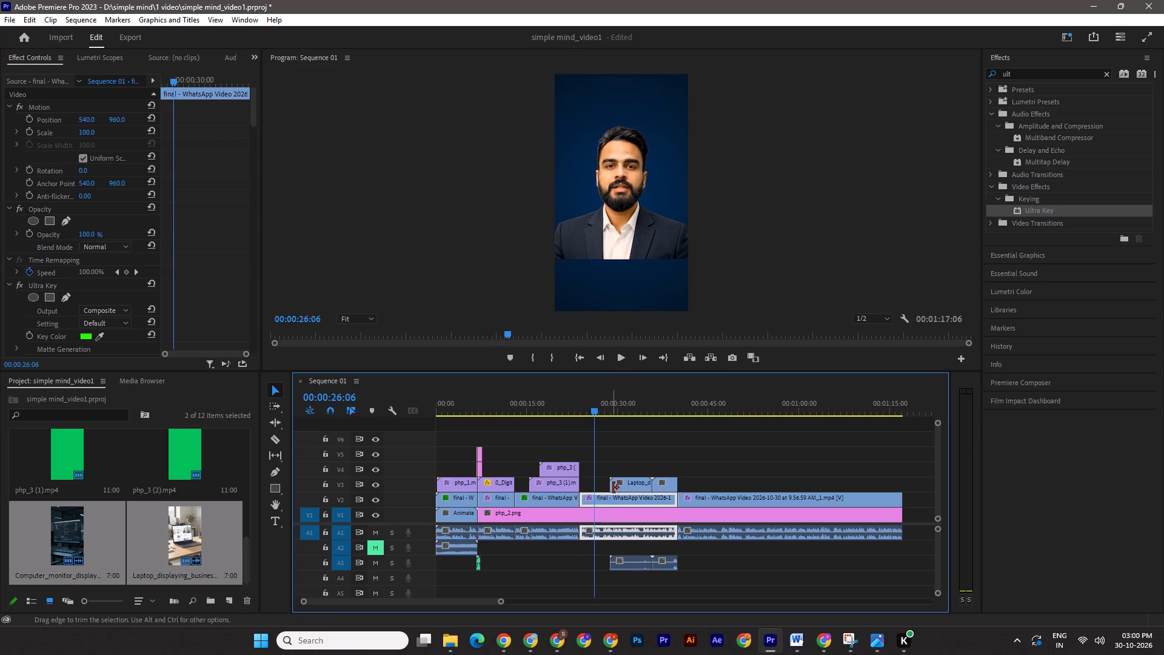
left_click_drag(626, 488, 615, 486)
key("space")
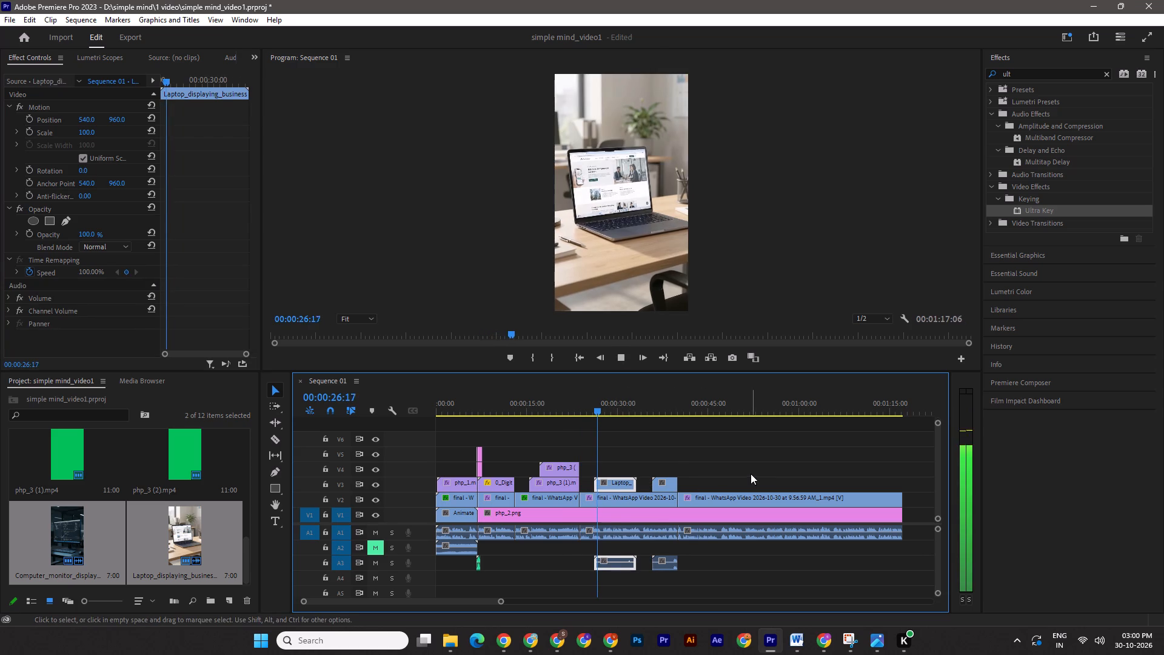
key("space")
left_click_drag(595, 414, 577, 408)
key("space")
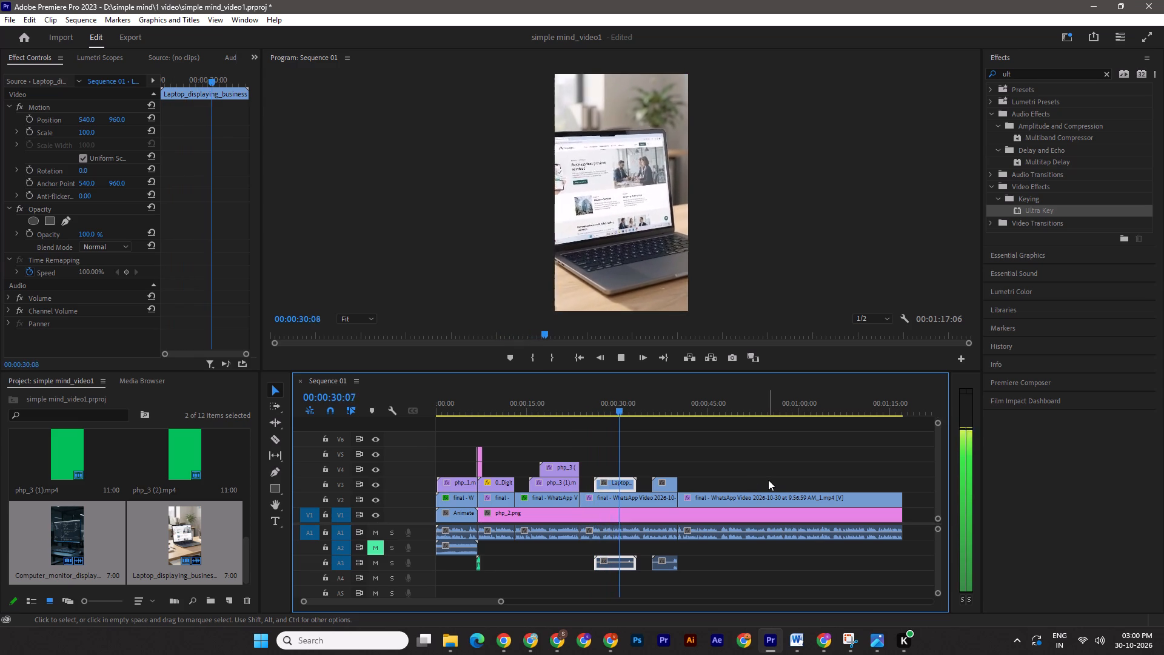
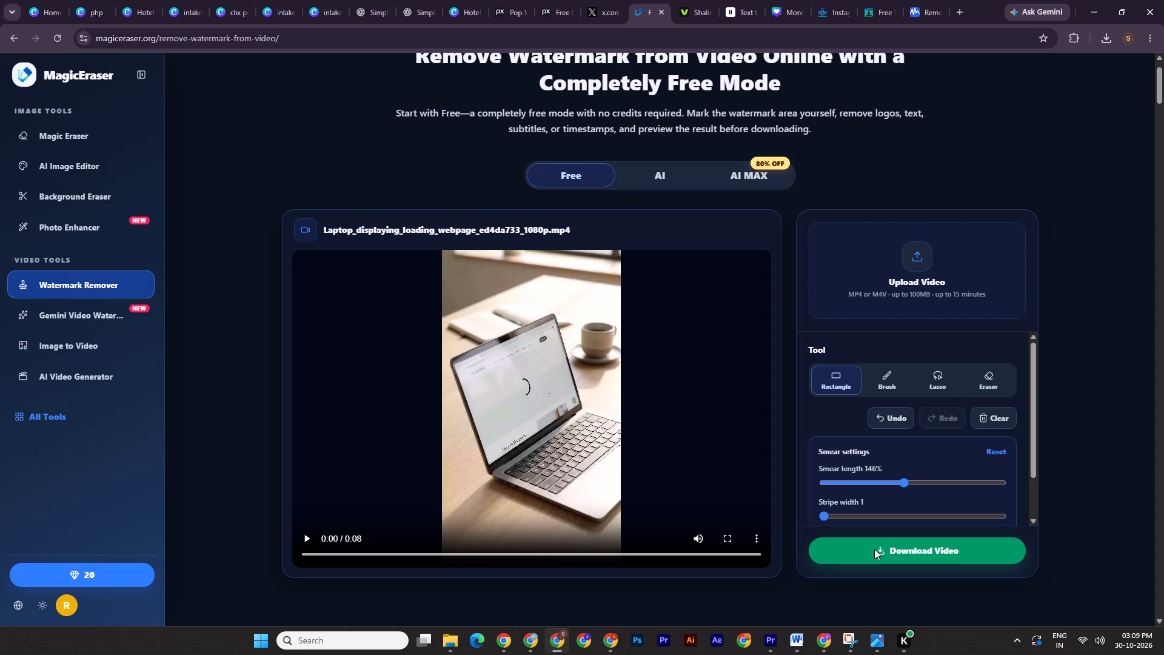
left_click(949, 549)
Play the watermark-removed laptop loading video from the Downloads folder to check it.
left_click(448, 645)
left_click(369, 566)
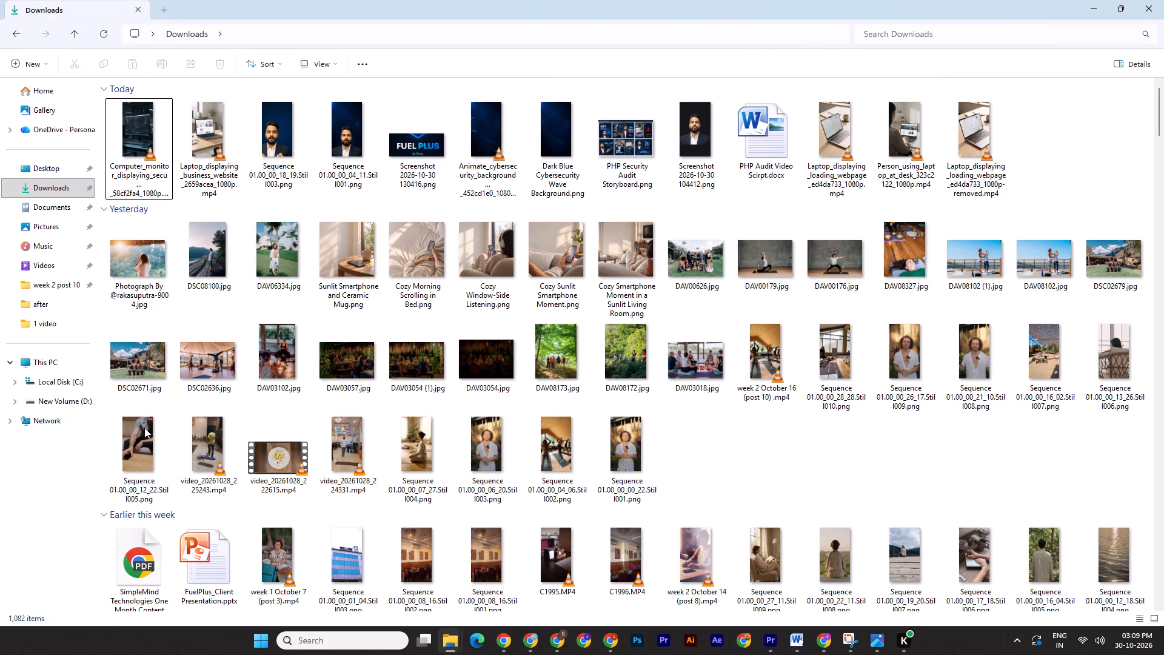
left_click(48, 183)
double_click(156, 132)
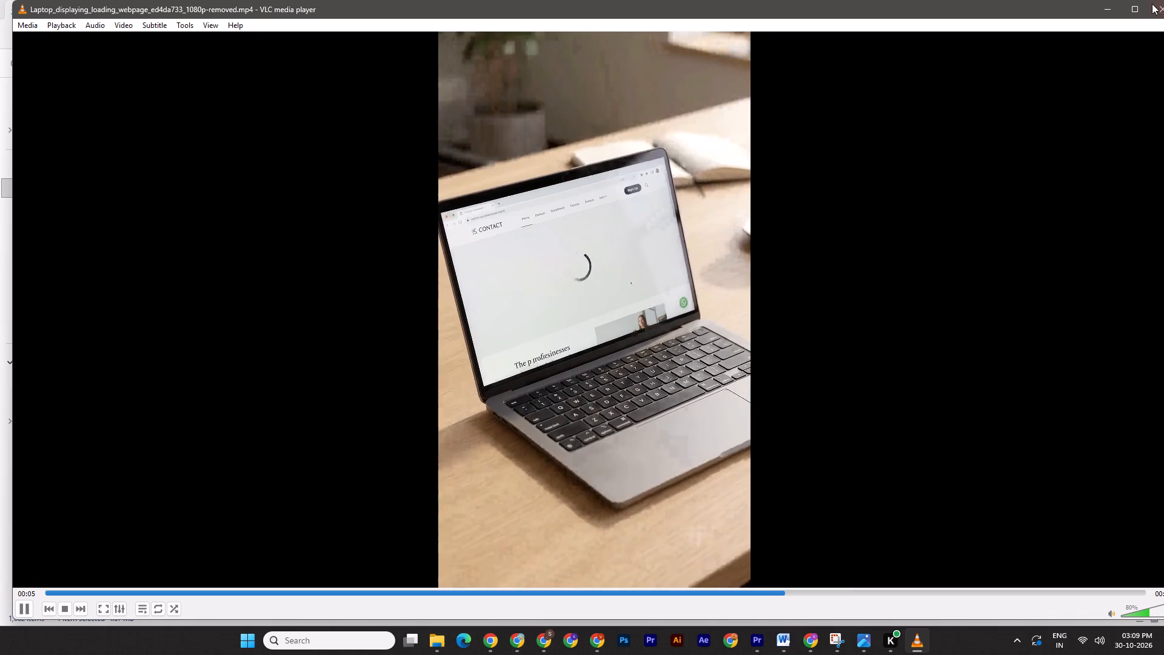
left_click(1153, 0)
left_click(1156, 8)
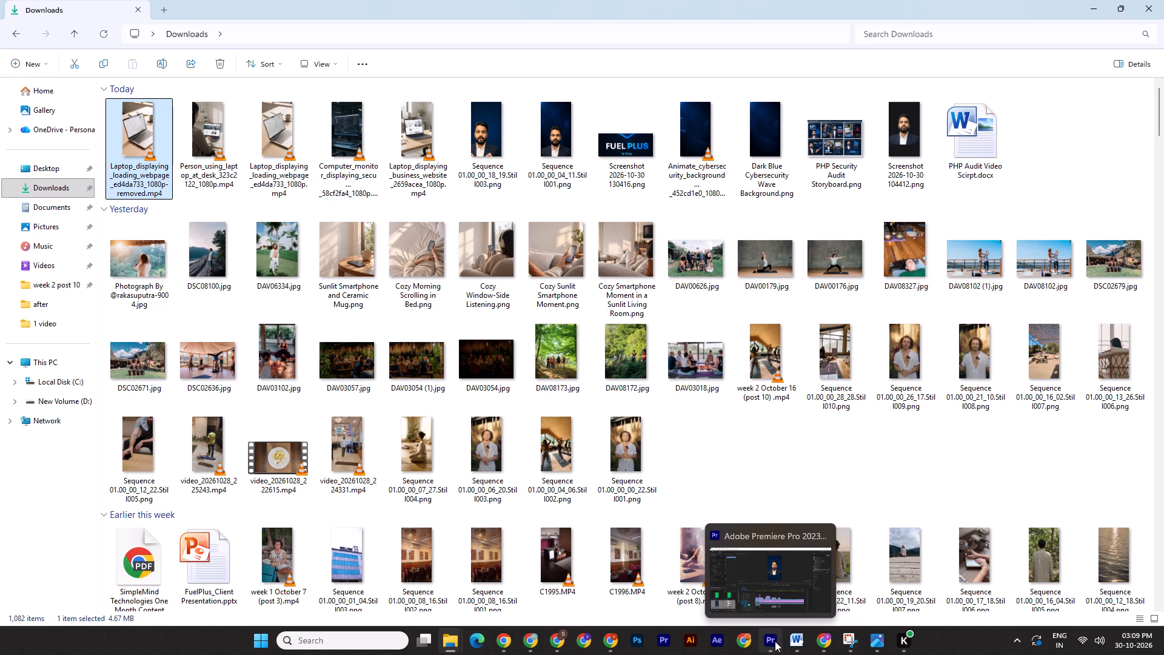
Remove the lower-right watermark from the Person_using_laptop_at_desk 1080p video with MagicEraser's Free mode and download the export.
left_click(555, 649)
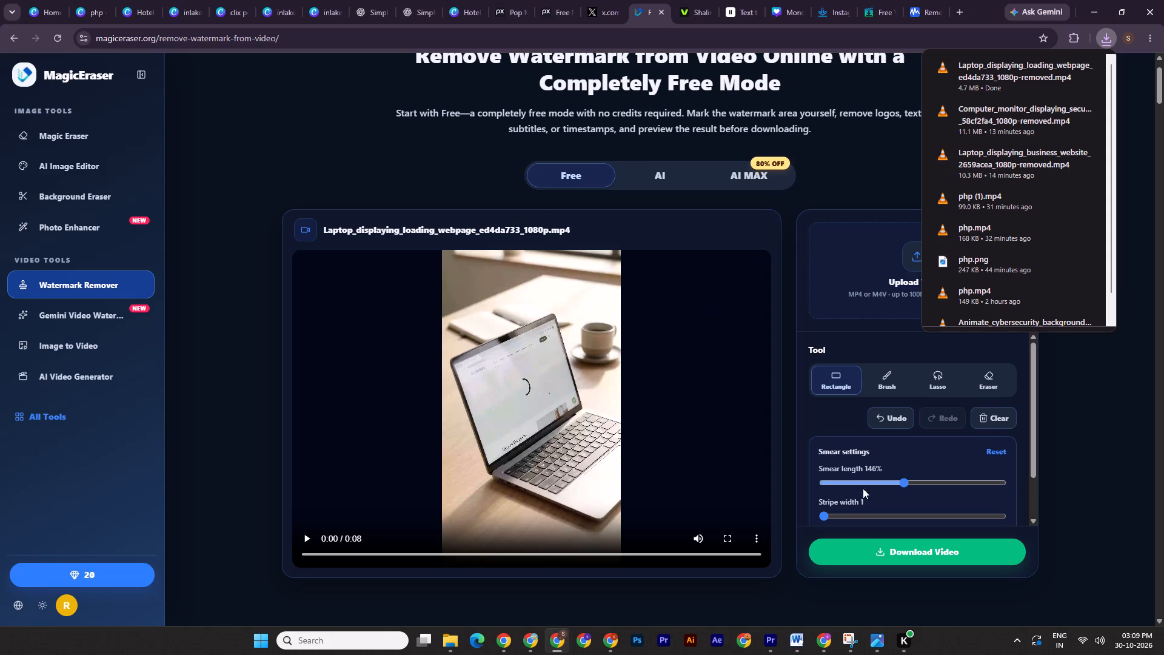
left_click(875, 284)
left_click(206, 132)
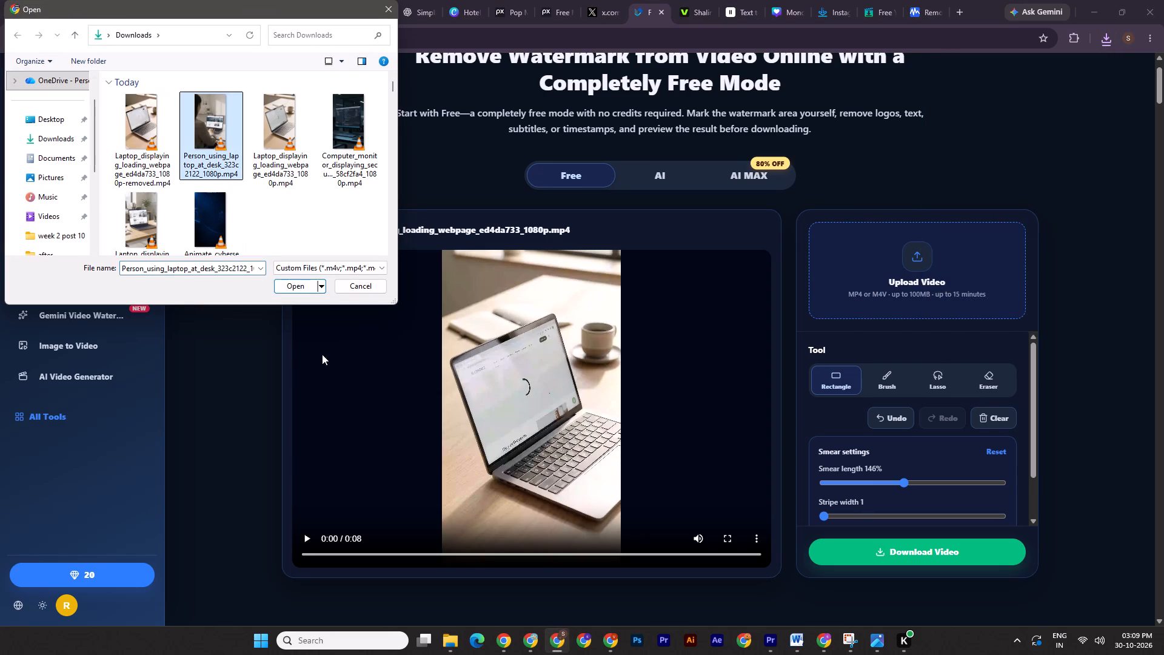
left_click(306, 283)
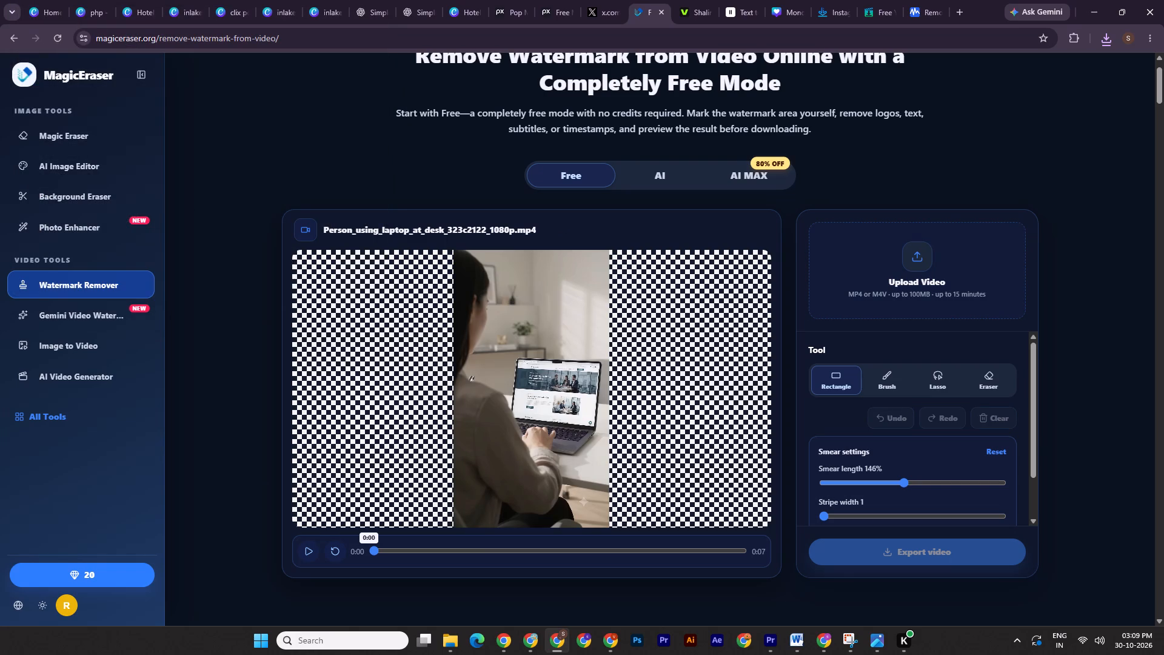
left_click_drag(577, 495, 593, 509)
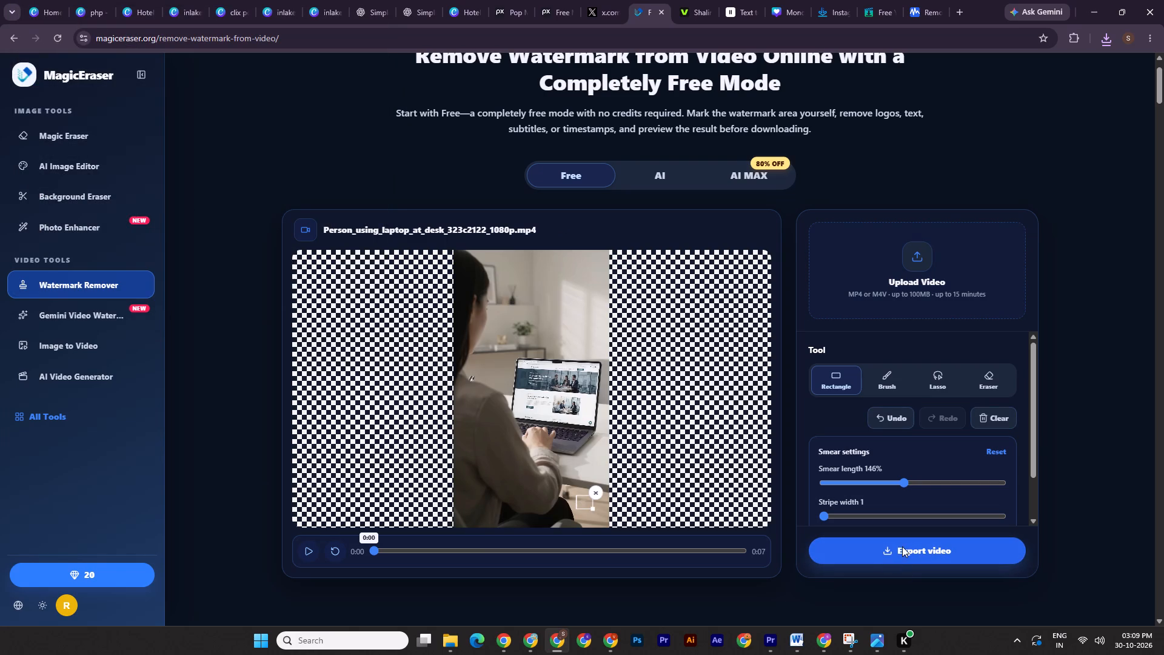
left_click(901, 548)
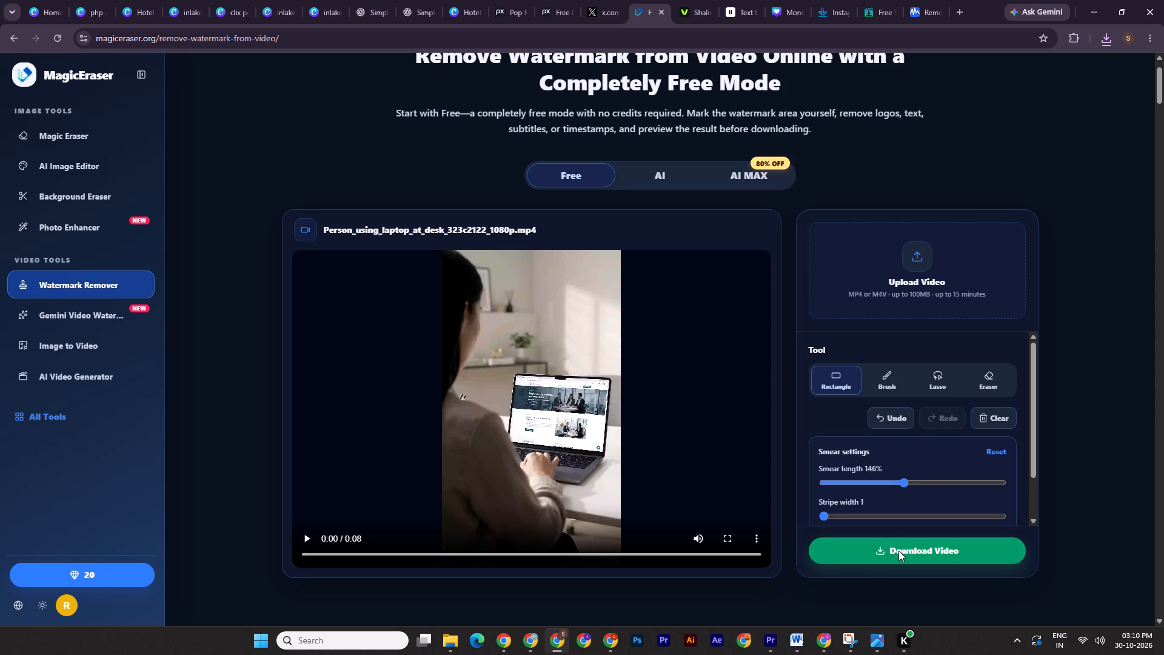
left_click(898, 551)
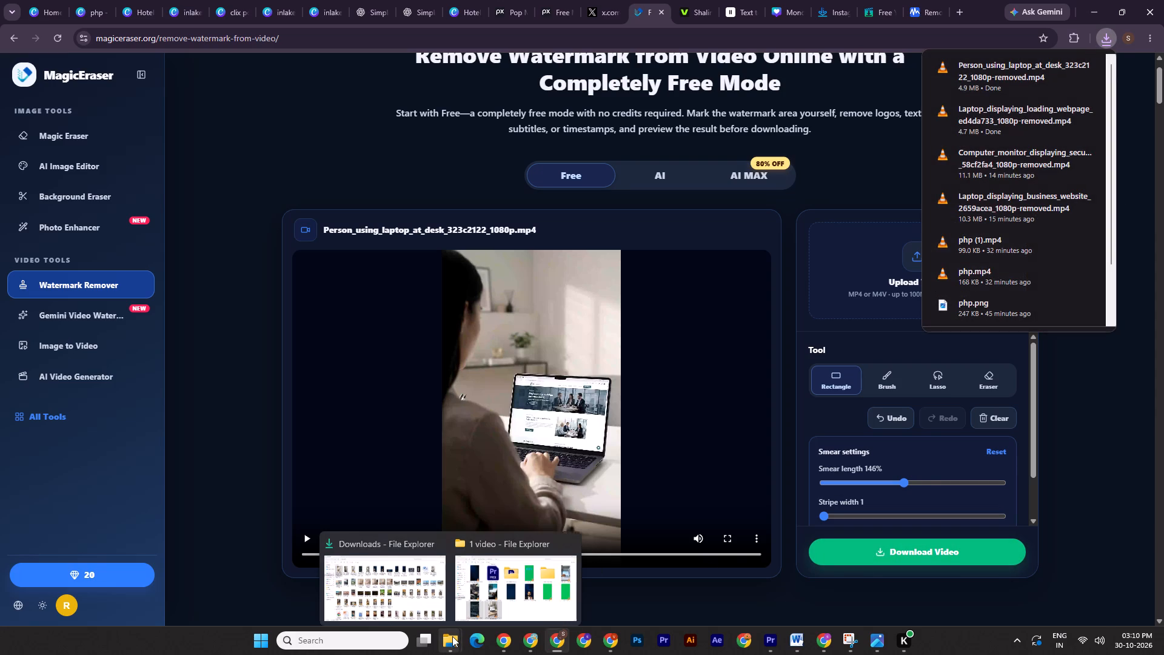
Select the watermark-removed Person_using_laptop_at_desk video in the Downloads folder.
left_click(355, 579)
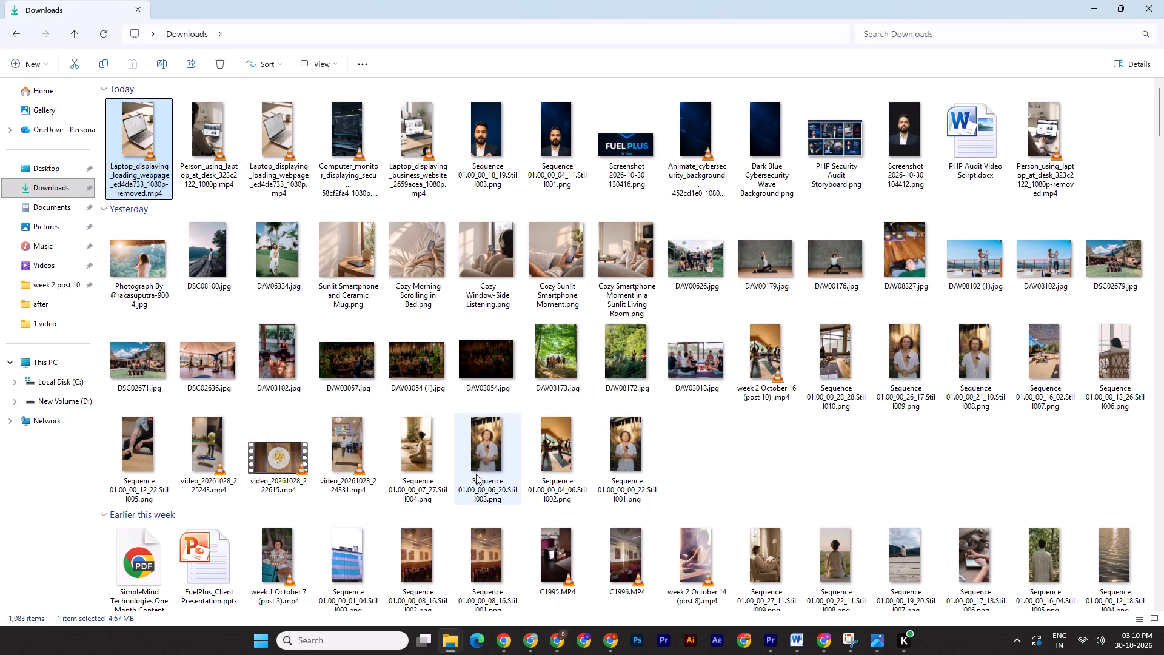
left_click(30, 192)
left_click(150, 138)
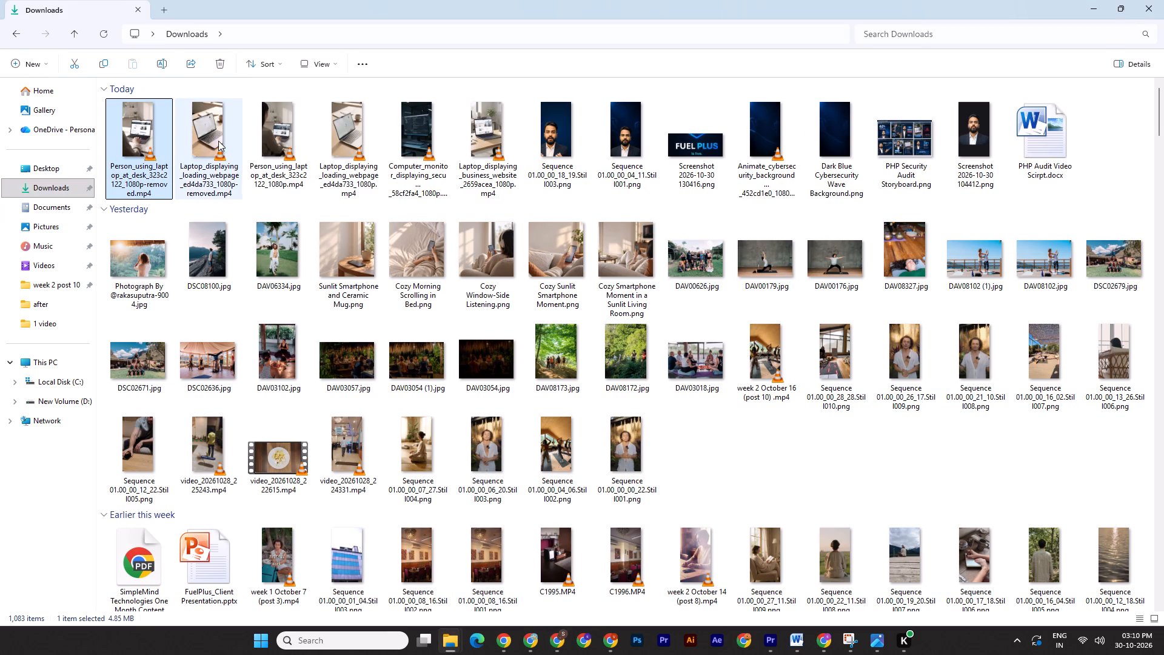
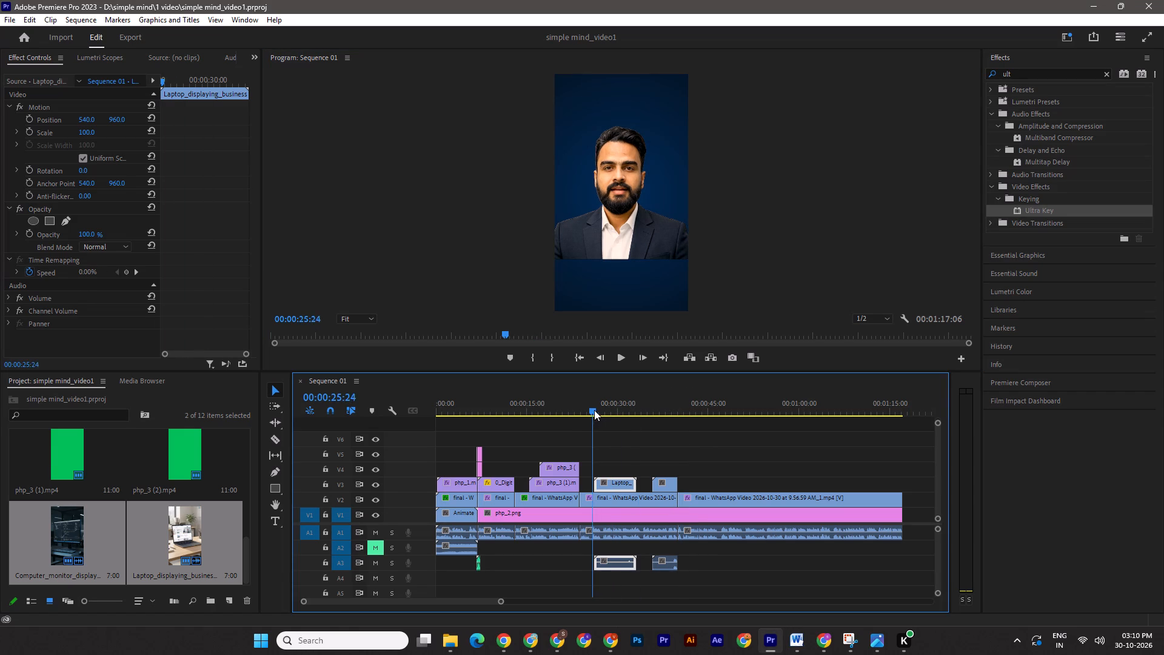
Place the watermark-removed Laptop_displaying_loading_webpage video from the 1 video folder on track V4 at 00:00:28:00.
left_click_drag(594, 410, 590, 408)
left_click_drag(590, 408, 580, 405)
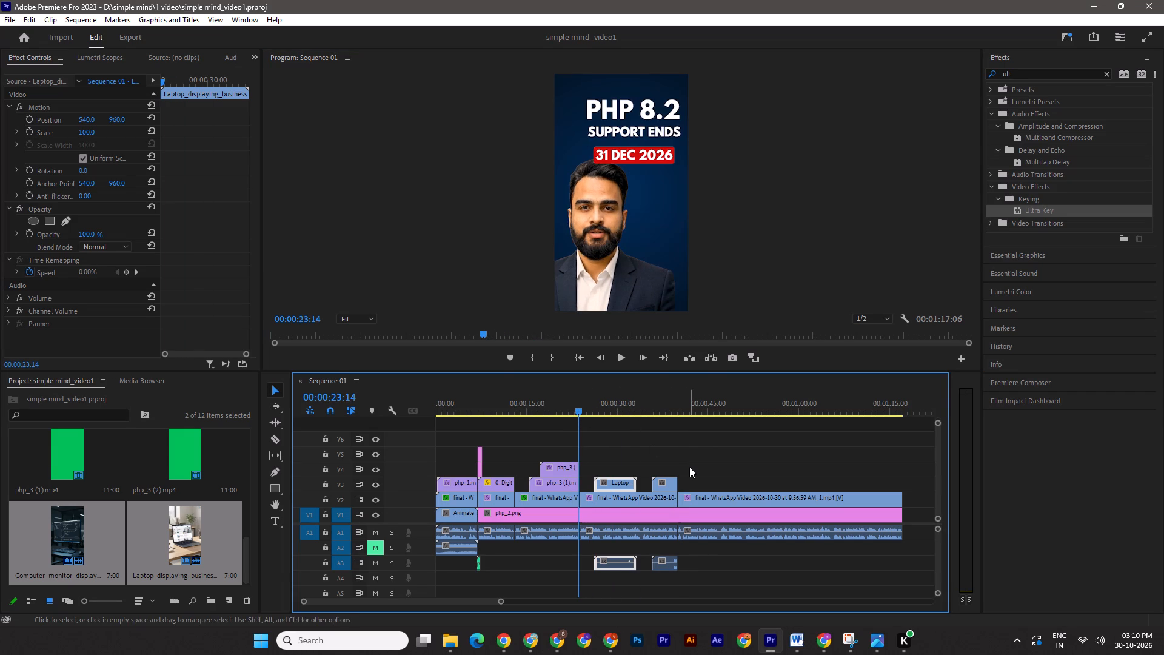
key("ctrl+s")
key("space")
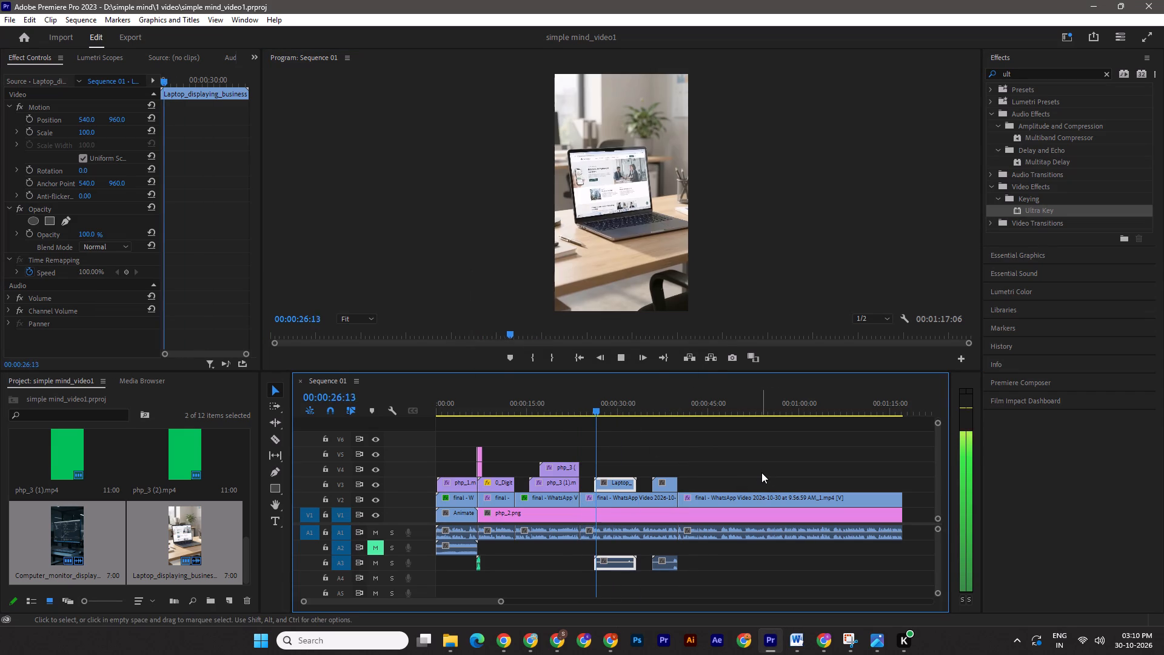
key("space")
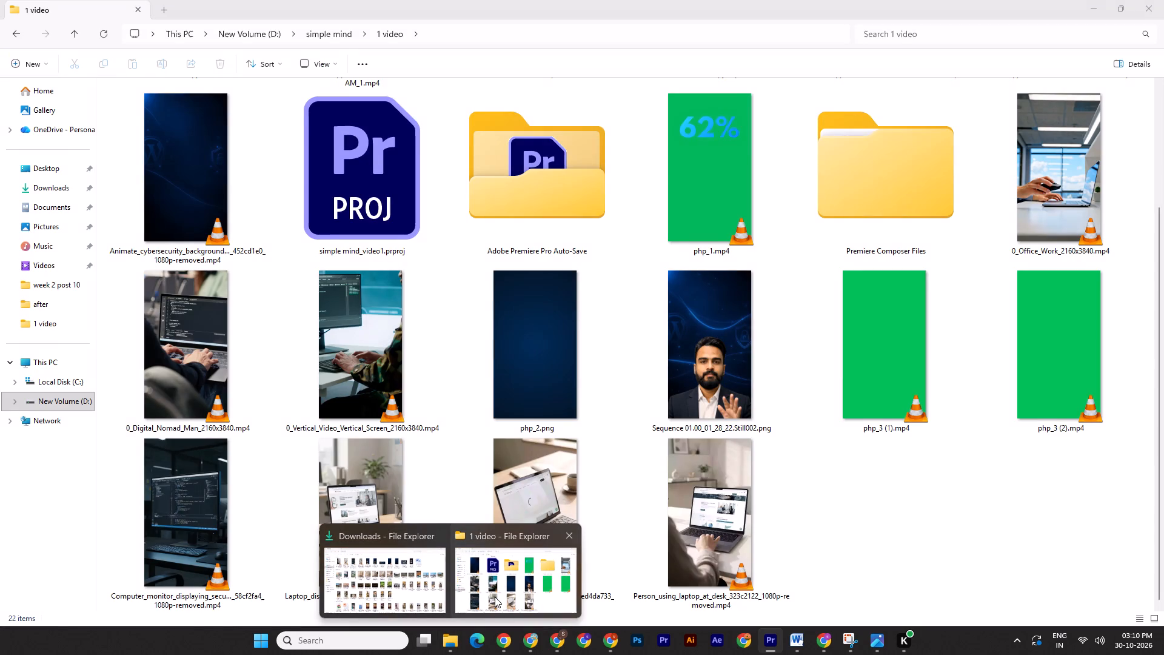
left_click(487, 596)
left_click_drag(527, 533, 780, 648)
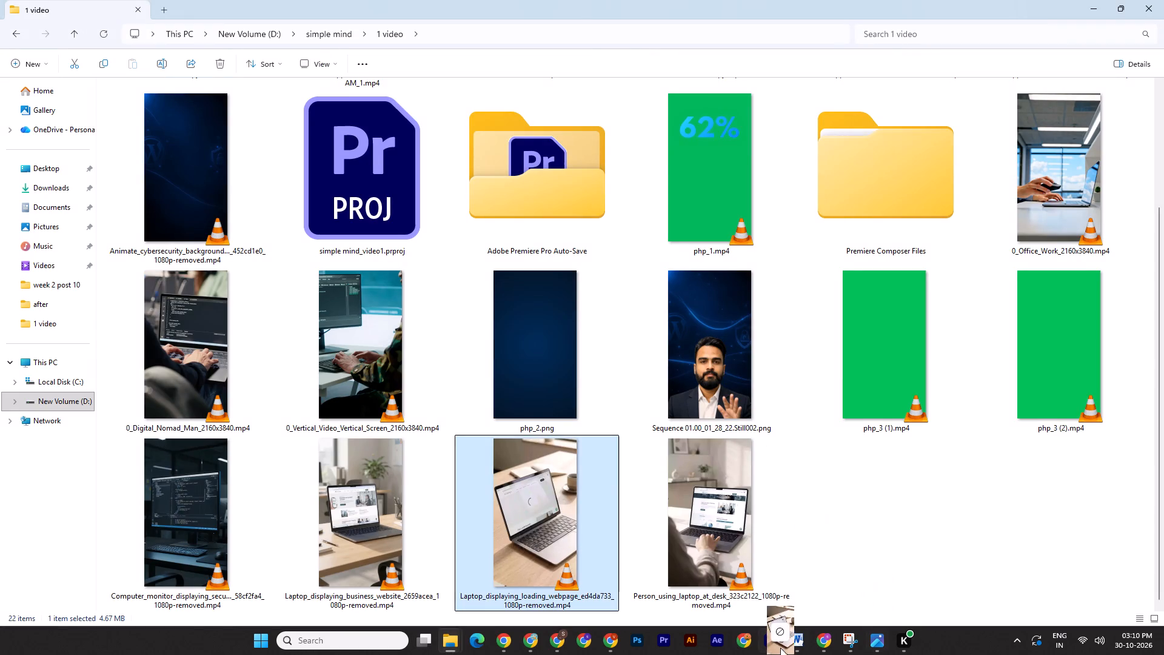
left_click_drag(780, 648, 610, 466)
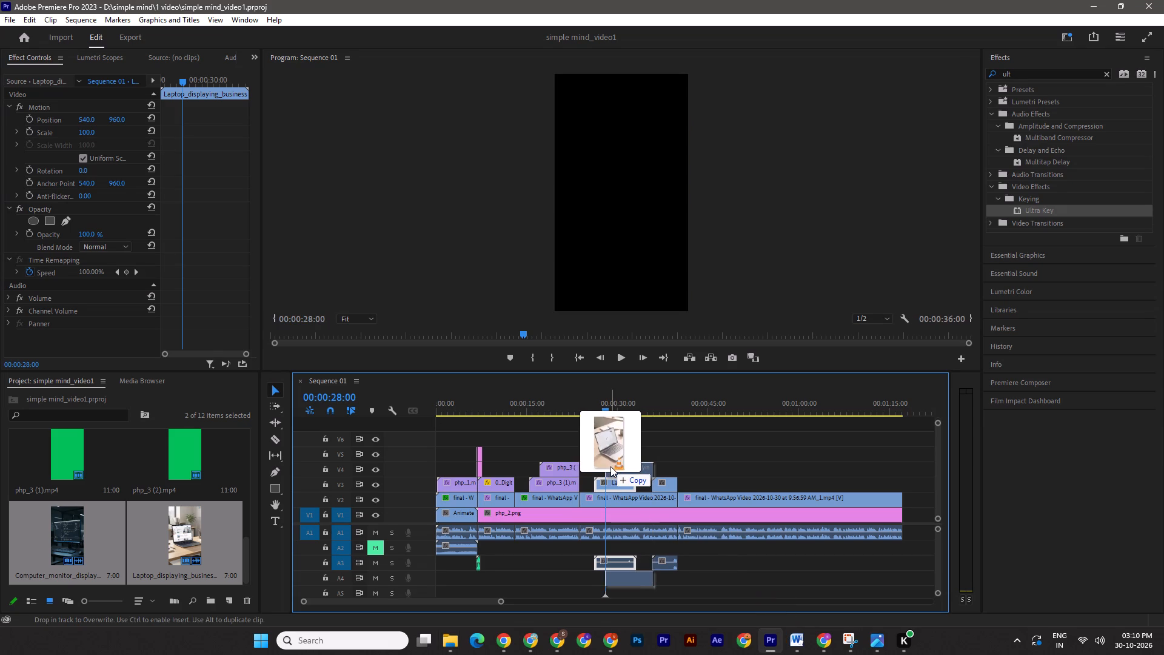
left_click_drag(610, 466, 607, 466)
Unlink the Laptop_displaying_loading_webpage clip's audio from its video and delete the audio on A4.
left_click(631, 472)
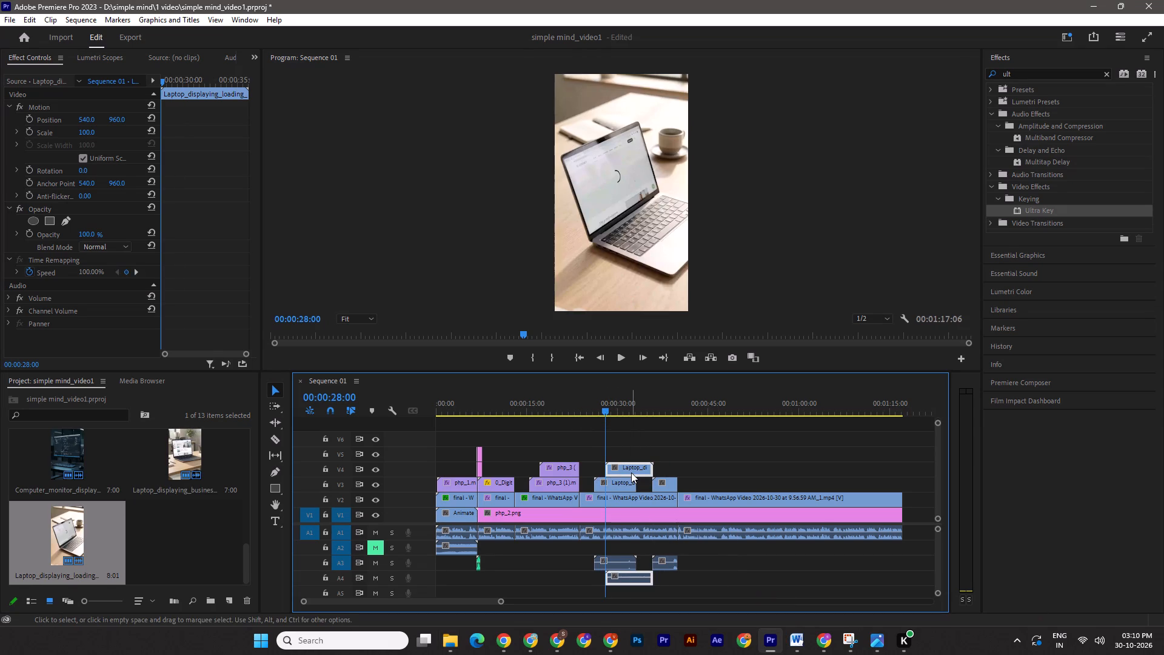
right_click(631, 472)
left_click(674, 231)
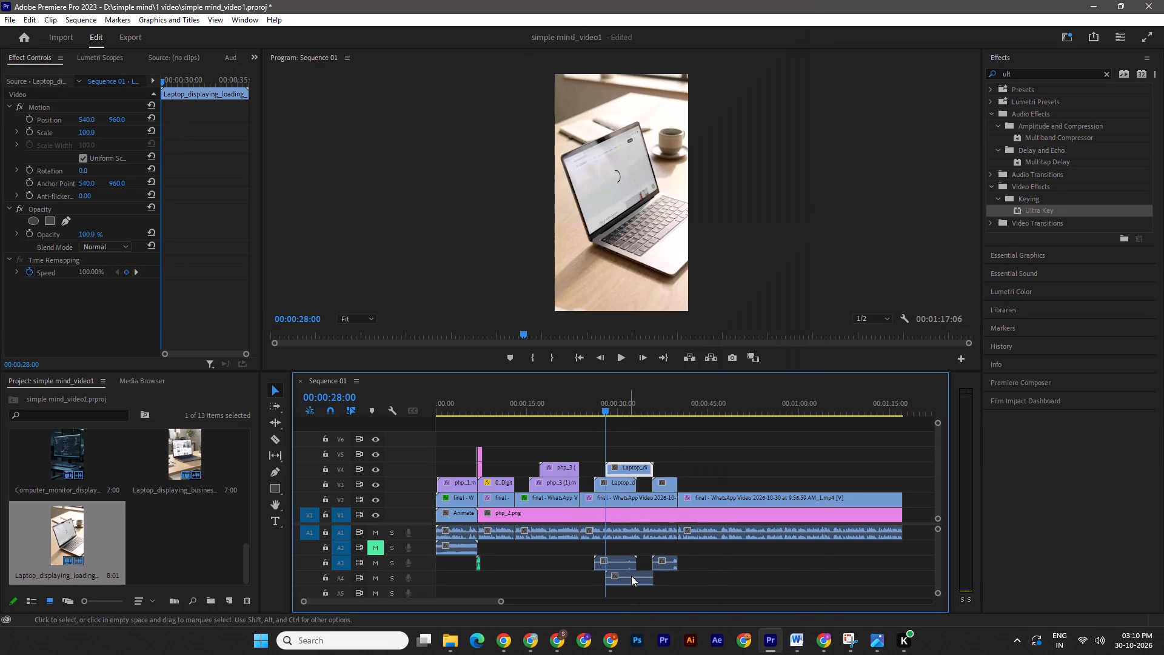
left_click(631, 576)
key("Delete")
Split the loading-webpage clip on V4 at 00:00:31:07 and move its second part back over the first, starting at 00:00:28:00.
left_click_drag(602, 410, 593, 410)
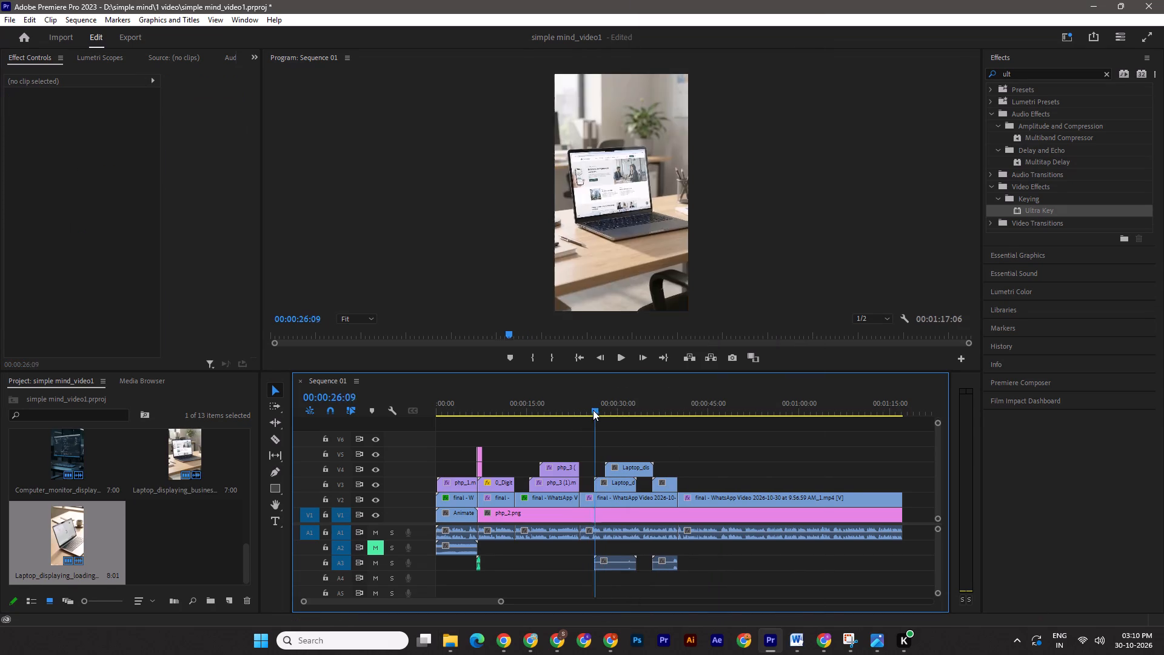
left_click_drag(593, 410, 590, 415)
key("space")
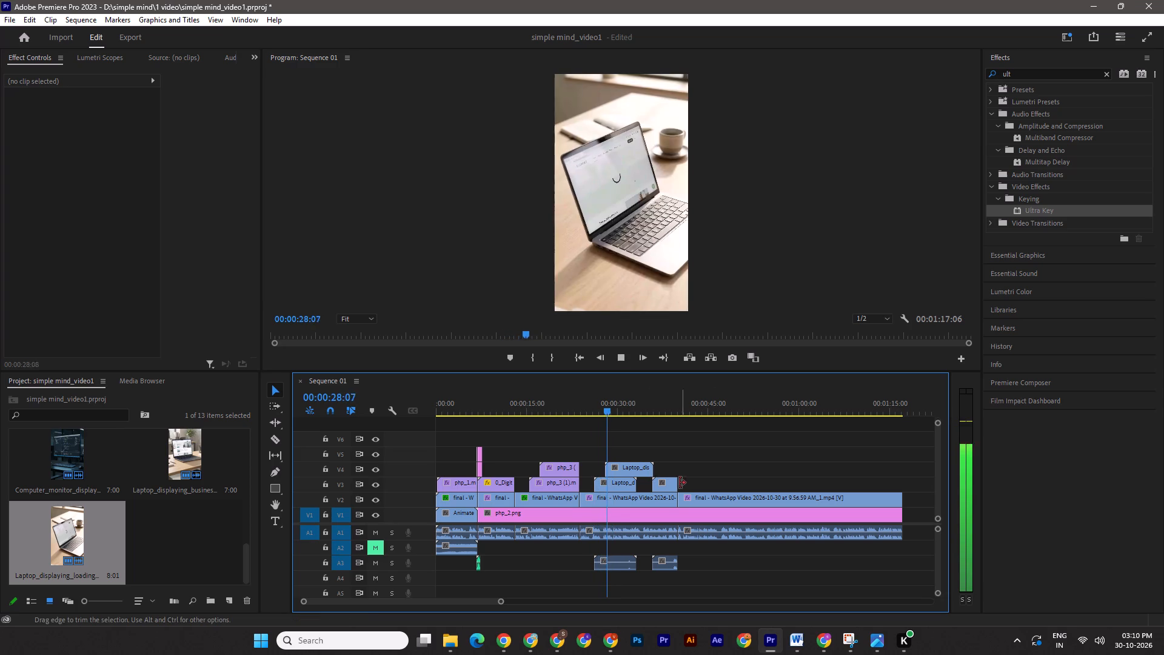
key("space")
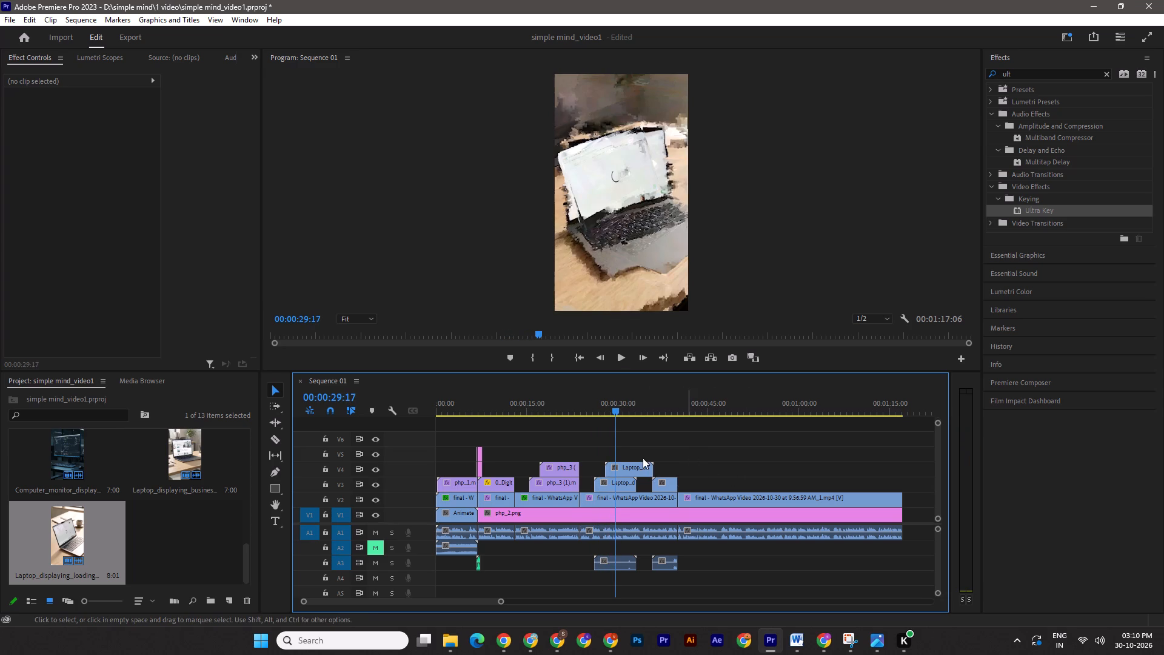
key("space")
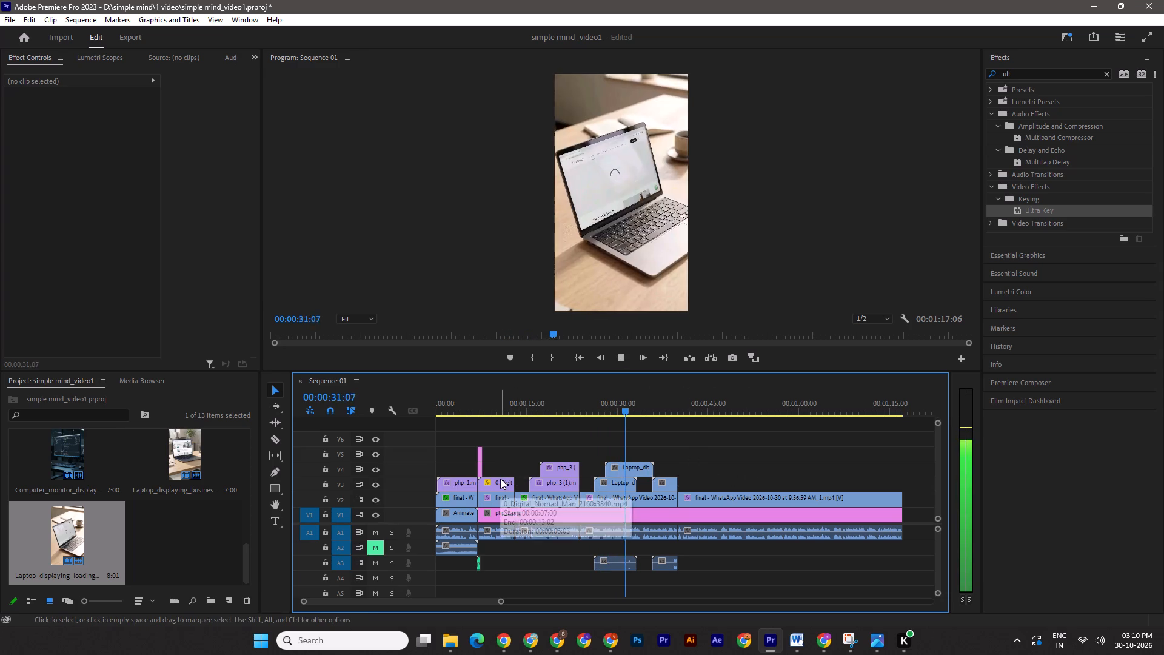
key("space")
left_click_drag(633, 411, 632, 411)
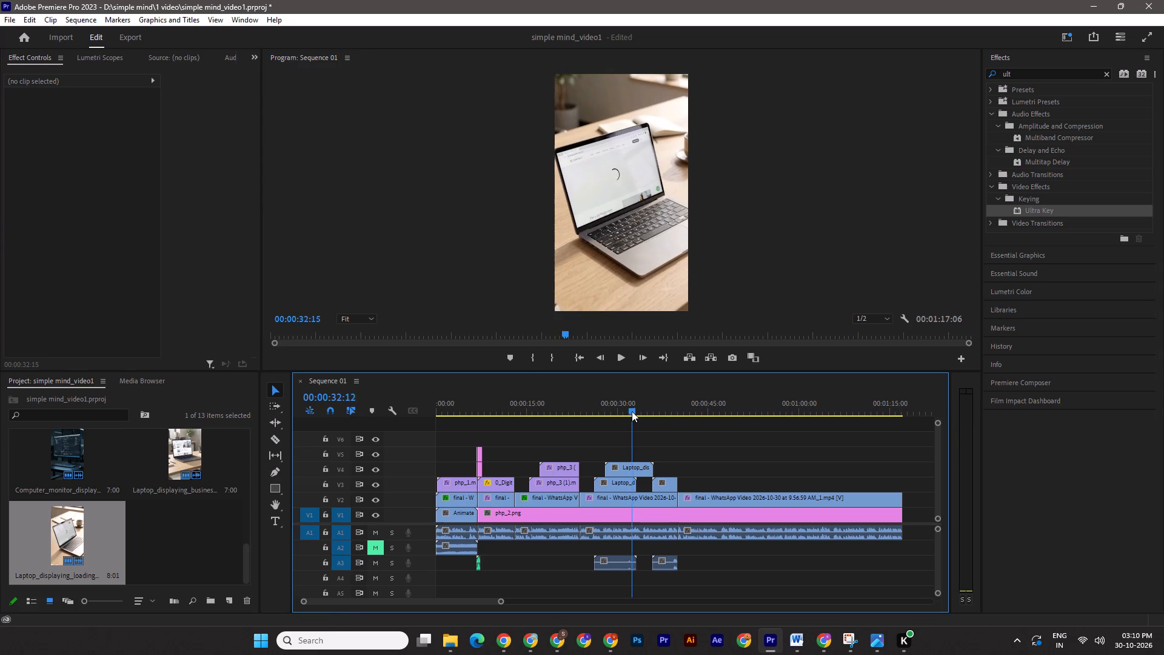
left_click_drag(632, 411, 625, 408)
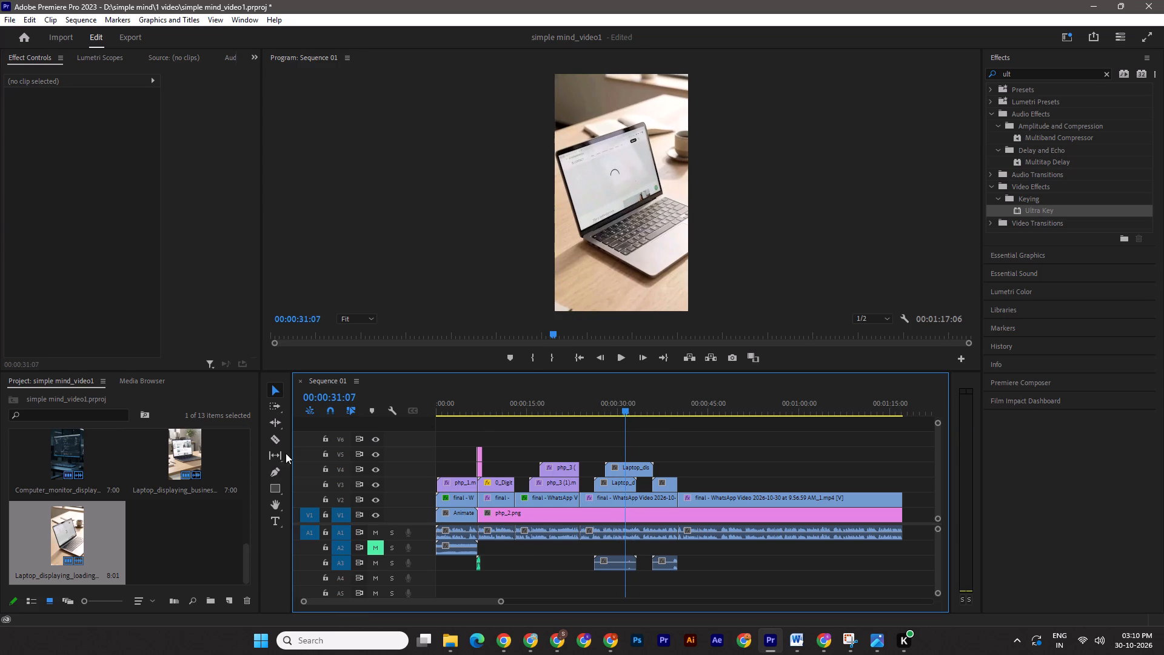
left_click(271, 442)
left_click(627, 468)
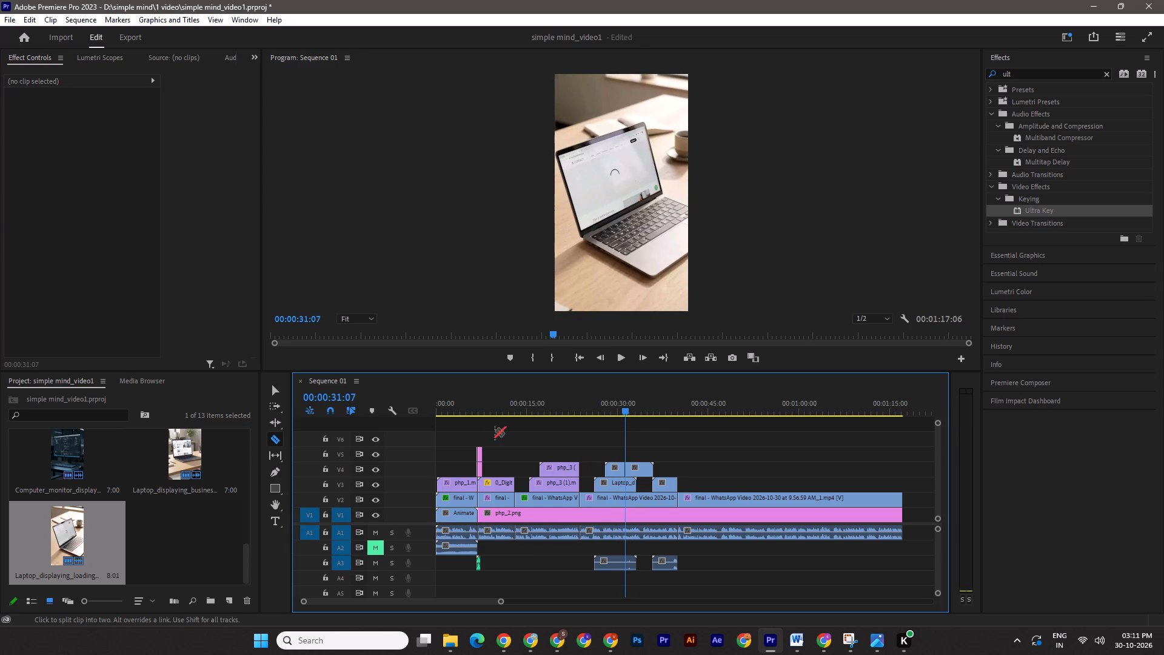
left_click(272, 388)
left_click_drag(640, 471, 624, 467)
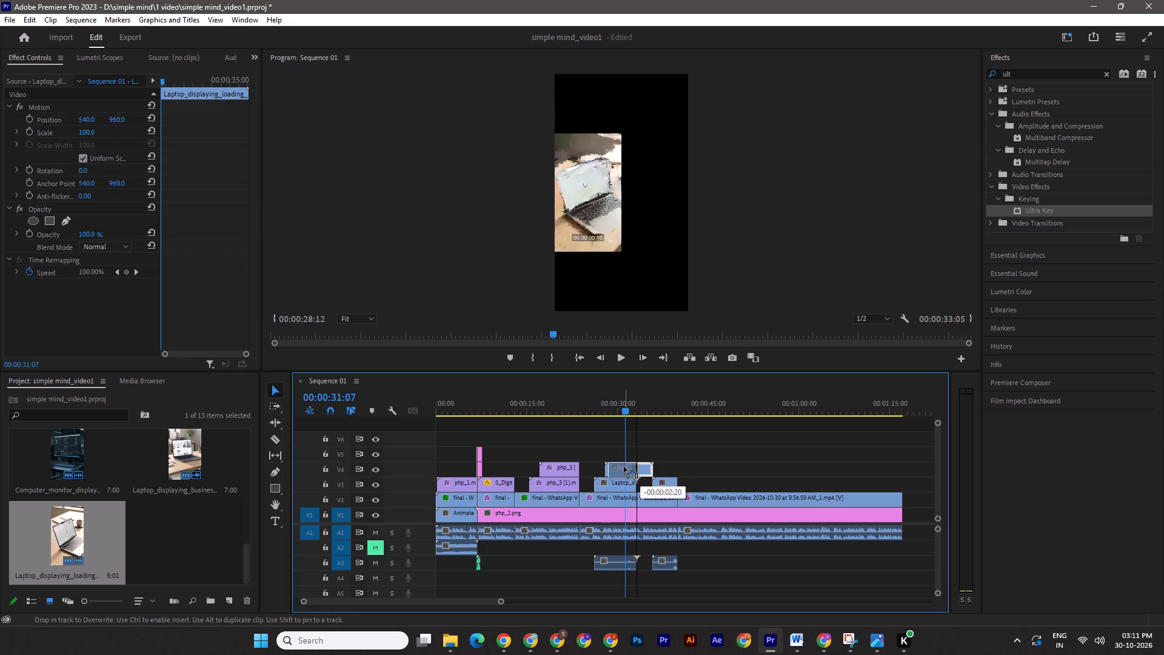
left_click_drag(624, 467, 620, 466)
Save the project and place the watermark-removed Person_using_laptop_at_desk video on V4 at 00:00:30:03, overwriting the end of the loading clip.
left_click_drag(617, 409, 600, 408)
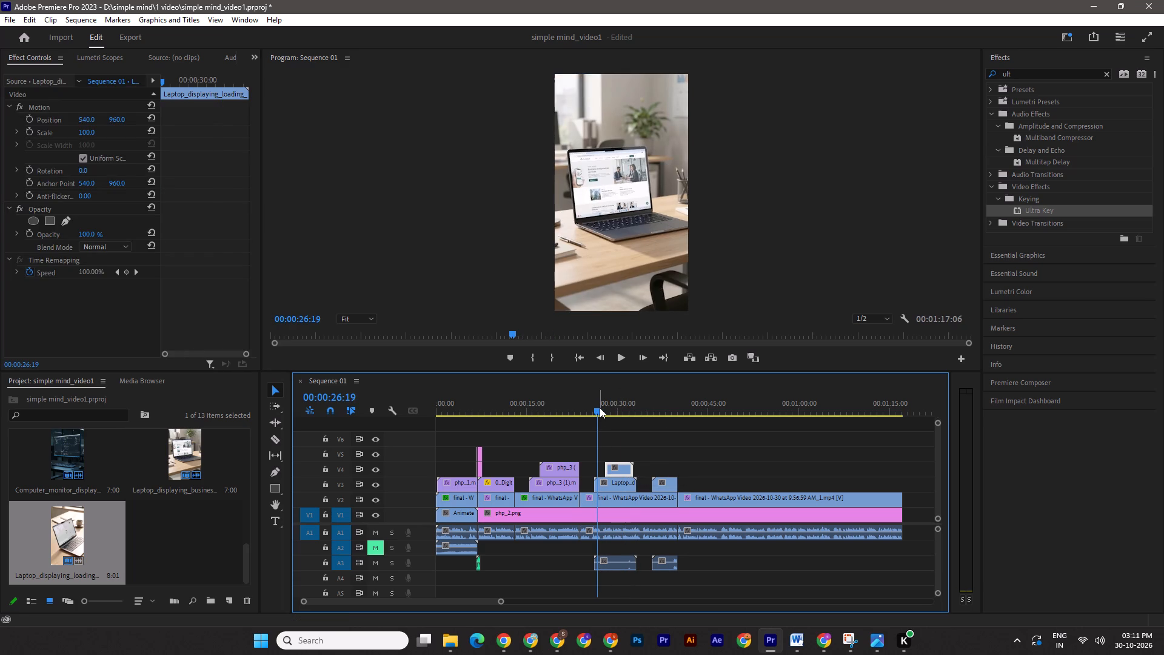
key("ctrl+s")
key("space")
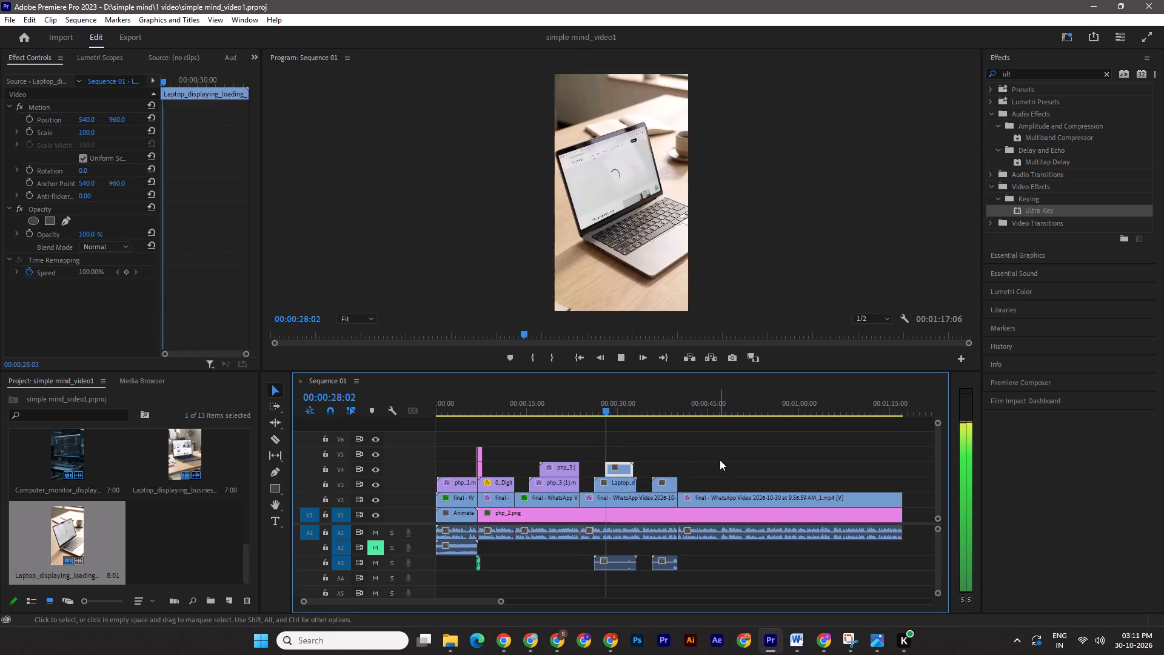
key("space")
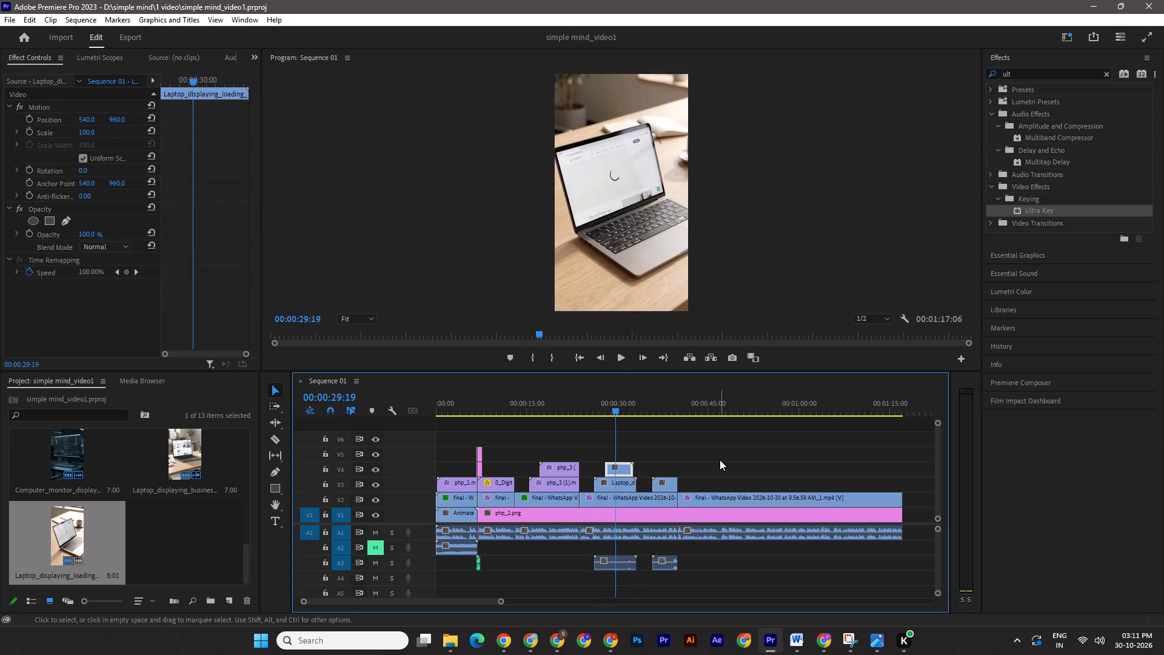
key("space")
key("space")
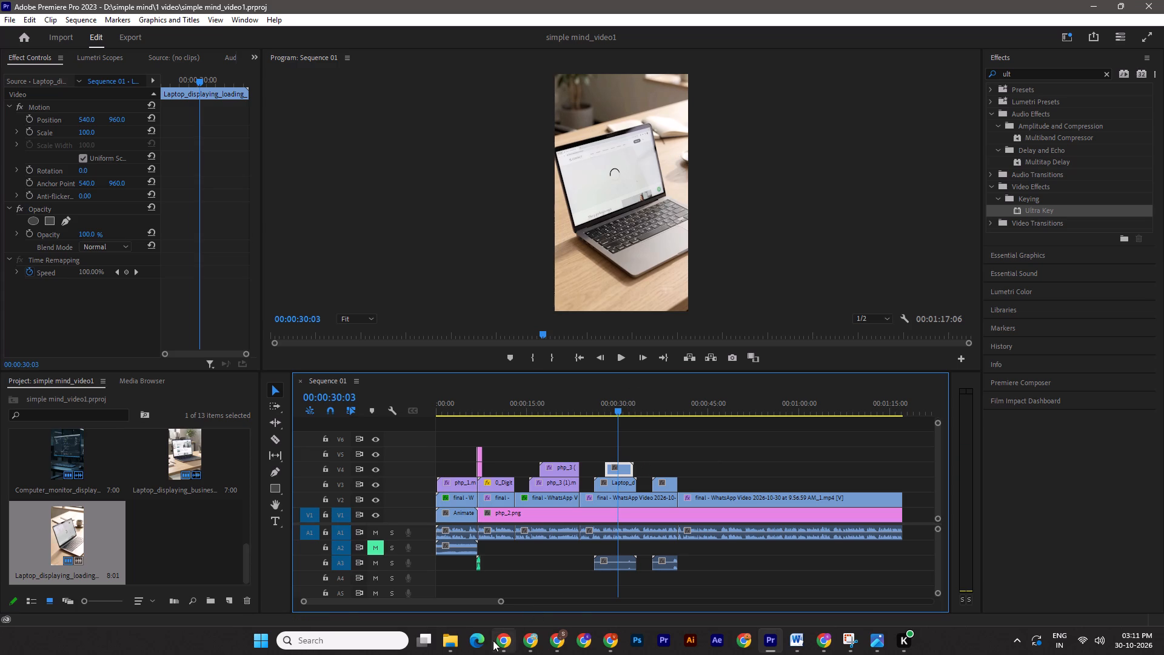
left_click(502, 599)
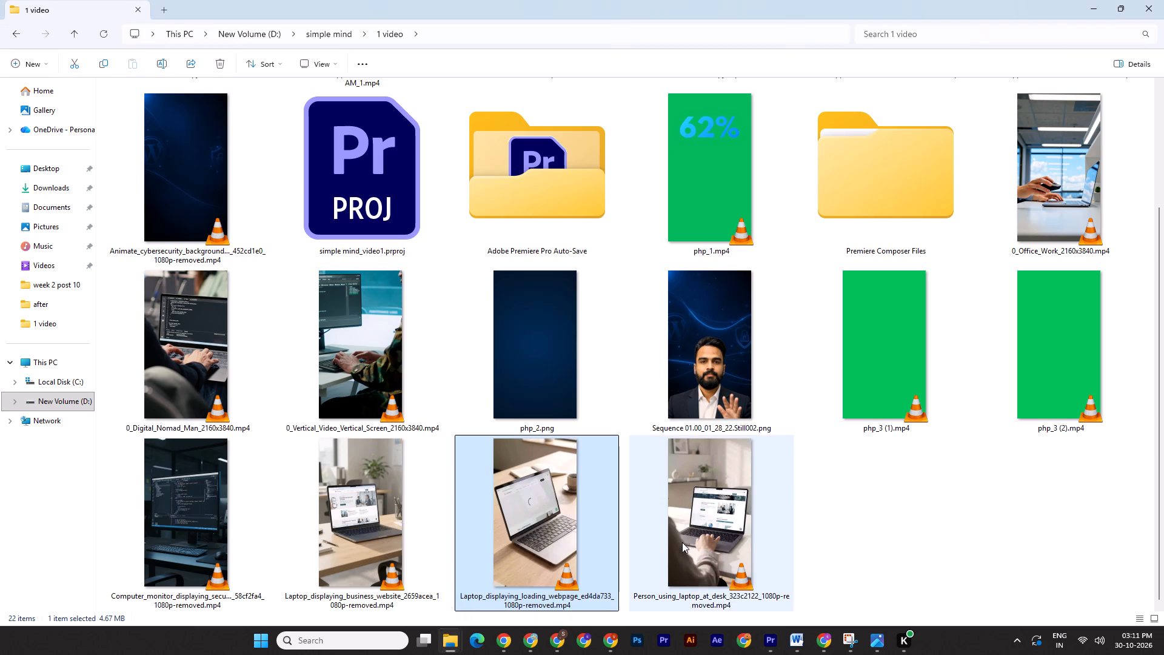
left_click_drag(684, 540, 614, 467)
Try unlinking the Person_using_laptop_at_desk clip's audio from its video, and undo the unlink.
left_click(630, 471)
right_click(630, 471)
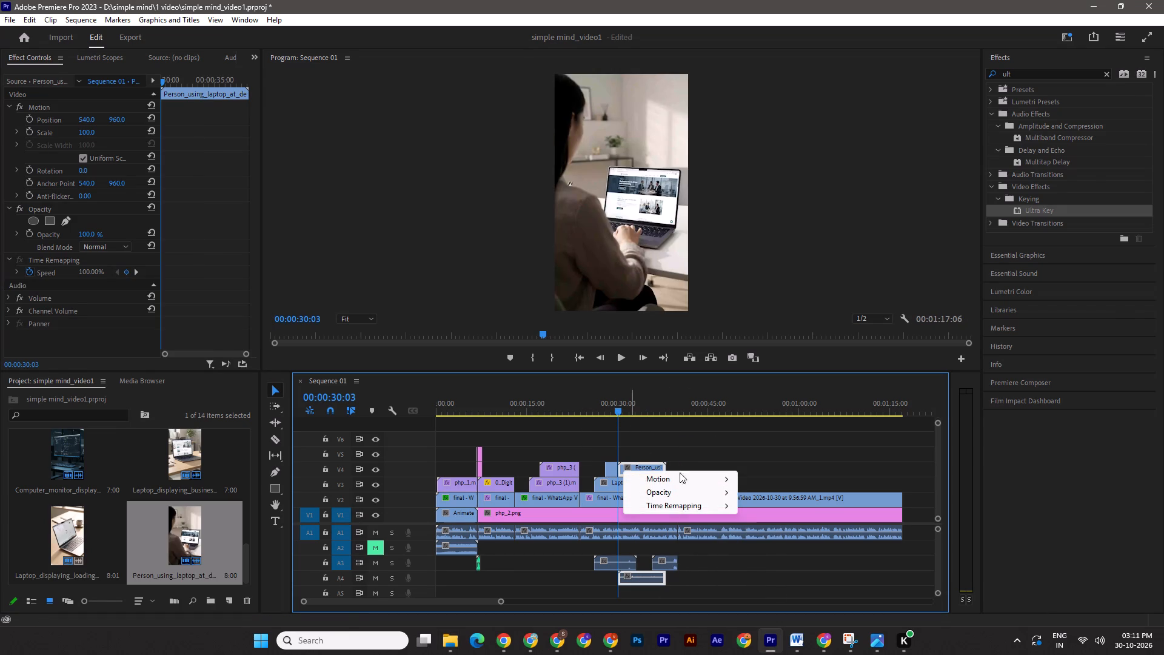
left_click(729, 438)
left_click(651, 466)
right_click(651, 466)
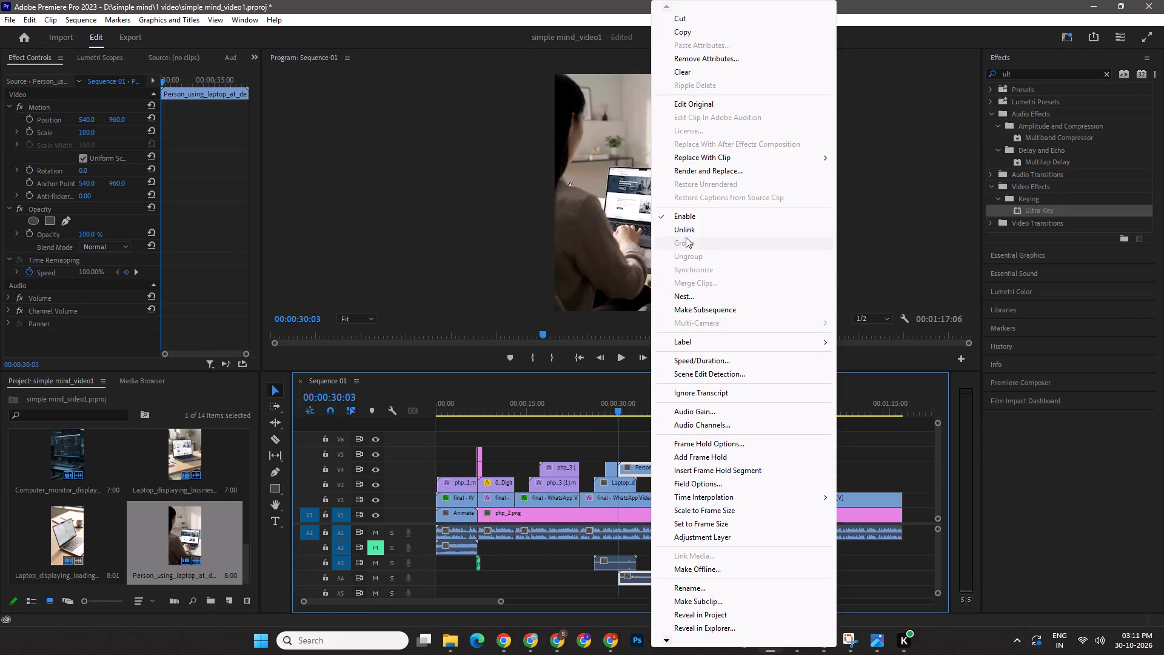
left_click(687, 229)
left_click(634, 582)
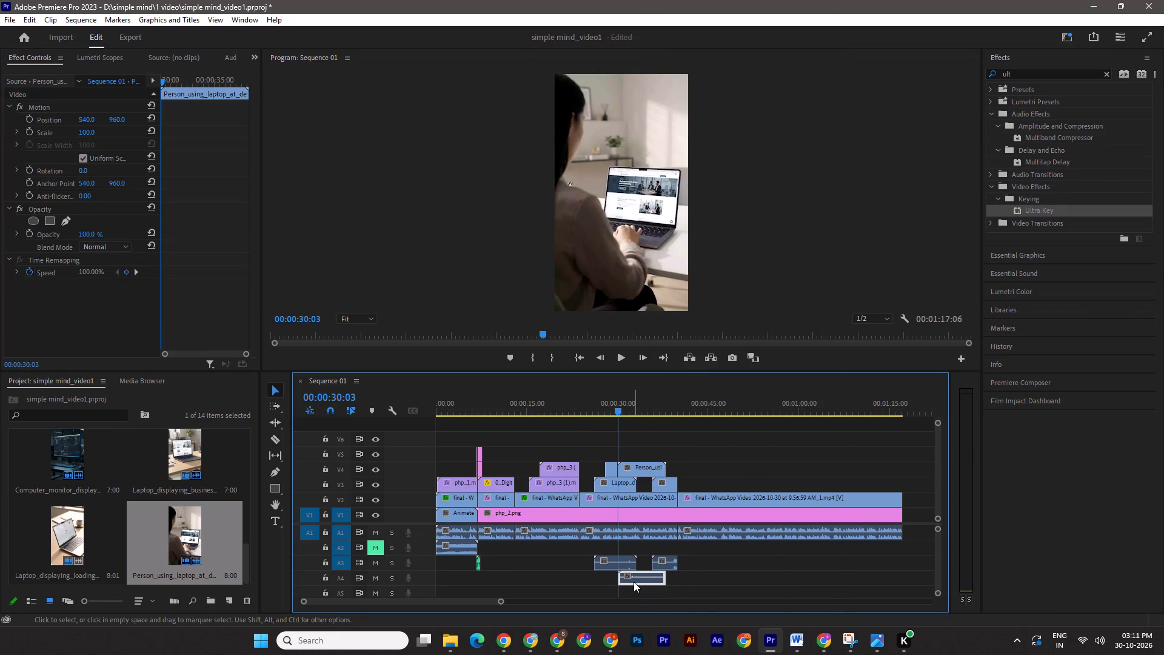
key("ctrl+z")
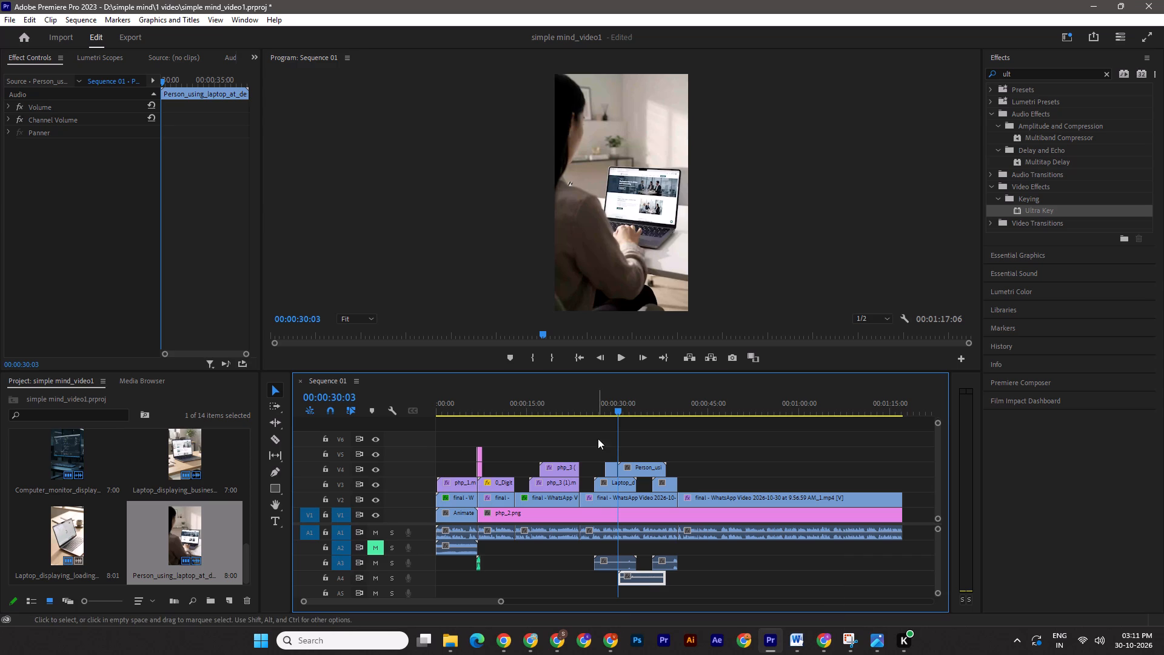
Trim the Person_using_laptop_at_desk clip's start to 00:00:34:10, move it back against the loading clip on V4, and save the project.
left_click_drag(610, 407, 603, 406)
key("space")
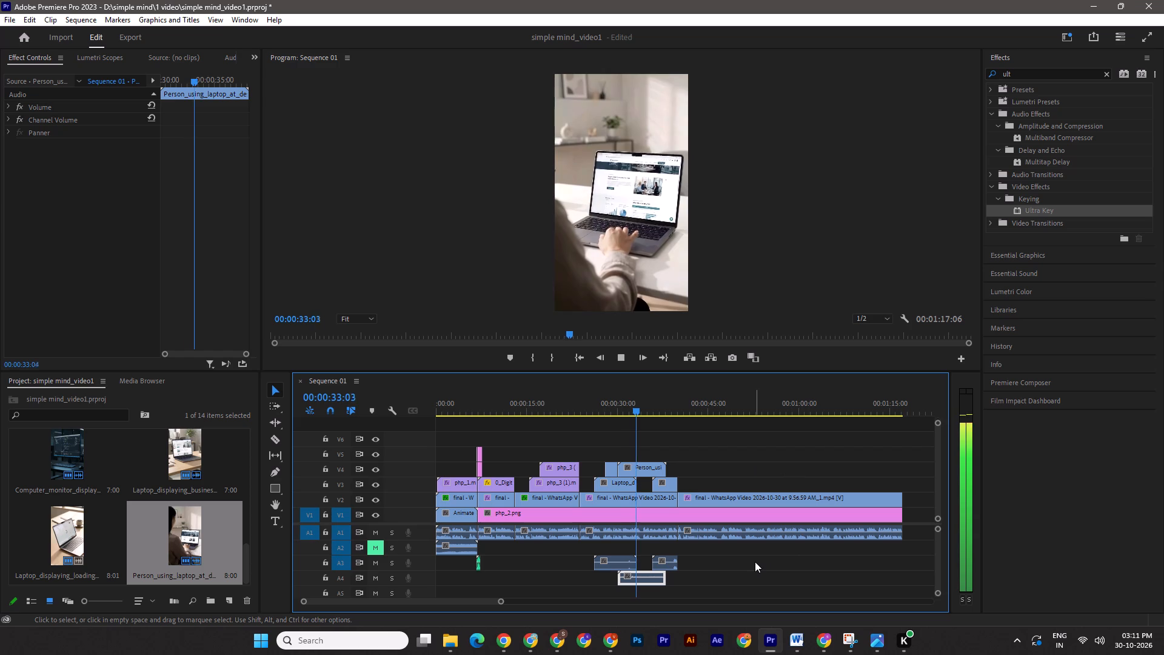
key("space")
left_click_drag(635, 414, 618, 414)
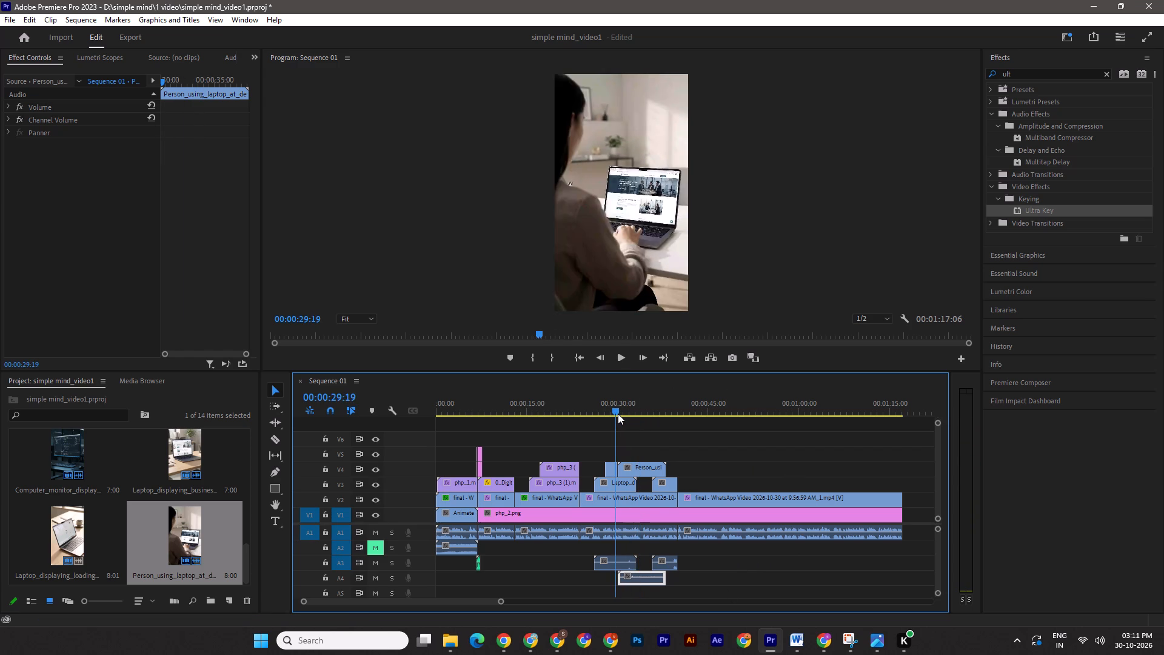
left_click_drag(618, 414, 650, 418)
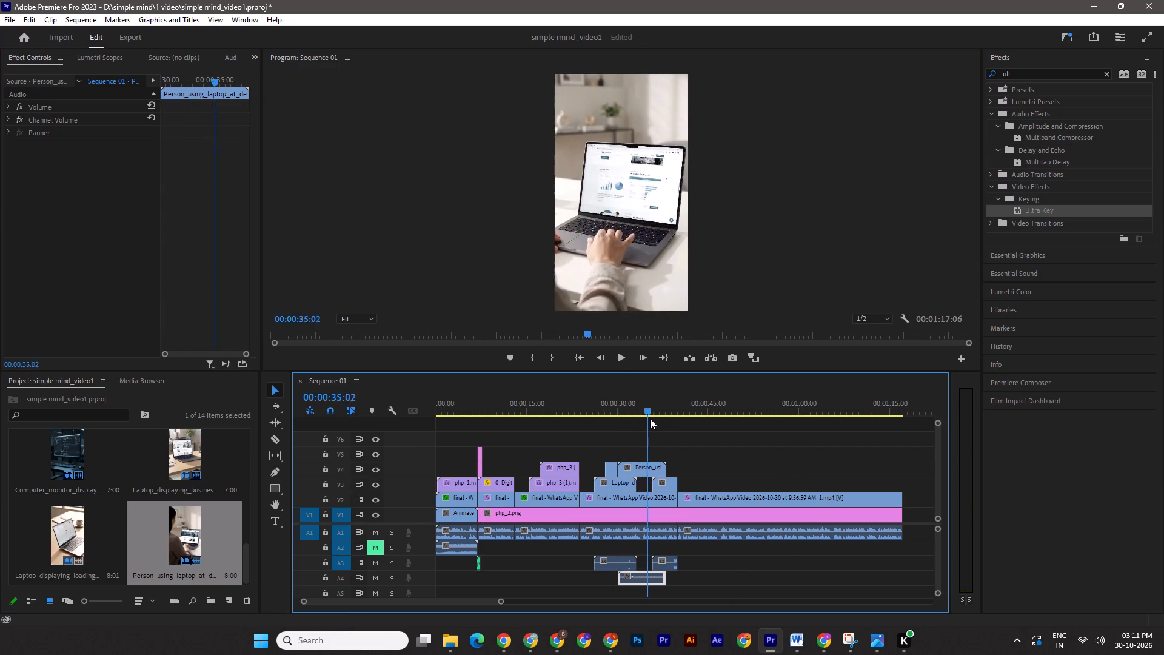
left_click_drag(650, 418, 628, 425)
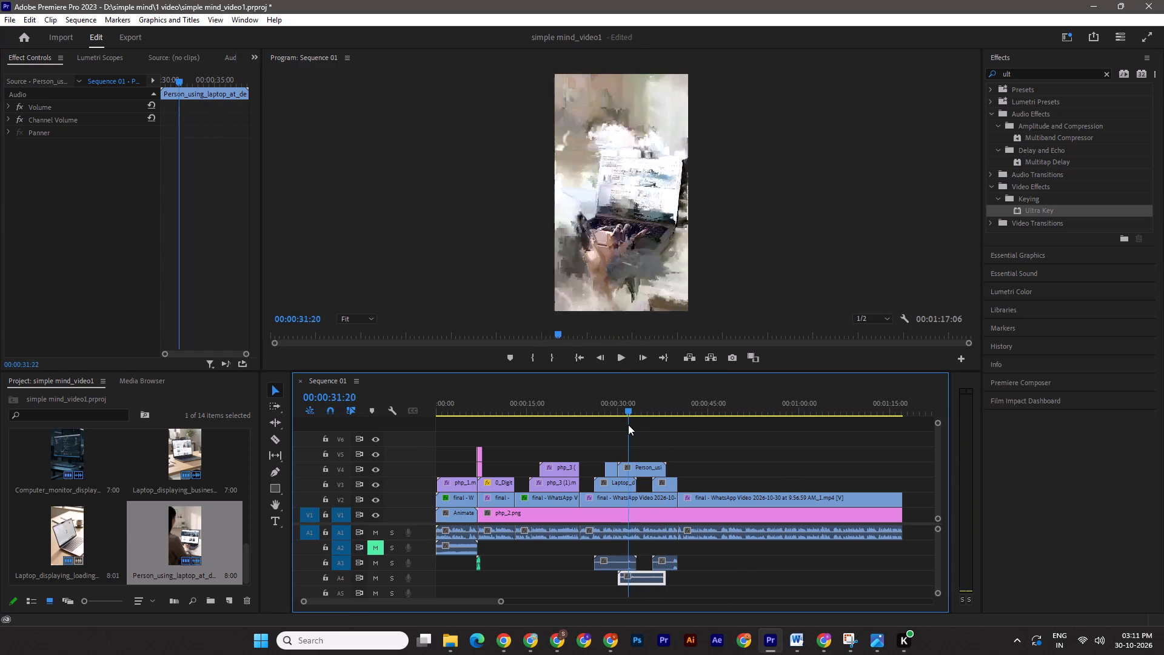
left_click_drag(628, 425, 638, 423)
left_click_drag(636, 408, 644, 408)
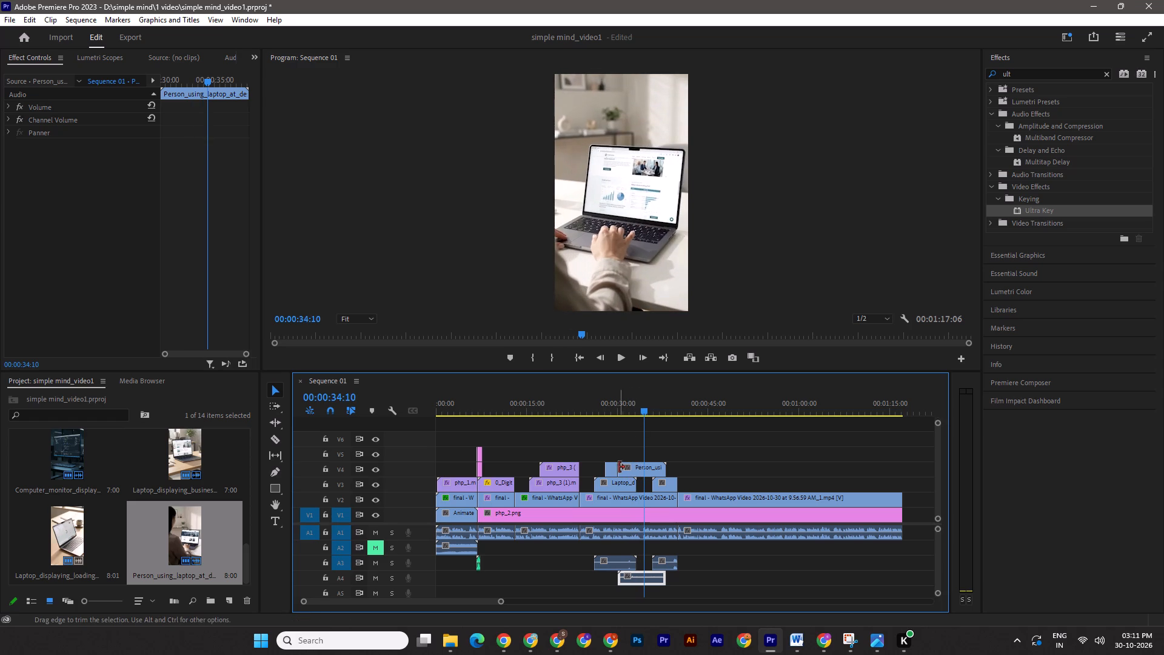
left_click_drag(619, 467, 646, 466)
left_click_drag(657, 469, 635, 469)
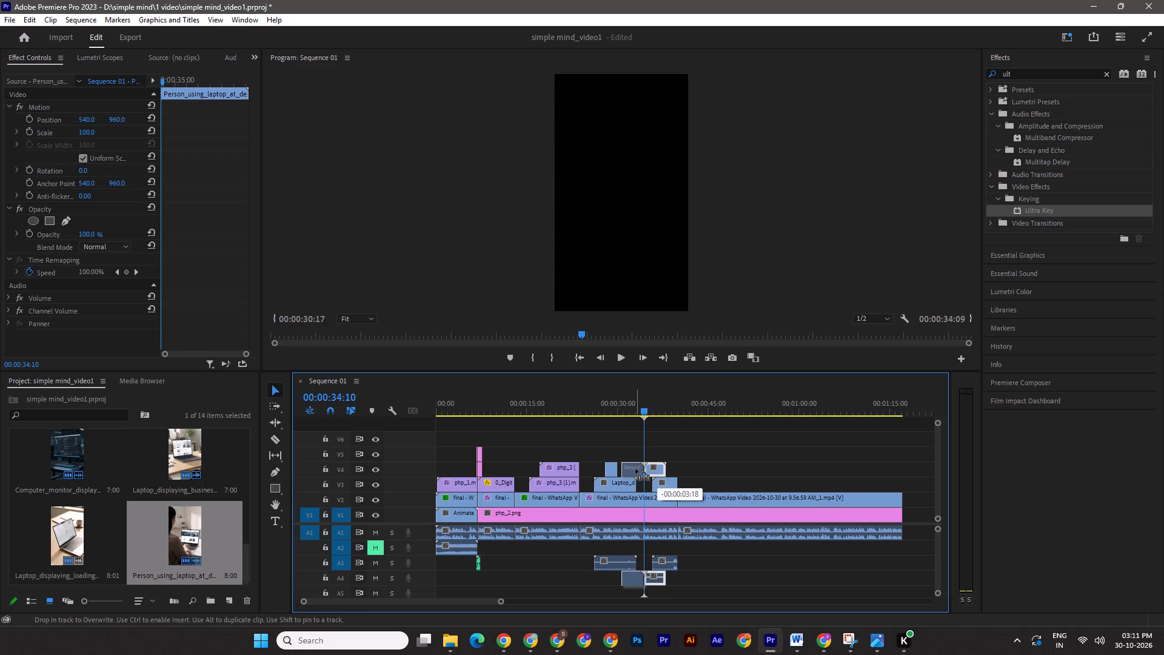
left_click_drag(635, 469, 632, 468)
left_click_drag(646, 405, 594, 405)
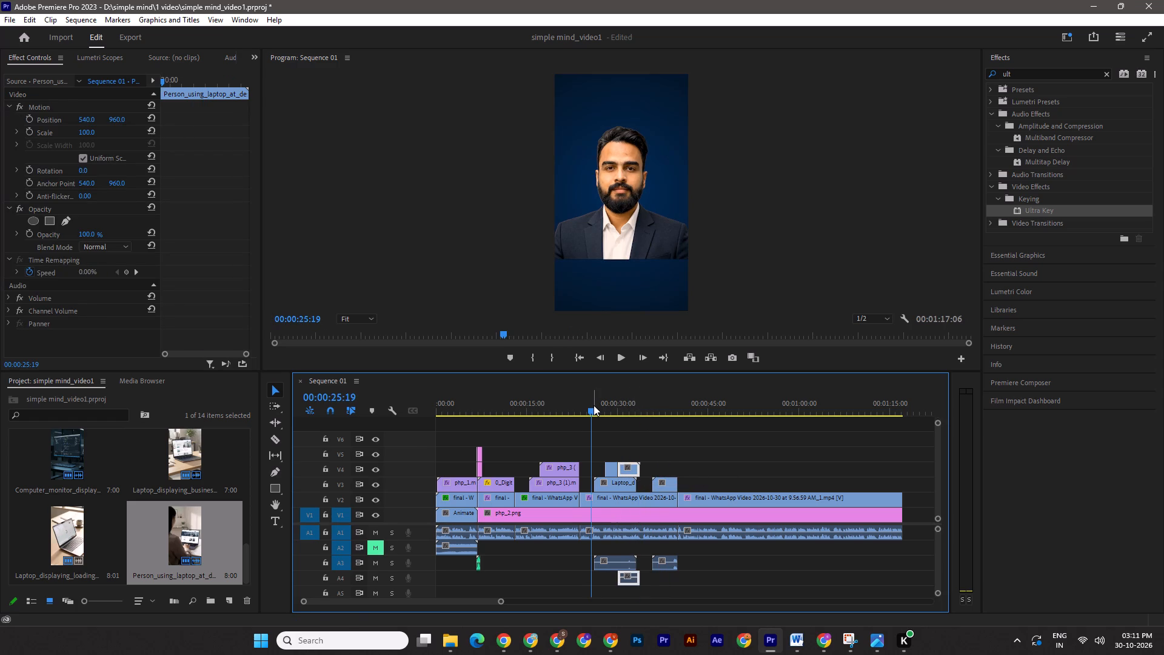
key("ctrl+s")
Play the sequence from about 00:00:25:19 through the laptop clips to check their order and timing against the voice-over.
key("space")
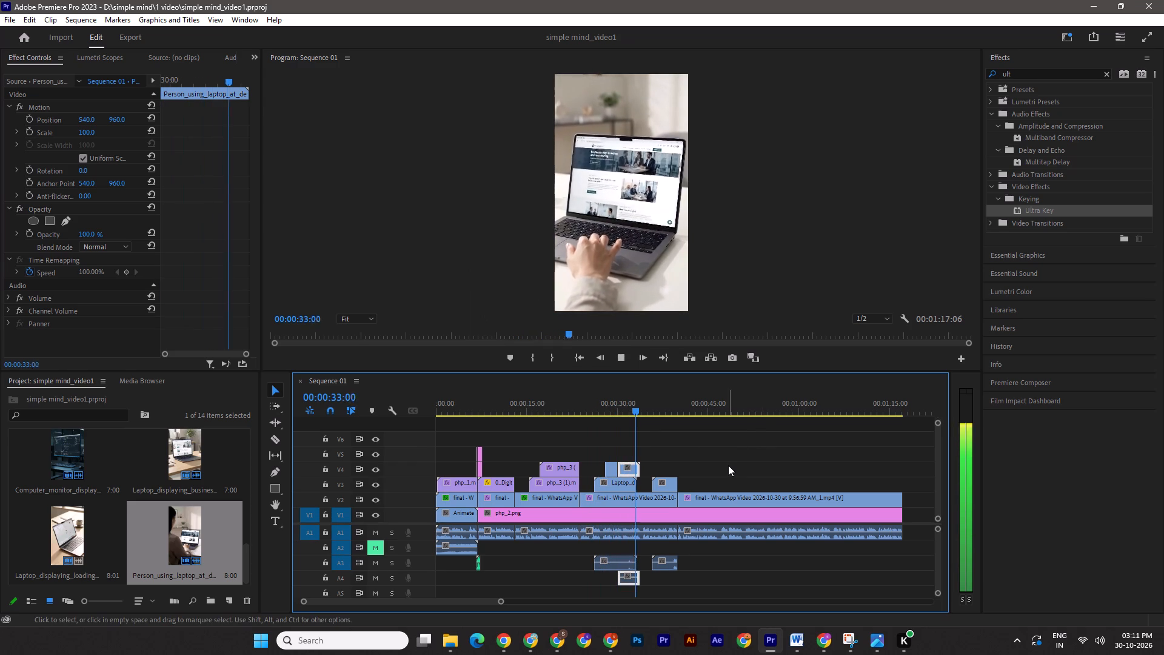
key("space")
left_click_drag(639, 403, 631, 403)
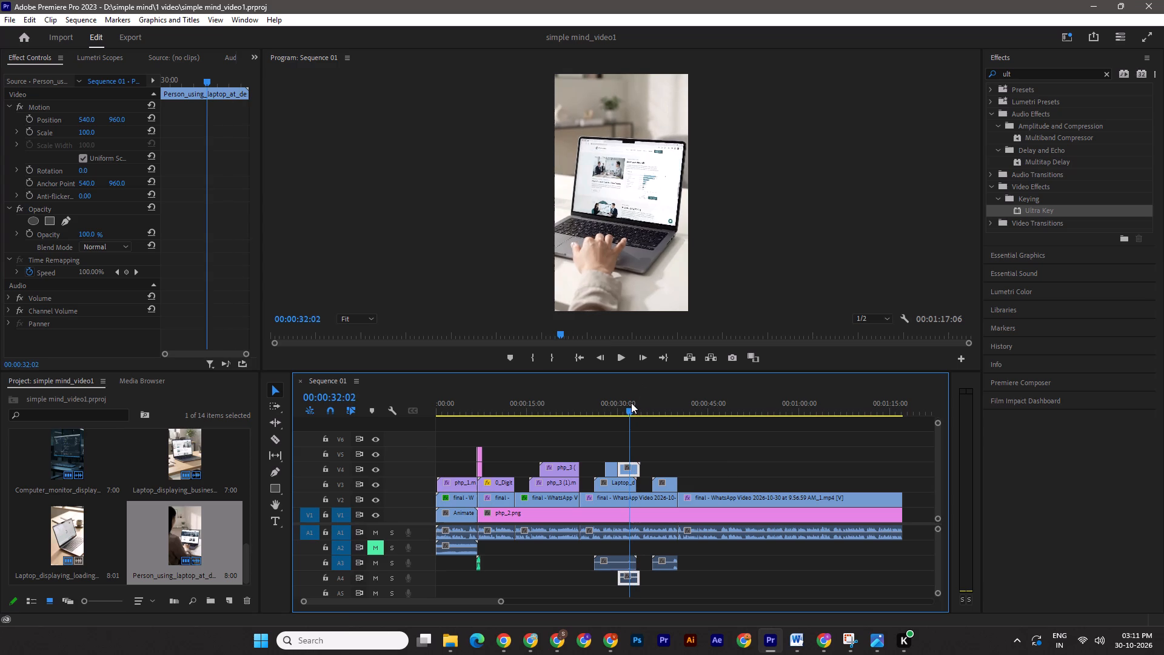
left_click_drag(631, 403, 594, 399)
key("space")
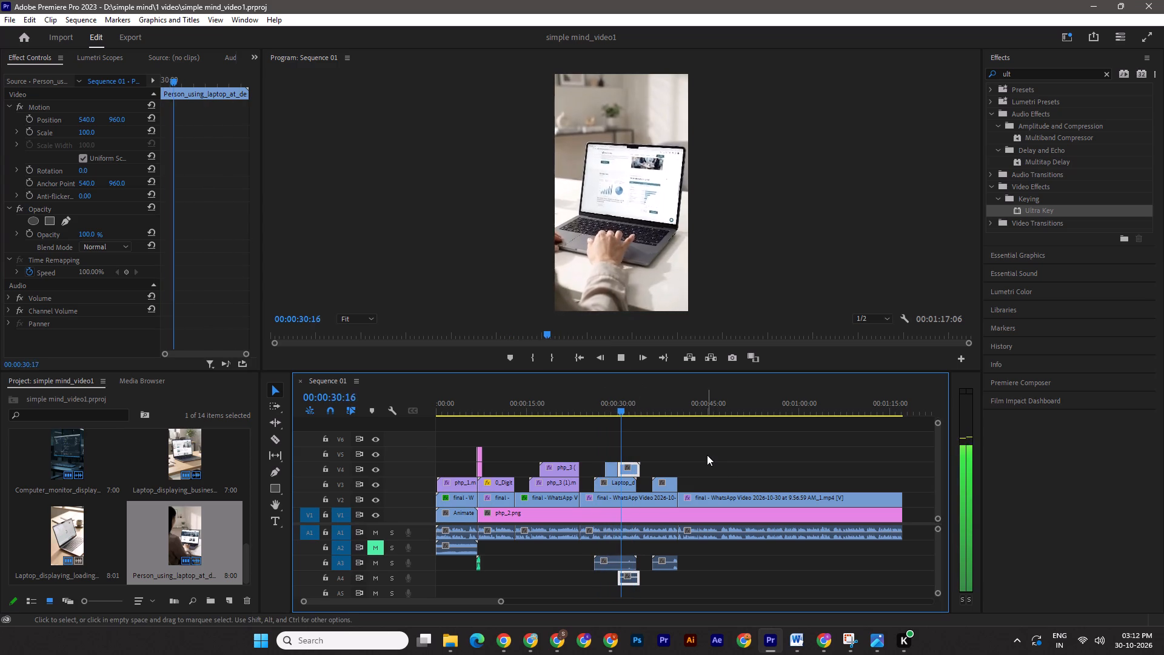
key("space")
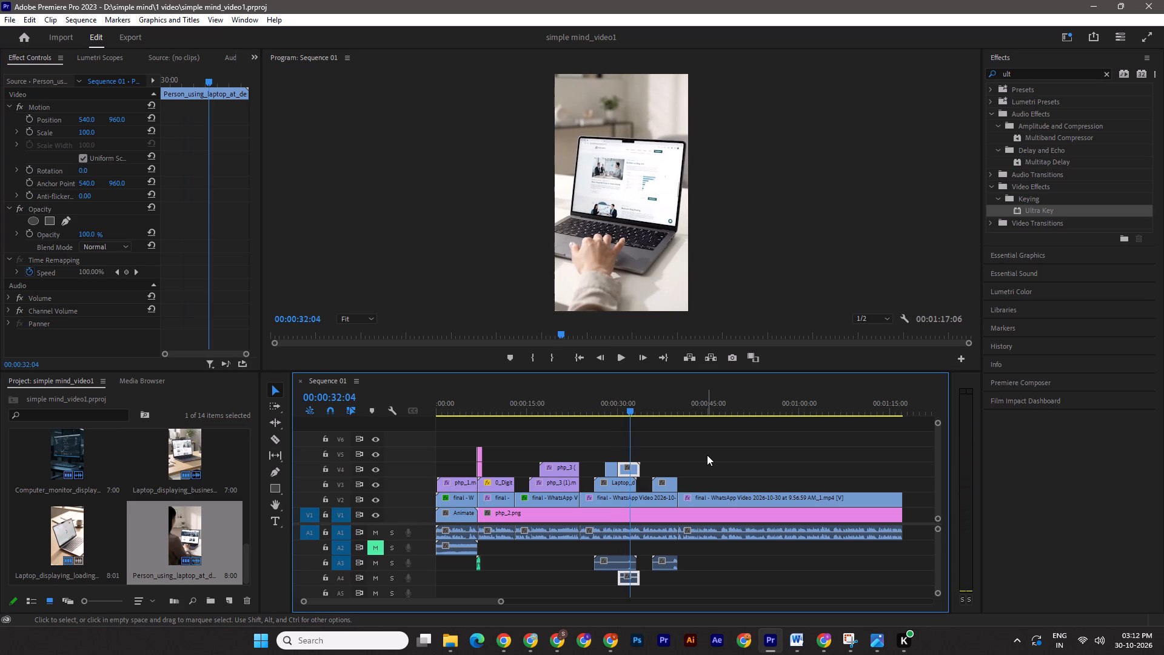
Trim the ends of the Person_using_laptop_at_desk clip on V4 and the Laptop_displaying_business clip on V3 to 00:00:32:04.
left_click_drag(643, 468, 635, 465)
left_click_drag(635, 482, 629, 481)
Play through to the cut near 00:00:40, and move the last talking-head clip on V2 with its audio to start at 00:00:40:11.
key("space")
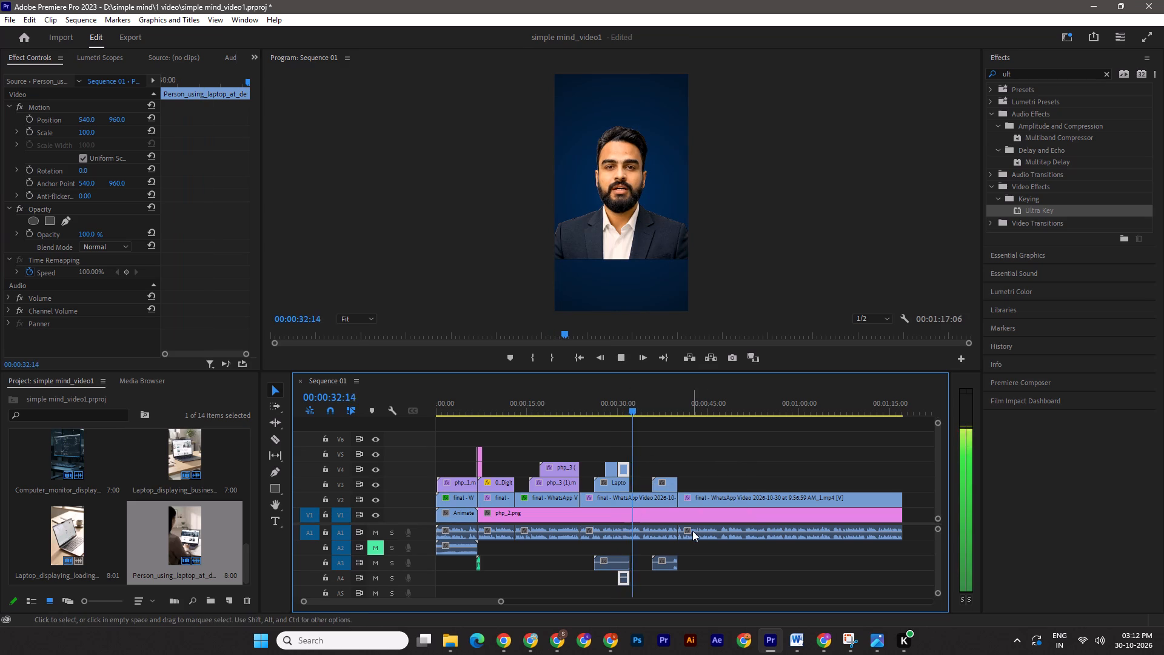
key("space")
key("space")
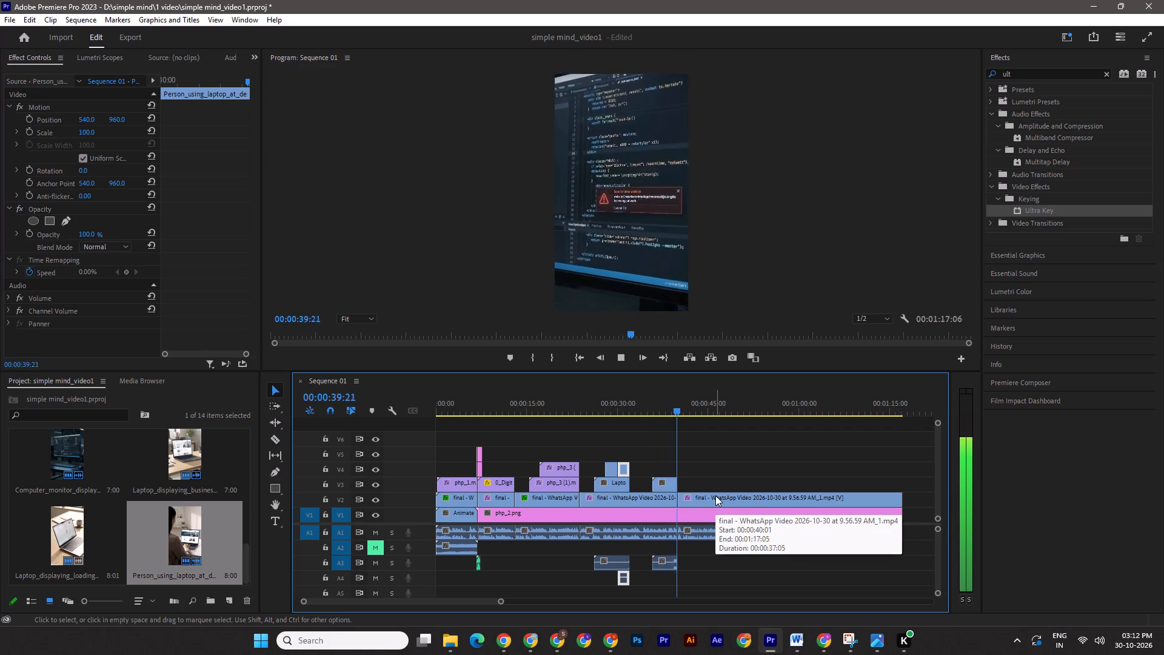
key("space")
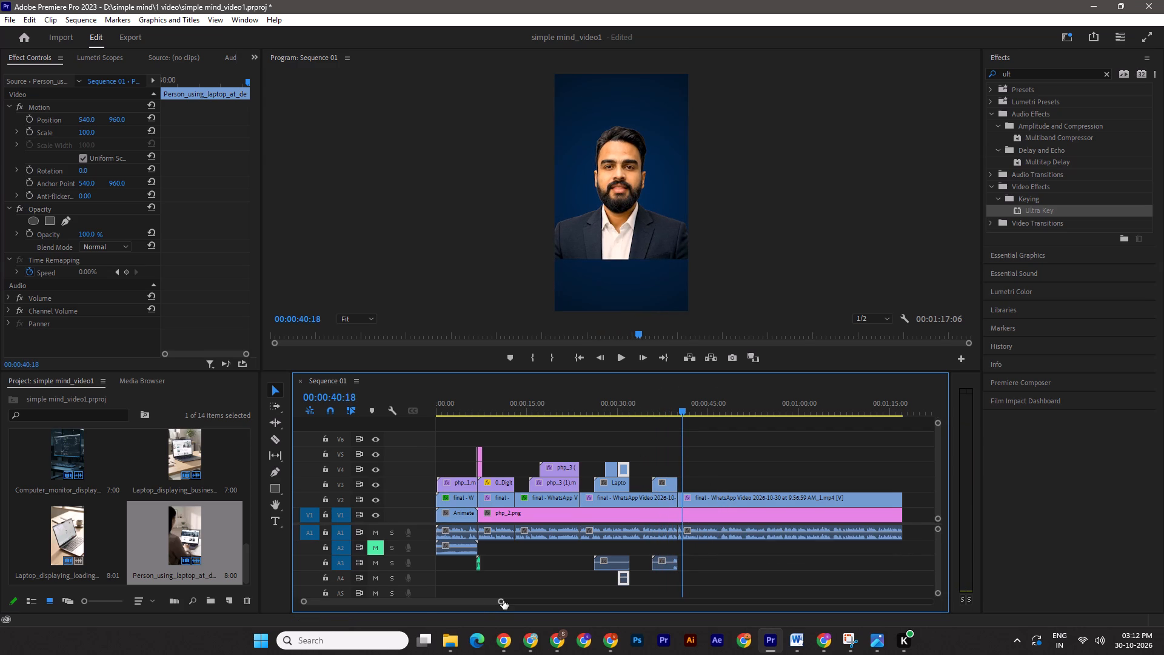
left_click_drag(503, 600, 470, 594)
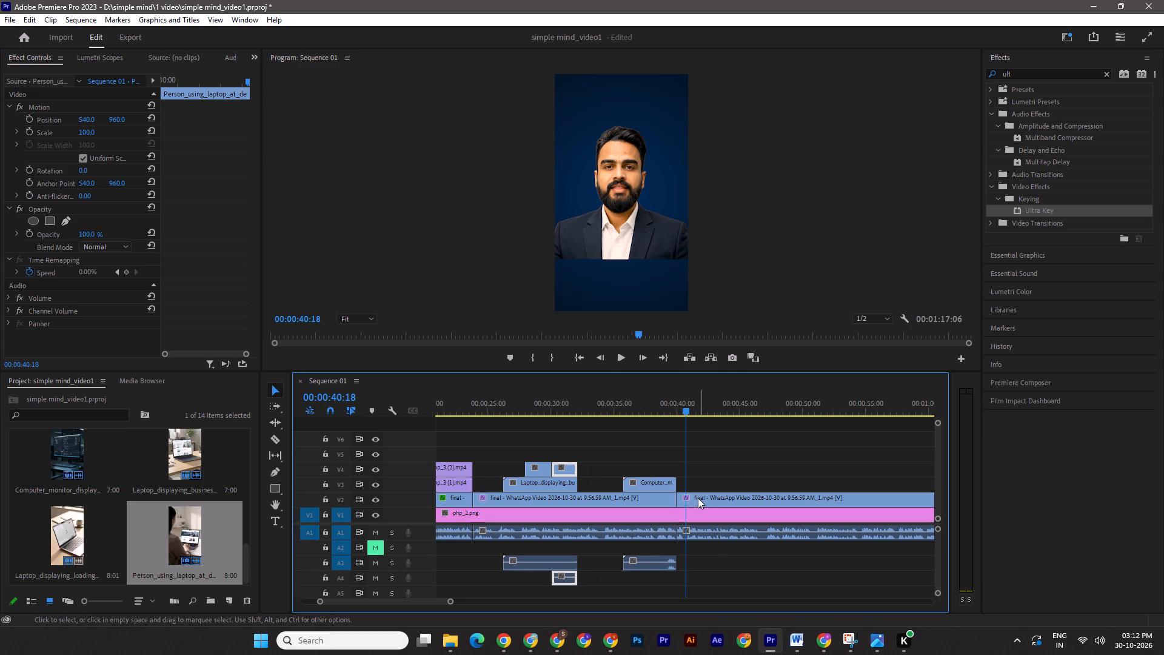
left_click_drag(691, 406, 684, 407)
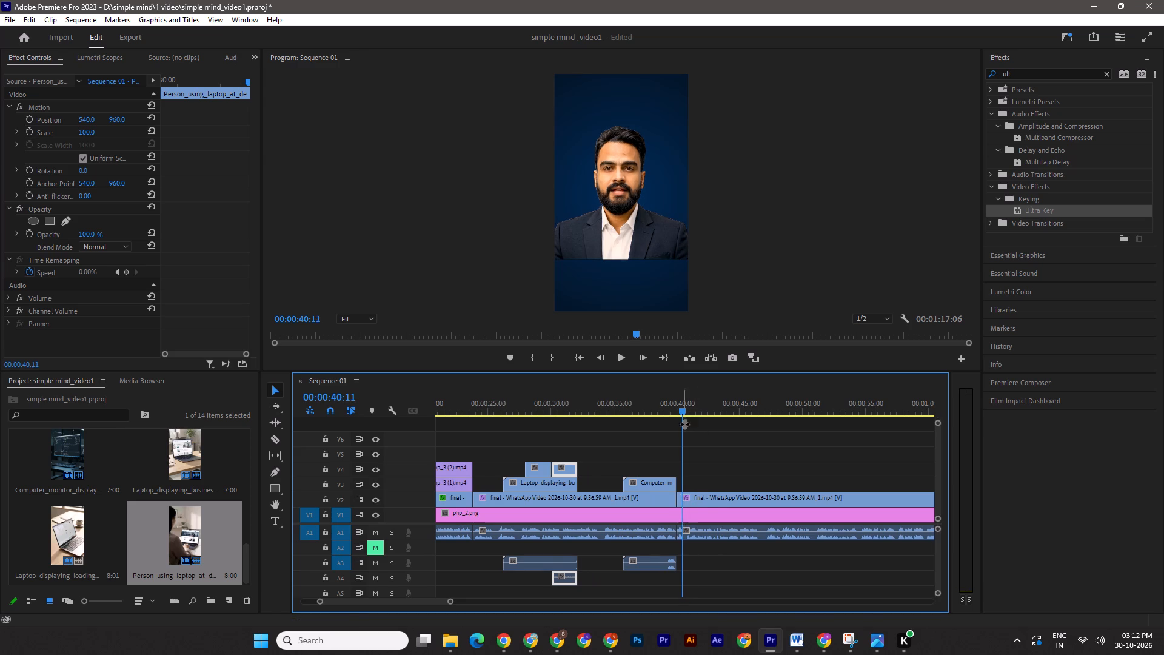
left_click(696, 499)
left_click_drag(687, 409, 684, 409, "shift")
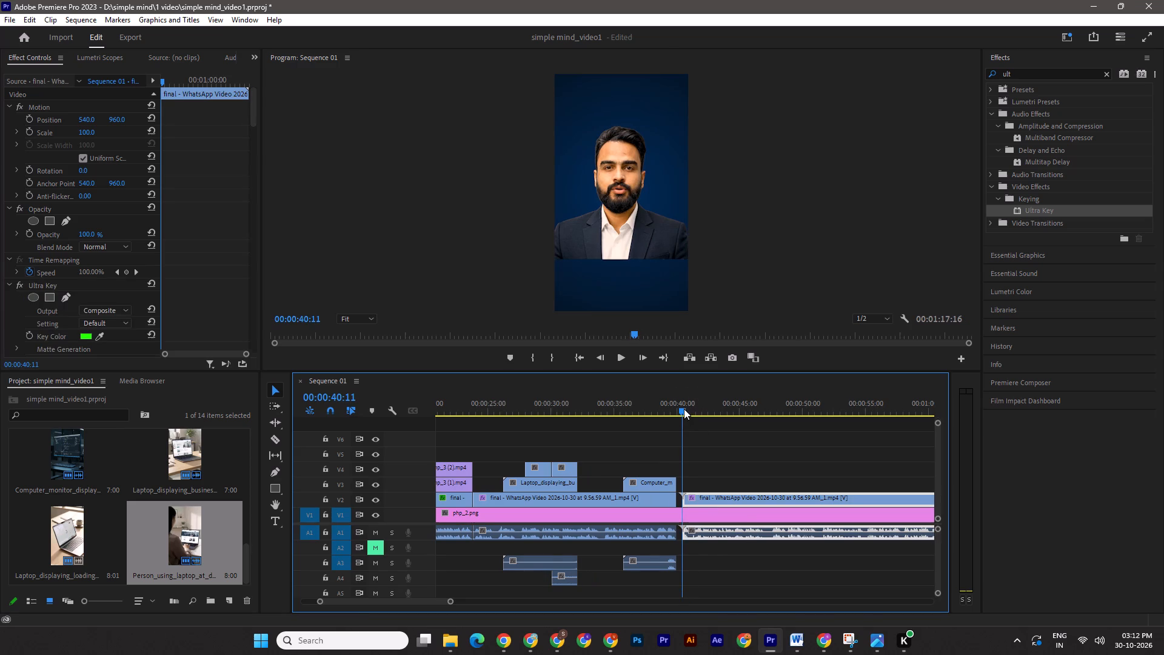
Export the frame at 00:00:40:00, showing the computer monitor, as a still image to Downloads.
left_click_drag(684, 409, 681, 409, "shift")
key("Left")
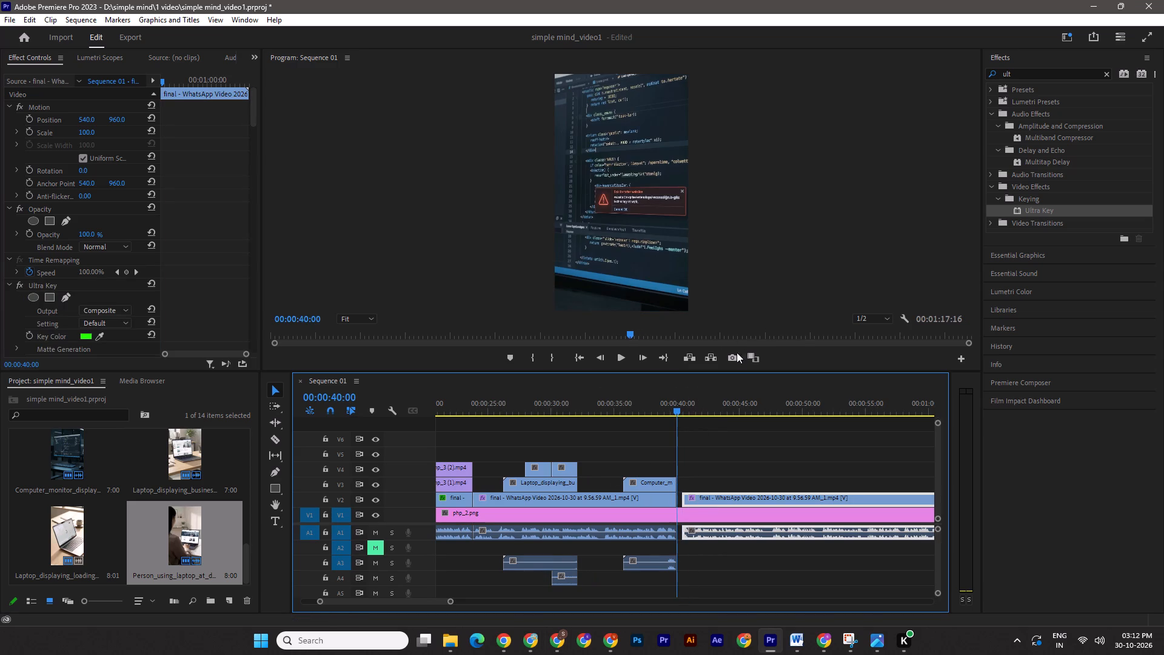
left_click(738, 357)
left_click(597, 363)
Move the exported Sequence 01.00_00_40_00.Still004.png from Downloads into the 1 video project folder.
left_click(455, 643)
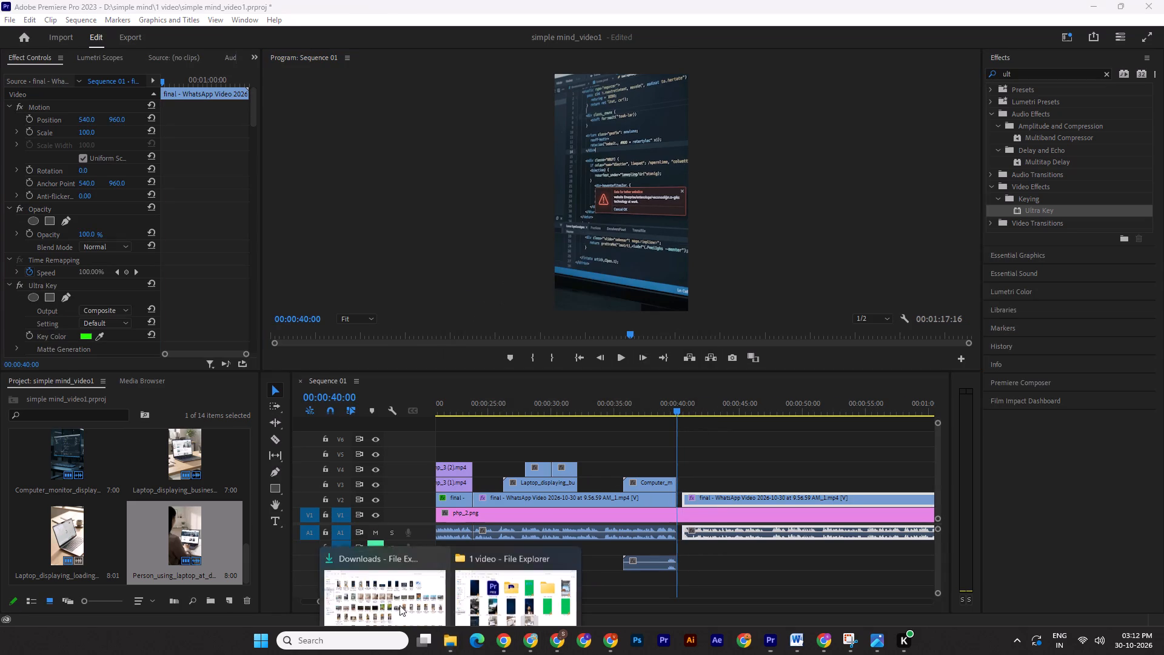
left_click(371, 589)
left_click(132, 143)
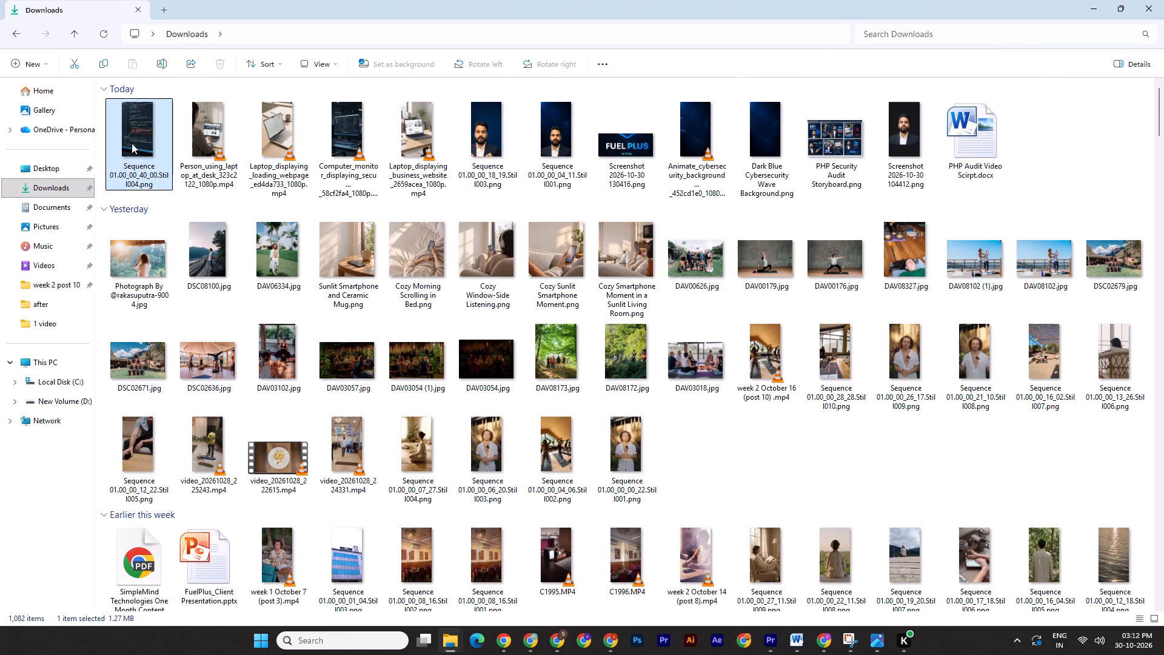
key("ctrl+x")
left_click(437, 637)
left_click(513, 590)
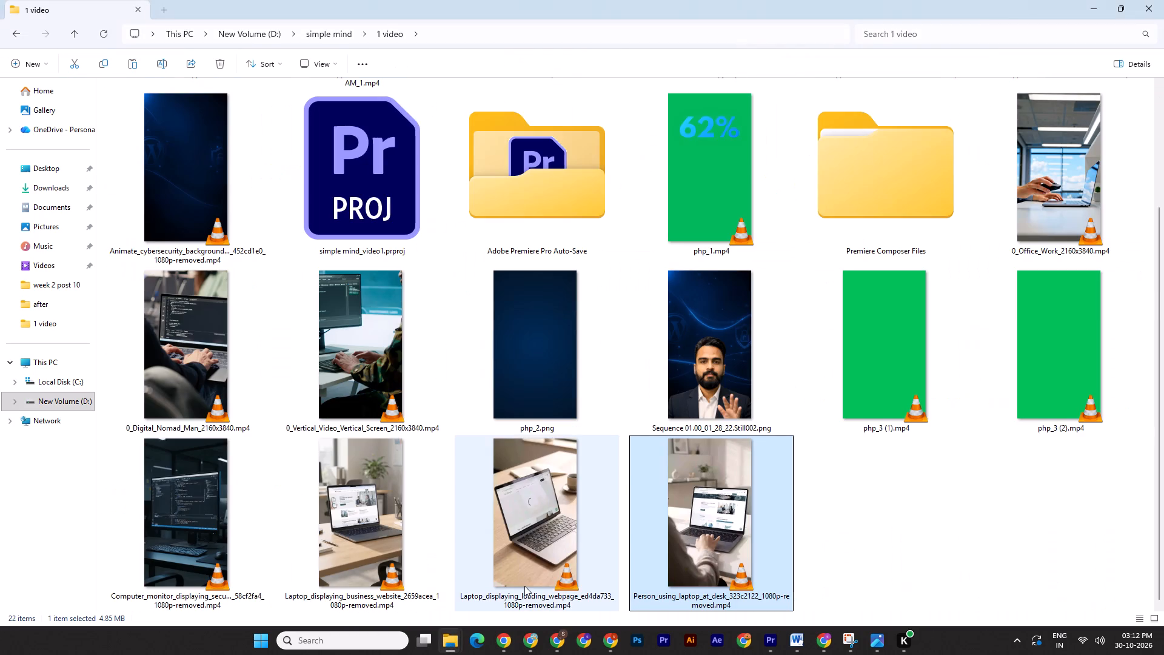
key("ctrl+v")
Place the exported monitor still at 00:00:40, shorten it to about 10 frames, and fit it into the V2 gap between the talking-head clips.
left_click_drag(898, 549, 741, 567)
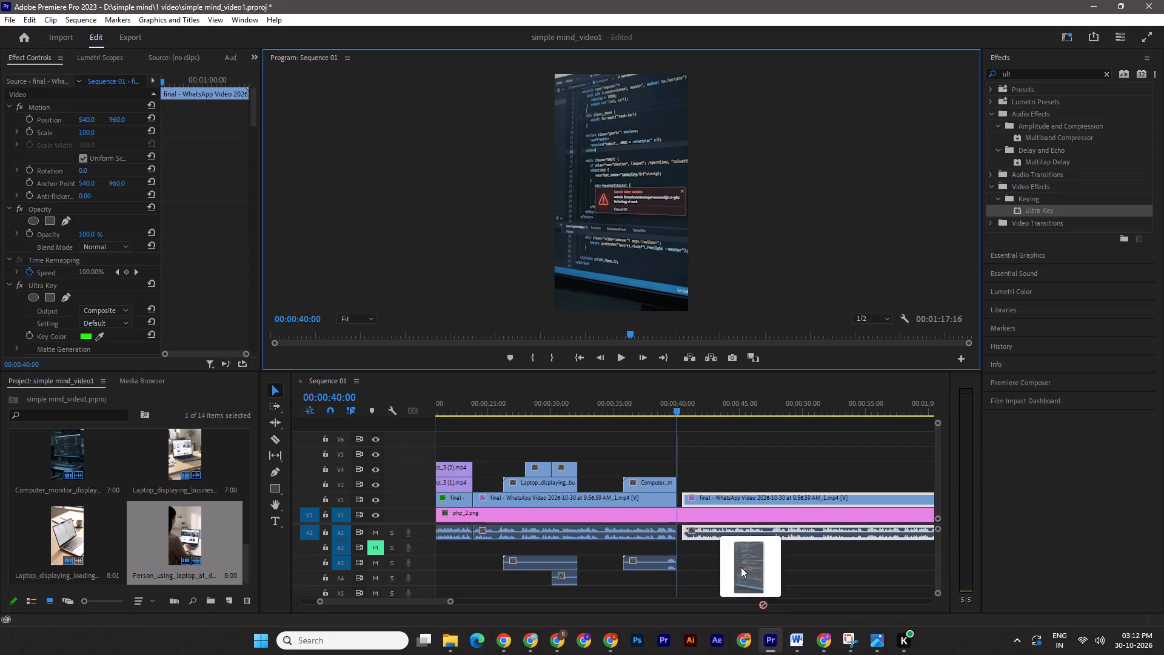
left_click_drag(741, 567, 678, 482)
left_click_drag(735, 487, 692, 480)
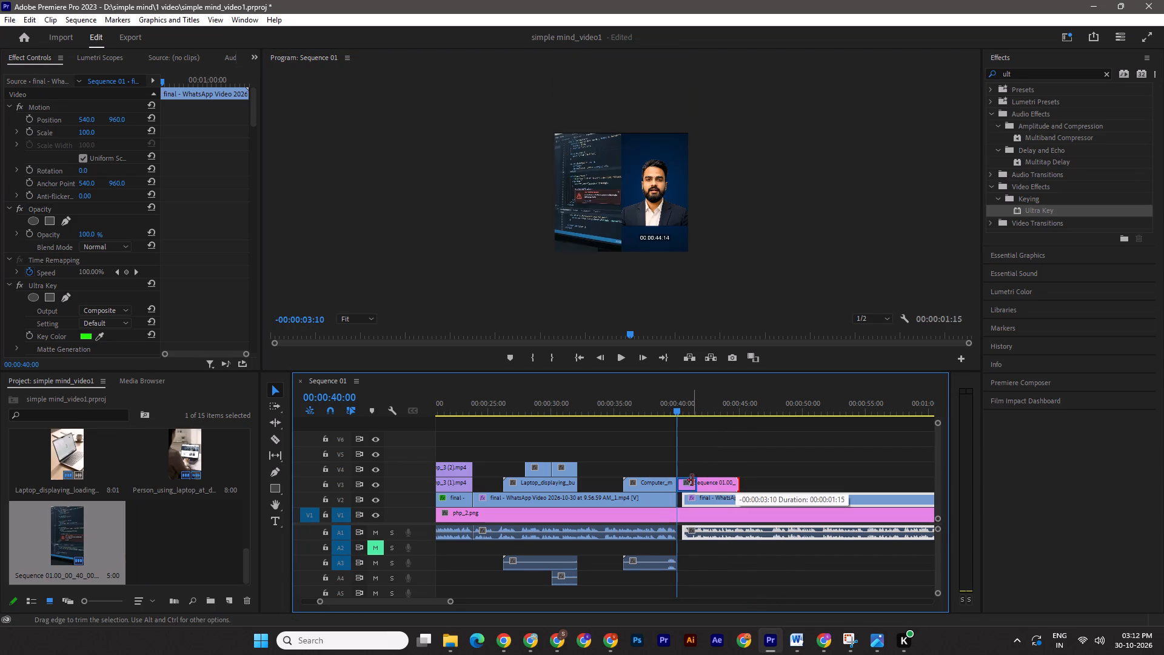
left_click_drag(692, 480, 681, 481)
left_click_drag(680, 484, 680, 493)
left_click_drag(680, 408, 623, 408)
key("space")
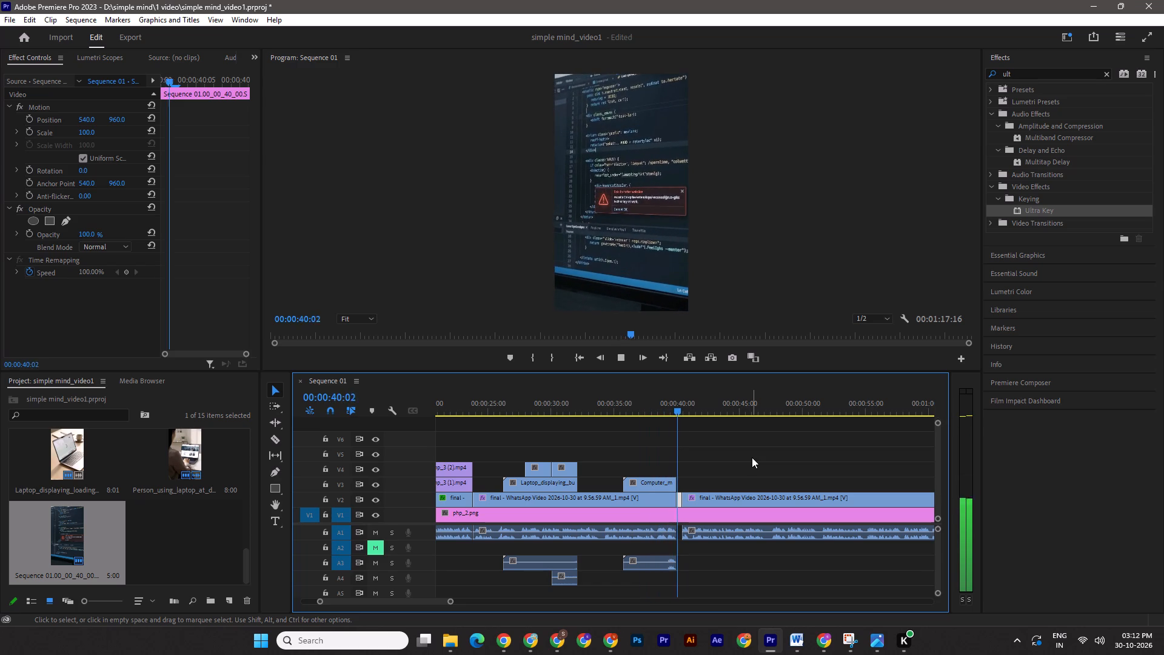
key("space")
left_click_drag(684, 409, 681, 409)
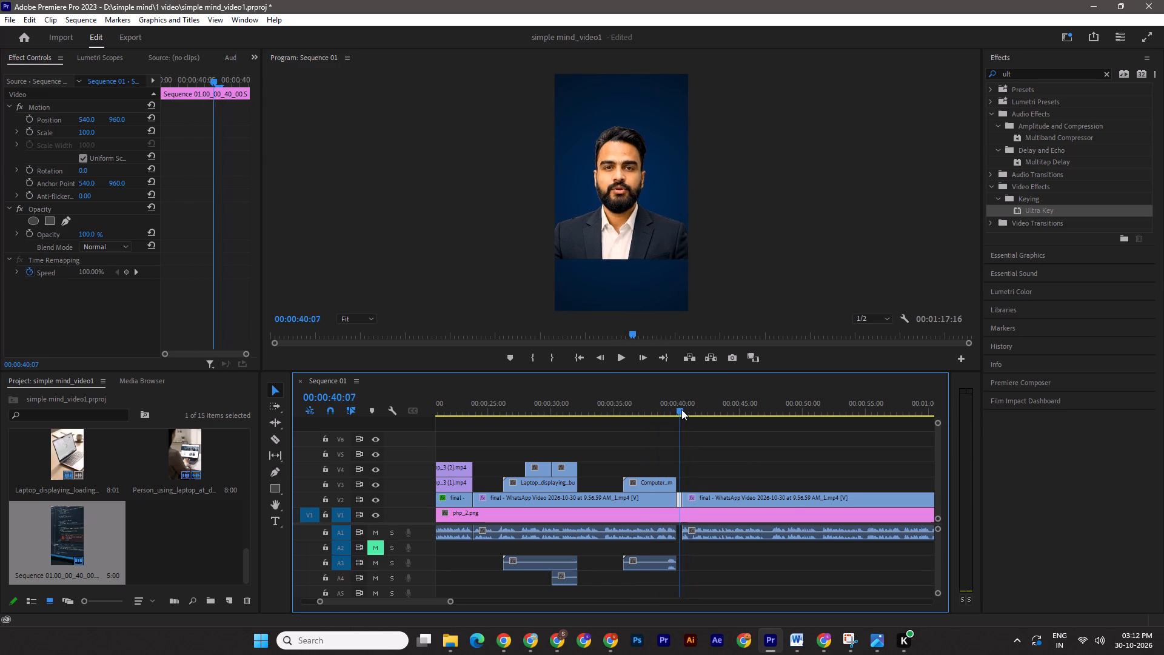
Enlarge the V2 talking-head clip at 00:00:33:02 to Scale 150 and set its vertical Position to 1110.
left_click_drag(681, 409, 591, 412)
left_click(604, 502)
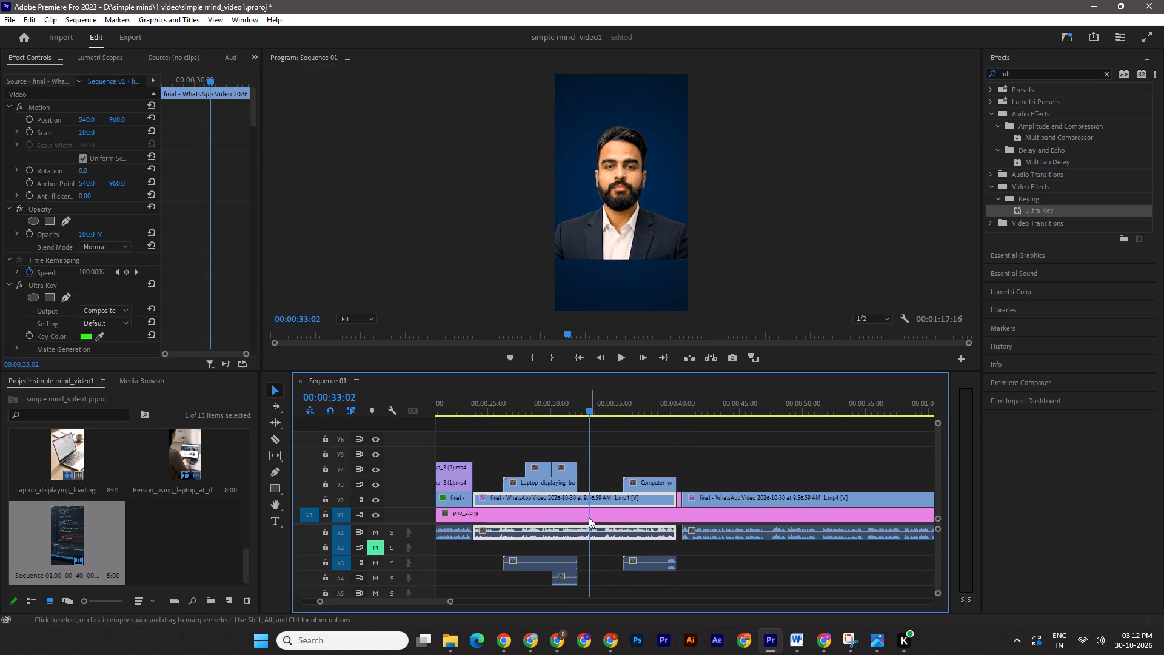
left_click_drag(90, 135, 135, 147)
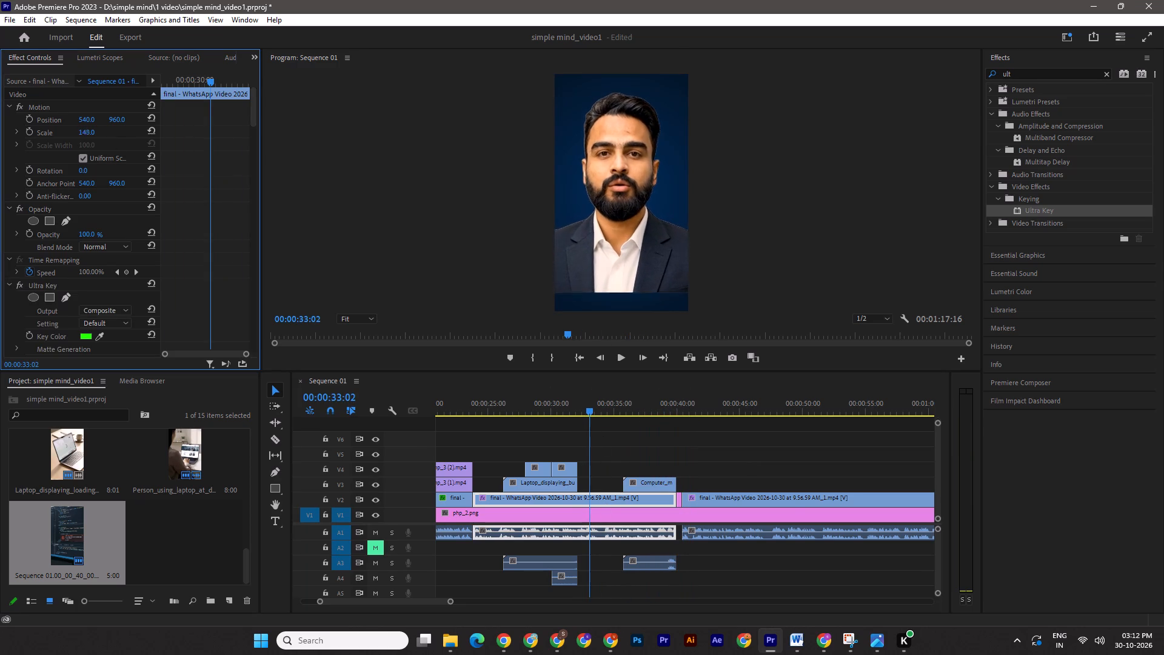
left_click_drag(135, 147, 134, 148)
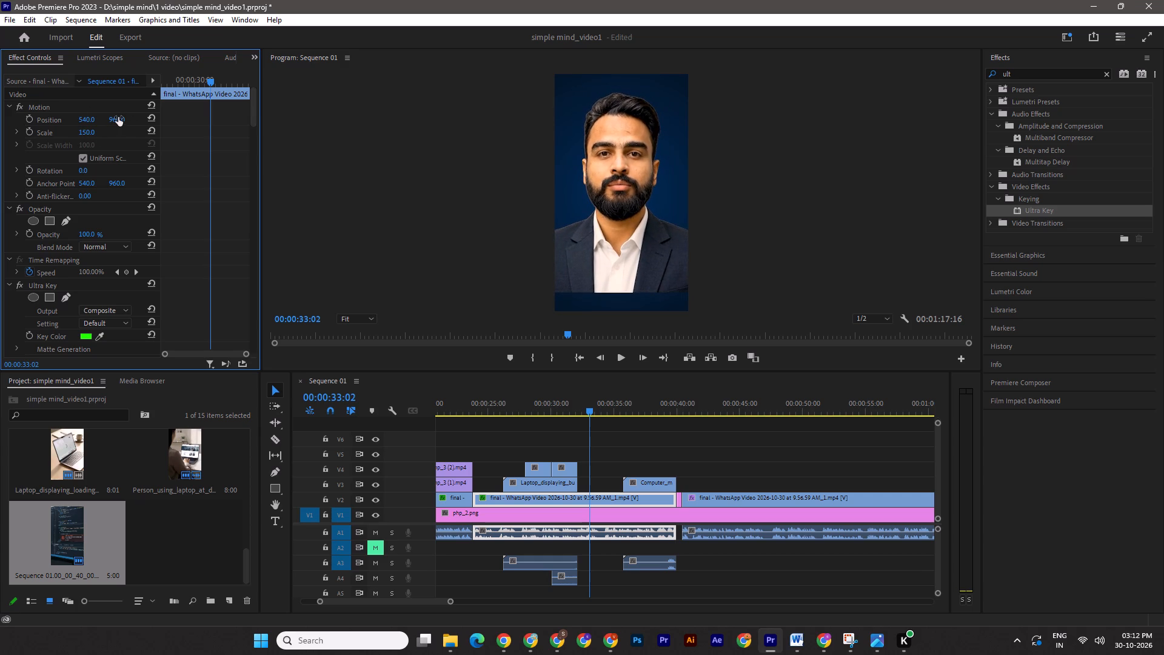
left_click_drag(118, 117, 215, 128)
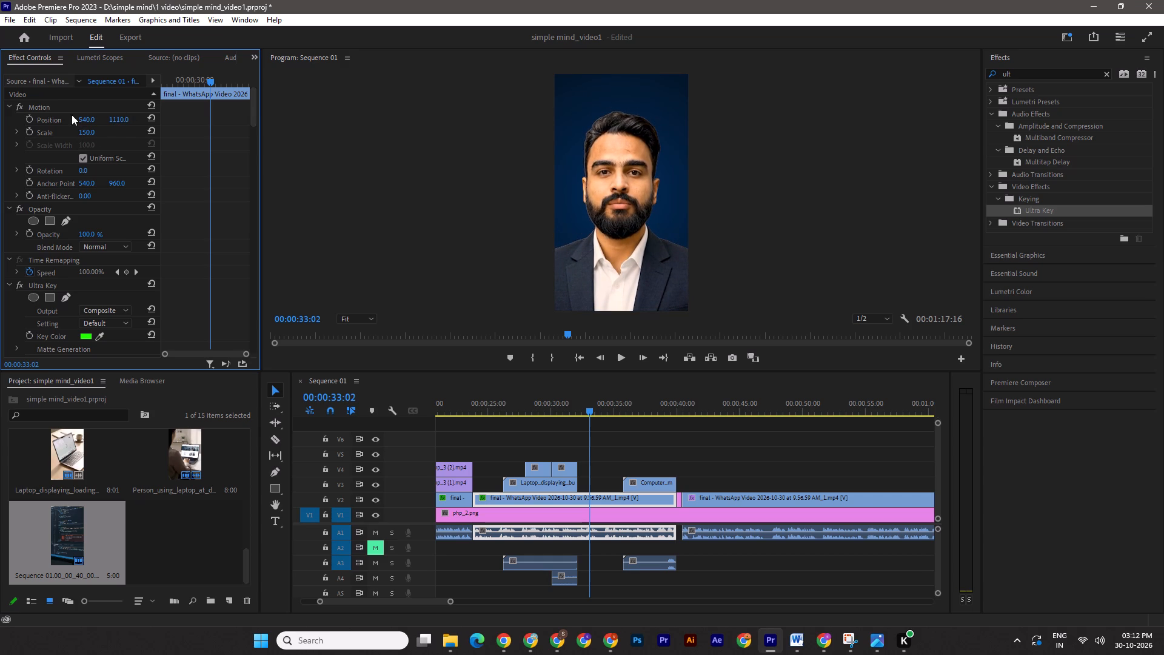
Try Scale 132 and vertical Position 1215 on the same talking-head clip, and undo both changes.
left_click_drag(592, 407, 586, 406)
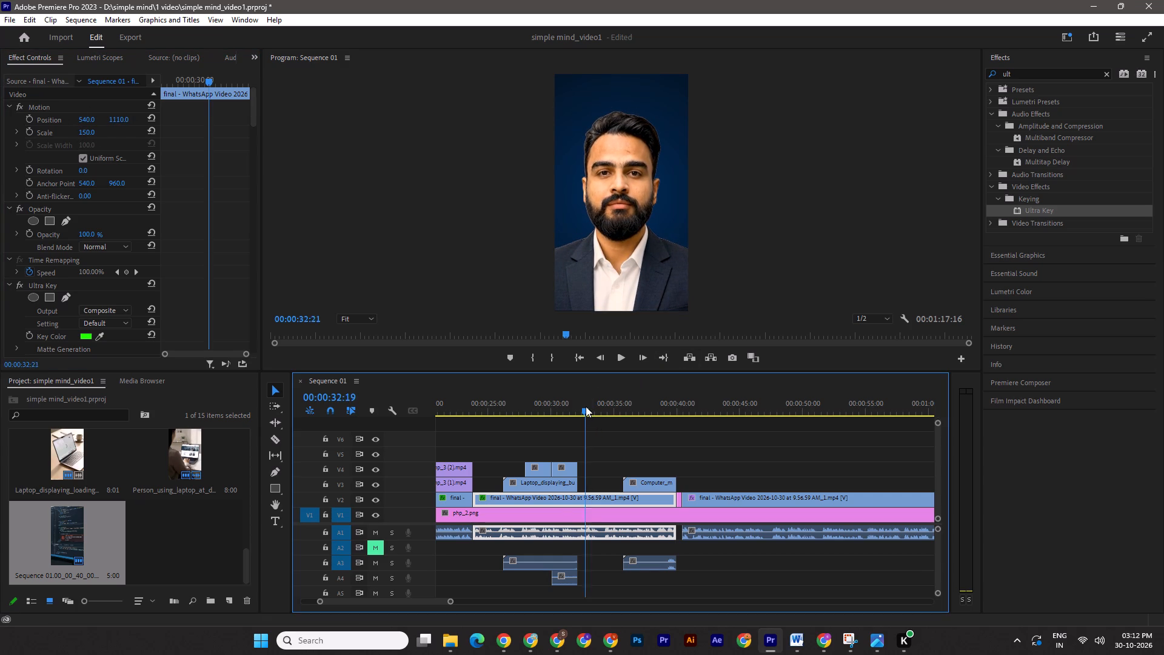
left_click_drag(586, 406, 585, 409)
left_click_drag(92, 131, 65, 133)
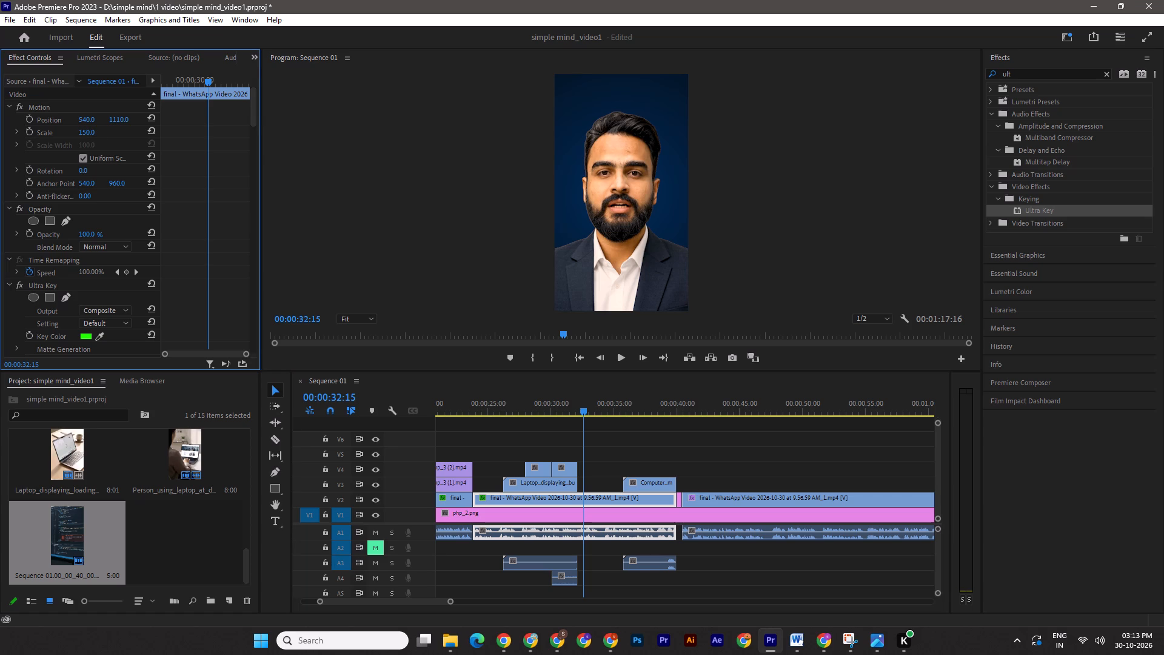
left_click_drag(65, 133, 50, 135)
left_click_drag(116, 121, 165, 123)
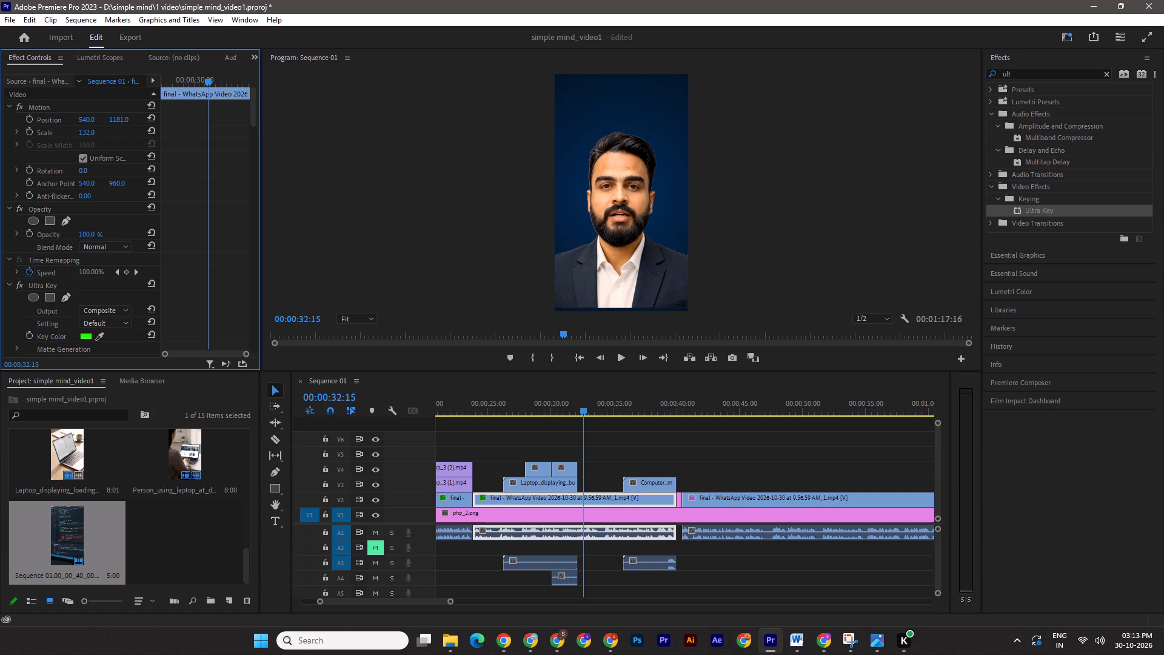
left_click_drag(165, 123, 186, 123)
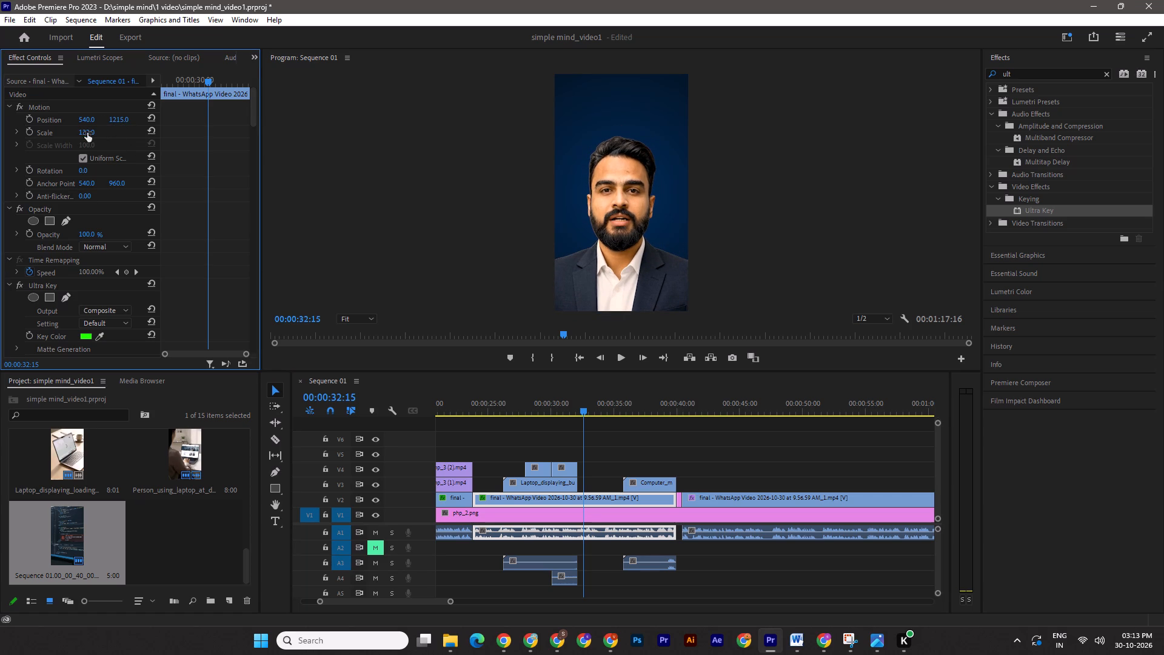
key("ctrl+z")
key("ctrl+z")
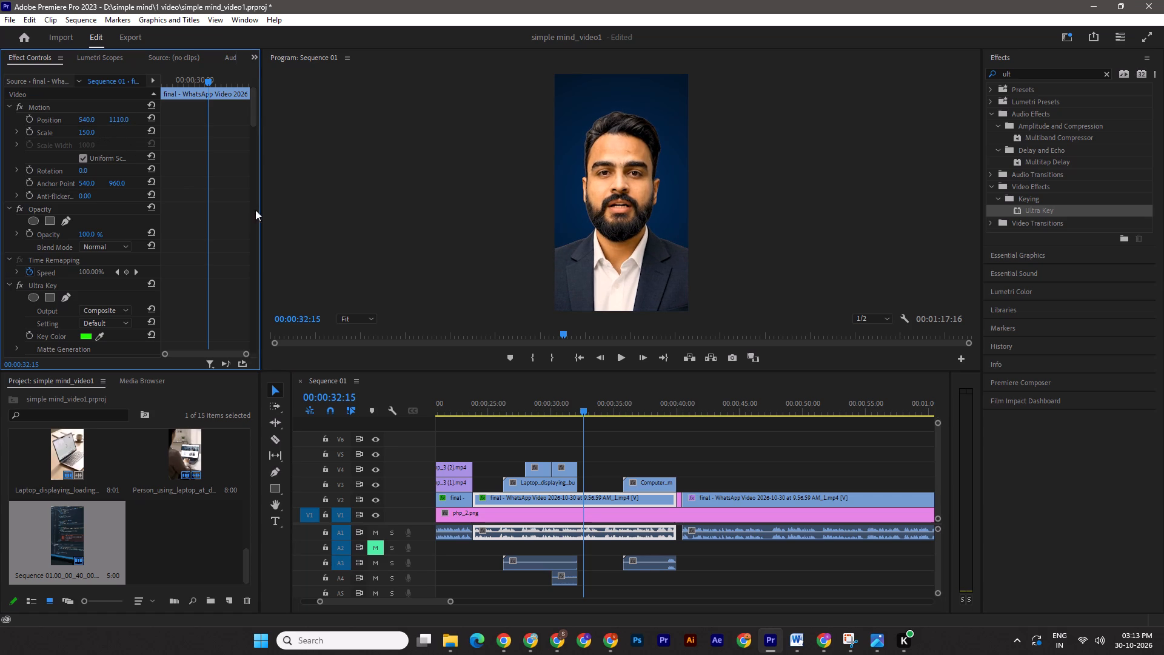
Save the project and play the sequence from the start to about 00:00:17 to review the edit.
key("ctrl+s")
left_click_drag(450, 601, 489, 606)
left_click_drag(647, 408, 420, 407)
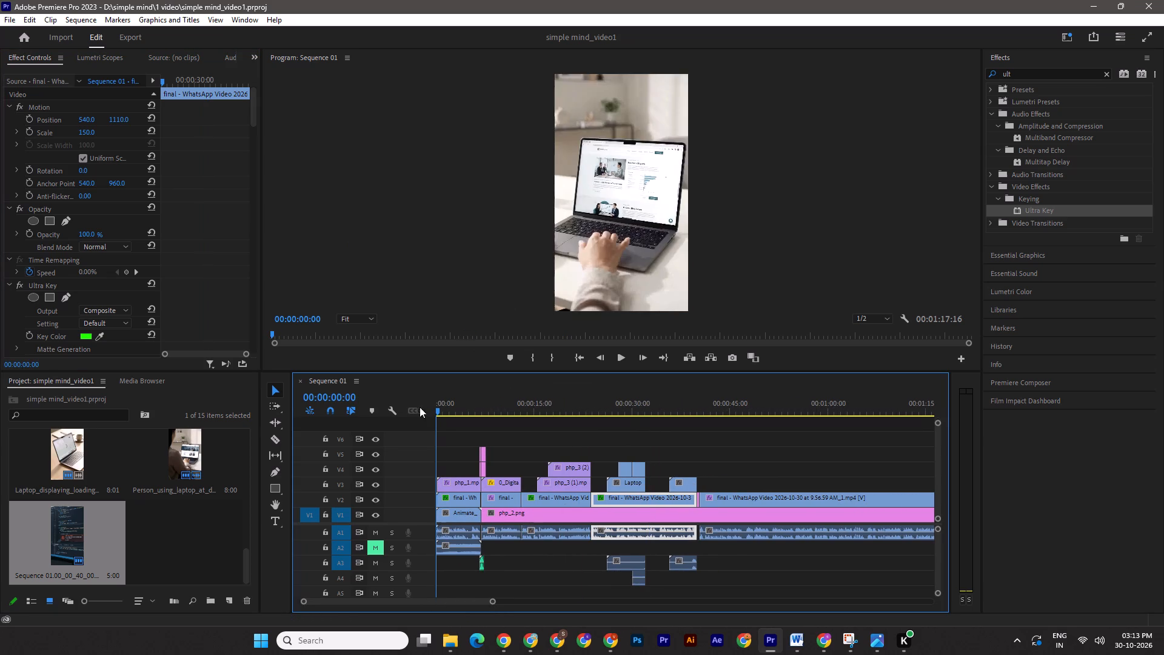
left_click_drag(420, 407, 406, 407)
key("ctrl+s")
key("space")
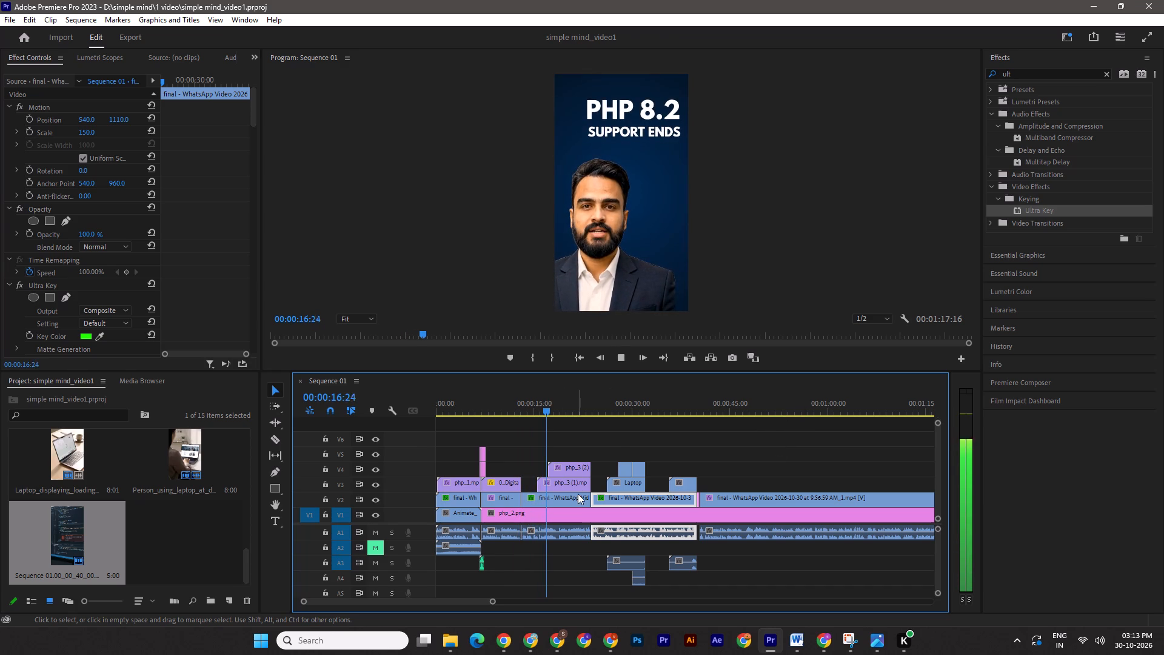
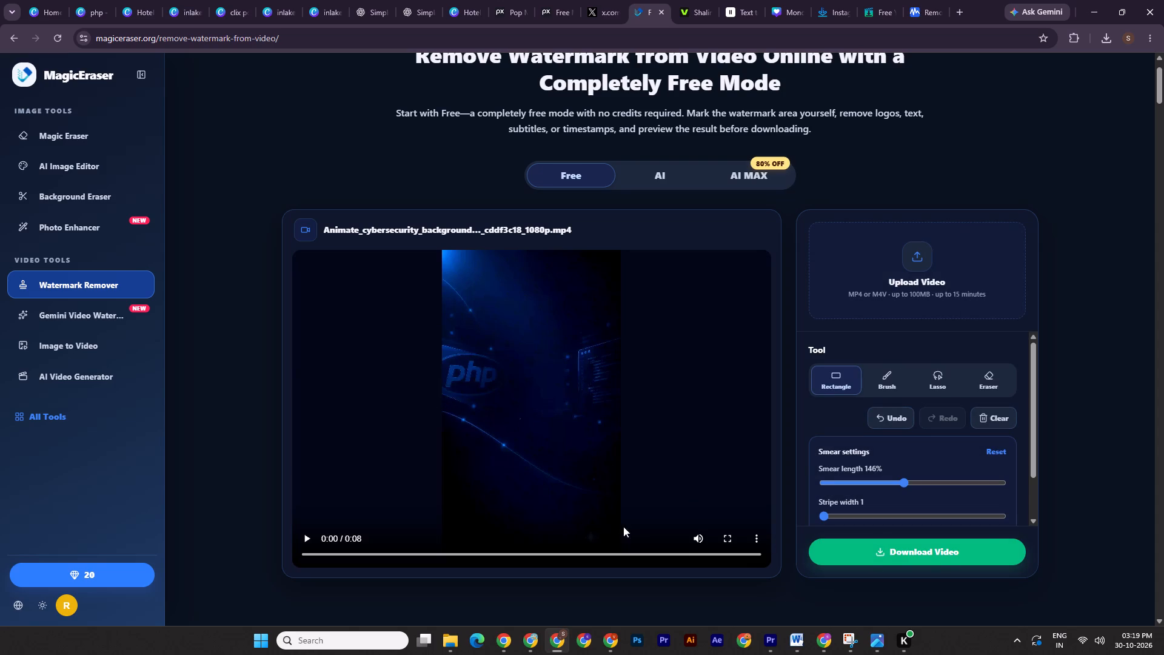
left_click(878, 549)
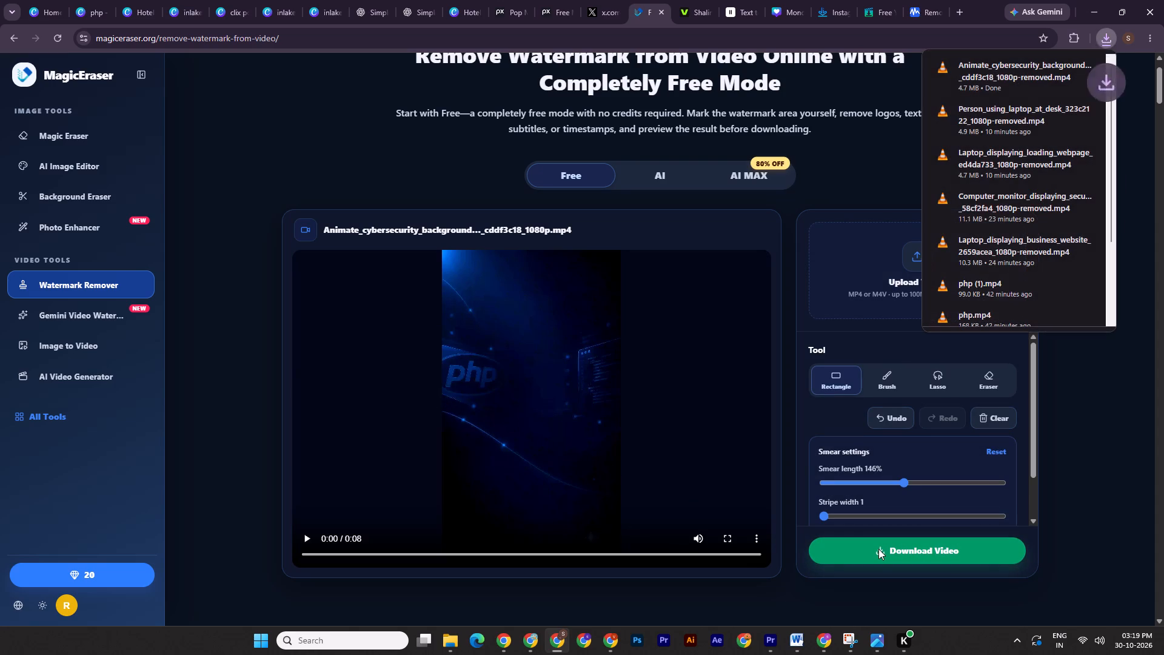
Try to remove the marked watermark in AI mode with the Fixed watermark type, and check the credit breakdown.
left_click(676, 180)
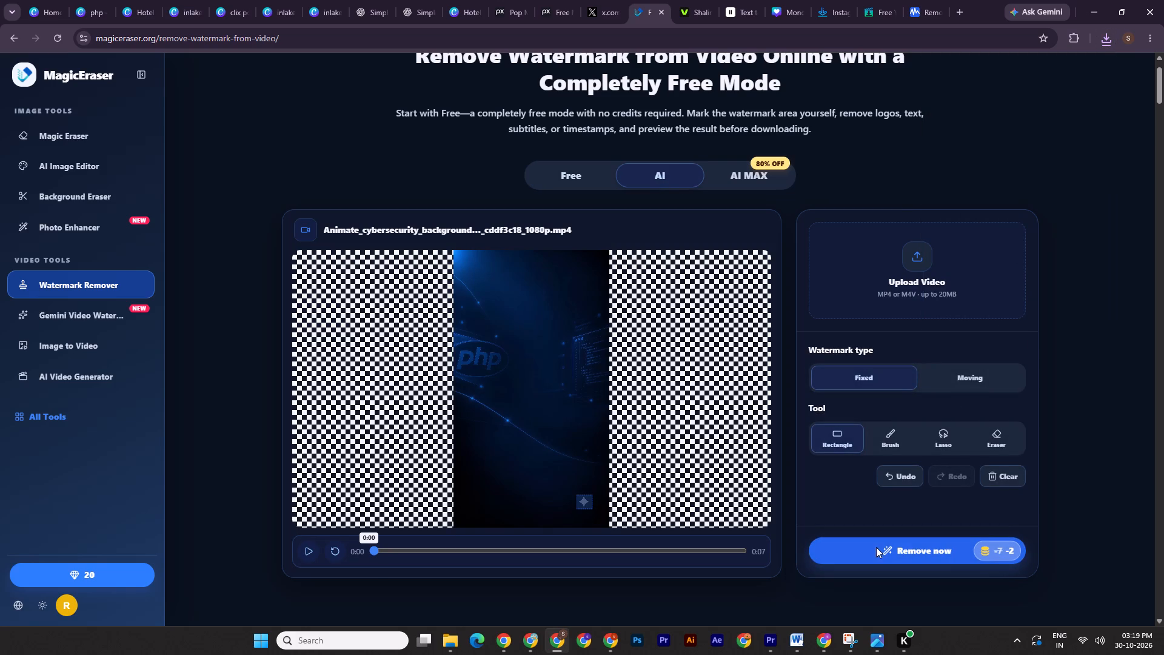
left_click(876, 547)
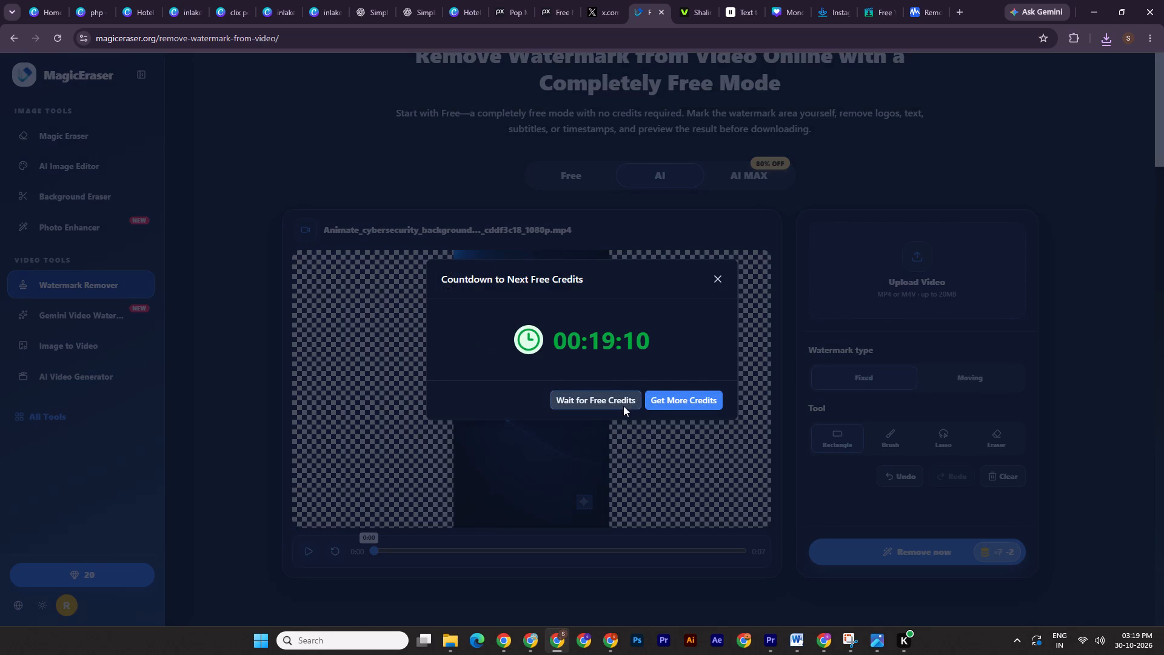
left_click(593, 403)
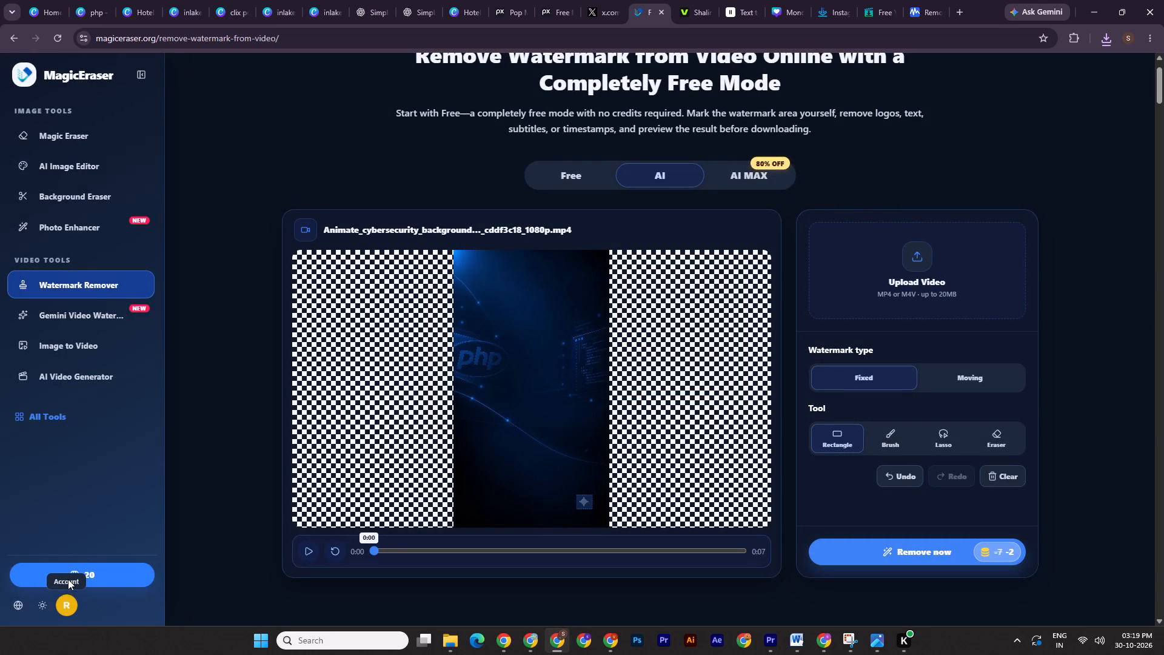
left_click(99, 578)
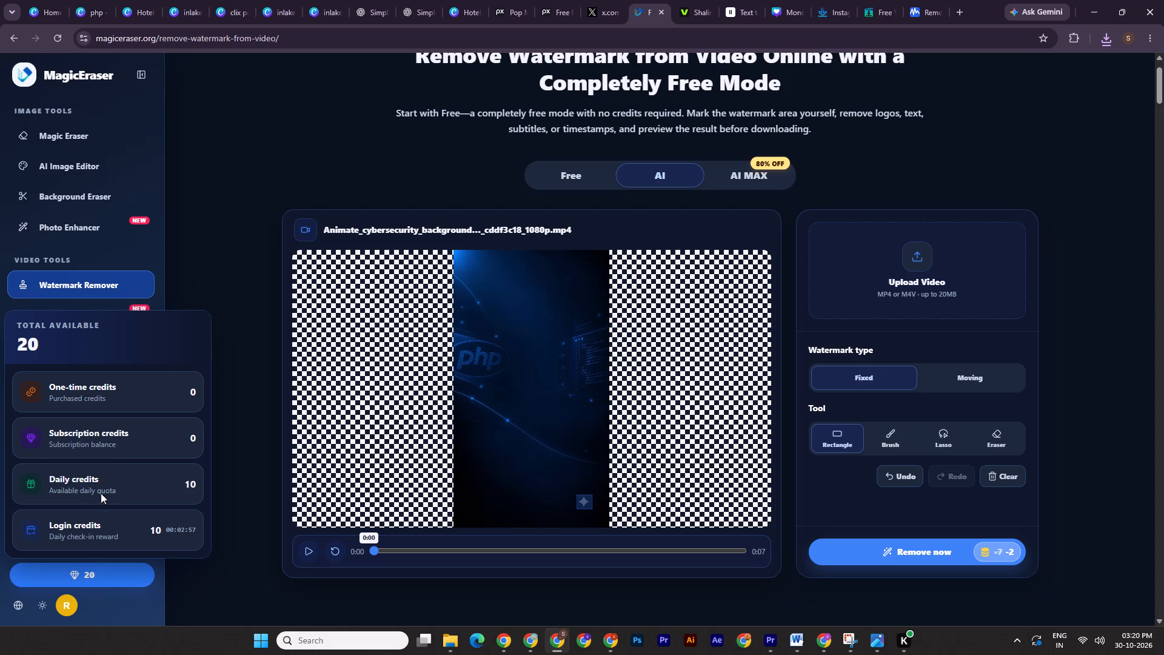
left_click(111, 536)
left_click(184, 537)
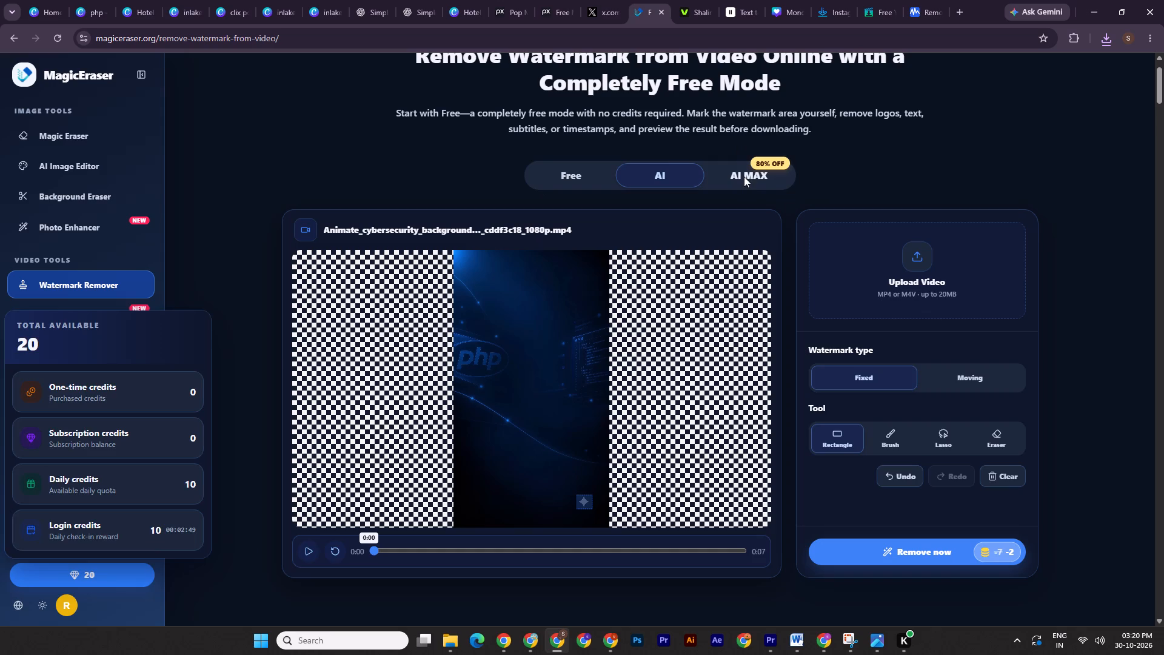
Remove the marked watermark in AI MAX mode and download the cleaned video.
left_click(744, 176)
left_click(956, 551)
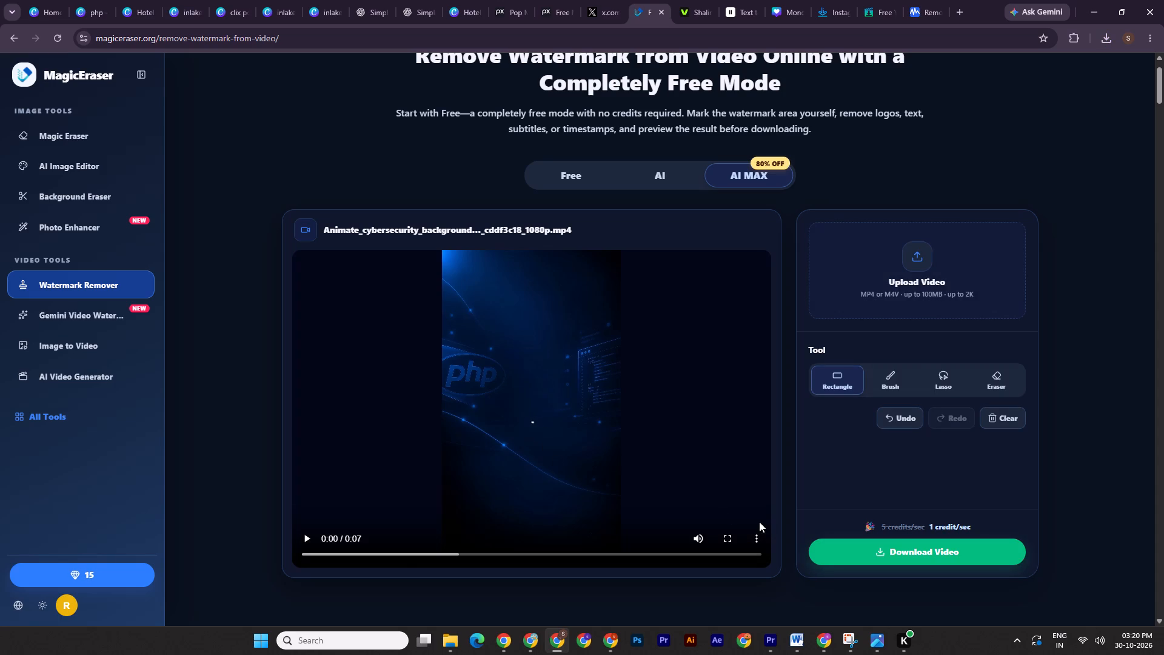
left_click(903, 552)
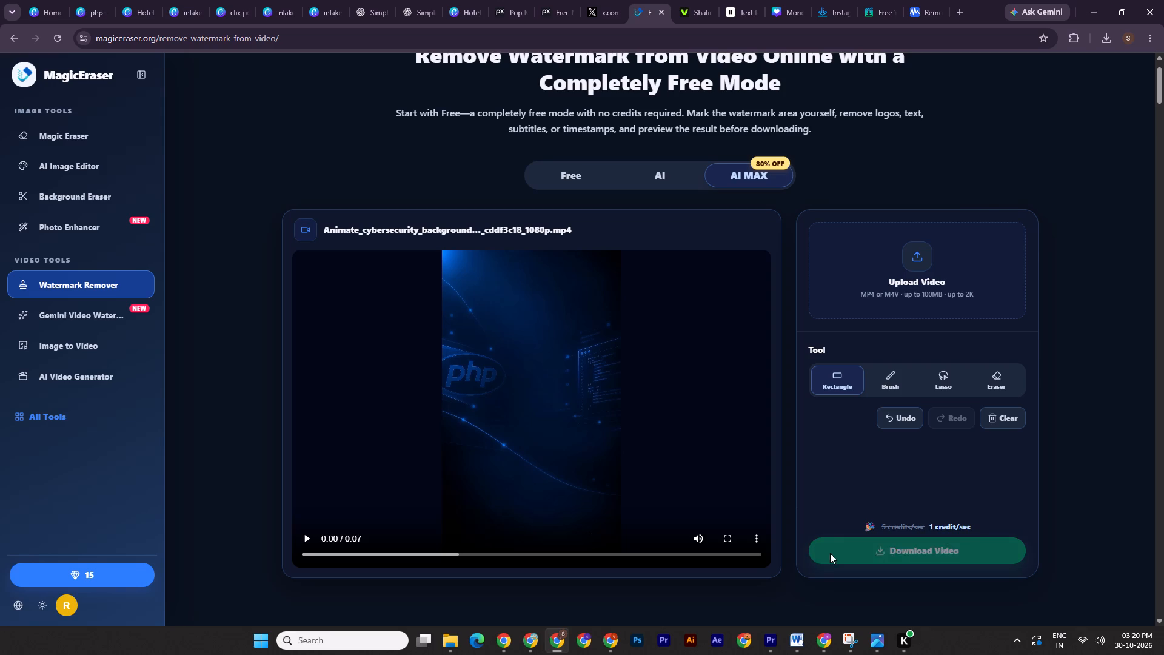
Move the downloaded ..._cddf3c18_1080p-ai-max.mp4 from Downloads into the D:\simple mind\1 video project folder.
left_click(444, 647)
left_click(338, 603)
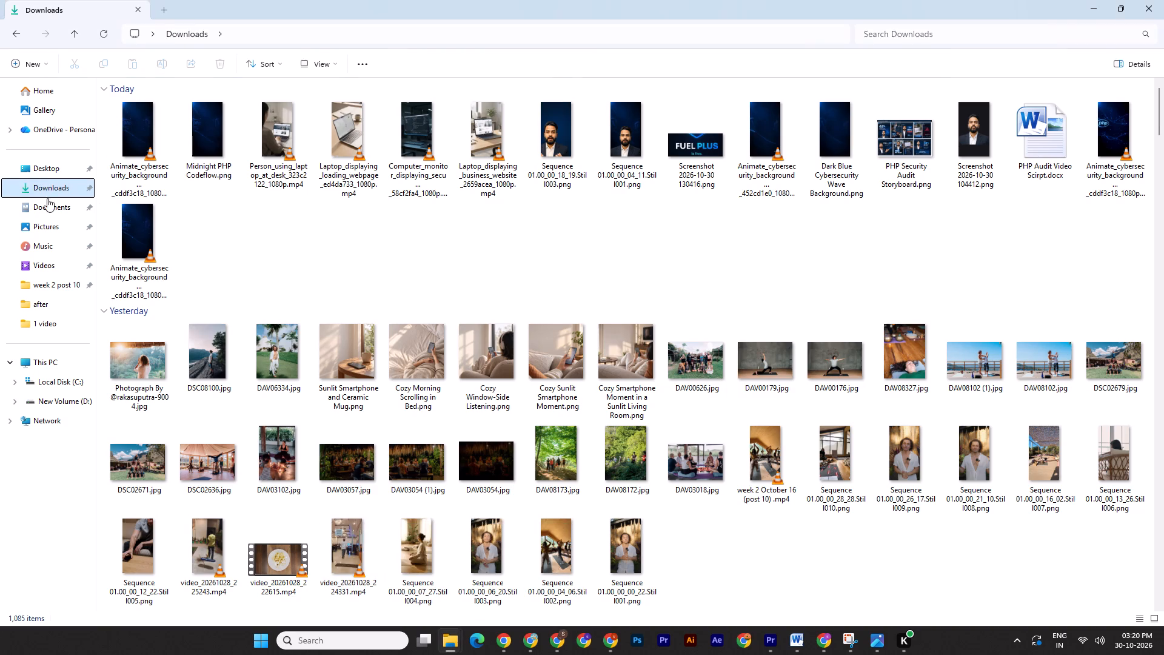
left_click(48, 198)
left_click(46, 187)
left_click(156, 123)
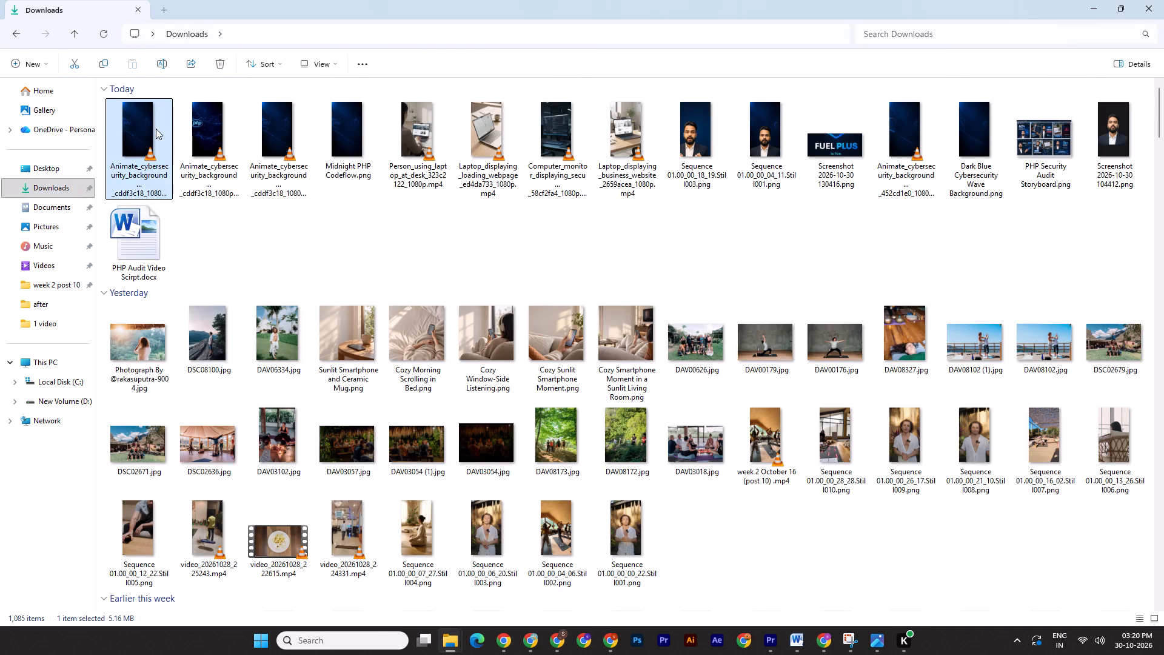
key("ctrl+x")
left_click(446, 642)
left_click(515, 612)
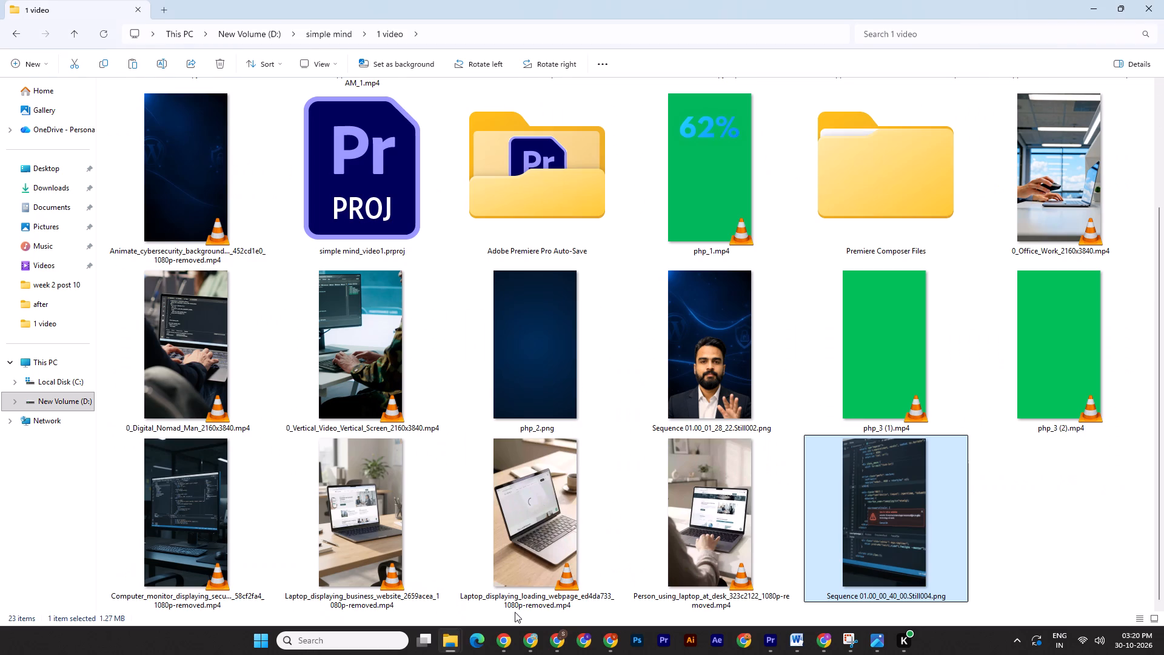
key("ctrl+v")
Bring the ai-max PHP background video from the folder into Premiere Pro, placing it on track V4 of Sequence 01.
left_click_drag(1071, 514, 772, 642)
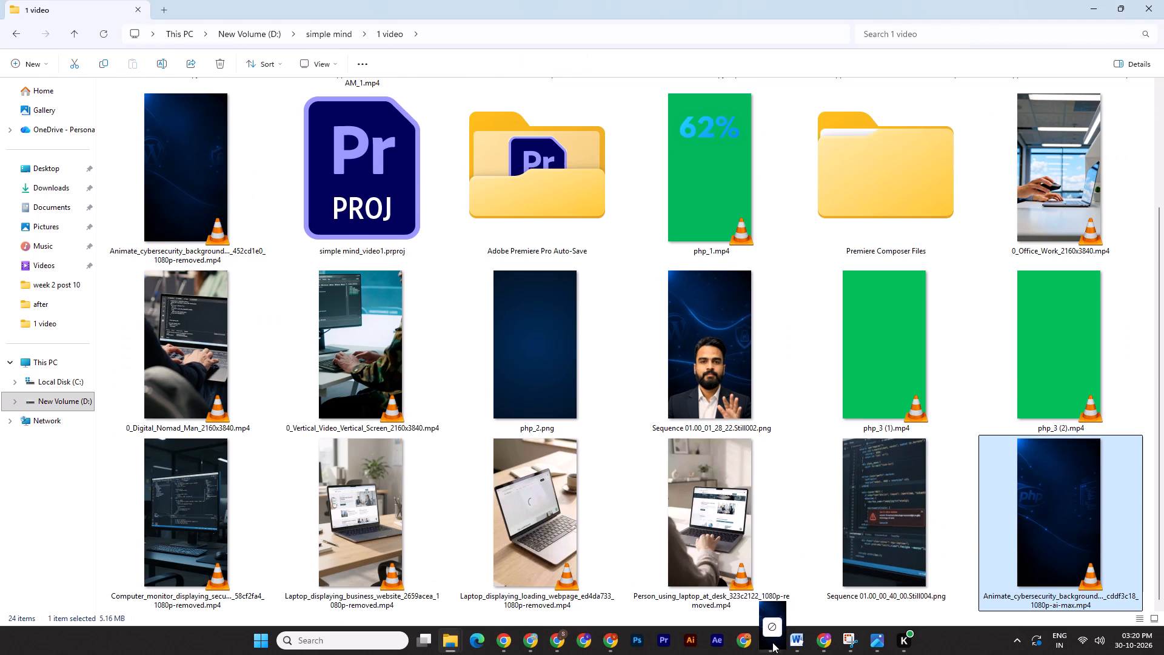
left_click_drag(772, 642, 717, 466)
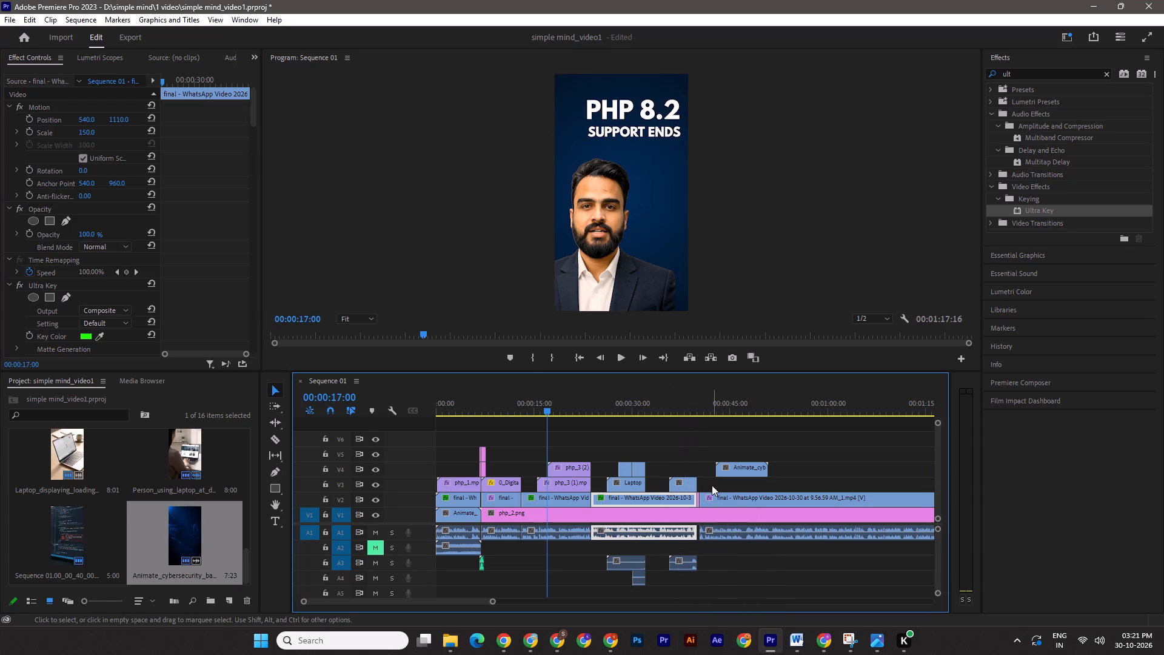
Split the php_2.png background on track V1 at 00:00:13:03, 00:00:23:21 and 00:00:40:11.
left_click_drag(544, 407, 524, 407)
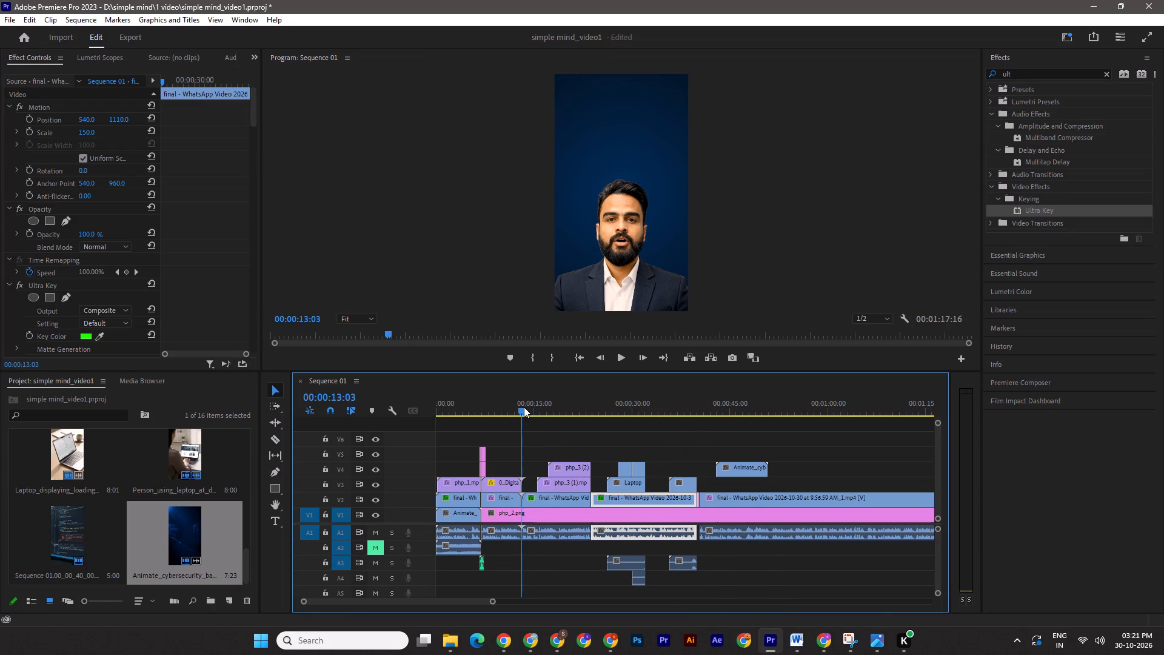
left_click_drag(524, 407, 523, 407)
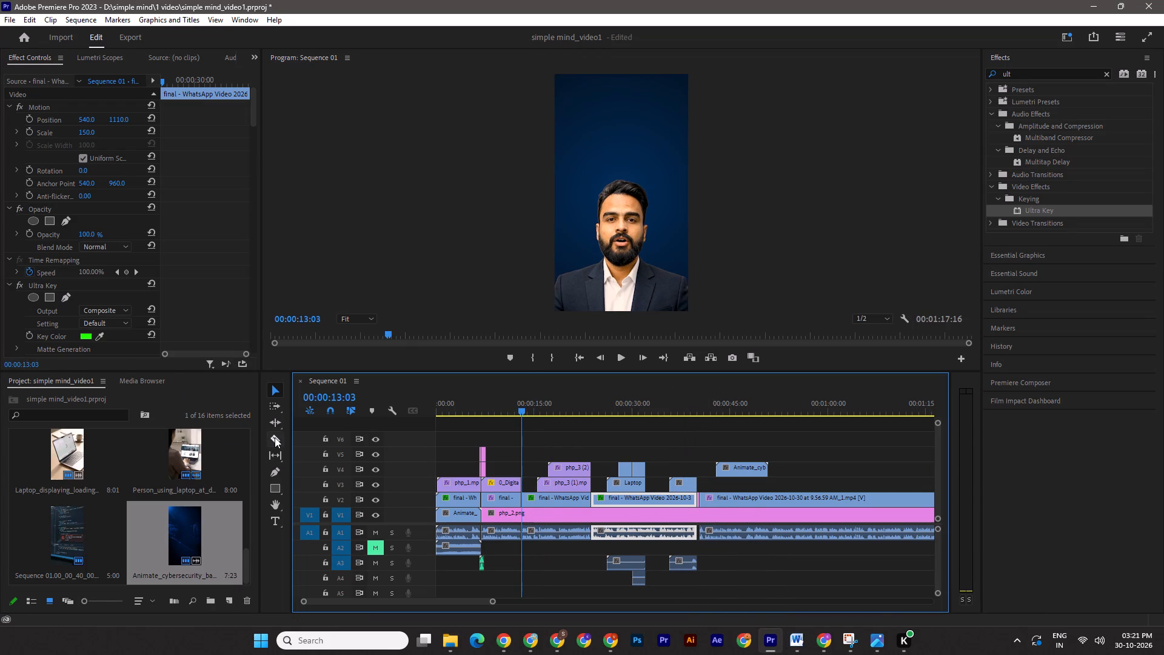
left_click(275, 437)
left_click(521, 517)
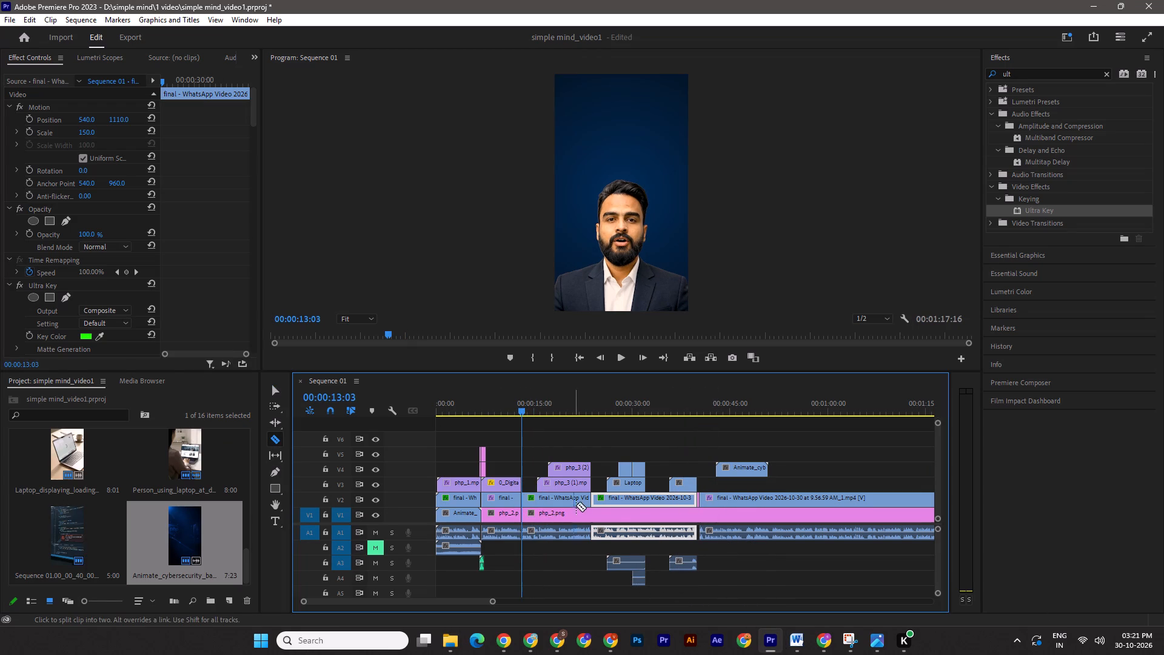
left_click_drag(523, 412, 533, 413)
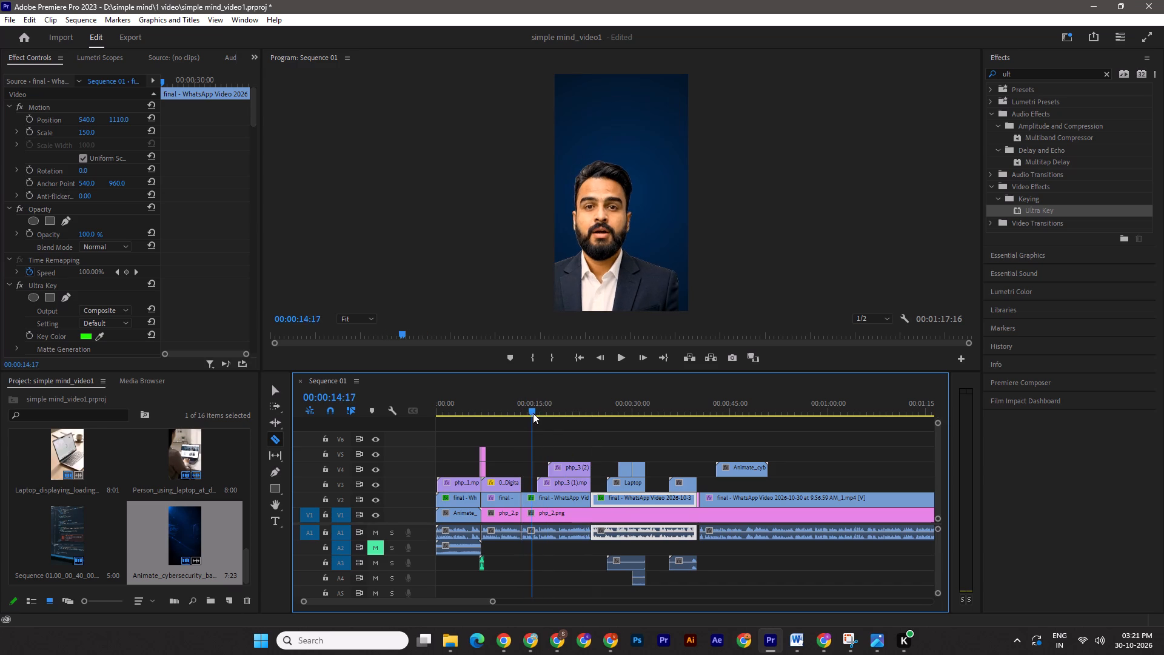
left_click_drag(533, 413, 601, 427)
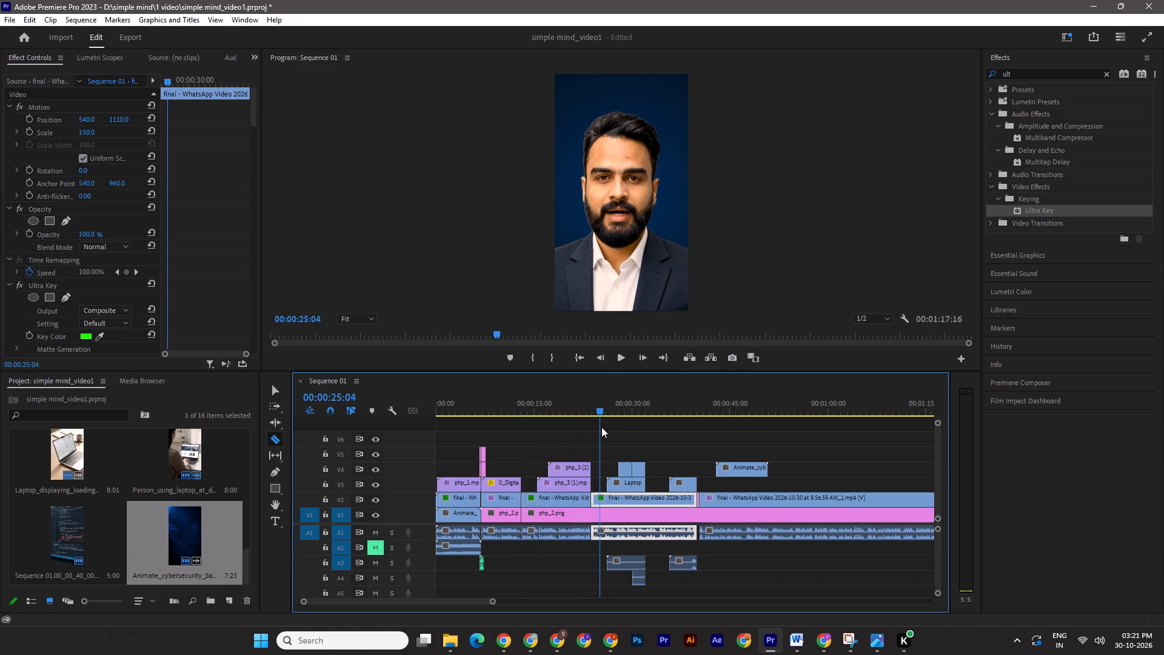
left_click_drag(601, 427, 590, 440)
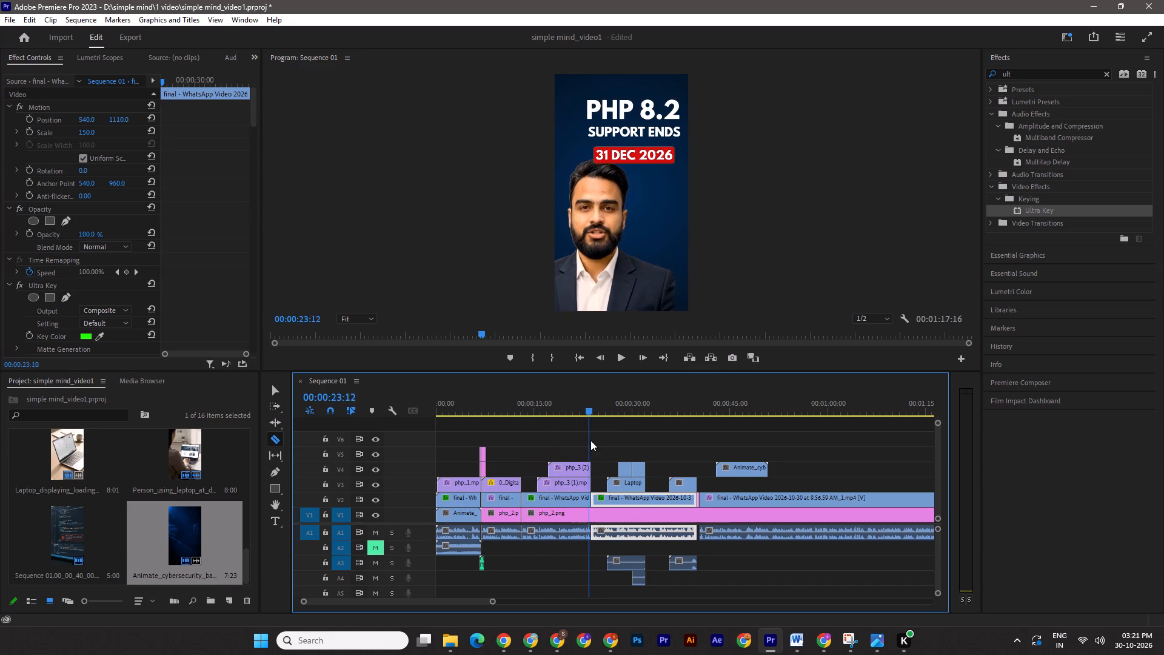
left_click_drag(590, 440, 592, 441)
left_click(594, 514)
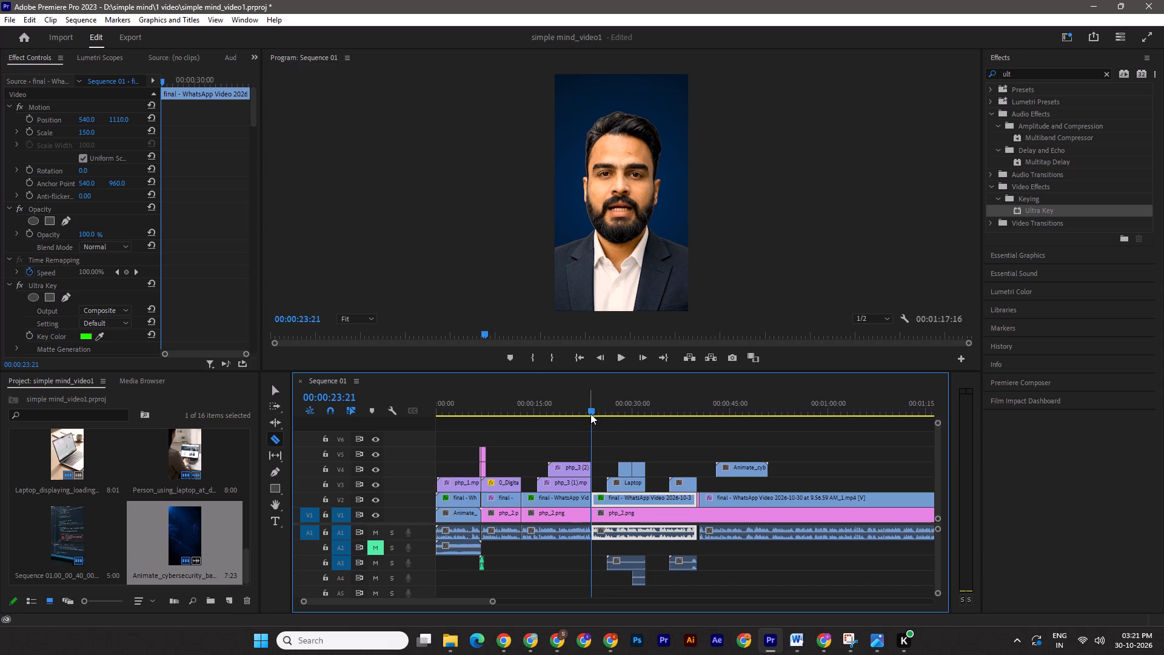
left_click_drag(590, 414, 700, 421)
left_click(701, 515)
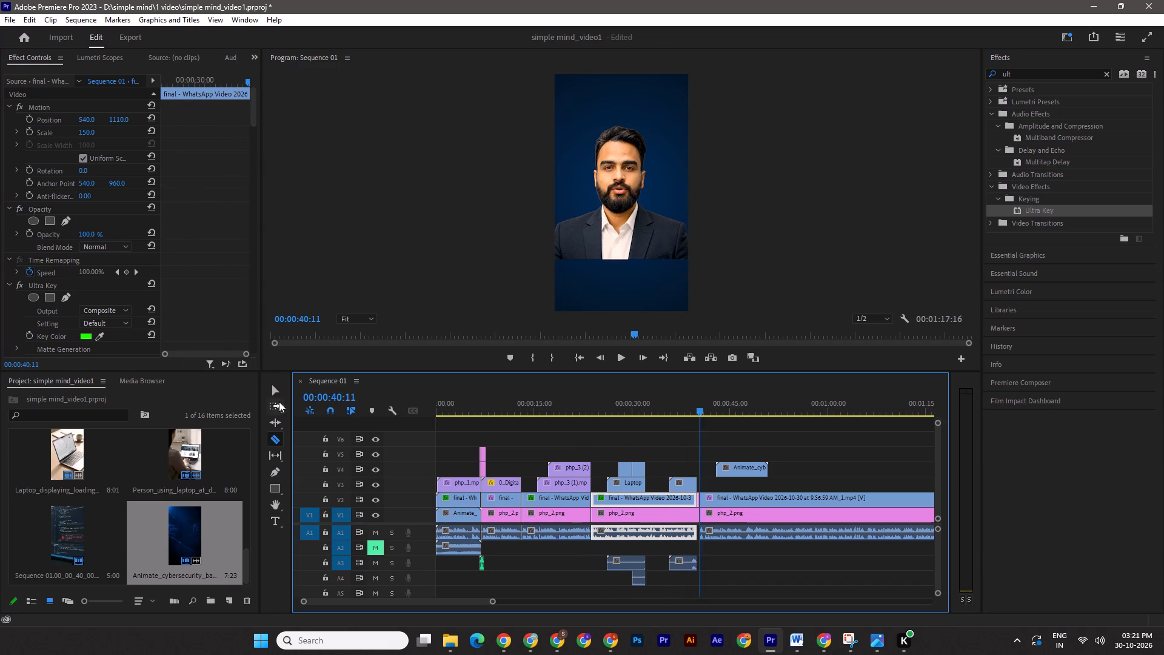
Replace the php_2.png segment between 00:00:23:21 and 00:00:40:11 with the PHP background animation, starting at 00:00:23:21 on V1, and preview it.
left_click(275, 389)
left_click(664, 512)
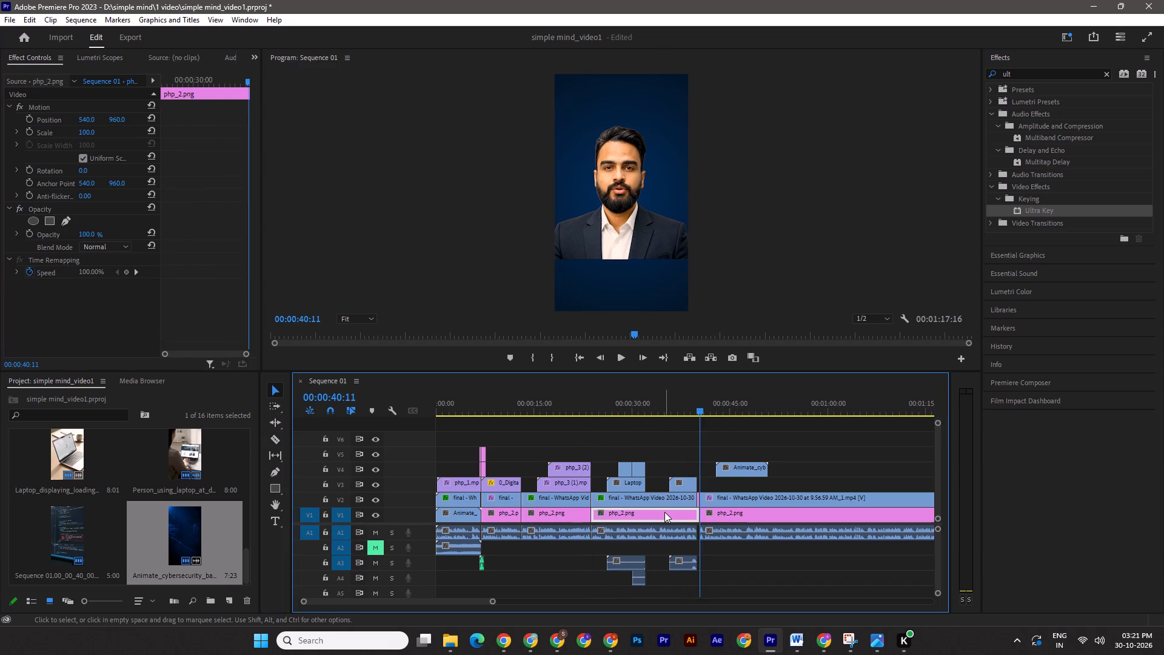
key("Delete")
left_click_drag(740, 466, 624, 514)
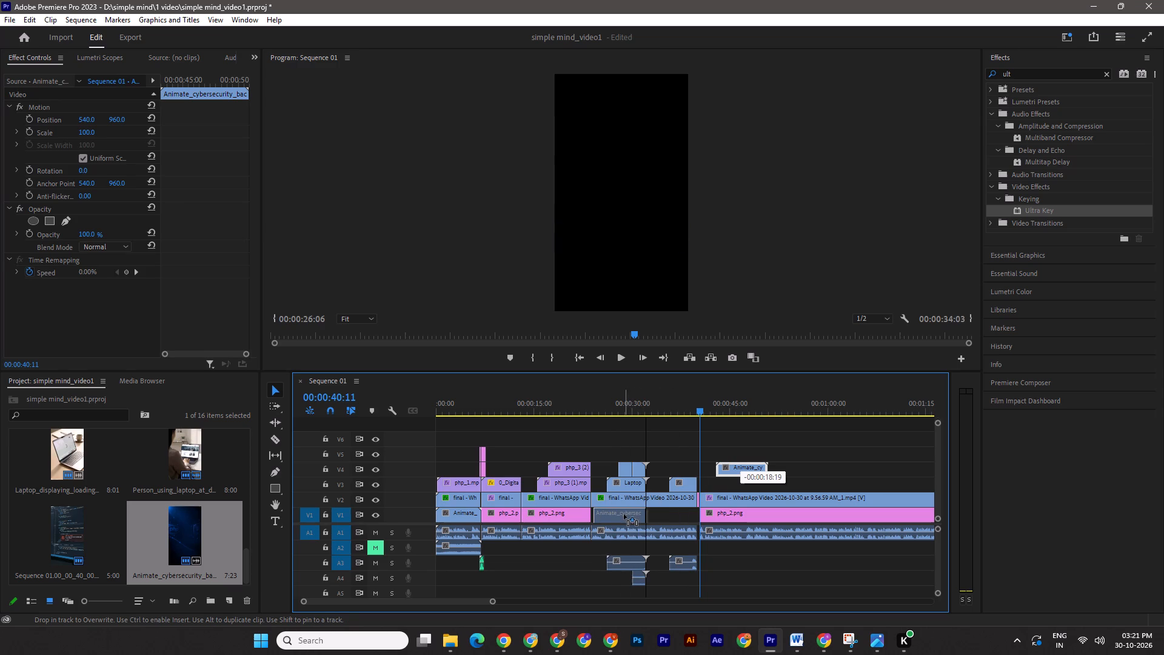
left_click_drag(624, 514, 618, 514)
left_click(613, 516)
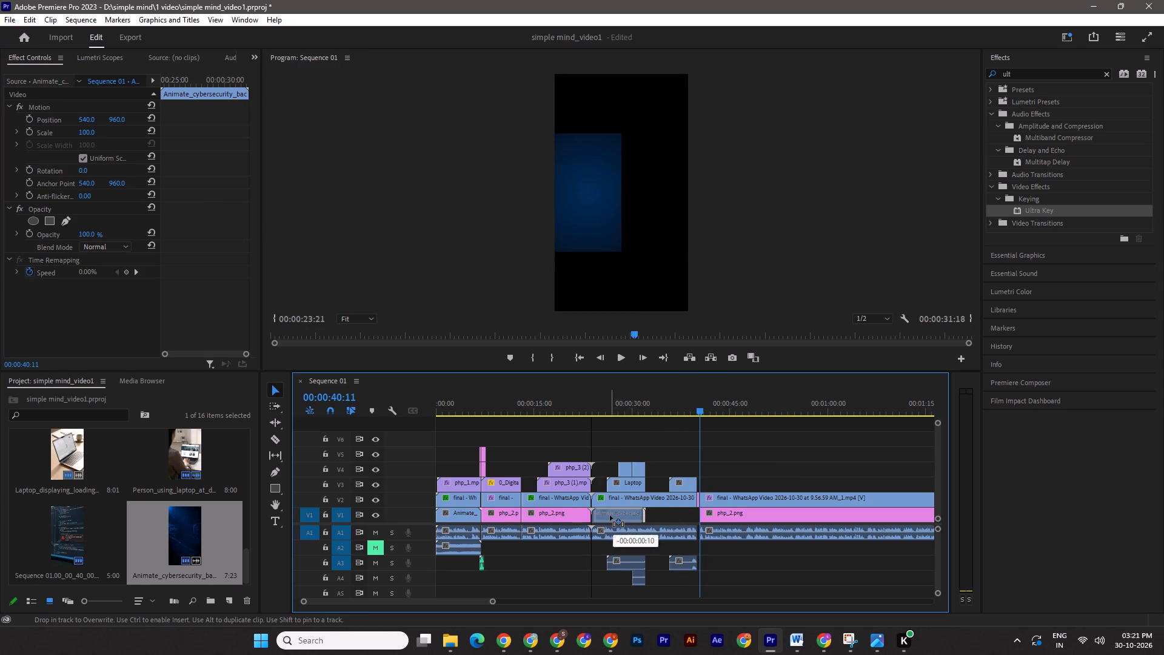
left_click(589, 411)
key("space")
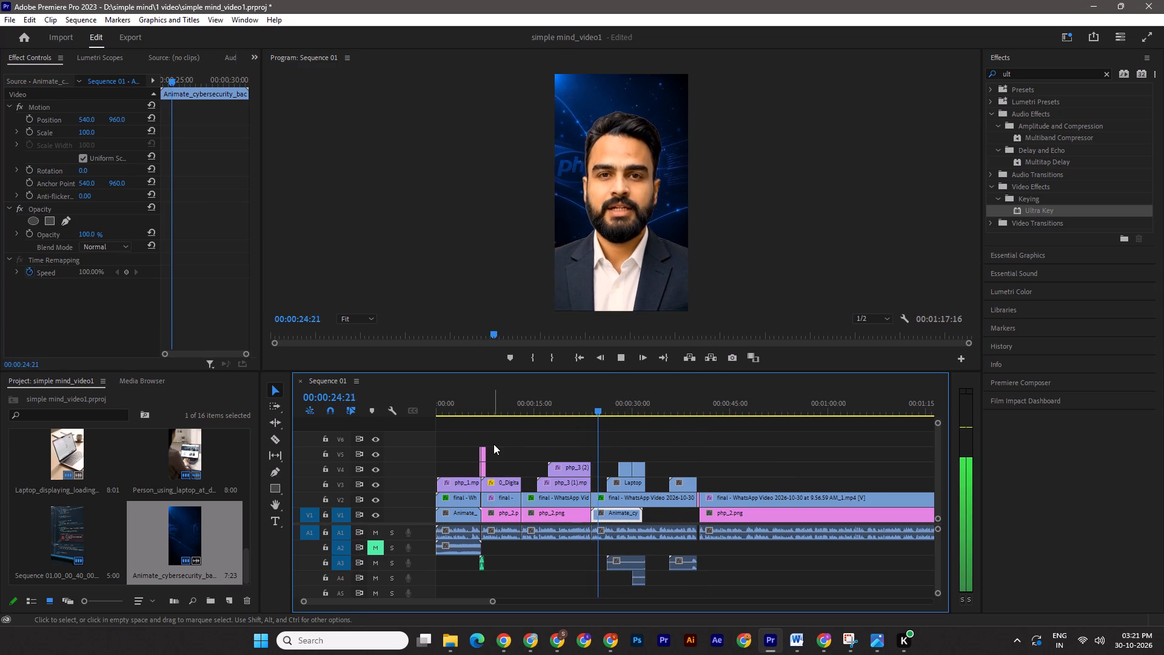
key("space")
Shift all video clips of Sequence 01 up by one track, leaving V1 empty.
left_click(614, 516)
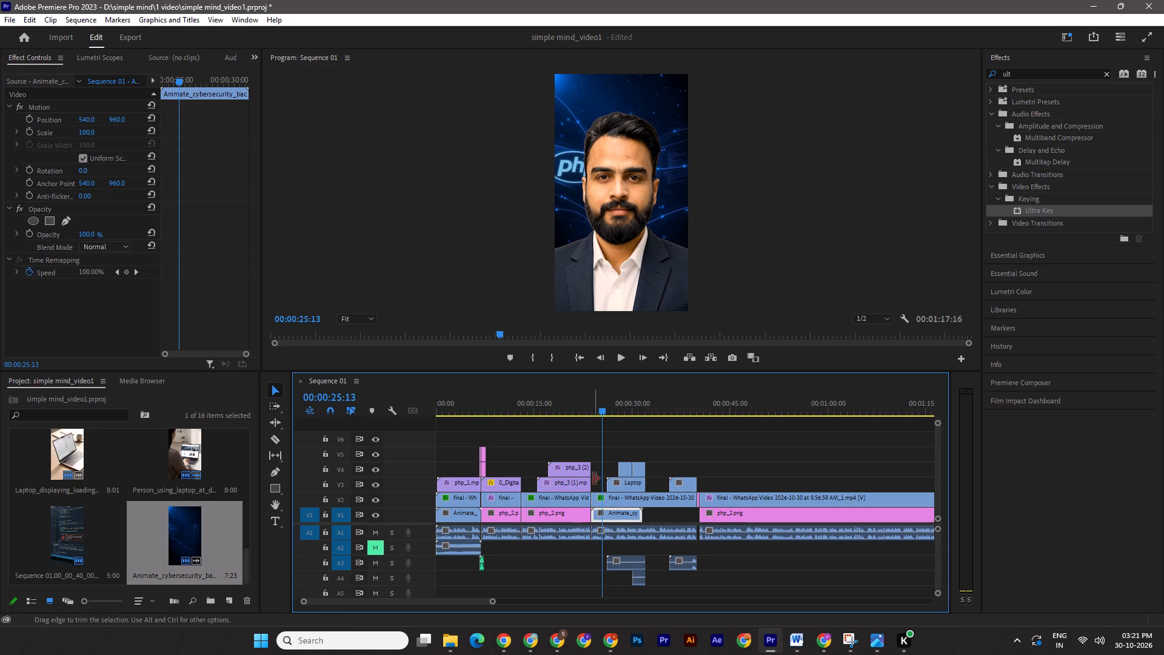
left_click_drag(439, 458, 508, 495)
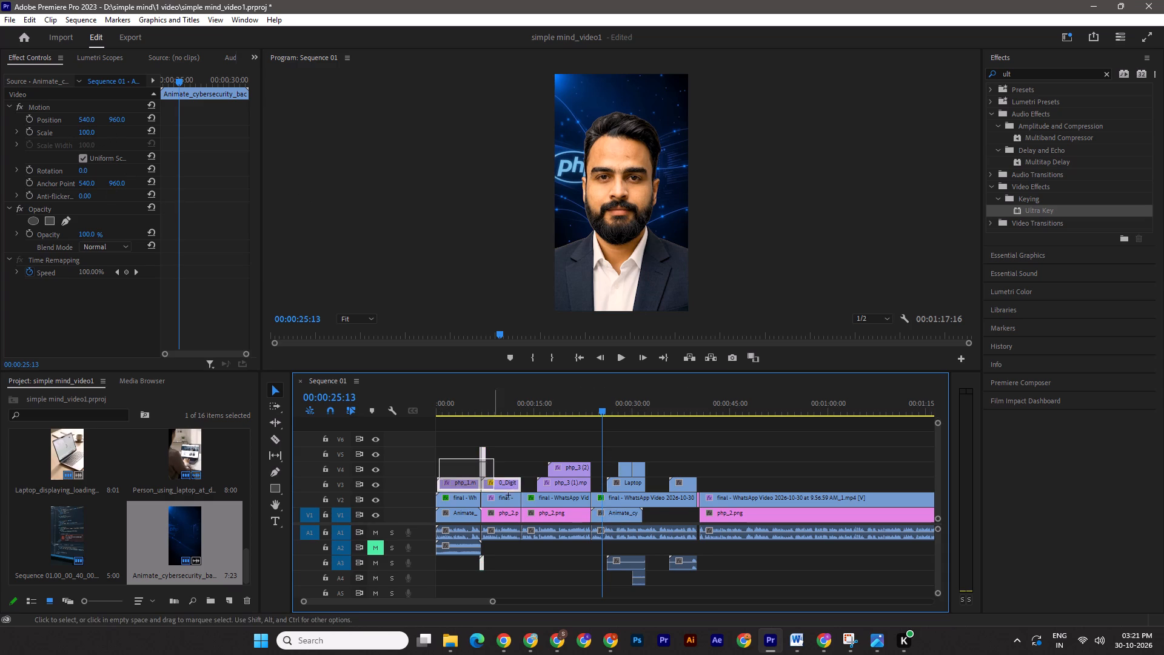
left_click_drag(508, 495, 733, 516)
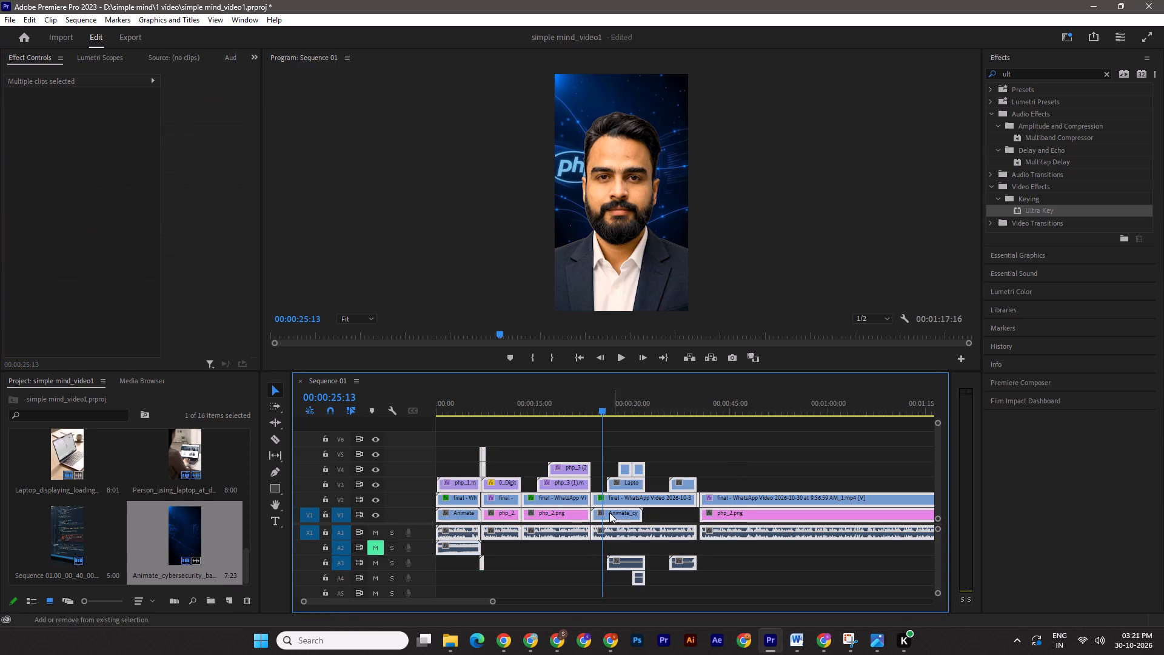
left_click_drag(563, 513, 563, 503, "shift")
left_click(768, 459)
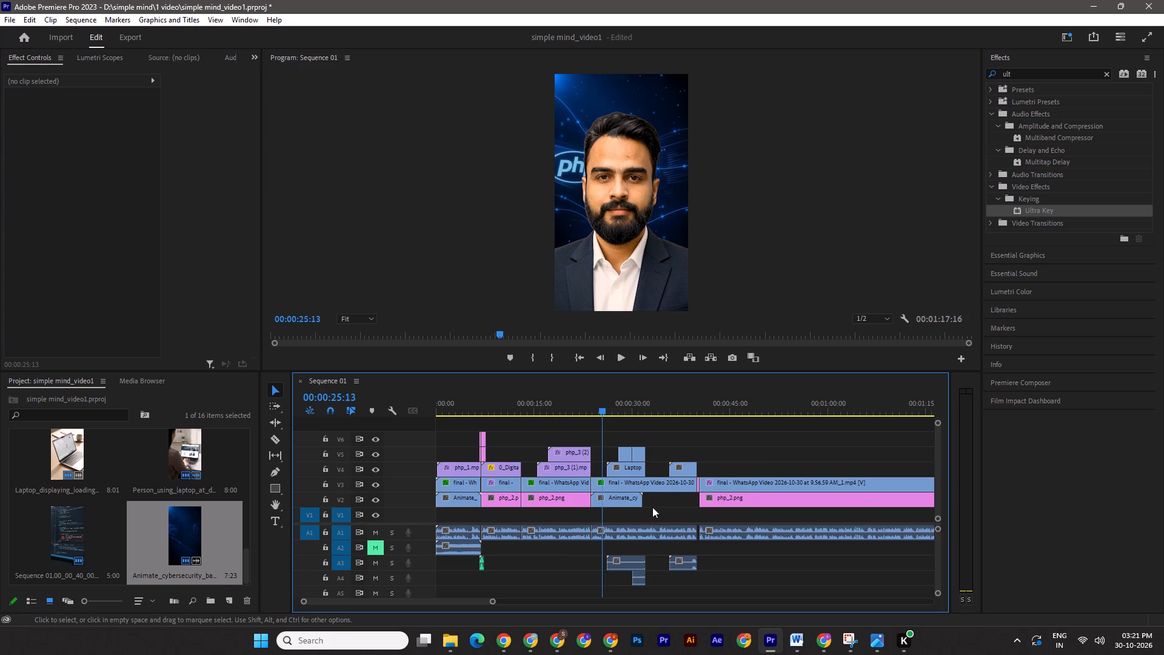
Copy the php_2.png segment onto V1 beneath the PHP animation, starting at 00:00:23:21 and extended to the next php_2.png segment at 00:00:40:11.
left_click(566, 502)
left_click_drag(558, 499, 558, 512, "alt")
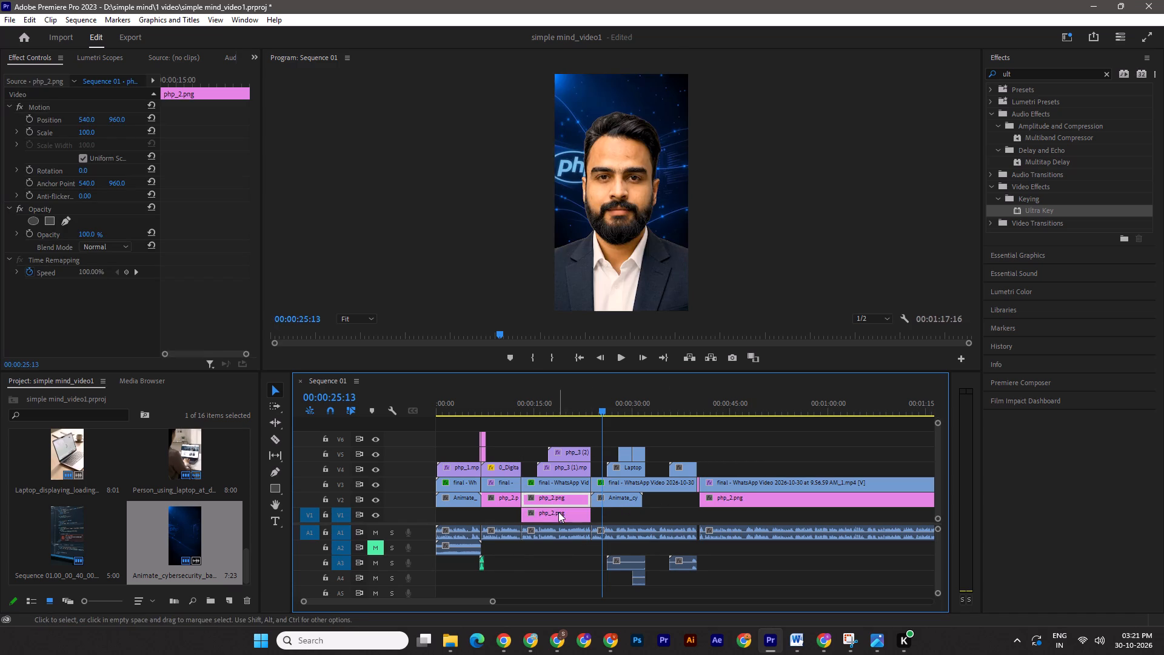
left_click_drag(555, 512, 621, 513)
left_click_drag(657, 520, 684, 520)
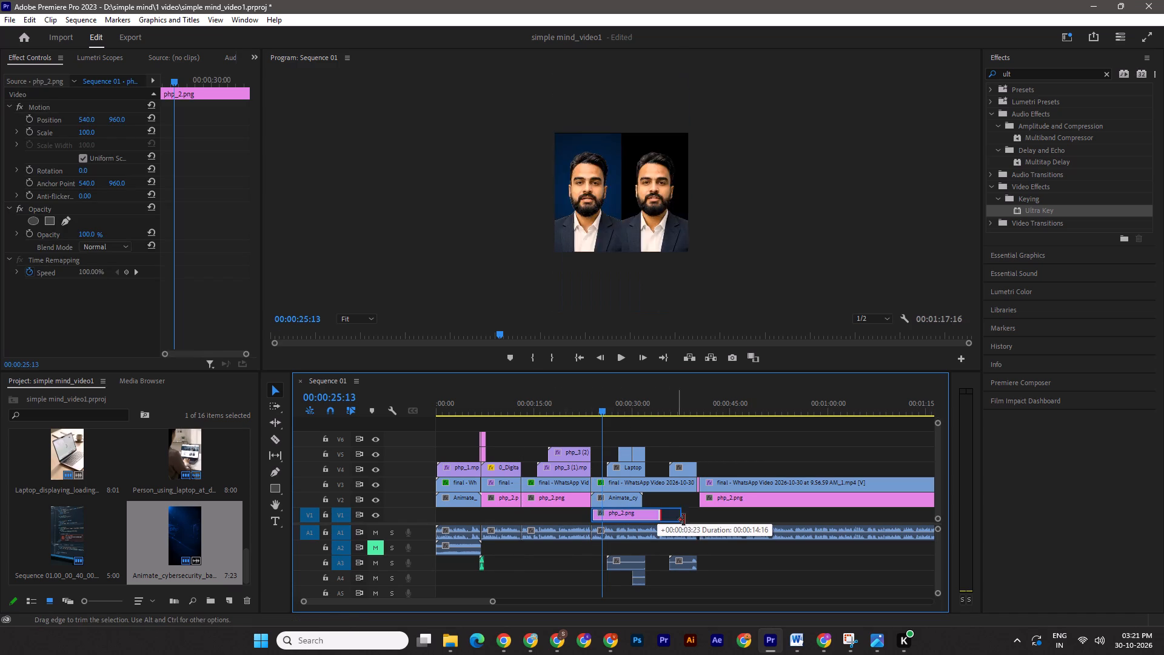
left_click_drag(684, 520, 698, 518)
Set the opacity of the PHP animation clip on V2 above php_2.png to 29 %, save the project and preview the blend.
left_click(606, 499)
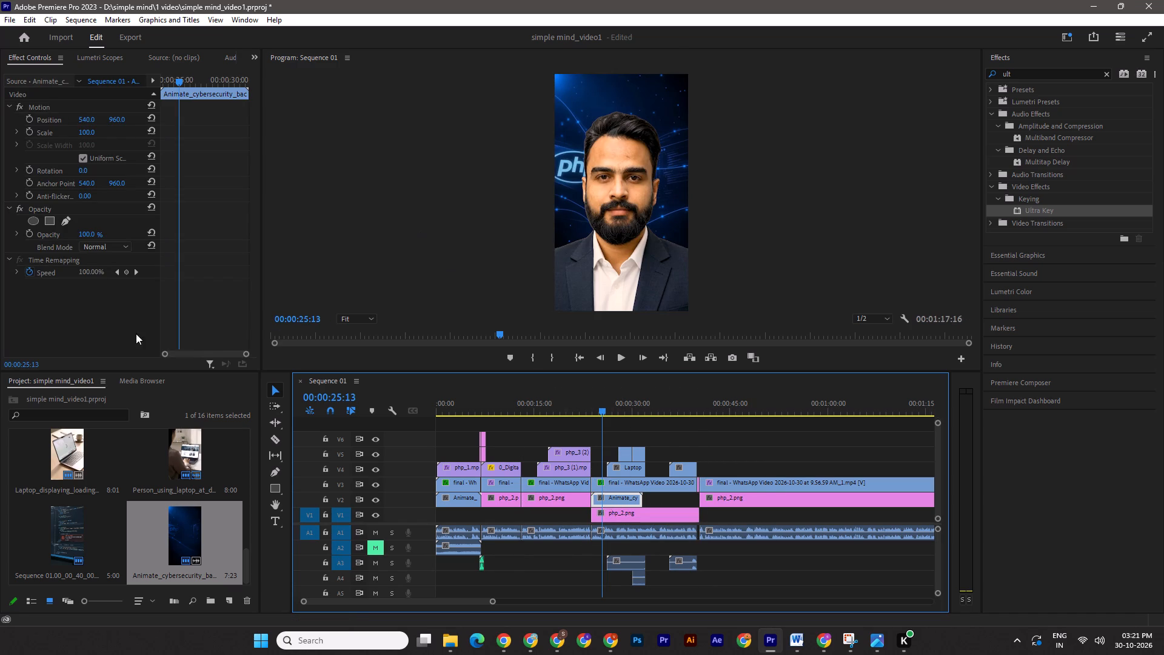
left_click_drag(96, 235, 43, 240)
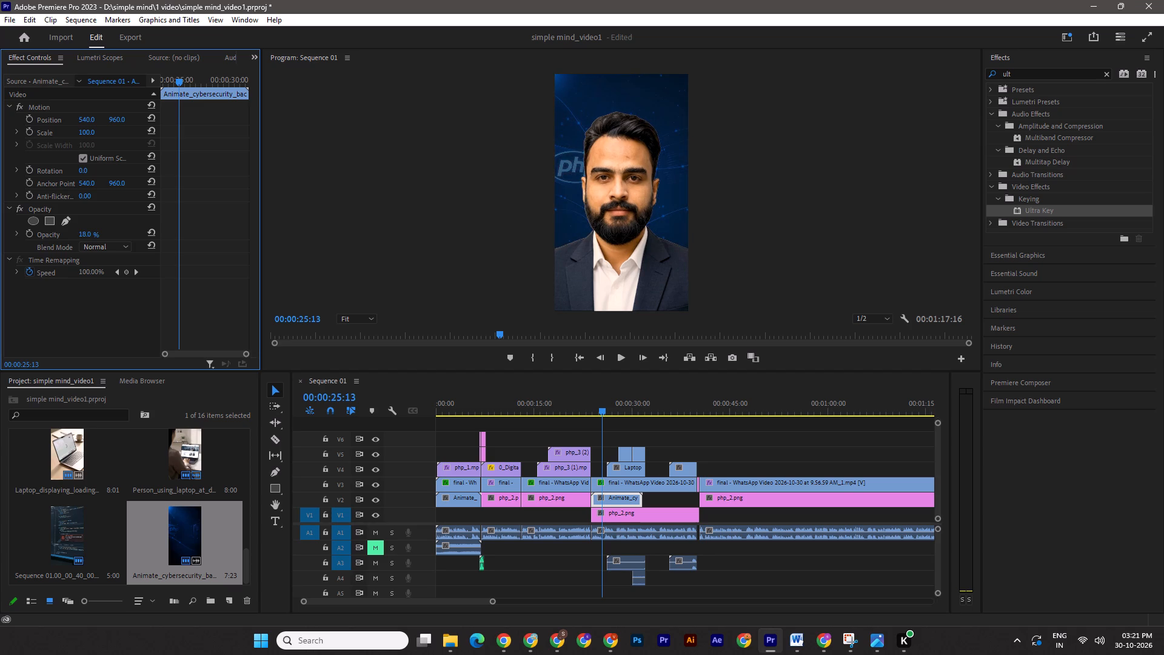
left_click_drag(43, 240, 57, 244)
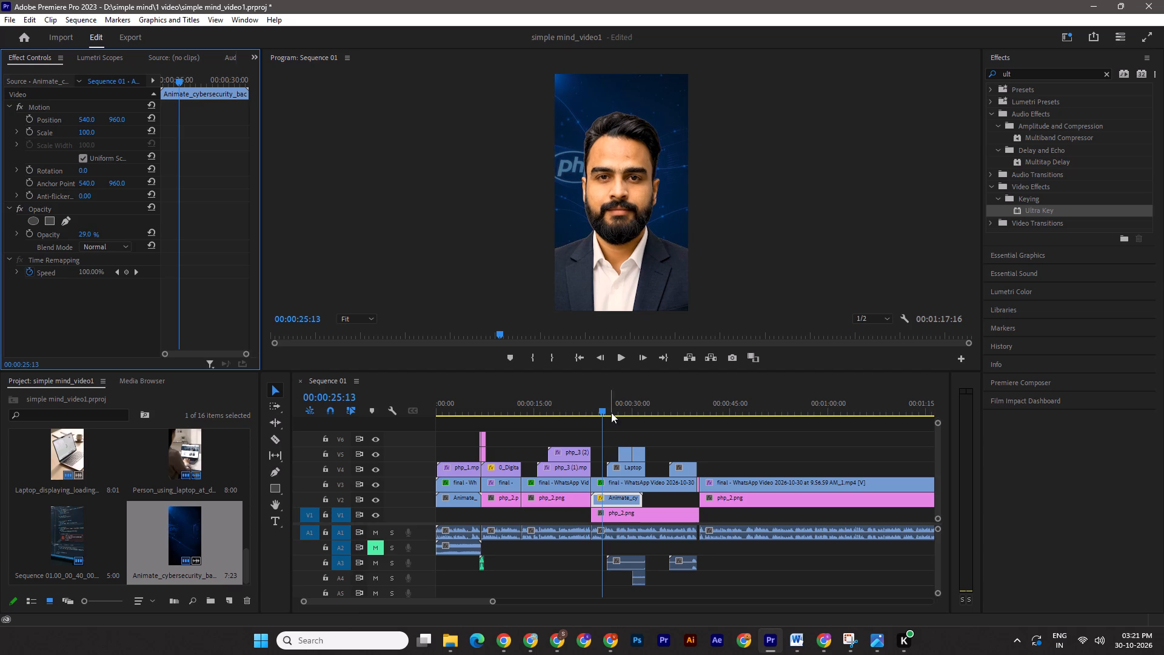
left_click_drag(596, 411, 584, 409)
key("ctrl+s")
key("space")
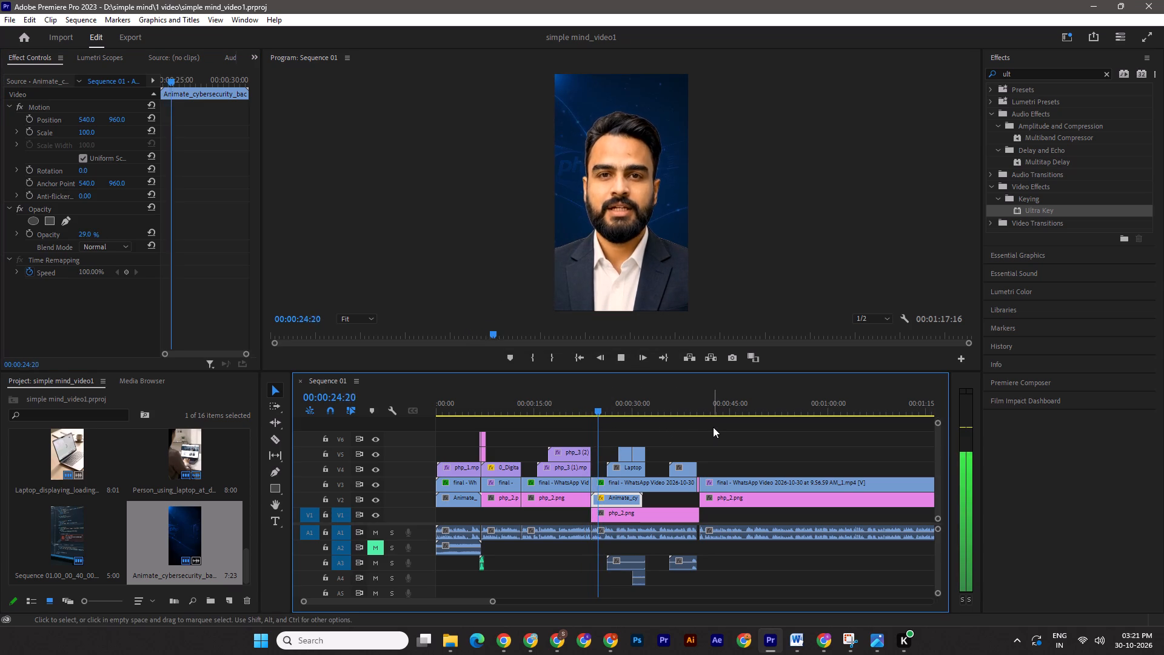
key("space")
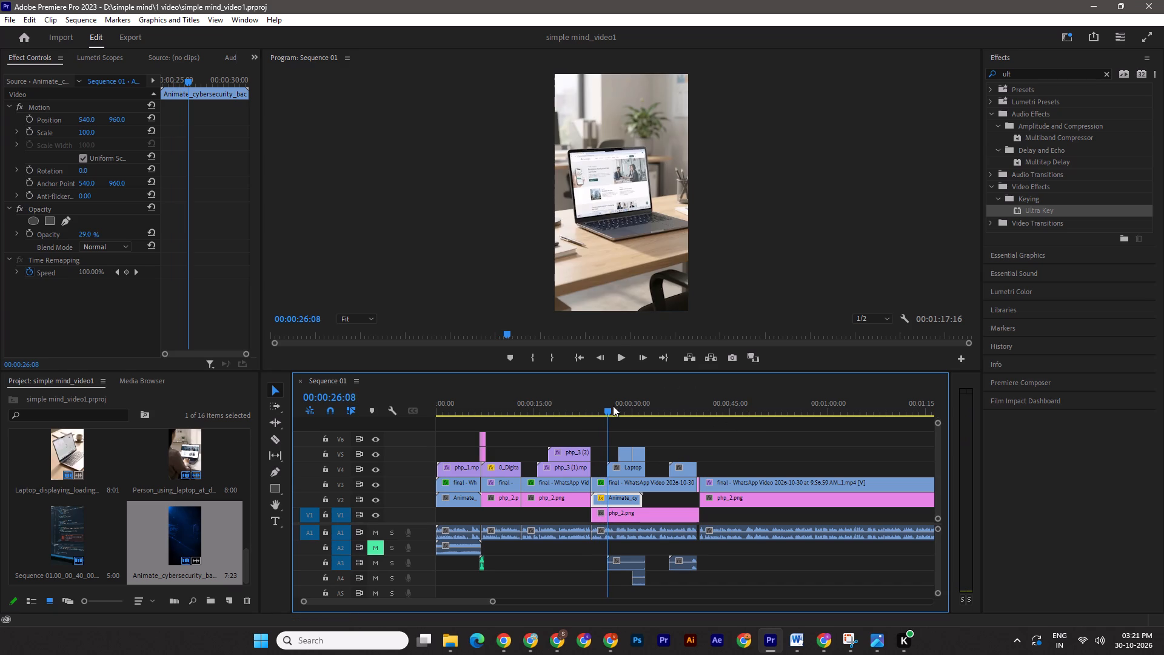
Split the V2 PHP animation at 00:00:26:06, move its second part to where the laptop cutaways end, and save the project.
left_click_drag(614, 406, 608, 408, "shift")
left_click(270, 445)
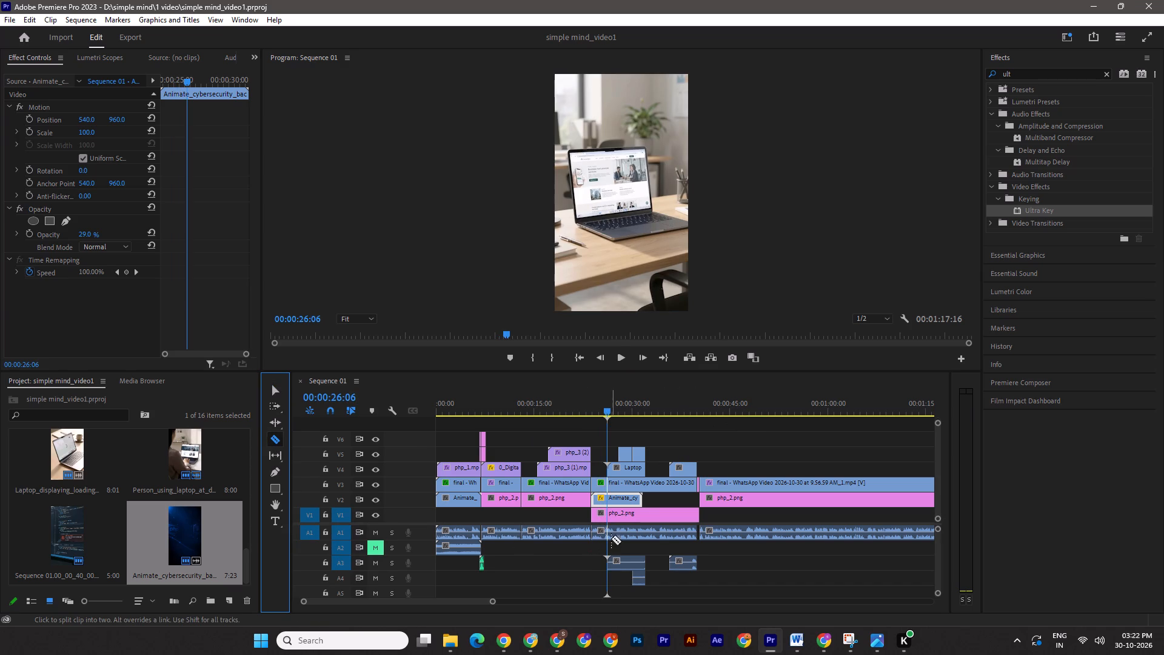
left_click(607, 500)
left_click(278, 389)
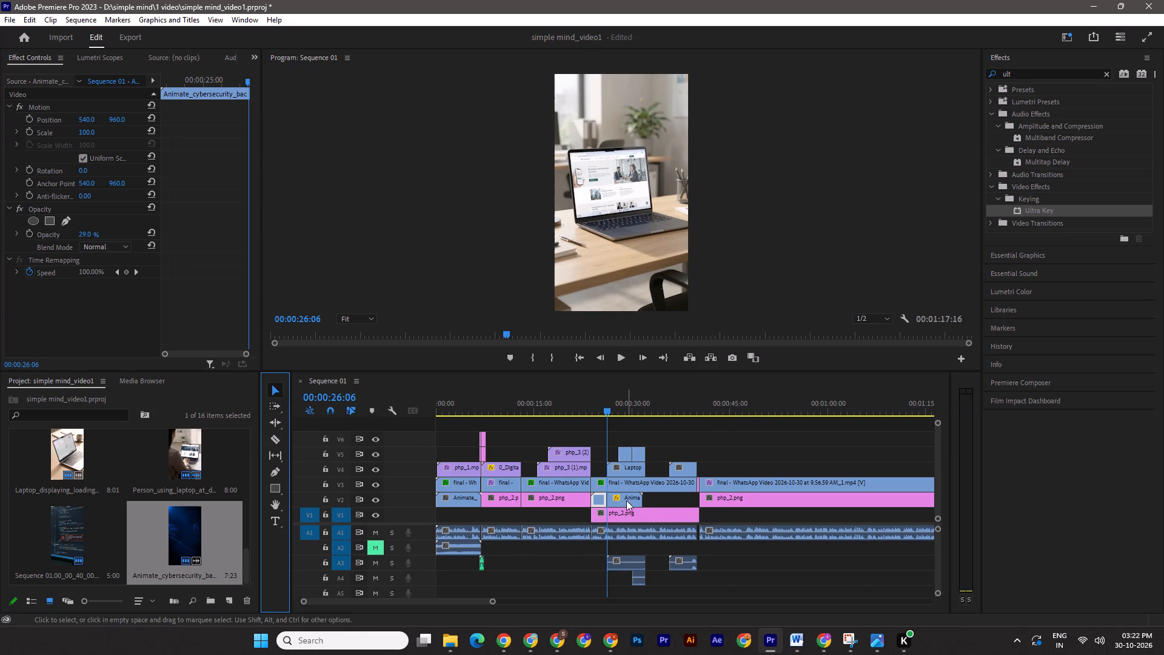
left_click_drag(626, 500, 660, 503)
key("ctrl+s")
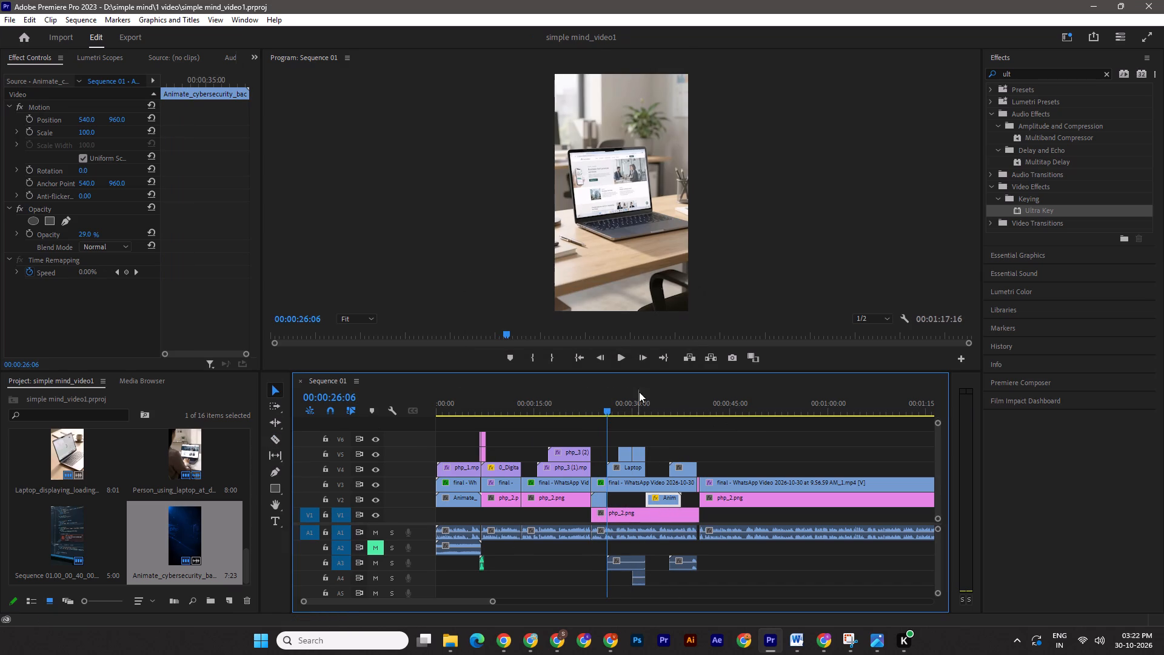
Preview Sequence 01 from 00:00:22:10 to 00:00:41:04, inspect the Motion settings of the V3 speaker clips, and save the project.
left_click_drag(607, 408, 582, 406)
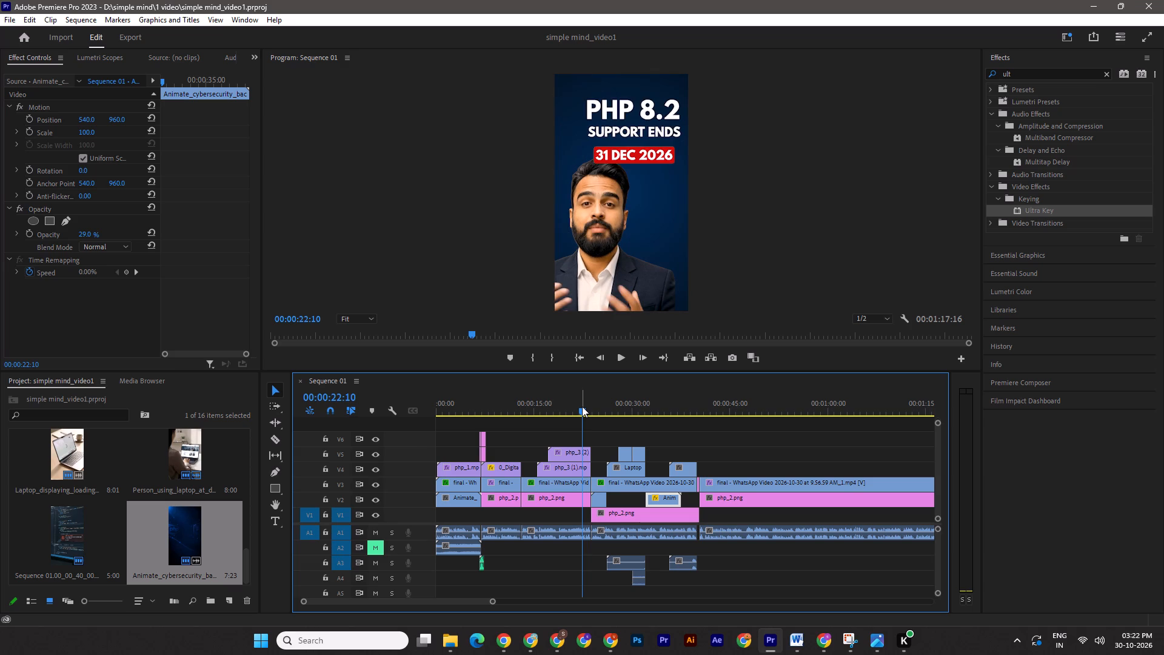
key("ctrl+s")
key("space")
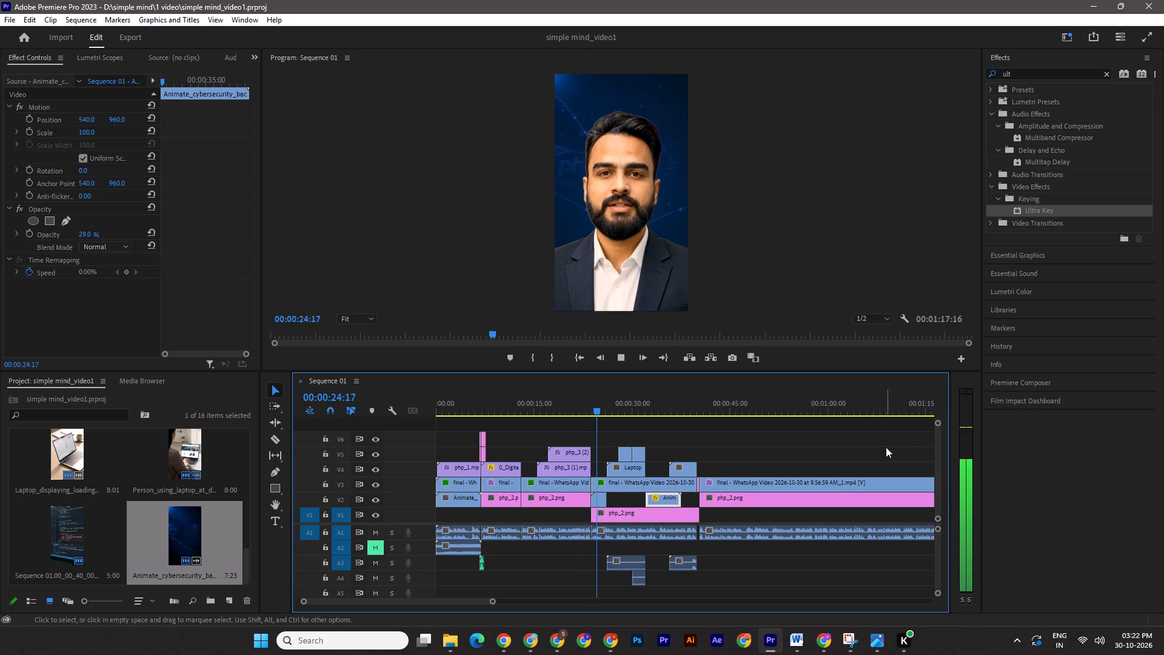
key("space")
left_click(624, 479)
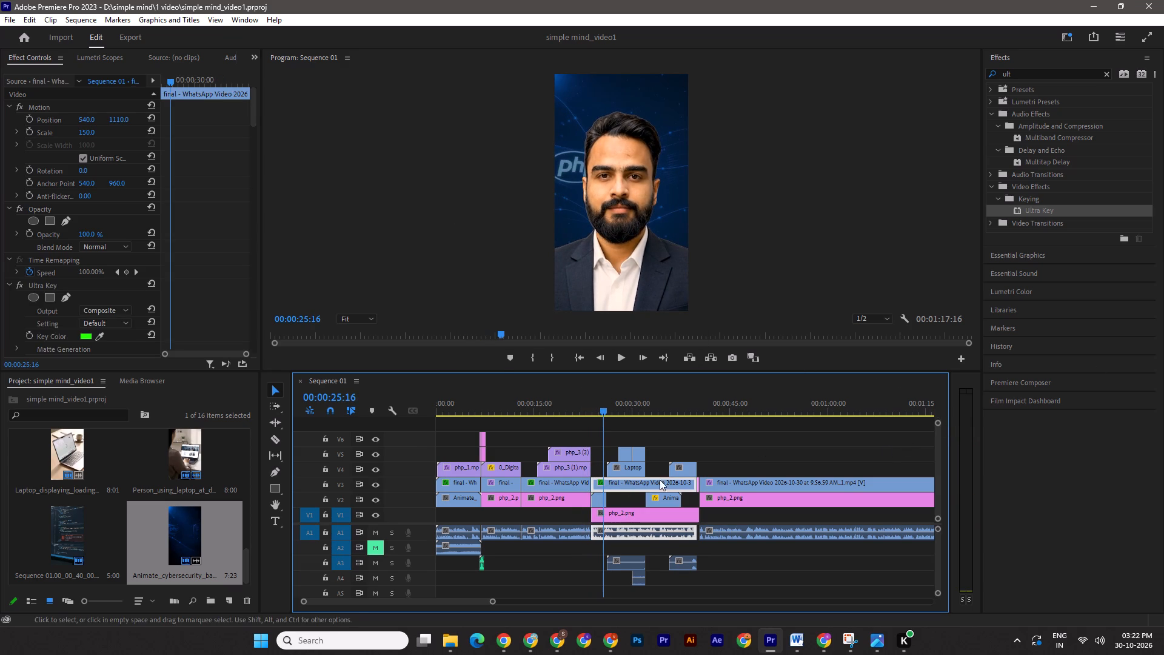
left_click(45, 133)
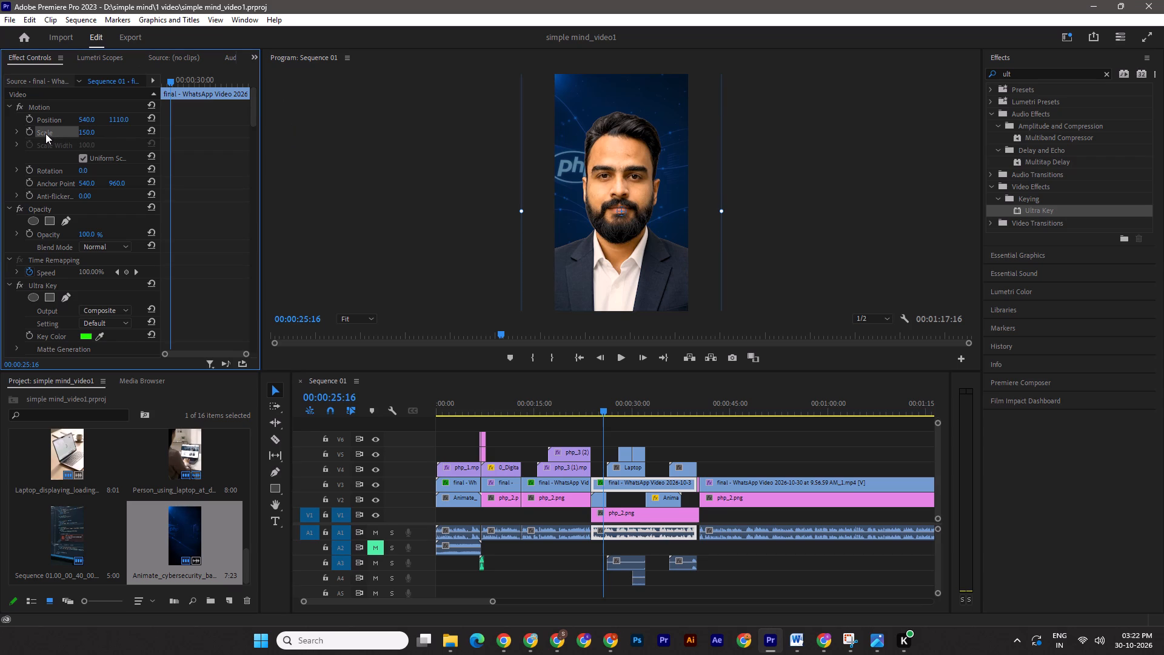
left_click(571, 430)
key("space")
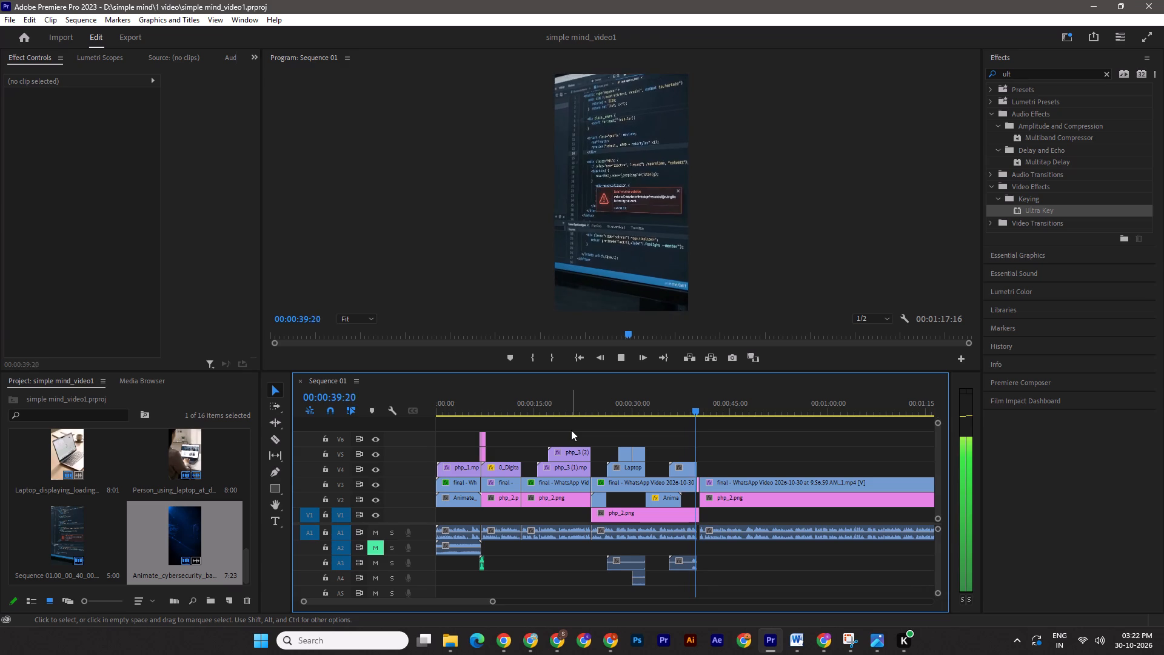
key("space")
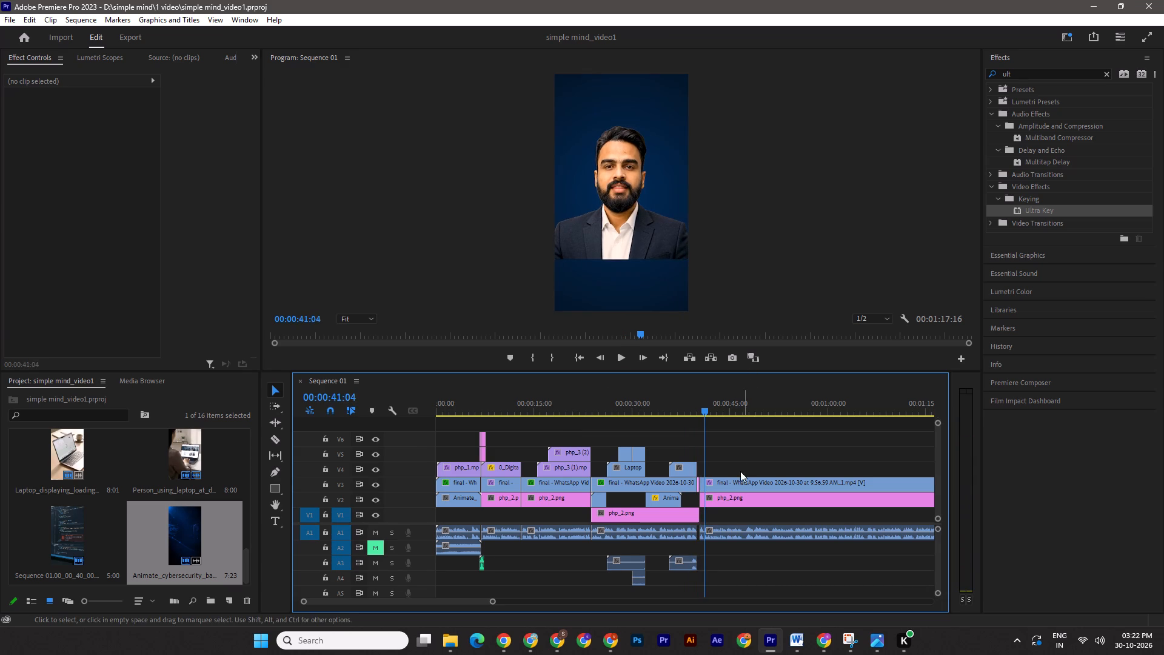
left_click(734, 485)
key("ctrl+s")
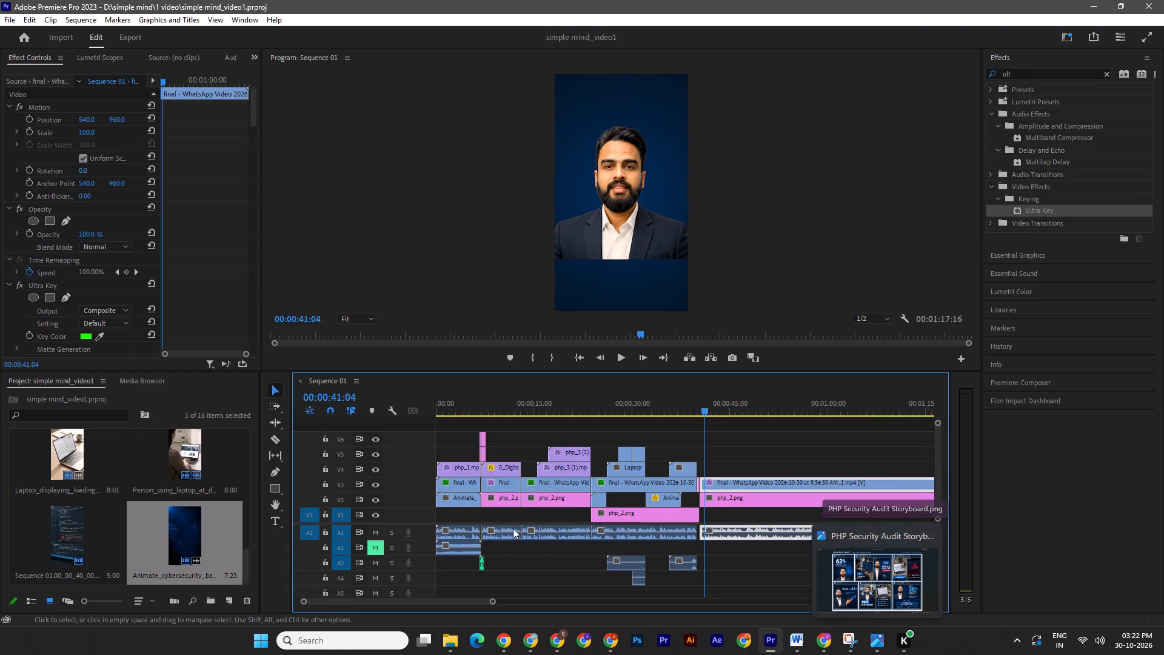
Check the scene table of the PHP audit video script in Word, and return to the Premiere Pro sequence.
left_click(787, 642)
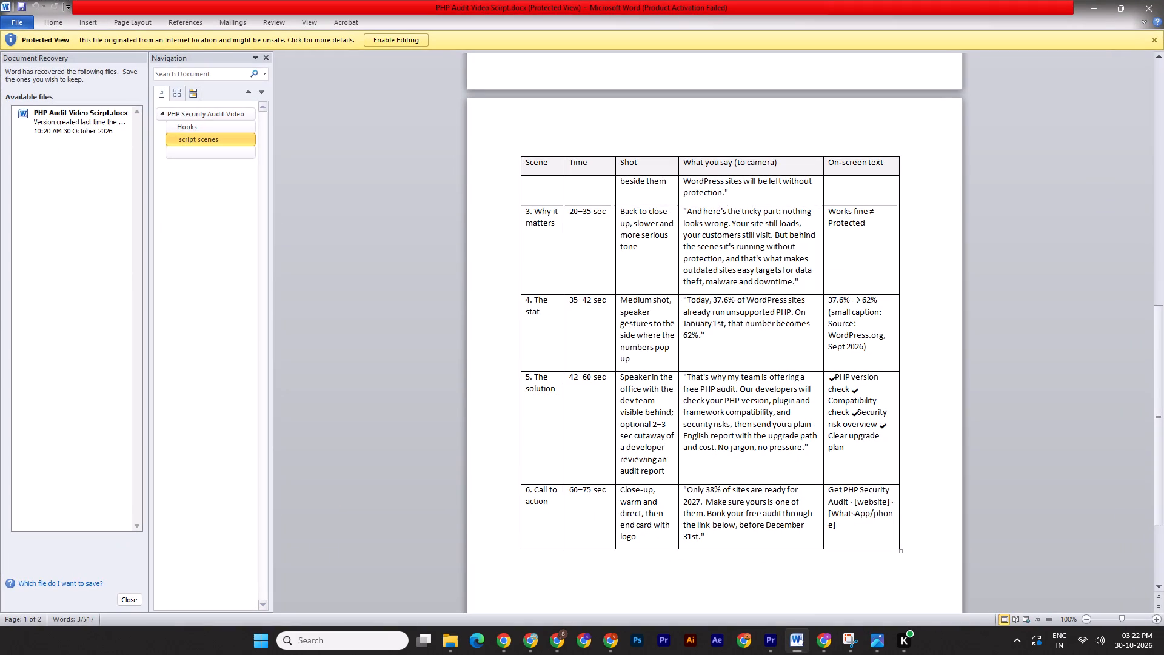
left_click(777, 638)
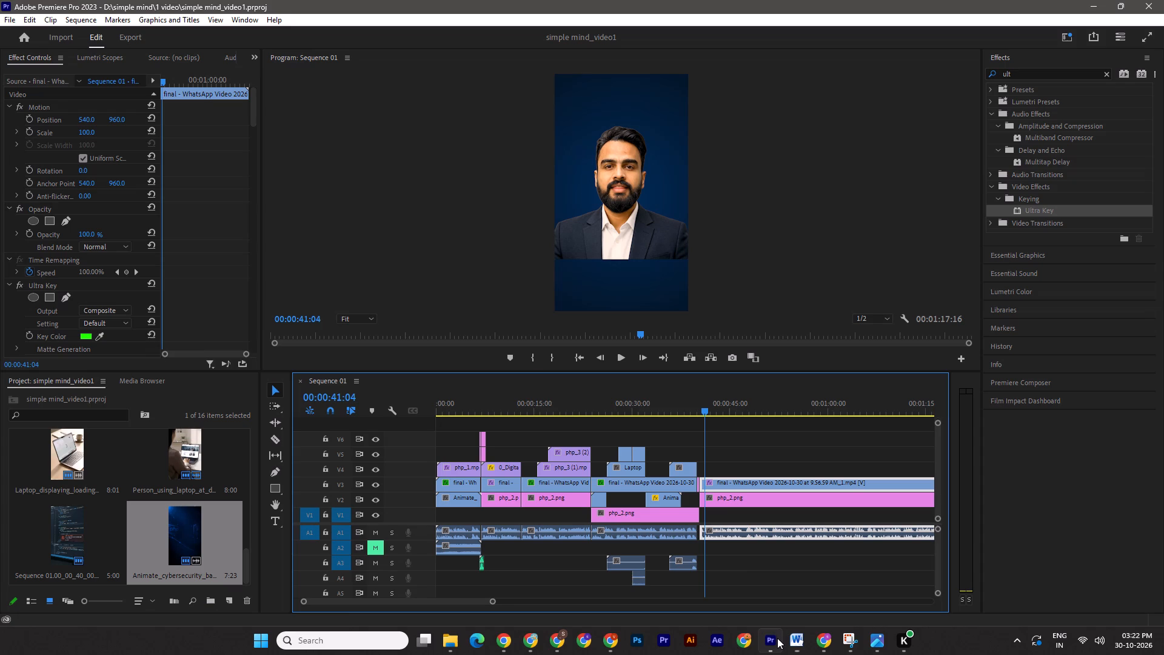
Play the last presenter clip from 00:00:41:04, split its video and audio at 00:00:51:10, and save the project.
left_click(621, 352)
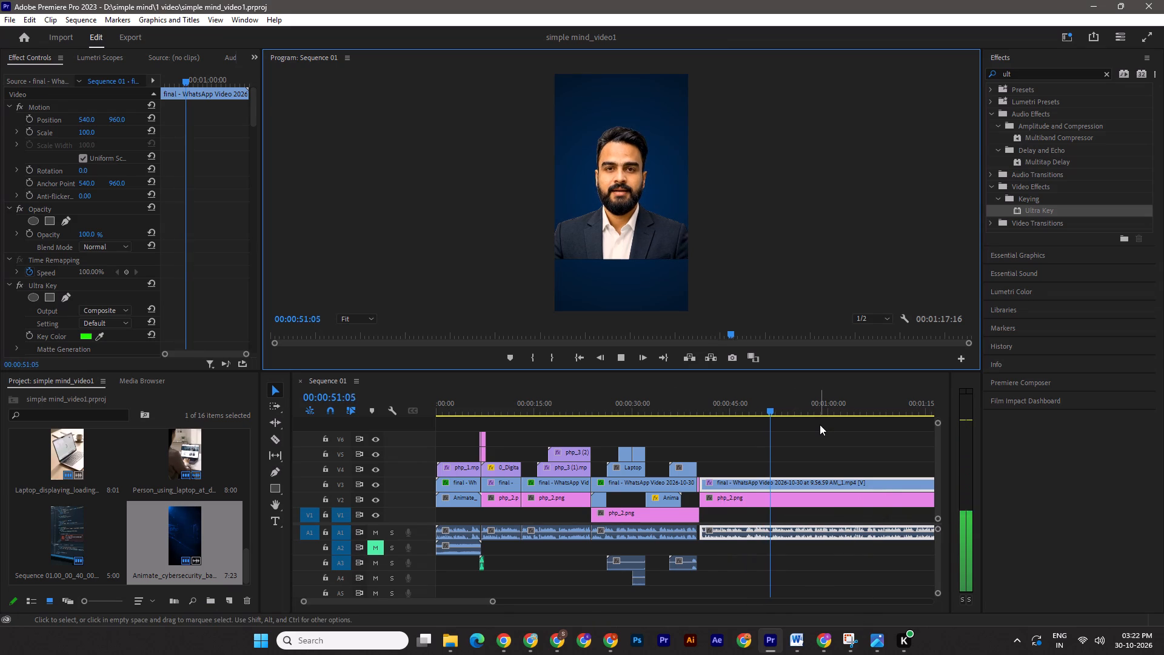
key("space")
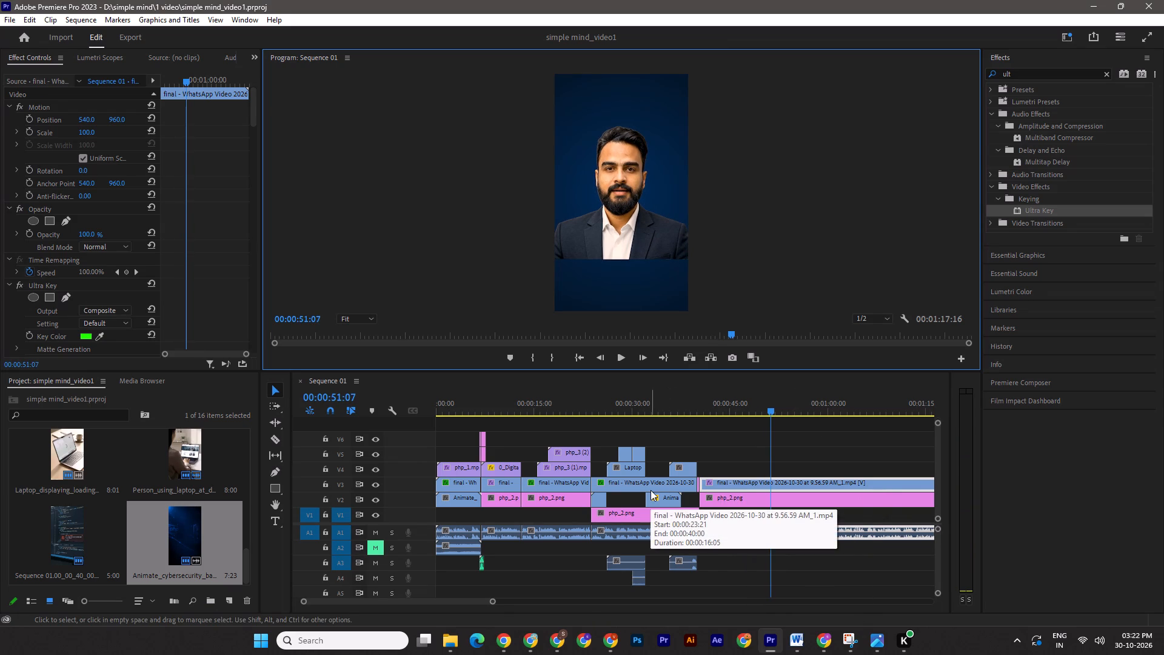
key("Right")
key("Right")
key("Right")
key("Left")
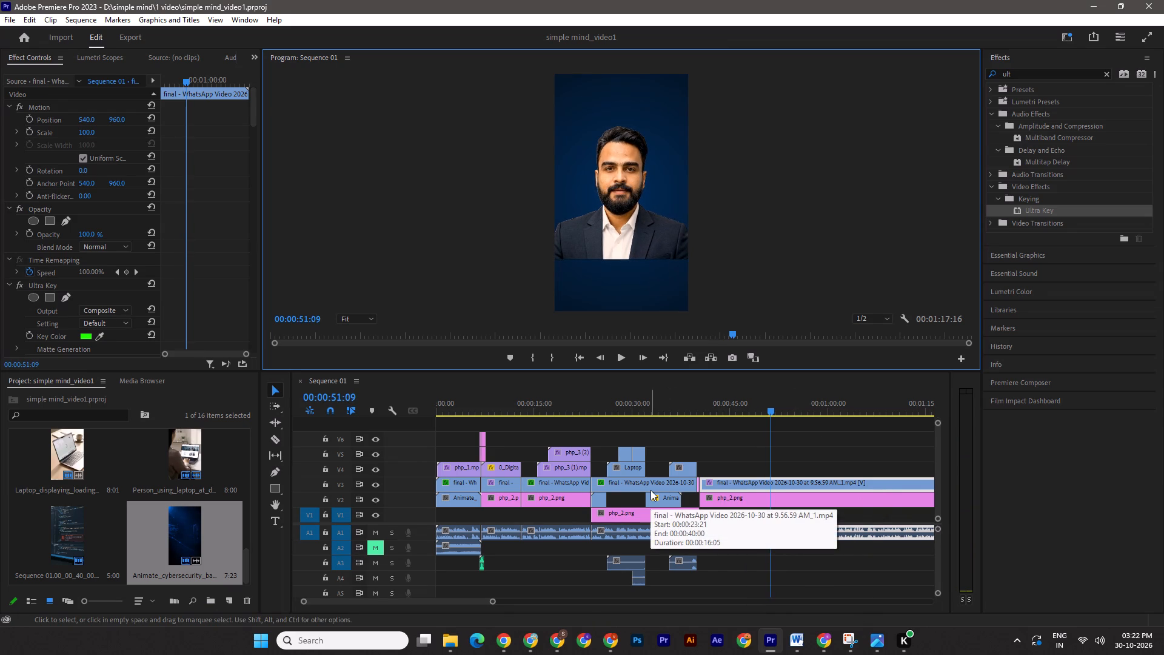
key("Right")
left_click(277, 440)
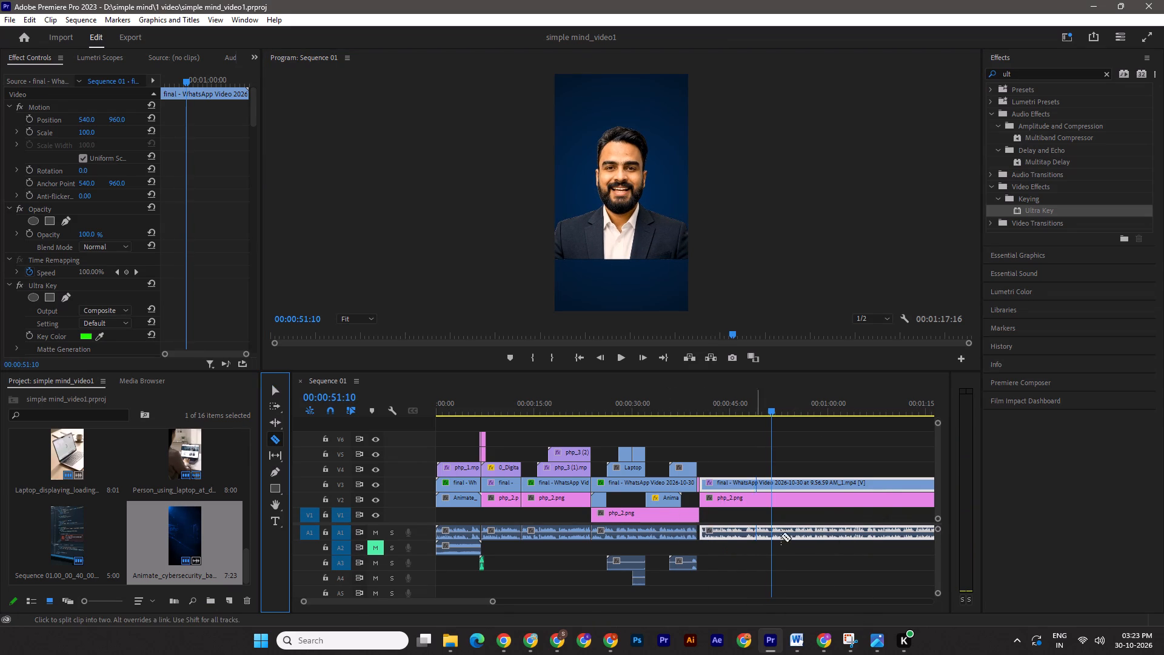
left_click(773, 534)
left_click(272, 388)
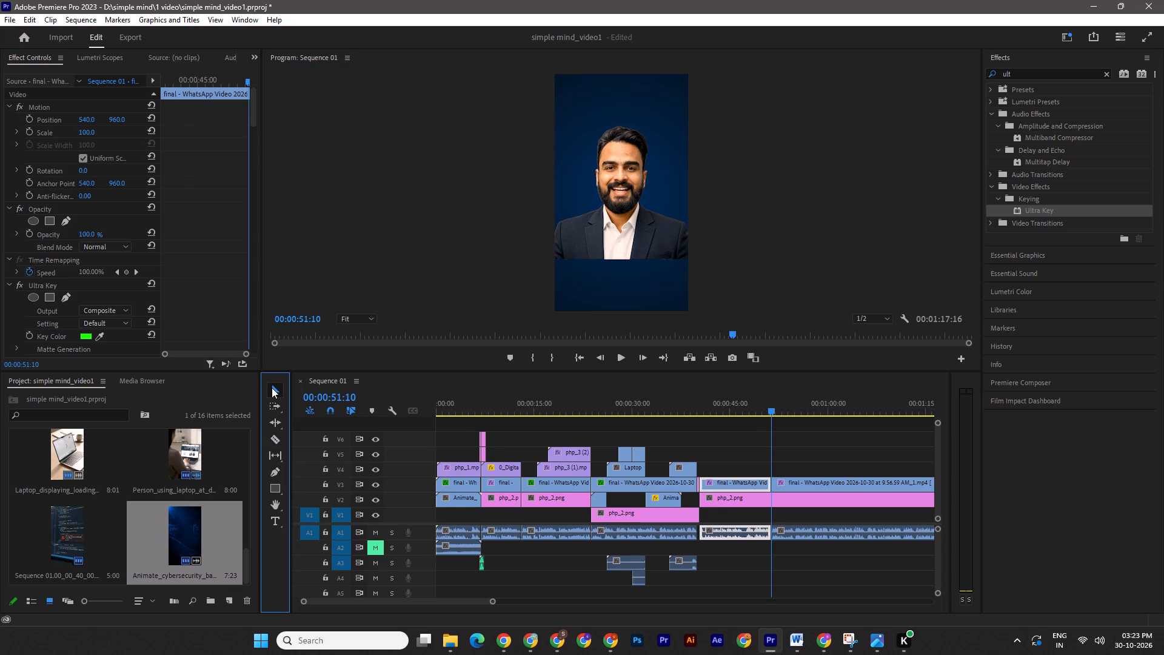
key("ctrl+s")
Lower the presenter segment that ends at 00:00:51:10 by setting its vertical position to 1388, and save the project.
left_click_drag(490, 602, 508, 605)
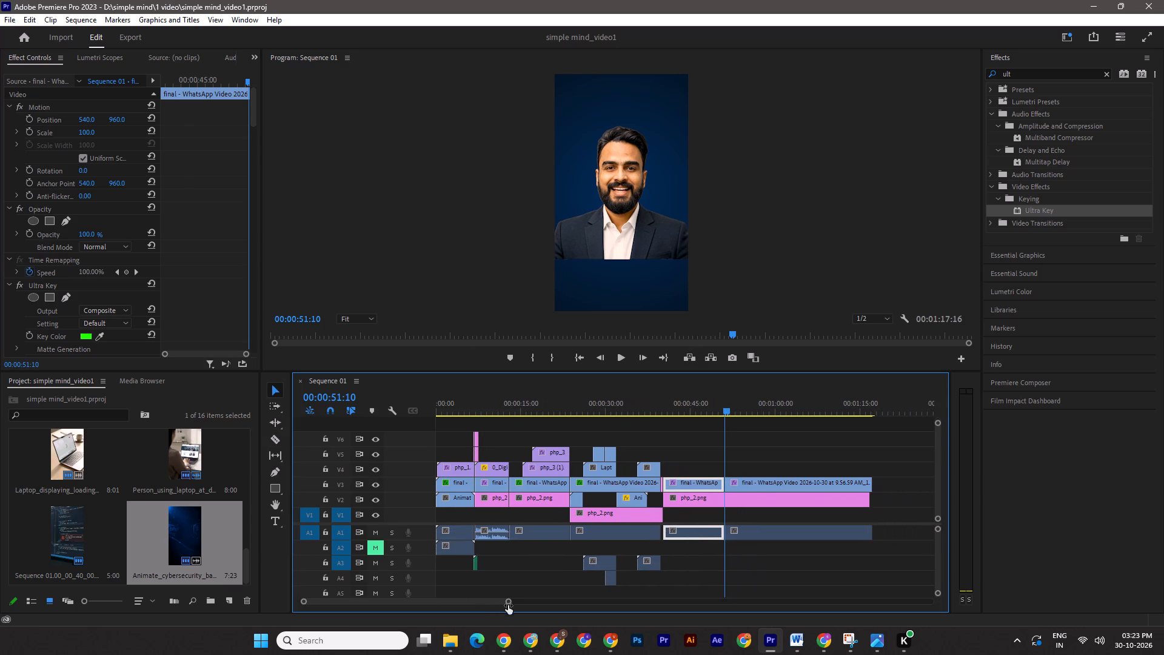
left_click_drag(508, 605, 510, 606)
left_click_drag(714, 408, 666, 415)
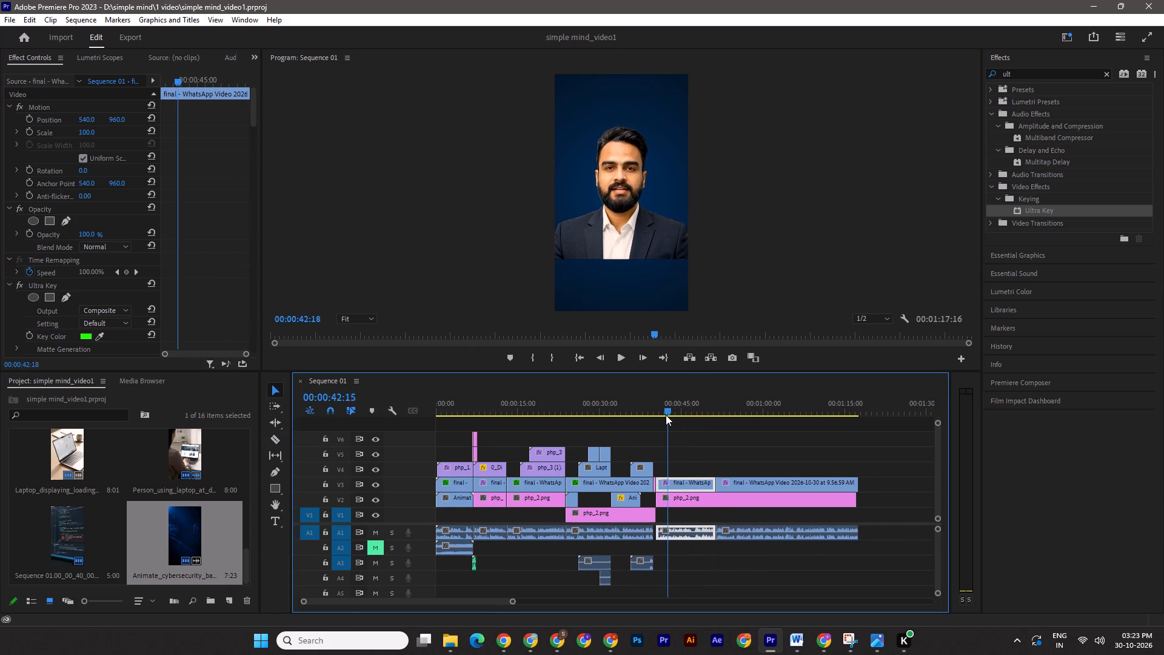
left_click_drag(666, 415, 694, 425)
left_click_drag(115, 118, 204, 136)
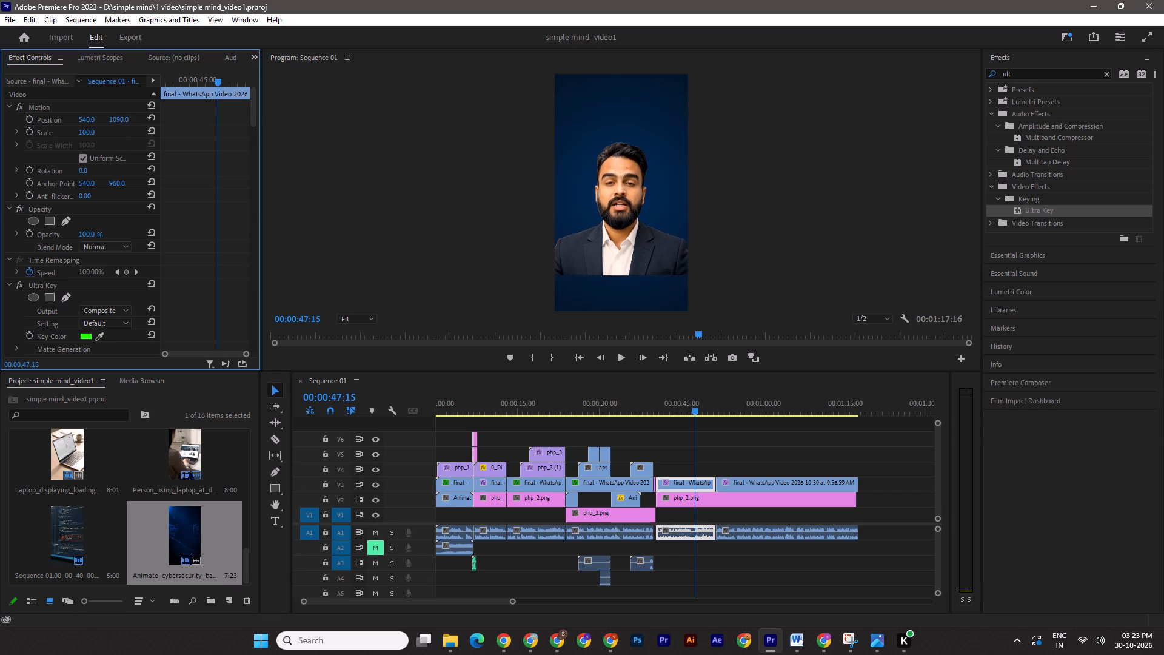
left_click_drag(204, 136, 383, 171)
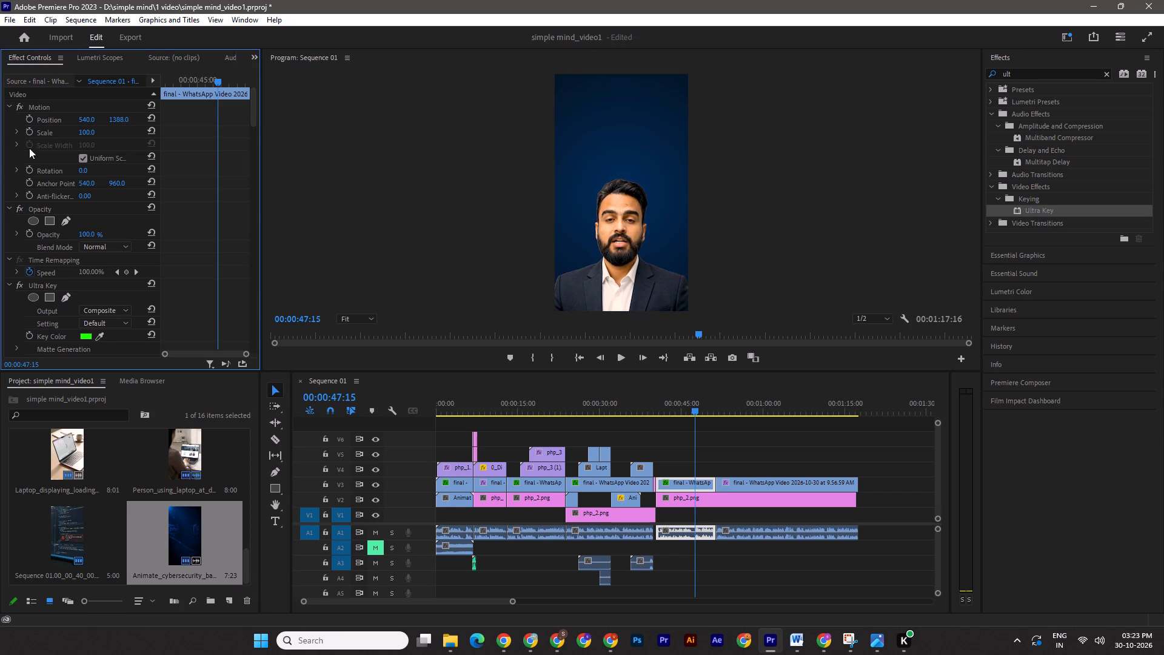
left_click_drag(693, 406, 672, 407)
key("ctrl+s")
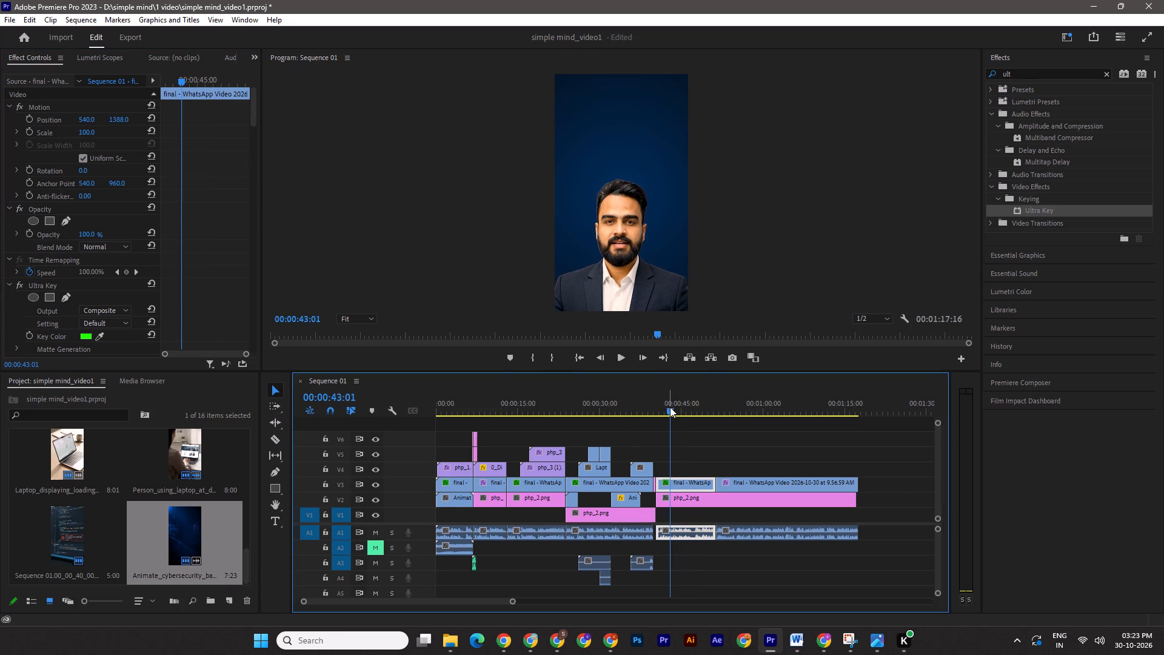
Review the repositioned presenter segment and compare it with the scene table of the PHP audit script in Word.
left_click_drag(668, 406, 664, 405)
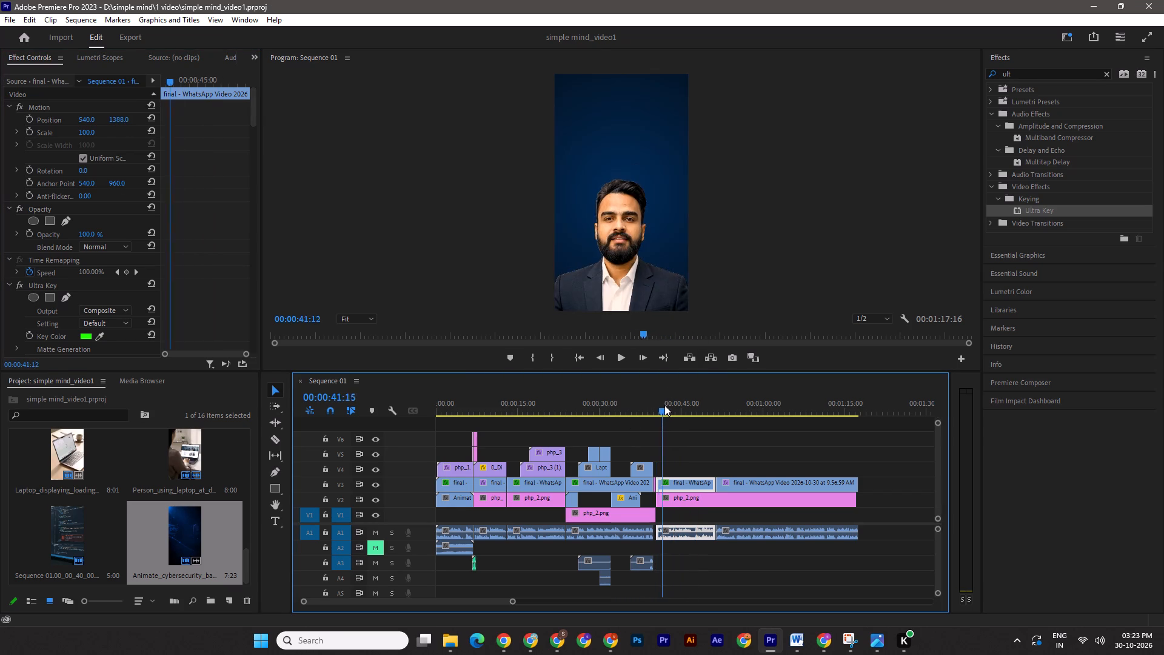
left_click_drag(664, 405, 542, 430)
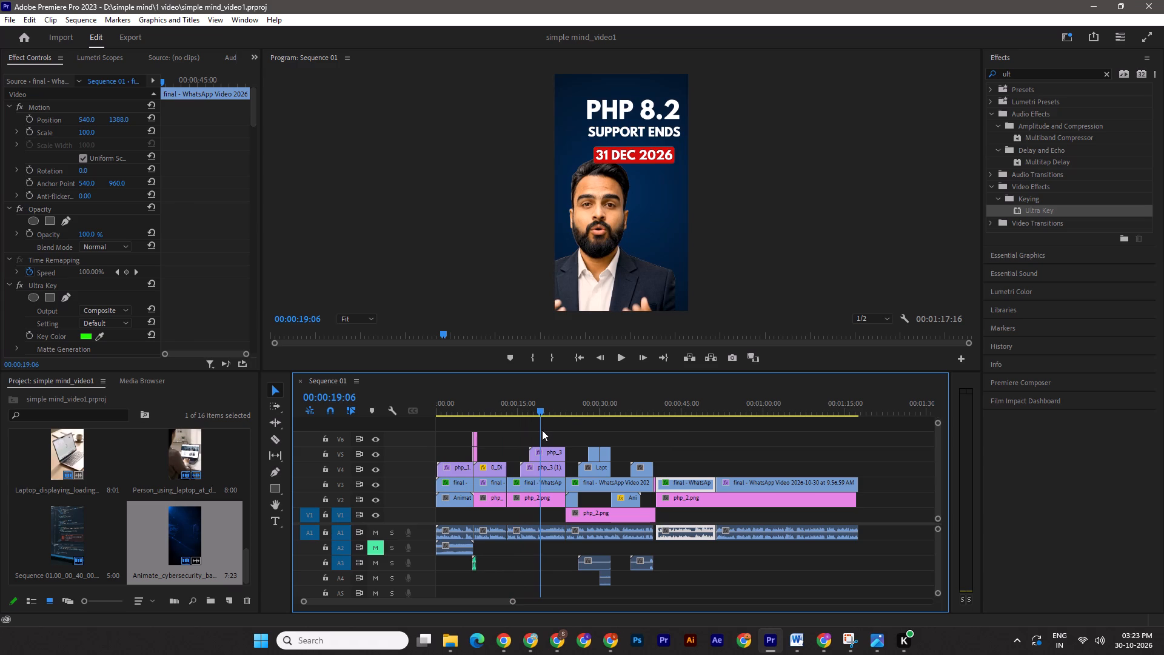
left_click_drag(542, 430, 686, 445)
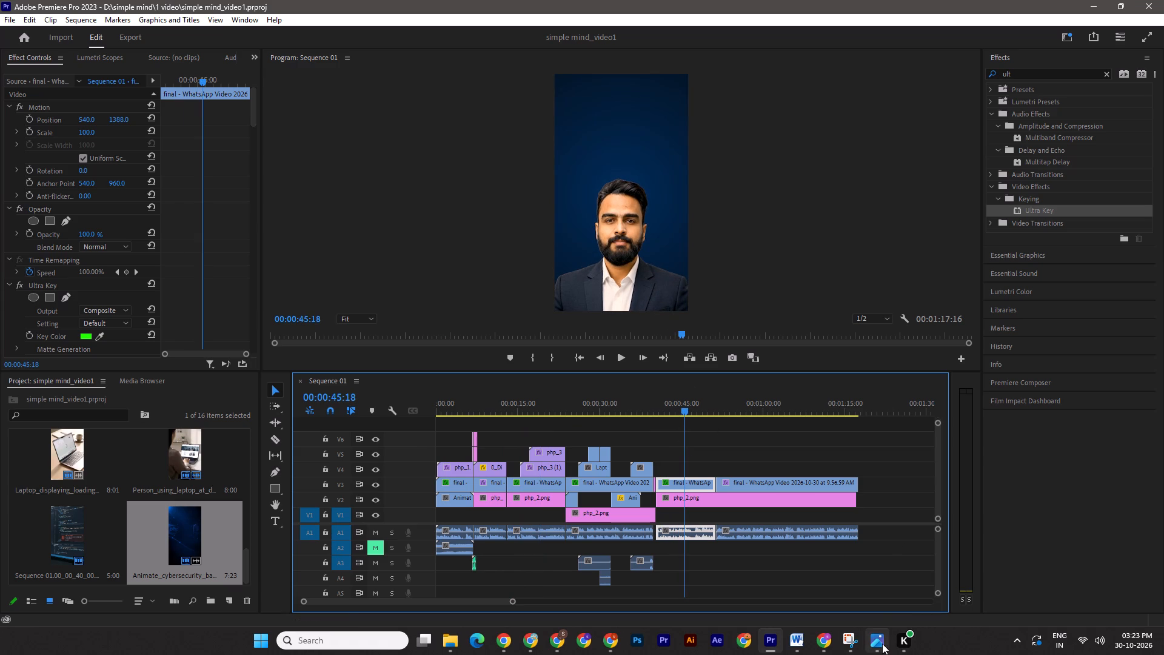
left_click(799, 646)
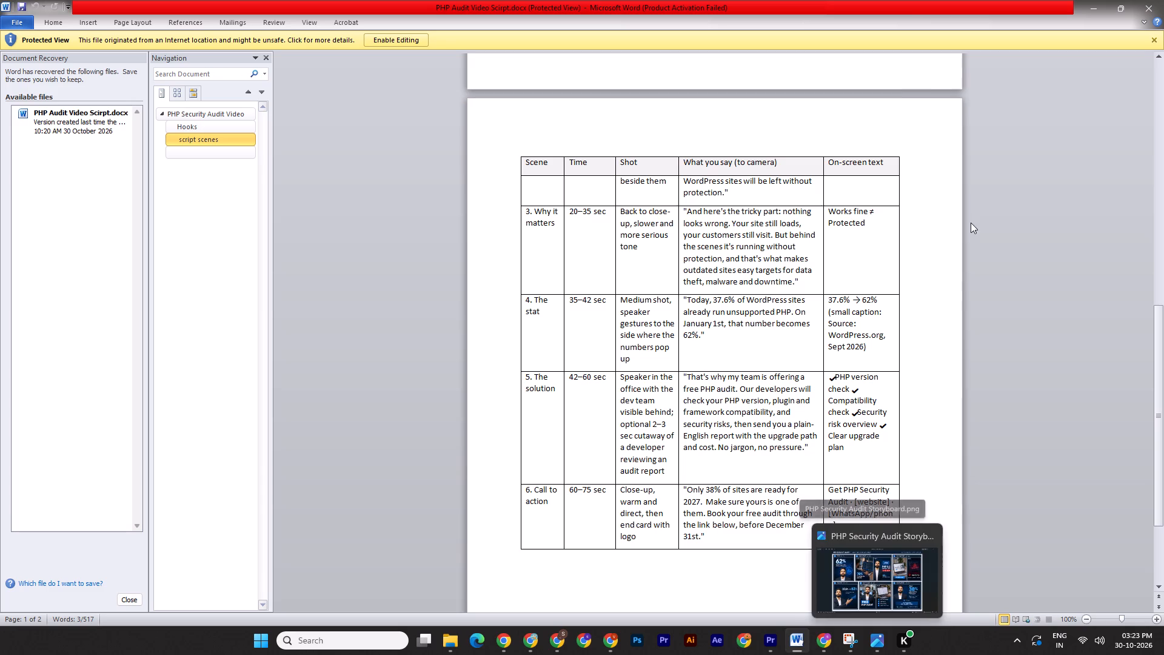
left_click(770, 644)
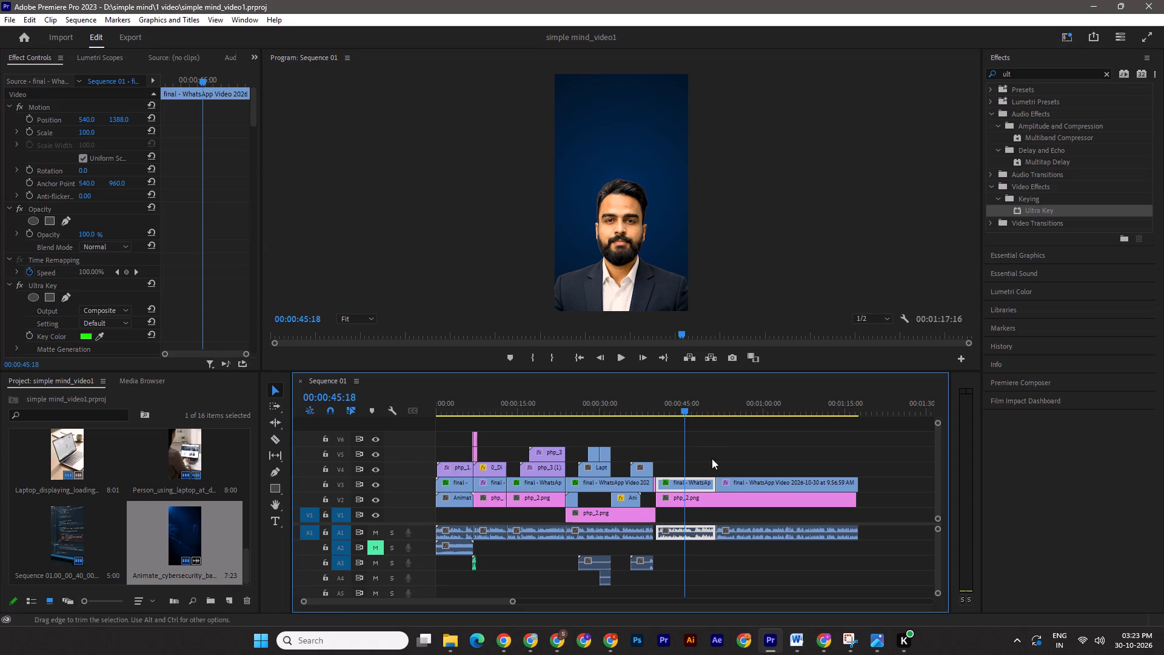
left_click_drag(681, 412, 654, 415)
key("space")
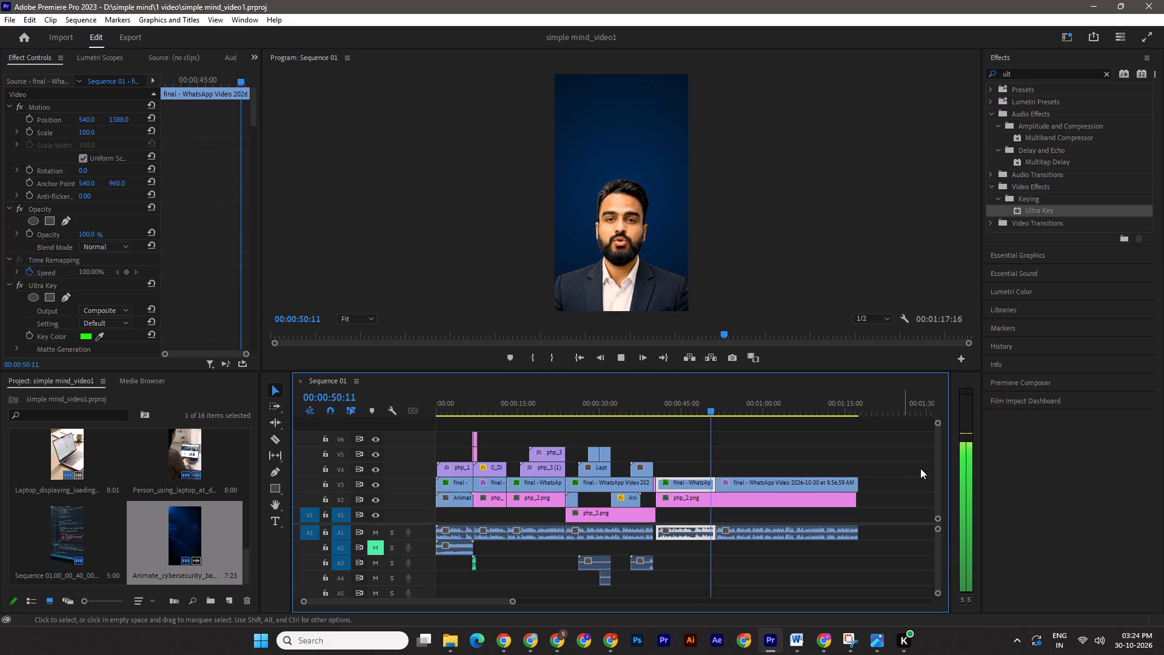
key("space")
left_click_drag(712, 408, 655, 409)
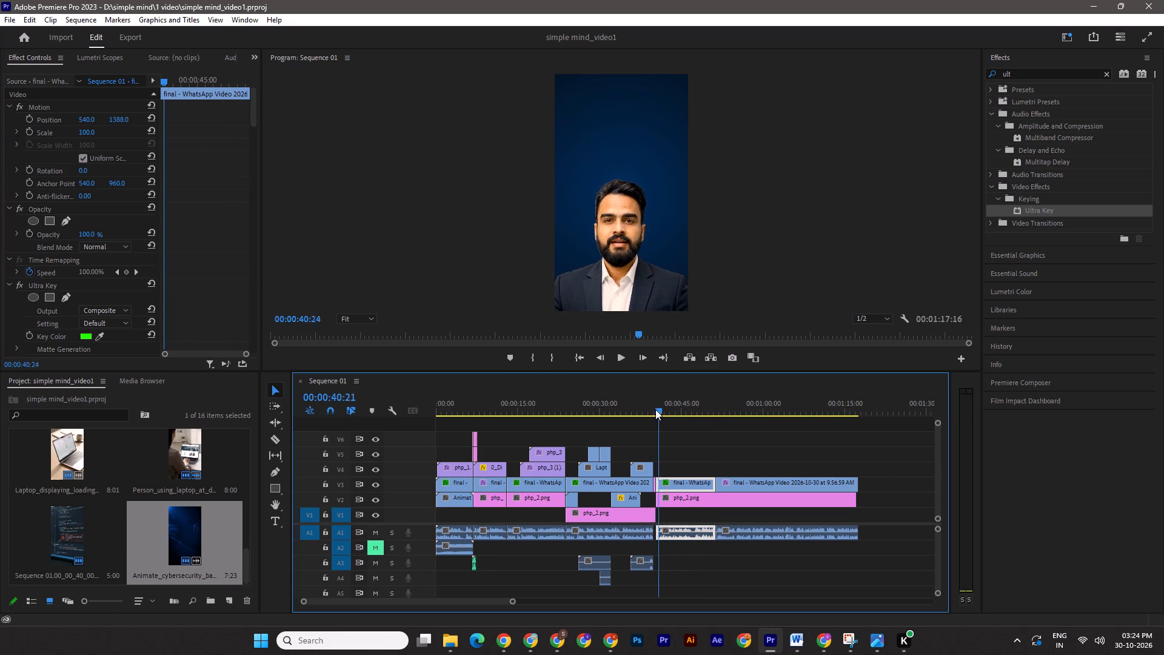
left_click_drag(655, 409, 659, 418)
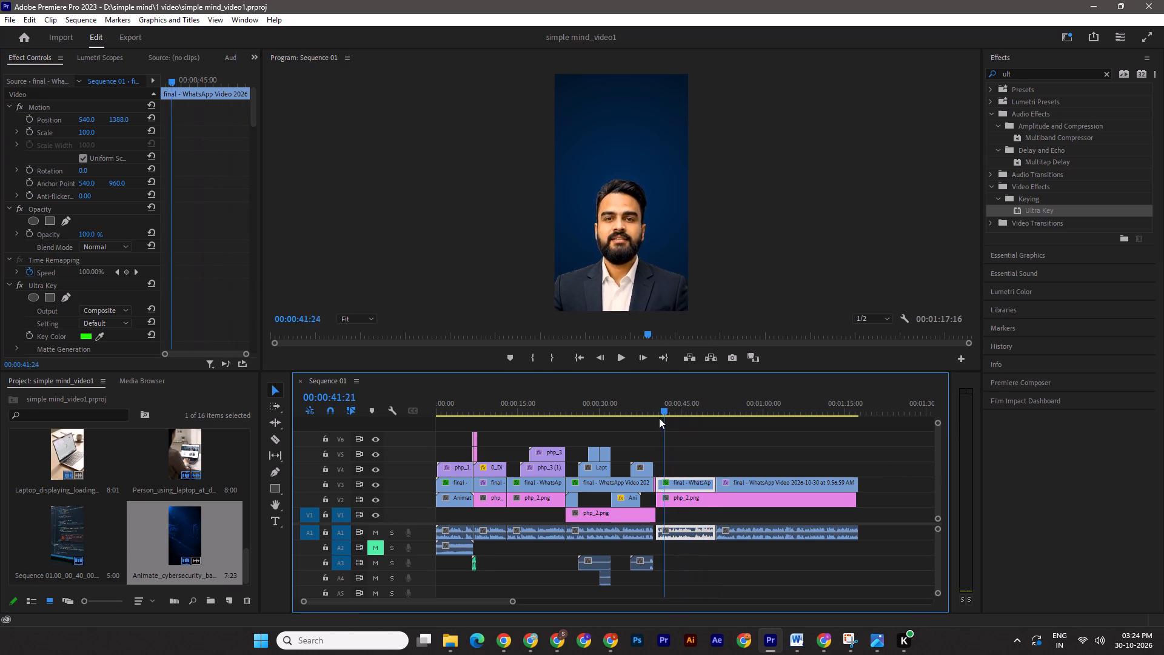
left_click_drag(659, 418, 705, 431)
left_click(798, 637)
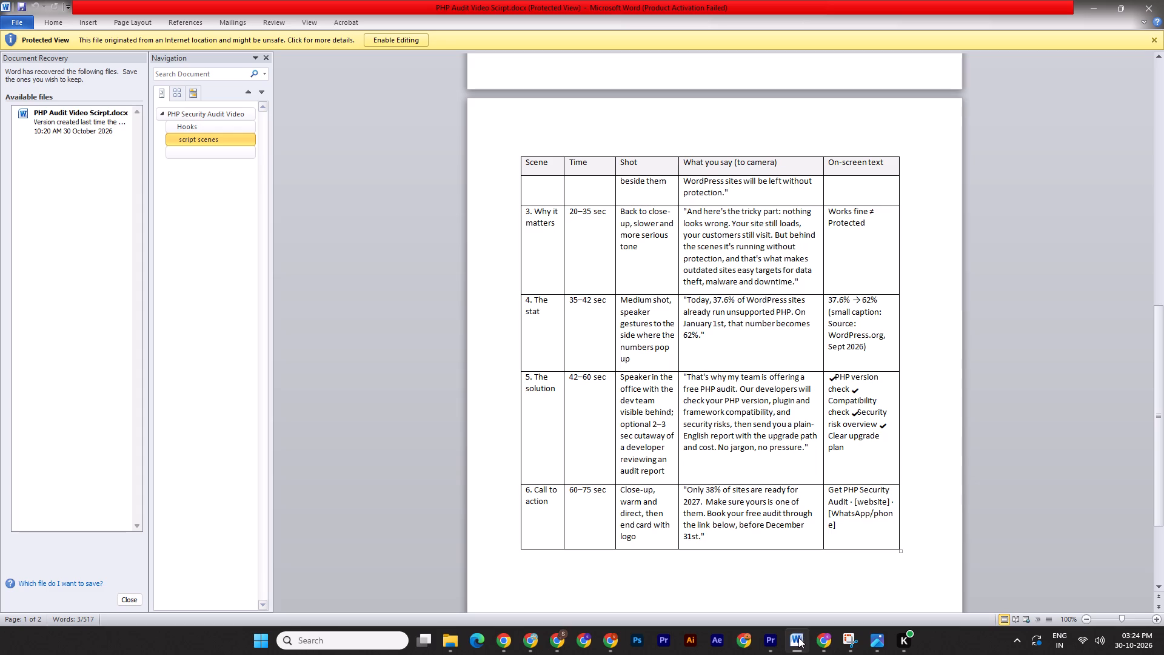
left_click(770, 643)
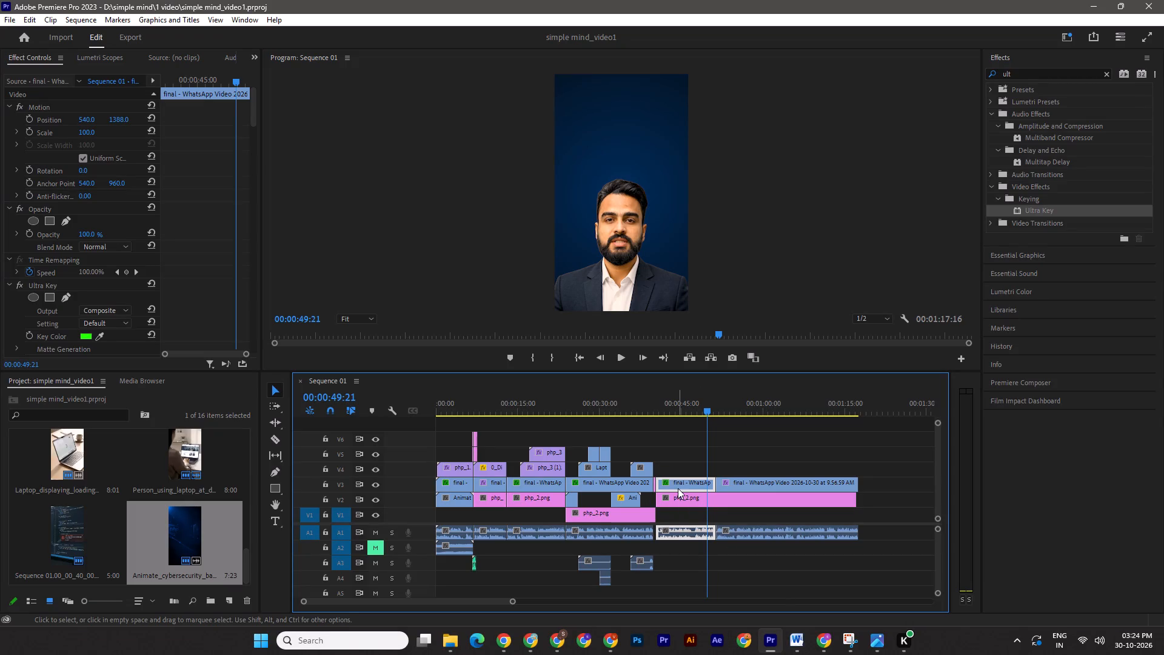
left_click(678, 488)
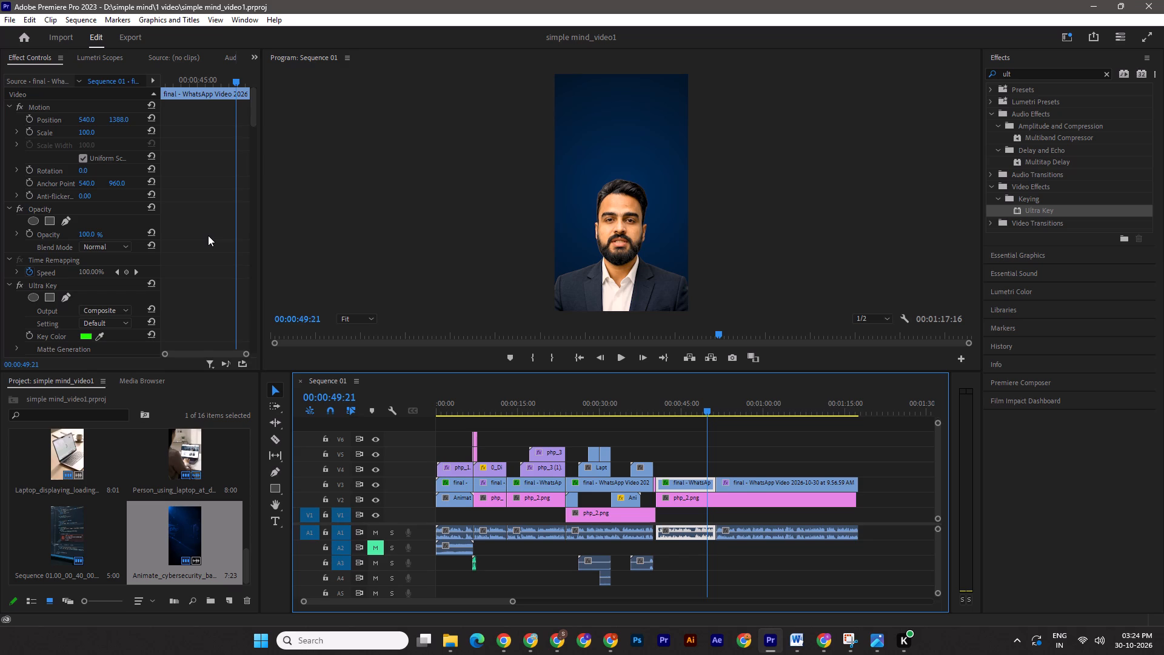
Play the lowered presenter segment from its start at about 00:00:41 and place a sequence marker at 00:00:47:02.
left_click_drag(704, 406, 660, 394)
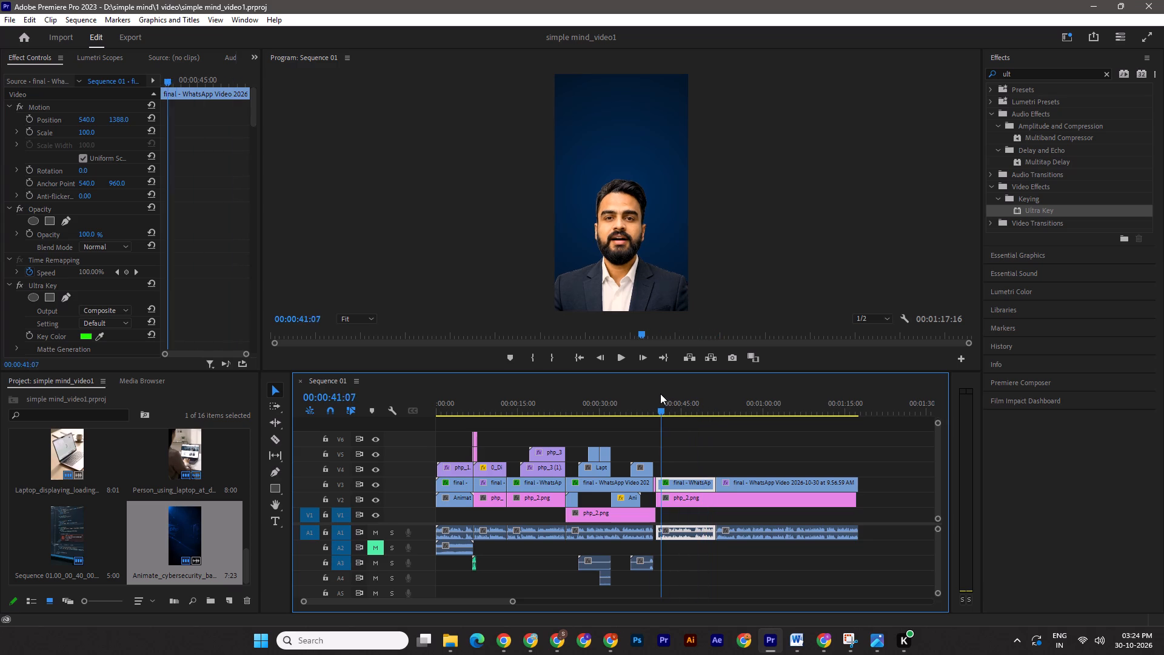
left_click_drag(660, 394, 658, 394)
key("space")
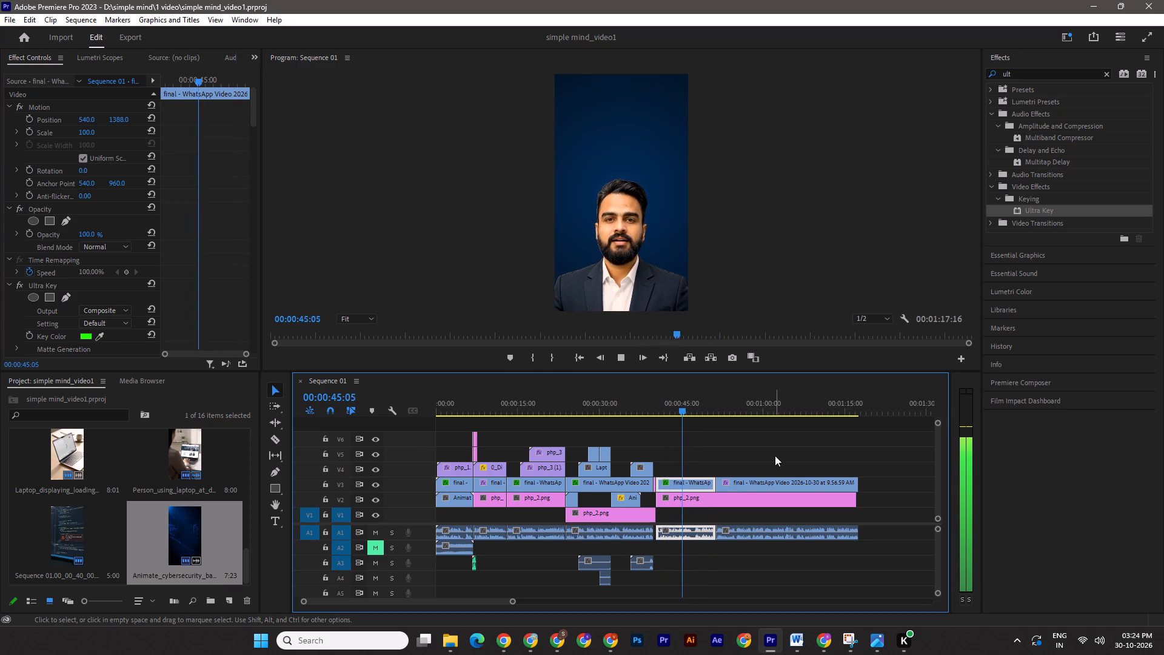
key("space")
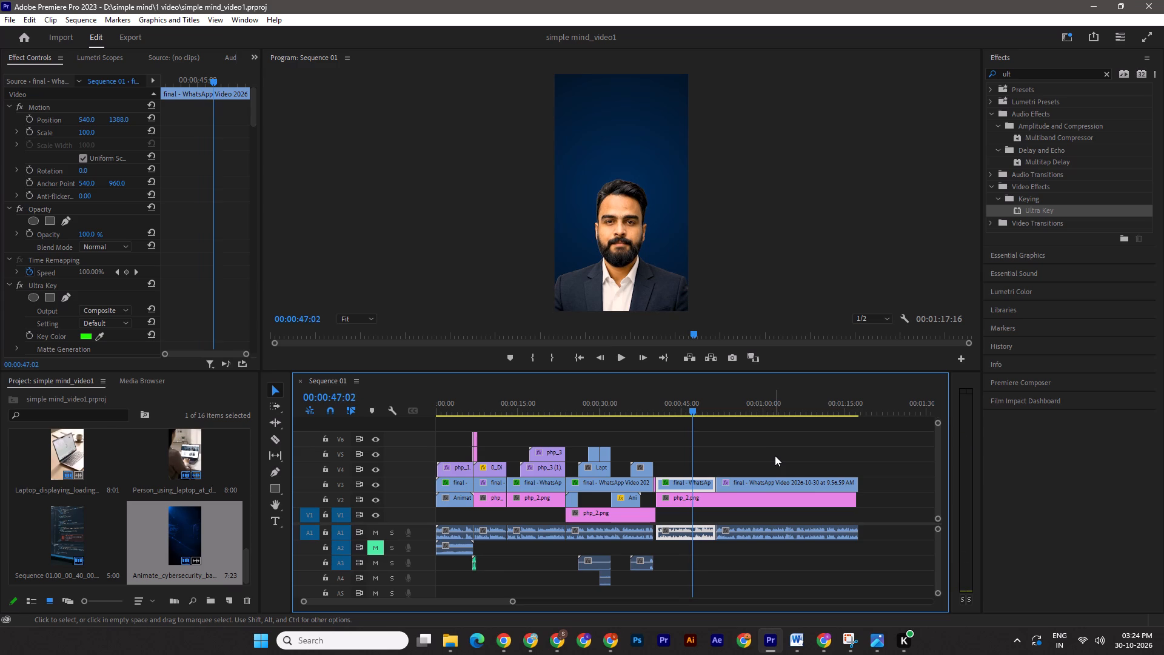
left_click(771, 449)
key("m")
Replay the lowered presenter segment, select it, and start Scale and Position keyframes at the 00:00:47:02 marker.
key("space")
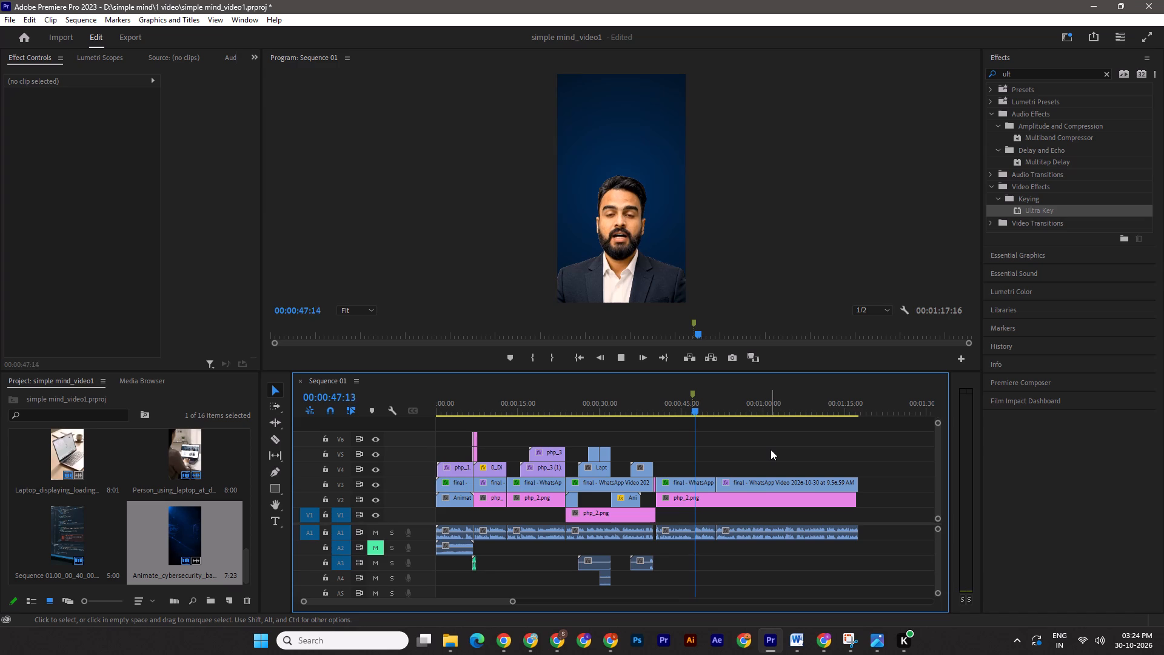
key("space")
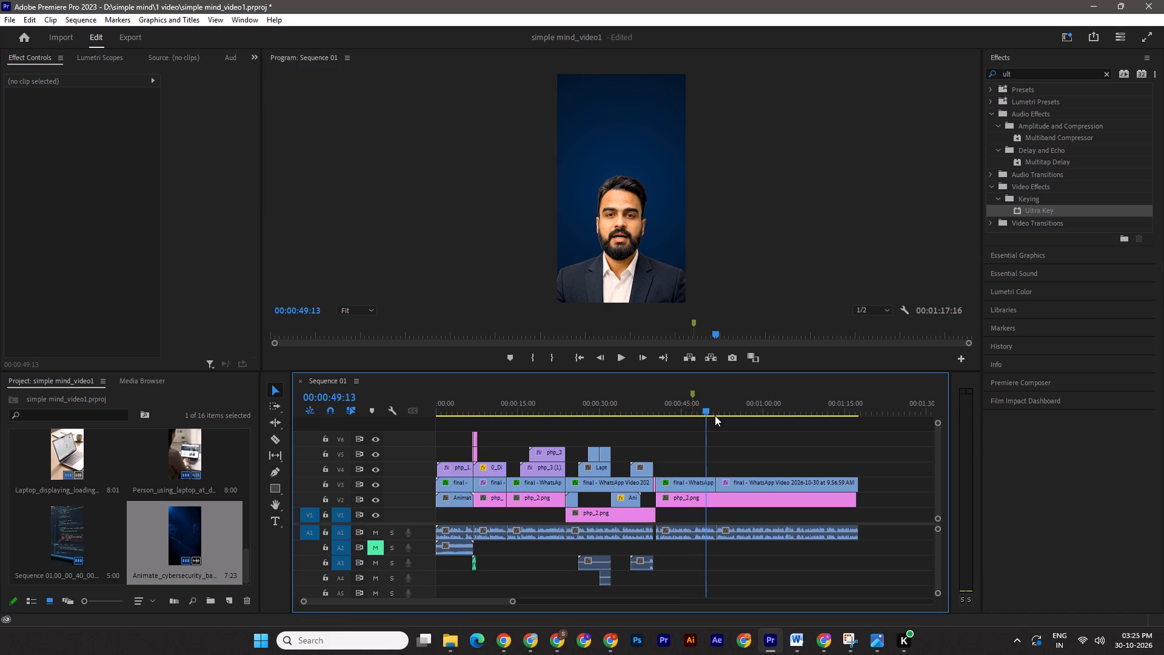
left_click_drag(706, 411, 655, 412)
key("space")
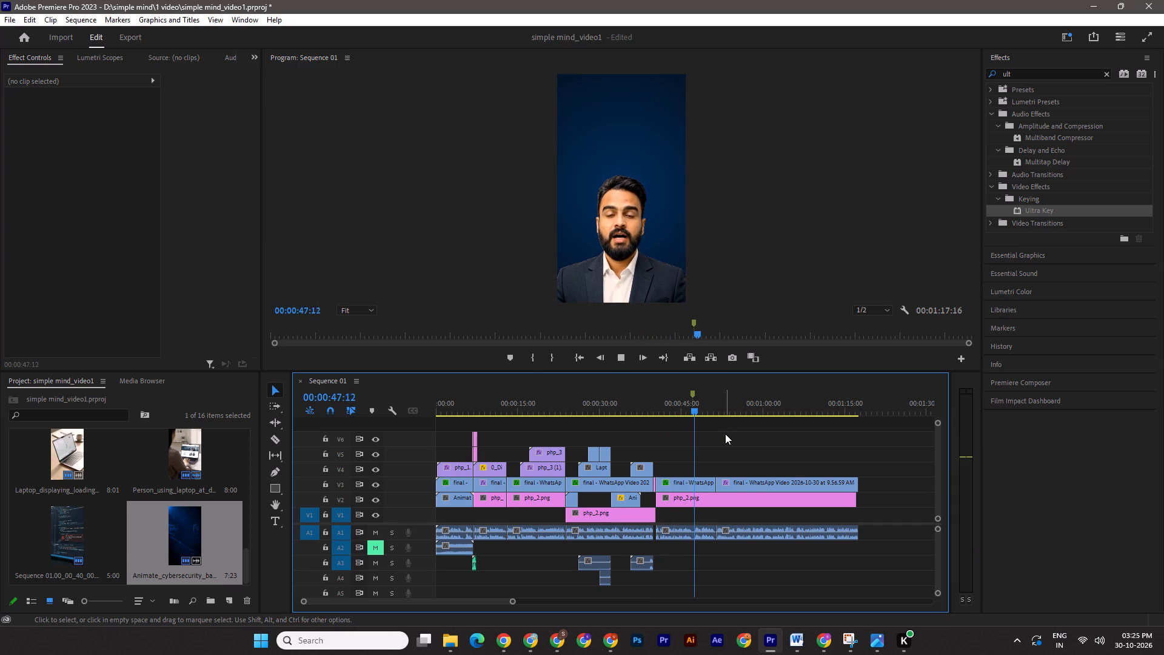
key("space")
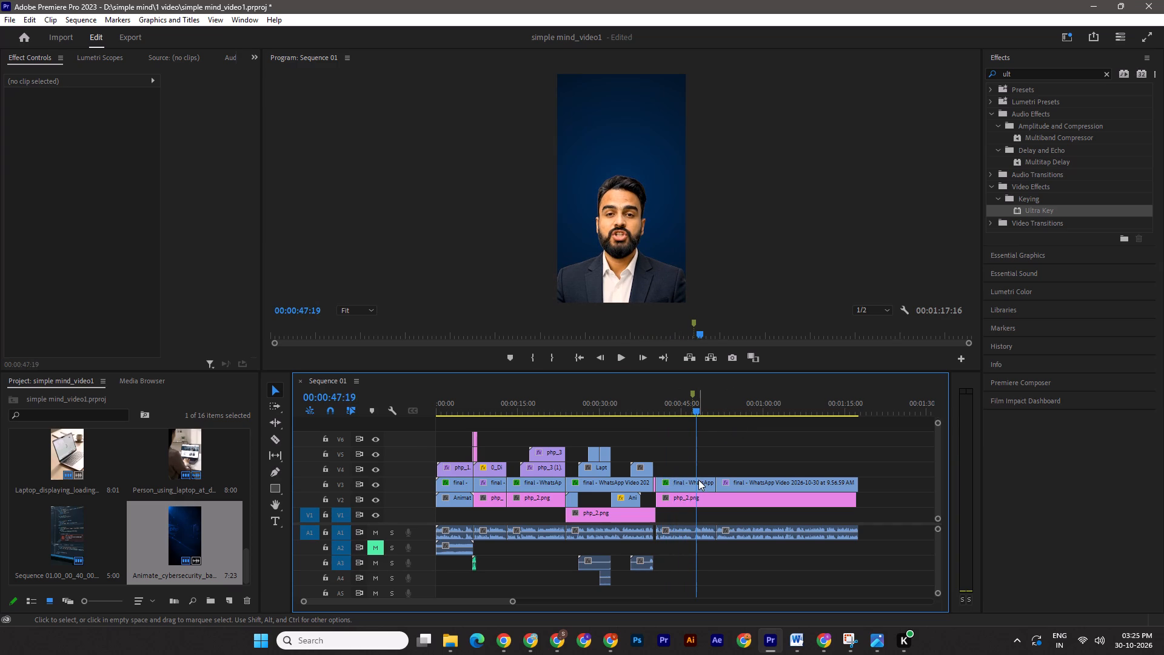
left_click(698, 480)
left_click(697, 409, "shift")
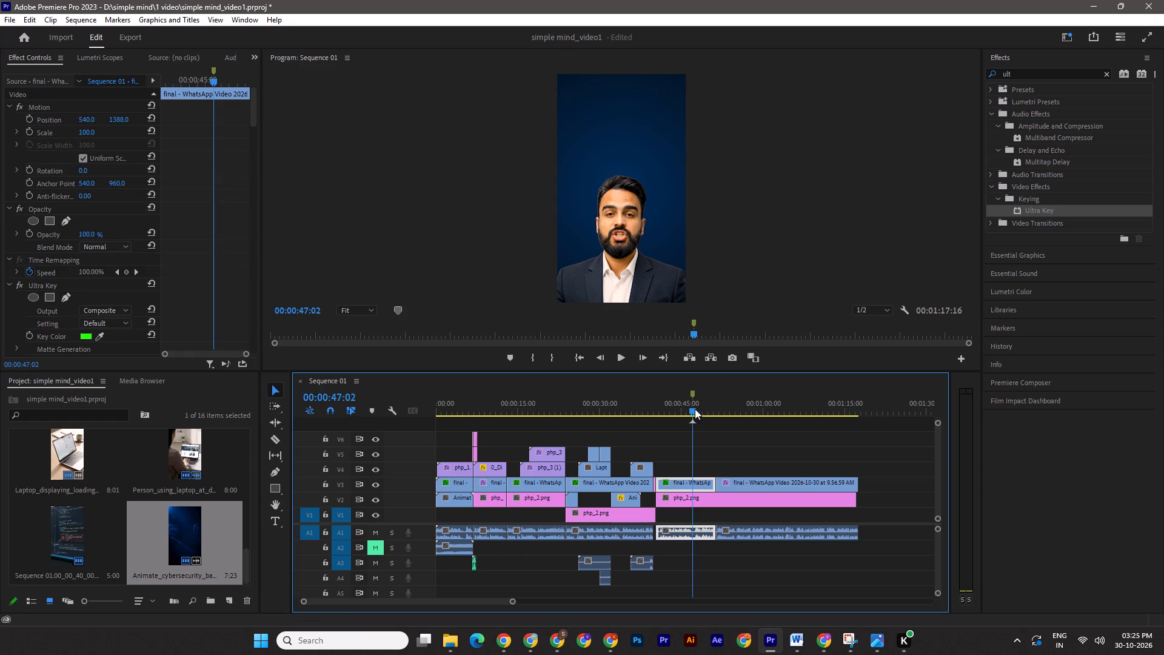
left_click(27, 135)
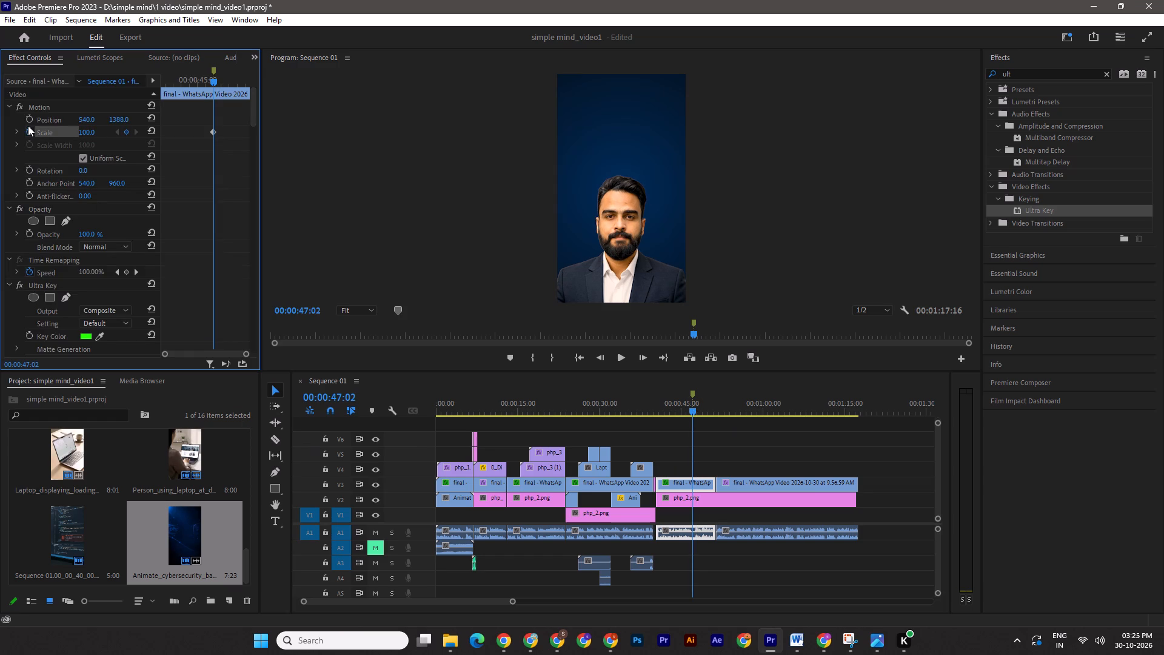
left_click(29, 122)
Add a second pair of Position and Scale keyframes to the presenter segment at 00:00:47:15, keeping the same values.
key("space")
key("space")
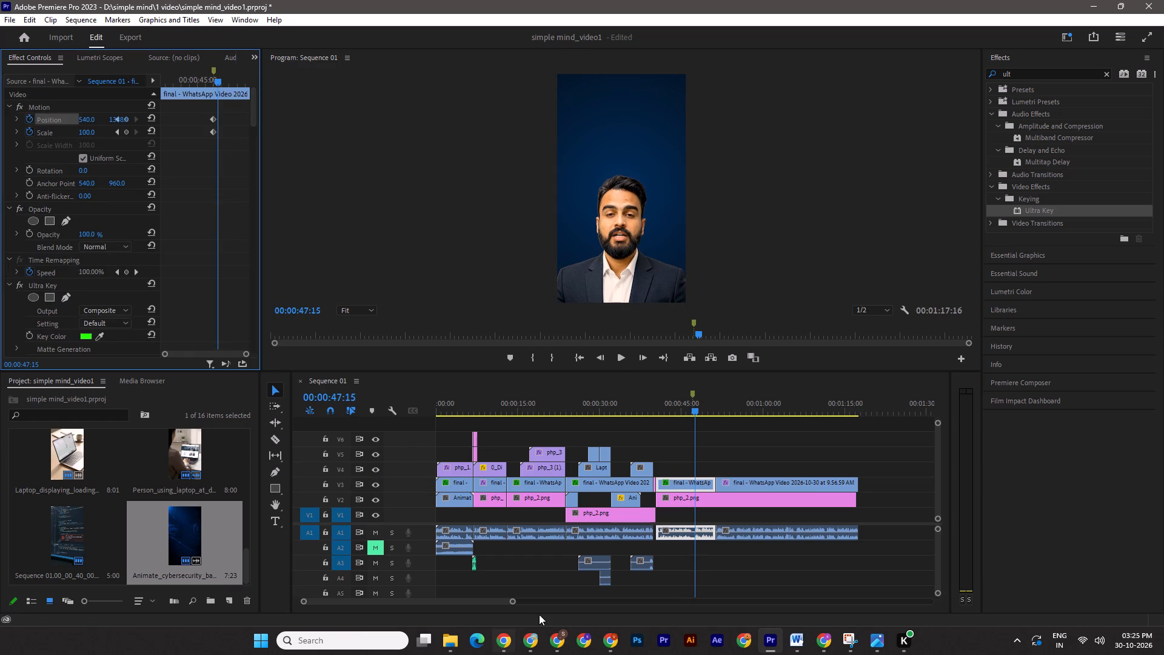
left_click_drag(509, 603, 460, 590)
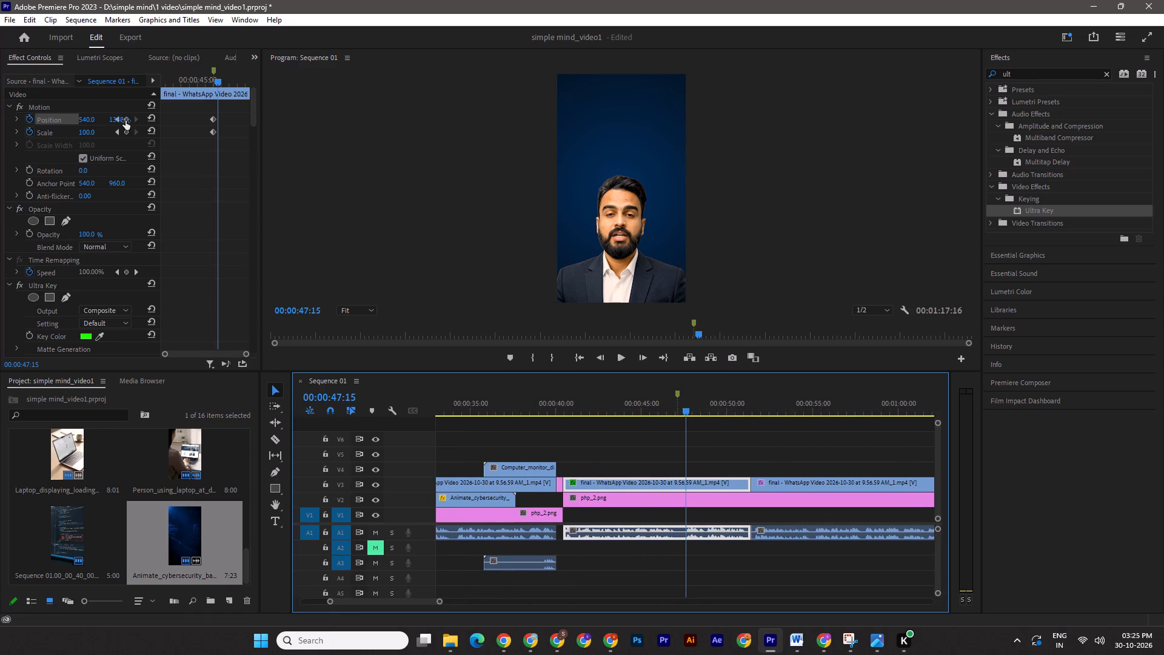
left_click_drag(158, 166, 178, 169)
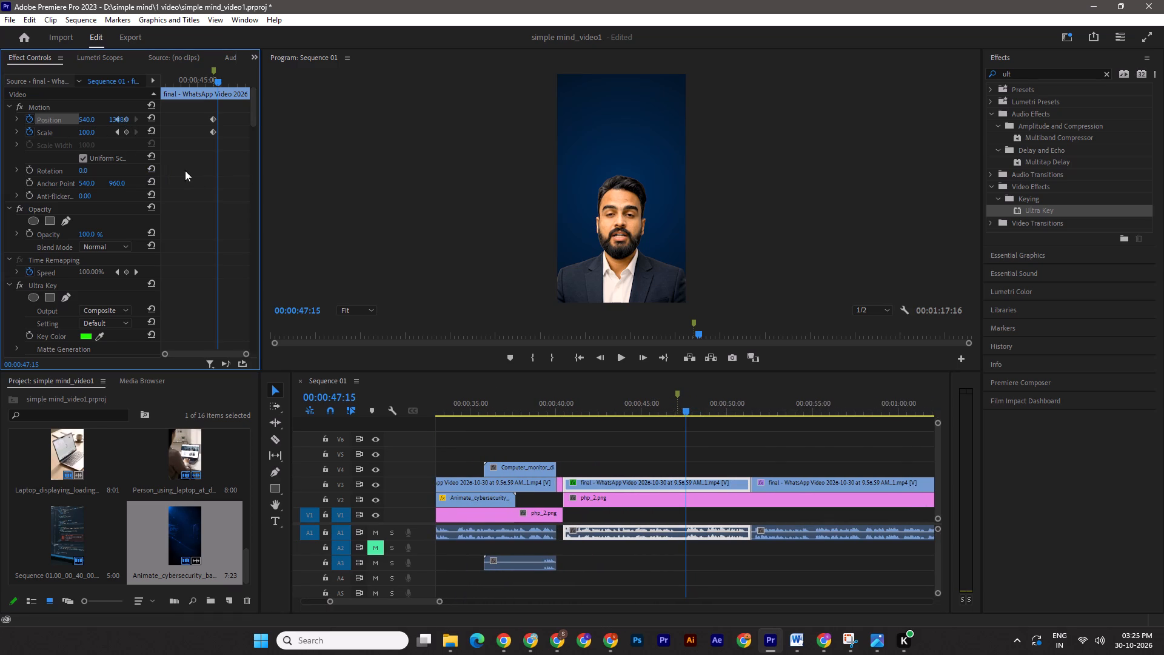
left_click_drag(261, 183, 313, 188)
left_click(152, 119)
left_click(152, 130)
At 00:00:48:21, keyframe the presenter segment's position to 790, 1294 and its scale to 120.
key("space")
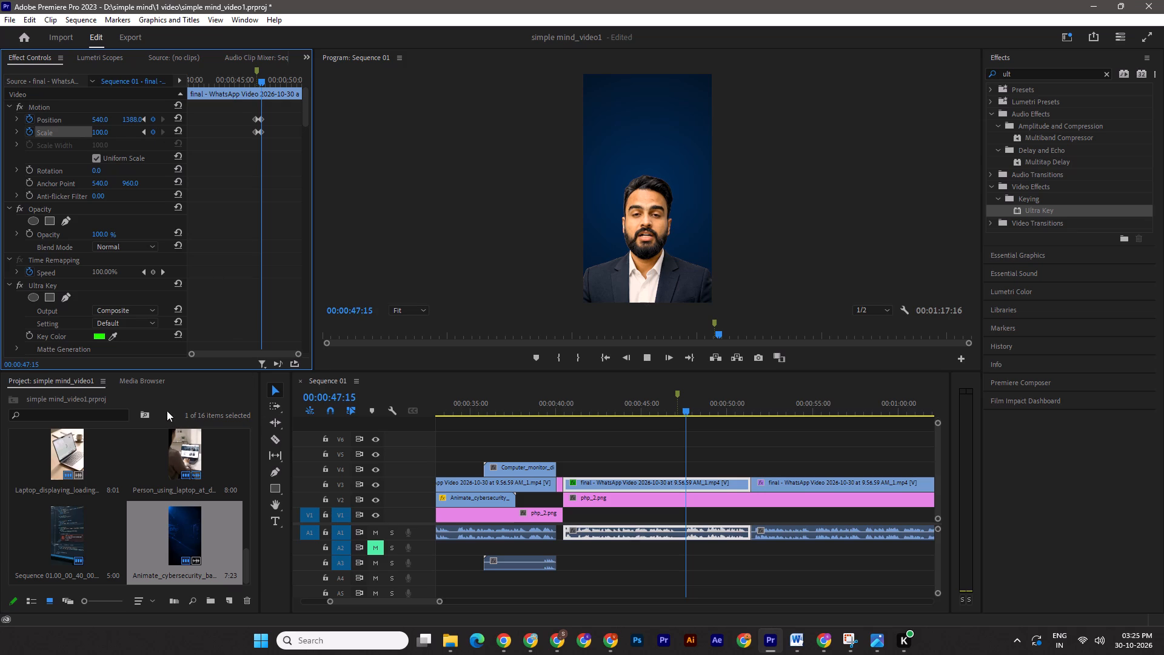
key("space")
key("space")
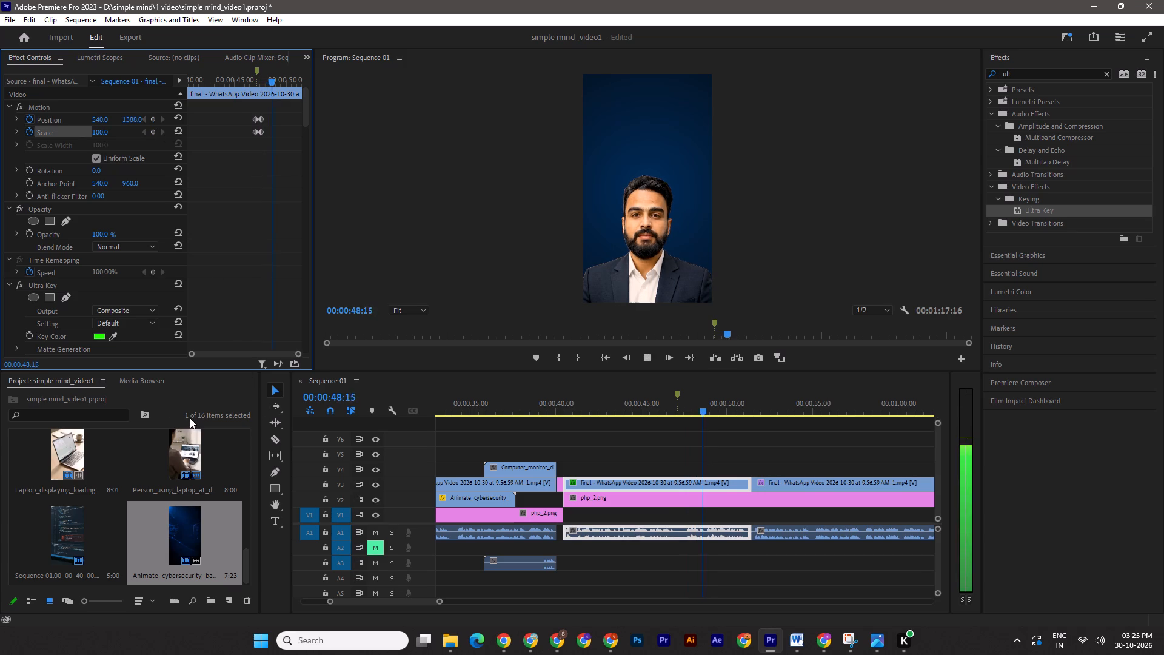
key("space")
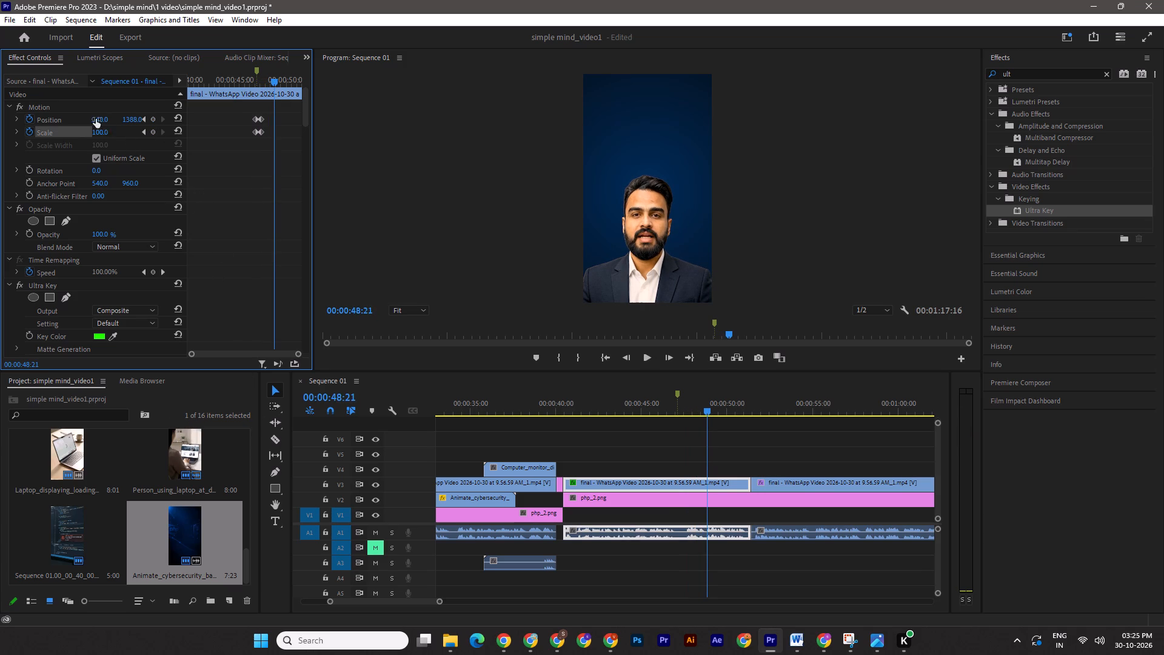
left_click_drag(99, 119, 189, 124)
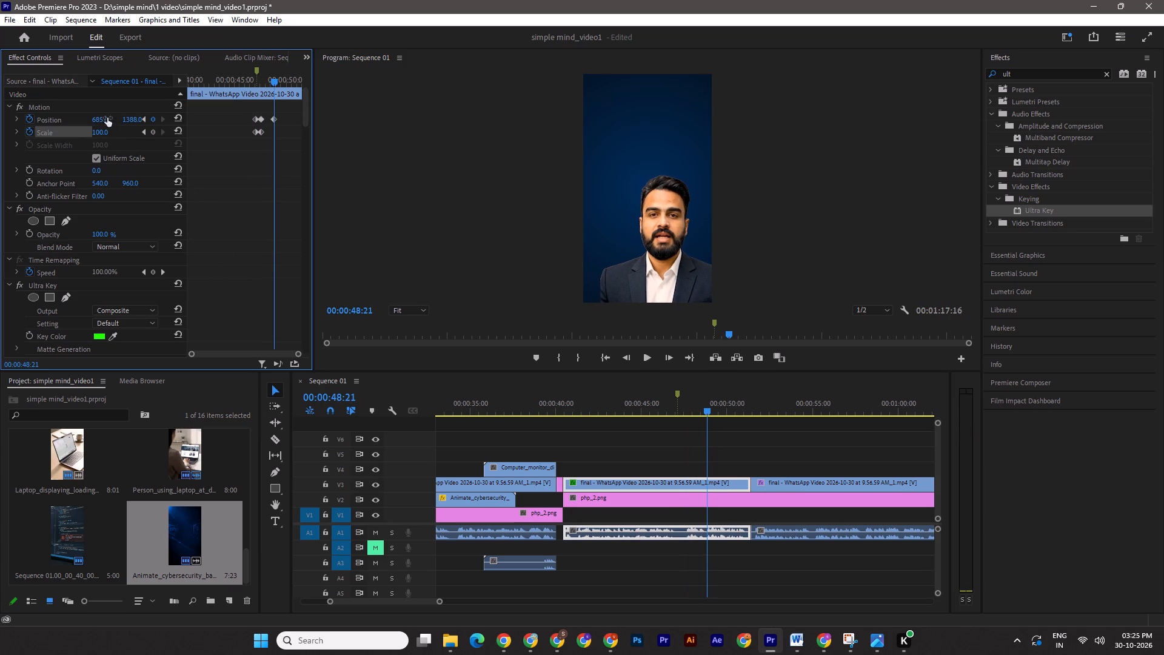
left_click_drag(129, 119, 135, 116)
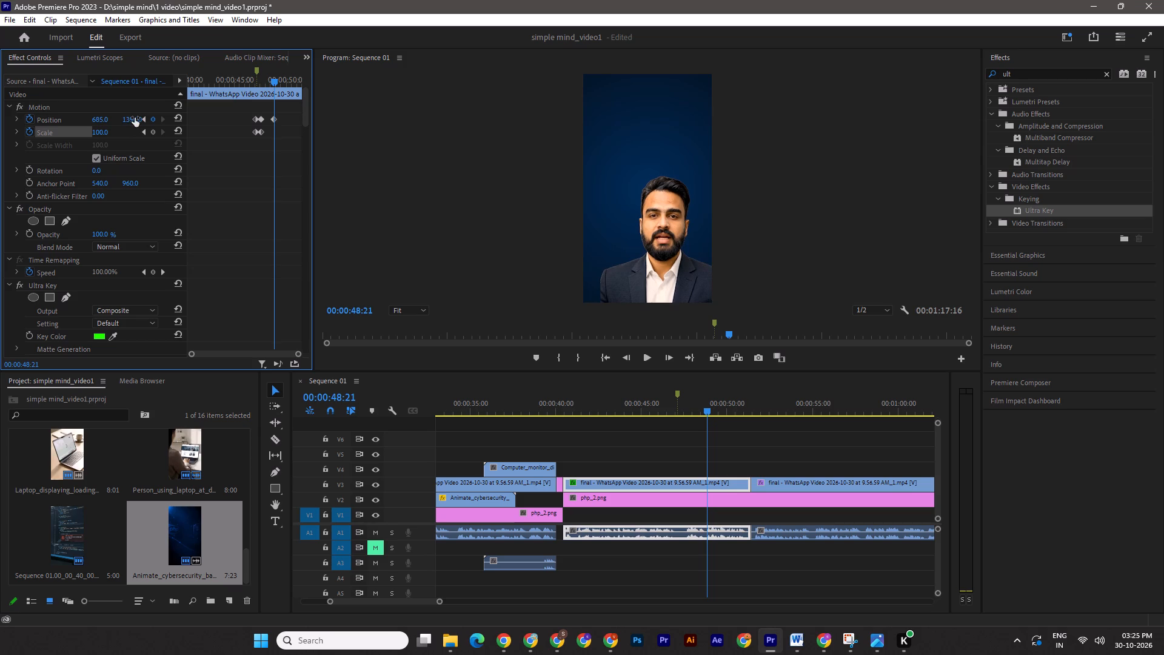
key("ctrl+z")
left_click_drag(101, 131, 125, 132)
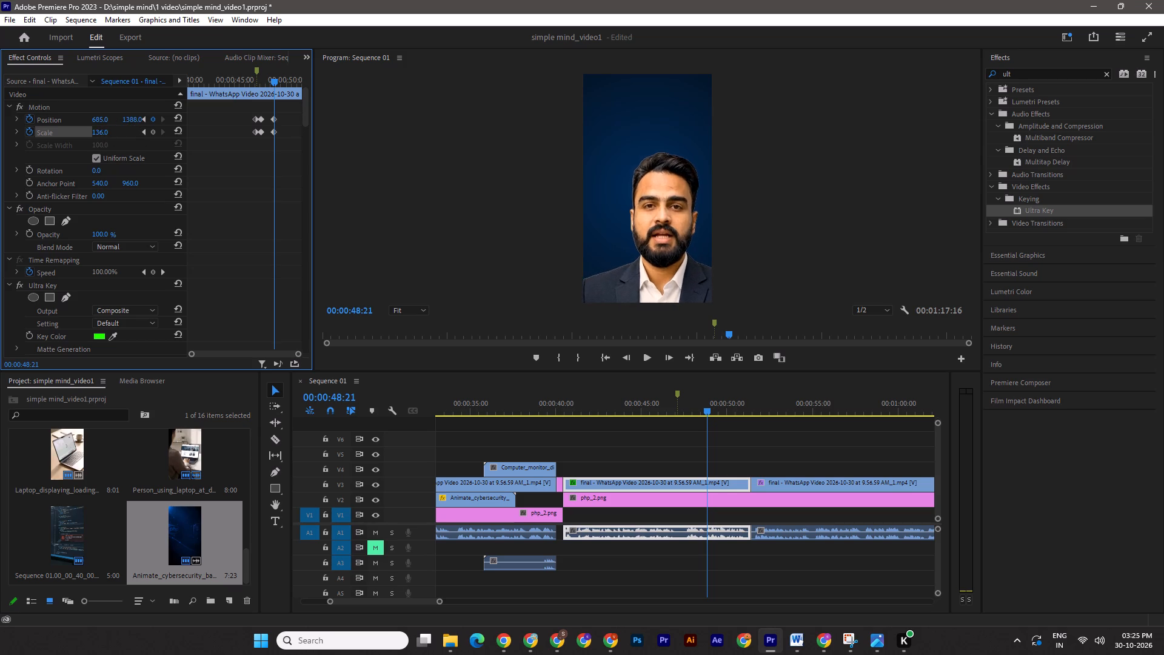
left_click_drag(125, 132, 116, 132)
left_click_drag(101, 118, 133, 118)
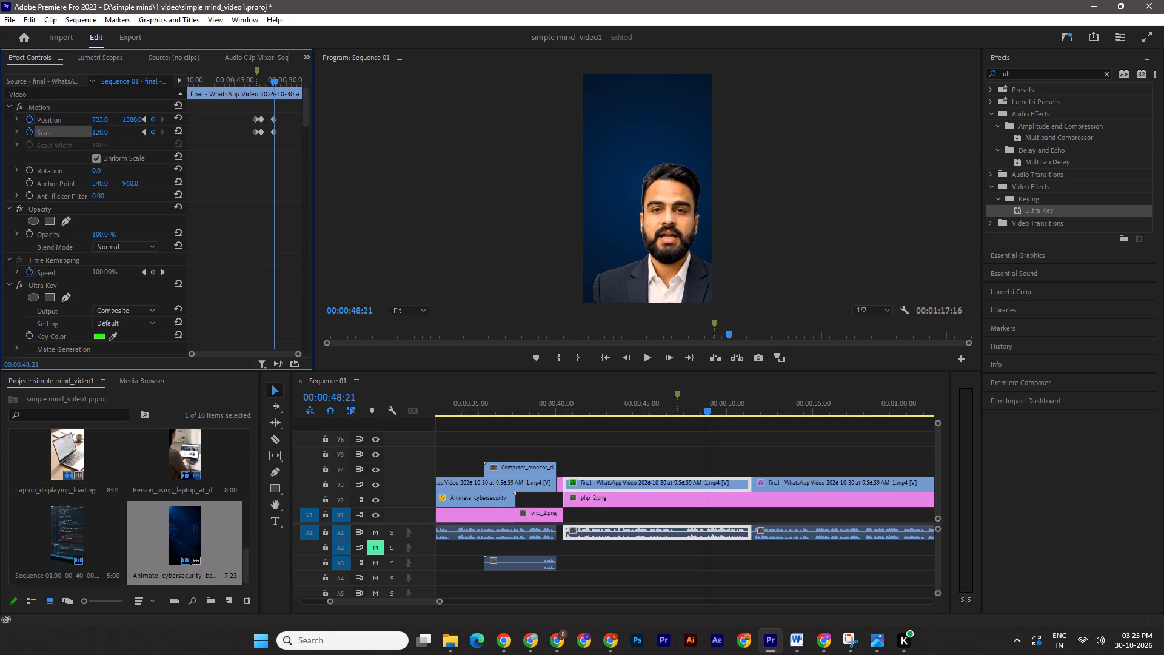
left_click_drag(133, 118, 166, 119)
left_click_drag(127, 119, 202, 122)
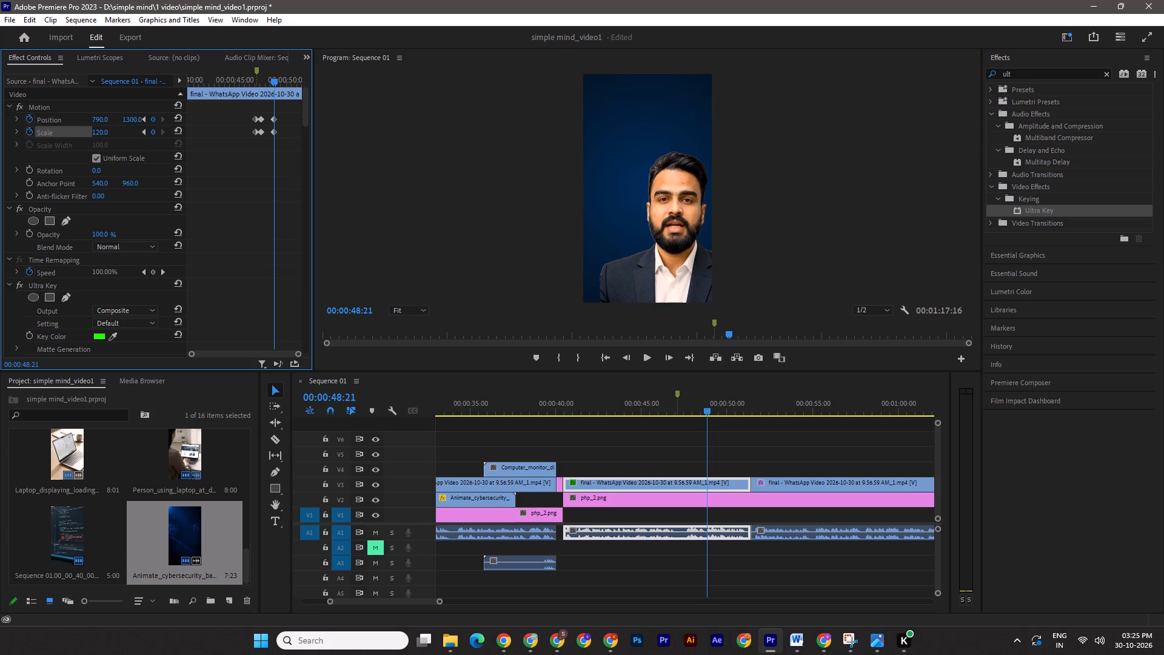
left_click_drag(202, 122, 195, 119)
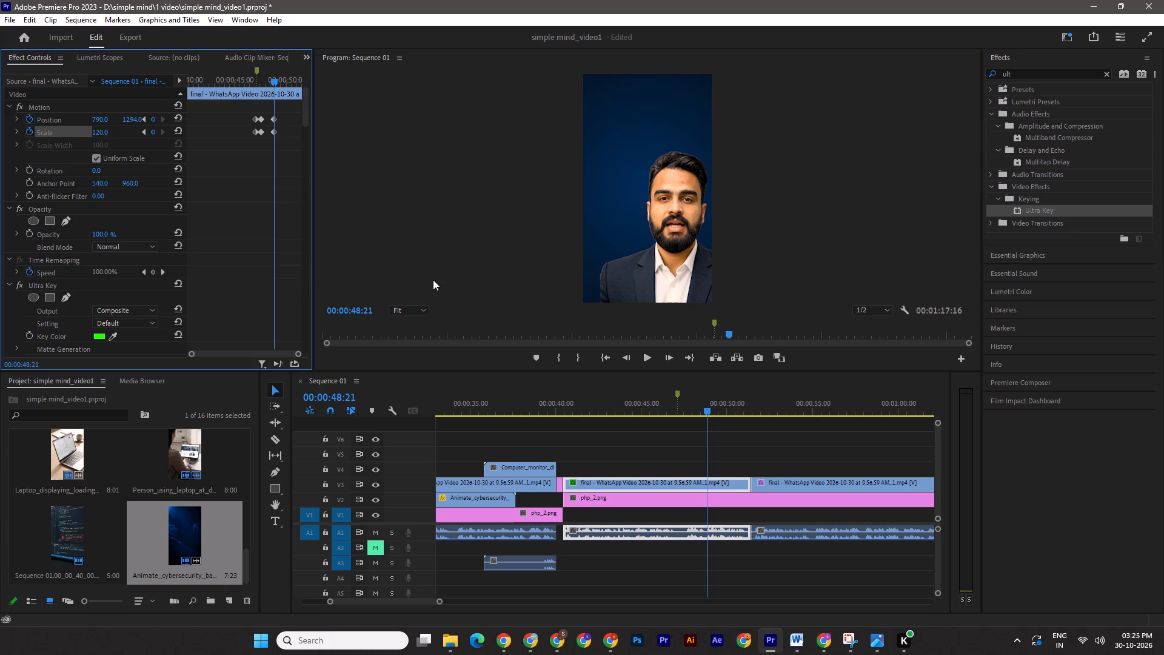
Apply Ease Out temporal interpolation to the Position and Scale keyframes at 00:00:47:15.
left_click_drag(299, 352, 290, 352)
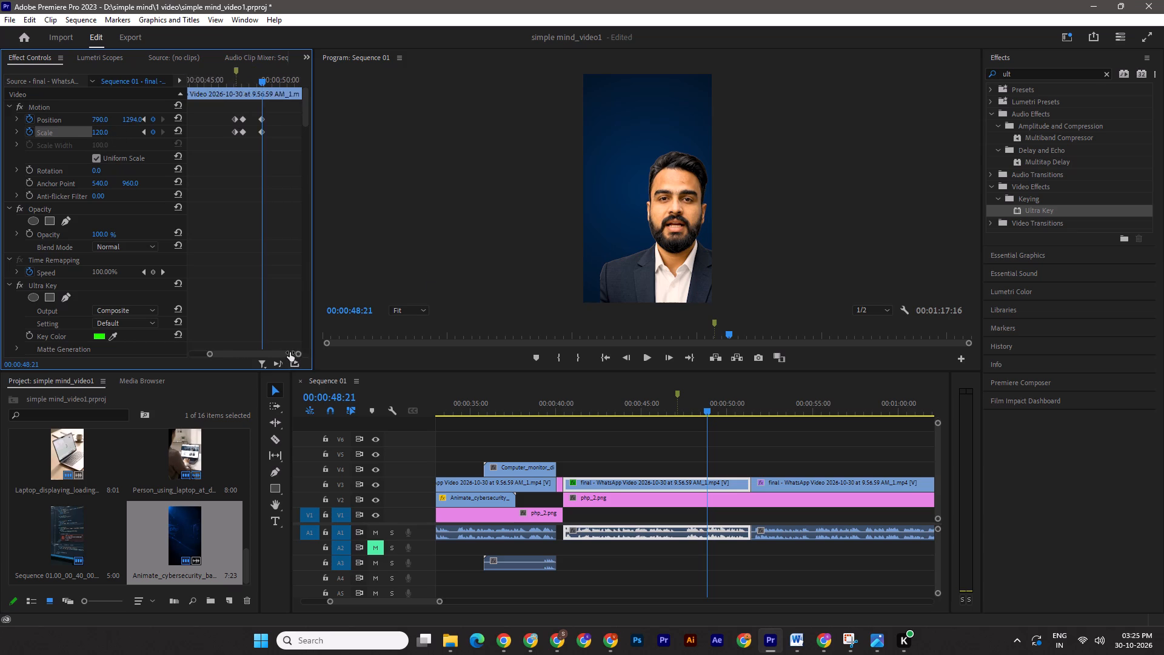
left_click_drag(290, 352, 283, 351)
left_click_drag(261, 110, 250, 114)
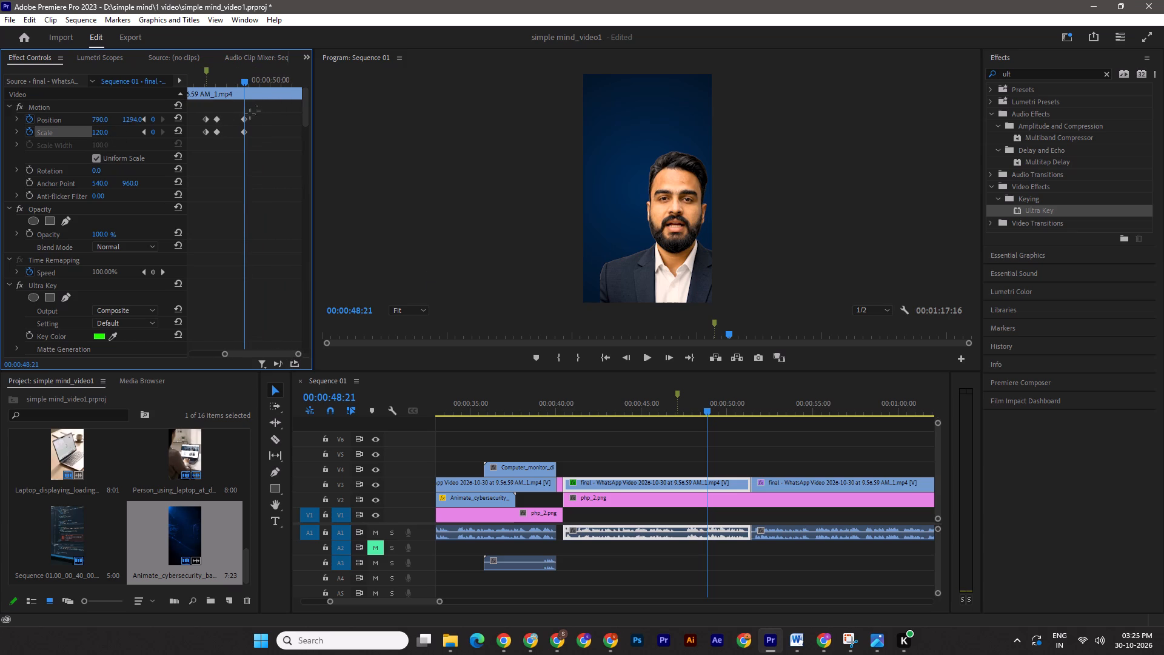
left_click_drag(250, 114, 214, 150)
right_click(215, 130)
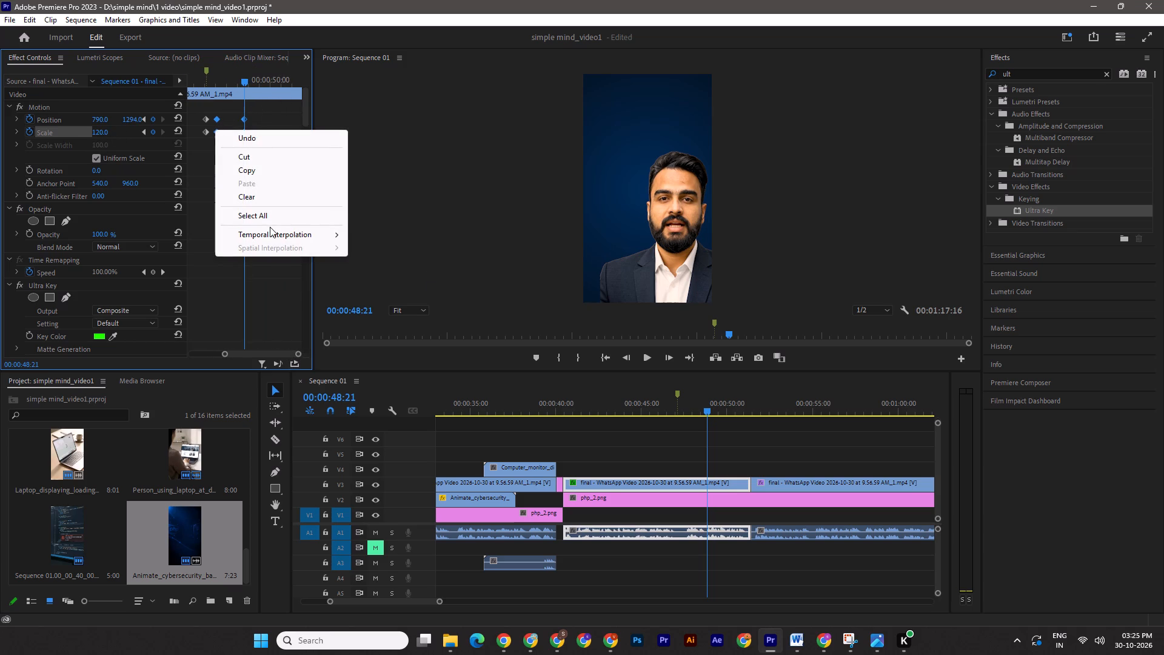
left_click(241, 292)
left_click_drag(226, 110, 216, 144)
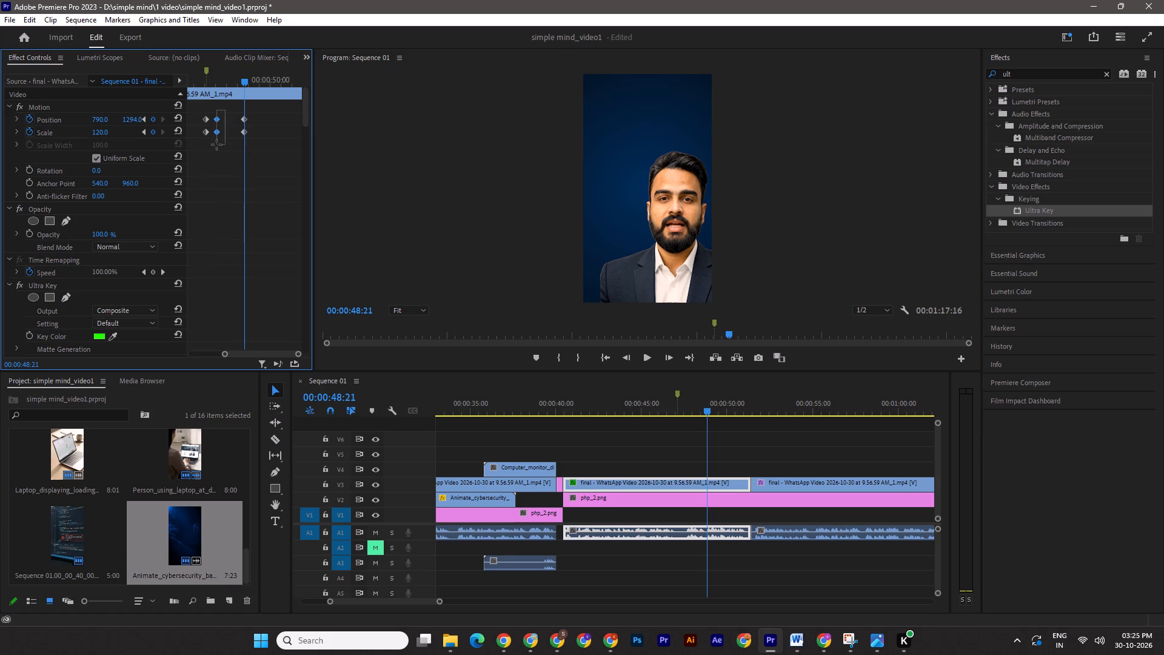
left_click_drag(216, 144, 216, 144)
right_click(215, 135)
left_click(278, 235)
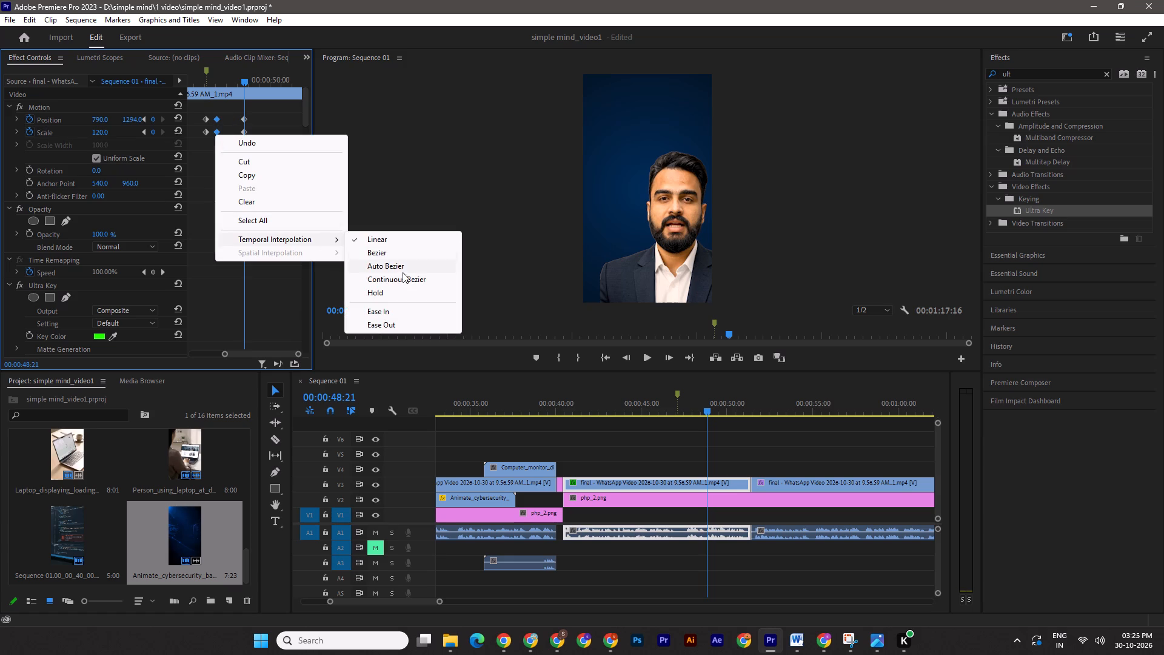
left_click(400, 320)
Apply Ease In temporal interpolation to the Position and Scale keyframes at 00:00:48:21.
left_click_drag(239, 109, 253, 141)
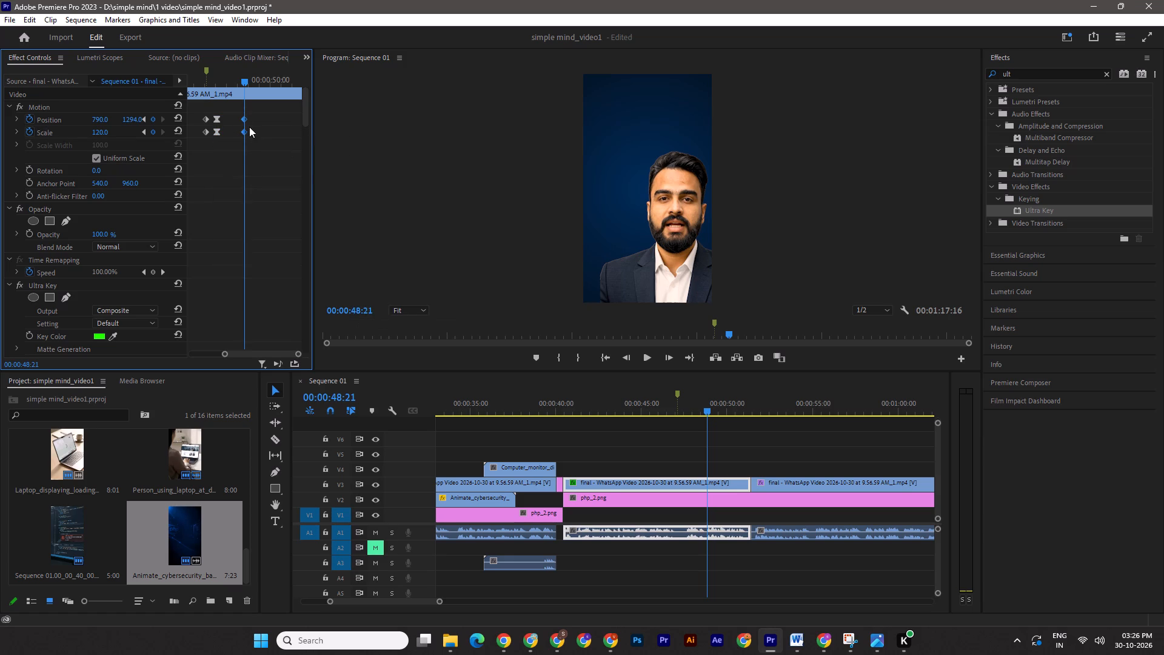
right_click(240, 118)
left_click(286, 224)
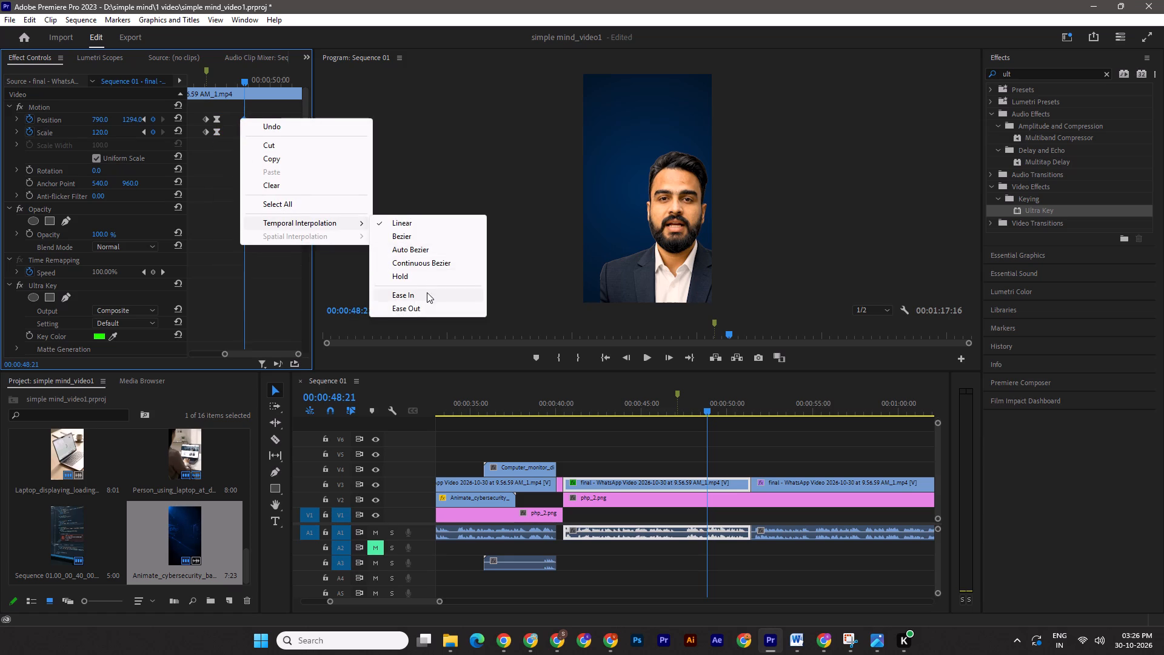
left_click(427, 292)
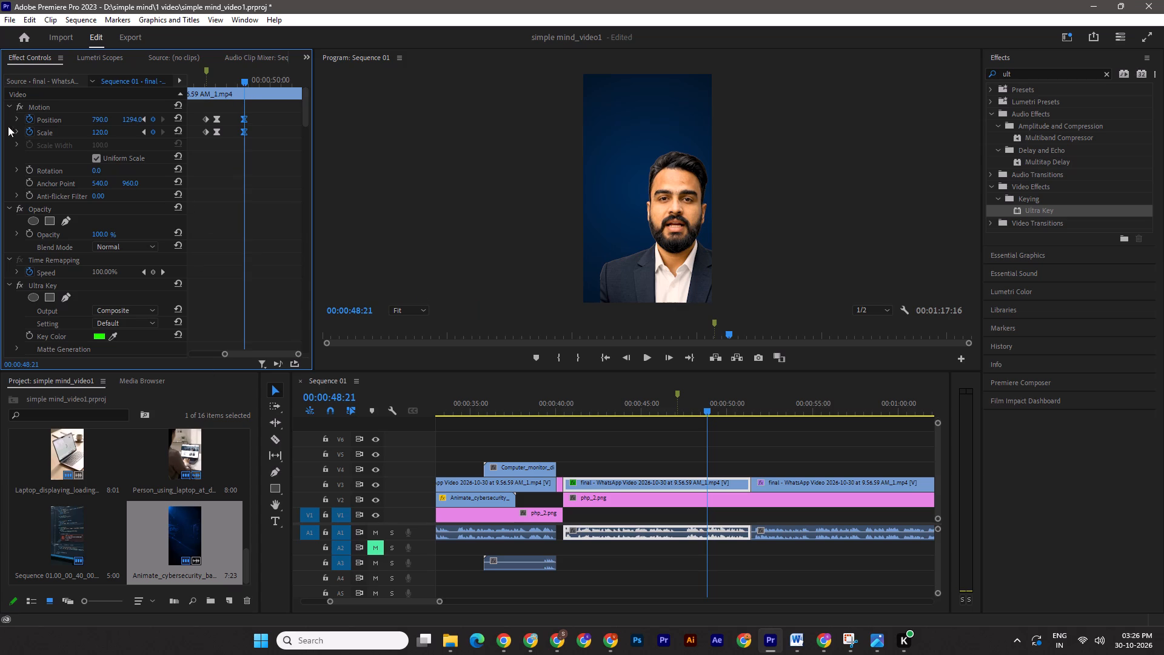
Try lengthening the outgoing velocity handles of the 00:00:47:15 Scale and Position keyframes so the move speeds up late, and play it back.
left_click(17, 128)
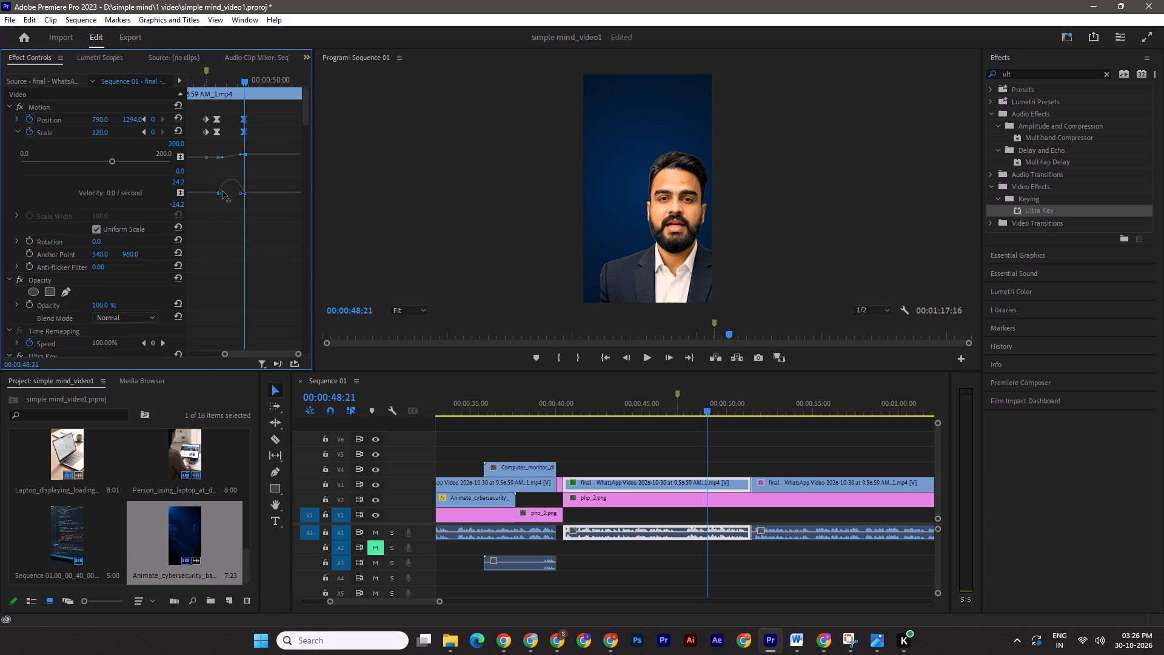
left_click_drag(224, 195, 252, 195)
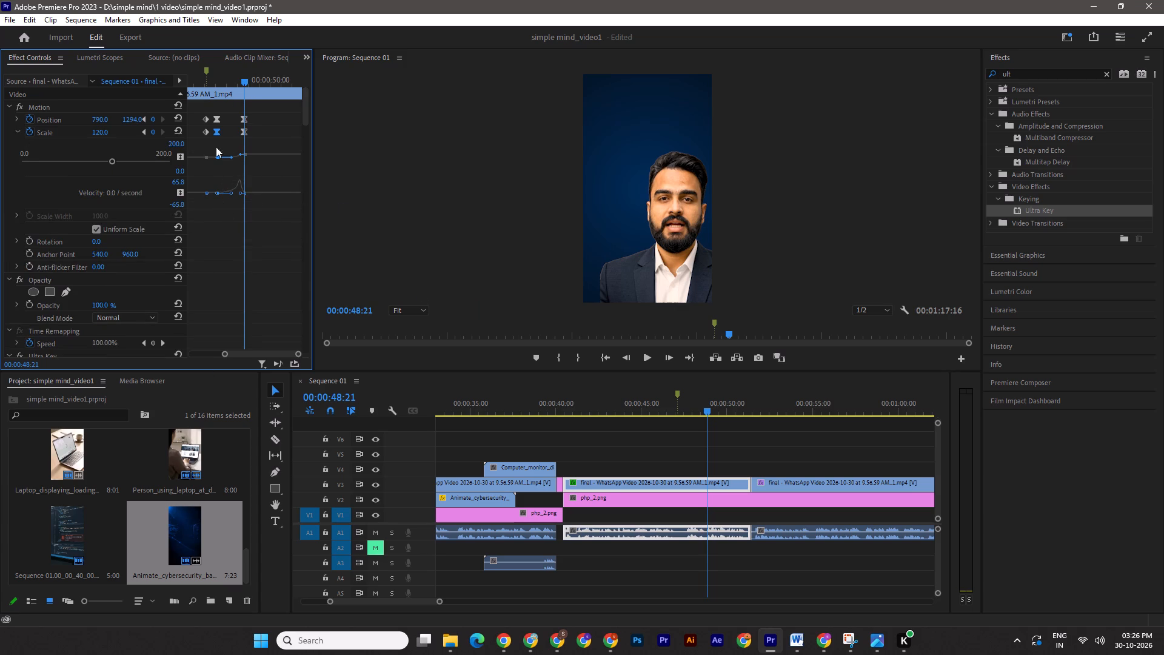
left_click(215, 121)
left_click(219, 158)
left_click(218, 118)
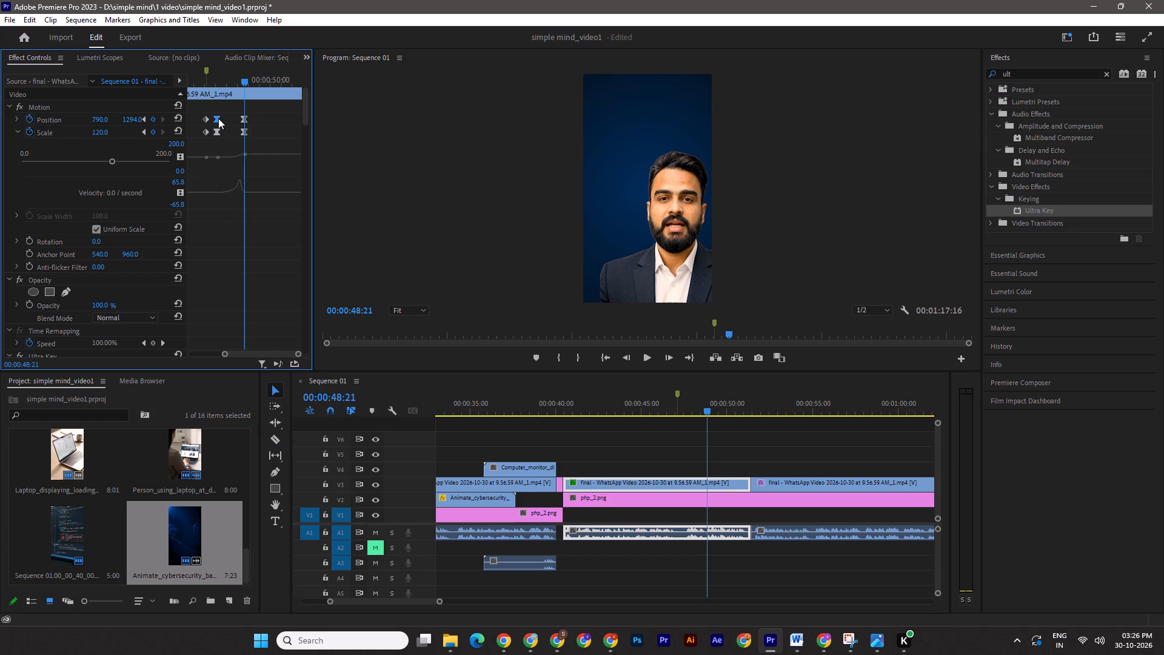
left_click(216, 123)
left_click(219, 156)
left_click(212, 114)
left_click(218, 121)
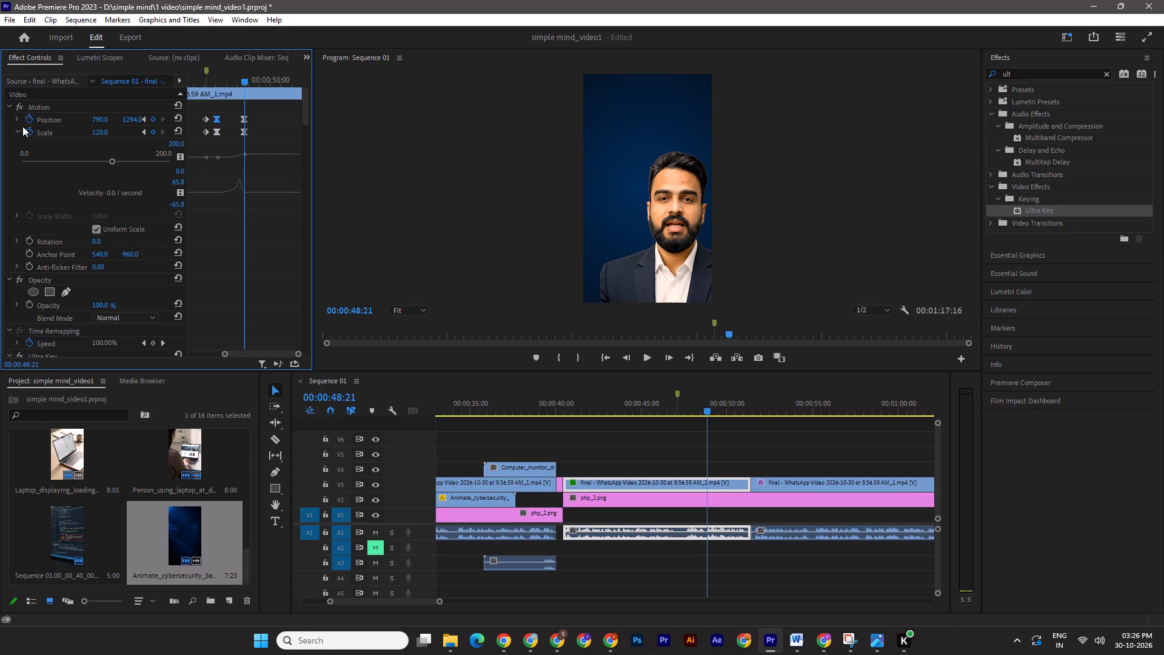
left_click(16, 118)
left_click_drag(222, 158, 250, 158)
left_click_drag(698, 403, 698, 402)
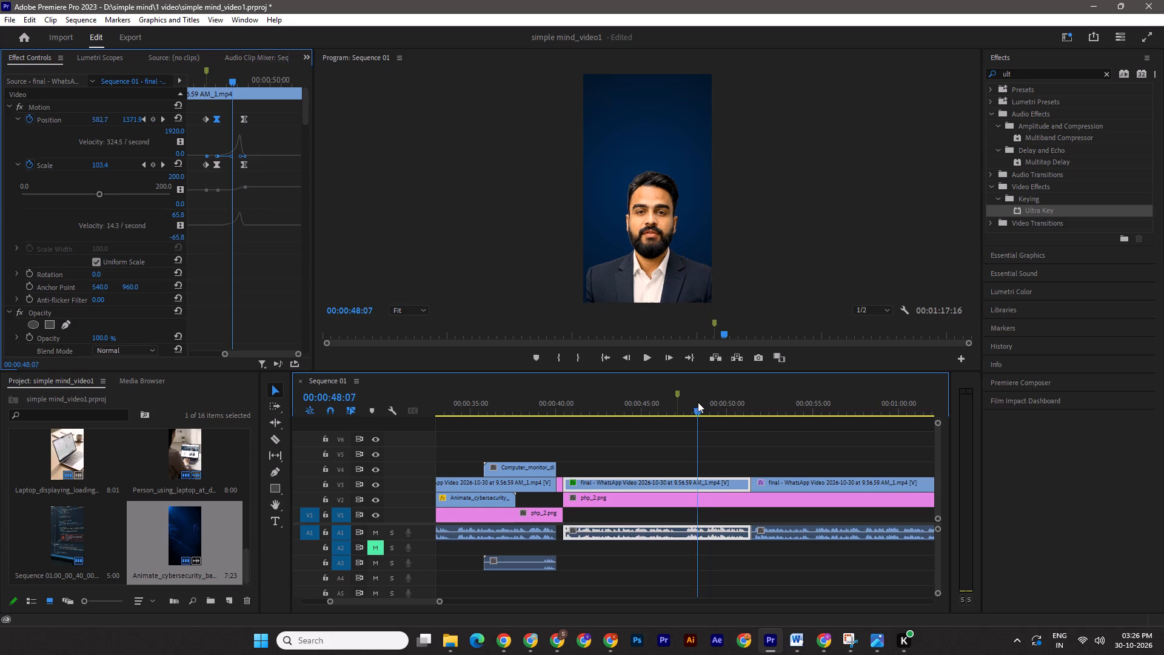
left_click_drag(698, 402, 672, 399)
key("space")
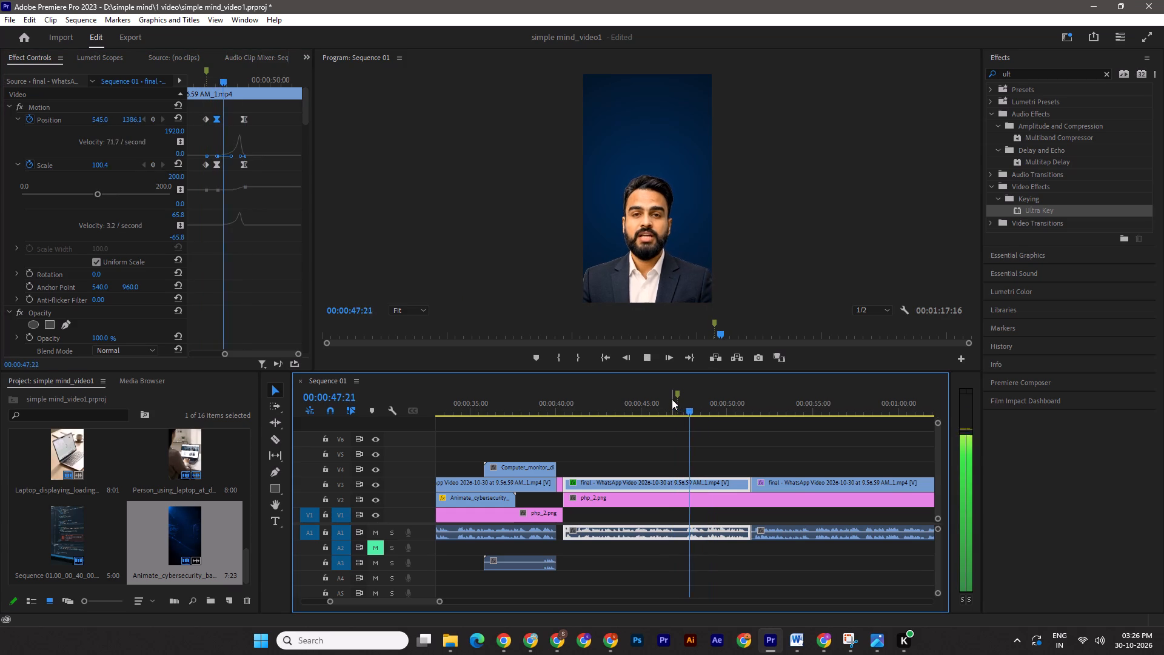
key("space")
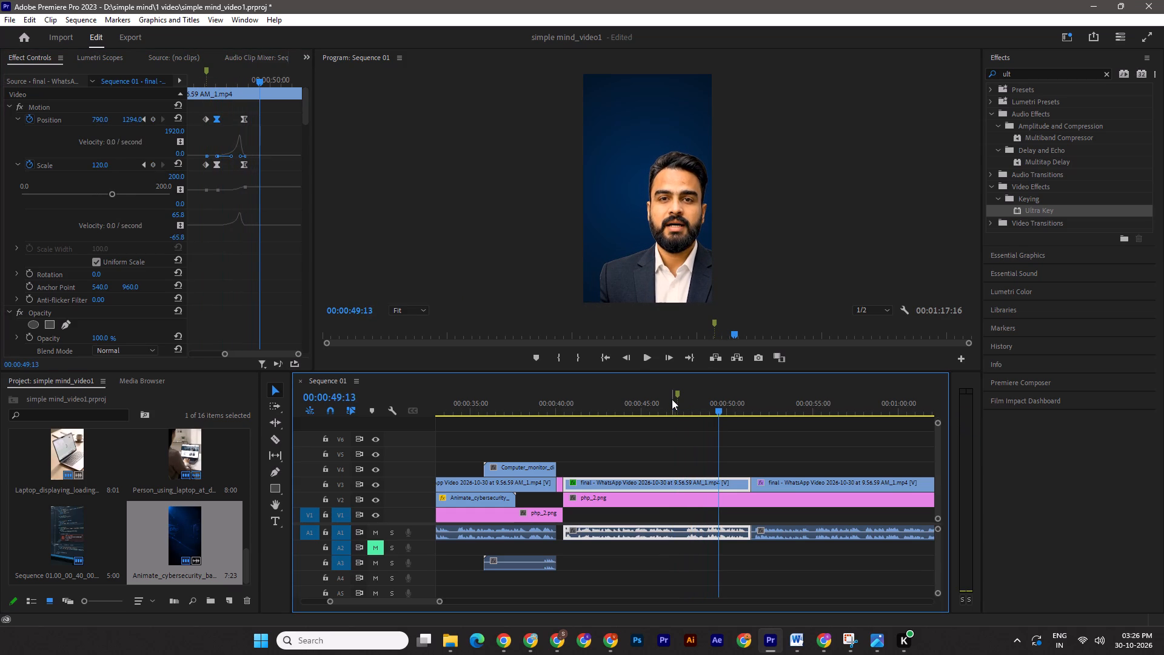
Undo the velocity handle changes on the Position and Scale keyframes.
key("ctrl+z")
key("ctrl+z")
Lengthen the incoming velocity handles of the 00:00:48:21 Scale and Position keyframes back toward 00:00:47:15, so speed peaks early and settles slowly.
left_click(218, 224)
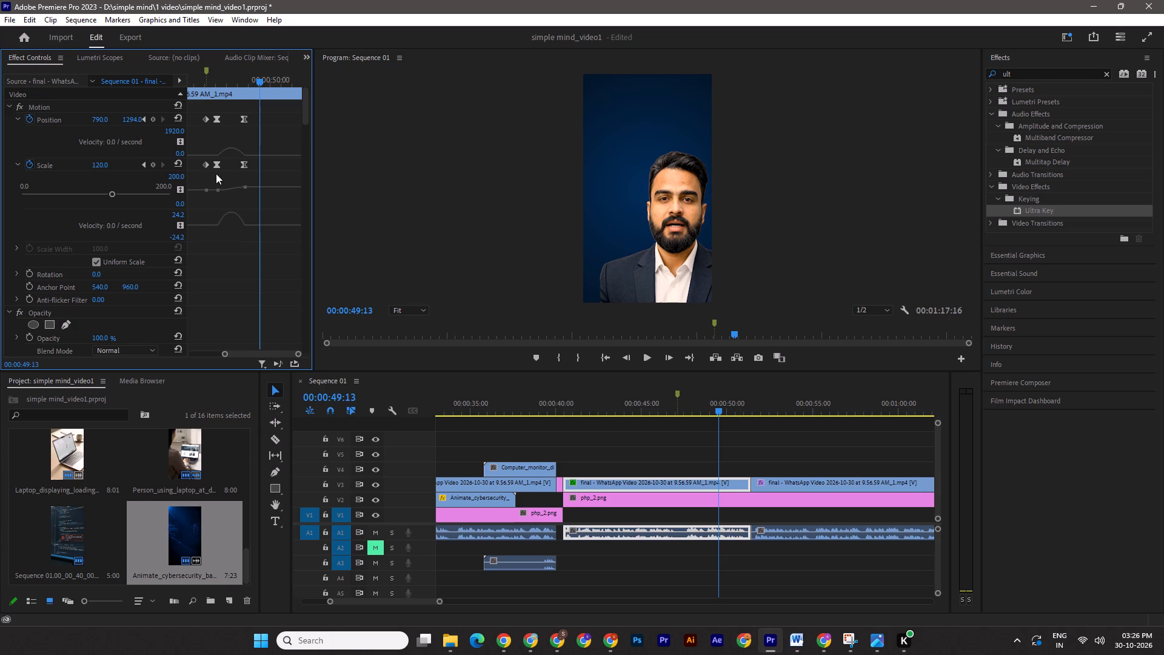
left_click(216, 163)
left_click_drag(239, 225, 210, 225)
left_click(242, 119)
left_click_drag(239, 155, 213, 157)
Play back the presenter's eased position and scale move, and save the project.
left_click_drag(704, 408, 690, 407)
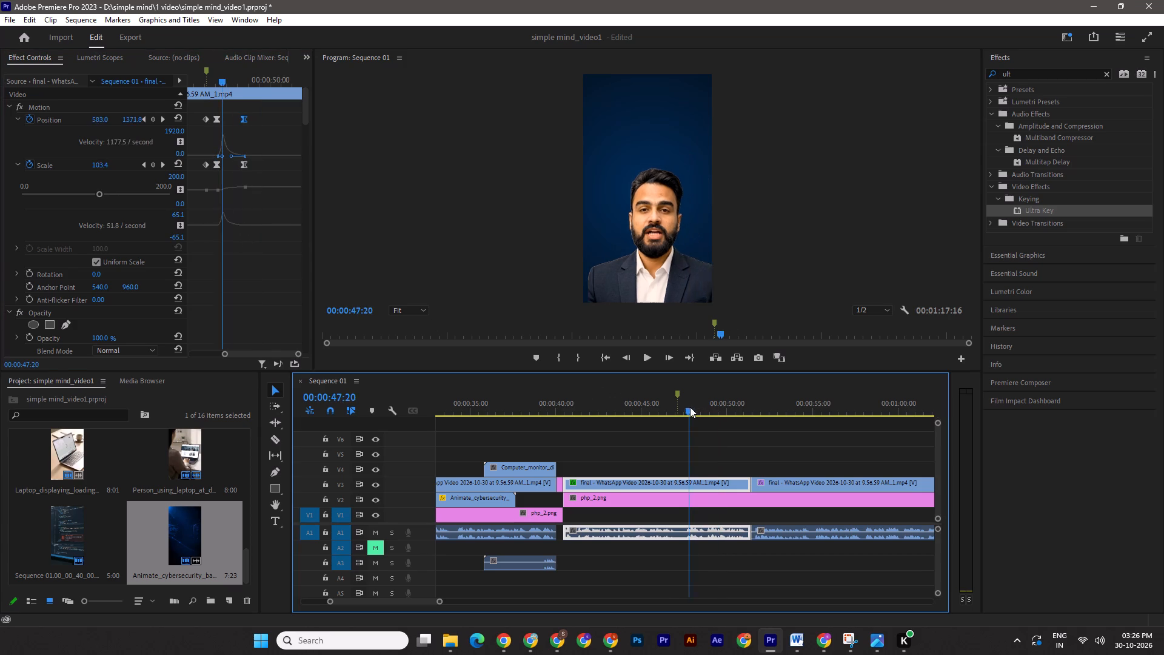
left_click_drag(690, 407, 675, 408)
key("space")
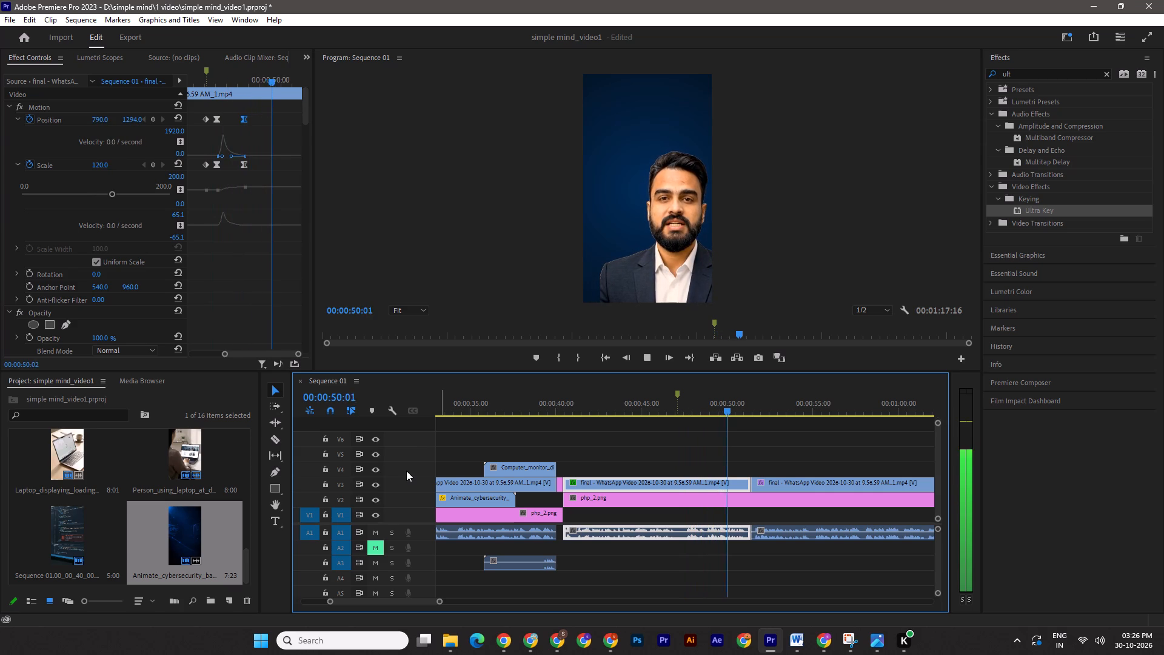
key("space")
key("space")
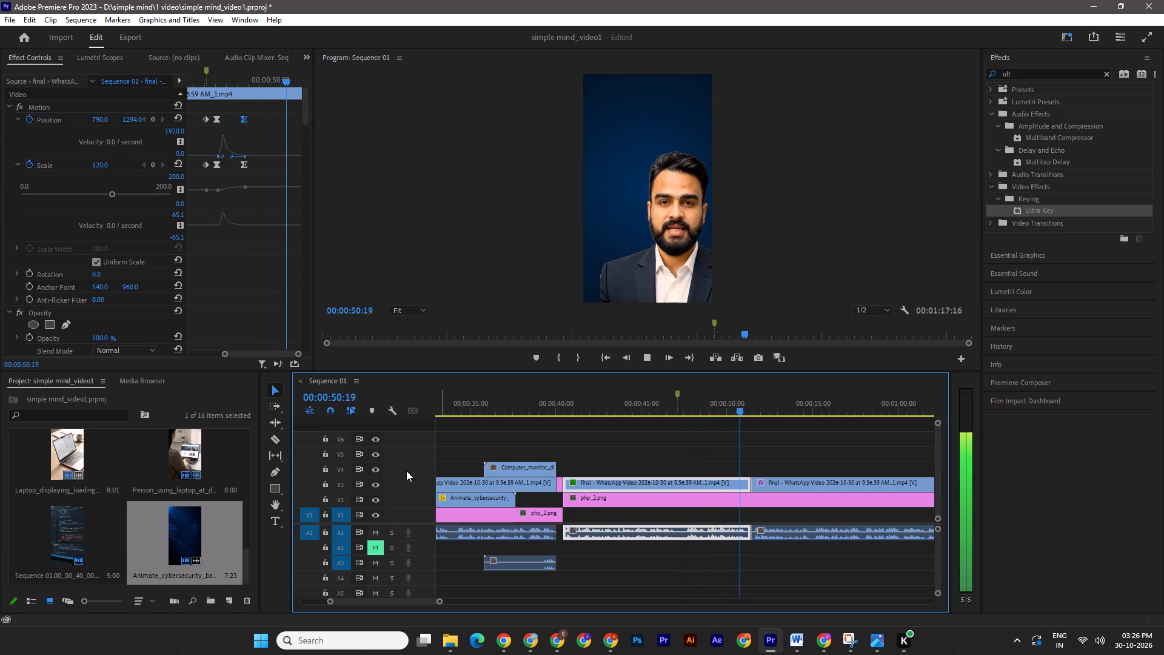
key("space")
key("ctrl+s")
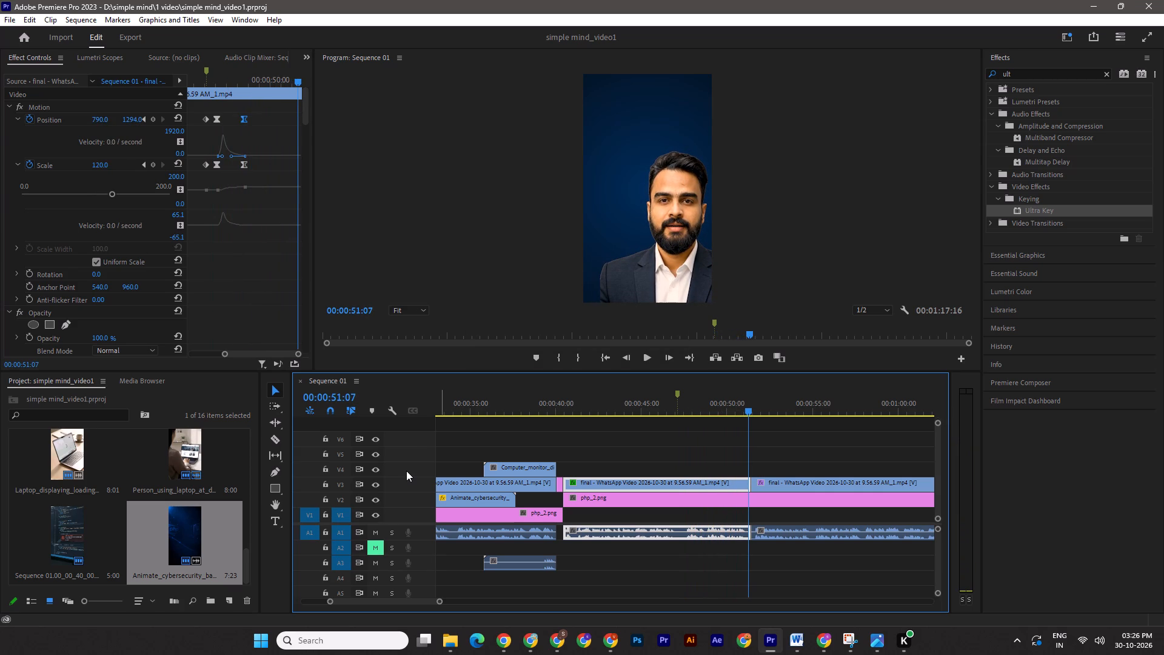
Export still frames of the sequence at 00:00:45:16 and 00:00:49:07.
left_click_drag(741, 407, 654, 409)
left_click(752, 360)
left_click(613, 363)
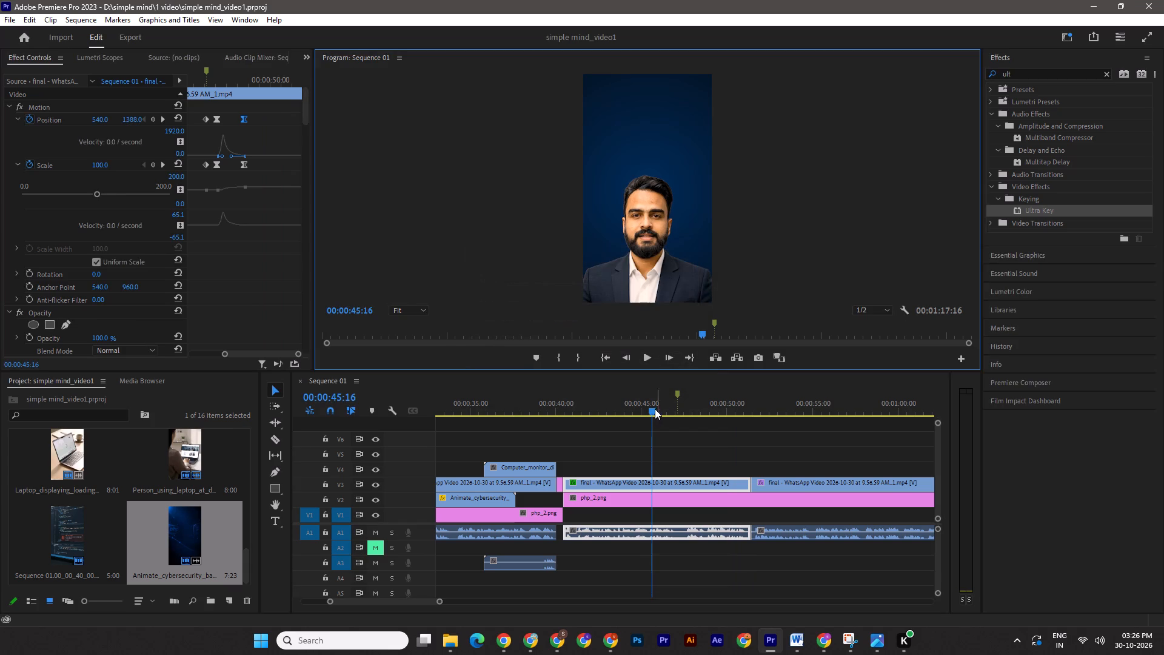
left_click_drag(653, 411, 716, 422)
left_click(753, 352)
left_click(632, 357)
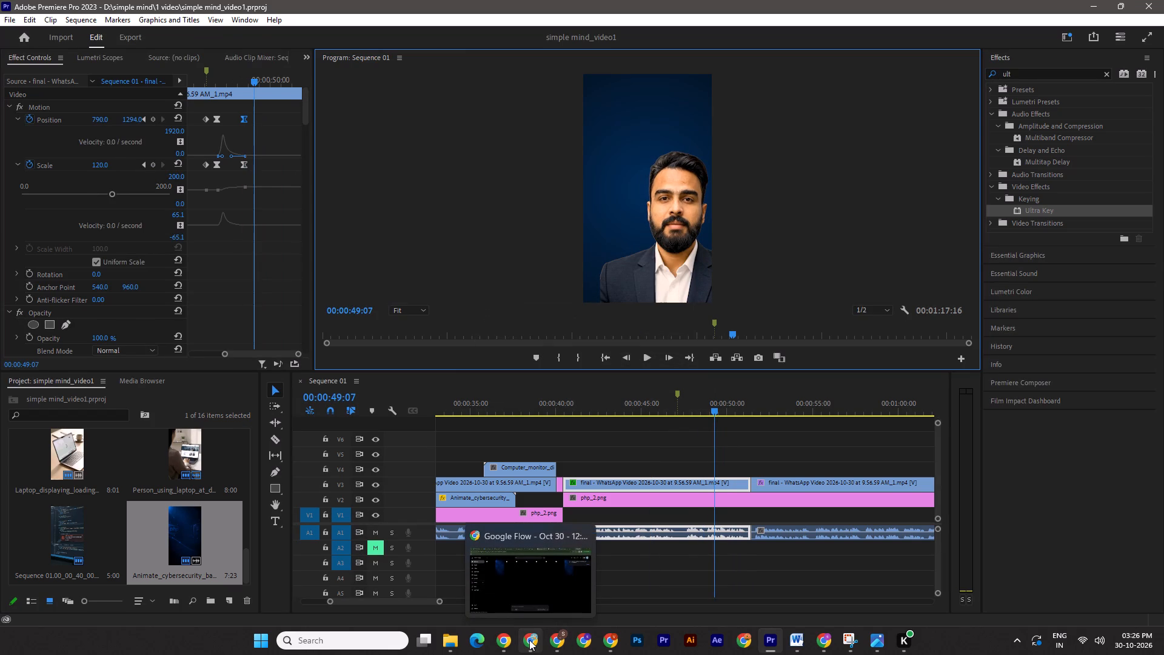
Switch to the php Canva design in Chrome and upload the two newly exported stills from the Downloads folder.
left_click(546, 642)
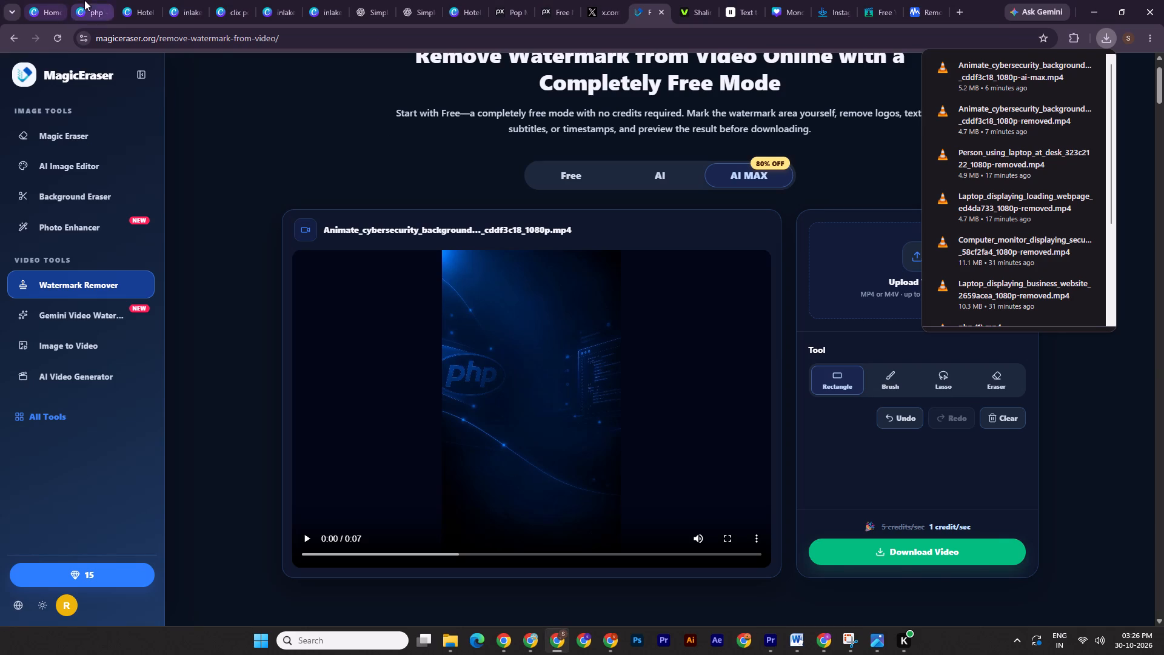
left_click(84, 0)
left_click(997, 414)
left_click(921, 581)
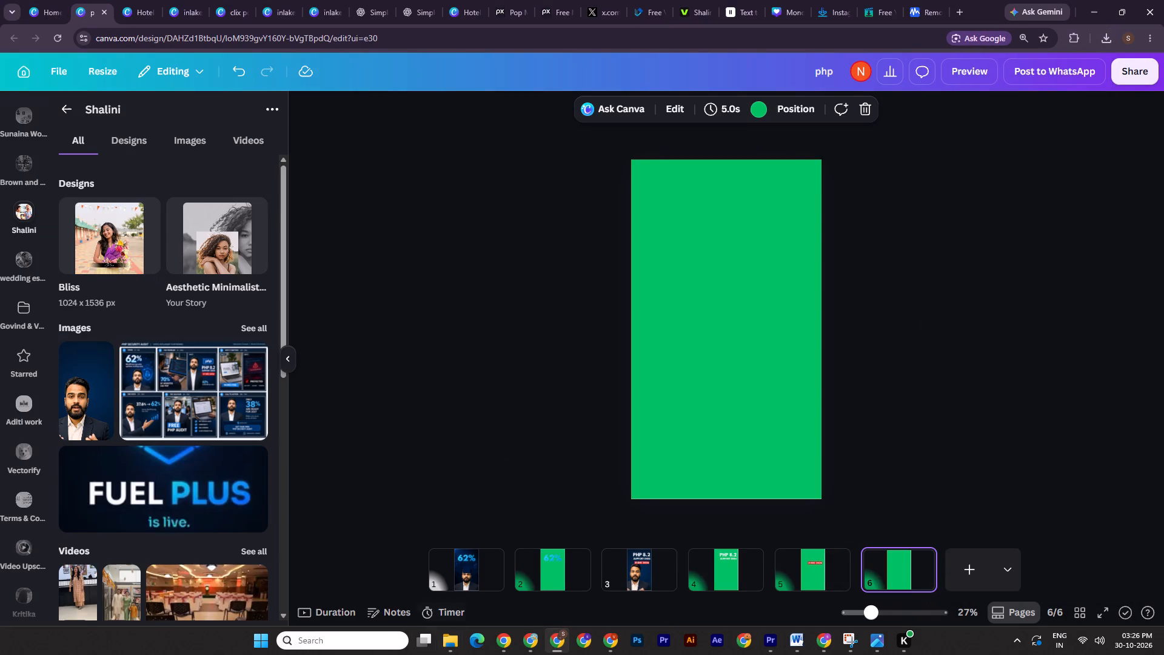
left_click(454, 647)
left_click(363, 605)
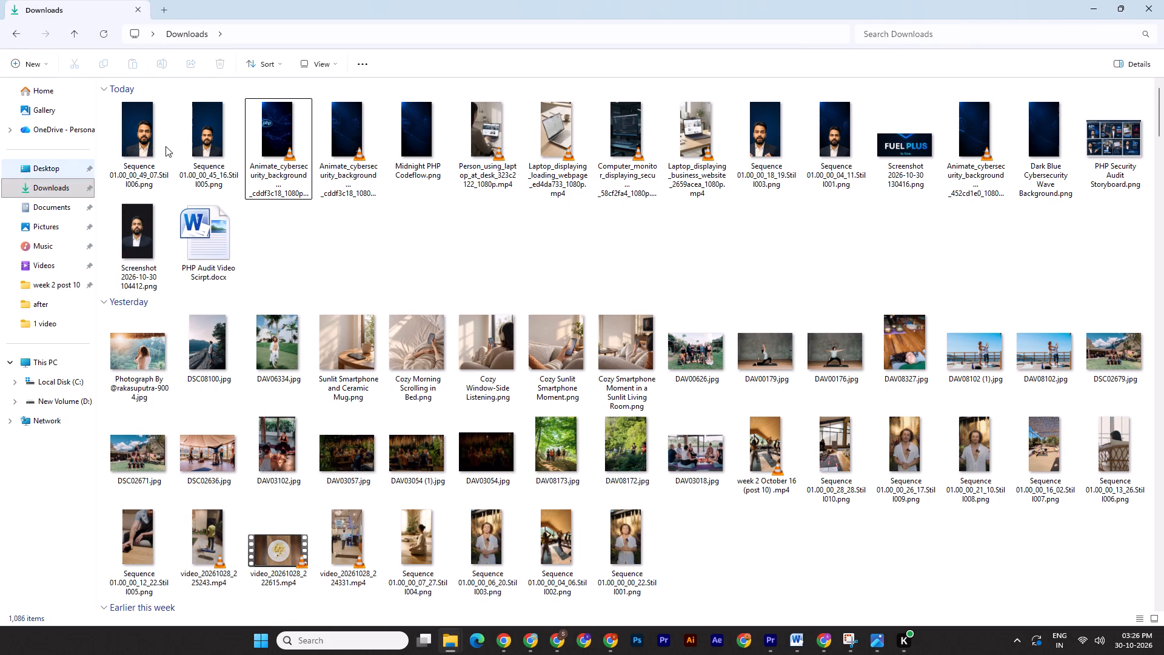
left_click(218, 144)
left_click(136, 155, "ctrl")
left_click_drag(207, 145, 604, 564)
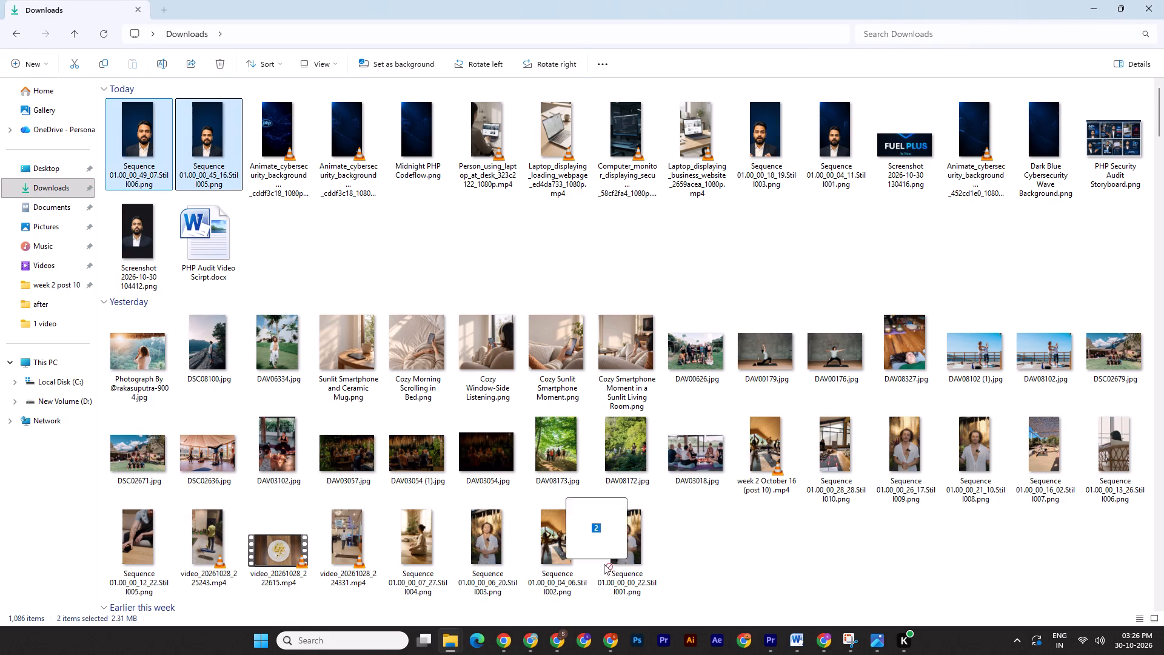
left_click_drag(604, 564, 202, 477)
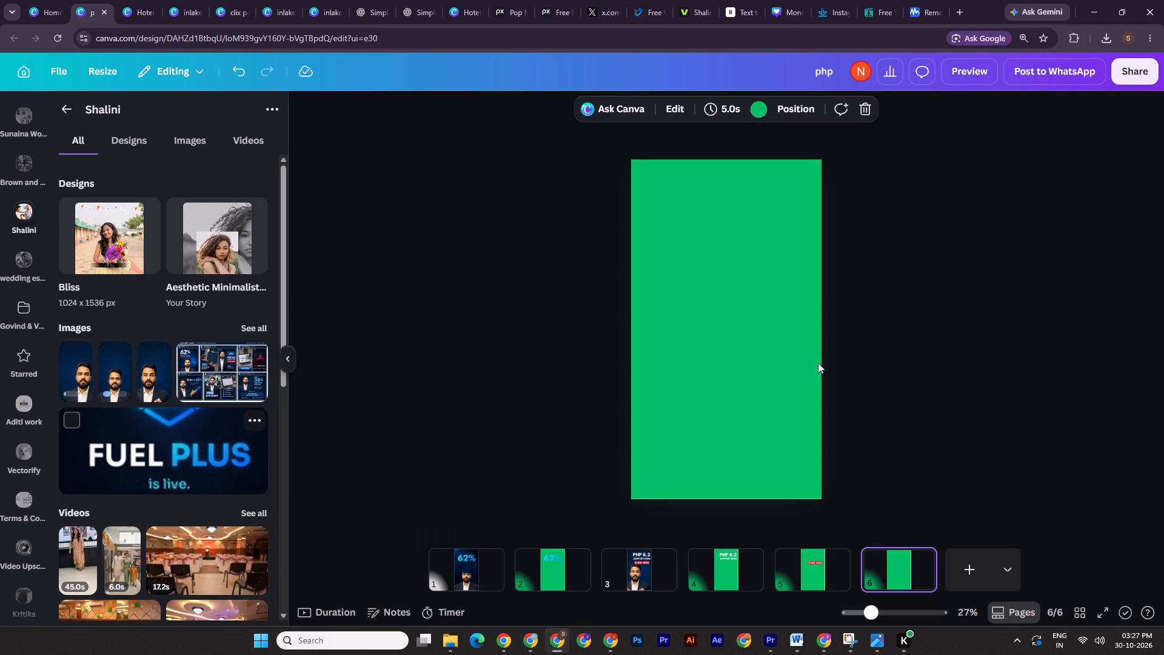
Place the 00:00:45:16 still with the centred presenter on page 6 and enlarge it to fill the page.
left_click(852, 355)
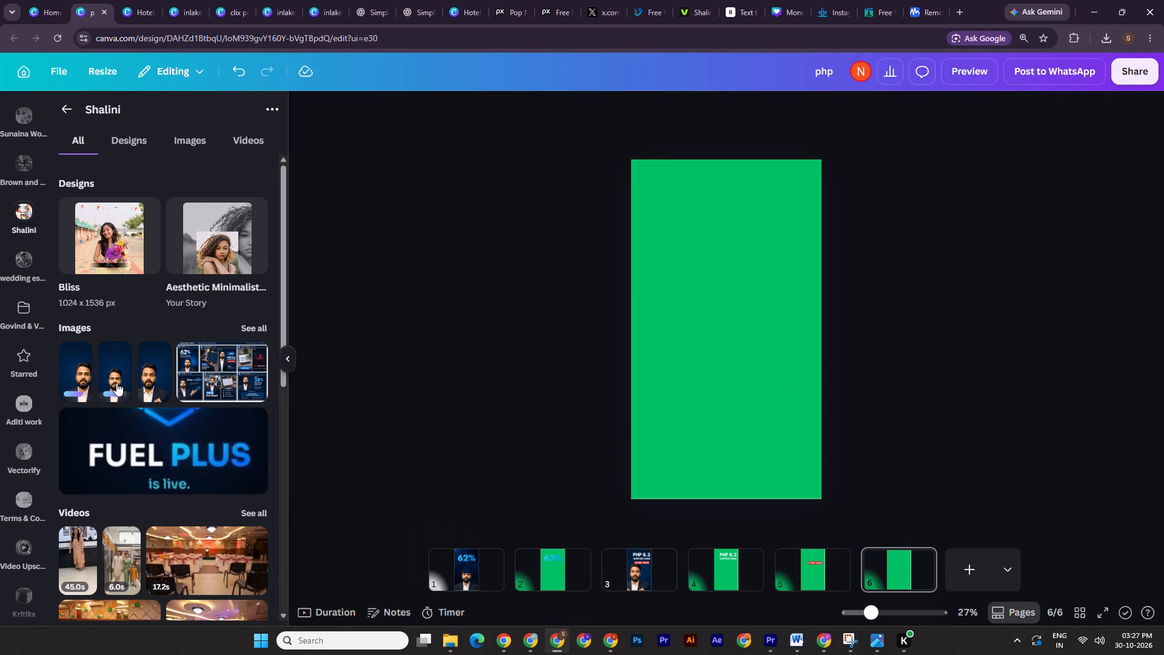
left_click(118, 384)
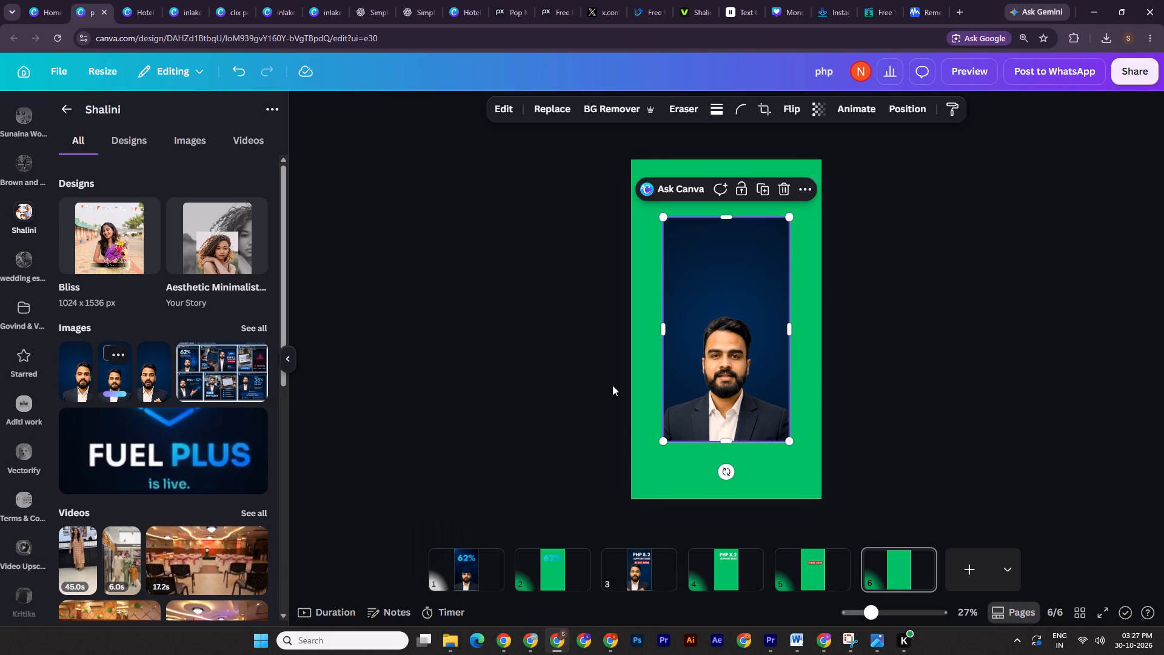
left_click_drag(791, 215, 823, 159)
Add page 7, place the 00:00:49:07 still on it and enlarge it to fill the page.
left_click(960, 571)
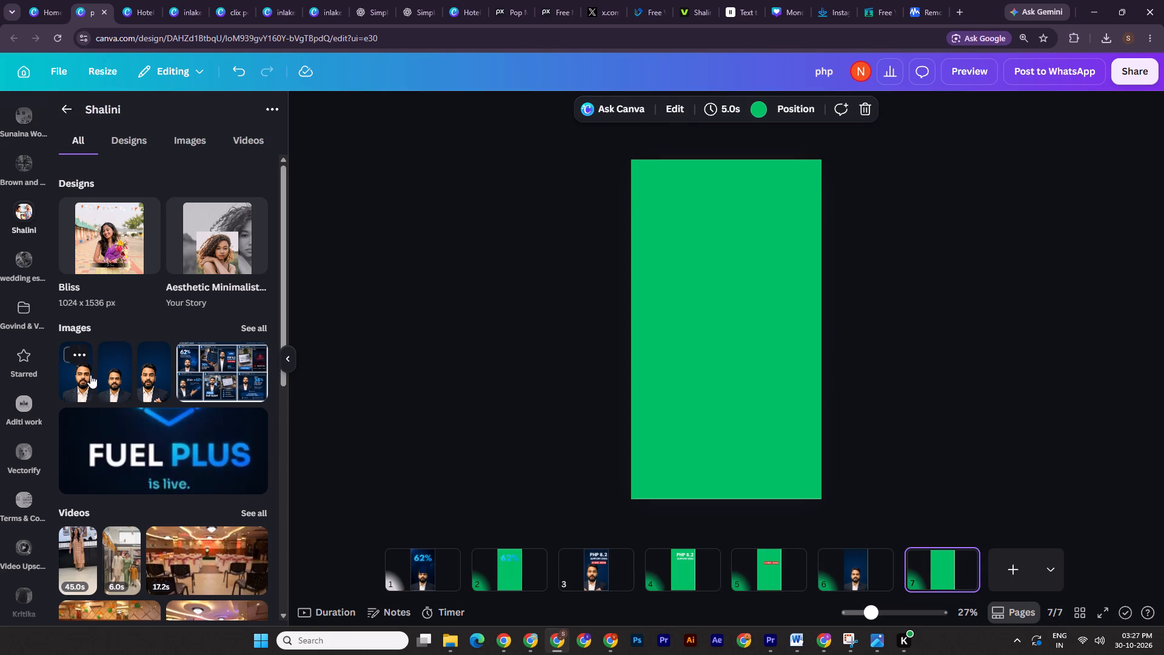
left_click(90, 375)
left_click_drag(791, 219, 831, 169, "alt")
double_click(906, 218)
double_click(1012, 408)
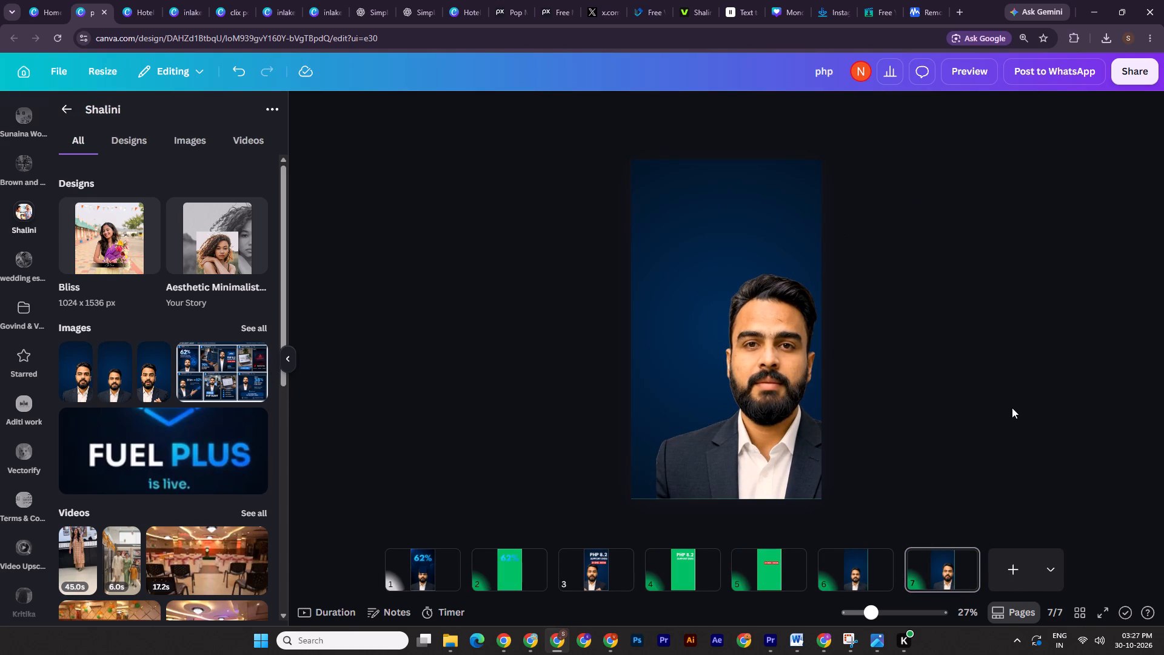
Copy the "PHP 8.2" heading from page 3 and paste it onto page 6.
left_click(849, 573)
left_click(423, 572)
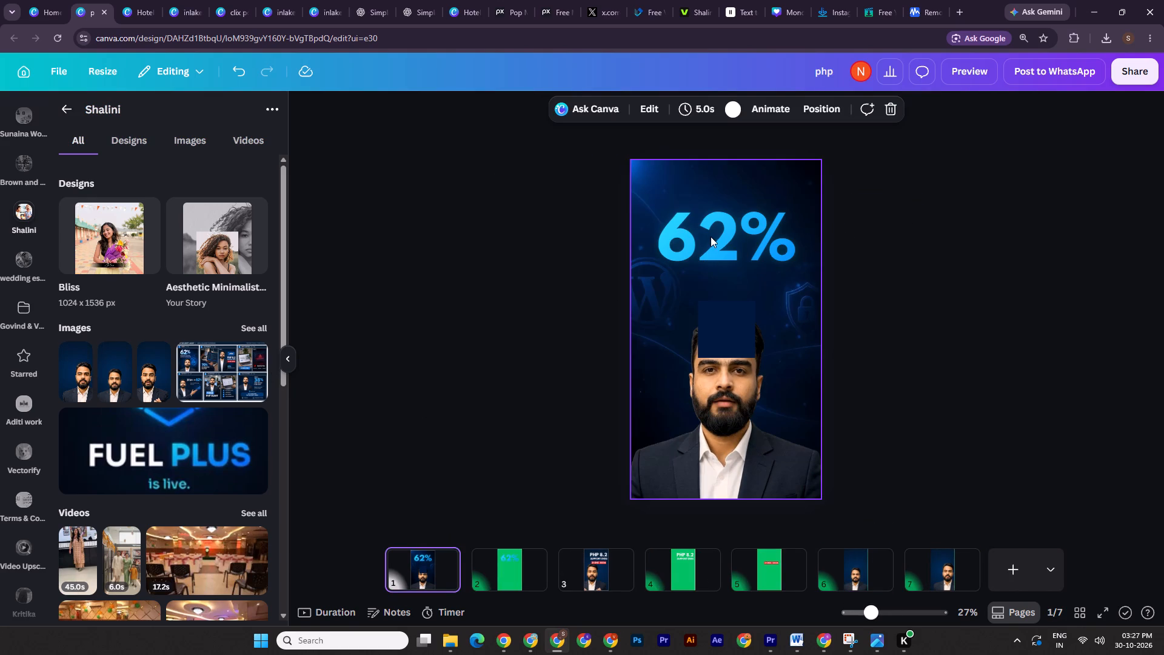
left_click(723, 254)
left_click(615, 571)
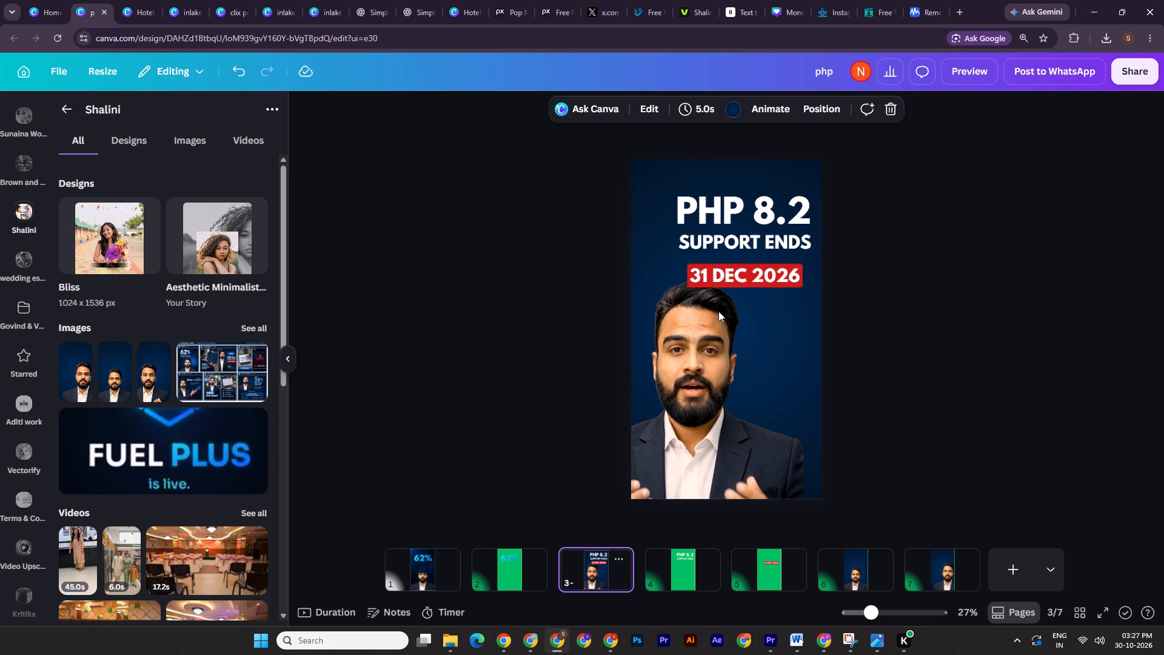
left_click(749, 213)
key("ctrl+c")
left_click(836, 572)
key("ctrl+v")
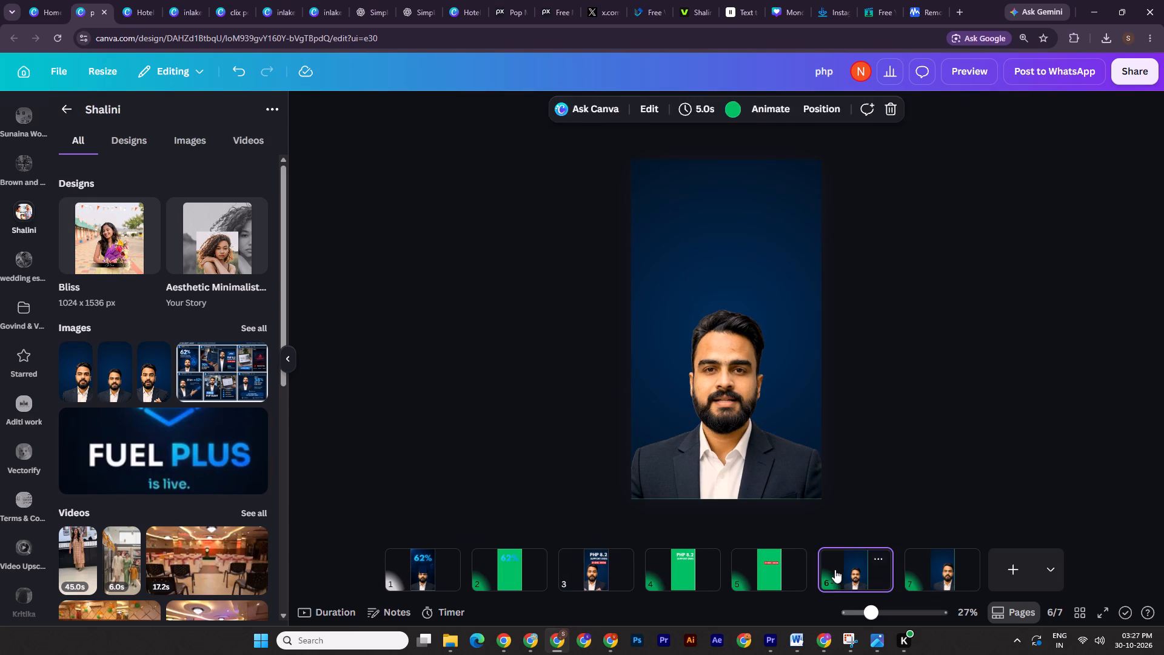
Centre the pasted heading horizontally on page 6 and move it slightly lower above the presenter.
left_click(954, 111)
left_click(124, 133)
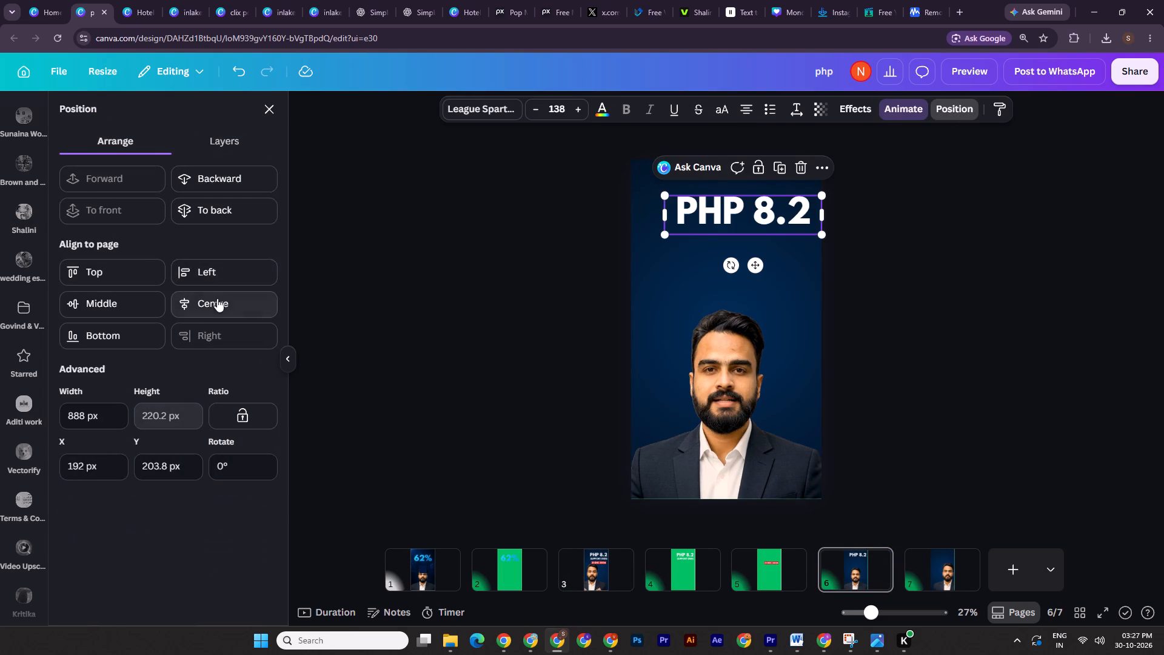
left_click(217, 298)
left_click(906, 309)
left_click_drag(720, 213, 719, 232, "shift")
left_click(946, 234)
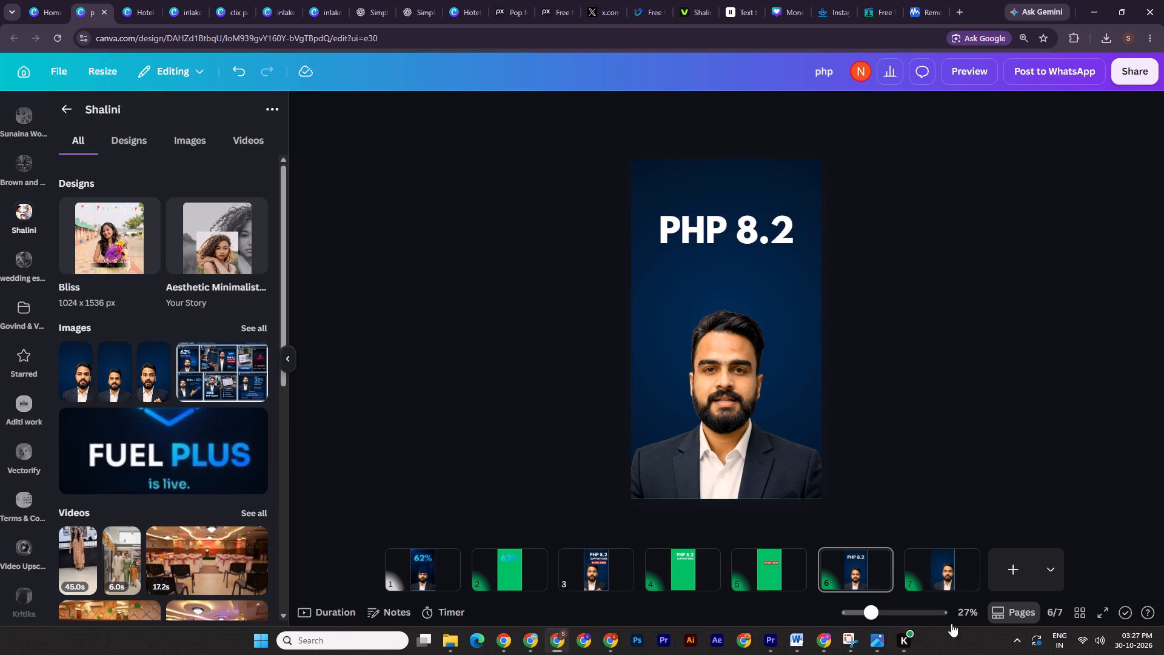
Copy "37.6%" from the script's scene 4 on-screen text in Word and replace Canva's page 6 heading with it.
left_click(871, 647)
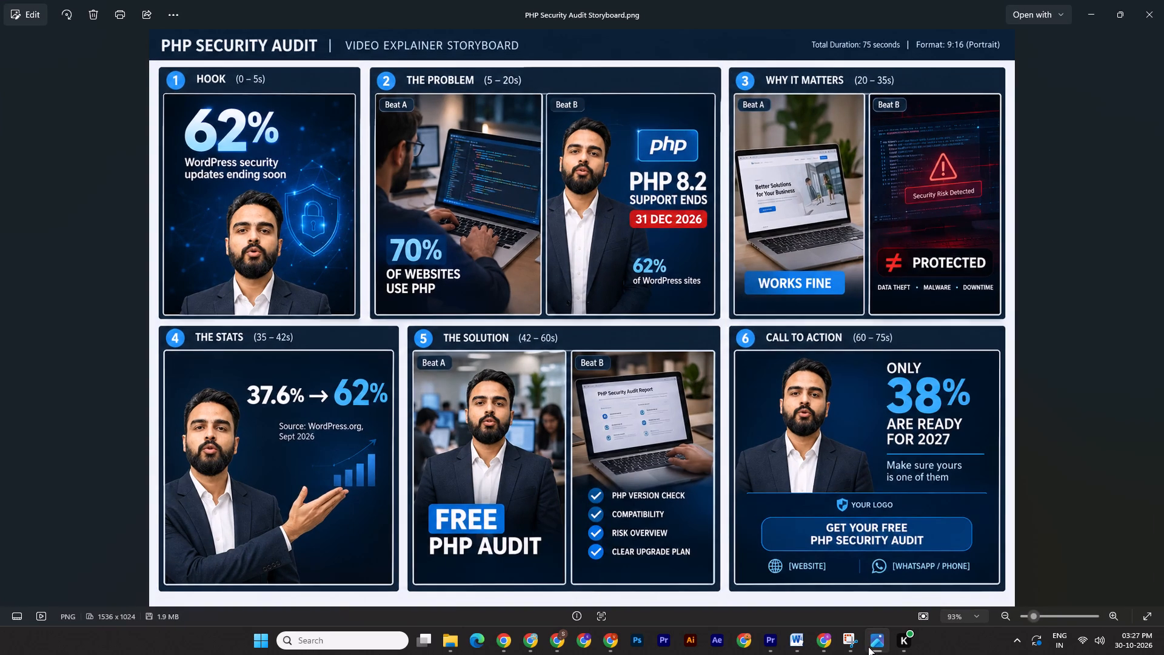
left_click(800, 641)
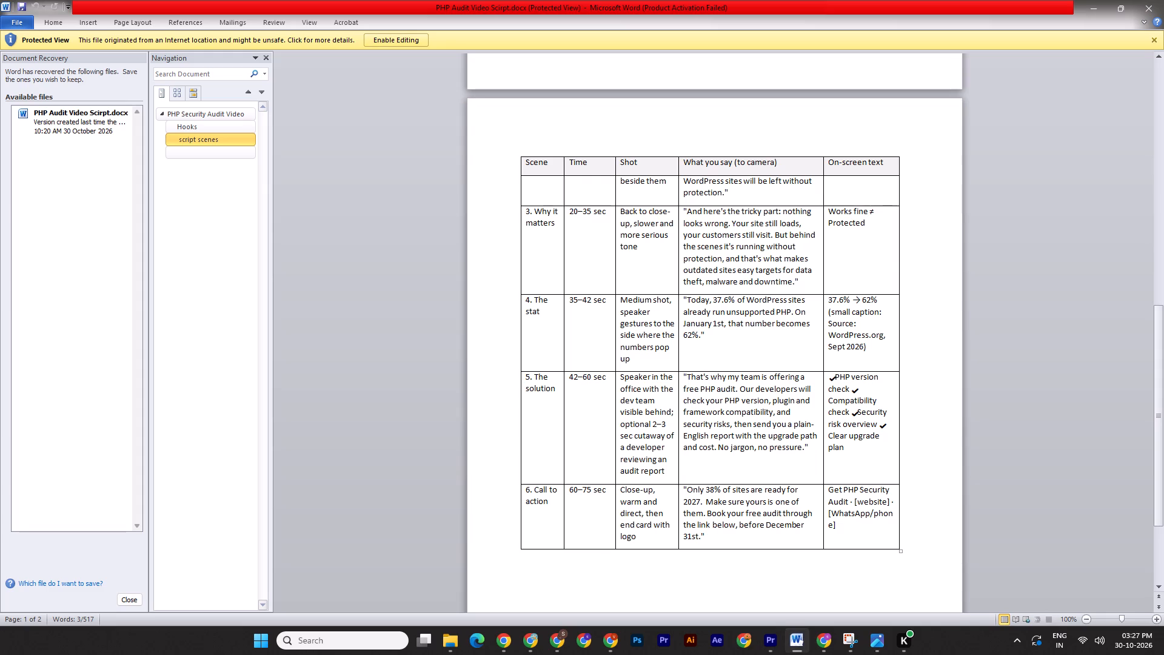
left_click_drag(848, 300, 830, 300)
key("ctrl+c")
left_click(566, 642)
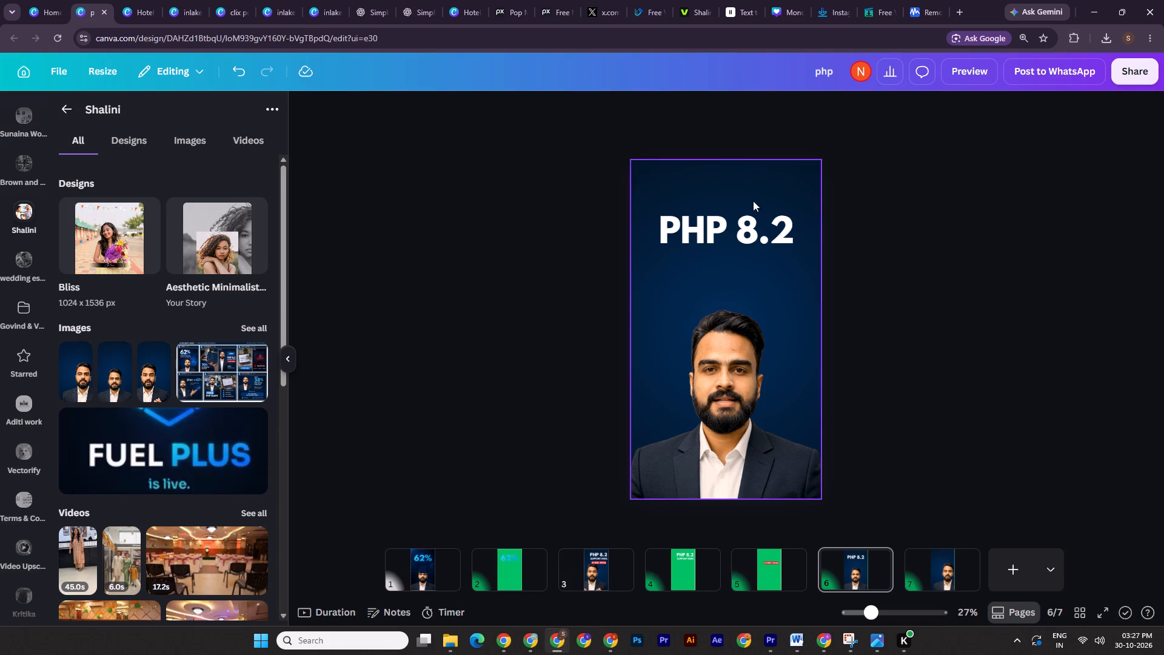
double_click(729, 244)
key("ctrl+v")
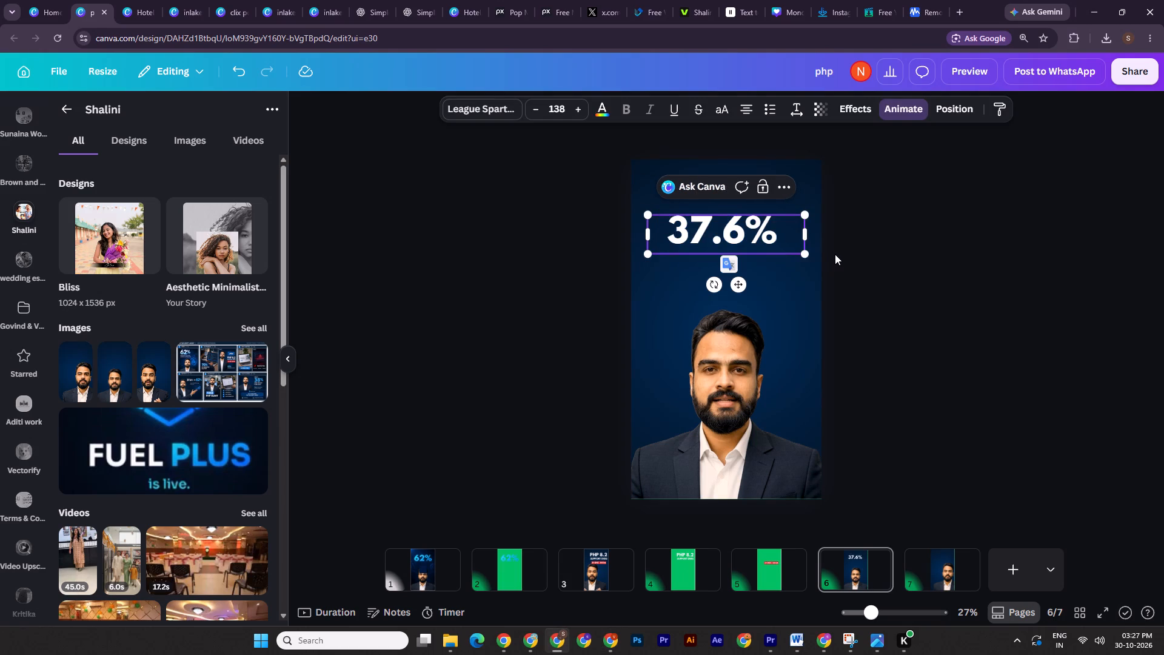
key("BackSpace")
left_click(935, 240)
Apply the Typewriter animation to the "37.6%" heading on page 6, set to play on enter.
left_click(755, 232)
left_click(845, 98)
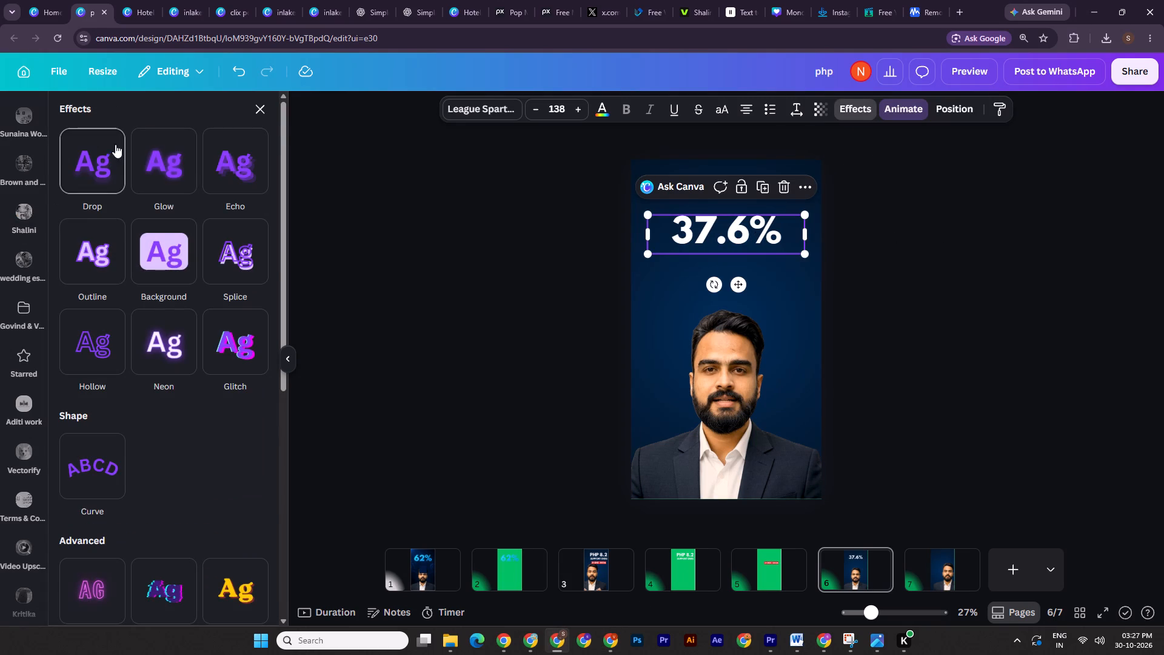
left_click(892, 101)
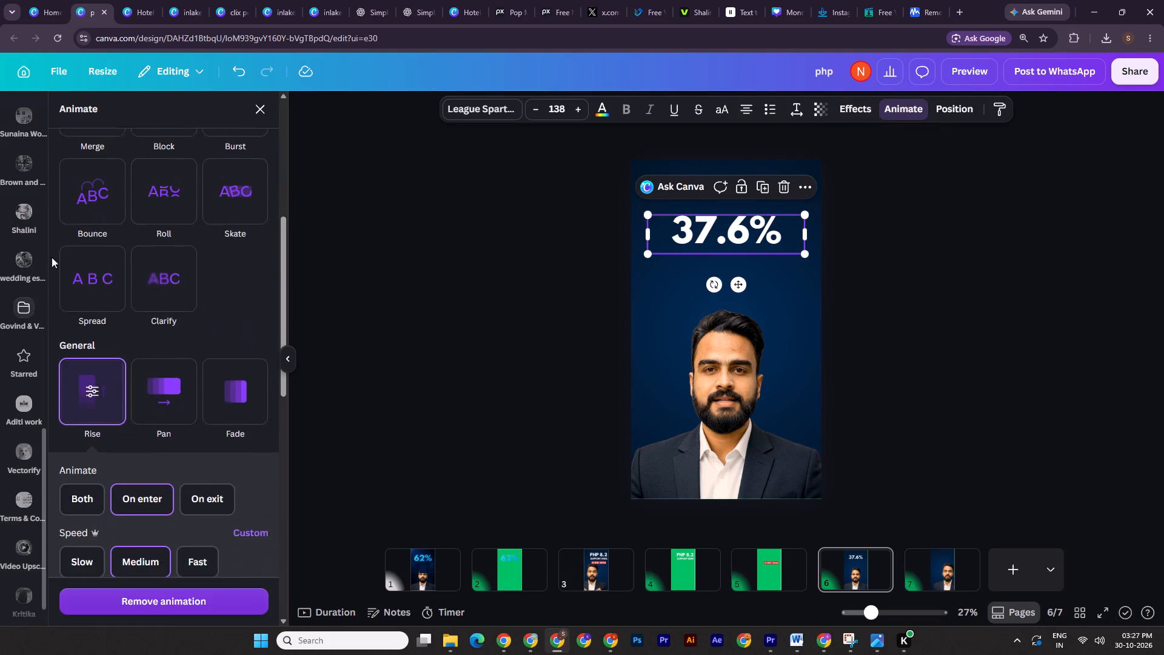
scroll(109, 274, "up", 3)
left_click(95, 206)
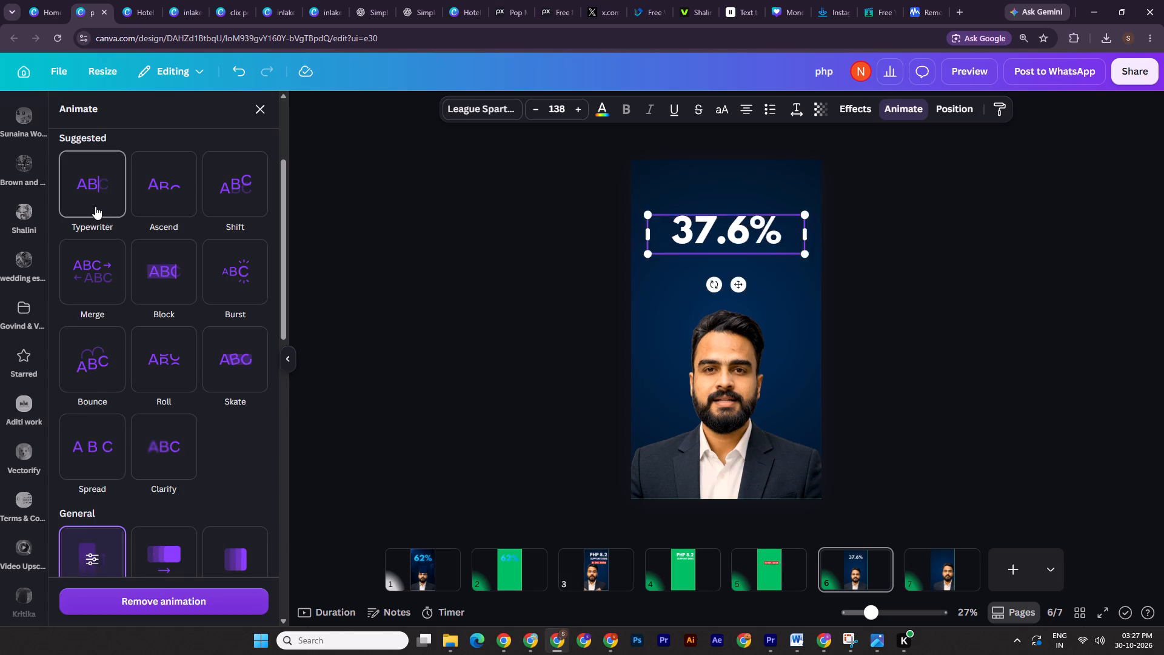
left_click(139, 298)
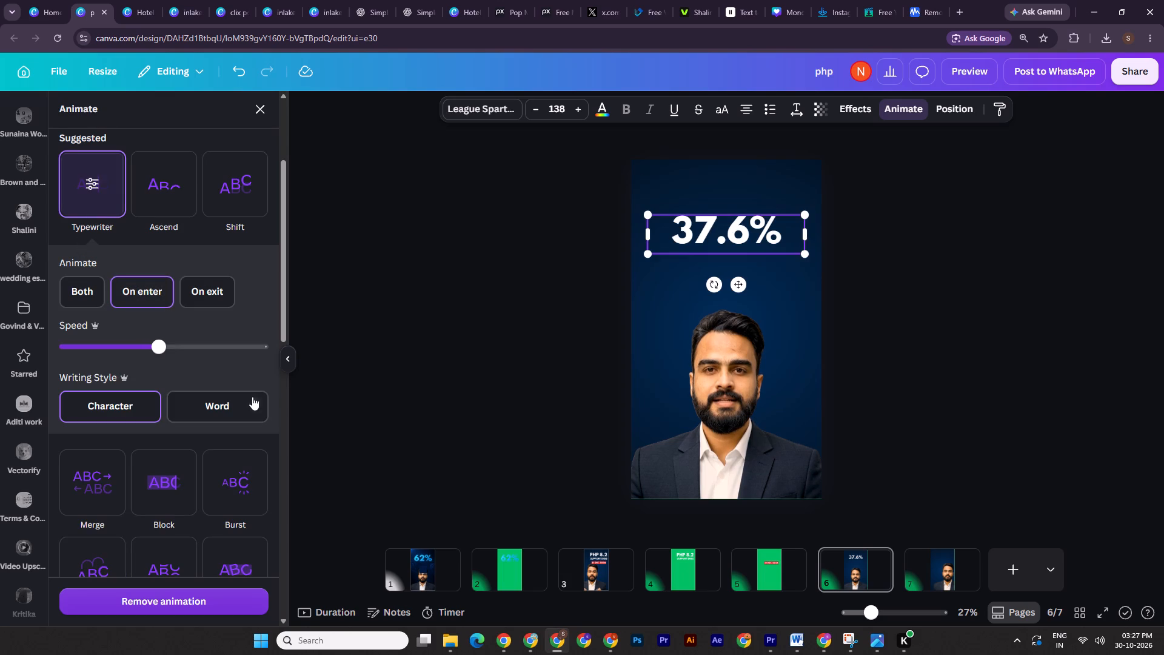
double_click(910, 329)
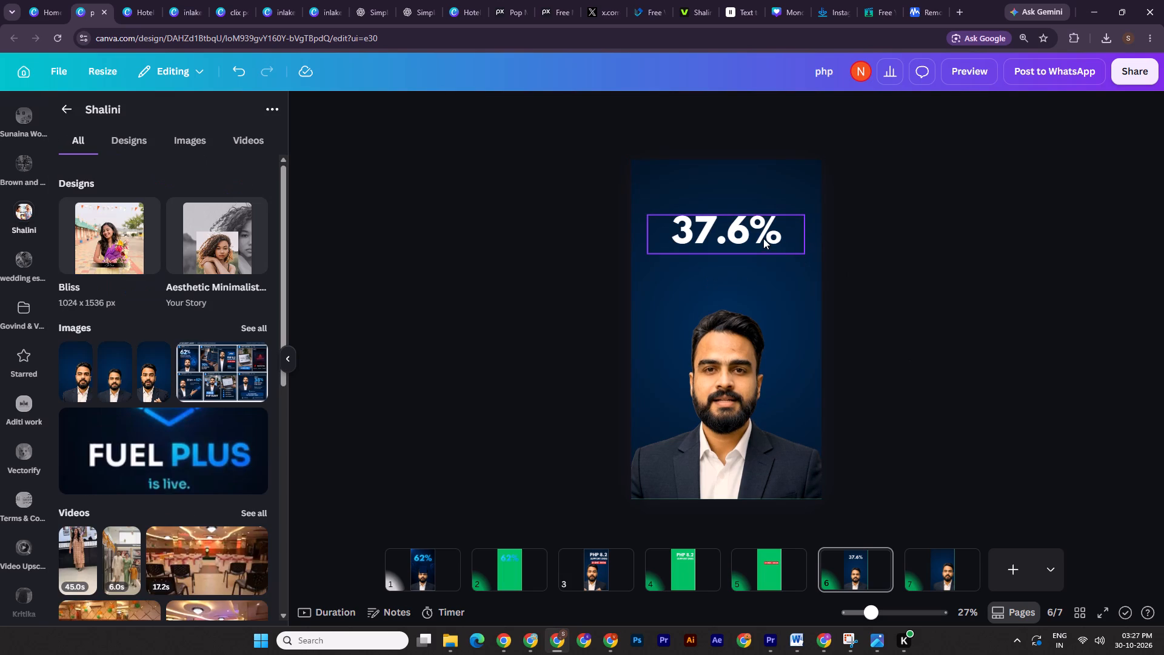
Move the "37.6%" heading on page 6 slightly lower.
left_click_drag(763, 238, 763, 247)
double_click(1000, 243)
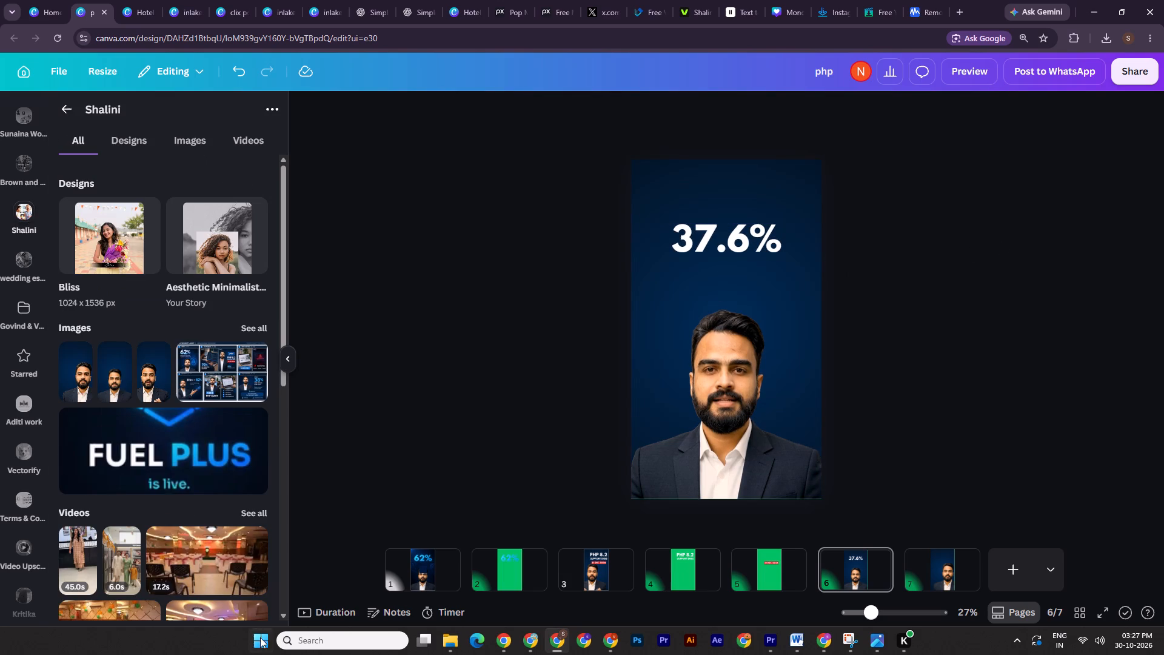
Show the pages with their durations and play page 6 to check the heading's animation.
left_click(313, 610)
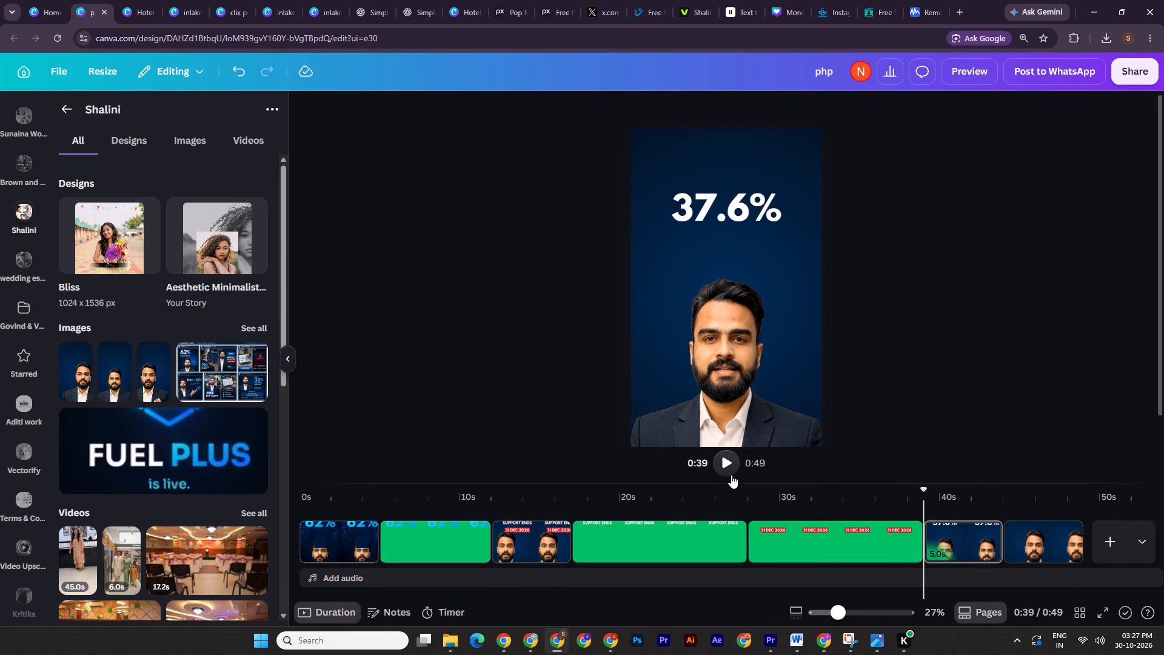
left_click(731, 475)
left_click(728, 466)
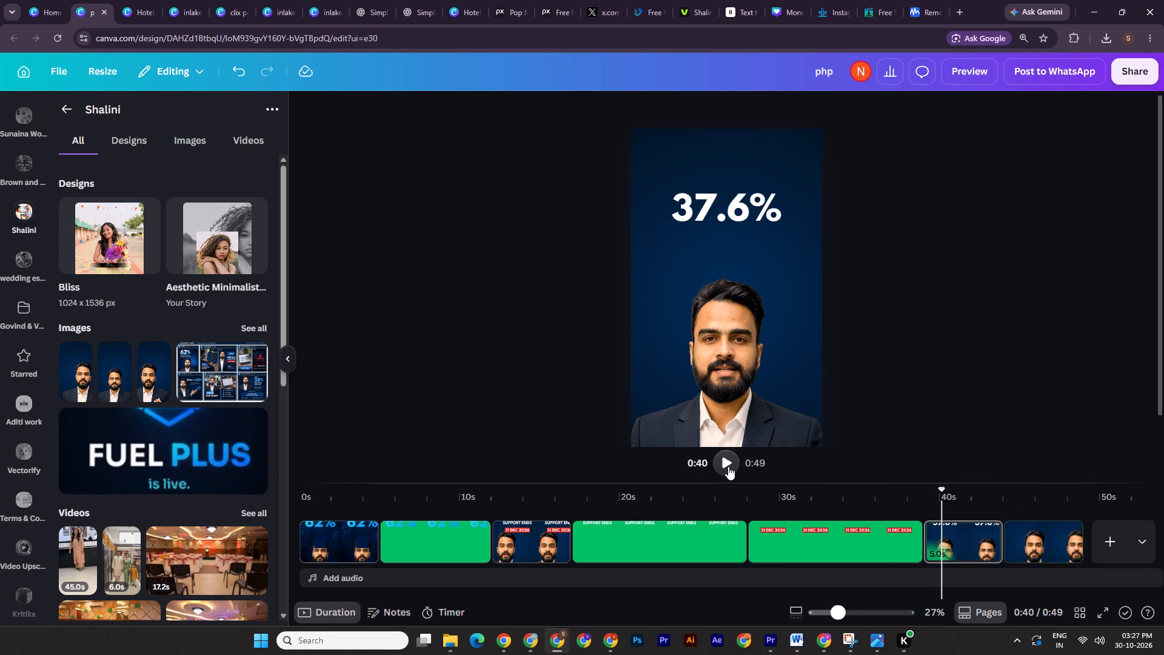
Switch to Premiere Pro and play the stats scene up to about 00:00:47:04 to check the narration timing.
left_click(773, 637)
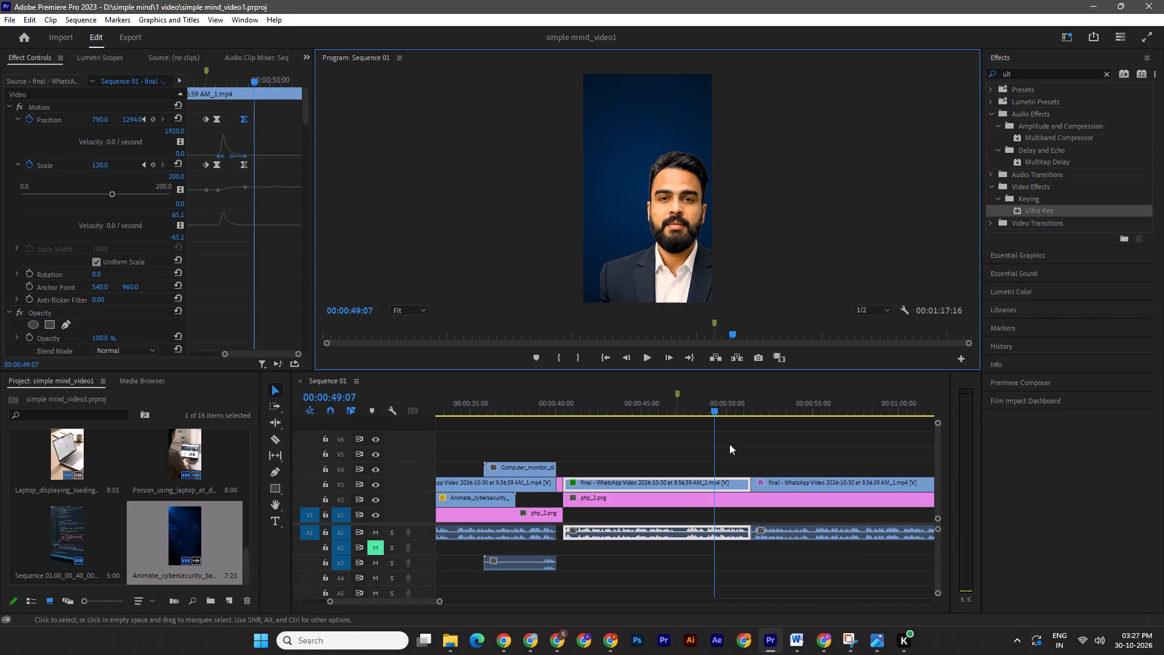
left_click_drag(718, 411, 574, 406)
key("space")
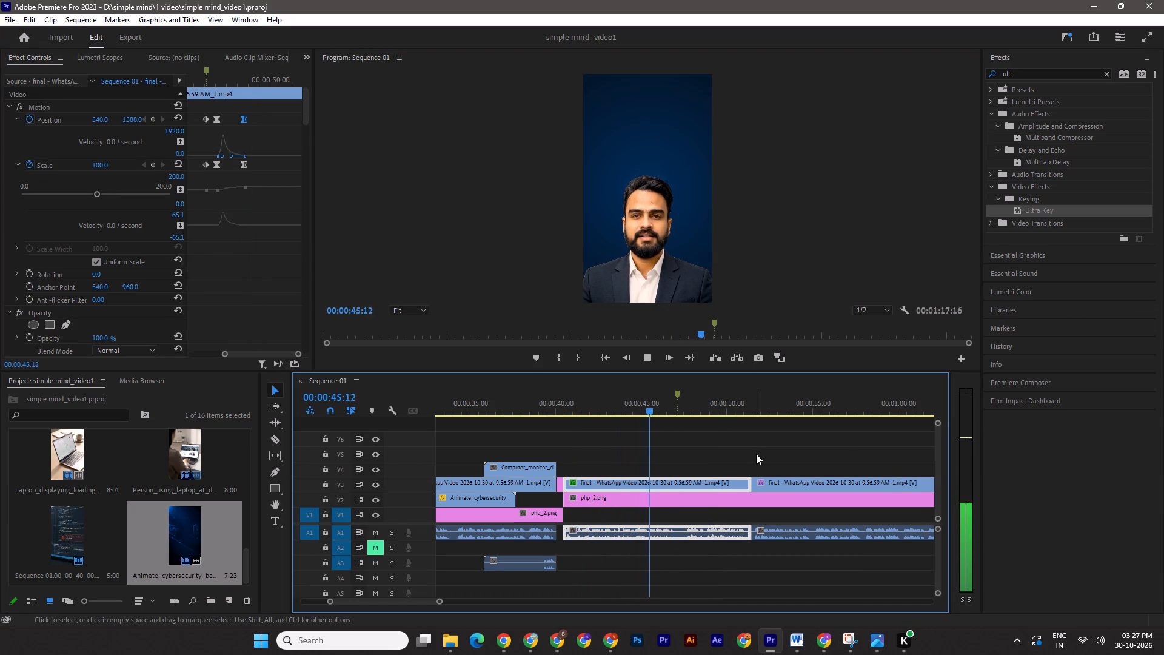
key("space")
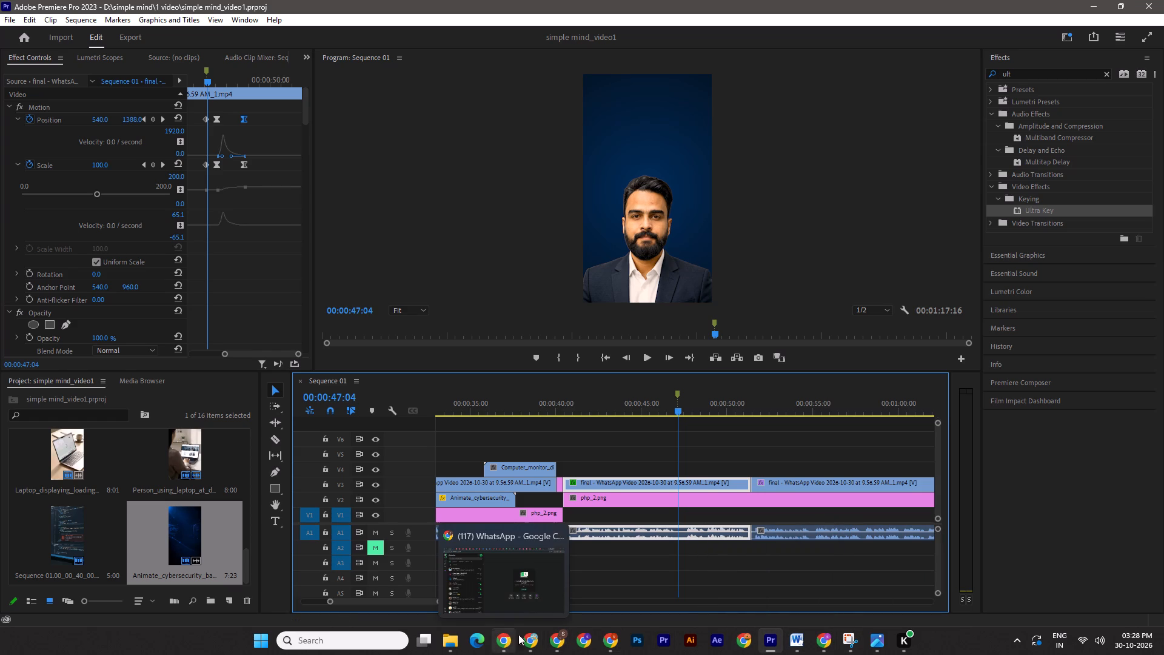
Return to Canva and add a Match & Move transition between pages 6 and 7.
left_click(554, 645)
left_click(1002, 554)
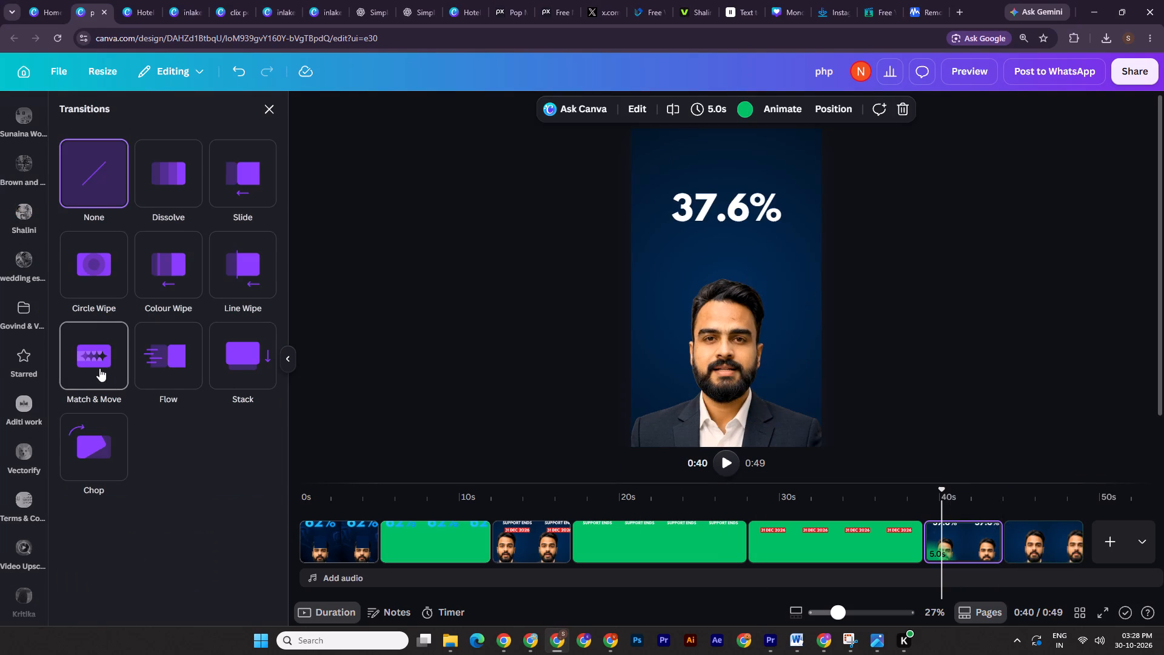
left_click(99, 368)
left_click(1048, 420)
Copy the "37.6%" text from page 6 onto page 7 and shrink it to size 77.6.
left_click(695, 215)
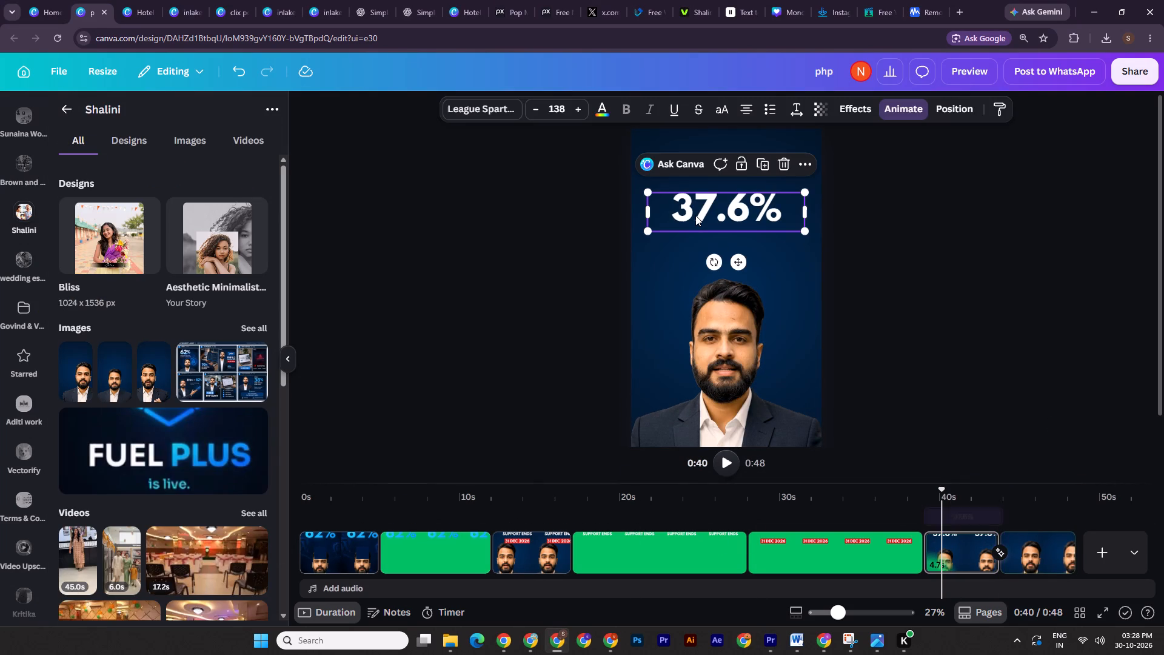
key("ctrl+c")
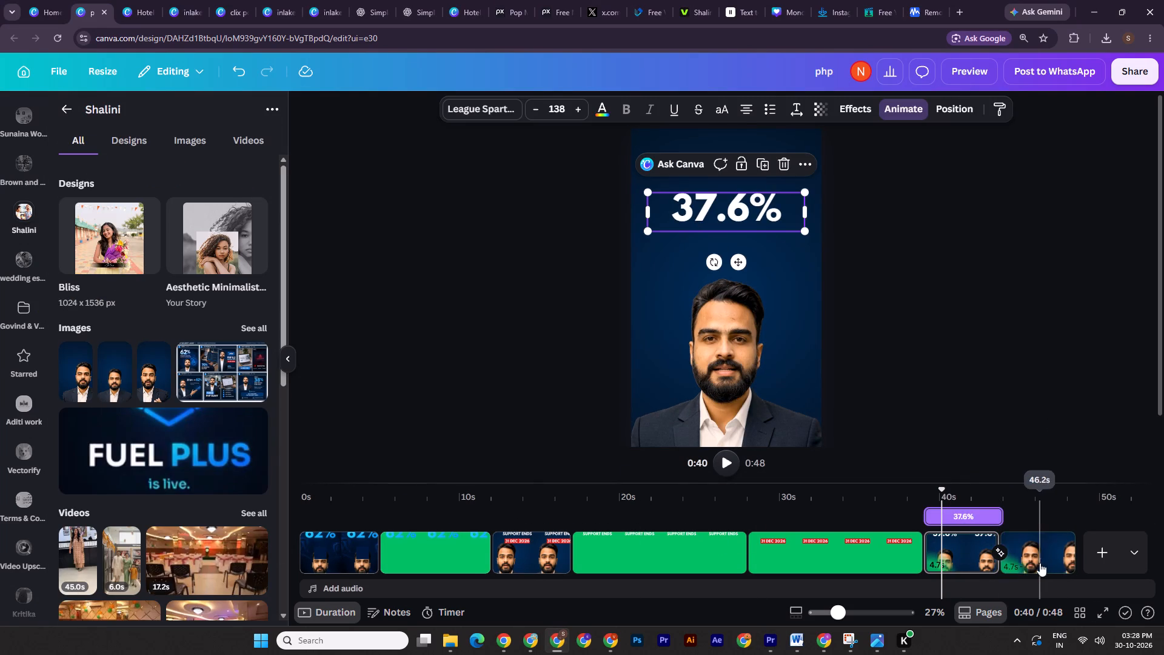
left_click(1040, 563)
key("ctrl+v")
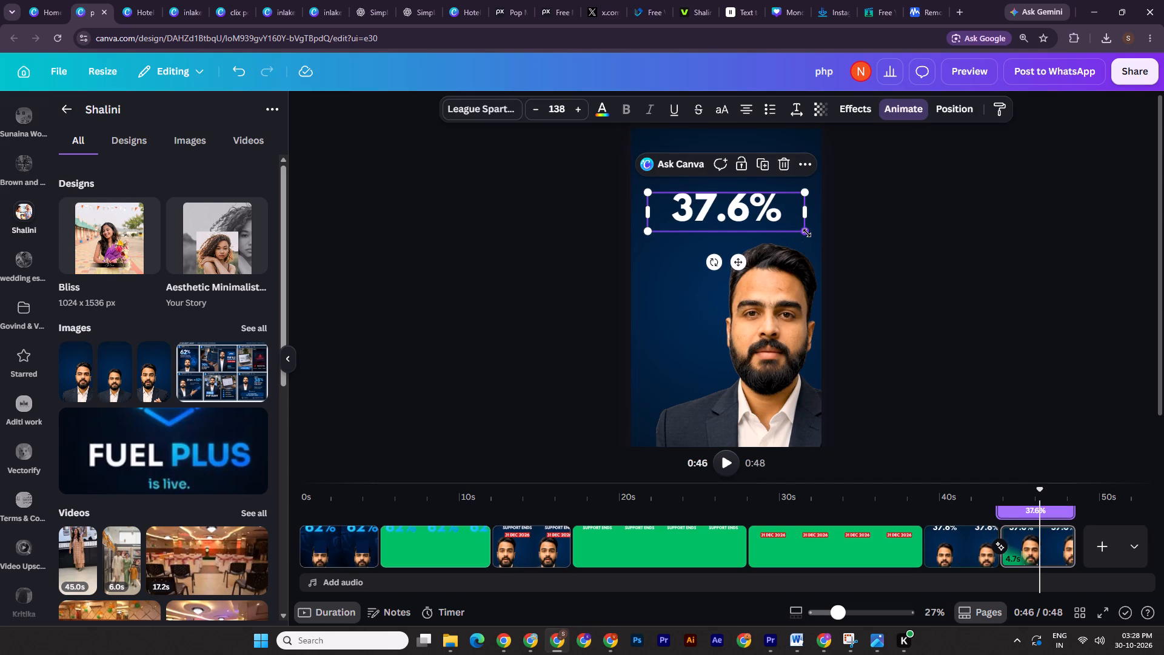
left_click_drag(807, 233, 736, 226)
Remove the animation from the "37.6%" text on page 7.
left_click(899, 118)
left_click(115, 608)
left_click(938, 420)
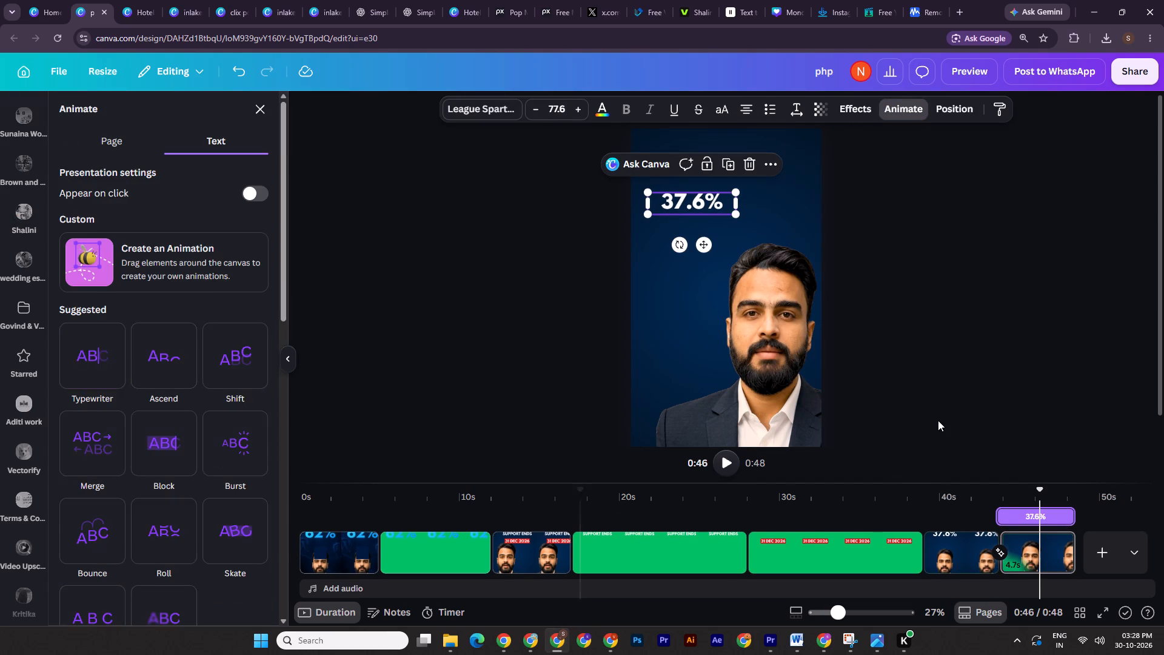
Scrub through the transition between pages 6 and 7 to check how the text and presenter move.
left_click_drag(1036, 488, 1000, 498)
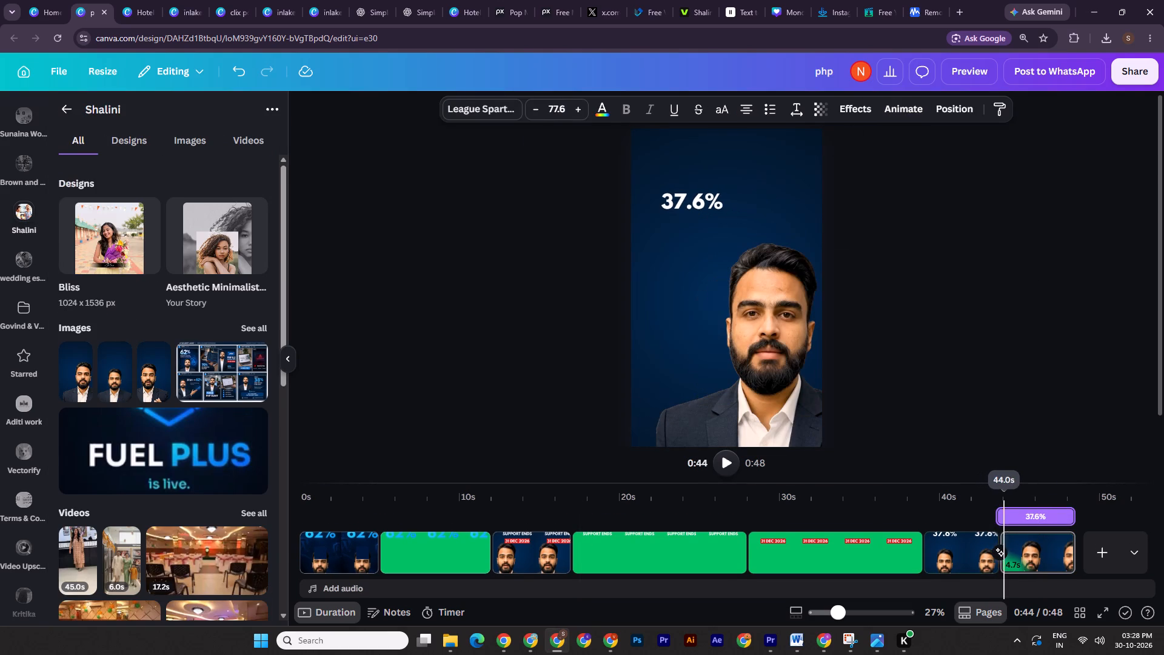
left_click_drag(1000, 498, 997, 497)
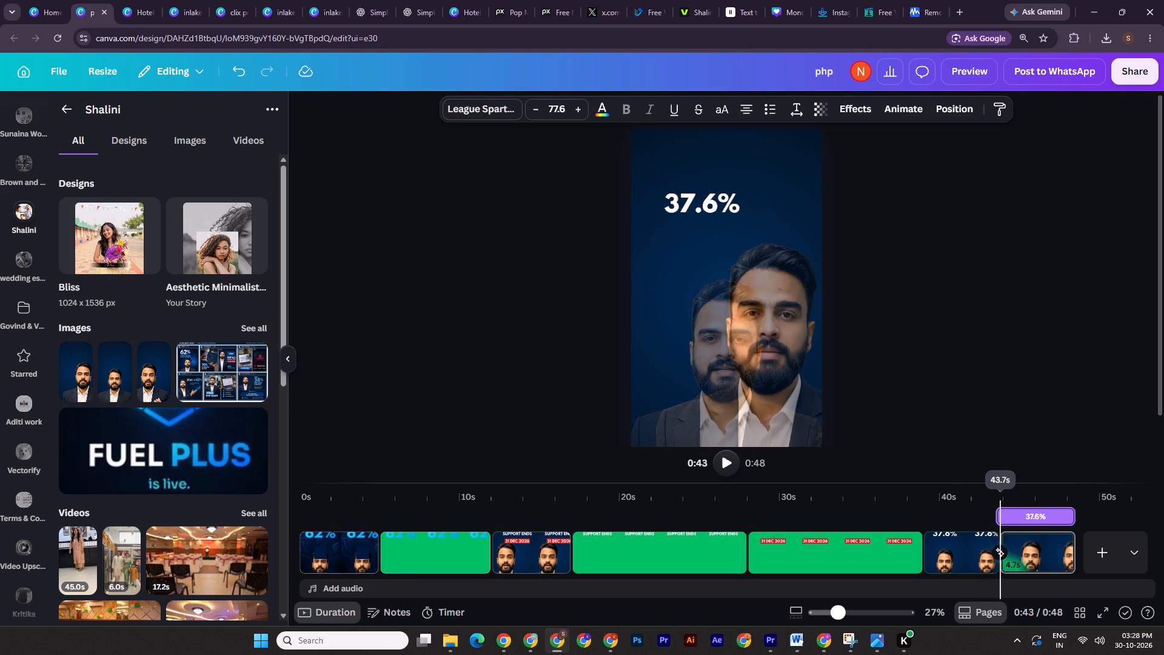
left_click_drag(997, 497, 1010, 497)
Search the elements for "arrow", add the thin straight right-pointing arrow to page 7 and colour it white.
scroll(30, 205, "up", 16)
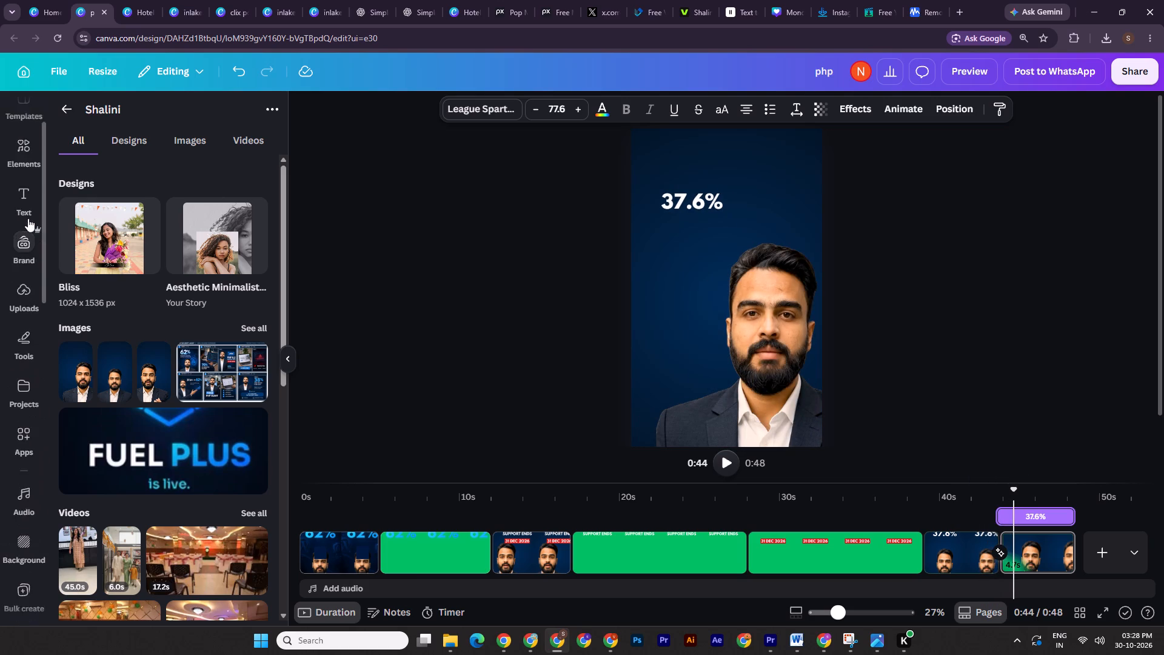
scroll(28, 218, "up", 4)
left_click(19, 220)
left_click(60, 112)
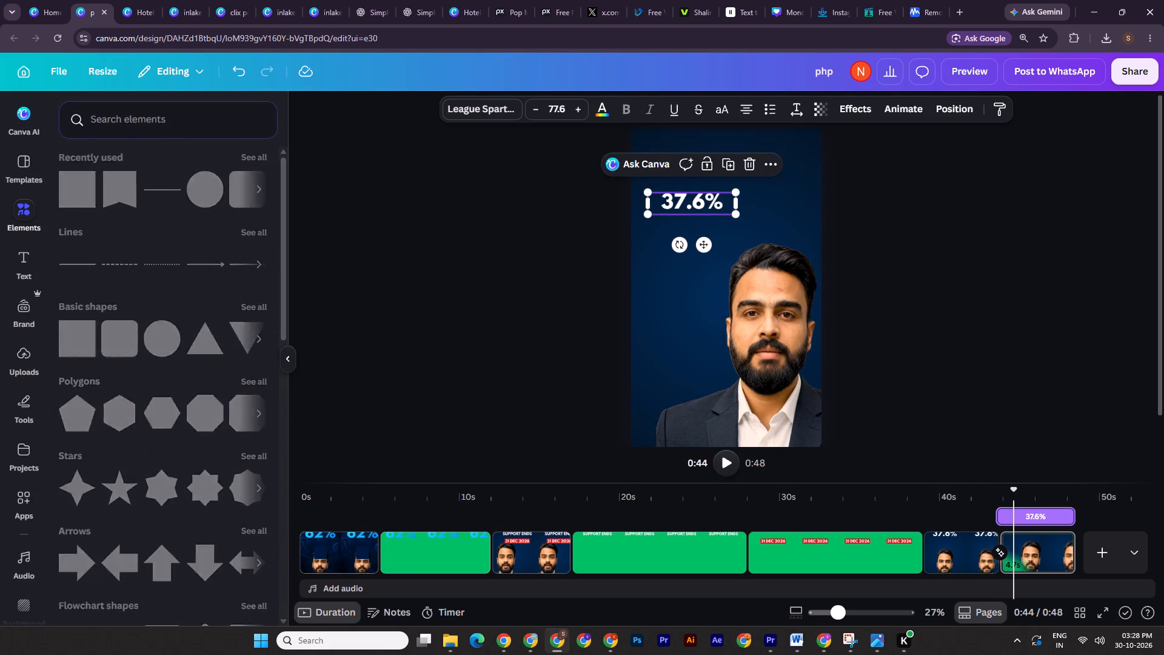
left_click(152, 127)
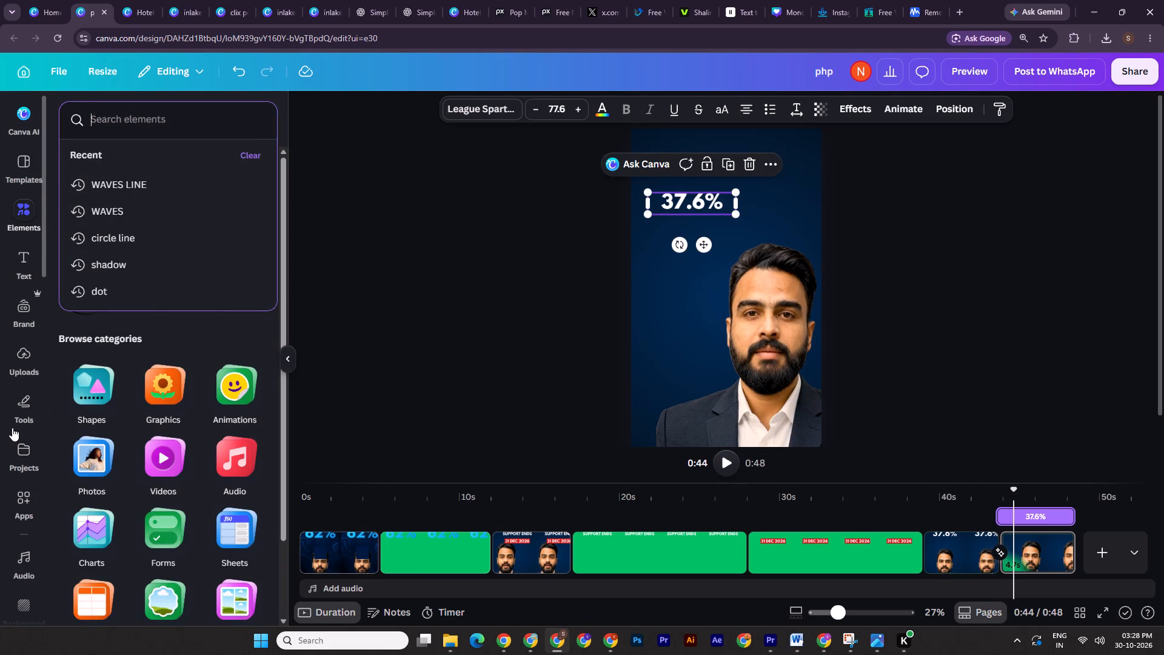
type("arrow")
key("Return")
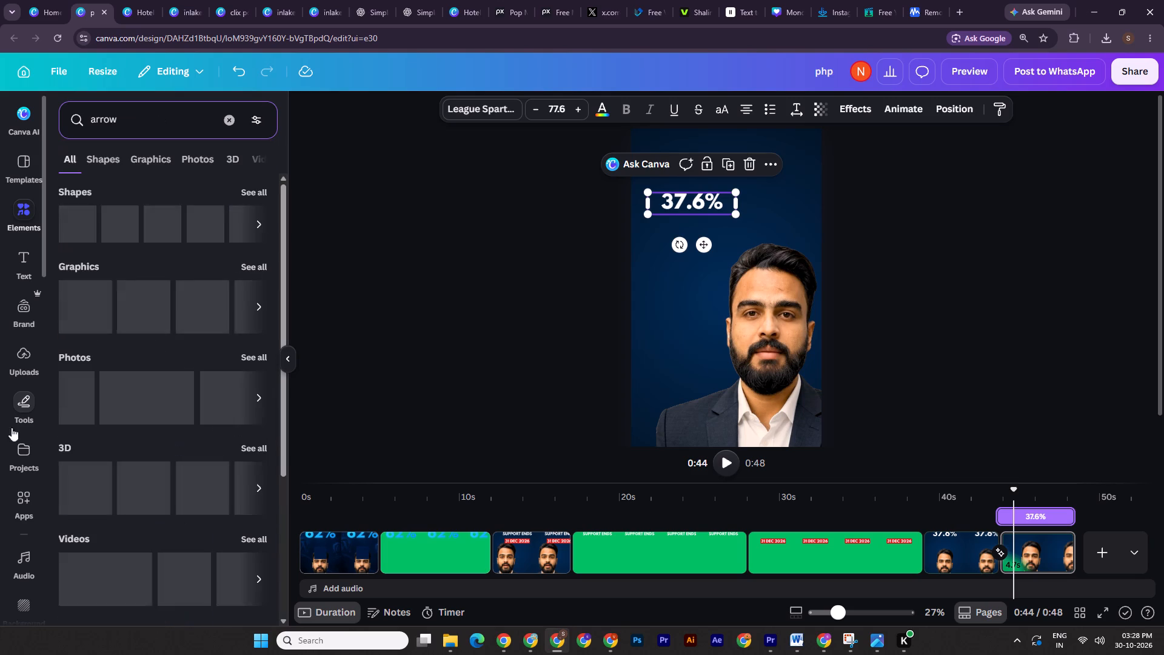
left_click(155, 303)
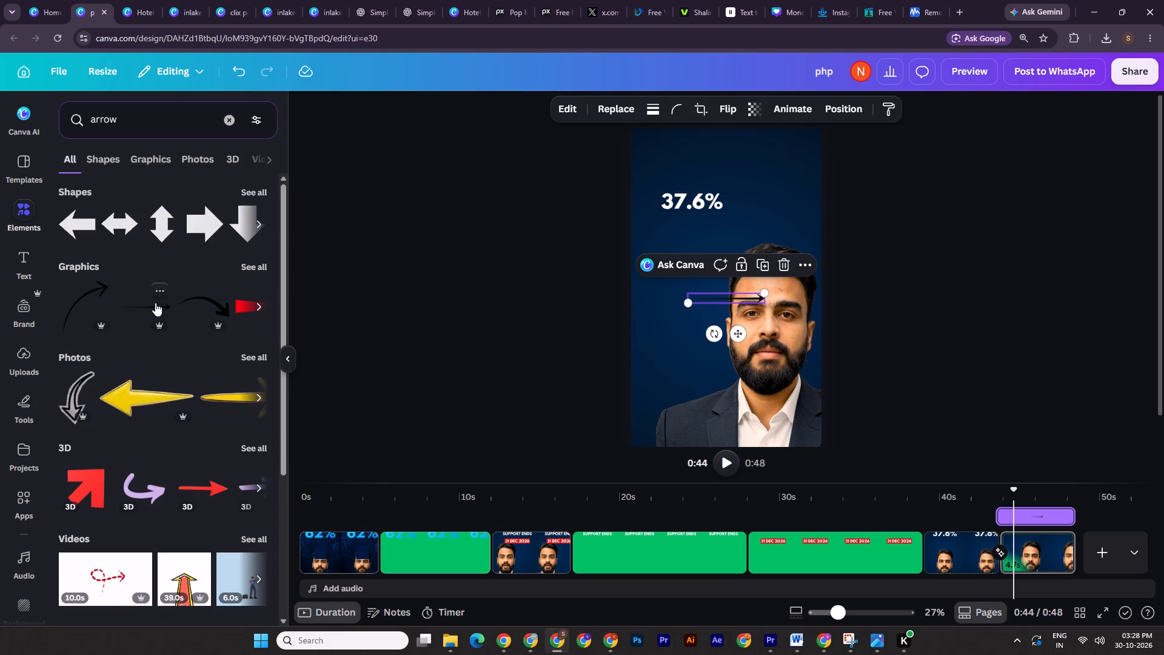
left_click(627, 110)
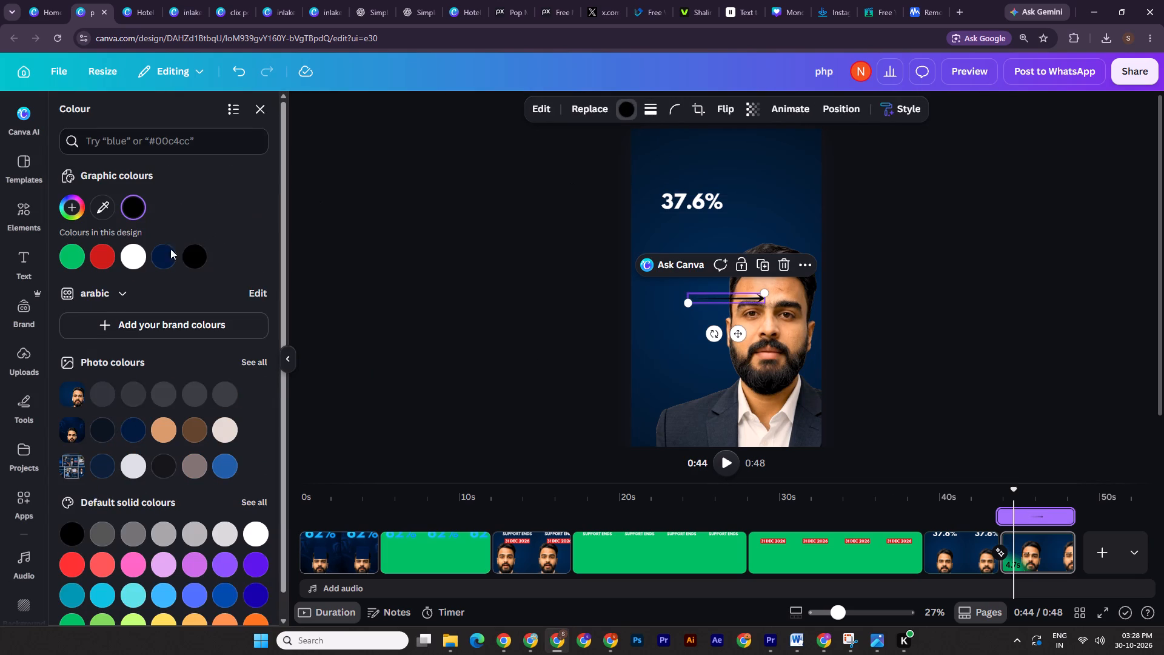
left_click(133, 255)
Shorten the white arrow and place it just after "37.6%", nudging it down level with the text.
left_click_drag(763, 294, 725, 301)
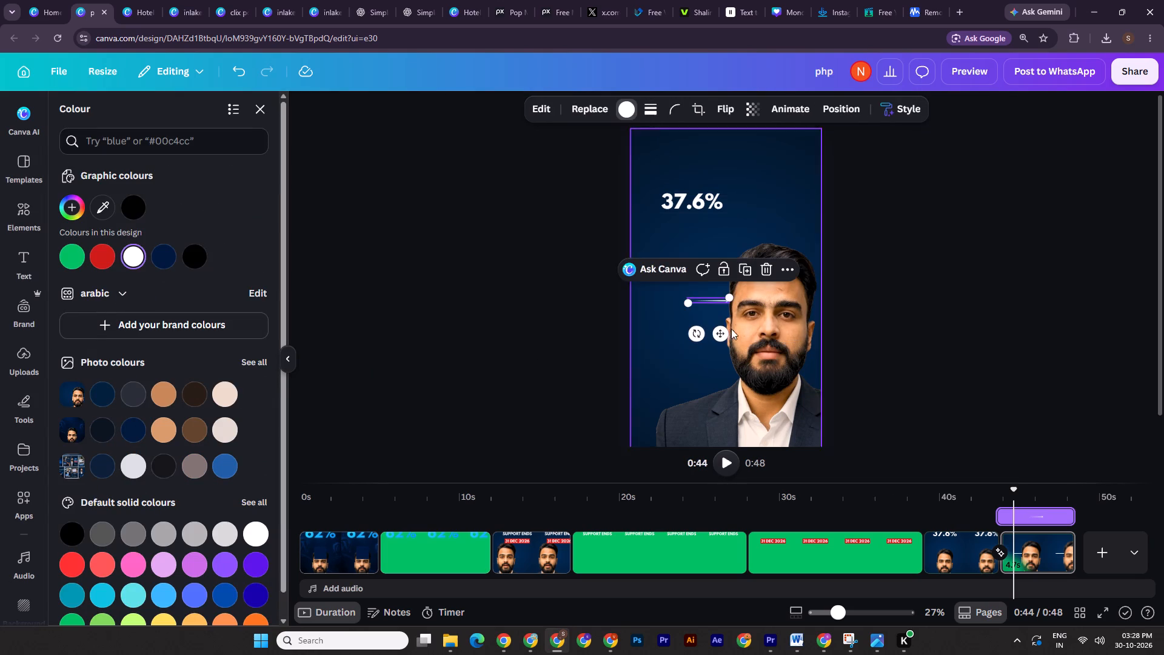
left_click_drag(720, 337, 761, 237)
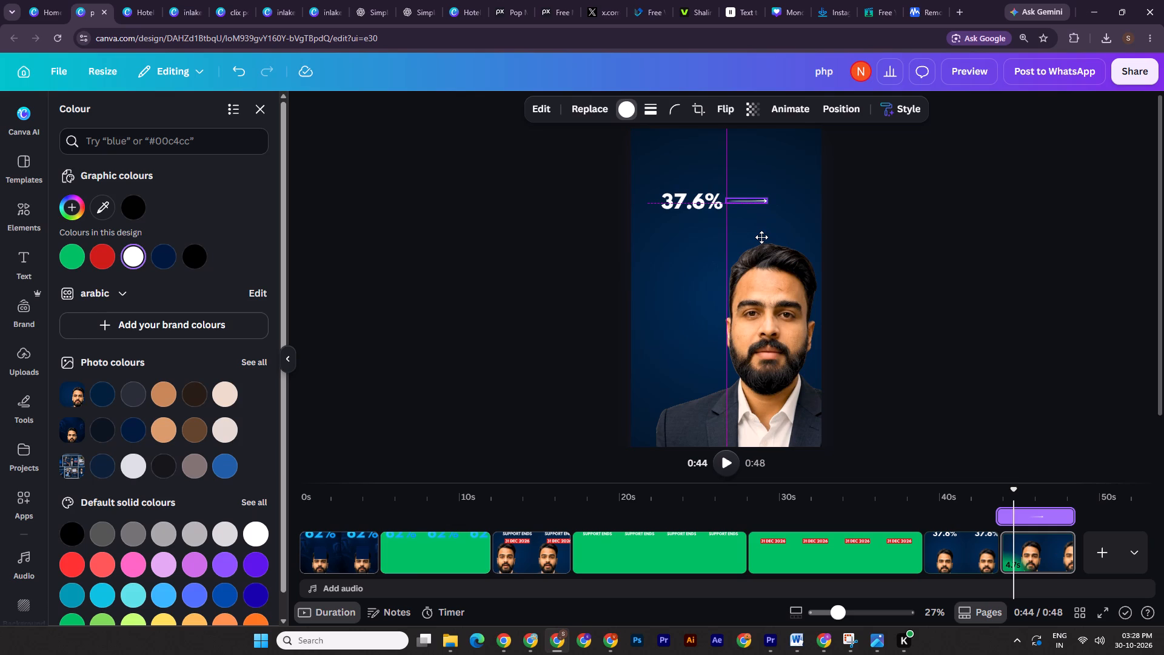
left_click_drag(761, 237, 762, 237)
double_click(873, 214)
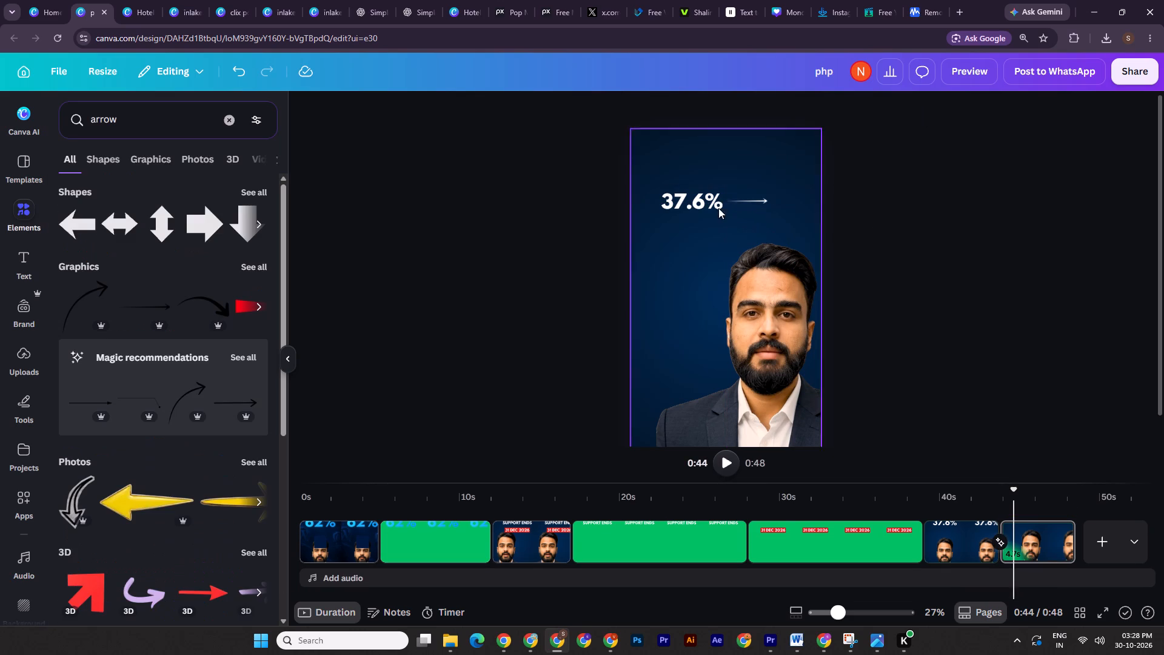
left_click(732, 195)
left_click(750, 198)
key("Down")
key("Down")
key("Down")
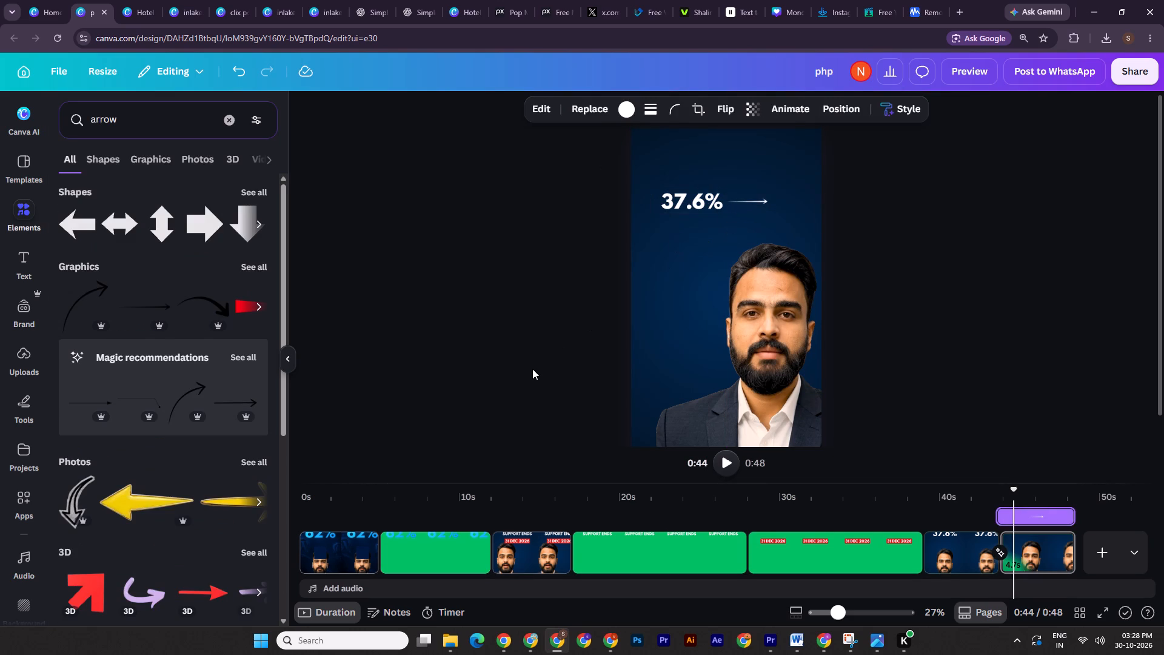
key("Down")
key("Down")
key("Down")
key("Down")
key("Down")
Narrow the "37.6%" text box and shift the text and arrow together slightly left on page 7.
left_click_drag(866, 193, 657, 204)
left_click_drag(703, 206, 692, 207, "shift")
left_click(863, 204)
left_click_drag(863, 204, 854, 204)
left_click(698, 200)
left_click_drag(735, 200, 726, 203)
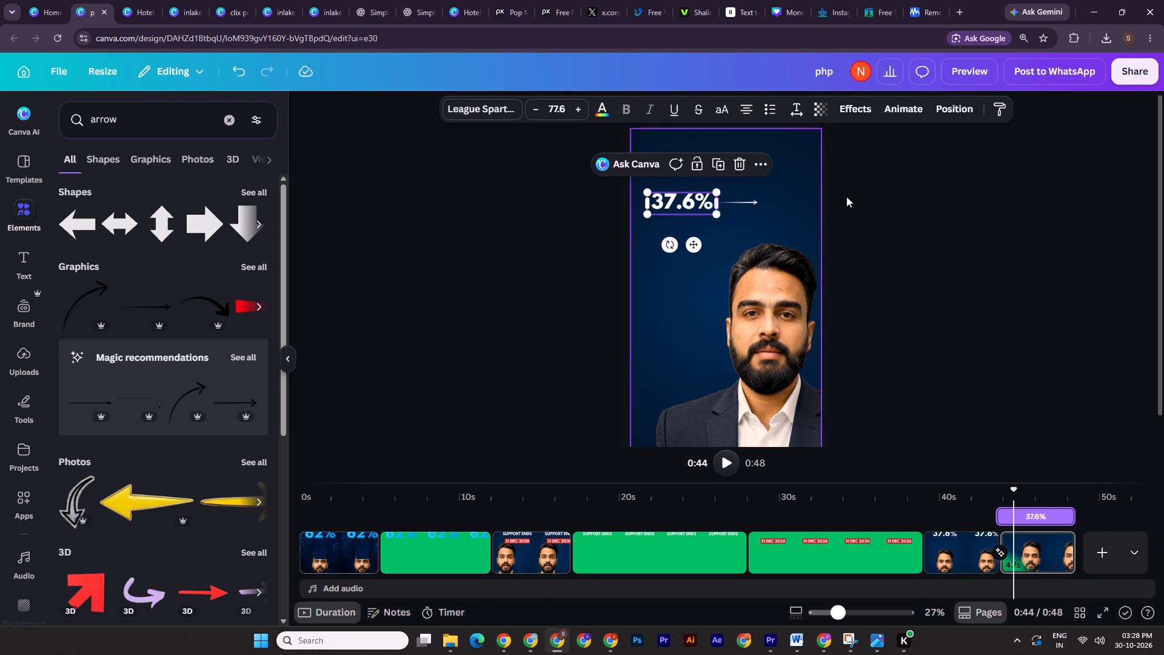
left_click_drag(847, 196, 670, 212)
left_click(692, 207, "shift")
double_click(888, 189)
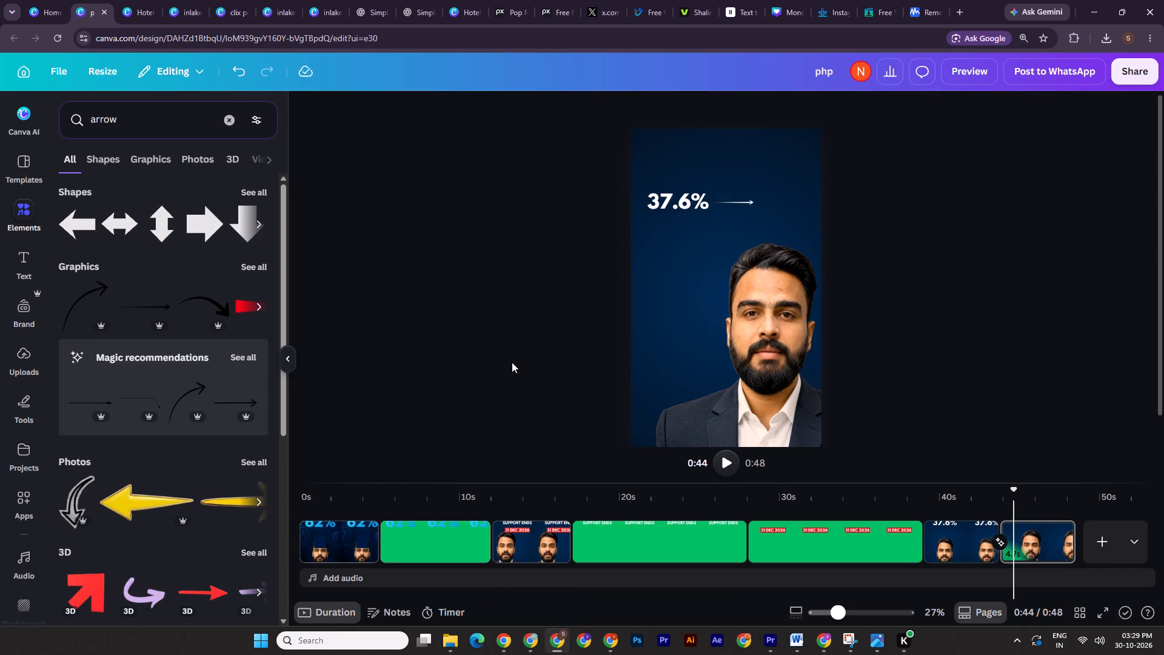
Copy the blue "62%" text from page 1 onto page 7, shrink it to about size 128 and place it after the arrow.
left_click(333, 528)
left_click(687, 216)
key("ctrl+c")
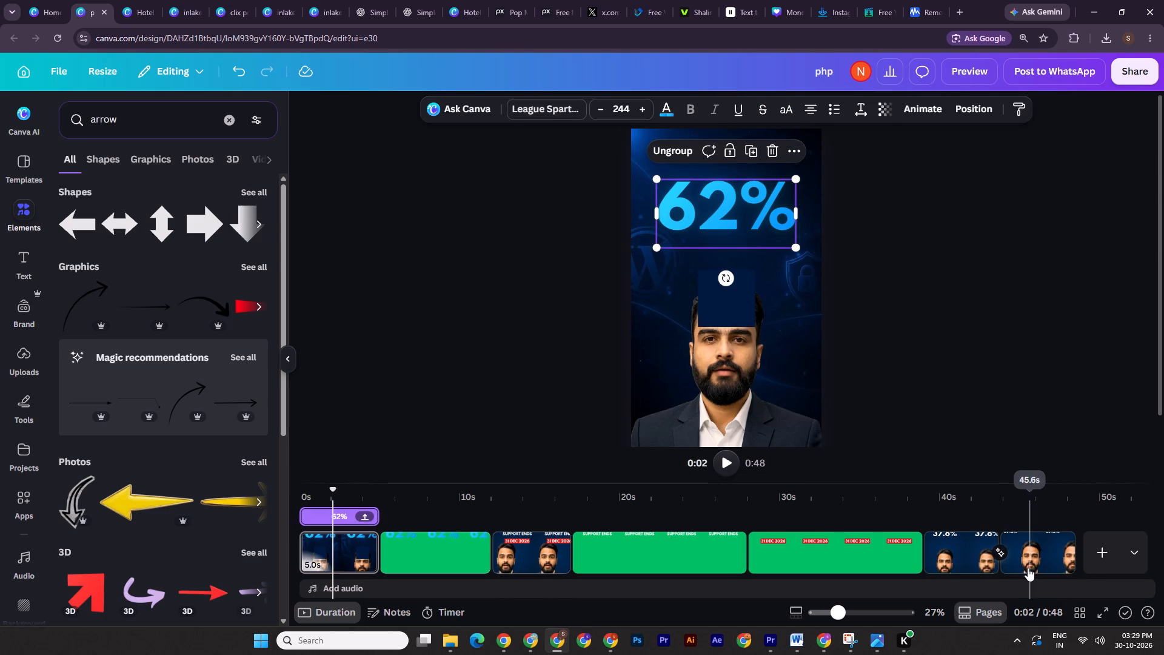
left_click(1028, 568)
key("ctrl+v")
left_click_drag(795, 180, 763, 190, "alt")
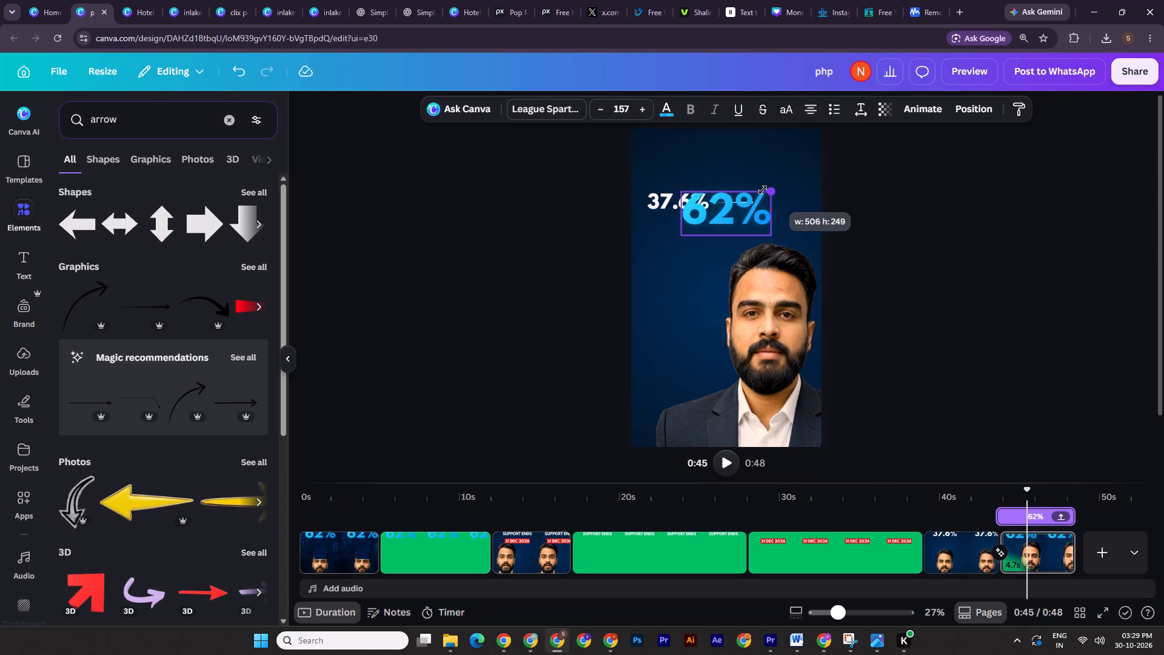
left_click_drag(763, 190, 760, 191, "alt")
left_click_drag(725, 213, 789, 201)
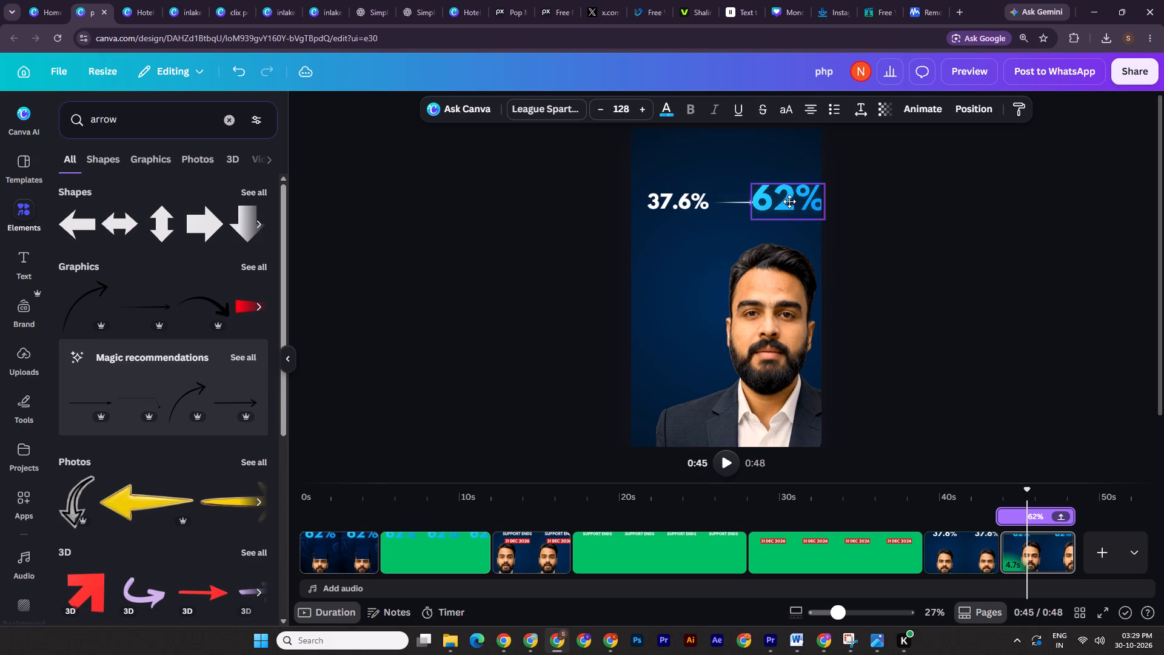
left_click_drag(789, 201, 797, 202)
Scale "37.6%", the arrow and "62%" down together until they fit within page 7's width, and shift them slightly up.
left_click_drag(908, 189, 643, 232)
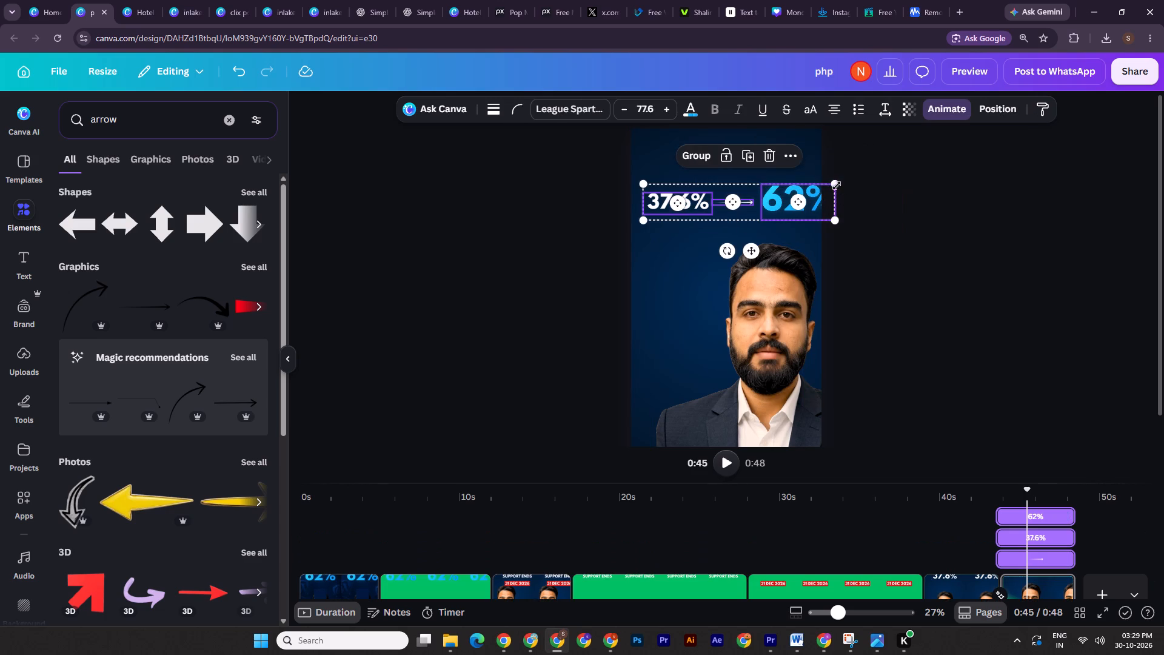
left_click_drag(836, 185, 812, 186)
left_click_drag(798, 209, 798, 206, "shift")
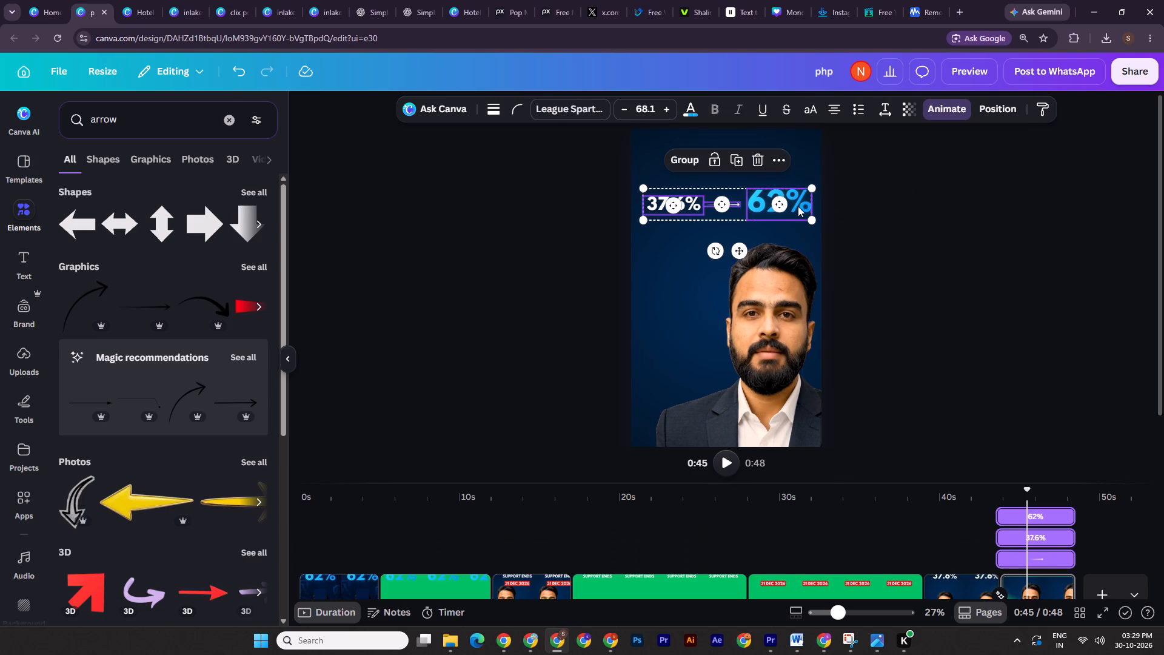
left_click_drag(798, 206, 797, 196, "shift")
left_click(797, 196)
double_click(903, 200)
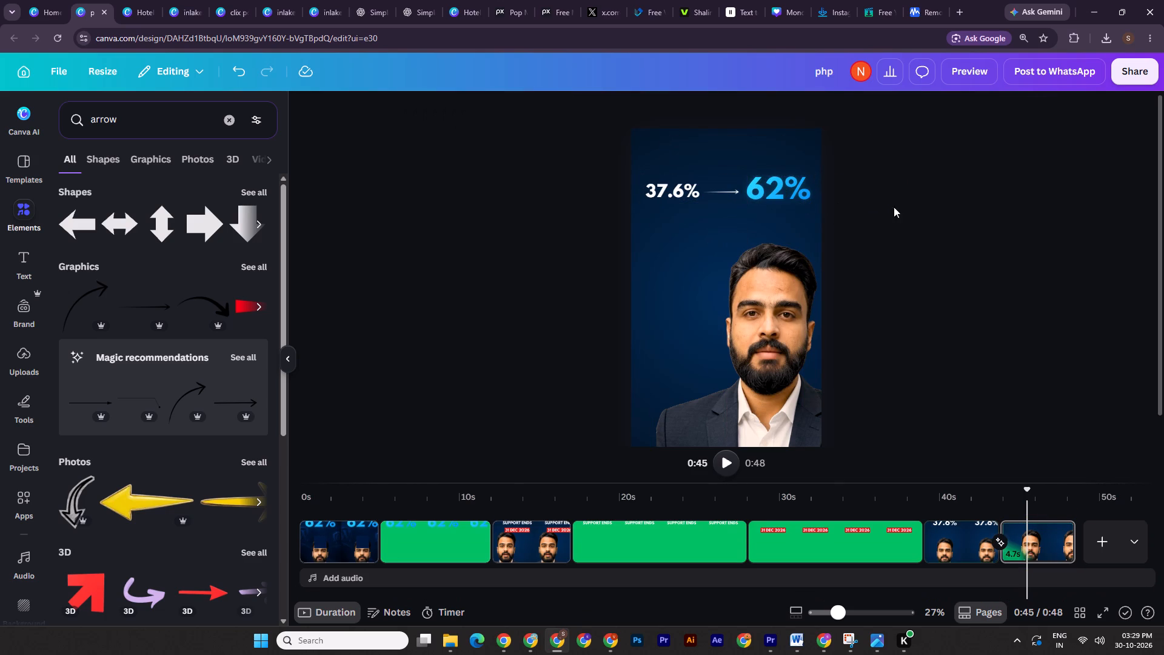
Search the elements for "animated graph", showing only graphics.
scroll(58, 202, "up", 1)
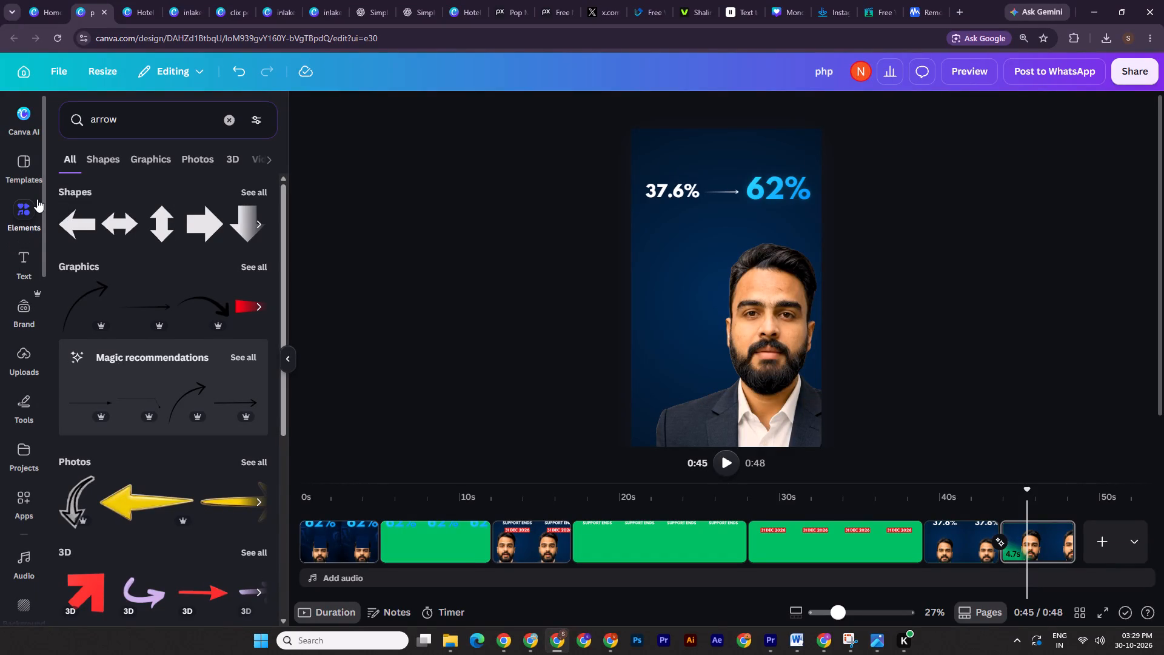
left_click(221, 122)
left_click(118, 118)
type("grap")
key("h")
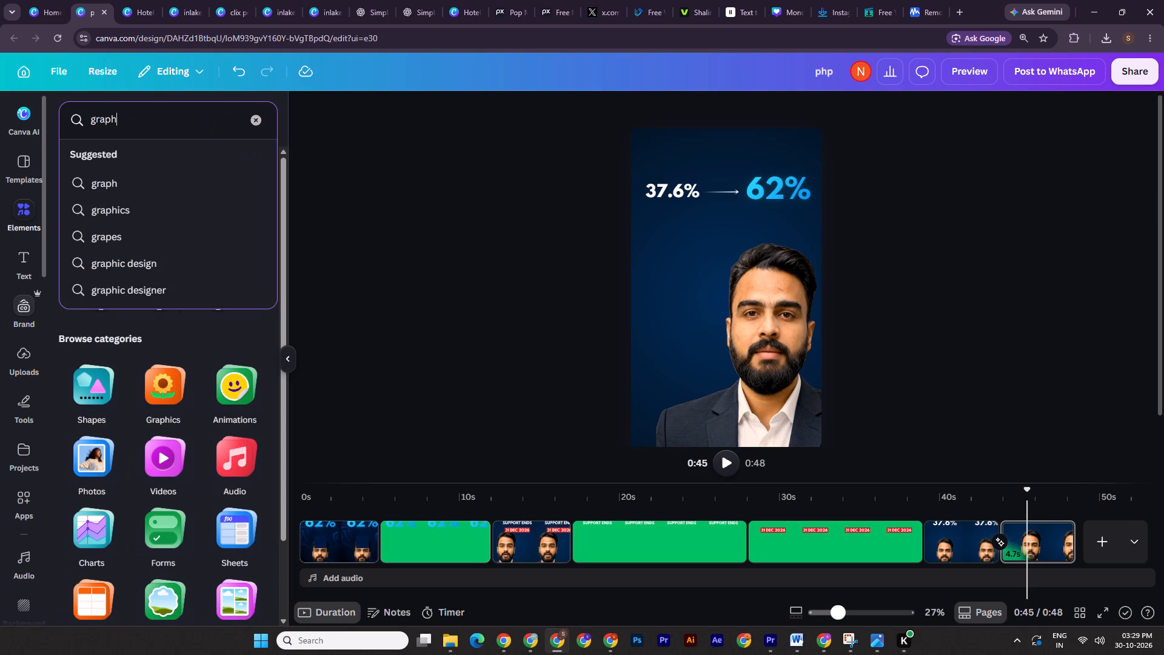
key("Return")
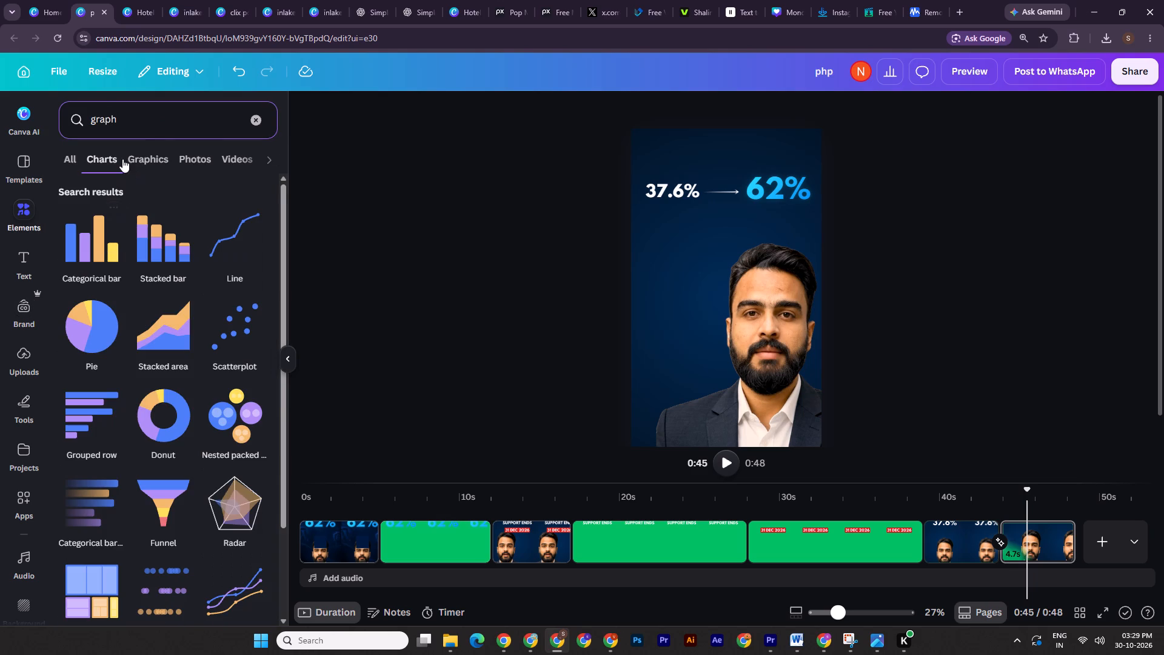
left_click(136, 163)
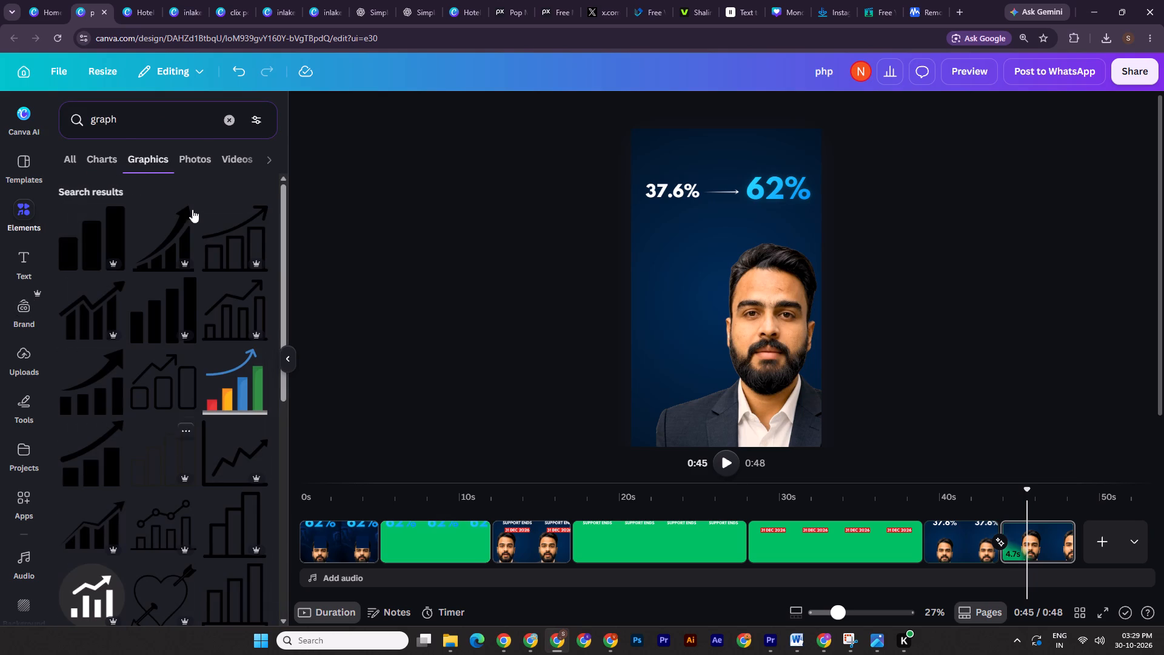
left_click(89, 121)
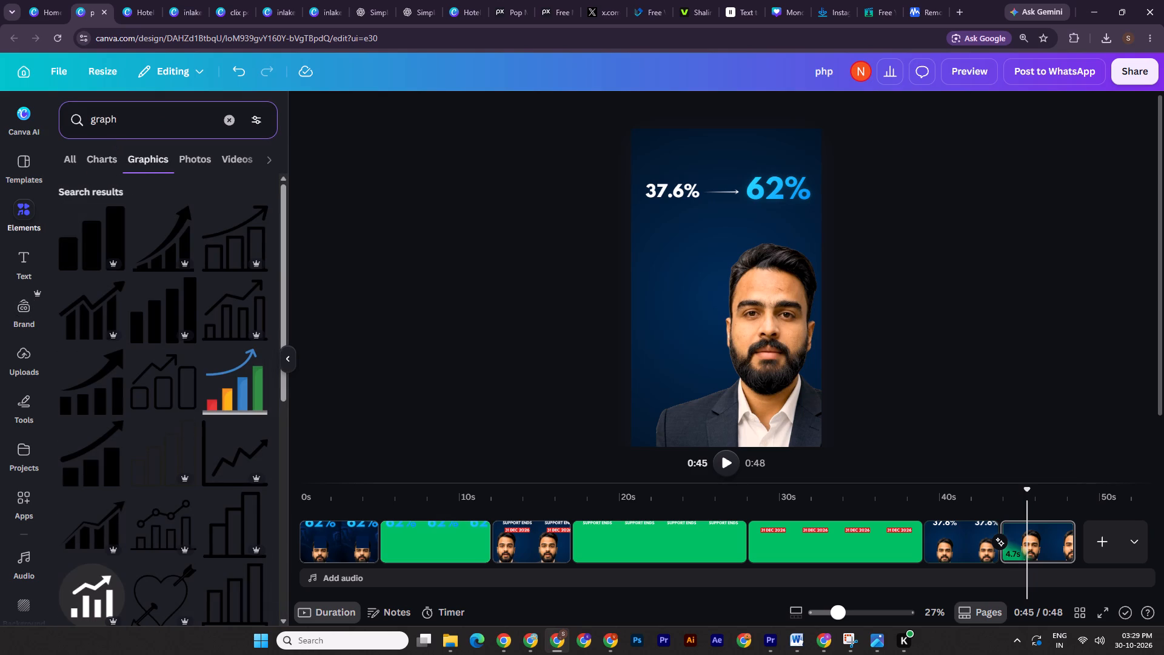
left_click(95, 121)
key("Left")
type("animated")
key("Return")
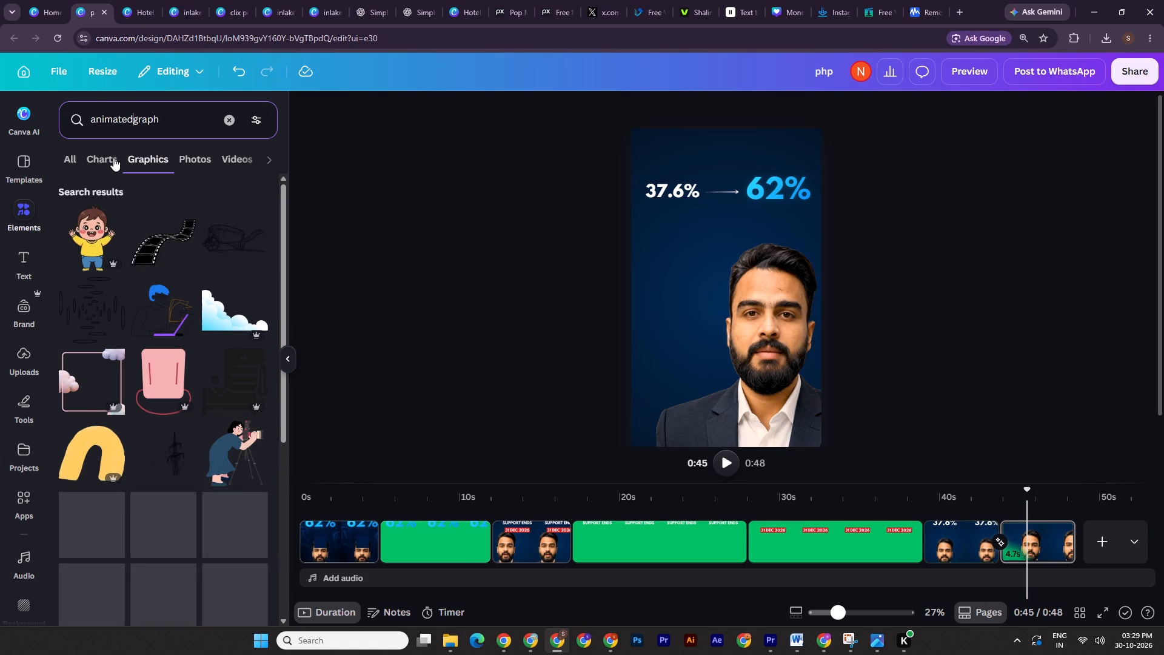
key("space")
key("Return")
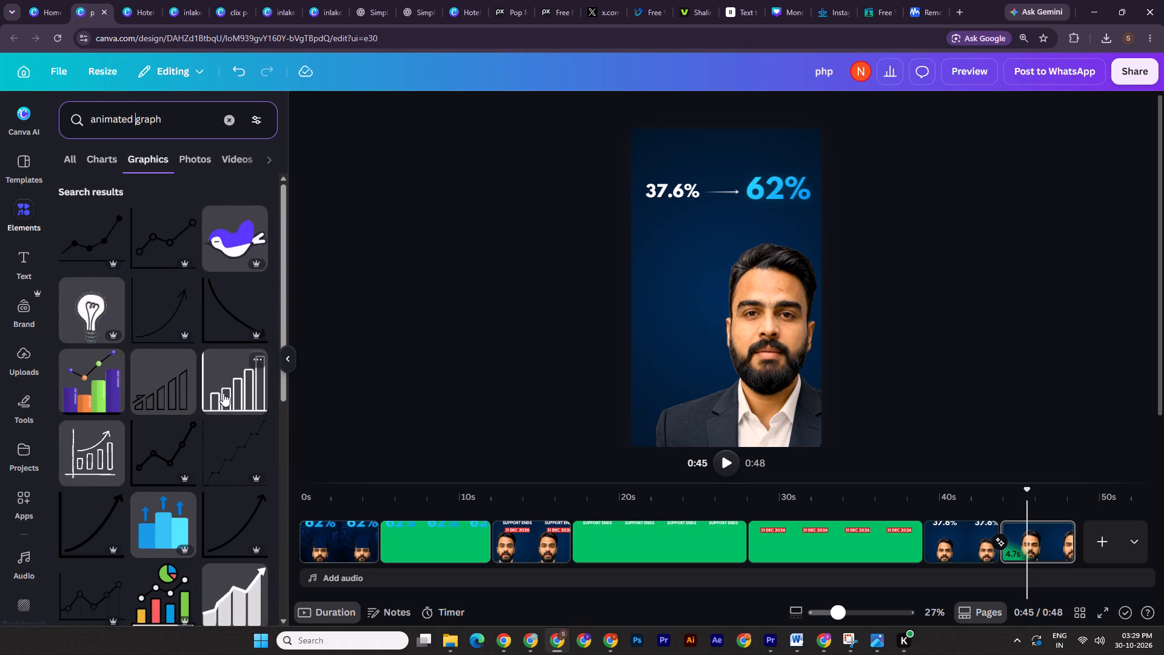
Add the animated white outlined bar graph with rising bars to page 7 and shrink it to fit beneath "37.6%", beside the presenter.
scroll(189, 495, "down", 1)
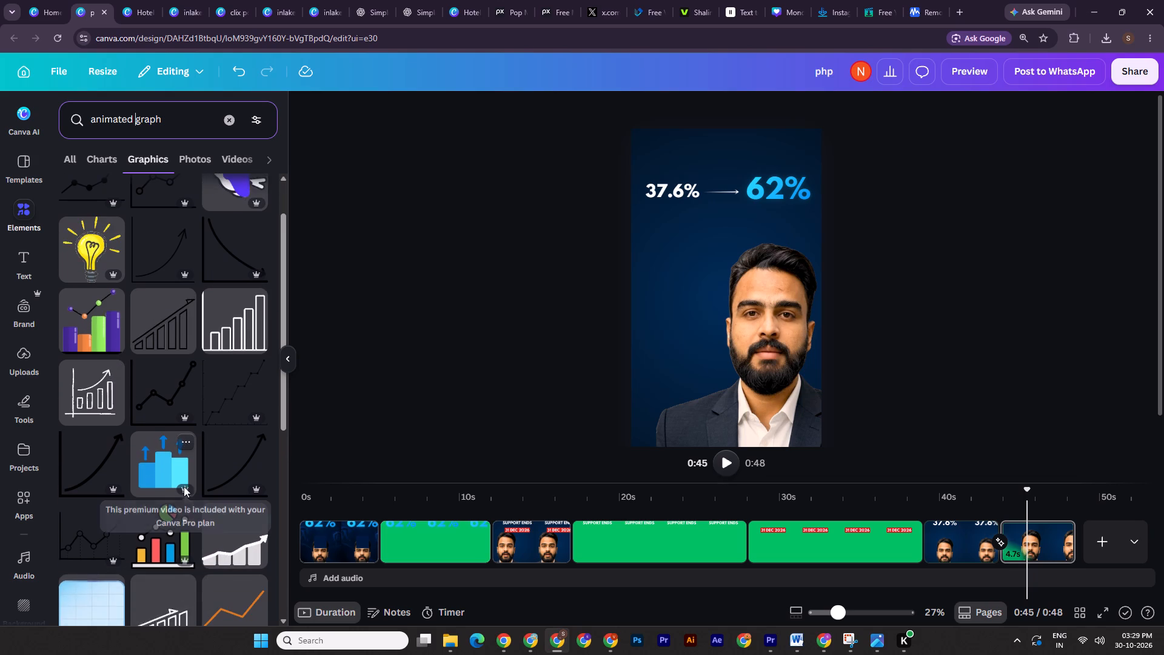
scroll(201, 545, "down", 2)
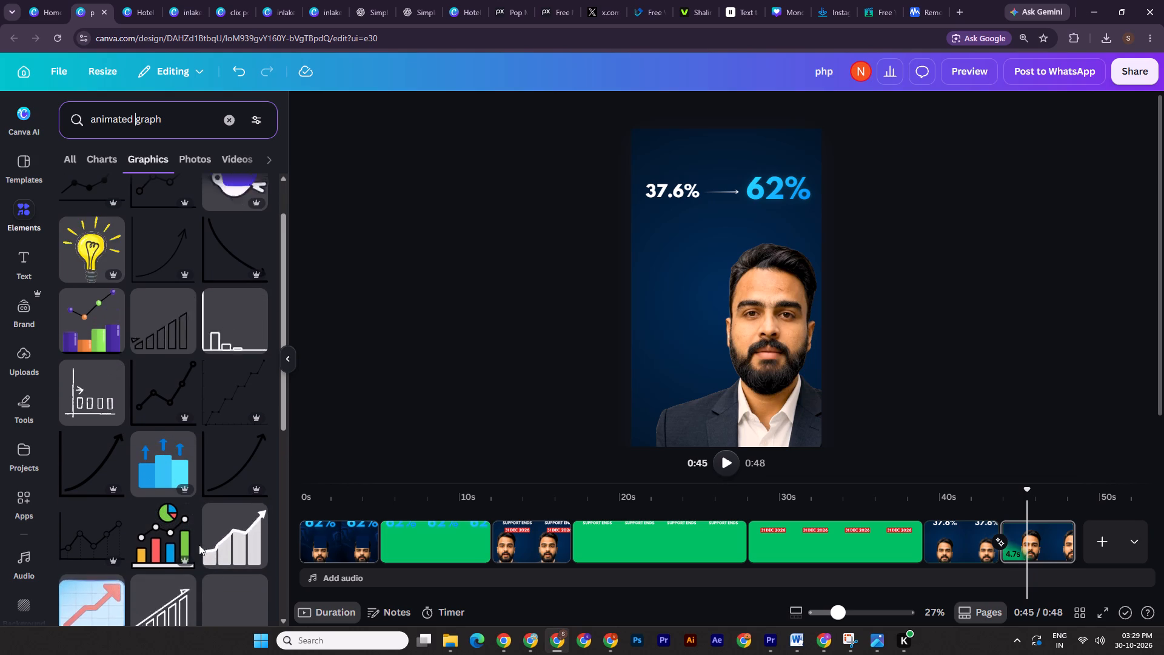
scroll(199, 545, "down", 2)
scroll(218, 413, "up", 5)
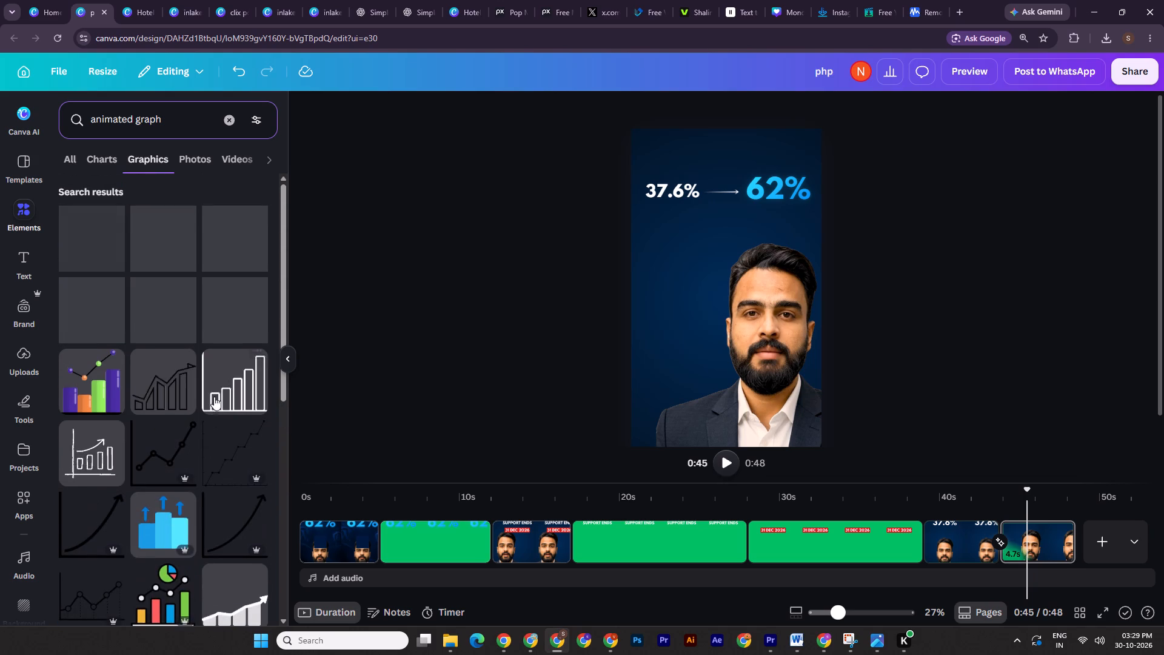
left_click(224, 393)
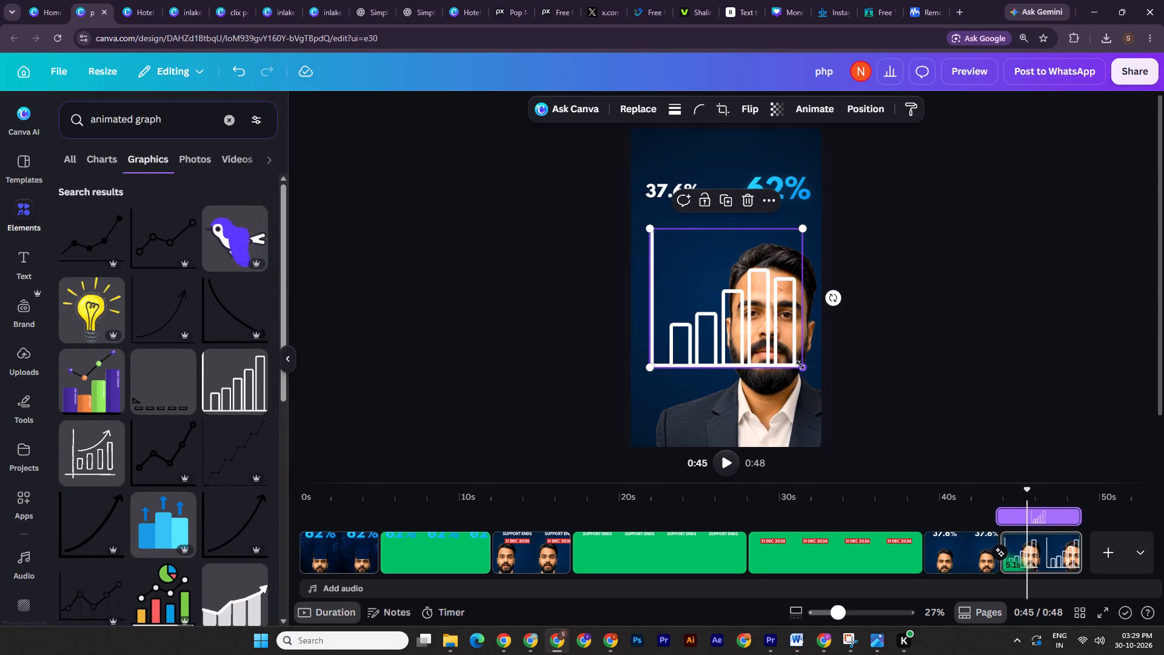
left_click_drag(800, 365, 697, 306)
Browse the "animated graph" graphics results for other graph options to use alongside the bar graph on page 7.
scroll(135, 479, "down", 5)
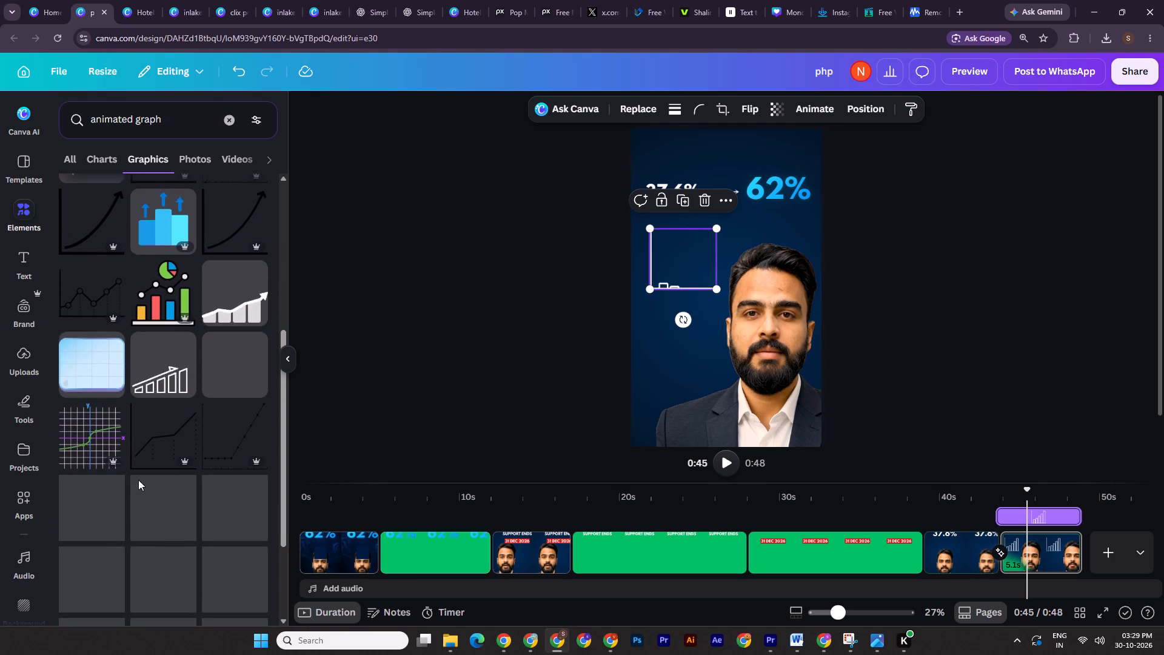
scroll(150, 486, "up", 3)
scroll(227, 351, "down", 3)
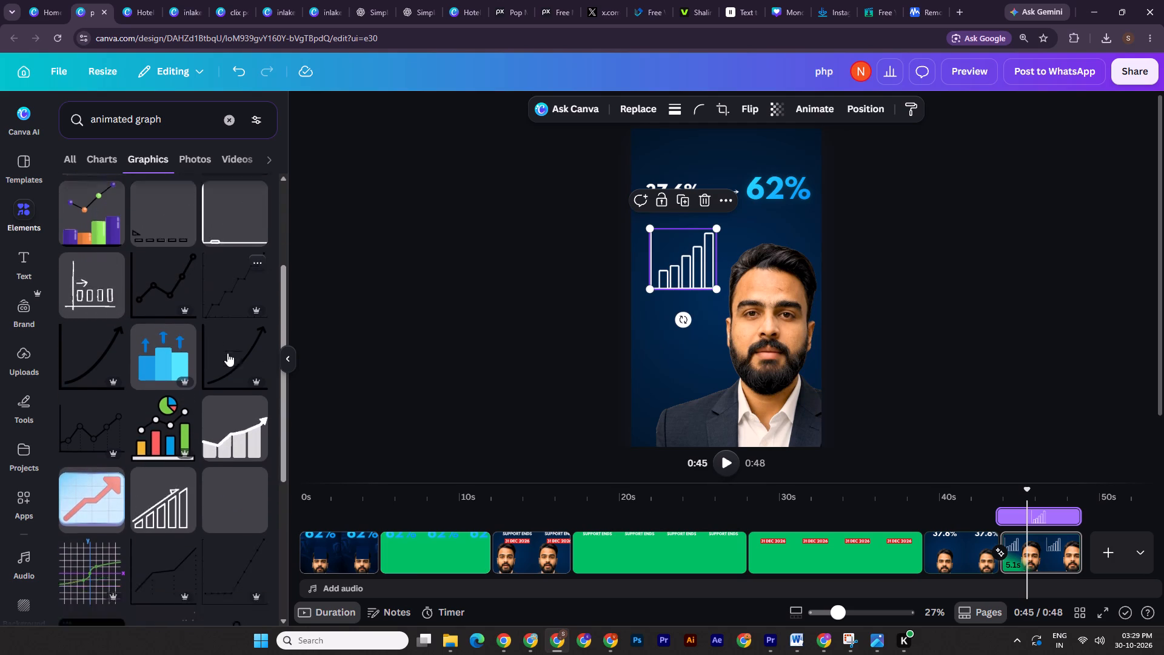
scroll(141, 430, "down", 8)
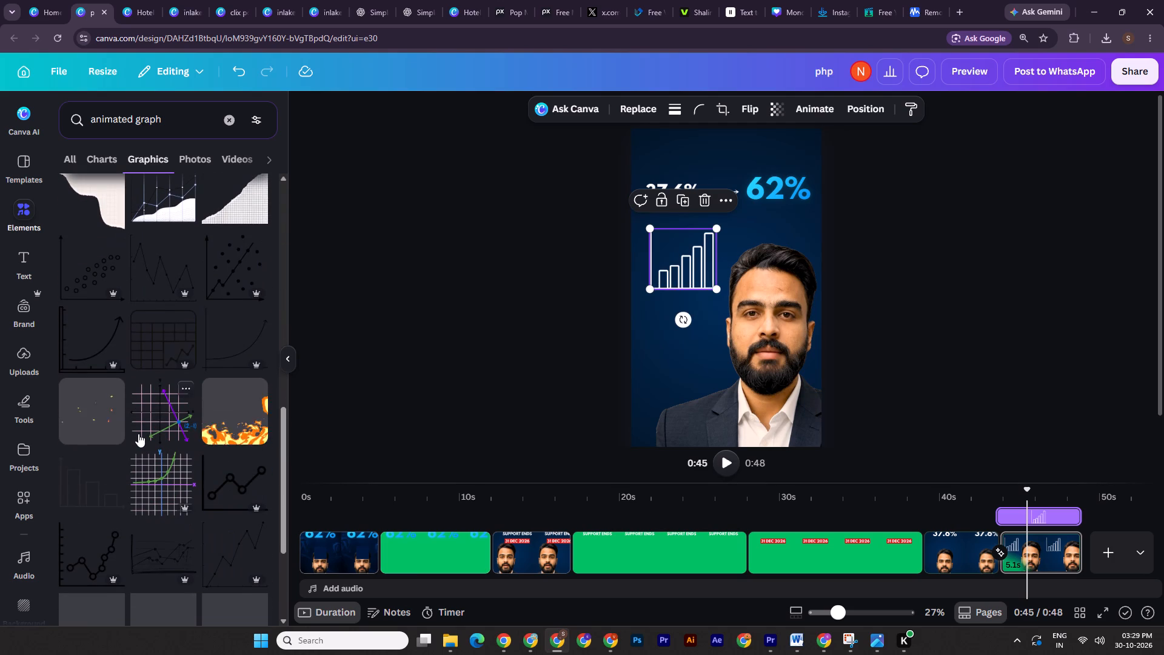
scroll(138, 434, "down", 7)
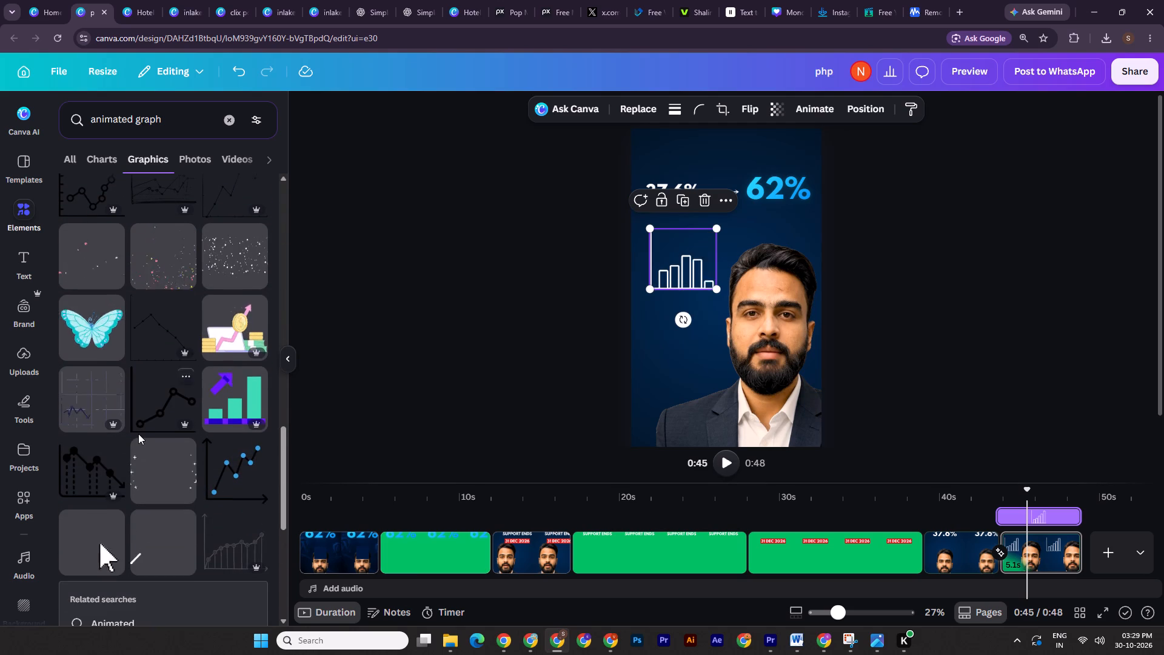
scroll(138, 434, "down", 8)
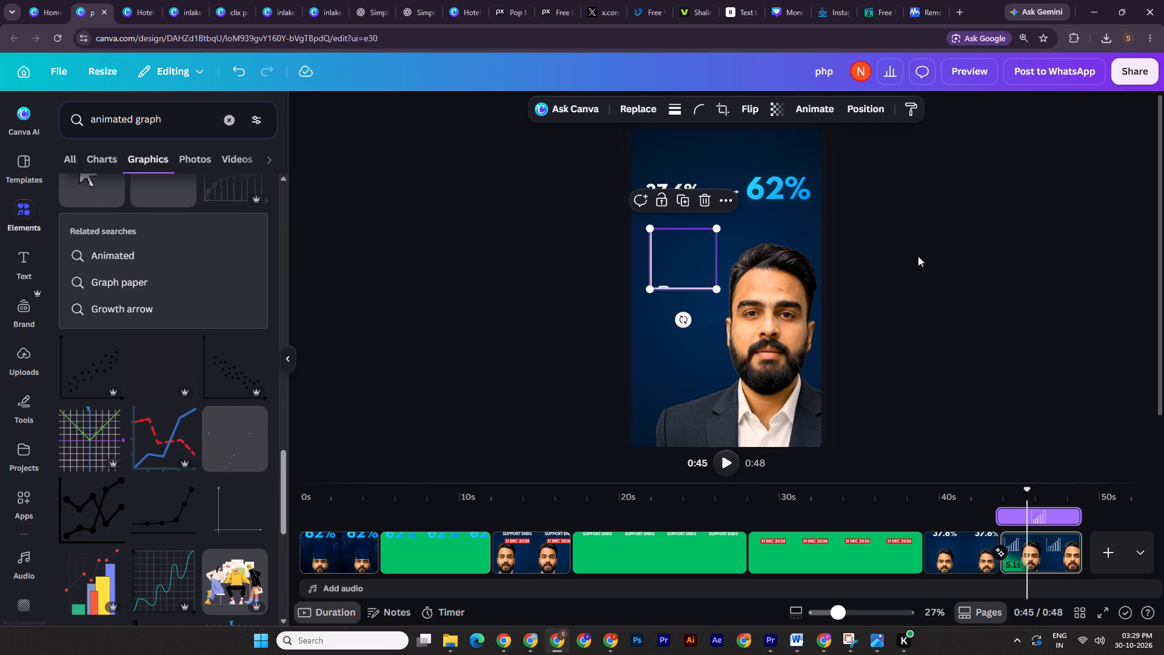
triple_click(918, 256)
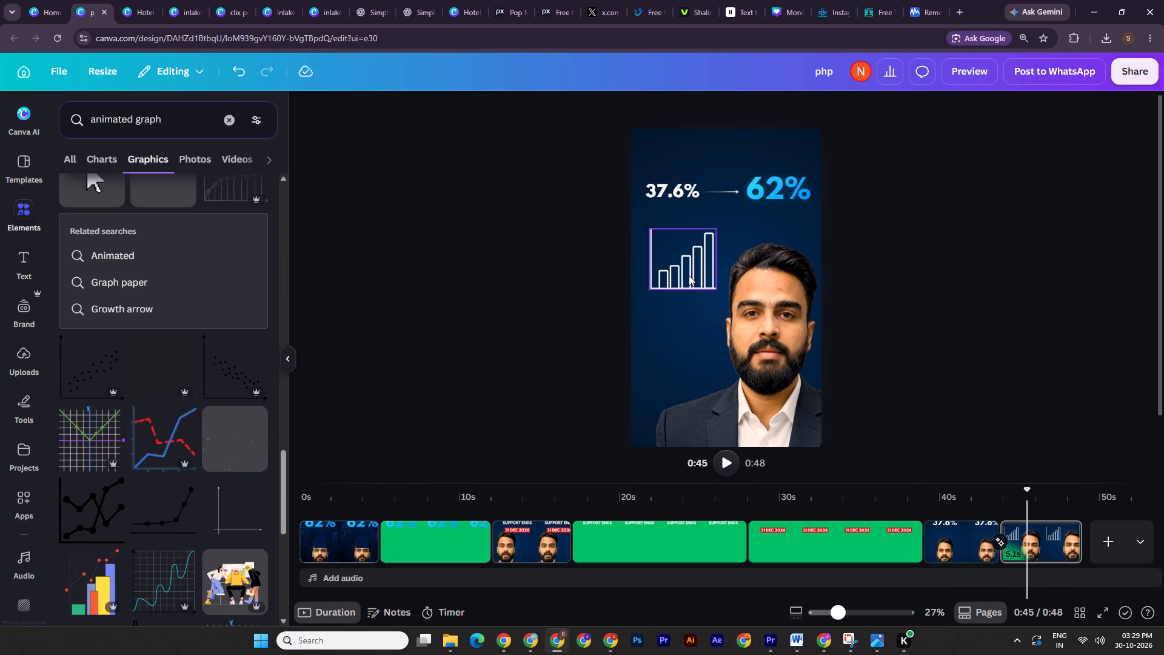
scroll(196, 401, "up", 6)
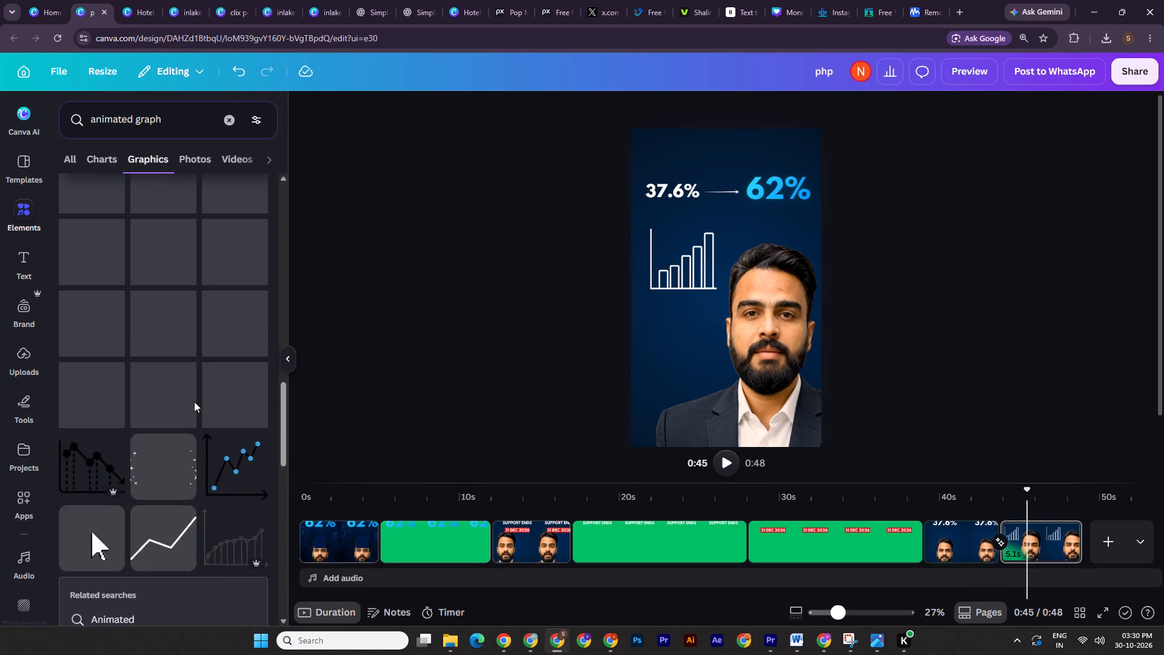
scroll(194, 401, "up", 20)
scroll(195, 409, "up", 6)
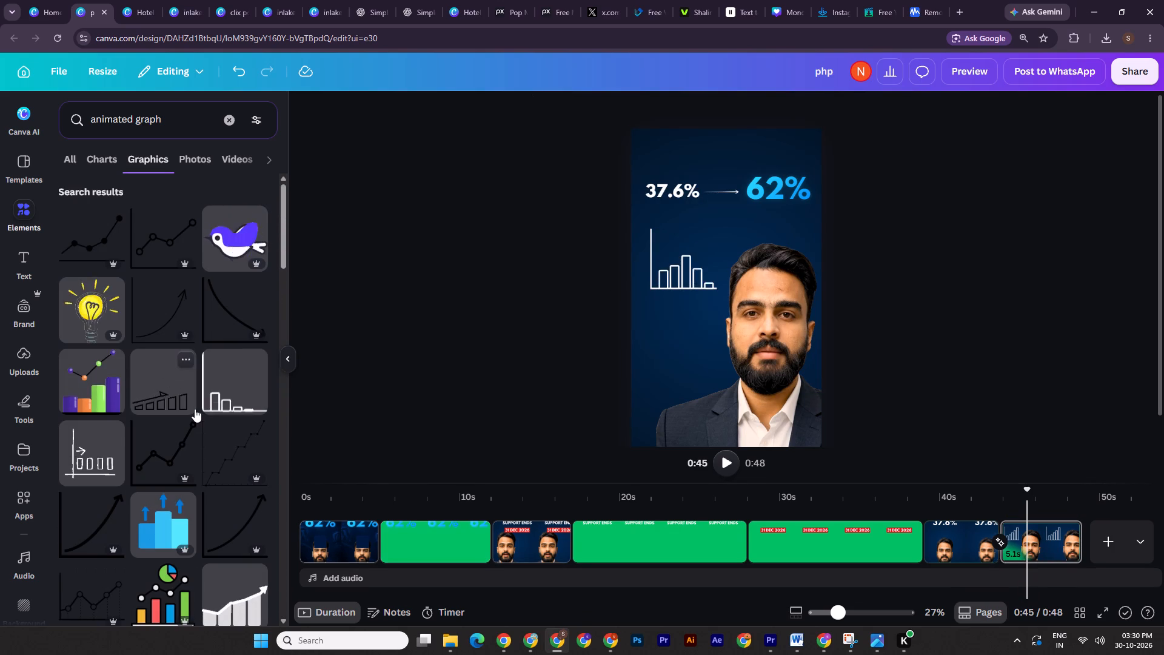
scroll(185, 482, "down", 2)
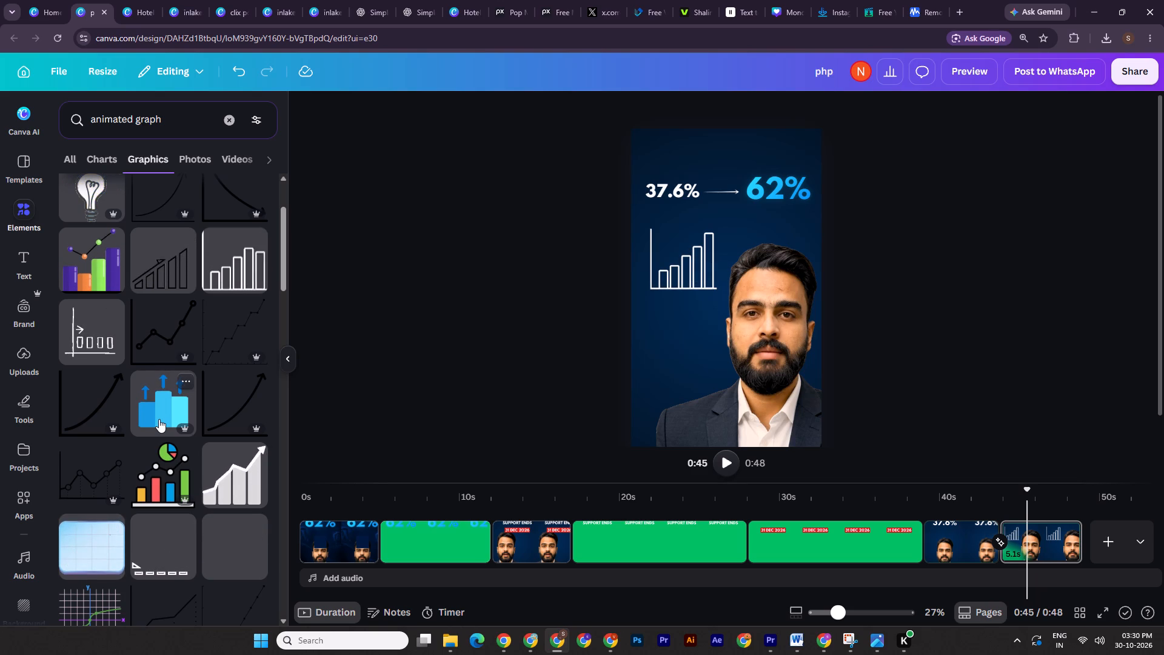
scroll(159, 419, "down", 11)
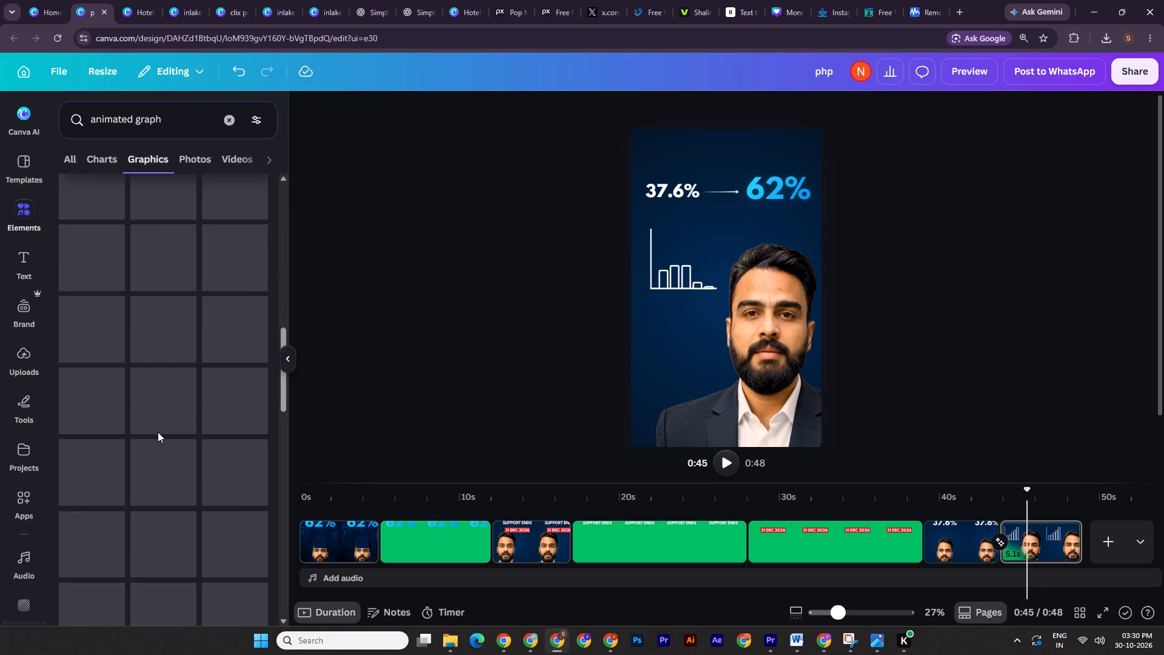
scroll(159, 417, "down", 9)
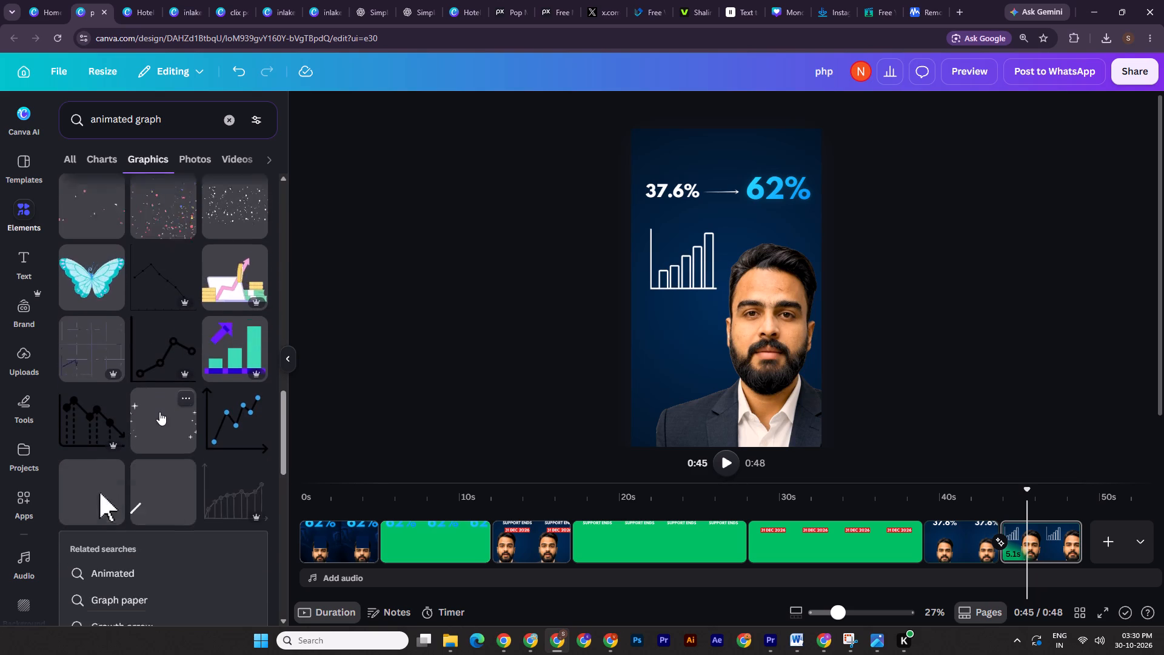
scroll(159, 412, "down", 1)
scroll(159, 412, "up", 1)
scroll(159, 412, "down", 4)
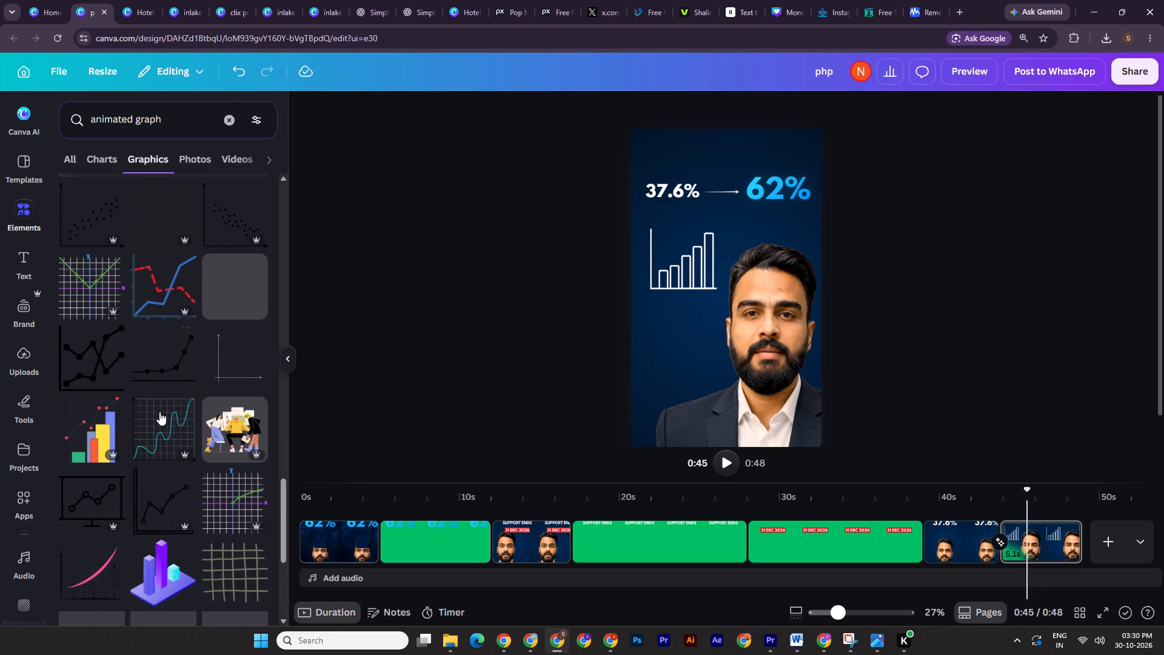
scroll(159, 412, "down", 6)
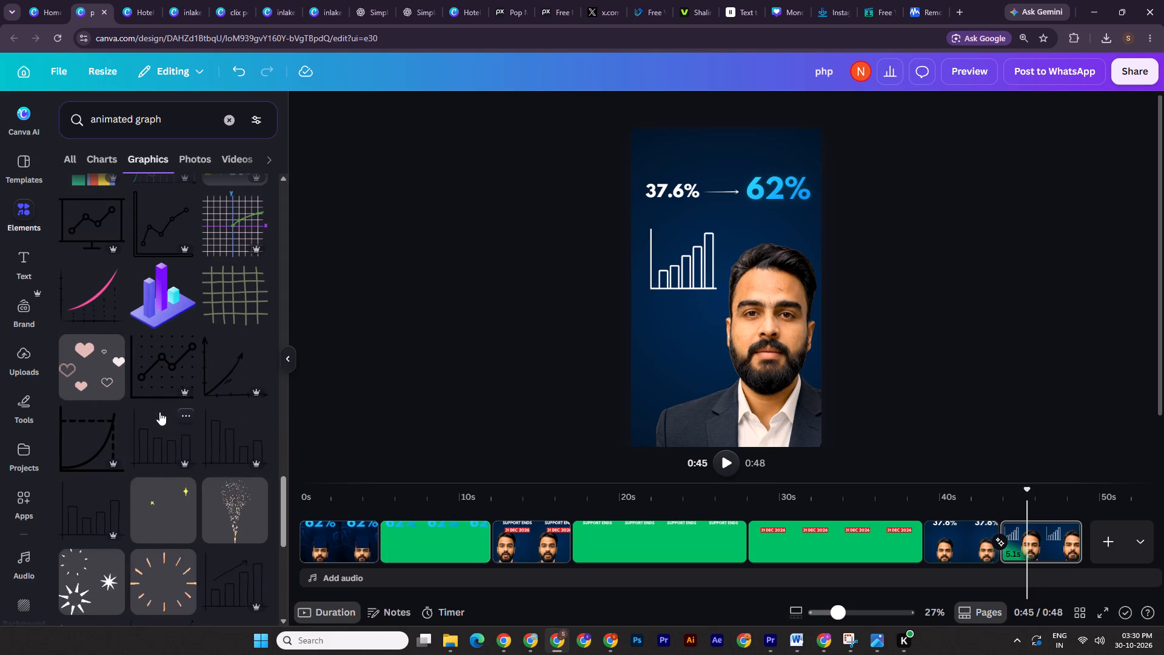
scroll(159, 412, "down", 11)
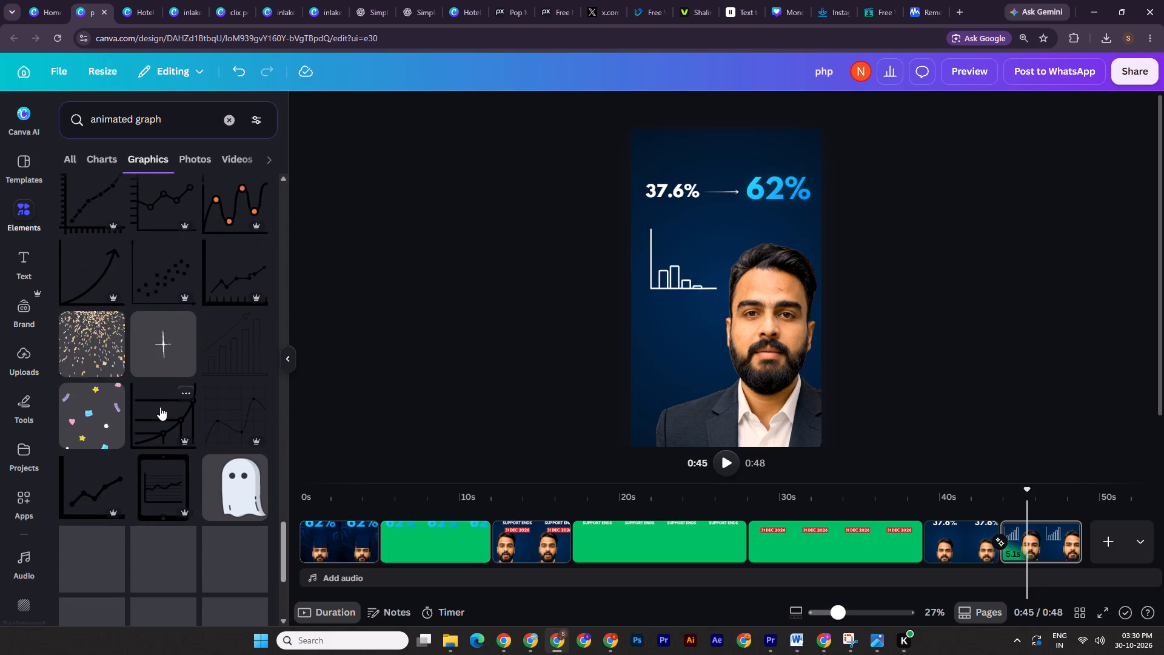
scroll(160, 407, "down", 10)
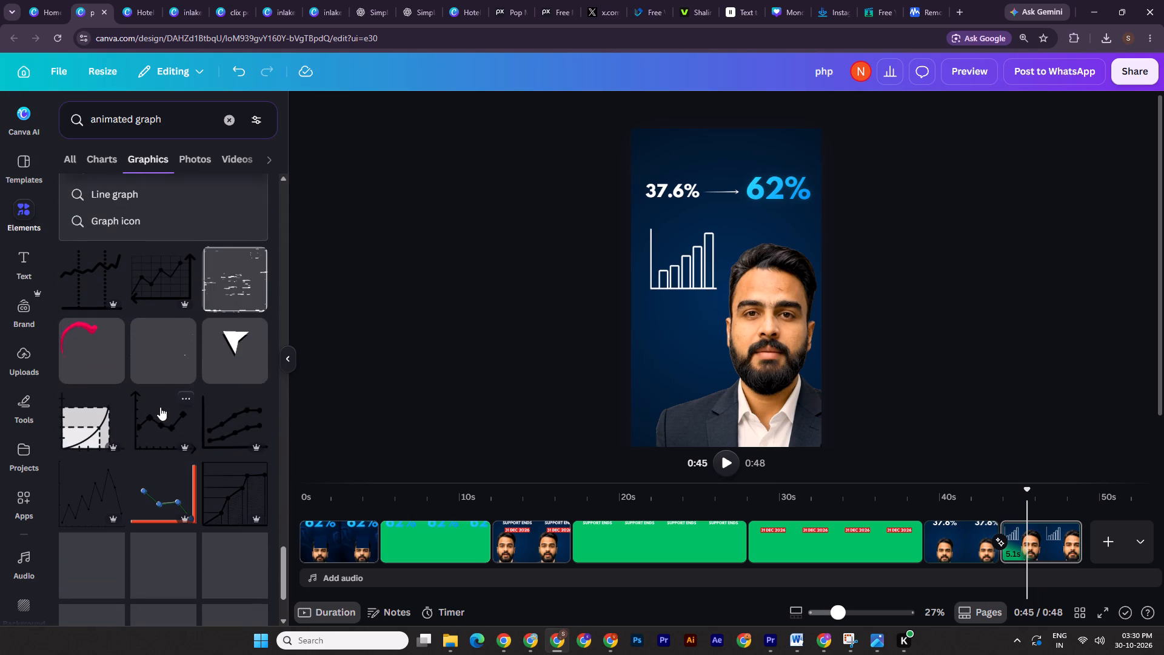
scroll(185, 424, "down", 7)
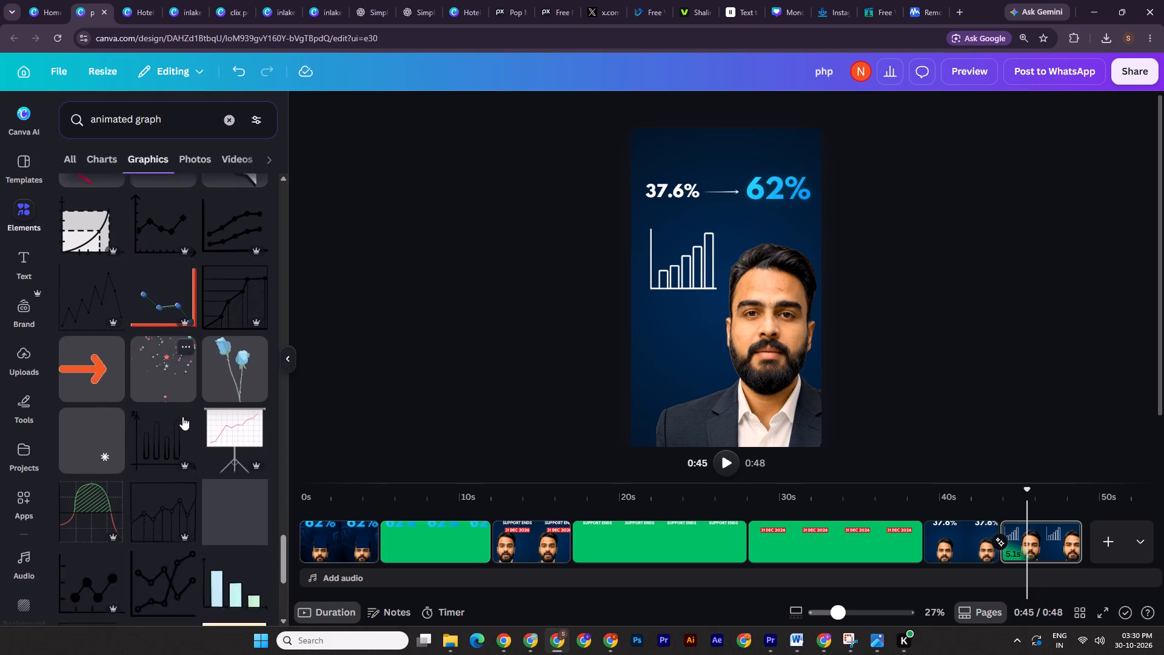
scroll(182, 417, "down", 6)
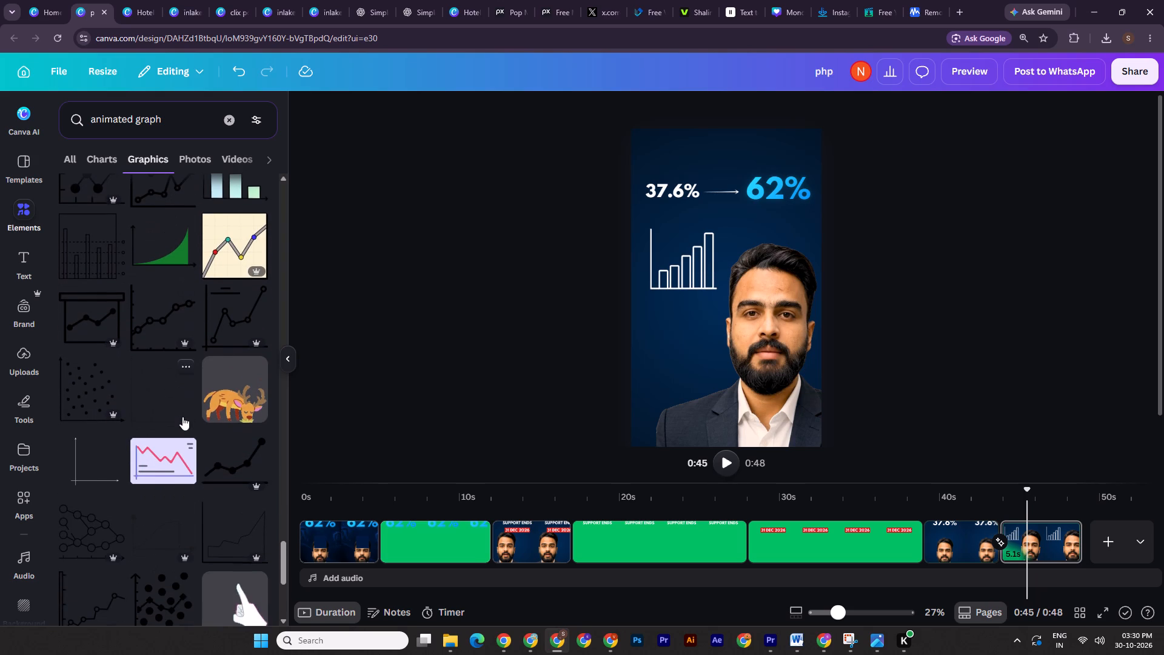
scroll(181, 416, "down", 4)
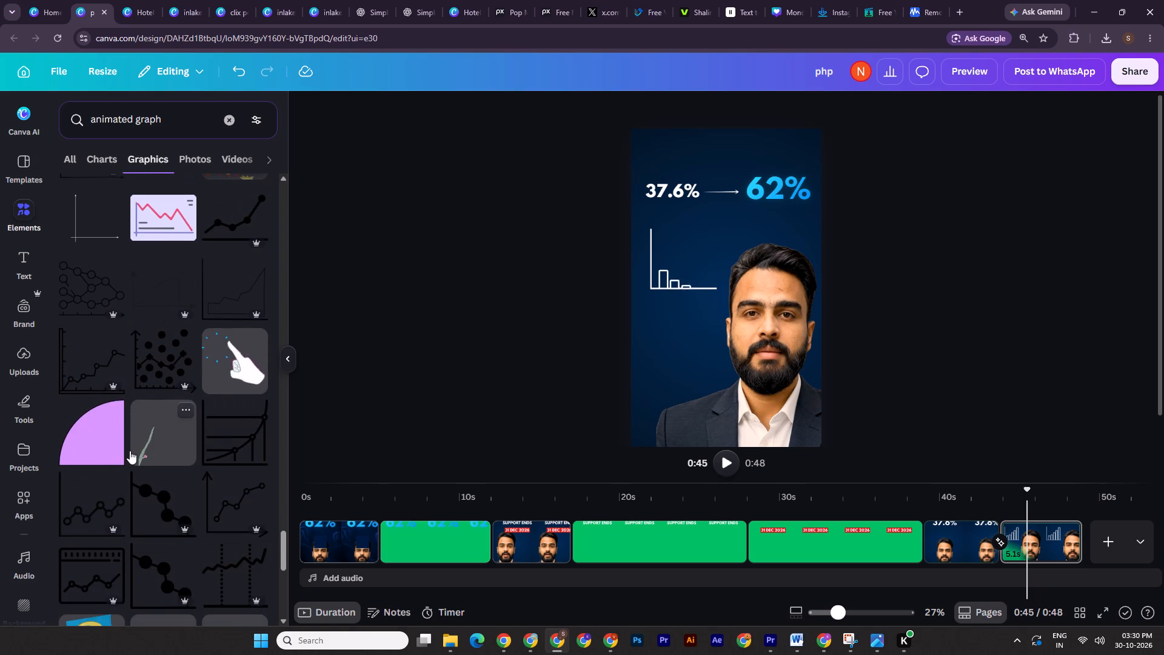
scroll(130, 451, "down", 5)
scroll(122, 449, "up", 3)
scroll(122, 449, "down", 3)
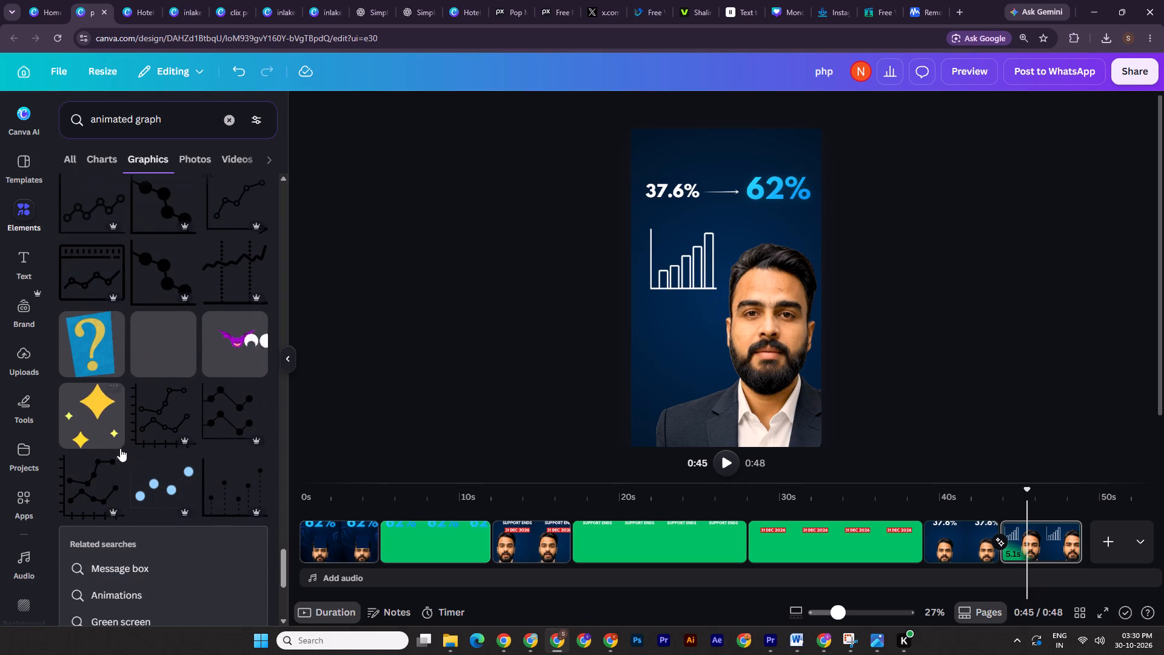
scroll(119, 445, "down", 6)
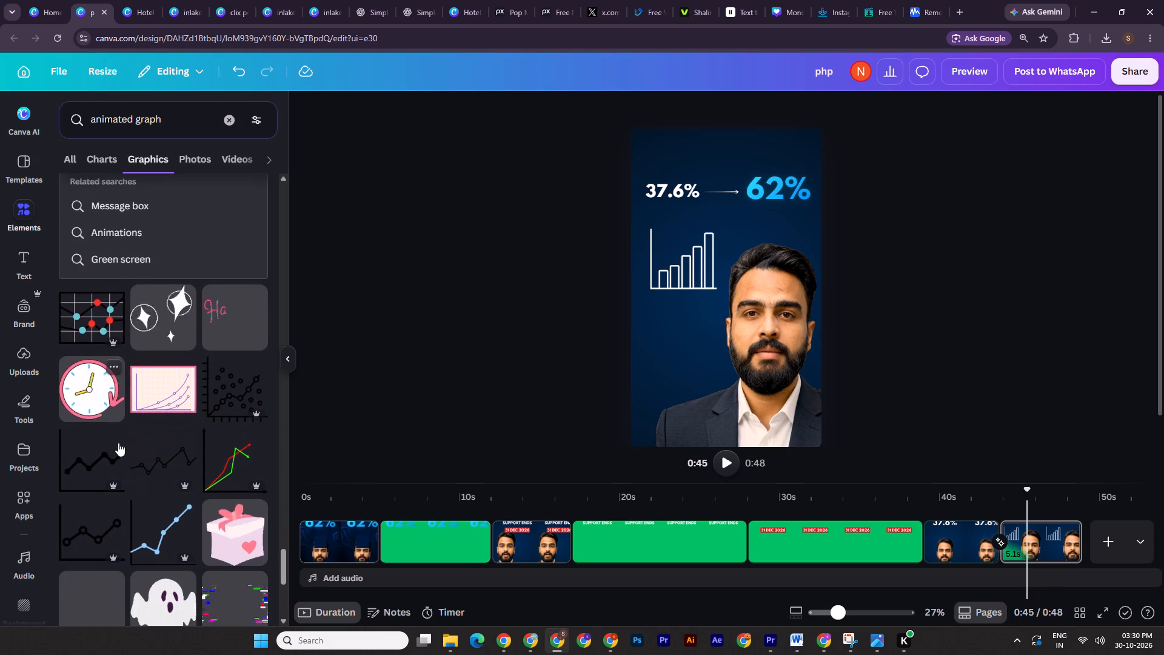
scroll(118, 443, "down", 4)
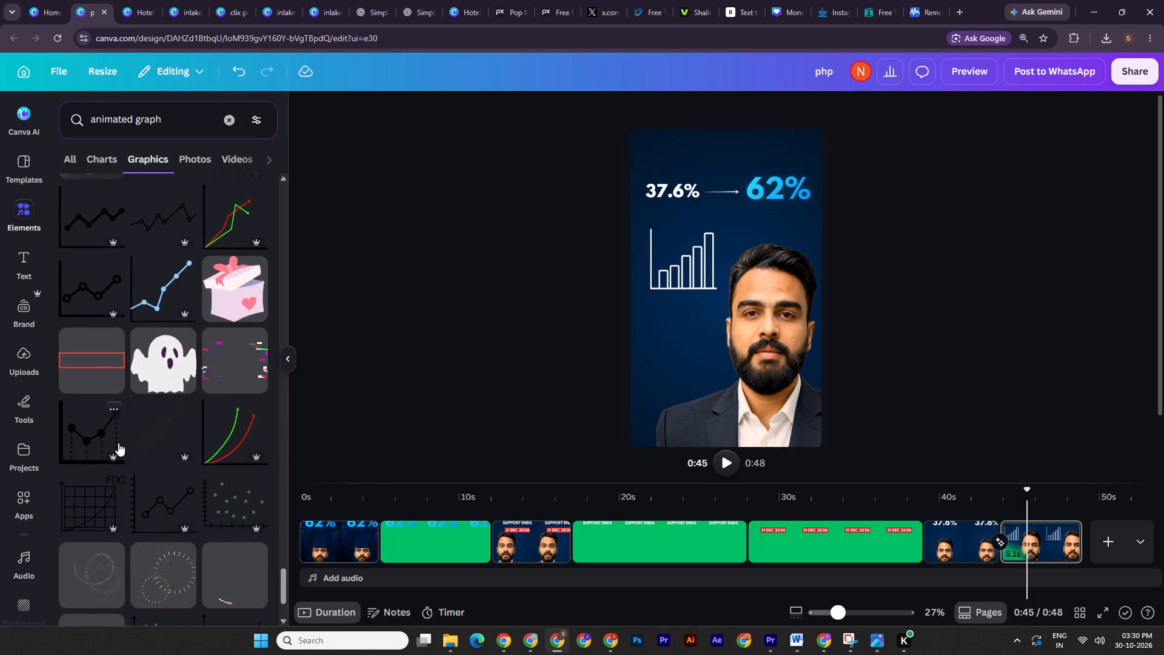
scroll(118, 443, "down", 8)
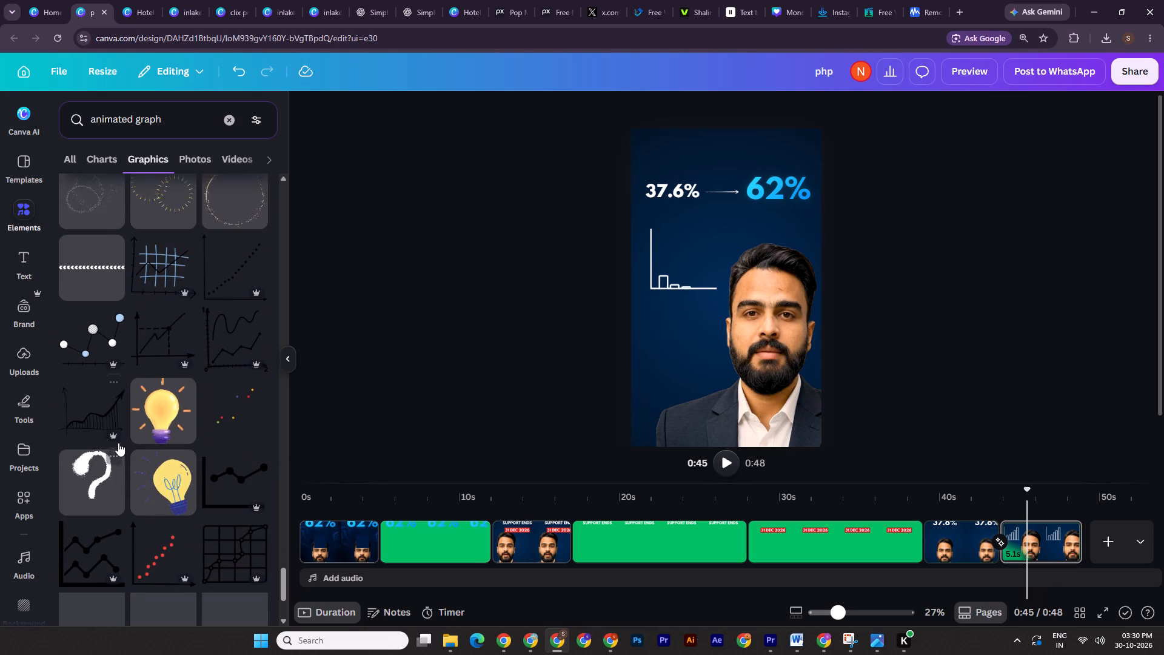
scroll(118, 443, "down", 7)
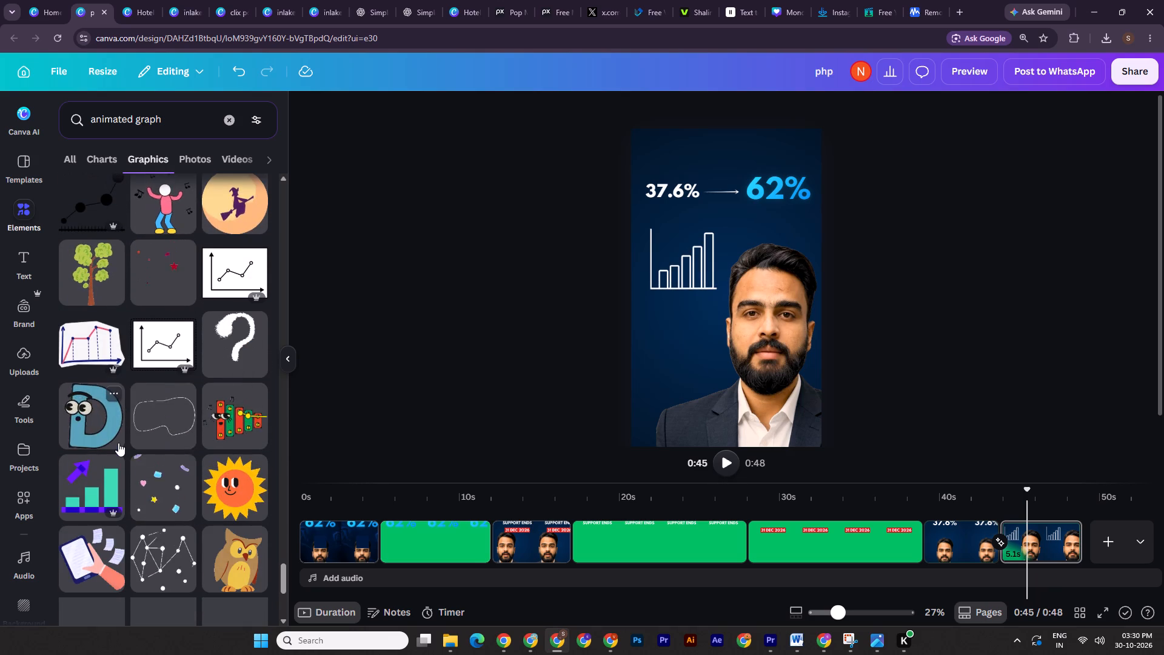
scroll(118, 443, "down", 6)
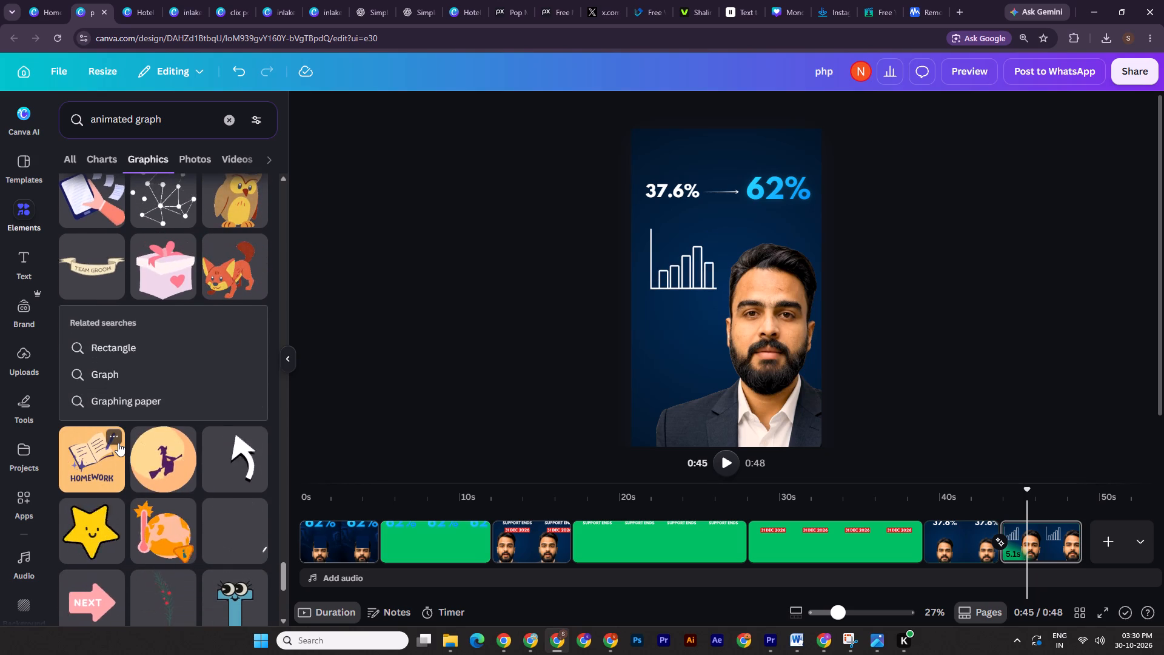
scroll(118, 443, "down", 3)
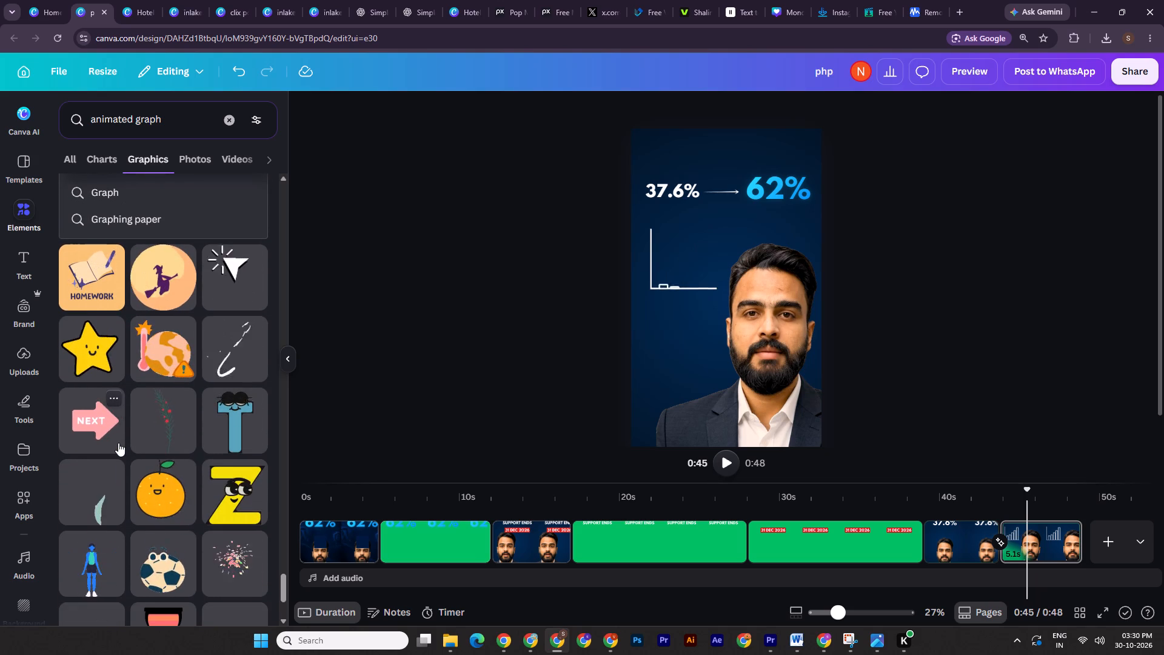
scroll(118, 443, "down", 2)
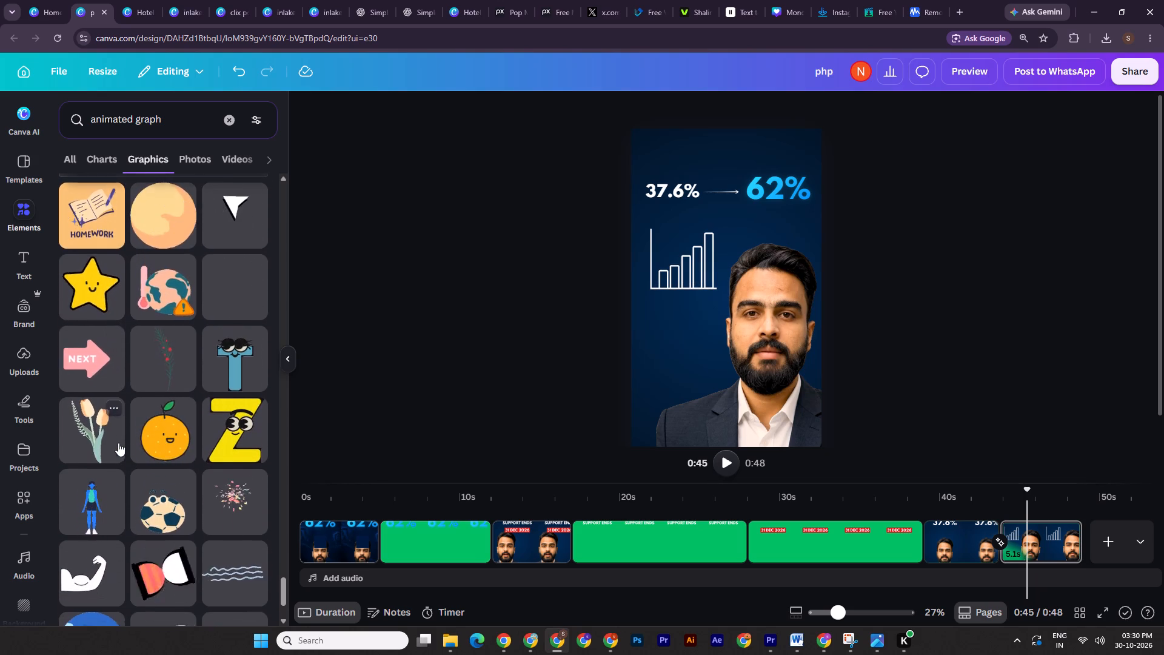
scroll(118, 443, "down", 1)
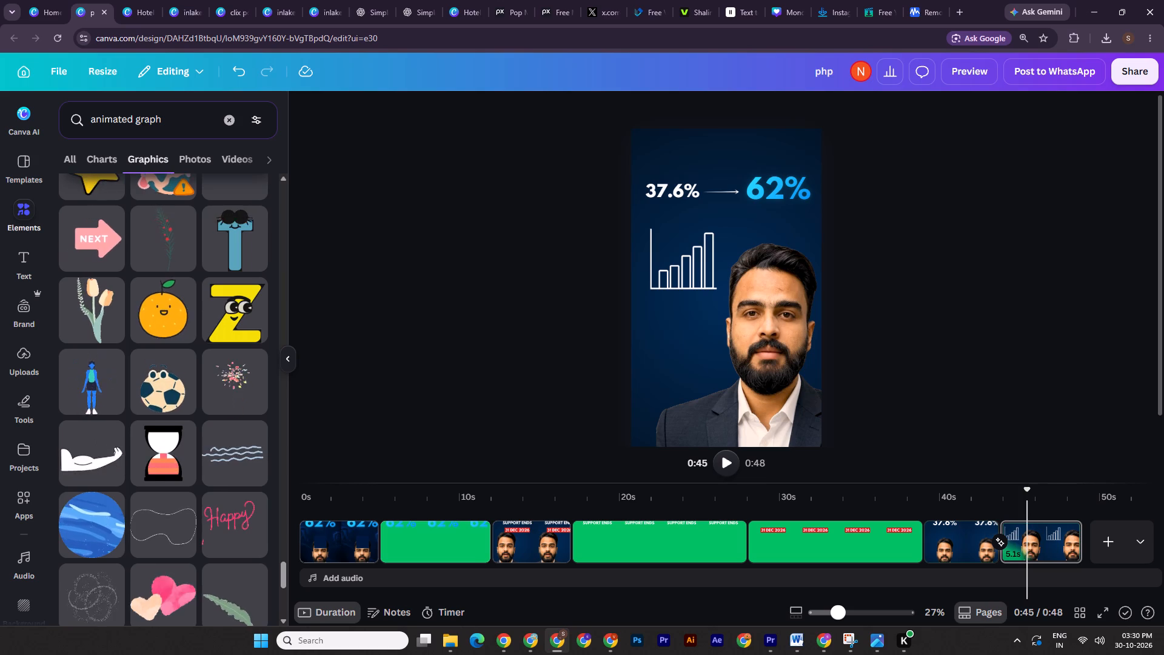
Scrub the timeline back and forth across pages 6 and 7 to review the transition between them.
left_click_drag(1030, 487, 1016, 503)
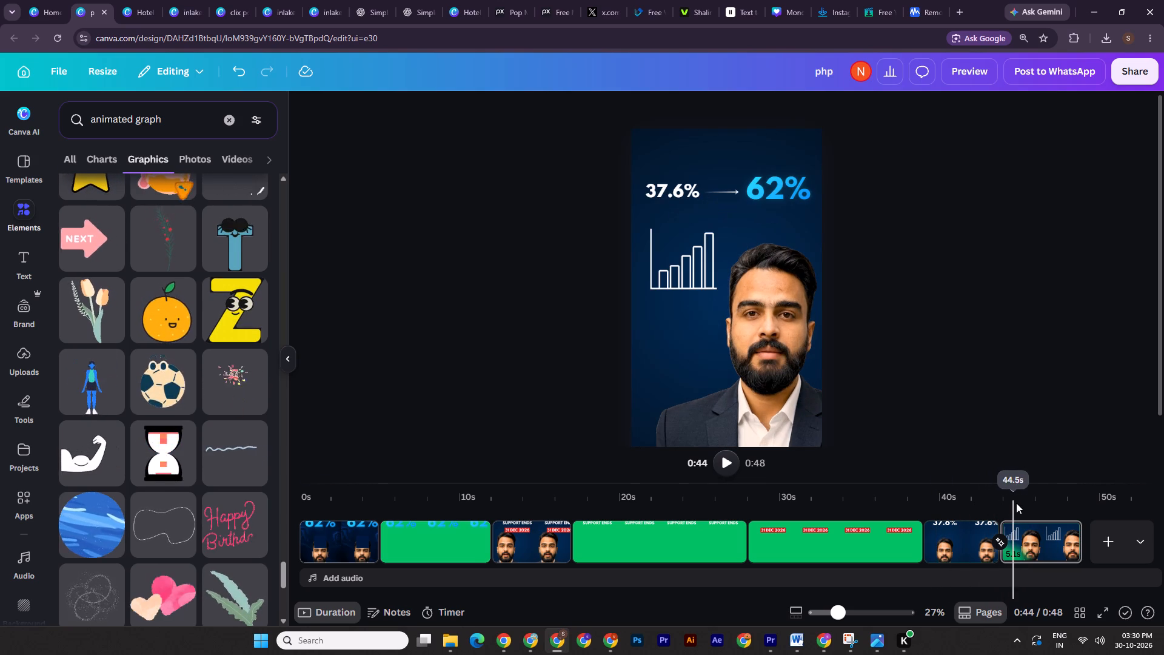
left_click_drag(1016, 503, 1006, 505)
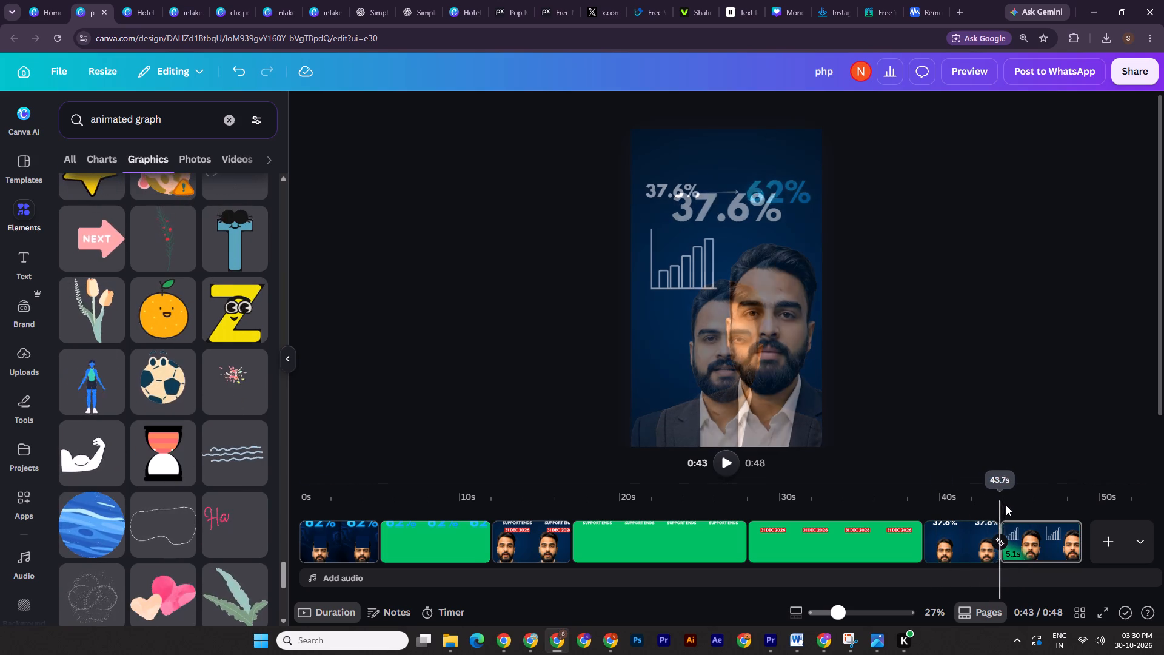
left_click_drag(1006, 505, 957, 511)
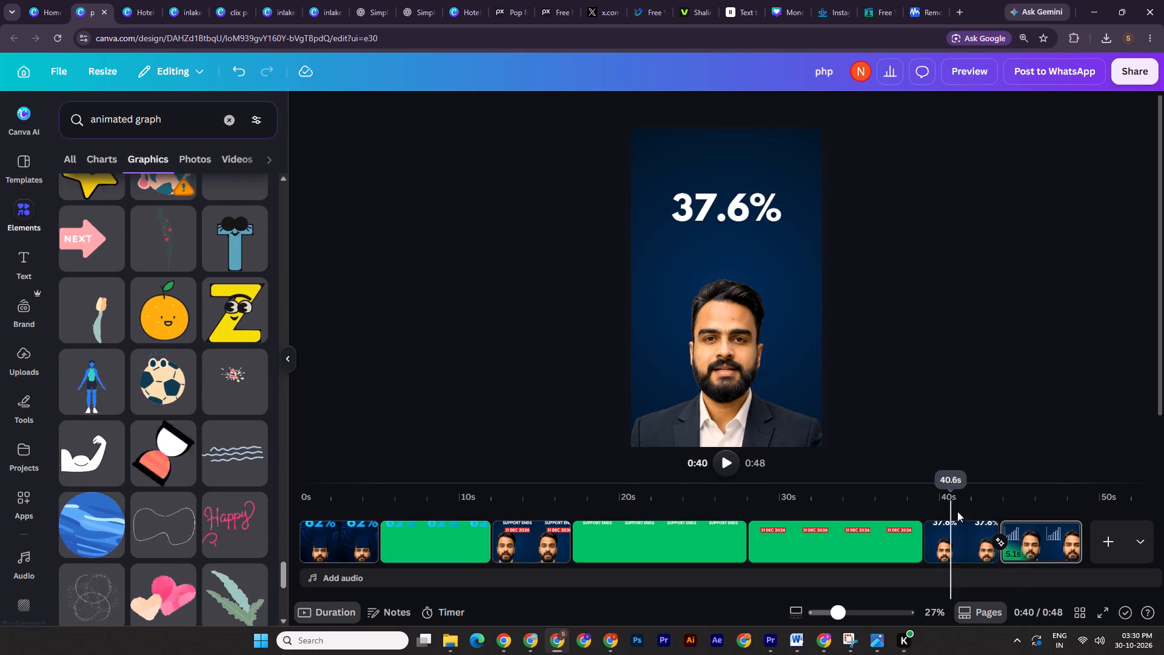
left_click_drag(957, 511, 1015, 522)
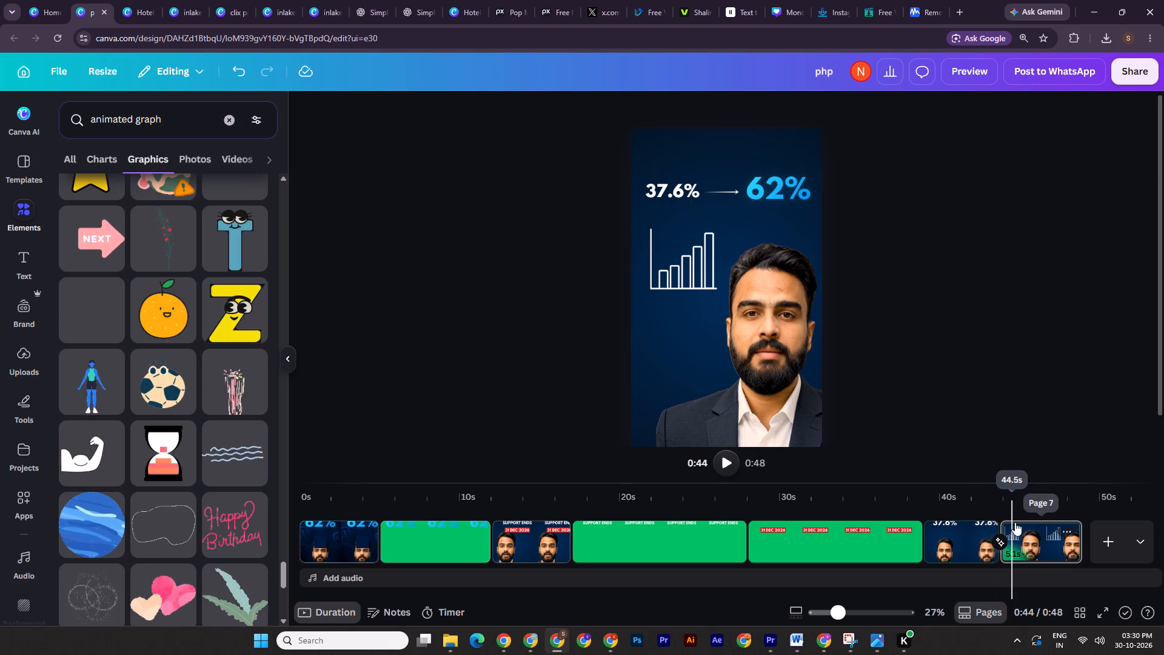
left_click_drag(1015, 522, 1022, 523)
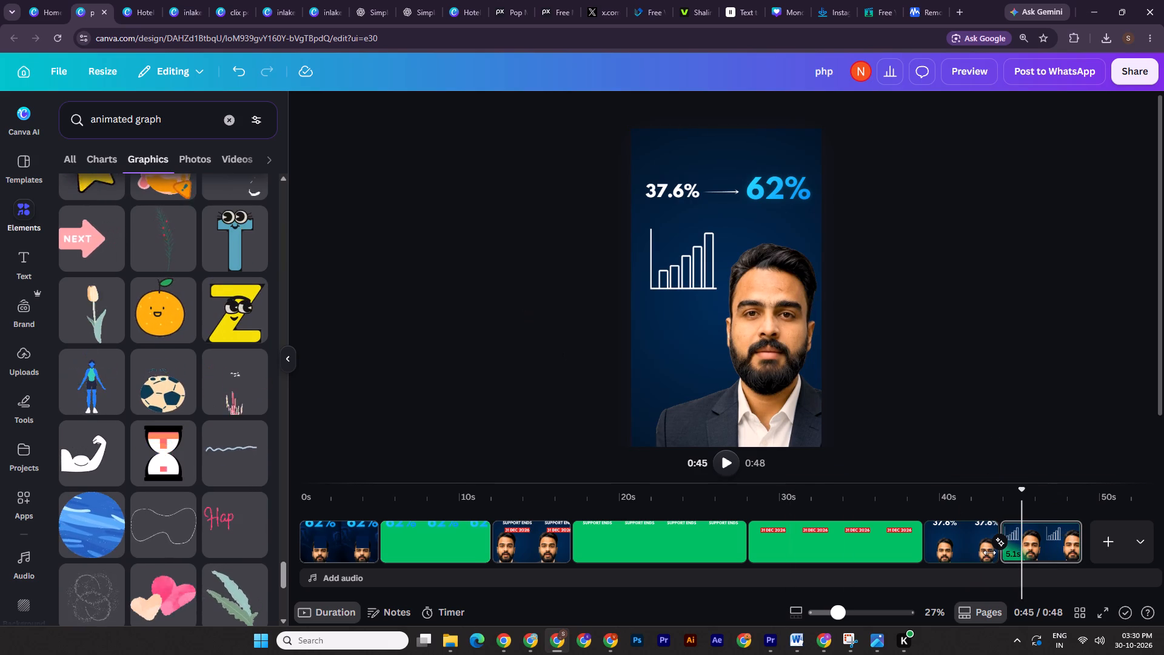
Copy the white "37.6%" text from page 6 and paste it onto a new page added after page 7.
left_click(975, 553)
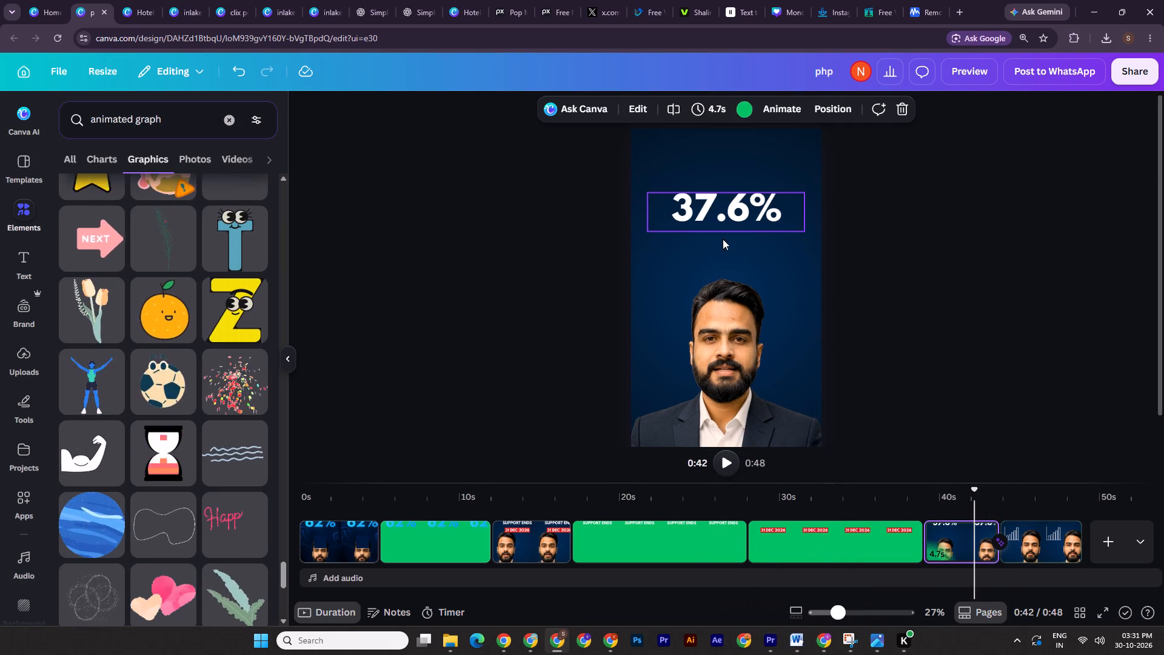
left_click(720, 210)
key("ctrl+c")
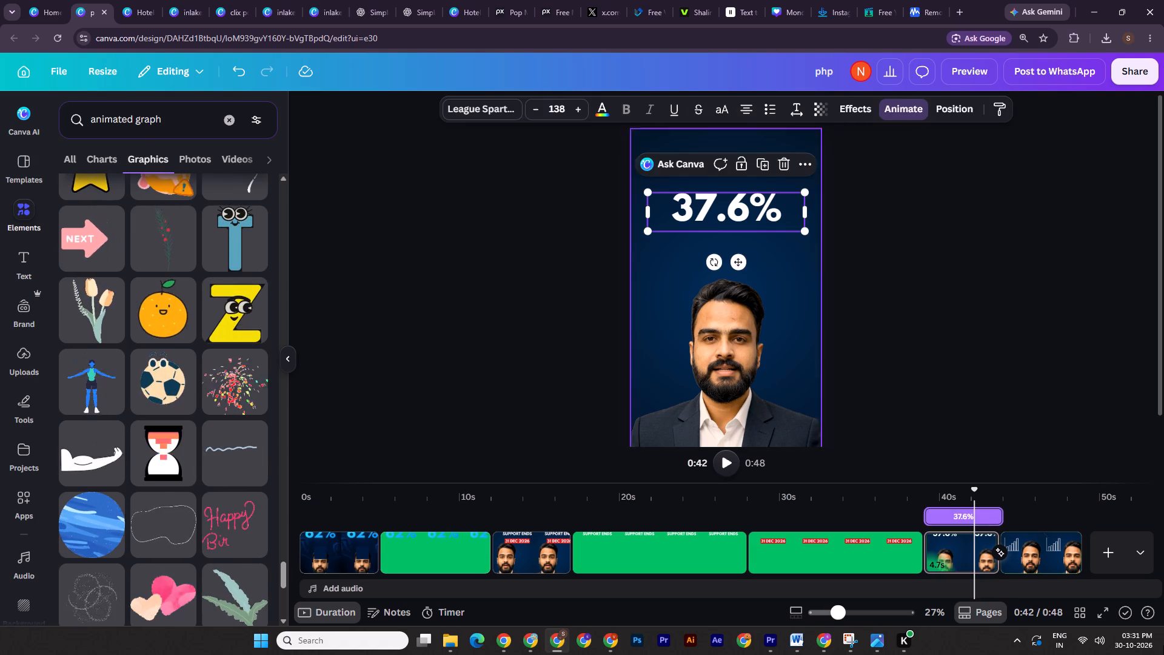
left_click(1106, 555)
left_click(777, 351)
key("ctrl+v")
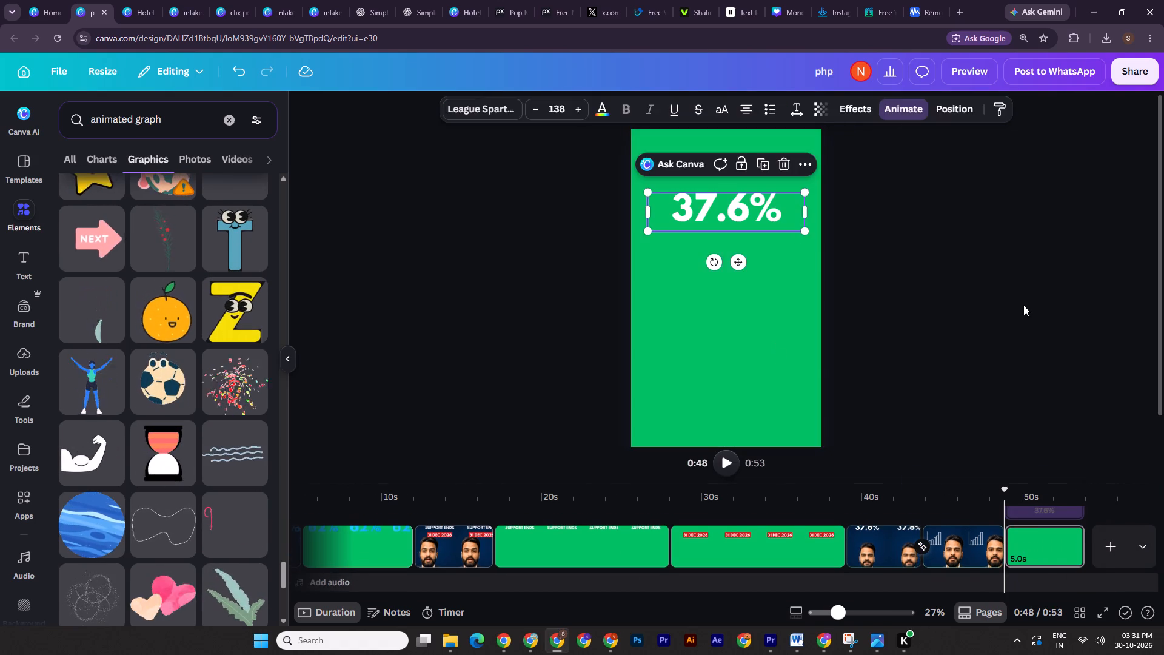
Add a page after page 8, joined by a Match & Move transition, with the smaller "37.6%" text copied from page 7.
left_click(1023, 305)
left_click(1106, 545)
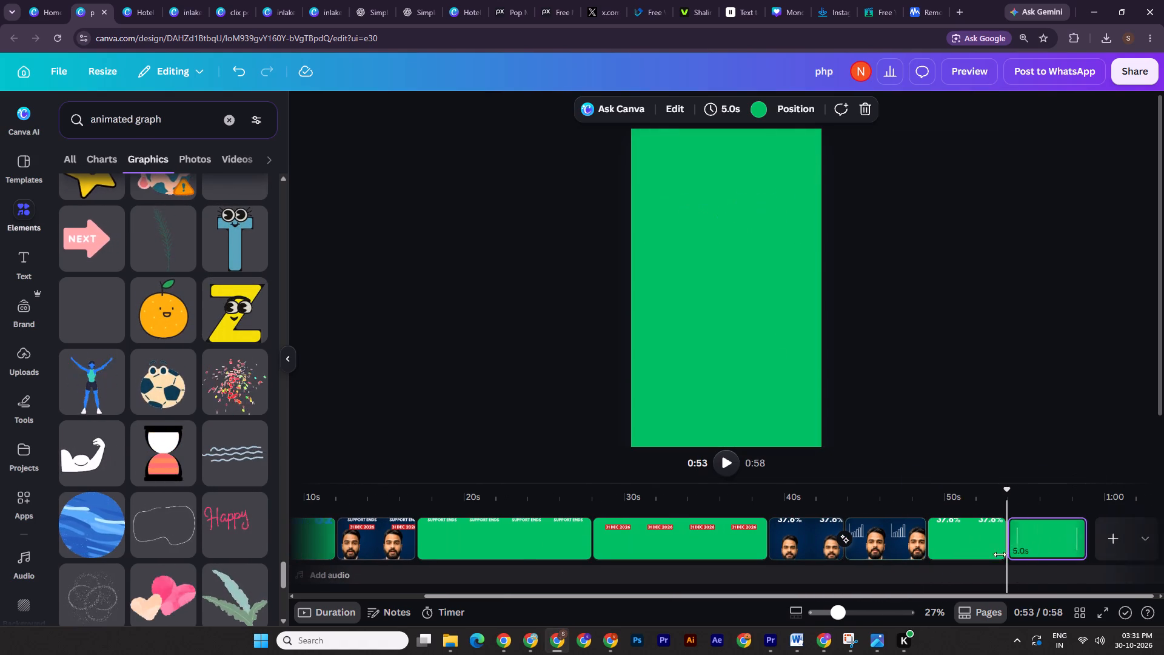
left_click(859, 537)
left_click(680, 182)
key("ctrl+c")
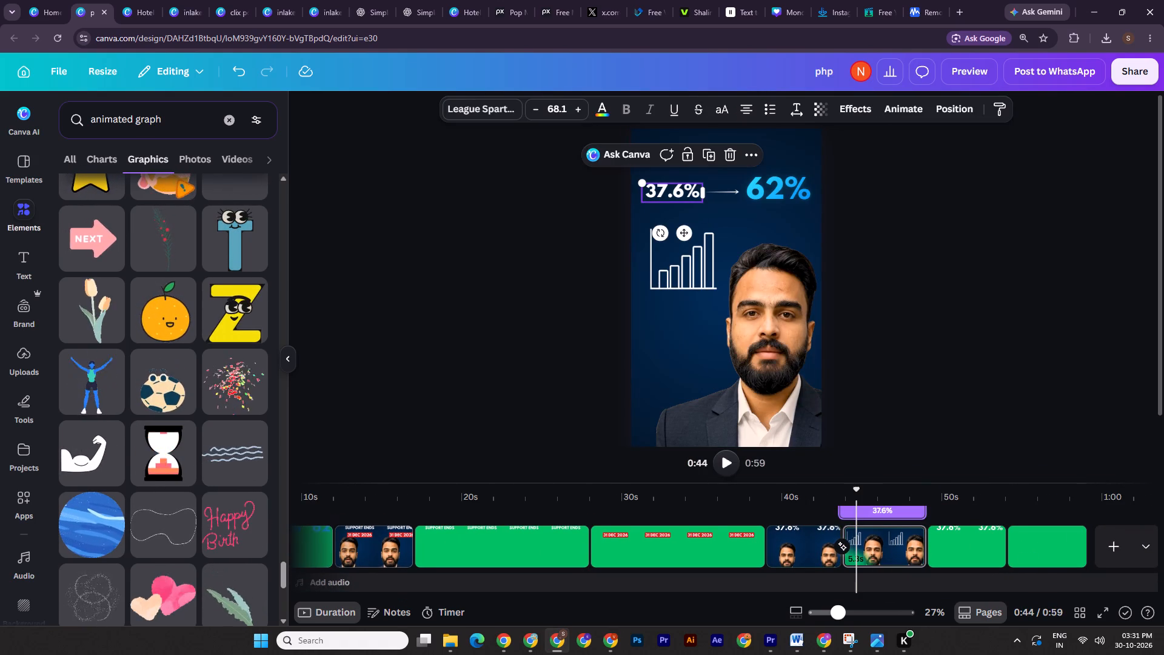
left_click(1006, 553)
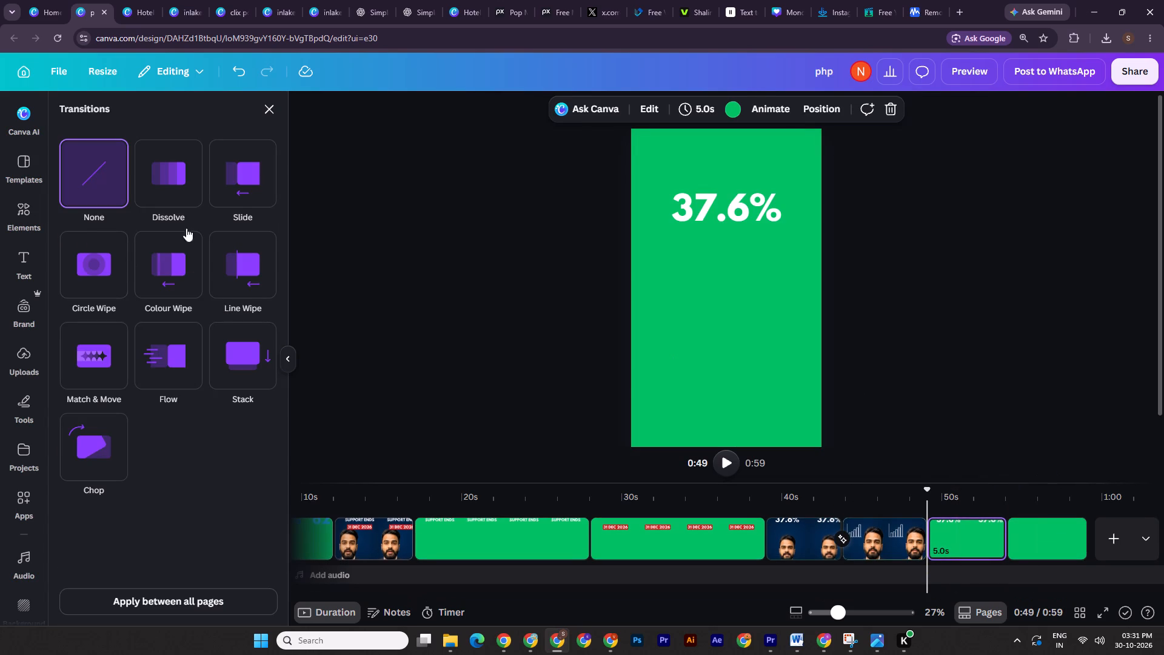
left_click(102, 363)
left_click(1045, 552)
key("ctrl+v")
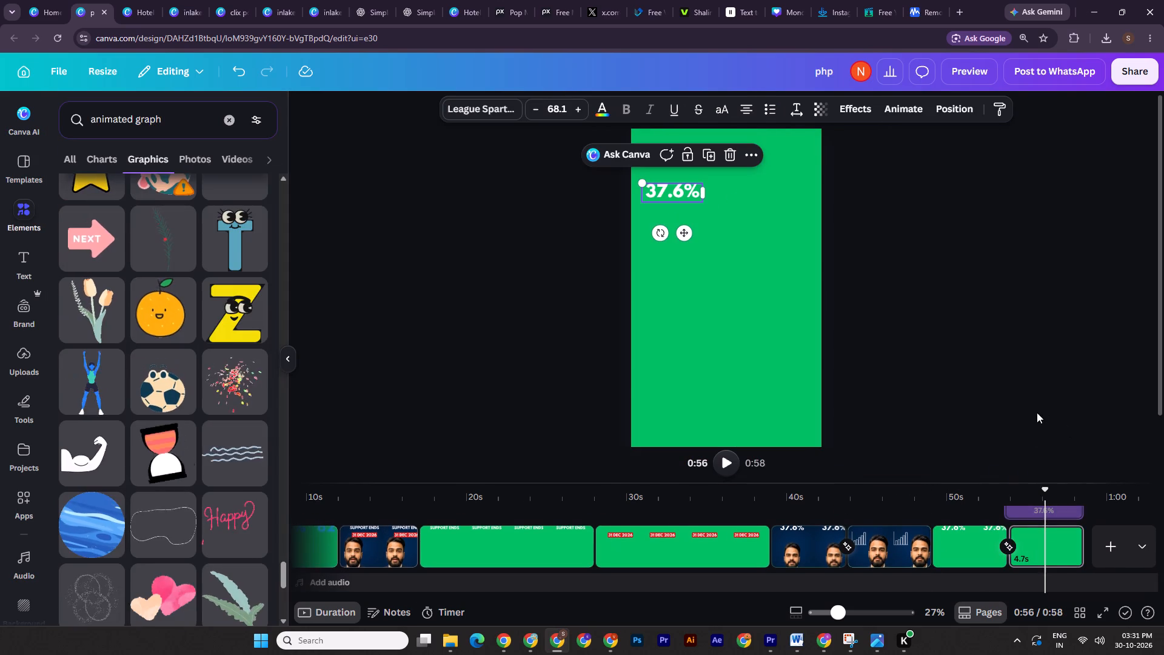
left_click_drag(1043, 491, 1003, 494)
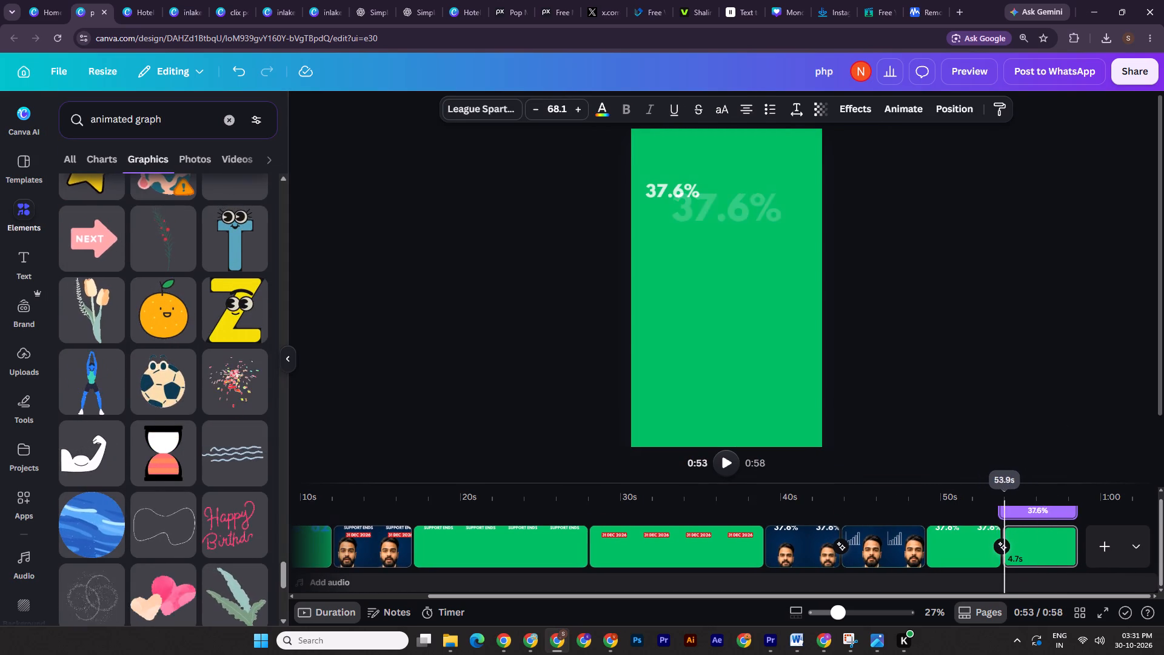
left_click_drag(1003, 494, 1006, 494)
left_click_drag(1008, 489, 994, 489)
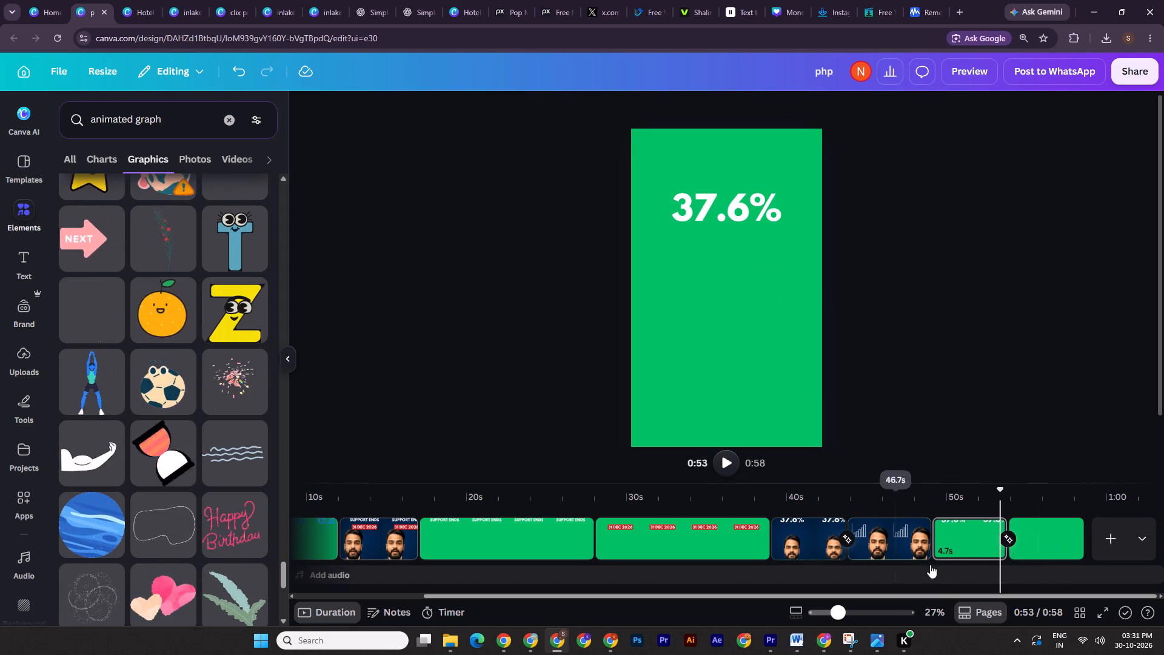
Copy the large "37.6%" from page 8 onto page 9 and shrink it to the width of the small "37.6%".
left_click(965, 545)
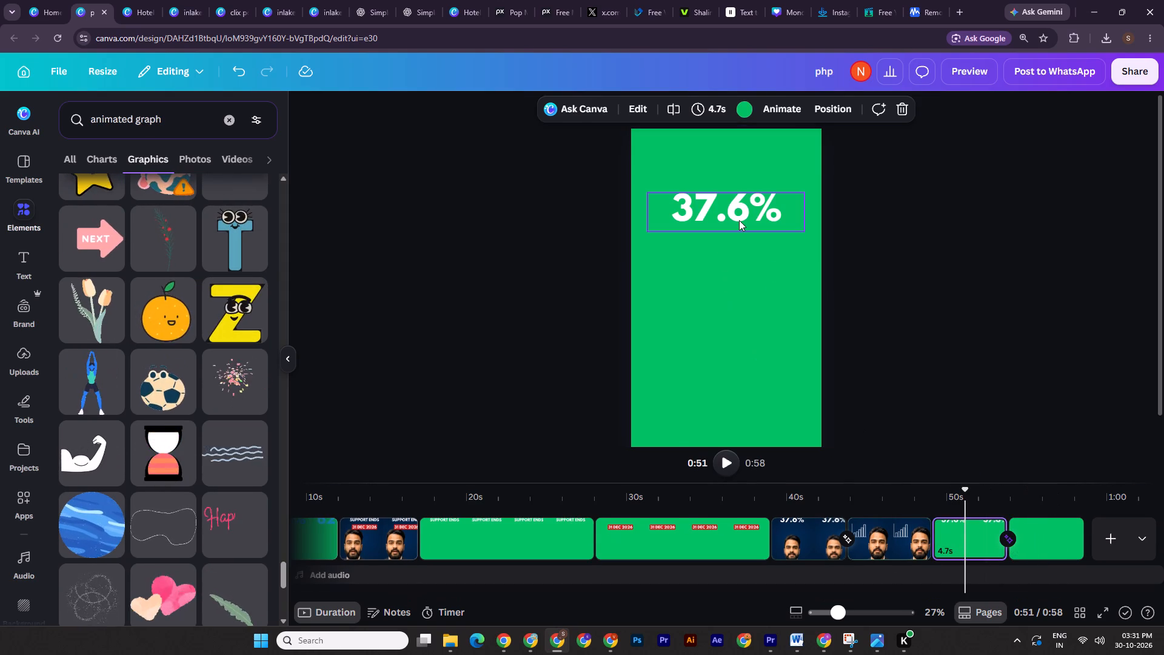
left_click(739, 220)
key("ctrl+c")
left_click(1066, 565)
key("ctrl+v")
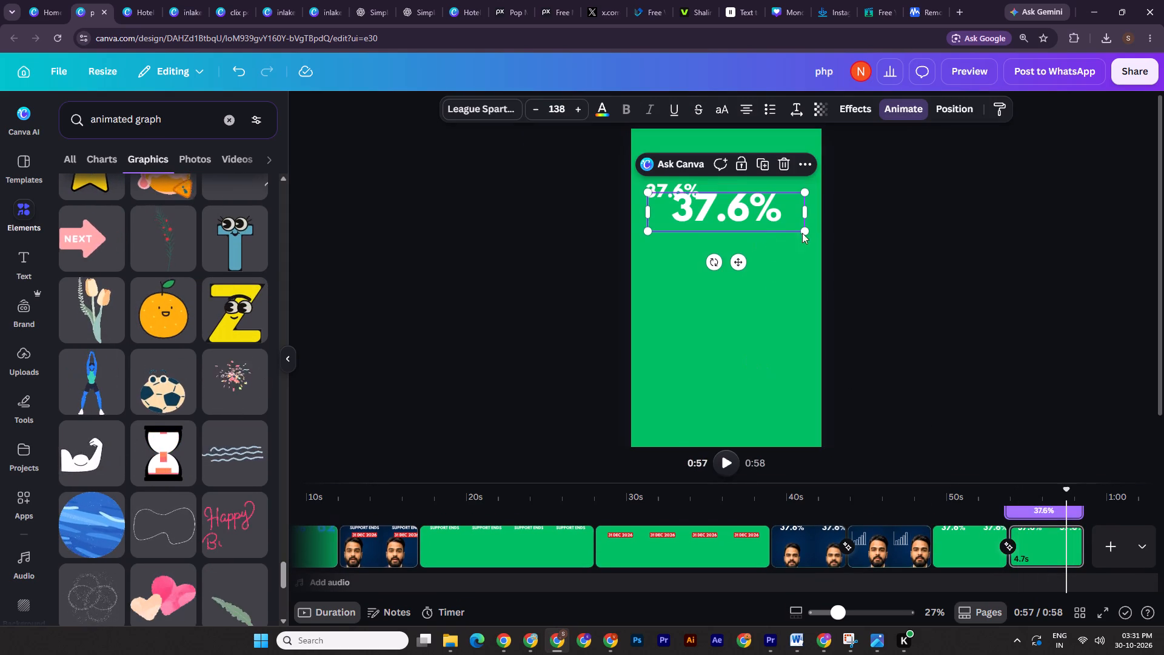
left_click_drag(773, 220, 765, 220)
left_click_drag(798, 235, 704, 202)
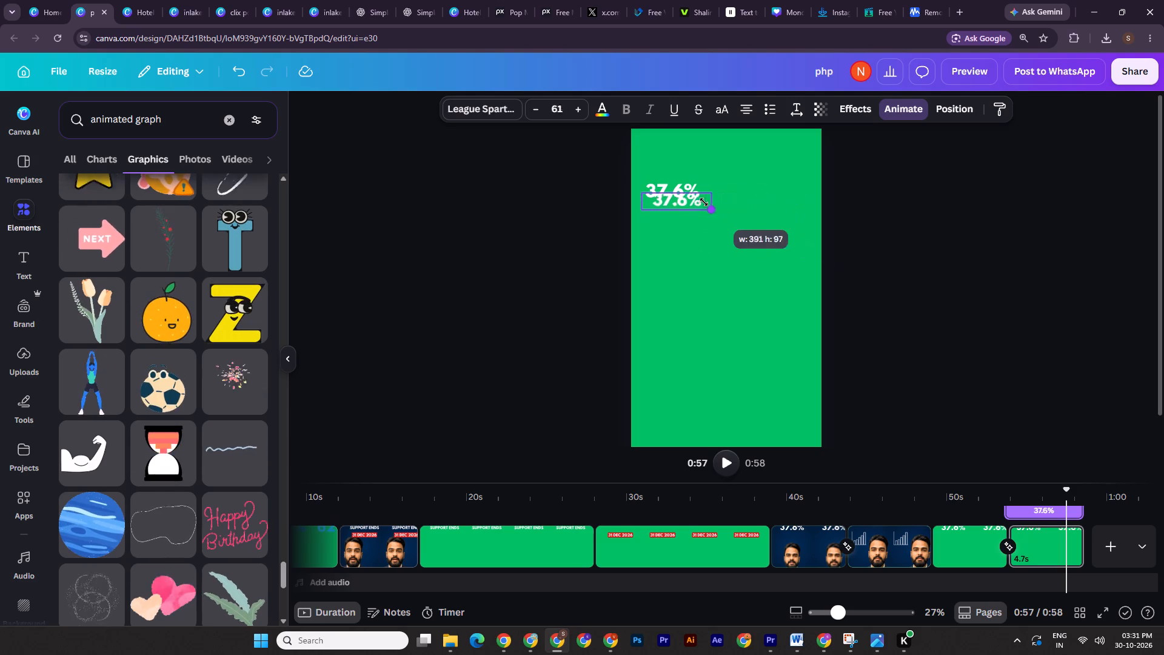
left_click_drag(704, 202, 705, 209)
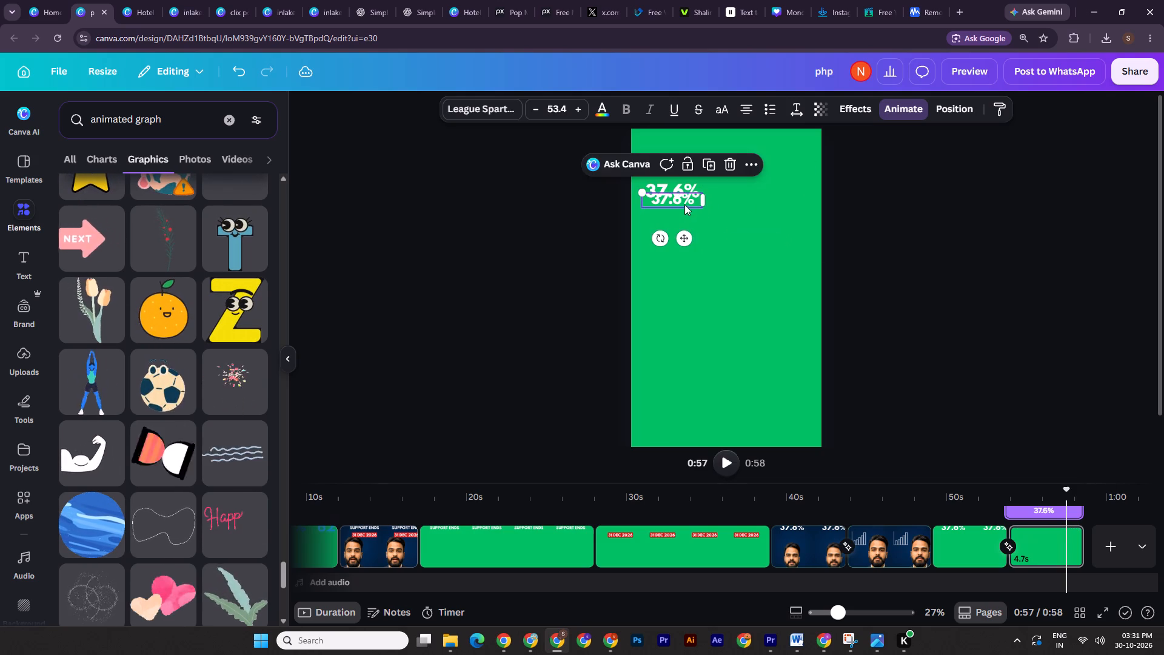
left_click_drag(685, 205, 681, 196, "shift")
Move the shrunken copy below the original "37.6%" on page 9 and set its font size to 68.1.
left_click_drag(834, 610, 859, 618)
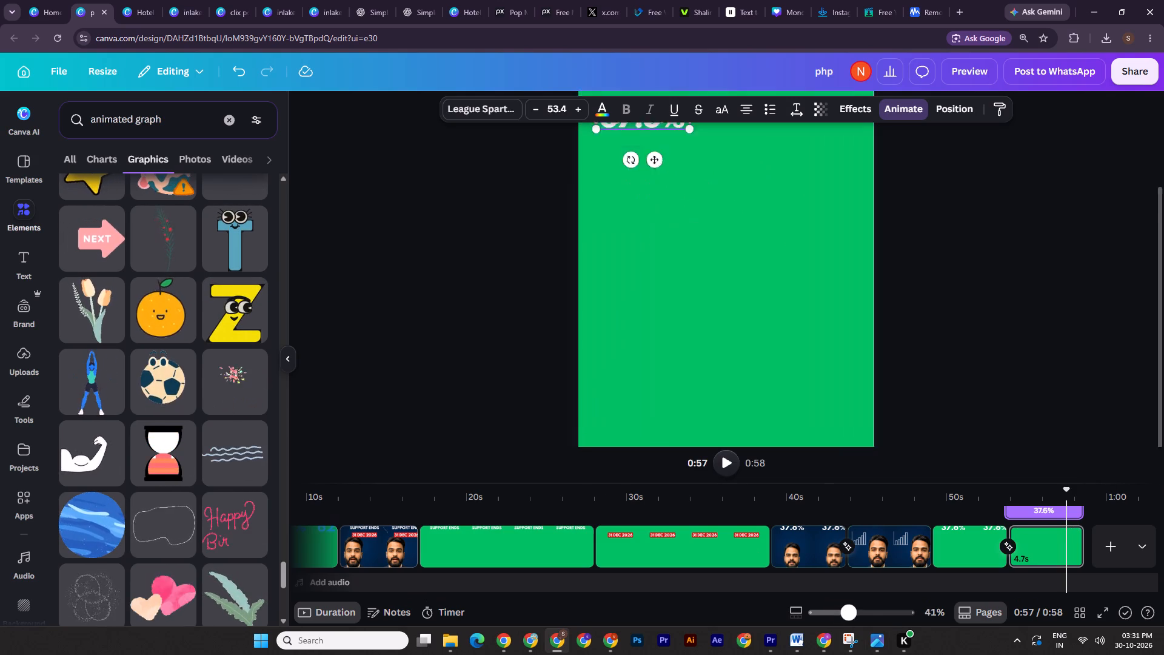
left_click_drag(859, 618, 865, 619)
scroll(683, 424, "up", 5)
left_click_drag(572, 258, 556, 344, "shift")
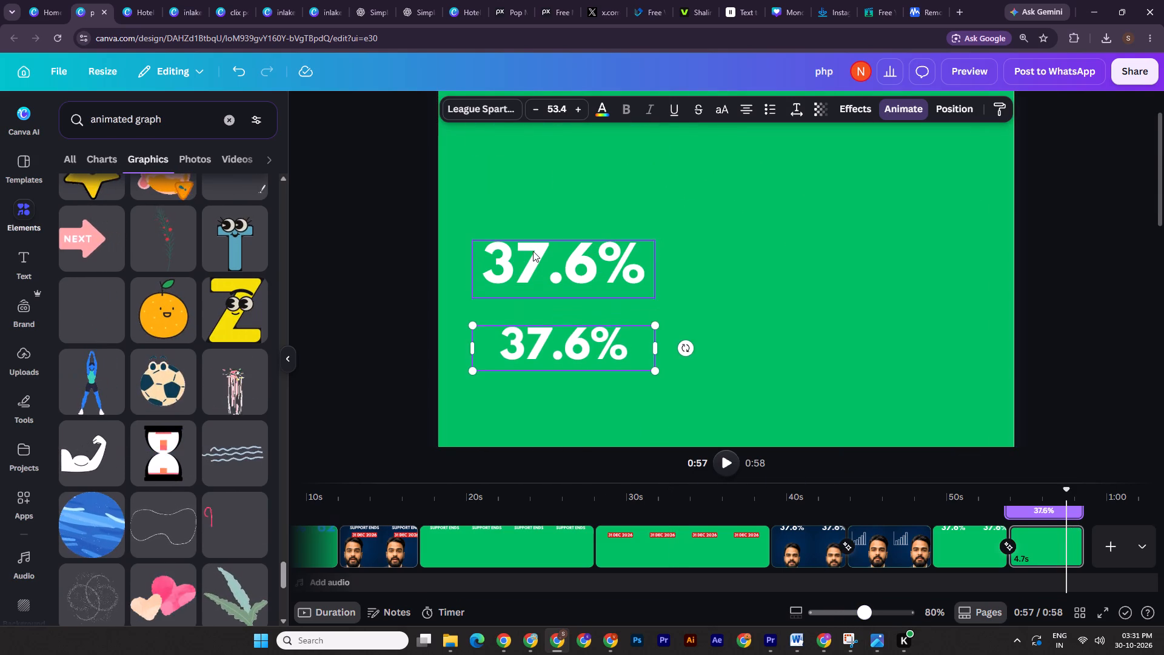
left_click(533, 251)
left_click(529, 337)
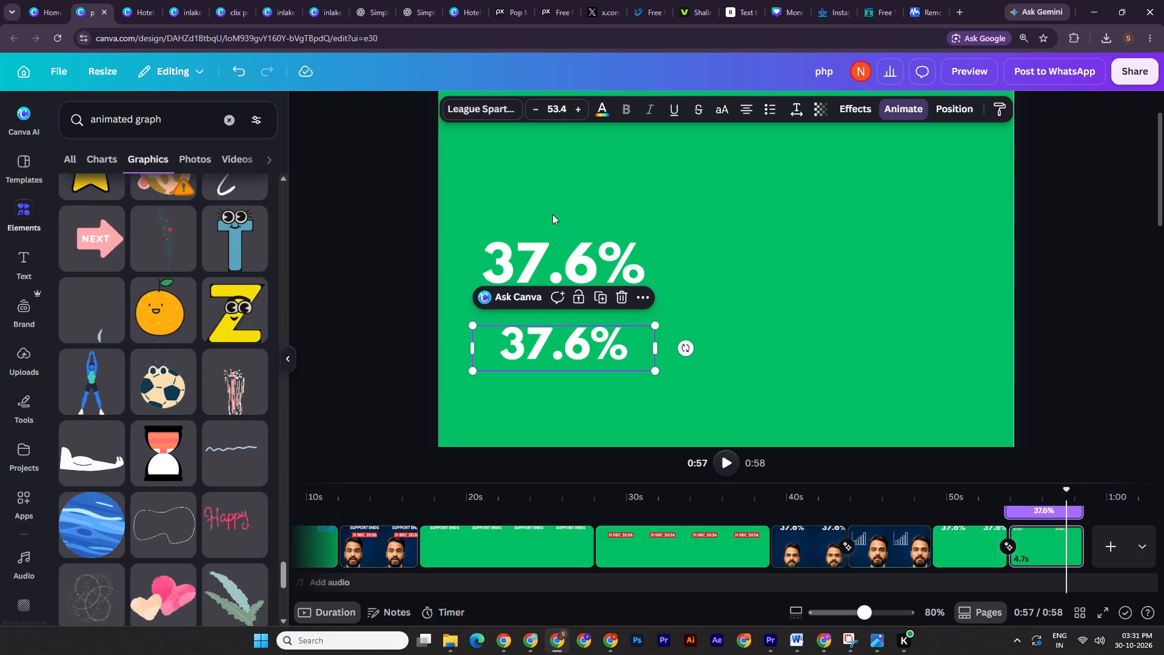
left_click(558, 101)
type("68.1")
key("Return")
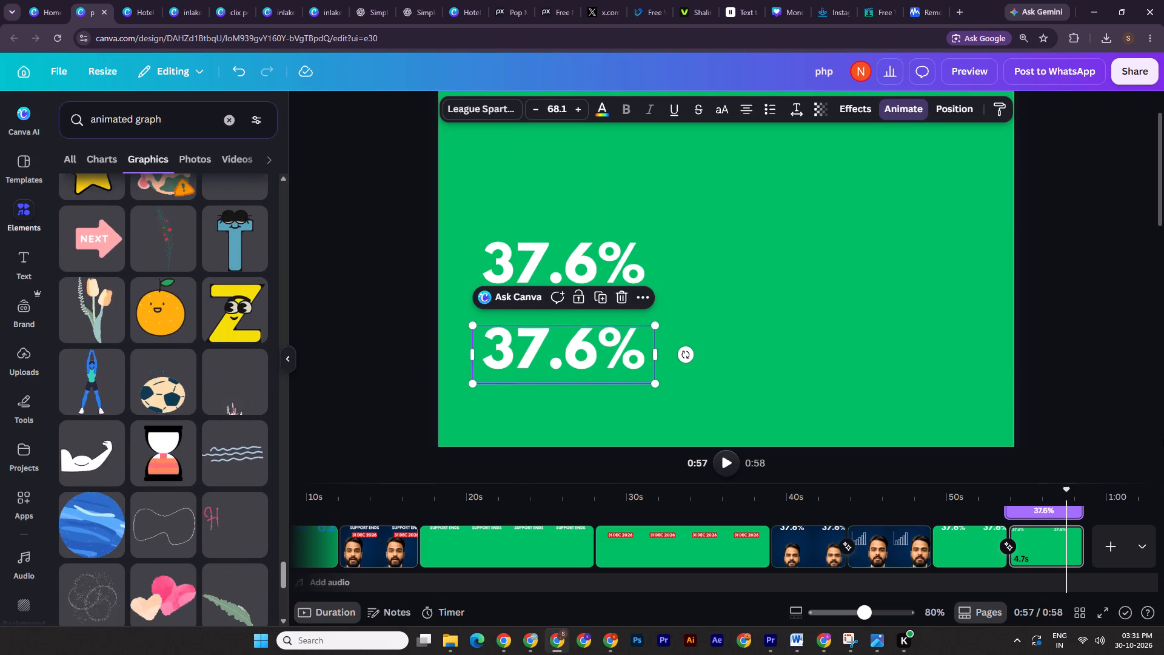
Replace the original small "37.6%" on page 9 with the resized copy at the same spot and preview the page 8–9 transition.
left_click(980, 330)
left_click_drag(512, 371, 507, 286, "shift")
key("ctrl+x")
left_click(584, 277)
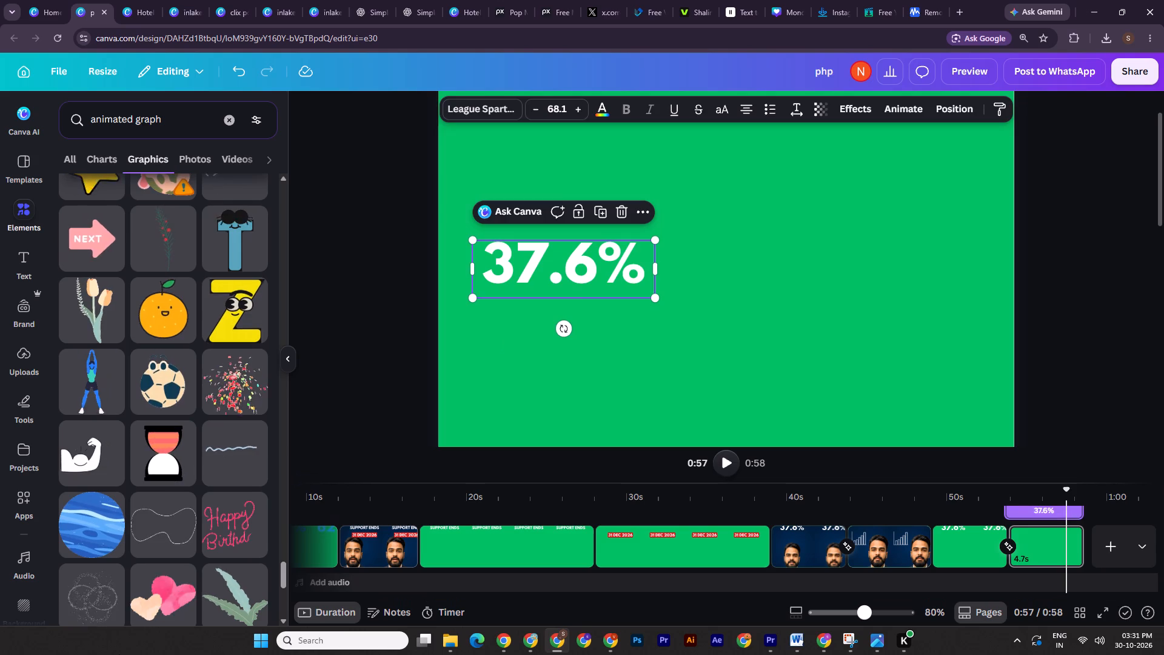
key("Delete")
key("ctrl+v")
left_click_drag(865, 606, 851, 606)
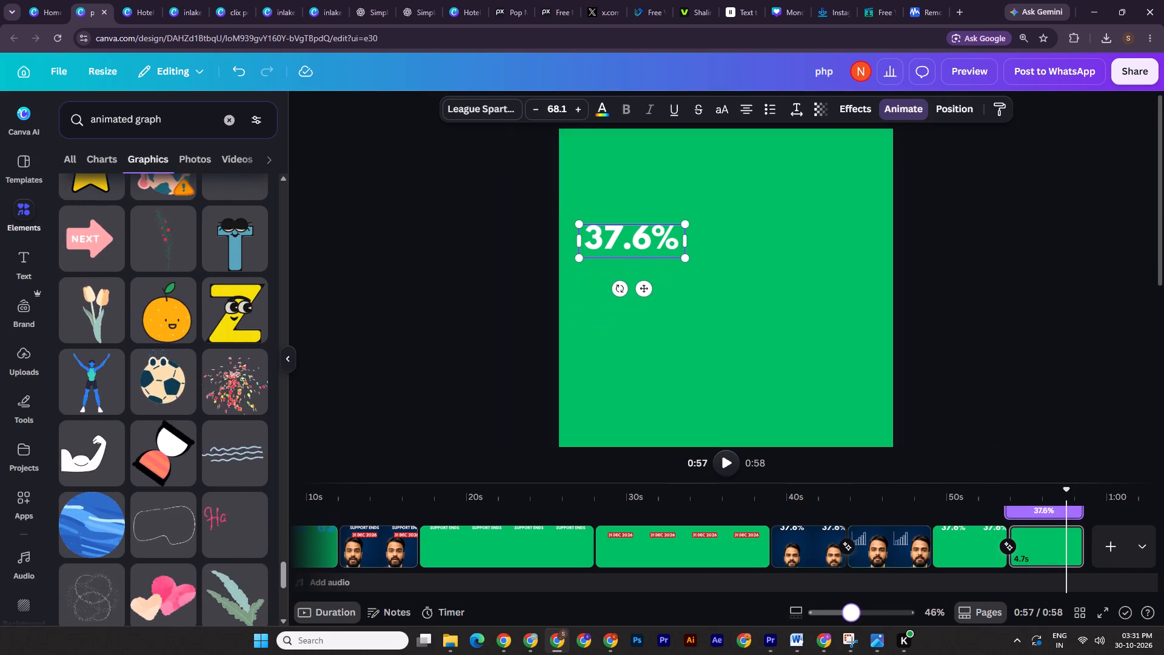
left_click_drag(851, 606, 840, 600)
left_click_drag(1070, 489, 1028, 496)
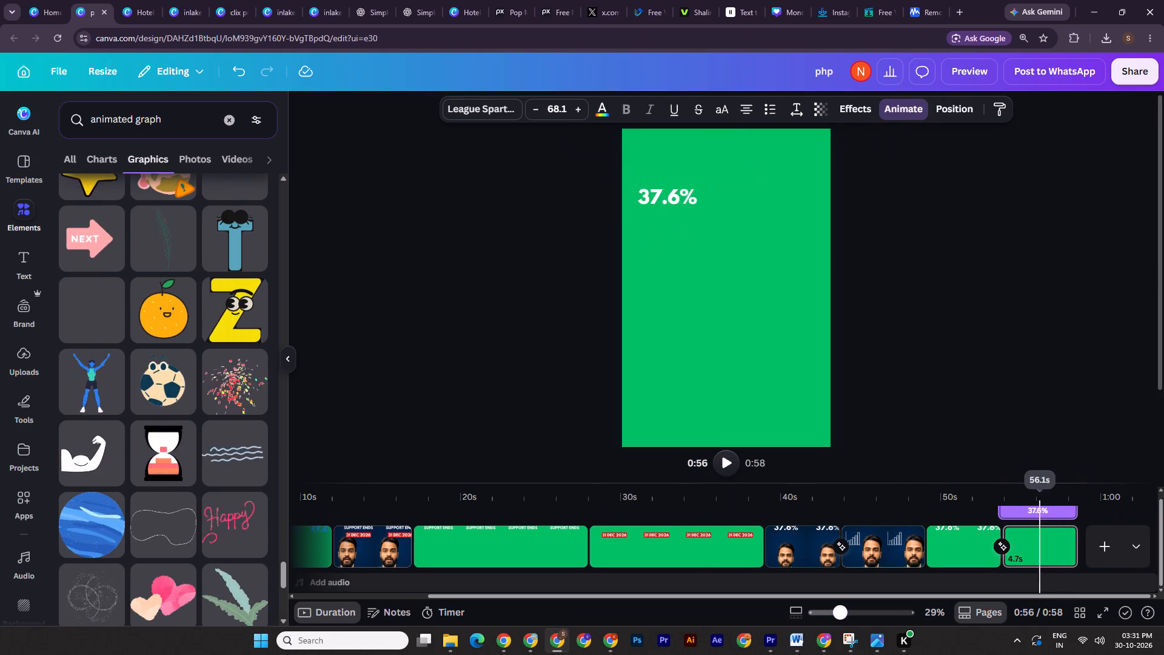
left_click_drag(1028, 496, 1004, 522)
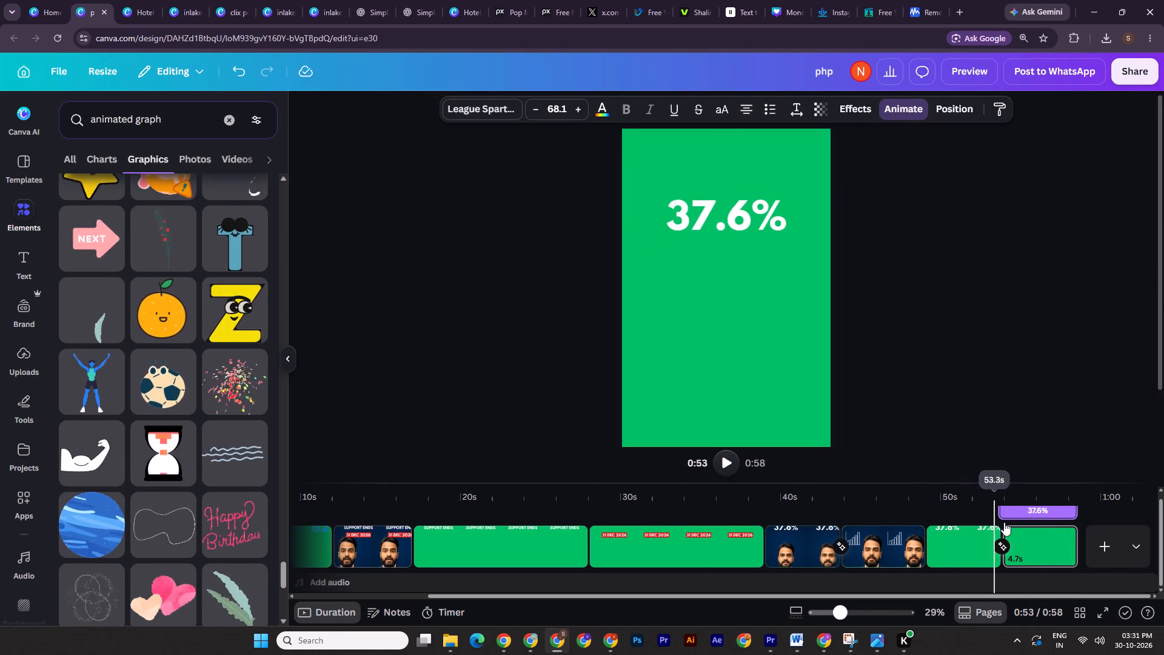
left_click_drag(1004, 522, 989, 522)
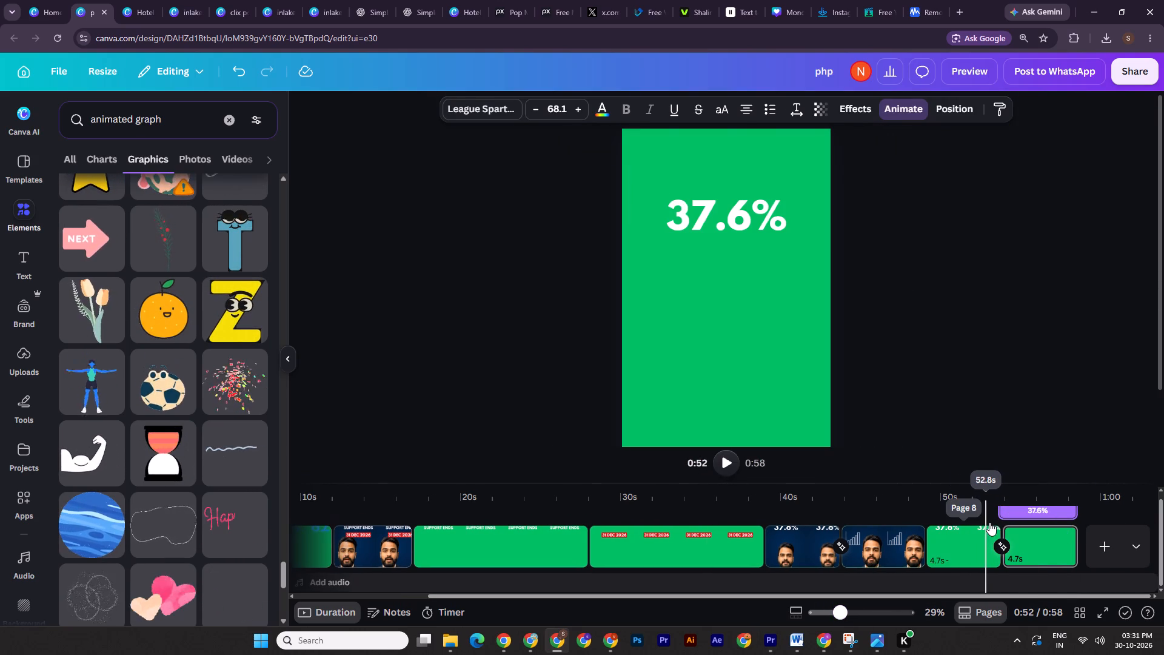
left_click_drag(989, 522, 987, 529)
Copy the large "37.6%" text from page 8.
left_click(737, 212)
key("ctrl+c")
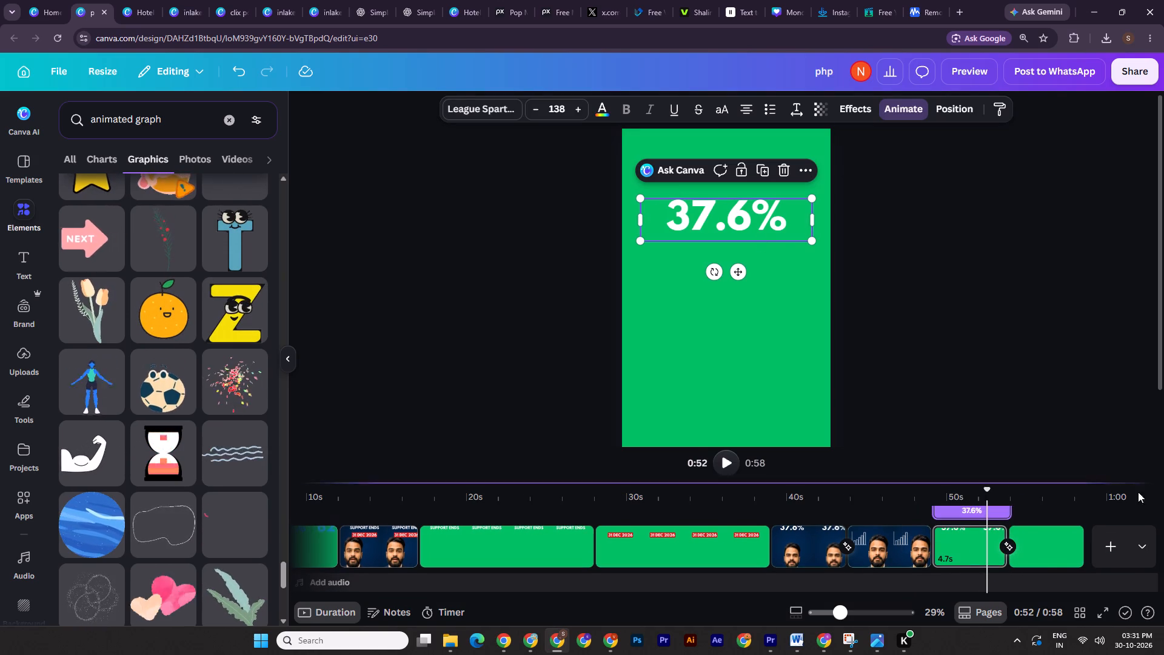
Show the rulers on page 9 and place guides along all four edges of the small "37.6%" text box.
left_click(1042, 555)
left_click(686, 202)
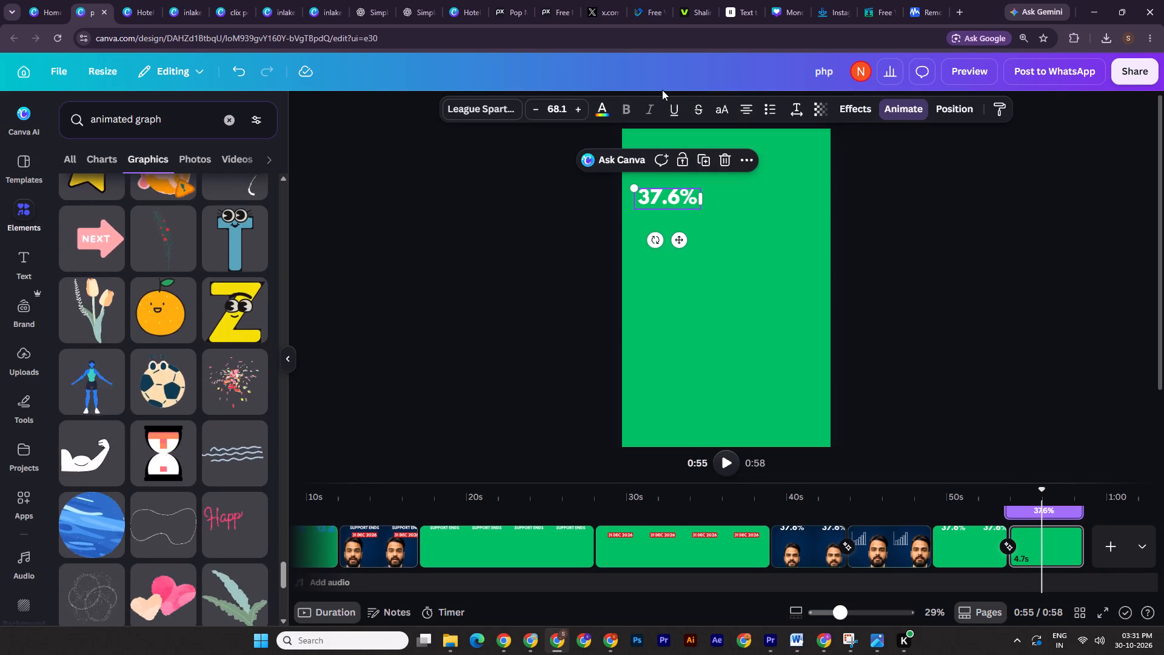
left_click_drag(841, 620, 851, 622)
scroll(686, 324, "up", 4)
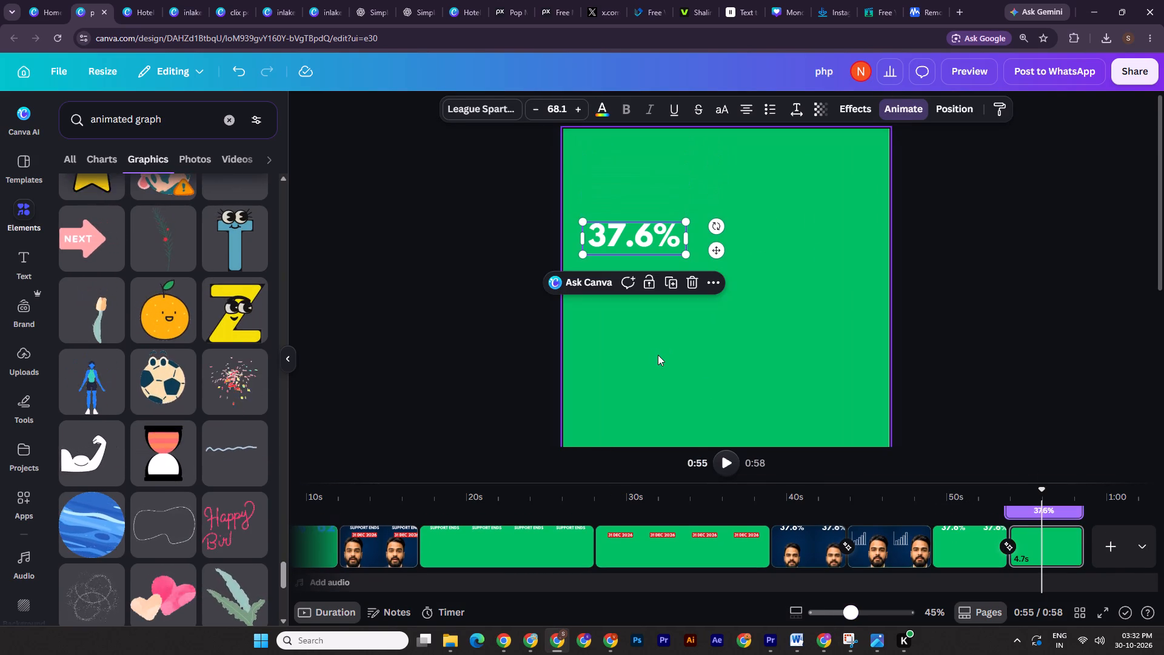
key("shift+r")
left_click_drag(661, 102, 657, 238)
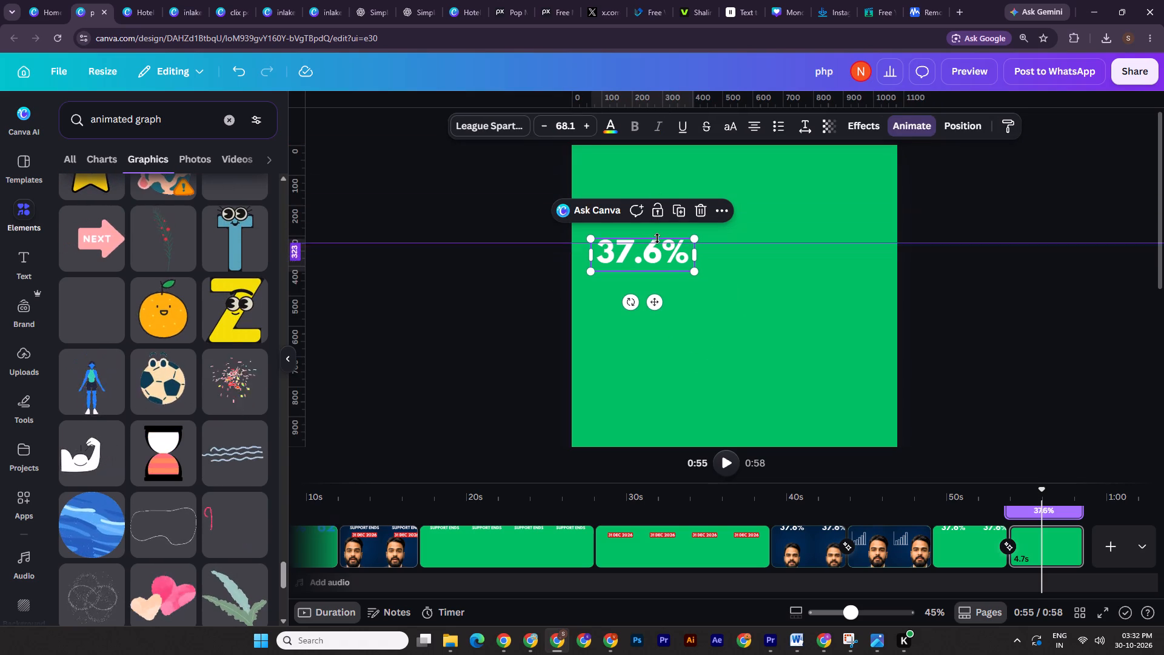
left_click_drag(657, 238, 657, 238)
left_click_drag(298, 301, 592, 304)
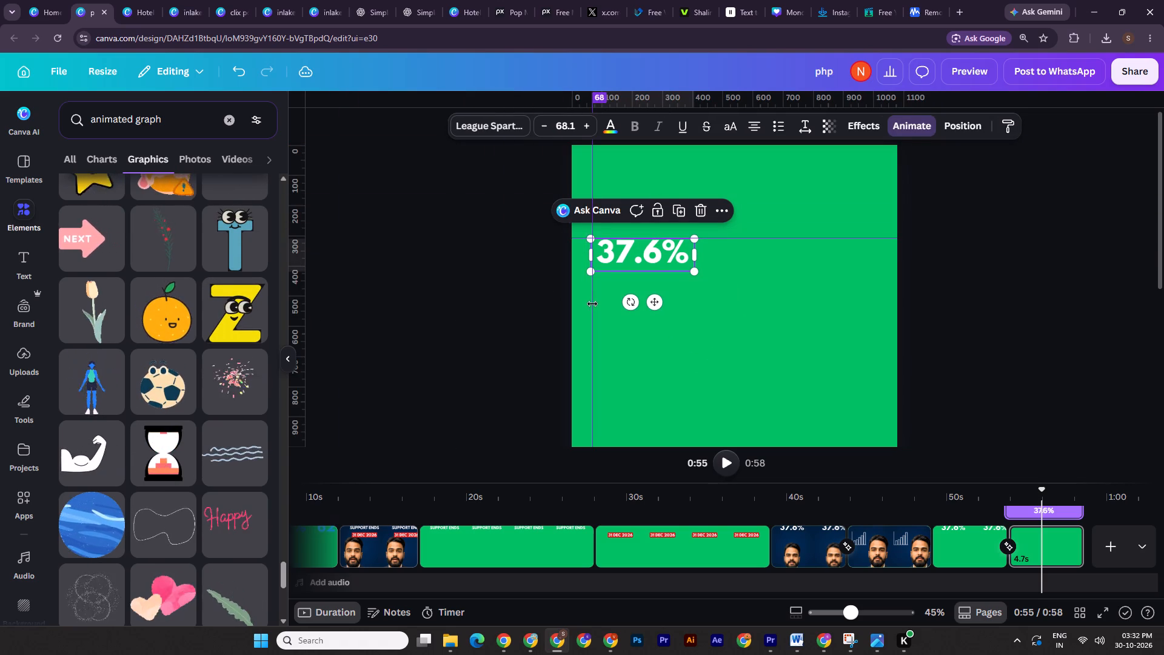
left_click_drag(592, 304, 589, 303)
left_click_drag(672, 95, 687, 261)
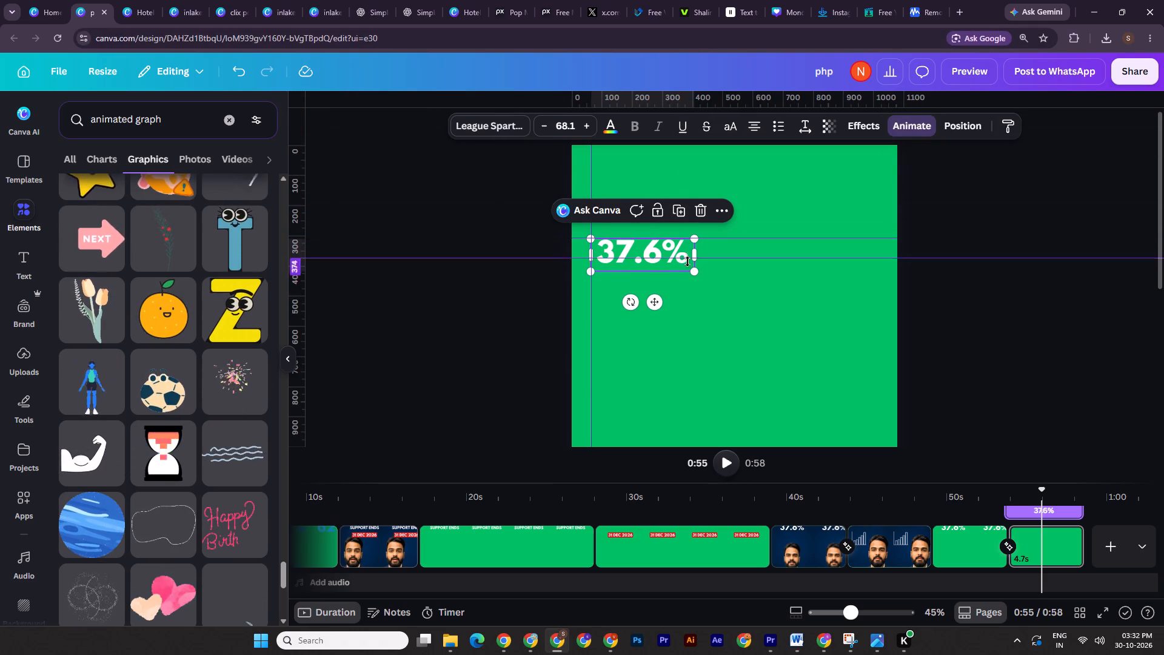
left_click_drag(687, 261, 691, 269)
left_click_drag(295, 227, 717, 271)
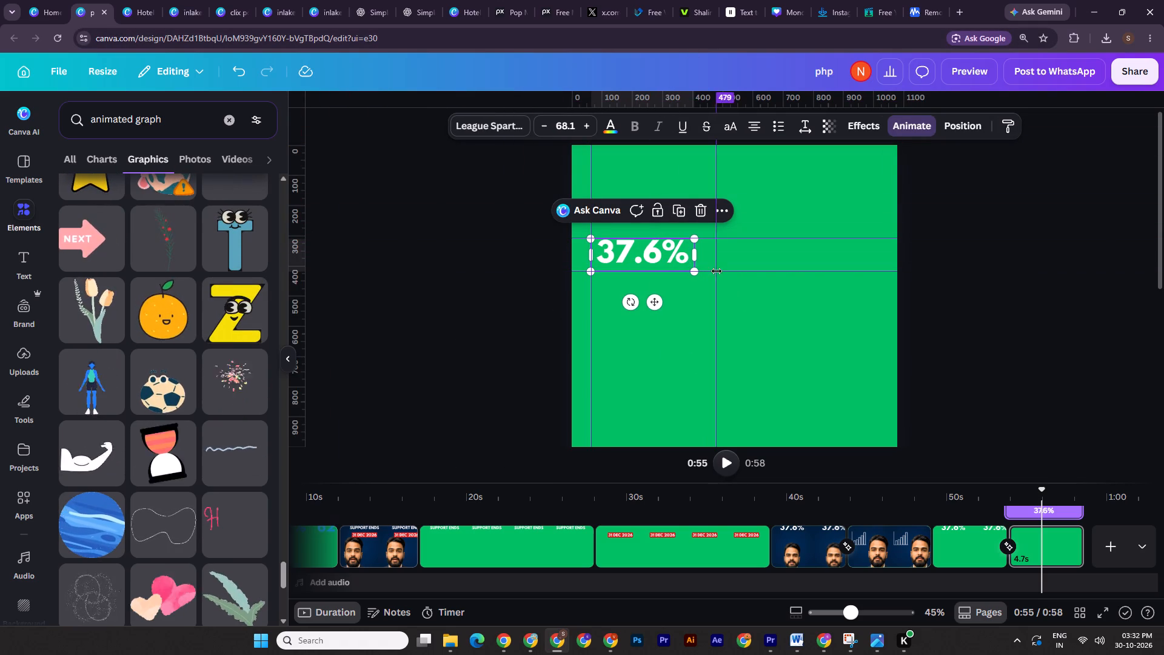
left_click_drag(717, 271, 695, 268)
Replace the small "37.6%" on page 9 with the copied large one, aligning its upper-left corner to the guides.
left_click_drag(617, 255, 1077, 259)
key("ctrl+v")
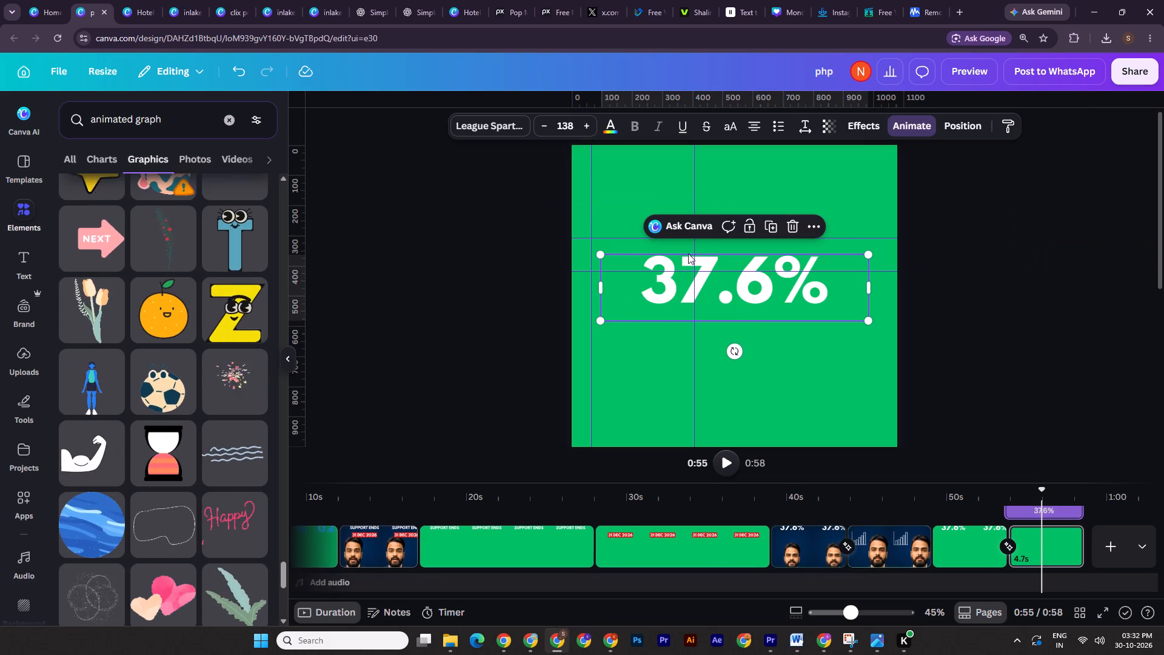
left_click_drag(752, 314, 741, 298)
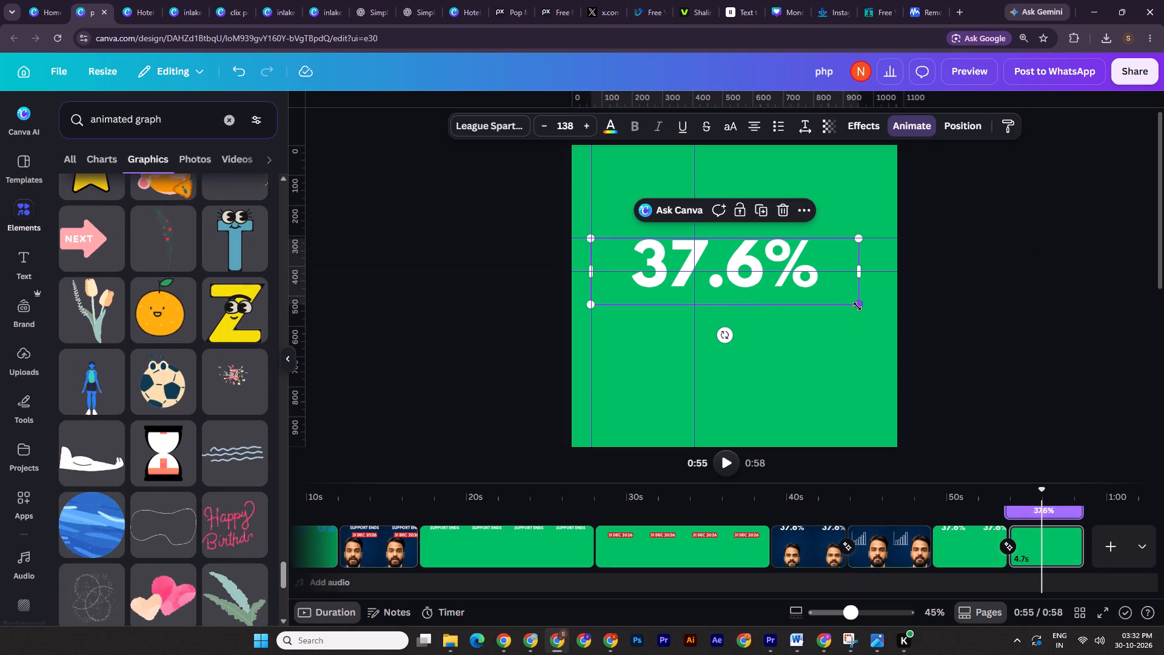
Shrink the pasted "37.6%" to the height between the two horizontal guides, at a font size of about 69.2.
left_click_drag(857, 306, 694, 265)
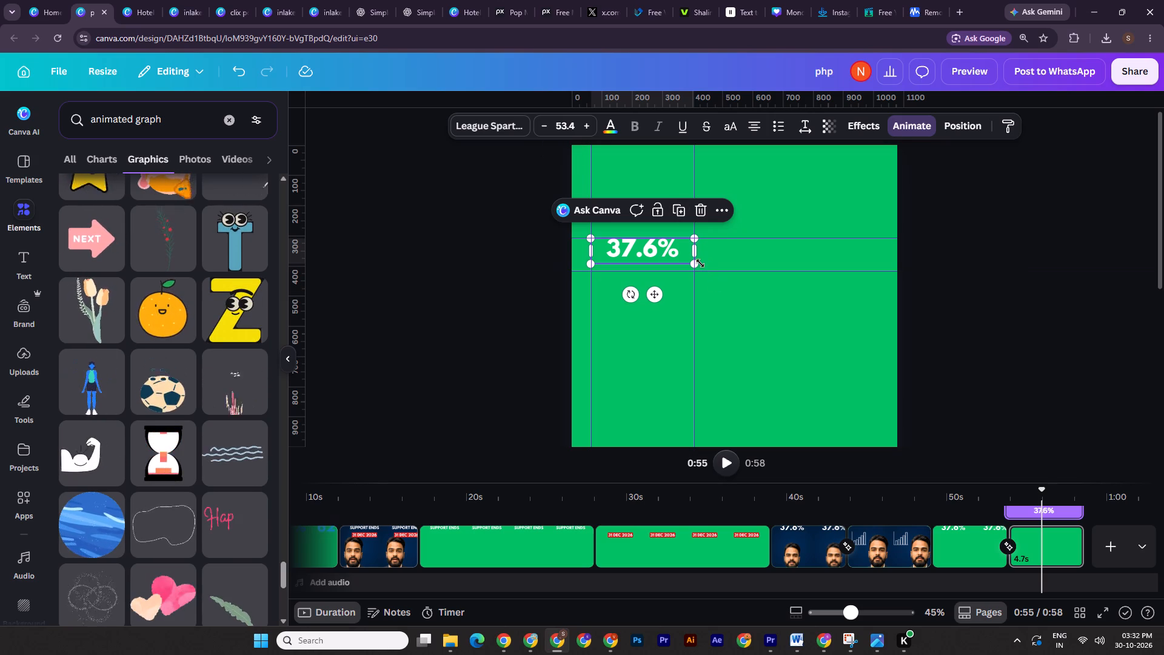
left_click_drag(700, 263, 714, 269)
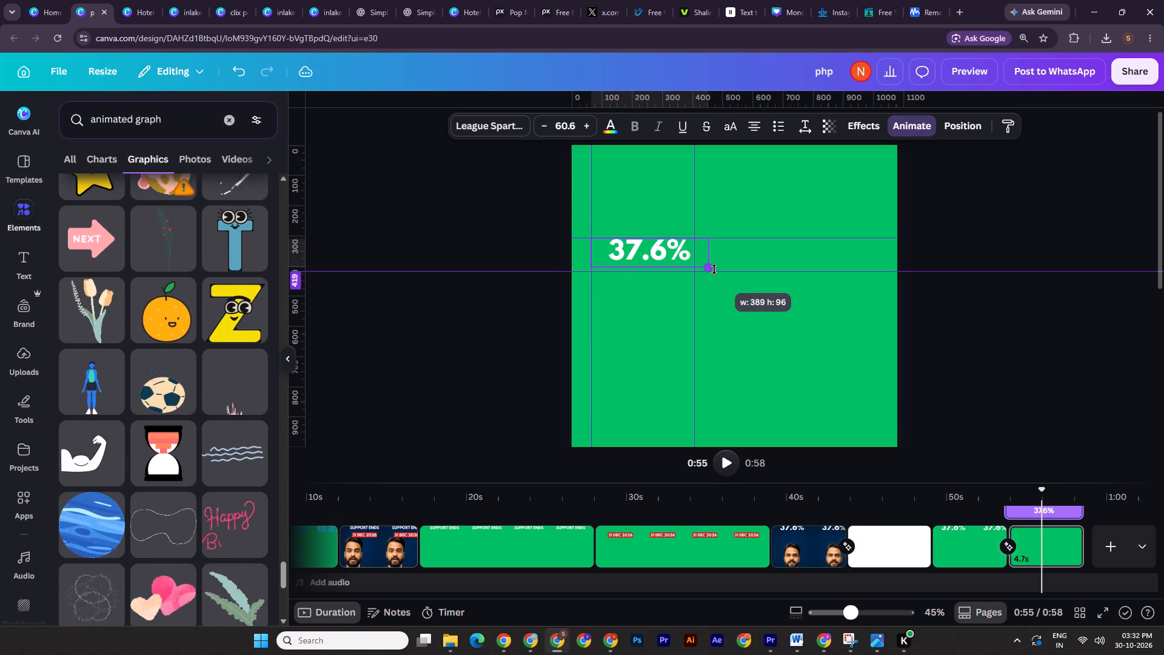
left_click_drag(714, 269, 715, 269)
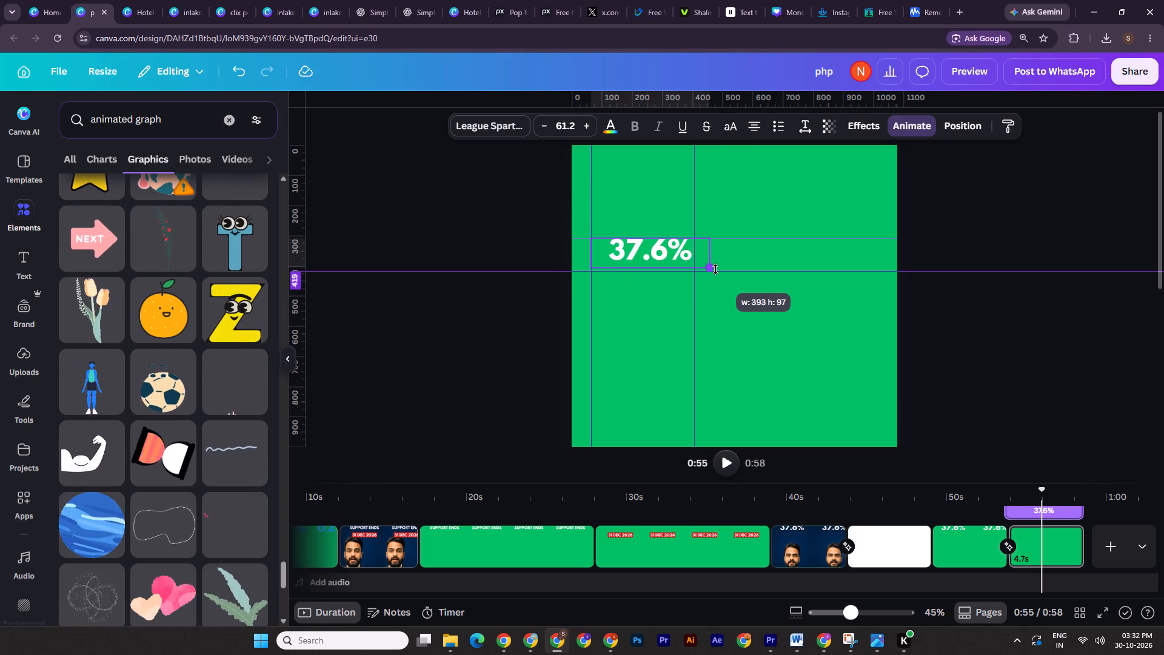
left_click_drag(715, 269, 728, 272)
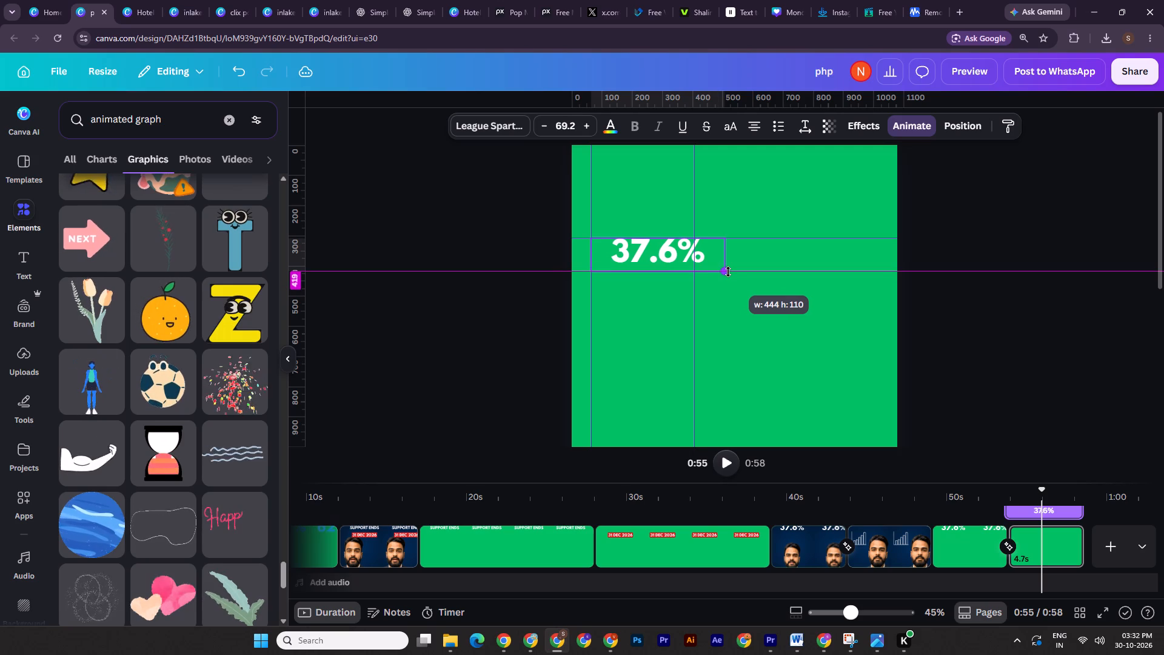
left_click_drag(728, 272, 726, 272)
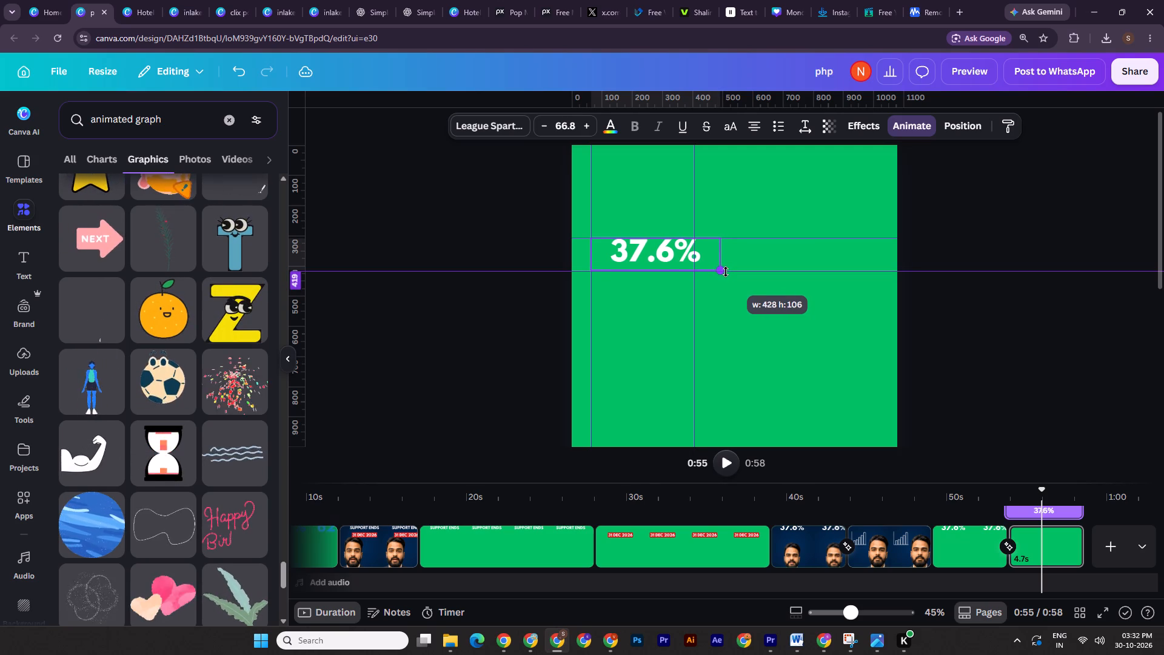
left_click_drag(726, 272, 726, 272)
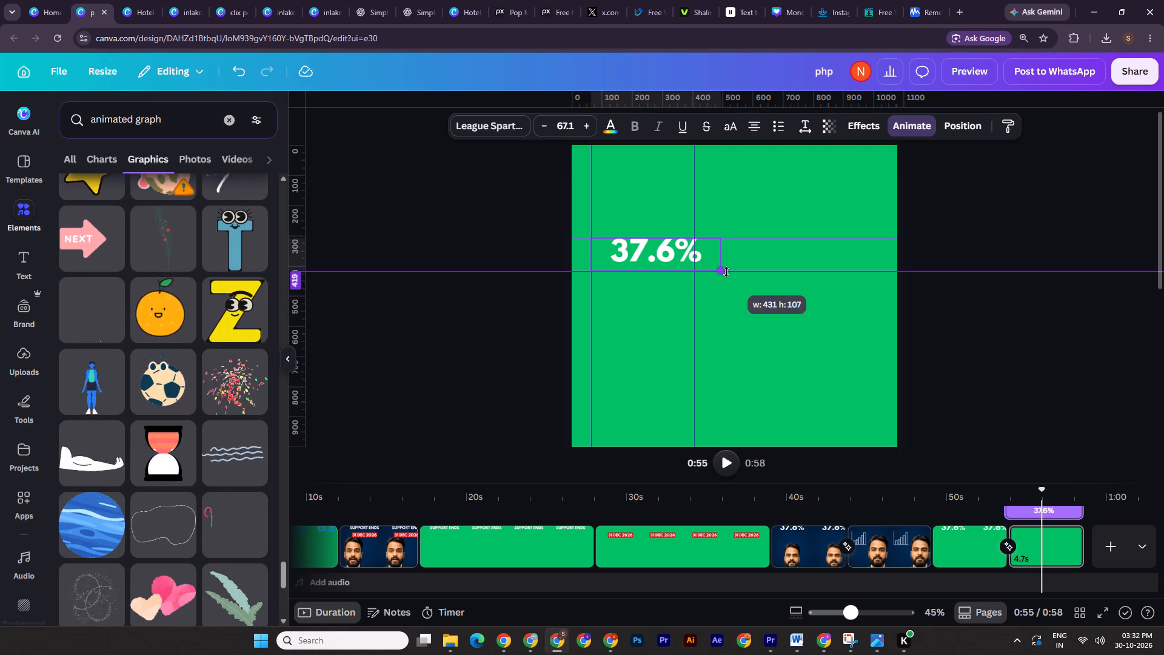
left_click_drag(726, 272, 727, 272)
Set the page 9 "37.6%" to font size 68.1 and move it left so its digits begin at the left vertical guide.
left_click(567, 127)
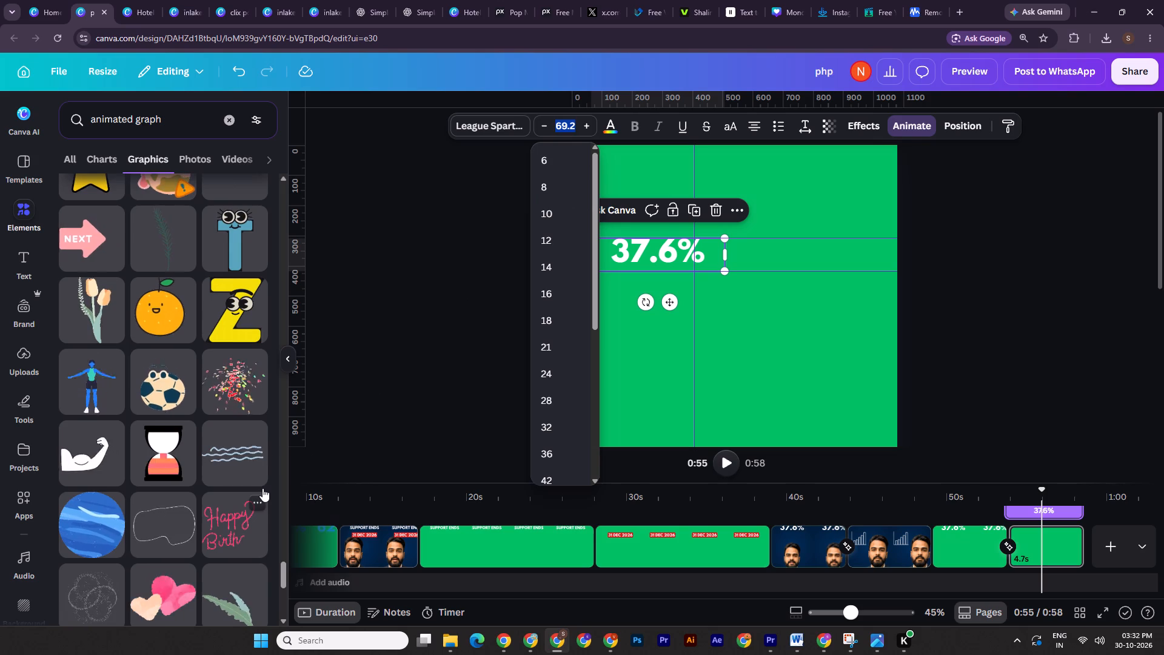
type("68.1")
key("Return")
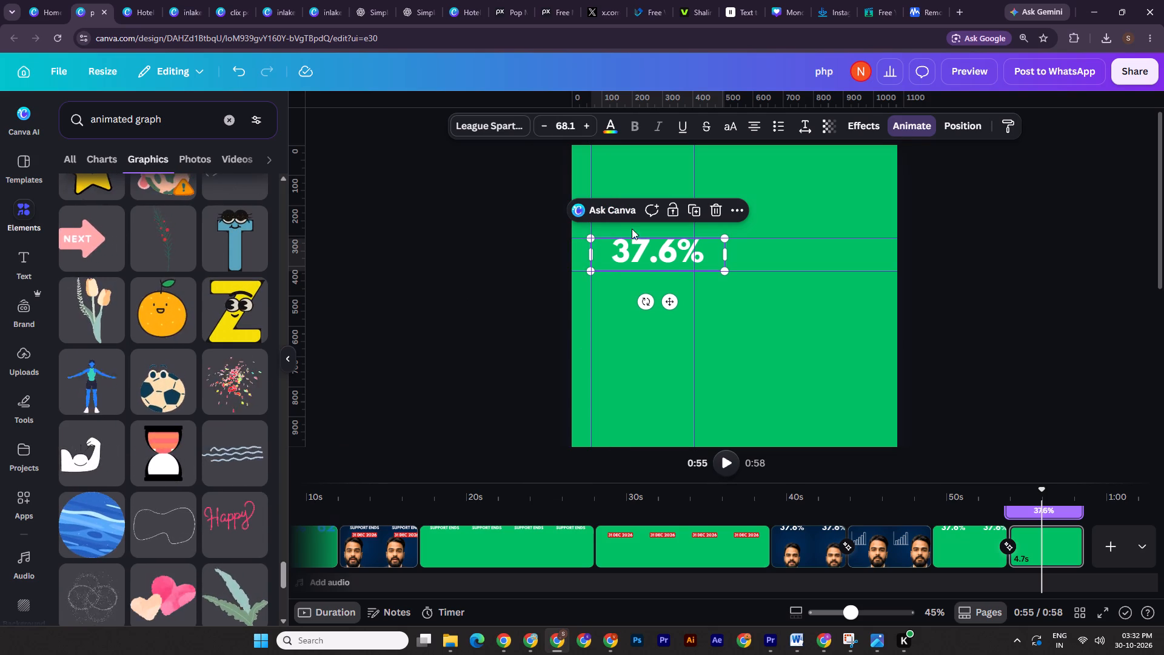
left_click_drag(665, 260, 646, 263, "shift")
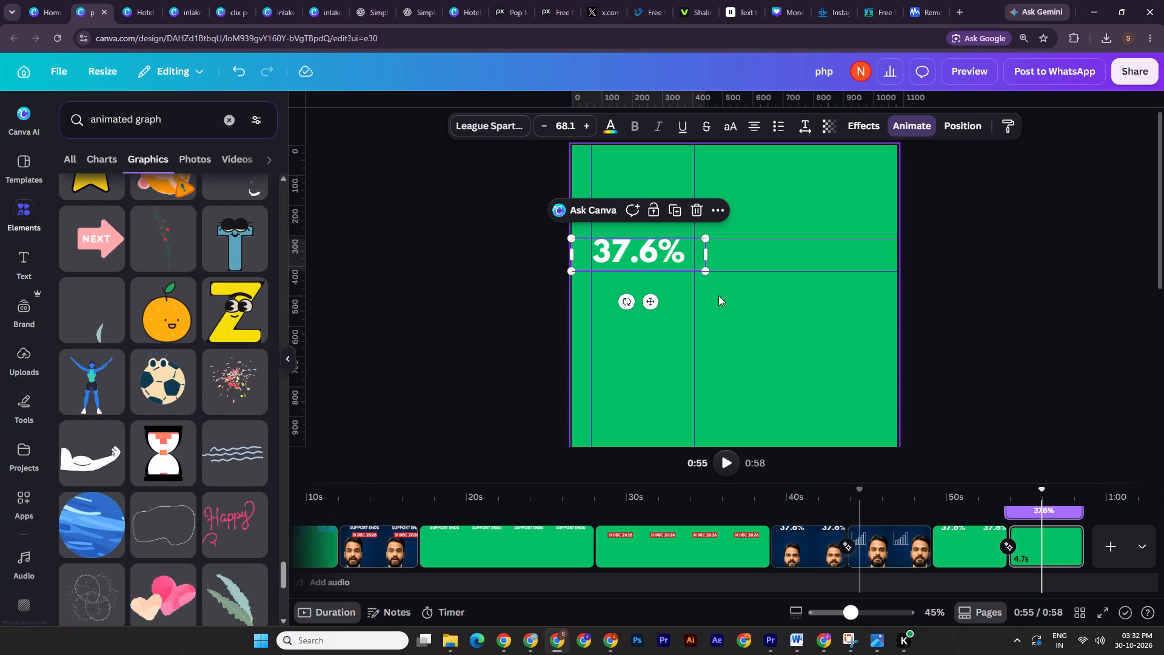
left_click(978, 235)
left_click_drag(1037, 492, 1000, 495)
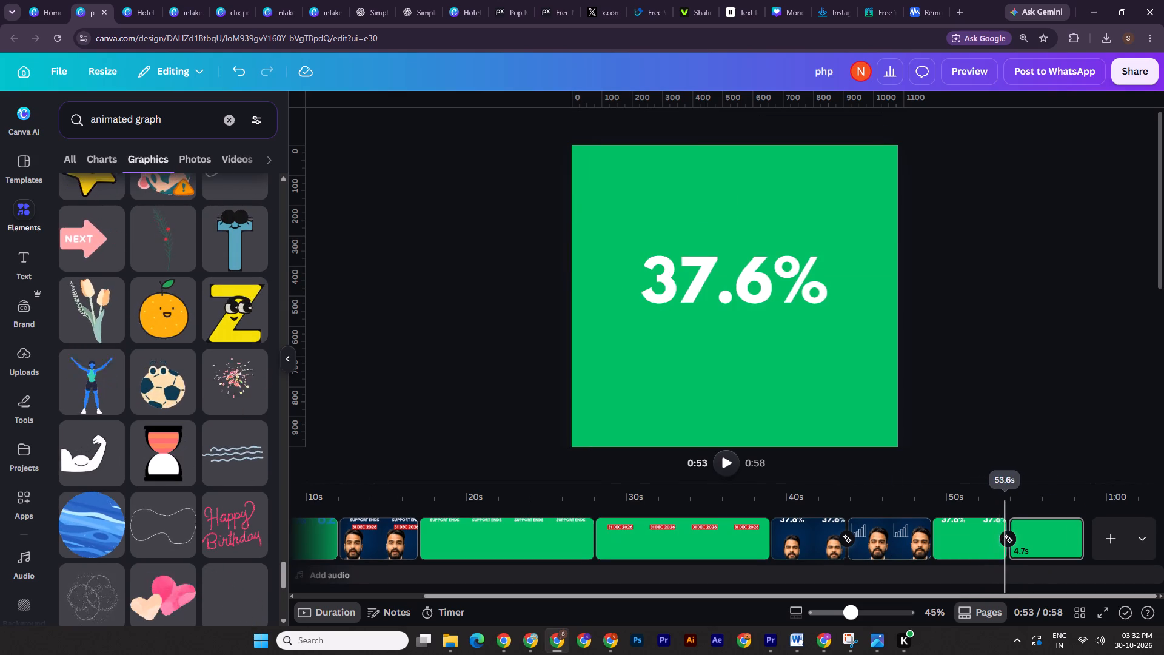
left_click_drag(1000, 495, 1015, 503)
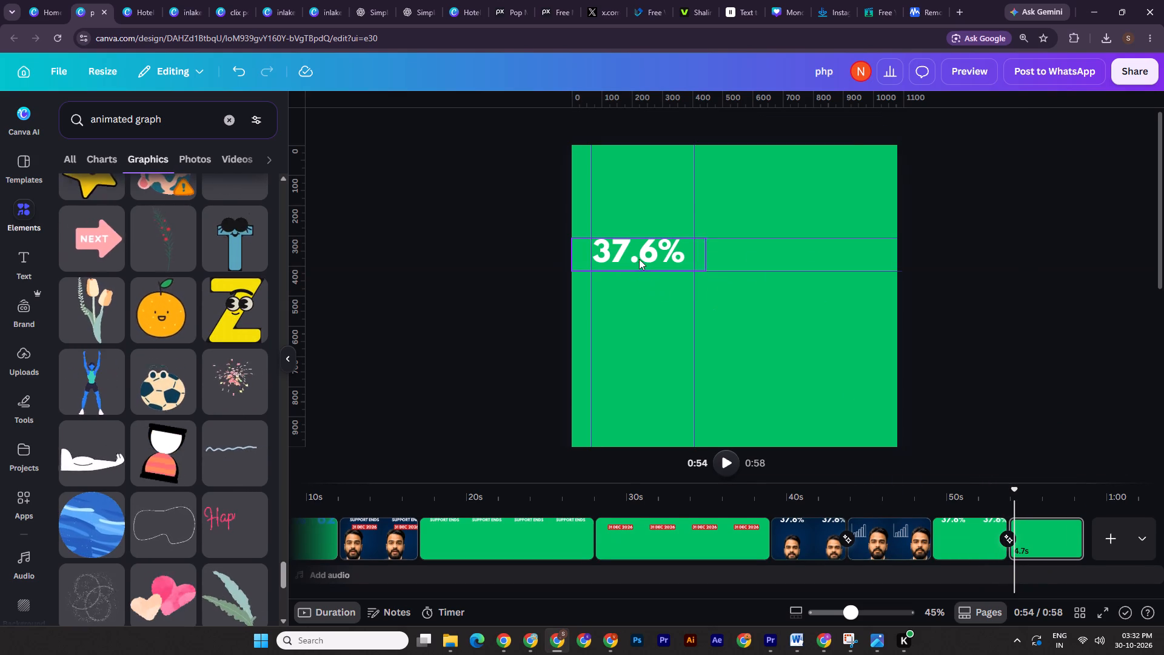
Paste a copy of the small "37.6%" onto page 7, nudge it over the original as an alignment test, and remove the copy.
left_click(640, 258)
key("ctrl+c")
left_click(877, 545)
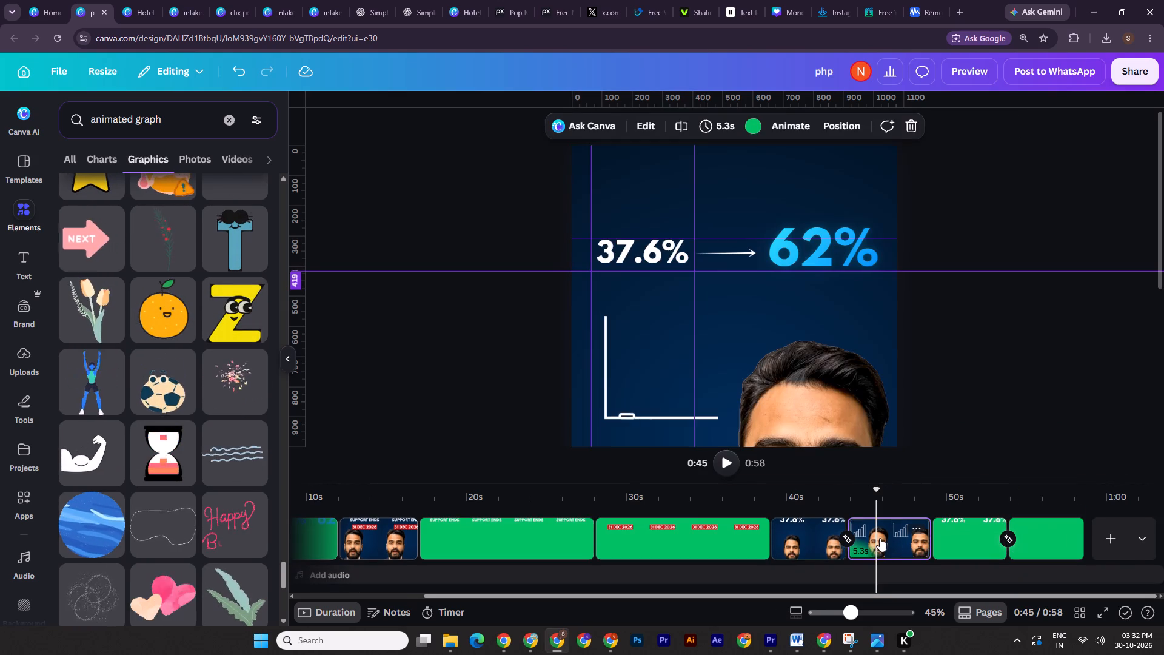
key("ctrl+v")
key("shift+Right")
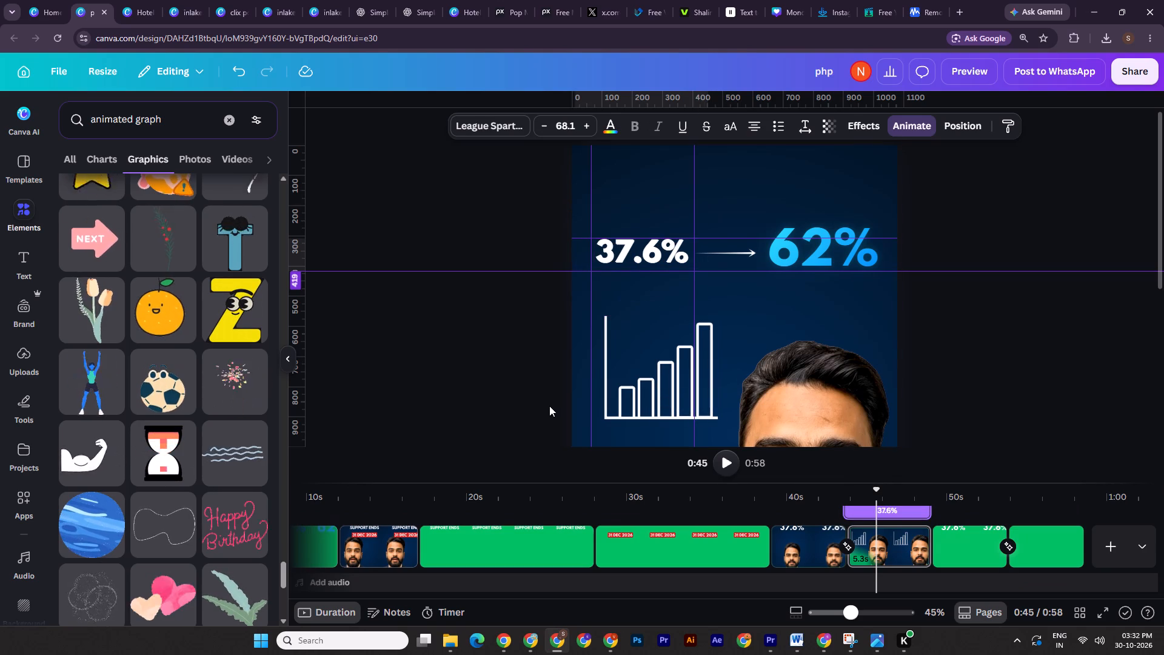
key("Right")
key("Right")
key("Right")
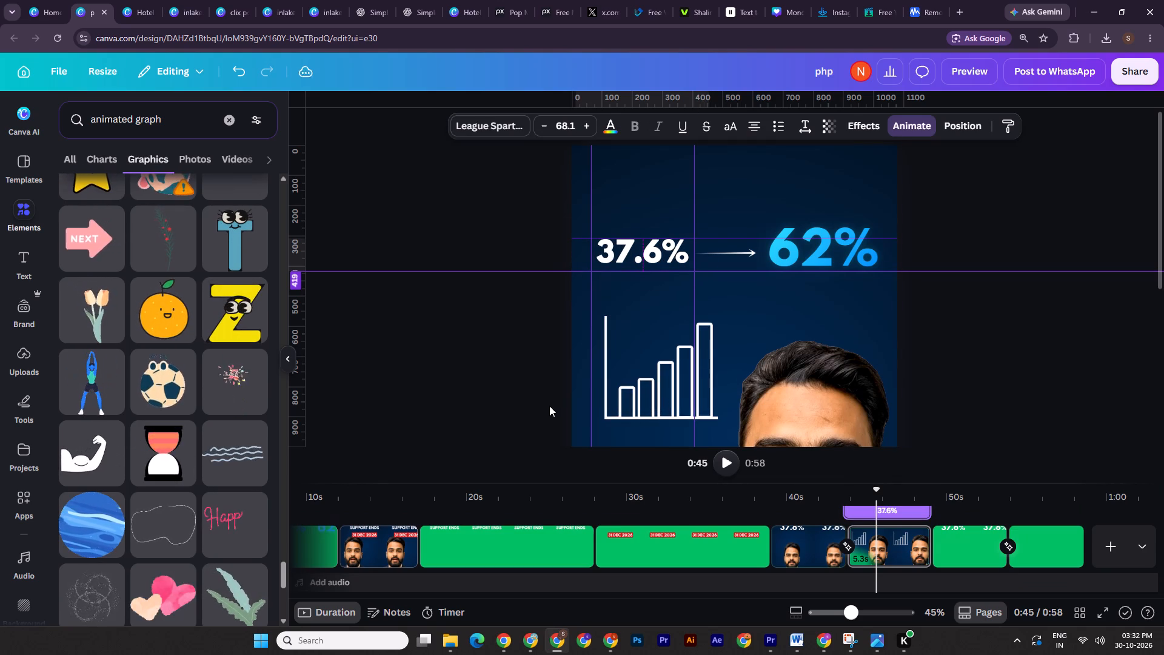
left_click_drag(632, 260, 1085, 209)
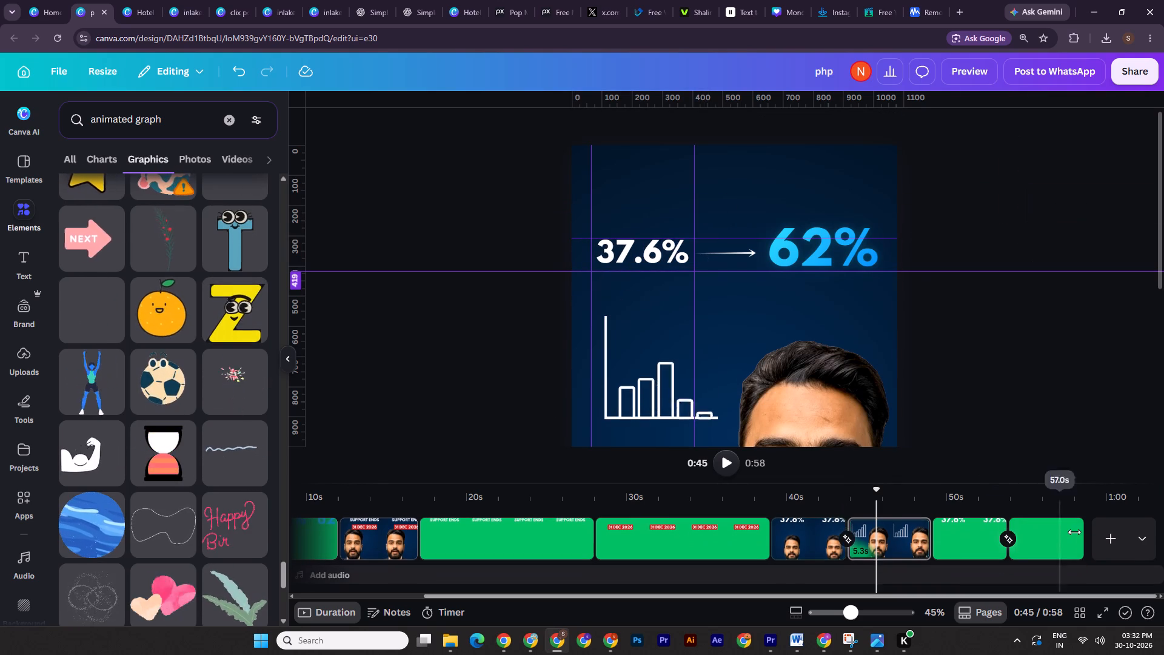
Nudge the page 9 "37.6%" right by one large and three small steps, and hide the rulers and guides.
left_click(1075, 532)
left_click(623, 246)
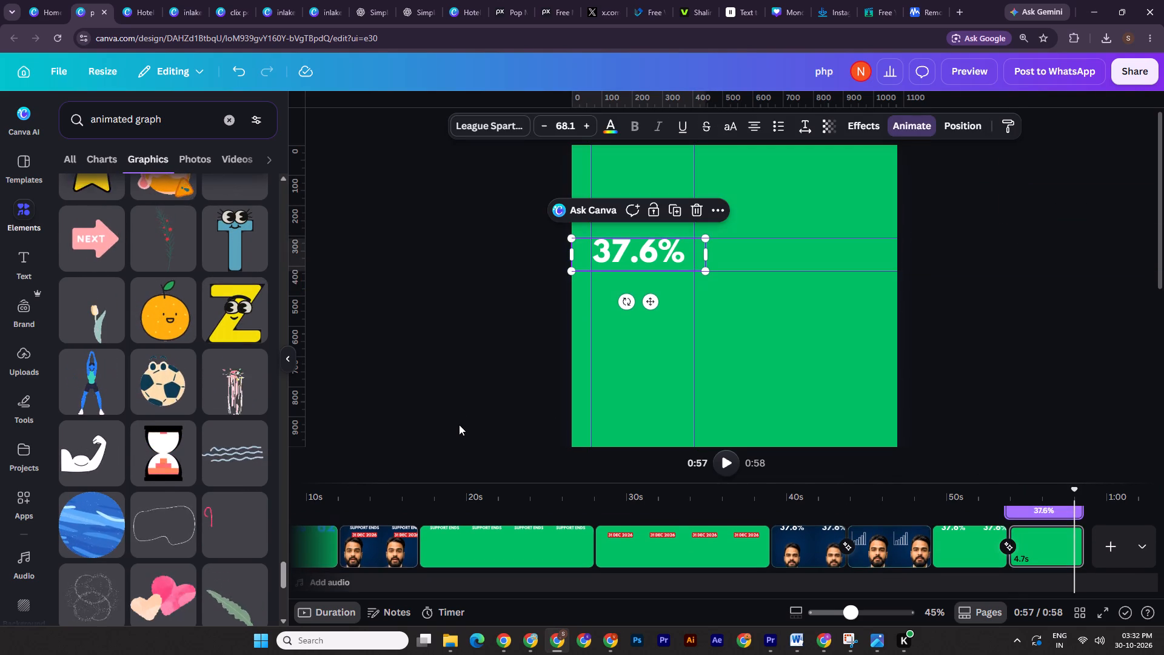
key("shift+Right")
key("Right")
key("Right")
key("Right")
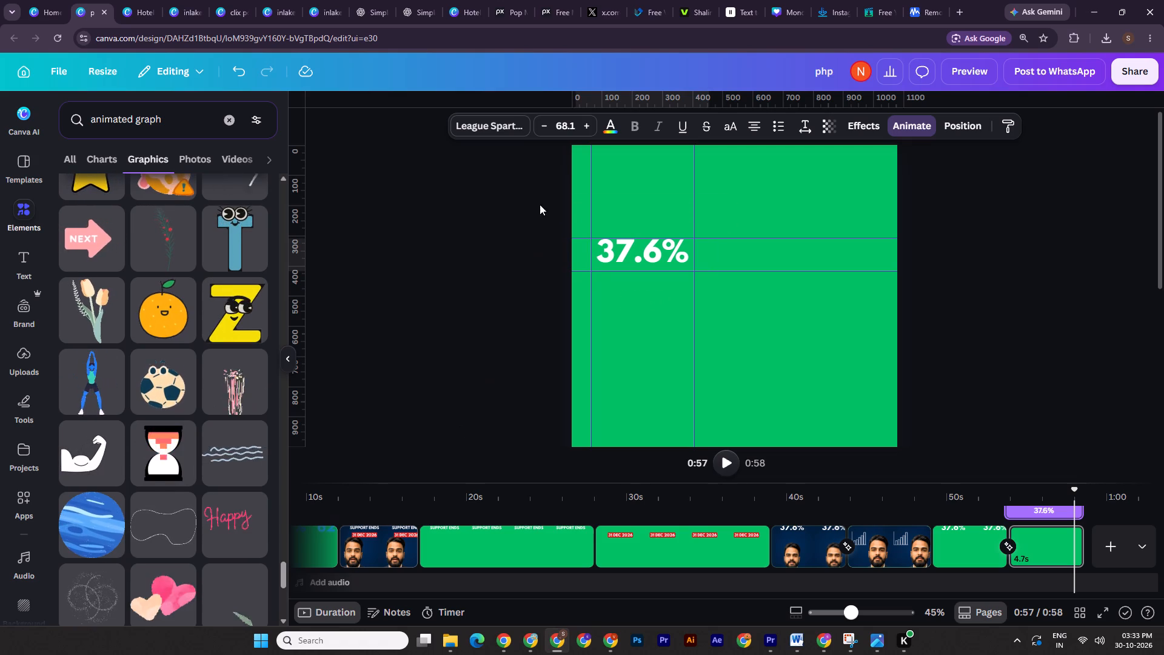
key("shift+r")
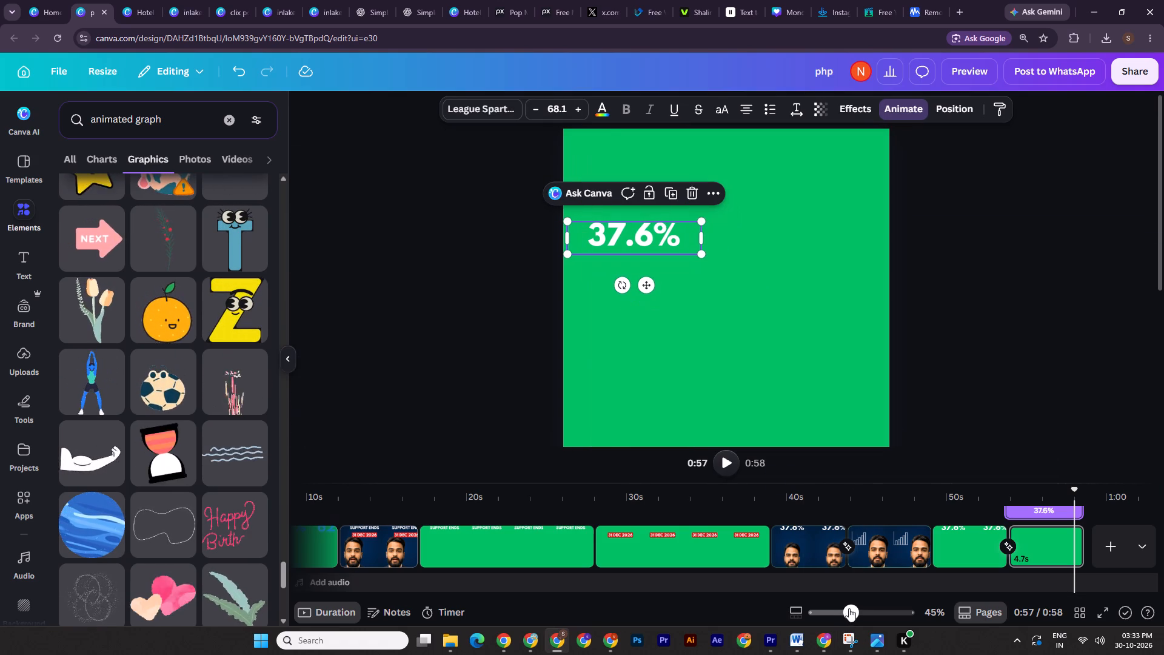
Trim page 9 with the small "37.6%" to a duration of 2.5 s.
left_click_drag(849, 608, 825, 602)
double_click(957, 304)
left_click_drag(1071, 493, 1029, 495)
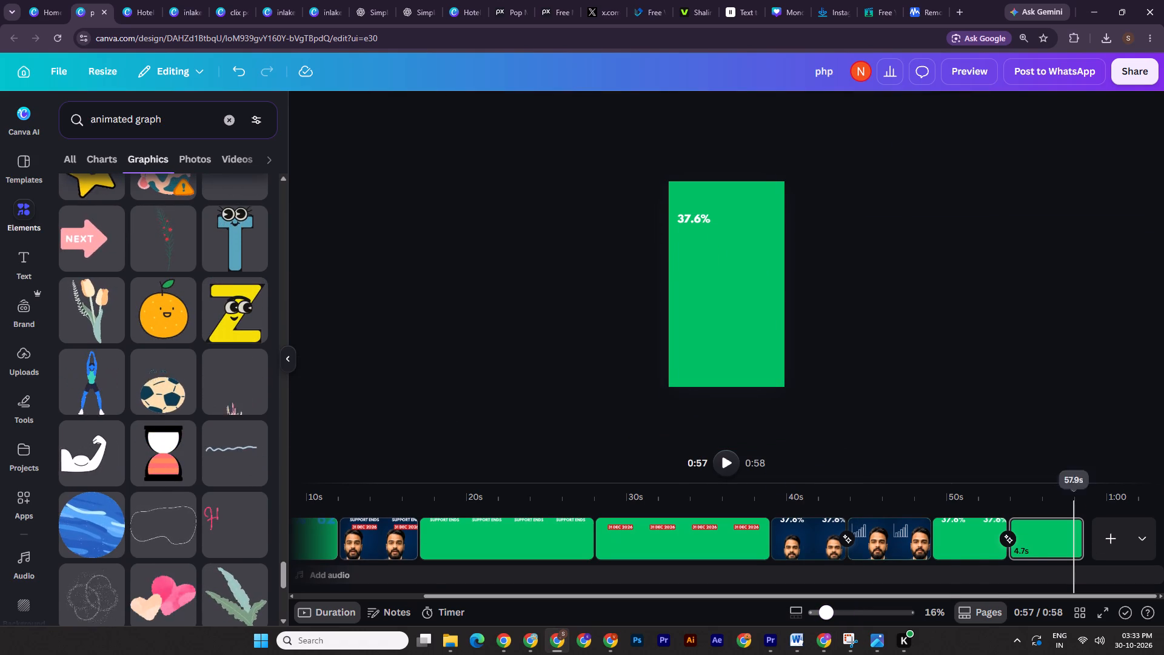
left_click_drag(1029, 495, 1019, 514)
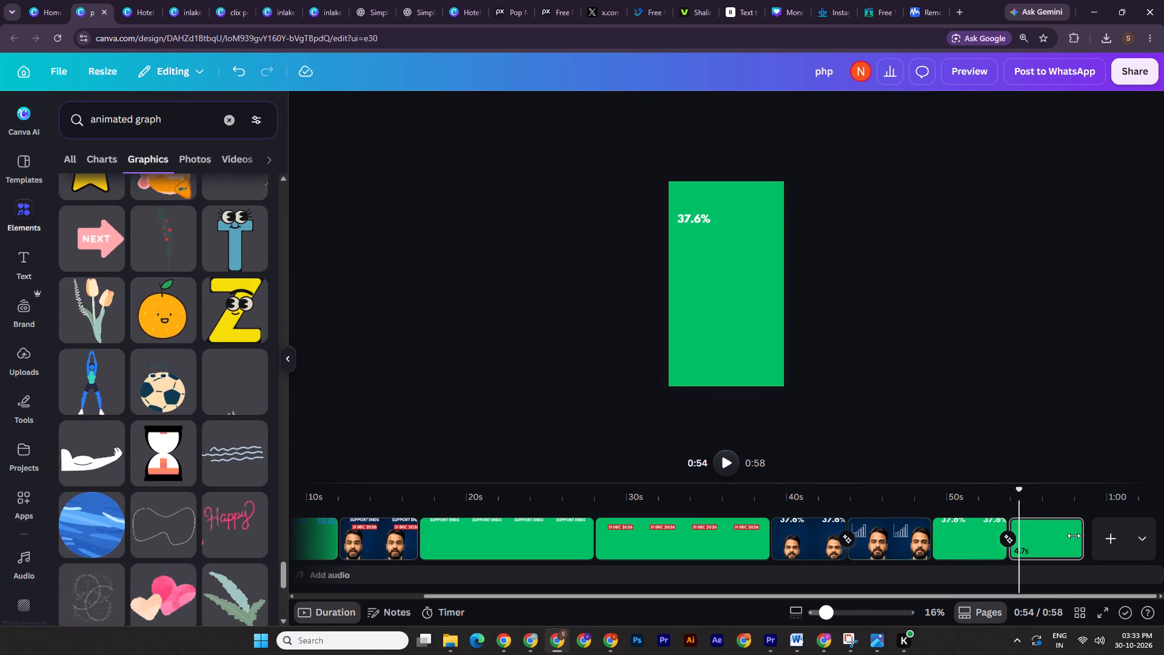
left_click_drag(1078, 541, 1026, 539)
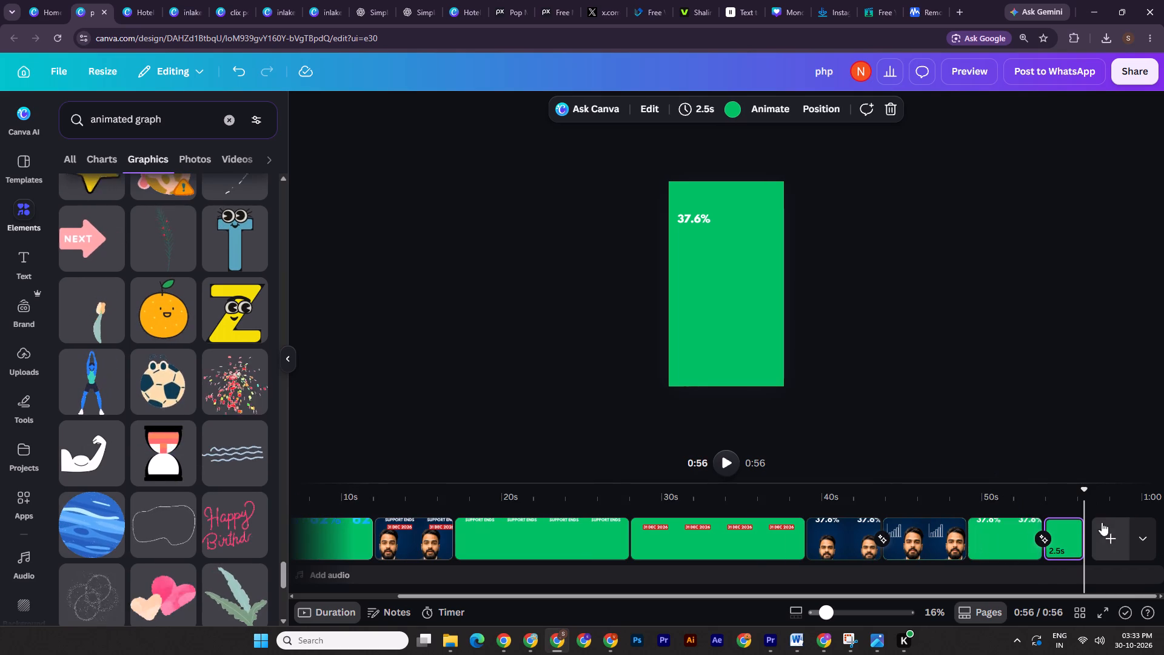
left_click(1088, 489)
Switch to Premiere Pro and scrub between the start of the selected talking-head clip and the marker to gauge the required duration.
left_click(782, 644)
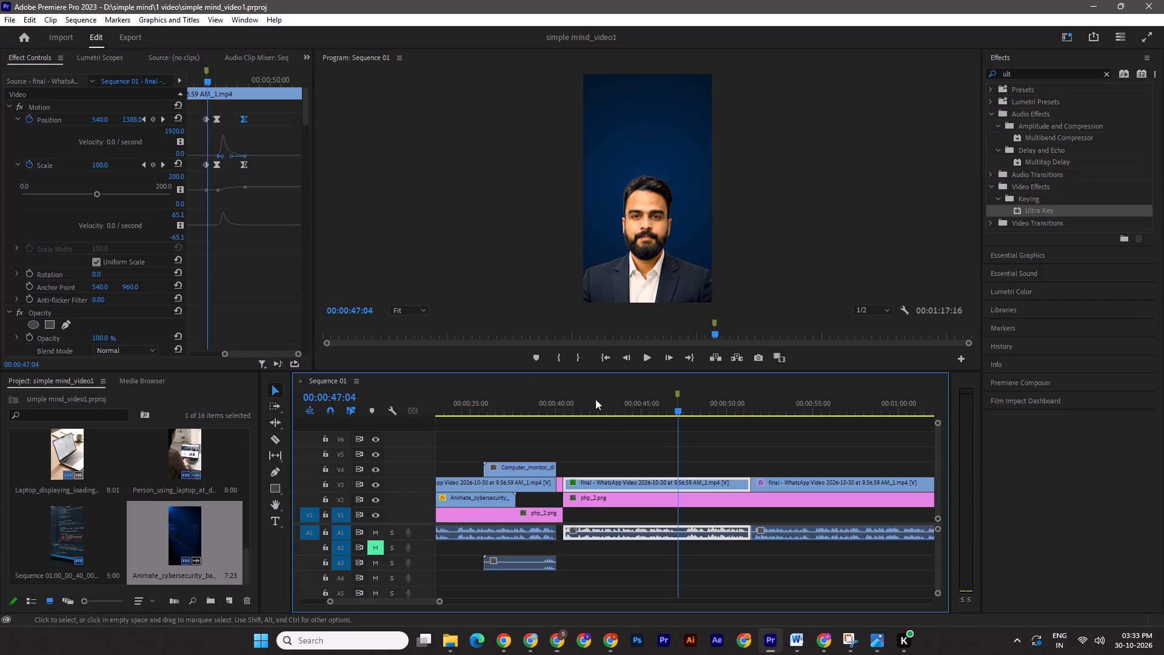
left_click_drag(678, 406, 564, 409, "shift")
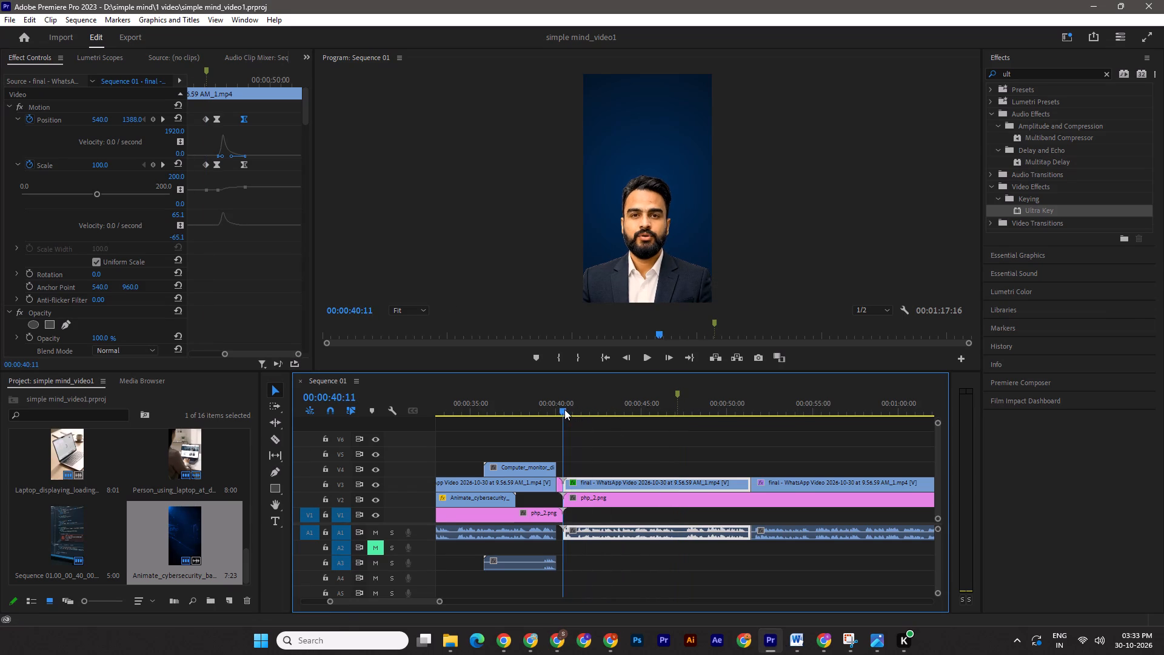
left_click_drag(564, 409, 676, 424, "shift")
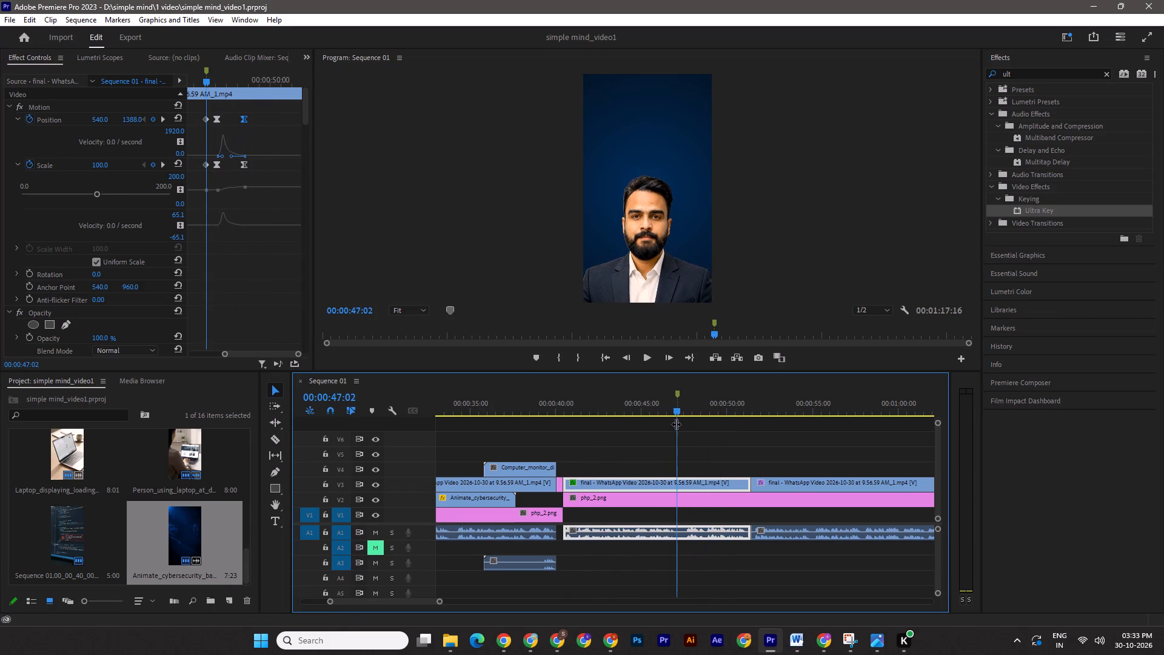
left_click_drag(676, 424, 569, 430, "shift")
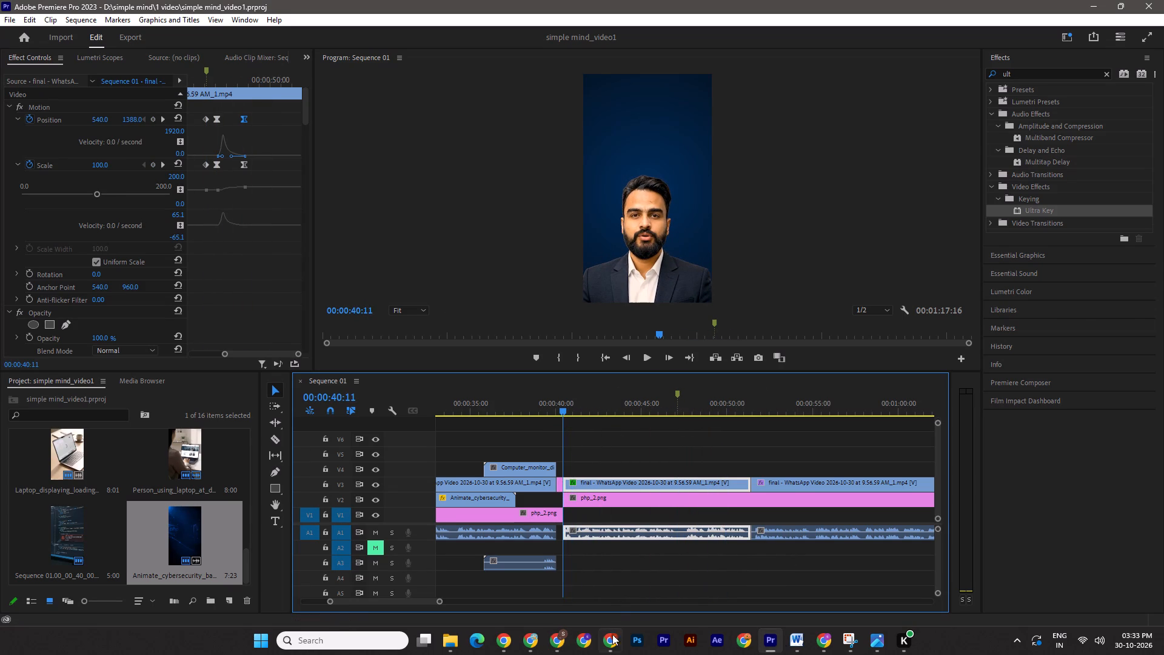
Return to the Canva design in Chrome and set the duration of page 8 with the large "37.6%" to 8.0 s.
left_click(561, 637)
left_click(986, 535)
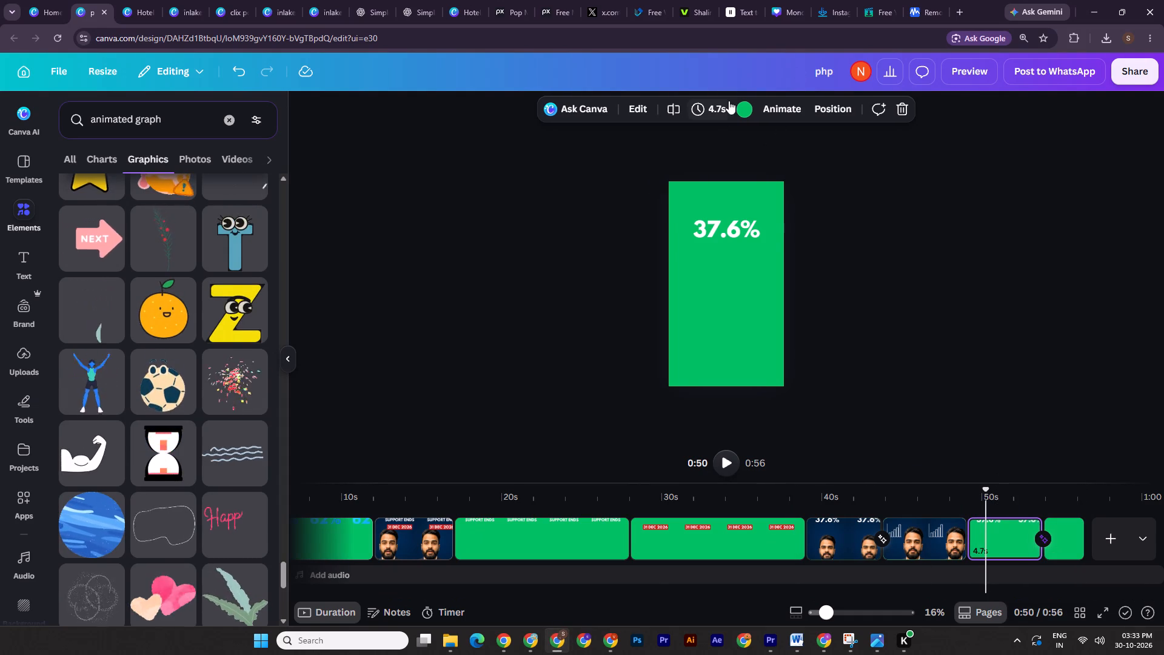
left_click(729, 101)
key("8")
key("Return")
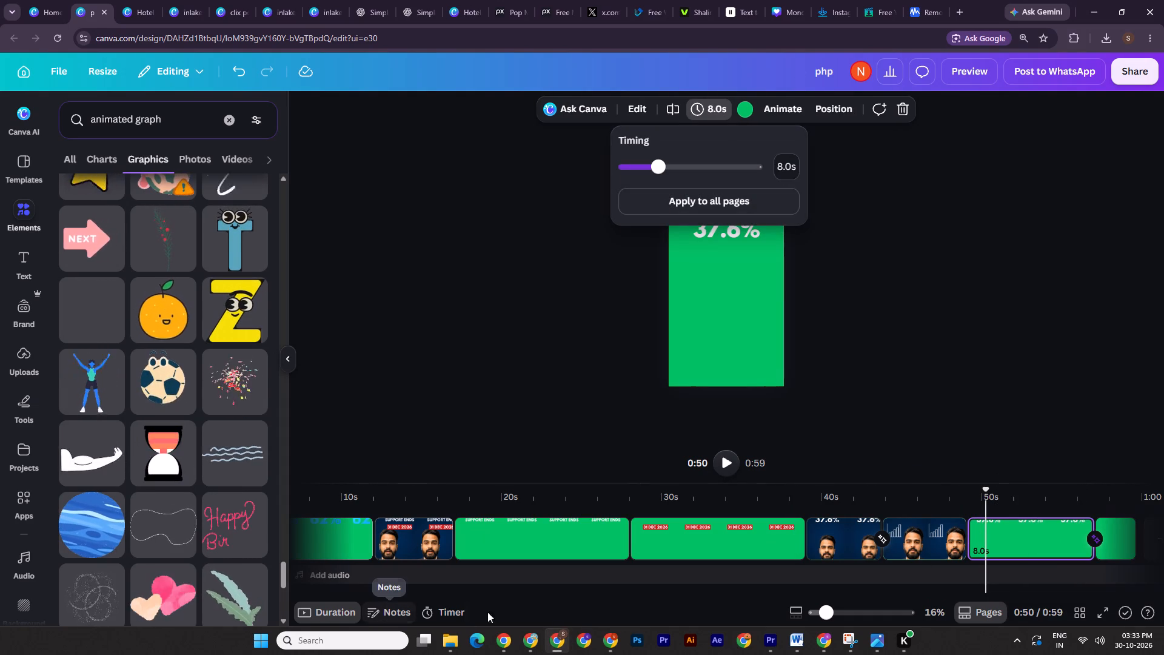
left_click(1023, 358)
Add a green page 10 after page 9 and paste the arrow from page 7 onto it.
left_click_drag(1039, 598, 1134, 593)
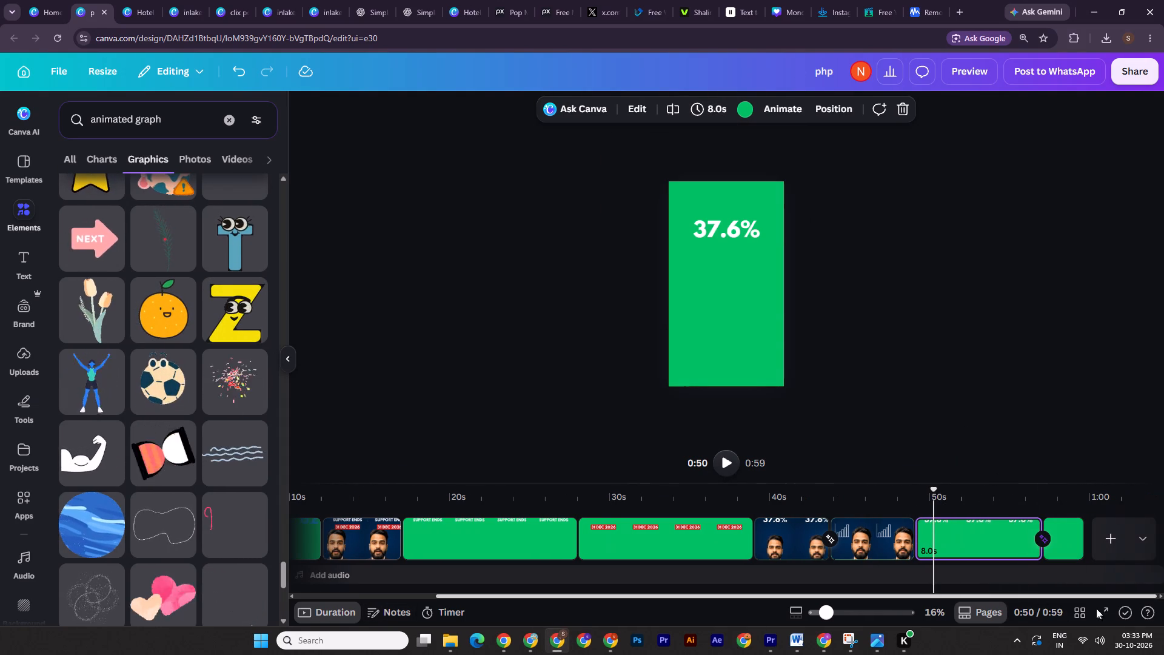
left_click(1059, 540)
left_click(1099, 546)
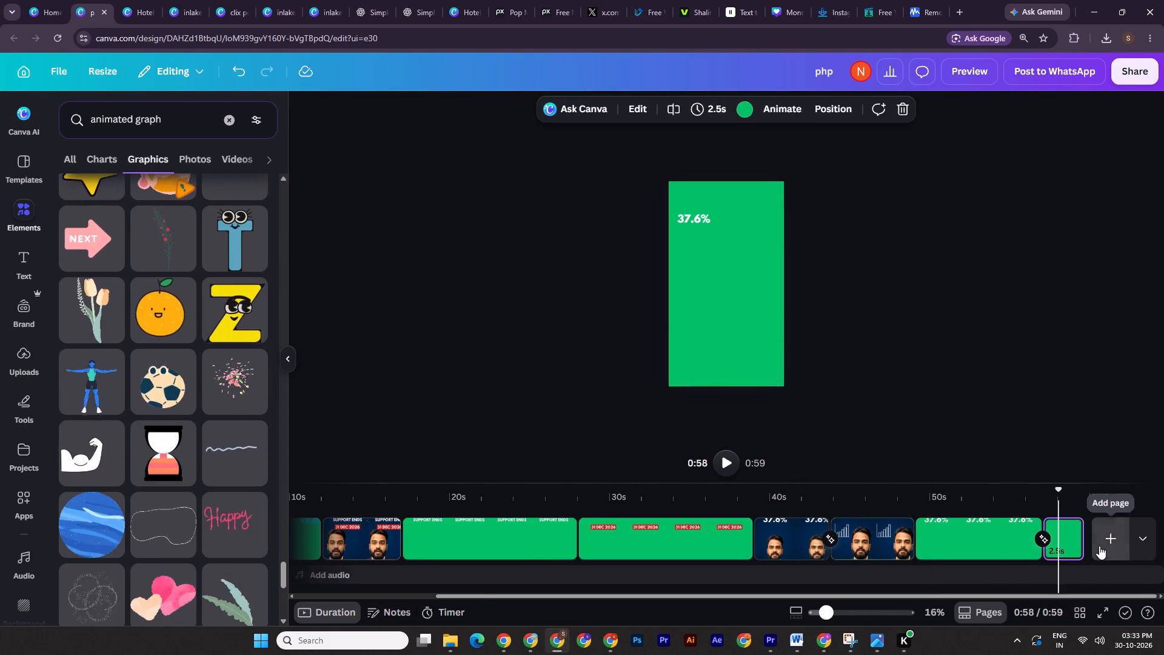
left_click(777, 542)
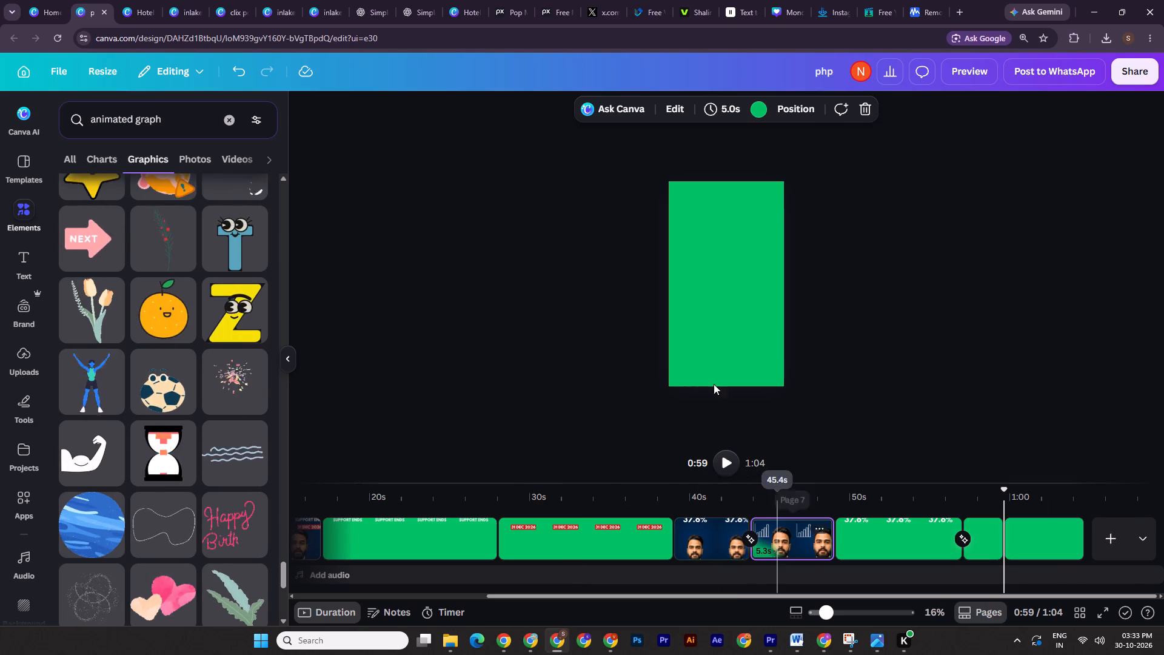
left_click(718, 220)
key("ctrl+c")
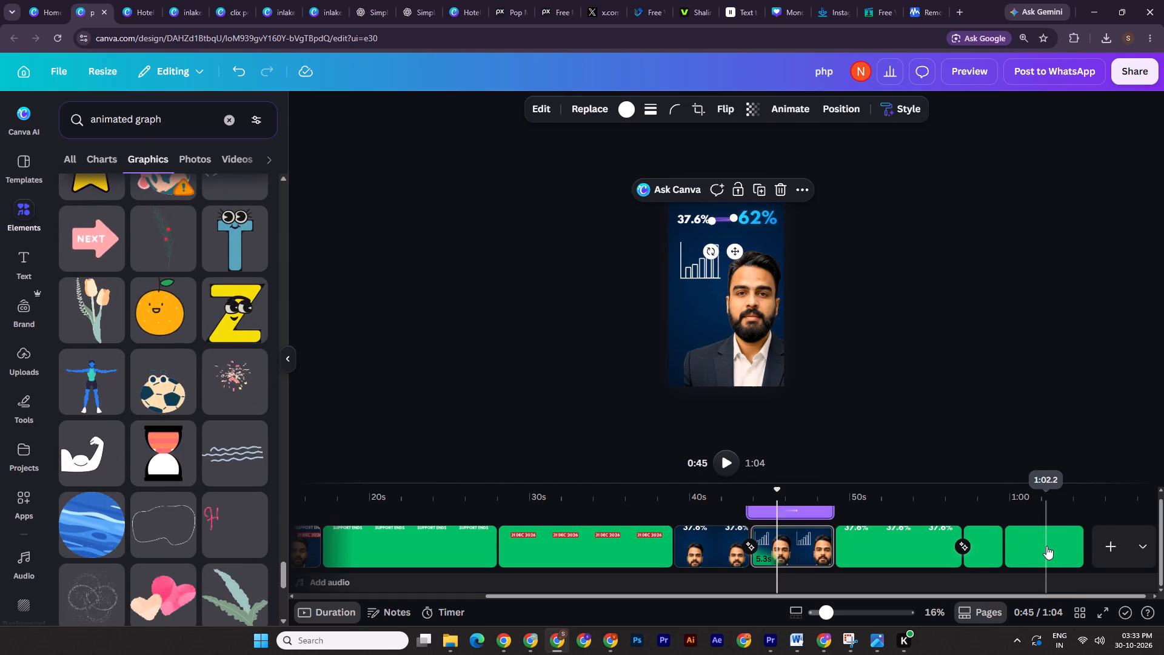
left_click(1046, 546)
key("ctrl+v")
Animate the arrow on page 10 with Baseline on enter, in the rightward direction.
left_click(806, 109)
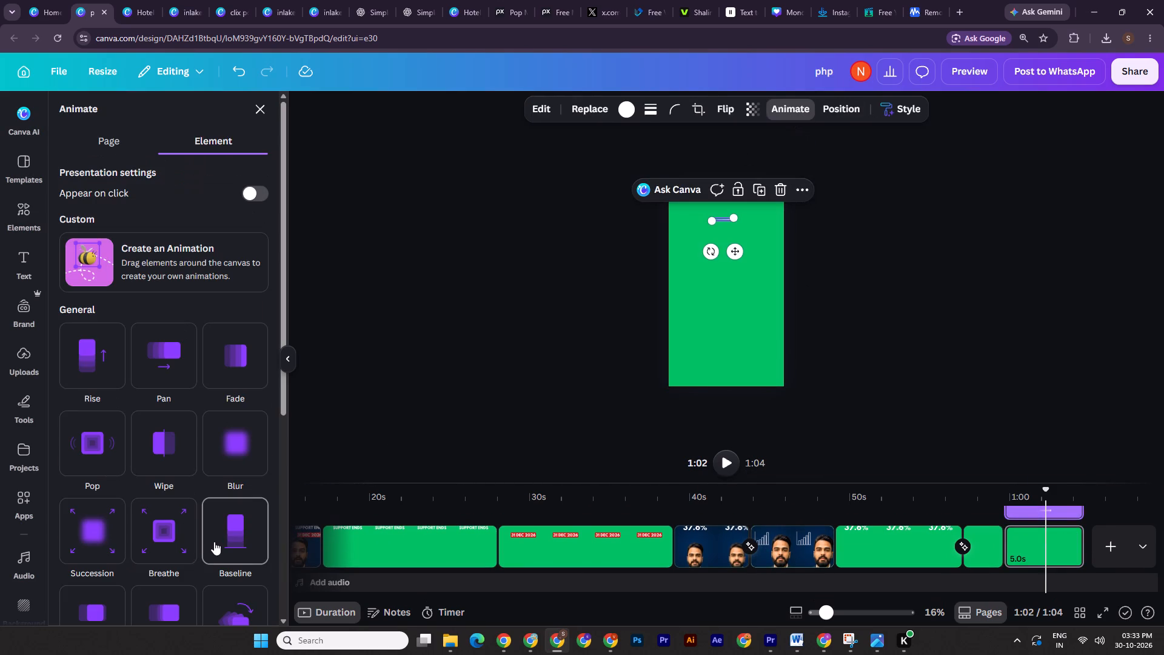
left_click(224, 541)
scroll(224, 541, "down", 2)
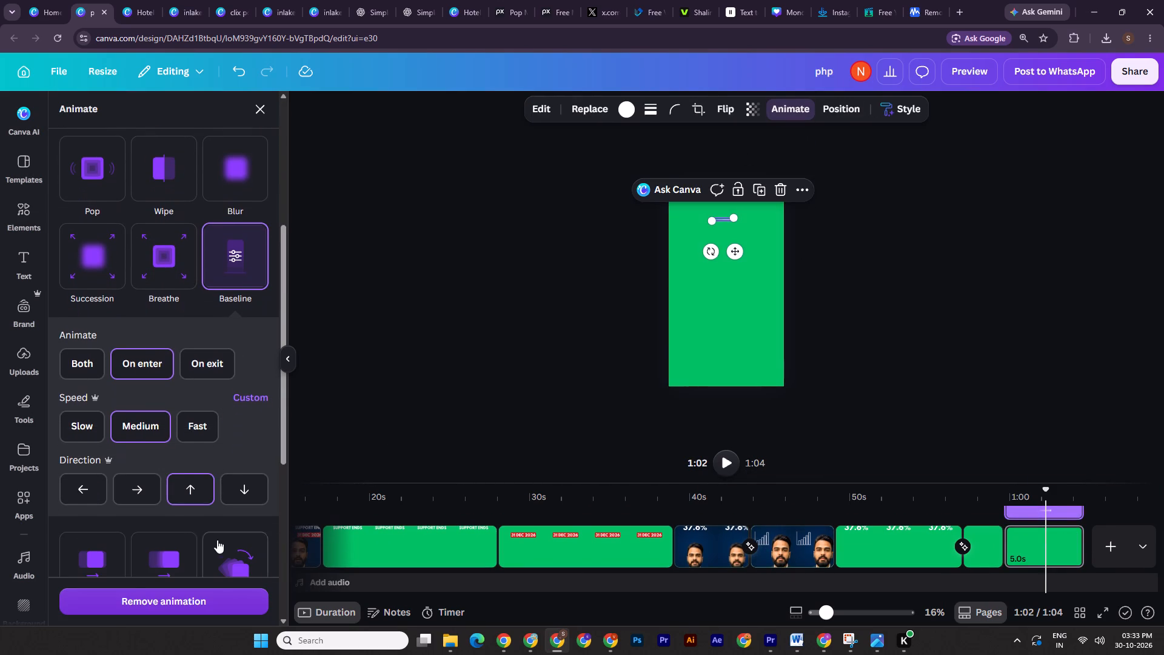
left_click(127, 494)
double_click(838, 412)
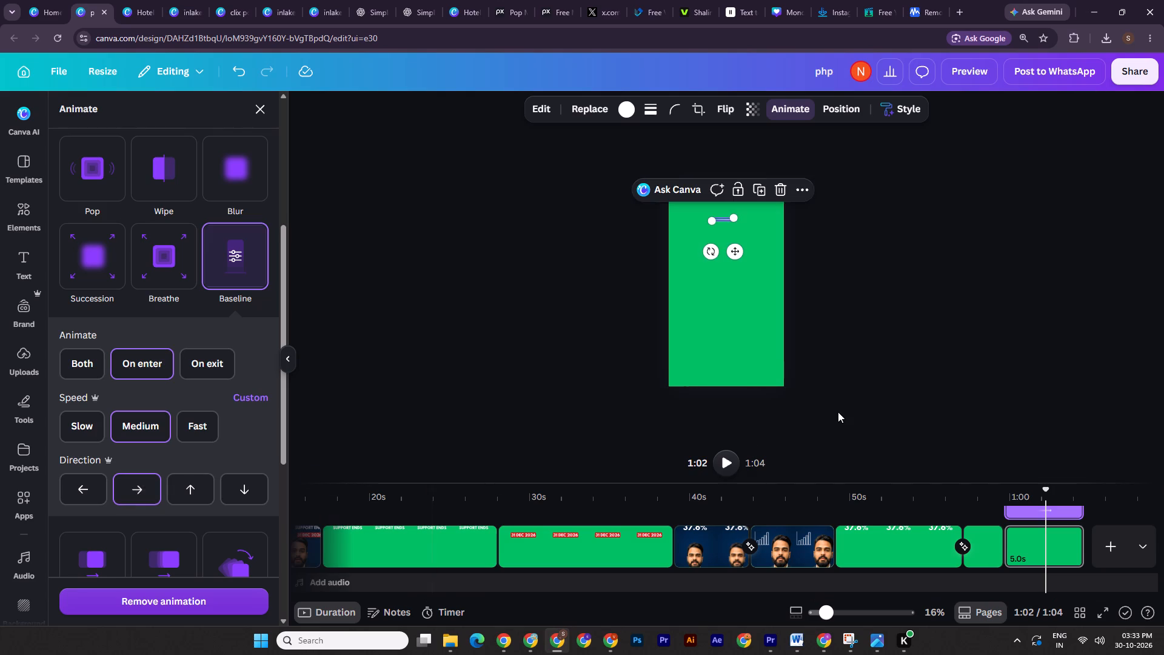
Add a green page 11, paste the blue "62%" text from page 7 onto it, and scrub through its animation.
left_click(1115, 541)
left_click(684, 543)
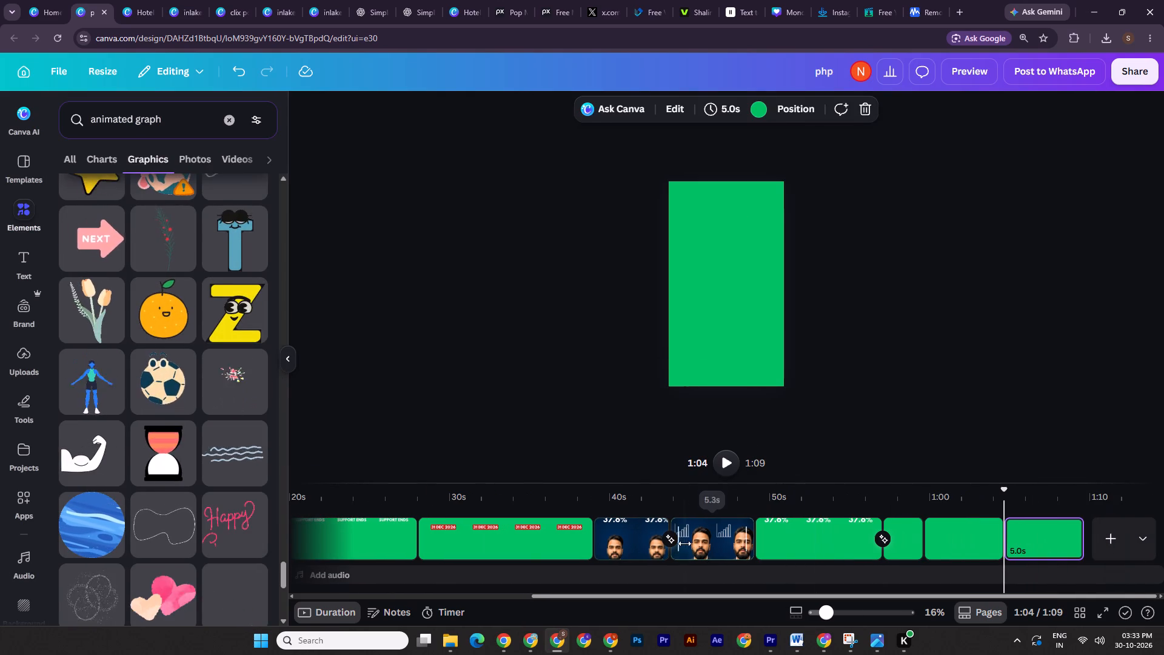
left_click(768, 223)
key("ctrl+c")
left_click(1043, 542)
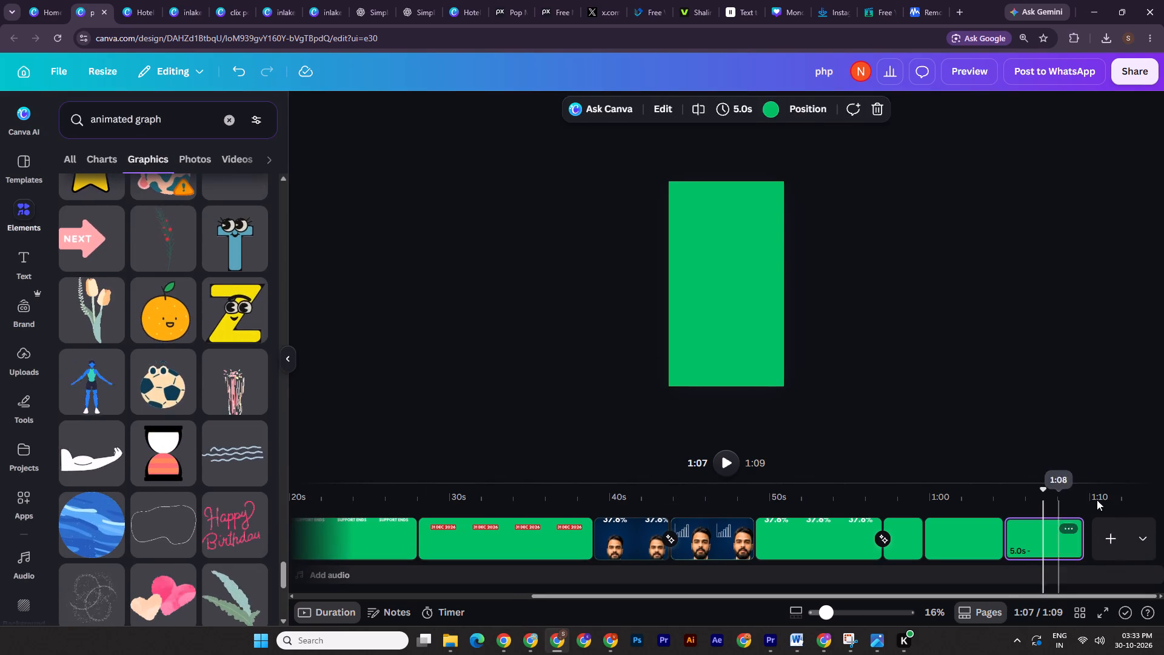
key("ctrl+v")
left_click_drag(1037, 493, 997, 495)
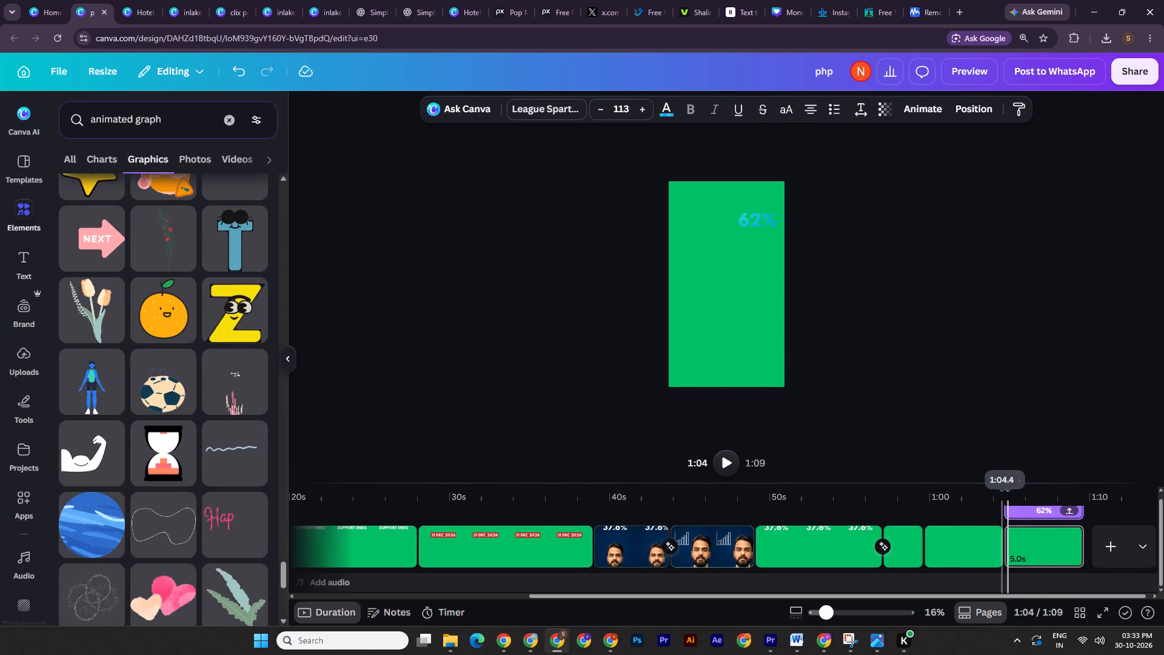
left_click_drag(997, 495, 1022, 505)
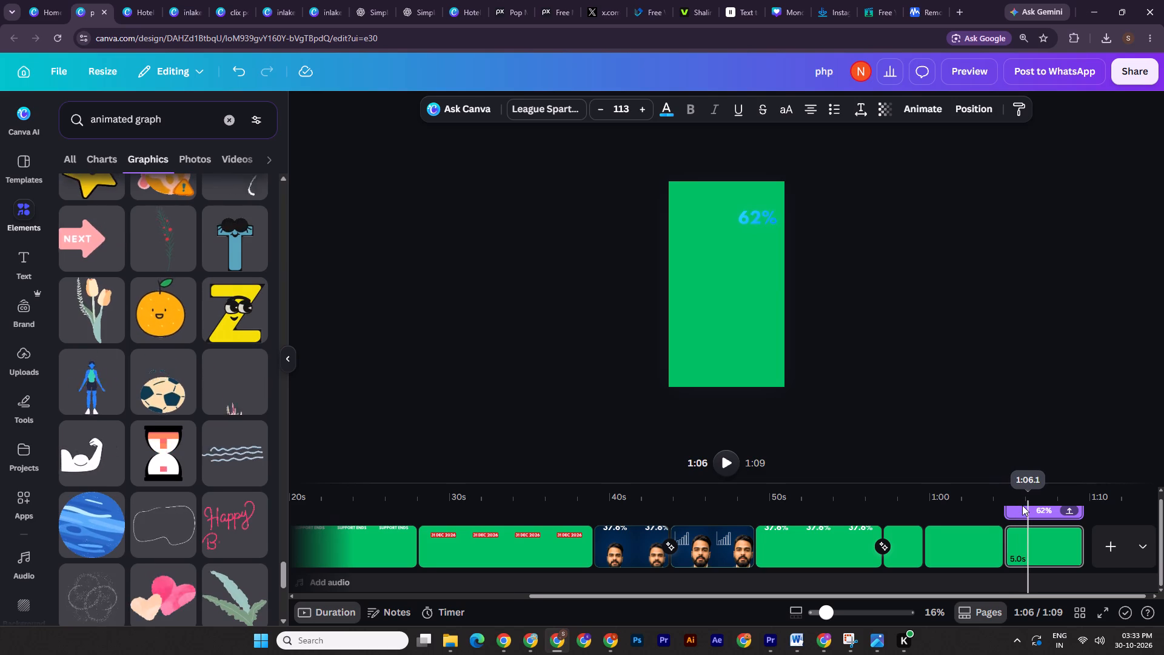
Add a green page 12 at the end and paste the animated bar graph from page 7 onto it.
left_click_drag(1022, 505, 848, 519)
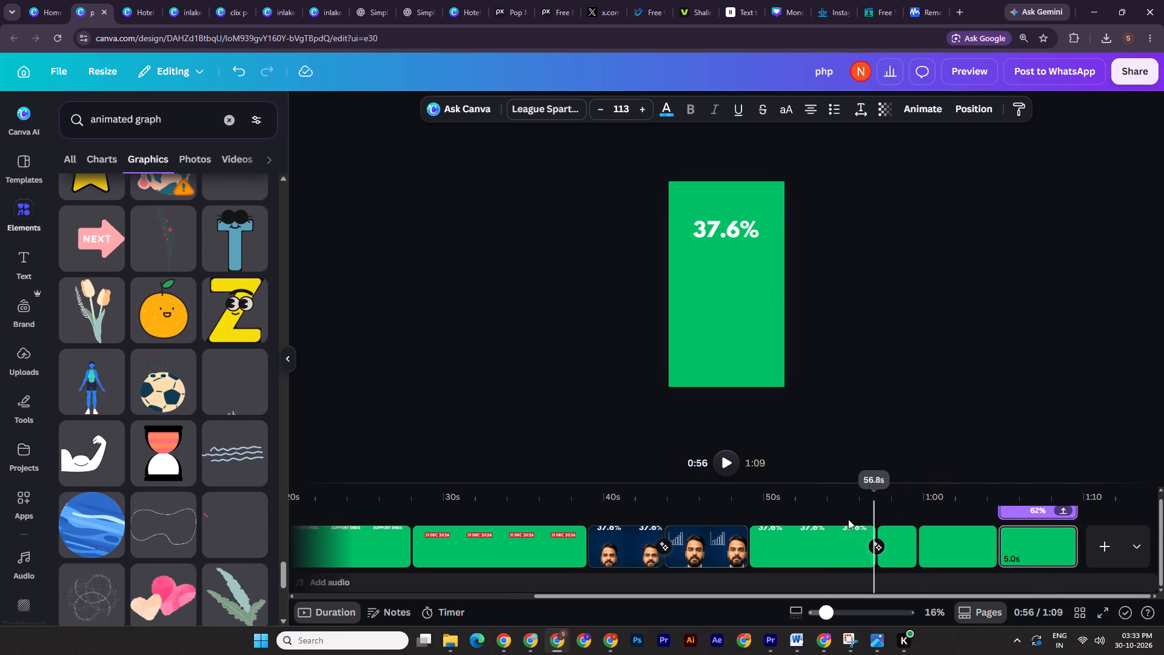
left_click_drag(848, 519, 724, 529)
left_click(697, 270)
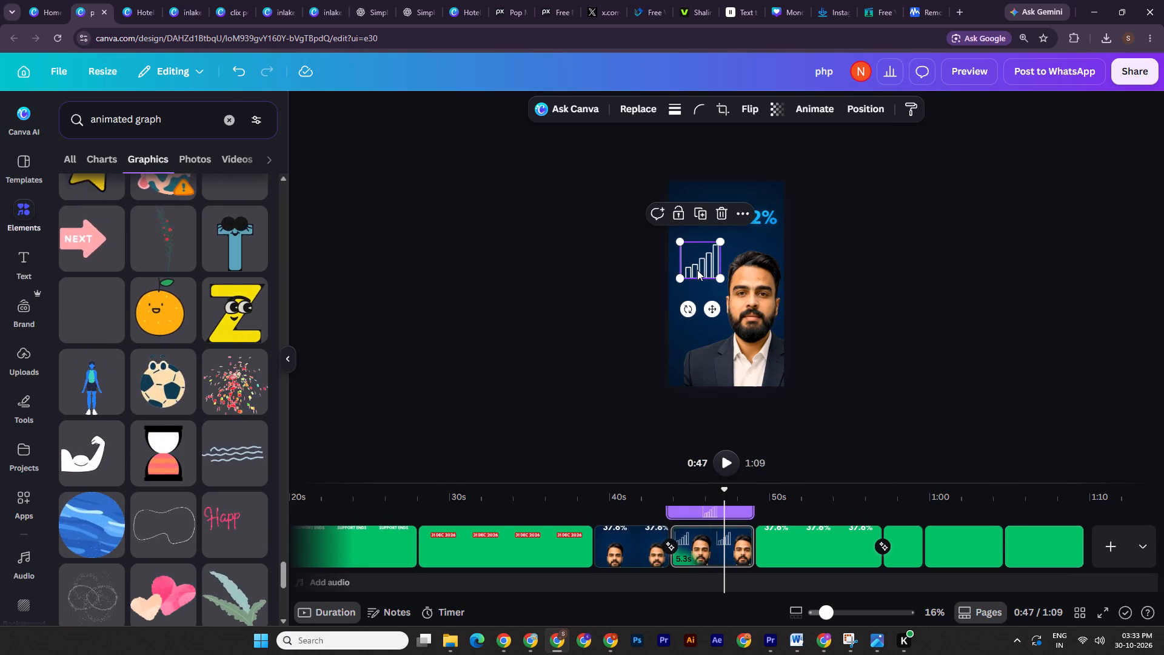
key("ctrl+c")
left_click(1107, 563)
key("ctrl+v")
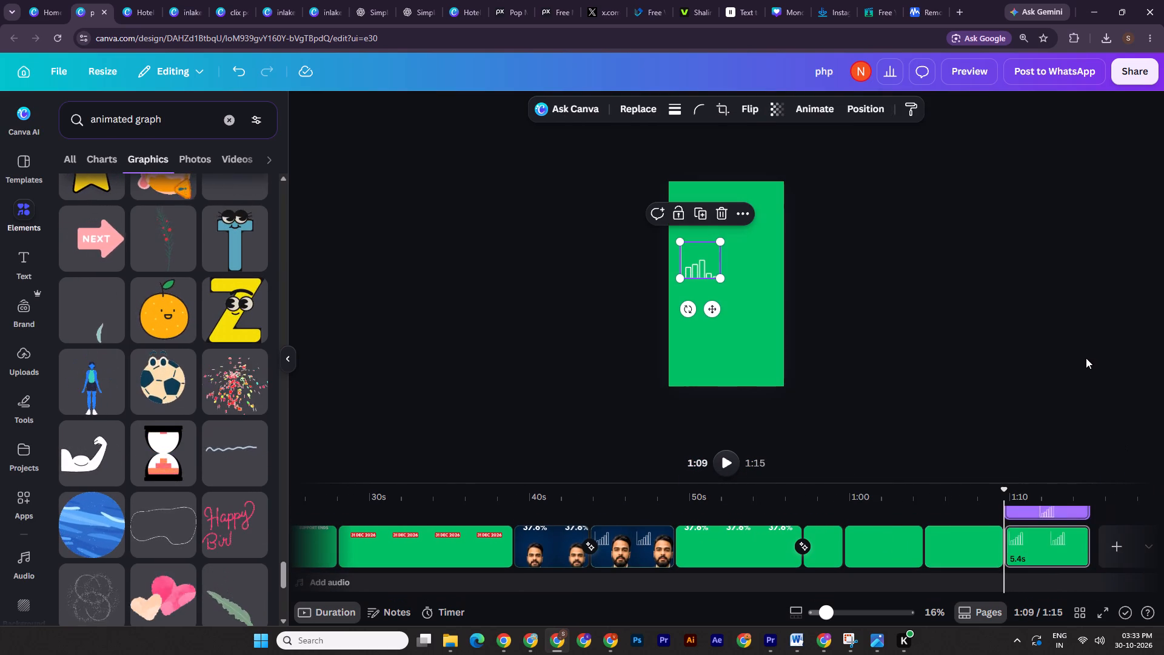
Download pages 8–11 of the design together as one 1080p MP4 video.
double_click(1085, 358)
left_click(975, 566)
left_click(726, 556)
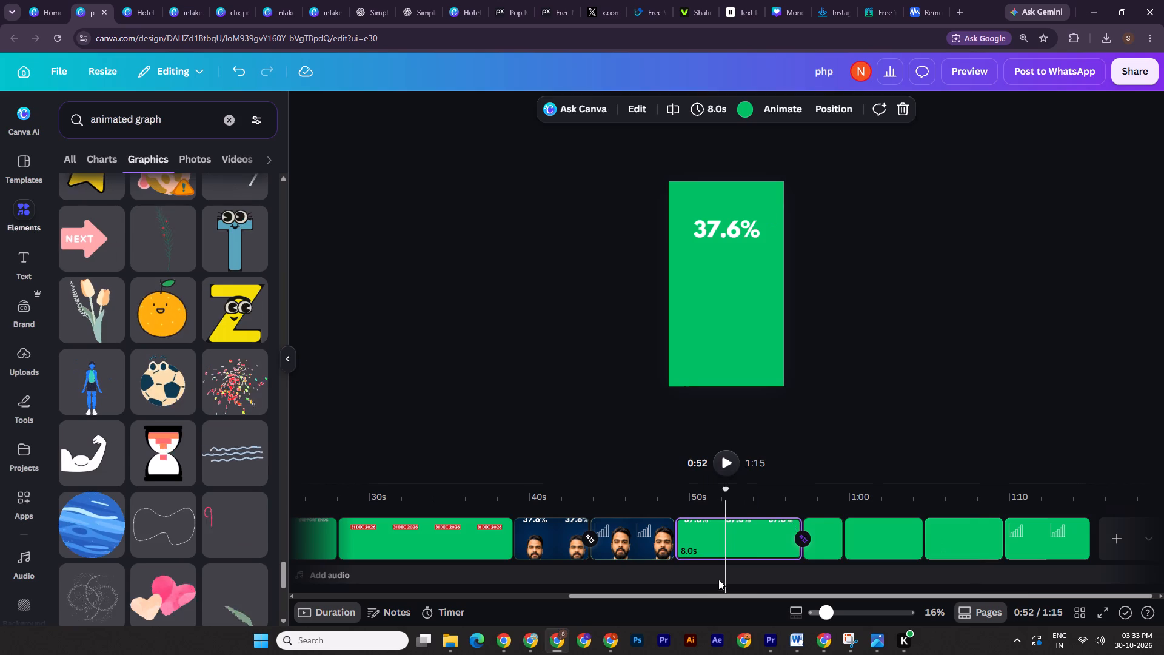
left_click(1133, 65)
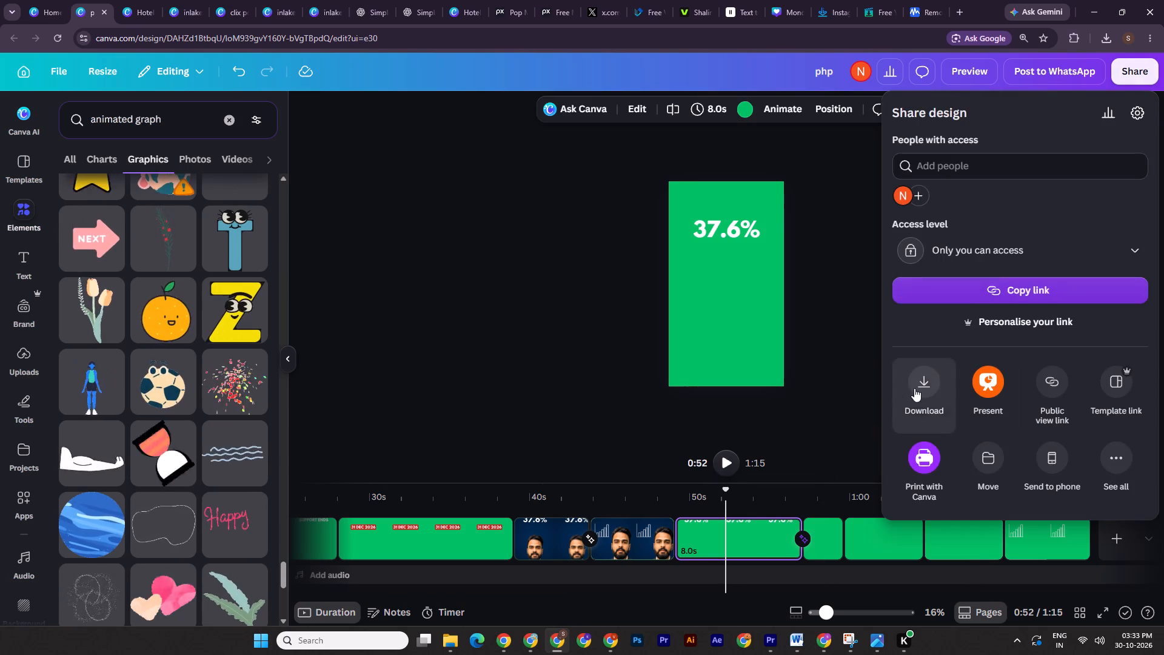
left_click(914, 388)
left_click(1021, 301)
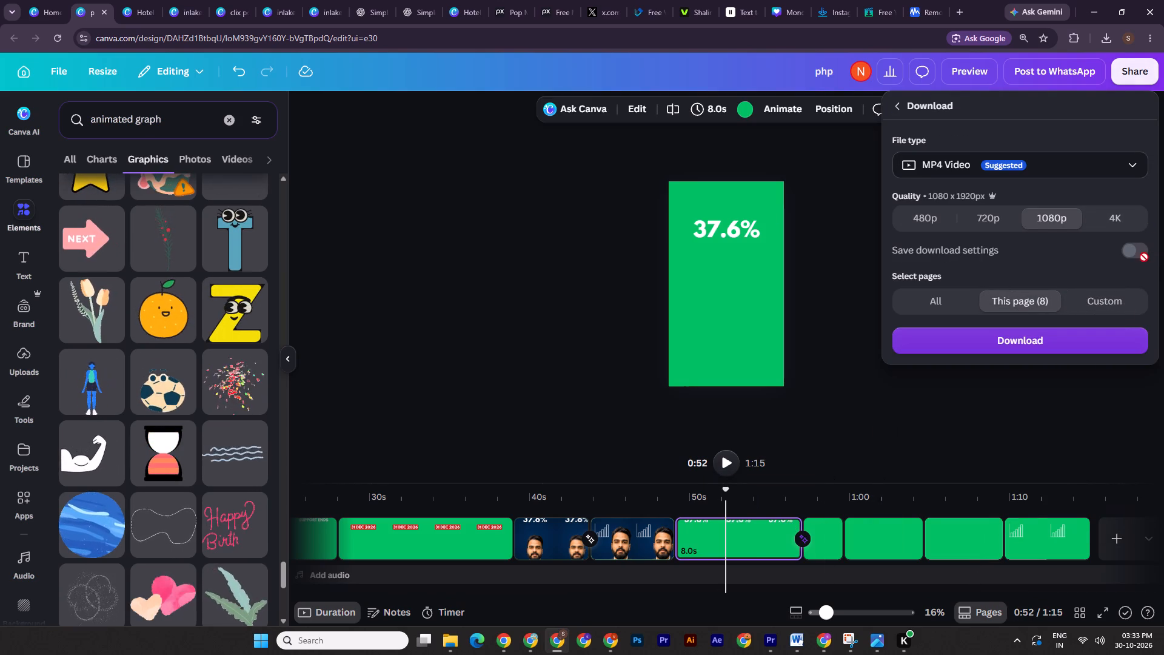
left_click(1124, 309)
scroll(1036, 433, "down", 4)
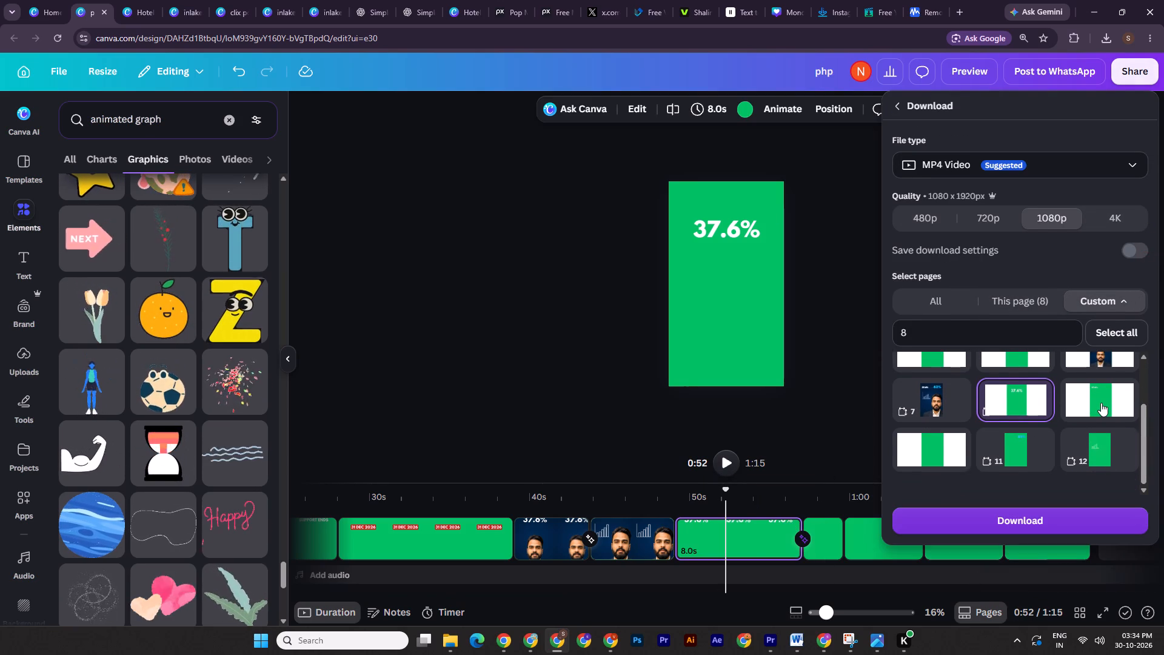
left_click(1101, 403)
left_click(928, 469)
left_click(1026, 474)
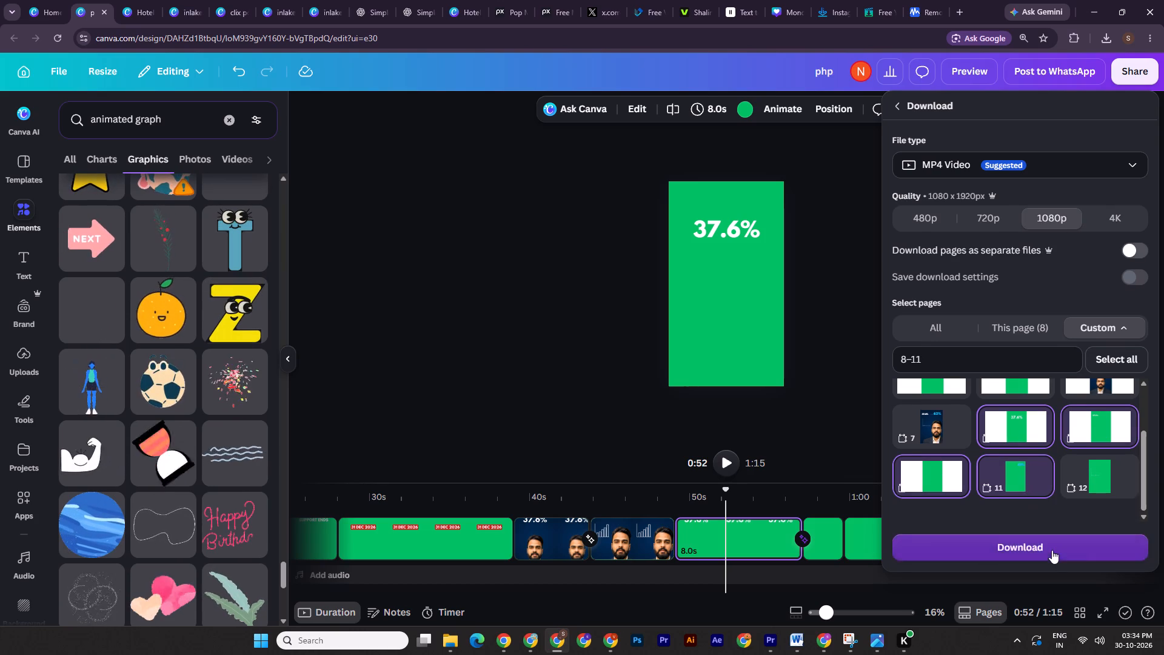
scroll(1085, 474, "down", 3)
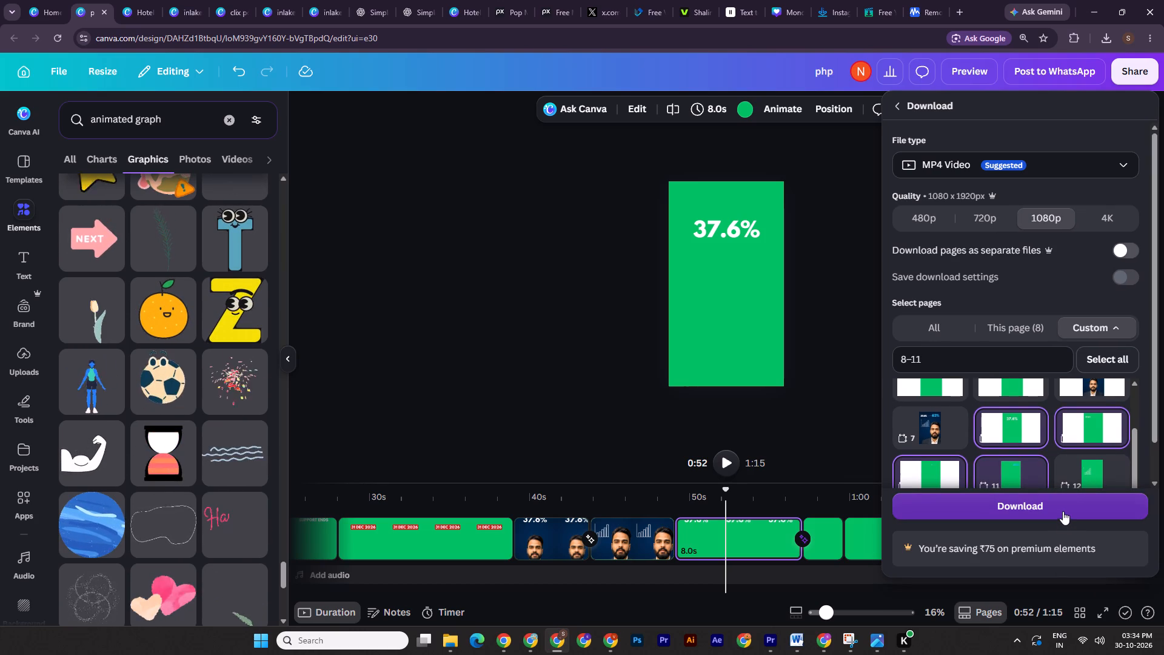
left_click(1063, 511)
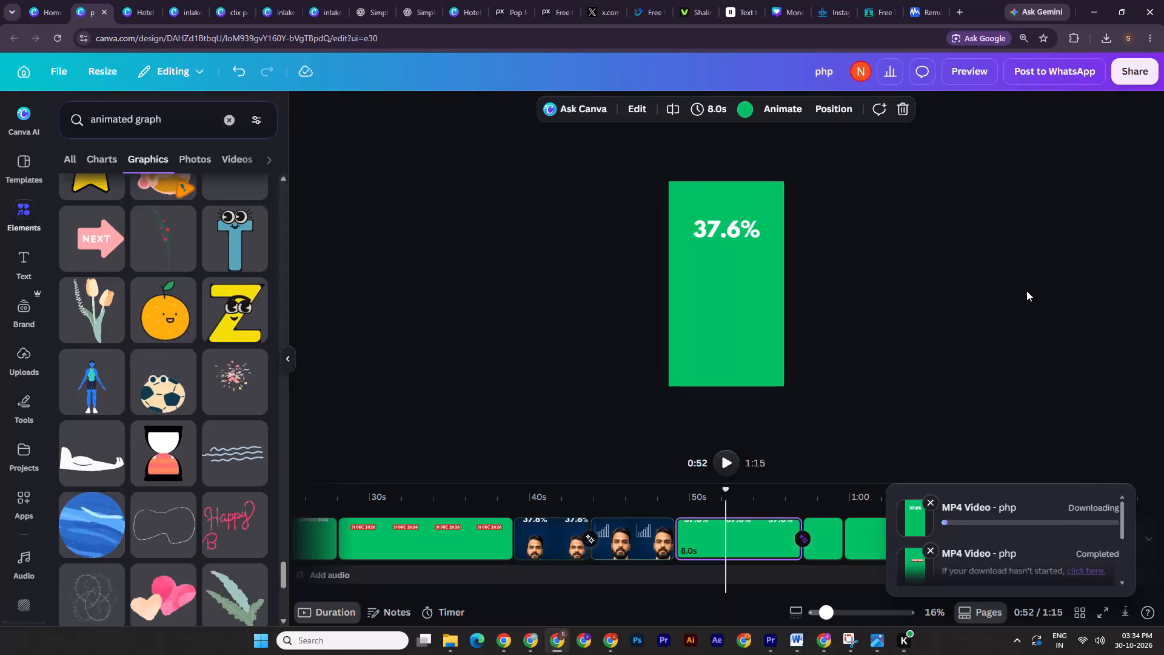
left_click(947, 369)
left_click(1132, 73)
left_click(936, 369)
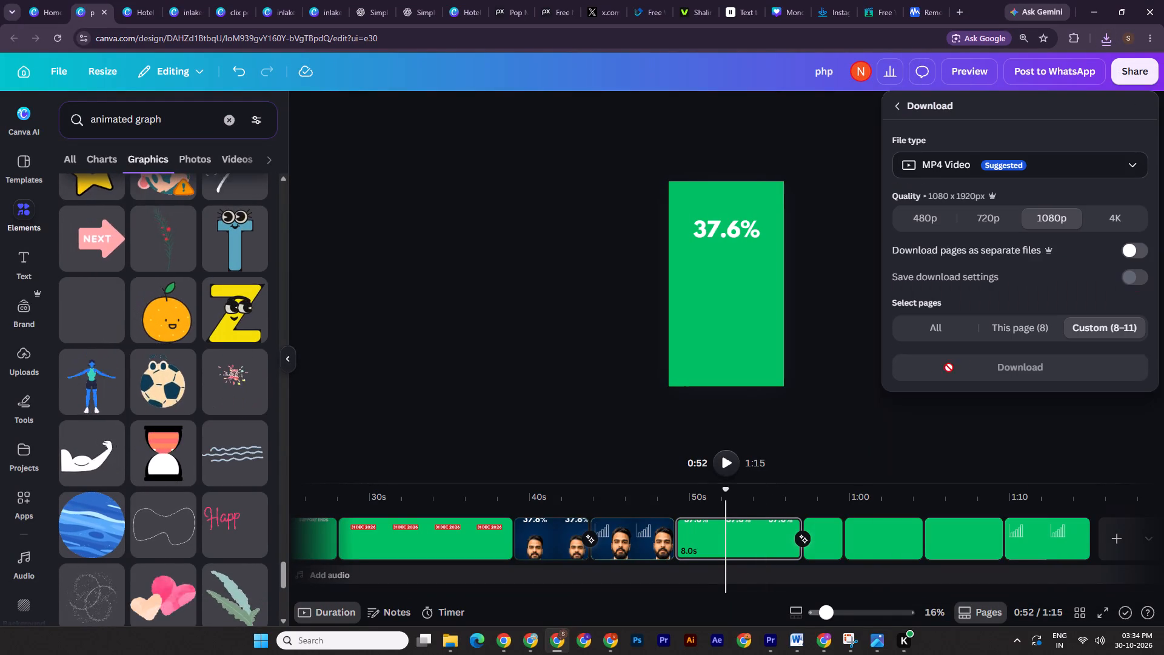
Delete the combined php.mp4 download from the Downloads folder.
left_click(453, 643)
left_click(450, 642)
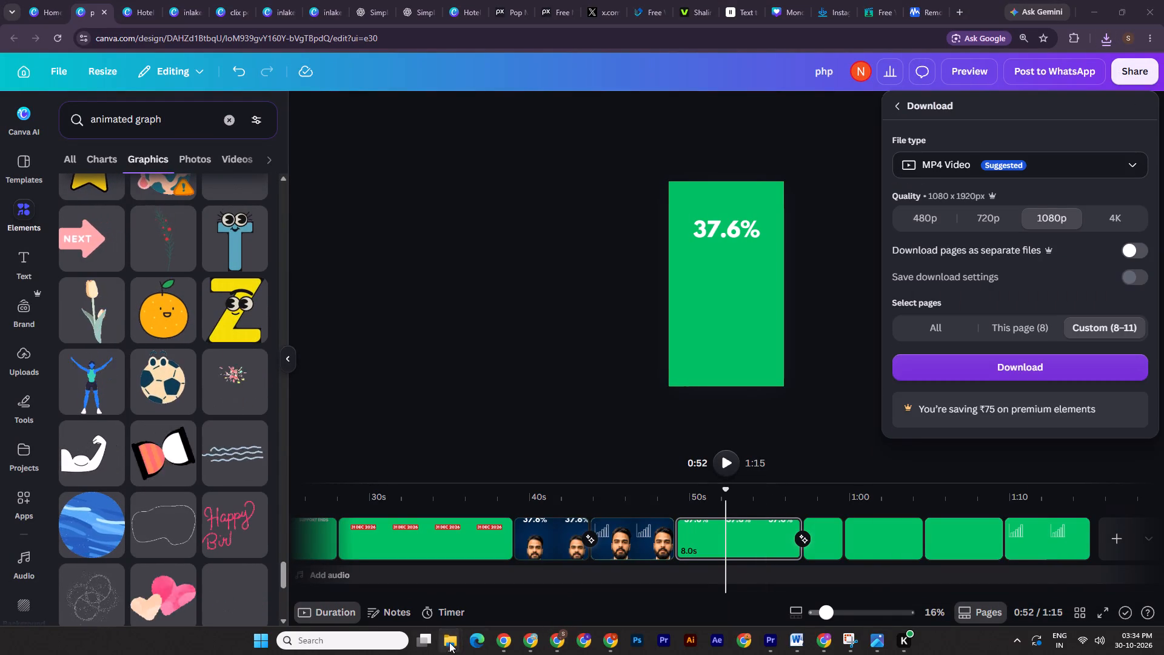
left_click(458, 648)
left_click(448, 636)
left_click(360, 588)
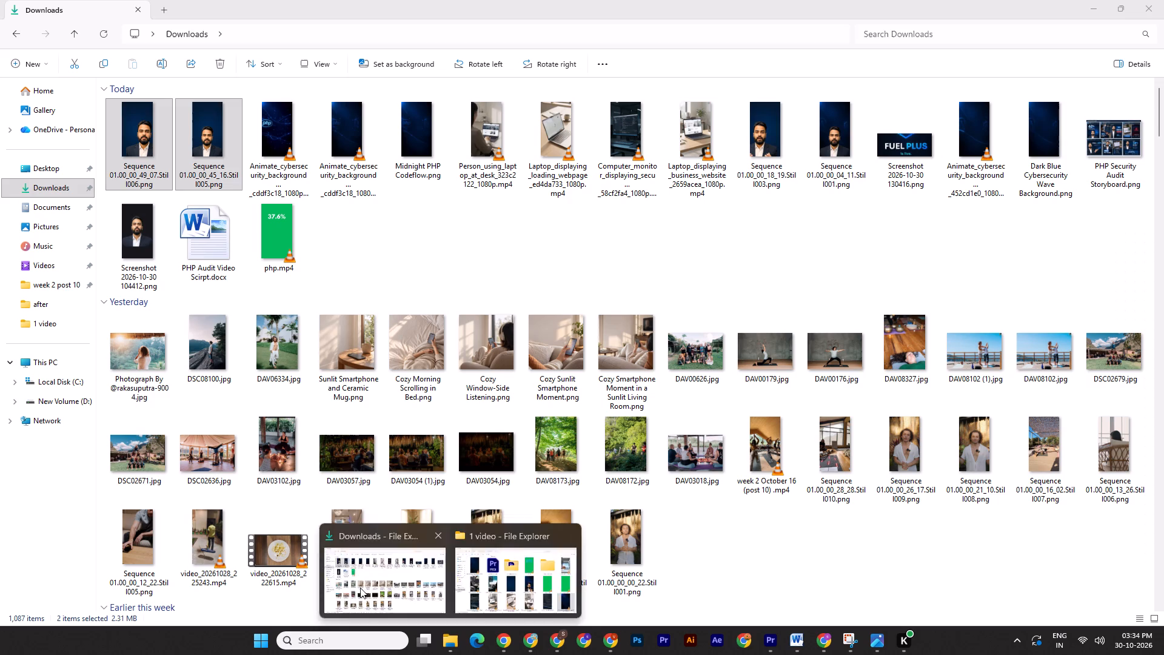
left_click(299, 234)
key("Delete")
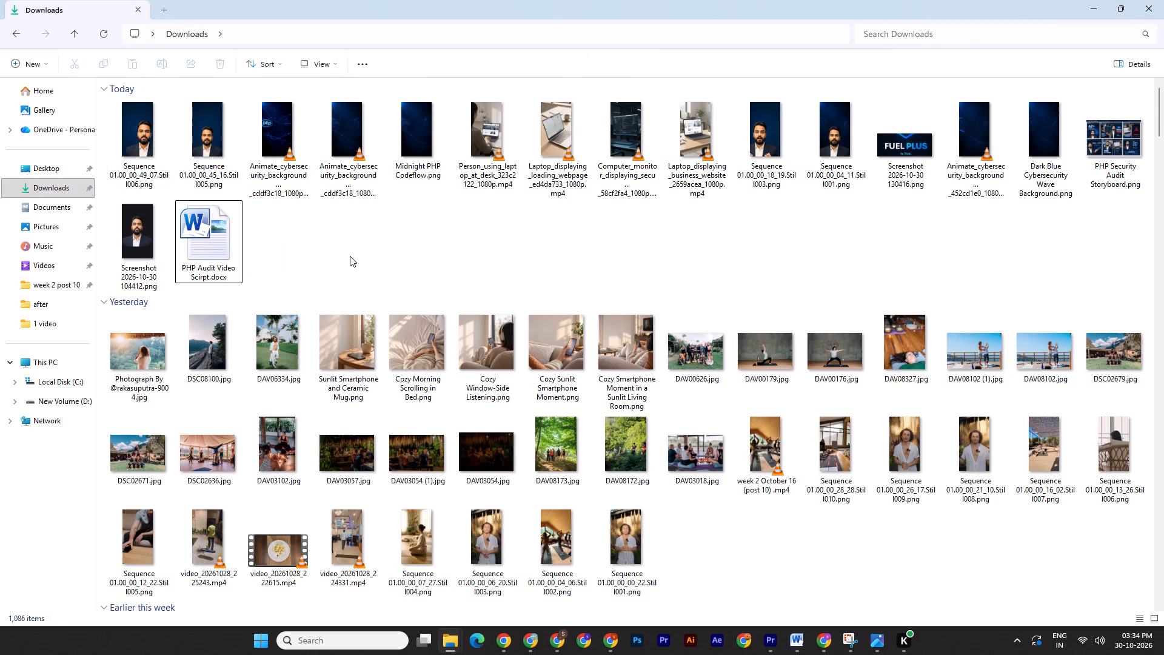
Back in Canva, remove pages 10 and 11 from the download selection and download pages 8–9 as one 1080p MP4.
left_click(776, 641)
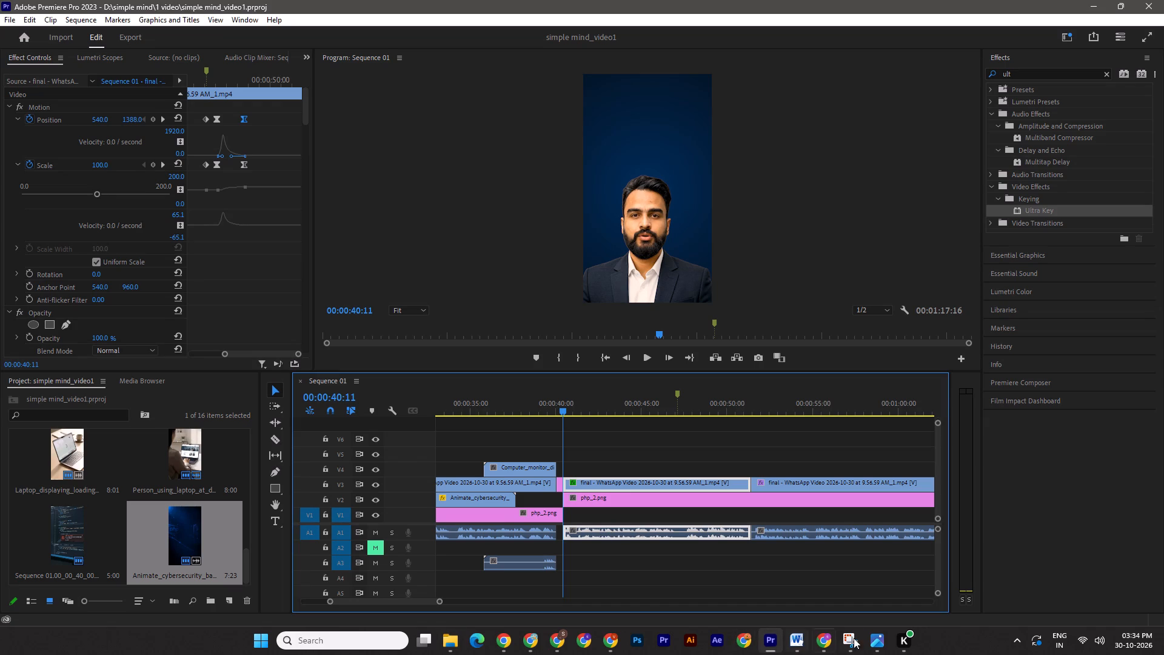
left_click(883, 639)
left_click(556, 638)
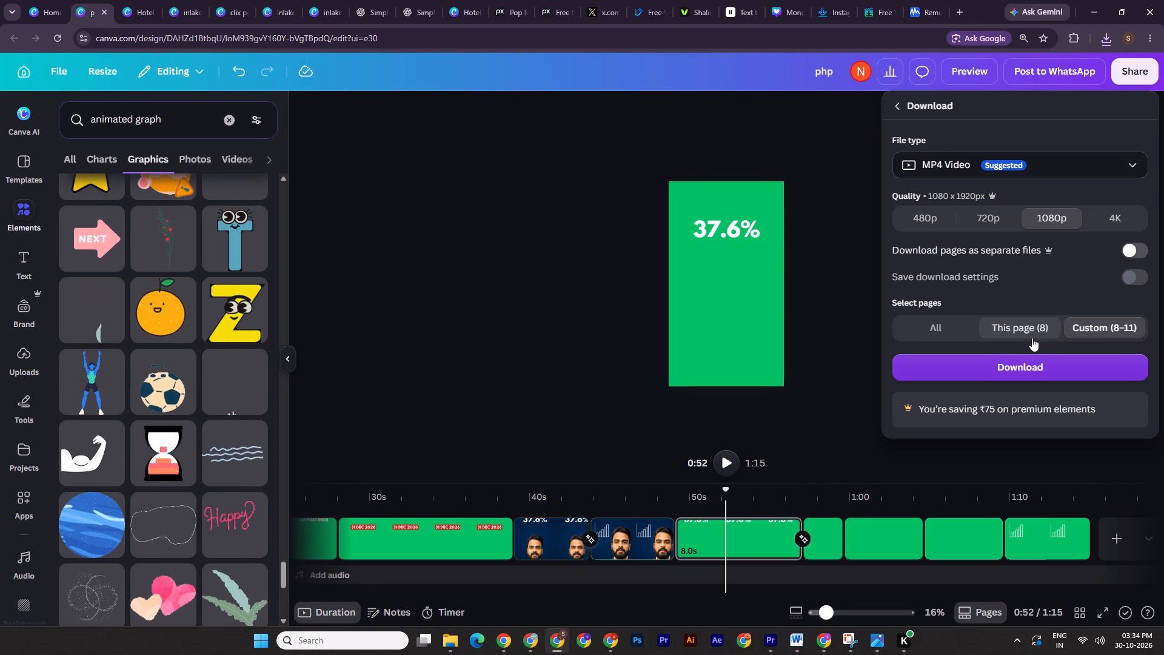
left_click(1120, 323)
scroll(1051, 431, "down", 2)
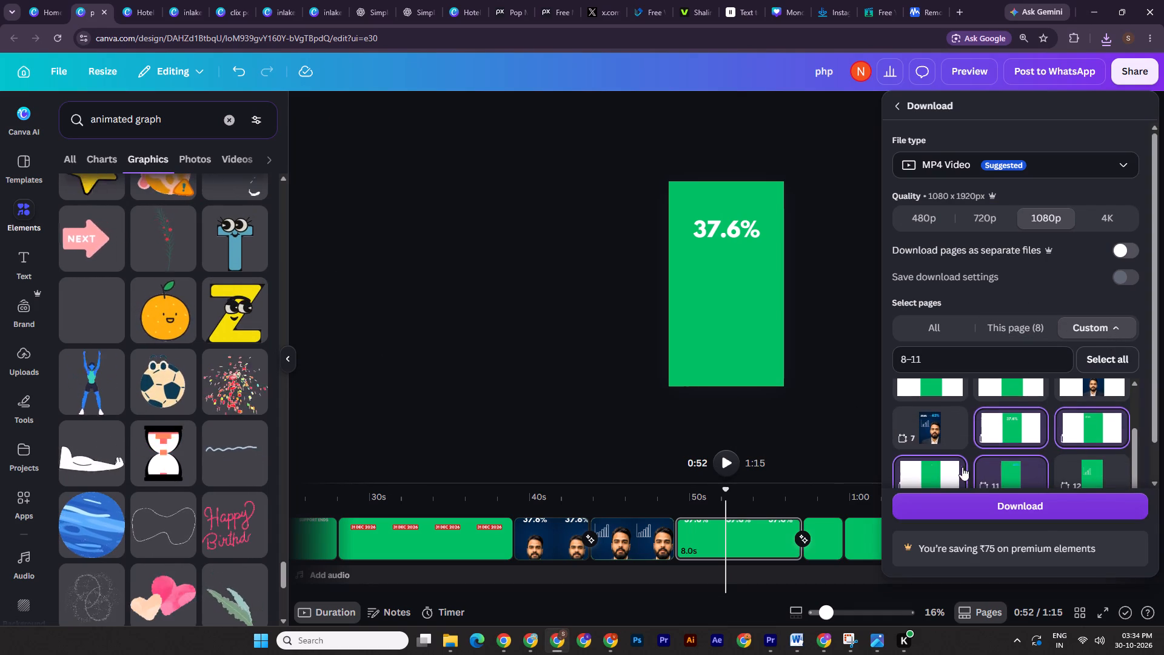
left_click(958, 469)
left_click(1002, 473)
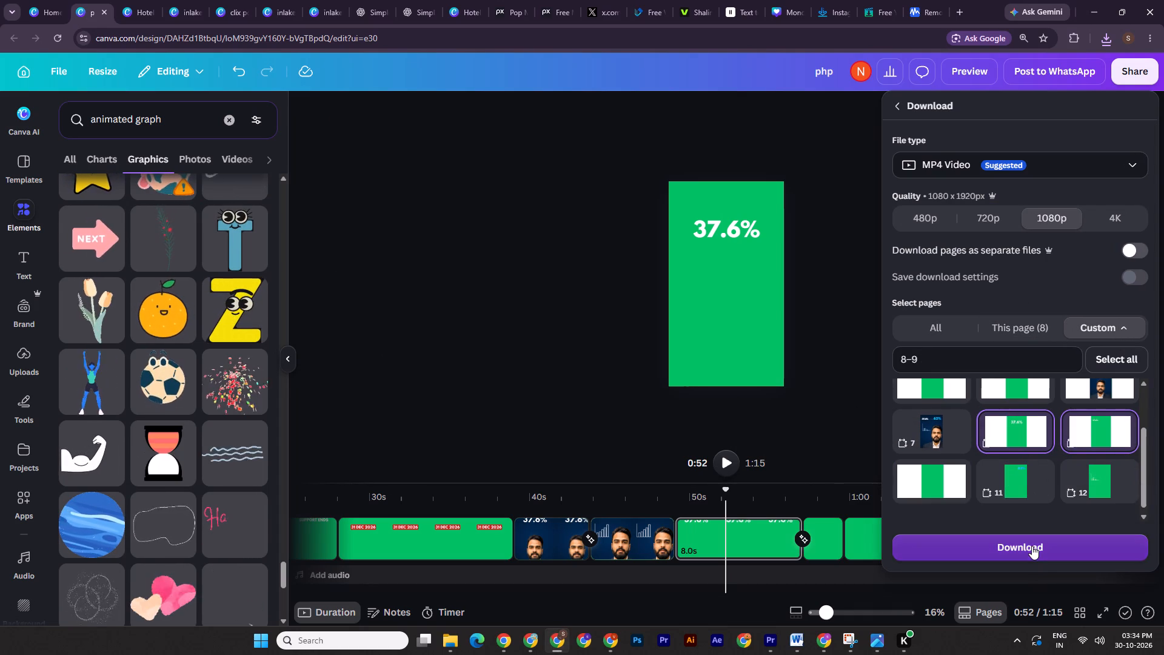
left_click(1032, 546)
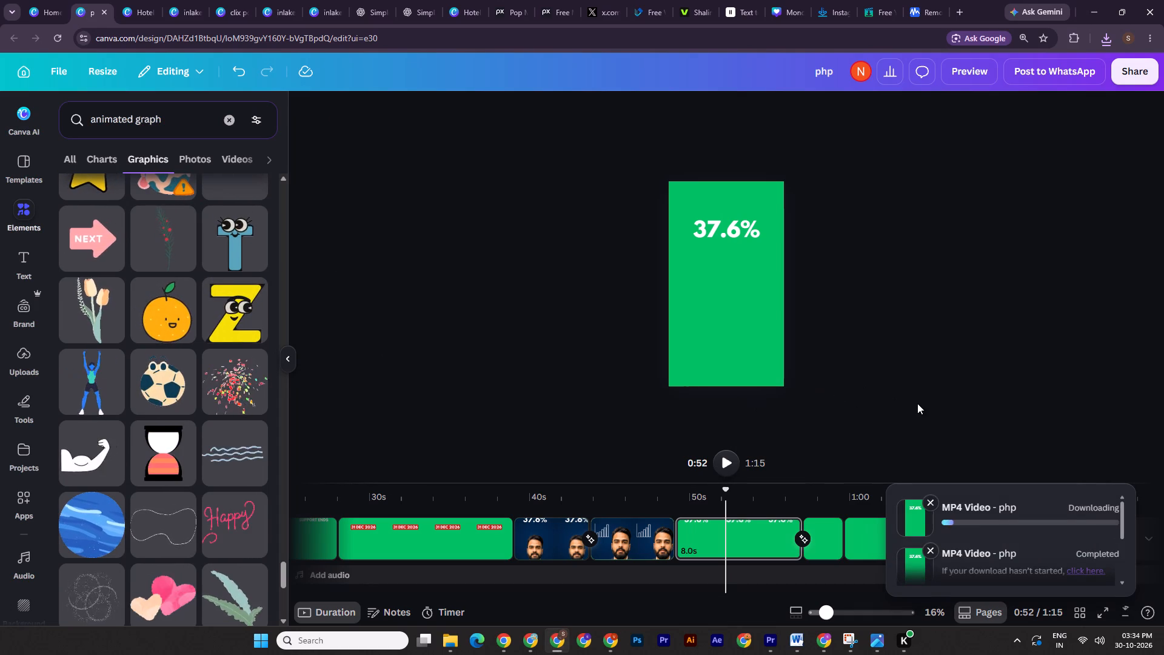
left_click(886, 422)
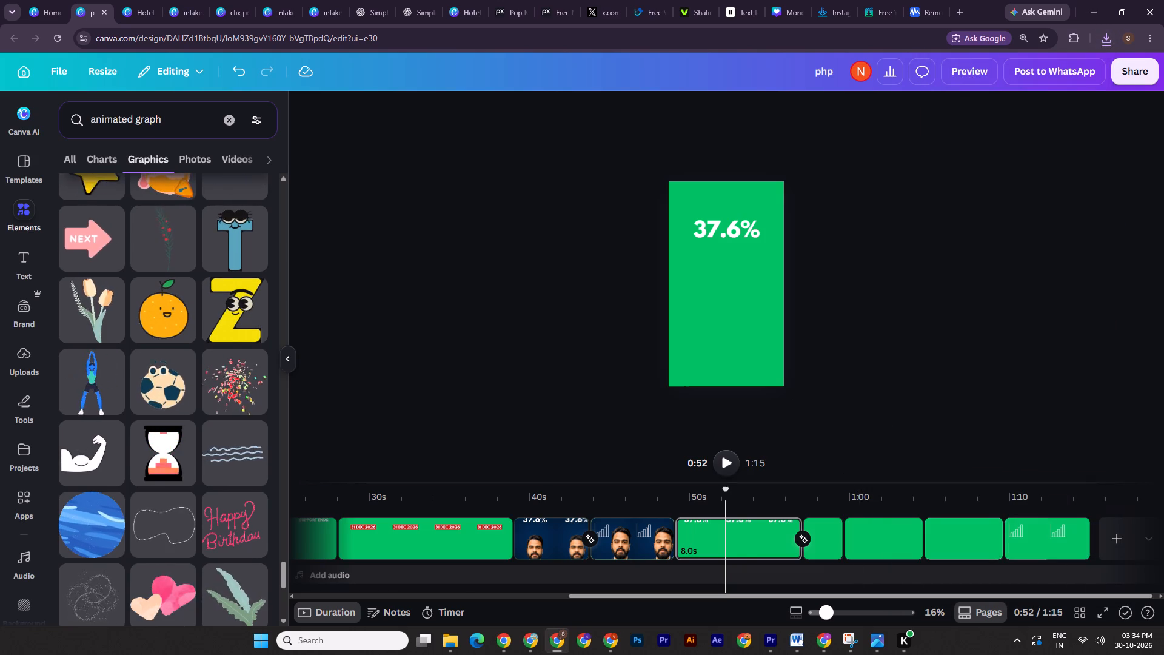
Download page 10, the green page with the arrow, as its own 1080p MP4 video.
left_click_drag(729, 492, 891, 503)
left_click(900, 542)
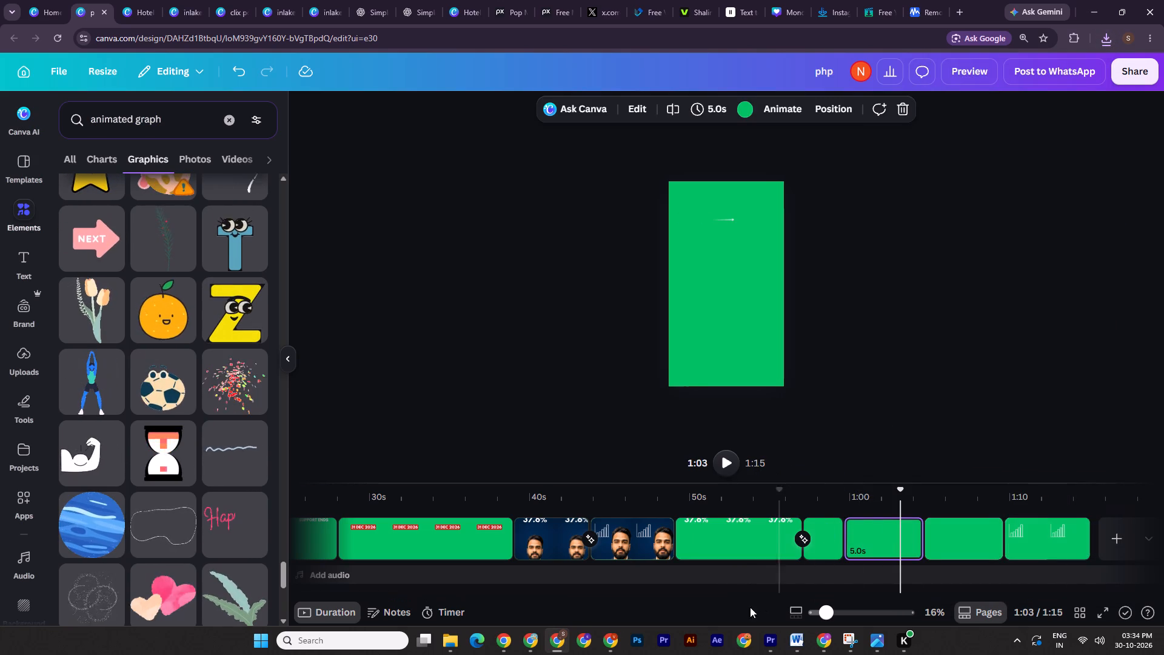
left_click(1122, 78)
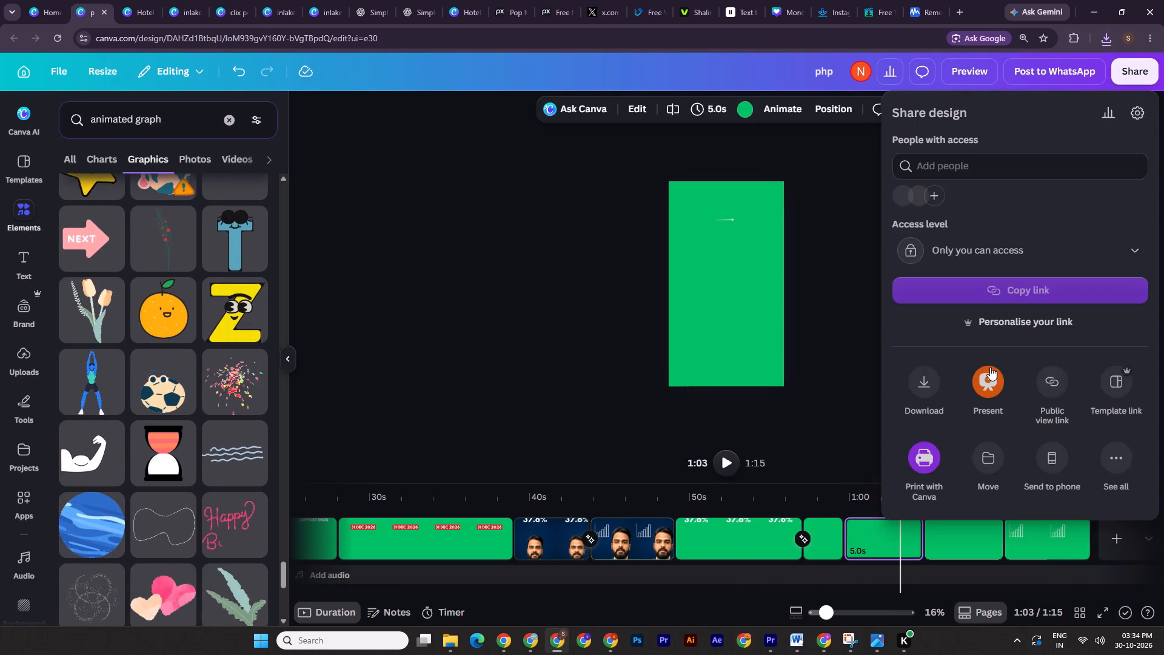
left_click(940, 395)
left_click(1025, 329)
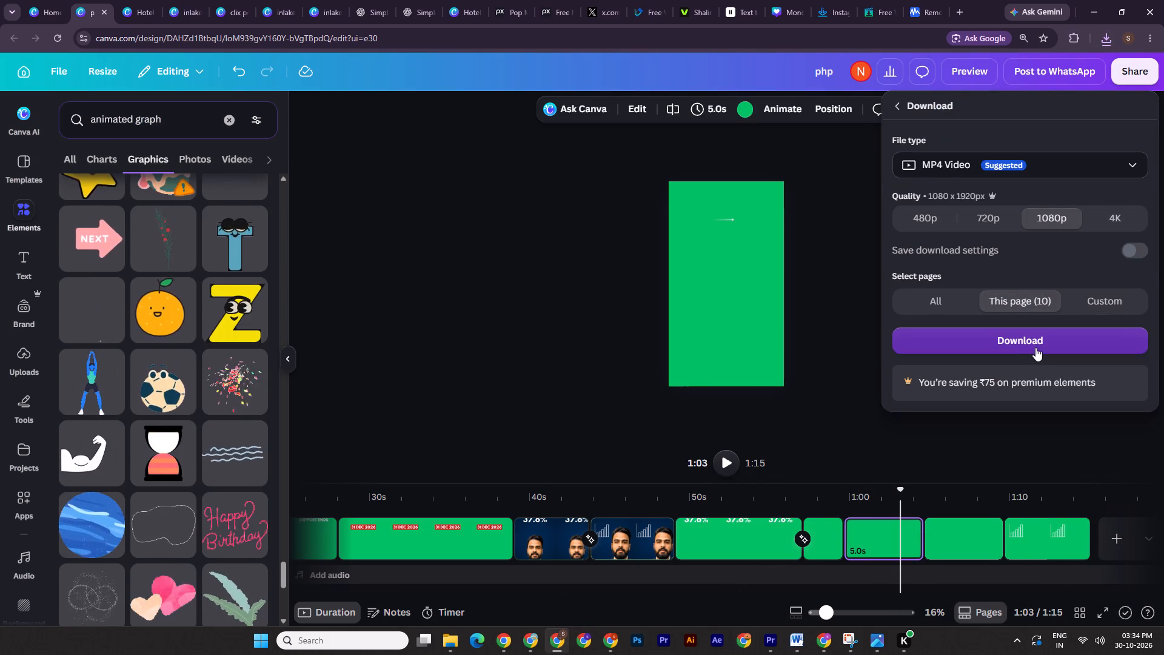
left_click(1035, 348)
left_click(991, 371)
Download page 11, the green page with the blue "62%" text, as its own 1080p MP4 video.
left_click(963, 535)
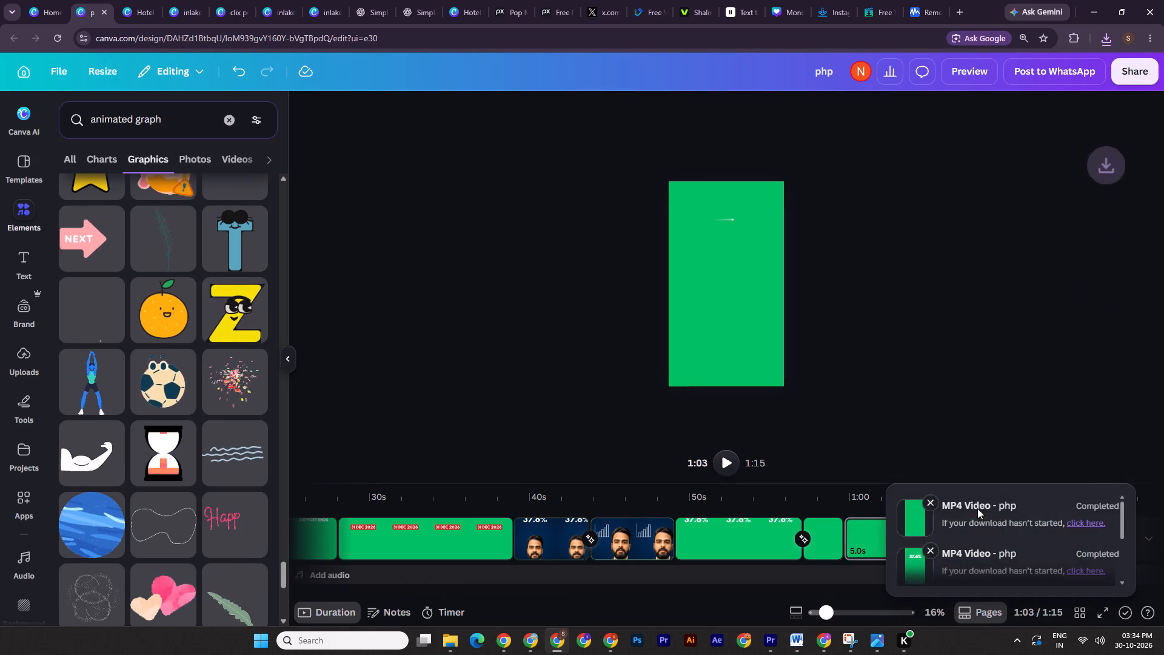
left_click(995, 313)
left_click(972, 525)
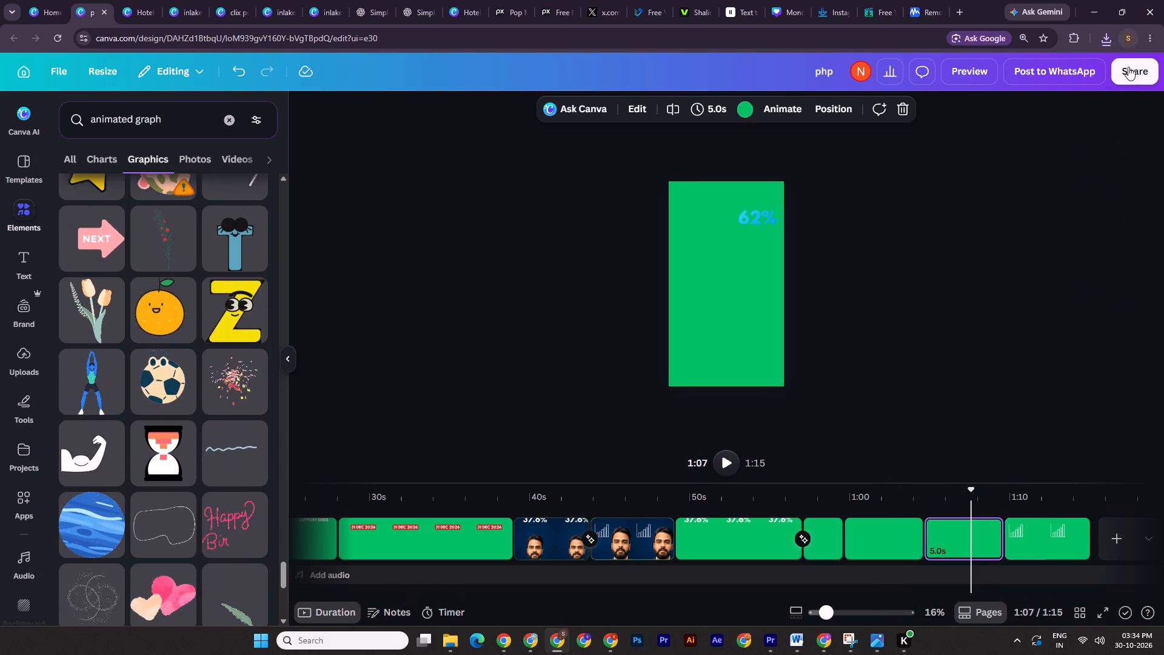
left_click(1128, 67)
left_click(915, 387)
left_click(1015, 299)
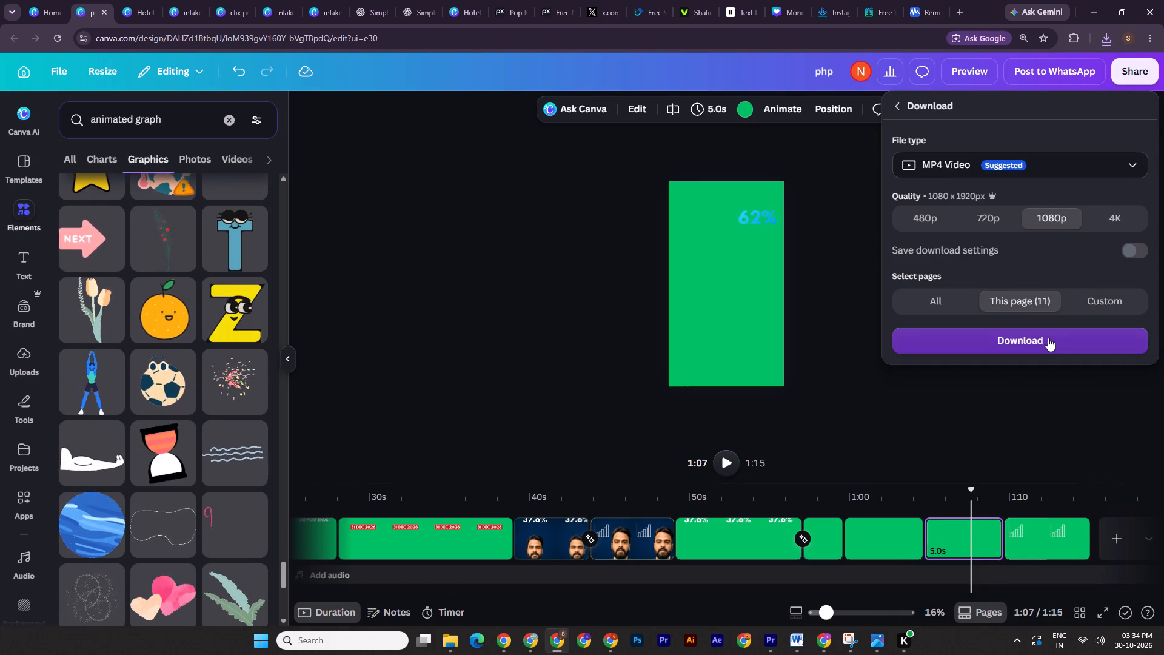
left_click(1048, 338)
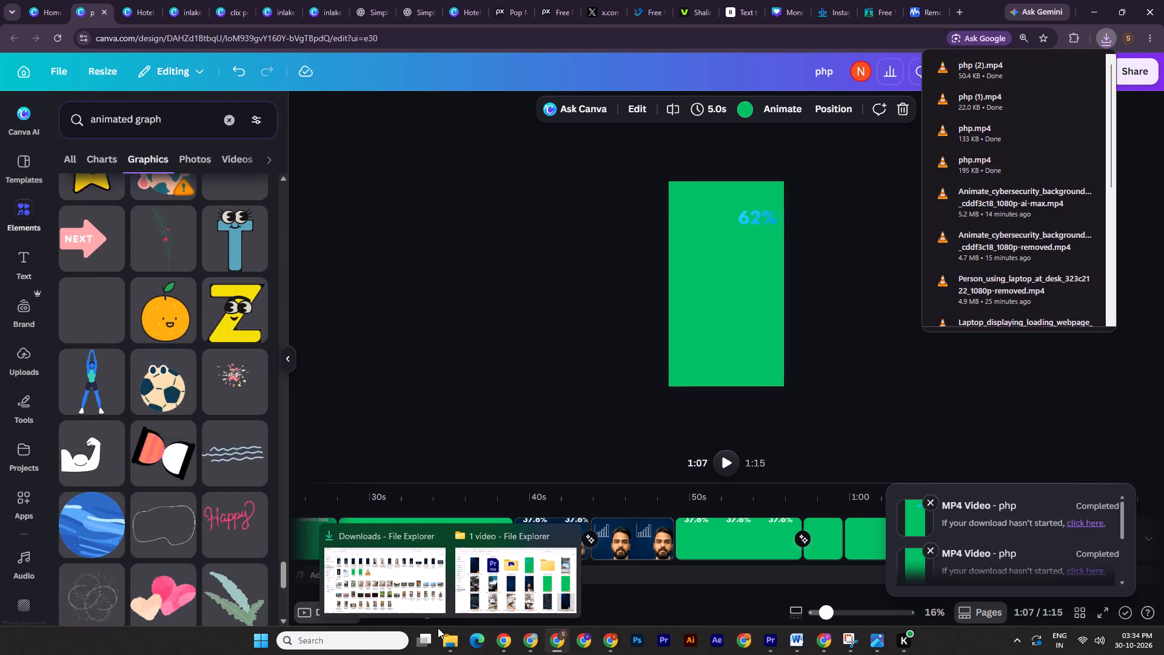
Batch-rename the three downloaded green-screen videos in the Downloads folder with the base name php_3.
left_click(411, 589)
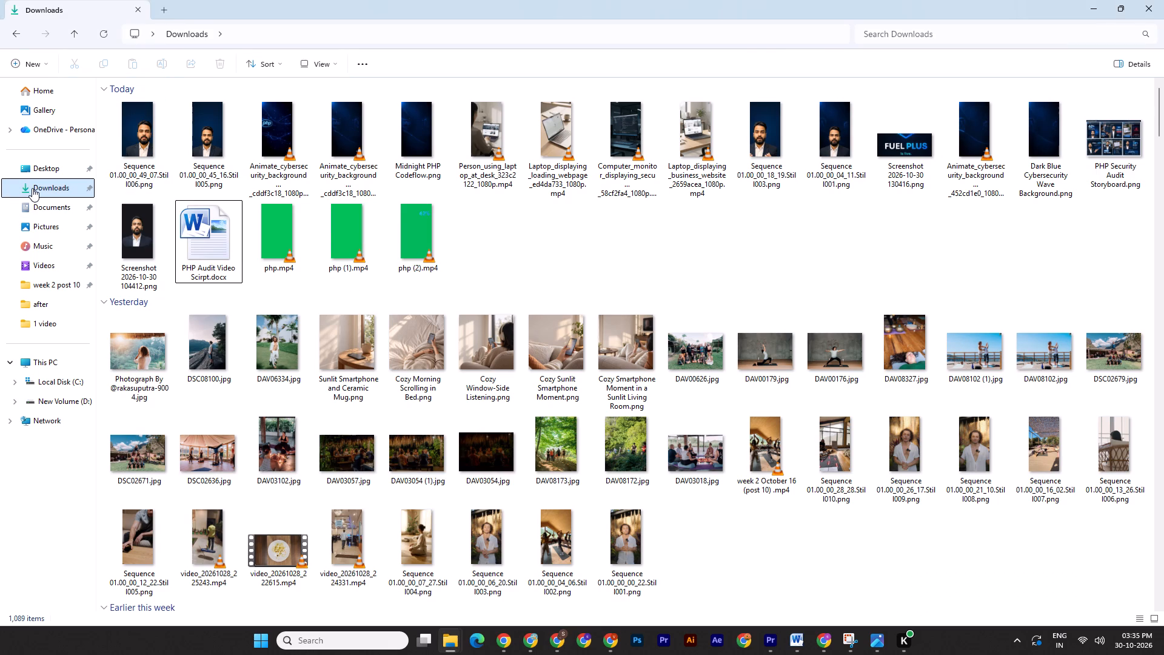
left_click(32, 188)
left_click(276, 147)
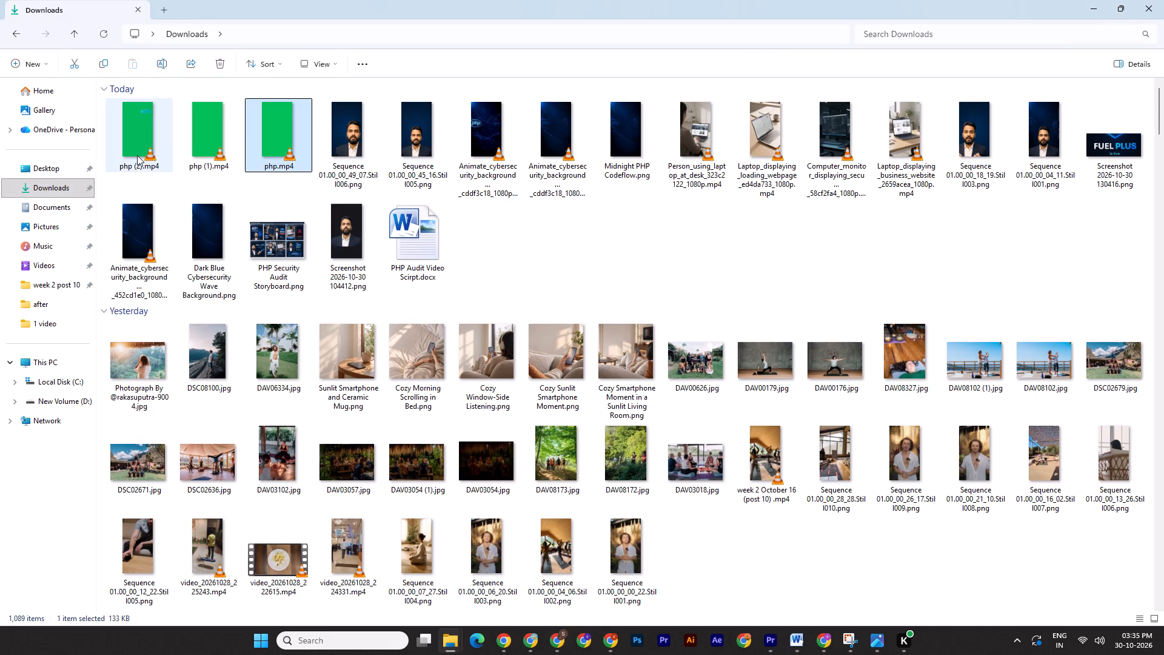
left_click(137, 155, "shift")
right_click(284, 154)
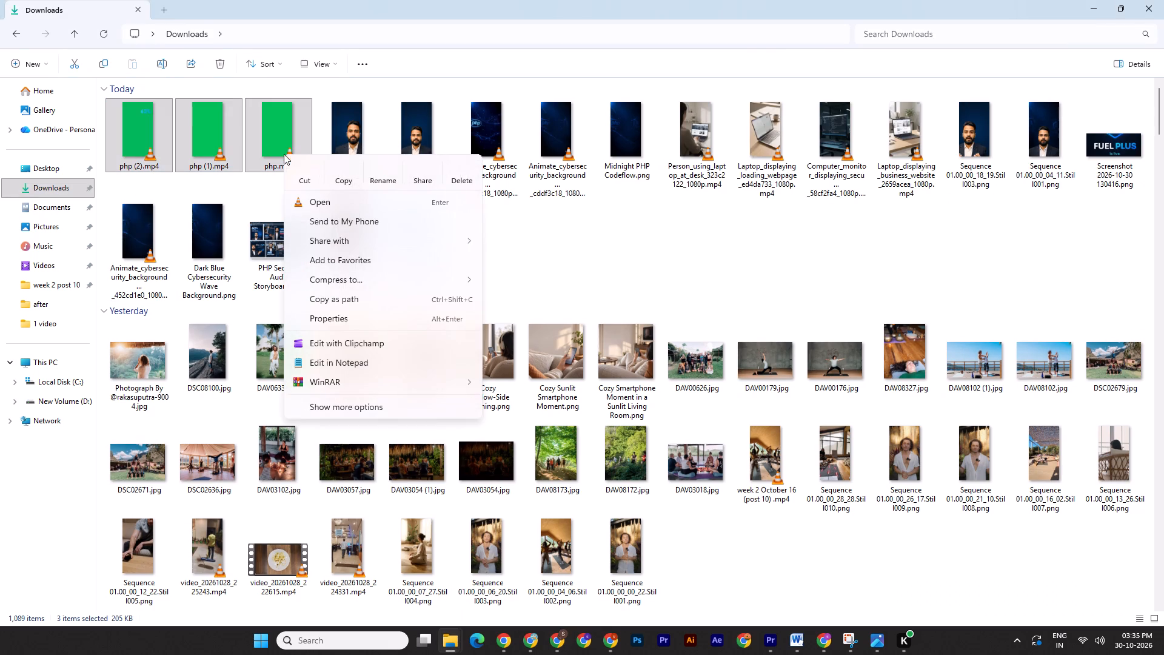
left_click(342, 408)
left_click(340, 439)
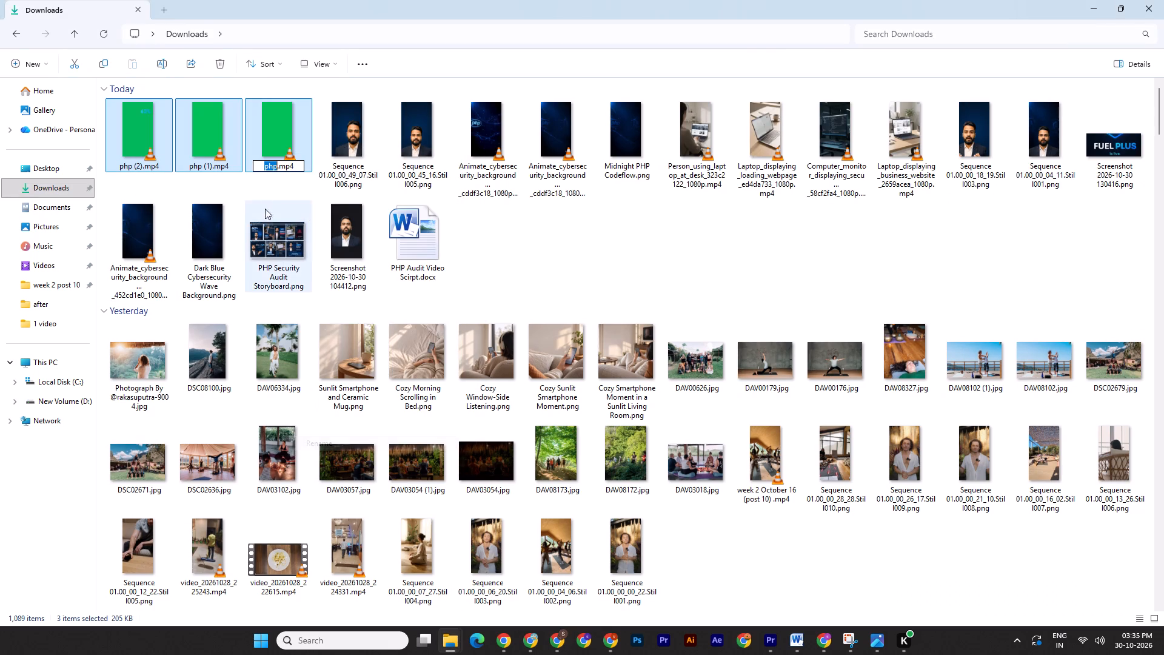
left_click(276, 164)
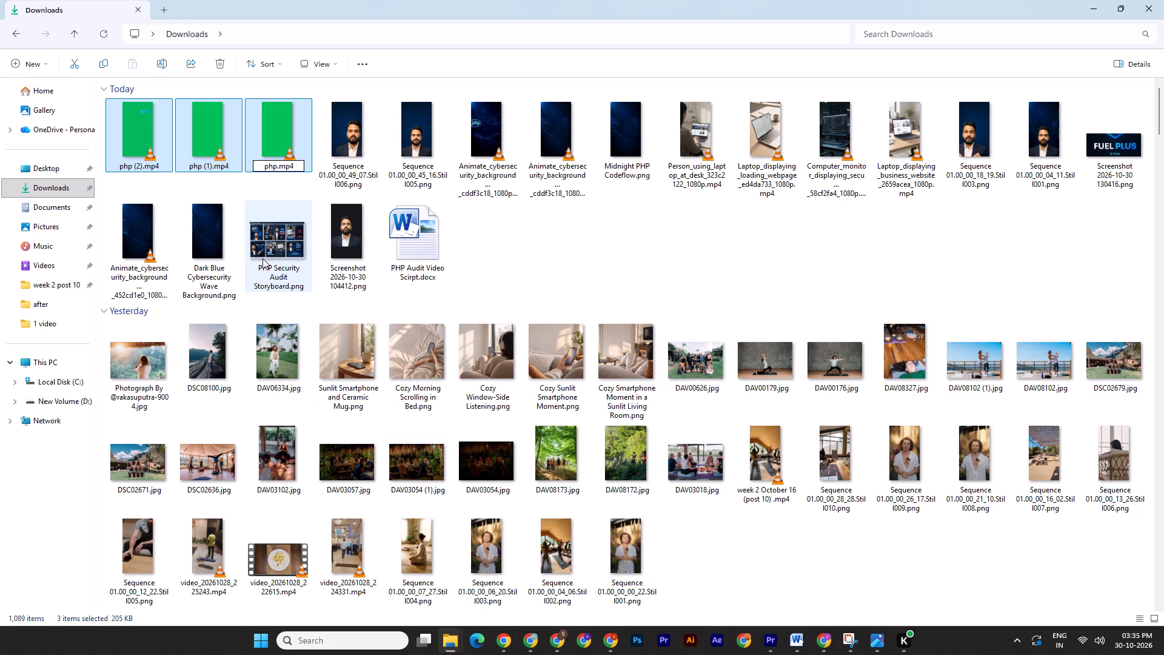
key("shift+underscore")
key("3")
key("Return")
Try to move the three php_3 videos from Downloads into the "1 video" project folder, dismissing the file name conflict without replacing anything.
key("ctrl+x")
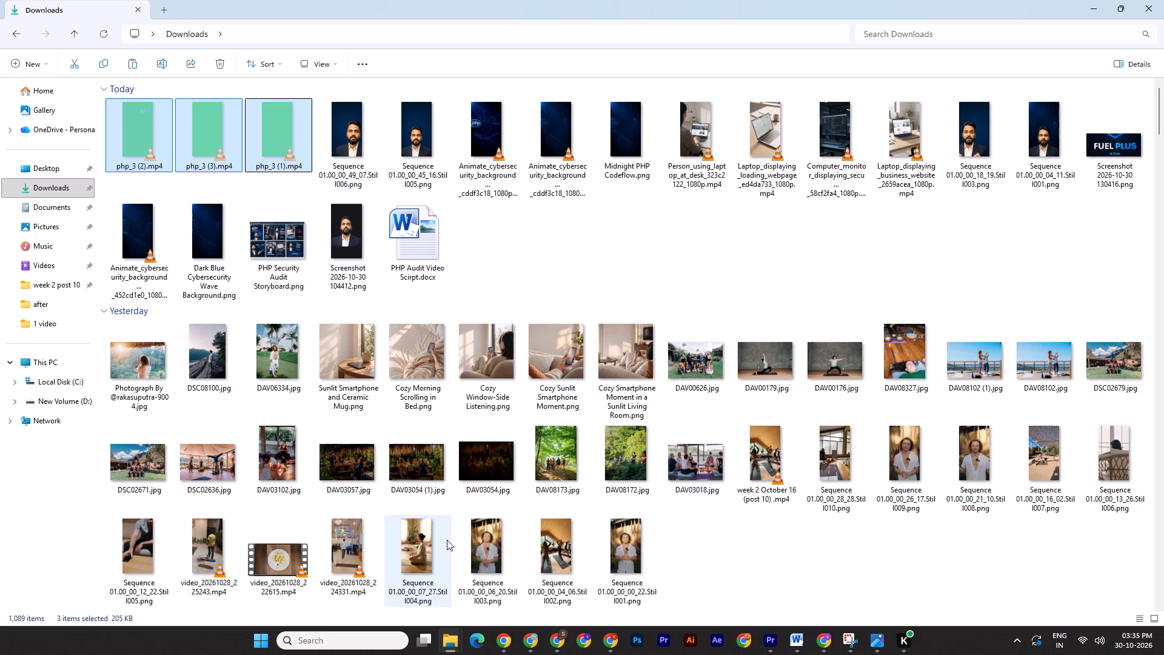
left_click(451, 653)
left_click(528, 588)
key("ctrl+v")
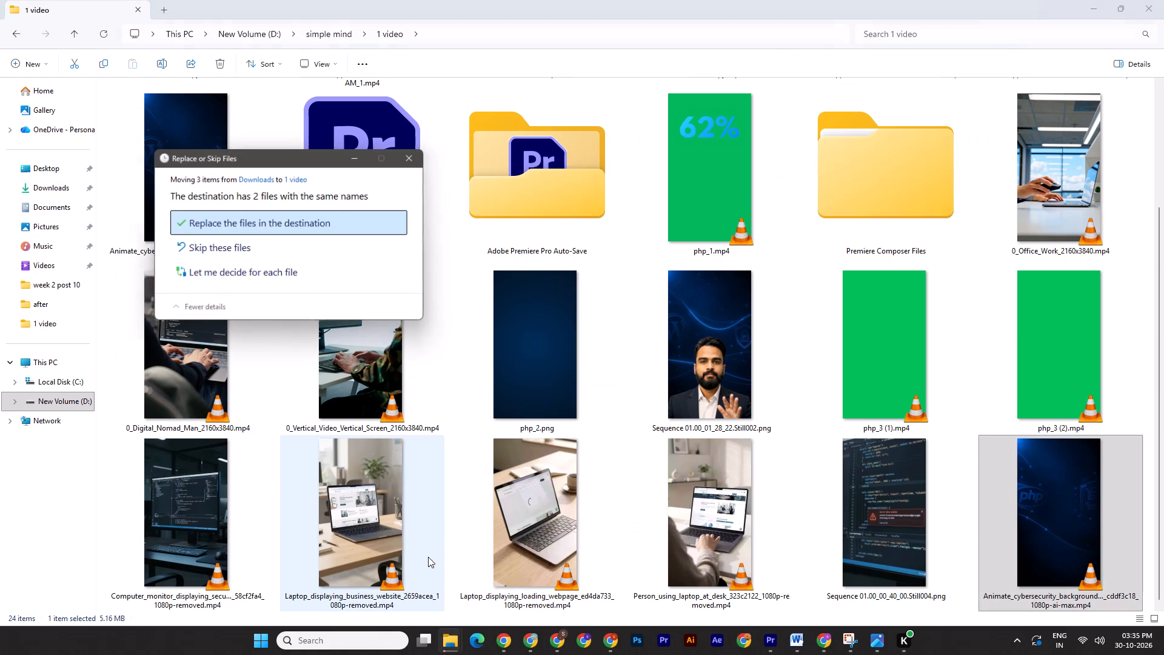
left_click(412, 153)
Undo the batch rename in the Downloads folder, skipping the missing php_3 (3).mp4.
left_click(455, 644)
left_click_drag(359, 603, 356, 596)
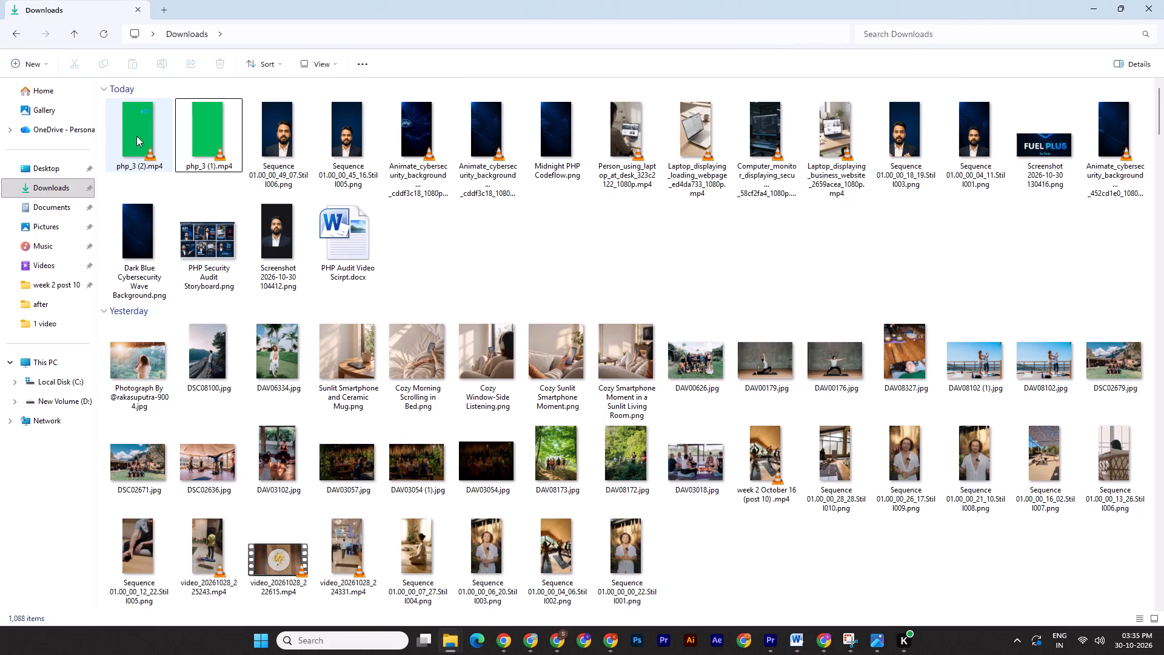
key("ctrl+z")
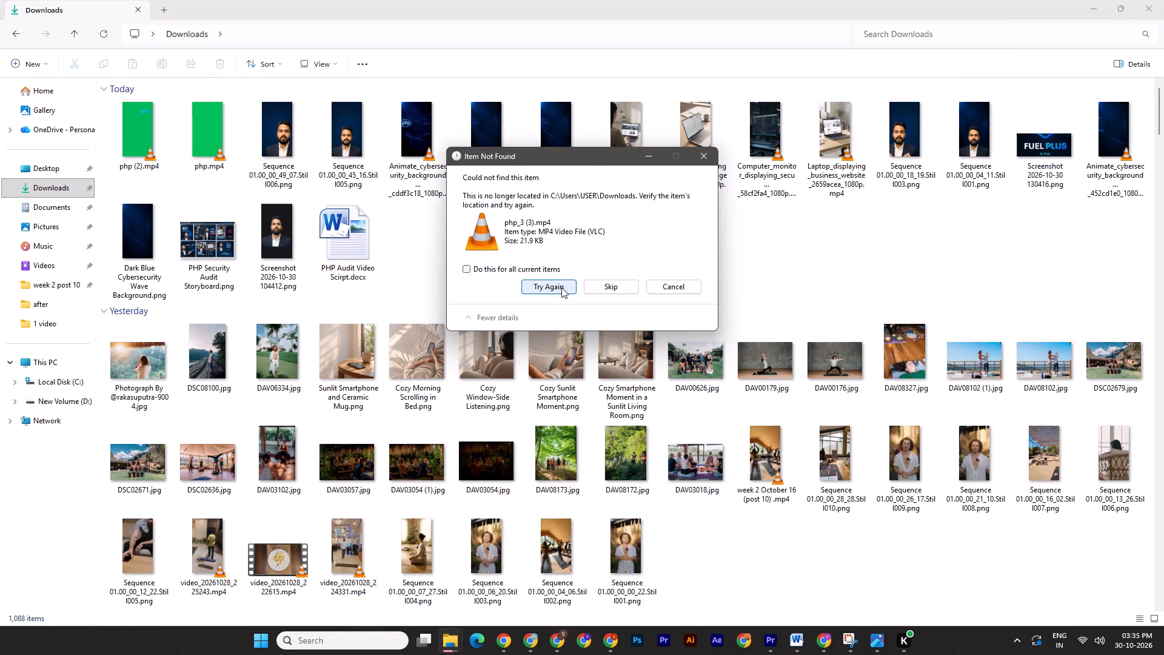
left_click(561, 287)
left_click(610, 285)
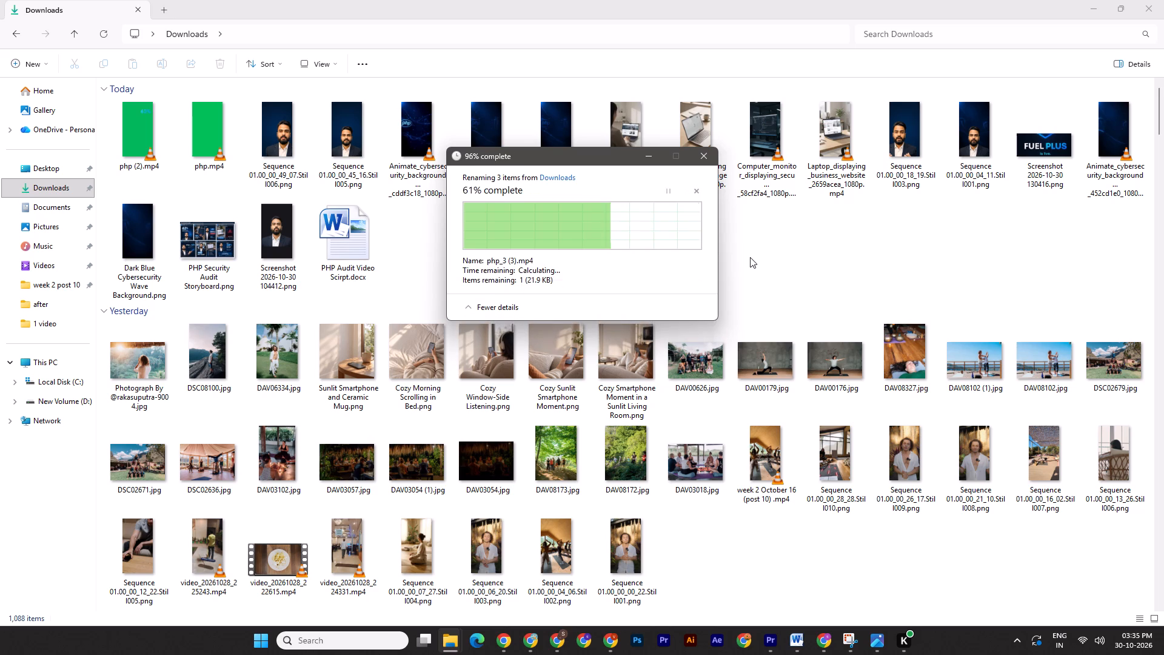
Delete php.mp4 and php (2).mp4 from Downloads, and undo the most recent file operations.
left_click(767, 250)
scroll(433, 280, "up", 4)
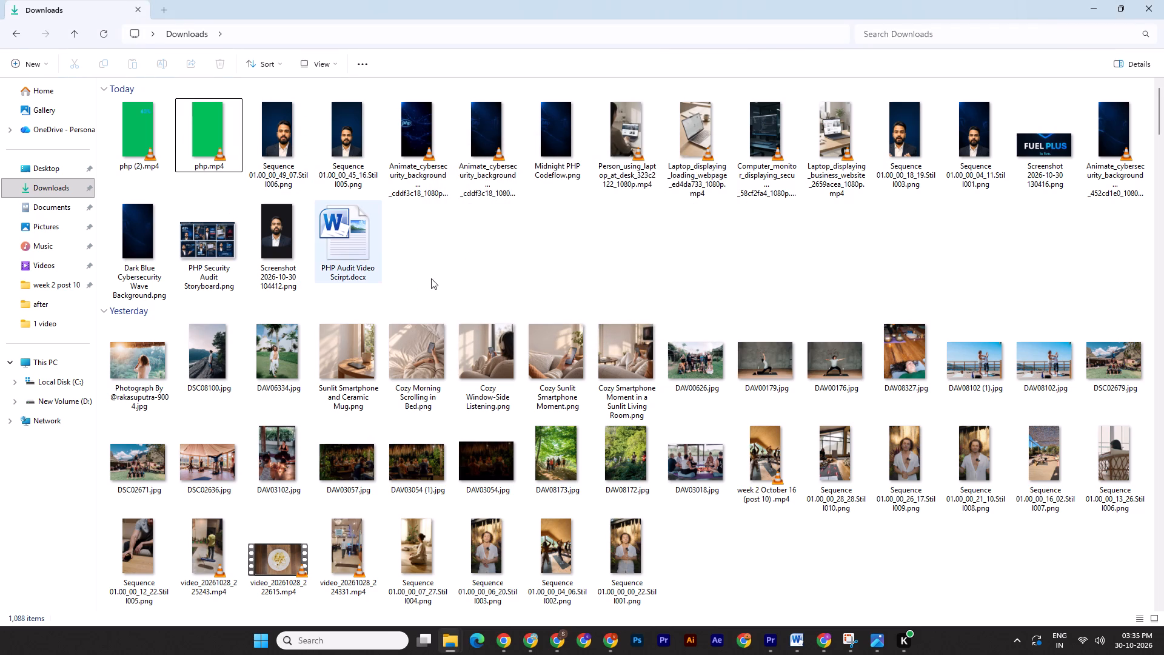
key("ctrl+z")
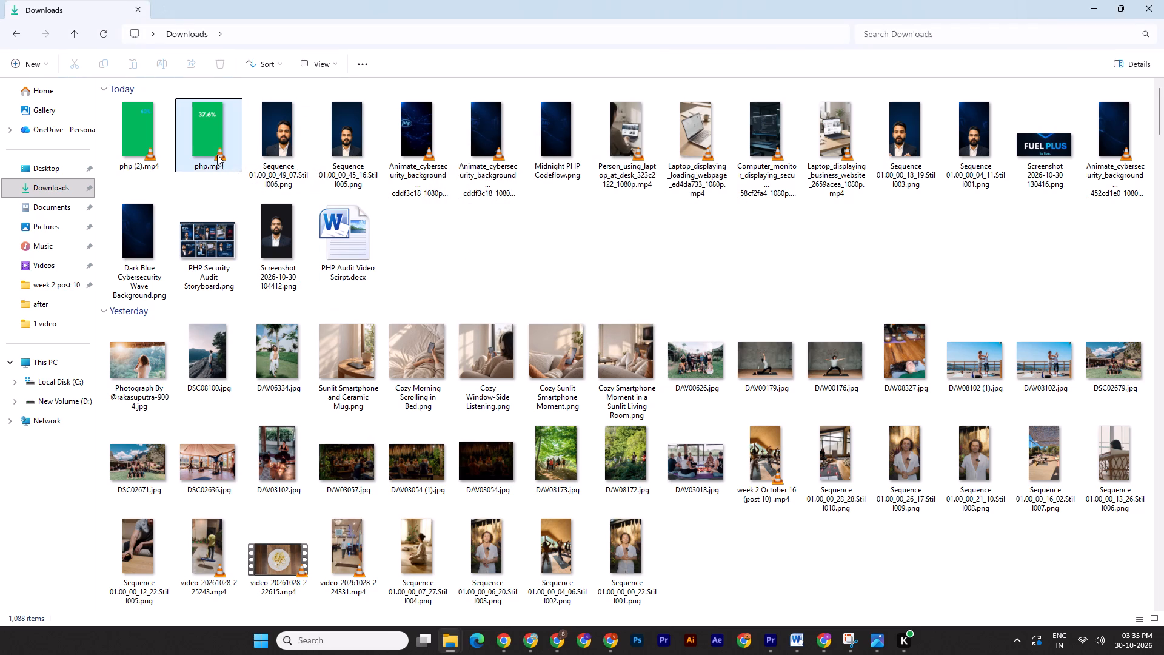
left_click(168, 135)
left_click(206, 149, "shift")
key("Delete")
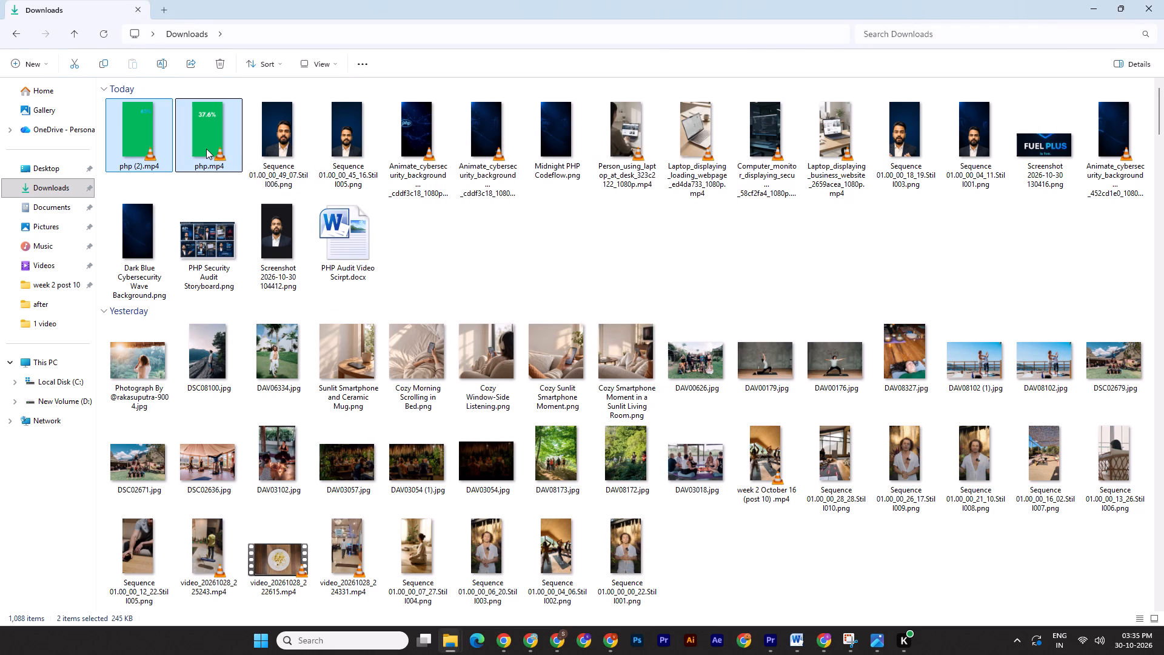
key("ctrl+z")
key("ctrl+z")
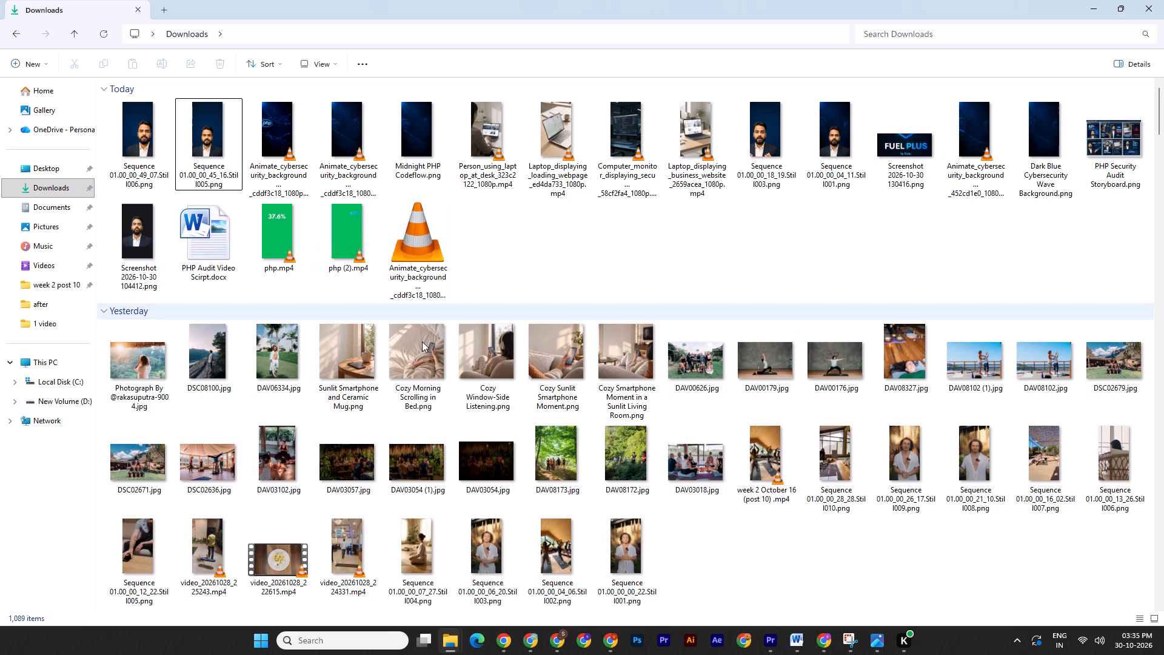
Play php_3 (3).mp4 in the "1 video" folder to check it, and move it back to Downloads.
left_click(449, 639)
left_click(521, 586)
scroll(499, 554, "down", 6)
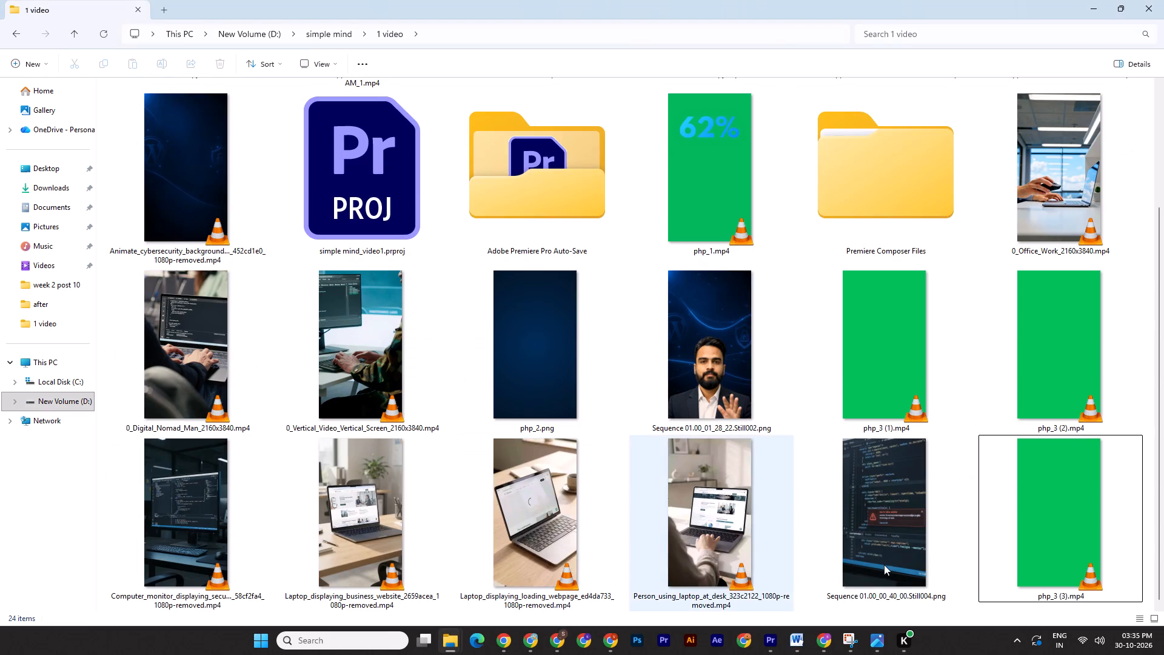
double_click(1044, 546)
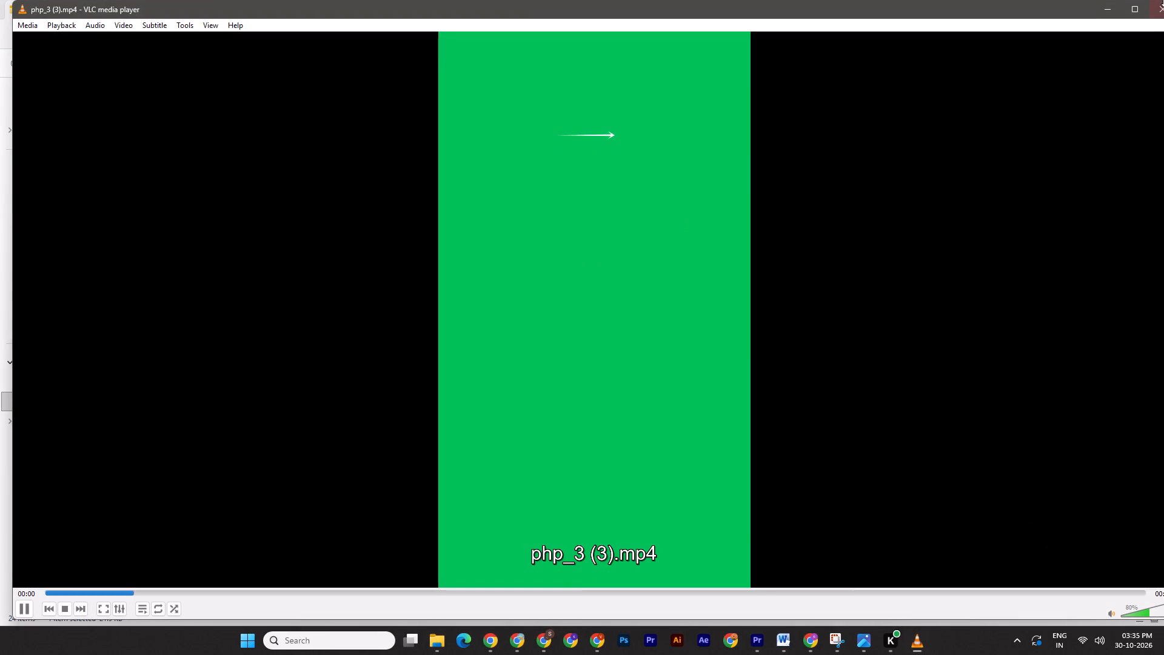
left_click(1160, 0)
left_click(1160, 12)
left_click(1029, 509)
key("ctrl+x")
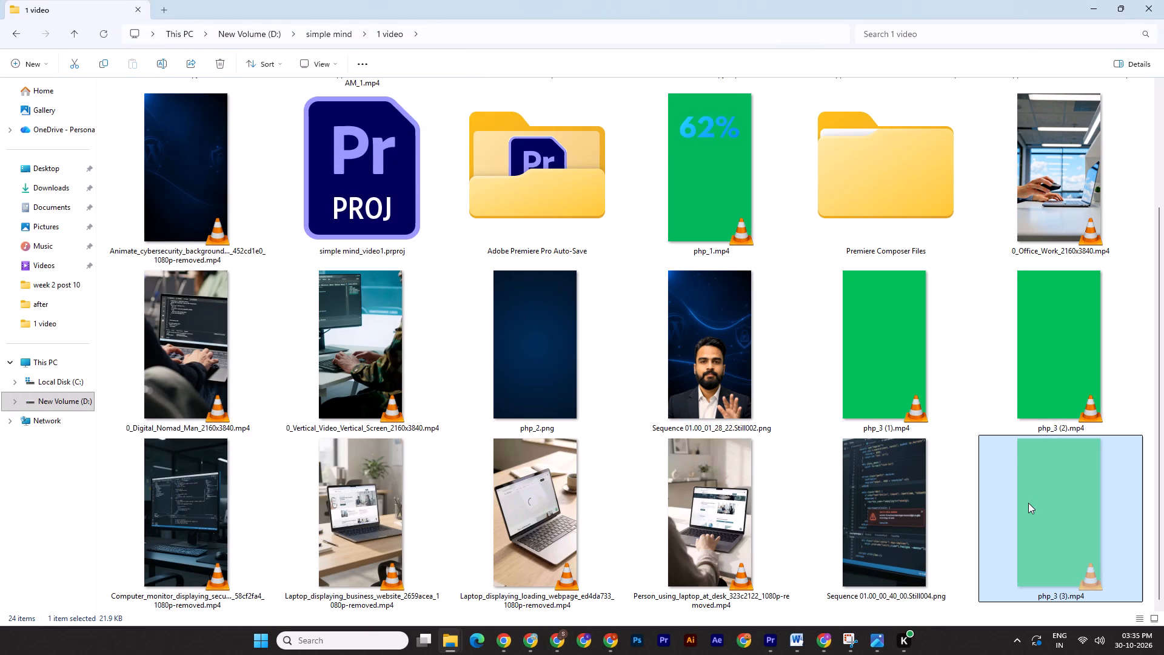
left_click(451, 639)
left_click(339, 583)
key("ctrl+c")
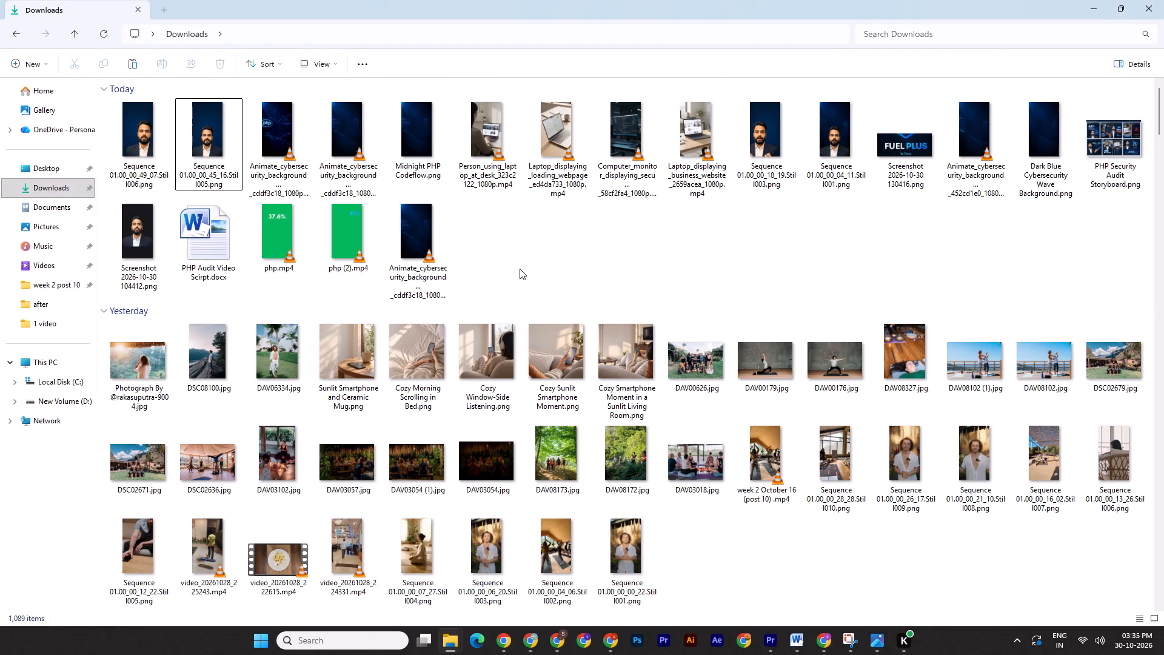
key("ctrl+v")
left_click(538, 256)
Batch-rename php.mp4, php (2).mp4 and php_3 (3).mp4 in Downloads, numbering them from php_3 (4).
left_click(303, 235)
left_click(350, 241, "ctrl")
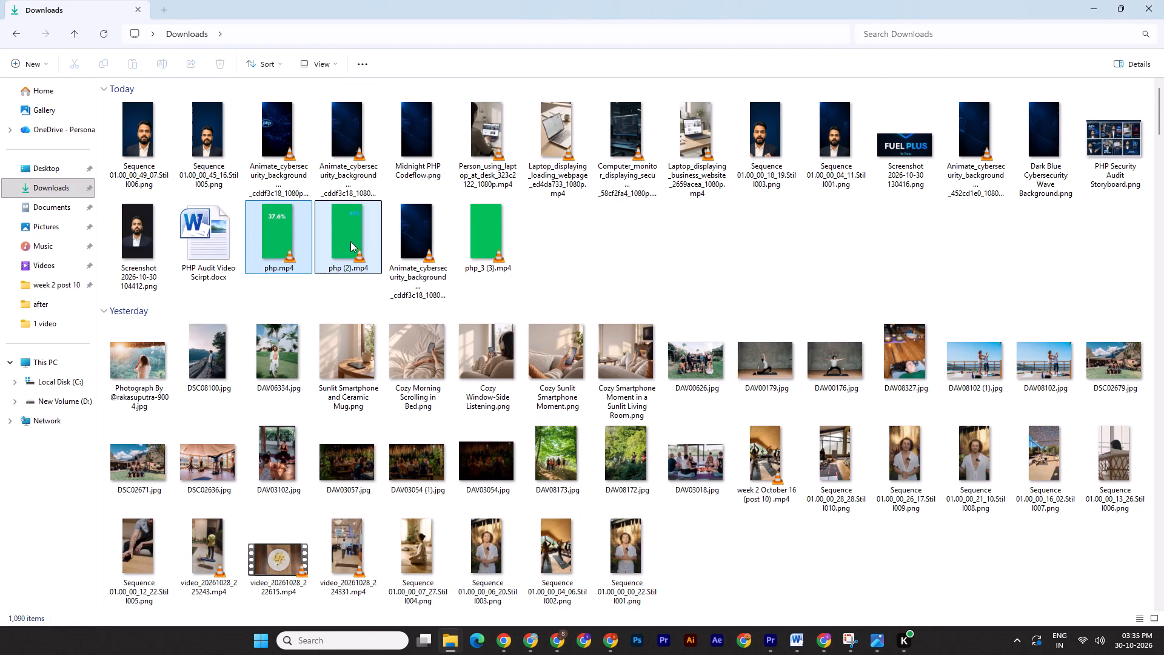
left_click(497, 257, "ctrl")
right_click(497, 255)
left_click(563, 510)
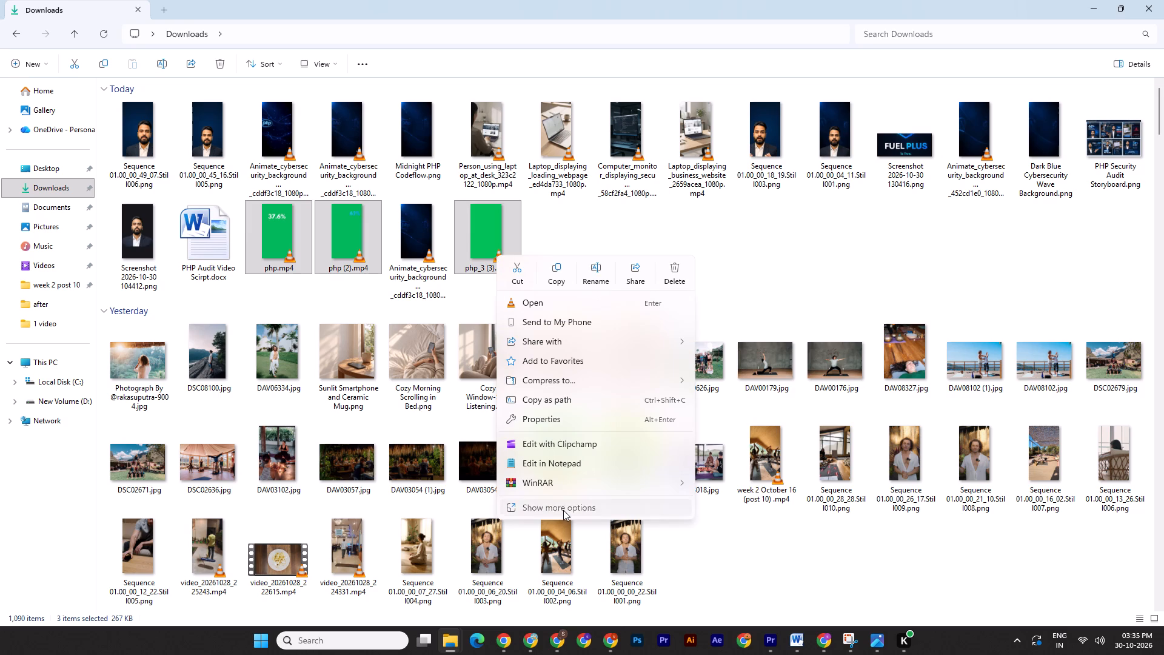
left_click(551, 540)
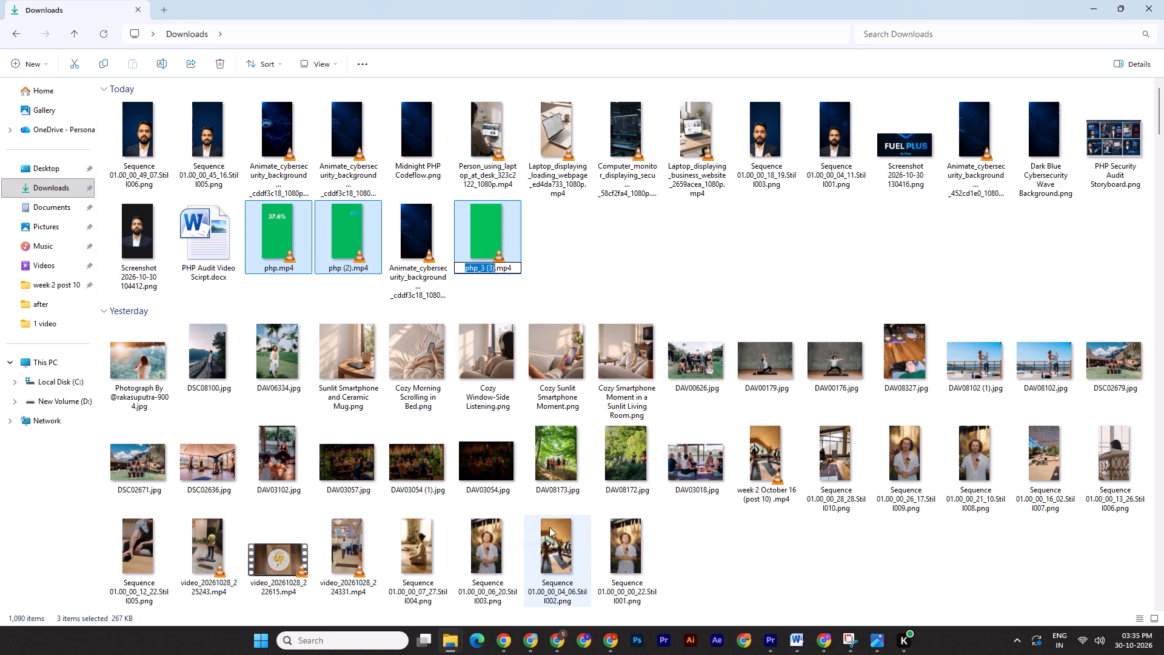
left_click(487, 266)
key("Right")
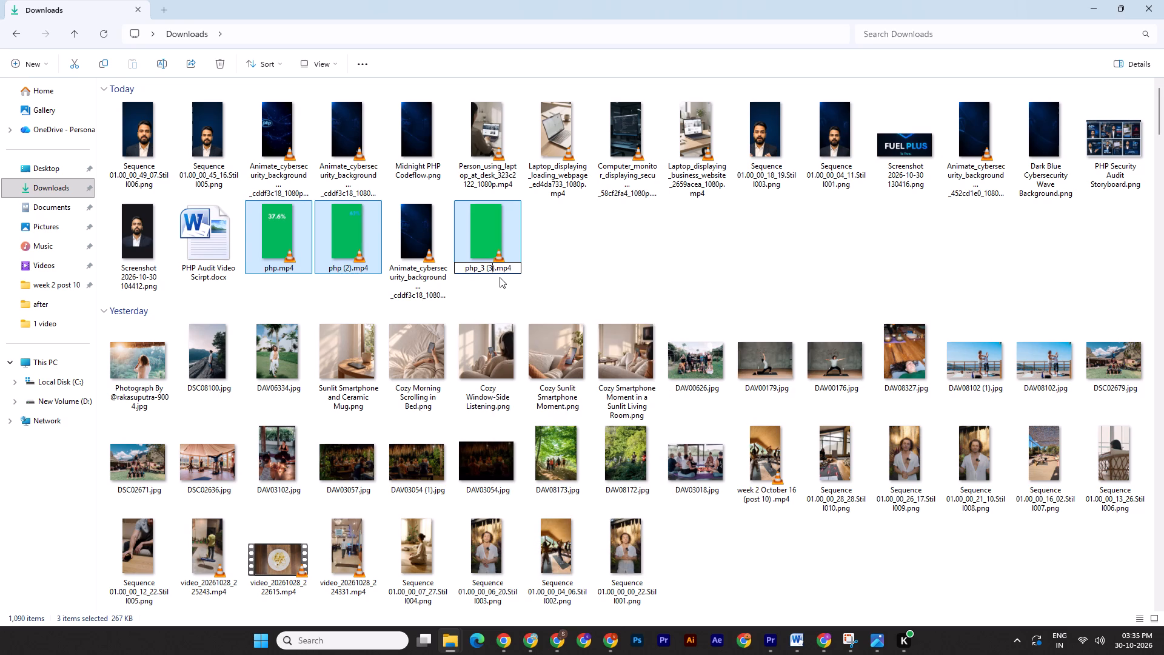
key("BackSpace")
key("4")
key("Return")
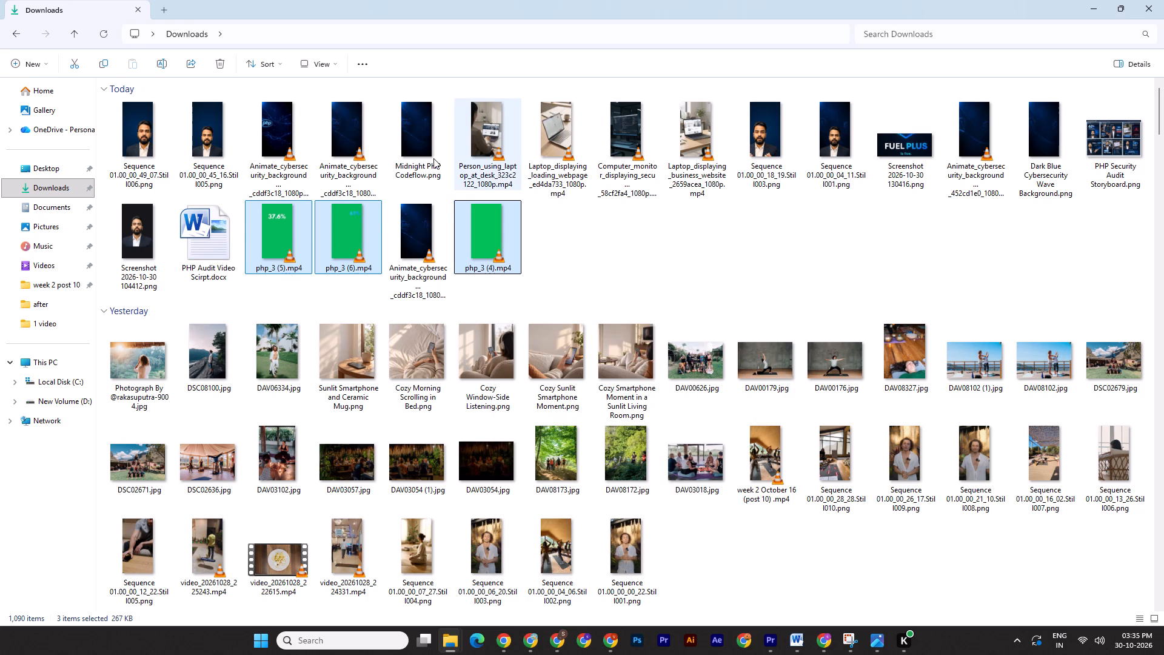
Move the three renamed php_3 videos from Downloads into the "1 video" folder, and play php_3 (4) and php_3 (5) to check them.
key("ctrl+x")
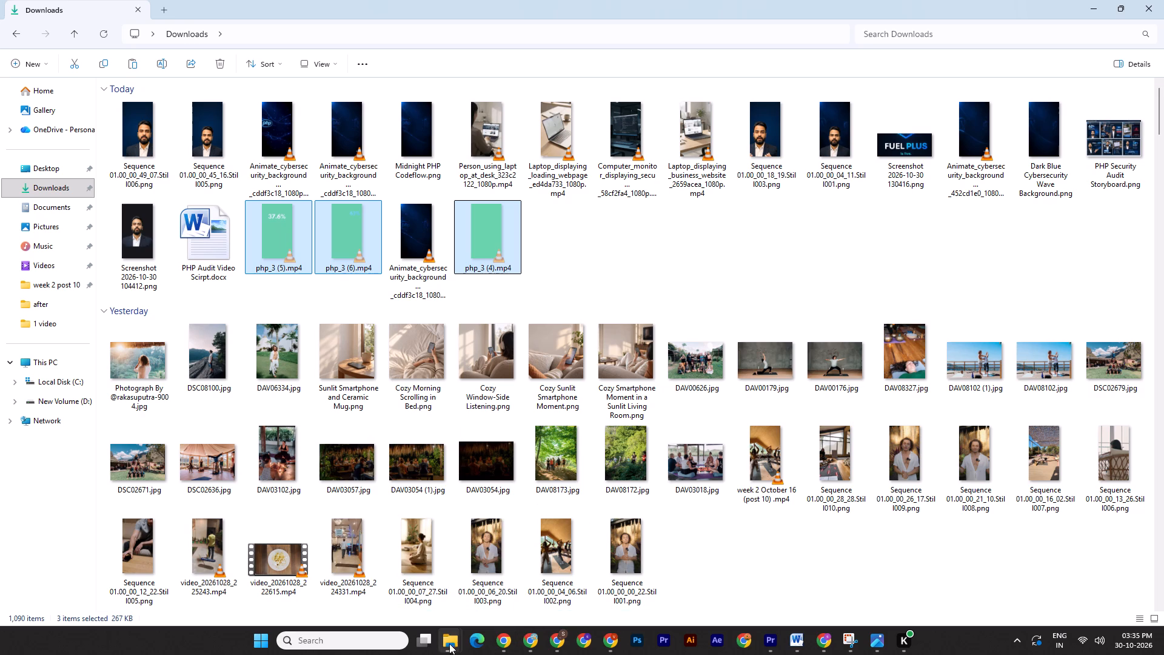
left_click(452, 642)
left_click(539, 580)
key("ctrl+v")
scroll(883, 600, "down", 2)
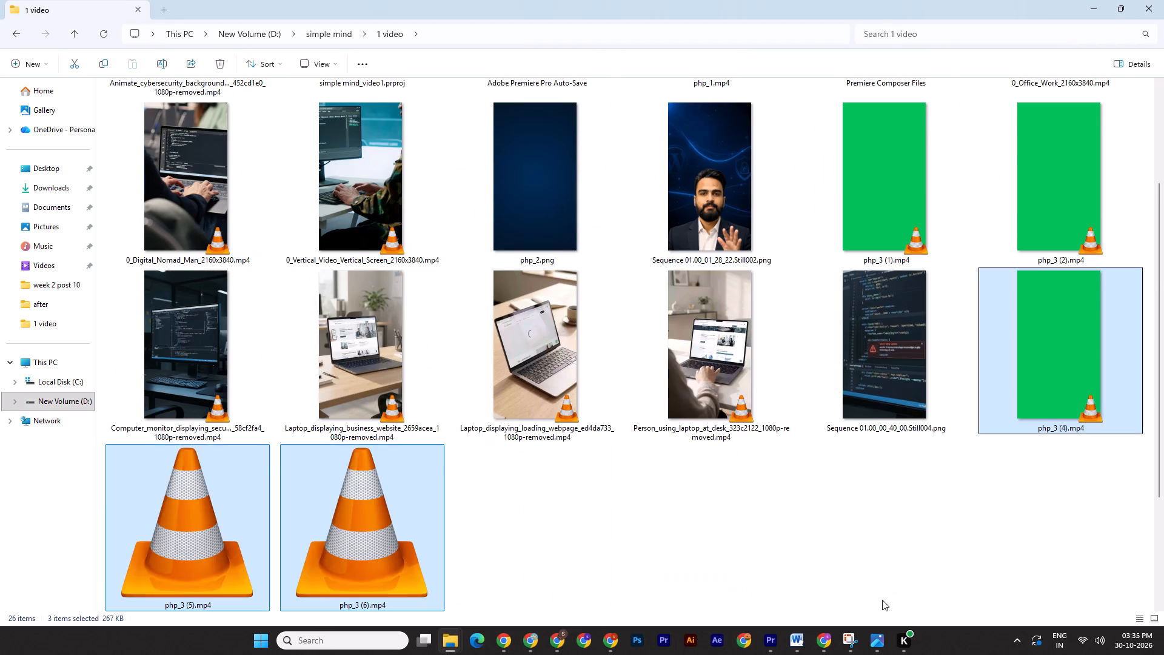
scroll(882, 600, "down", 2)
left_click(898, 583)
double_click(1055, 395)
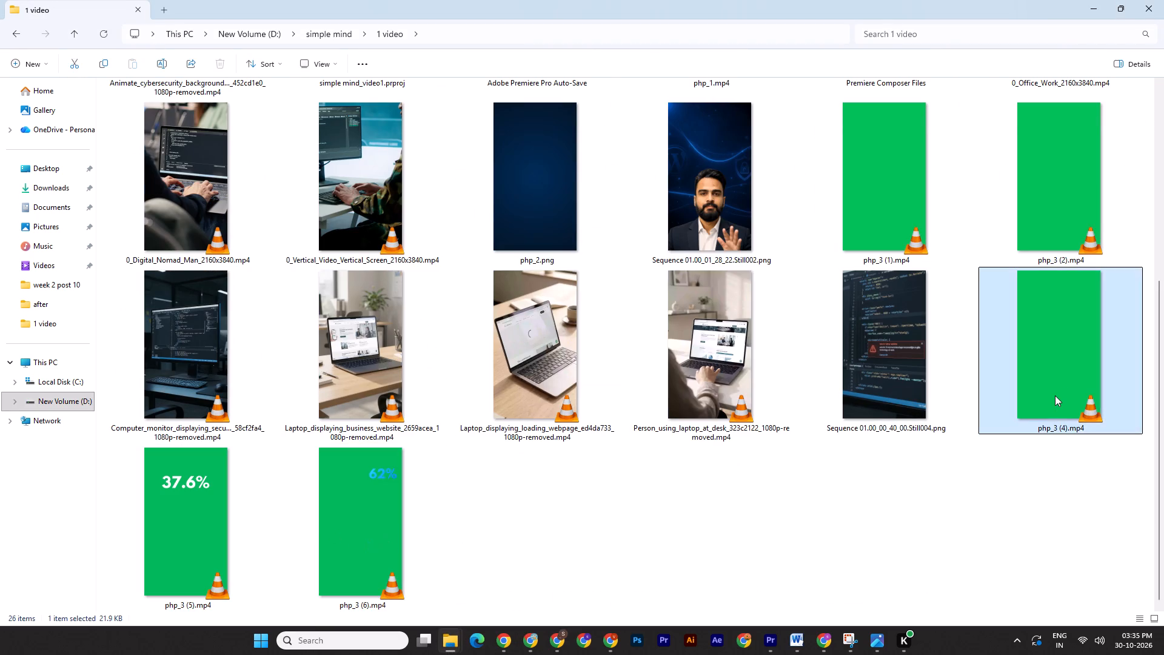
left_click(1163, 13)
double_click(197, 522)
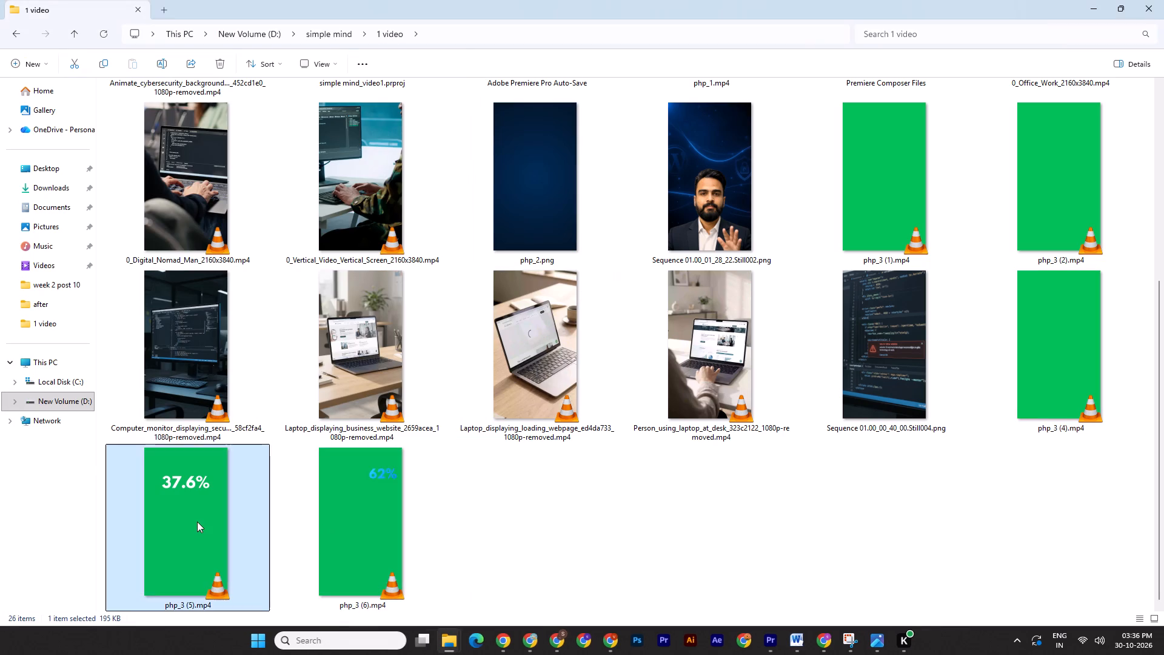
left_click(1157, 6)
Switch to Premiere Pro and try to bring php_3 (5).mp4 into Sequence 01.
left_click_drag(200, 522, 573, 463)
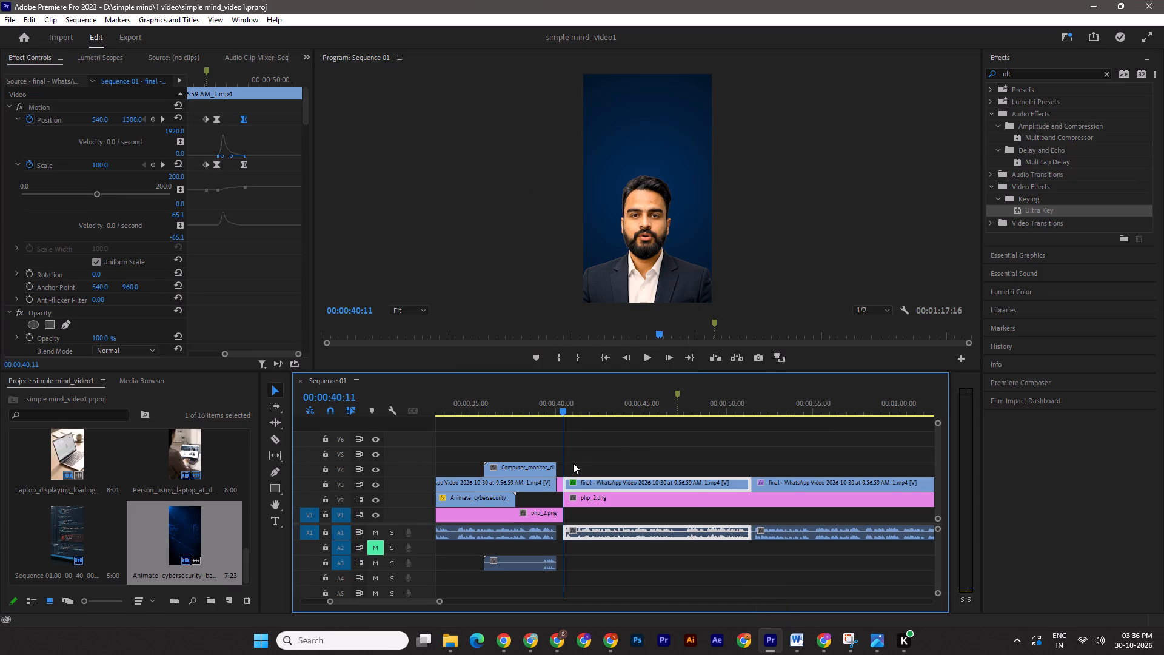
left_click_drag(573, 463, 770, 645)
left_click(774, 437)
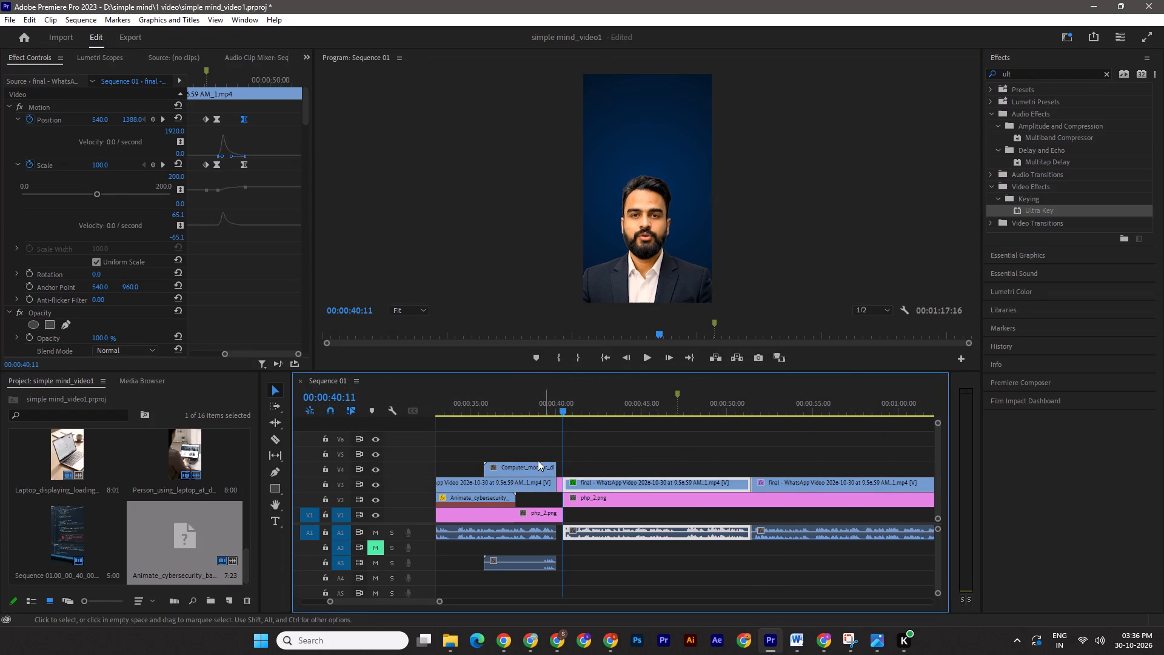
Check the Animate_cybersecurity background clip on V2, and move its missing cddf3c18 1080p-ai-max source video from Downloads into the "1 video" folder.
left_click(499, 503)
left_click_drag(553, 406, 471, 406)
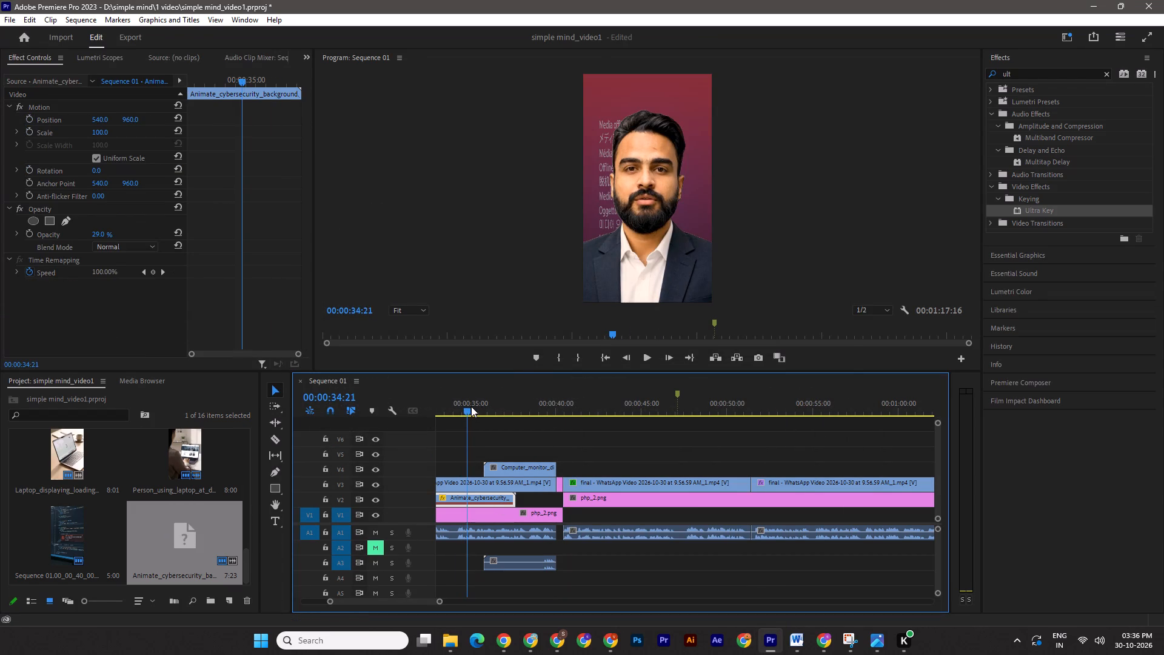
left_click_drag(471, 406, 486, 410)
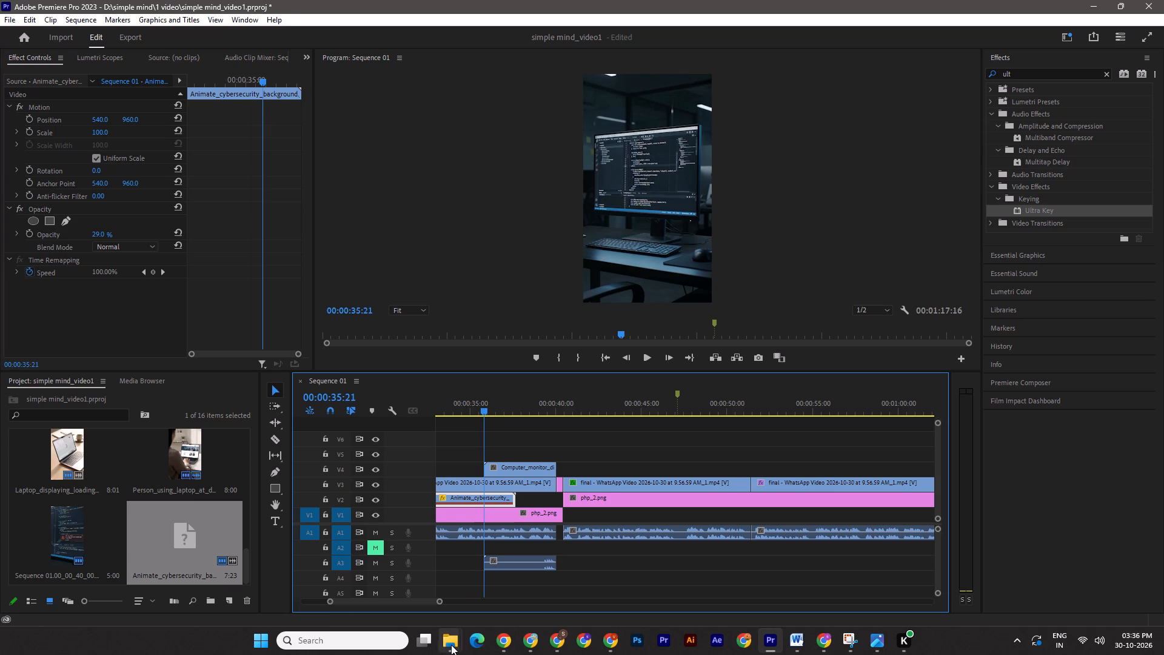
left_click(451, 645)
left_click(493, 581)
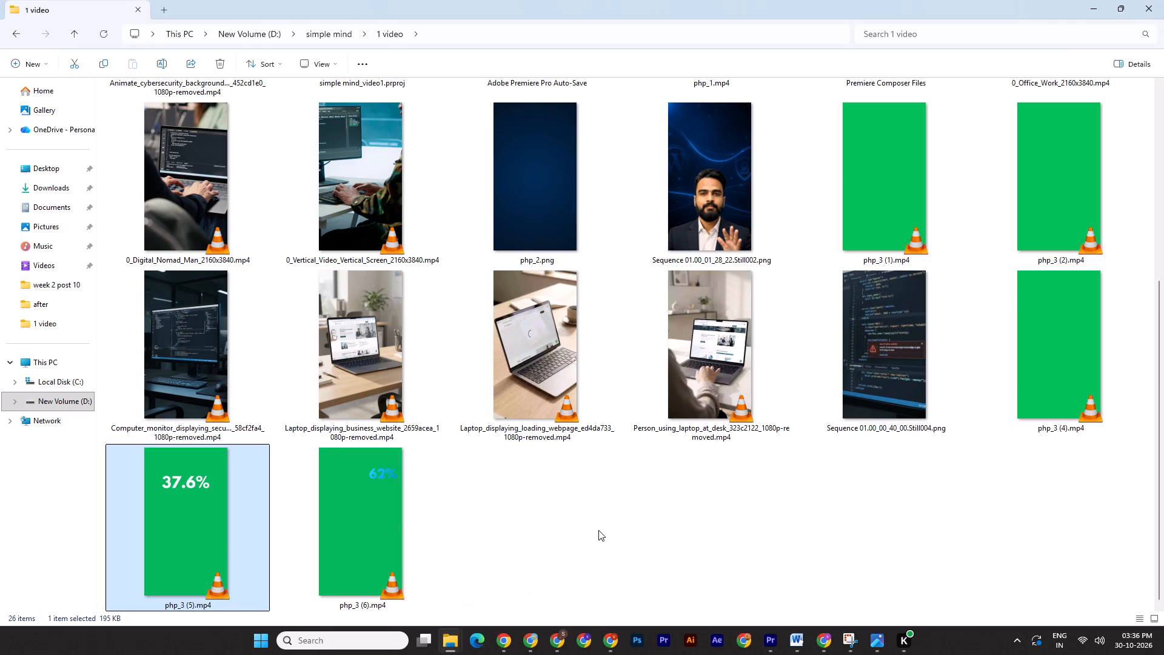
key("ctrl+shift+z")
left_click(458, 642)
left_click(343, 606)
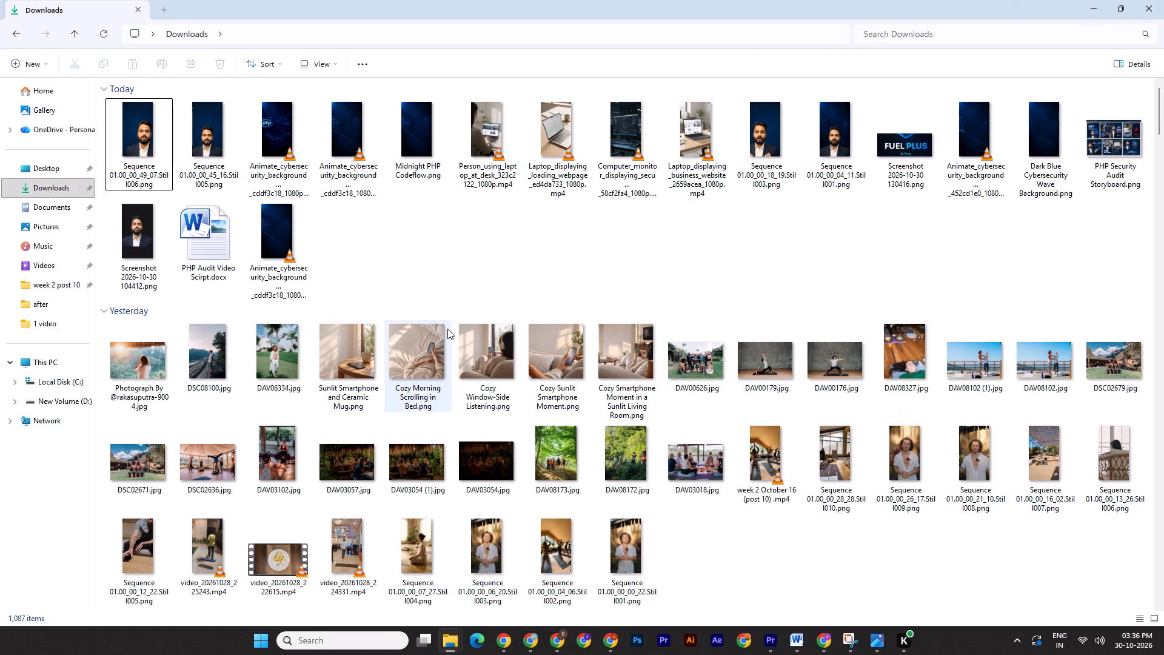
left_click(267, 241)
key("ctrl+x")
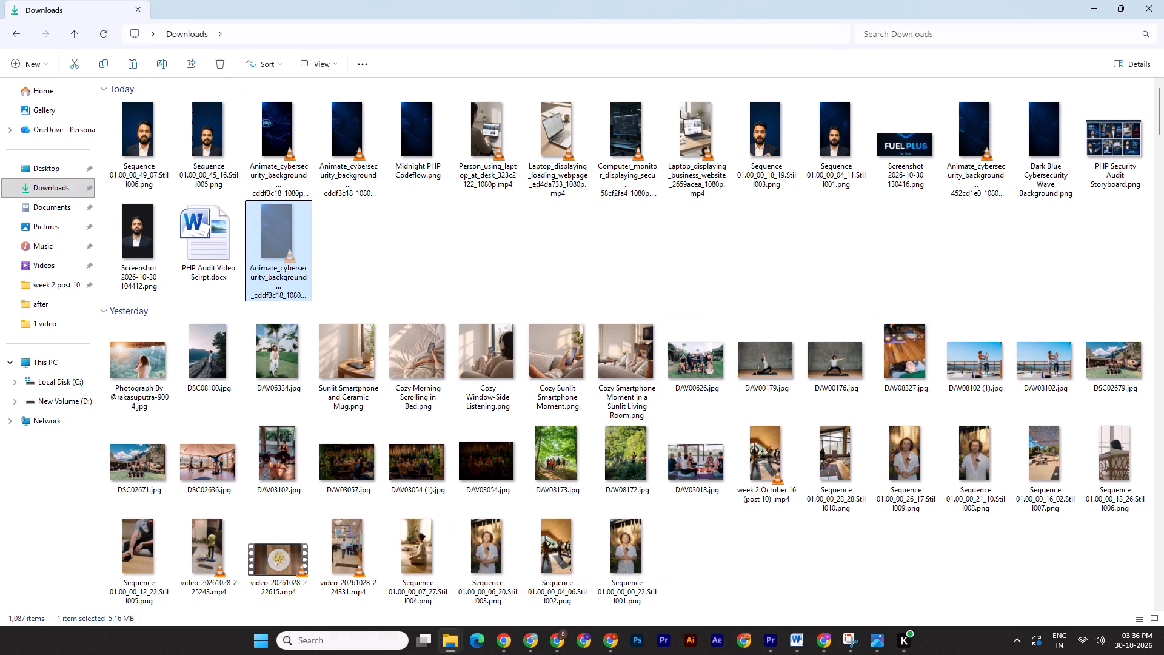
left_click(453, 640)
left_click(533, 595)
key("ctrl+v")
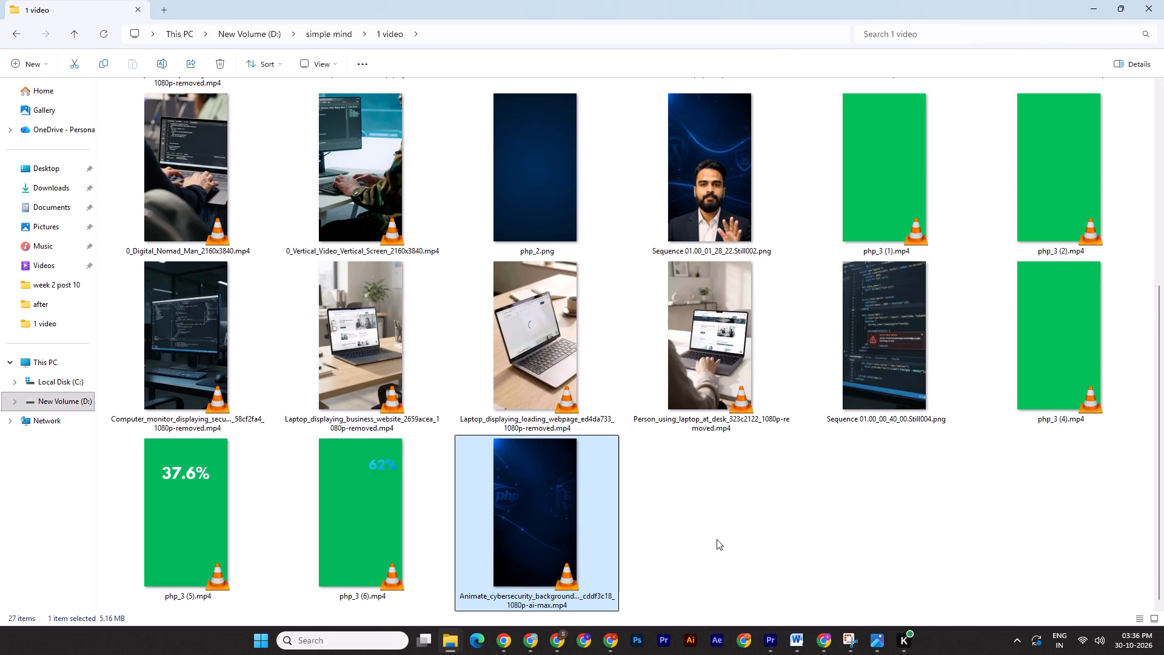
left_click(717, 539)
In Premiere Pro, review the V2 background clip around 34 seconds and open its project item's offline file details, accepting them.
left_click(759, 642)
left_click_drag(483, 403, 453, 408)
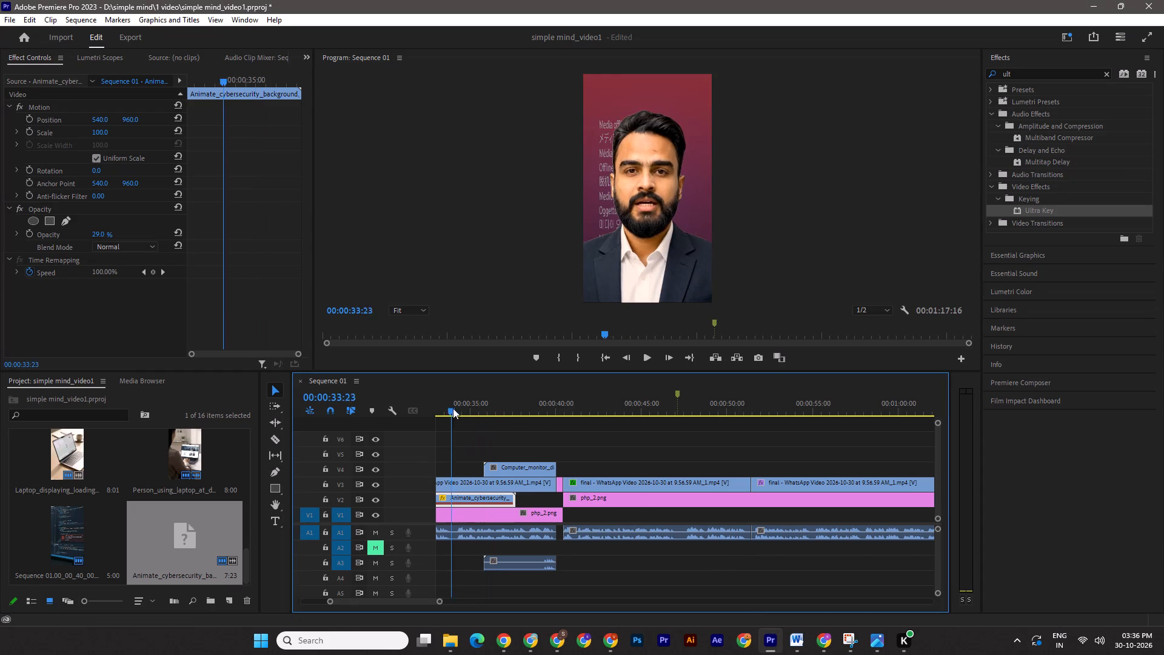
left_click_drag(453, 408, 470, 418)
left_click(495, 504)
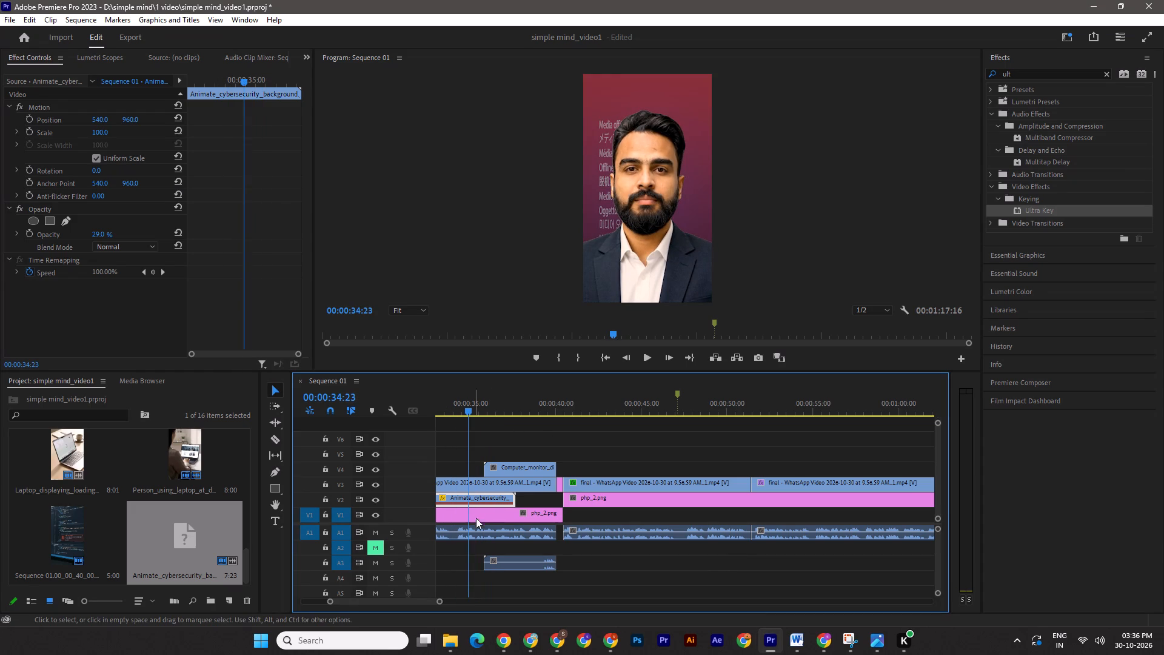
right_click(220, 540)
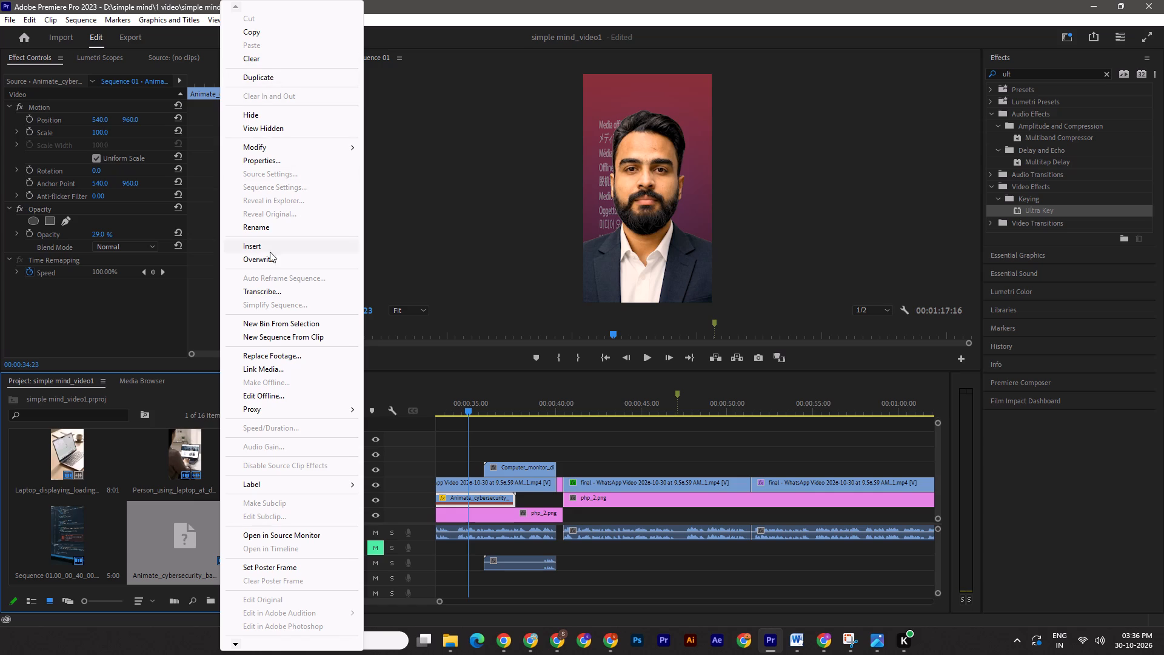
left_click(195, 558)
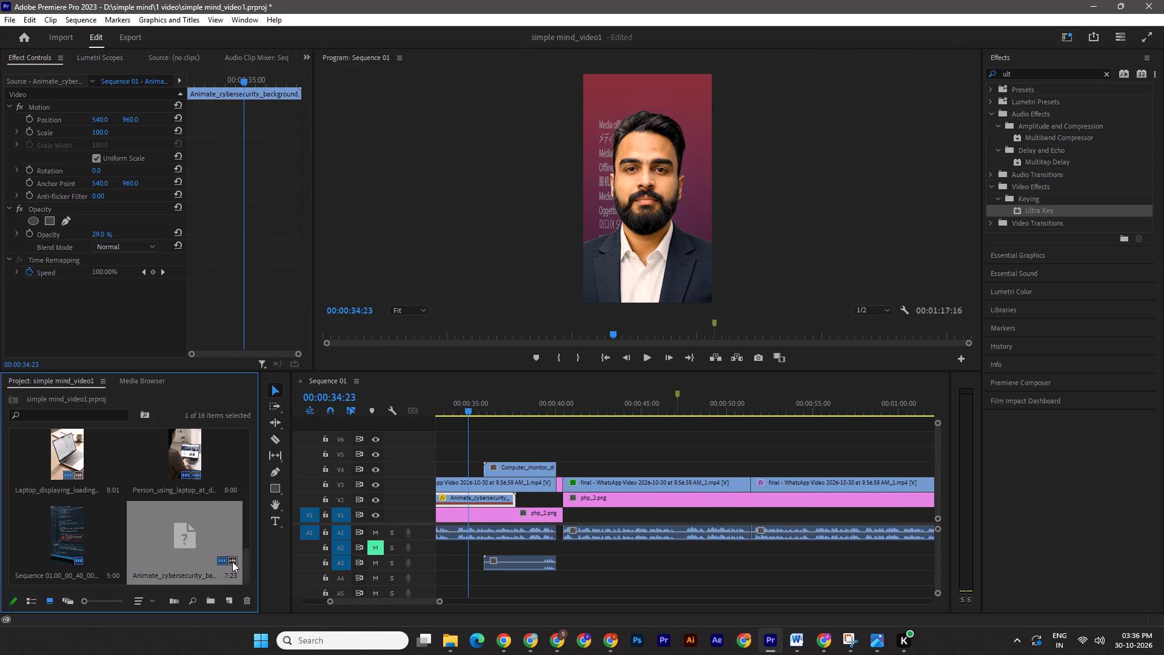
double_click(224, 571)
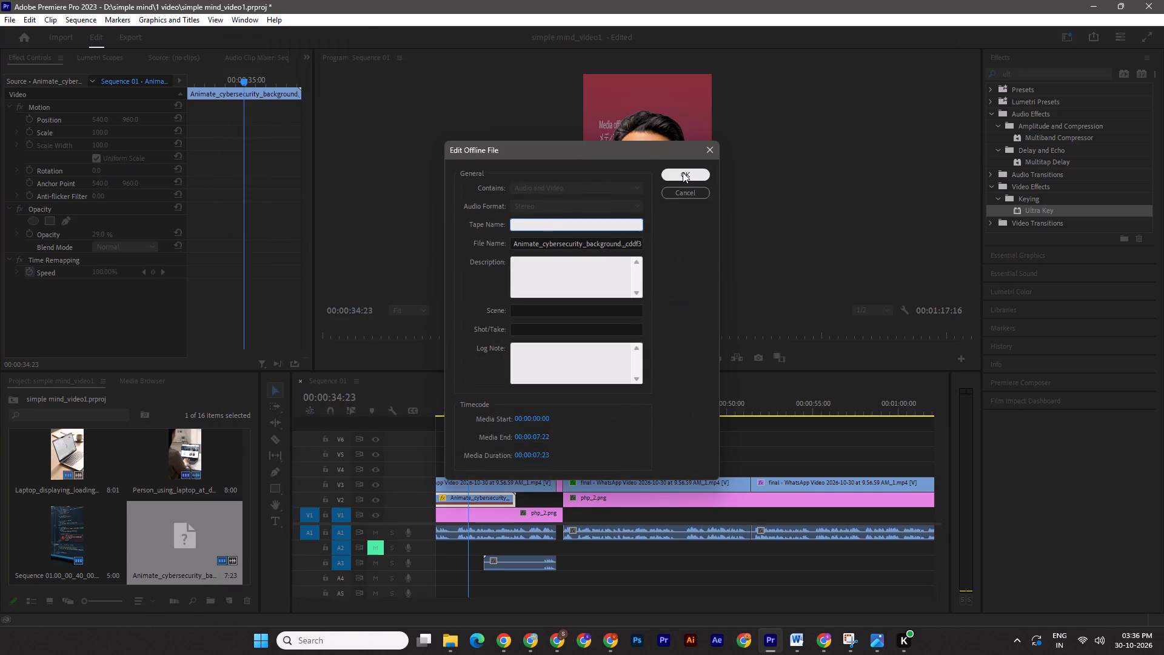
left_click(677, 176)
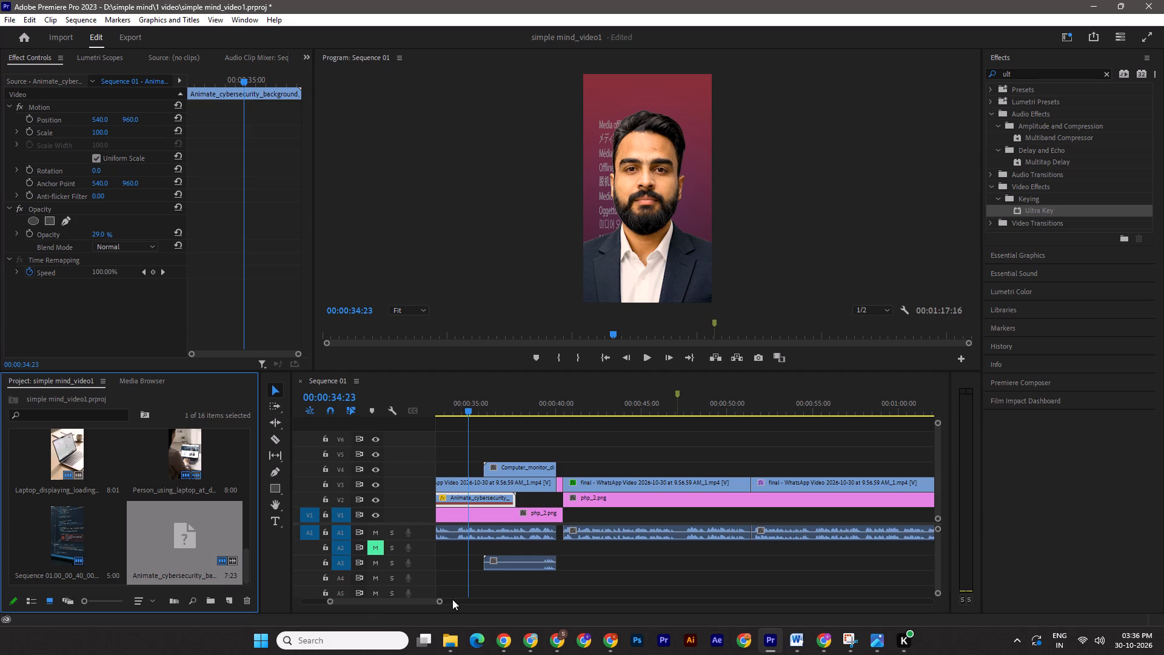
Review the offline Animate_cybersecurity background clips on V2 around 25 and 33 seconds, along with their offline project item.
left_click_drag(440, 603, 461, 606)
left_click_drag(687, 414, 577, 425)
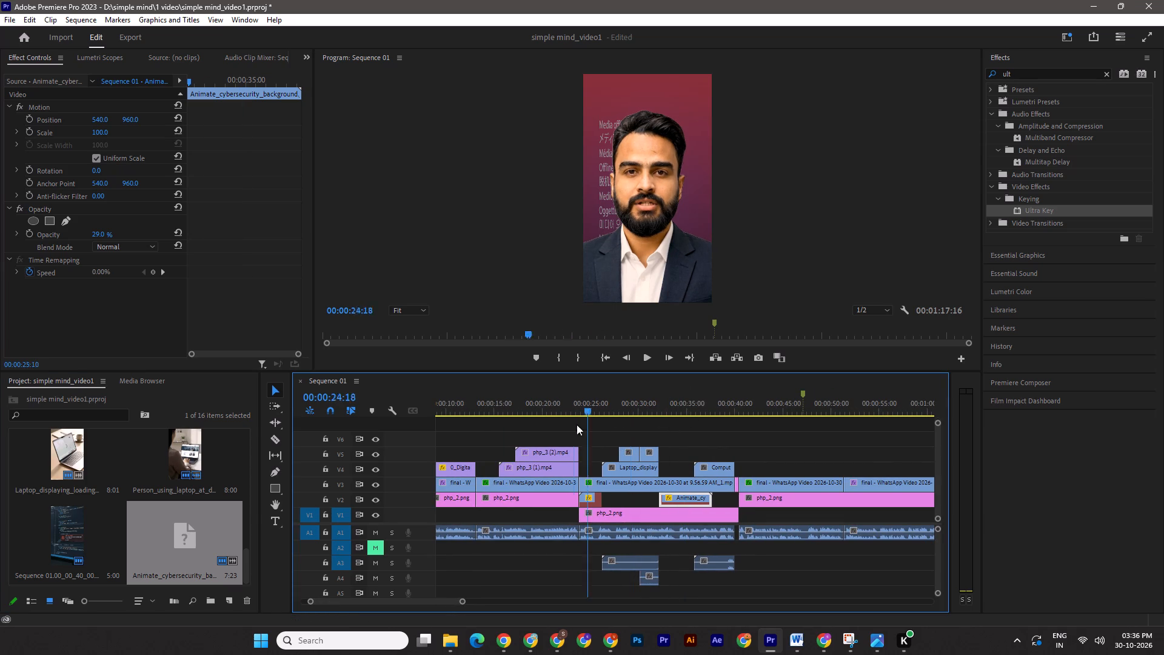
left_click_drag(577, 425, 598, 424)
left_click_drag(598, 411, 594, 411)
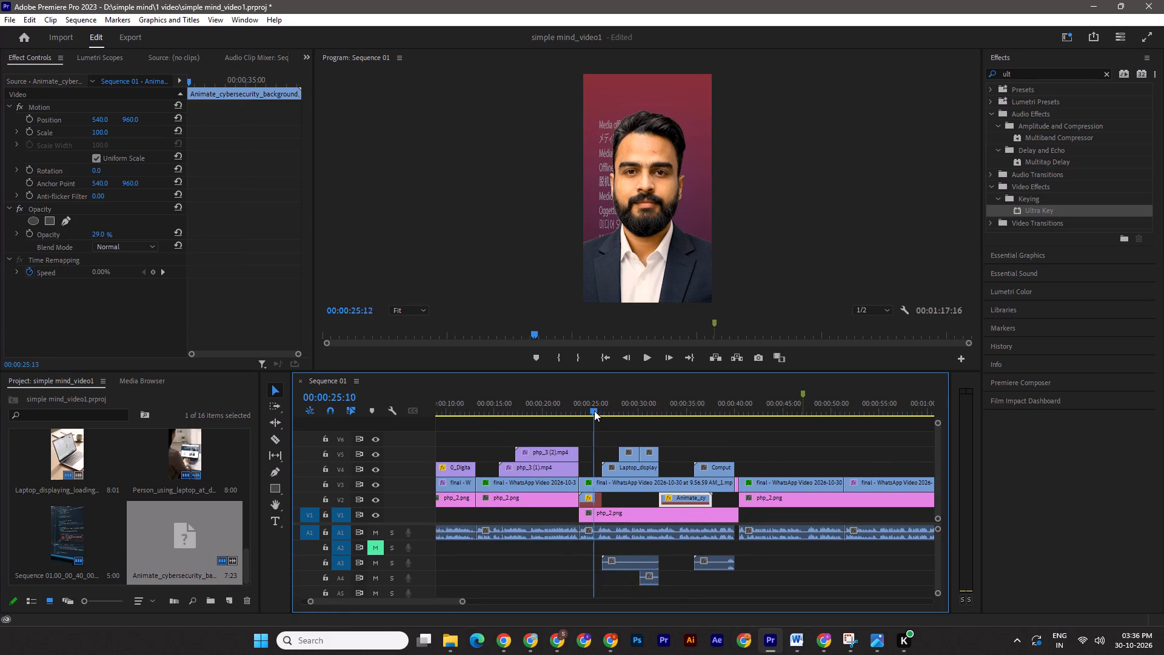
left_click_drag(594, 411, 669, 425)
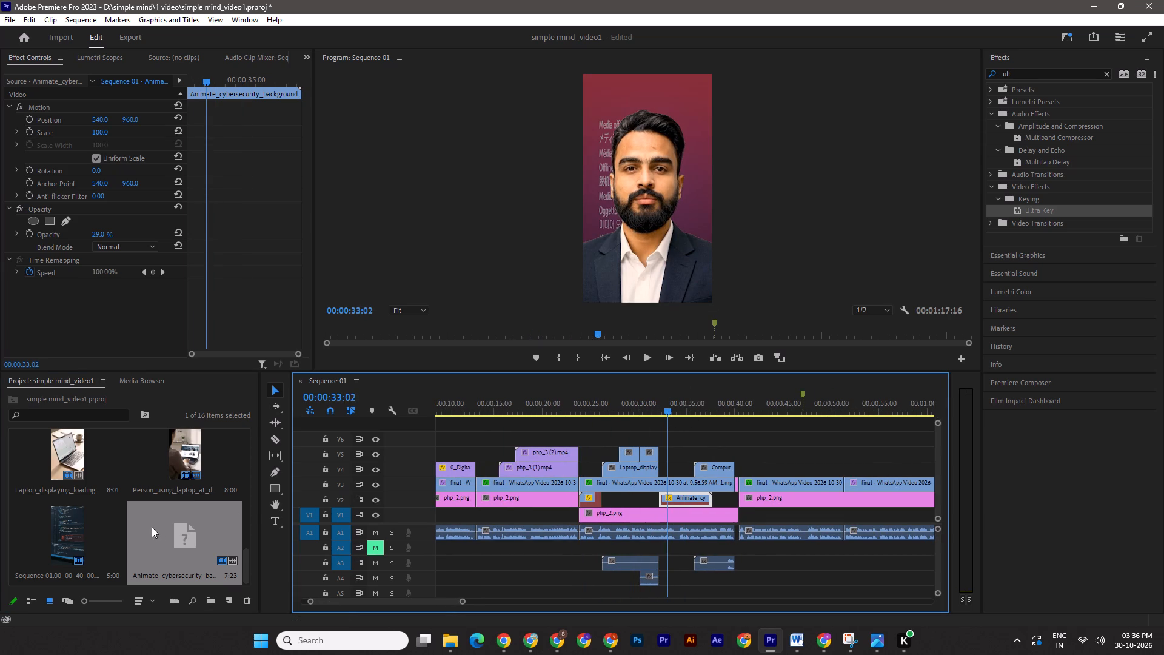
left_click(176, 535)
left_click(30, 542)
left_click(169, 528)
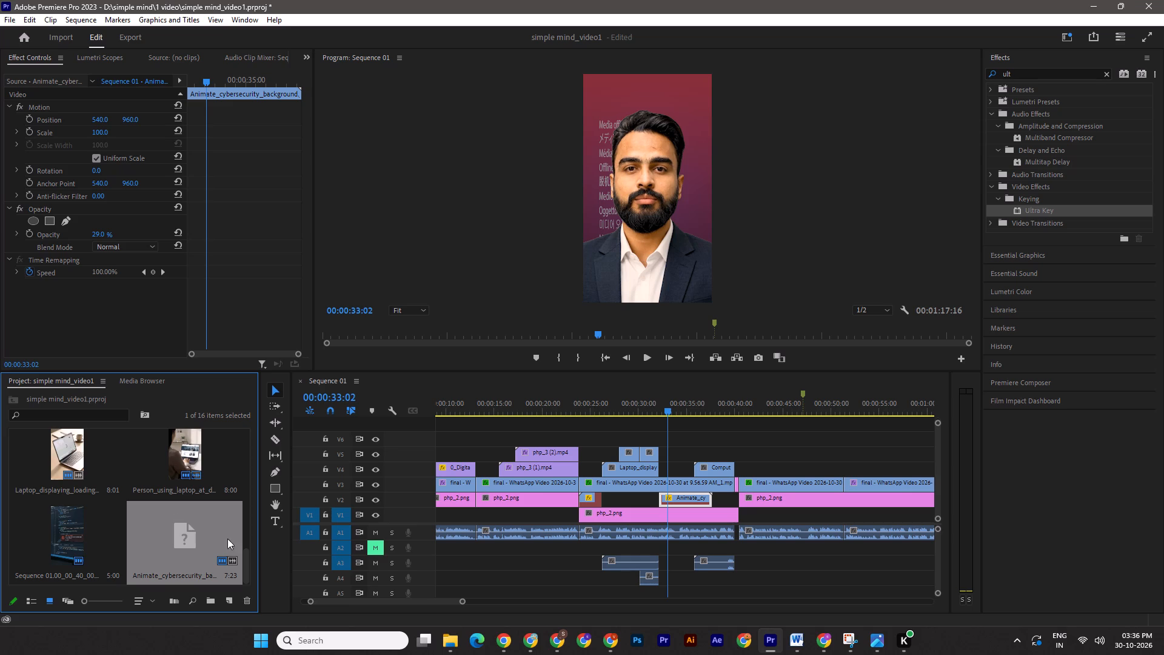
Preview the Animate_cybersecurity cddf3c18 1080p-ai-max video in the "1 video" folder and import it into the Premiere Pro project.
left_click(446, 638)
left_click(450, 648)
left_click(556, 587)
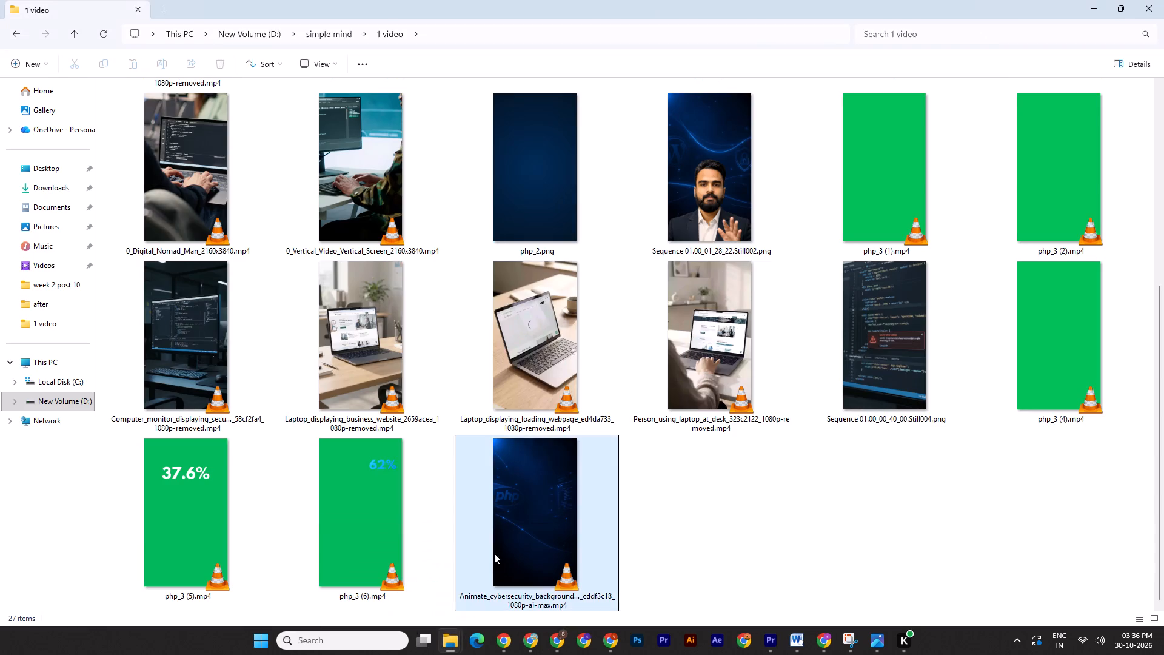
double_click(501, 549)
left_click(1158, 5)
left_click_drag(555, 484, 564, 481)
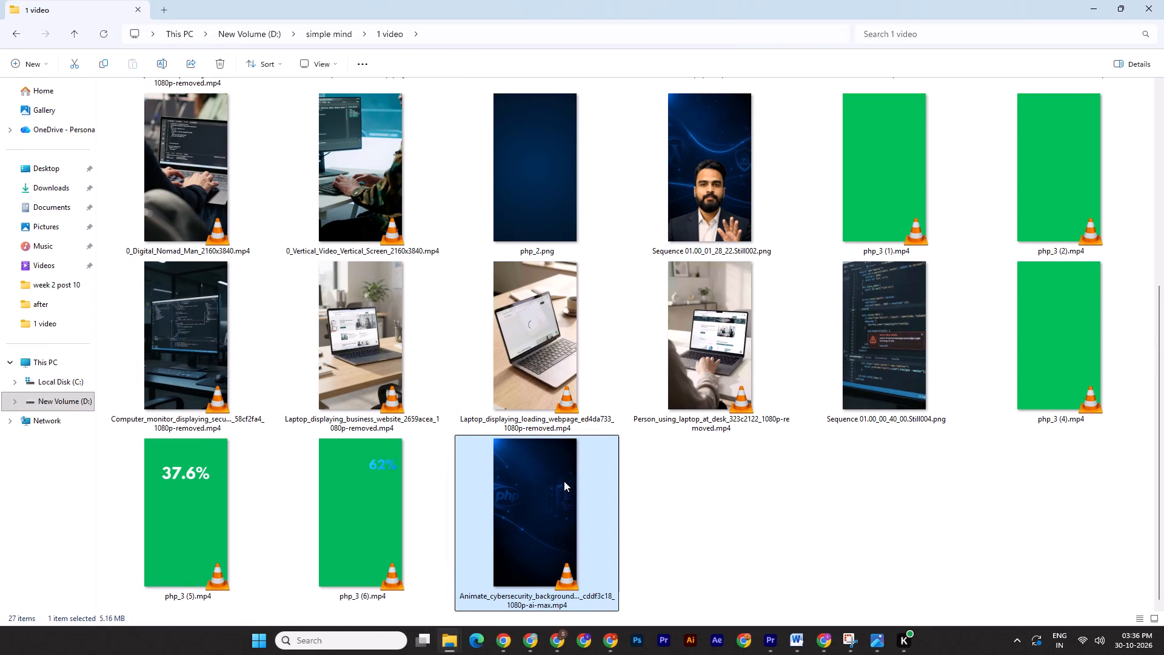
left_click_drag(564, 481, 195, 560)
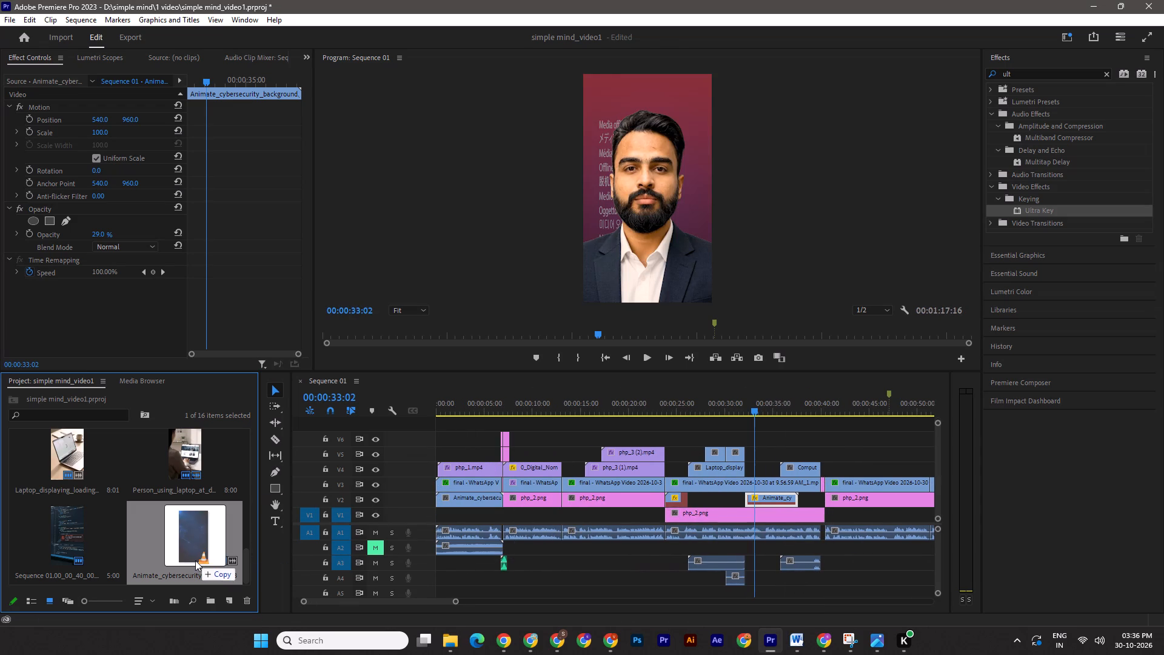
left_click_drag(195, 560, 221, 557)
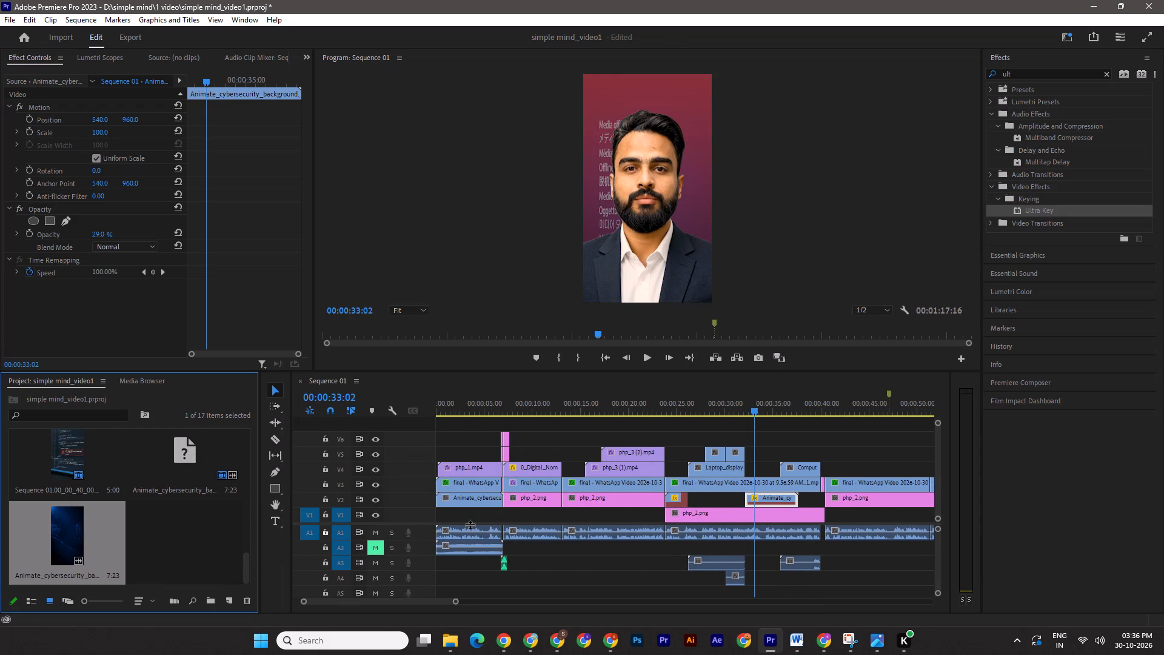
Delete both offline Animate_cybersecurity clips from V2 above the V1 php_2.png background.
left_click(676, 498)
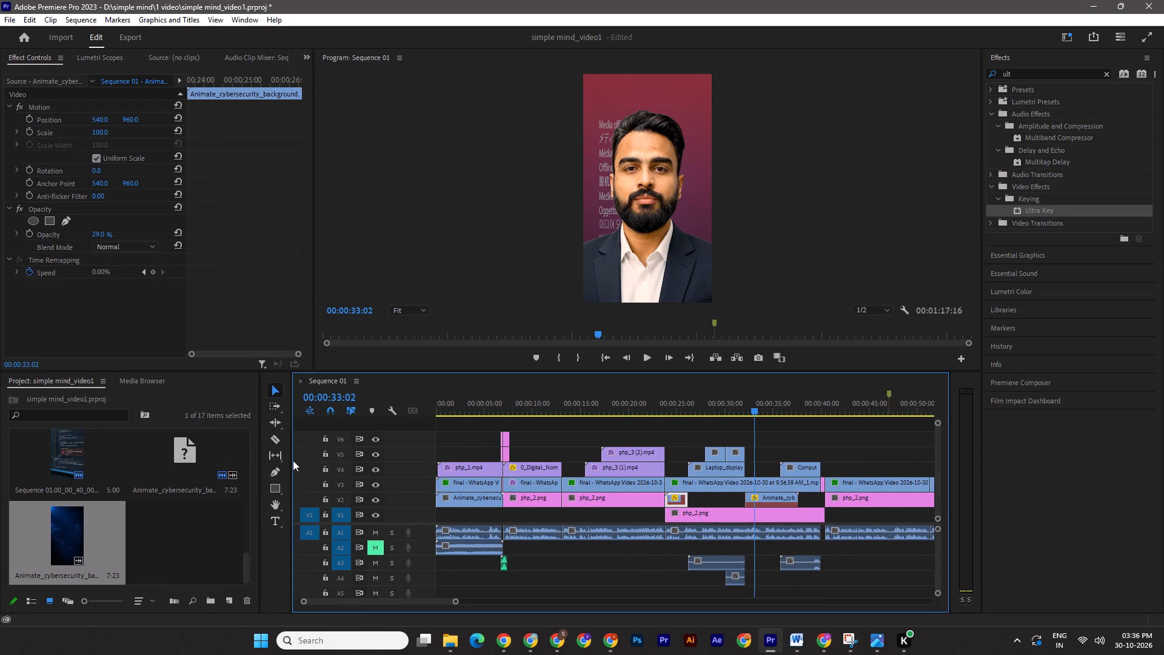
left_click(785, 498, "shift")
key("Delete")
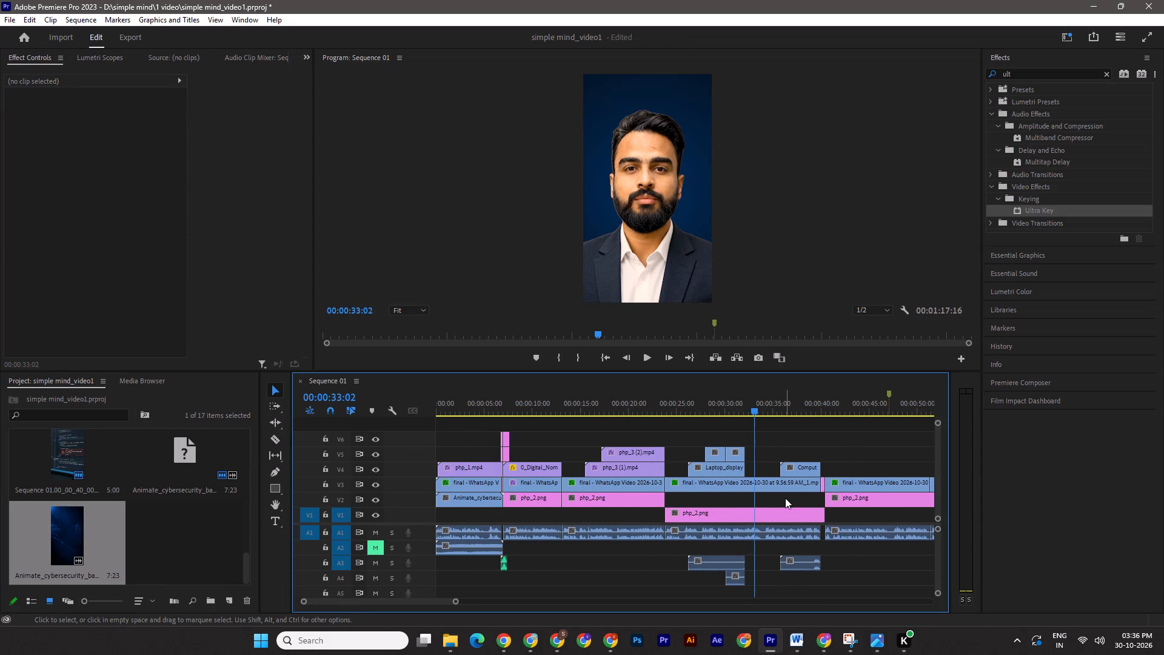
Place the newly imported Animate_cybersecurity video on V2, aligned with the start of the V1 php_2.png clip.
left_click_drag(43, 546, 675, 520)
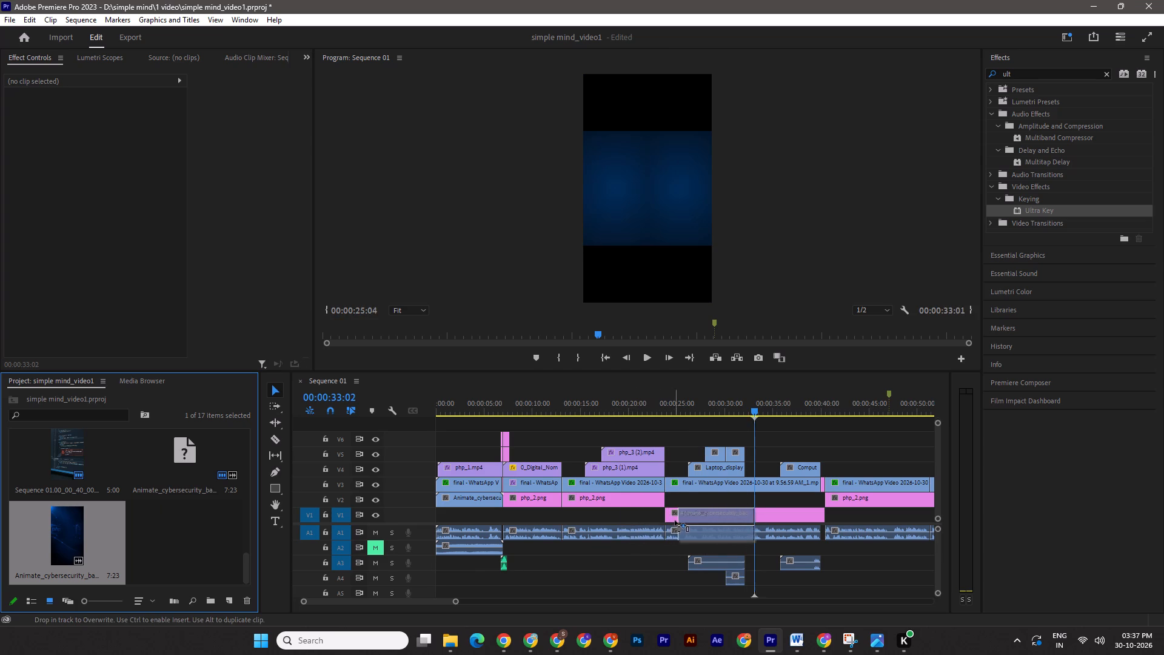
left_click_drag(675, 520, 684, 505)
left_click_drag(708, 502, 689, 501)
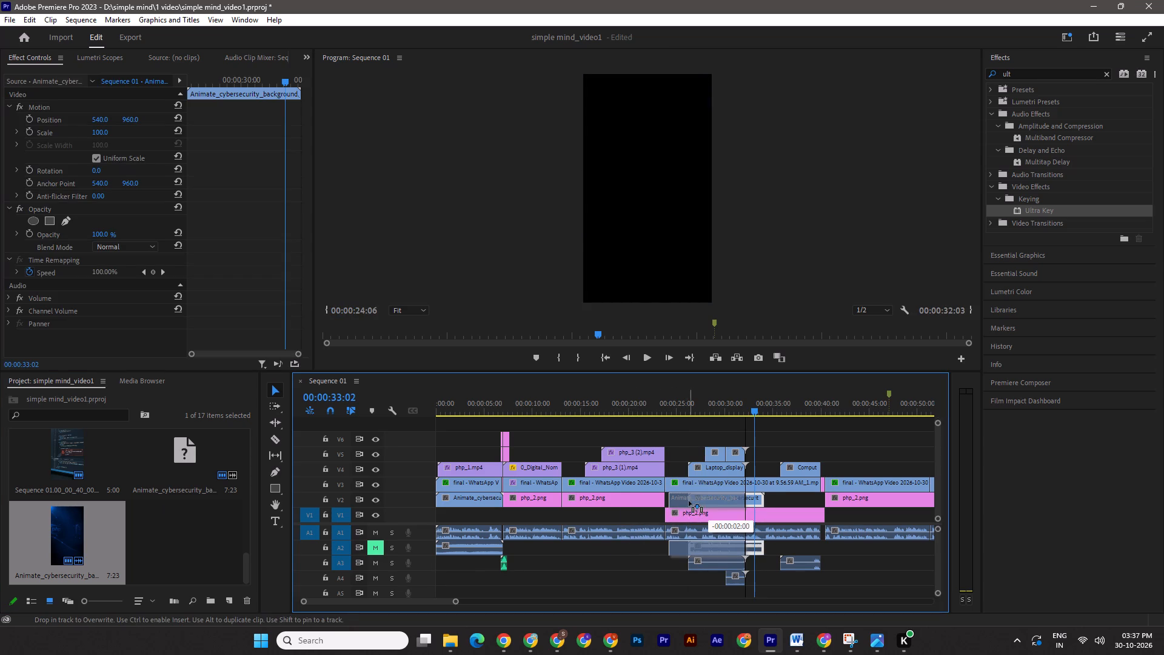
left_click_drag(689, 501, 684, 501)
Unlink the new Animate_cybersecurity clip and delete its audio from A2.
left_click(687, 501)
right_click(687, 501)
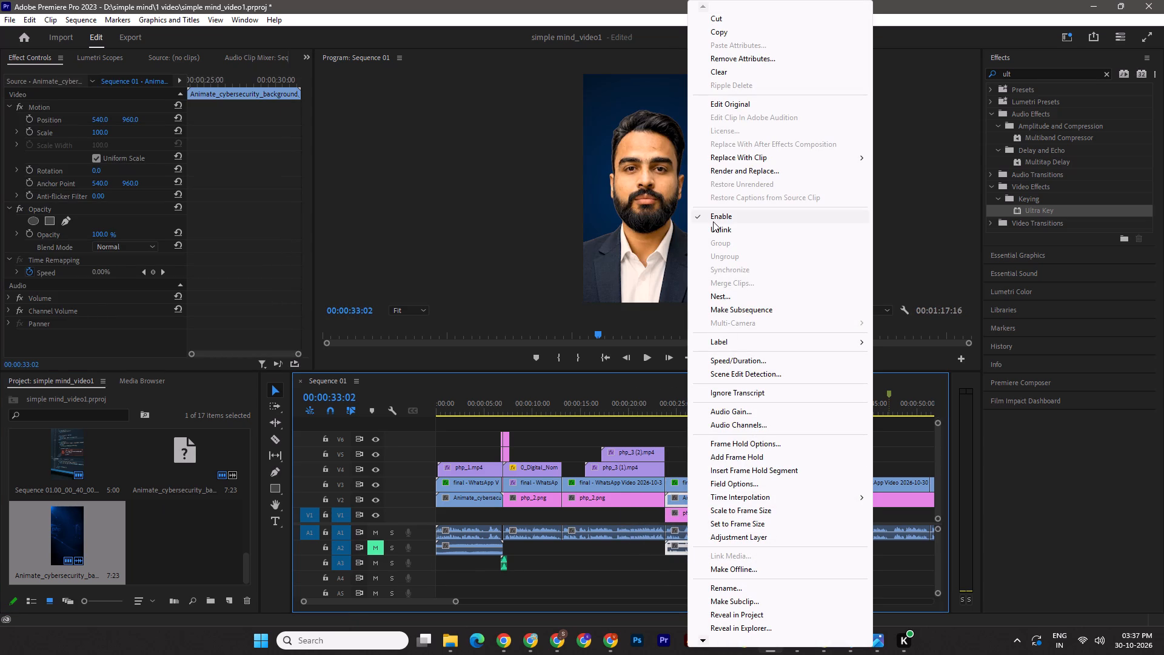
left_click(720, 237)
left_click(722, 227)
left_click(711, 548)
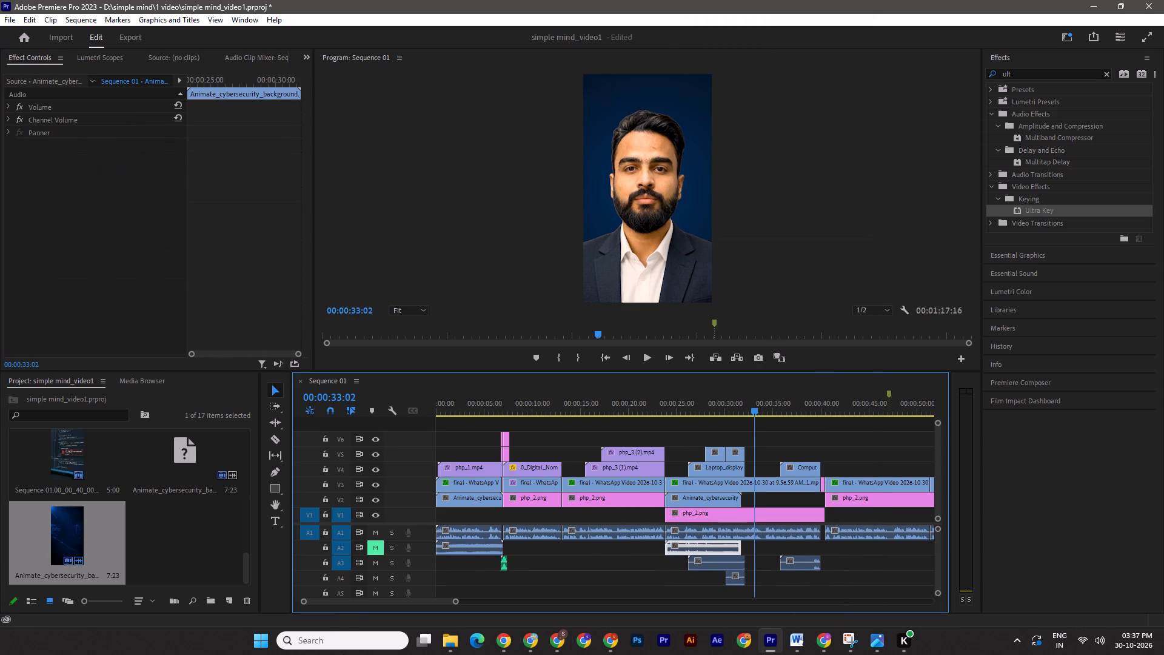
key("Delete")
Split the V2 Animate_cybersecurity clip at 00:00:26:06, where the laptop footage on V4 starts.
left_click_drag(744, 408, 690, 410, "shift")
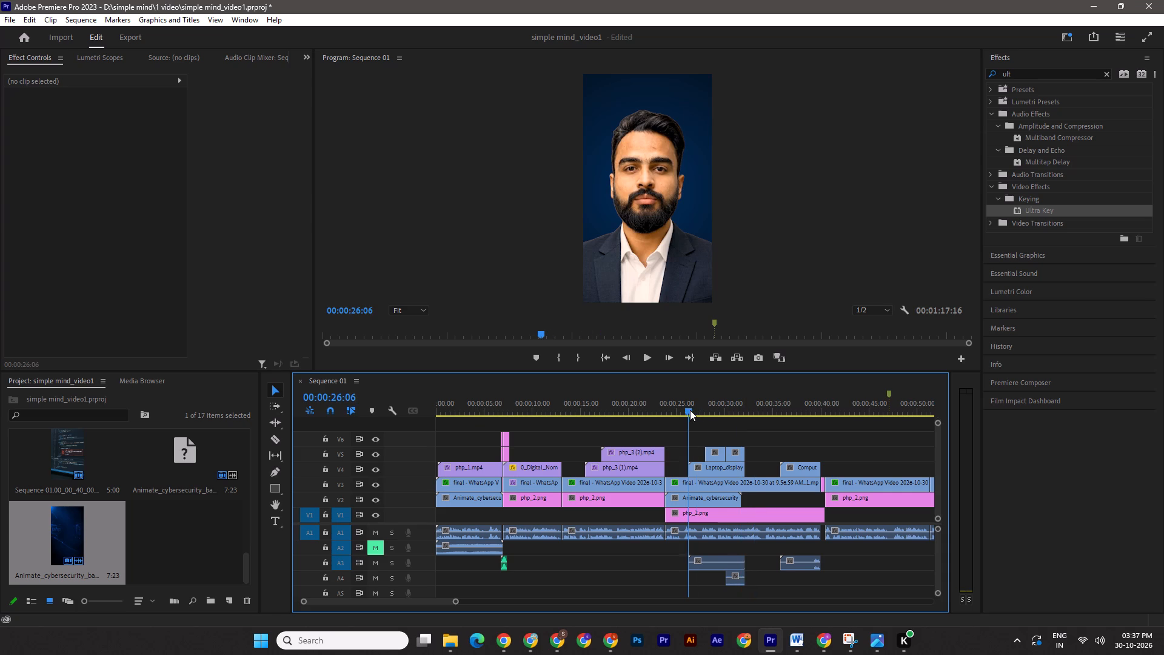
left_click_drag(690, 410, 689, 410, "shift")
left_click(701, 501)
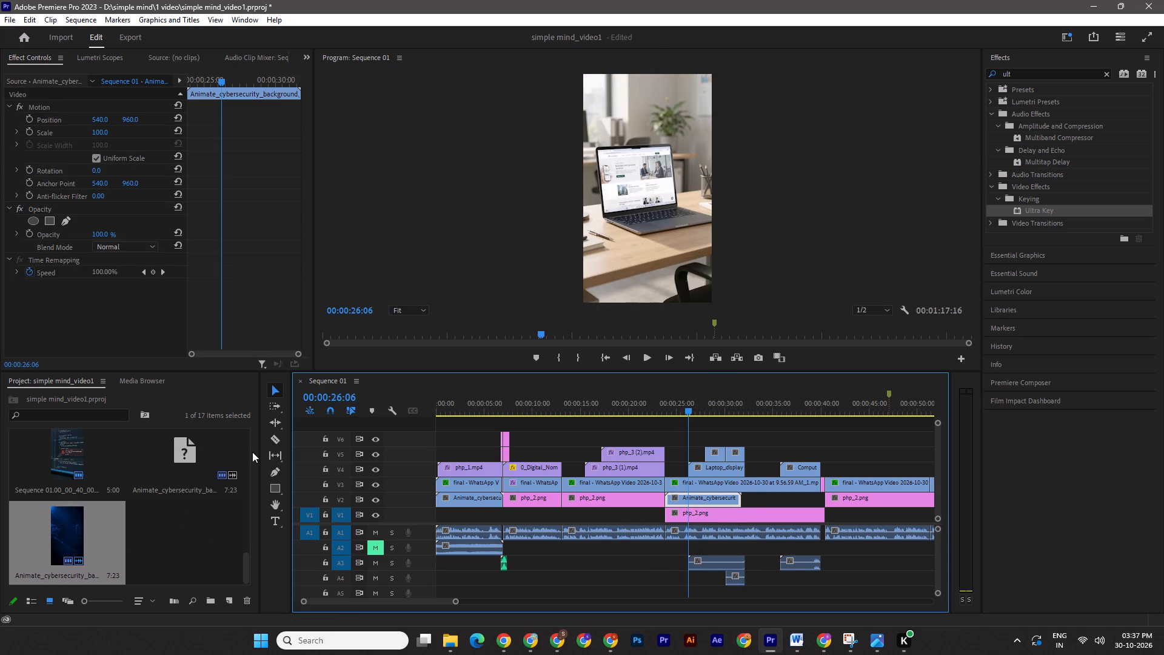
left_click(266, 436)
left_click(273, 438)
left_click(688, 499)
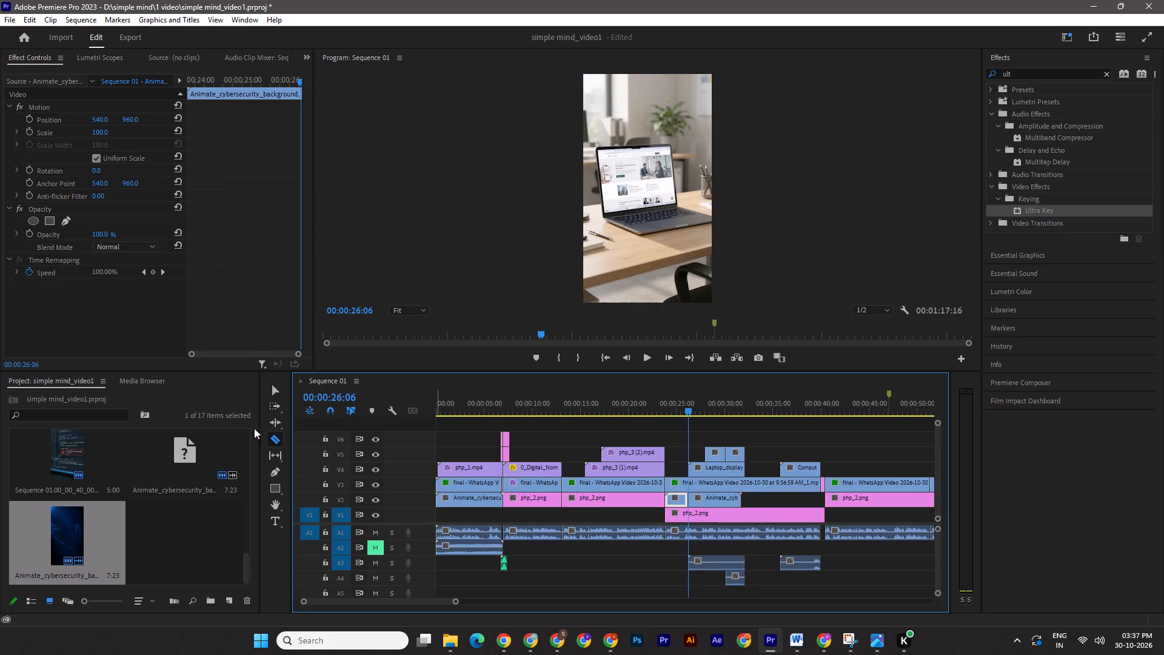
Move the second V2 background piece to the end of the laptop footage, trim it to the Computer_monitor clip's start, and save.
left_click(272, 388)
left_click_drag(717, 499, 772, 499)
left_click_drag(795, 499, 778, 497)
key("ctrl+s")
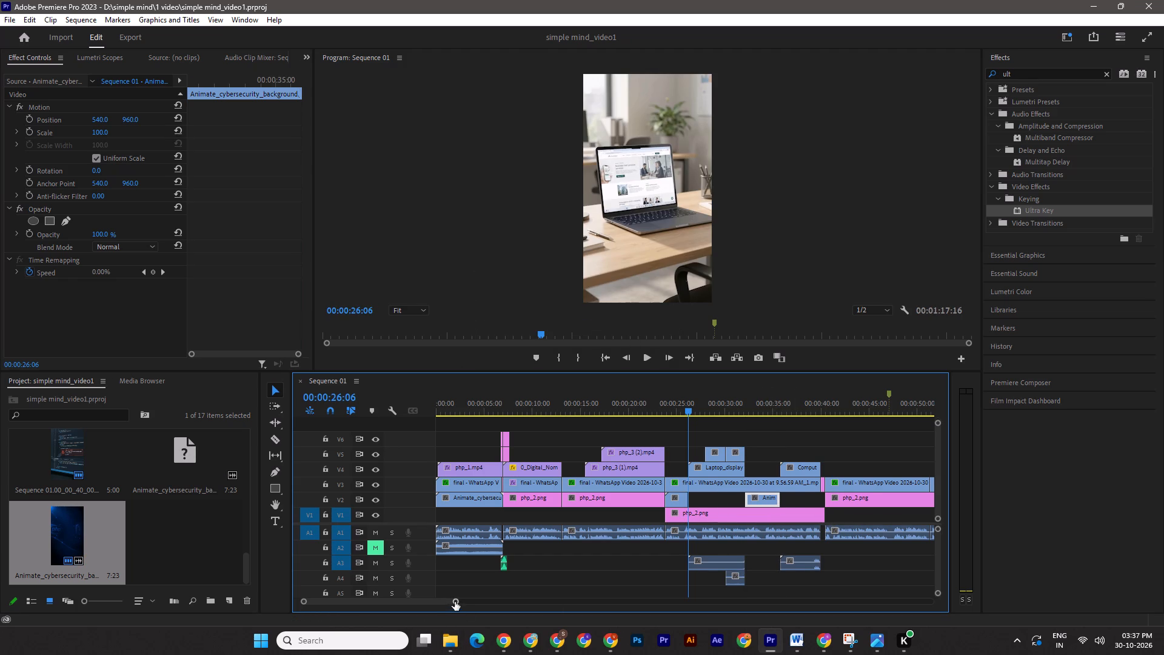
left_click_drag(455, 602, 514, 604)
key("ctrl+s")
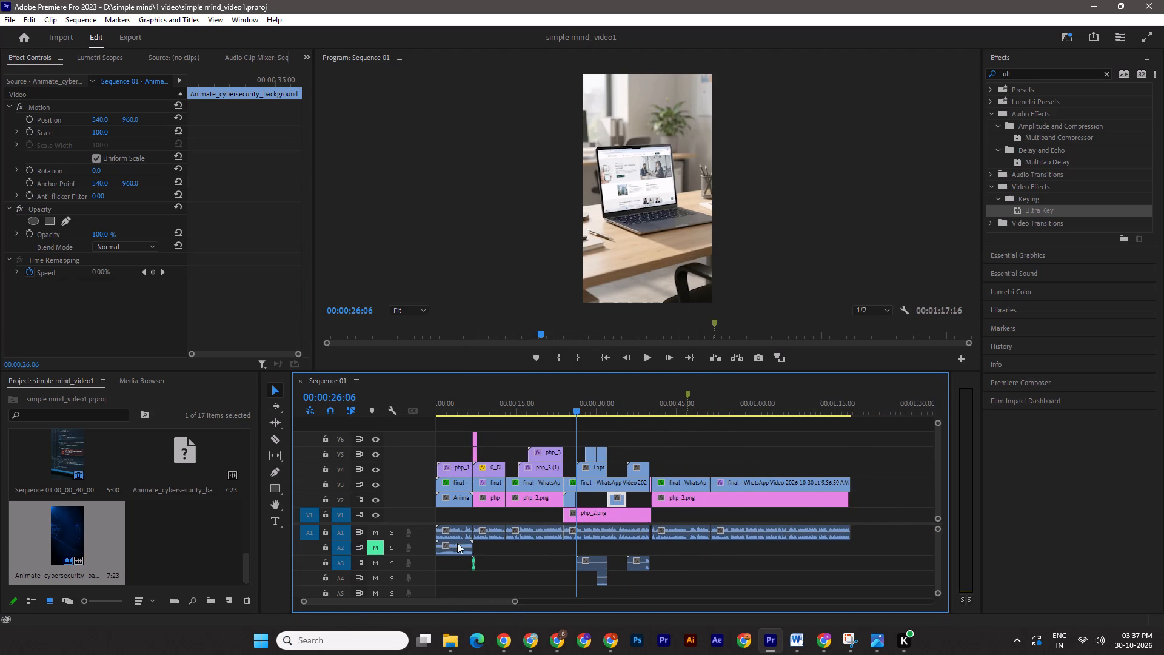
Set the opacity of the second Animate_cybersecurity piece on V2, around 33 seconds, to 29%.
left_click_drag(575, 409, 619, 421)
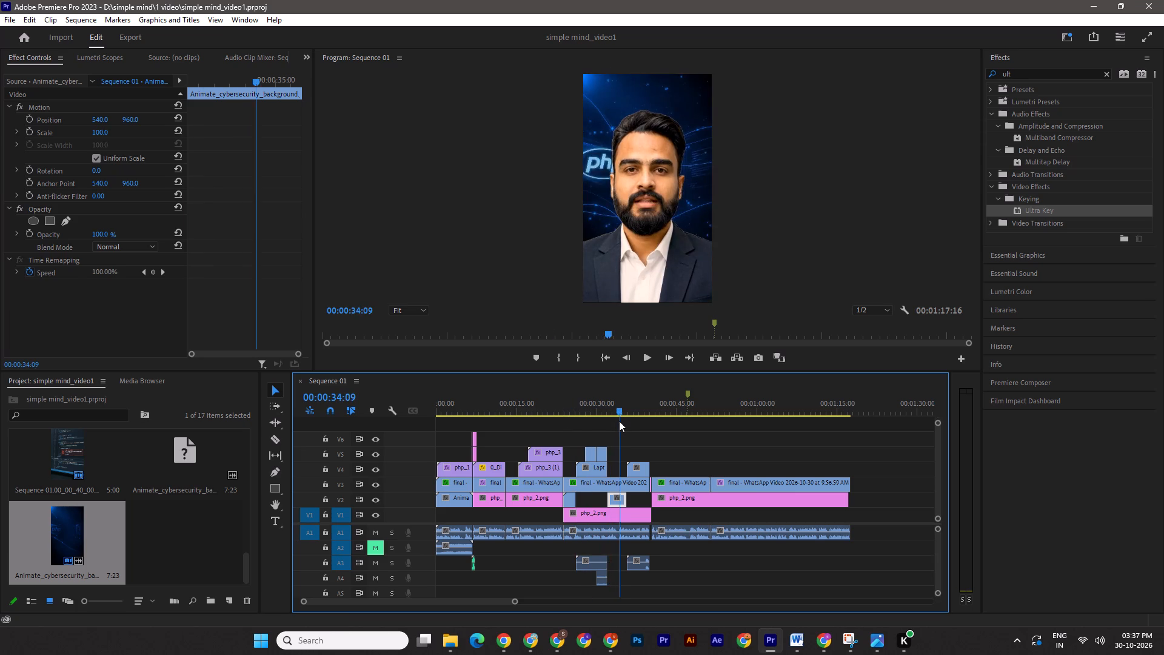
left_click_drag(619, 421, 611, 423)
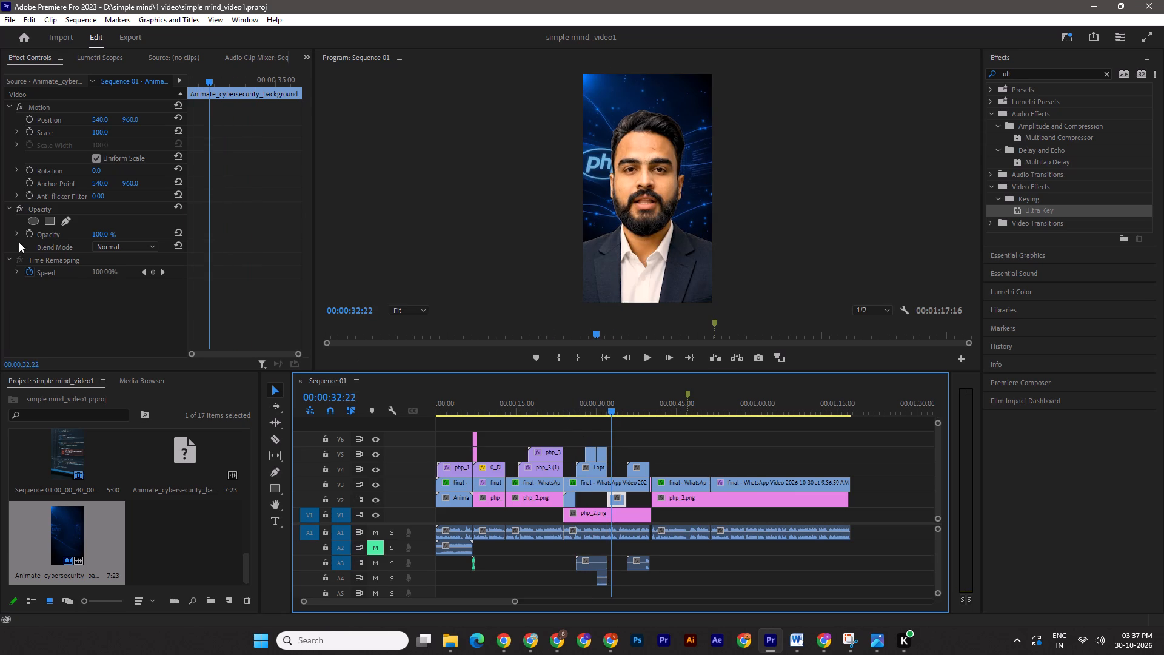
left_click(101, 235)
type("29")
key("Return")
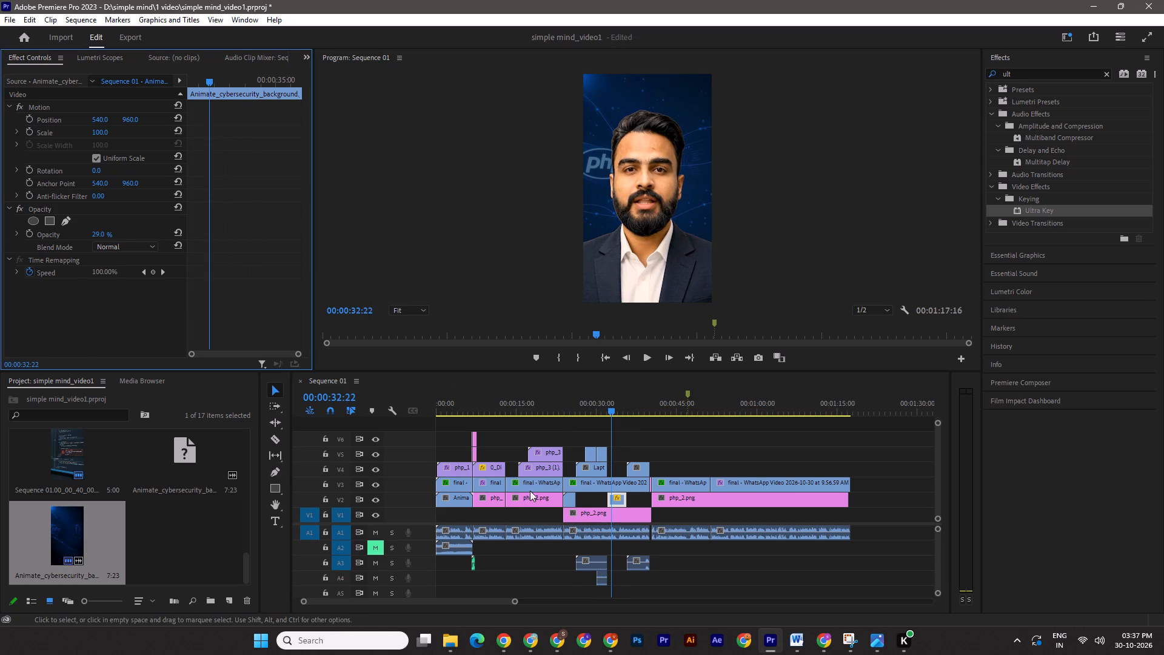
Set the opacity of the first Animate_cybersecurity piece on V2, around 25 seconds, to 29% and save the project.
left_click(572, 403)
left_click(572, 499)
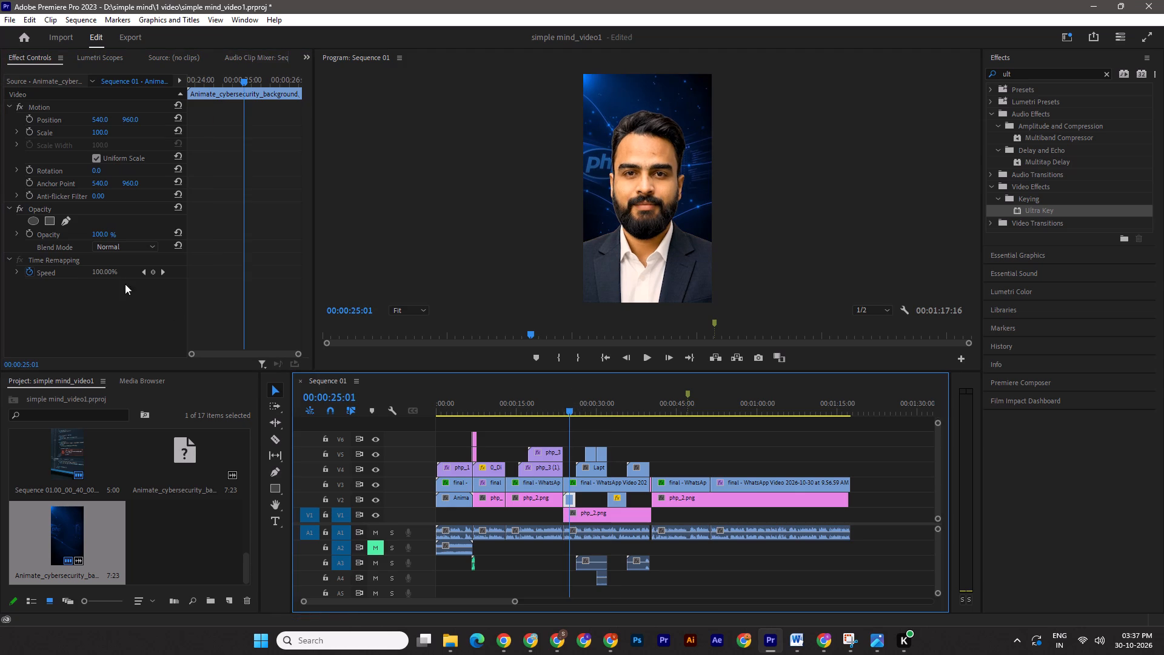
left_click(111, 235)
type("29")
key("Return")
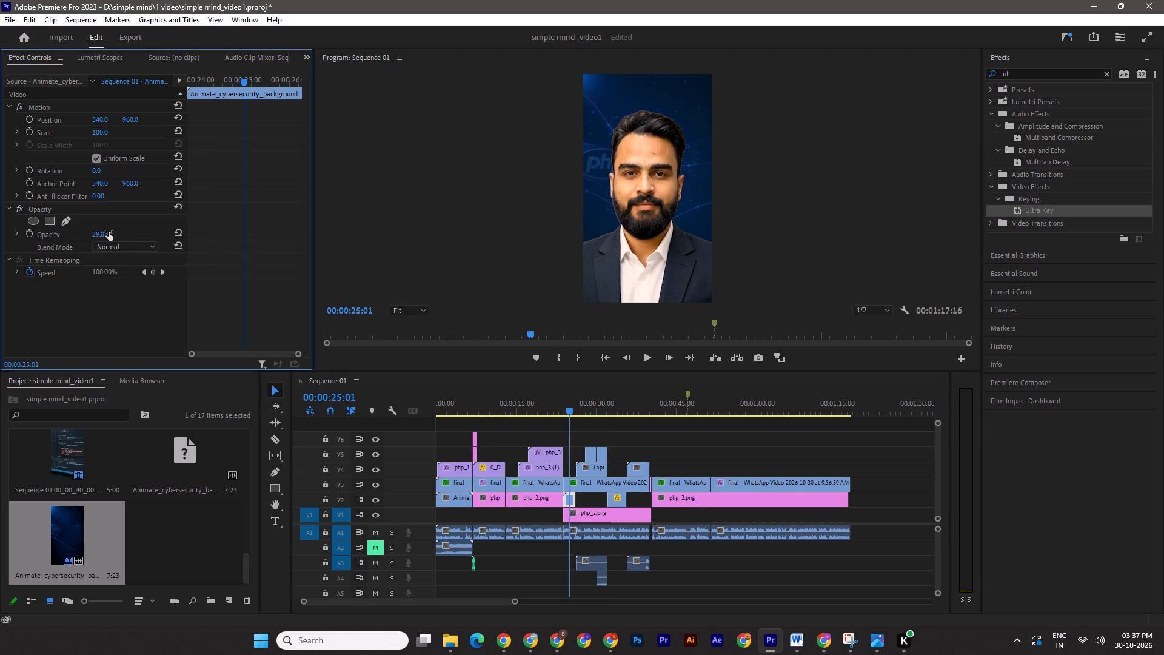
key("ctrl+s")
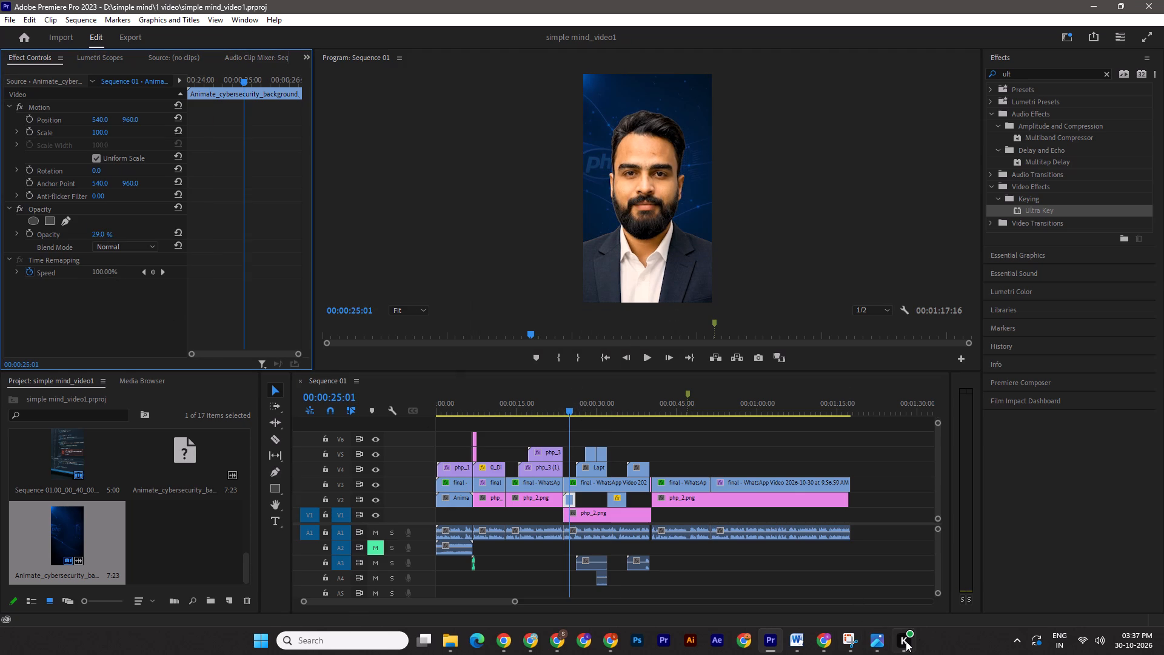
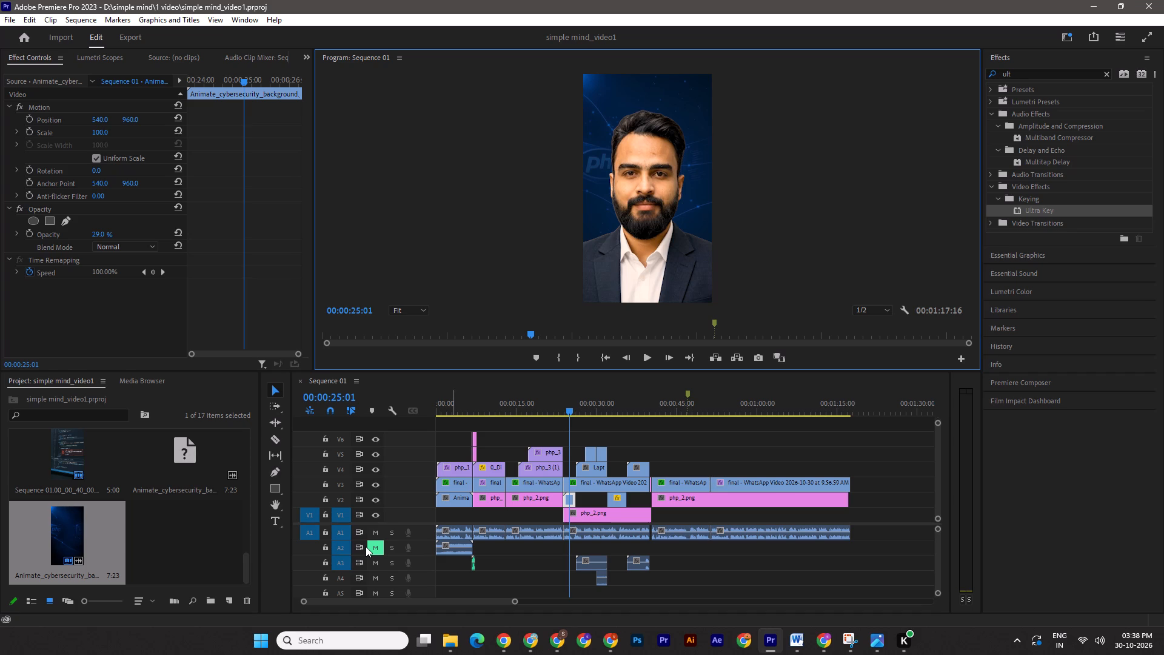
Save the project.
key("ctrl+s")
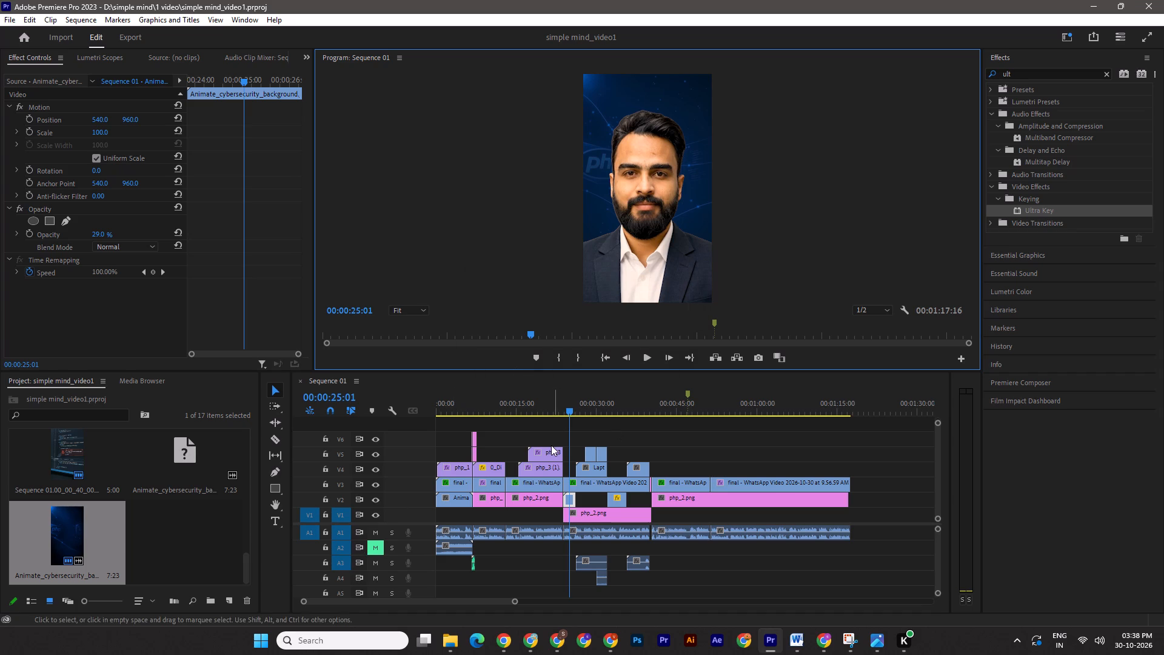
Add php_3 (5).mp4 from the 1 video folder to V4, starting at 00:00:40:23.
left_click_drag(569, 411, 582, 416)
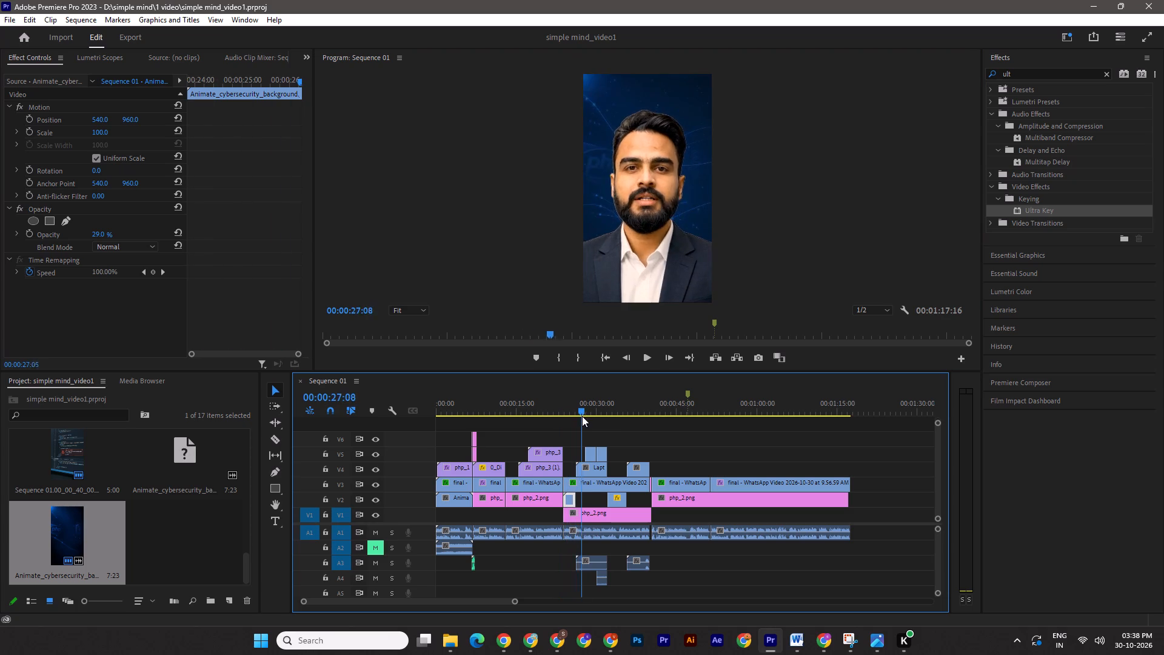
left_click_drag(582, 416, 623, 432)
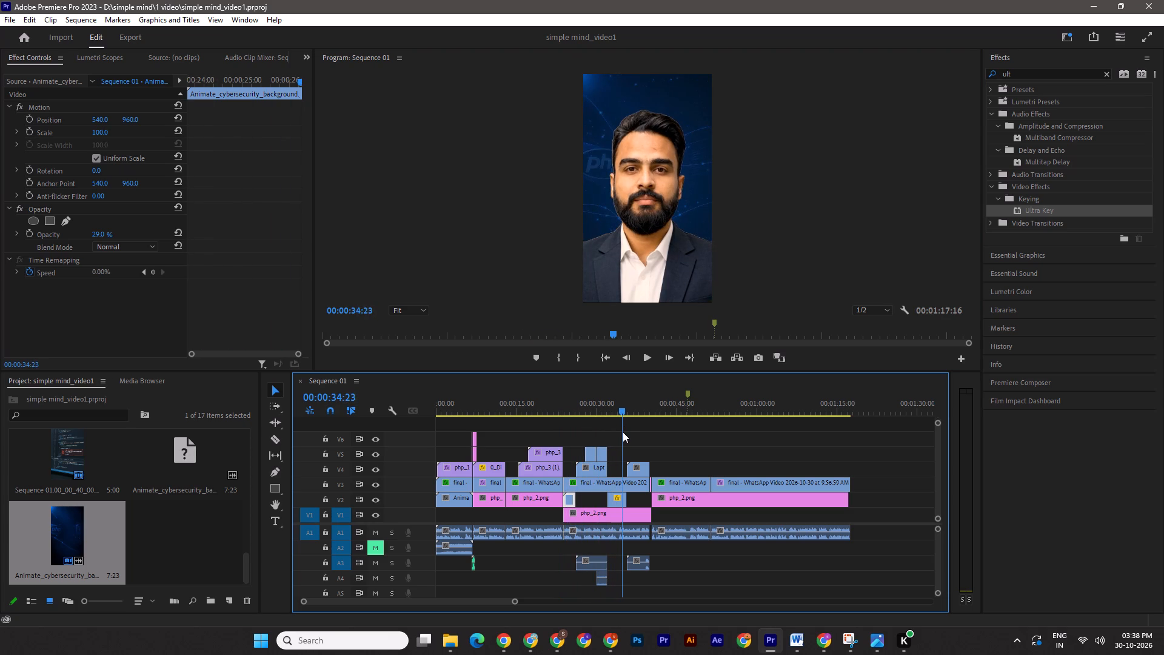
left_click_drag(623, 432, 629, 440)
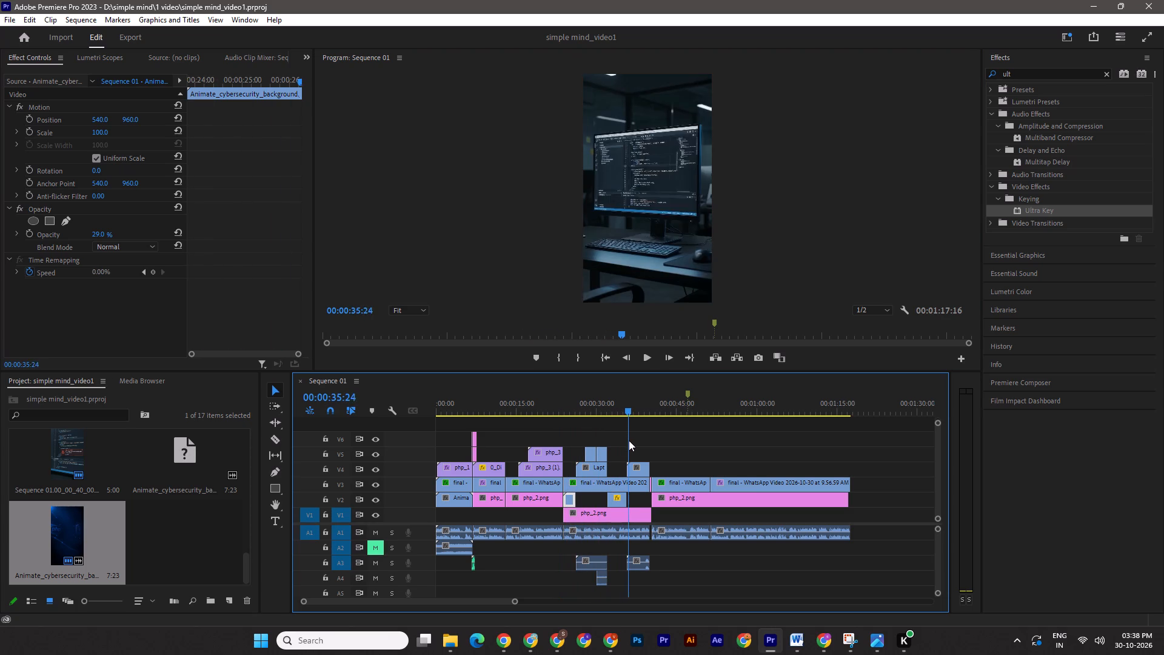
left_click_drag(629, 440, 655, 451)
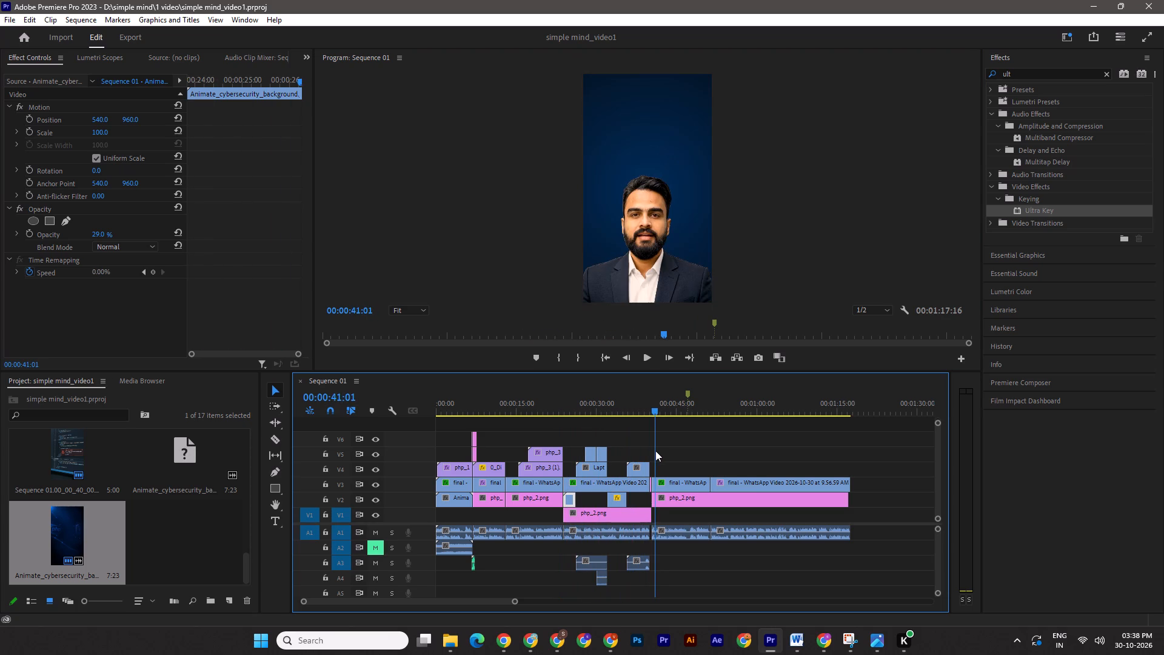
left_click_drag(655, 451, 655, 449)
left_click(456, 637)
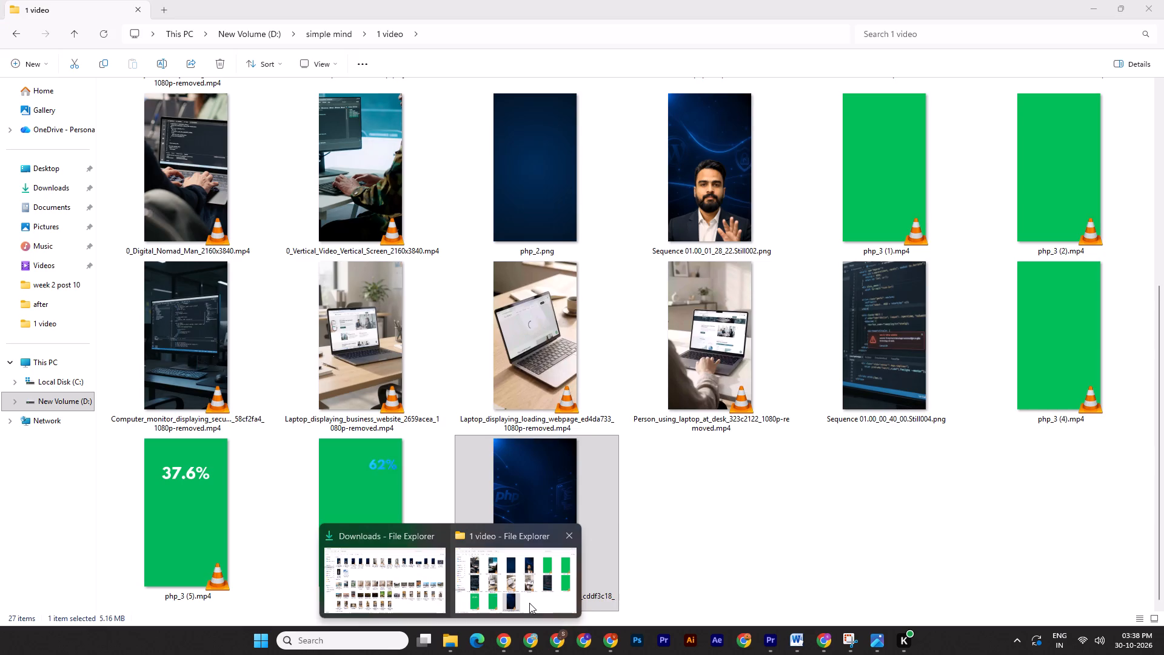
left_click(529, 603)
left_click_drag(218, 506, 645, 449)
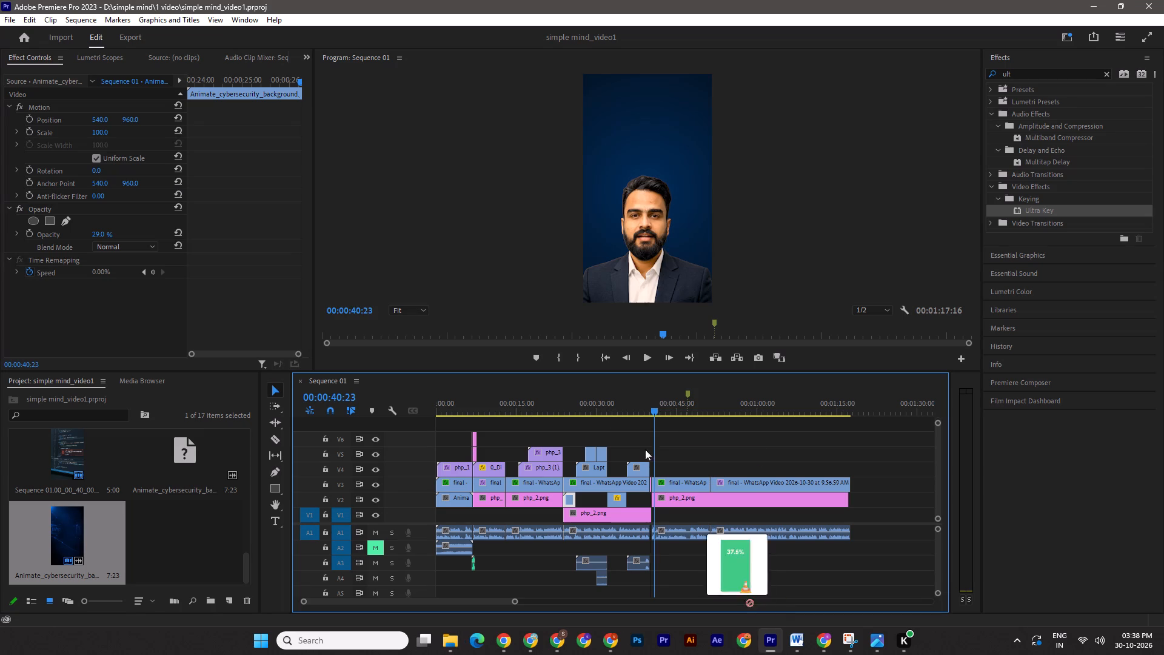
left_click_drag(645, 449, 660, 466)
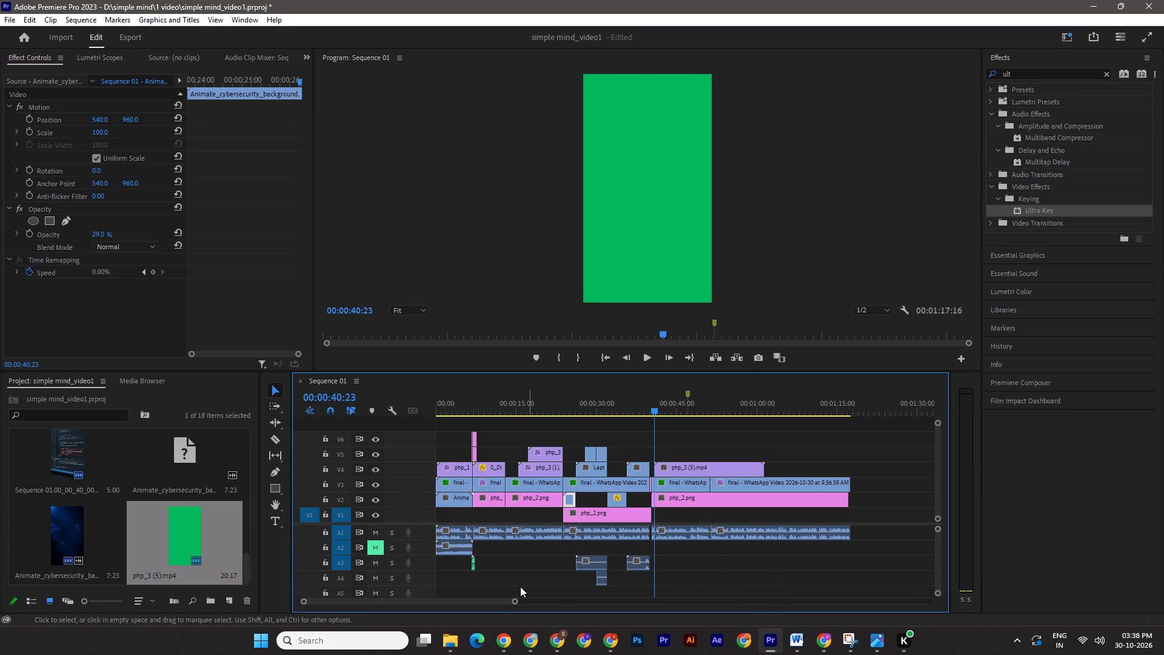
Apply Ultra Key to php_3 (5).mp4 on V4 and sample its green background as the key color.
left_click_drag(515, 602, 466, 598)
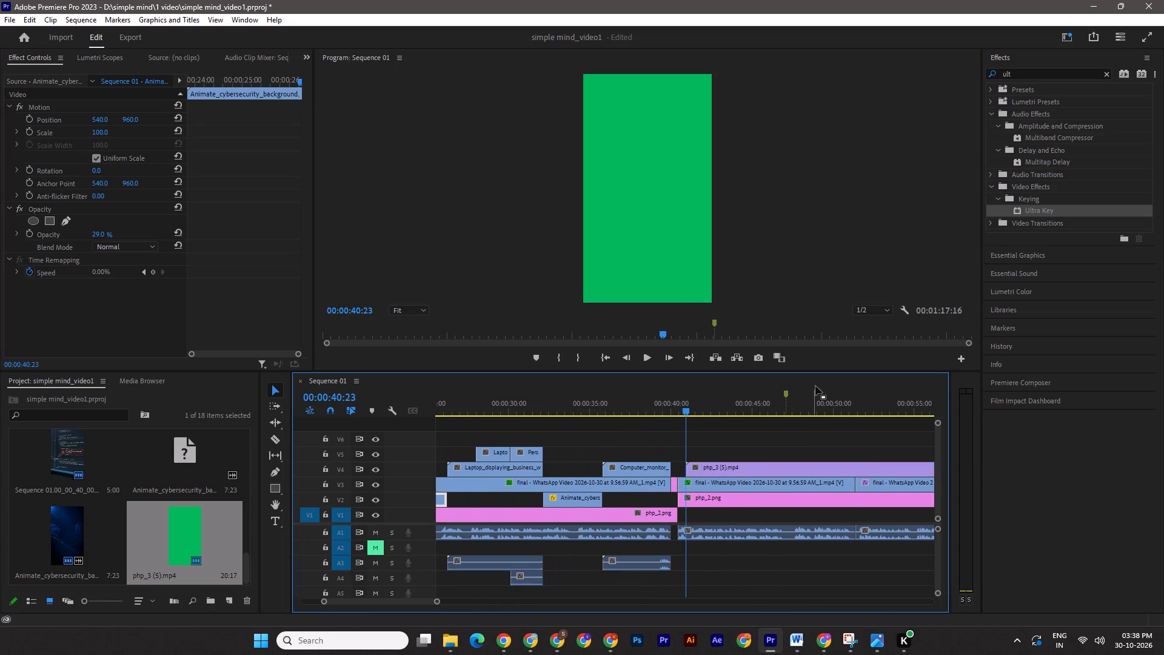
left_click_drag(687, 407, 680, 408)
key("space")
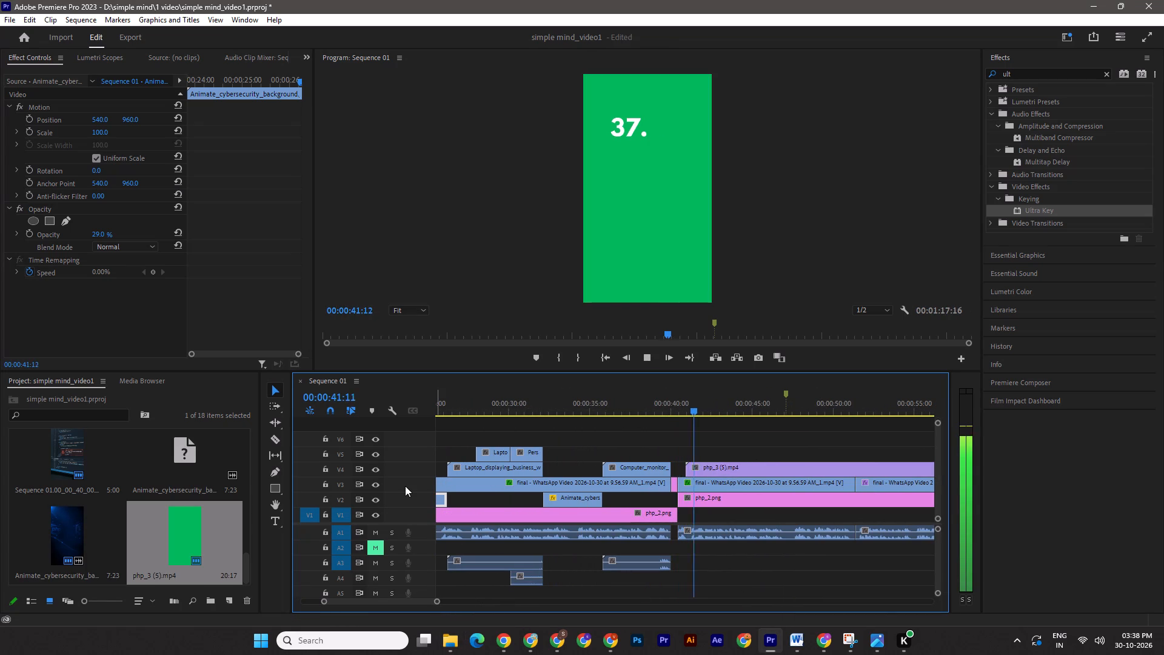
key("space")
key("space")
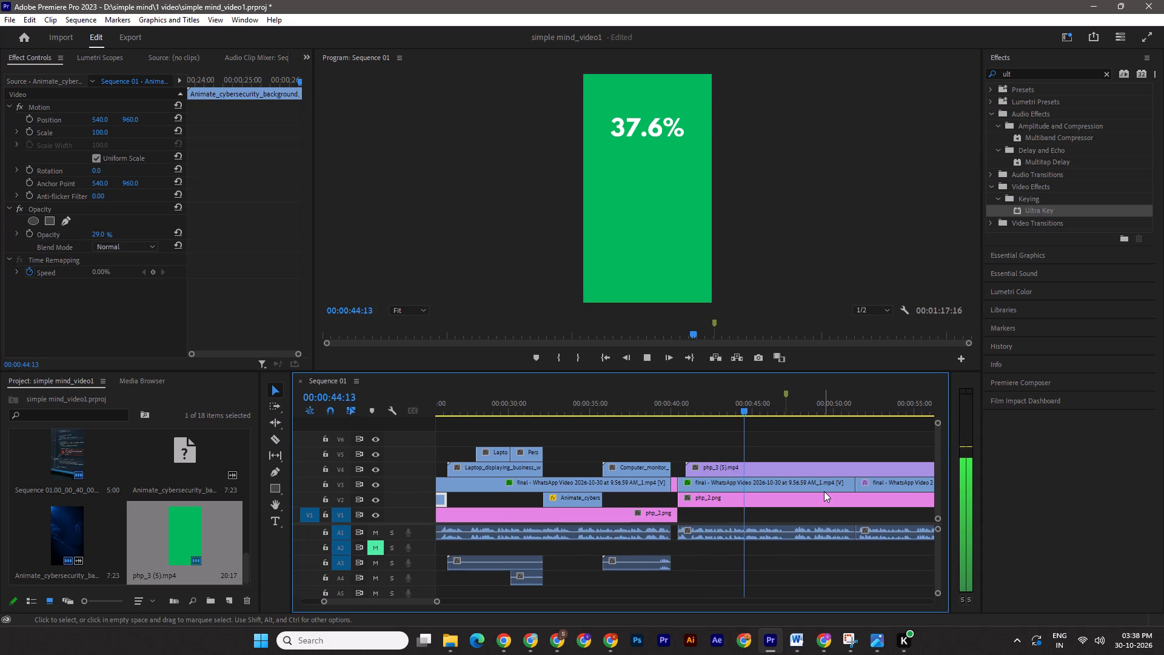
left_click_drag(1045, 208, 769, 465)
key("space")
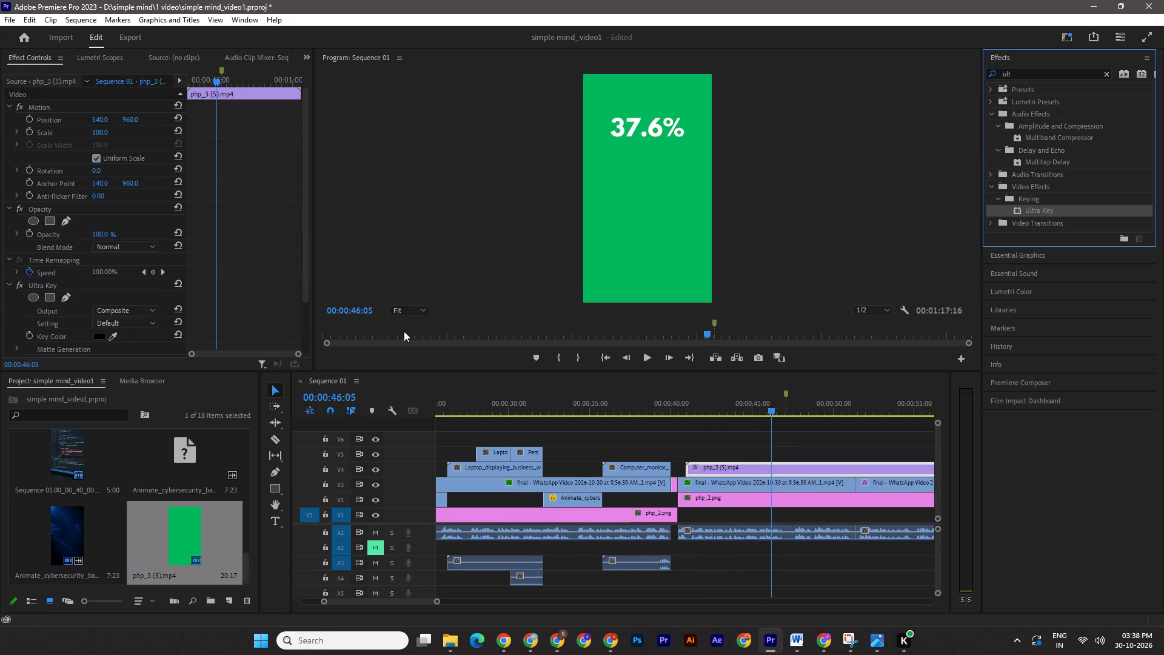
left_click(115, 329)
left_click(110, 344)
left_click(115, 339)
left_click(639, 228)
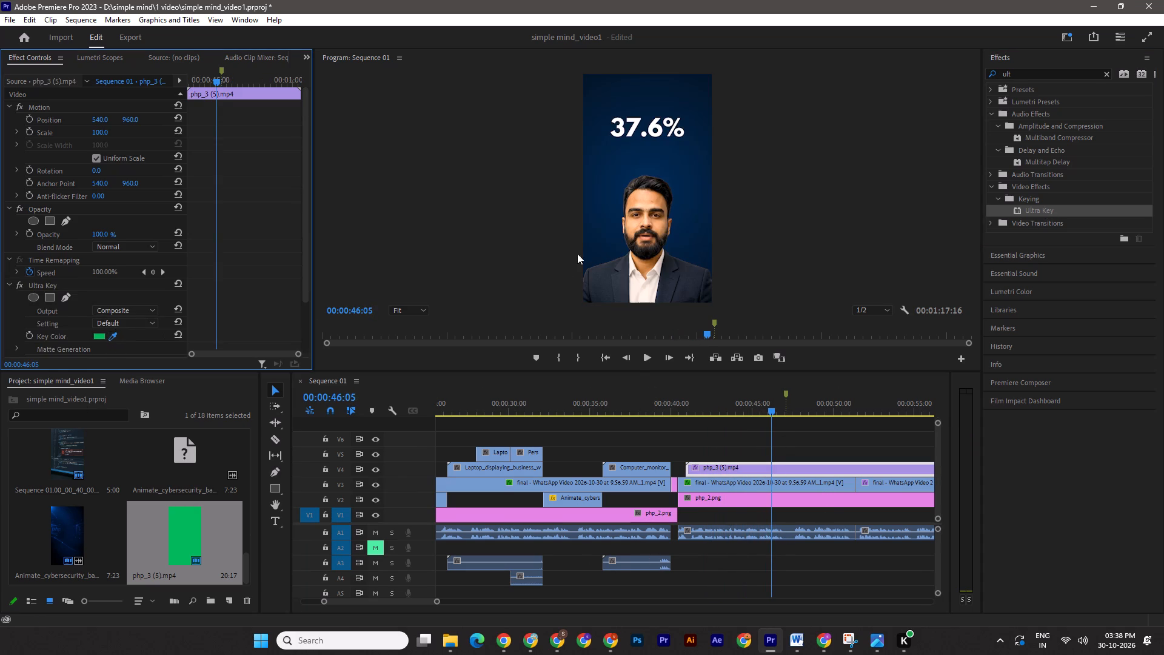
Add php_3 (4).mp4 from the 1 video folder to V5 at 00:00:49:15, above php_3 (5).mp4.
key("space")
left_click_drag(438, 601, 439, 601)
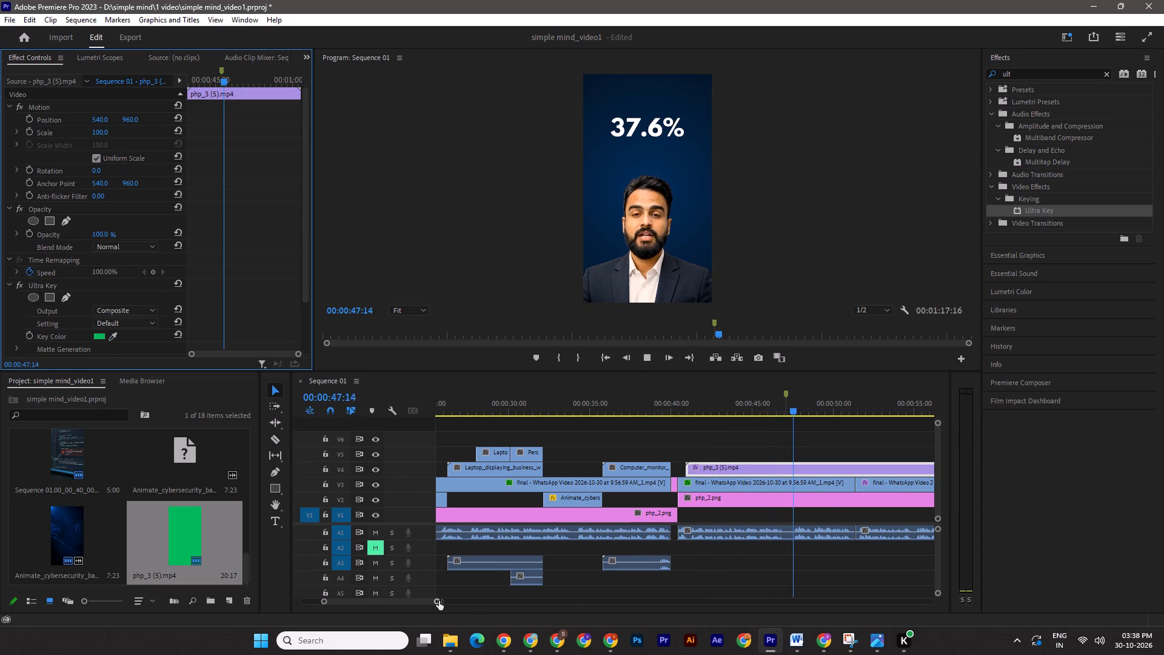
left_click_drag(439, 601, 457, 603)
key("space")
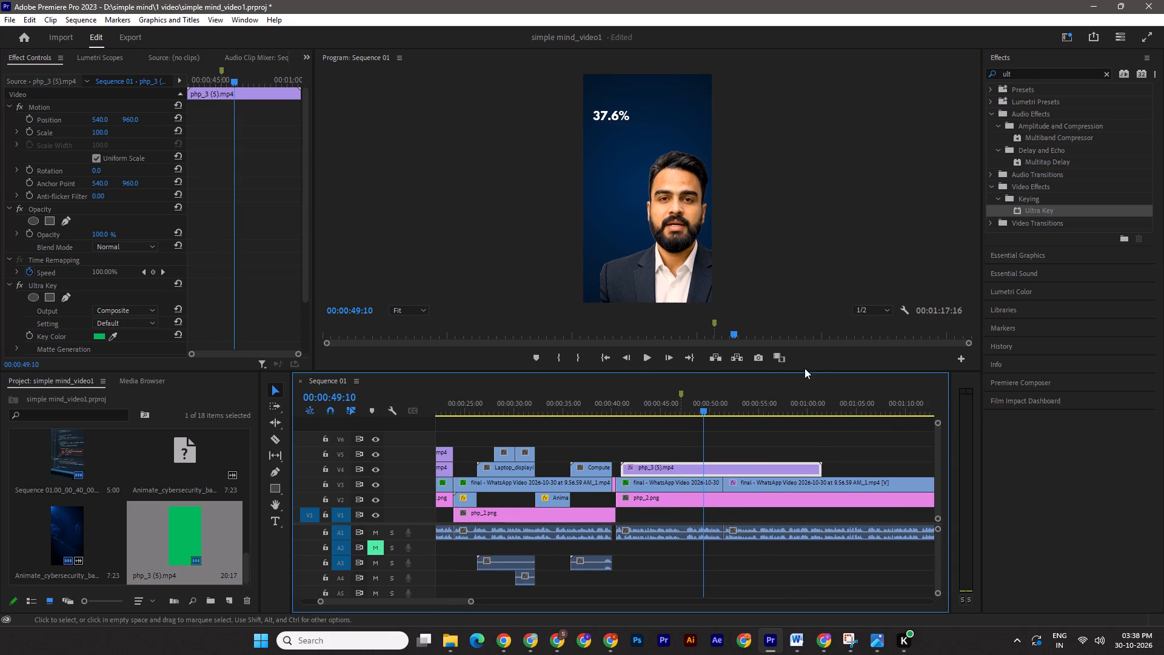
key("space")
key("space")
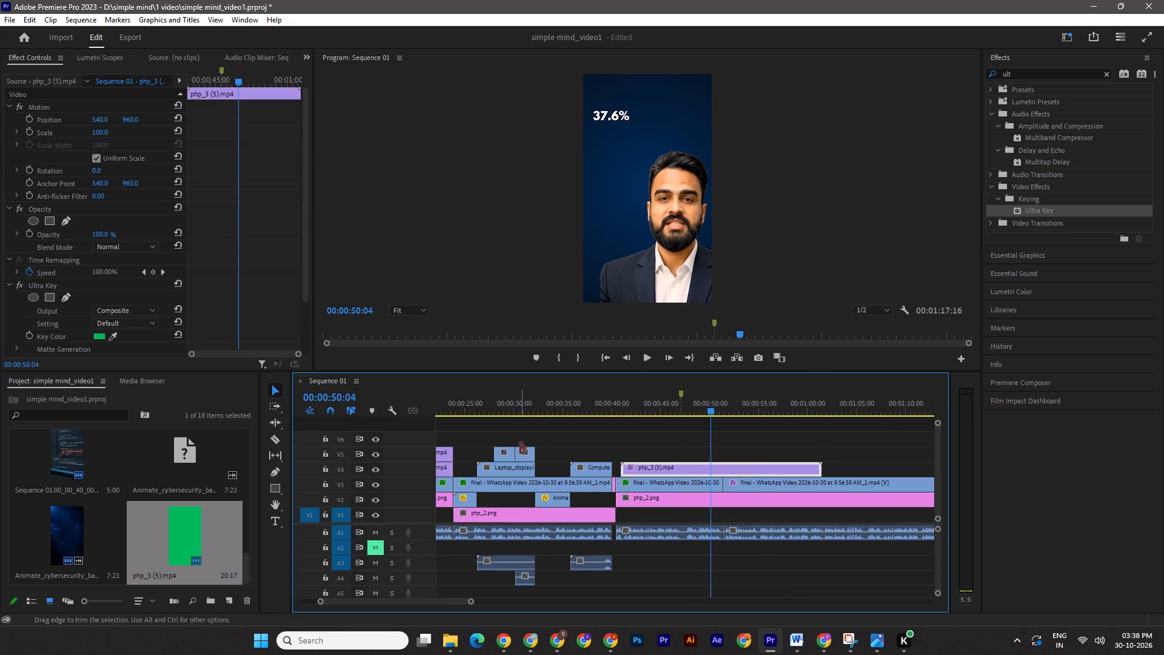
key("Left")
key("Left")
key("Left")
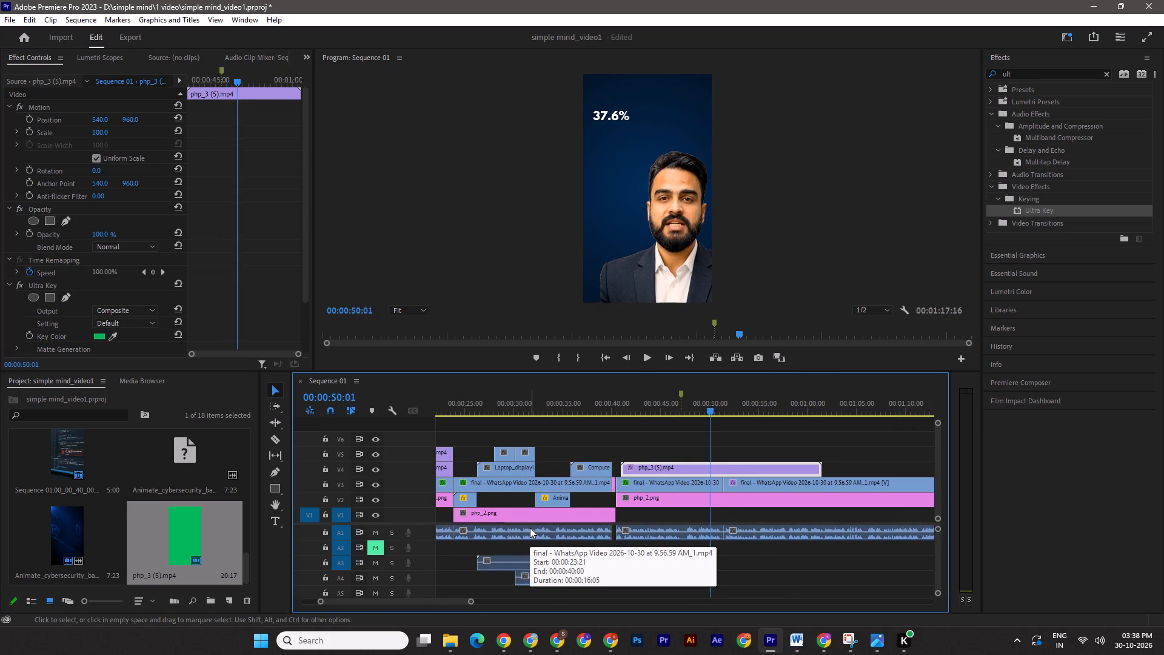
key("Left")
key("Left")
key("Left")
key("Left")
key("Left")
key("Left")
key("Left")
key("Left")
key("Left")
key("Left")
key("Left")
key("Left")
key("Left")
key("Left")
key("Left")
key("Left")
key("Left")
key("Left")
key("Left")
key("Left")
key("Left")
key("Left")
key("Left")
key("Left")
key("Left")
key("Left")
key("Left")
key("Left")
key("Left")
key("Left")
key("Left")
key("Left")
key("Left")
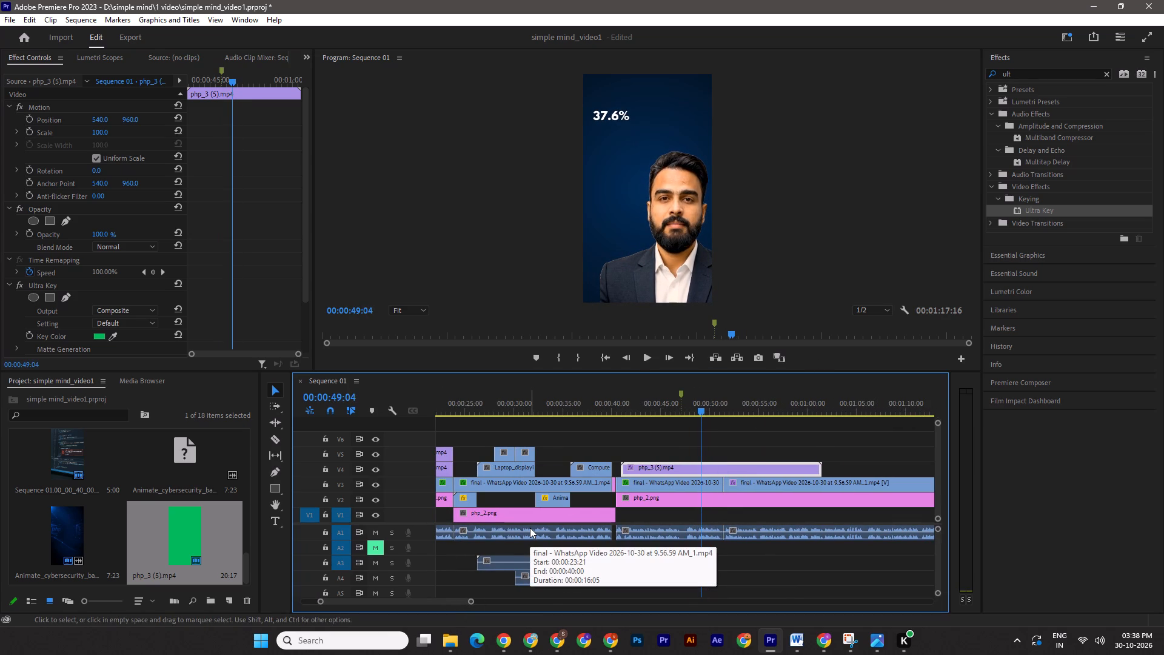
key("space")
key("space")
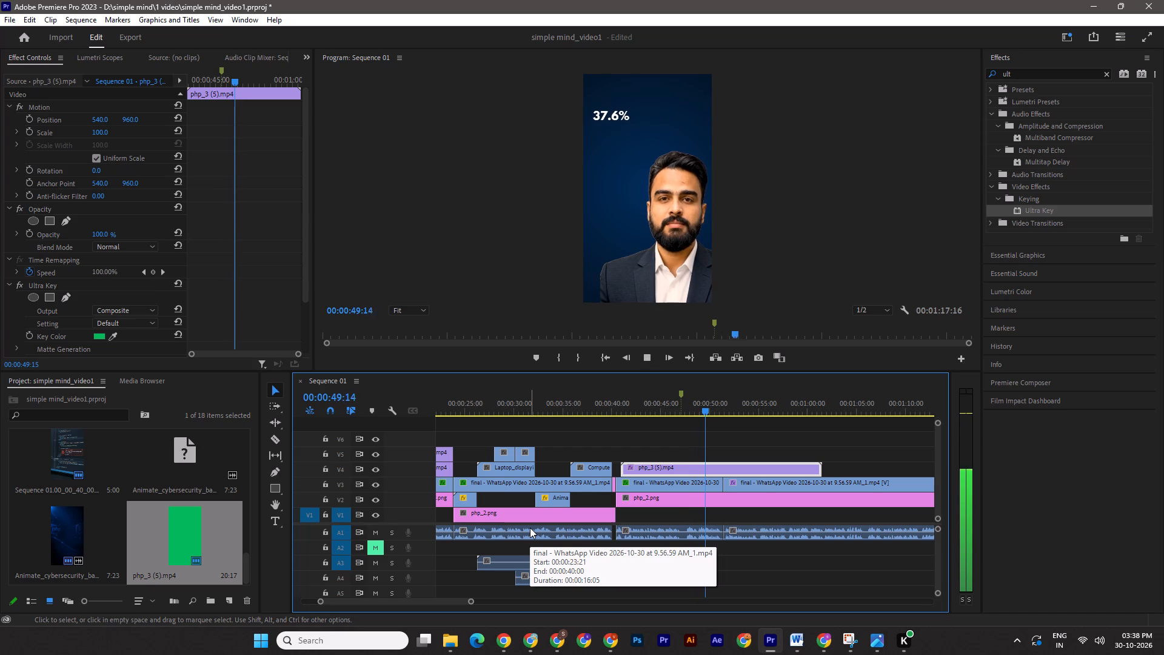
left_click(461, 638)
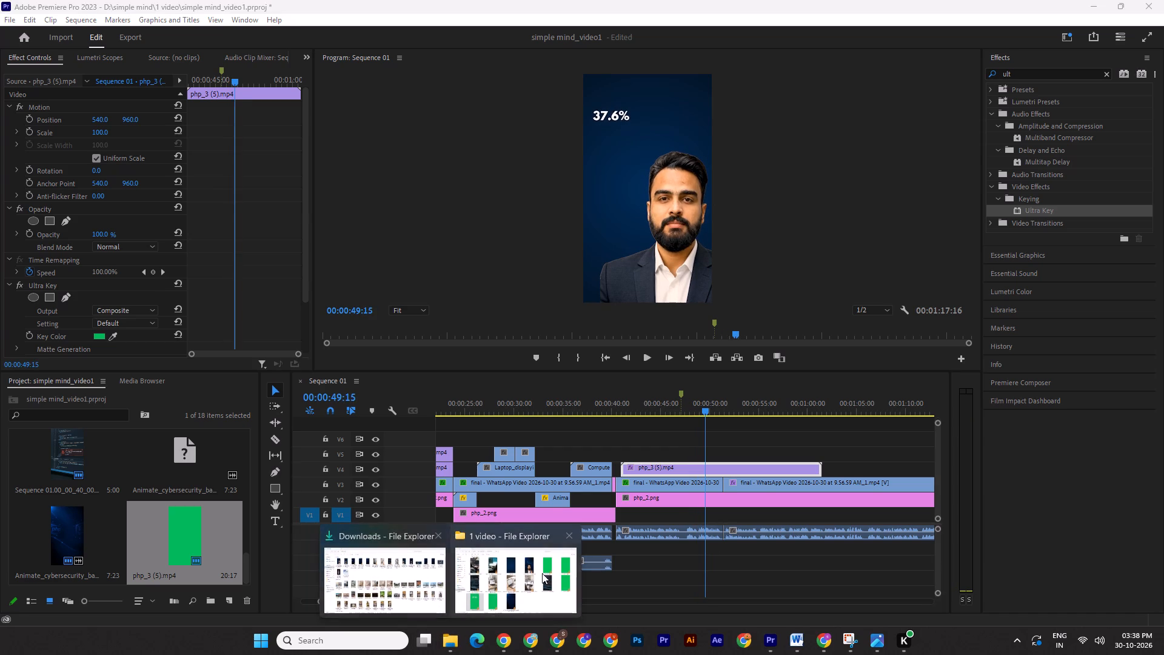
left_click(542, 573)
left_click_drag(1061, 357, 758, 641)
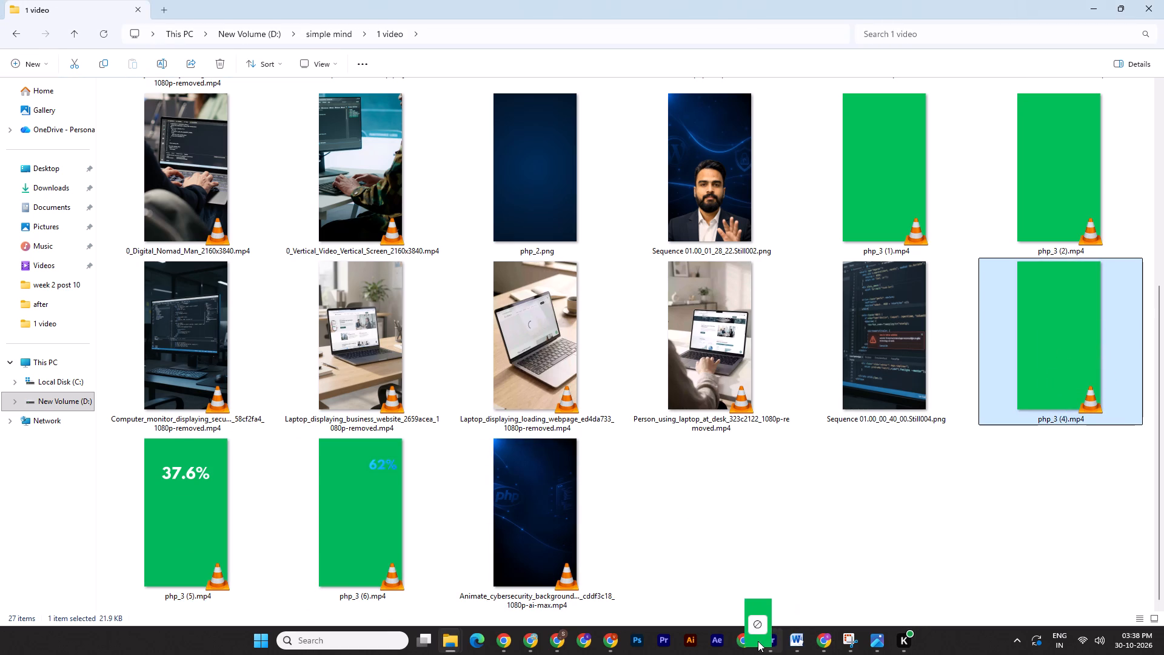
left_click_drag(758, 641, 706, 453)
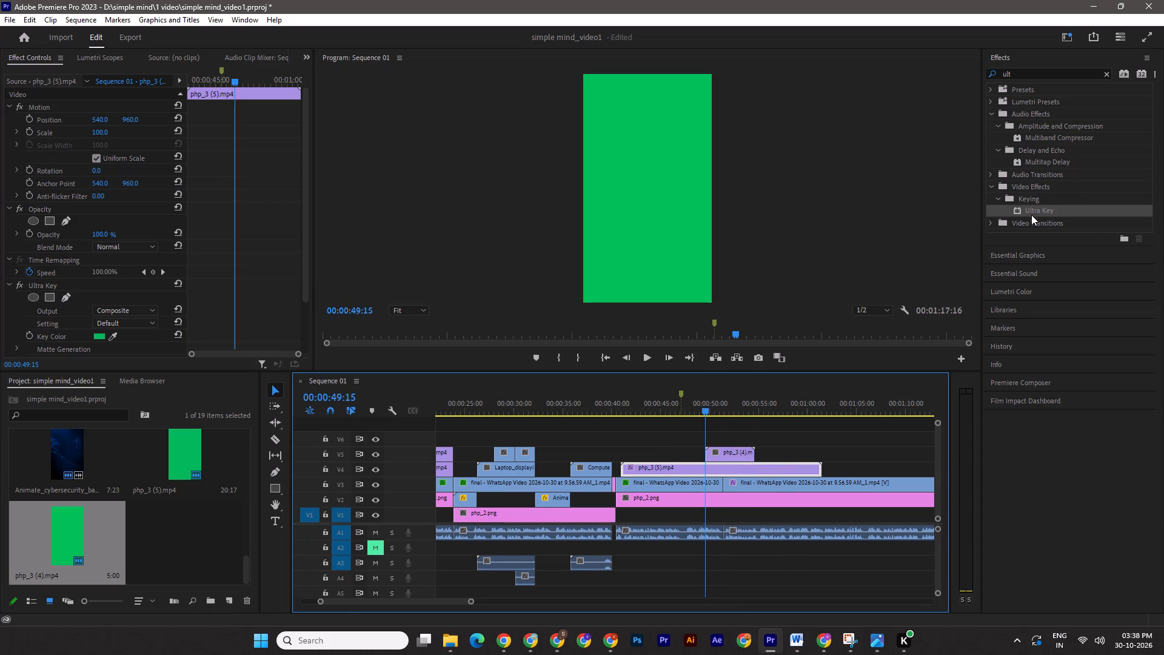
Apply Ultra Key to php_3 (4).mp4 on V5 and sample its green background as the key color.
left_click_drag(1031, 210, 729, 456)
left_click(114, 337)
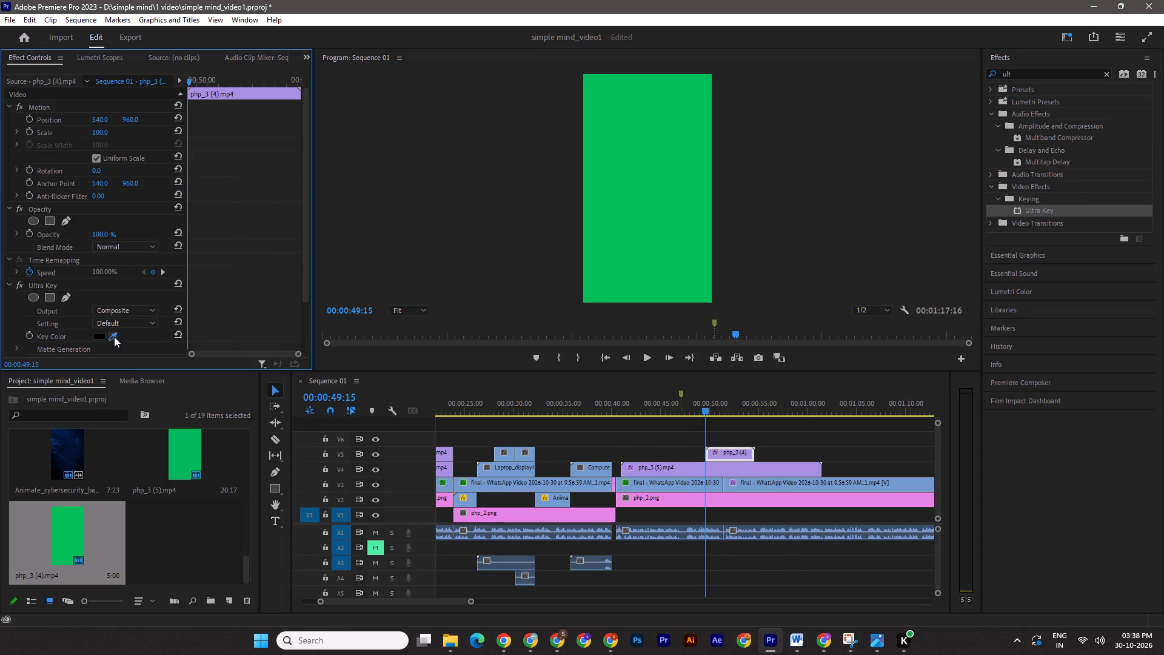
left_click(705, 196)
Add php_3 (6).mp4 from the 1 video folder to V6 at 00:00:50:01, above php_3 (4).mp4.
key("space")
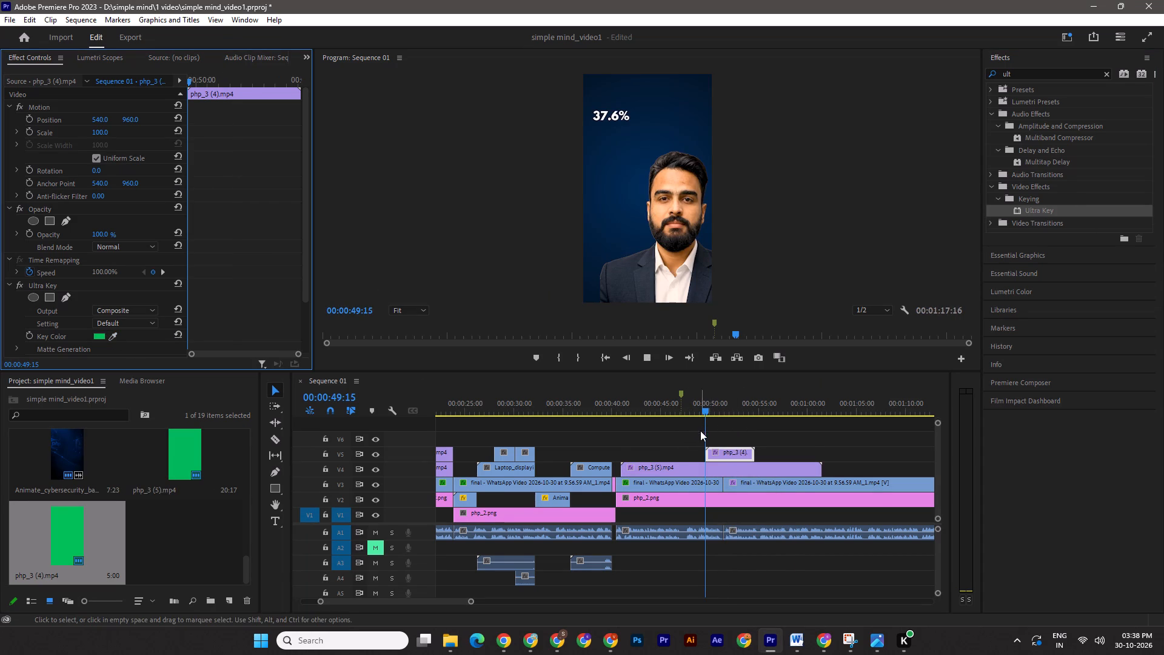
key("space")
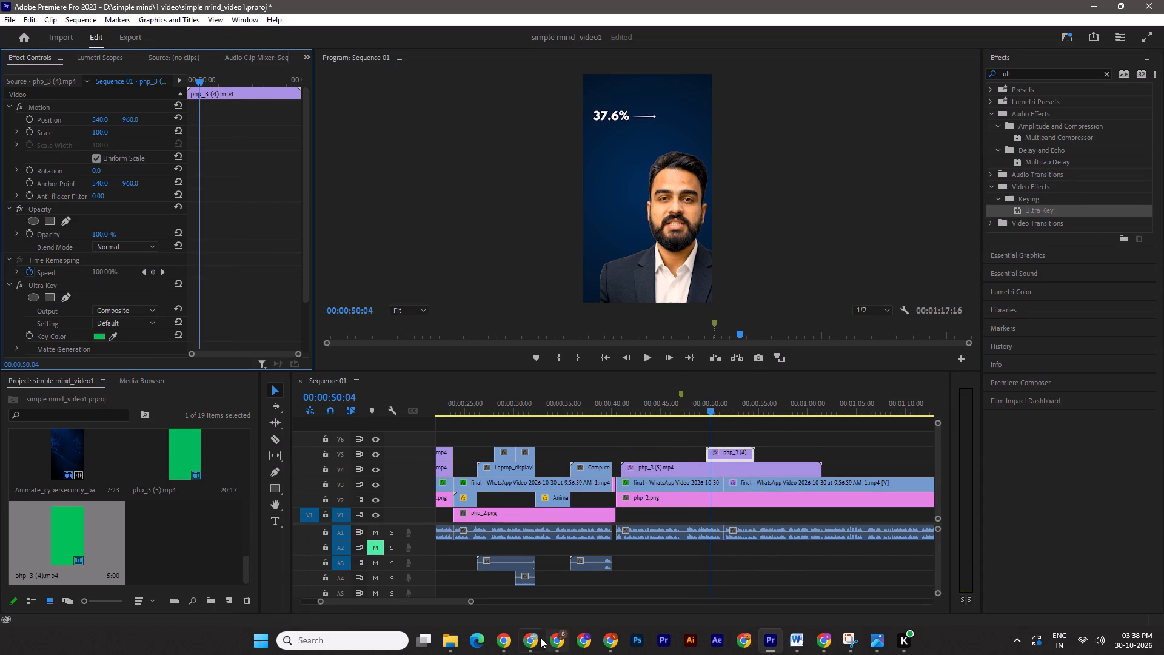
key("Left")
key("Left")
key("Left")
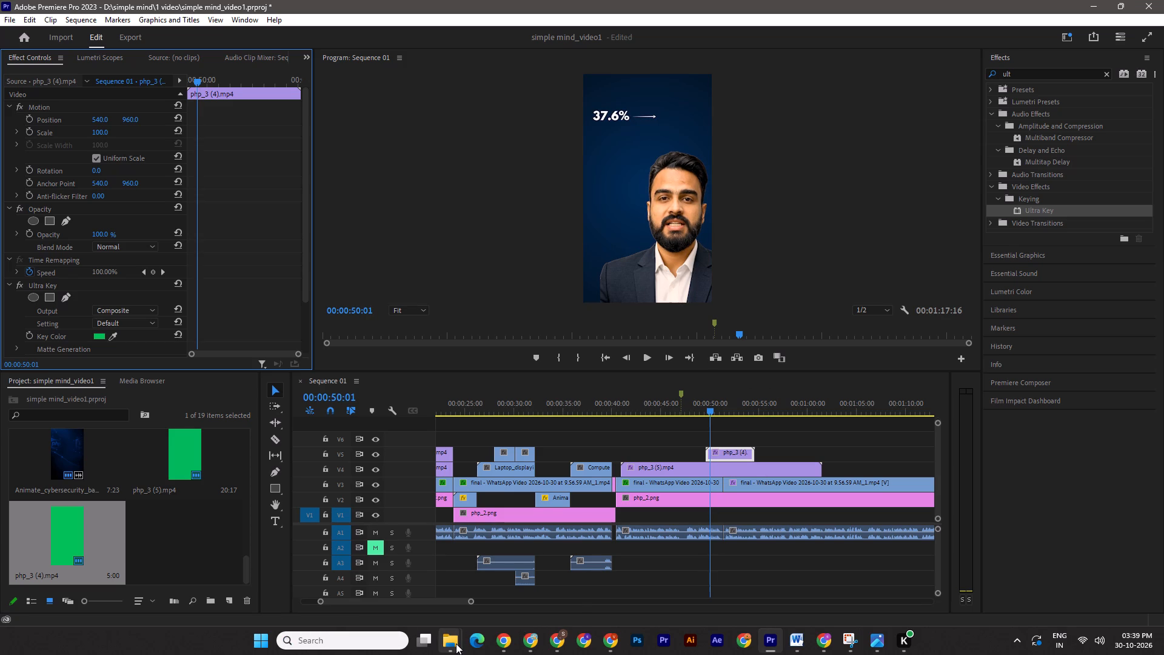
left_click(514, 588)
left_click_drag(355, 534, 383, 515)
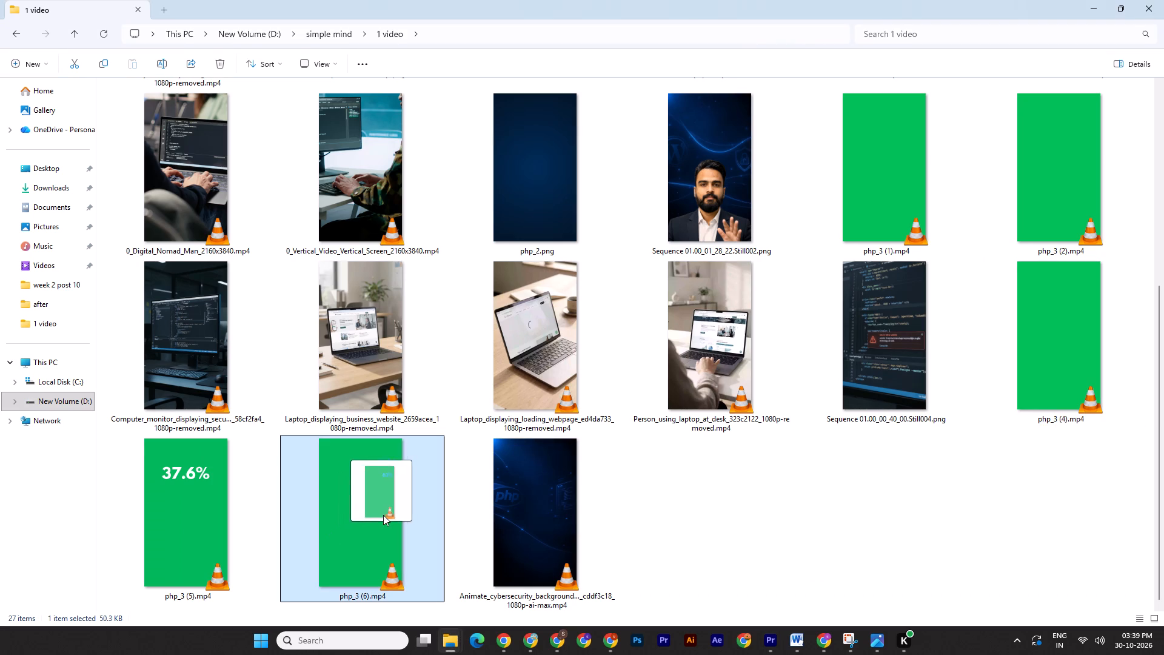
left_click_drag(383, 515, 728, 434)
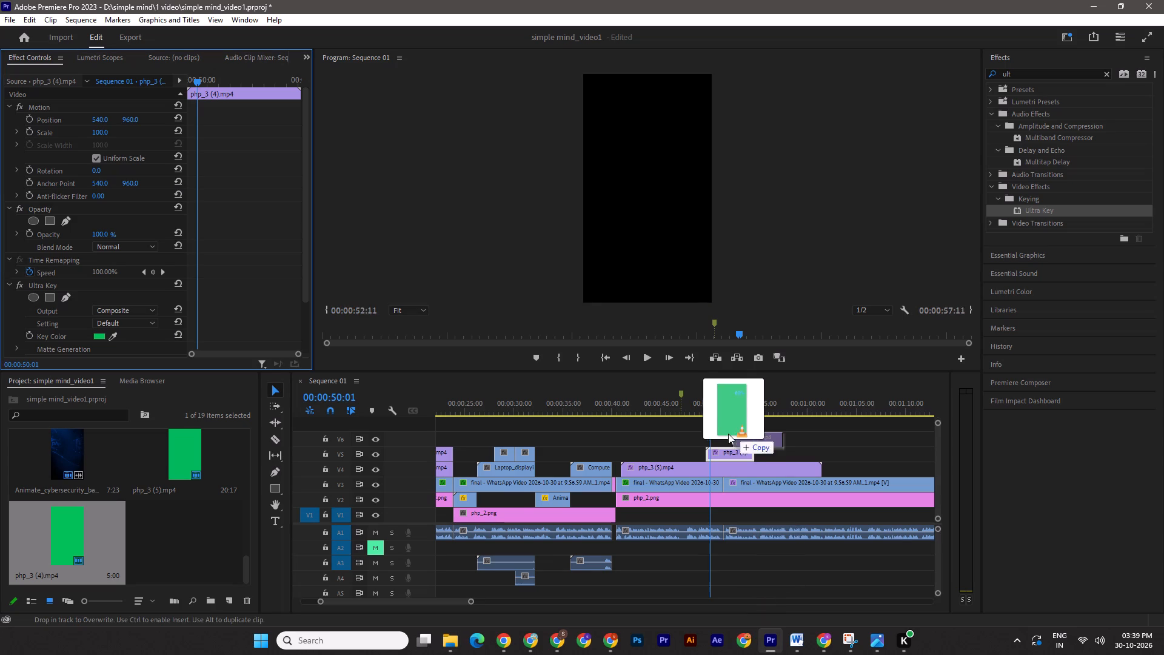
left_click_drag(728, 434, 712, 438)
Apply Ultra Key to php_3 (6).mp4 on V6 and sample its green background as the key color.
key("space")
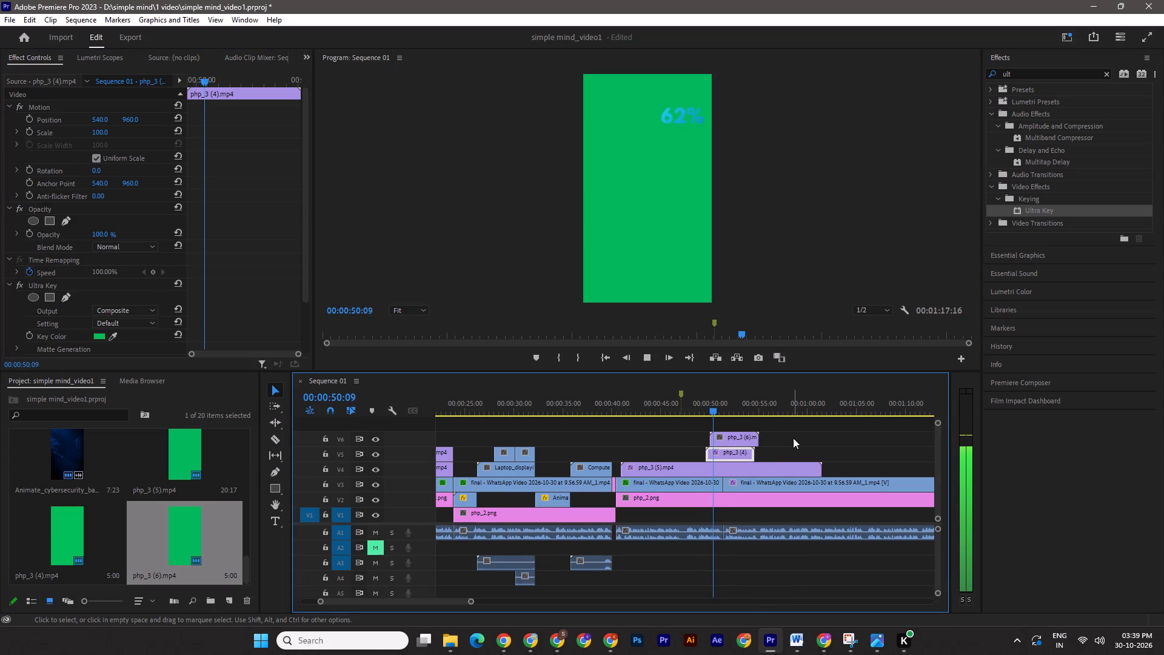
key("space")
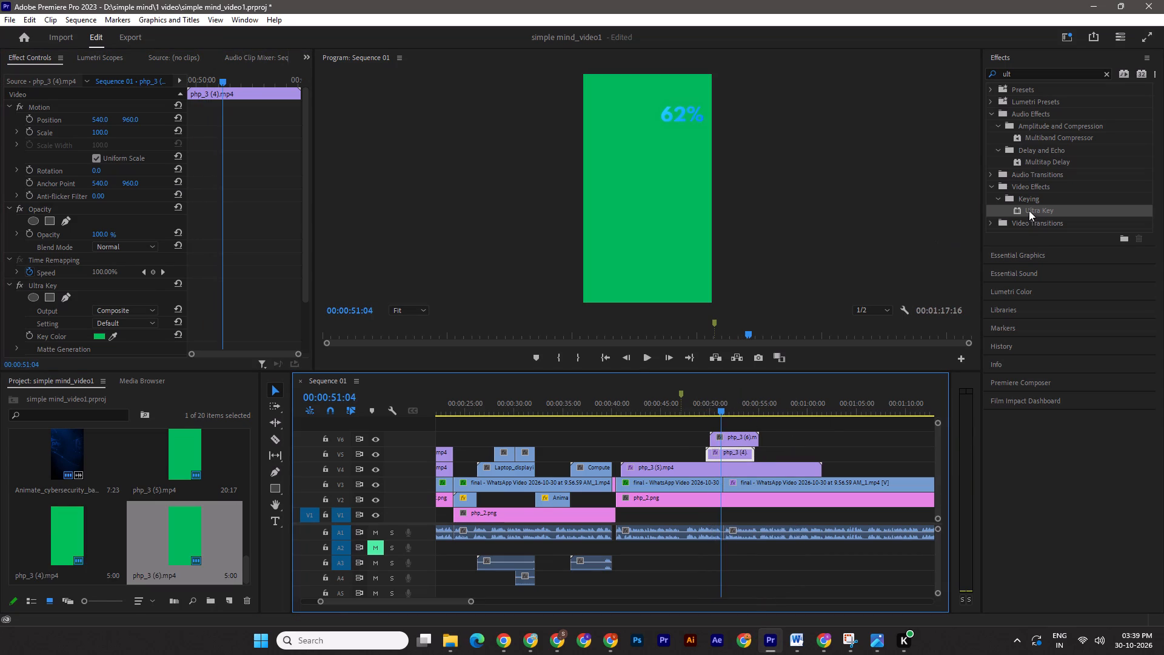
left_click_drag(1029, 210, 744, 436)
left_click(116, 333)
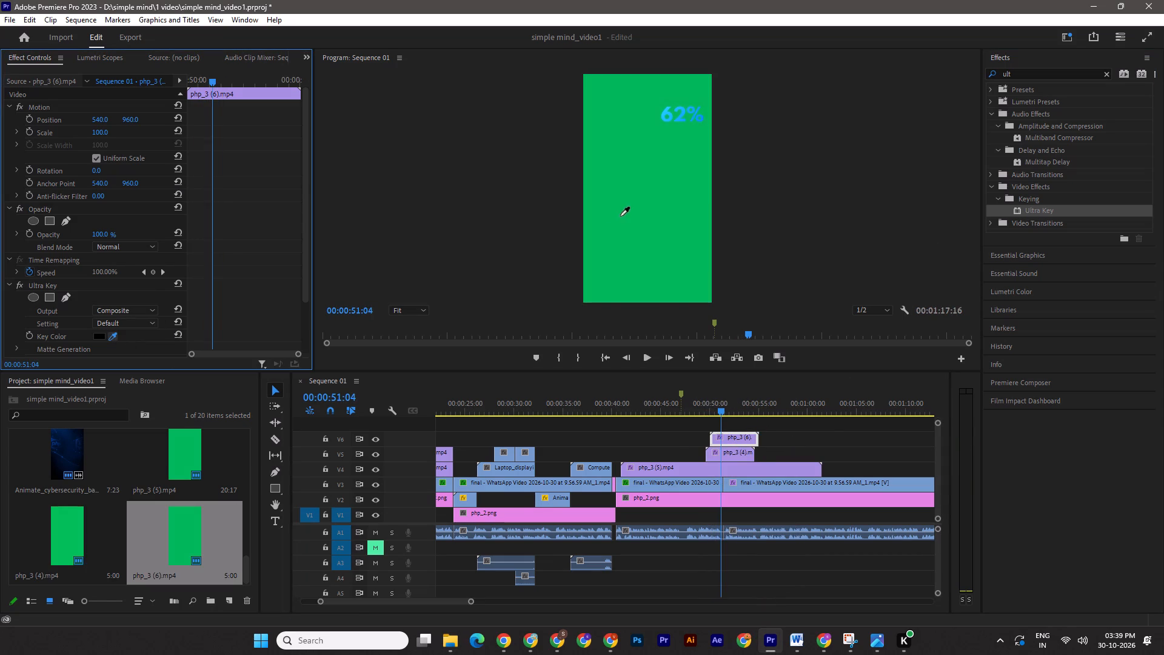
left_click(635, 208)
Trim the ends of php_3 (6).mp4, php_3 (4).mp4 and php_3 (5).mp4 to 00:00:51:10, save the project, and review the keyed overlays.
key("space")
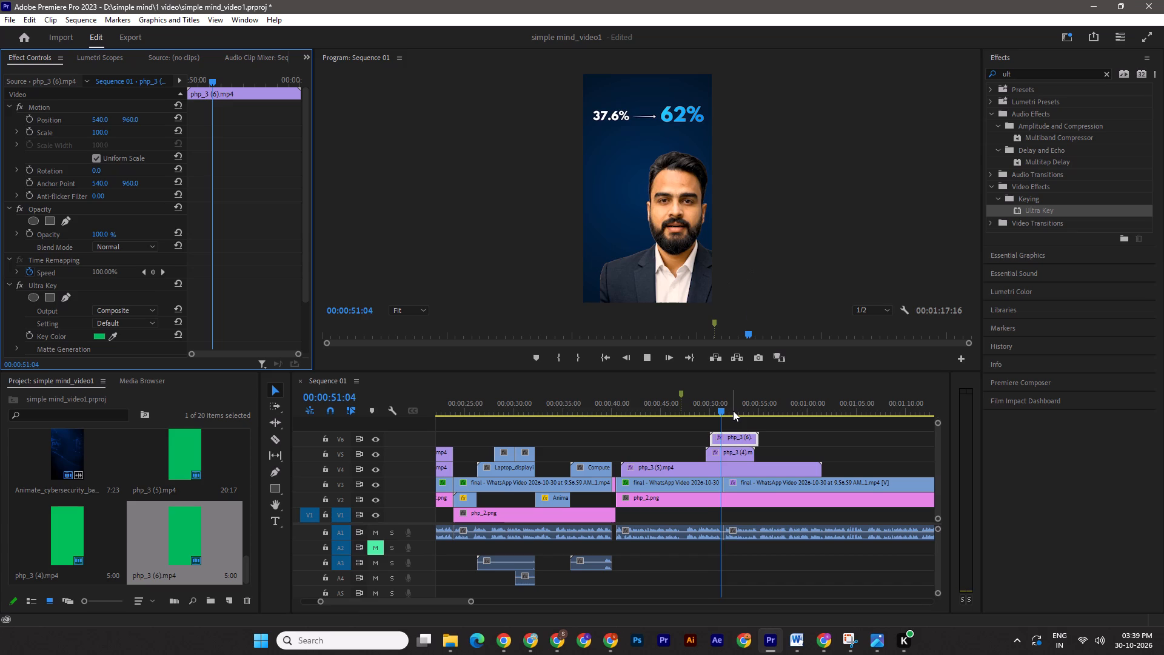
key("space")
left_click(729, 412, "shift")
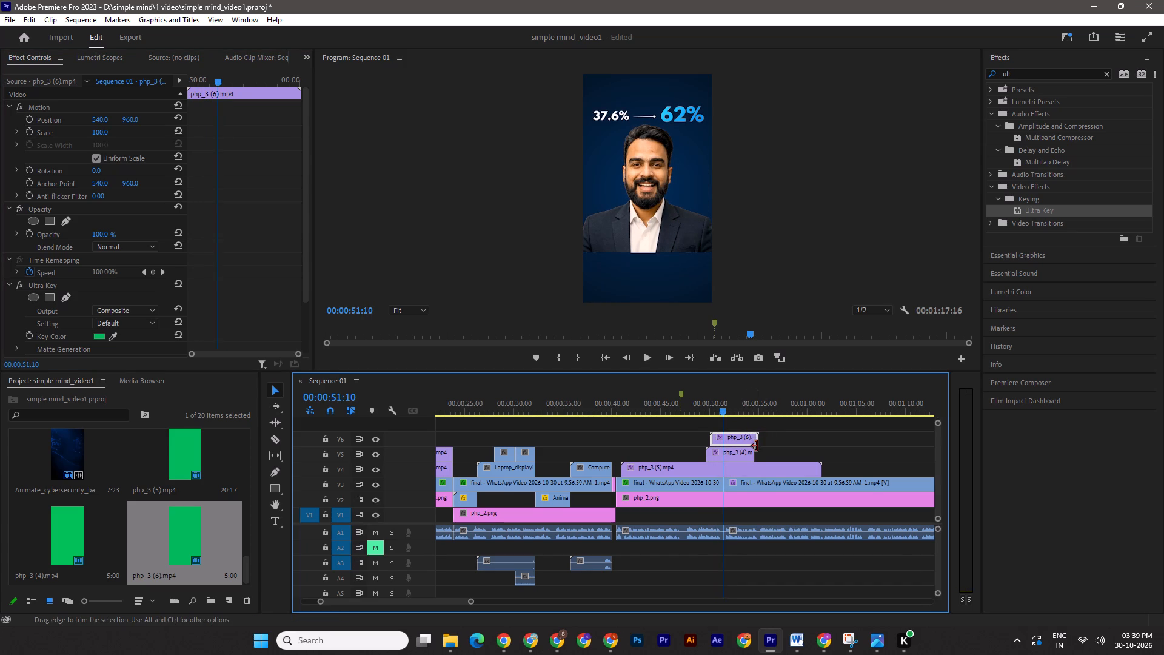
left_click_drag(758, 439, 722, 437)
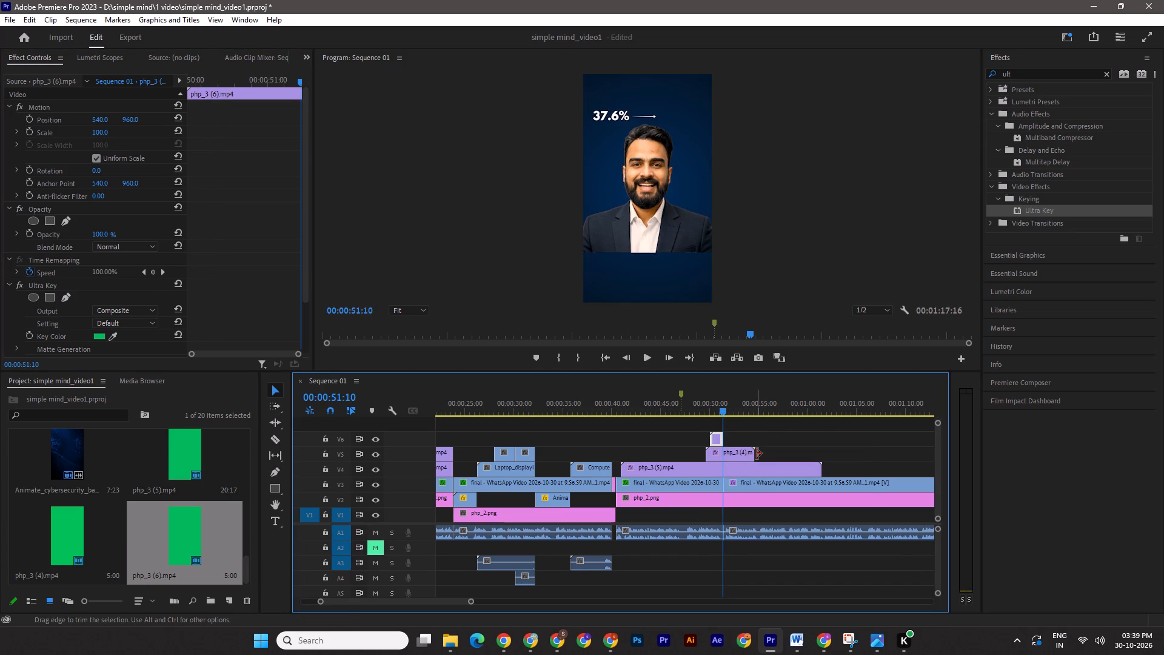
left_click_drag(756, 454, 727, 451)
left_click_drag(829, 470, 754, 464)
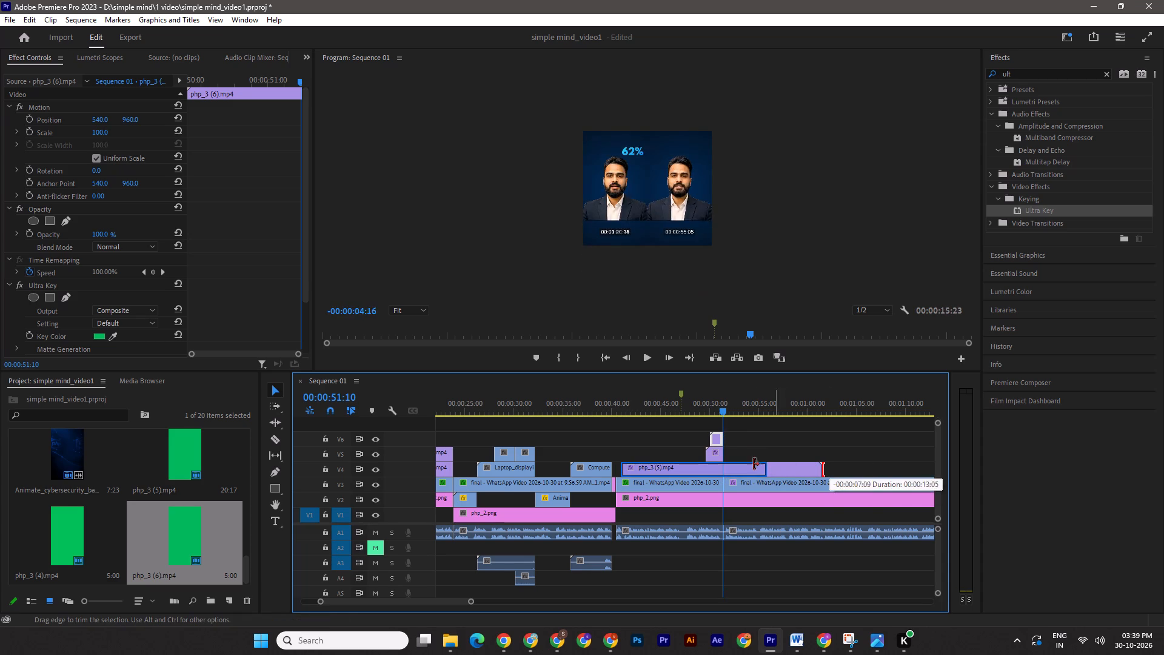
left_click_drag(754, 464, 732, 463)
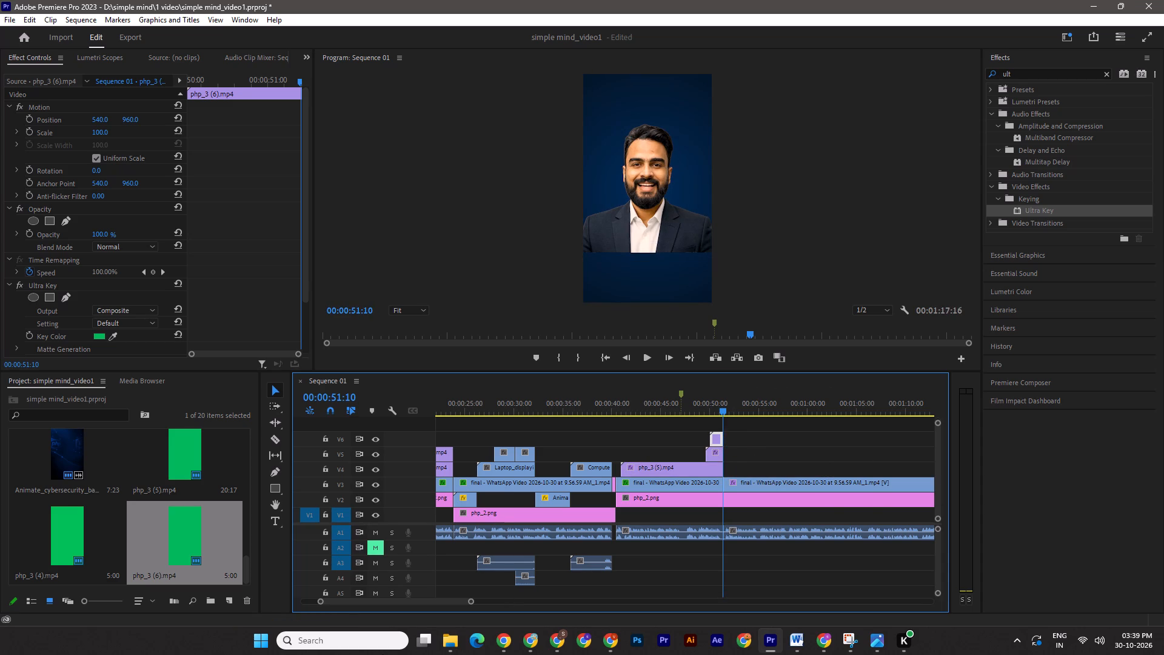
key("ctrl+s")
left_click_drag(724, 409, 712, 408)
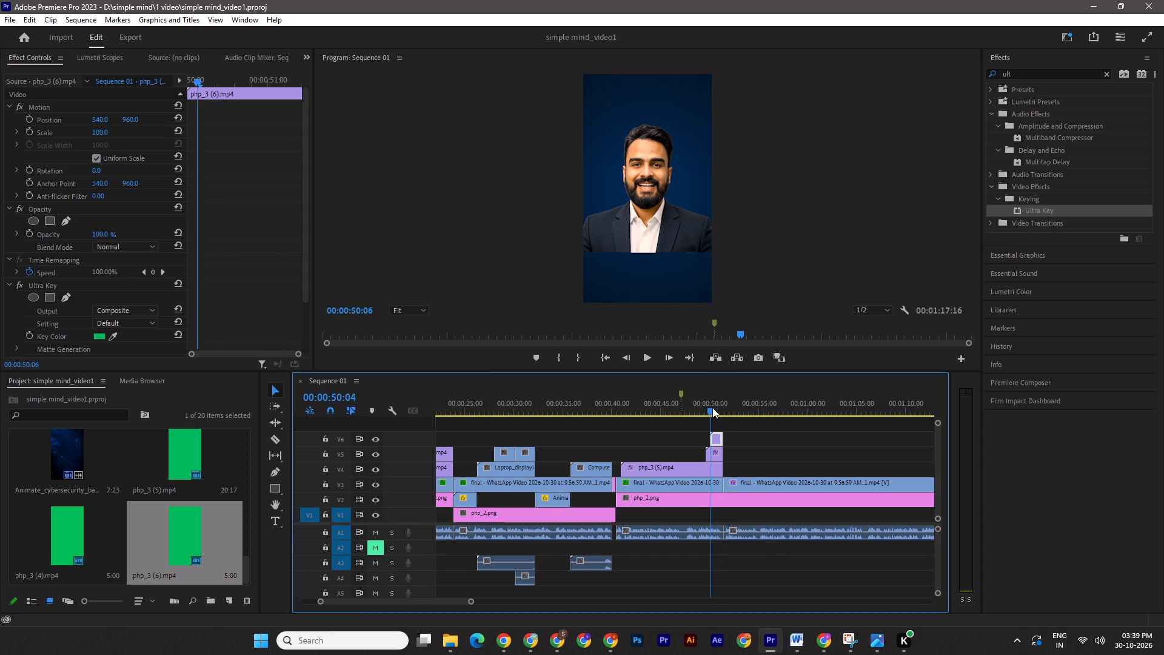
left_click_drag(712, 408, 698, 408)
left_click_drag(697, 408, 712, 408)
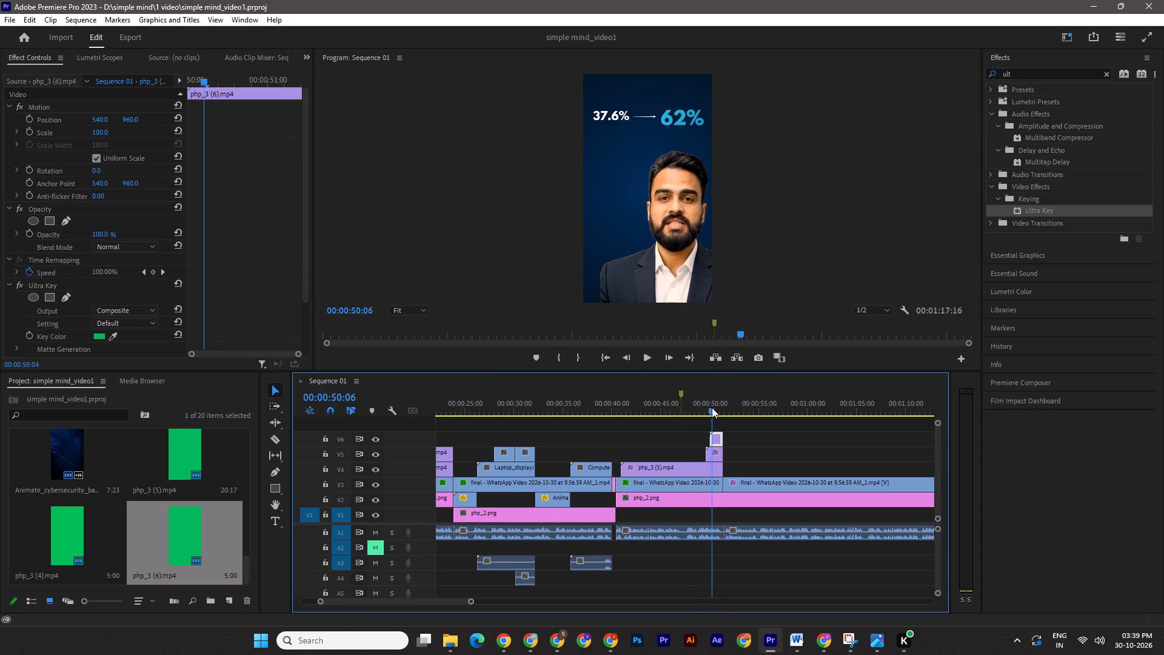
left_click_drag(712, 408, 718, 408)
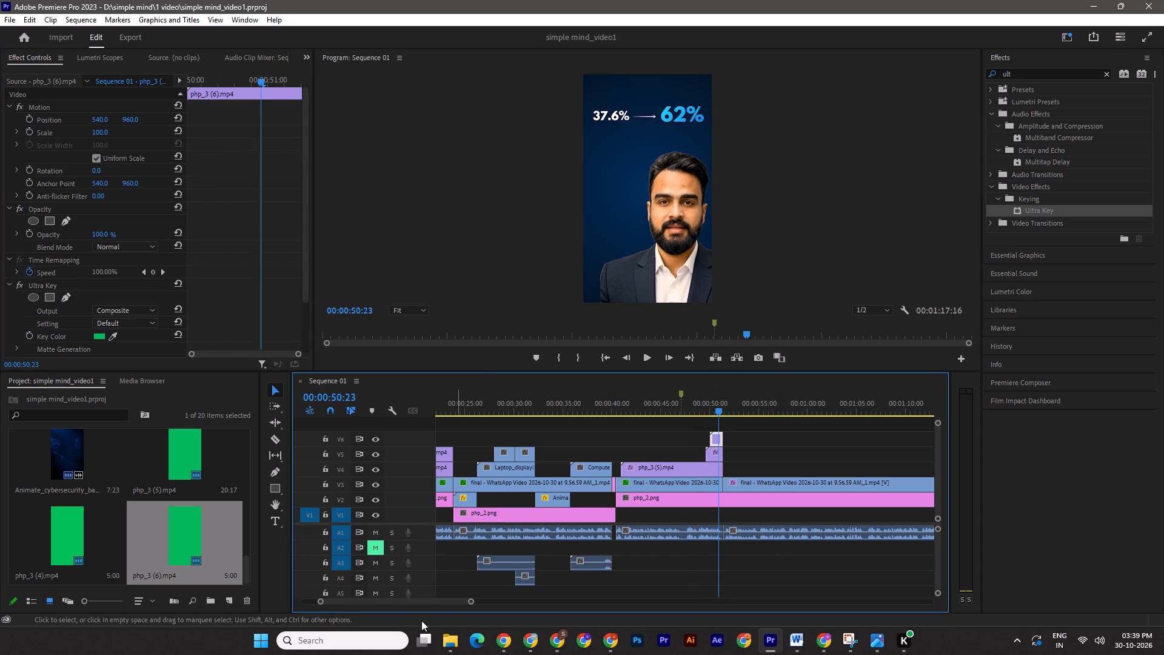
Switch to the php design in Canva and download only page 12, the green-screen bar graph, as an MP4 video.
left_click(451, 632)
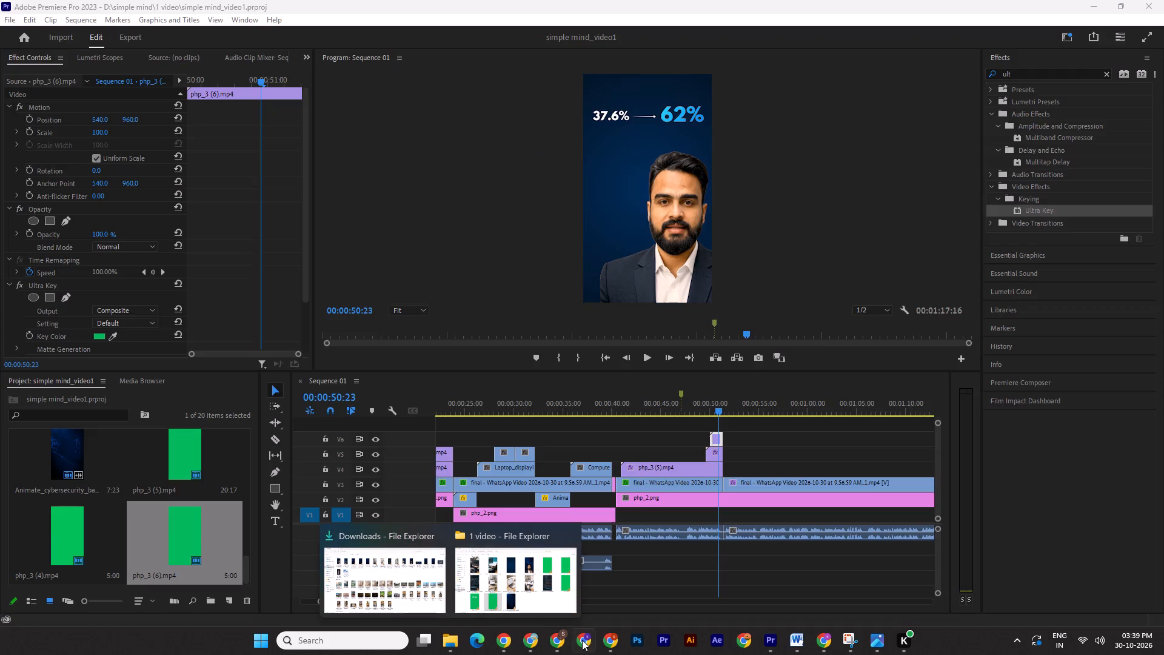
left_click(564, 634)
left_click(910, 404)
left_click(1042, 536)
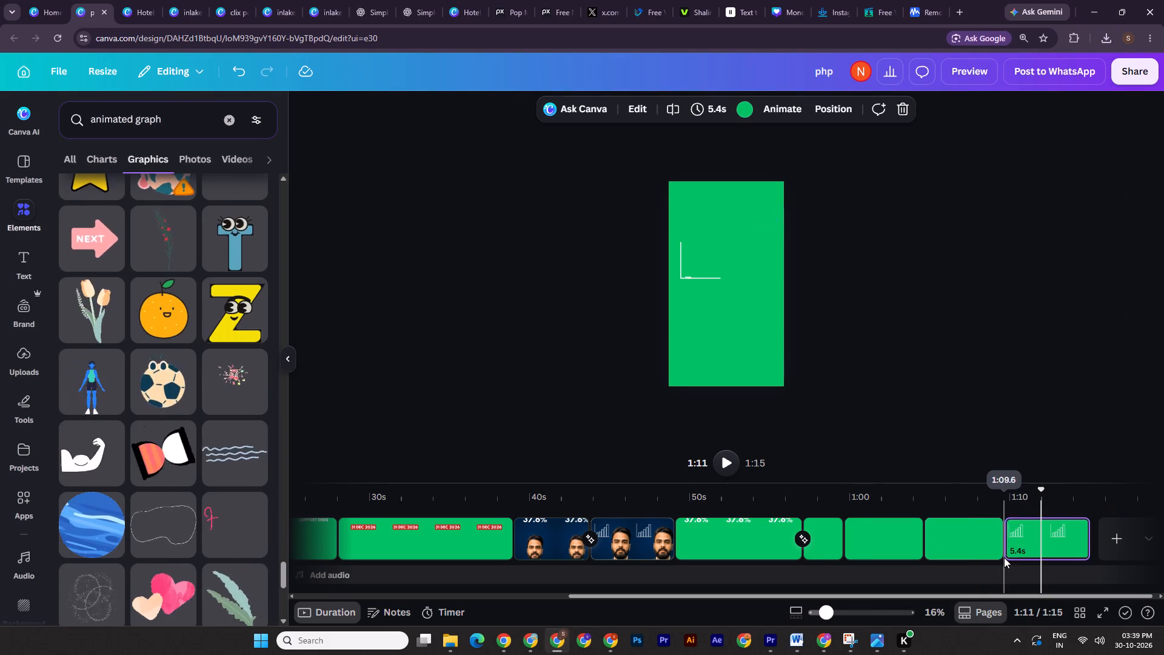
left_click(1144, 68)
left_click(918, 389)
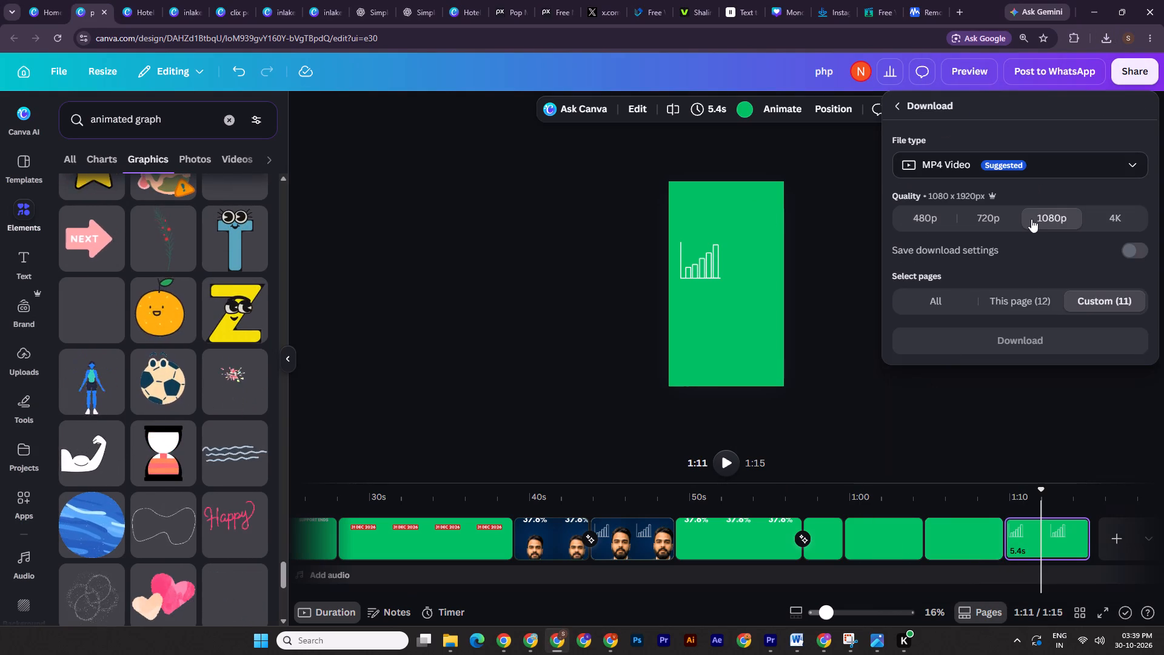
left_click(1027, 295)
left_click(1011, 340)
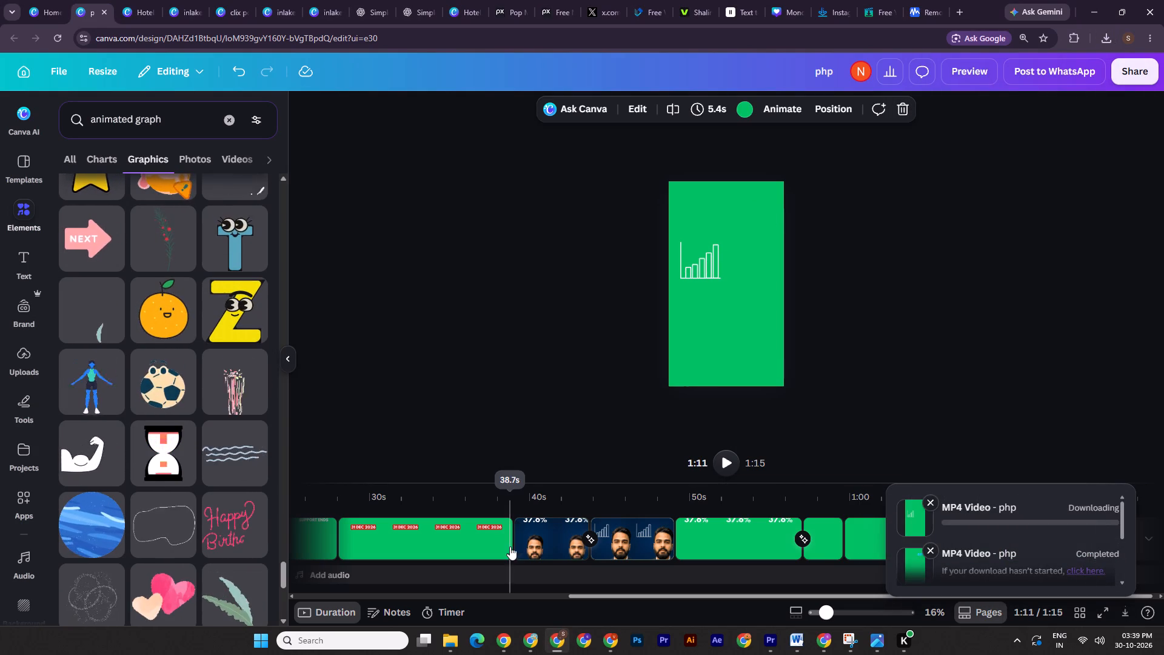
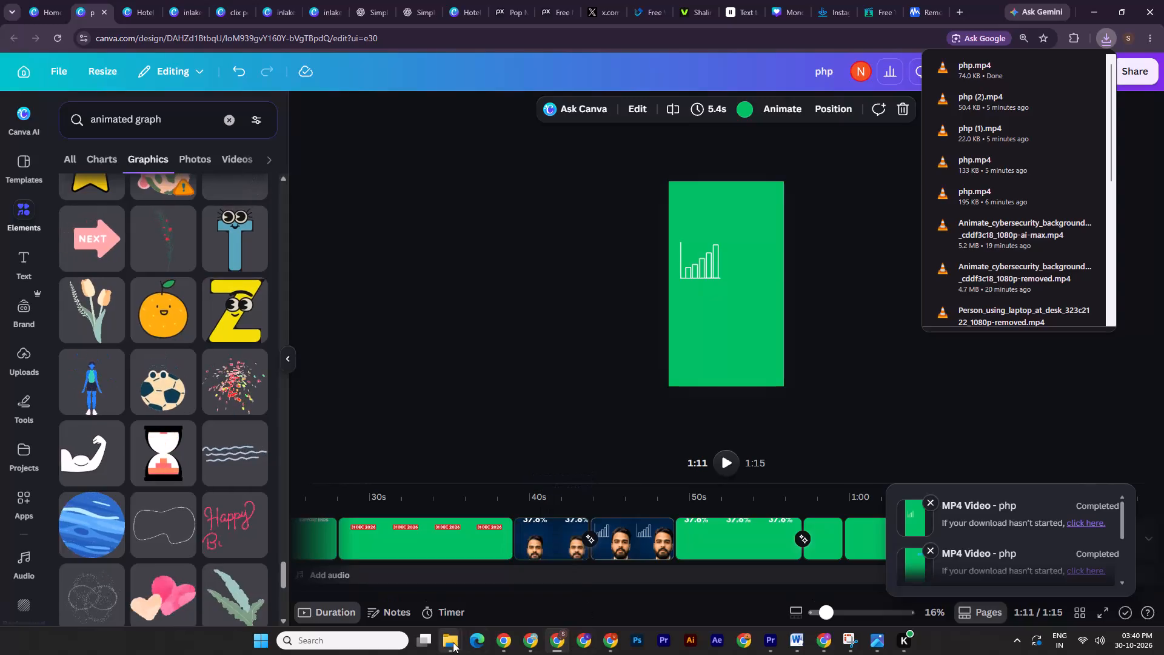
Rename the newly downloaded php.mp4 in the Downloads folder as php_3_1.mp4.
left_click(453, 642)
left_click(399, 581)
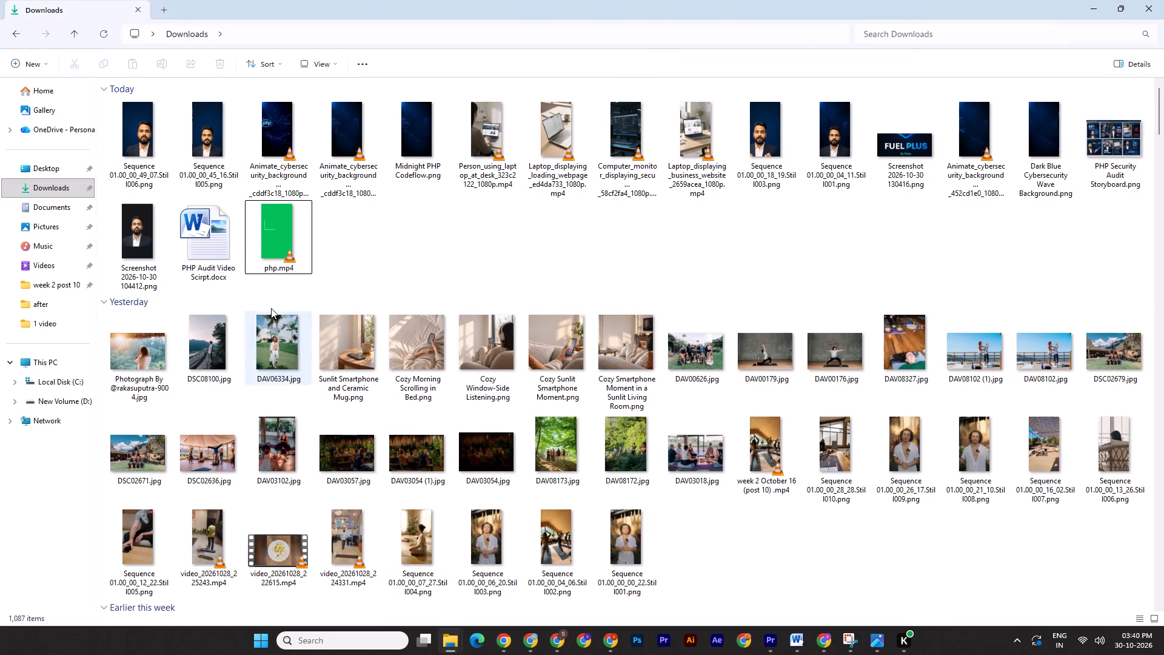
right_click(279, 263)
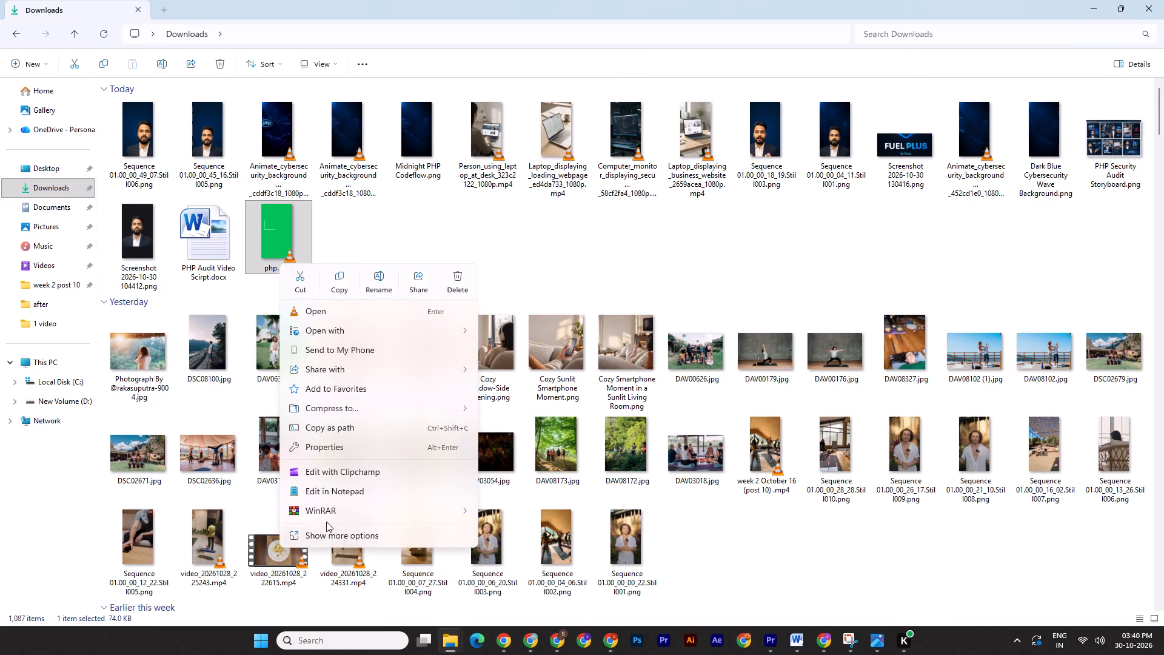
left_click(460, 240)
left_click(271, 265)
left_click(271, 267)
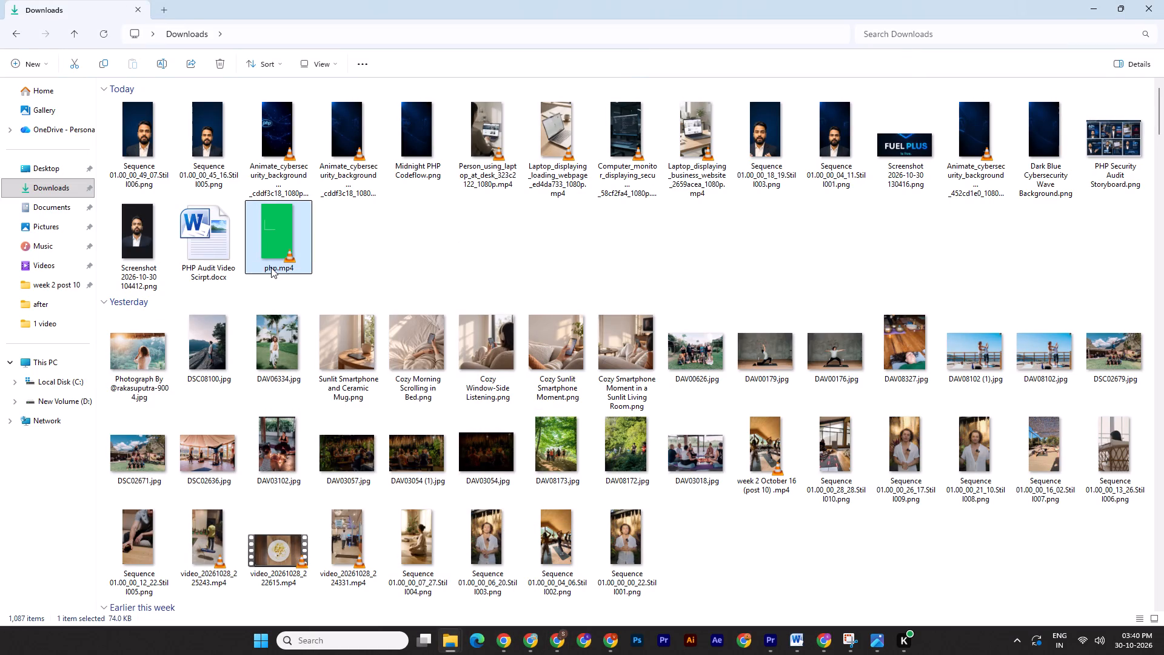
left_click(278, 270)
type("_3")
key("Return")
key("ctrl+x")
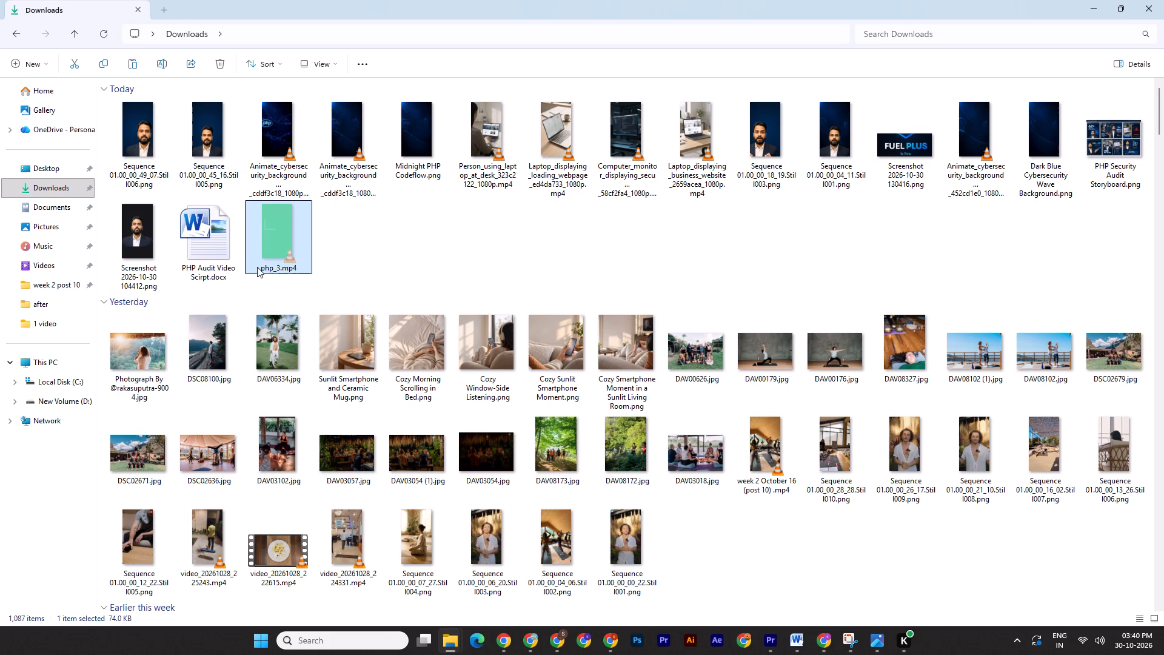
left_click(270, 269)
left_click(276, 270)
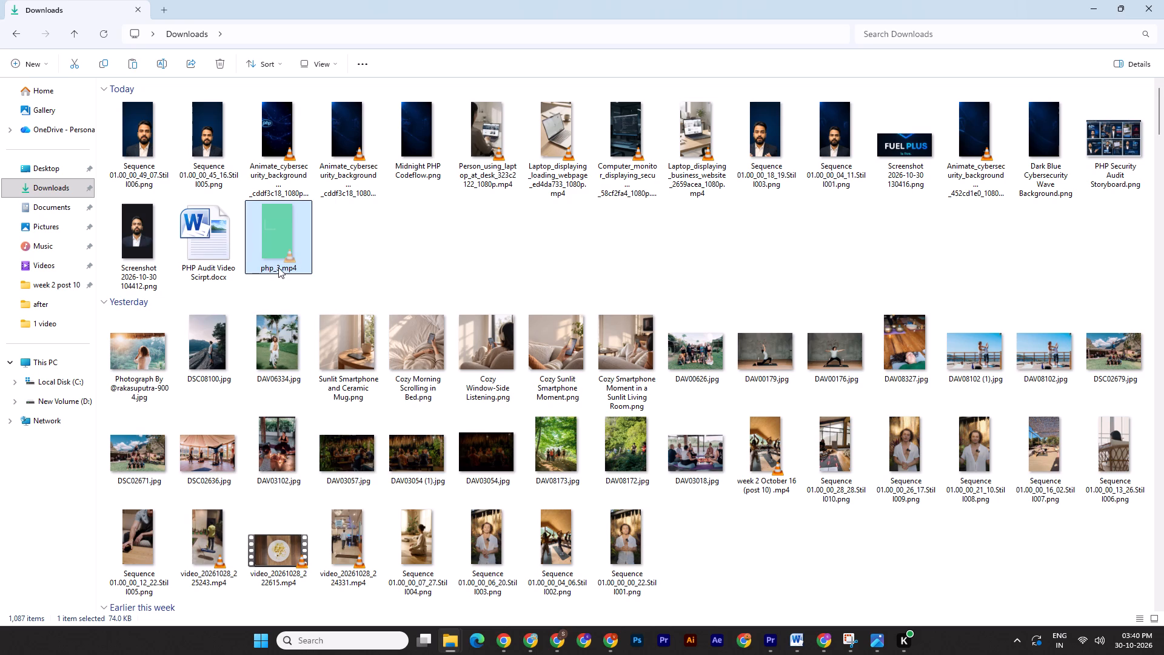
left_click(278, 267)
left_click(278, 267)
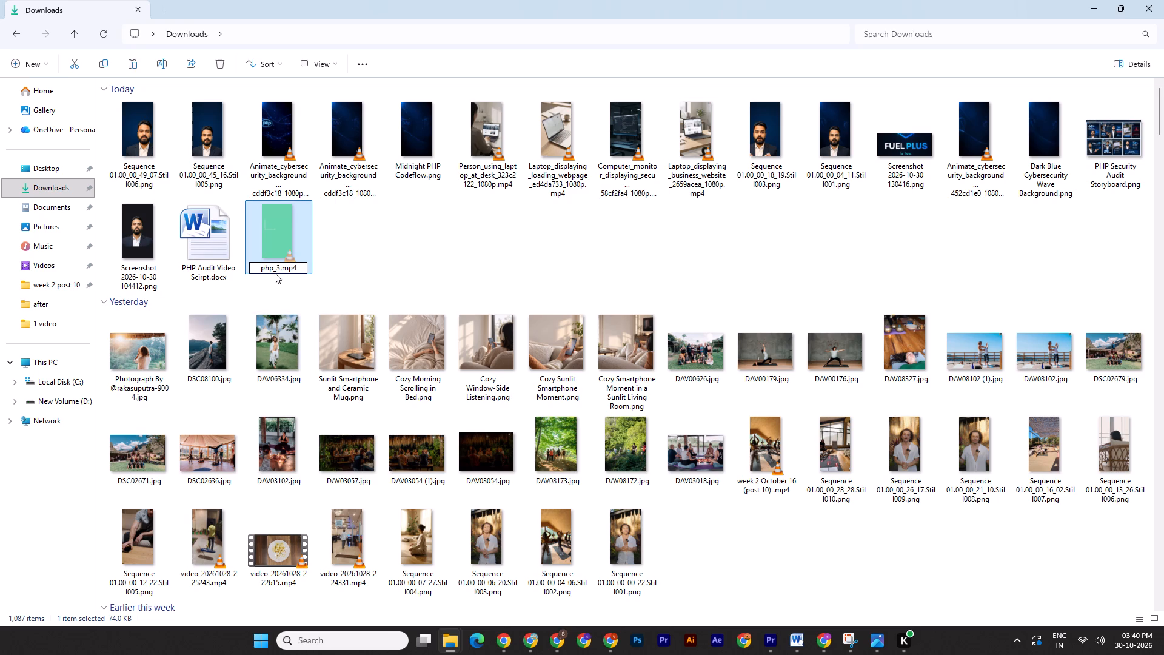
type("_1")
key("Return")
Move php_3_1.mp4 from Downloads into the 1 video folder.
key("ctrl+x")
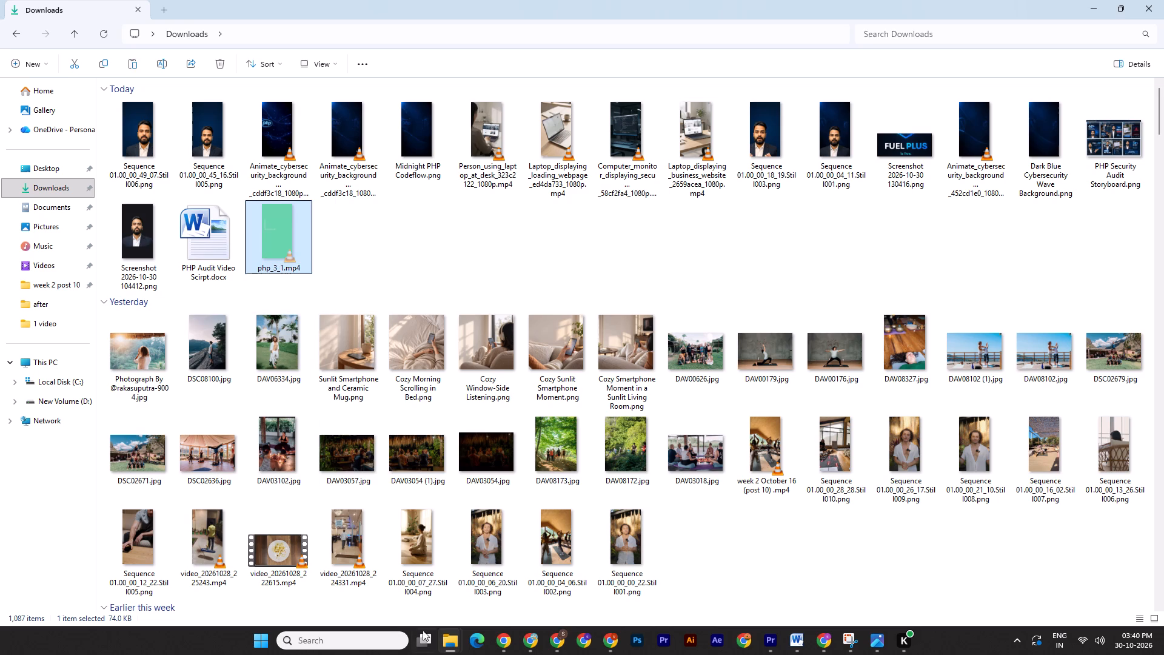
left_click(452, 638)
left_click(532, 595)
key("ctrl+v")
Add php_3_1.mp4 from the 1 video folder to V7 in Premiere Pro, starting at 00:00:50:06.
left_click_drag(712, 543, 786, 503)
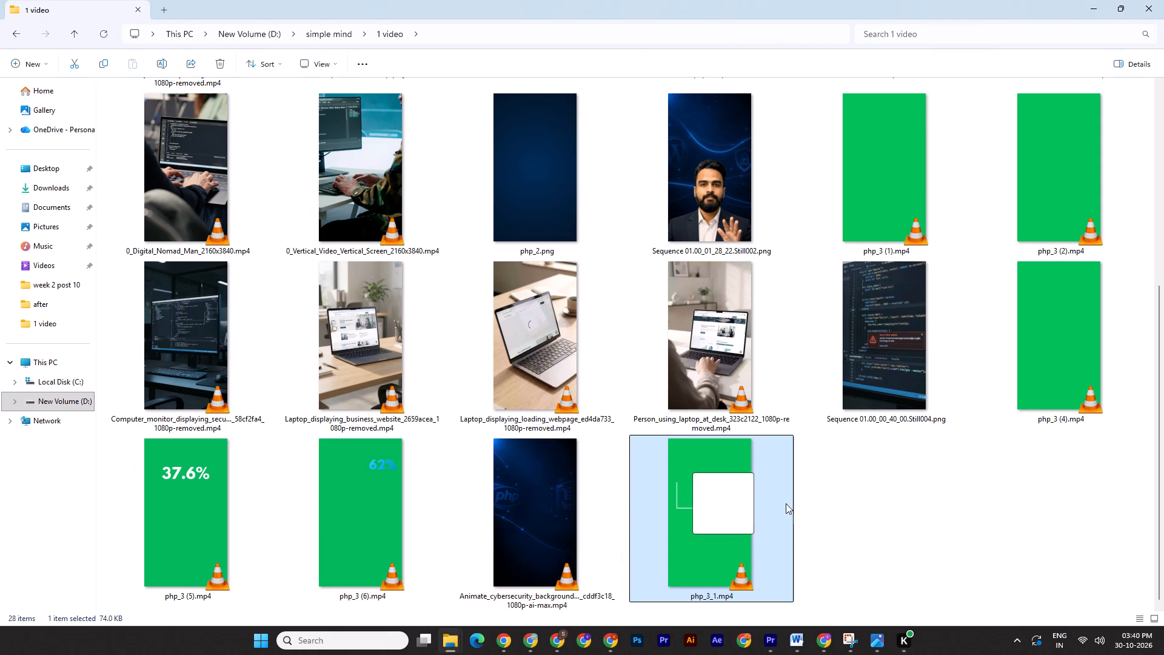
left_click_drag(786, 503, 718, 429)
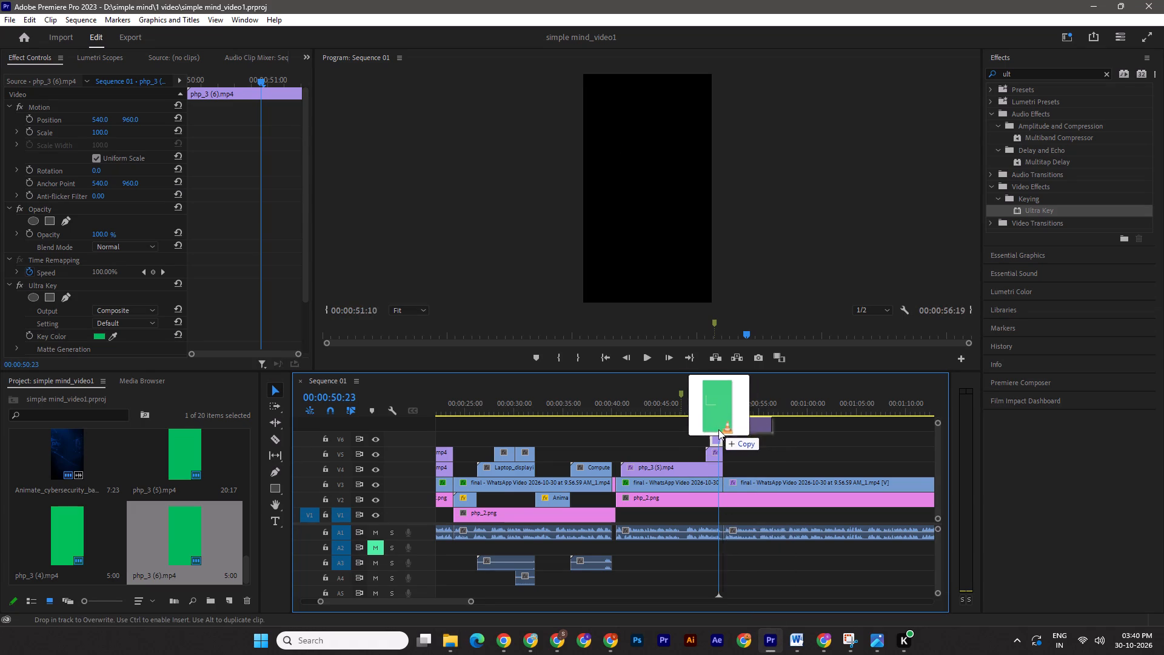
left_click_drag(718, 429, 717, 426)
left_click(714, 409)
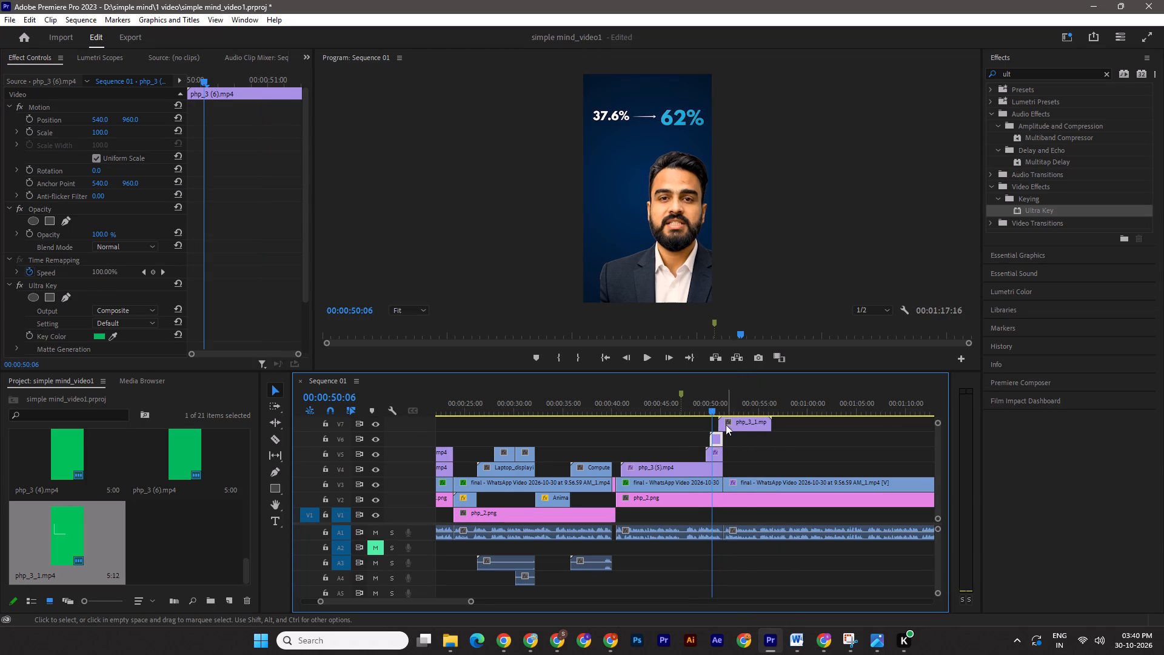
left_click_drag(740, 427, 734, 426)
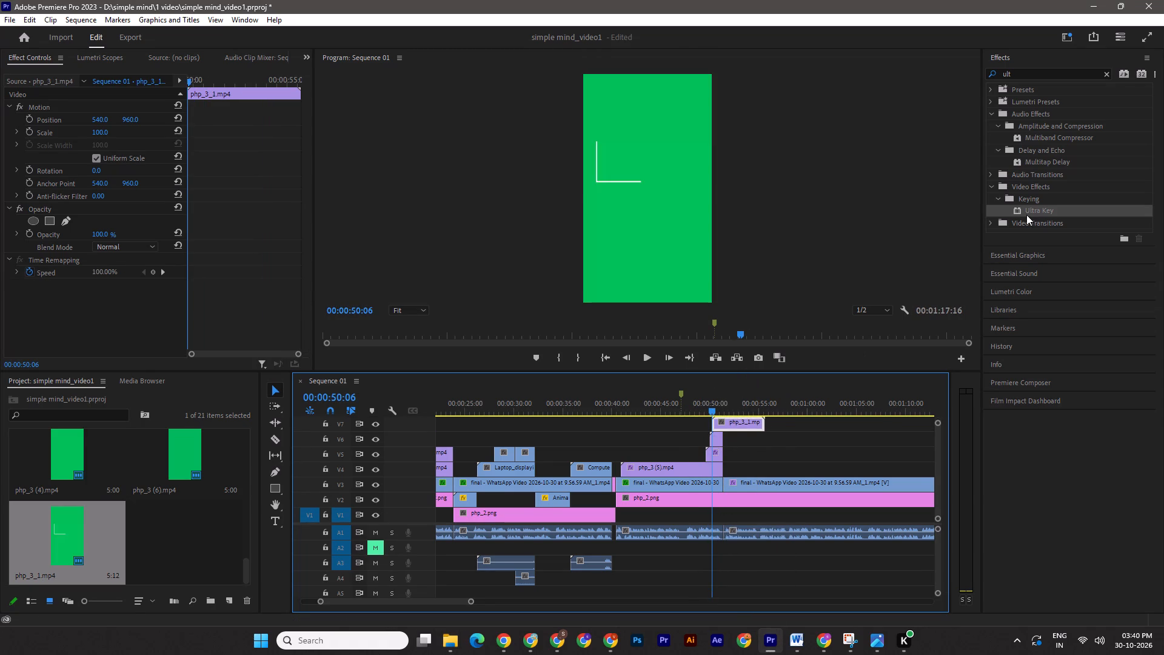
Apply Ultra Key to php_3_1.mp4 on V7 and sample the green background as the key color.
left_click_drag(1026, 214, 738, 420)
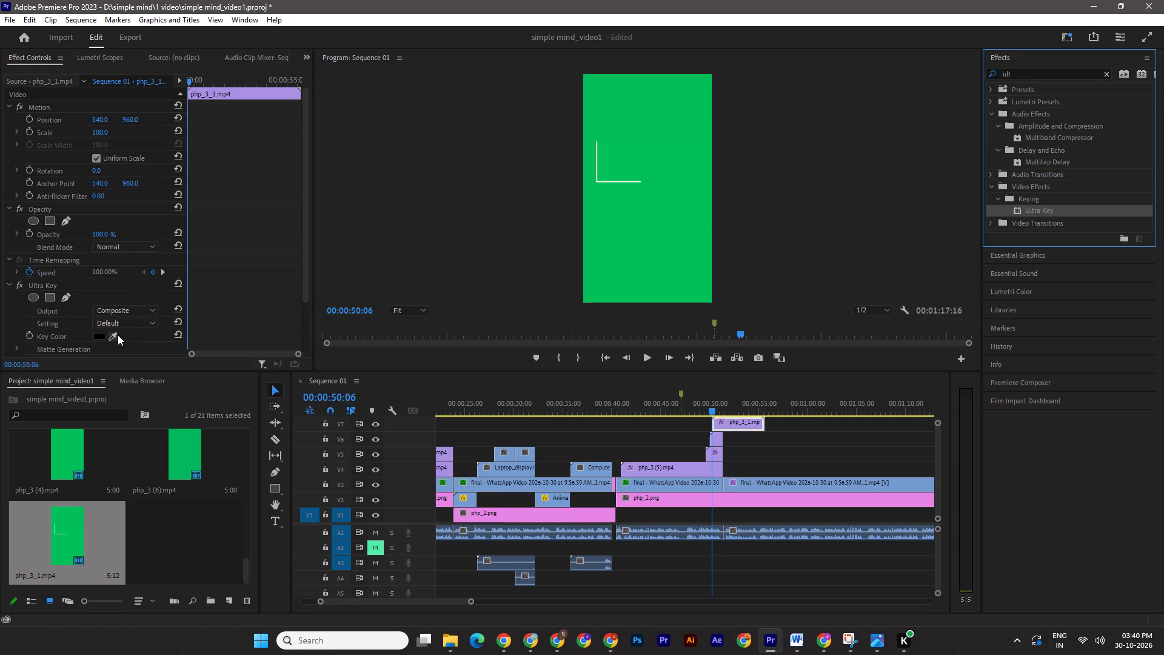
left_click(118, 335)
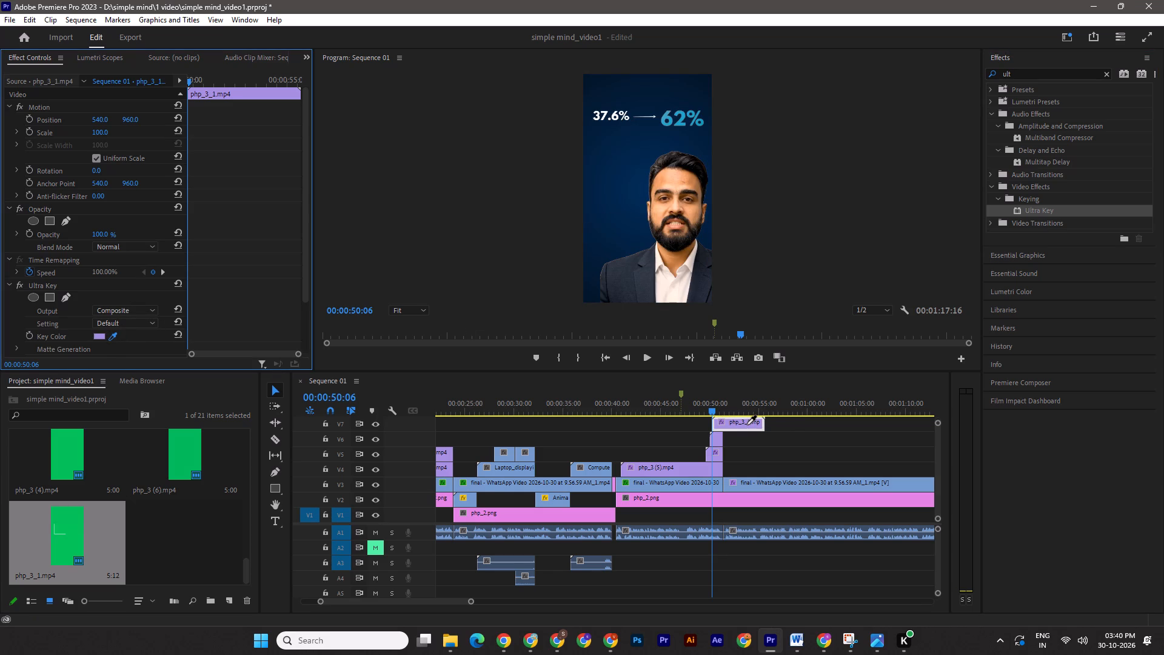
left_click(178, 448)
Trim the end of php_3_1.mp4 on V7 to 00:00:51:10.
left_click_drag(711, 409, 720, 411)
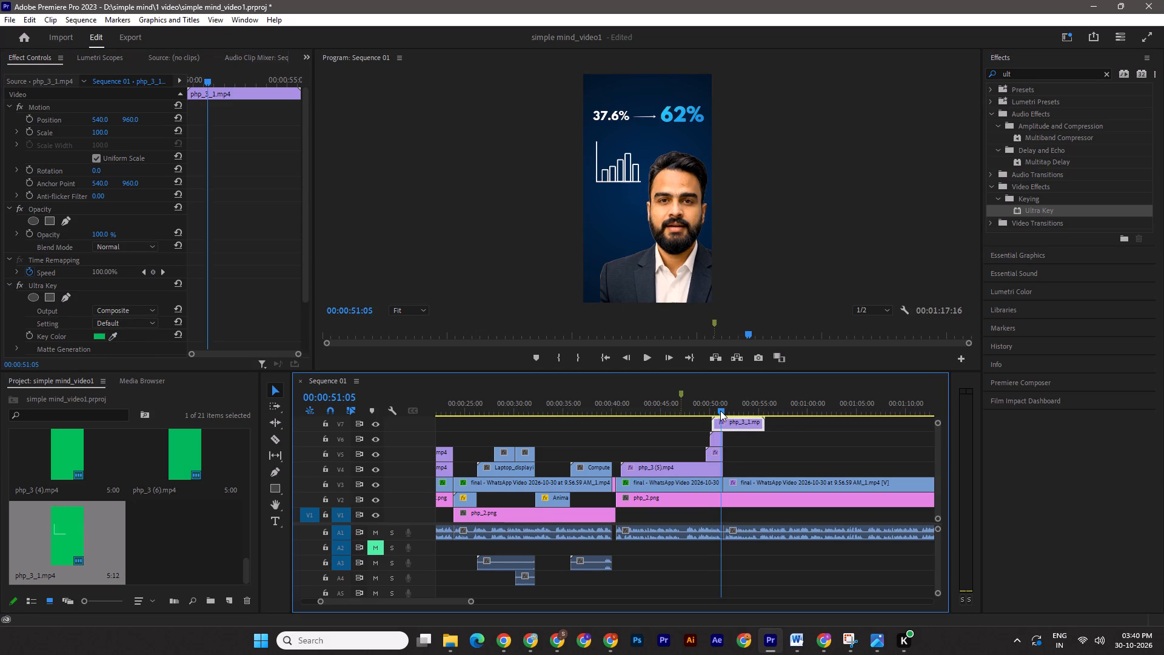
left_click_drag(720, 411, 722, 411)
left_click_drag(763, 424, 731, 424)
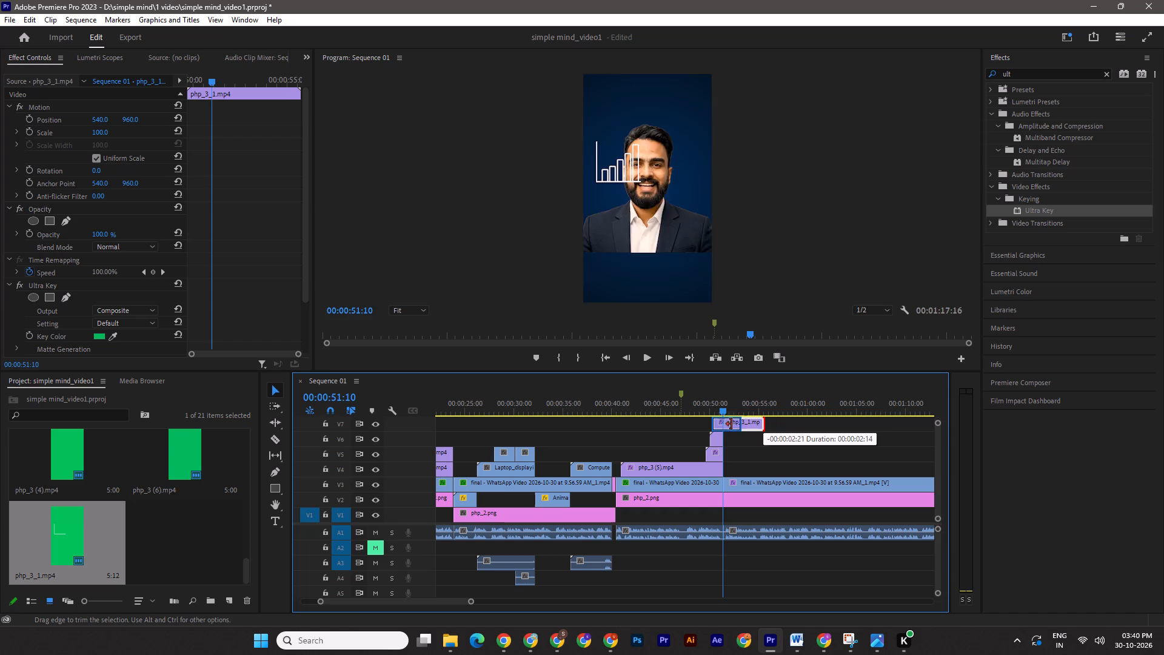
left_click_drag(731, 424, 723, 424)
Save the project and play the sequence from 00:00:39:06 to review the keyed graph overlay.
left_click_drag(721, 406, 606, 405)
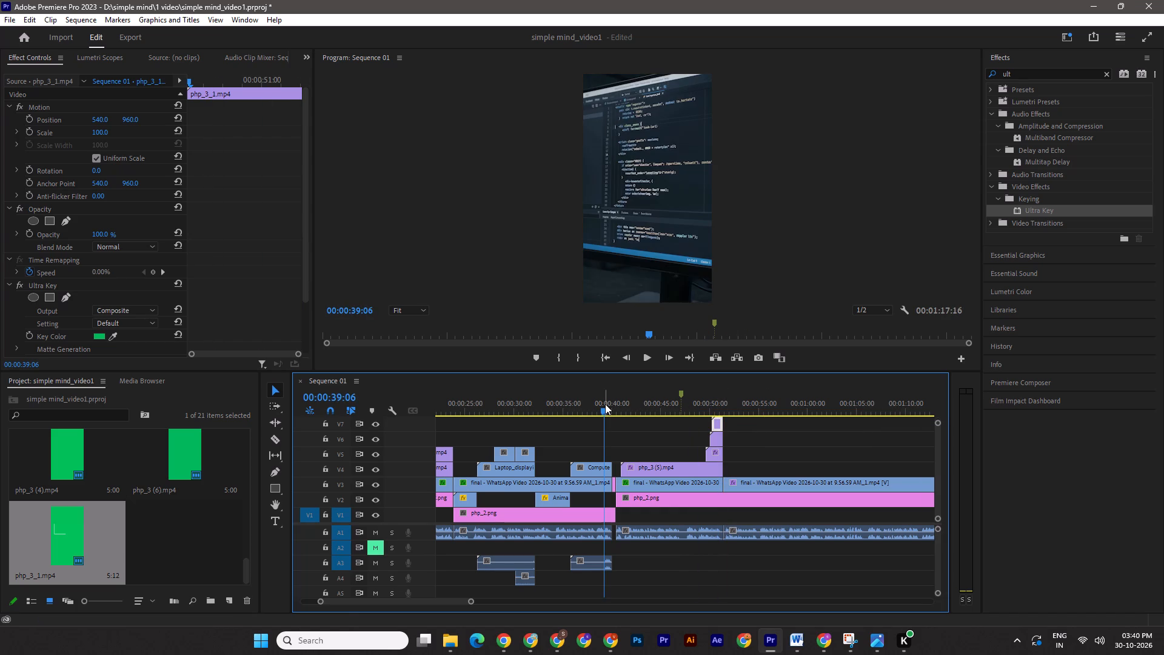
key("ctrl+s")
key("space")
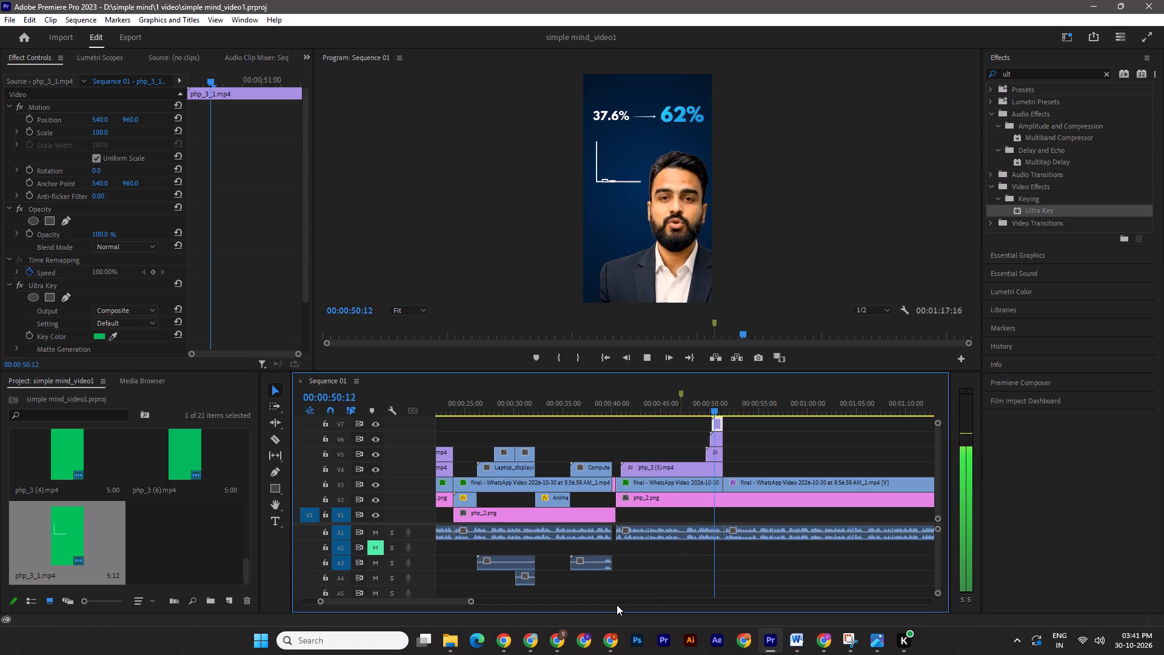
key("space")
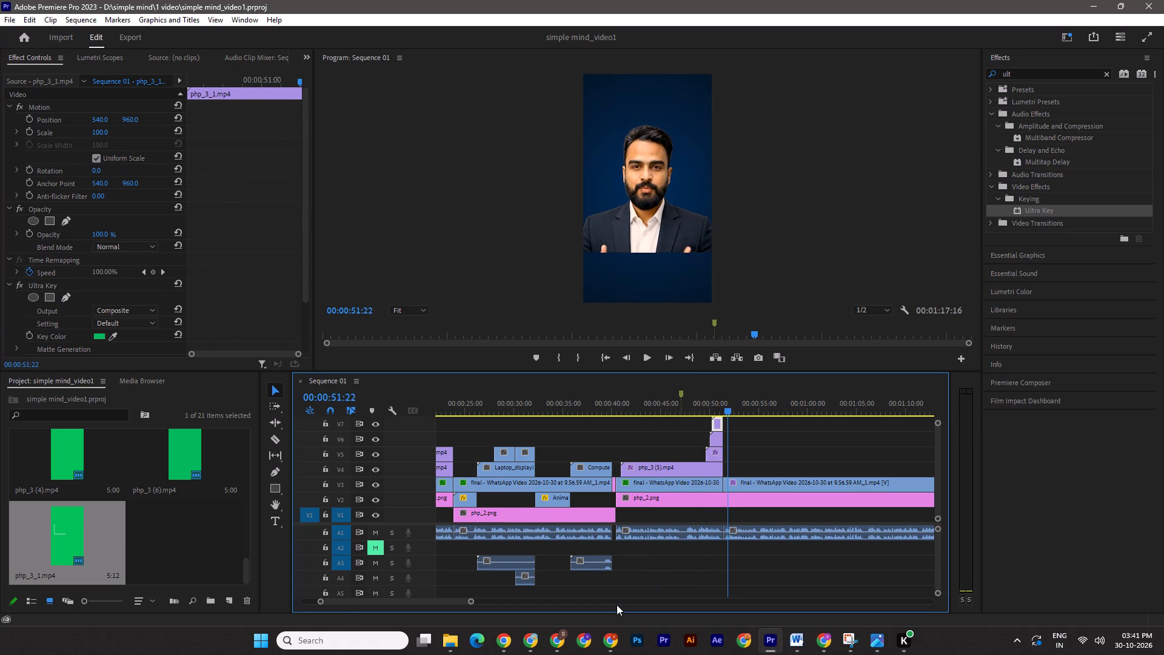
Export the frame at 00:00:51:09, the last one showing the overlays, as a PNG to the Downloads folder.
left_click(728, 410)
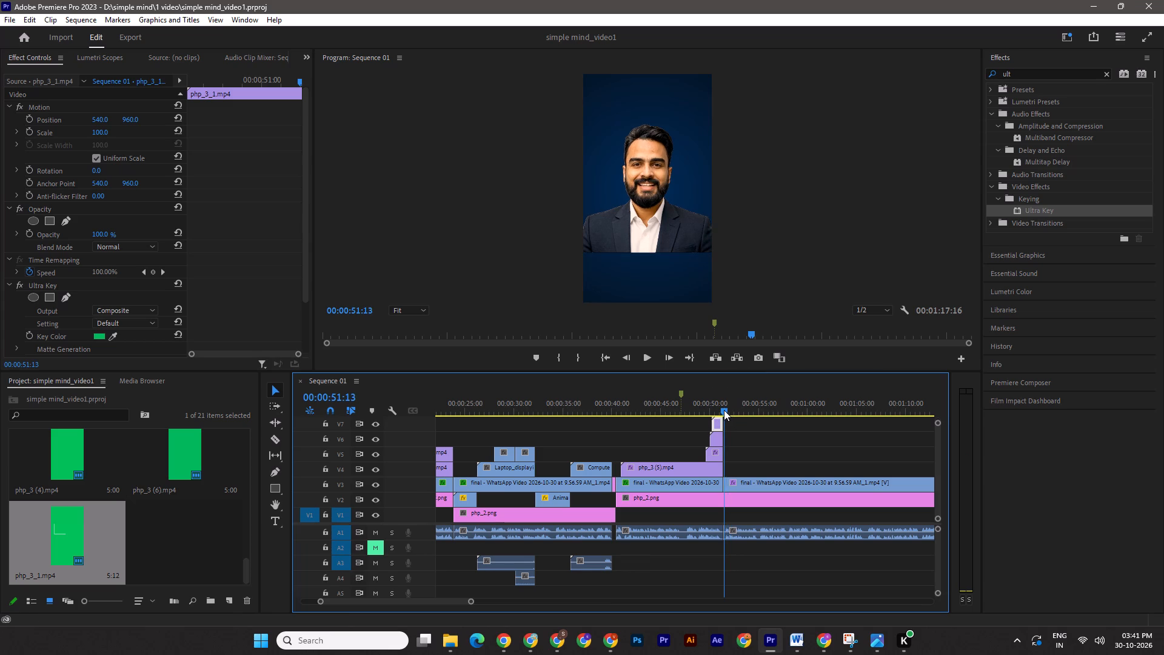
key("Left")
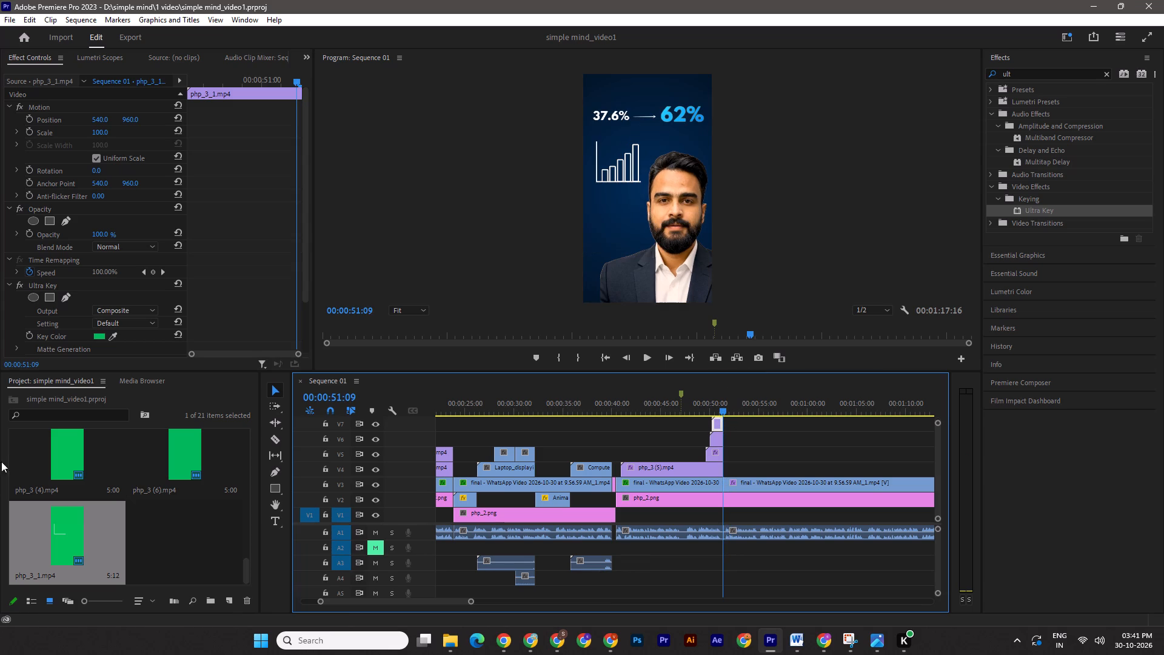
left_click(754, 361)
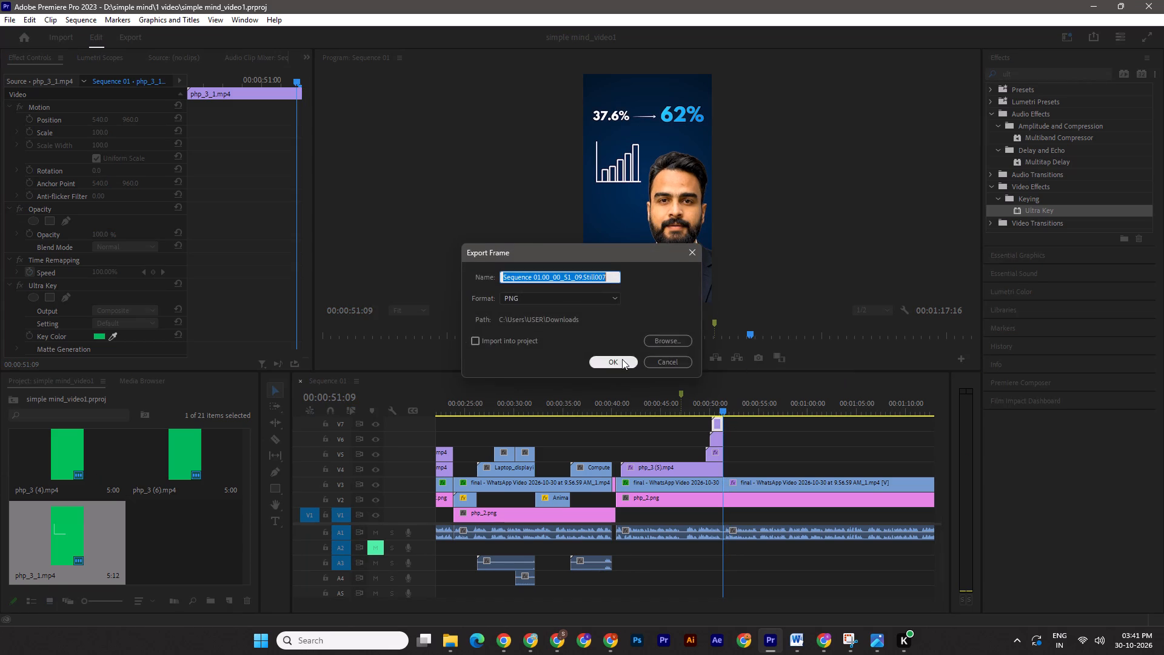
left_click(622, 359)
Move the exported 00:00:51:09 still from Downloads into the 1 video folder.
left_click(438, 643)
left_click(405, 586)
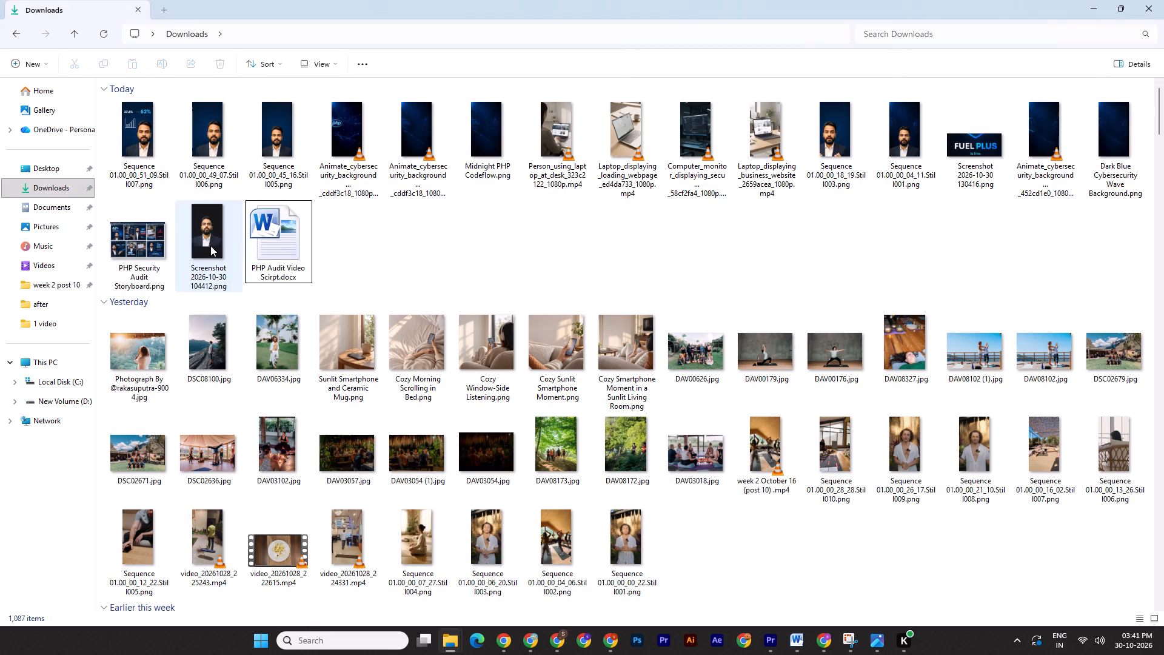
left_click(210, 245)
left_click(141, 147)
key("ctrl+x")
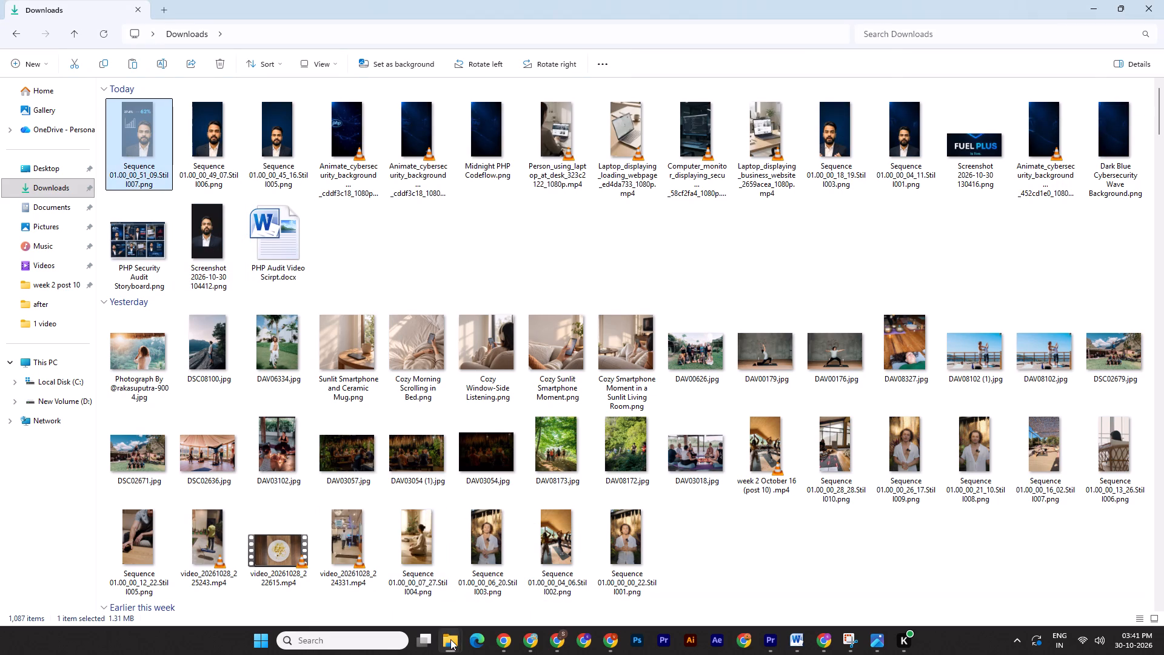
left_click(450, 639)
left_click(545, 596)
key("ctrl+v")
left_click(1046, 542)
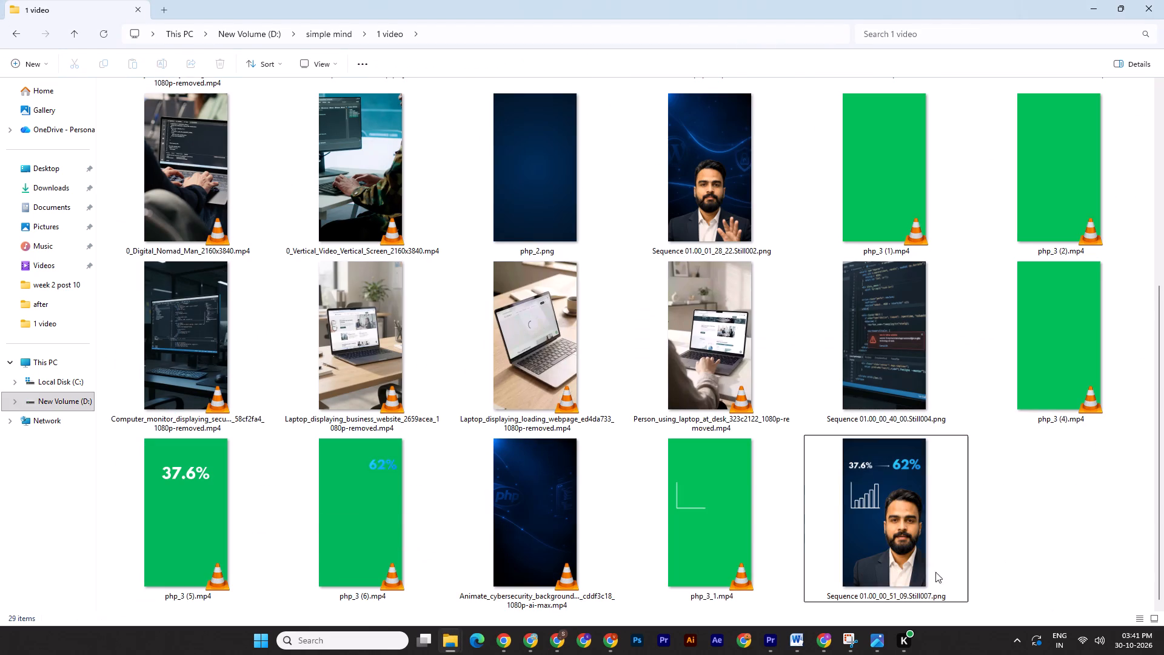
In Premiere Pro, shift the speaker clip after 00:00:51:10 on V3, with its audio, to start at 00:00:52:04.
left_click(774, 645)
left_click(738, 486)
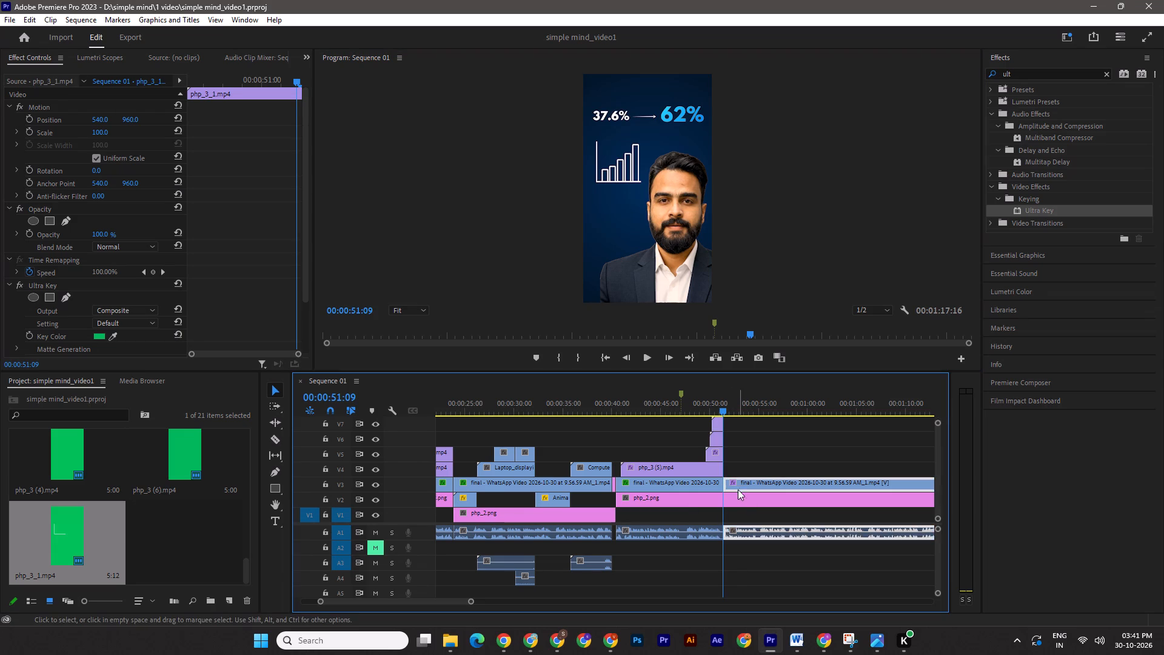
left_click_drag(740, 485, 747, 484)
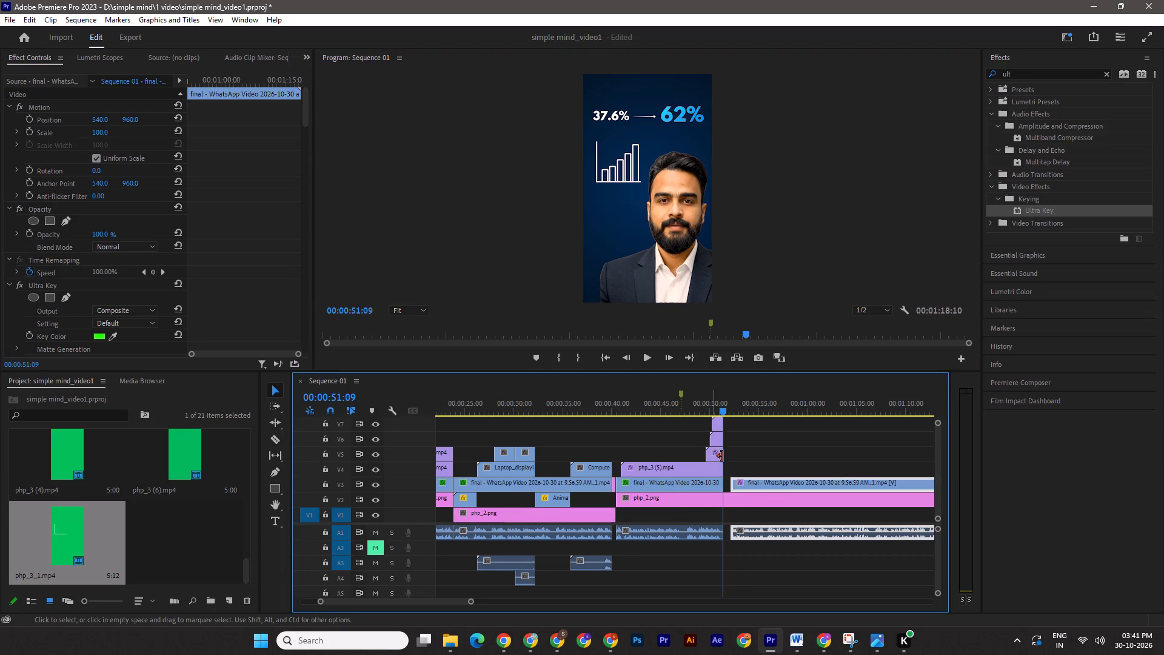
Add the exported 00:00:51:09 still from the 1 video folder and trim it to fill the V3 gap between the speaker clips.
left_click(452, 639)
left_click(533, 597)
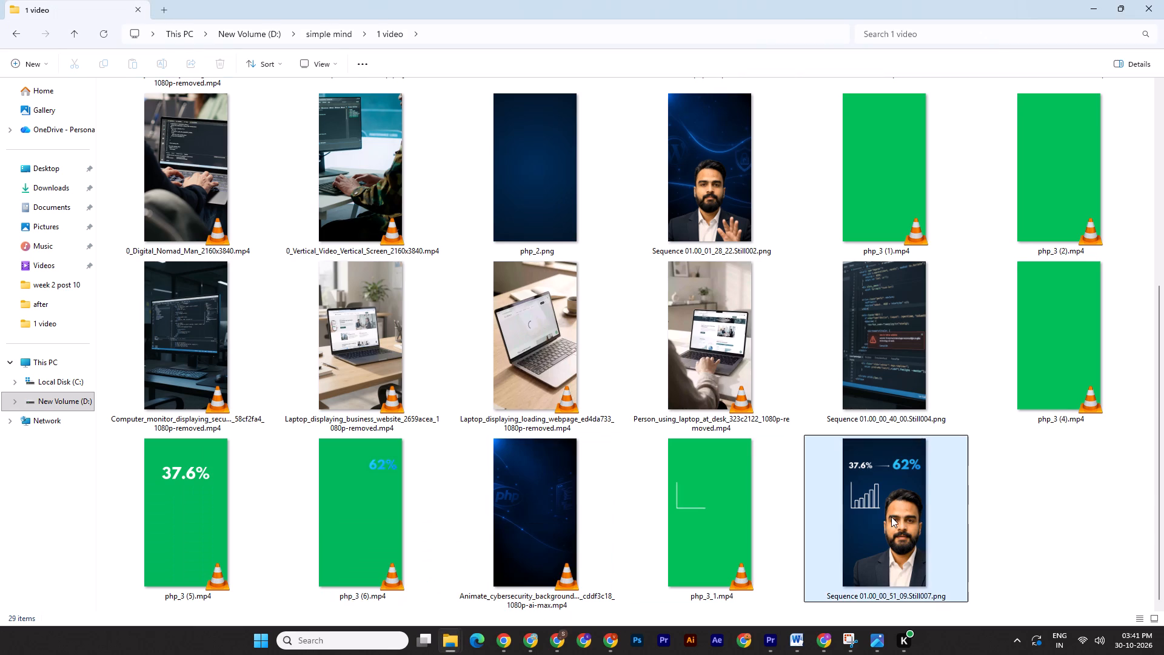
left_click_drag(891, 517, 734, 464)
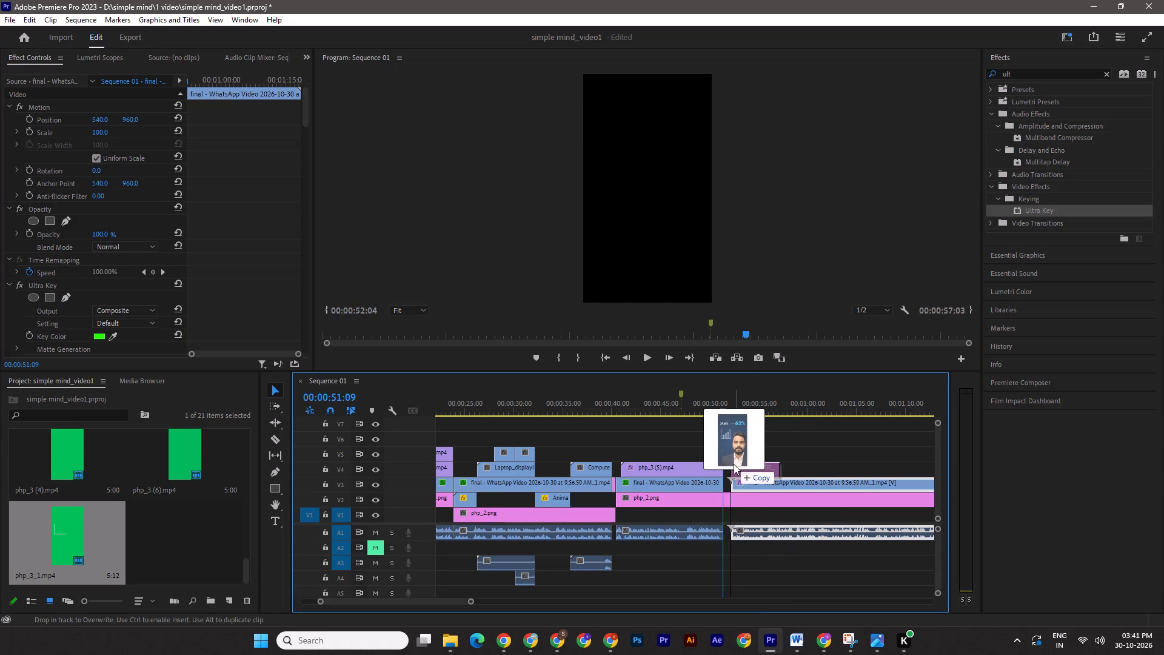
left_click_drag(734, 464, 725, 464)
left_click_drag(770, 469, 732, 465)
left_click_drag(727, 472, 729, 479)
Play and scrub the sequence around 00:00:50:15 to 00:00:52:07 to check the freeze frame between the speaker clips.
left_click_drag(726, 409, 700, 411)
key("space")
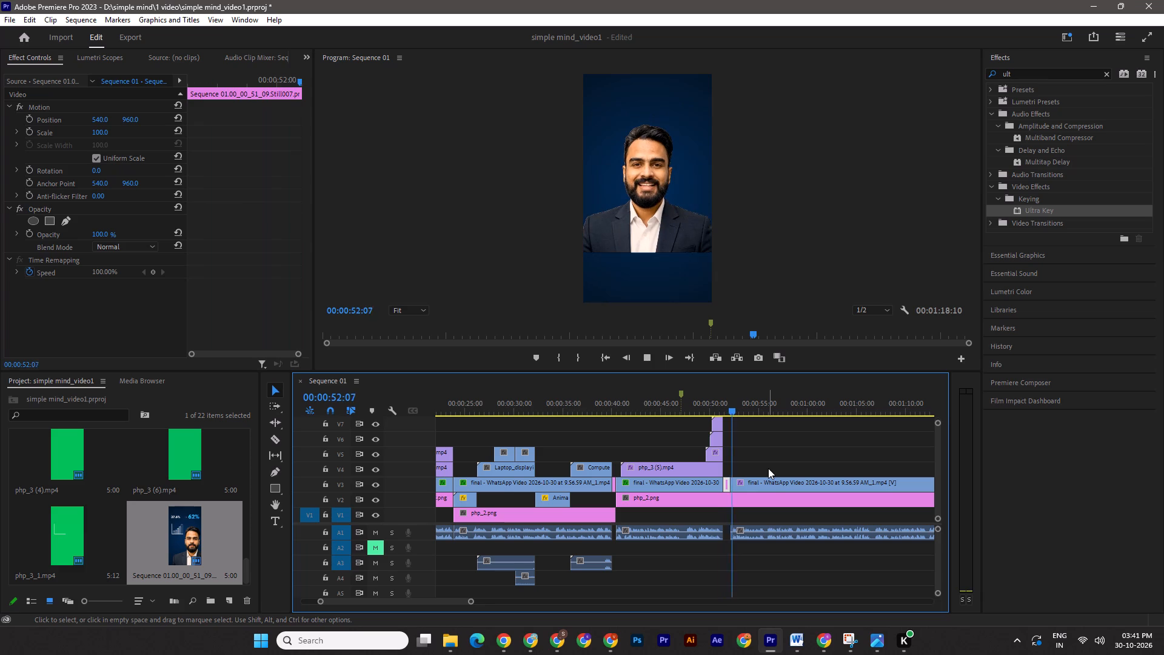
key("space")
left_click_drag(731, 412, 725, 413)
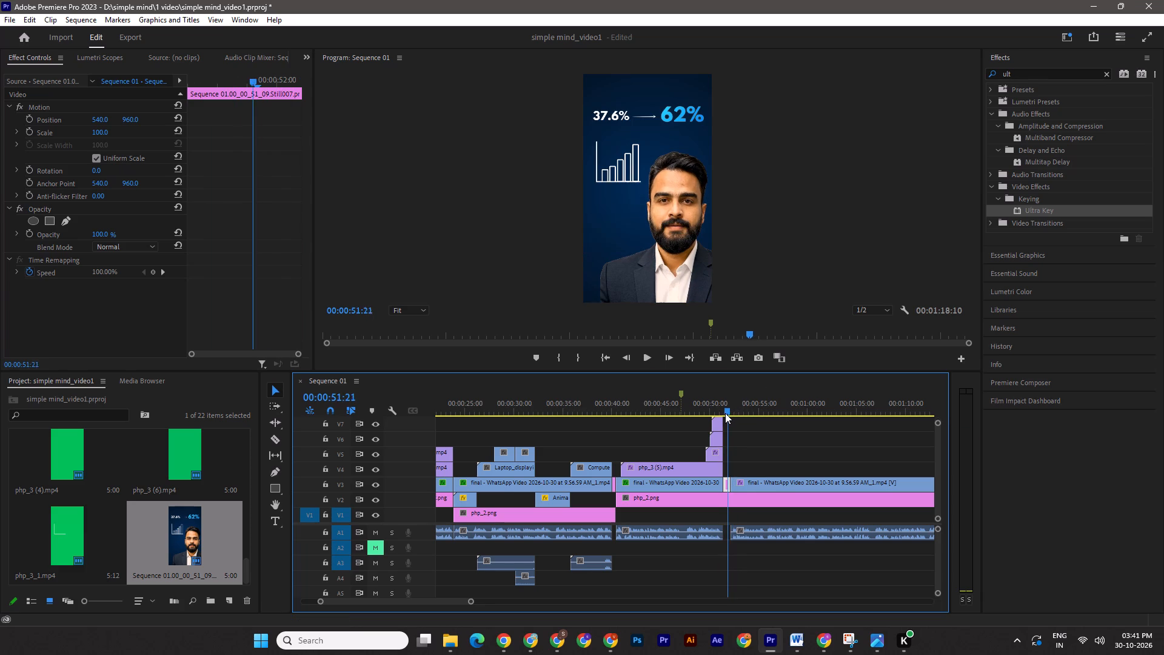
left_click_drag(725, 413, 713, 412)
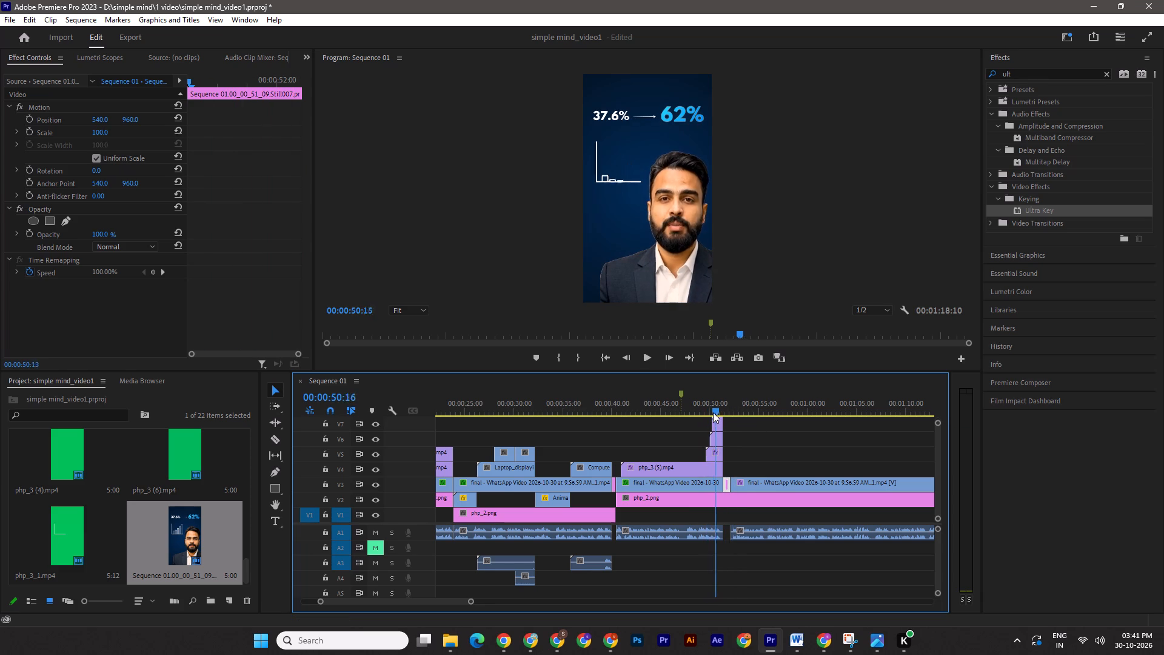
left_click_drag(713, 412, 723, 412)
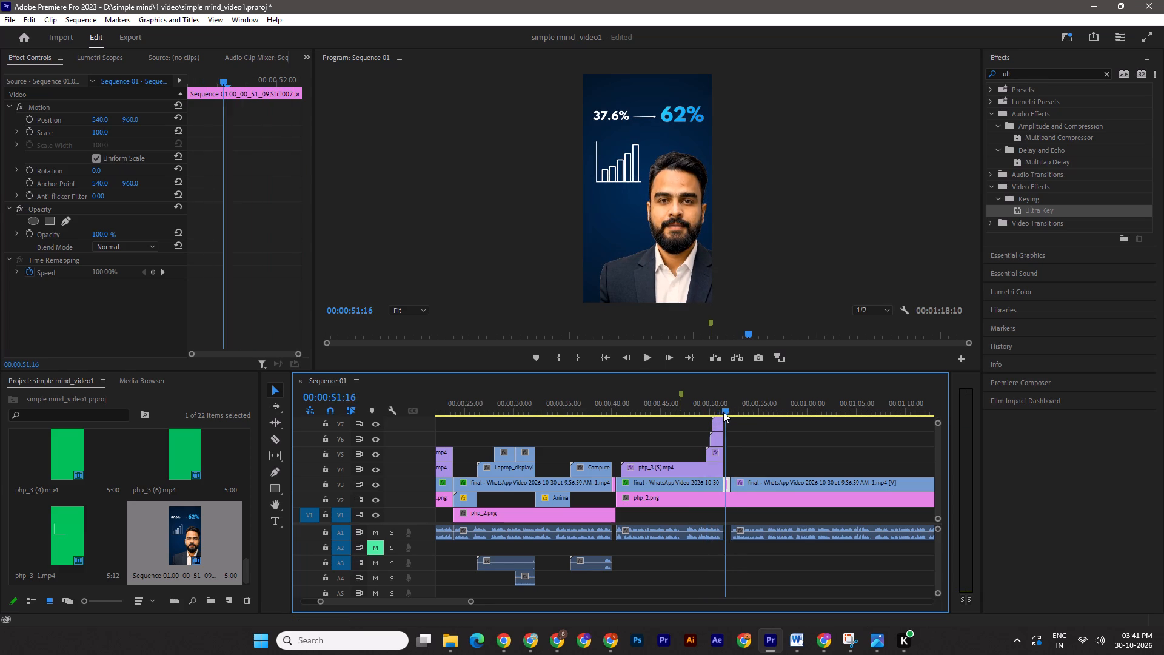
left_click_drag(723, 412, 724, 412)
Step back frame by frame from 00:00:49:02 to examine the 37.6% animation, and return to the cut at 00:00:51:10.
left_click_drag(726, 405, 703, 405)
key("Left")
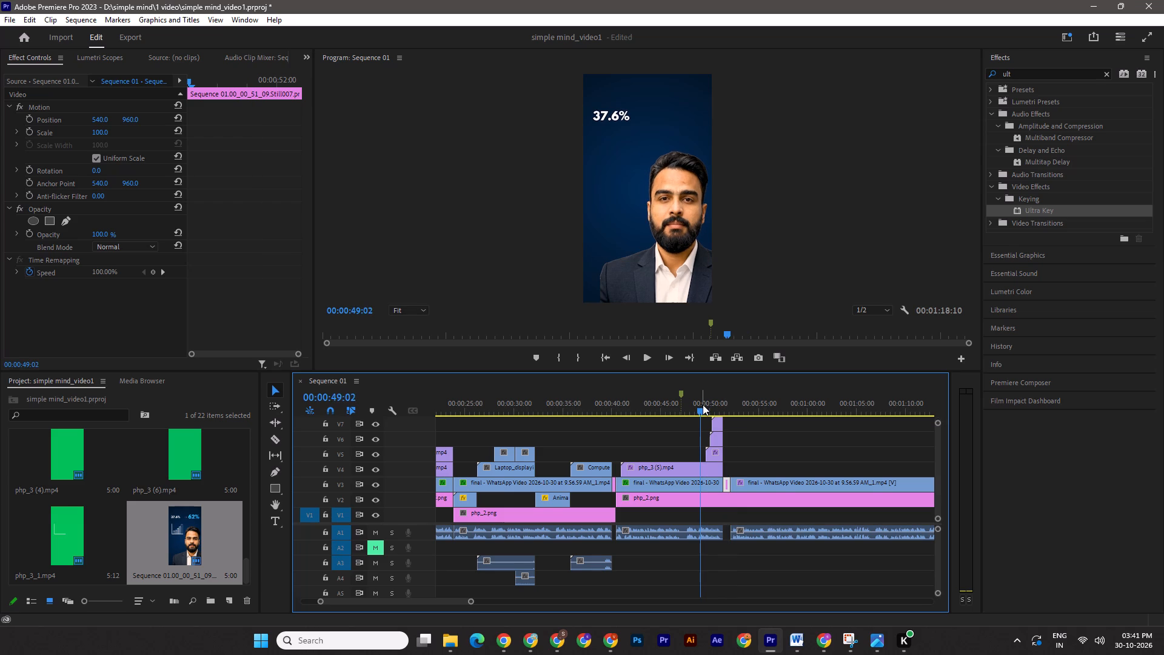
key("Left")
key("Left")
key("Left")
key("Left")
key("Left")
key("Left")
key("Left")
key("Left")
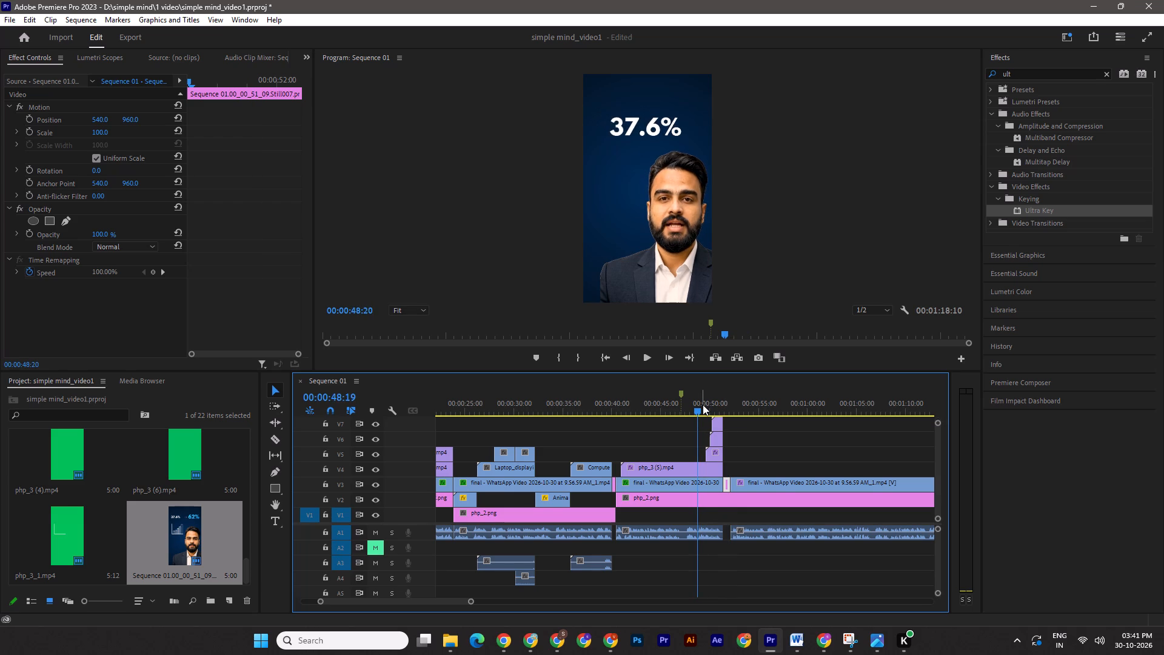
key("Left")
key("Left")
key("Left")
key("Down")
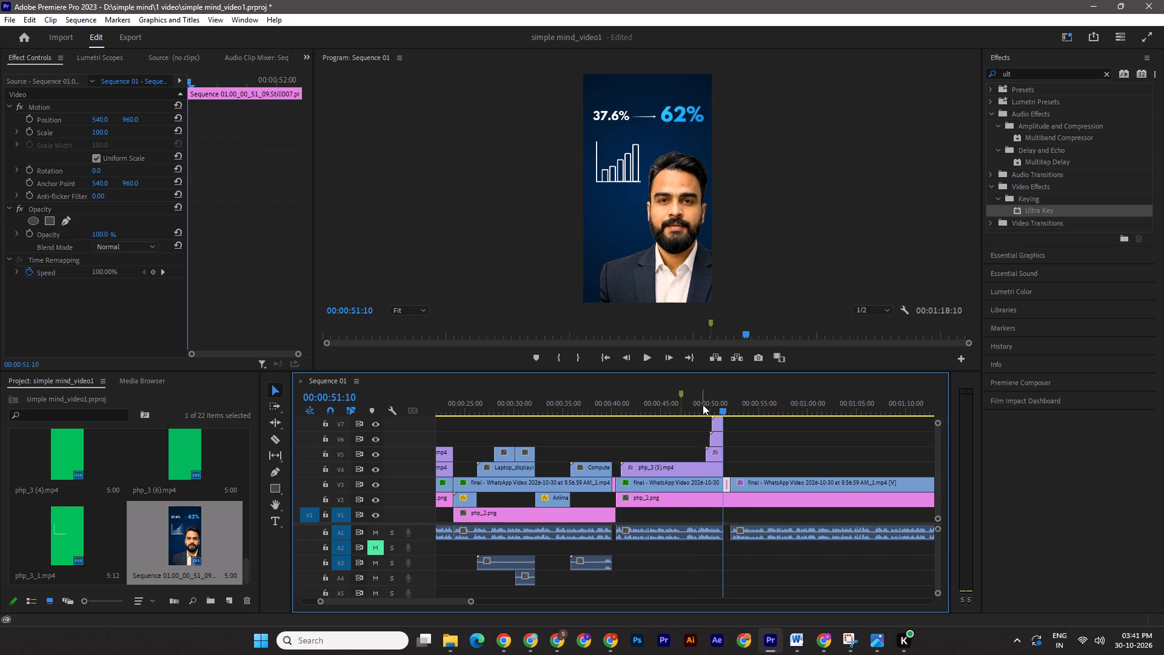
Step back frame by frame from 00:00:51:10 to about 00:00:48:16 to examine the 62%, bar chart and 37.6% animations.
key("Left")
key("Left")
key("Left")
key("Left")
key("Left")
key("Left")
key("Left")
key("Left")
key("Left")
key("Left")
key("Left")
key("Left")
key("Left")
key("Left")
key("Left")
key("Left")
key("Left")
key("Left")
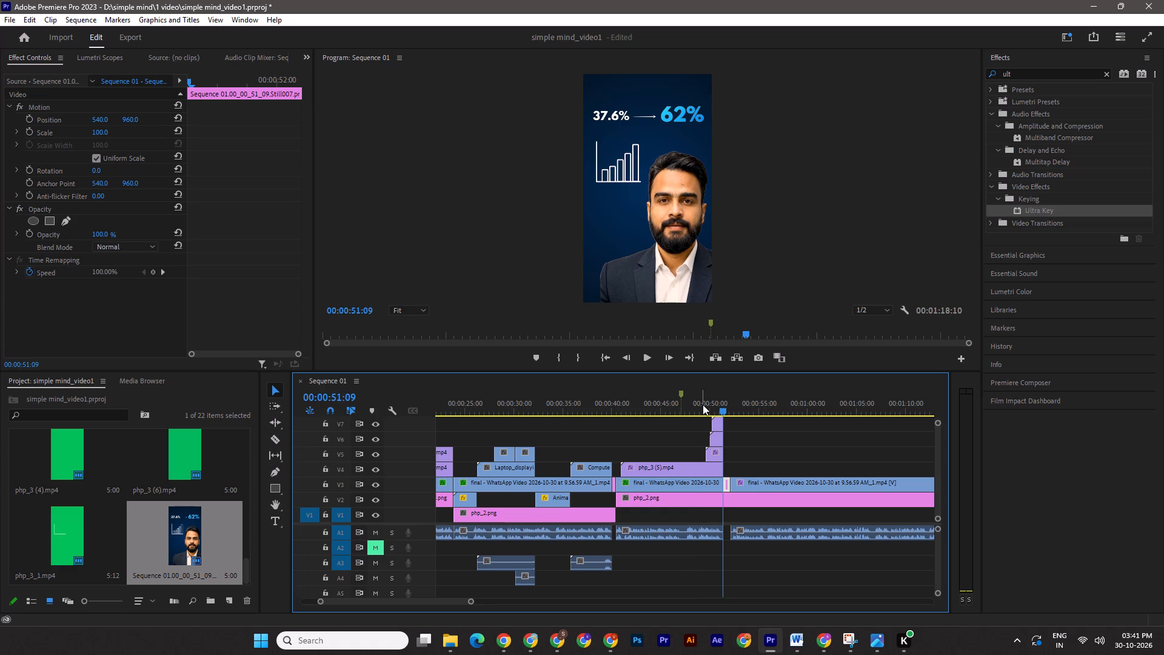
key("Left")
key("Left")
key("Left")
key("Left")
key("Left")
key("Left")
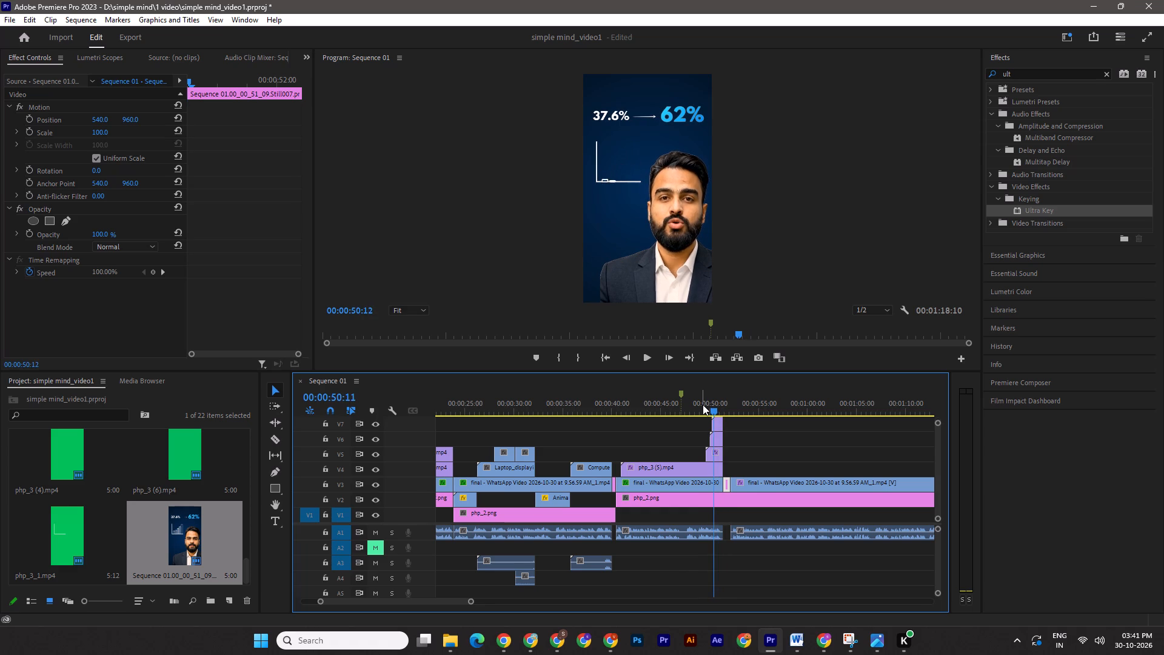
key("Left")
key("Left")
key("Left")
key("Left")
key("Left")
key("Left")
key("Left")
key("Left")
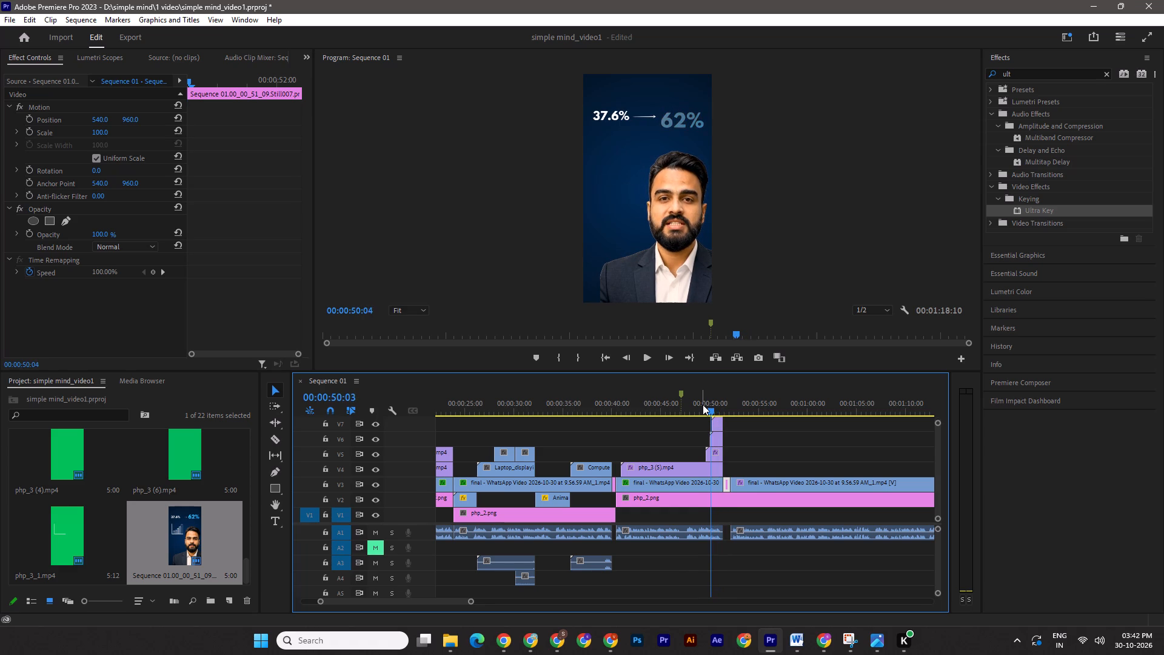
key("Left")
key("Left")
key("Left")
key("Left")
key("Left")
key("Left")
key("Left")
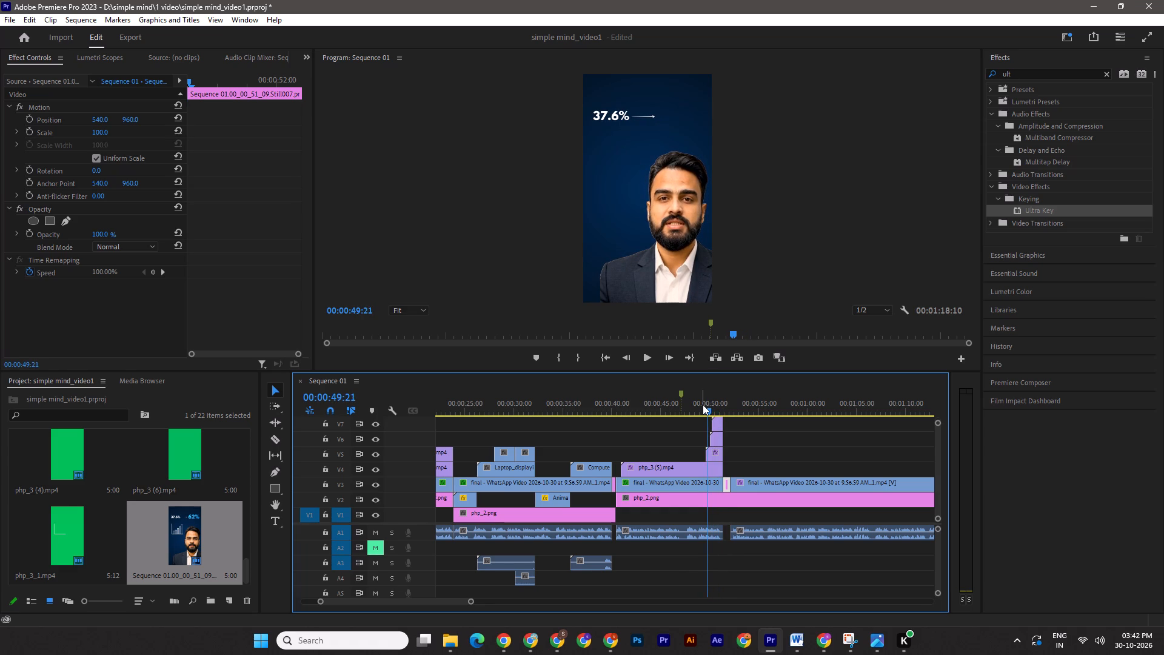
key("Left")
key("Left")
key("Left")
key("Left")
key("Left")
key("Left")
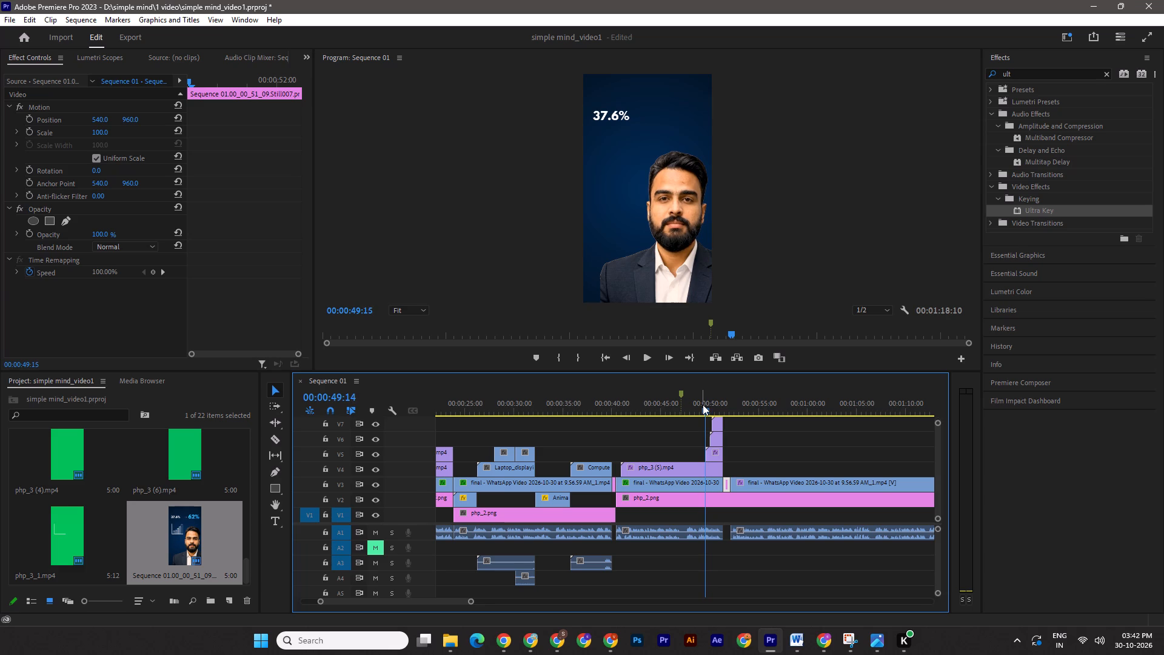
key("Left")
key("Left")
key("Left")
key("Left")
key("Left")
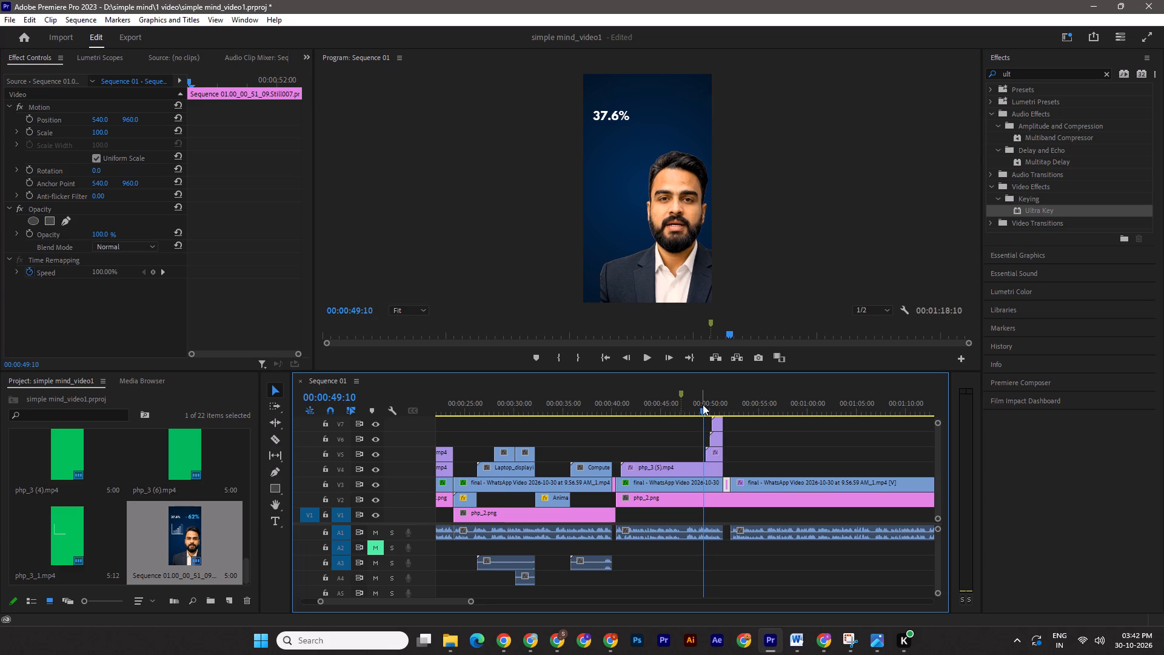
key("Left")
key("Left")
key("Left")
key("Left")
key("Left")
key("Left")
key("Left")
key("Left")
key("Left")
key("Left")
key("Left")
key("Left")
key("Left")
key("Left")
key("Left")
key("Left")
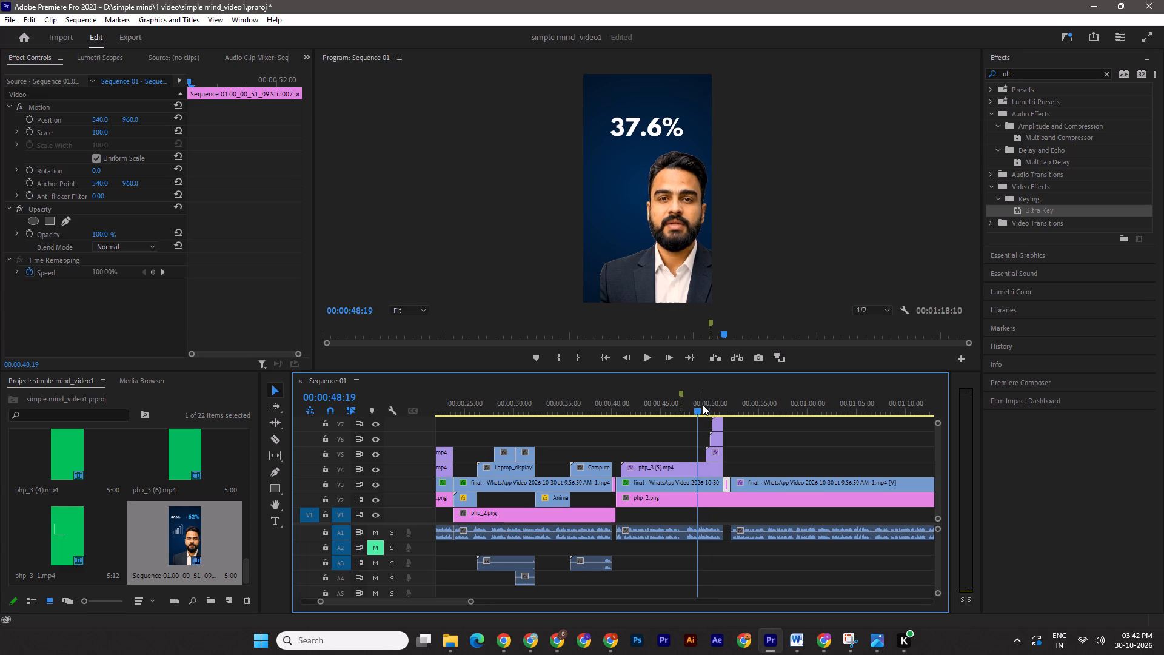
key("Left")
key("Left")
key("Left")
Split the php_3 (5).mp4 clip on V4 at 00:00:48:18, just before the 37.6% text starts shrinking.
key("Right")
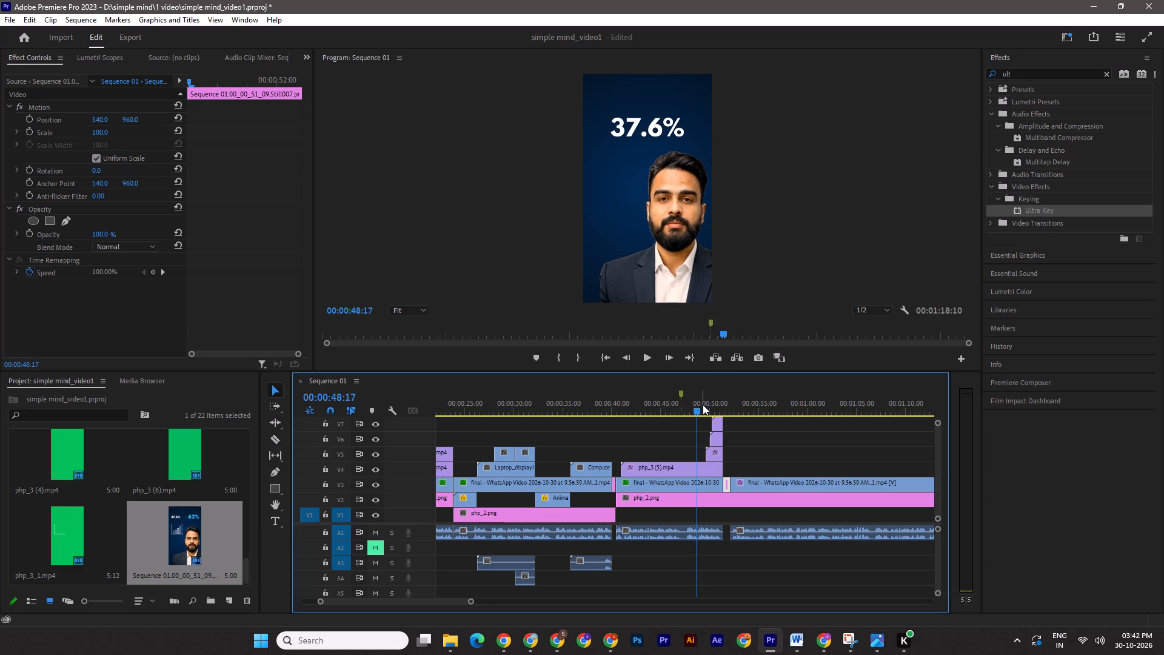
key("Left")
key("Right")
key("Right")
key("Left")
key("Right")
key("Left")
key("Right")
left_click(278, 442)
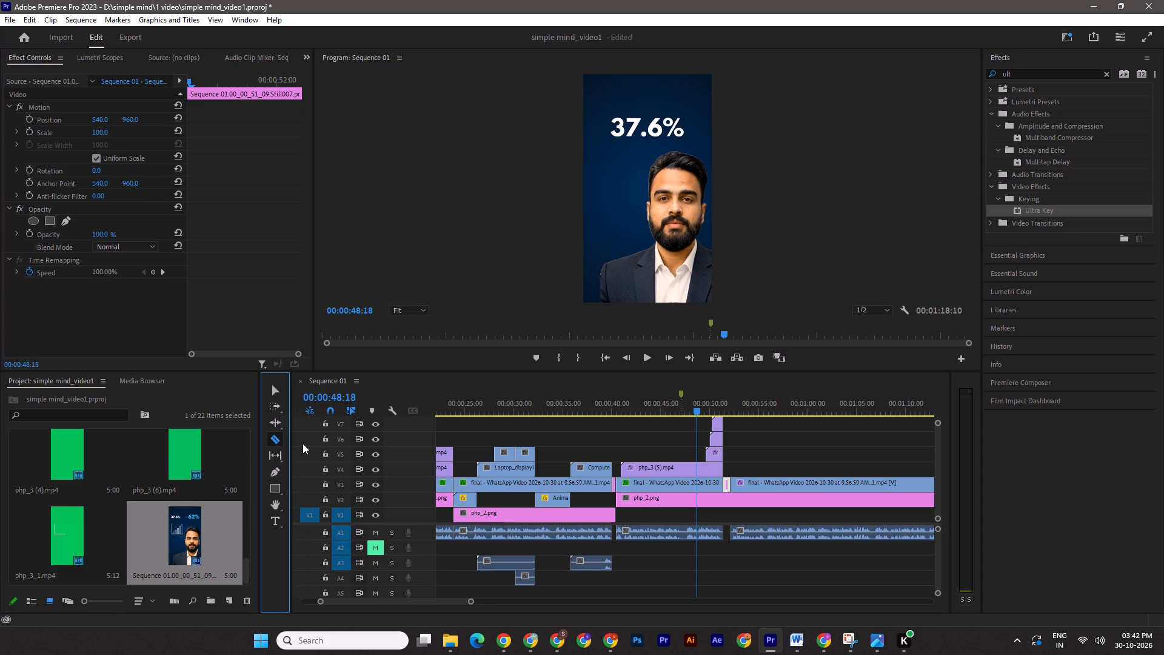
left_click(697, 472)
left_click(269, 392)
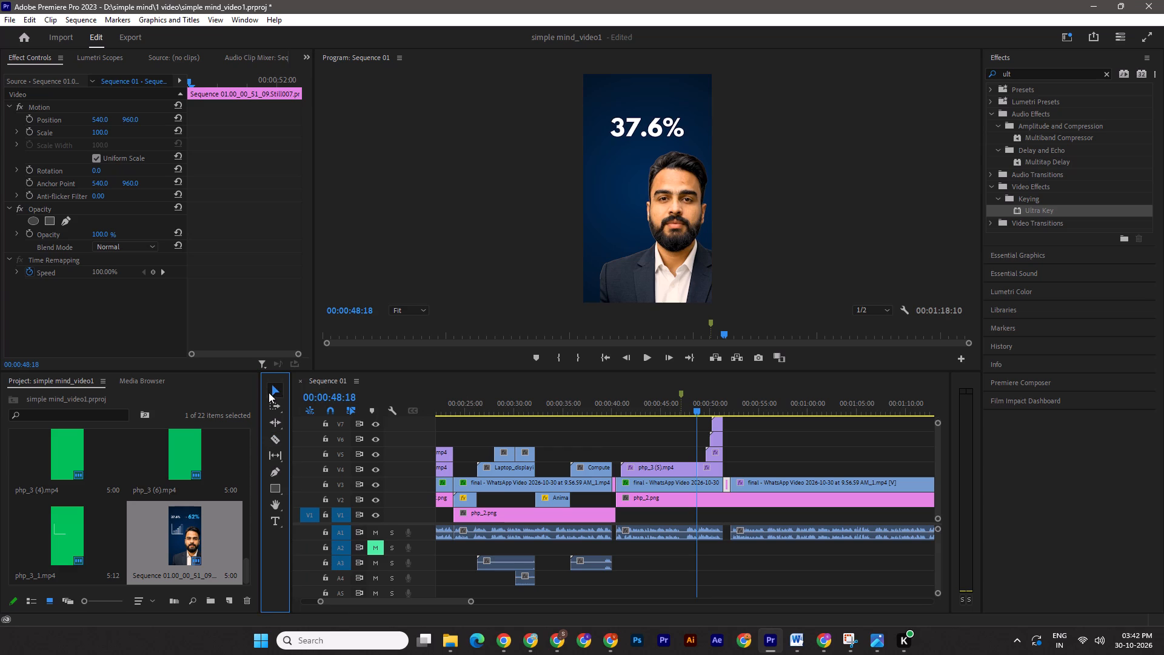
Set the first php_3 (5).mp4 segment on V4 to scale 113 and vertical position 1043.
left_click(704, 389)
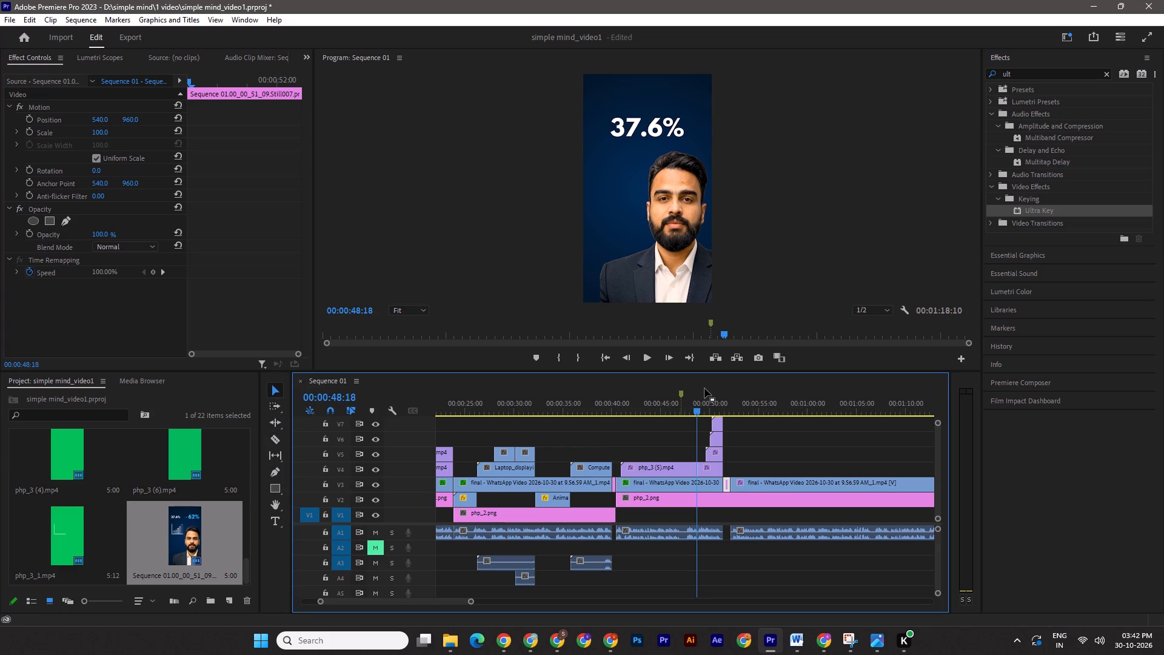
key("Left")
left_click(684, 471)
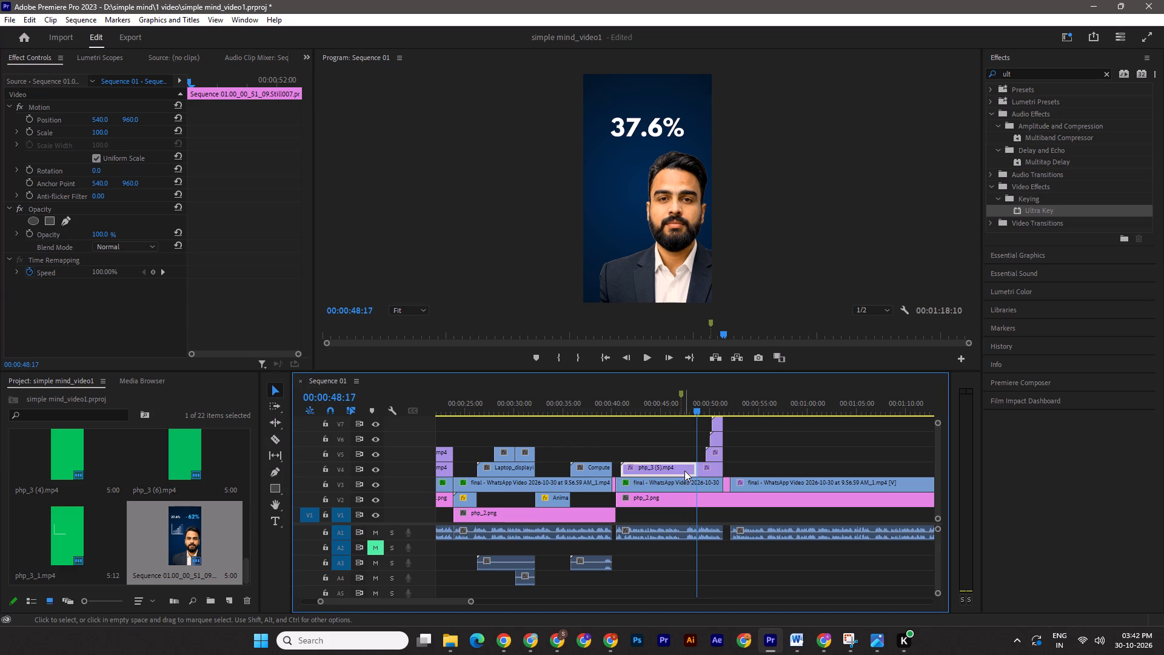
left_click_drag(100, 134, 109, 132)
left_click_drag(129, 121, 186, 129)
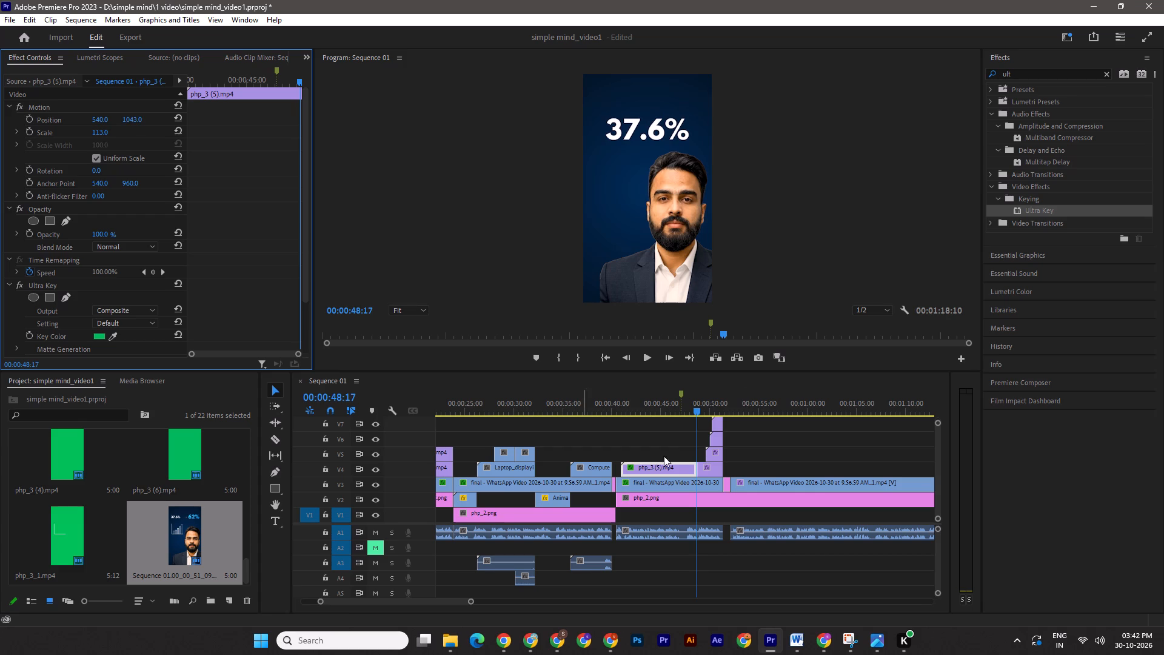
Scrub and play the sequence from about 00:00:41:00 to 00:00:52:00 to check the enlarged 37.6% text and the chart animation.
left_click_drag(699, 409, 703, 412)
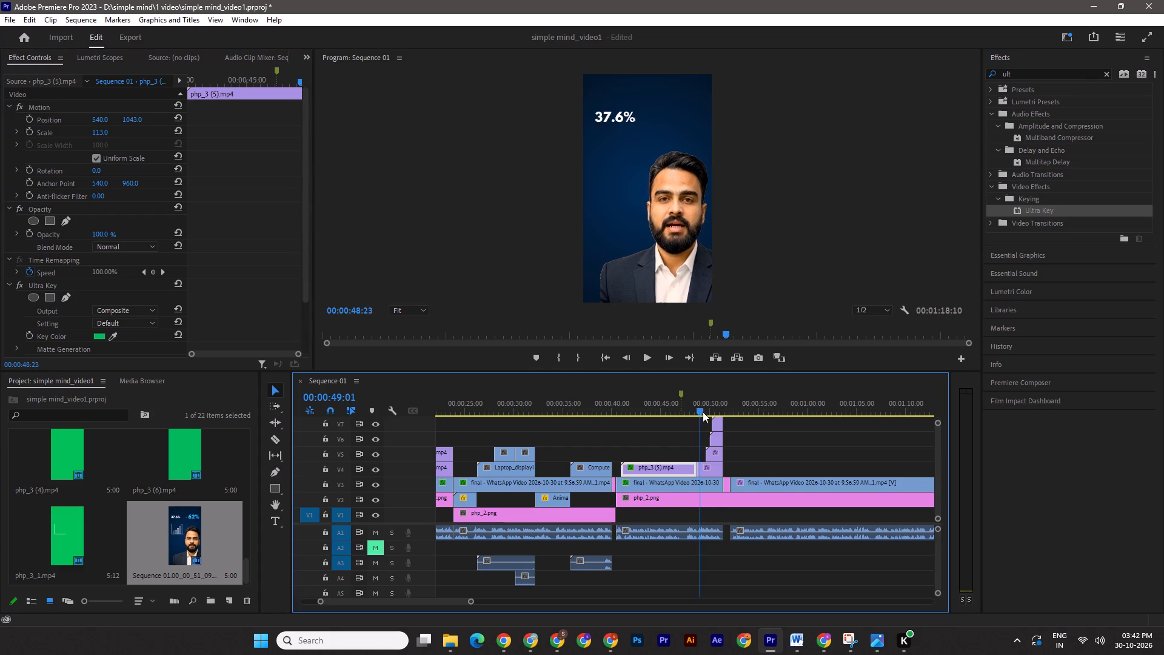
left_click_drag(703, 412, 625, 410)
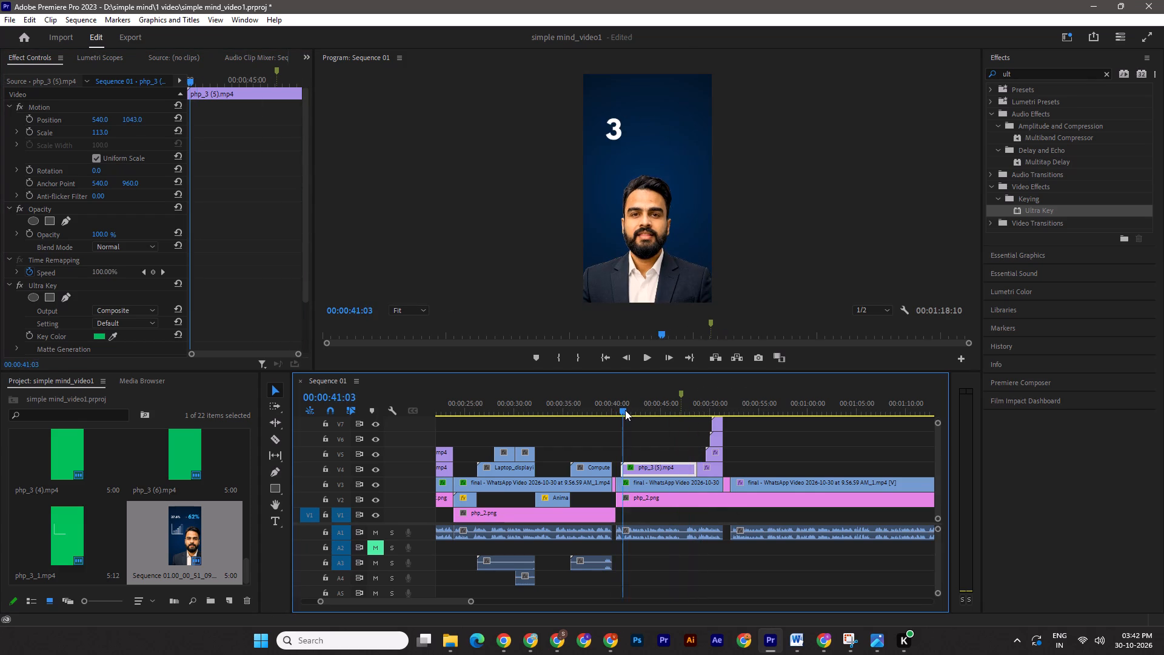
left_click_drag(625, 410, 622, 410)
key("space")
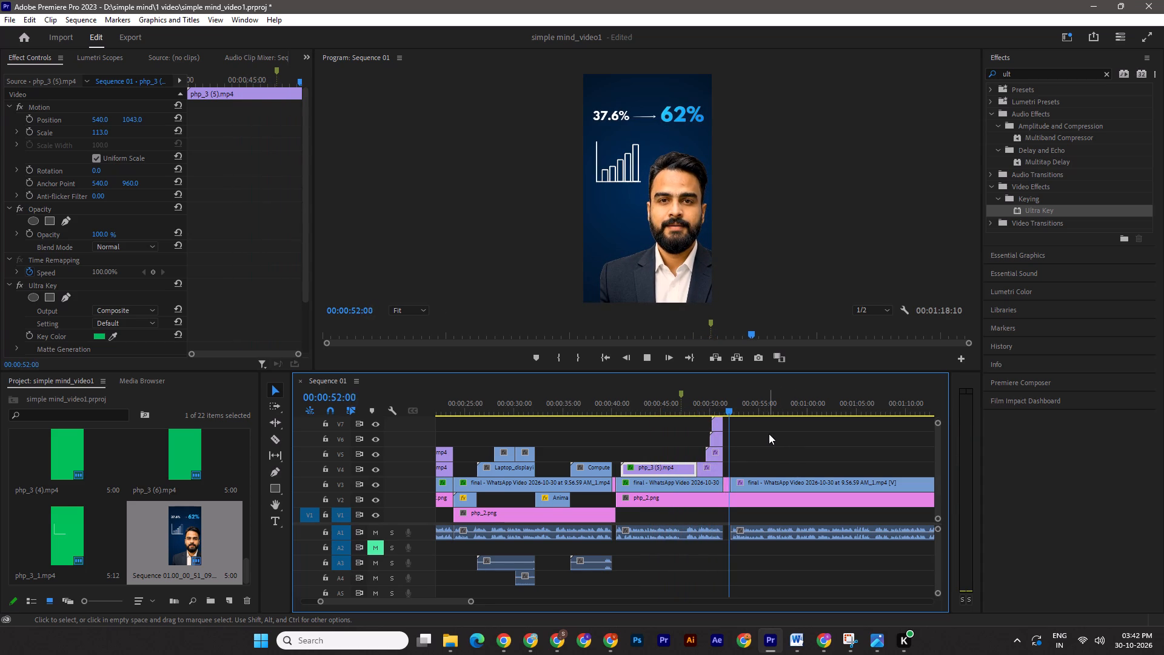
key("space")
left_click_drag(735, 412, 724, 412)
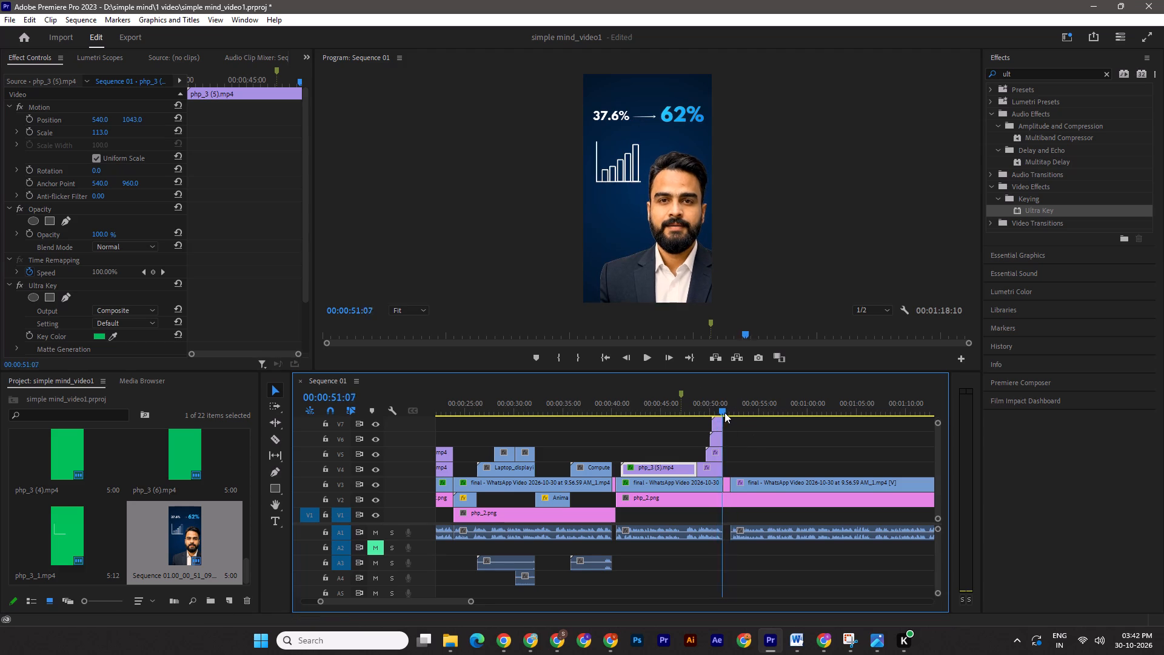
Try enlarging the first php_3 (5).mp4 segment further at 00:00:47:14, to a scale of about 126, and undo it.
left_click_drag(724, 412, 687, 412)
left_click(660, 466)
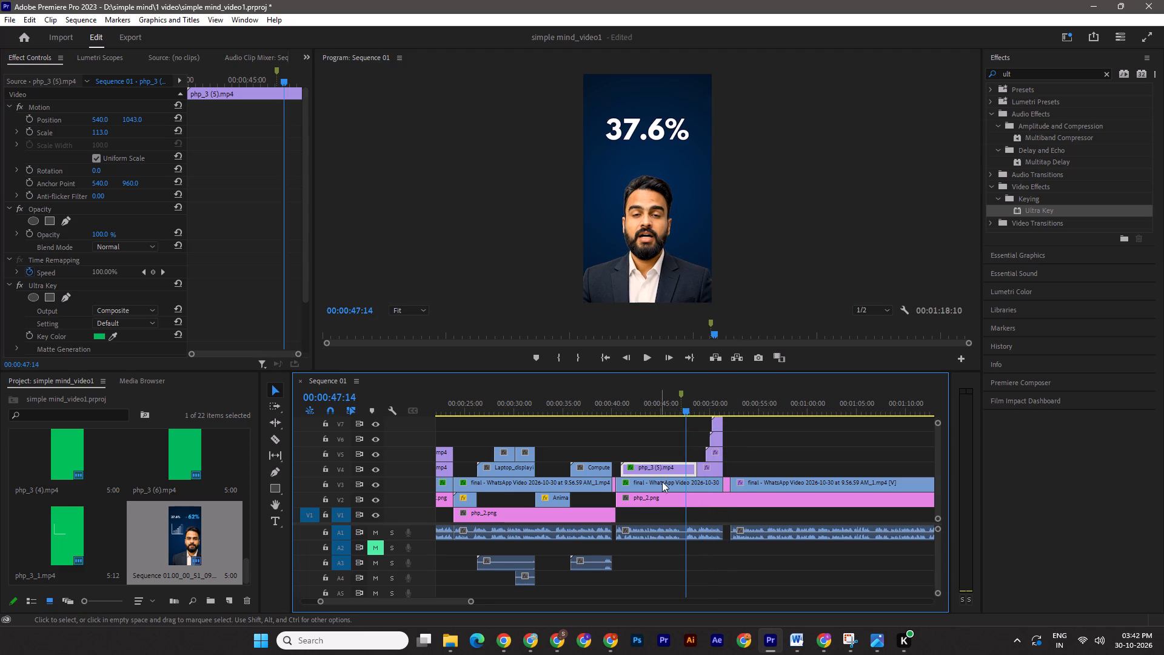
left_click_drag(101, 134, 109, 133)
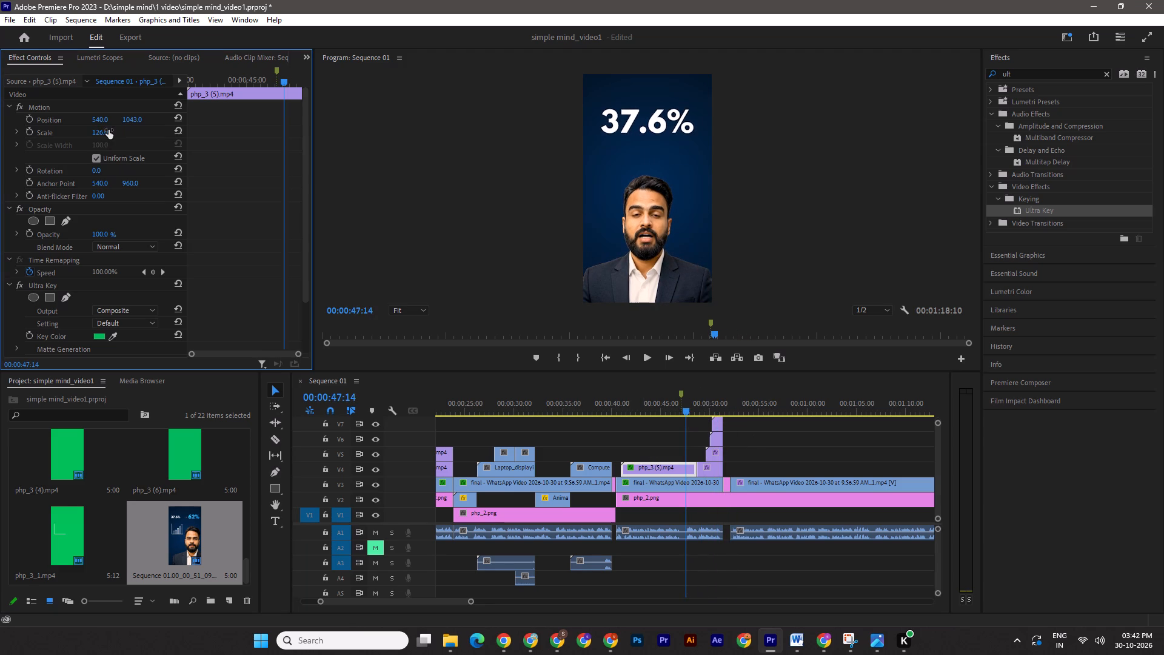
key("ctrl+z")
At 00:00:47:14, scale the V3 speaker clip to 118, move the speaker upward, and save the project.
left_click(662, 480)
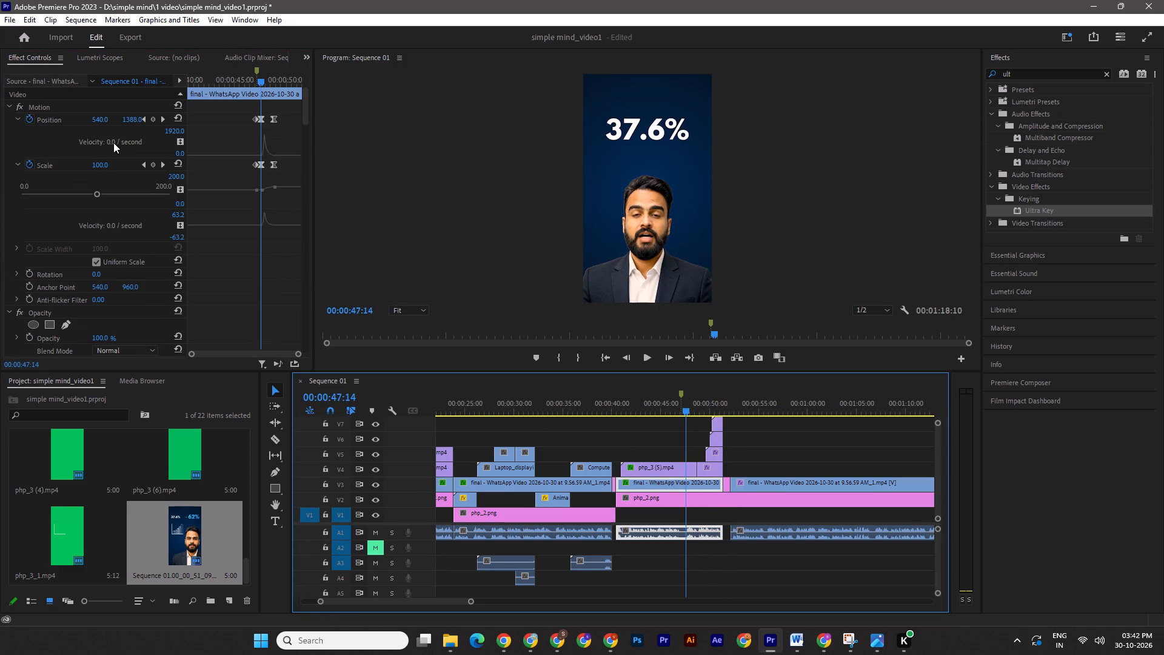
left_click_drag(96, 164, 104, 164)
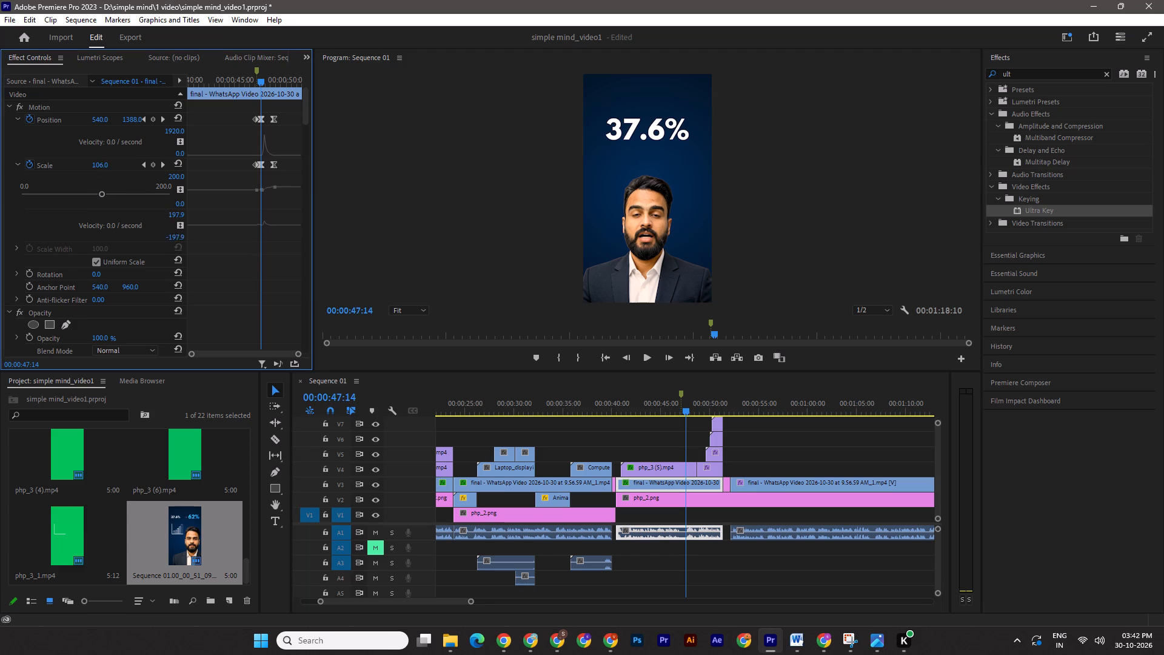
left_click_drag(104, 164, 106, 167)
left_click_drag(131, 118, 102, 115)
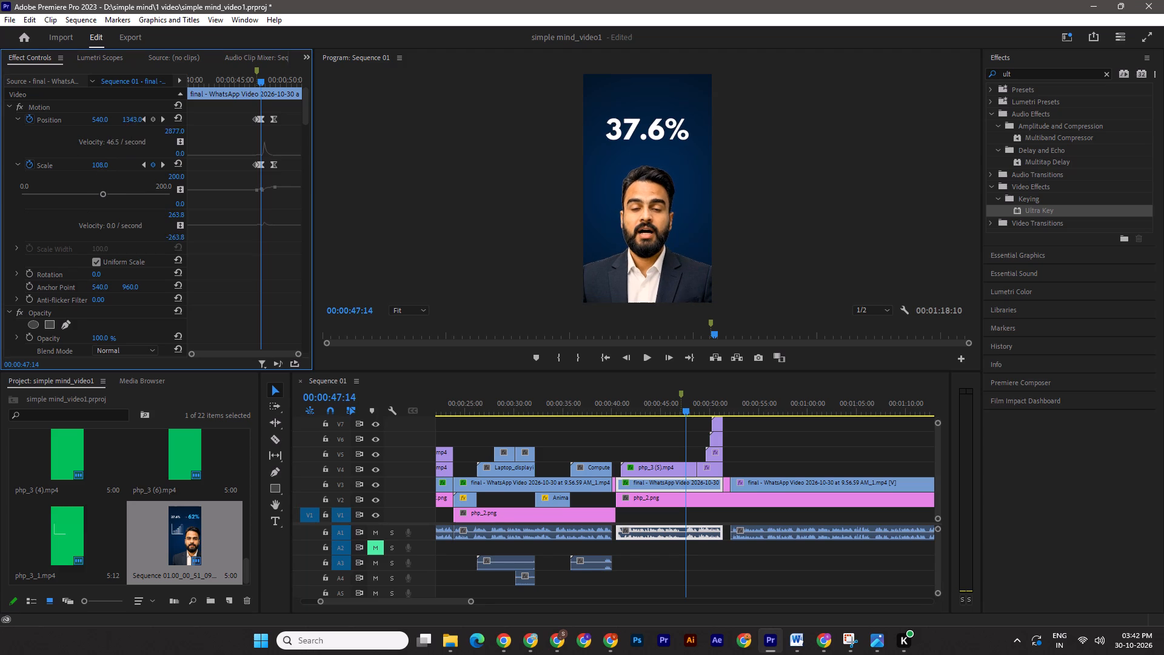
left_click_drag(102, 115, 108, 117)
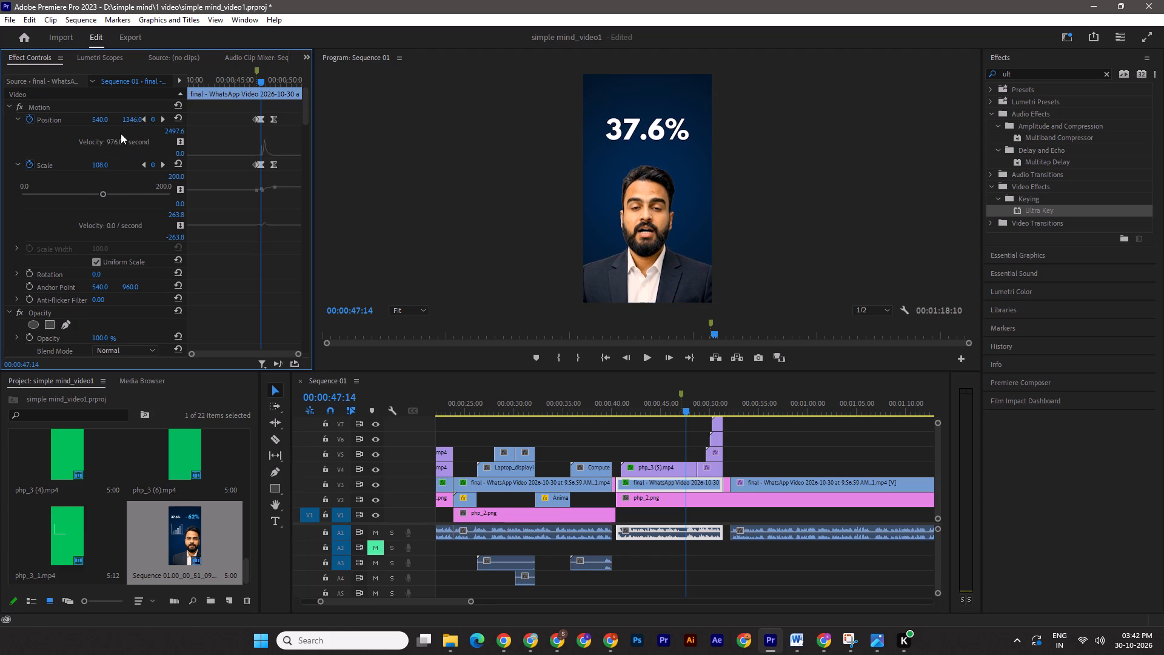
left_click_drag(99, 166, 105, 167)
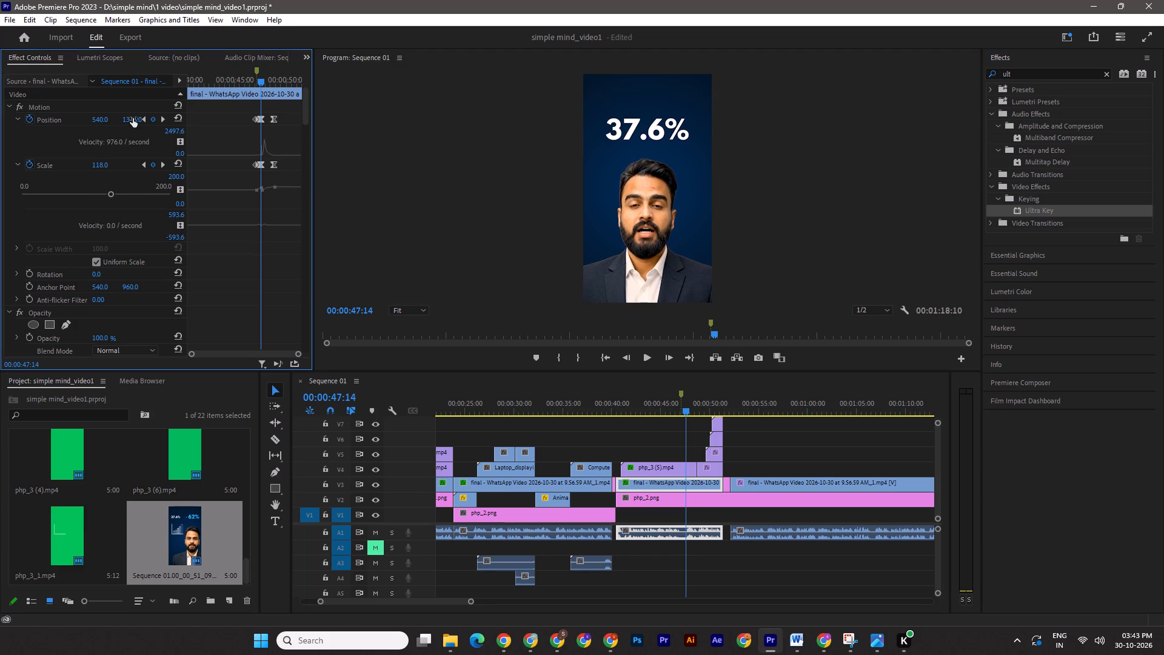
left_click_drag(133, 118, 87, 120)
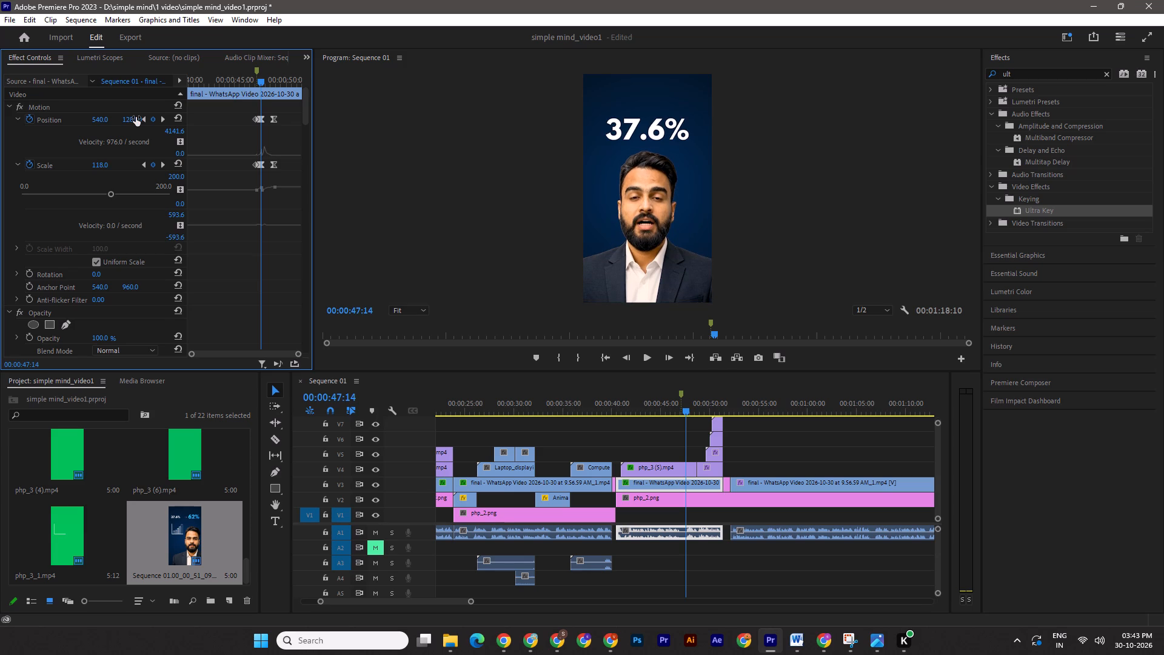
key("ctrl+s")
Play the sequence from about 00:00:41:00 past 00:00:47:21 to check the speaker's zoom and movement under the 37.6% text.
left_click_drag(685, 406, 625, 396)
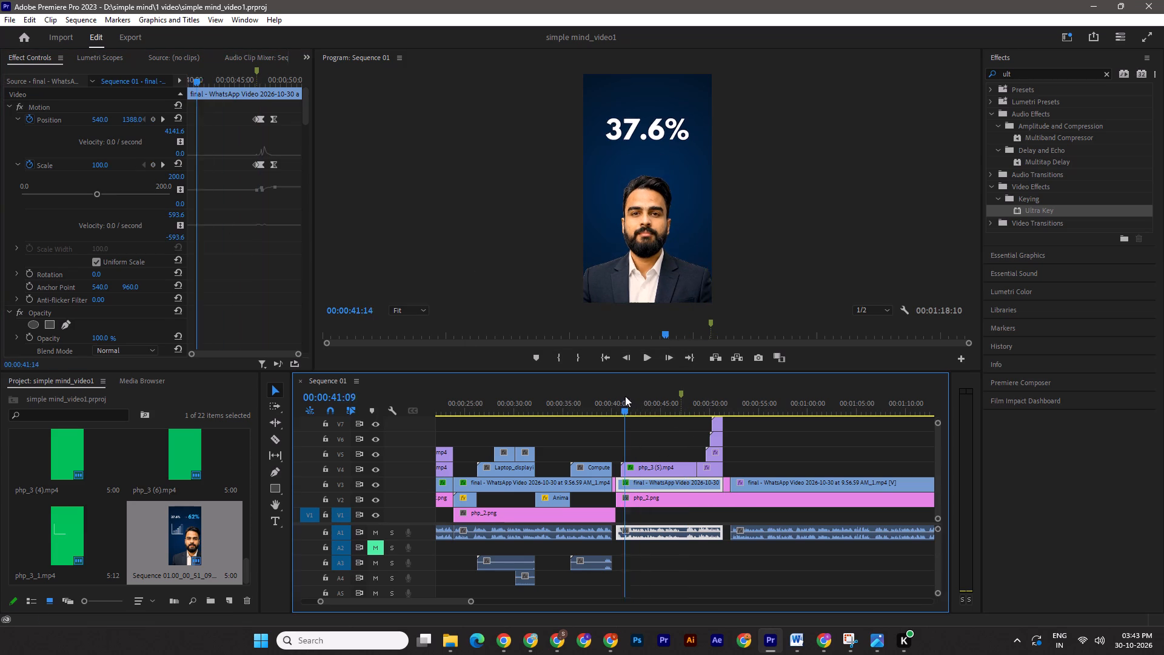
left_click_drag(625, 396, 618, 394)
key("space")
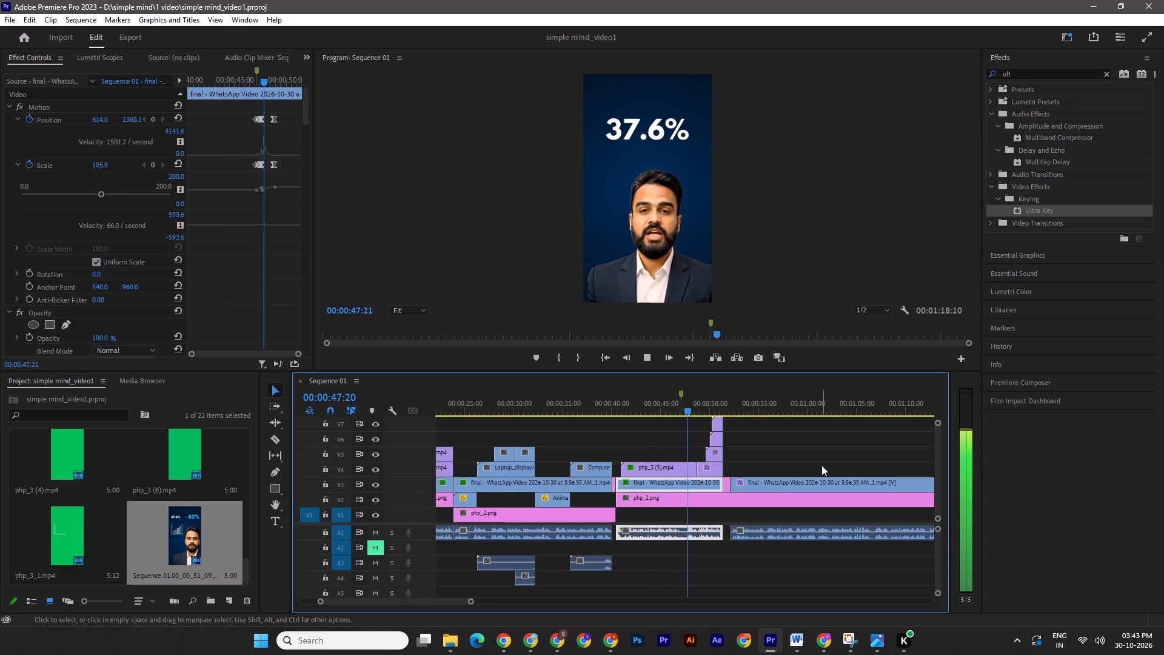
key("space")
Inspect the V3 speaker clip's keyframes around 00:00:47:02 to 00:00:47:13 and undo the last position and scale changes.
left_click_drag(699, 411, 680, 412)
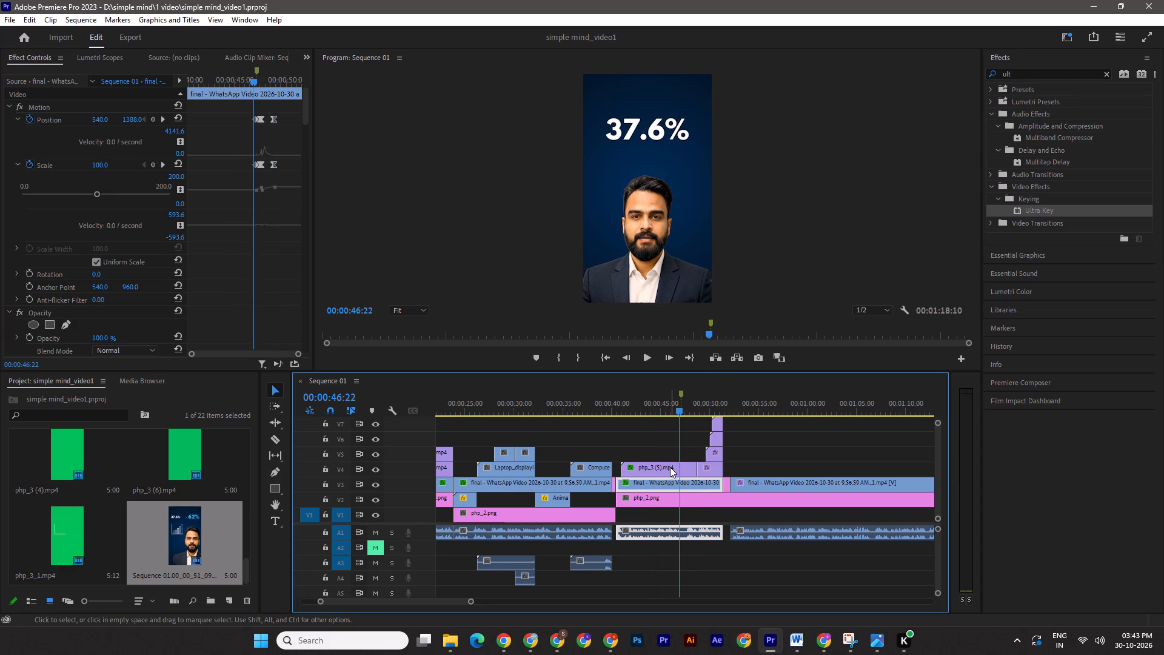
left_click(670, 467)
left_click(666, 487)
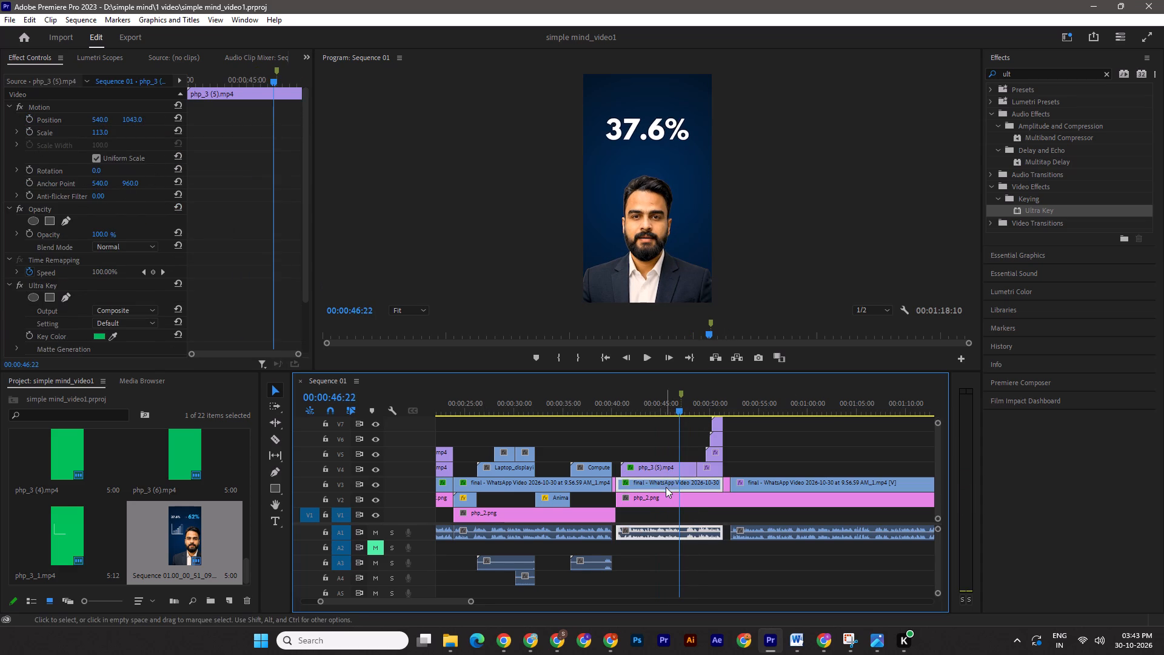
left_click(16, 164)
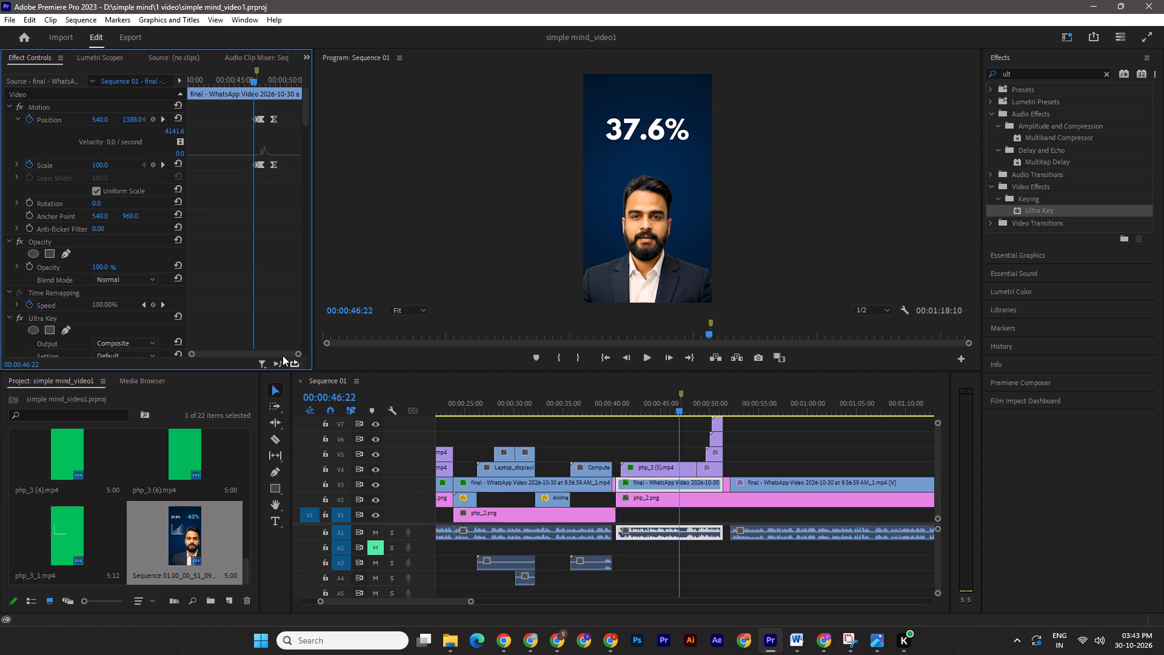
left_click_drag(297, 355, 266, 348)
left_click_drag(241, 81, 252, 81, "shift")
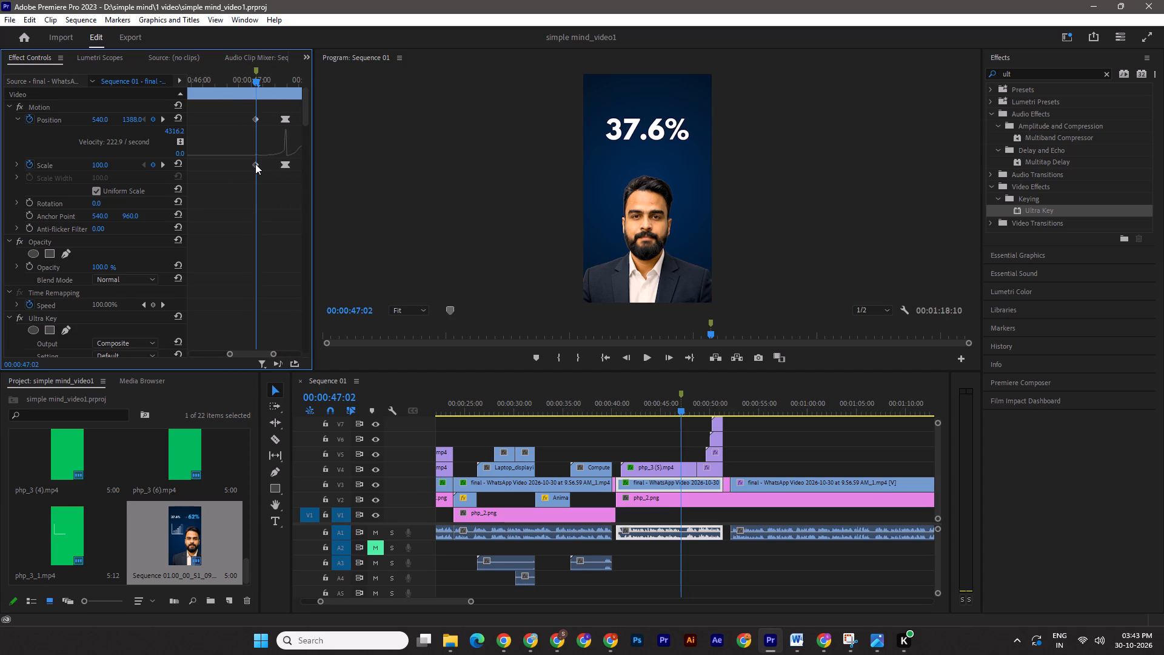
left_click(671, 483)
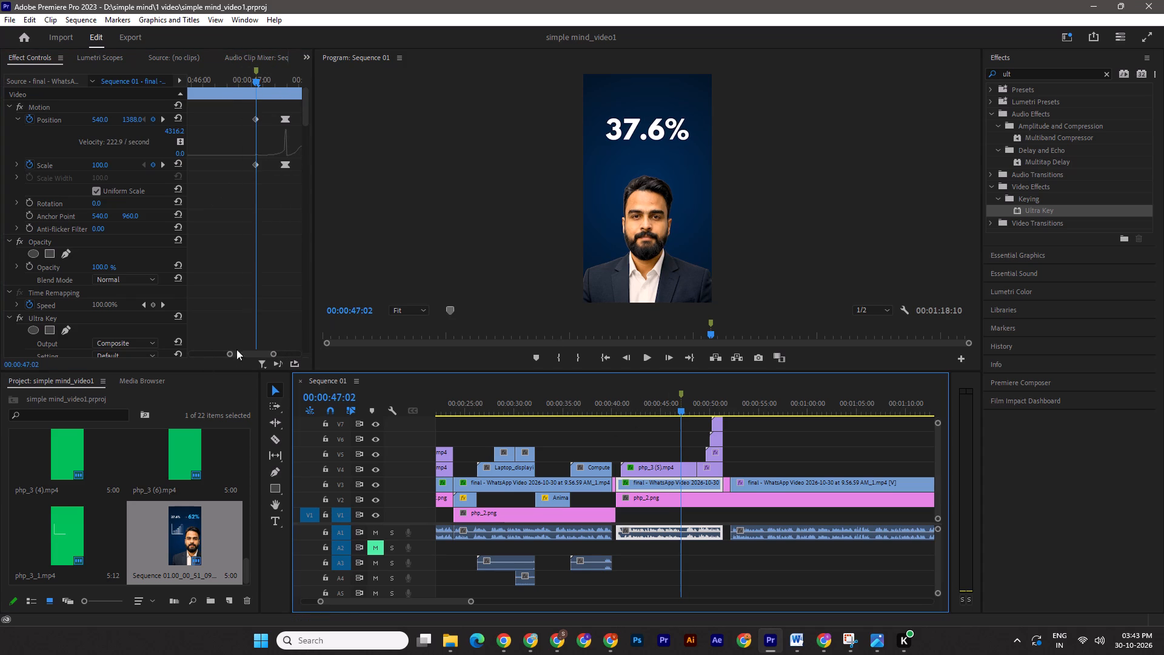
left_click_drag(253, 79, 267, 81)
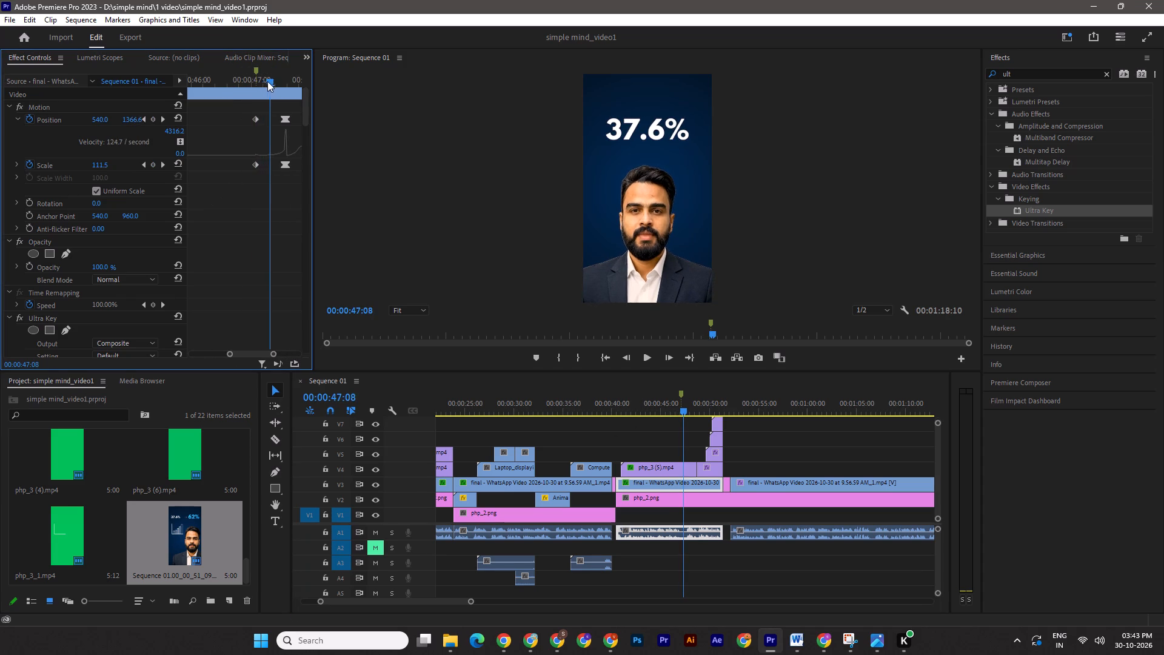
left_click_drag(267, 81, 279, 86)
key("ctrl+z")
key("ctrl+z")
key("ctrl+z")
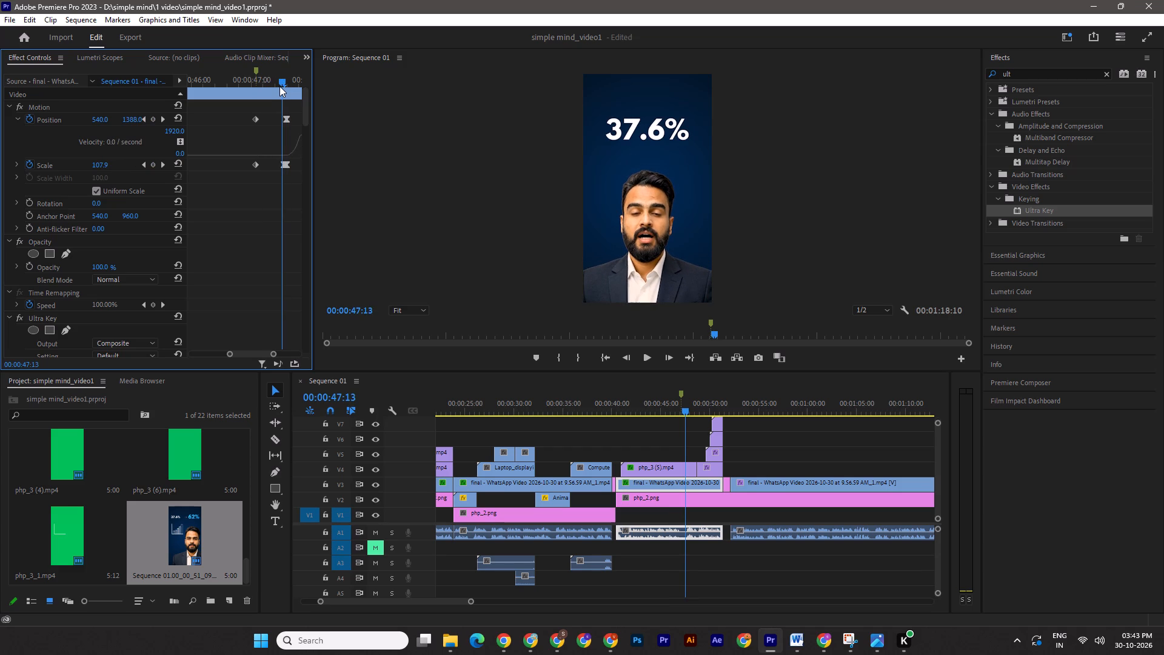
key("ctrl+z")
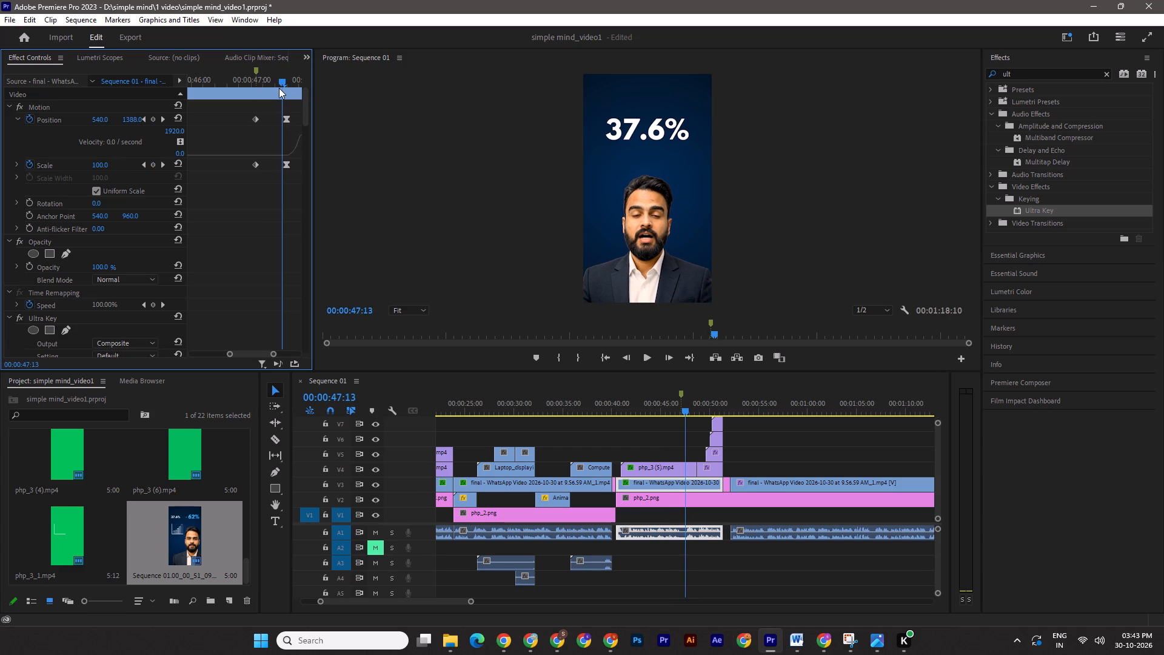
At the 00:00:47:02 keyframe, set the speaker clip's scale to 118 and vertical position to 1331, and save the project.
left_click_drag(283, 78, 303, 81)
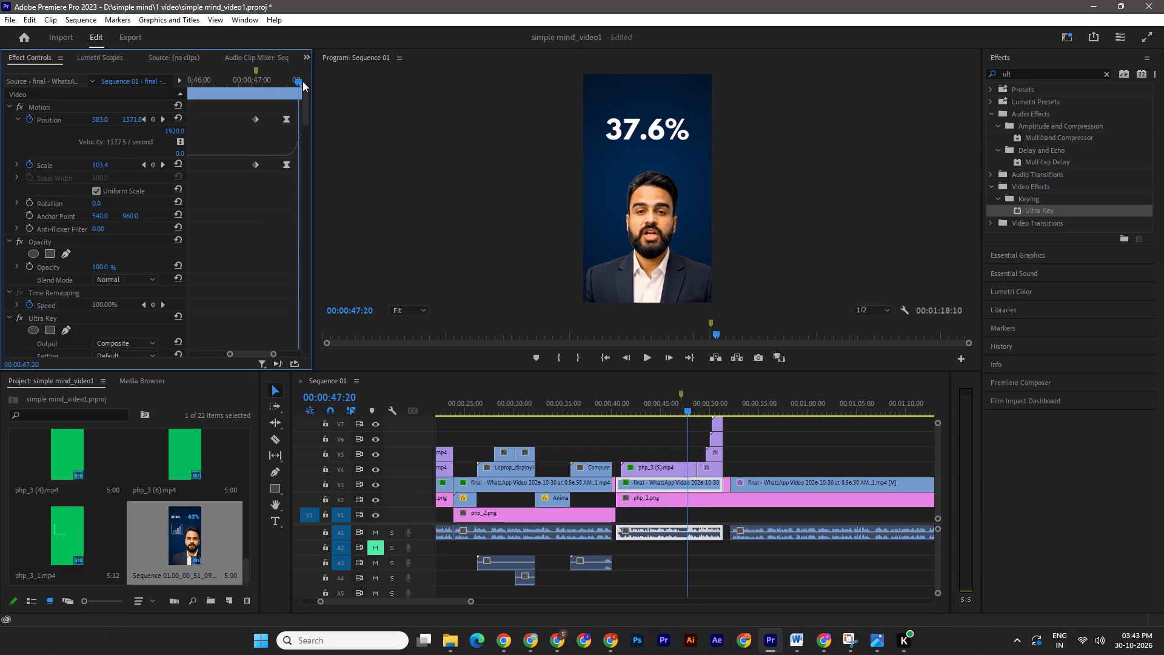
left_click_drag(303, 81, 268, 91)
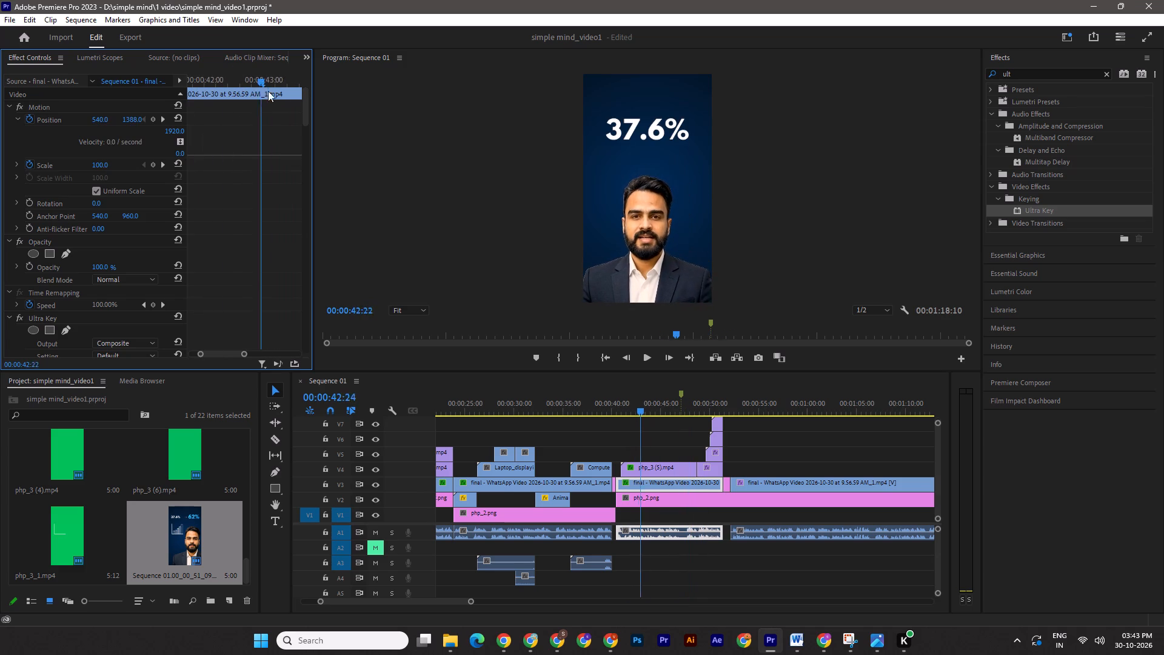
left_click_drag(268, 91, 298, 96)
left_click_drag(247, 352, 266, 354)
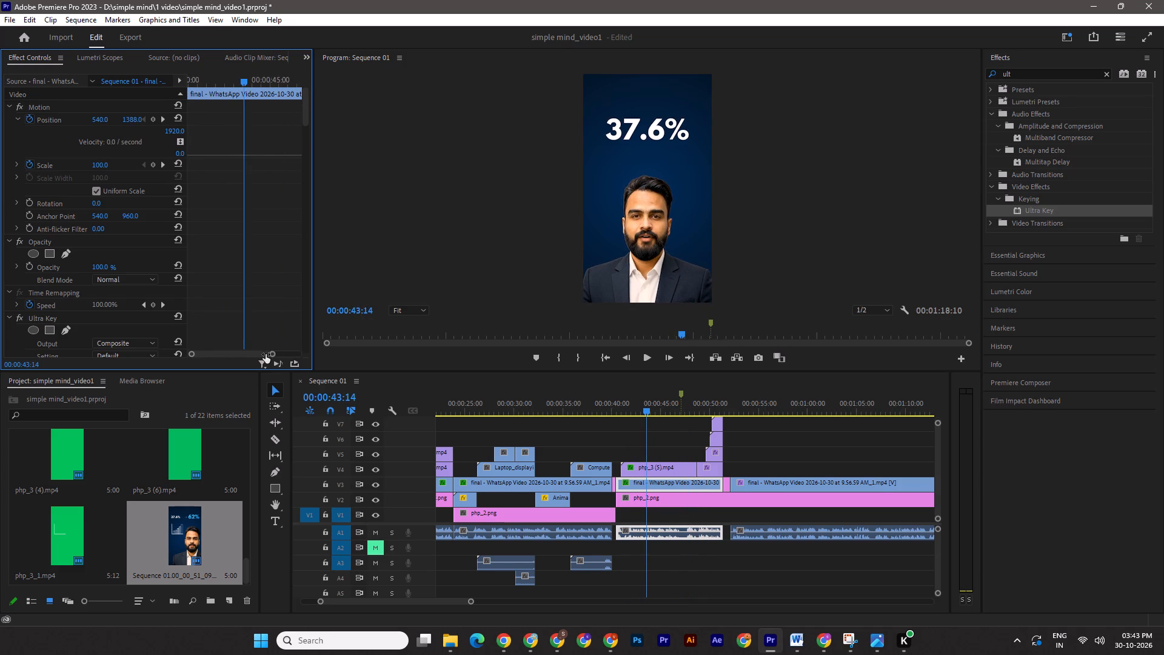
left_click_drag(266, 354, 289, 355)
left_click_drag(219, 74, 256, 84)
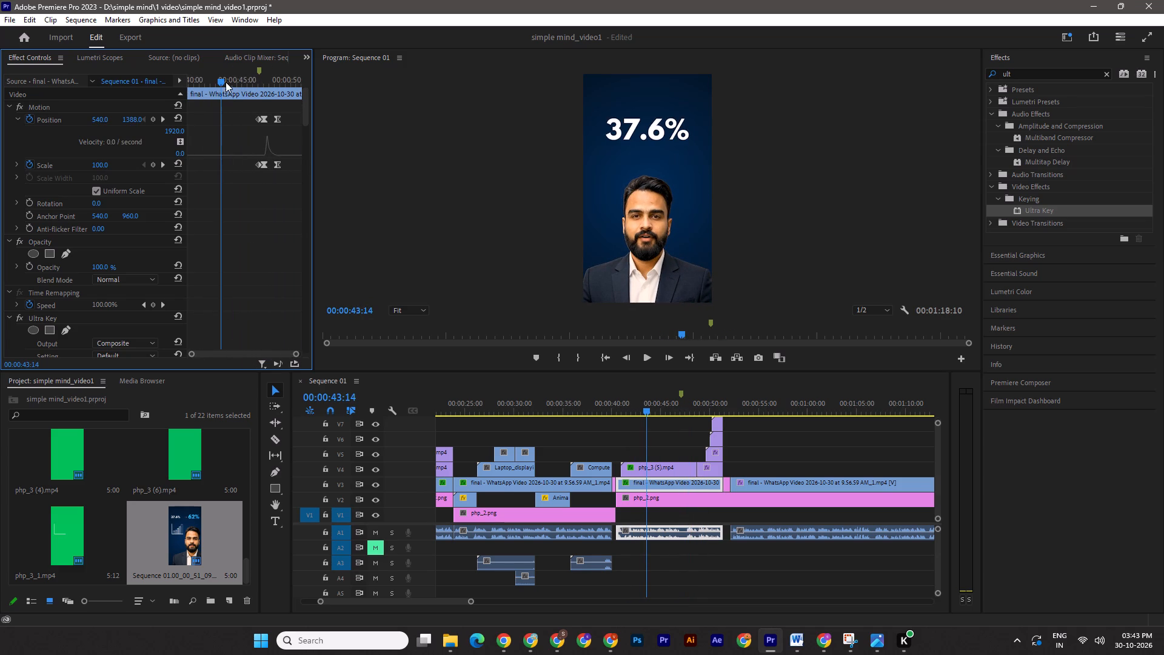
left_click_drag(223, 81, 258, 87)
left_click_drag(294, 353, 278, 357)
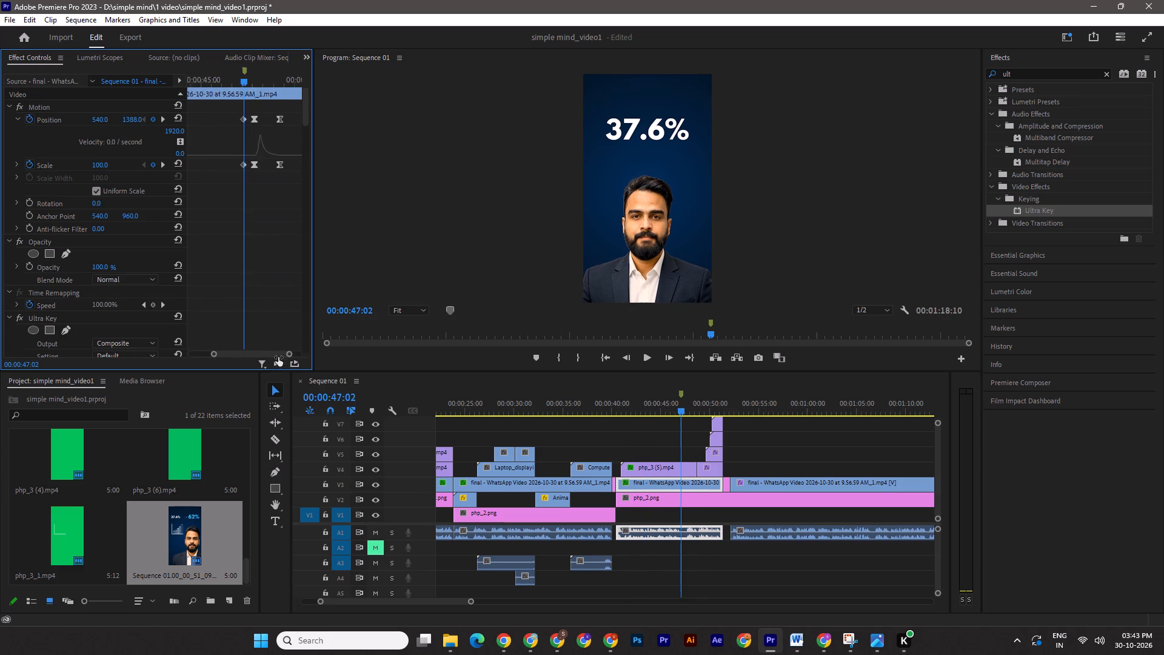
left_click_drag(278, 357, 252, 358)
left_click_drag(97, 166, 110, 166)
left_click_drag(132, 119, 113, 116)
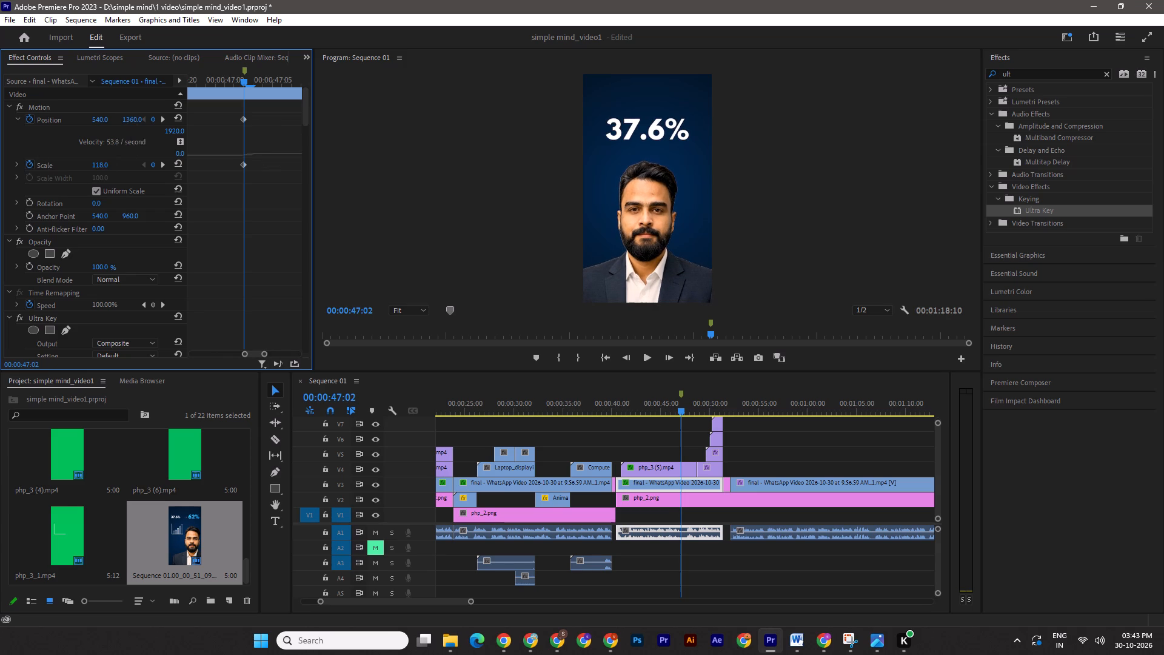
left_click_drag(113, 116, 96, 113)
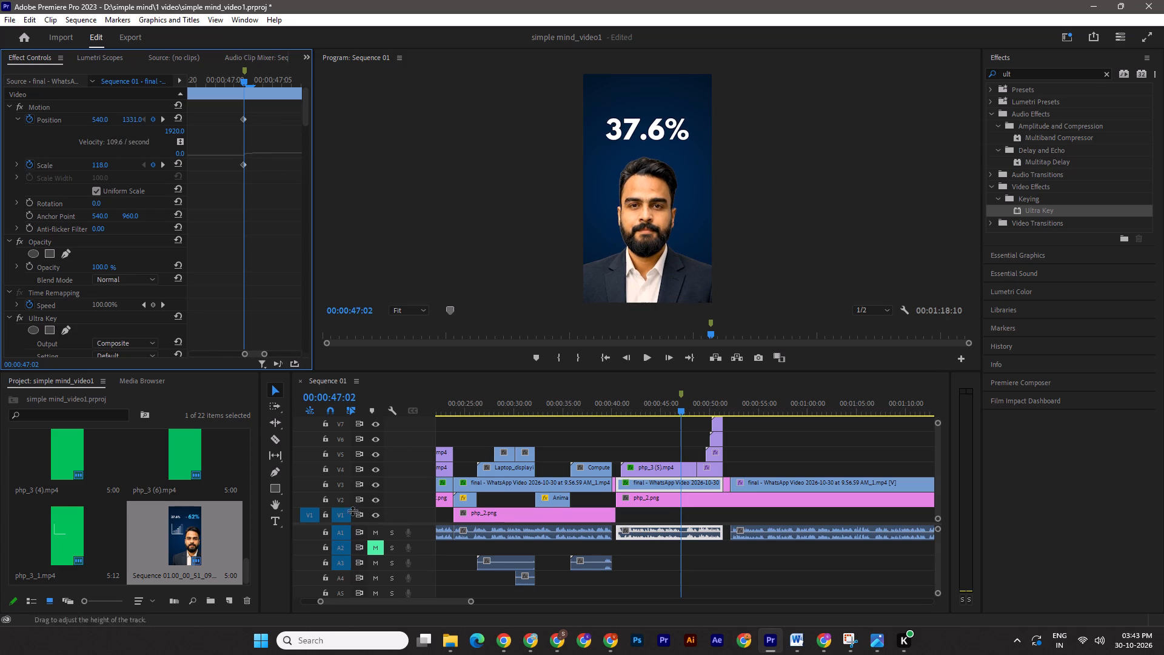
left_click_drag(473, 602, 507, 601)
key("ctrl+s")
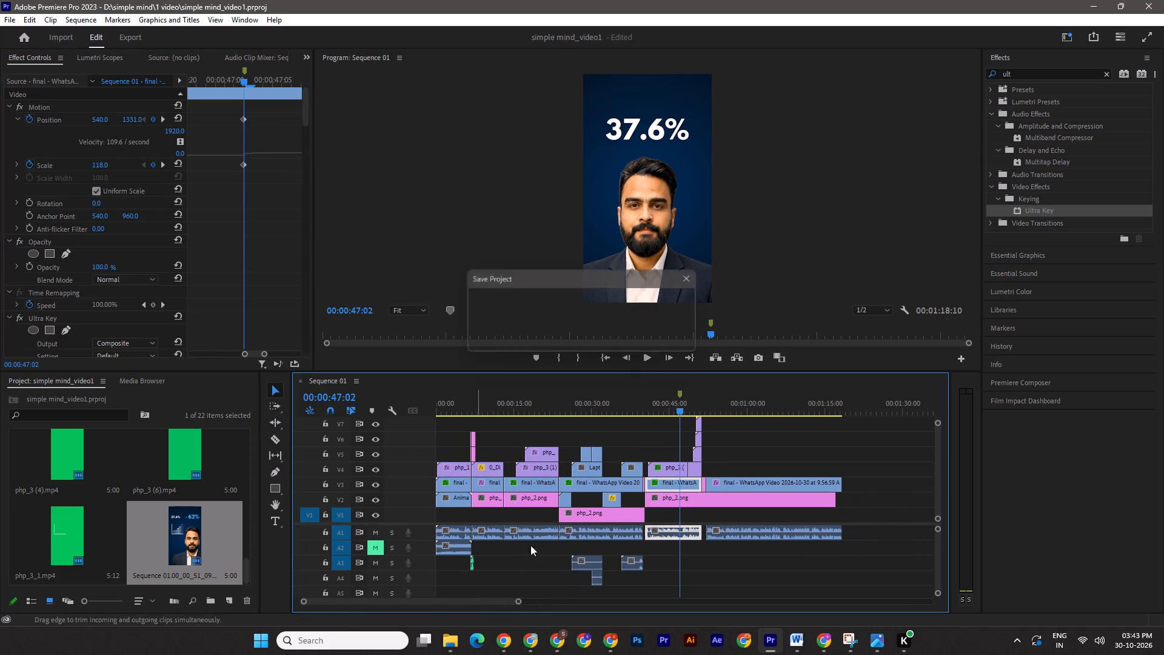
Play the sequence from about 00:00:40:00 to 00:00:53:01 to check the speaker animation through the 62% chart, and save the project.
left_click_drag(672, 410, 640, 409)
key("space")
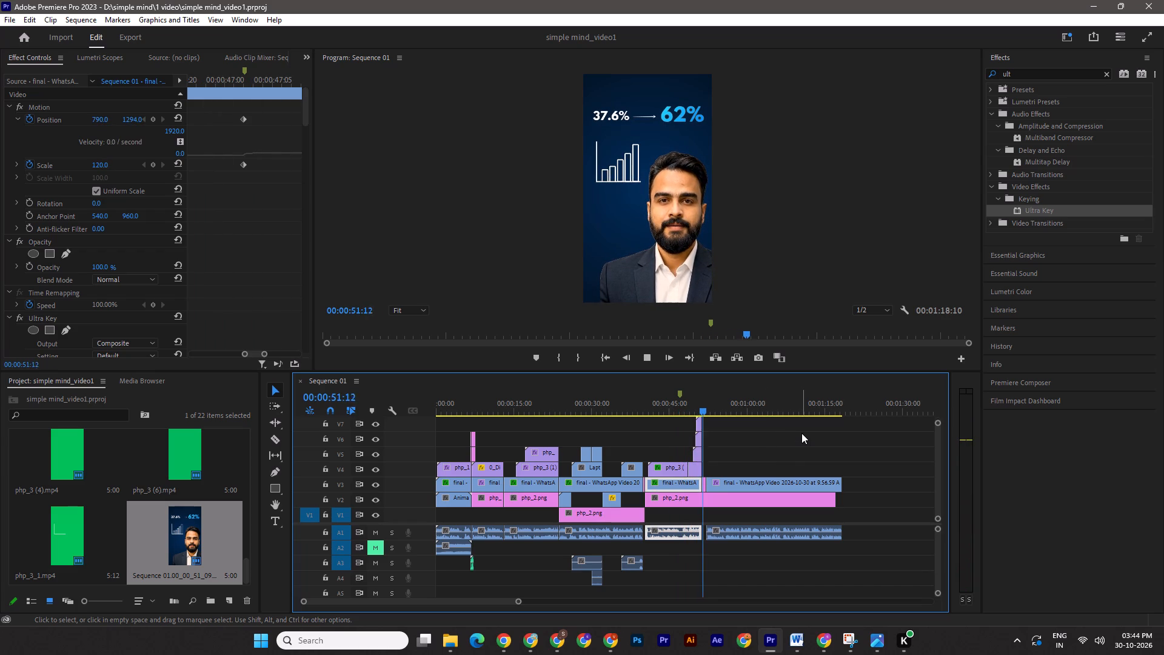
key("space")
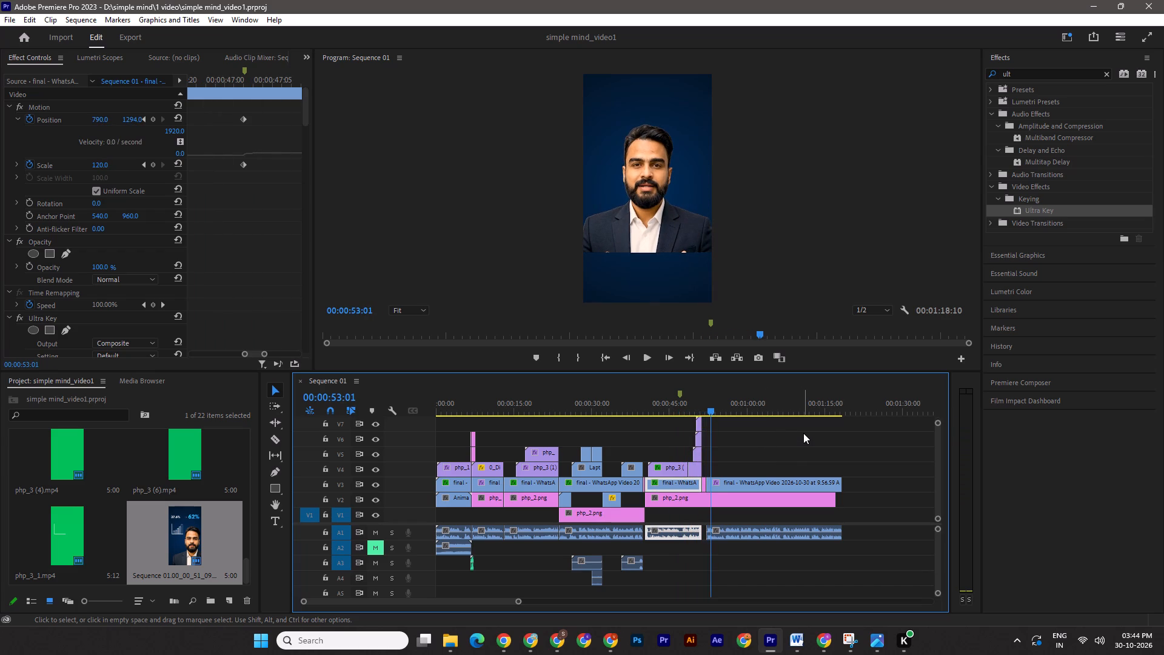
key("ctrl+s")
left_click_drag(521, 602, 487, 591)
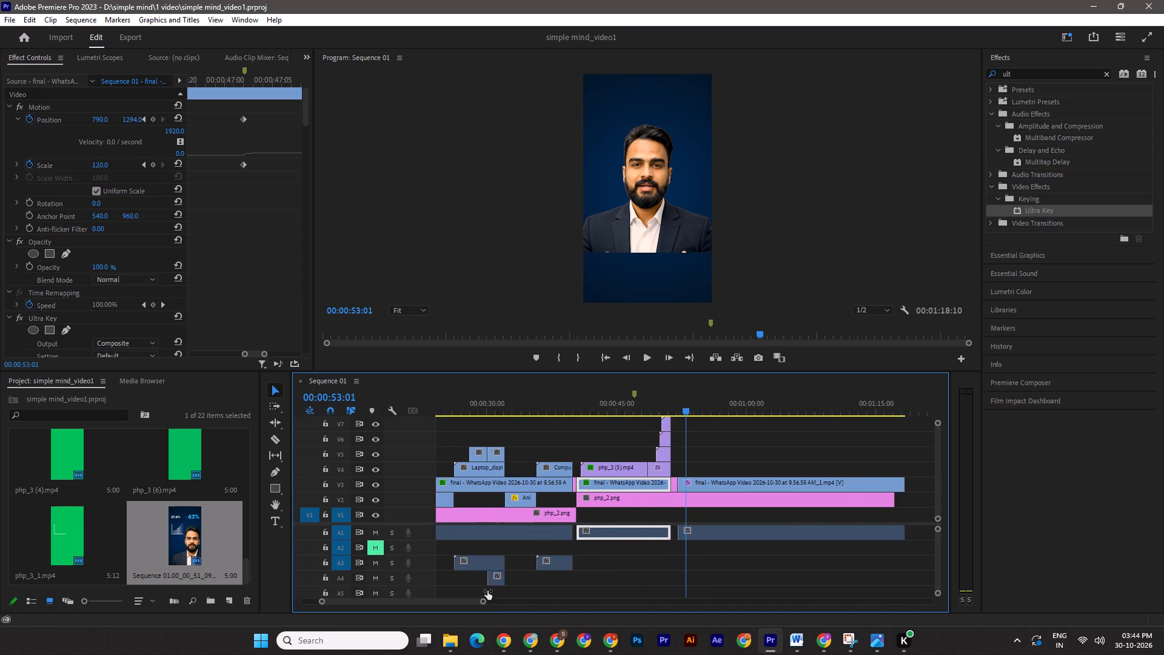
left_click_drag(487, 591, 509, 601)
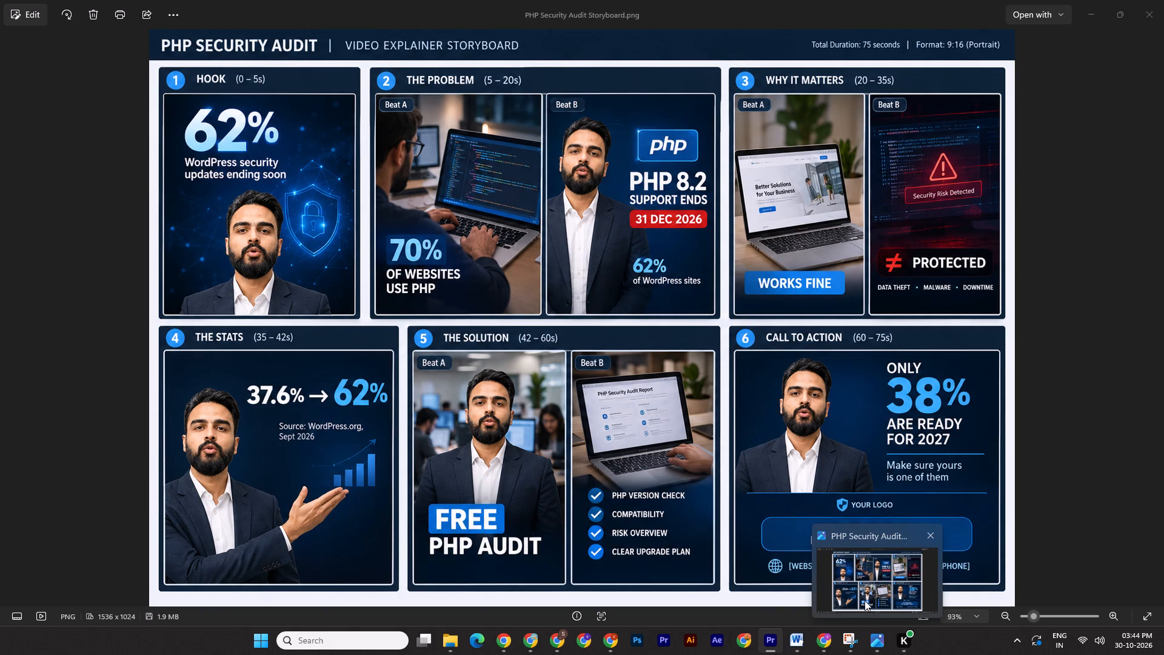
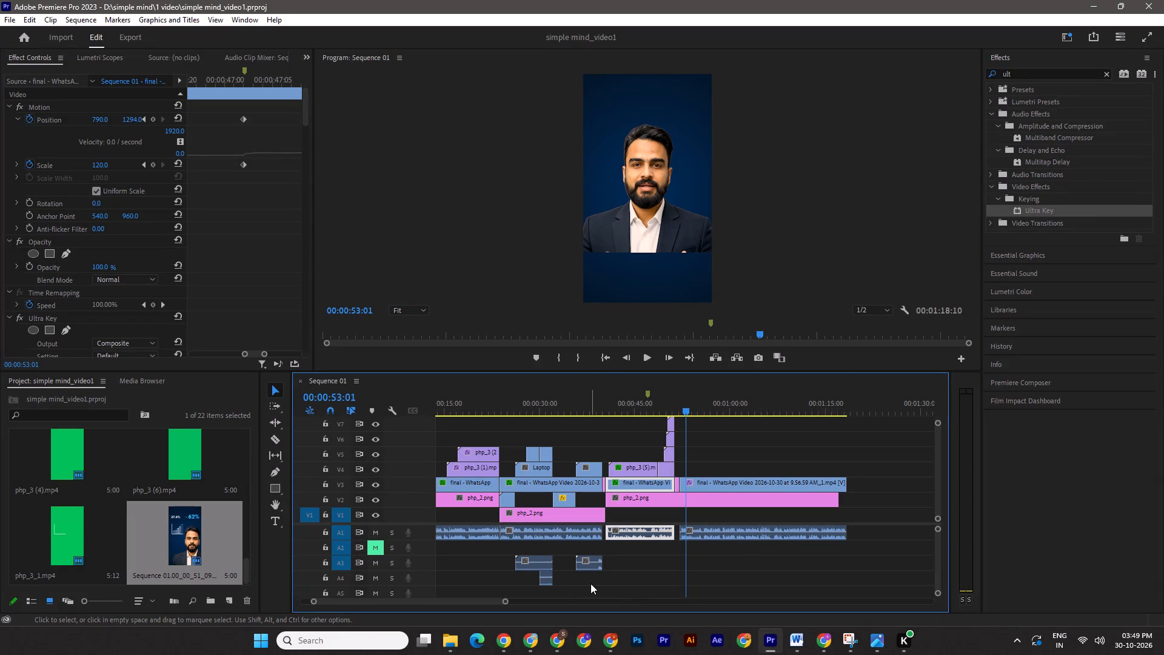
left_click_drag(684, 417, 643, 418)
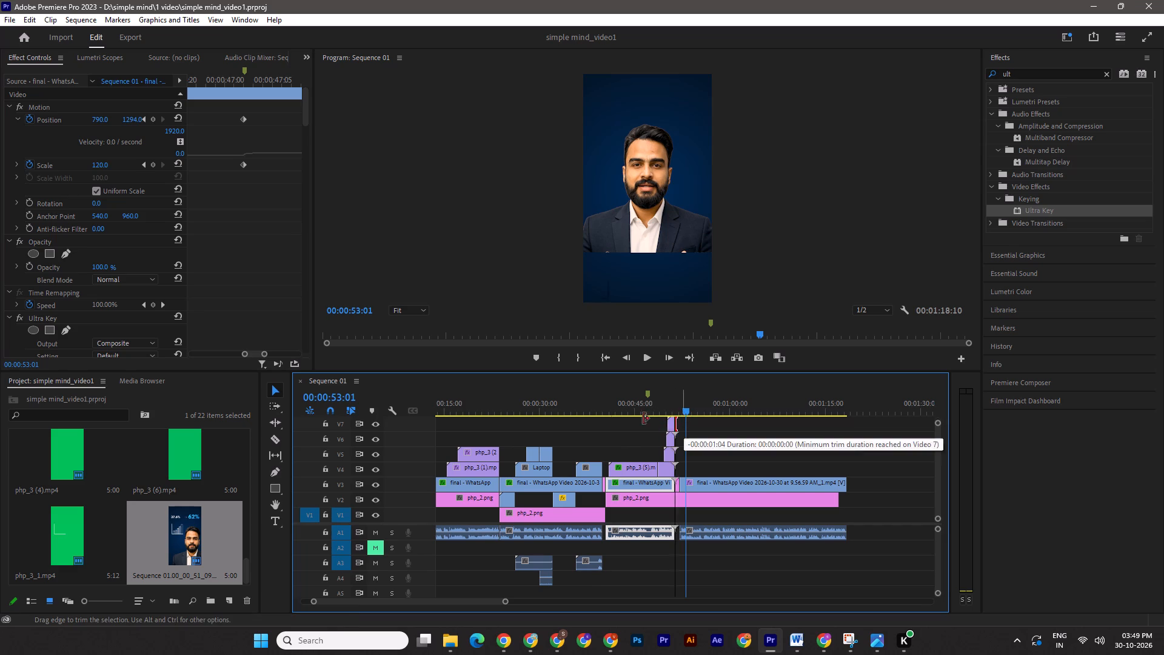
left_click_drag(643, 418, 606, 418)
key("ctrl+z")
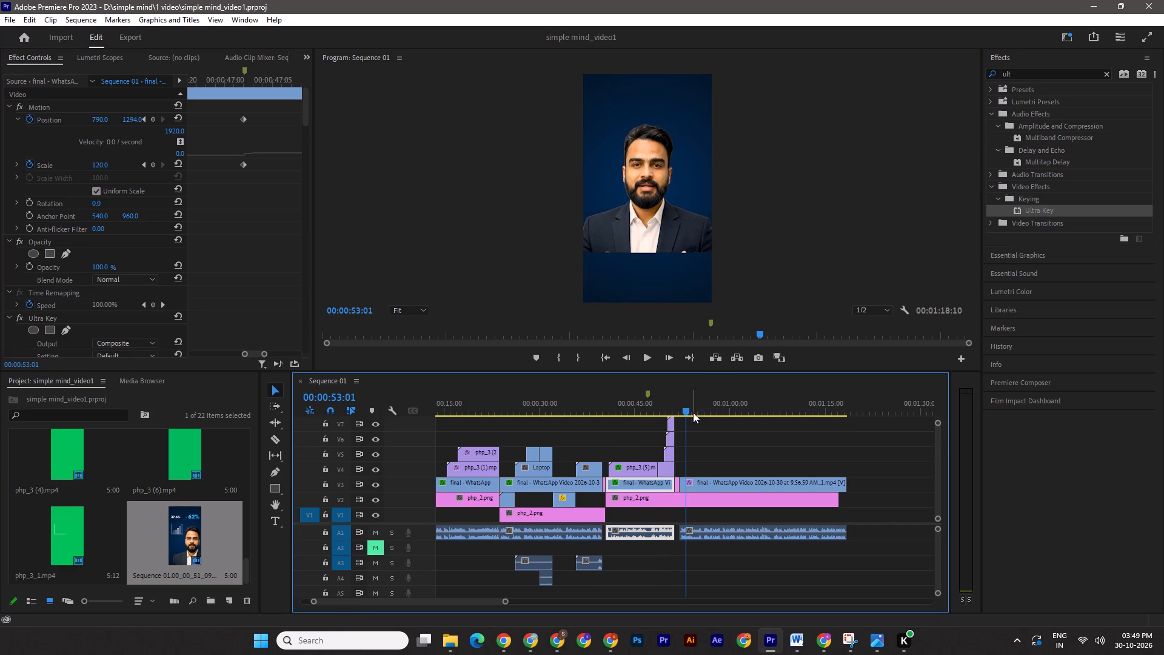
Play the last talking-head clip from its start at 00:00:52:09 and check it against the scene table in the Word script.
left_click(687, 408)
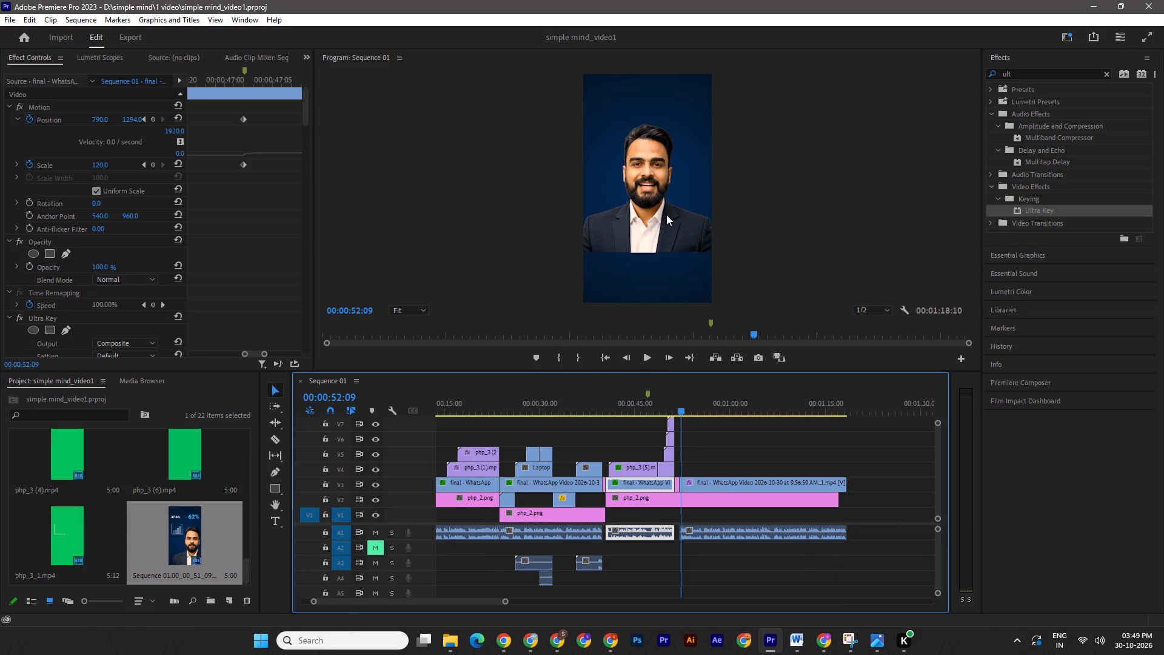
left_click(717, 489)
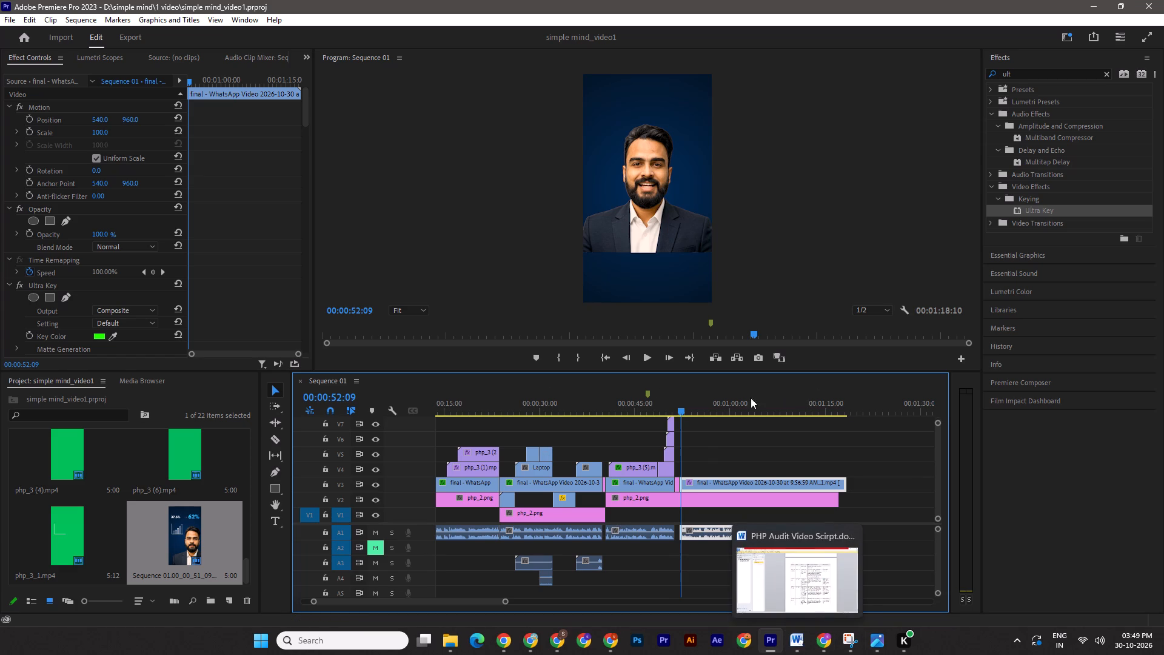
left_click(657, 358)
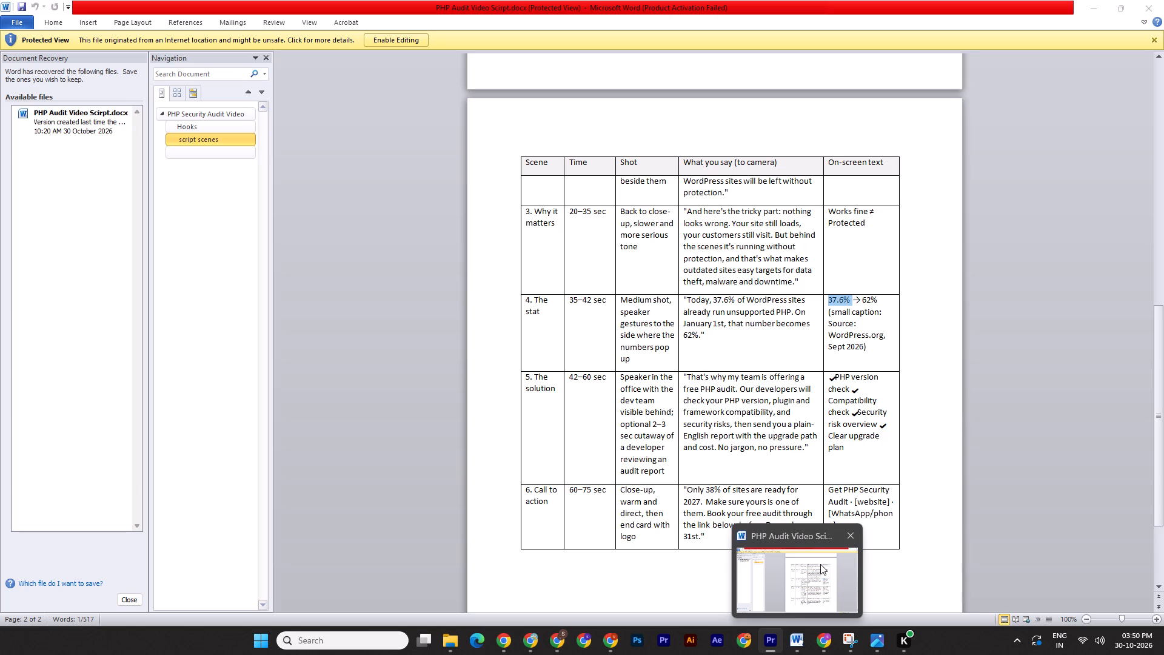
left_click(820, 564)
key("space")
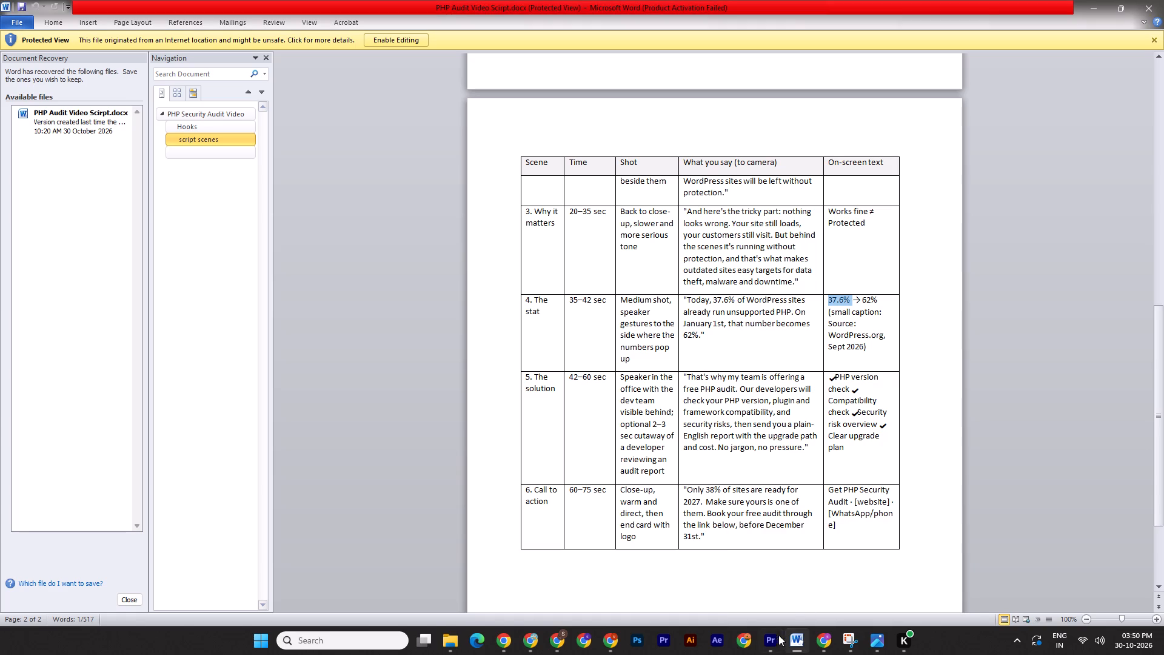
left_click(769, 642)
key("space")
Find the pause between the spoken lines, split the last talking-head clip and its audio at 00:01:06:17, and save the project.
left_click_drag(803, 411, 771, 412)
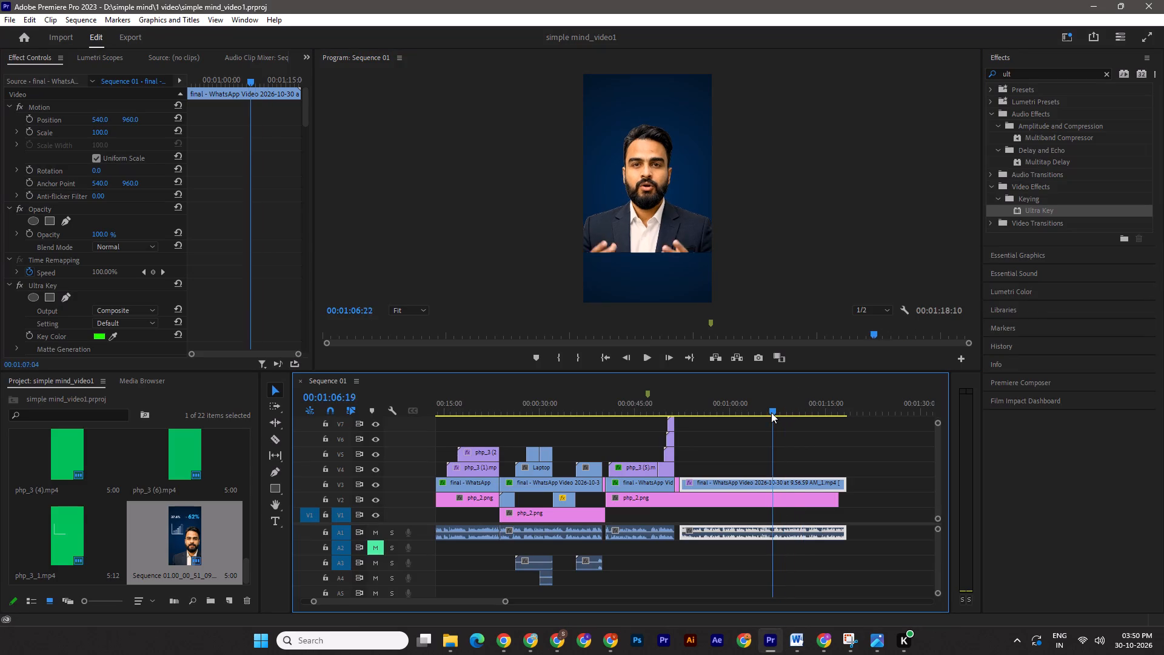
left_click_drag(771, 412, 764, 414)
key("space")
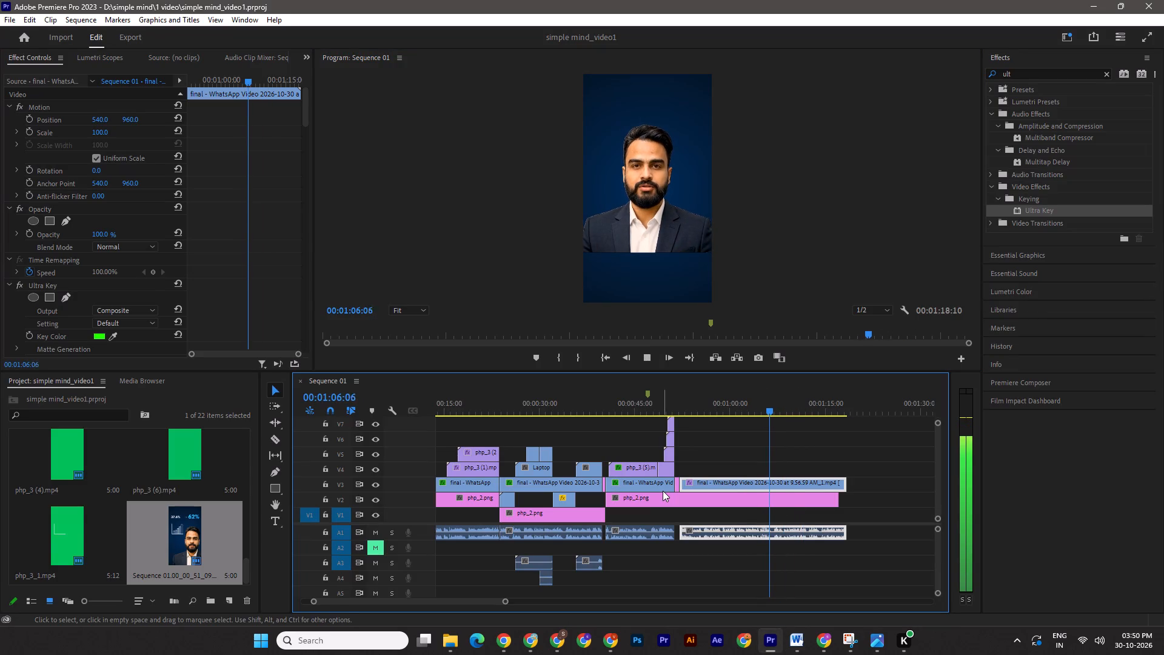
key("space")
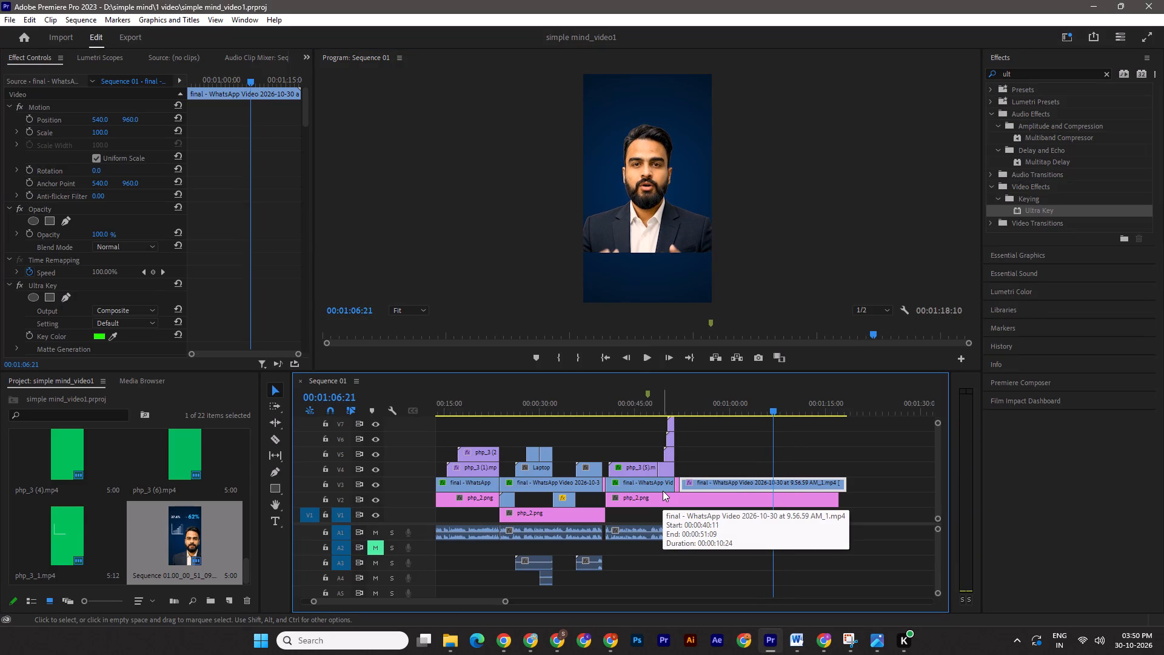
key("Left")
key("Left")
key("Left")
key("Left")
key("Left")
key("Left")
key("Left")
key("Left")
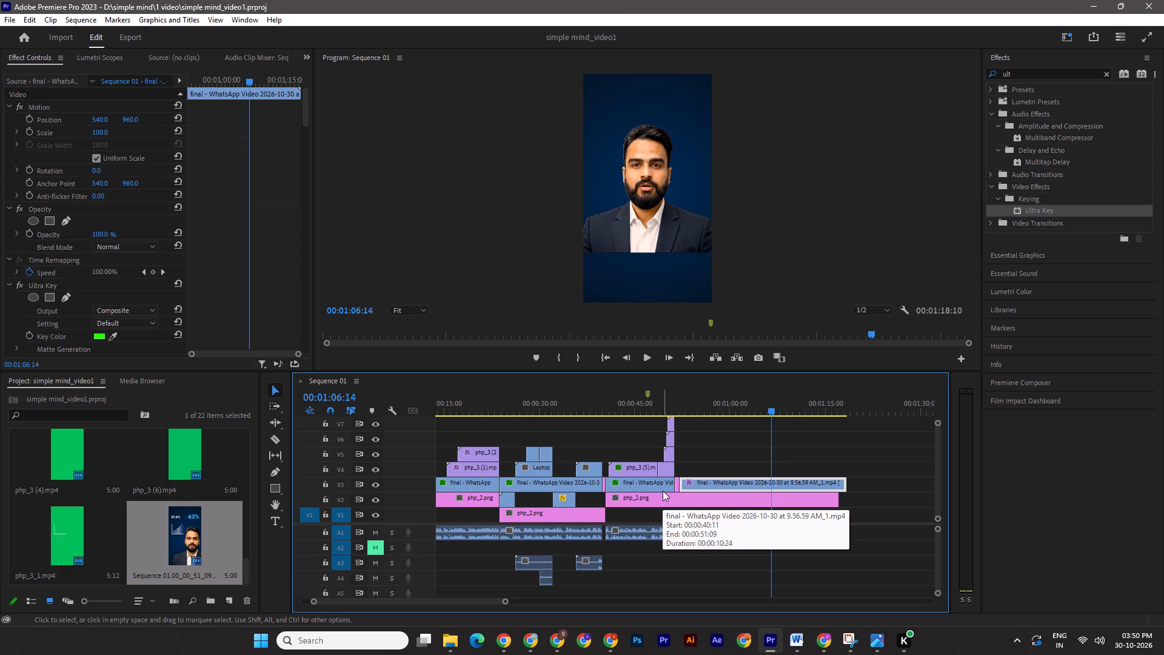
key("Left")
key("Left")
key("Left")
key("Left")
key("Left")
key("Left")
key("Left")
key("Left")
key("Left")
key("Left")
key("Left")
key("Left")
key("Left")
key("Left")
key("Left")
key("Left")
key("Left")
key("Left")
key("Left")
key("Left")
key("Left")
key("Left")
key("Left")
key("Left")
key("Left")
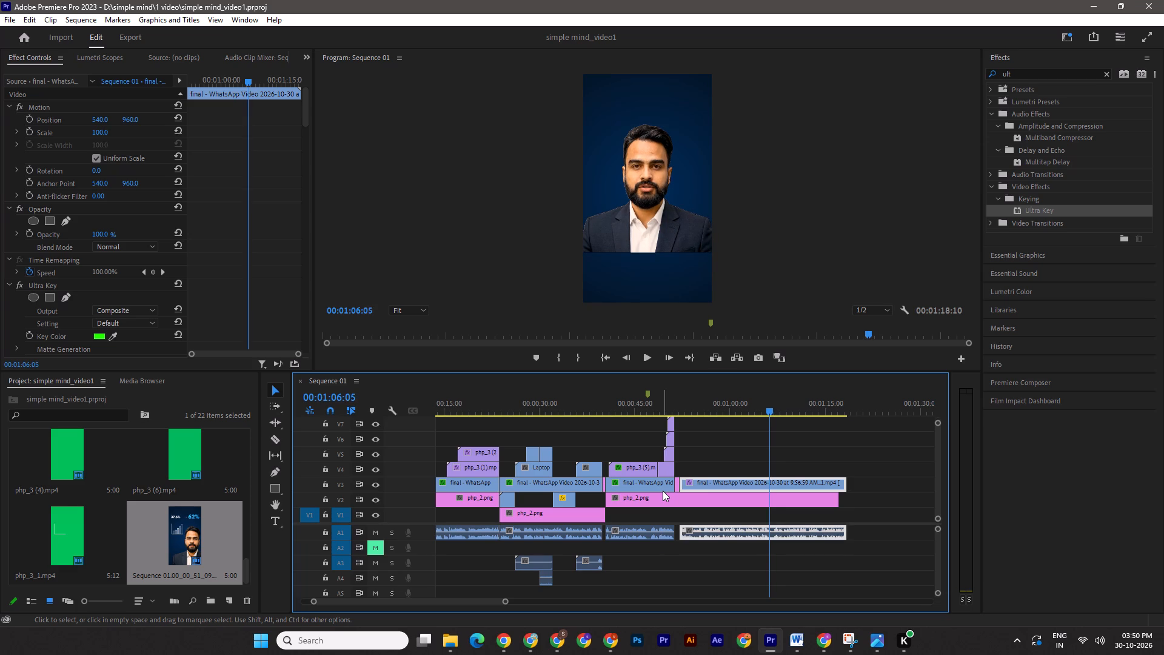
key("space")
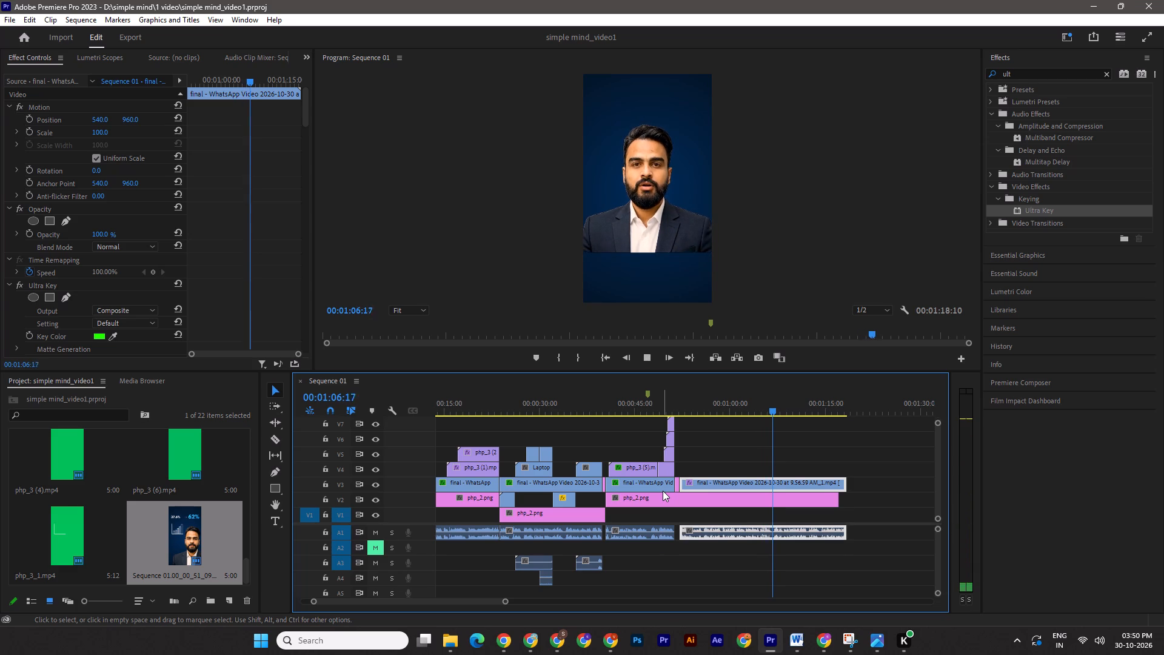
key("space")
key("Left")
key("Left")
key("Left")
key("Left")
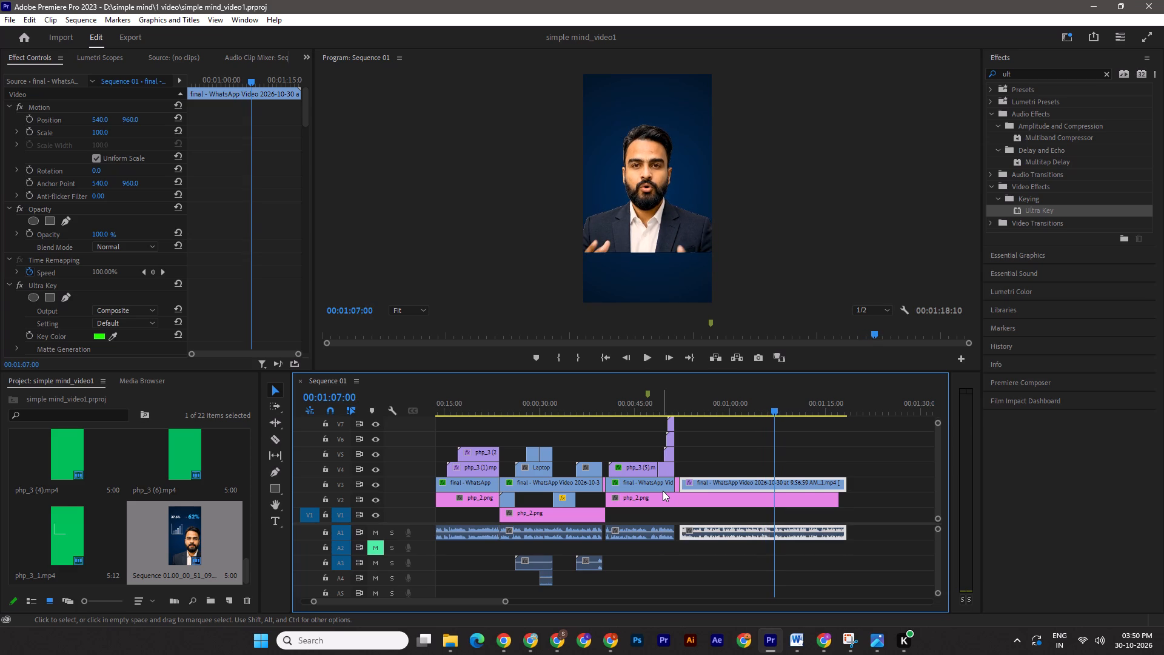
key("Left")
key("Left")
key("Left")
key("Left")
key("Left")
key("Left")
key("Left")
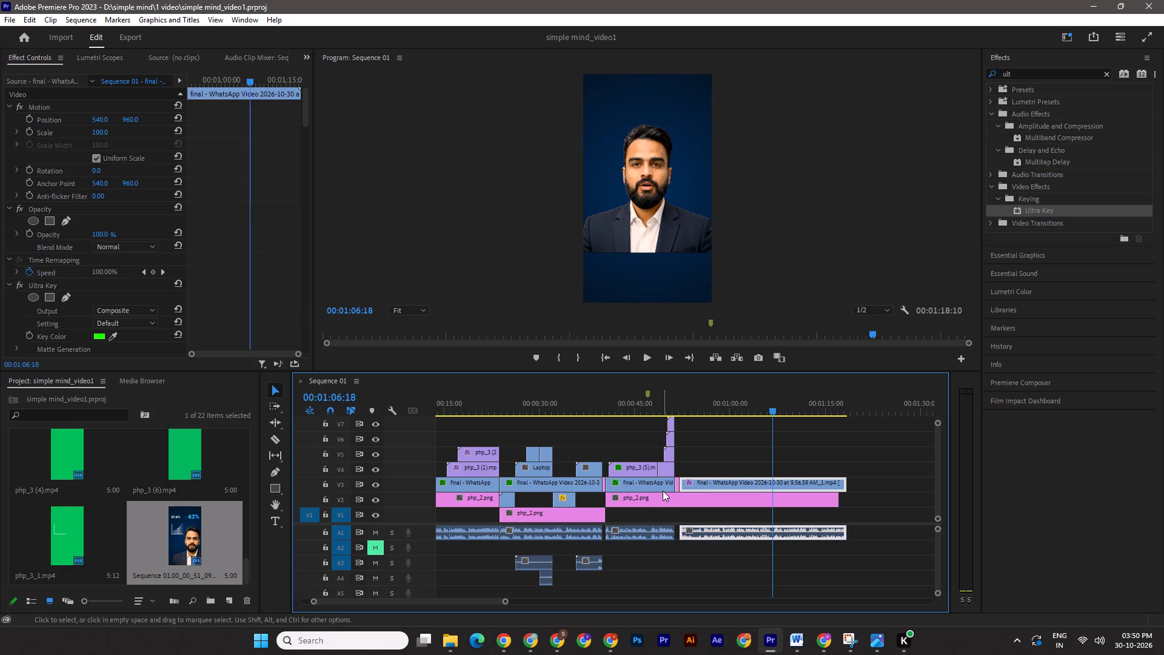
key("Left")
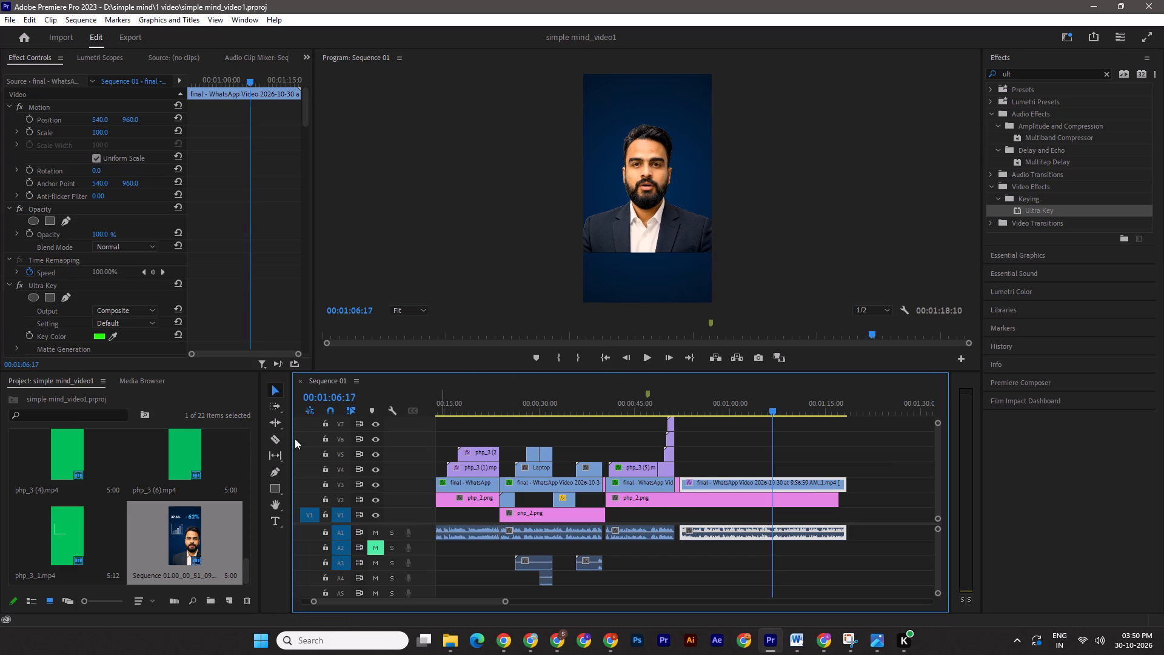
left_click(268, 439)
left_click(775, 532)
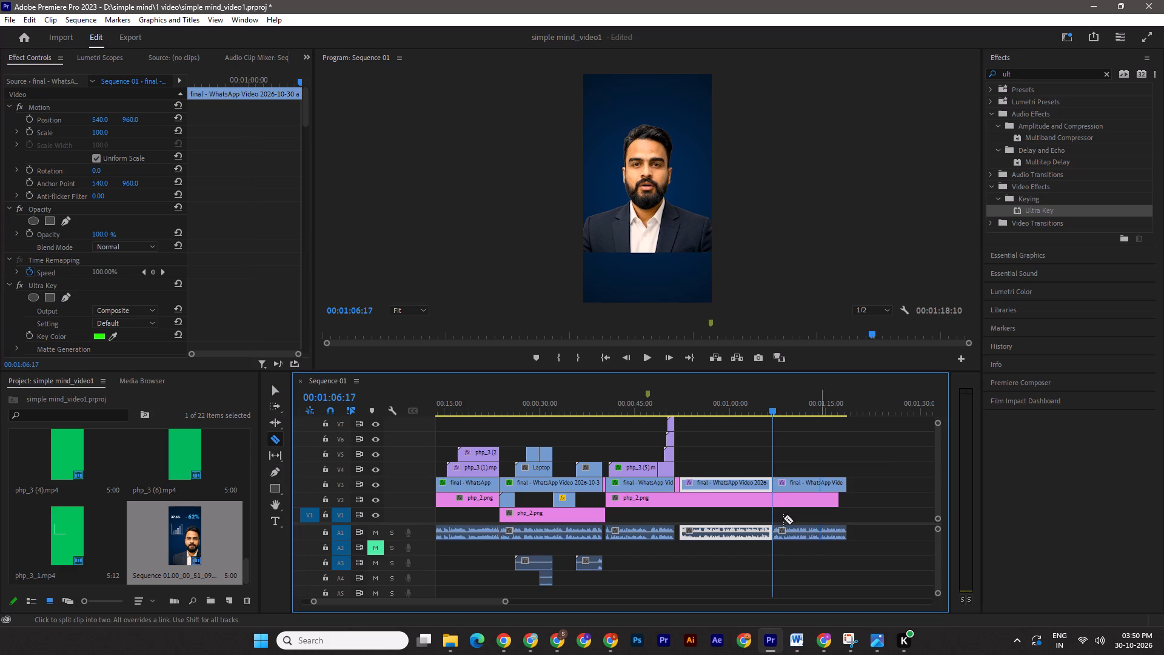
left_click(276, 385)
key("ctrl+s")
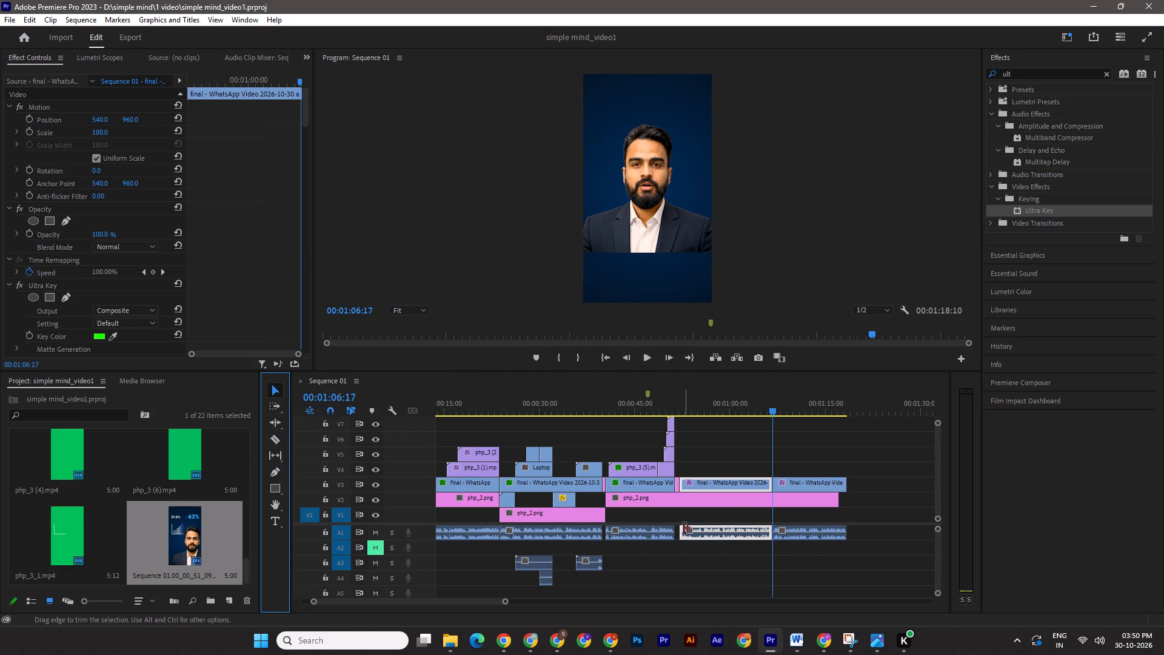
Play the sequence from 00:00:00:00 with the whole timeline in view to review the edit, saving the project first.
left_click_drag(768, 408, 678, 402)
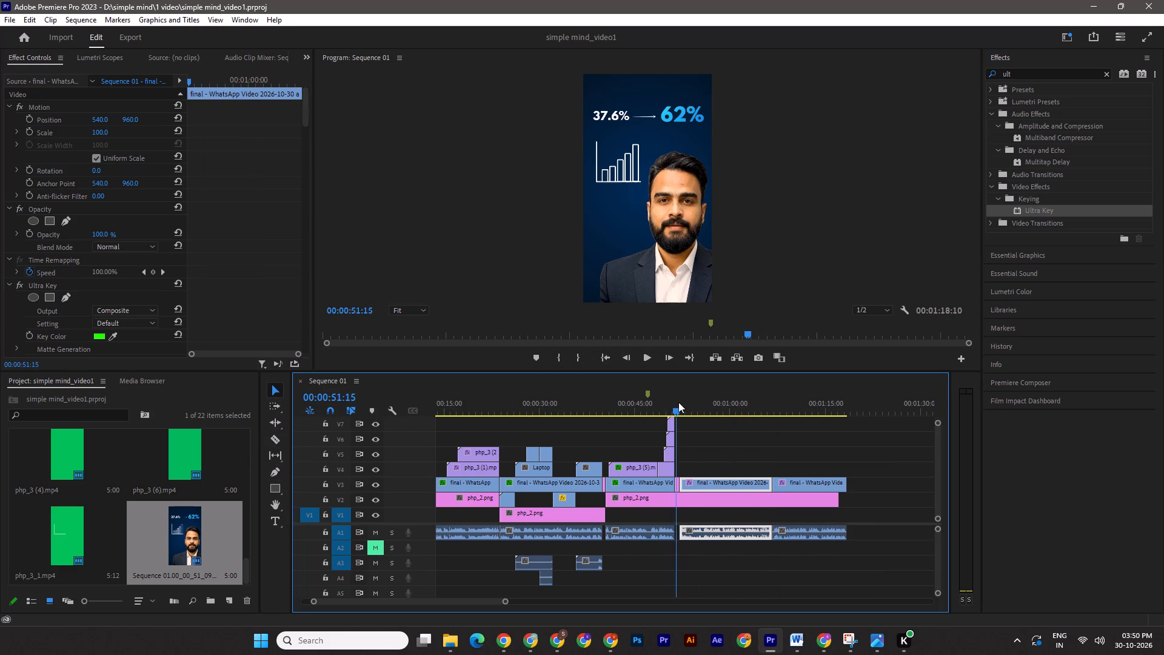
left_click_drag(678, 402, 395, 430)
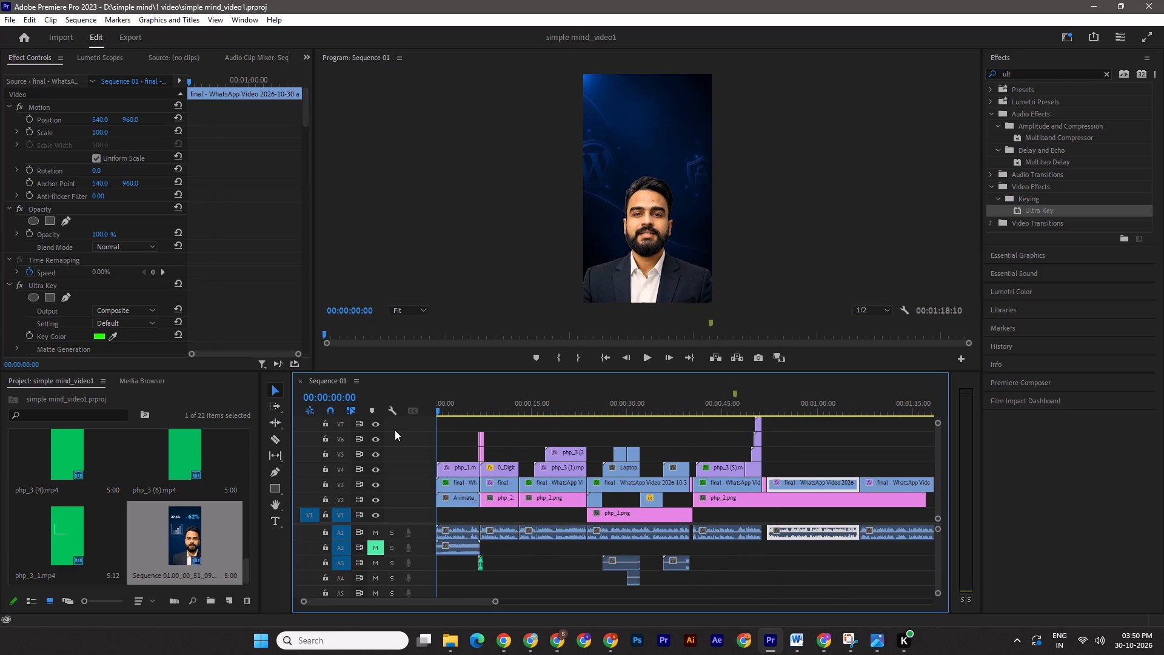
key("ctrl+s")
key("space")
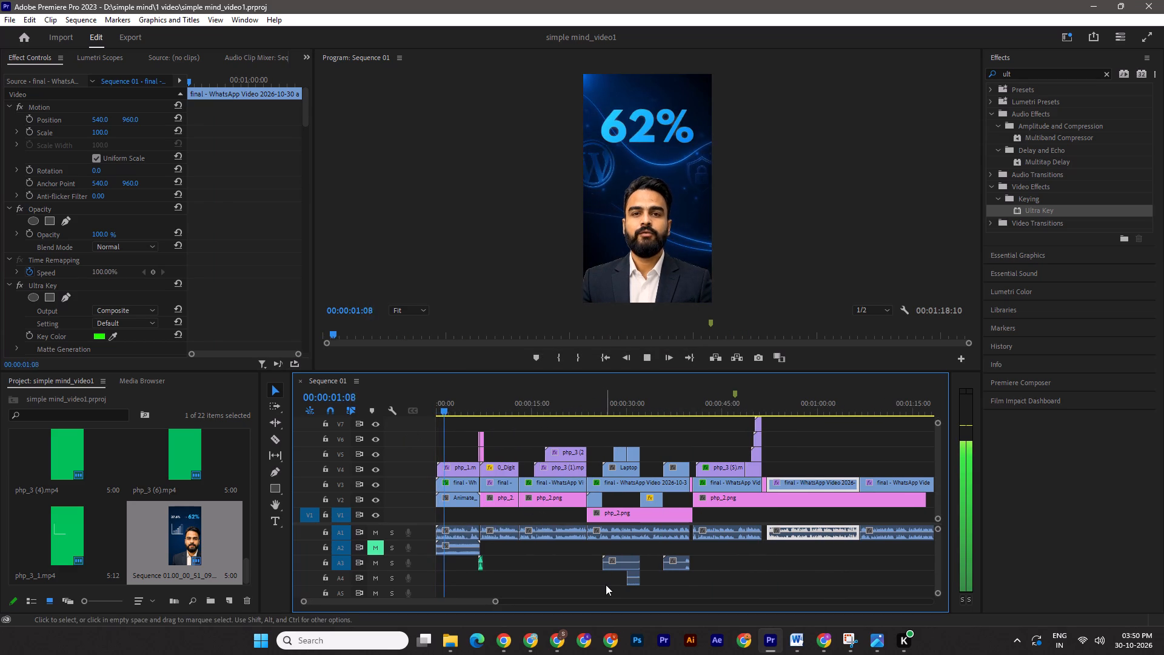
left_click_drag(494, 602, 522, 603)
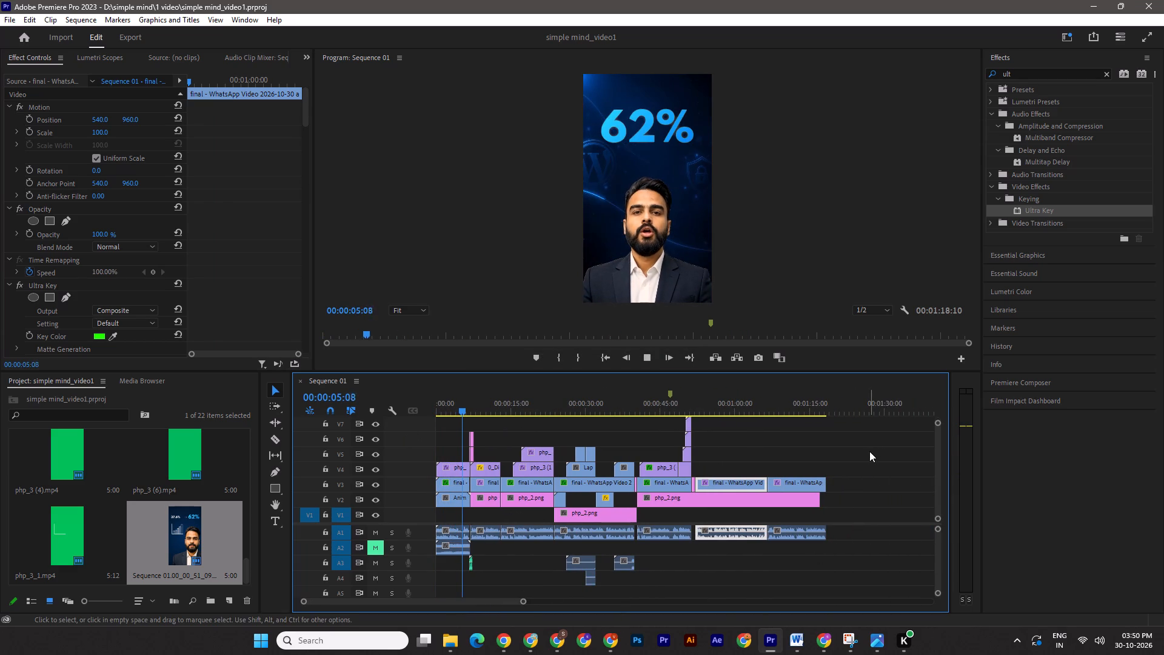
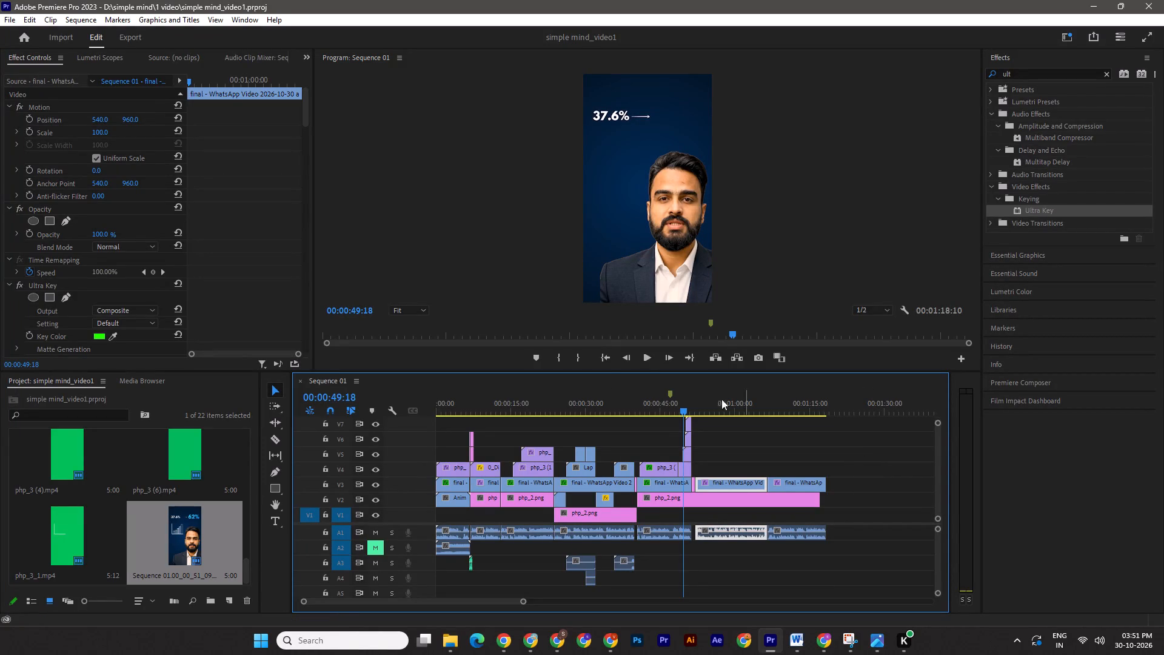
Play the sequence from the 62% graph scene into the following talking-head clip, stopping at 00:00:53:14.
left_click(646, 360)
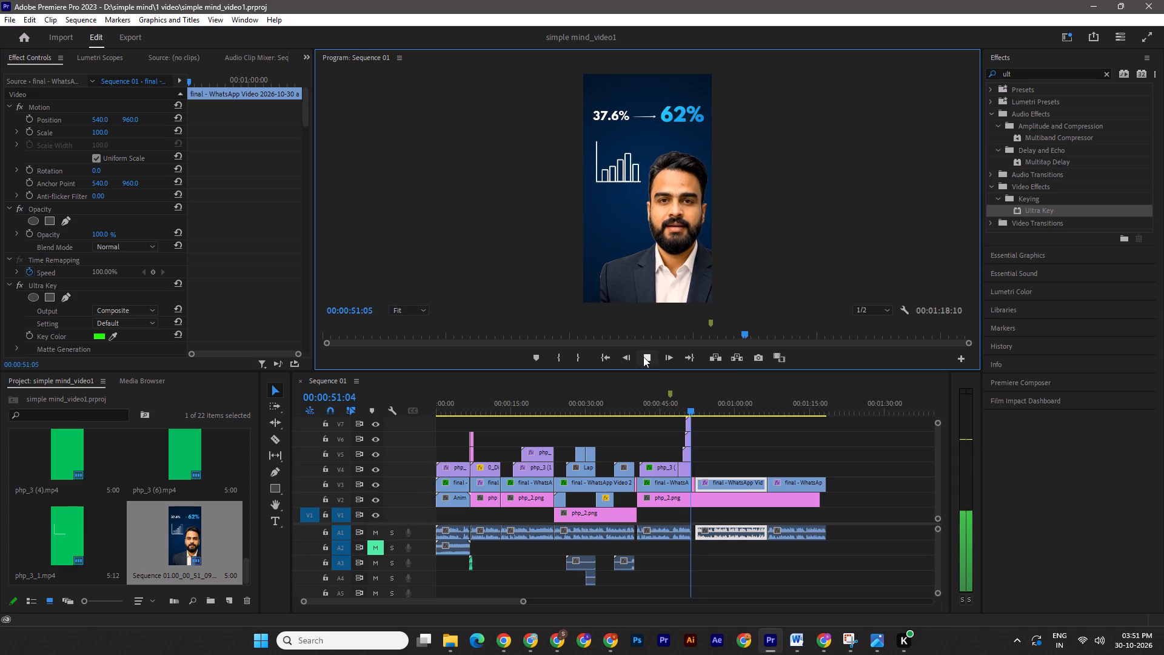
left_click(643, 357)
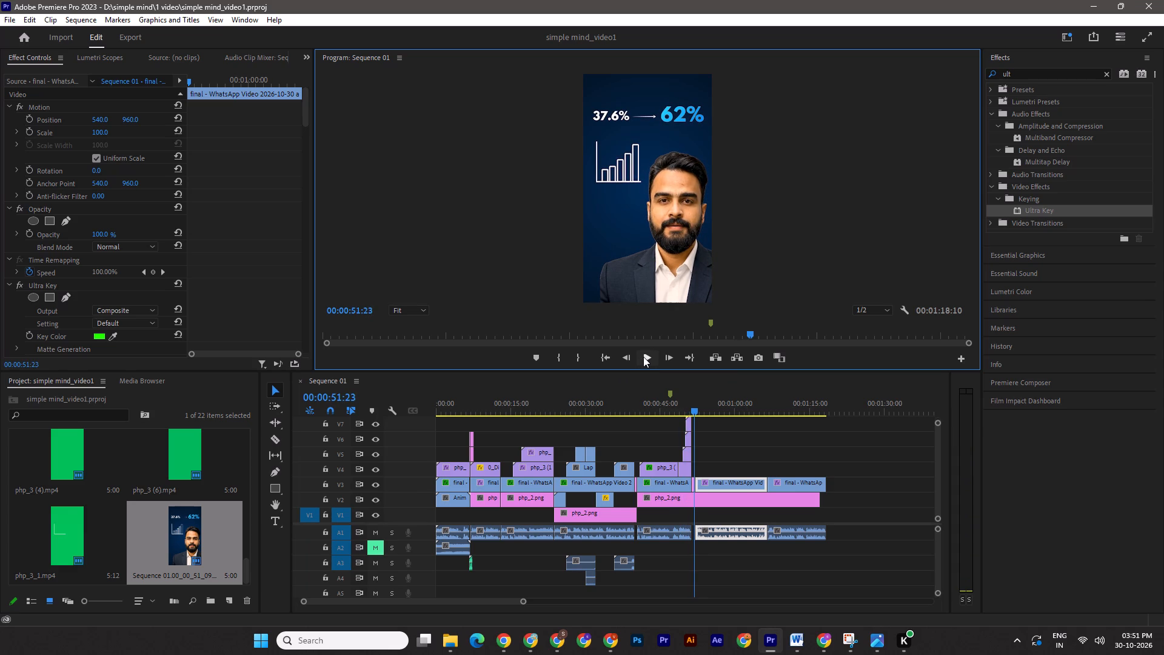
left_click(643, 357)
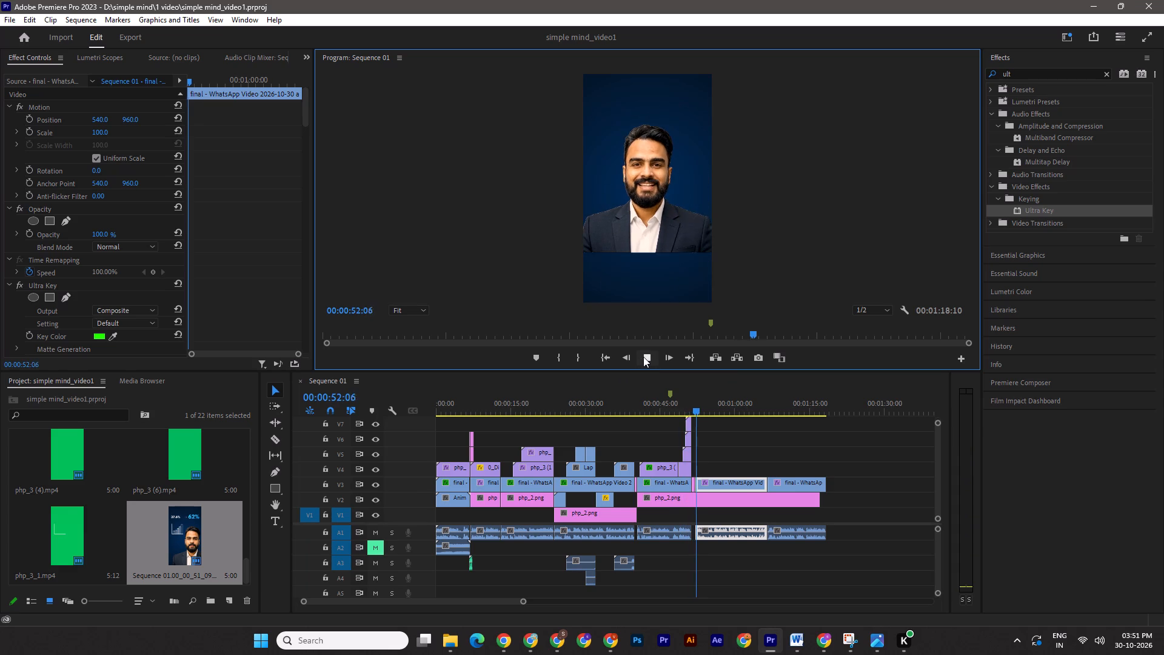
left_click(643, 357)
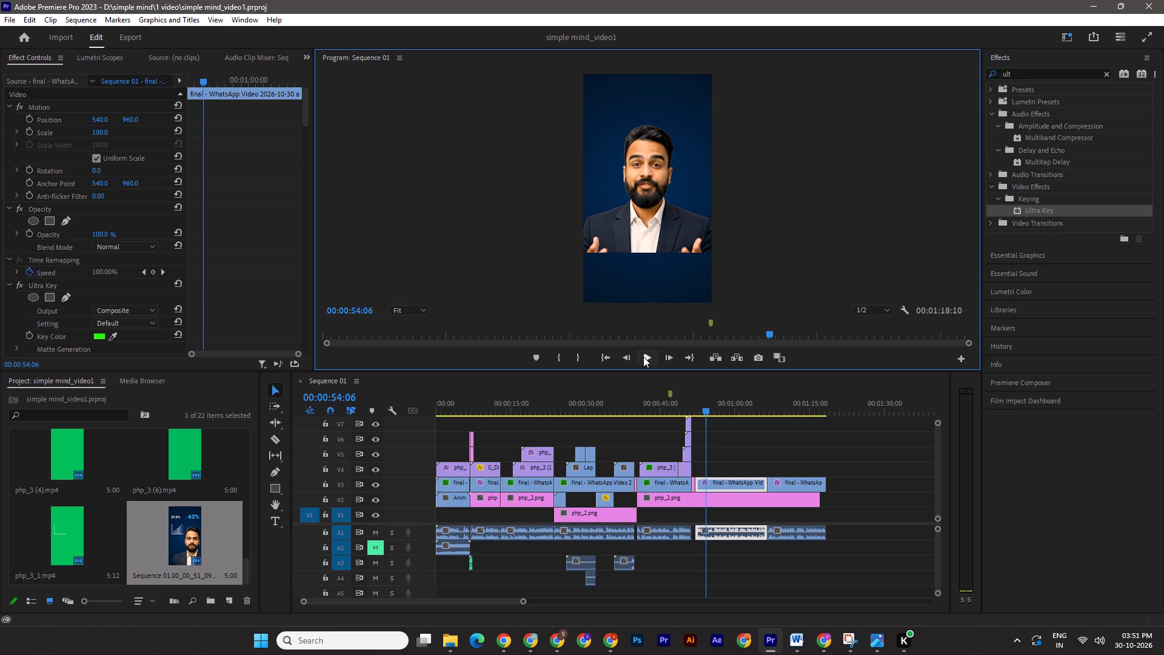
left_click(708, 412)
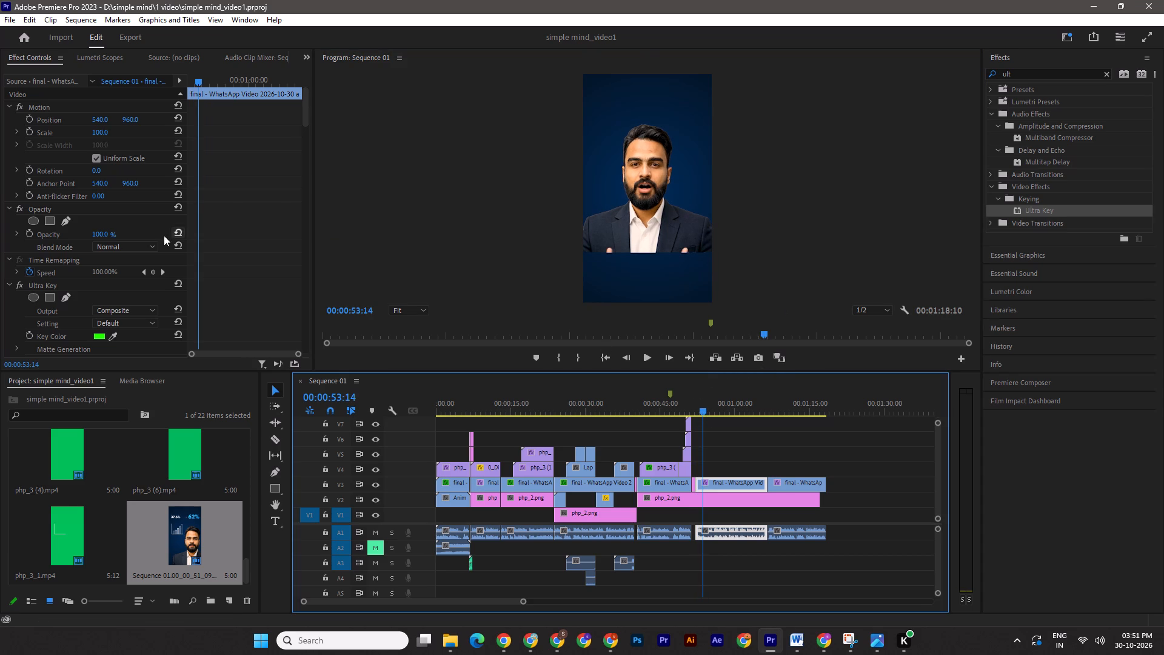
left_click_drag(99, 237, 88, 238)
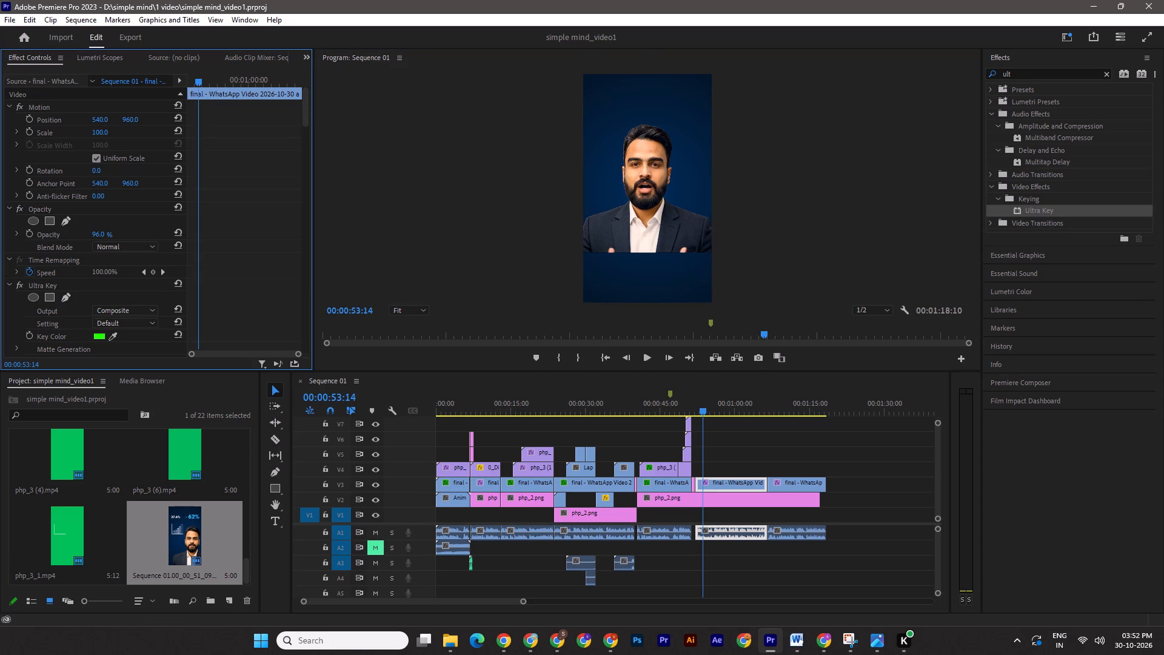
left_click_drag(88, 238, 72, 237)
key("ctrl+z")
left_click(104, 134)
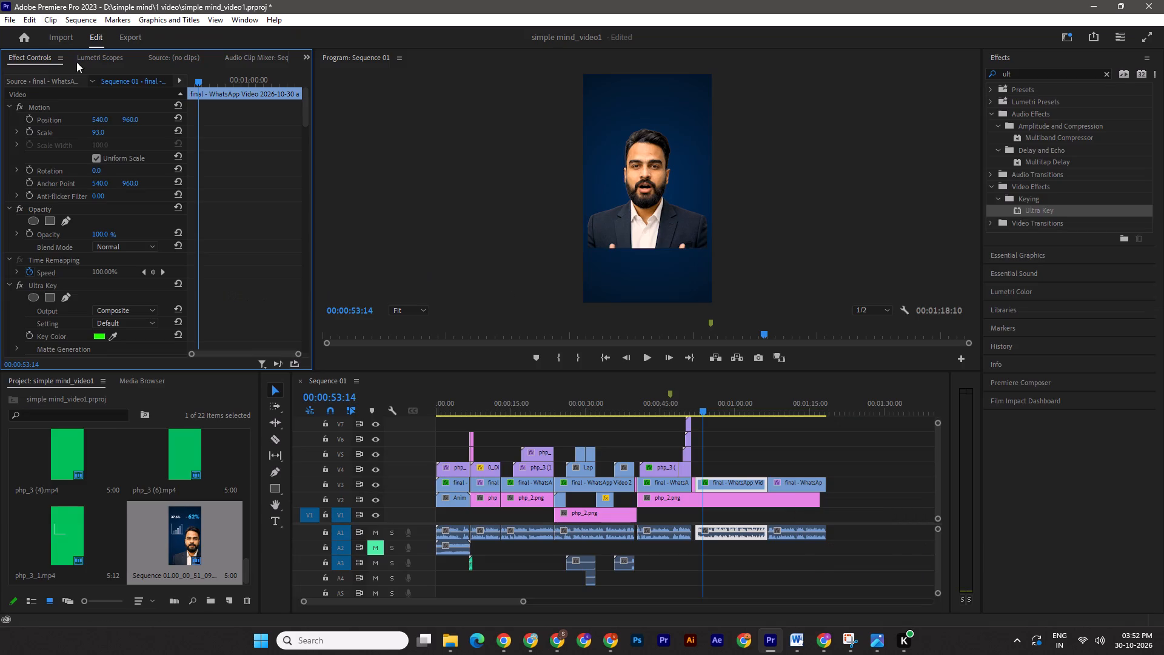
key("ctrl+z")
Raise the talking-head clip in the frame by setting its vertical position to 794.
left_click_drag(125, 117, 55, 106)
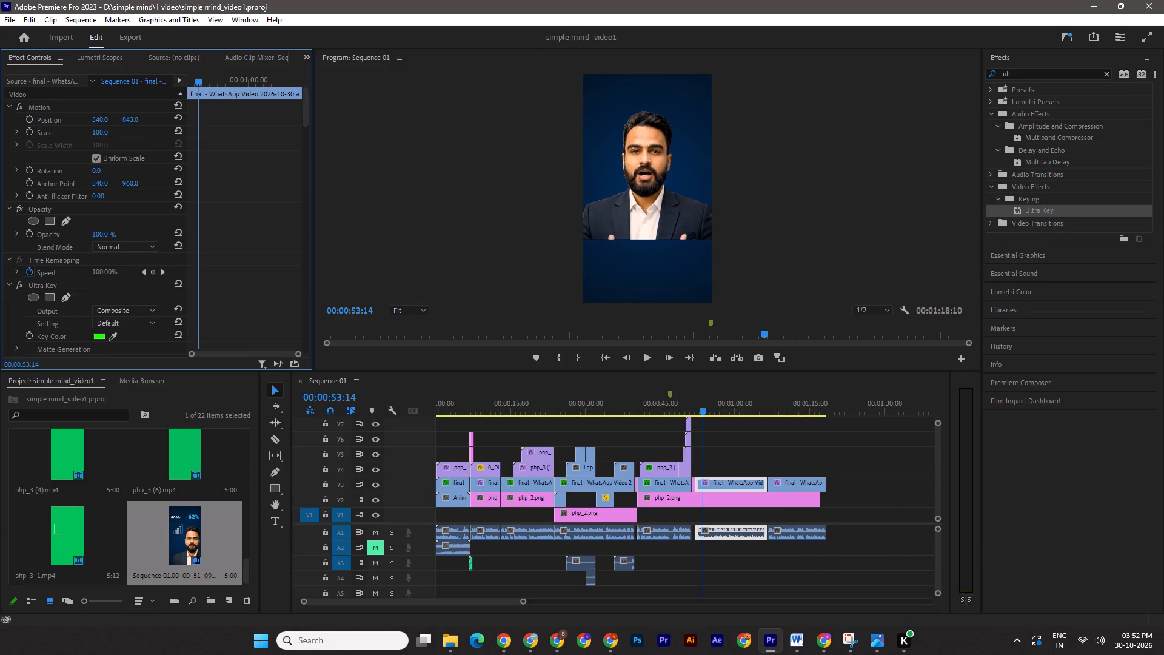
left_click_drag(55, 106, 16, 95)
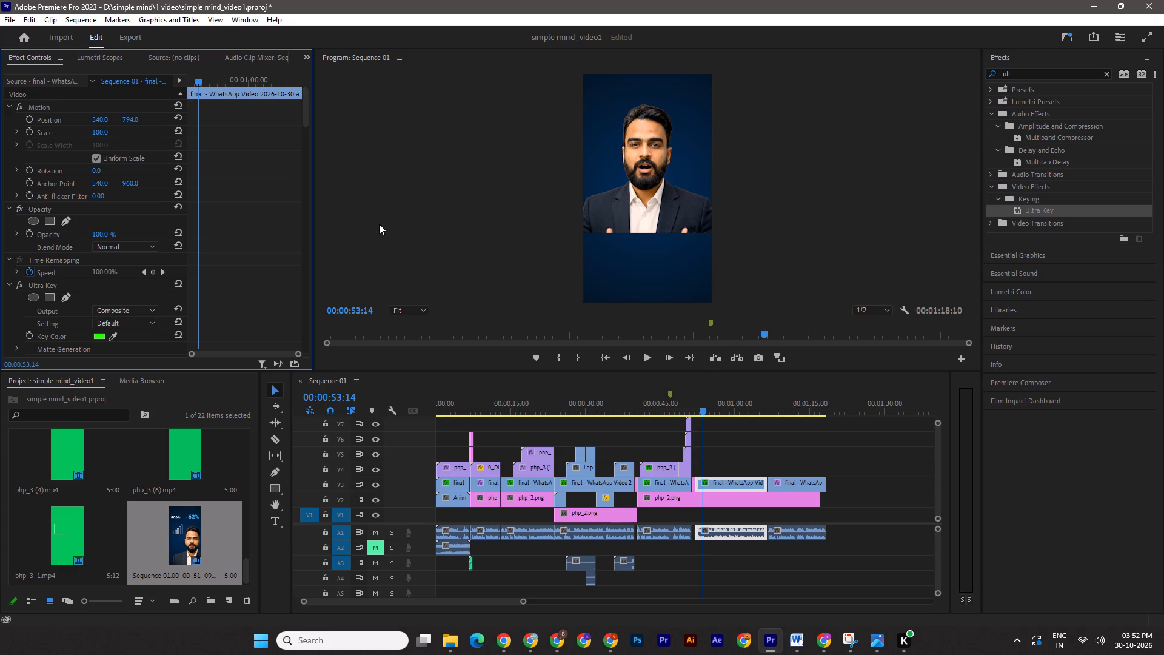
Export the frame at 00:00:53:14 as a PNG still.
left_click(754, 358)
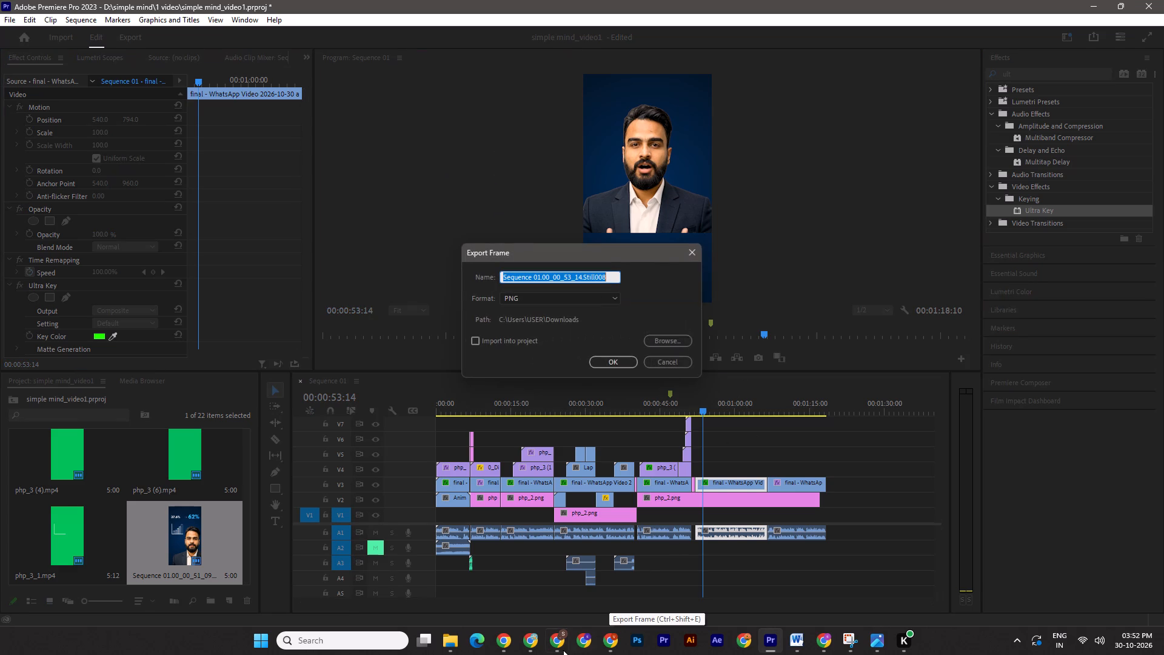
left_click(622, 360)
Switch to the php design in Canva and add a new page at the end of its timeline.
left_click(553, 651)
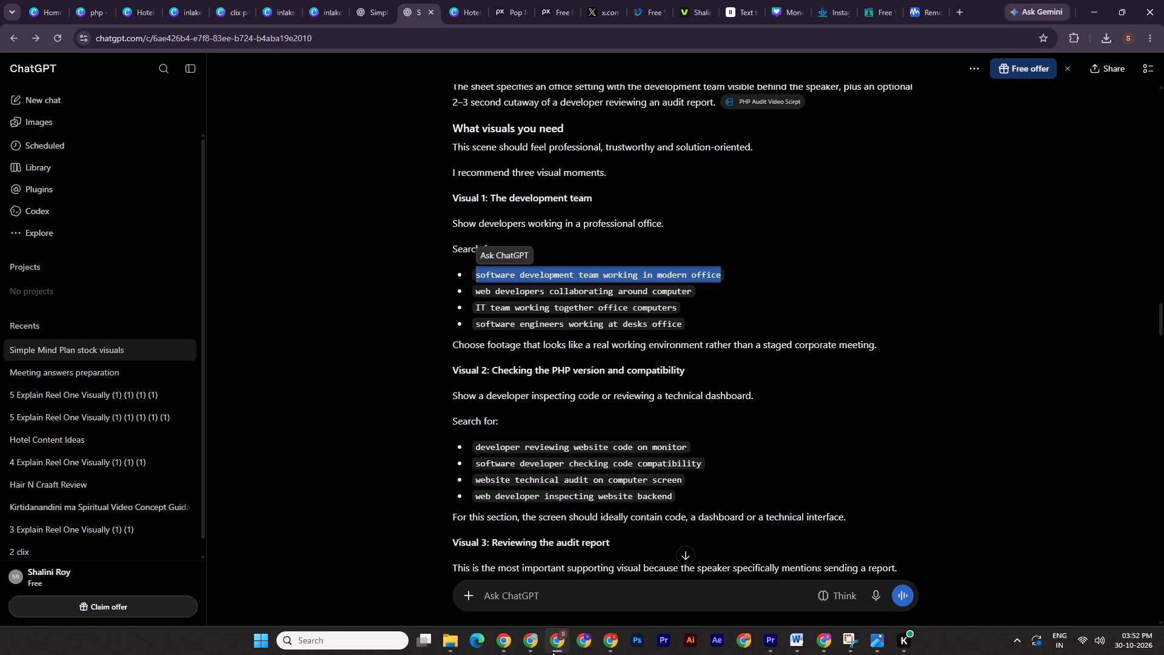
left_click(93, 0)
left_click(871, 355)
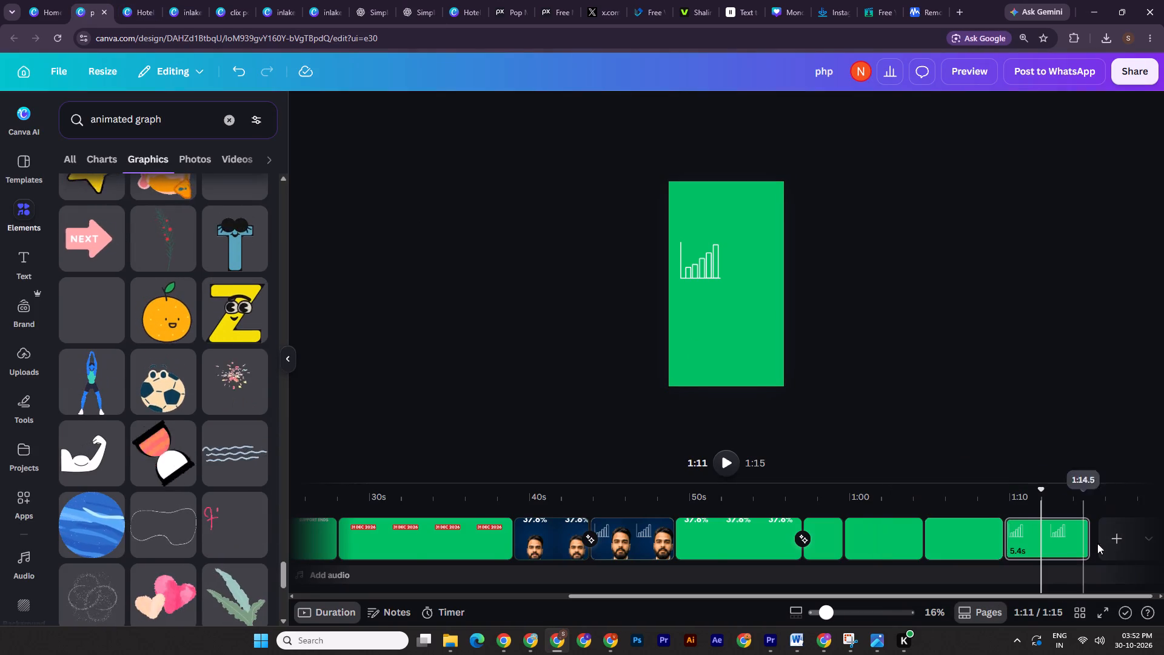
left_click(1099, 542)
Upload the exported 00_00_53_14 still from Downloads to the Shalini folder and add it to the new page.
scroll(28, 554, "down", 11)
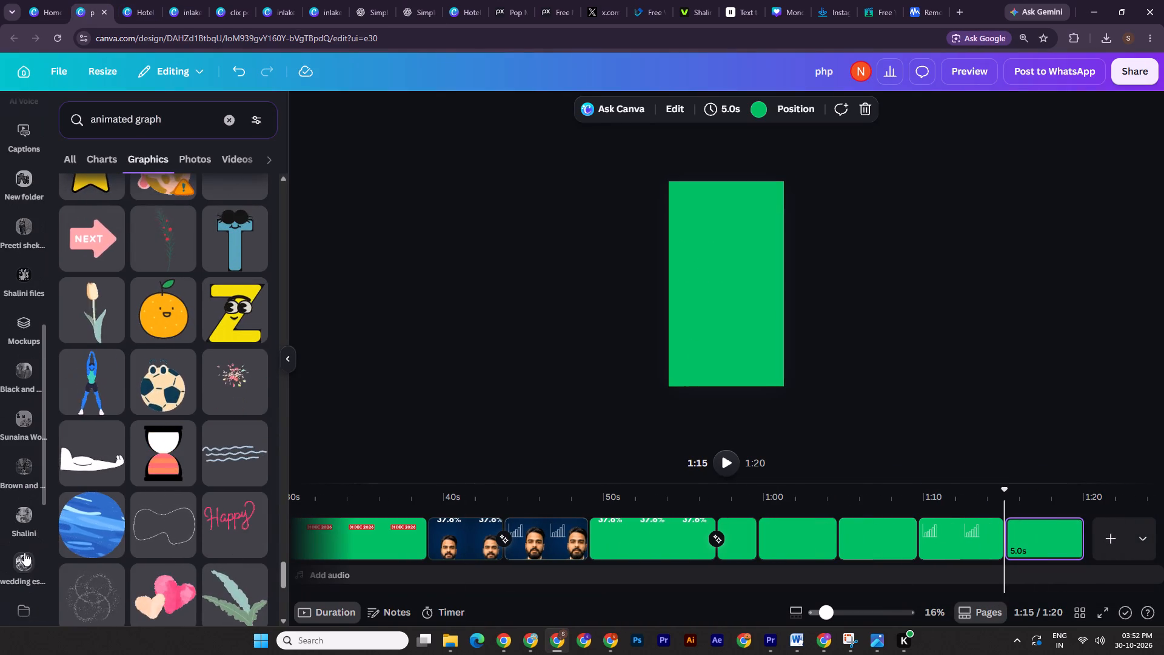
left_click(21, 506)
left_click(446, 640)
left_click(399, 584)
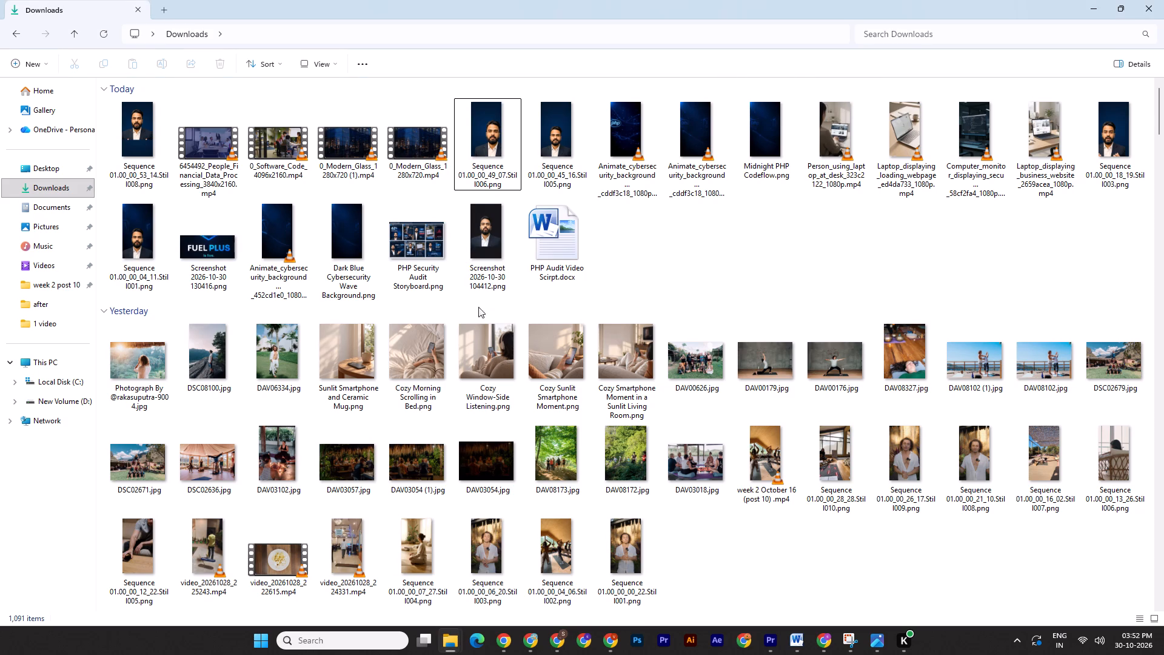
left_click_drag(138, 141, 555, 646)
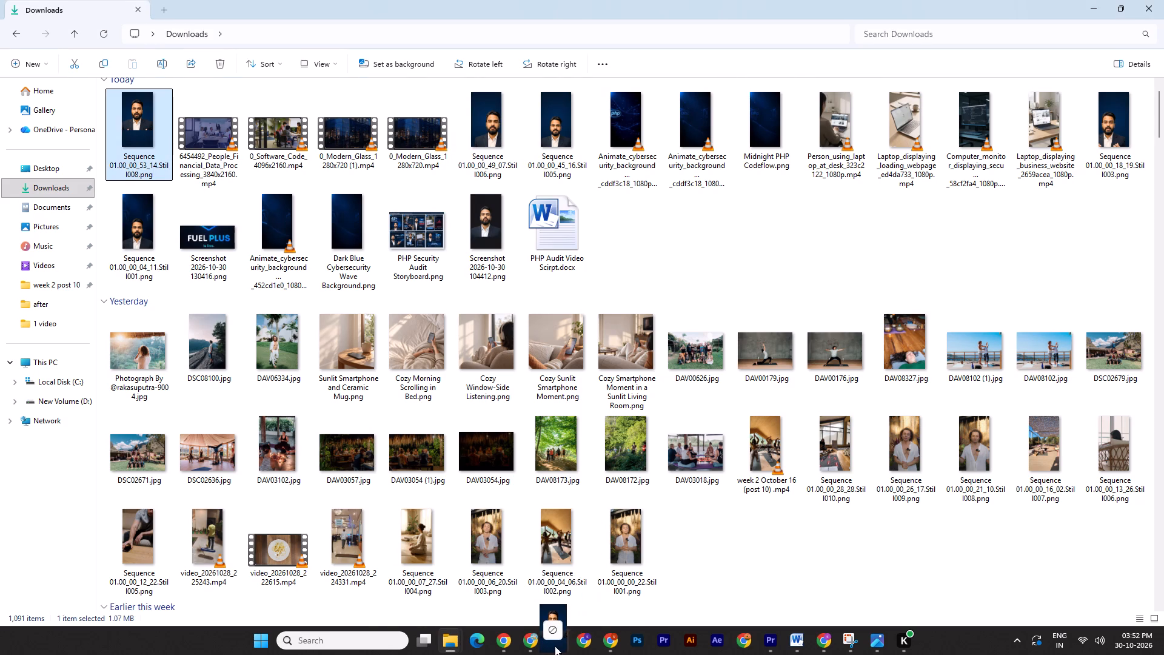
left_click_drag(555, 646, 221, 423)
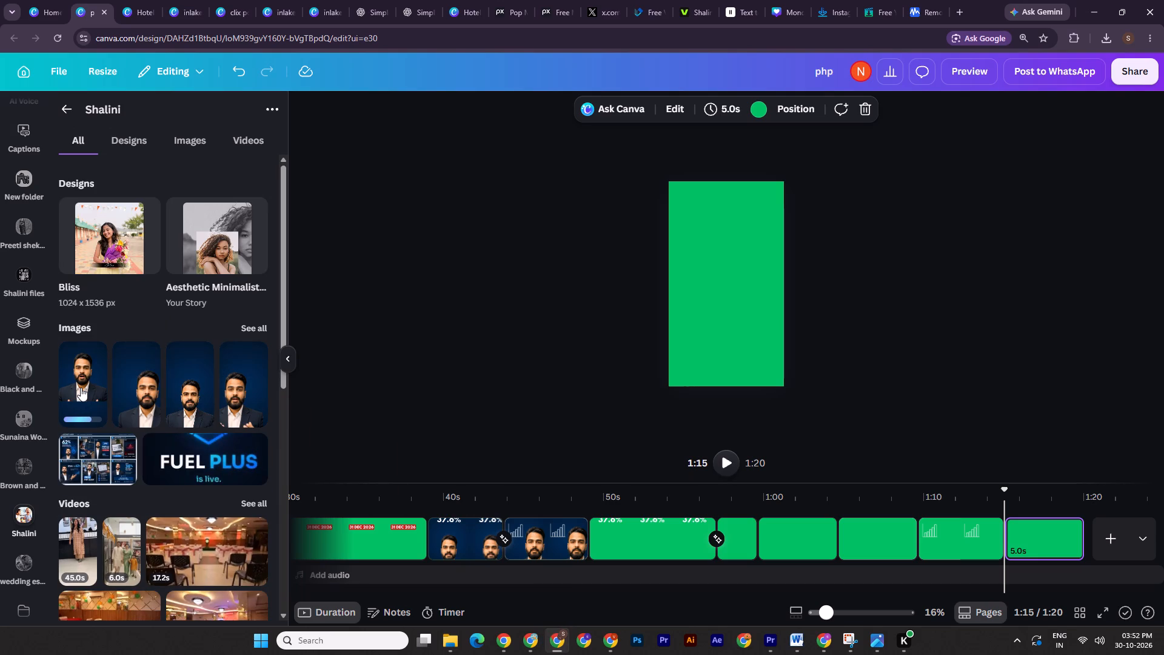
left_click(81, 388)
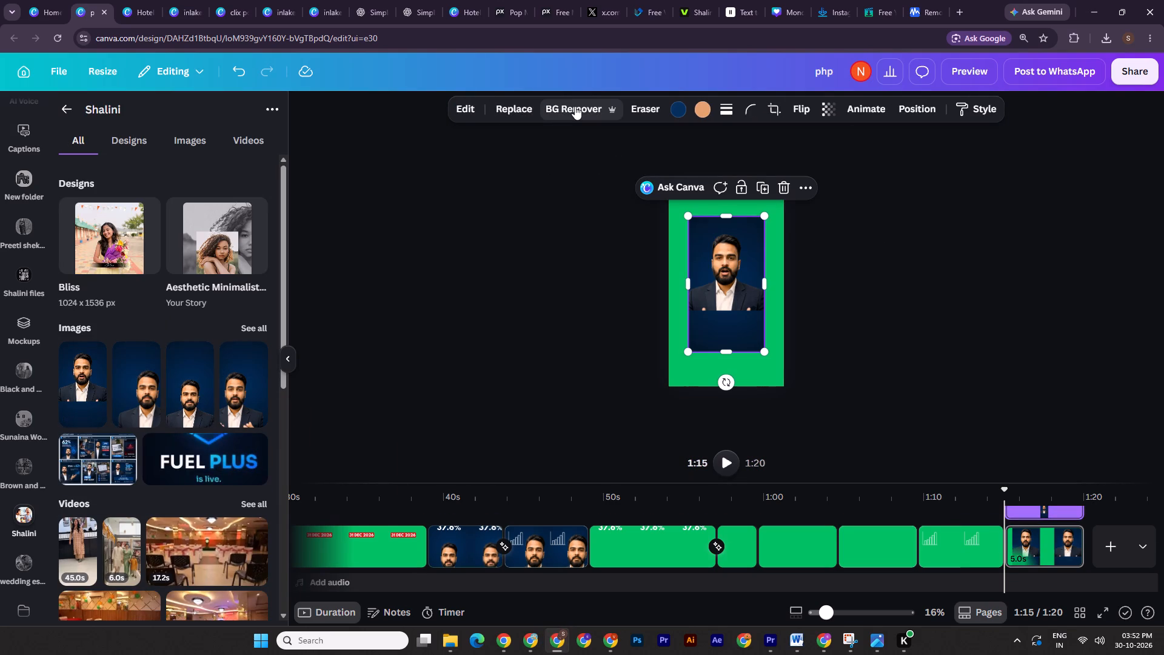
Remove the still's background and enlarge it to full page width, cropping it to about 1080 by 1203 px.
left_click(575, 106)
left_click_drag(764, 215, 777, 200)
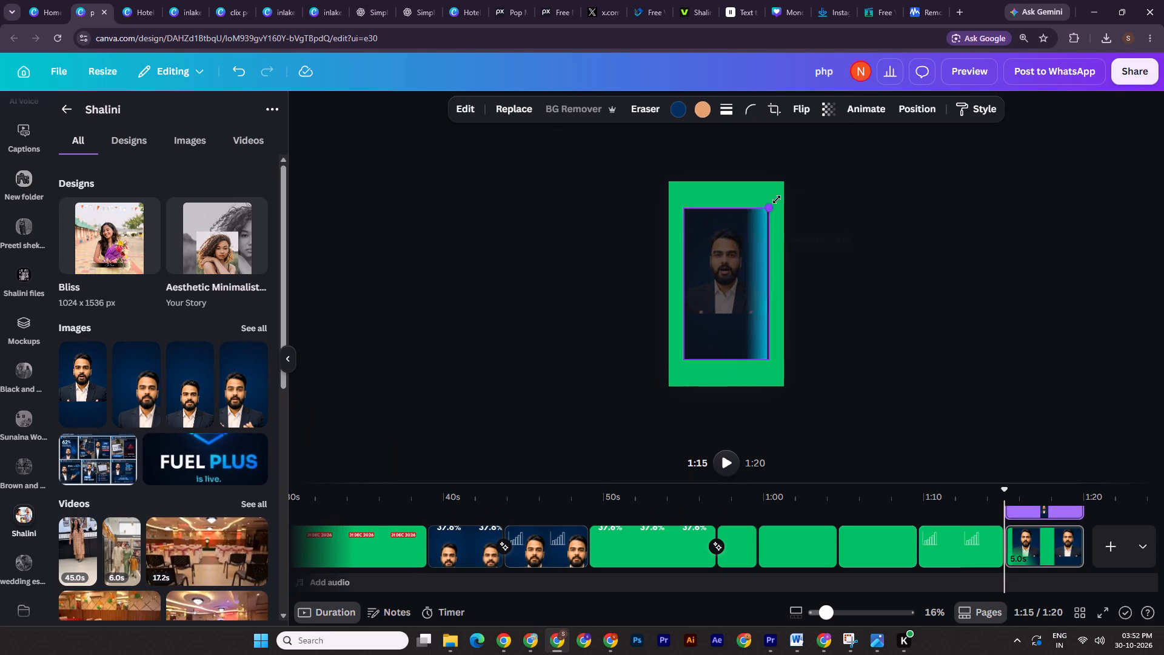
left_click_drag(777, 200, 786, 184)
left_click_drag(729, 180, 729, 189, "alt")
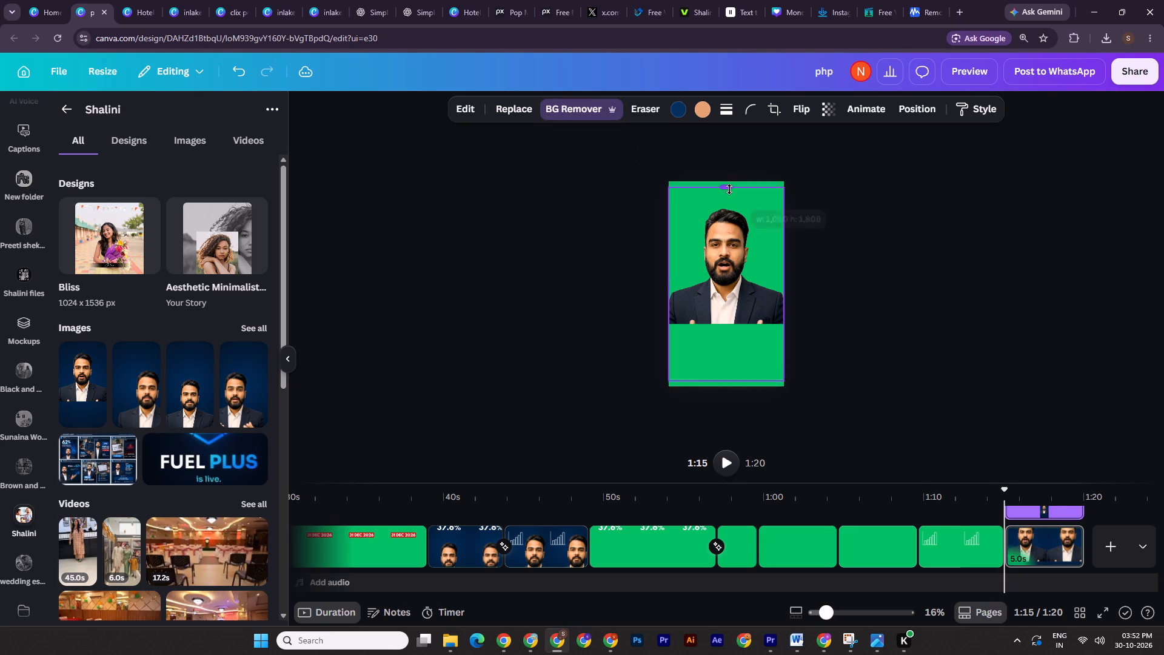
left_click_drag(729, 189, 726, 201, "alt")
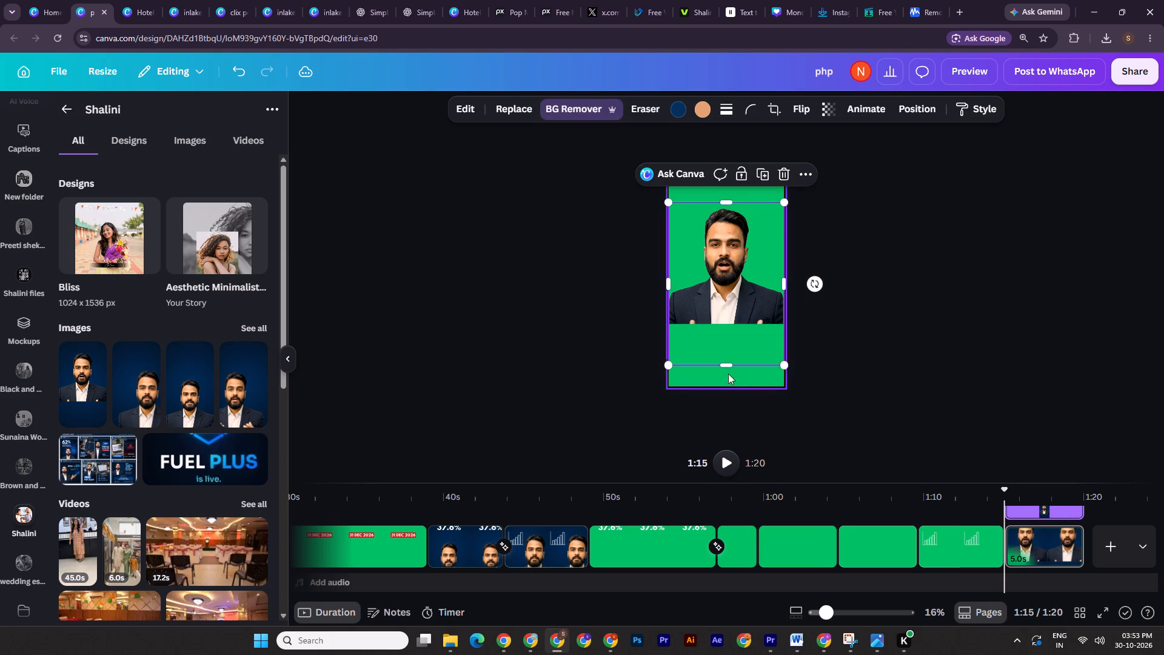
left_click_drag(724, 361, 734, 327)
Change the new page's green background to the dark blue gradient.
left_click(911, 119)
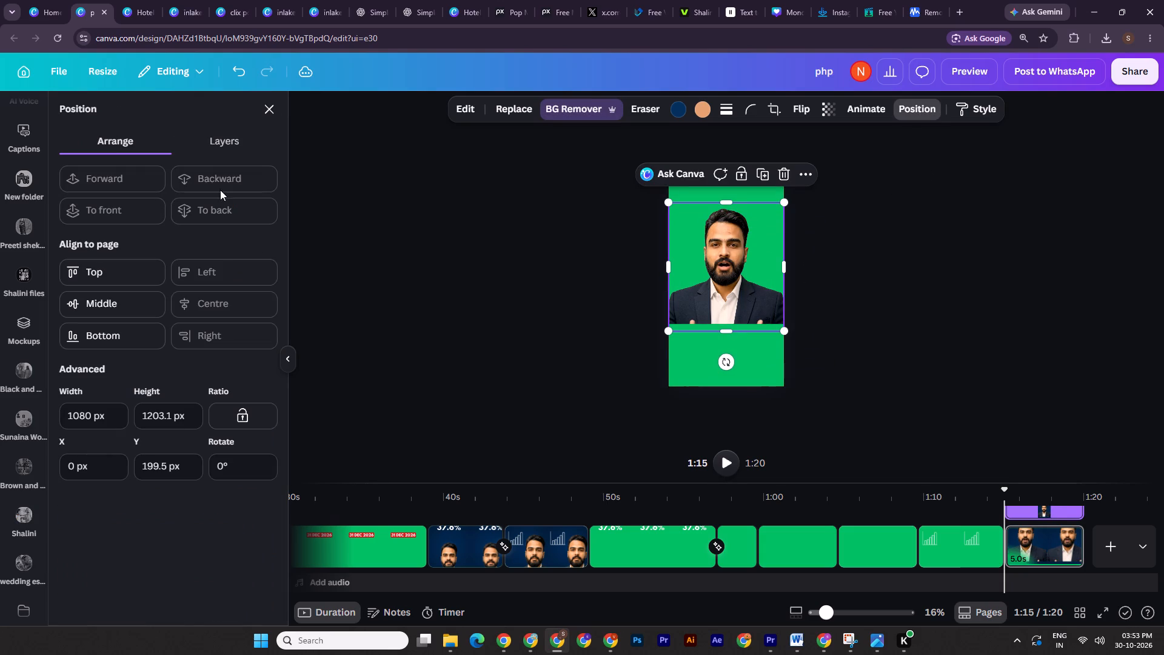
left_click(221, 124)
left_click(213, 133)
left_click(118, 139)
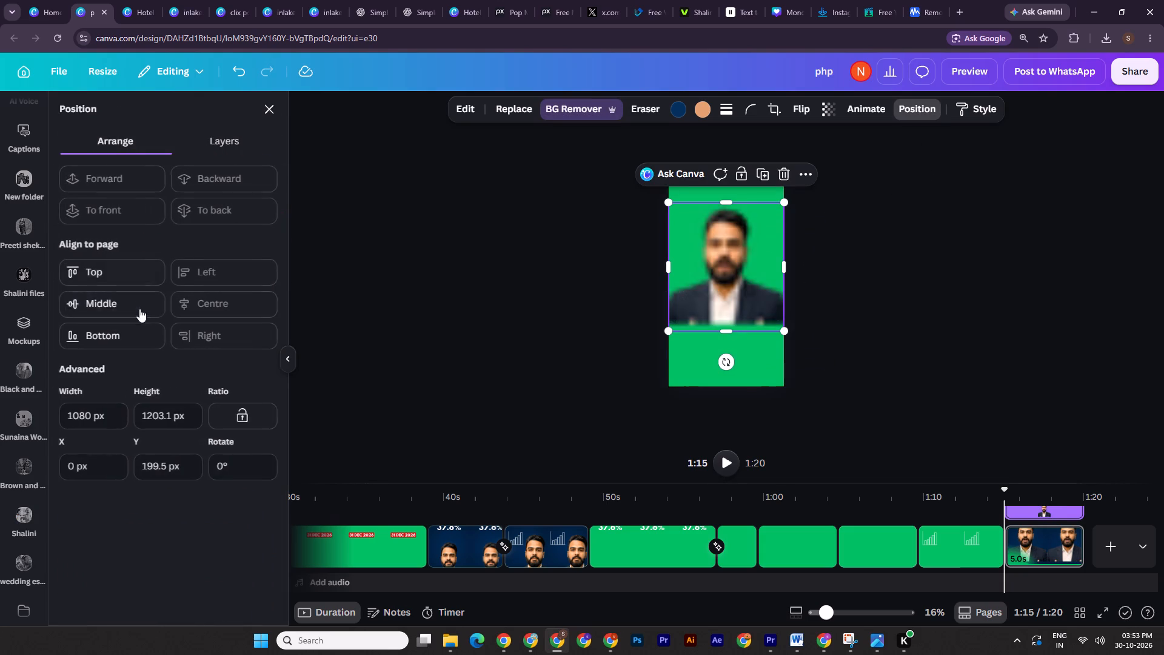
left_click(222, 137)
left_click(165, 278)
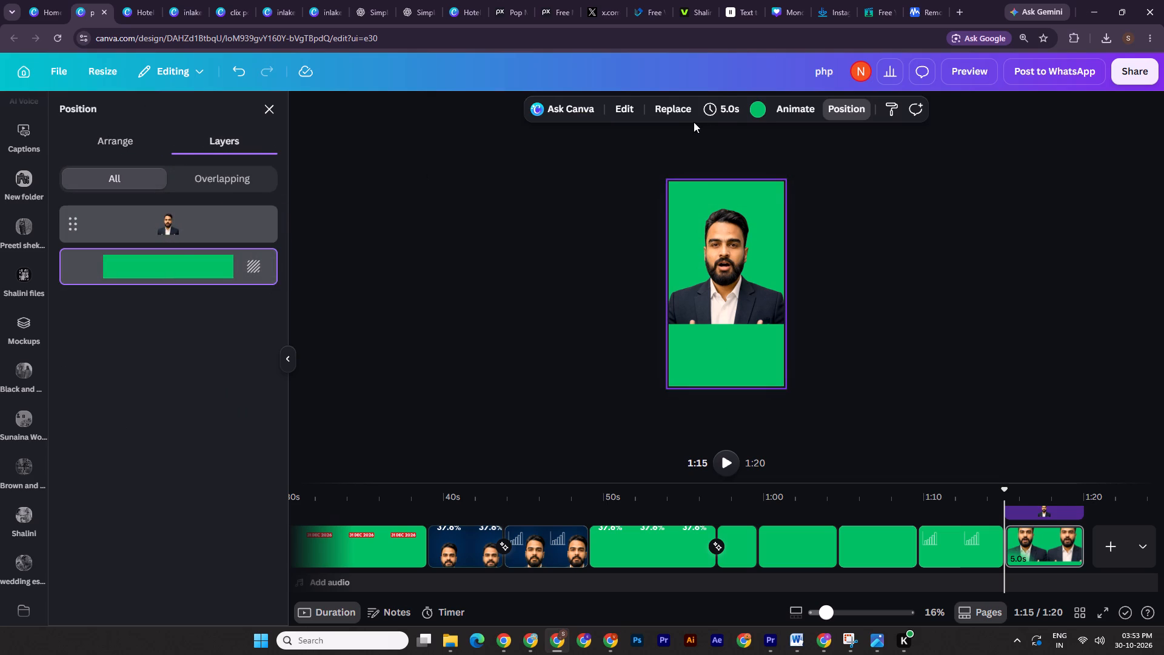
left_click(754, 112)
left_click(196, 211)
triple_click(1047, 317)
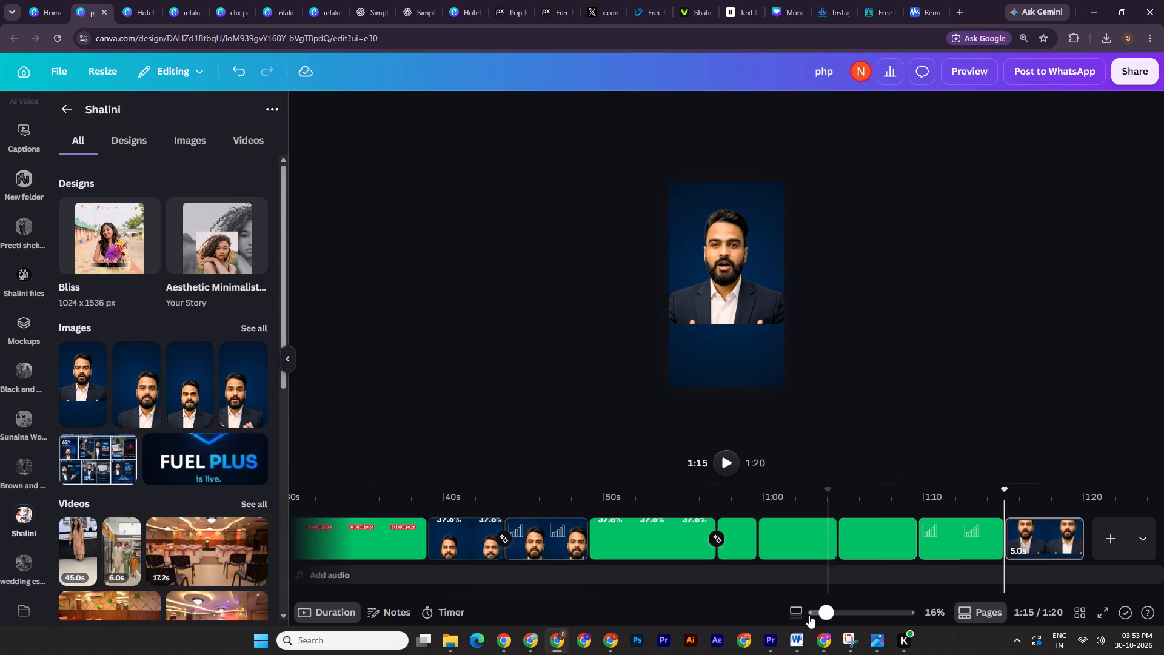
Add a square shape from the recently used elements and place it in the page's lower-left corner.
left_click(832, 610)
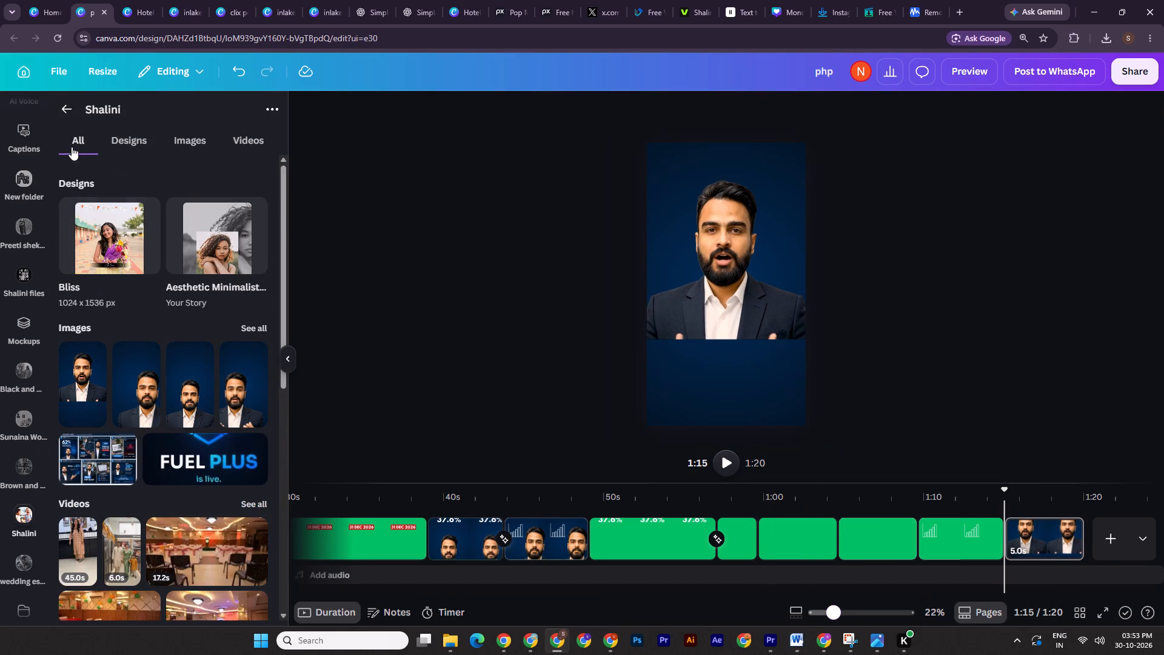
scroll(5, 247, "up", 11)
left_click(22, 165)
left_click(20, 230)
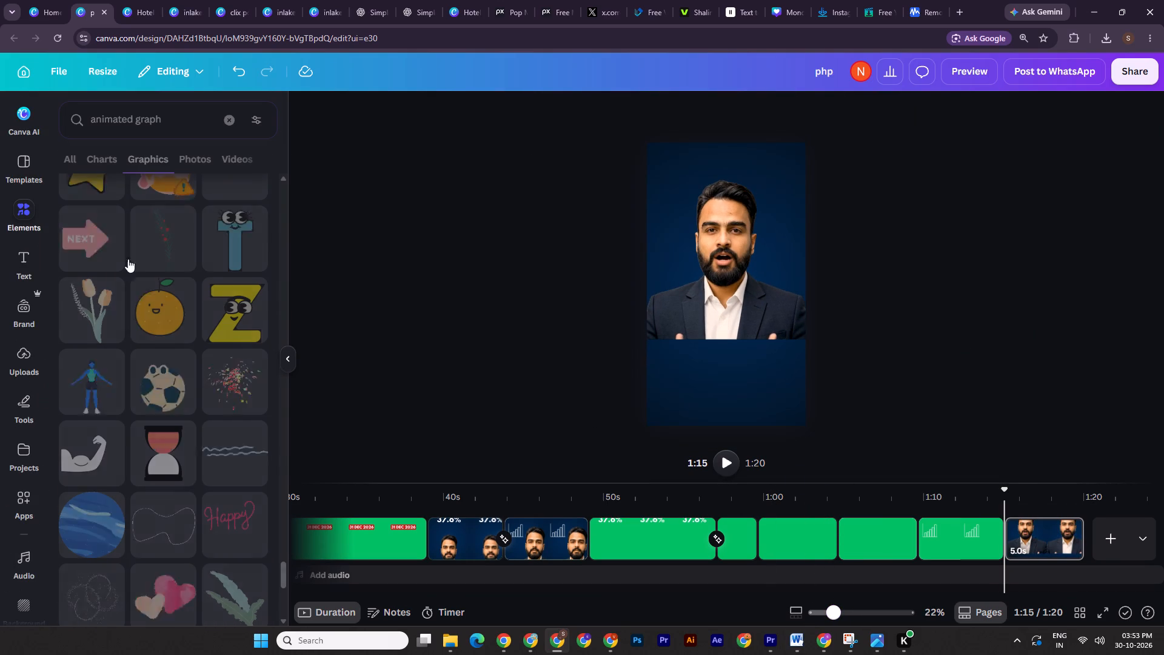
left_click(230, 126)
left_click(366, 184)
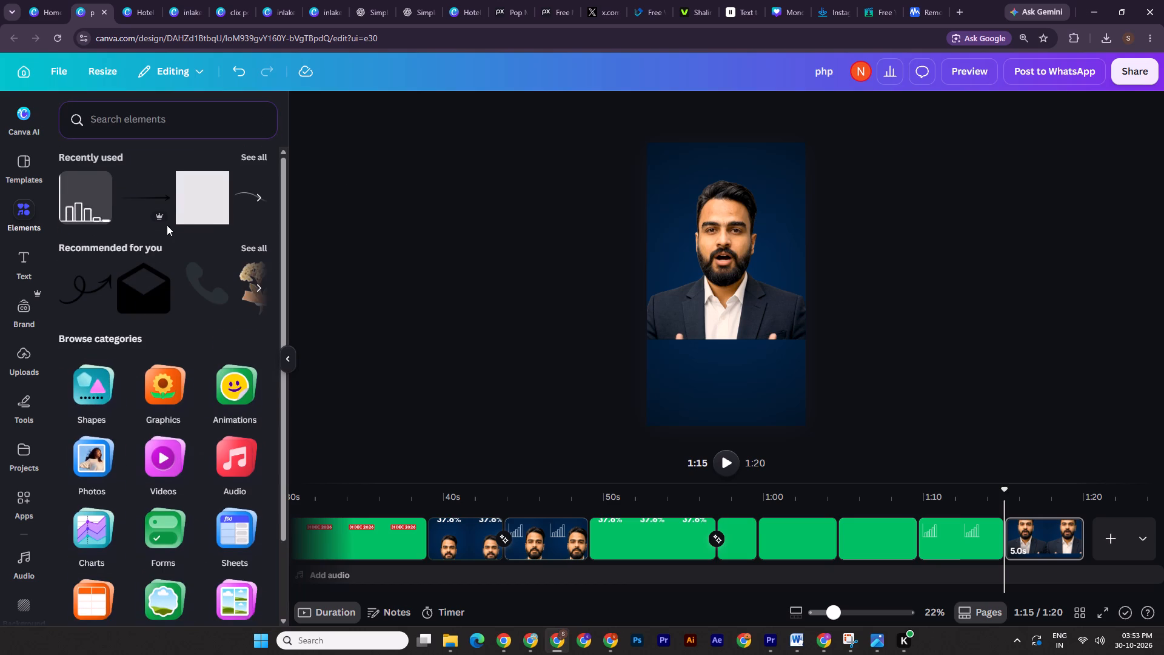
left_click(191, 215)
left_click(1082, 279)
left_click_drag(1080, 279, 1069, 278)
left_click_drag(724, 287, 675, 403)
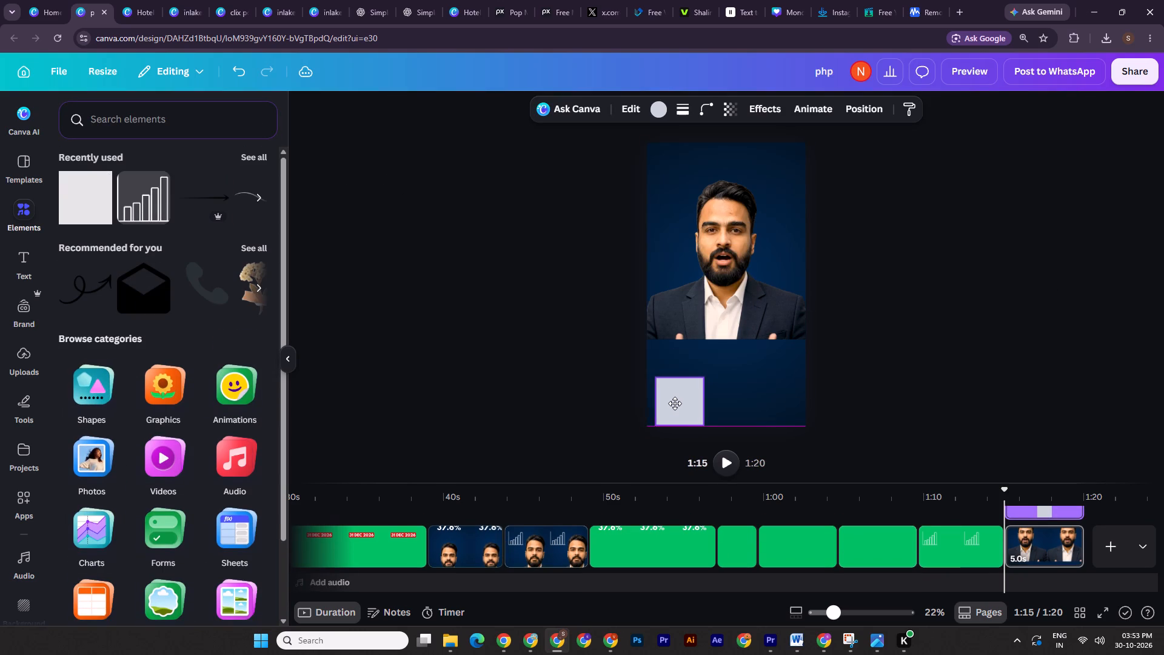
left_click_drag(675, 403, 667, 401)
Fill the square with the design's dark blue gradient in the second gradient style.
left_click(666, 109)
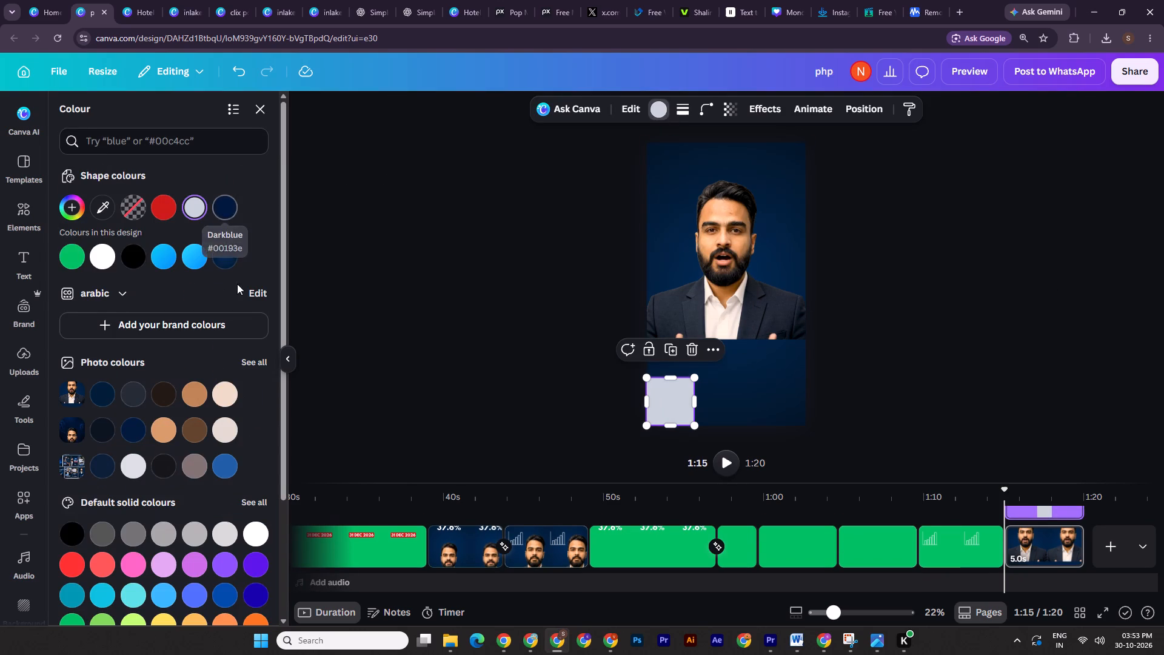
left_click(229, 259)
left_click(227, 253)
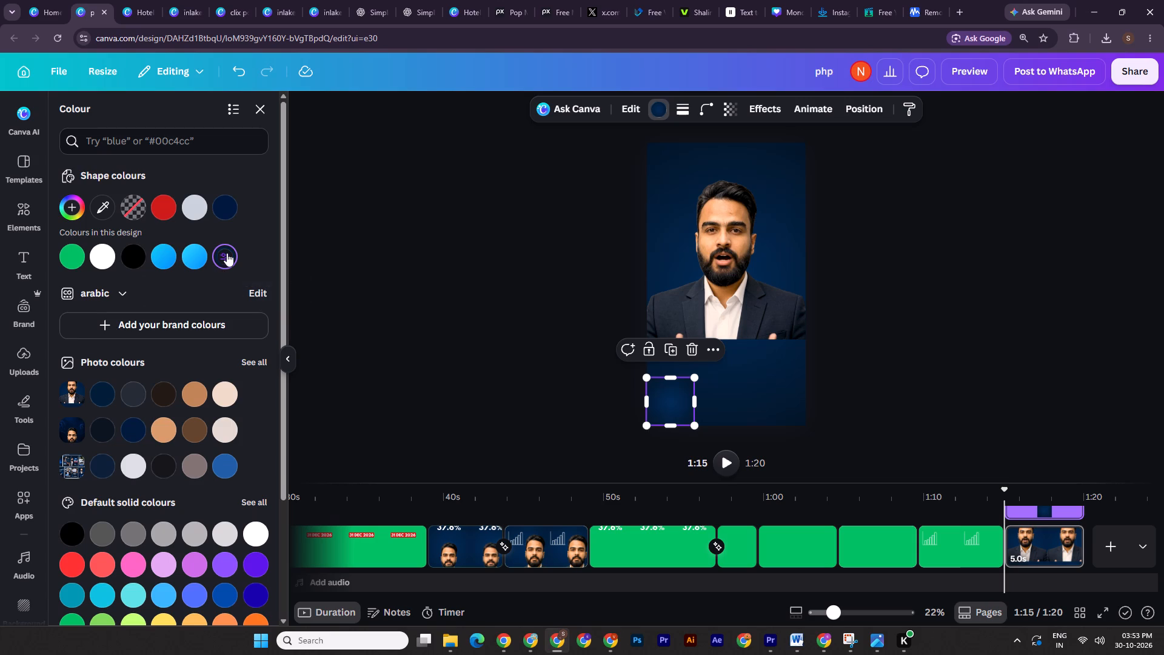
left_click(127, 398)
Stretch the gradient shape across the full page width and upward to cover the cut-off lower edge of the speaker.
left_click_drag(694, 405, 750, 405)
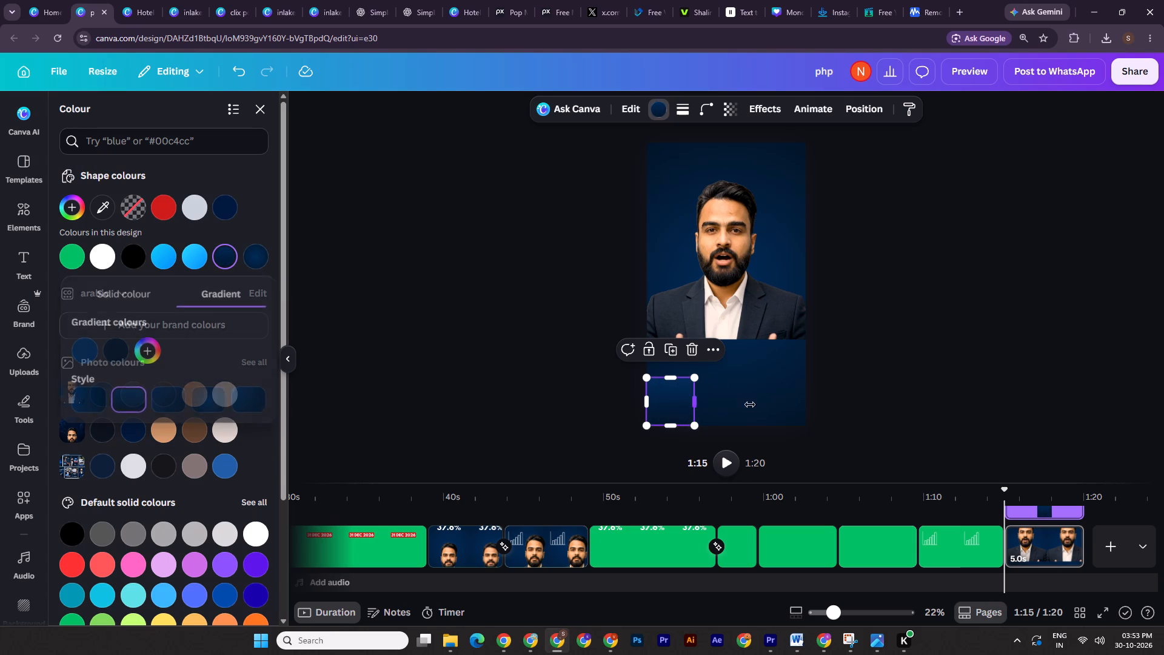
left_click_drag(750, 405, 804, 401)
left_click_drag(727, 378, 740, 318)
Add a #012C59 colour to the shape's gradient, order both blues before the dark colour, and make the first blue fully transparent.
left_click(221, 257)
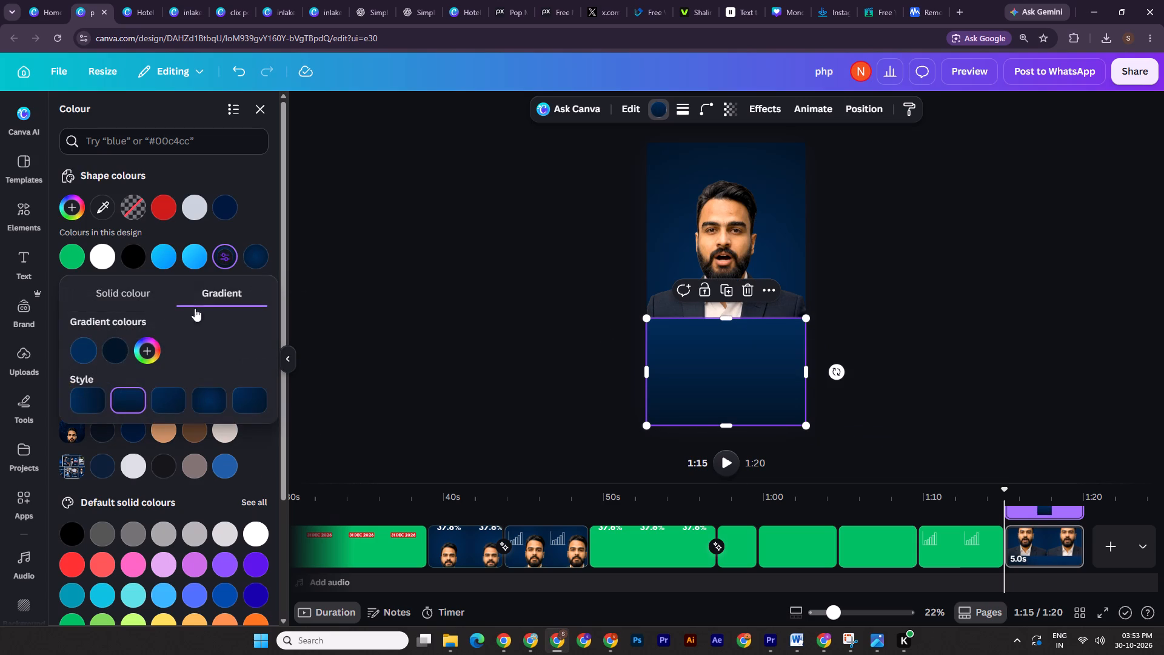
left_click(147, 355)
left_click(161, 337)
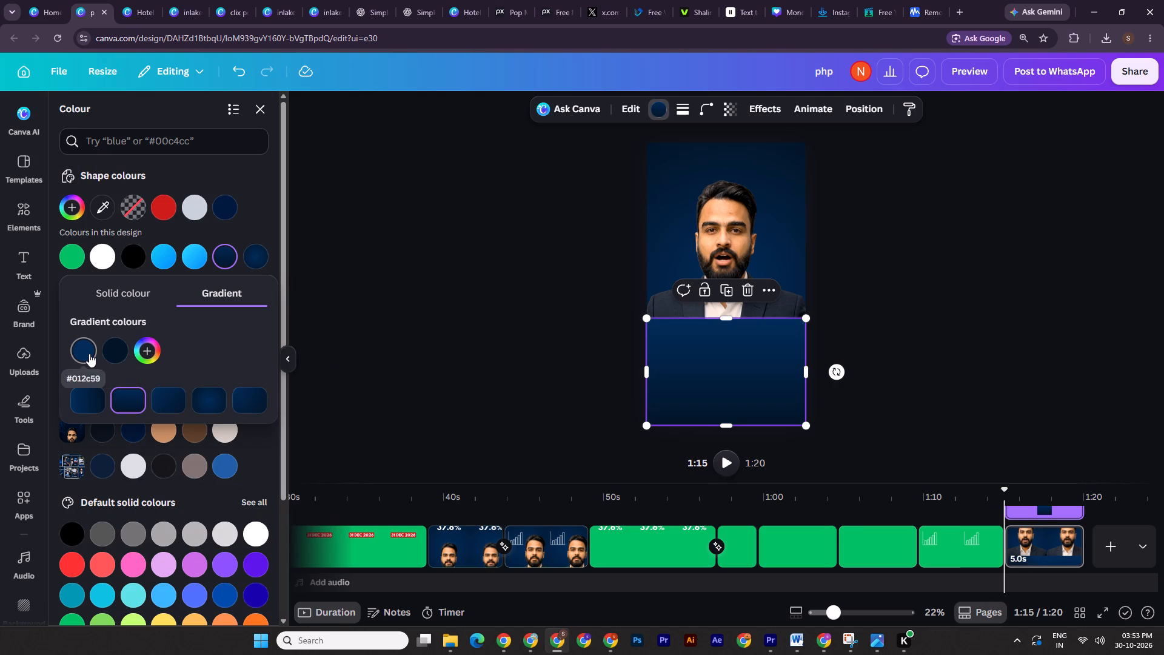
left_click(89, 354)
left_click_drag(86, 352, 132, 356)
left_click(144, 354)
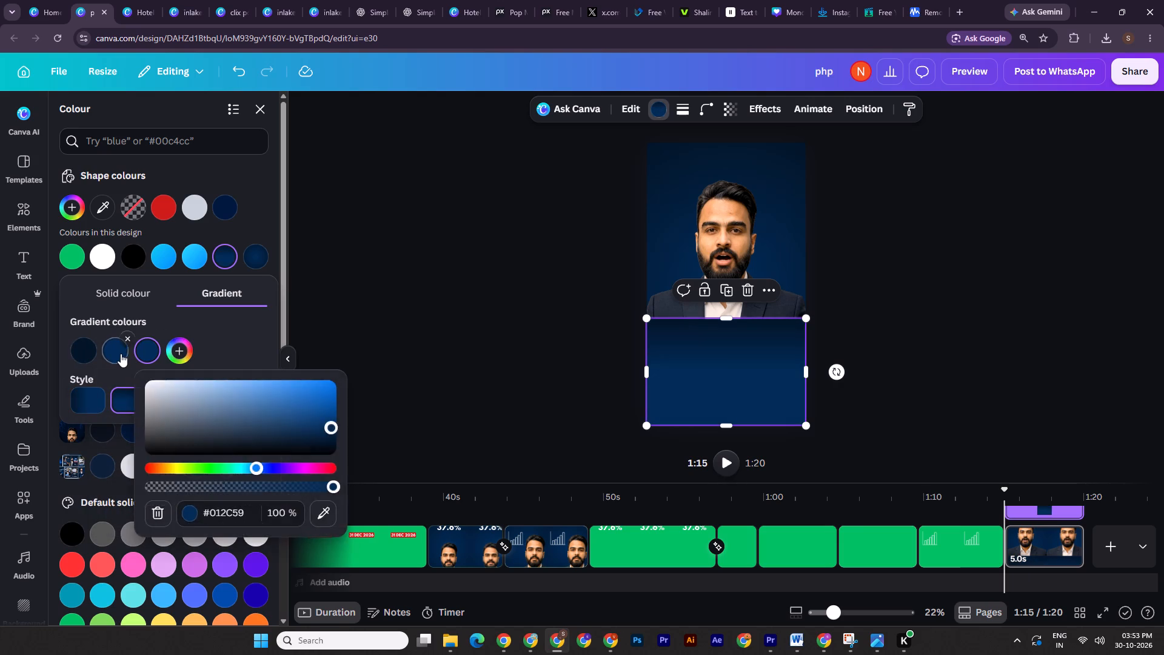
left_click_drag(118, 352, 75, 349)
left_click_drag(146, 356, 115, 360)
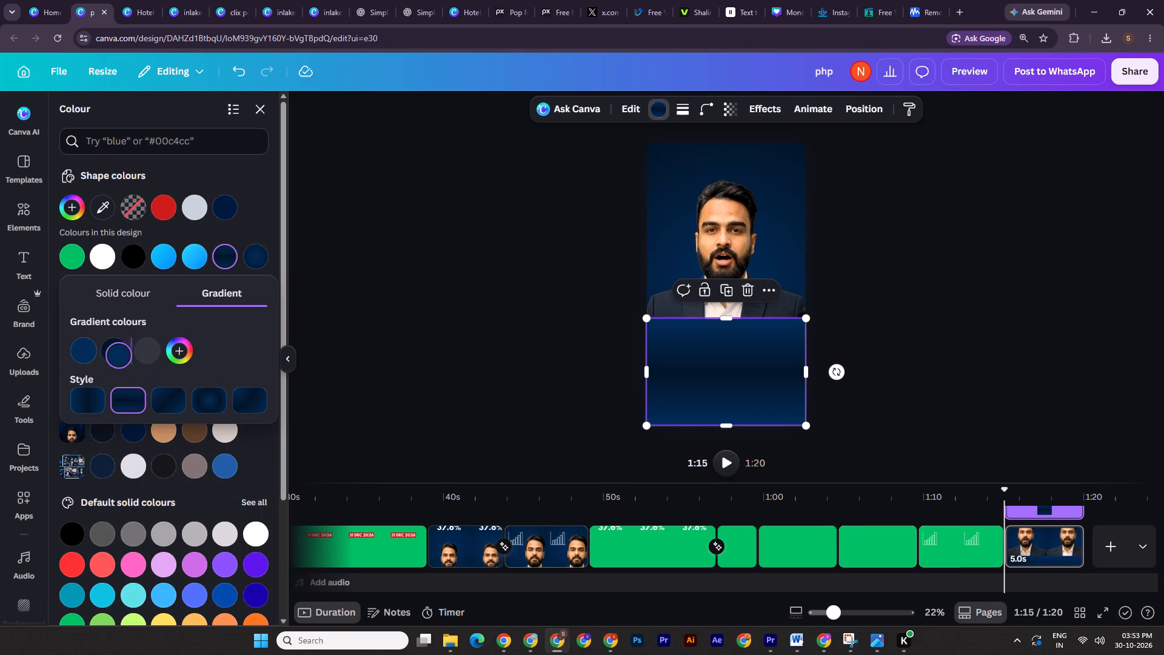
left_click_drag(115, 360, 103, 355)
left_click(87, 355)
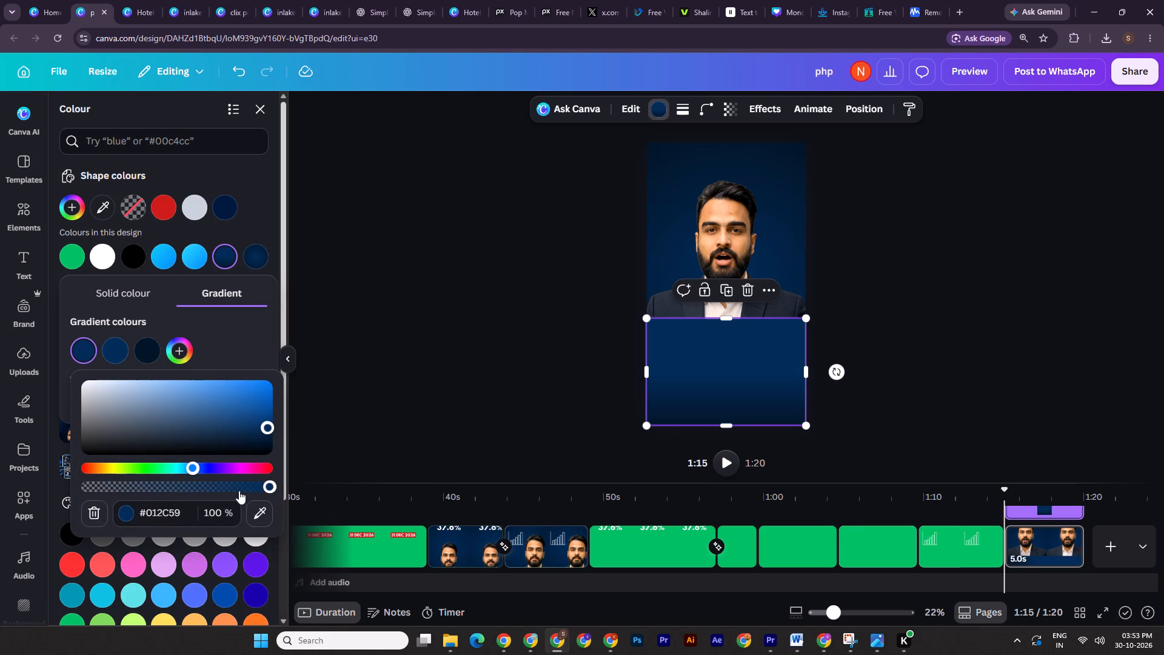
left_click_drag(259, 481, 26, 465)
Stretch the gradient shape upward so its transparent top edge fades over the speaker's torso.
left_click_drag(731, 317, 732, 291)
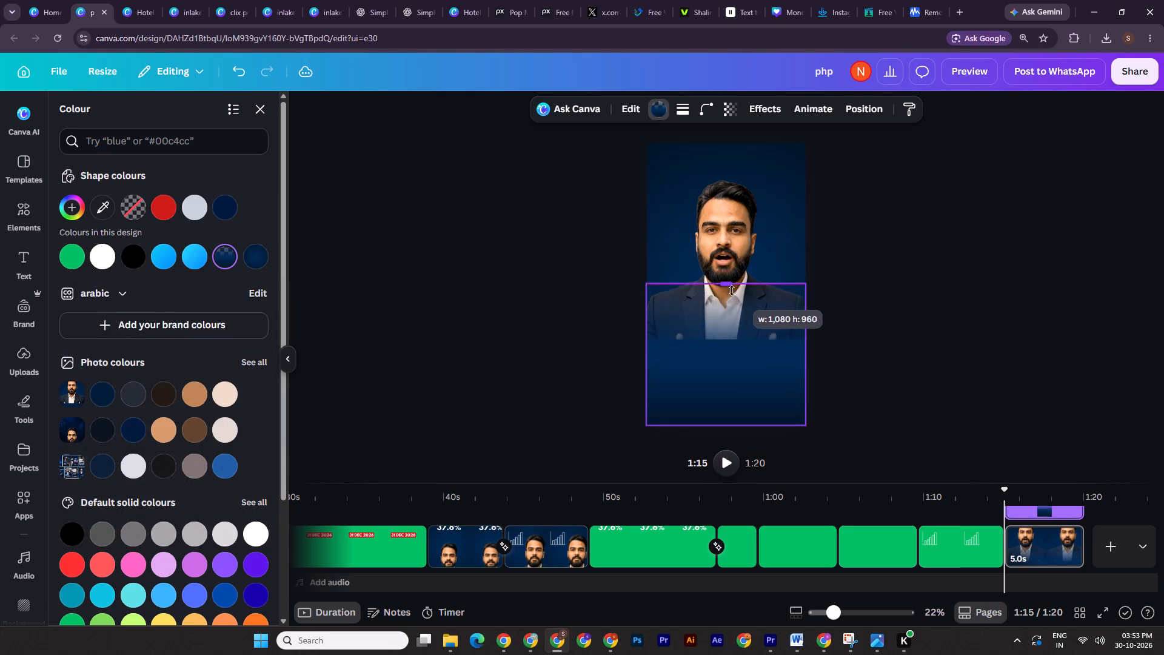
left_click_drag(732, 291, 726, 303)
left_click(726, 280)
Duplicate the gradient shape slightly higher, order the copy beneath the original, and extend its top edge a little.
left_click_drag(744, 374, 742, 344)
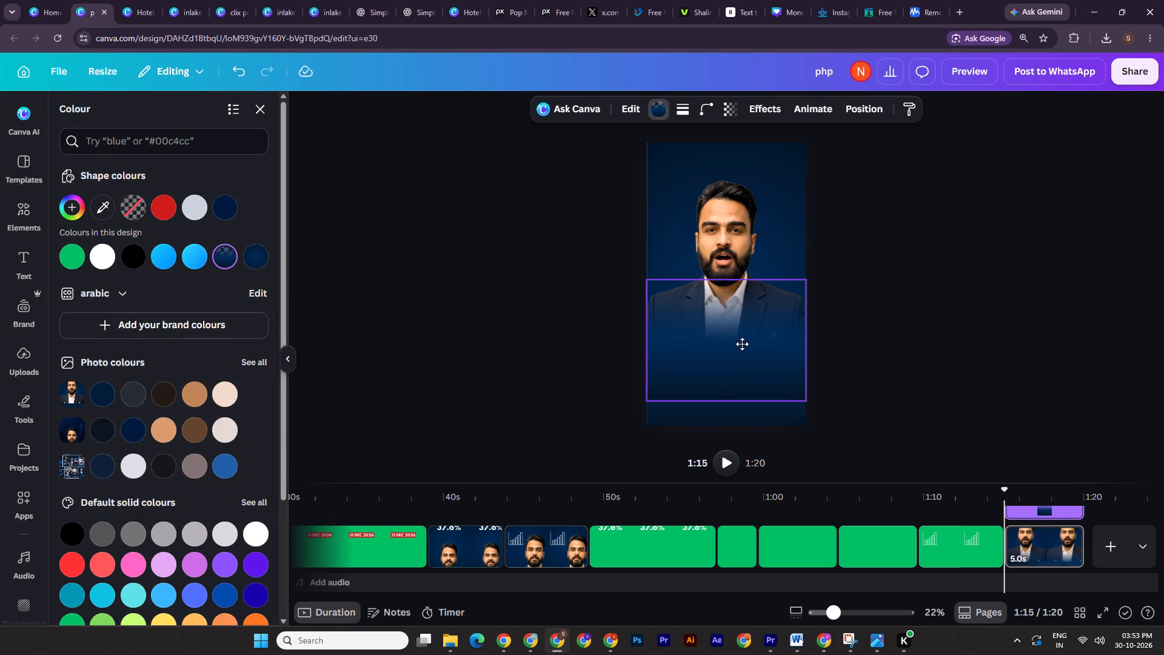
left_click_drag(742, 344, 740, 344)
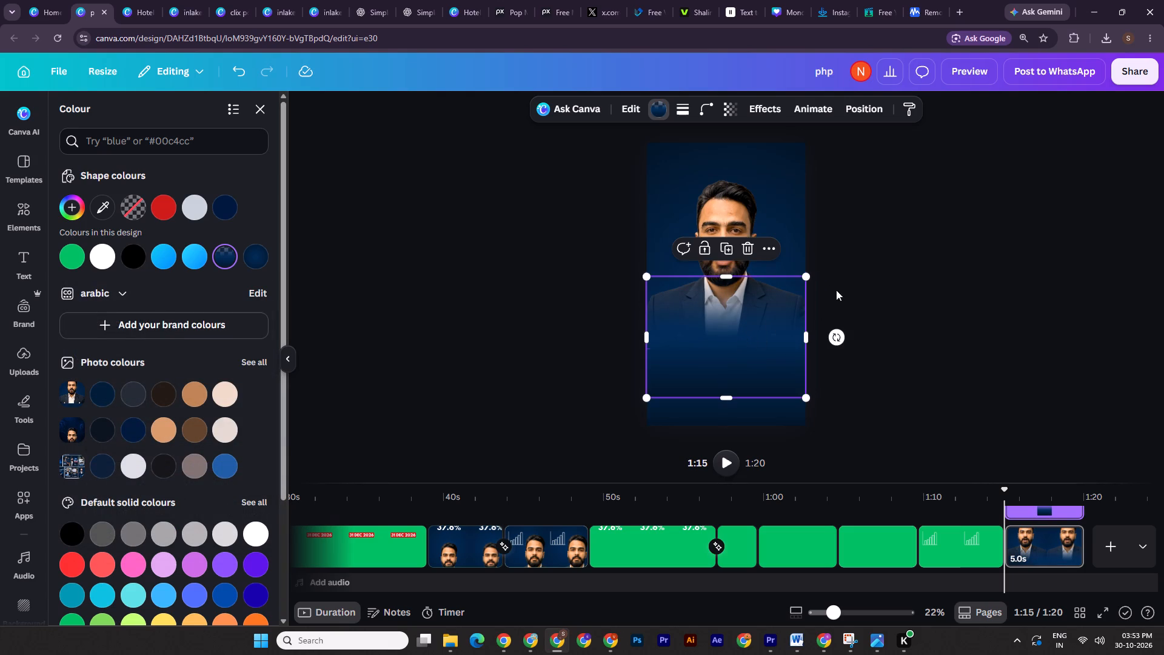
left_click(870, 104)
left_click_drag(235, 220, 253, 294)
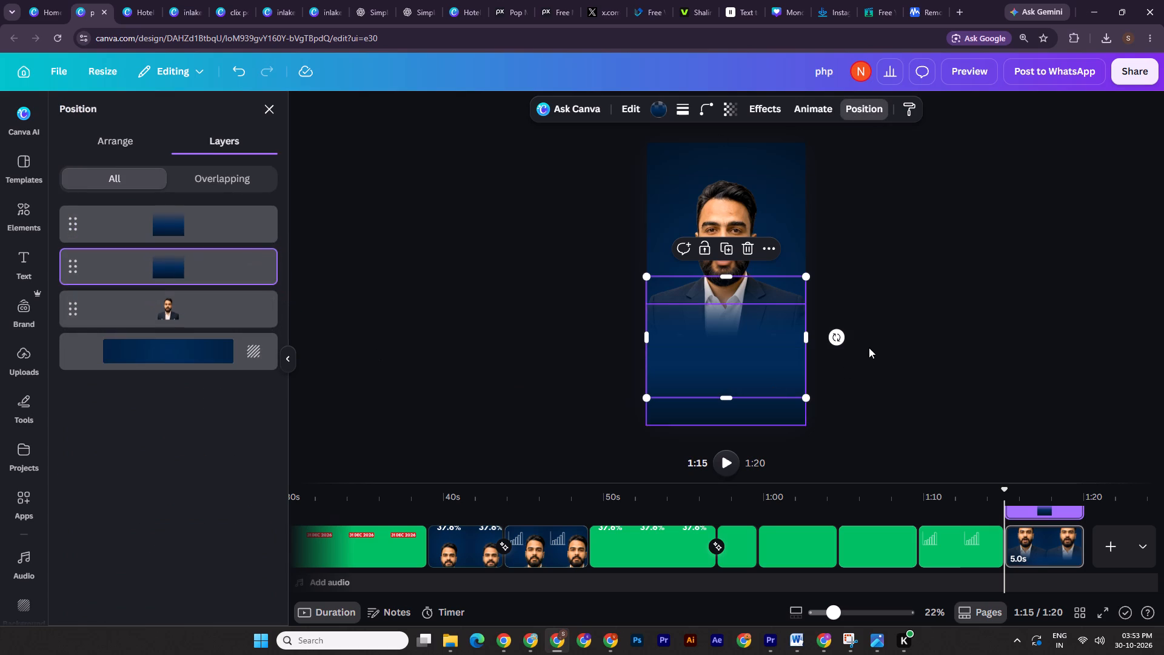
left_click(732, 277)
triple_click(915, 250)
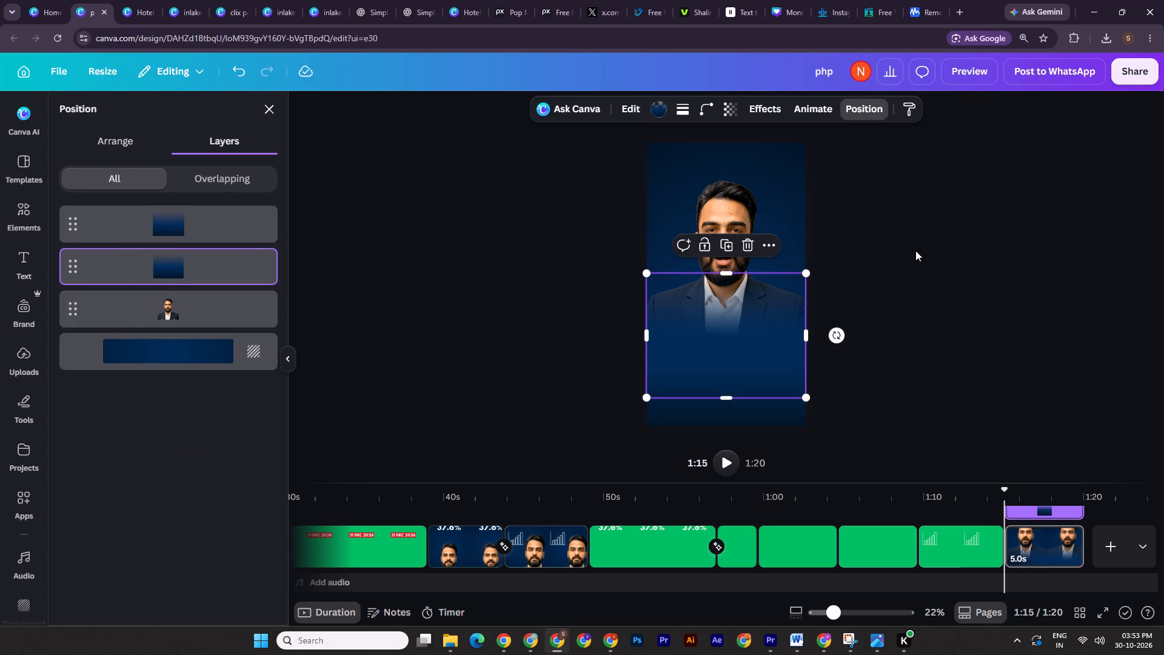
Open the Shalini folder of uploaded designs, images and videos.
scroll(15, 585, "down", 9)
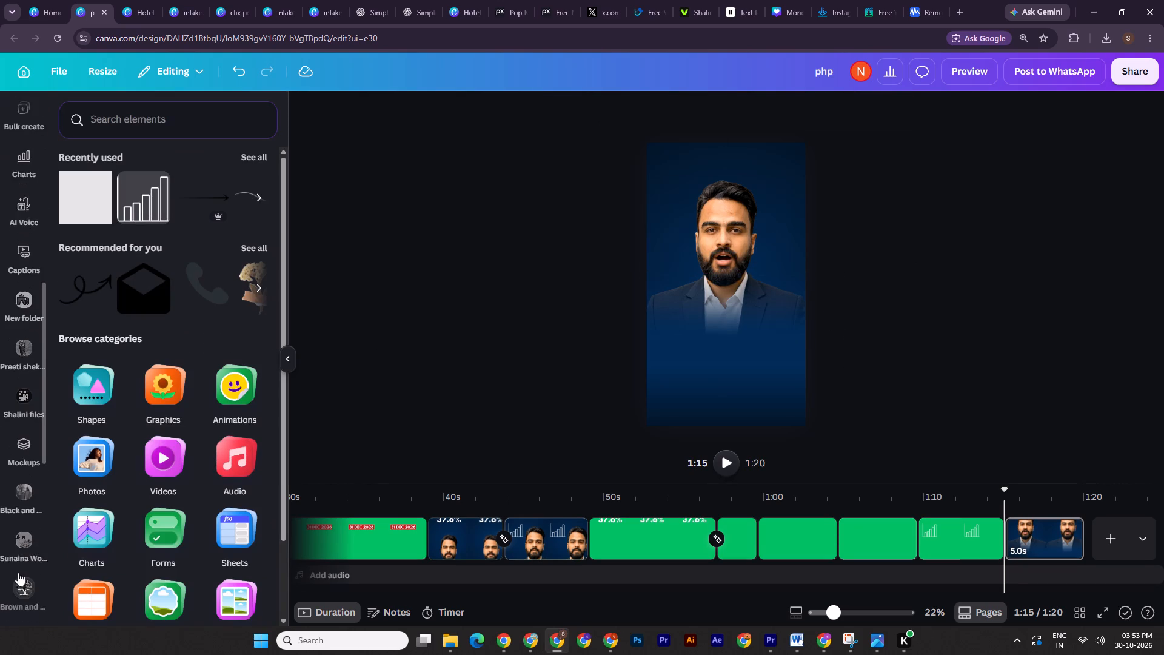
scroll(19, 573, "down", 5)
left_click(32, 340)
left_click(558, 414)
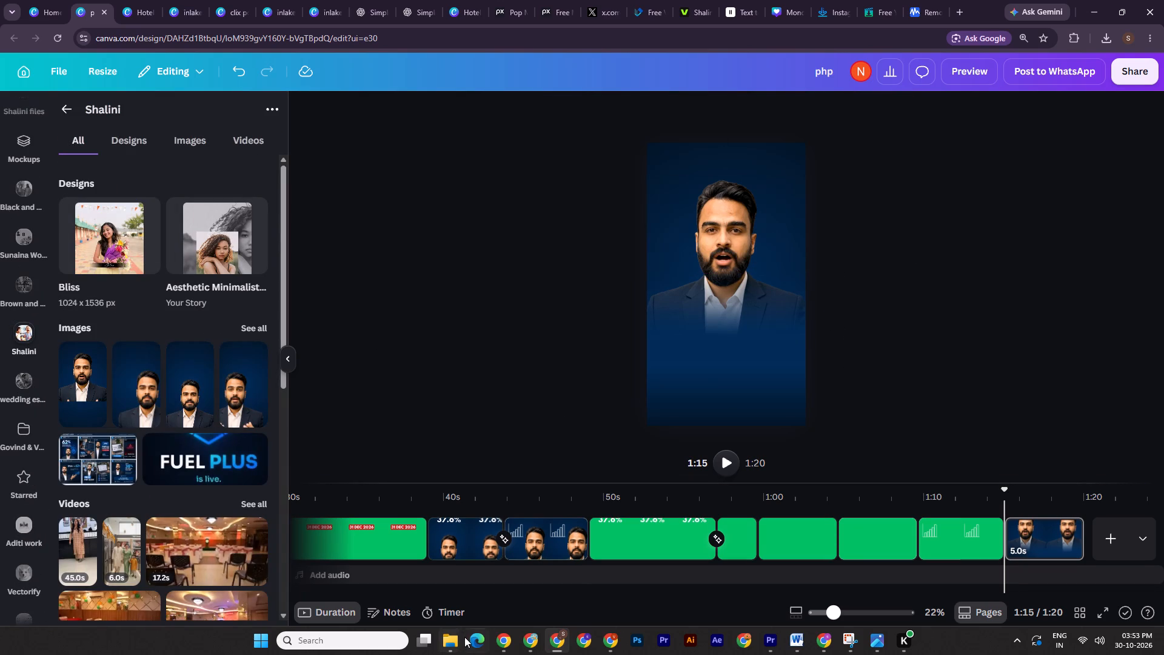
Preview the Financial_Data_Processing, Software_Code and Modern_Glass (1) clips in the Downloads folder.
left_click(463, 636)
left_click(376, 571)
left_click(53, 181)
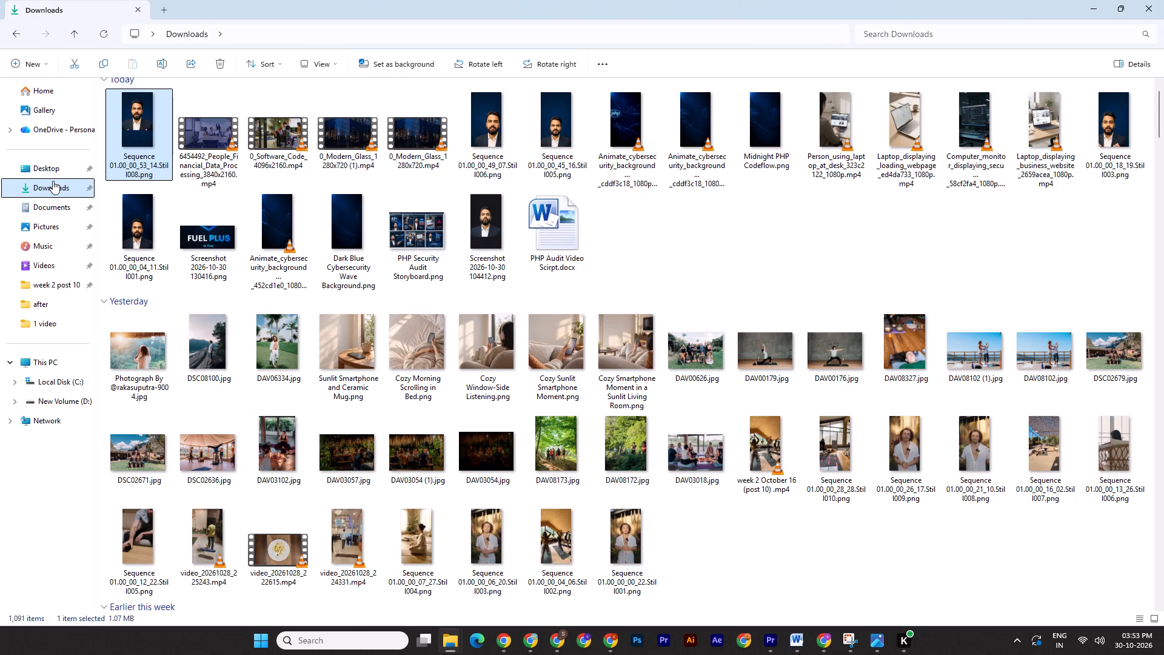
double_click(219, 133)
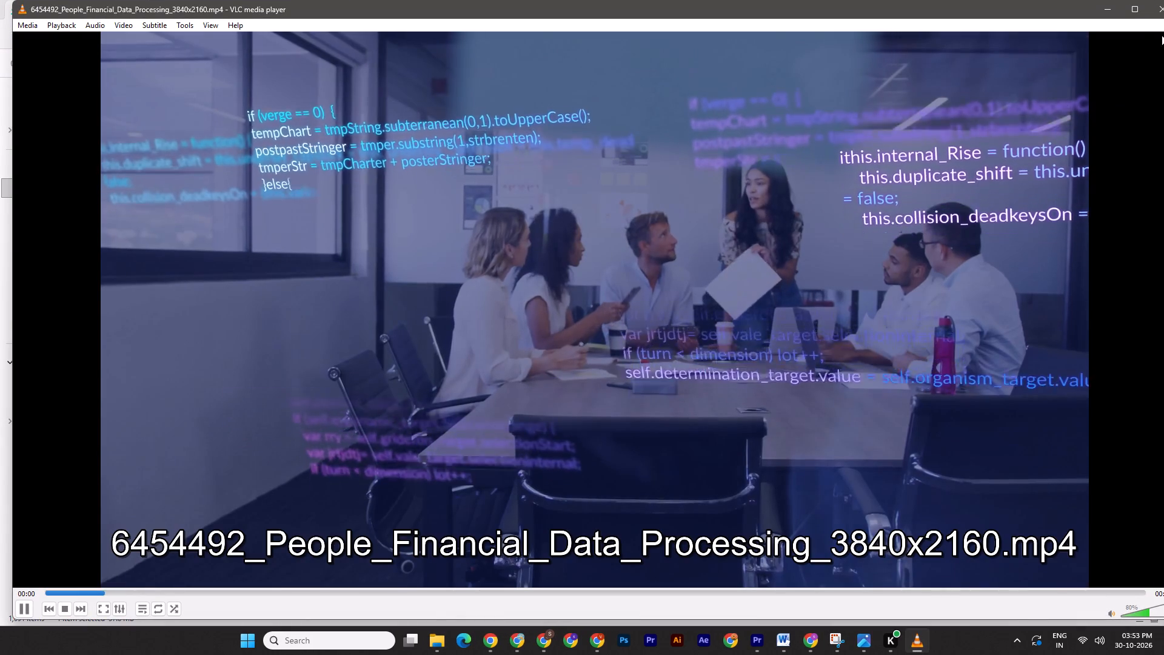
left_click(1158, 7)
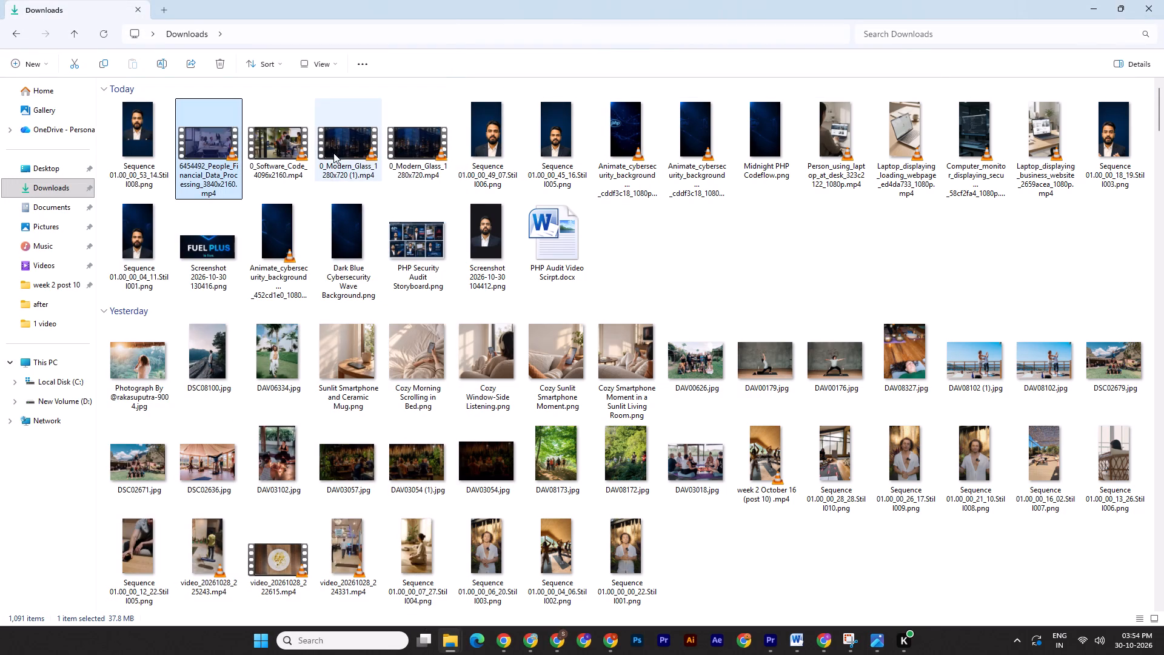
double_click(247, 166)
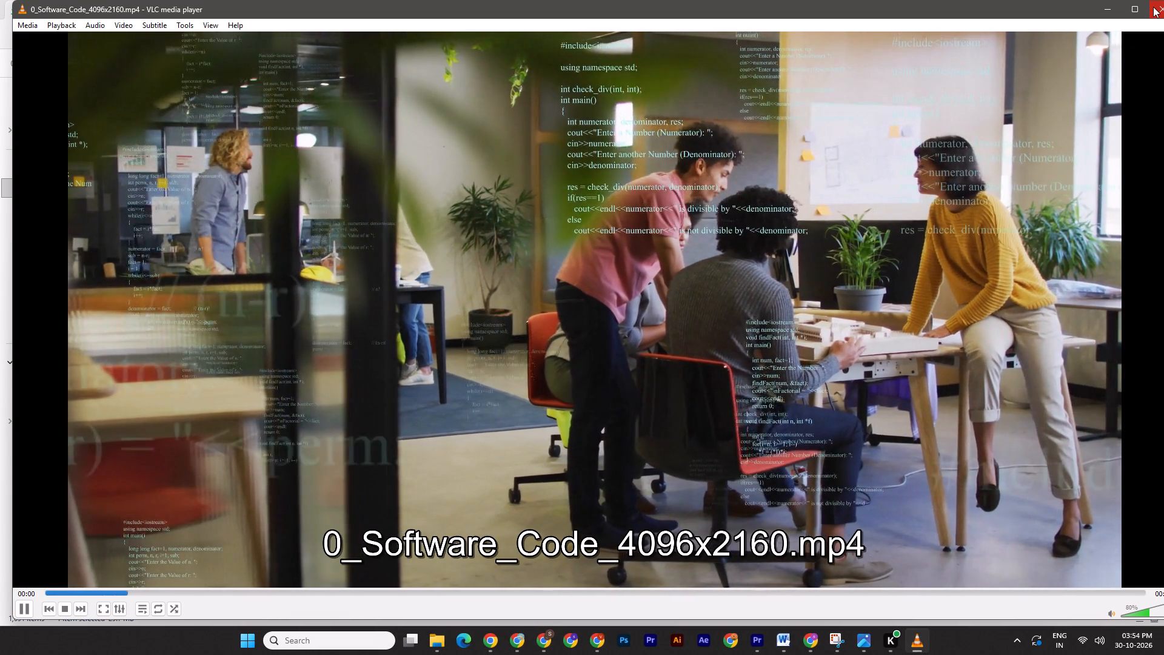
left_click(1153, 7)
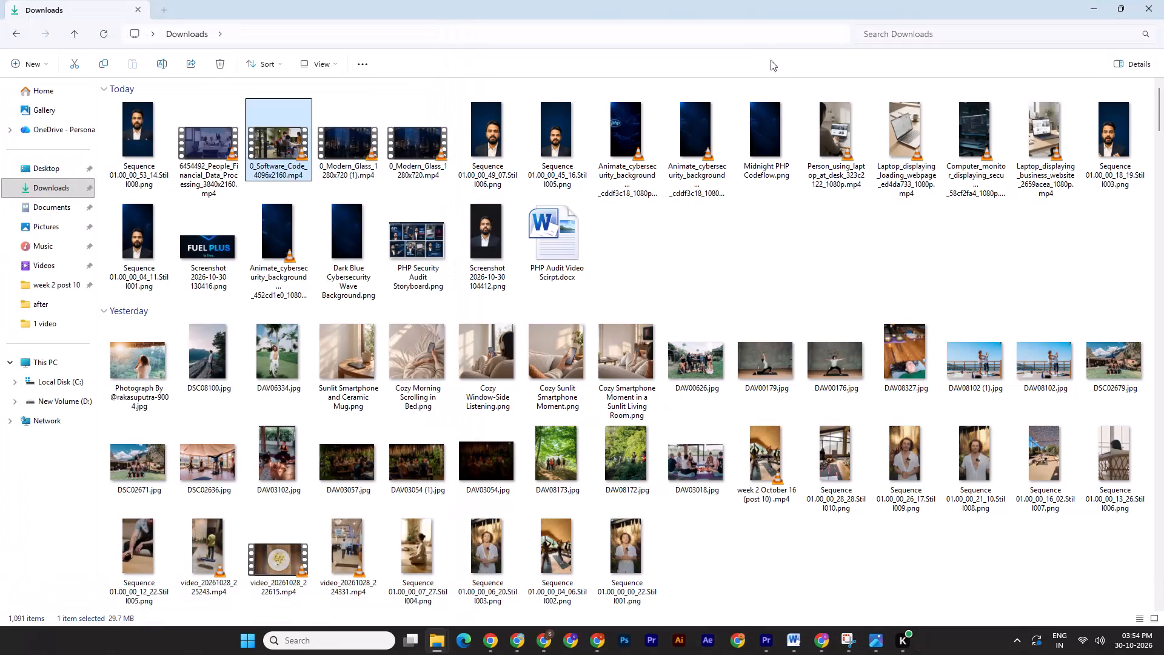
double_click(347, 153)
left_click(769, 5)
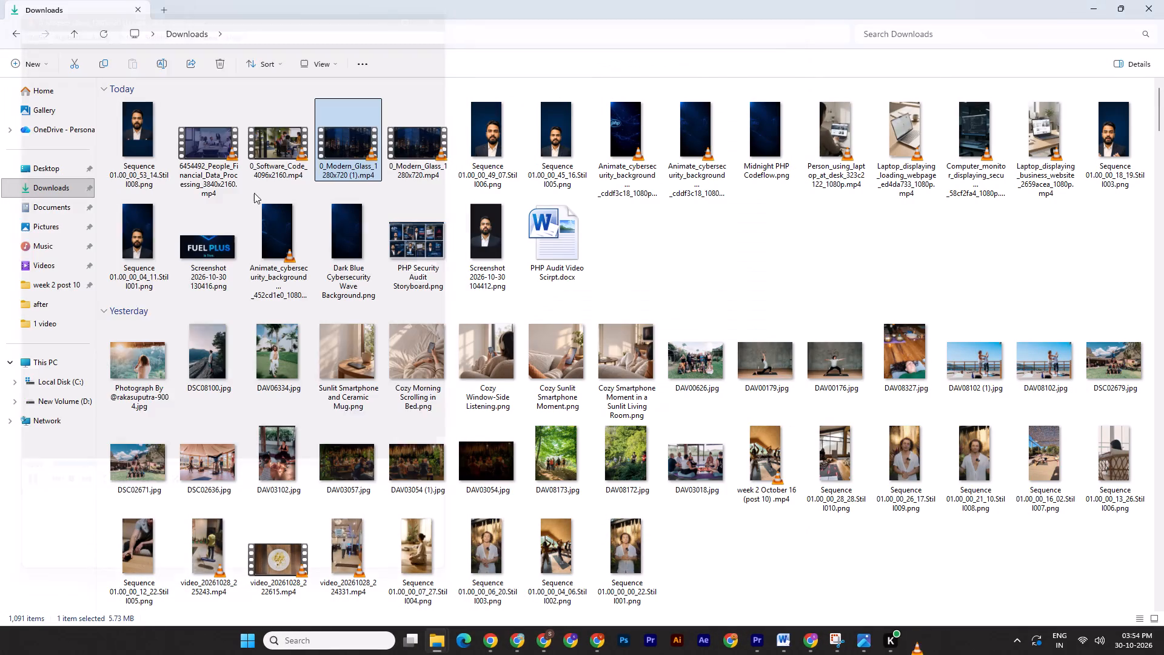
Upload 0_Modern_Glass_1280x720 (1).mp4 to the Shalini folder and add it to the current Canva page.
left_click_drag(329, 145, 252, 475)
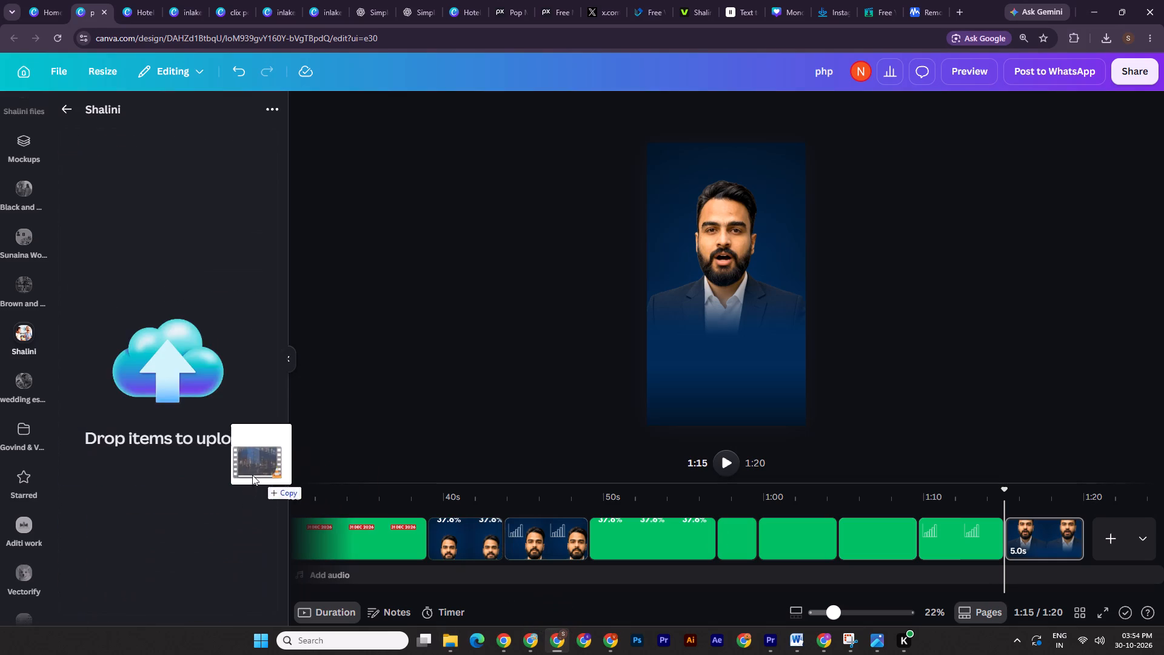
left_click_drag(252, 475, 250, 474)
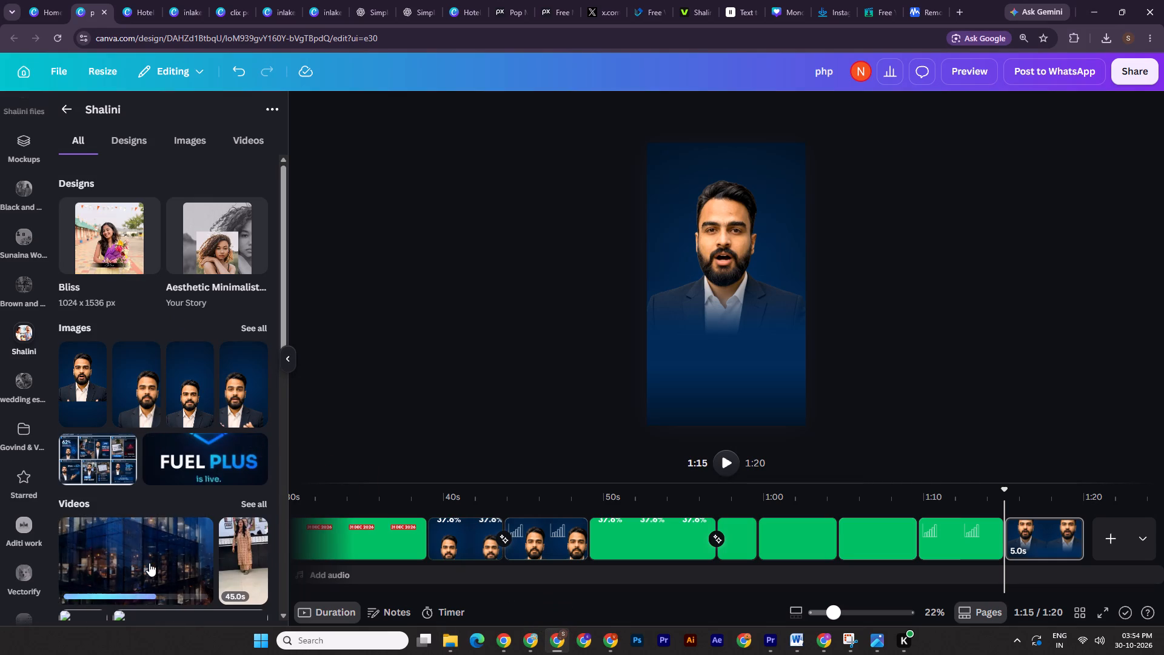
left_click(149, 557)
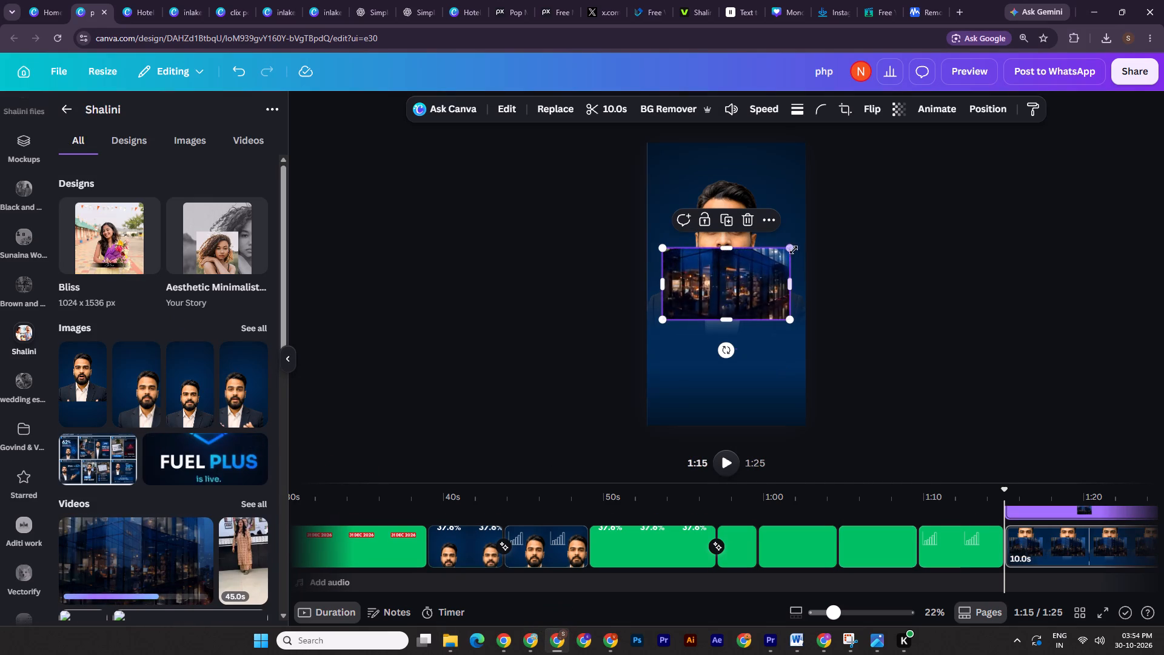
Enlarge the glass-building video beyond the page width and centre it over the upper half.
left_click_drag(791, 246, 947, 165)
left_click_drag(775, 266, 695, 277)
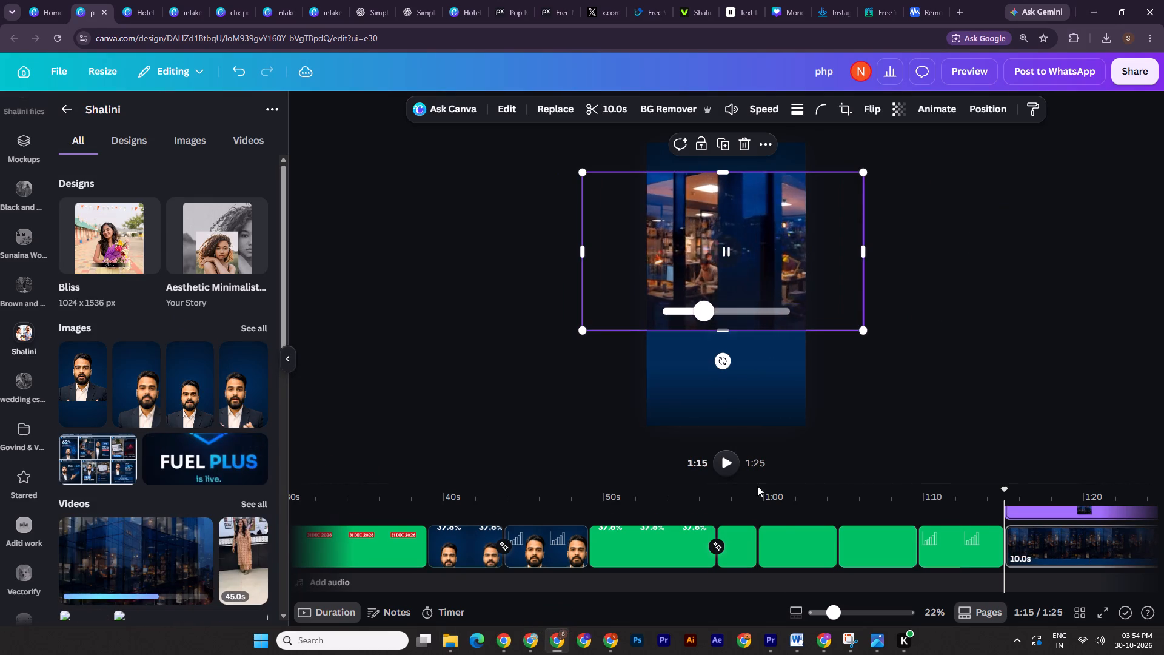
Switch to Premiere Pro and scrub the current speaker clip from 00:00:52:04 to 00:01:06:17.
left_click(783, 639)
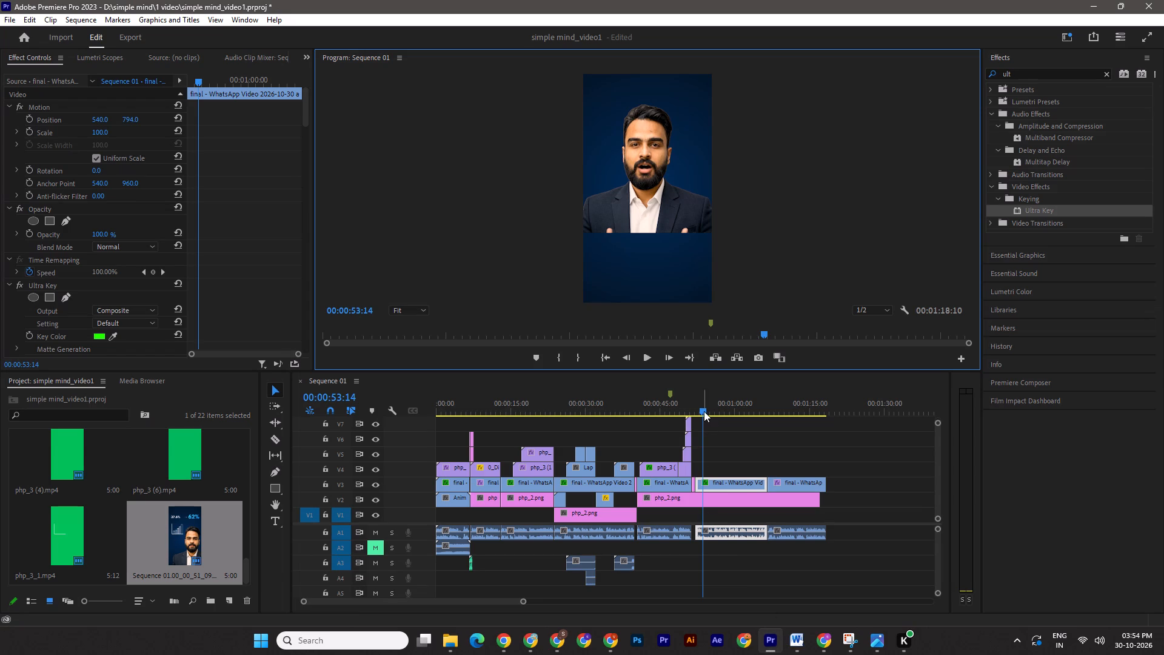
left_click_drag(704, 411, 698, 411)
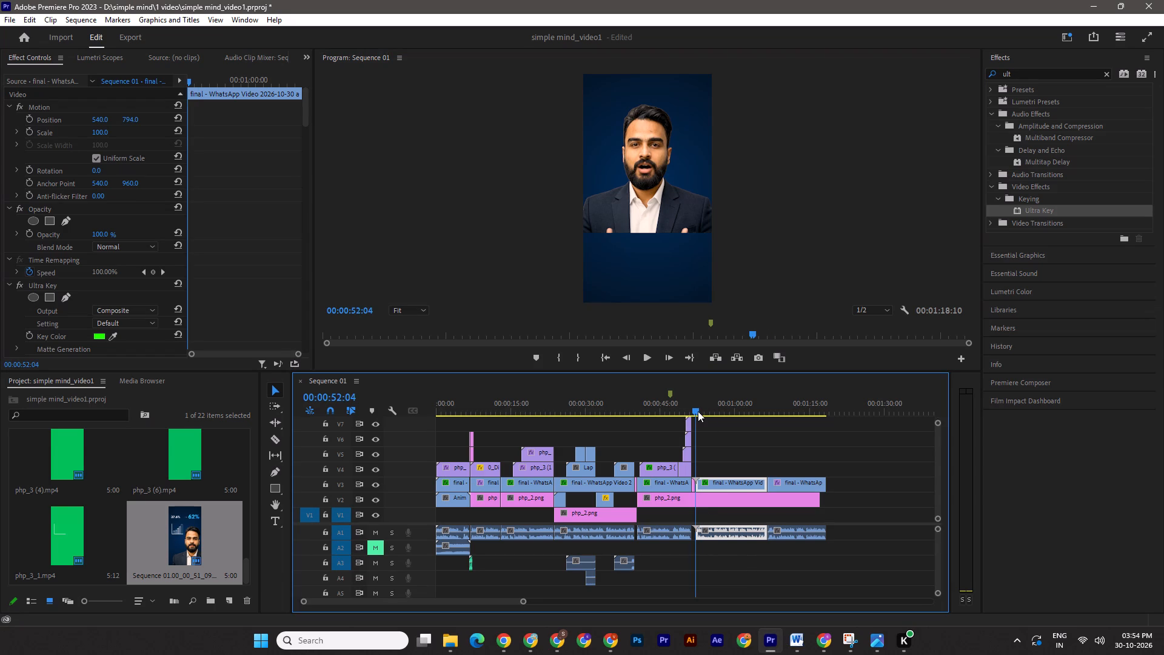
left_click_drag(698, 411, 766, 411)
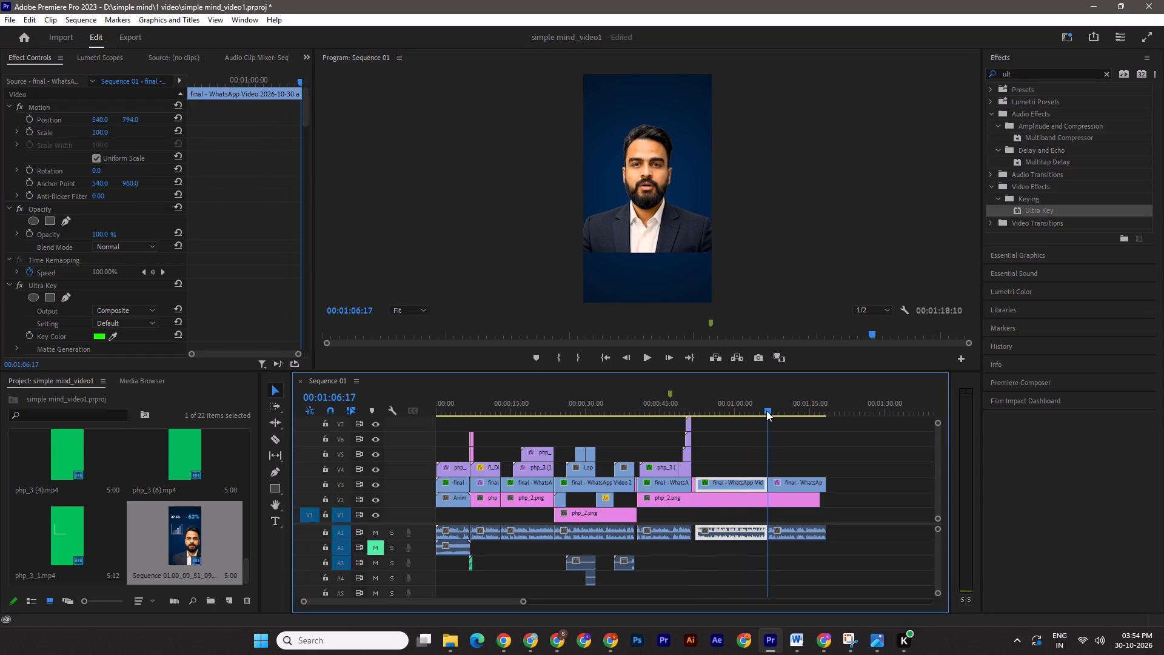
Switch back to Canva and reposition the glass-building video slightly higher over the page's upper half.
left_click(561, 636)
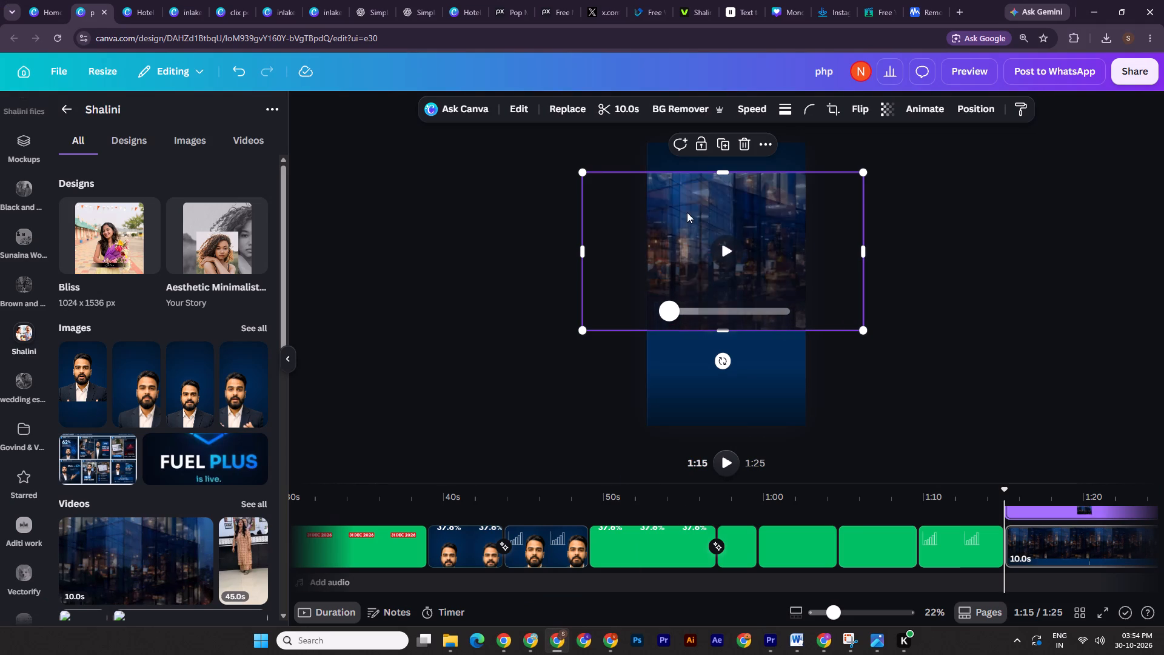
left_click_drag(658, 221, 716, 212)
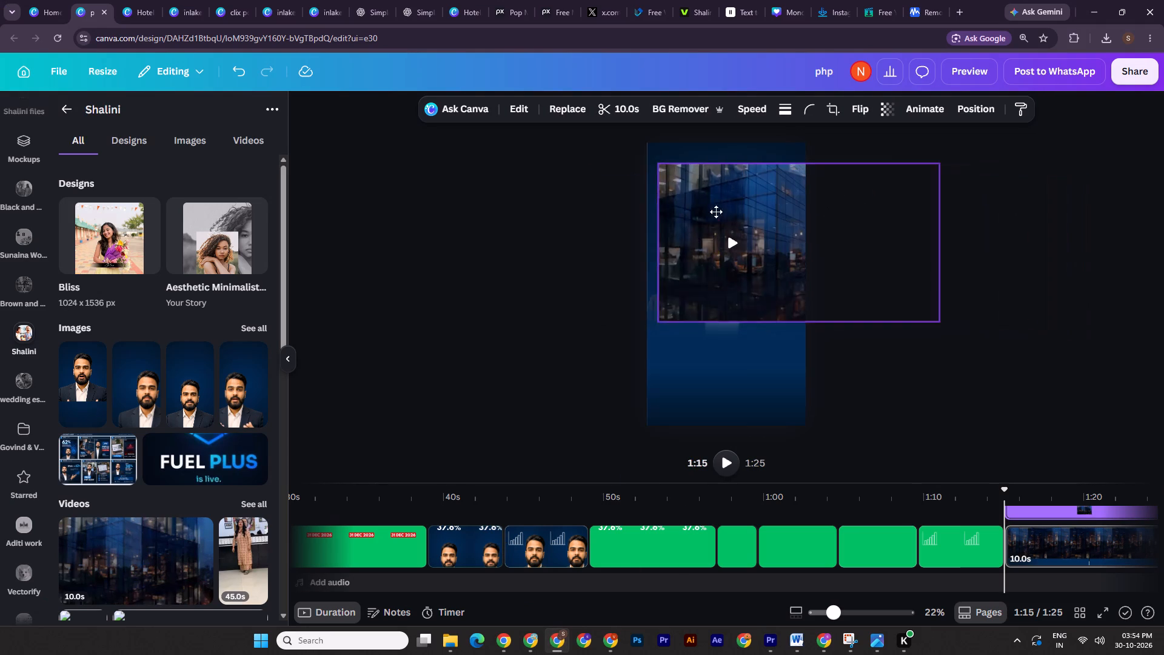
left_click_drag(716, 212, 665, 216)
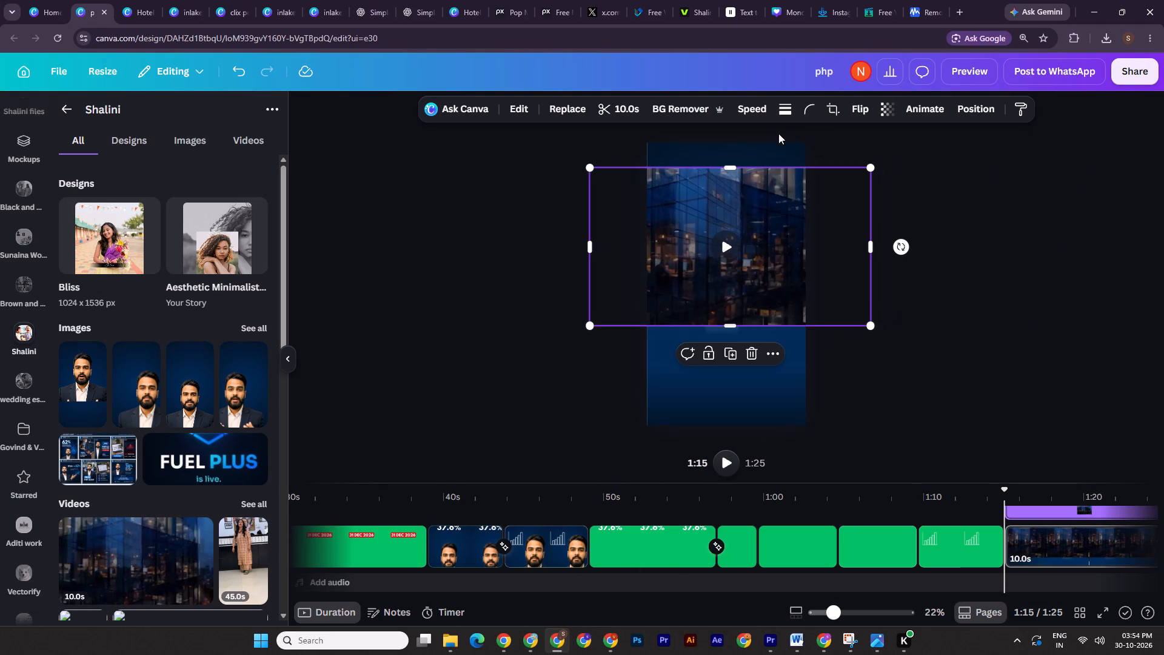
Trim the video to start at about 5.7 s on the office interior, keeping about 4.2 s.
left_click(606, 106)
left_click_drag(509, 112, 570, 112)
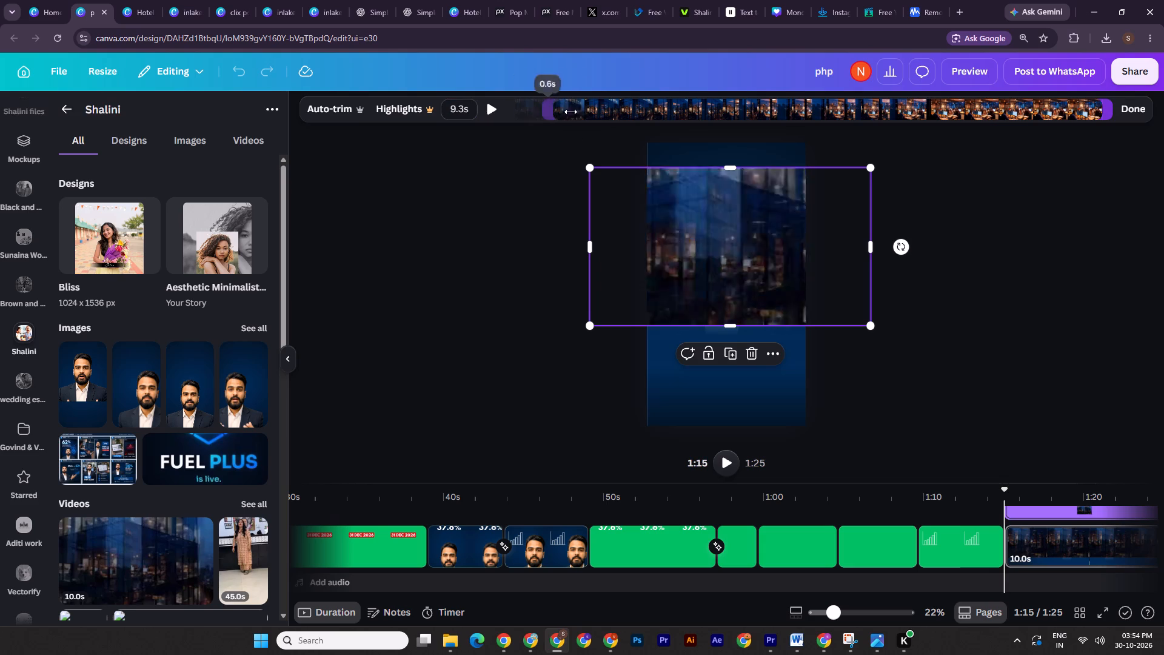
left_click_drag(570, 112, 766, 112)
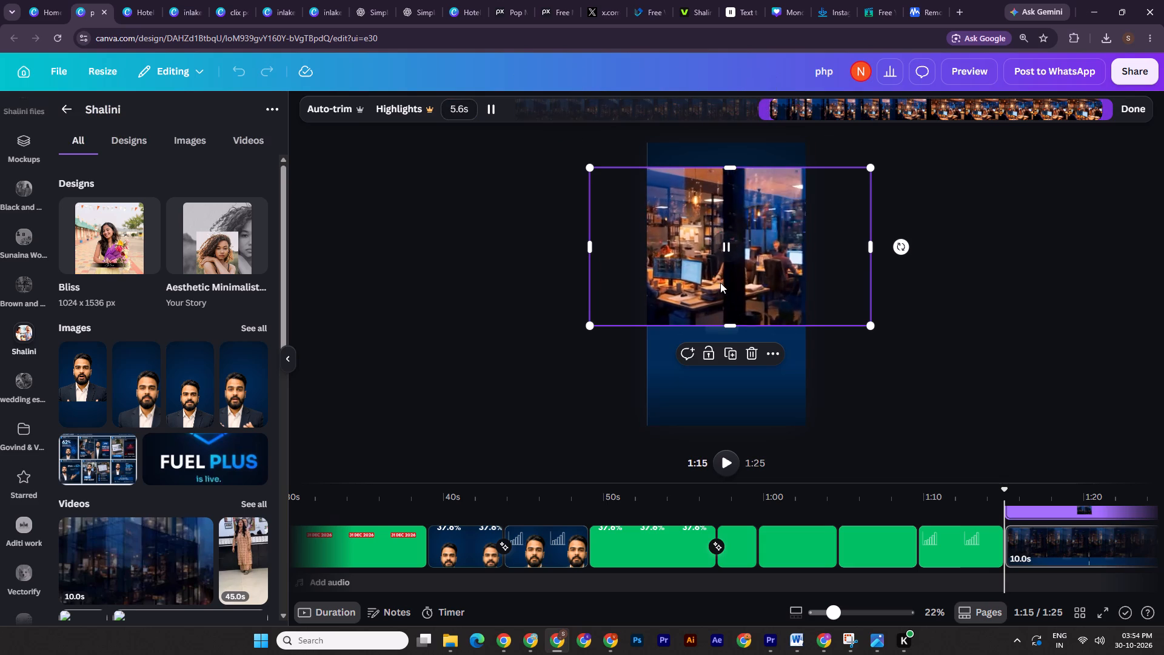
left_click_drag(764, 112, 849, 112)
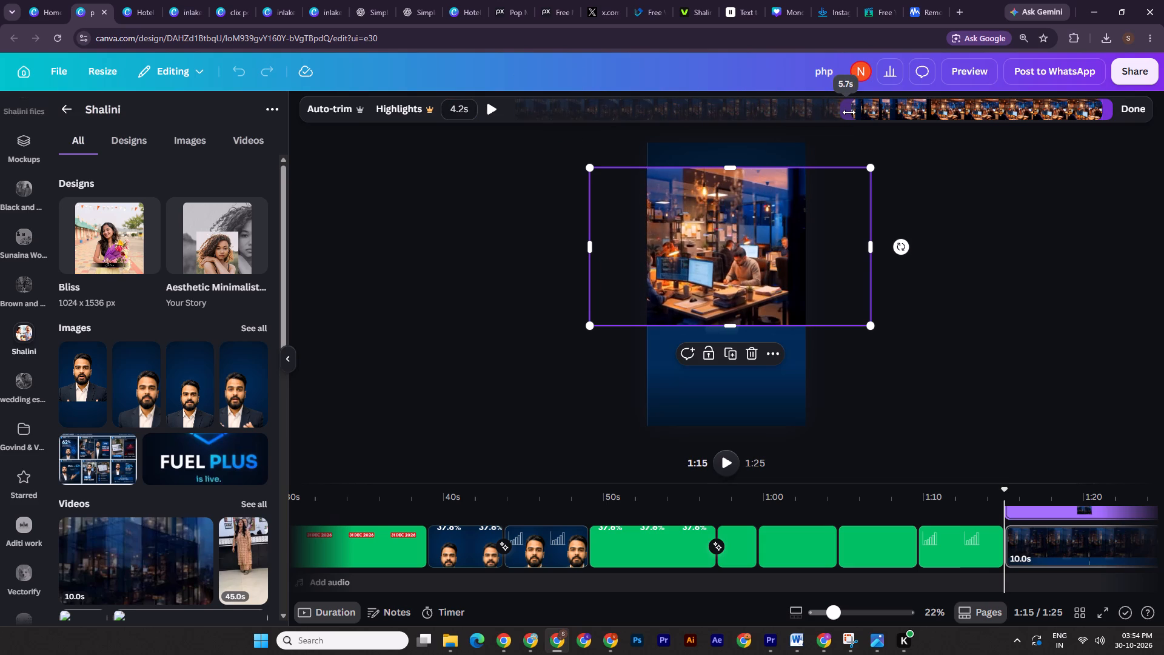
left_click_drag(849, 112, 854, 112)
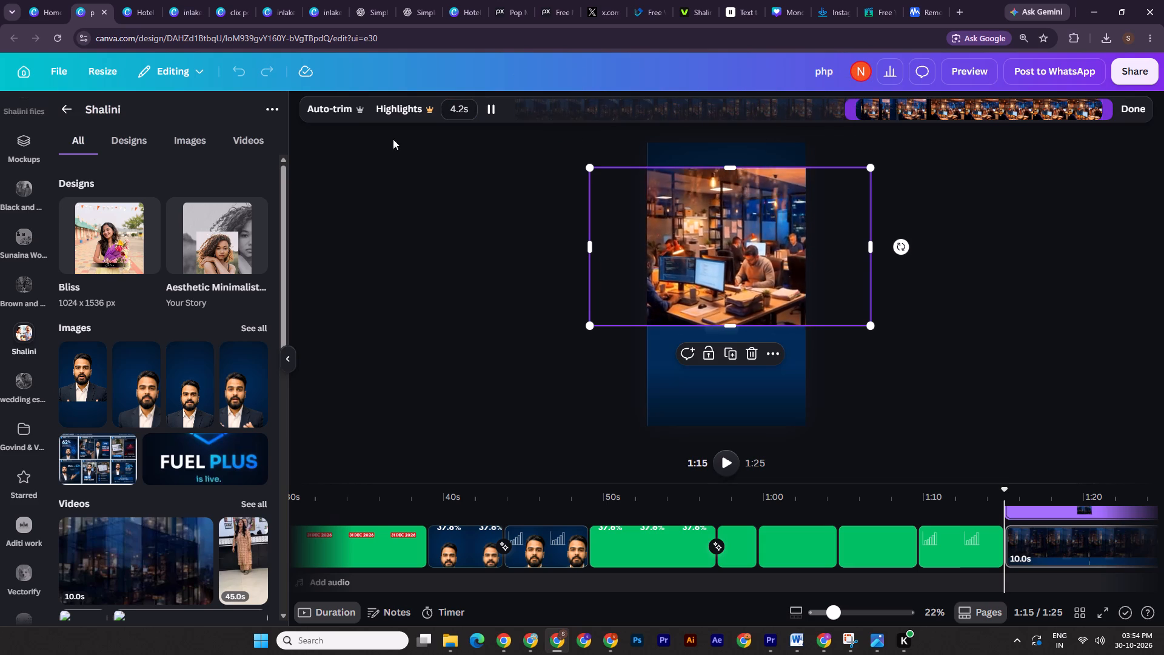
double_click(1000, 193)
Move the office video up to align its top edge with the top of the page.
left_click_drag(717, 250, 717, 248)
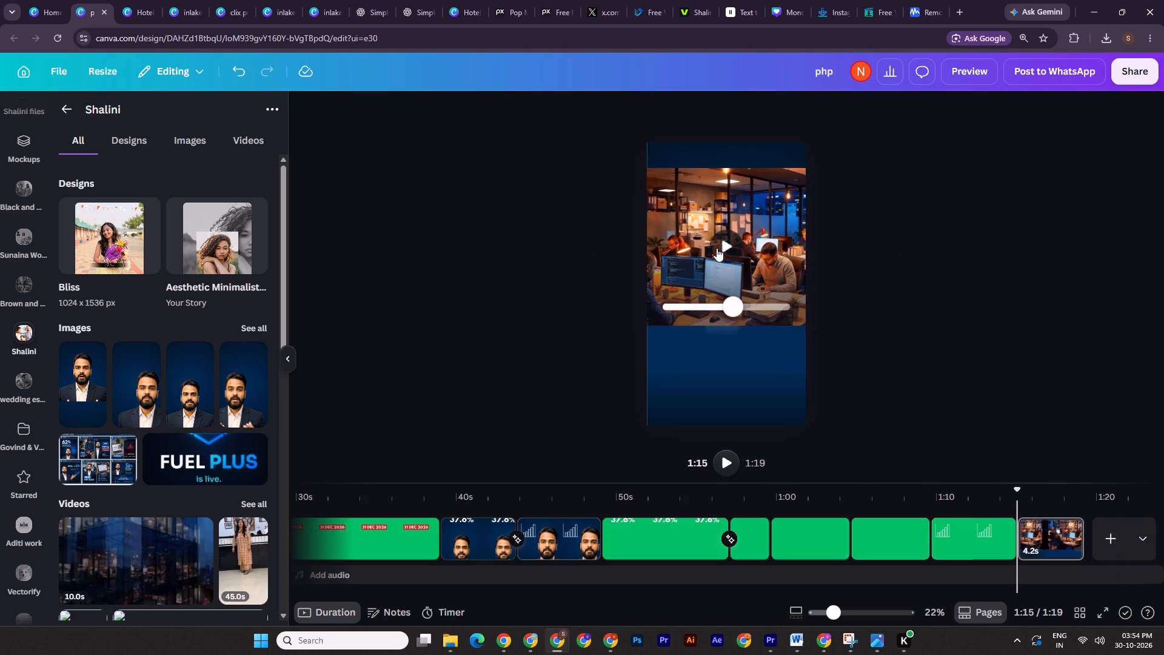
left_click_drag(717, 248, 715, 228)
left_click_drag(789, 184, 789, 160)
Reorder the layers so the office video sits behind the speaker image and directly above the background.
left_click(971, 112)
left_click_drag(192, 212, 213, 378)
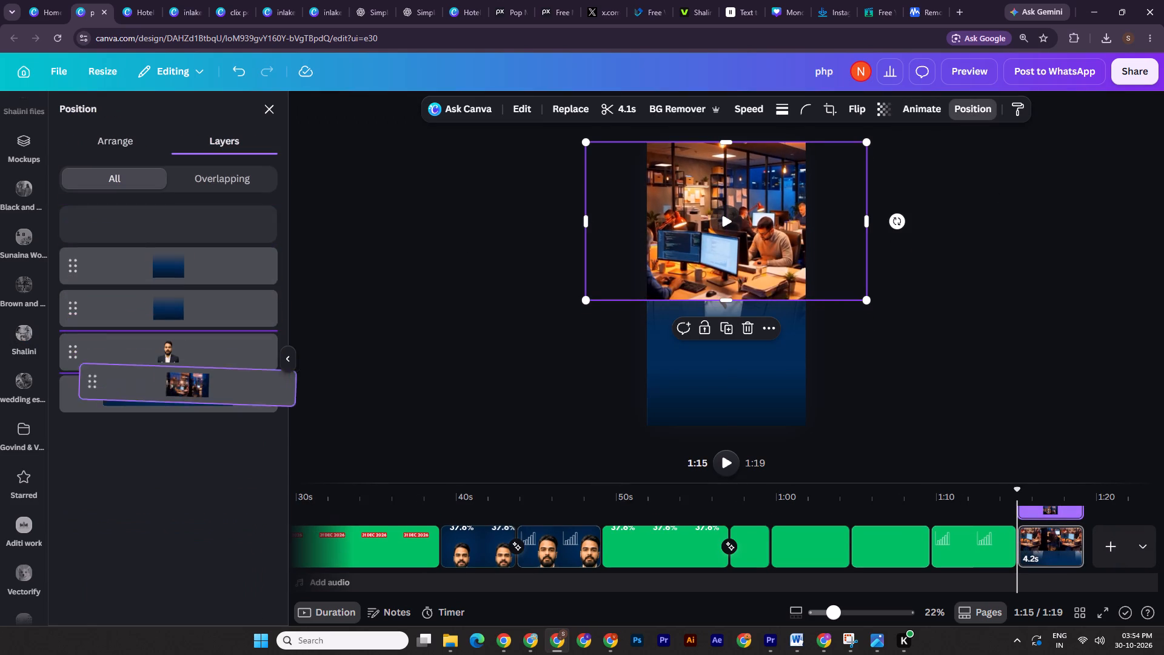
left_click_drag(213, 378, 215, 383)
Enlarge the office video from its top edge so it covers the page behind the speaker down past his shoulders.
left_click_drag(872, 298, 942, 367)
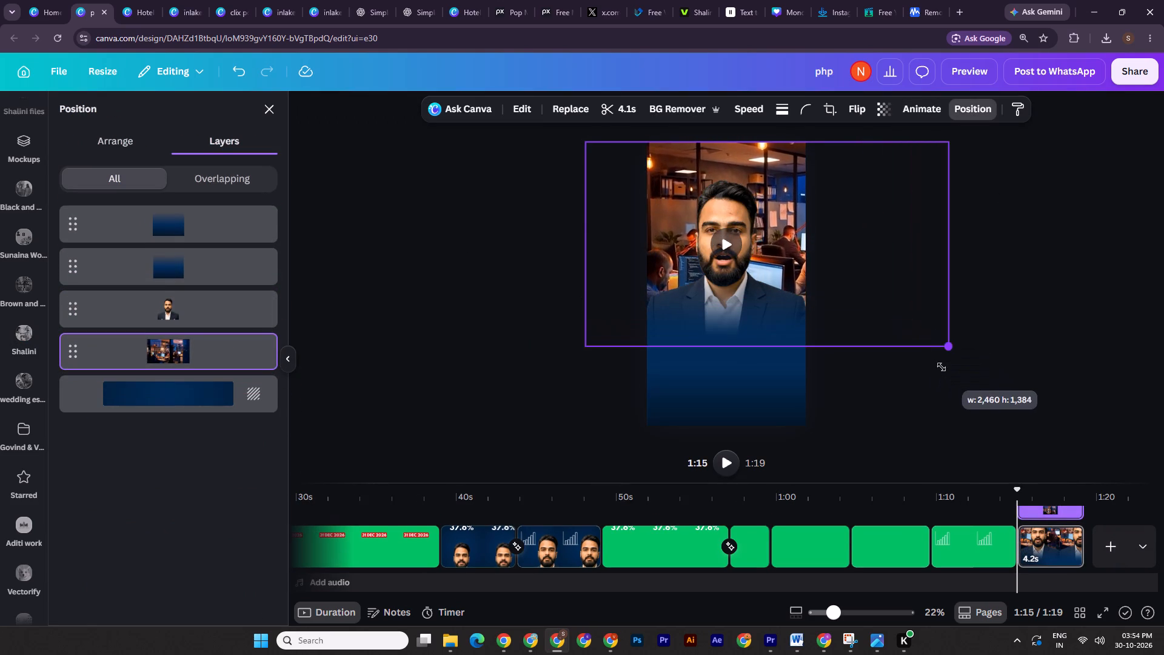
left_click_drag(942, 367, 925, 358)
triple_click(1014, 245)
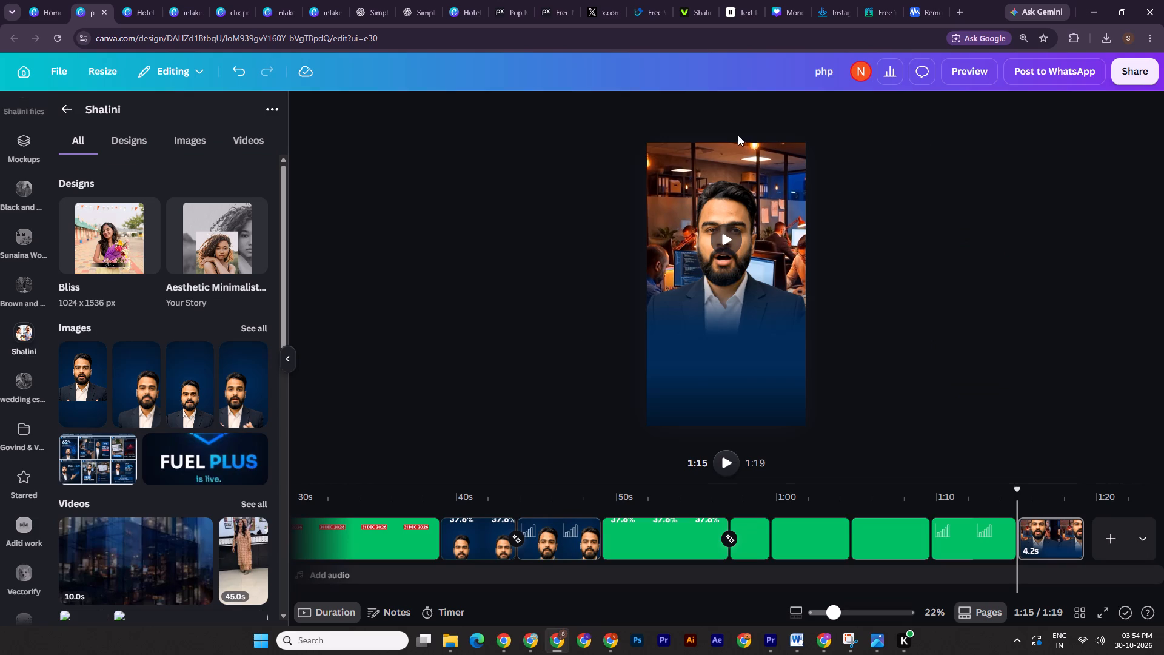
Slow the office background video's playback speed to 0.25.
left_click(749, 156)
left_click(748, 107)
left_click_drag(720, 164, 703, 165)
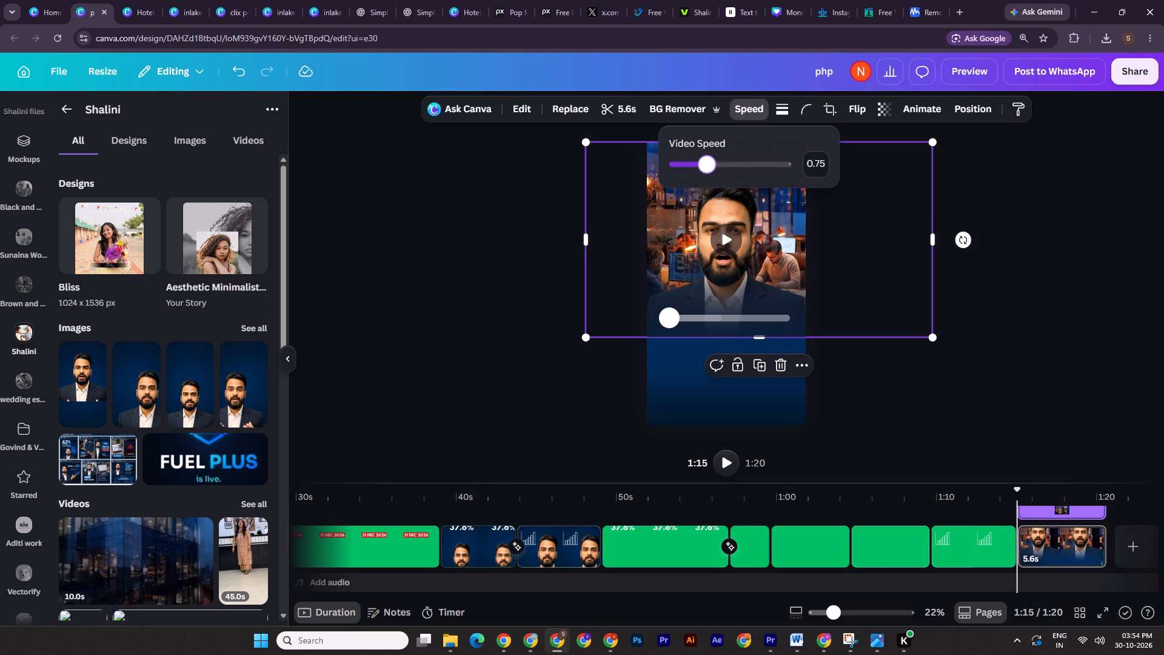
left_click_drag(703, 165, 702, 166)
left_click(628, 105)
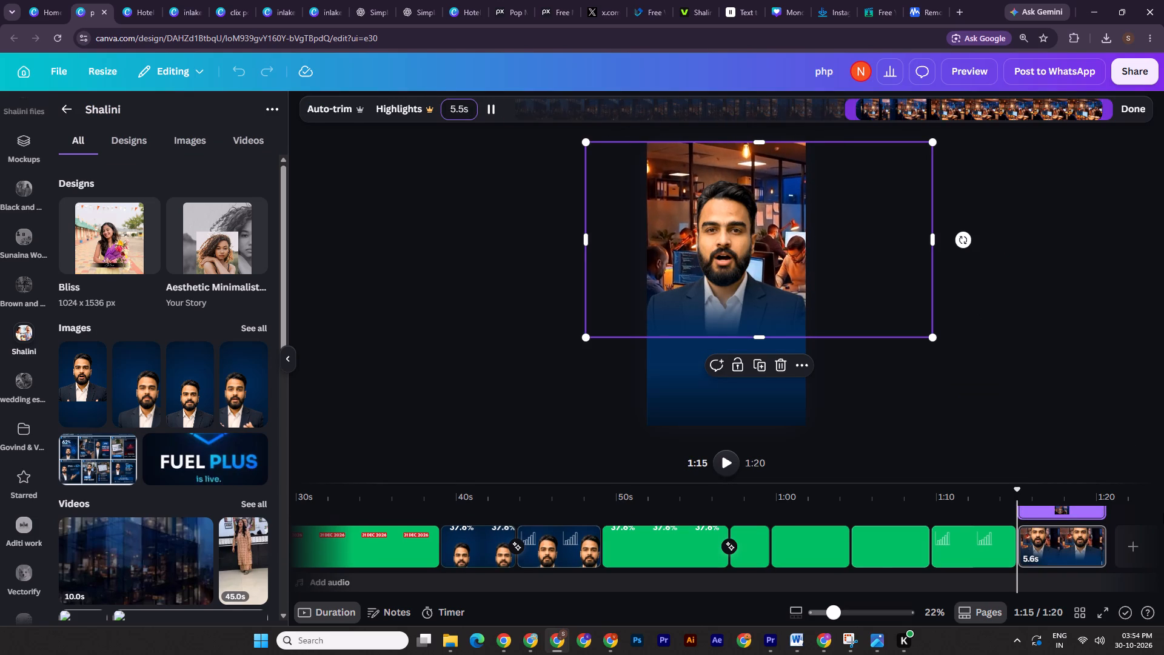
left_click(1040, 227)
left_click(750, 105)
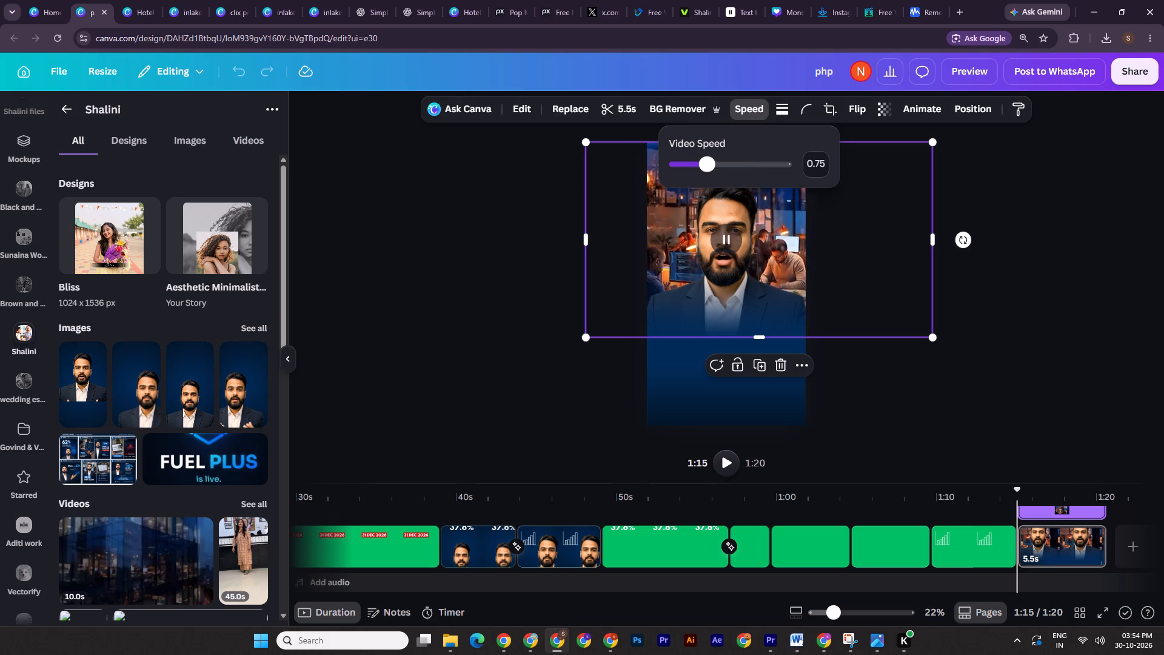
left_click_drag(707, 165, 679, 164)
left_click(1056, 289)
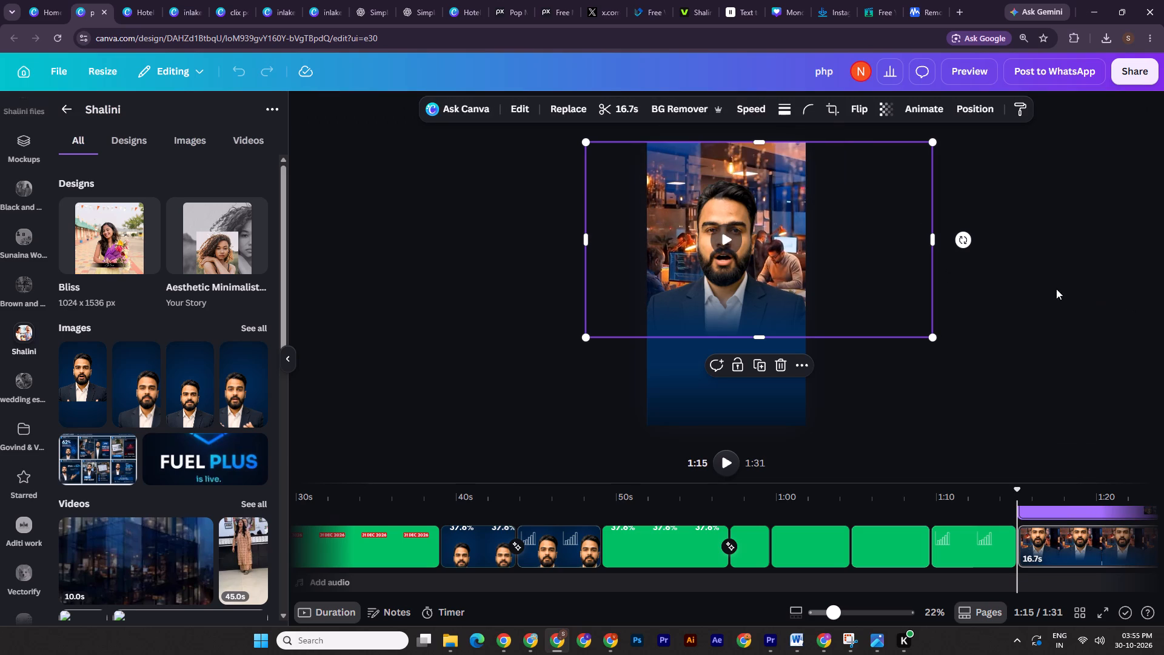
left_click(753, 112)
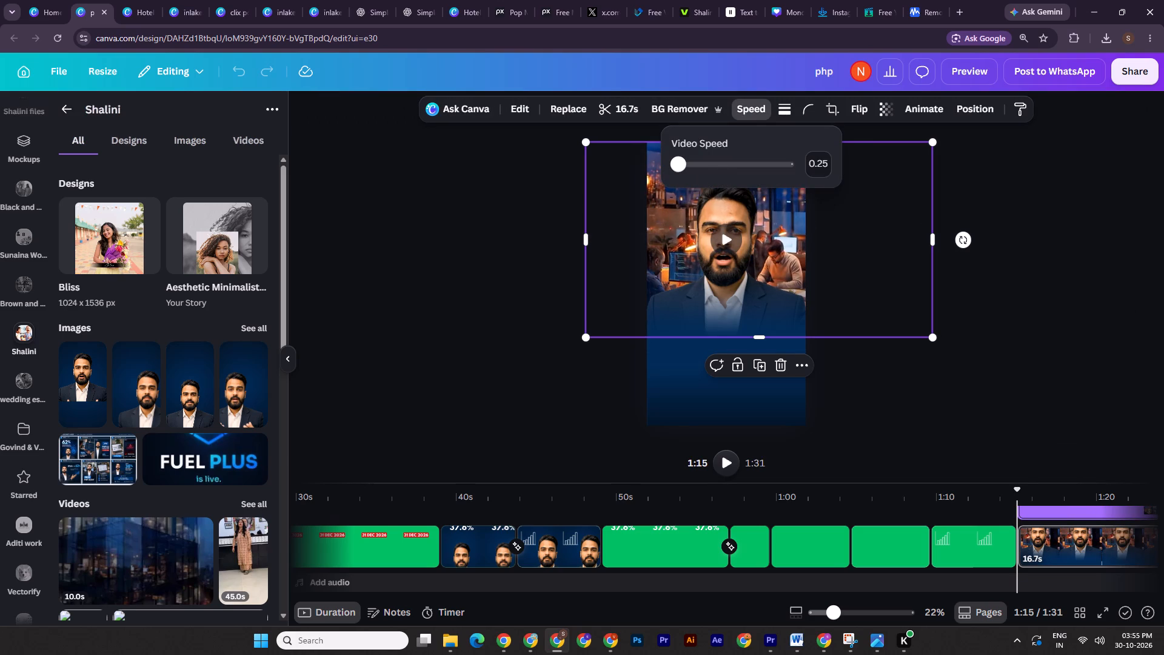
left_click(680, 163)
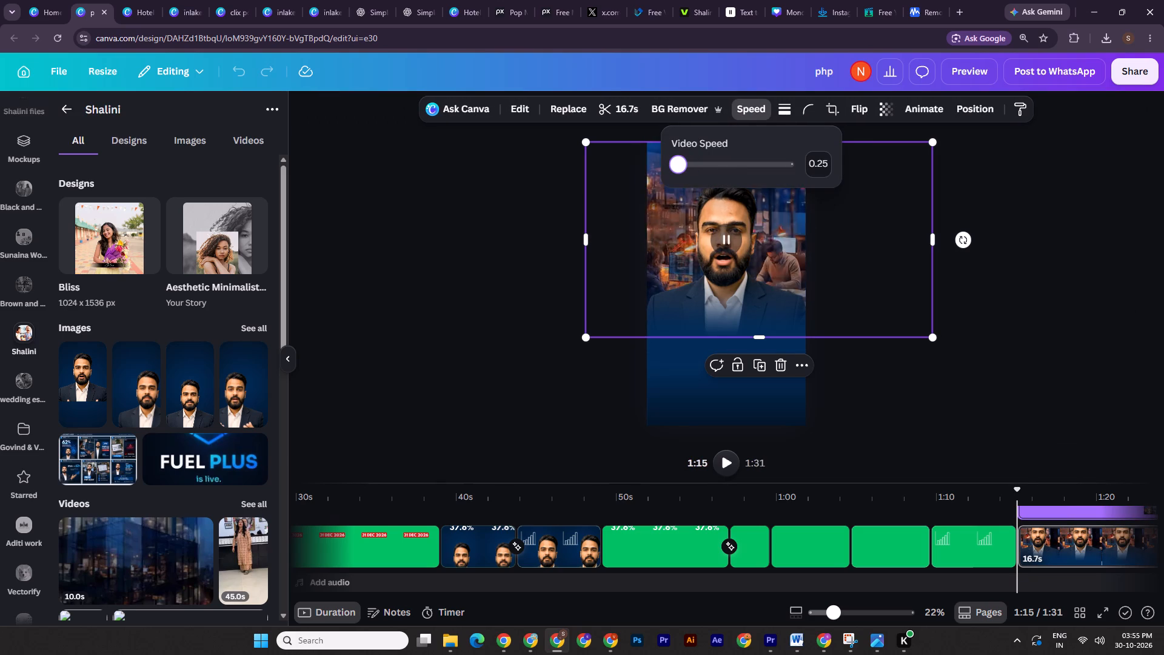
triple_click(1028, 193)
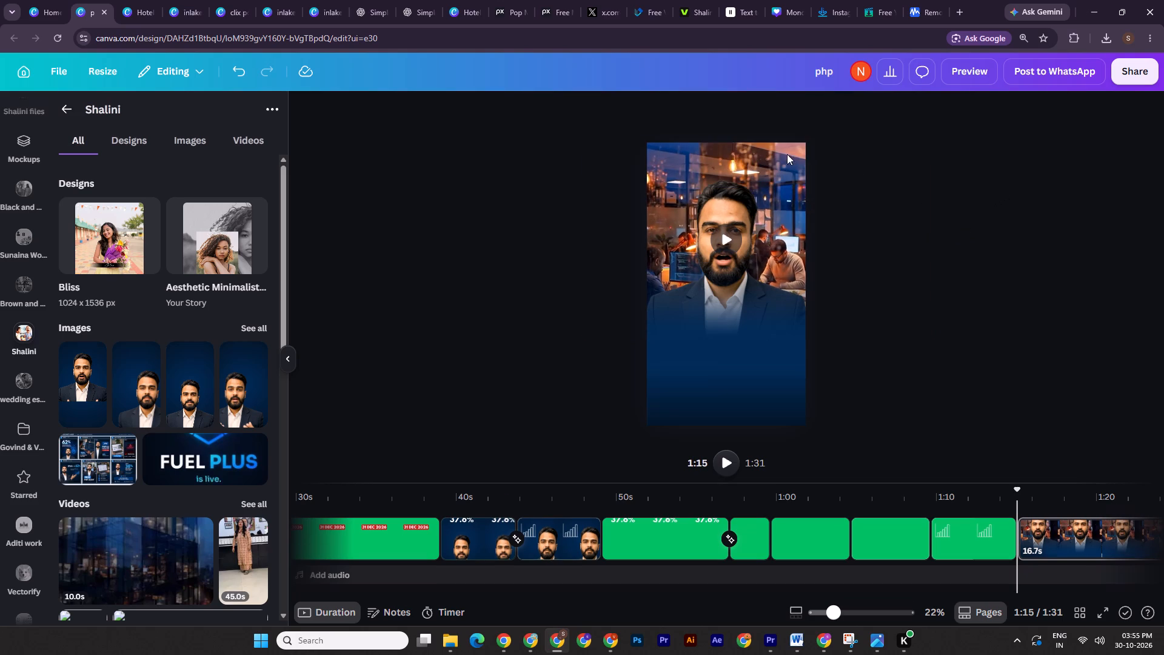
Play back the slowed office scene from about 1:15.6 to check the background motion behind the speaker.
left_click_drag(1027, 595, 1163, 594)
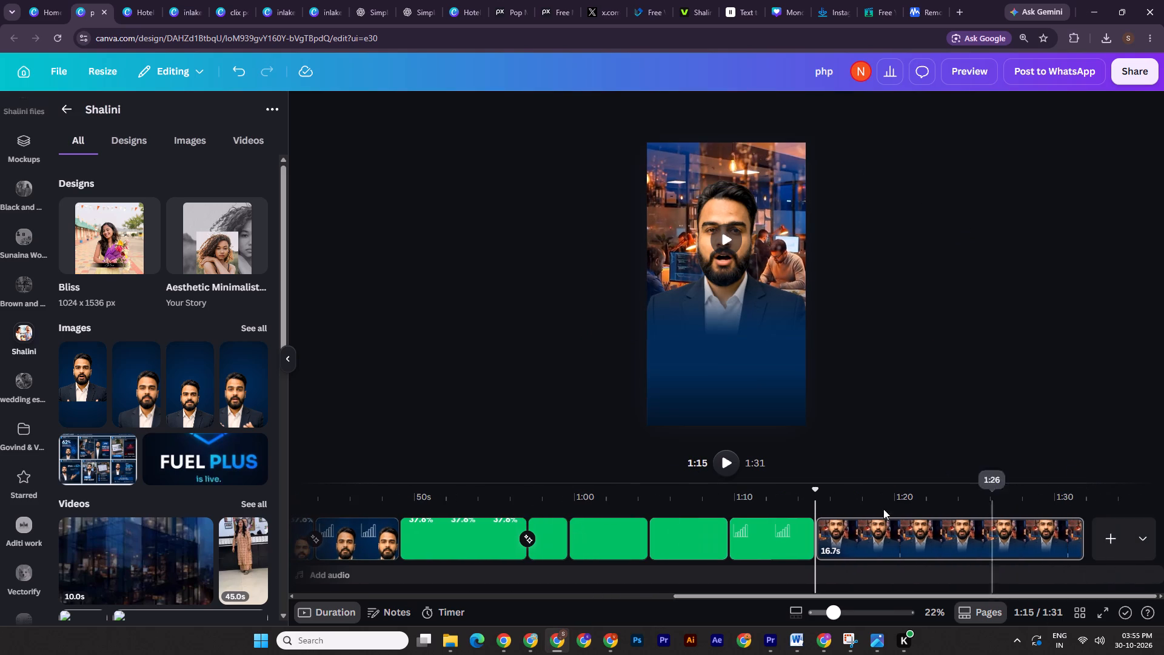
left_click_drag(813, 488, 823, 490)
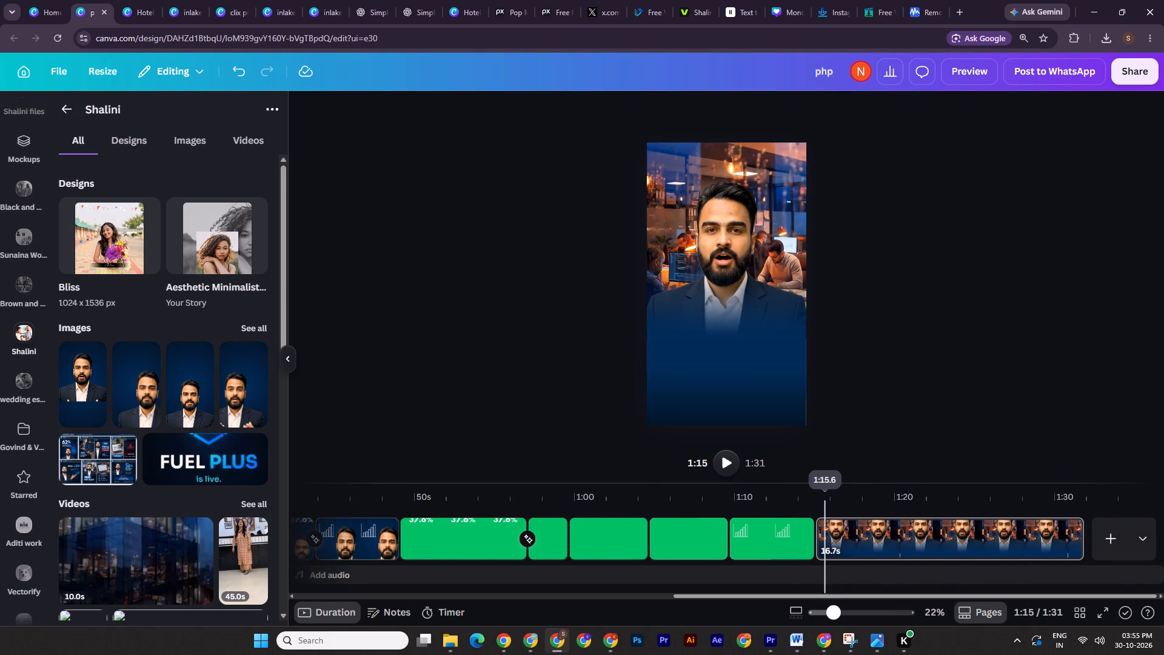
left_click(723, 452)
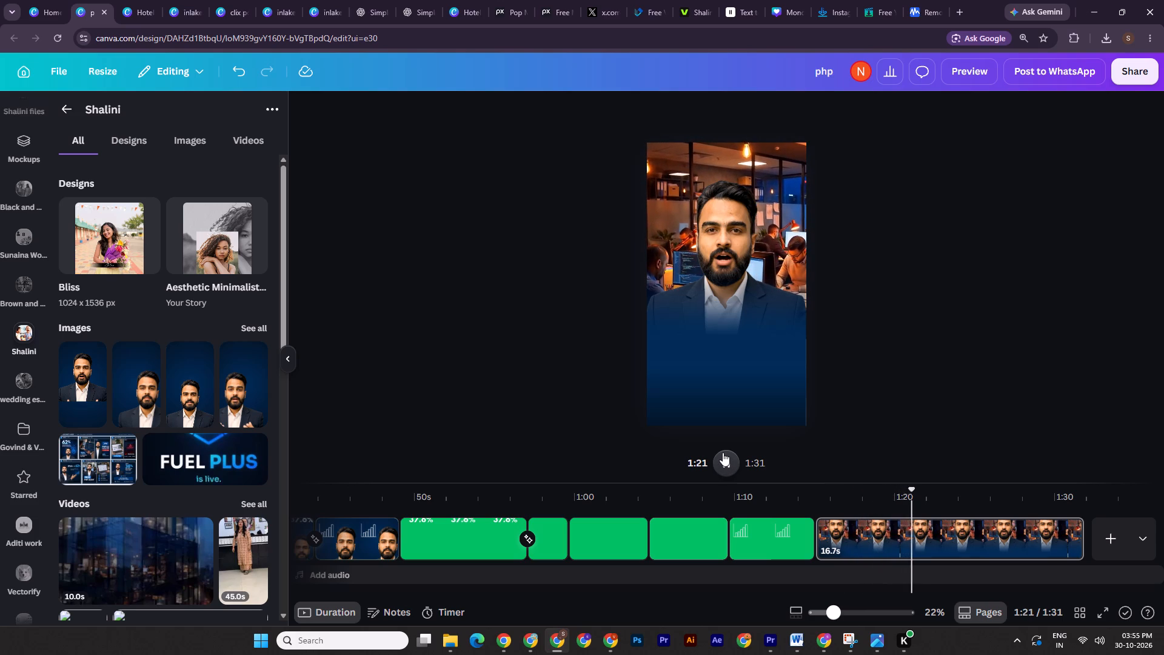
left_click(723, 452)
left_click(1035, 372)
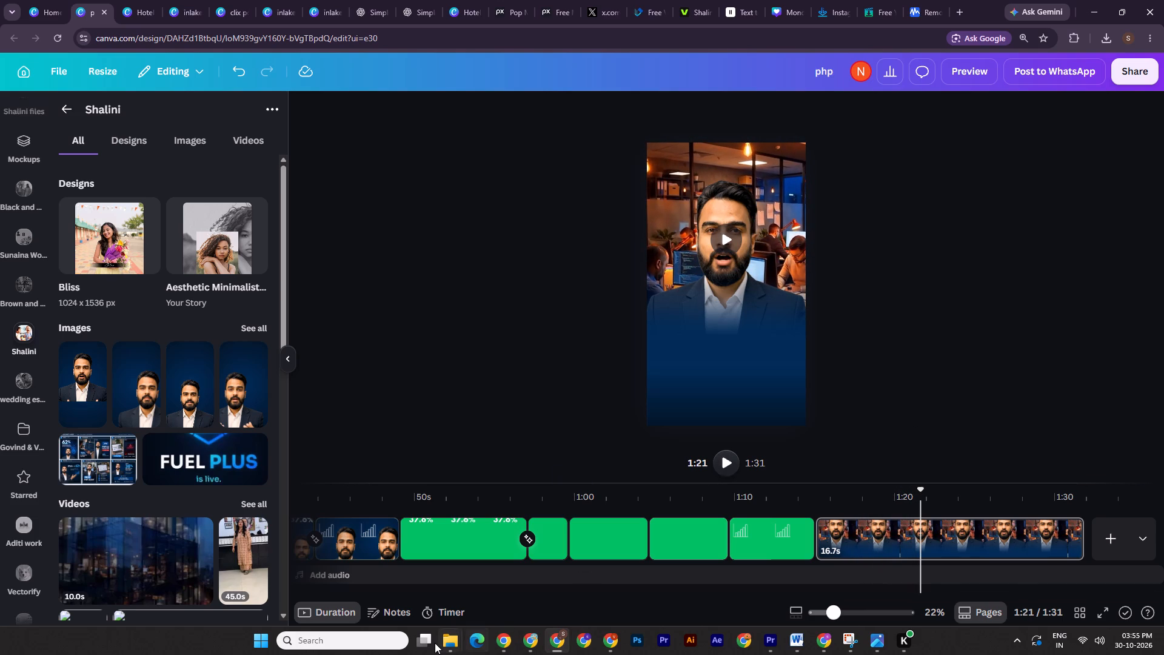
Preview the software-code and financial-data-processing videos in the Downloads folder and return to the Canva design.
left_click(435, 643)
left_click(444, 644)
left_click(374, 582)
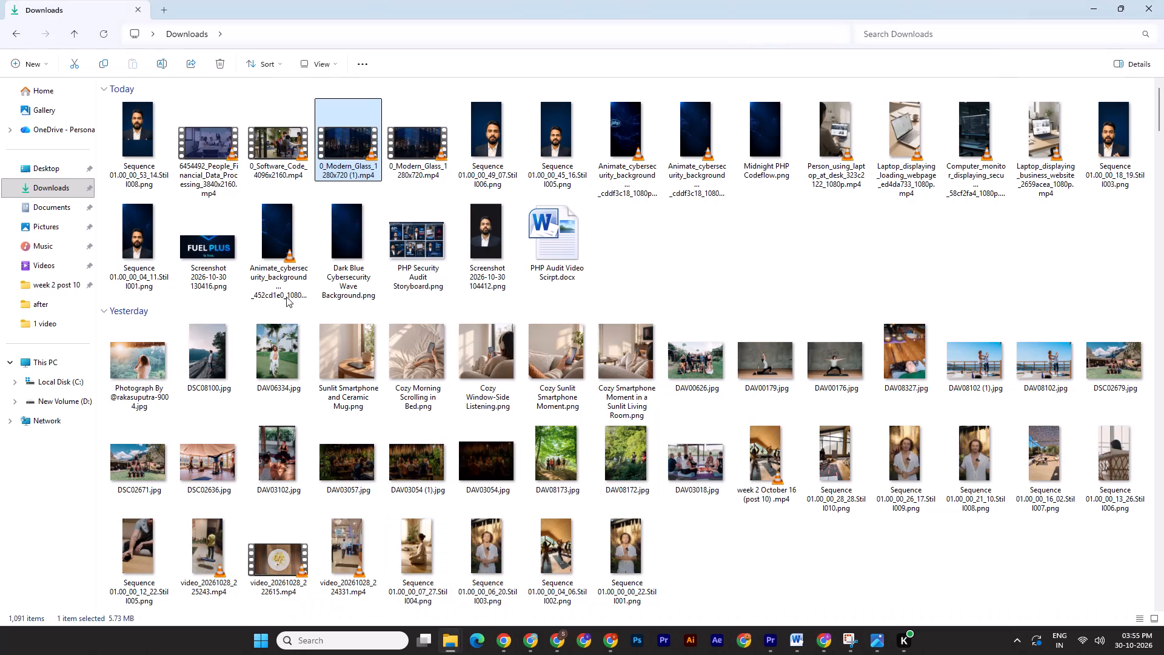
double_click(268, 130)
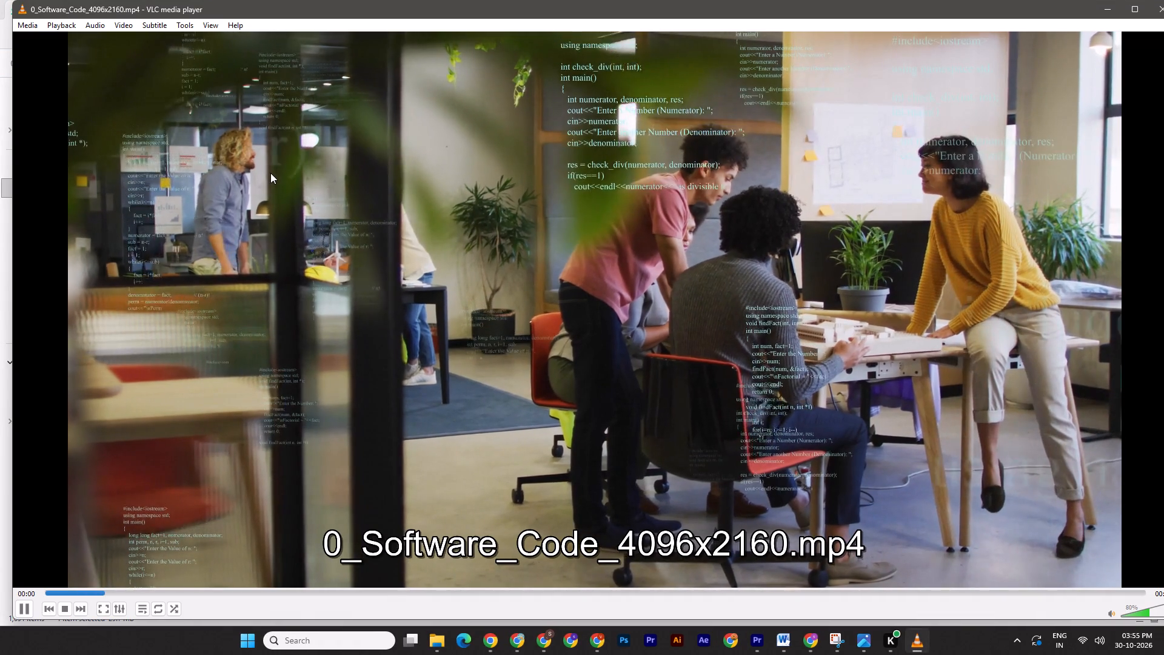
left_click(1130, 10)
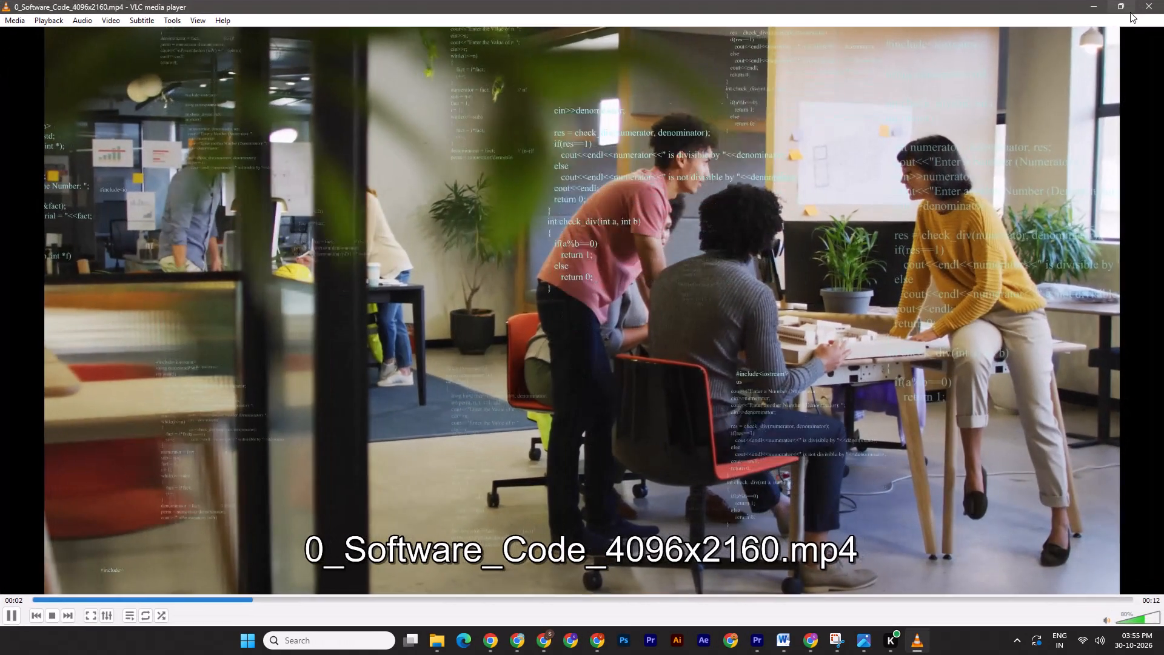
left_click(1150, 3)
double_click(212, 144)
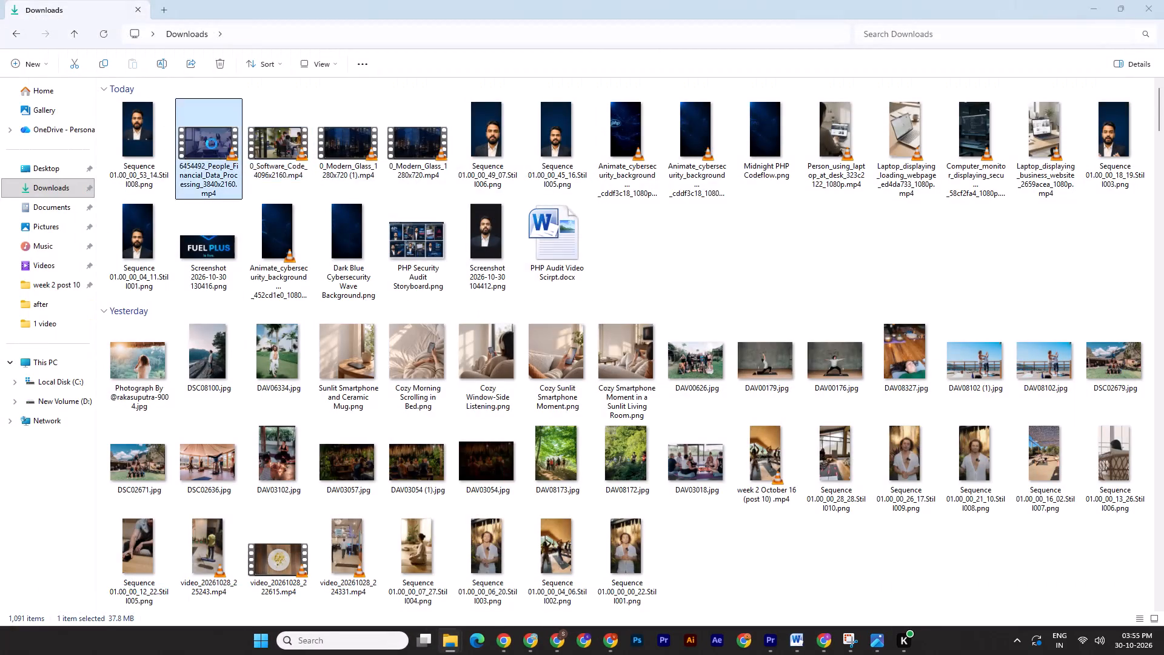
left_click(1148, 0)
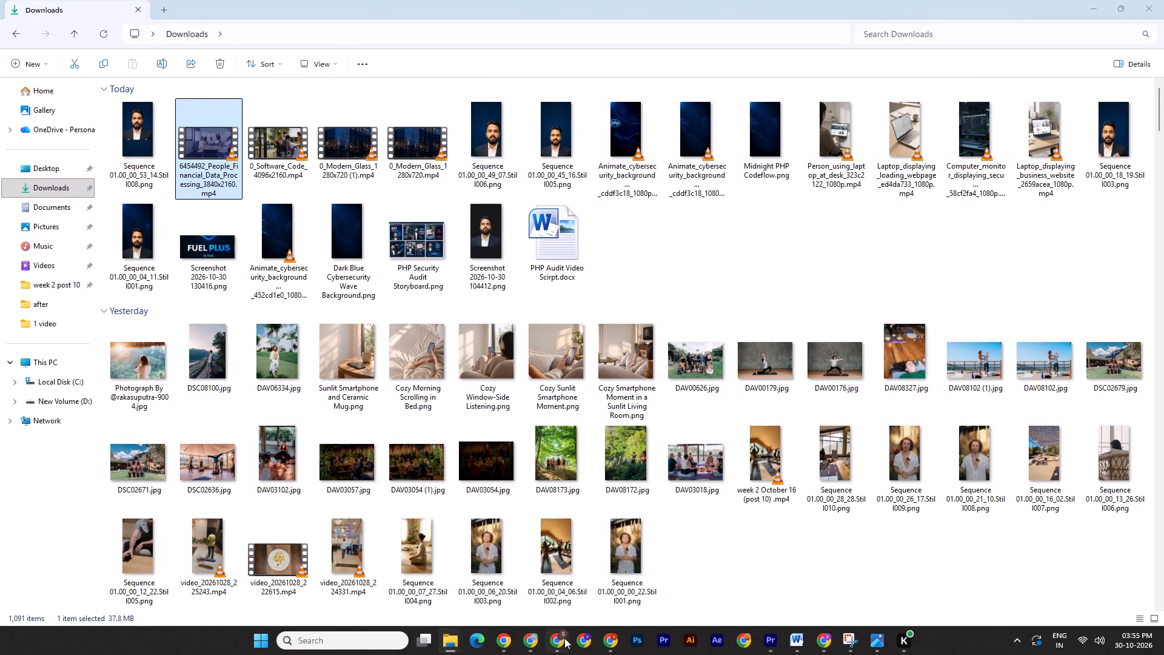
left_click(564, 638)
left_click(937, 311)
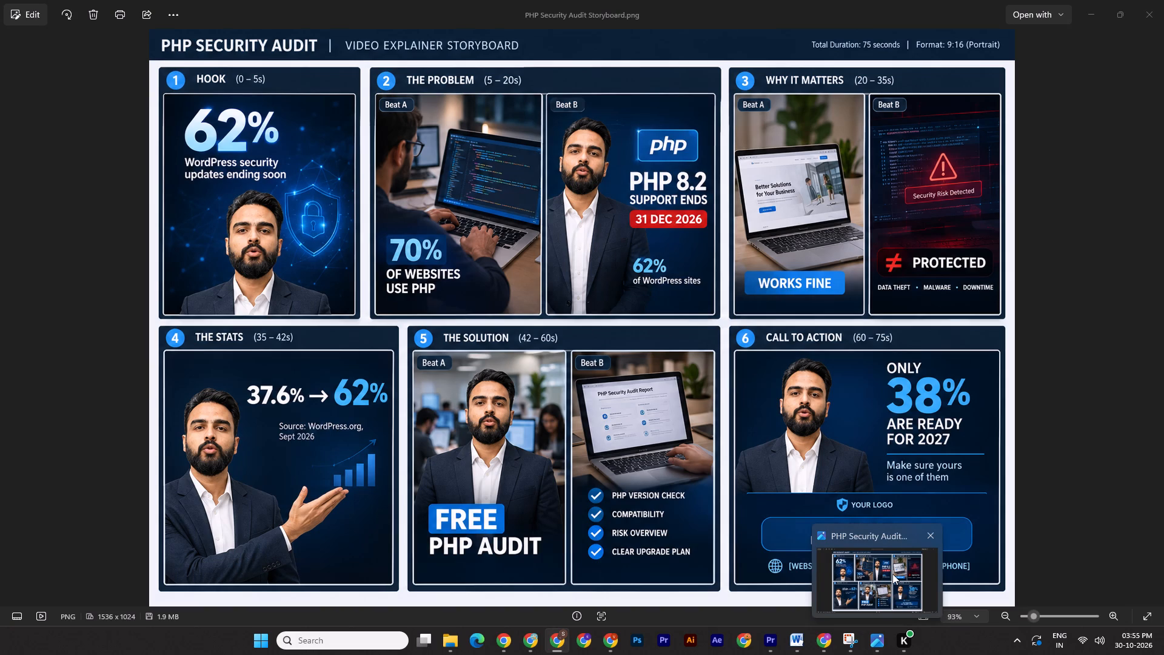
Search the elements library for "tick" and add a green circle graphic with a white checkmark to the office page.
scroll(17, 169, "up", 6)
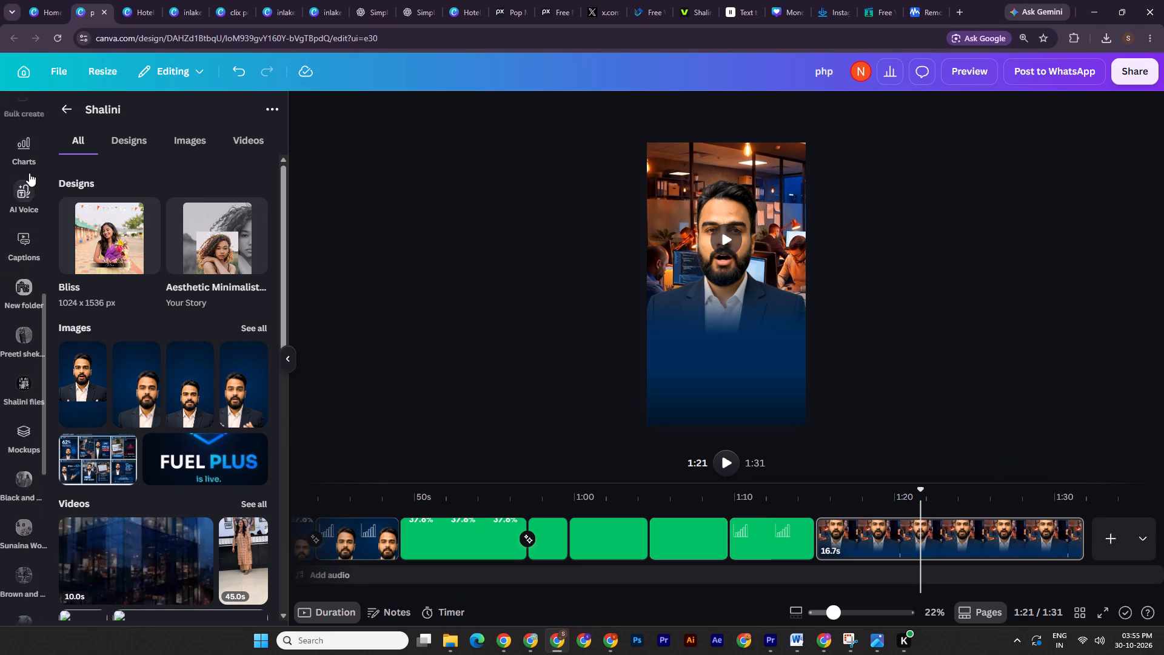
scroll(29, 173, "up", 9)
scroll(29, 247, "up", 4)
left_click(14, 212)
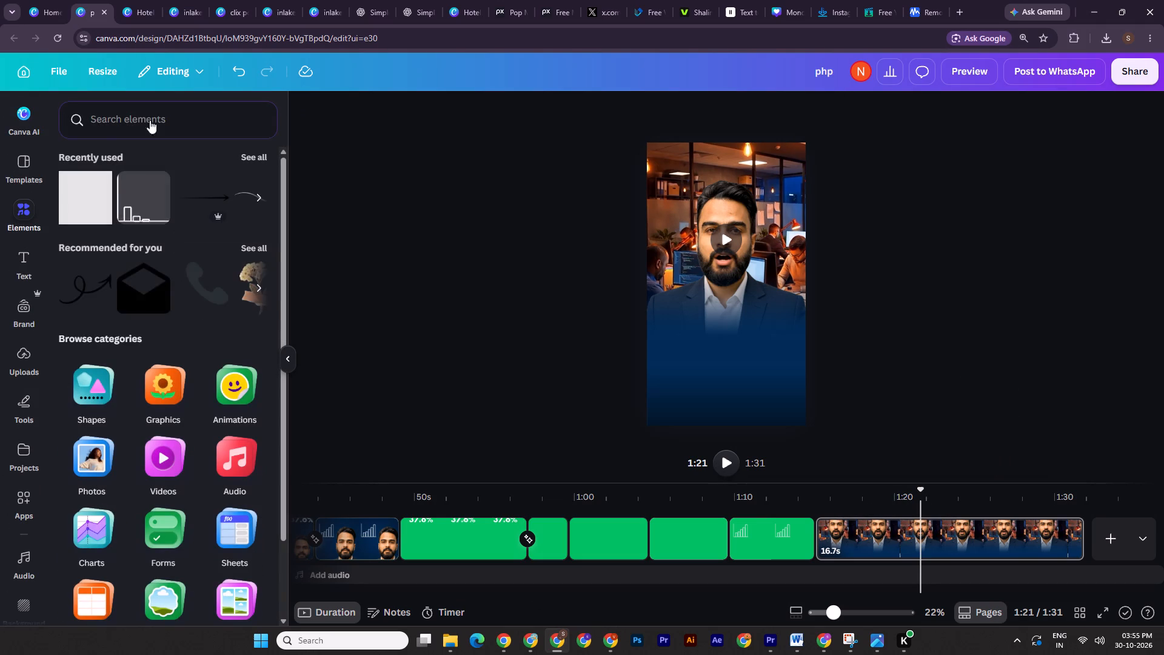
left_click(155, 115)
type("tick")
key("Return")
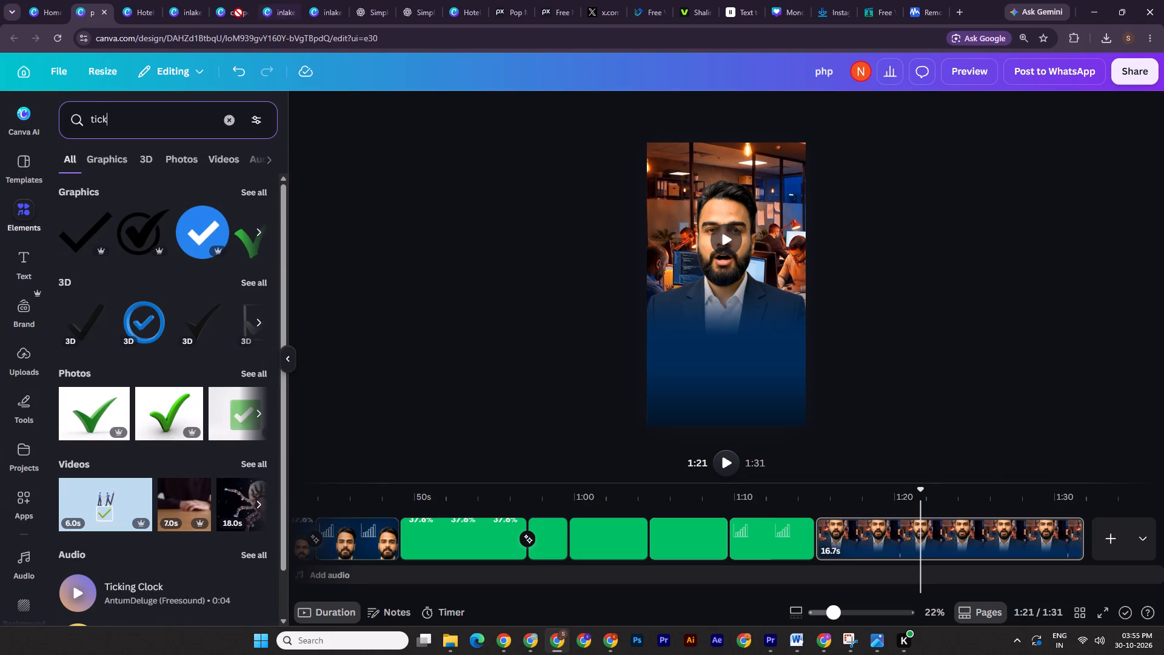
left_click(118, 160)
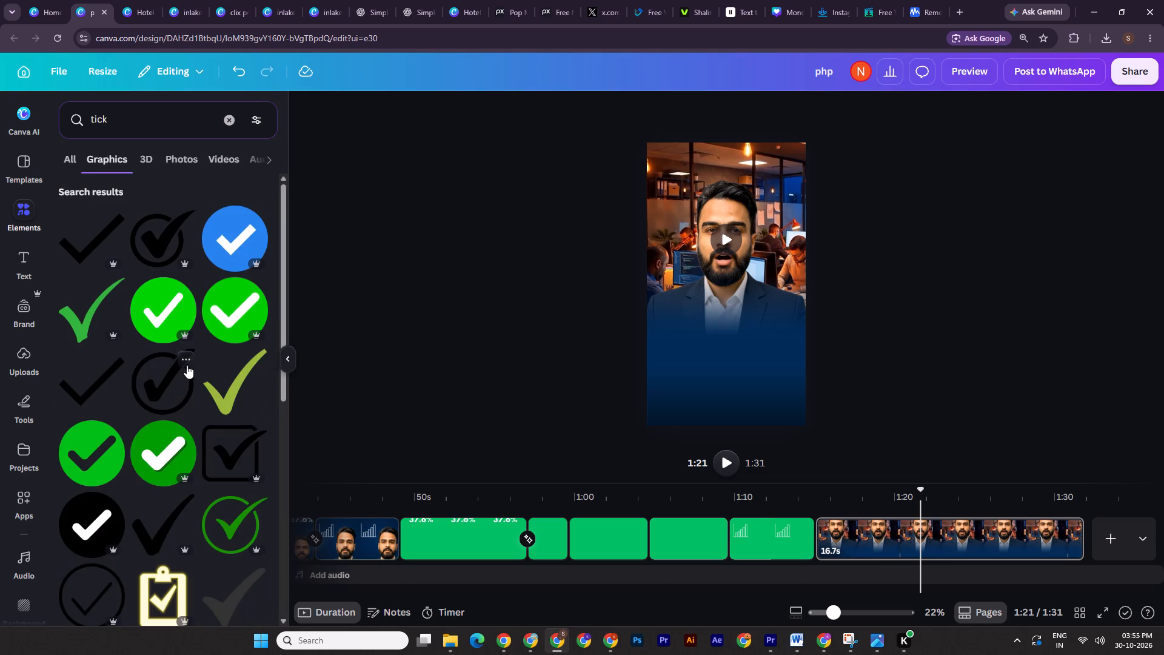
left_click(258, 318)
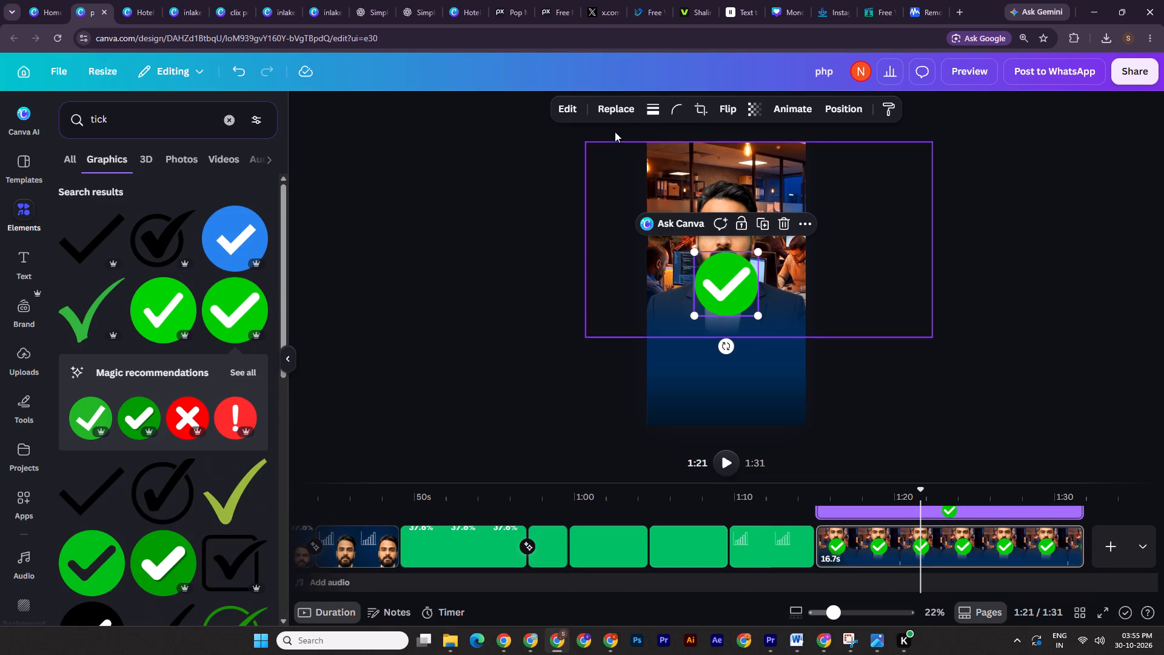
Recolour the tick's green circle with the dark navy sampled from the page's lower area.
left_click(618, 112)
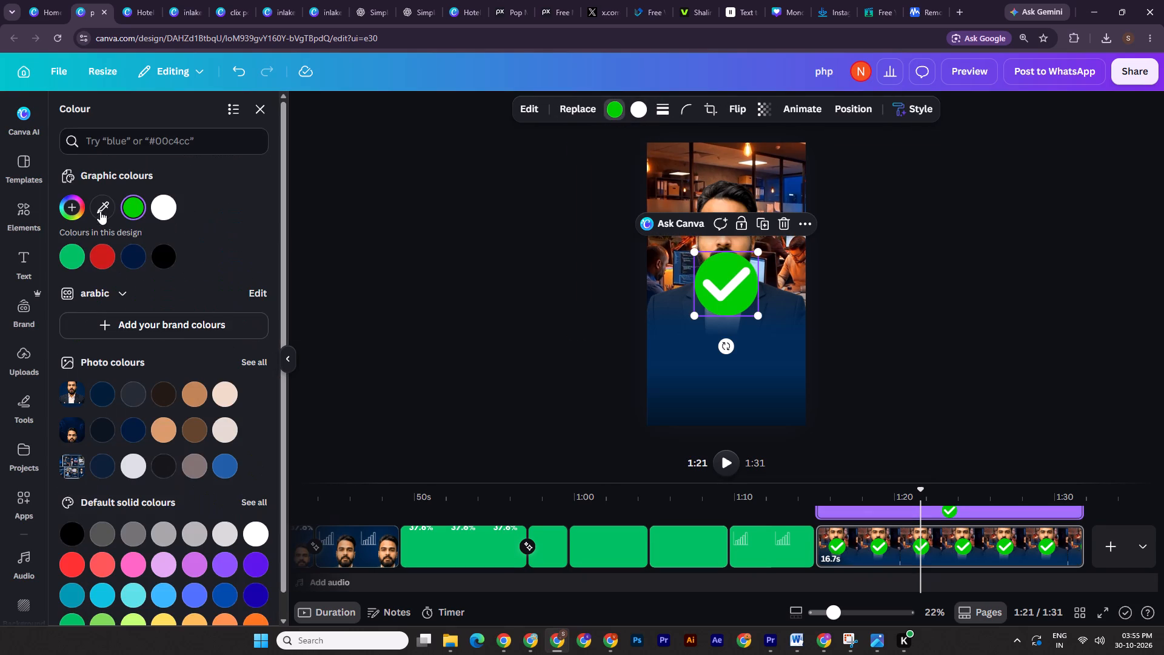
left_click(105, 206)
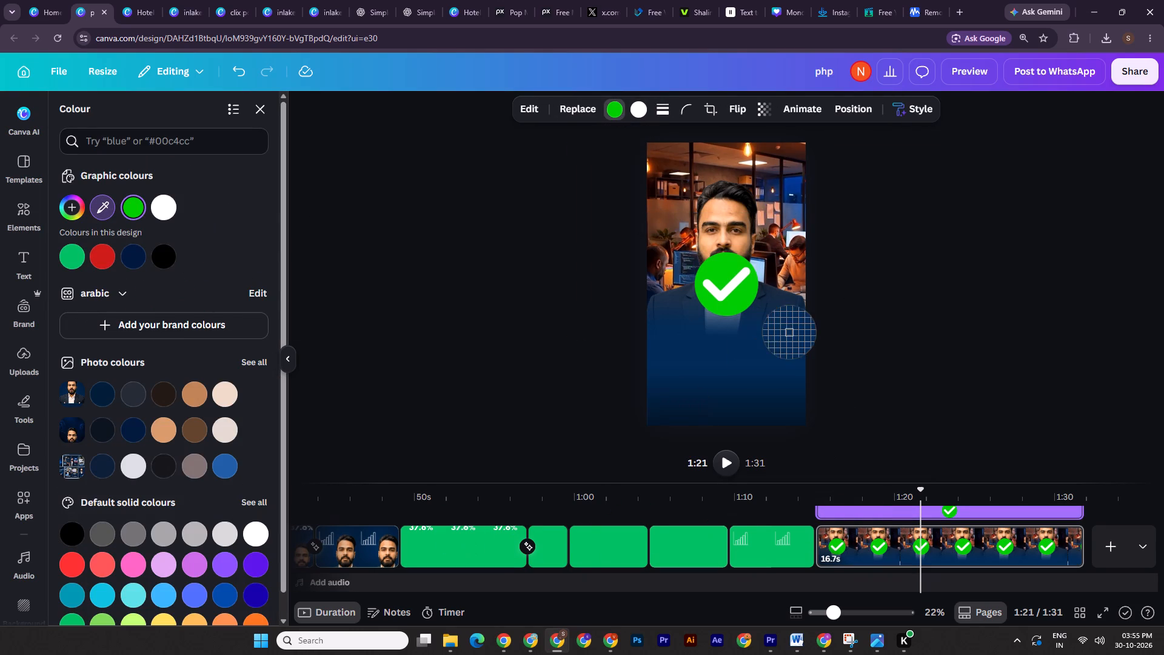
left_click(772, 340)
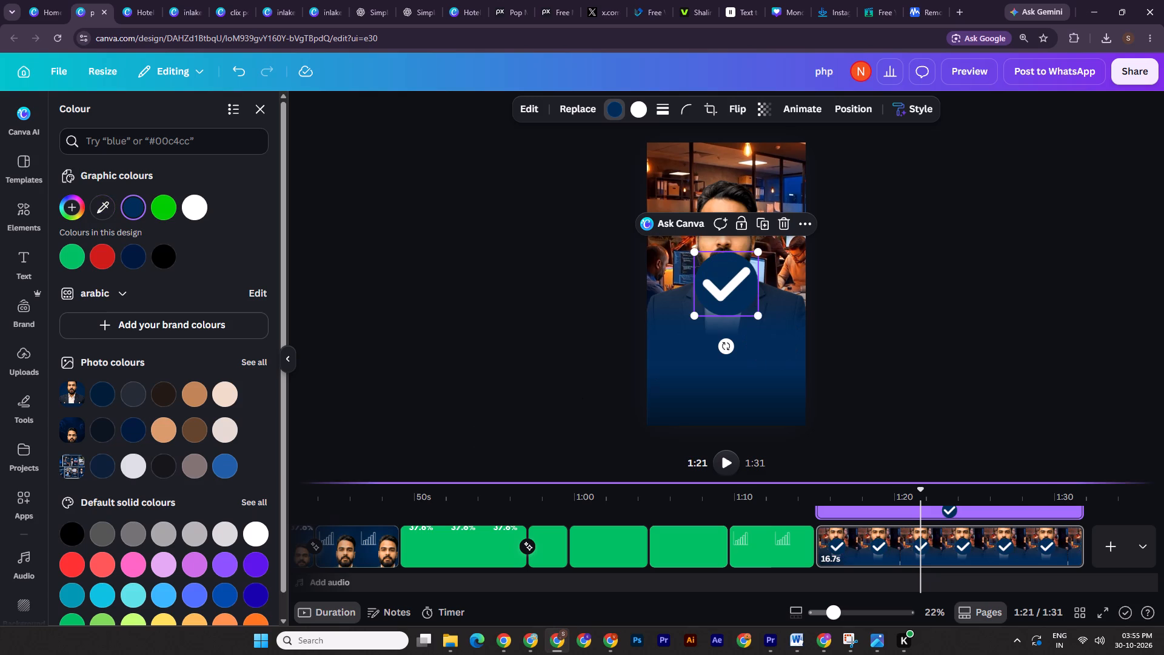
Add the FUEL PLUS image to the office page and place it below the tick as a colour reference.
scroll(0, 515, "down", 12)
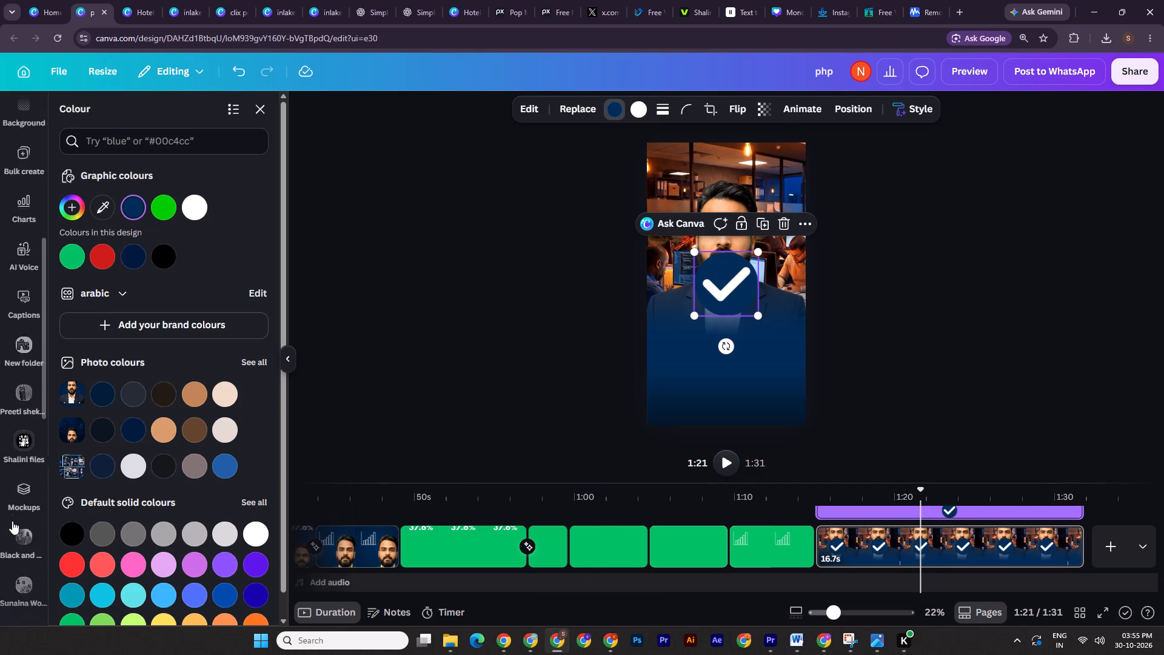
scroll(12, 521, "down", 5)
left_click(24, 179)
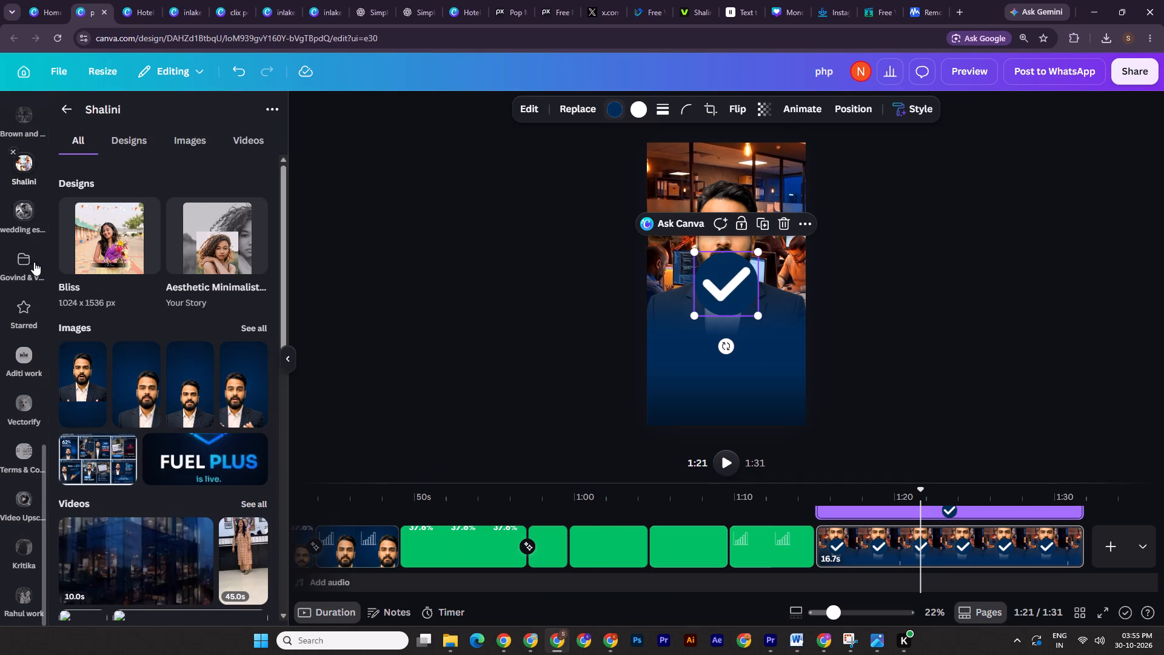
left_click(207, 466)
left_click_drag(745, 291, 769, 337)
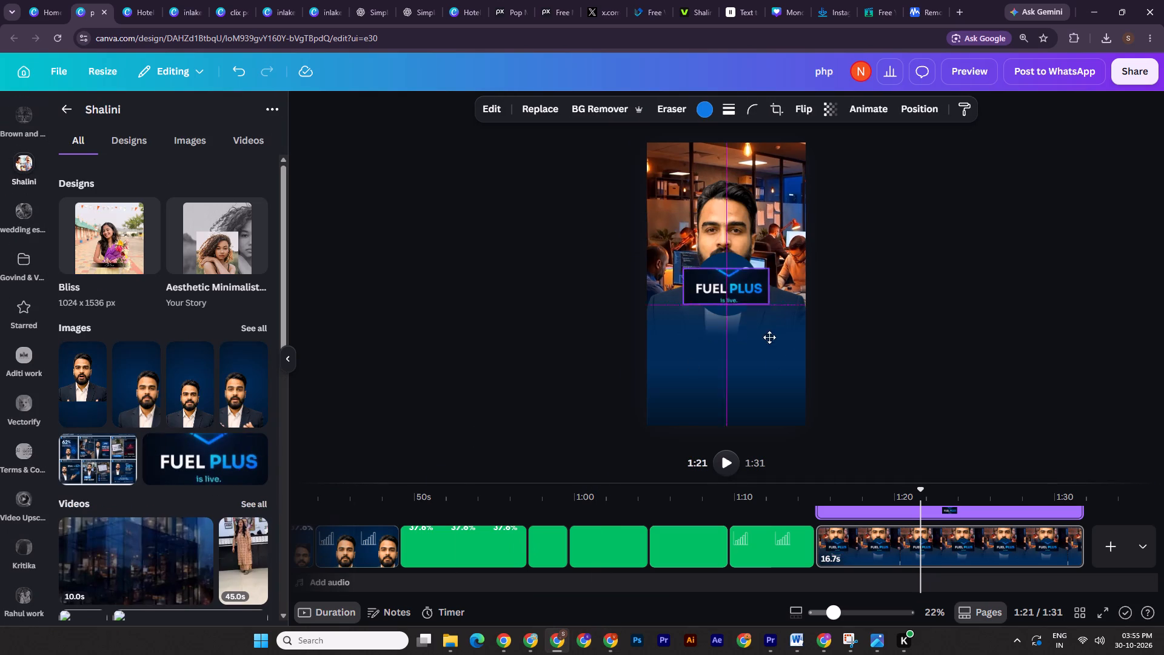
left_click_drag(769, 337, 780, 366)
Recolour the tick's circle with the bright blue photo colour taken from the FUEL PLUS image.
left_click(698, 286)
left_click(613, 106)
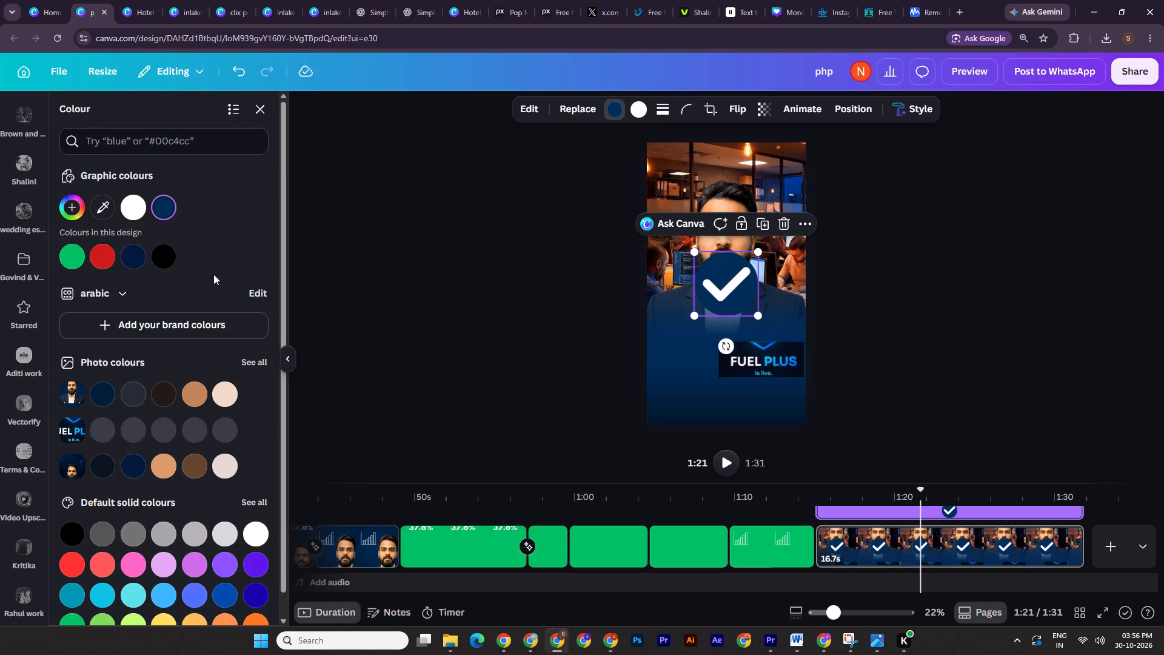
left_click(97, 210)
left_click(97, 210)
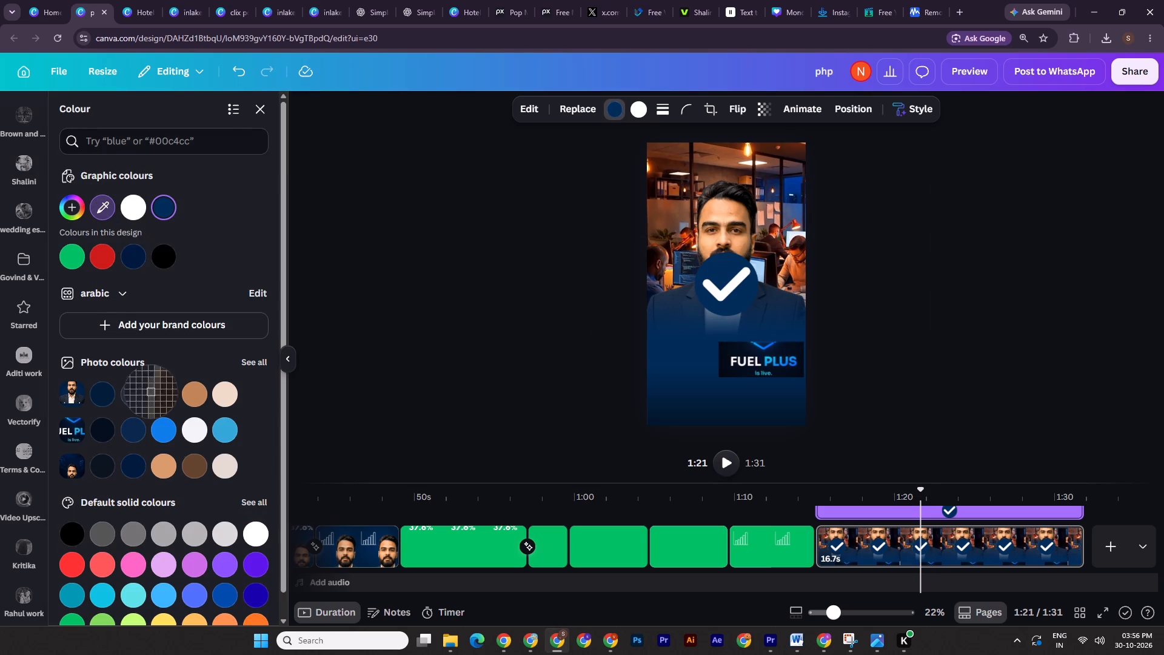
left_click(165, 432)
double_click(943, 303)
Move the FUEL PLUS image off the page.
left_click_drag(754, 366, 851, 354)
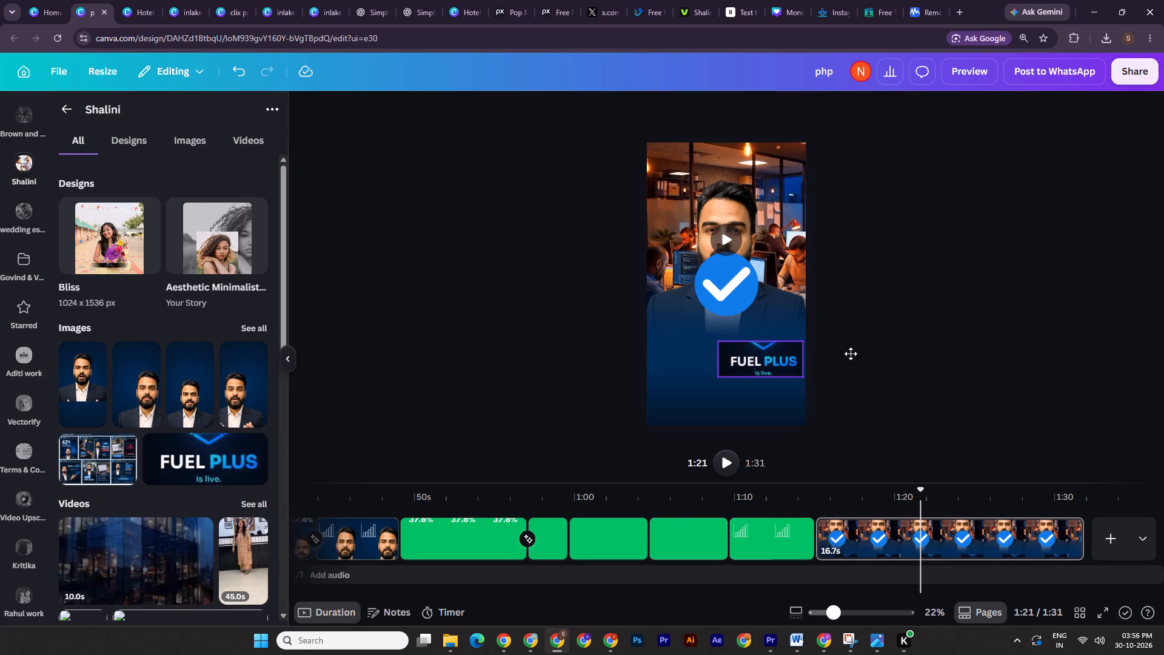
left_click_drag(851, 354, 1092, 307)
Shrink the blue tick to a small bullet and place it near the page's left edge below the speaker's shoulder.
left_click(726, 286)
left_click_drag(759, 249, 699, 276)
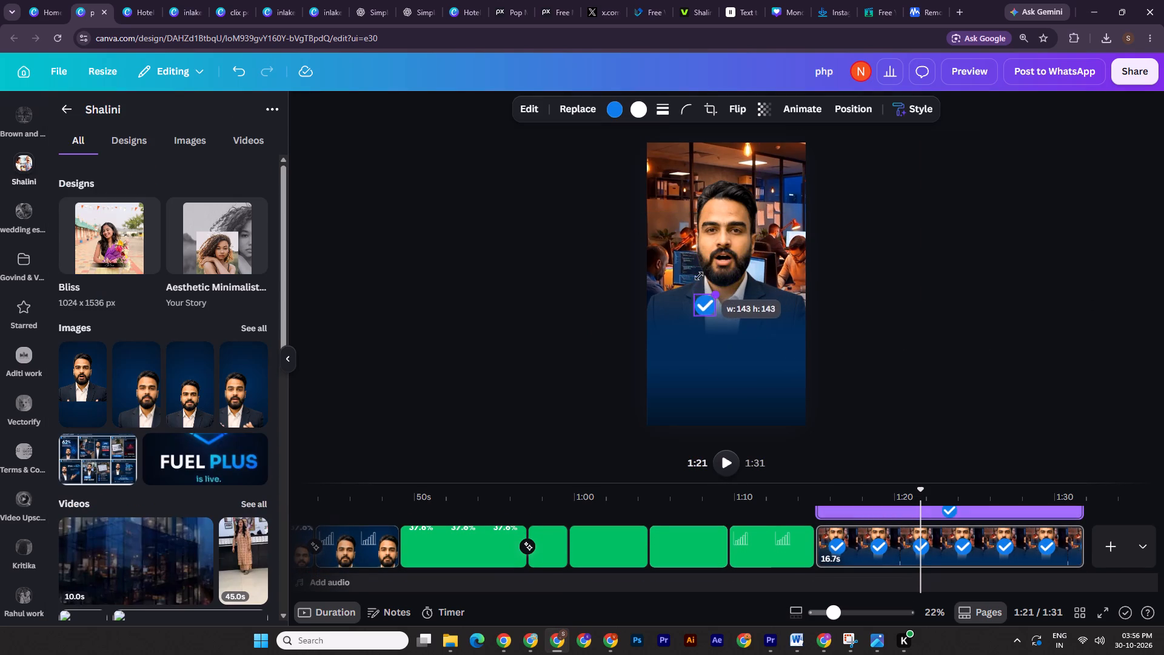
left_click_drag(699, 276, 694, 279)
left_click_drag(700, 306, 675, 344)
Copy the white 37.6% text from the green page and paste it onto the office-background page.
left_click(760, 544)
left_click(686, 546)
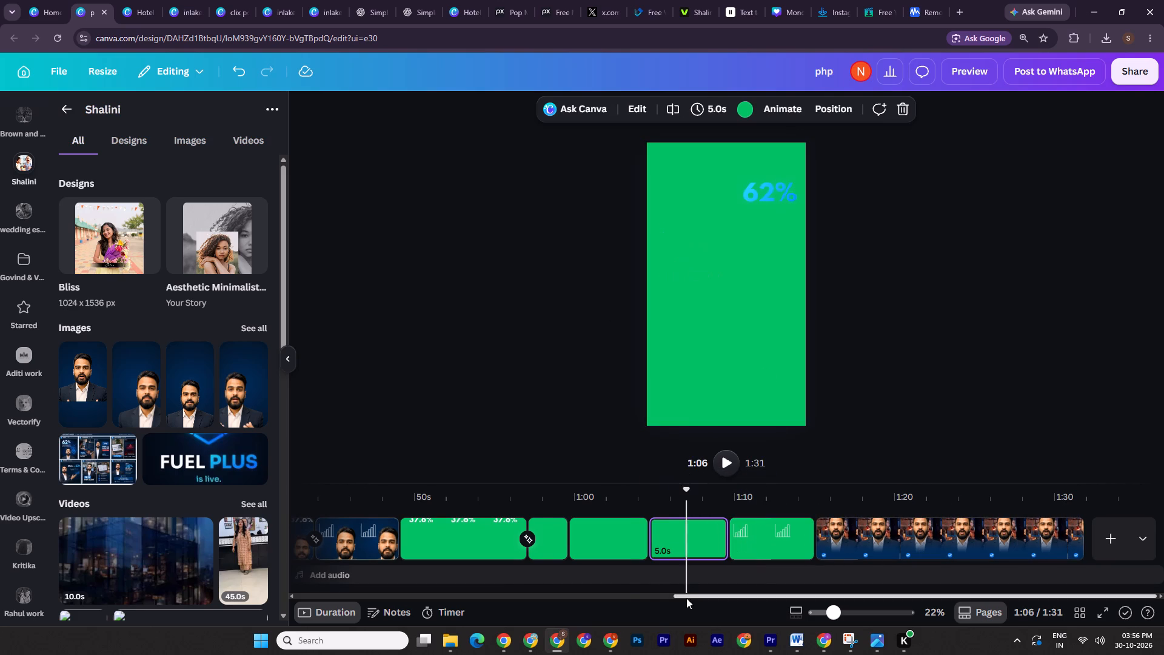
left_click(475, 553)
left_click(721, 202)
key("ctrl+c")
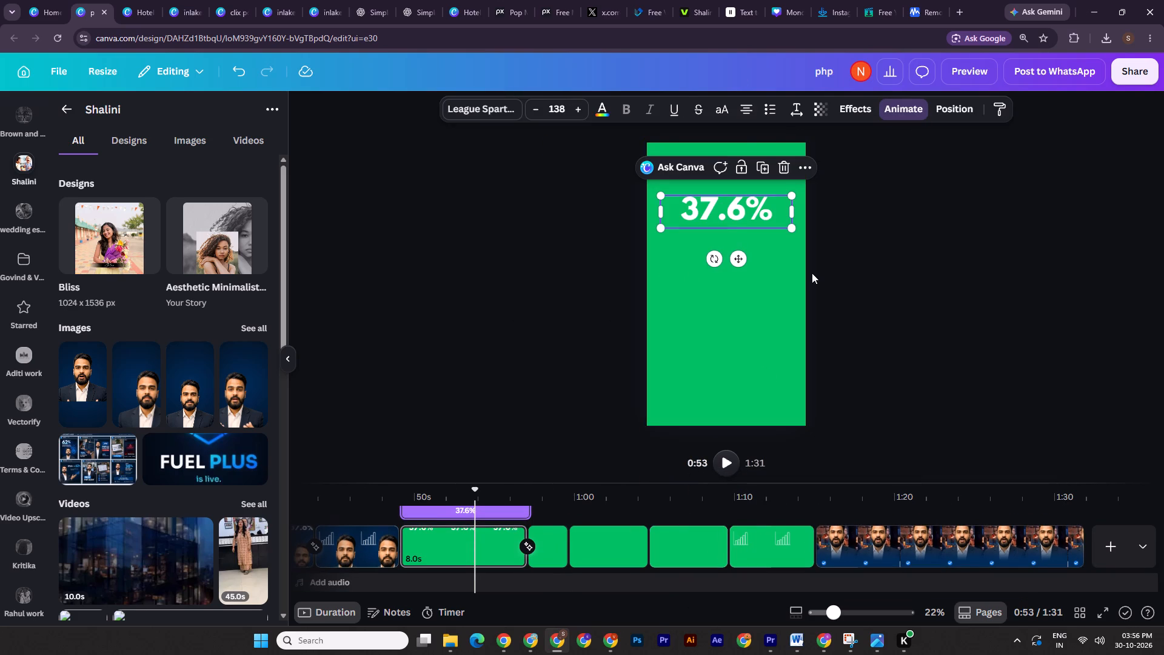
left_click(980, 548)
key("ctrl+v")
Remove the animation from the pasted 37.6% text.
left_click(898, 99)
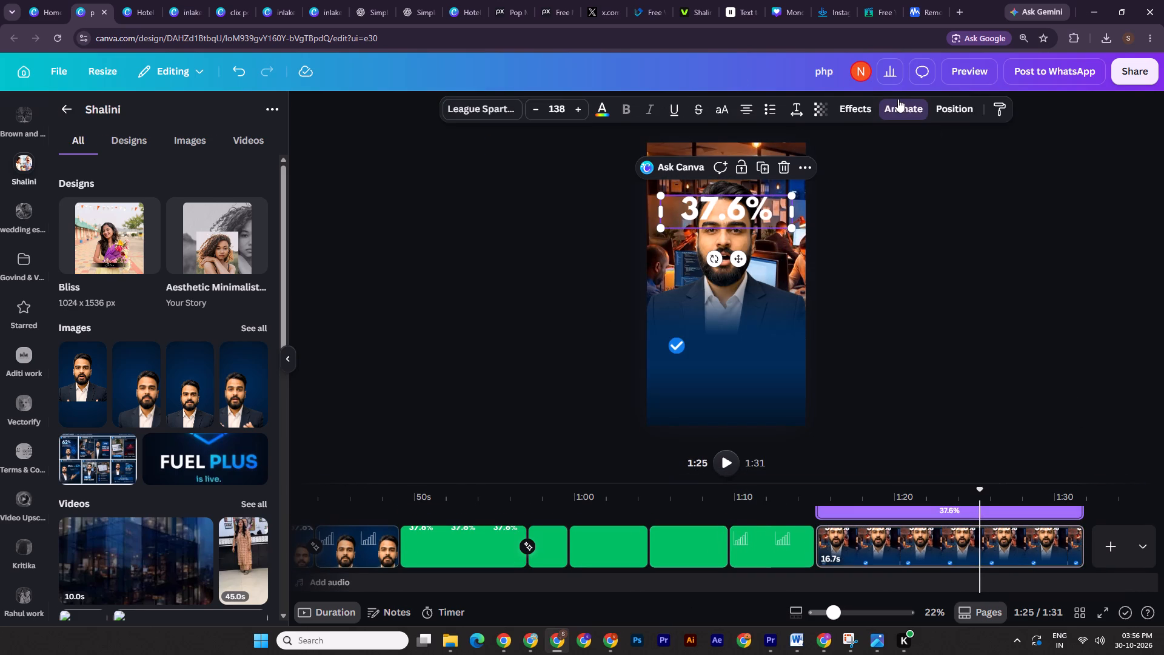
left_click(181, 603)
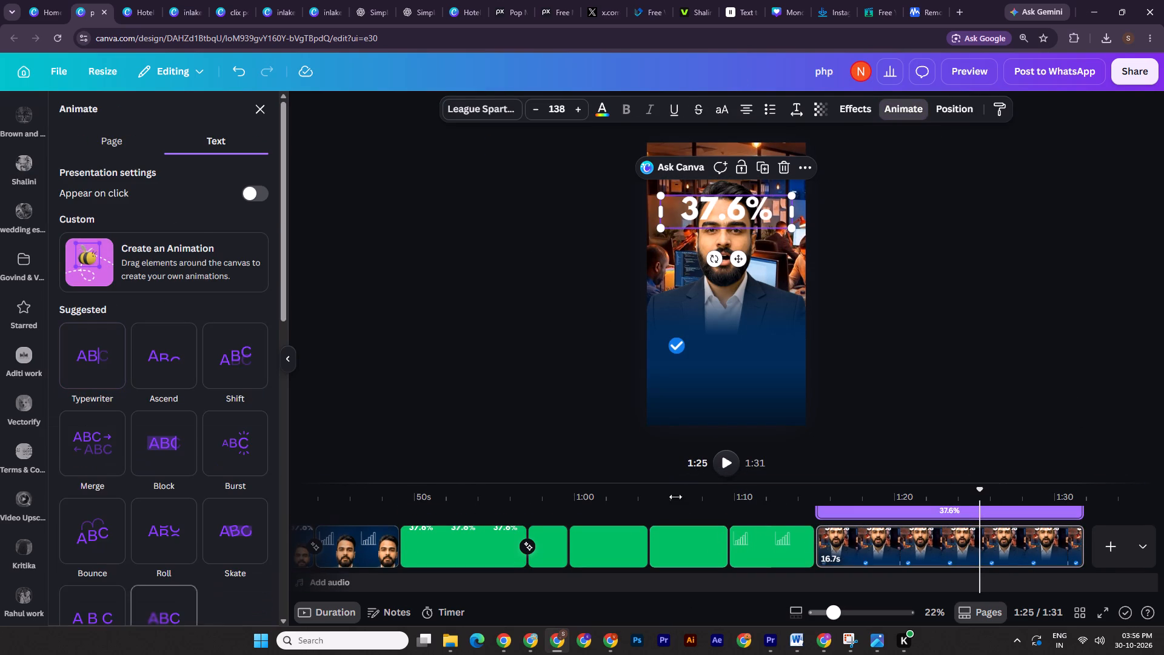
Shrink the pasted 37.6% text and set its font size to 65.
left_click_drag(790, 193, 720, 207)
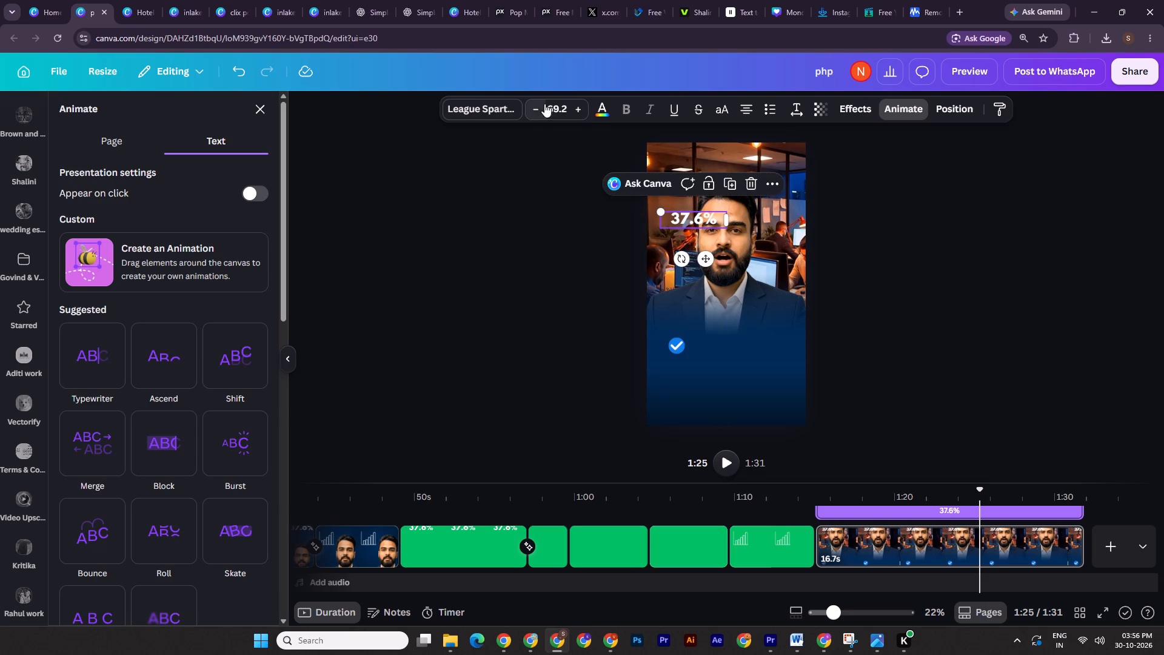
left_click(556, 110)
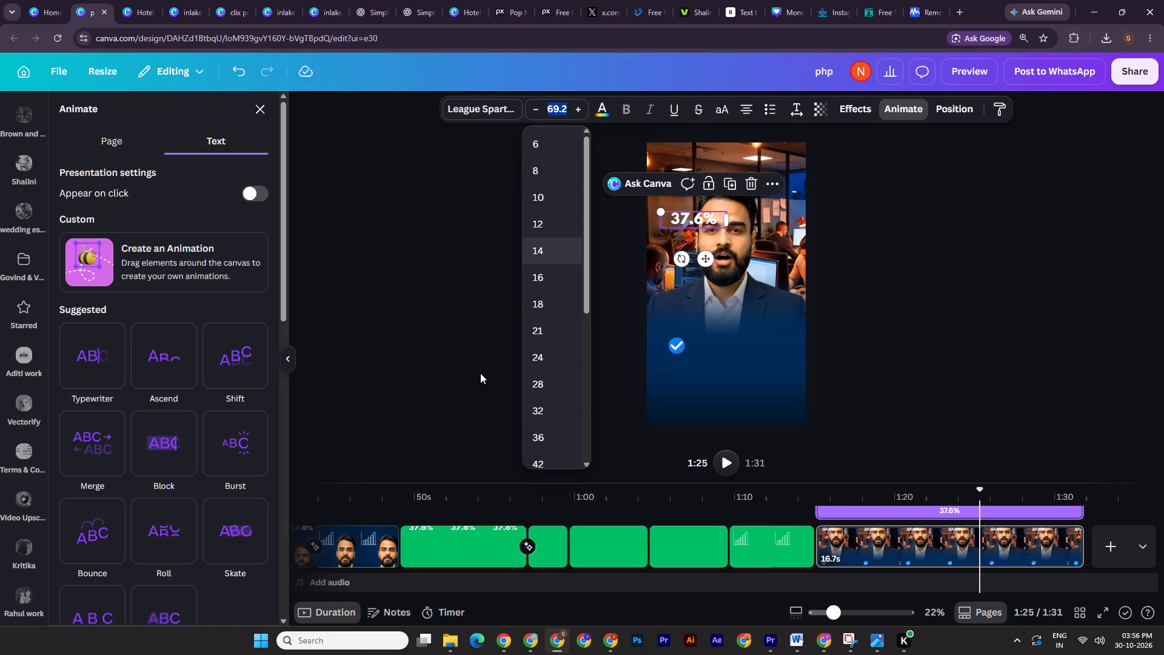
type("65")
key("Return")
left_click(915, 267)
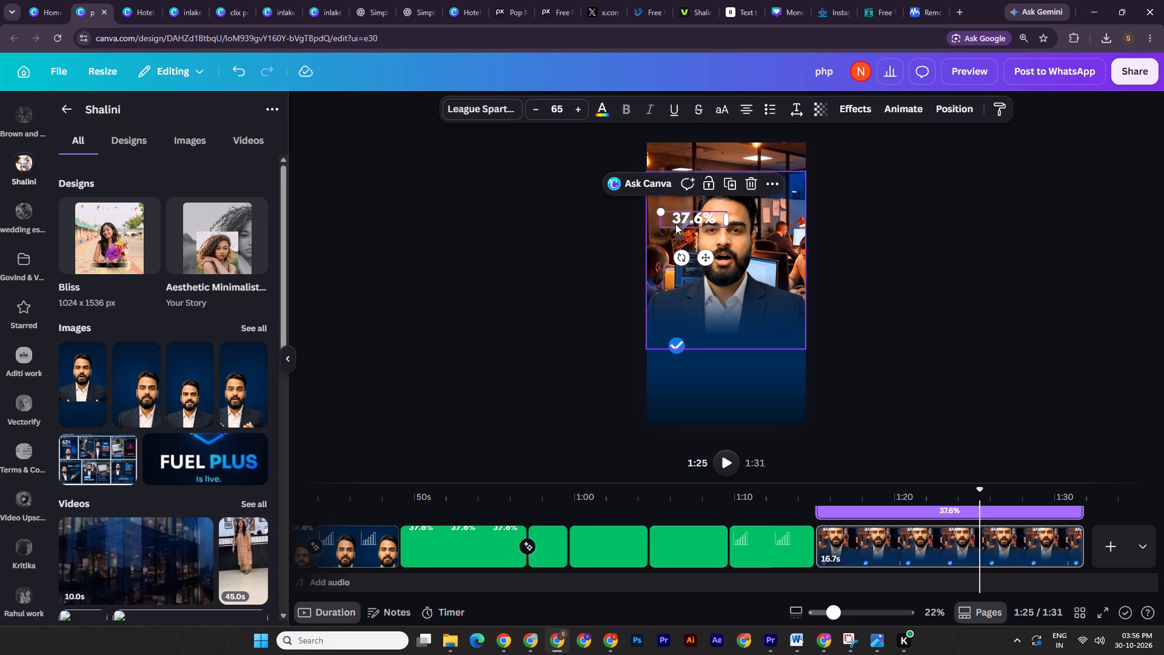
Move the 37.6% text beside the blue tick and left-align it.
left_click_drag(692, 217, 725, 349)
left_click(725, 349)
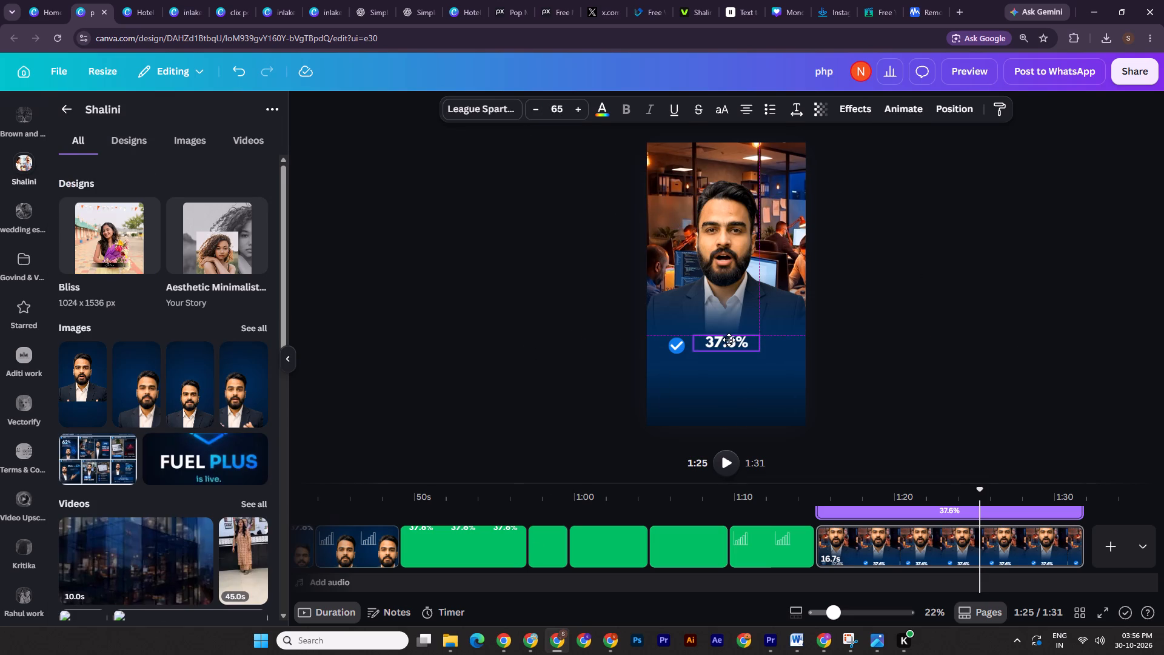
left_click(743, 101)
left_click(871, 285)
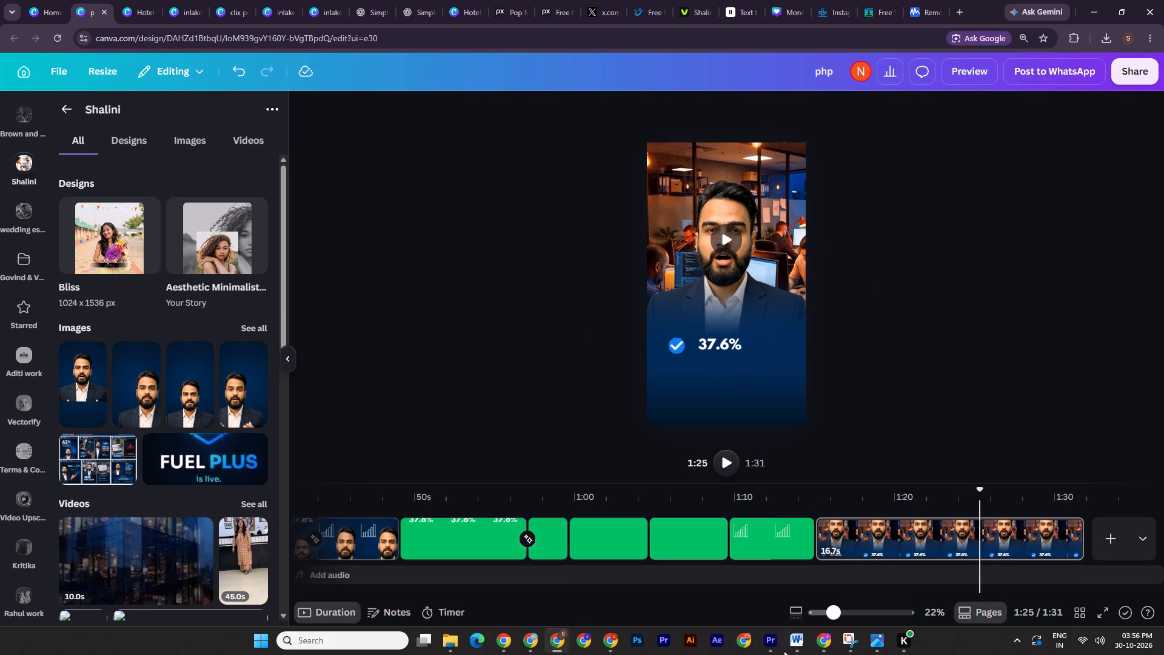
Copy "PHP version check" from scene 5's on-screen text in the Word script and replace the 37.6% text in Canva with it.
left_click(794, 642)
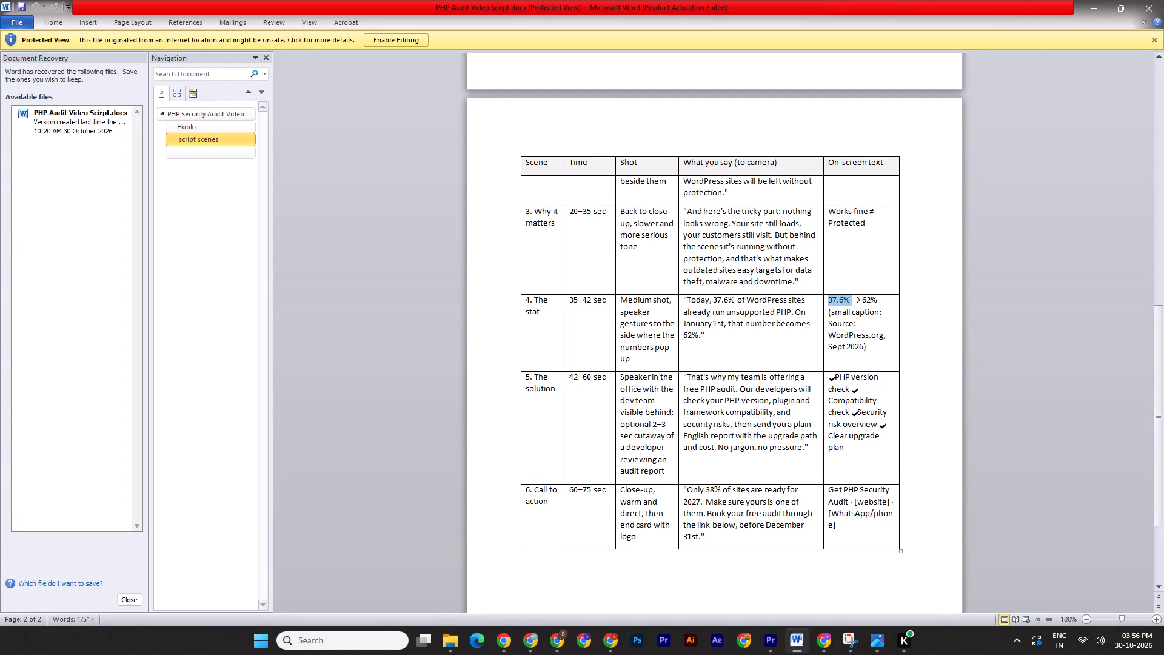
left_click_drag(835, 377, 851, 387)
key("ctrl+c")
key("ctrl+c")
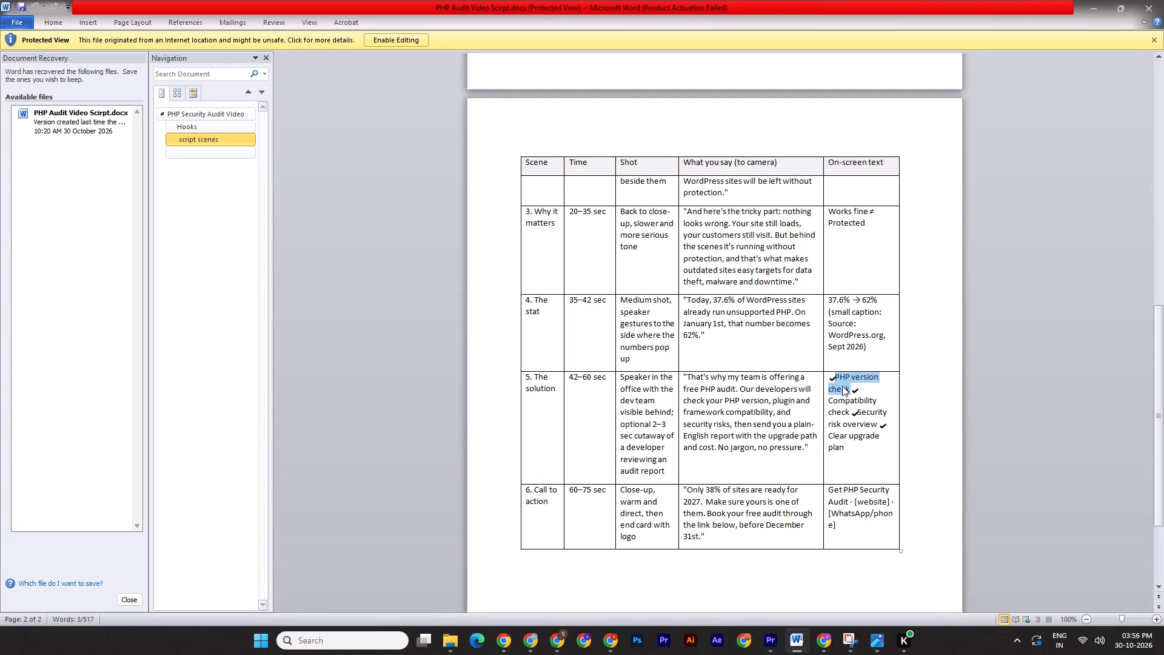
key("ctrl+c")
key("ctrl+c")
left_click(555, 640)
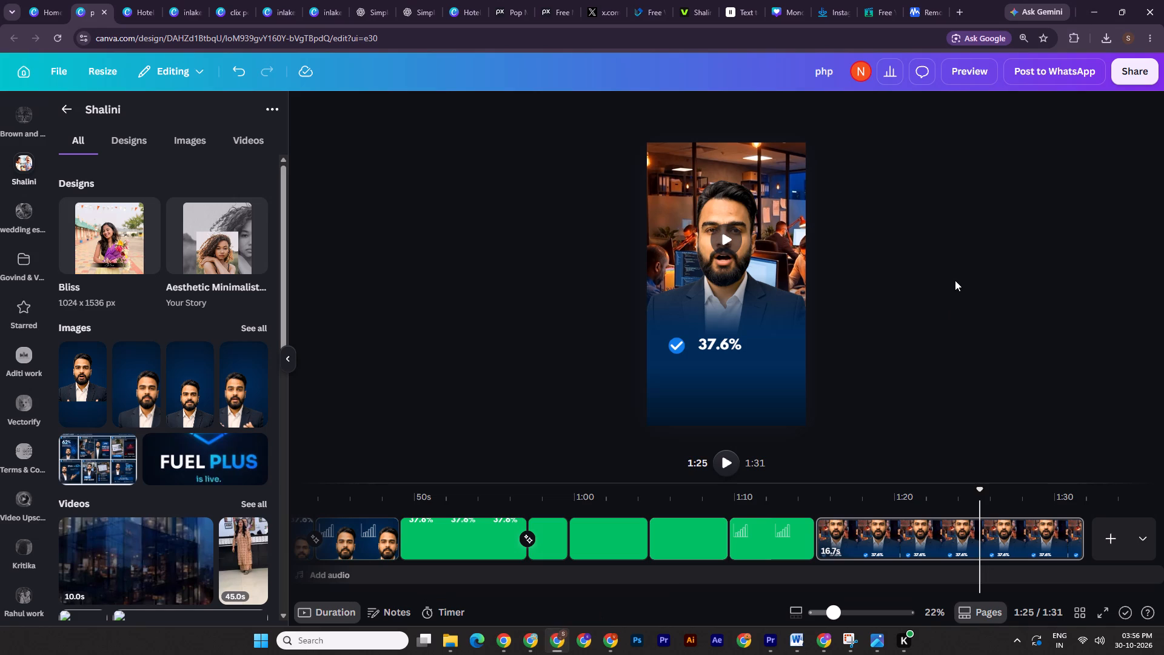
double_click(728, 348)
key("ctrl+b")
key("ctrl+v")
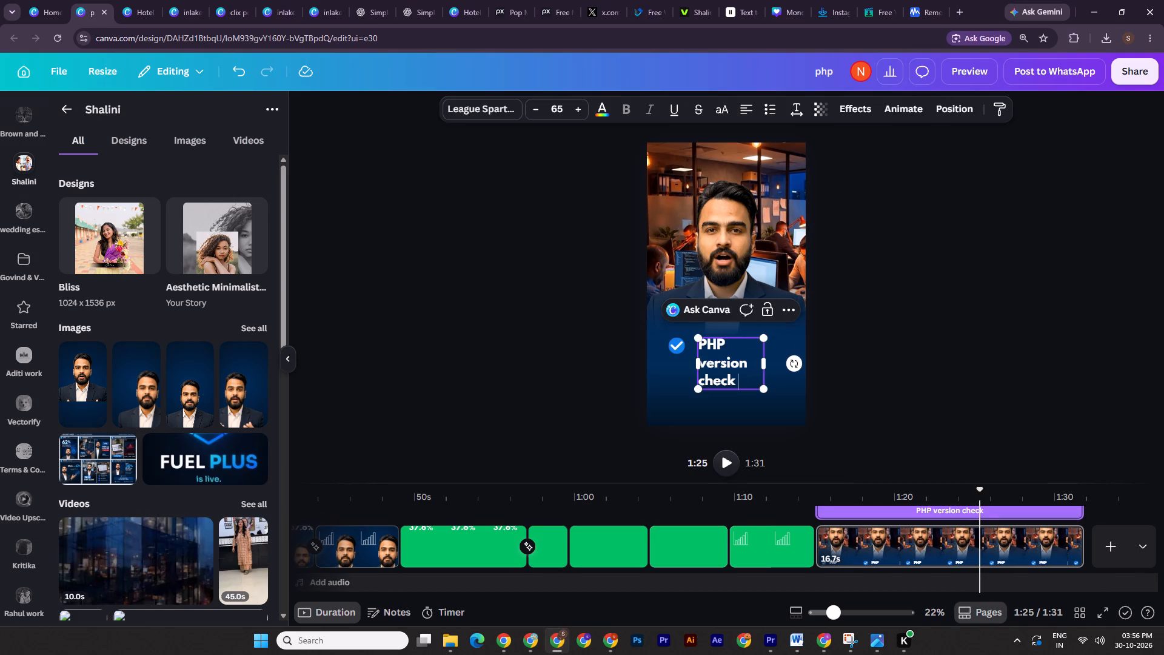
Widen the "PHP version check" text box to fit one line and reduce its font size to 52.
left_click_drag(769, 363, 830, 364)
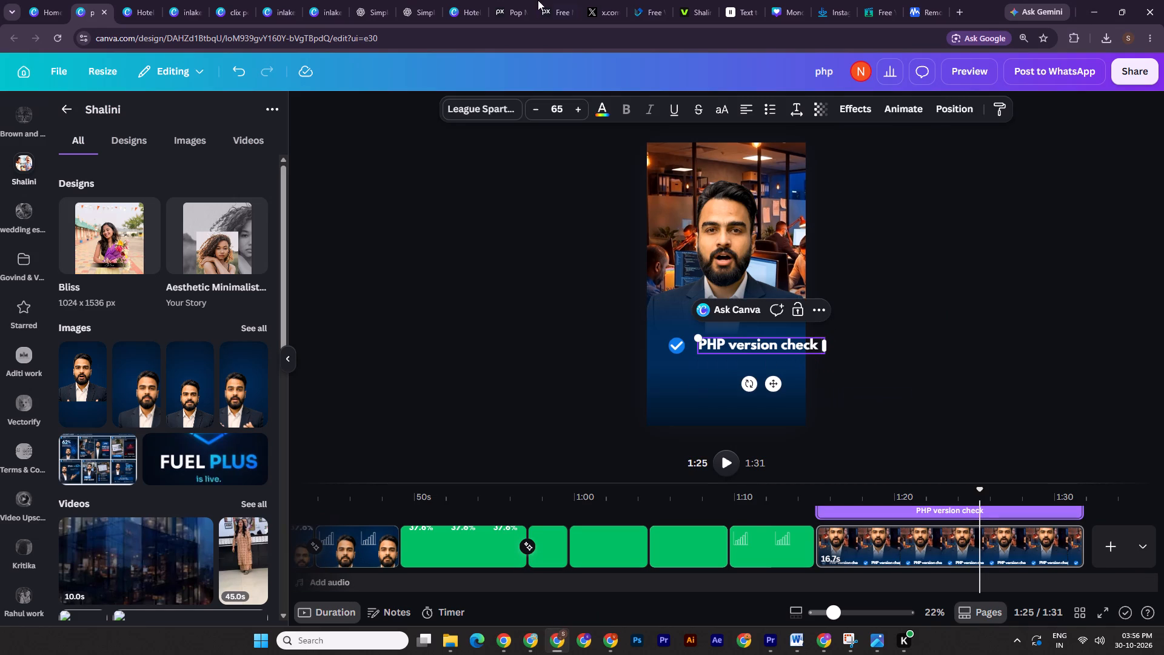
triple_click(532, 107)
triple_click(532, 107)
triple_click(532, 107)
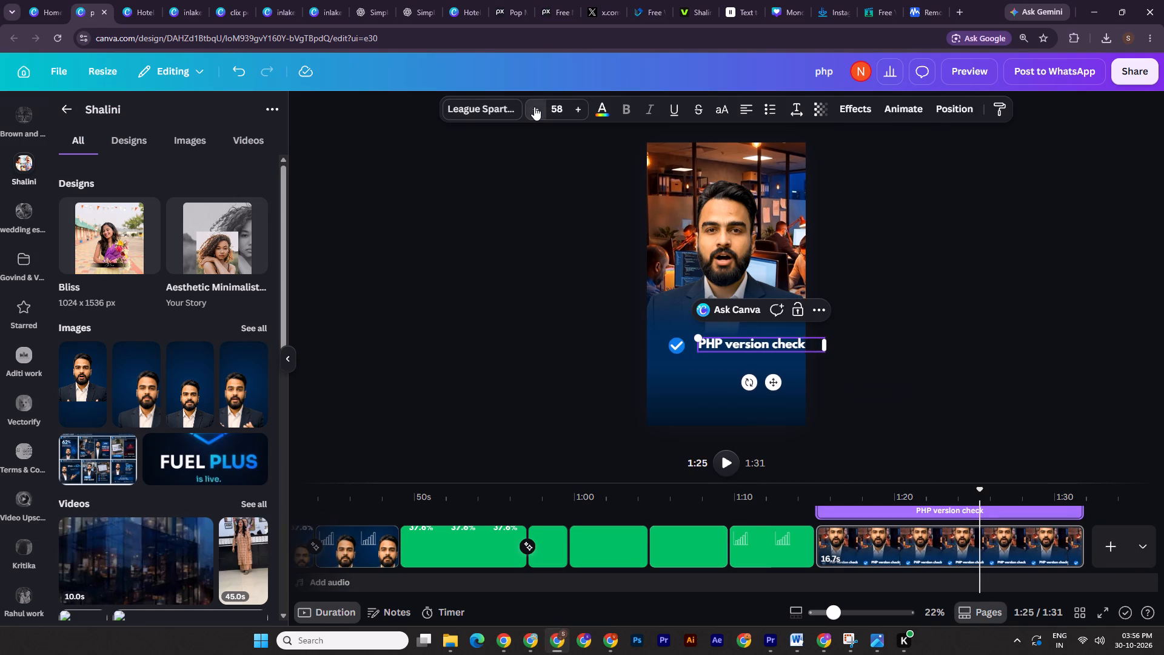
left_click(534, 107)
left_click(534, 107)
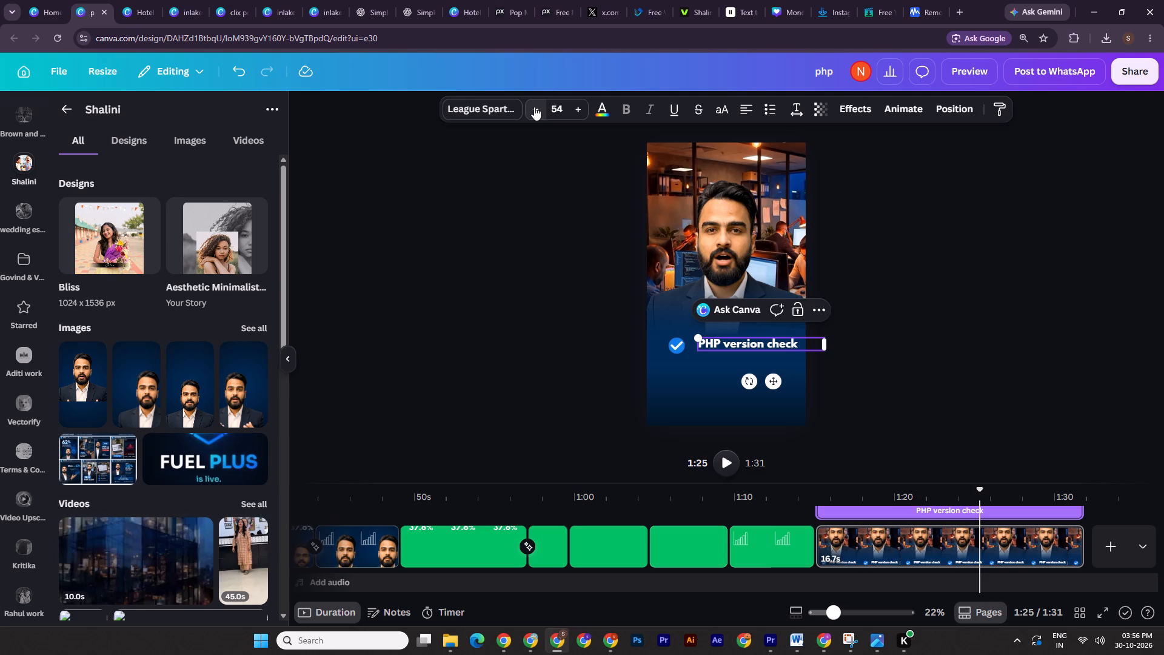
double_click(534, 107)
double_click(1011, 321)
Move the "PHP version check" text closer to the blue tick, roughly level with it.
left_click_drag(725, 339, 726, 346)
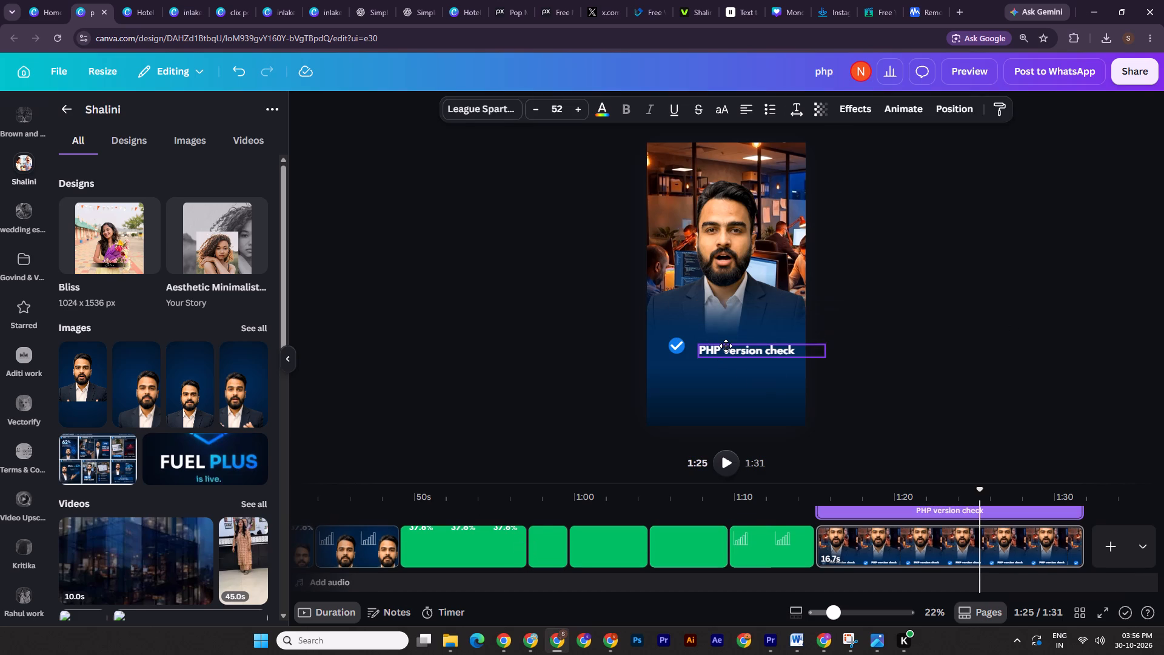
left_click_drag(726, 346, 717, 341)
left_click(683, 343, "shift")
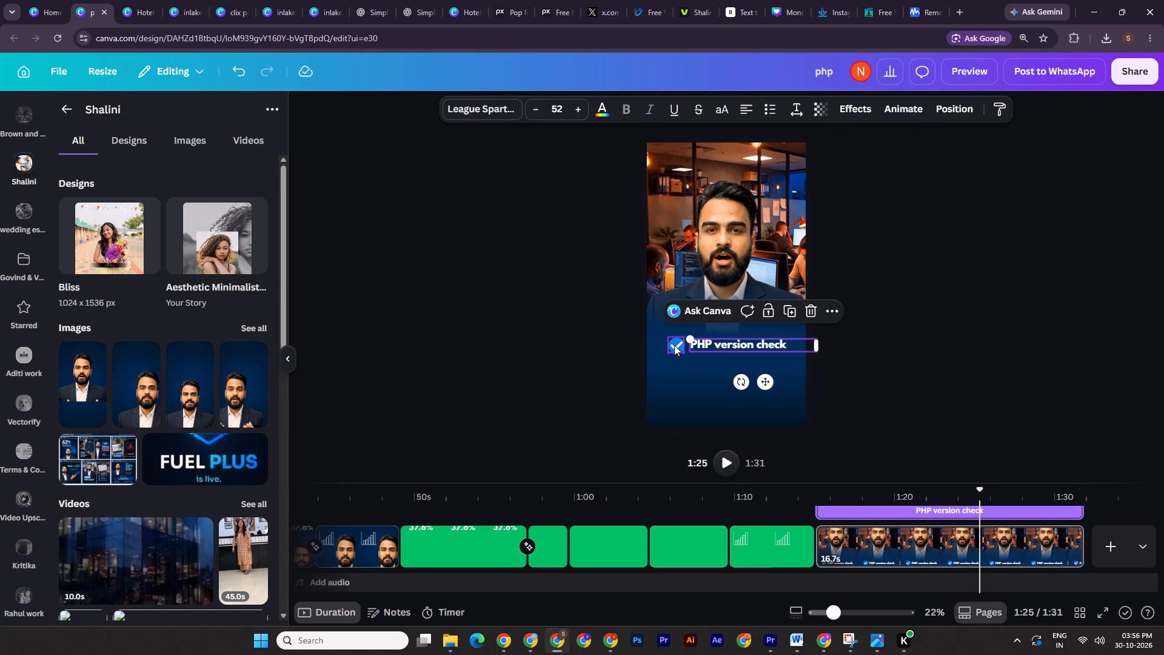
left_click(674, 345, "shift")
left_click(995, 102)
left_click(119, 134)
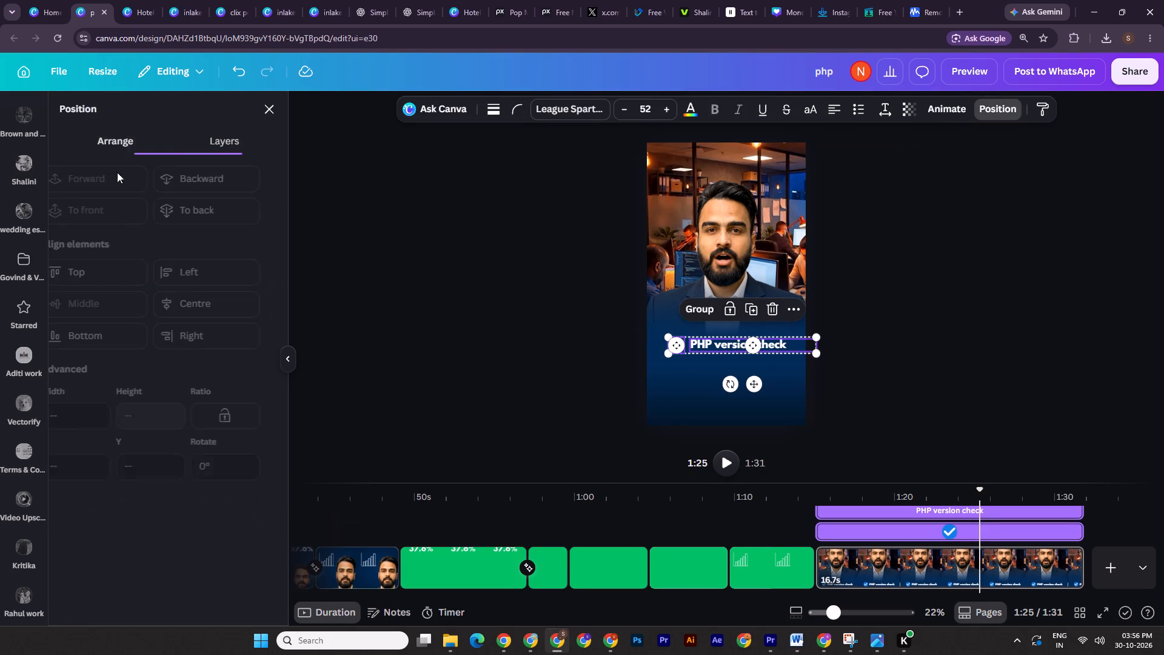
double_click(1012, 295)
Narrow the text box to fit "PHP version check" and shift the tick and text together slightly towards the page's left edge.
left_click(775, 340)
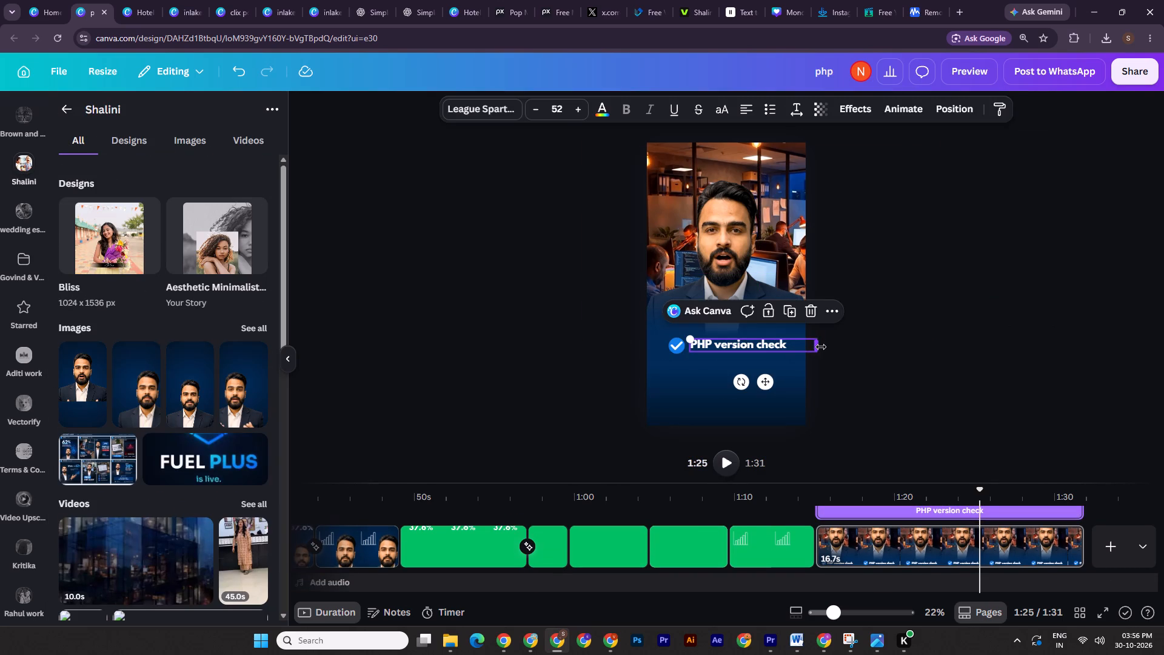
left_click_drag(821, 347, 798, 346)
left_click(678, 342, "shift")
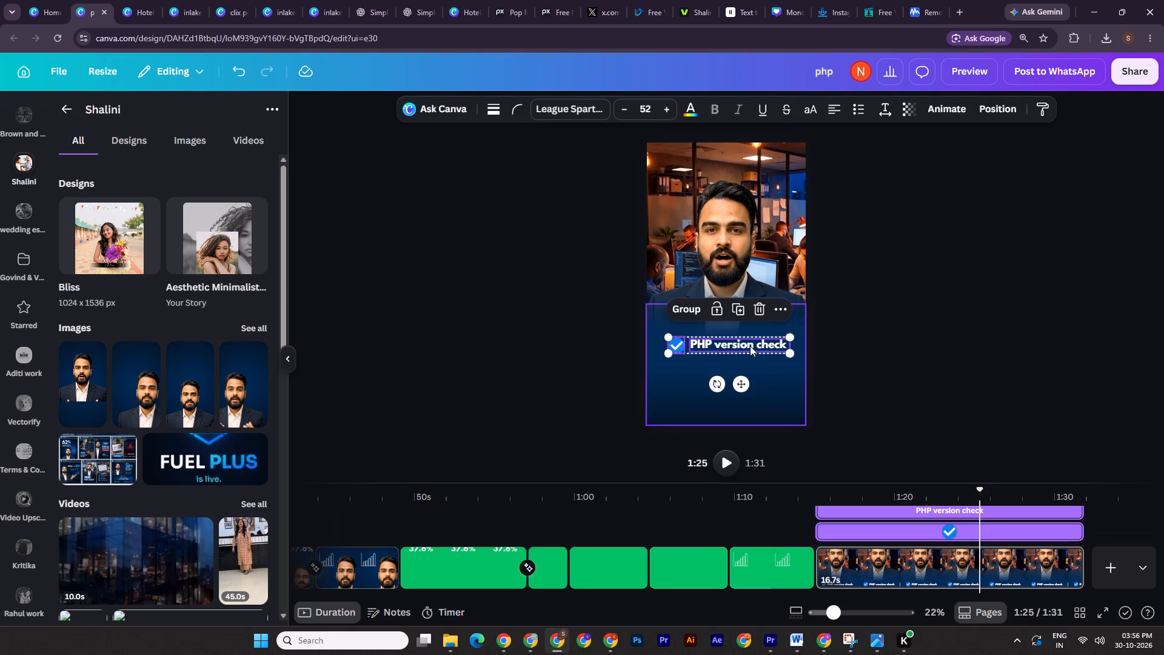
left_click_drag(750, 346, 741, 346, "shift")
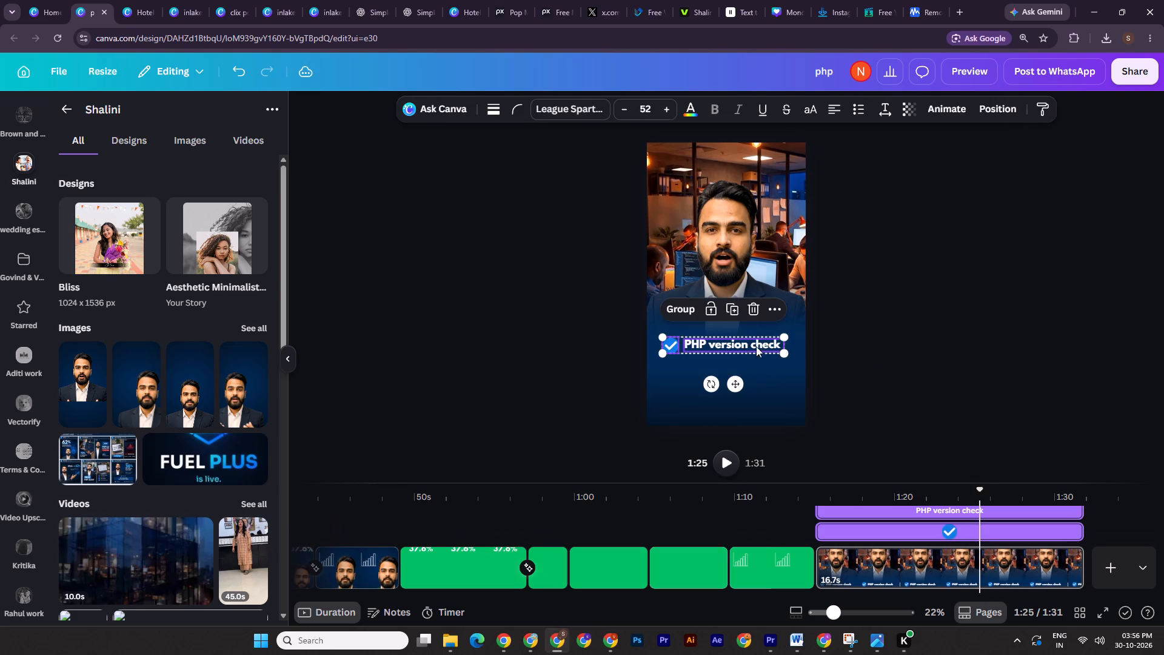
left_click(966, 331)
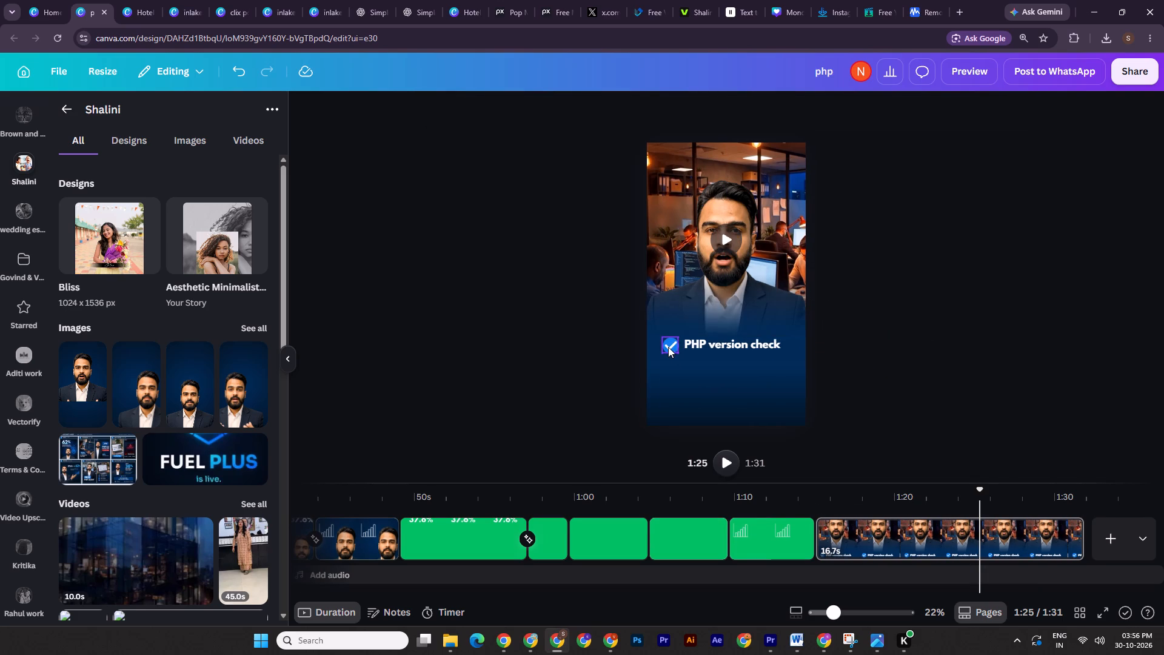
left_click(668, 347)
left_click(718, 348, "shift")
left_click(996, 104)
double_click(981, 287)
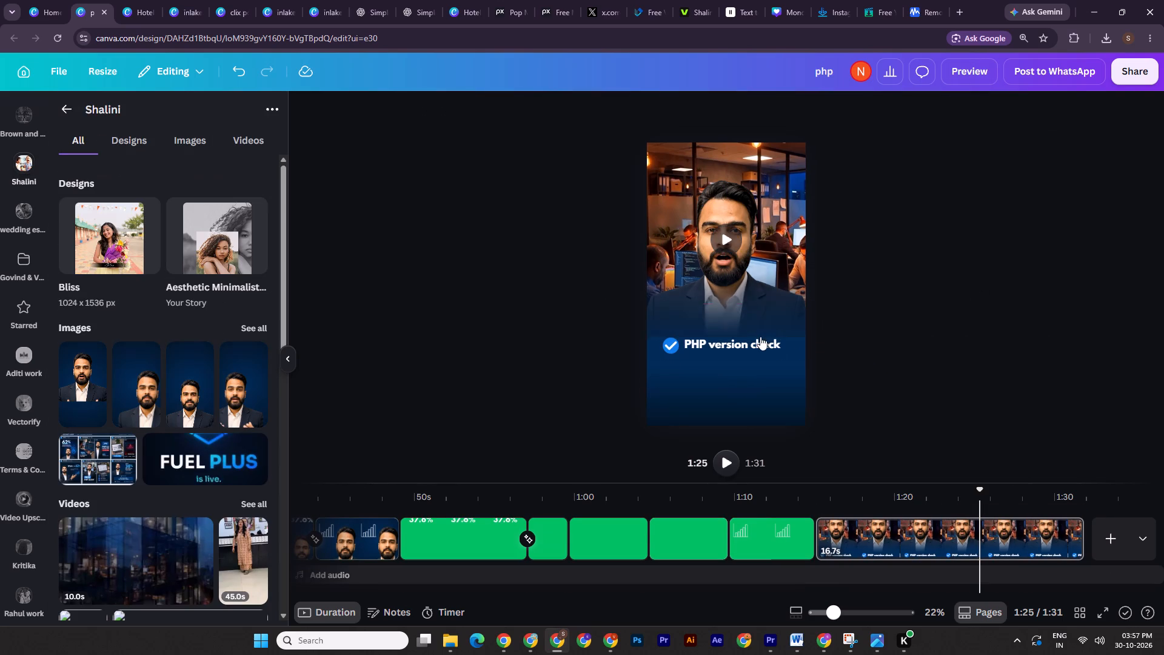
Nudge the "PHP version check" text down slightly to line it up with the tick's centre.
left_click(755, 344)
key("Down")
key("Down")
key("Down")
key("Down")
key("Down")
key("Down")
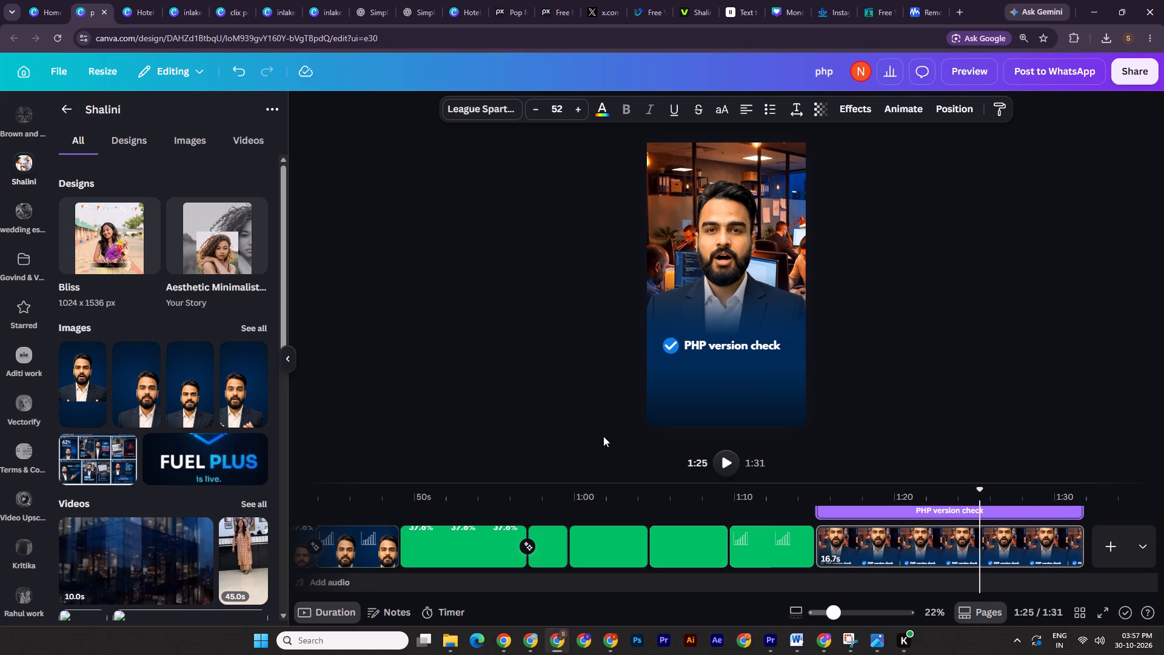
key("Down")
double_click(1011, 313)
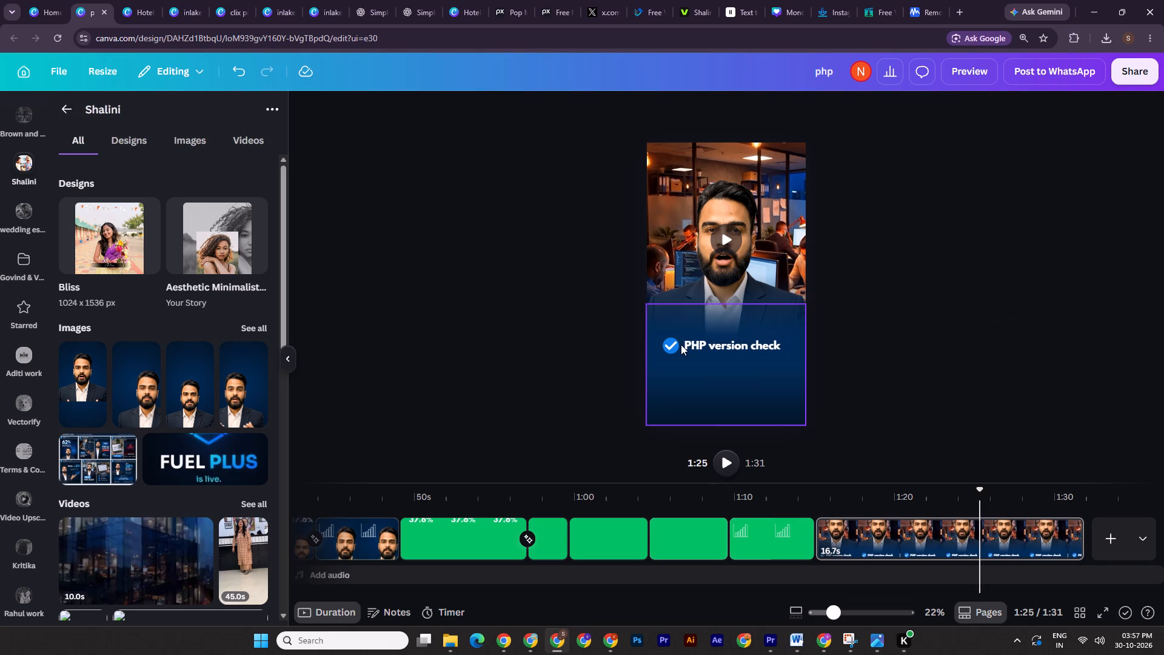
Shift the tick and "PHP version check" text up together slightly.
left_click(680, 344)
left_click(672, 341)
left_click(711, 344, "shift")
key("shift+Up")
key("shift+Up")
key("shift+Up")
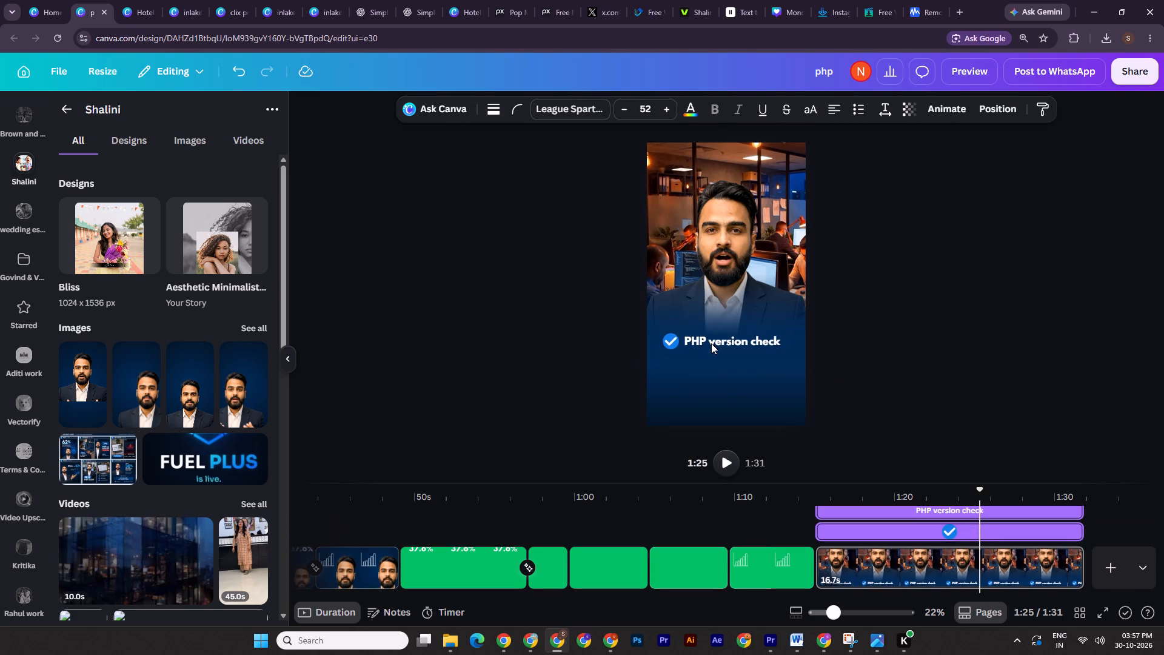
key("shift+Up")
key("shift+Up")
Duplicate the tick and text row three times at even spacing below to make a four-row checklist.
left_click(734, 303)
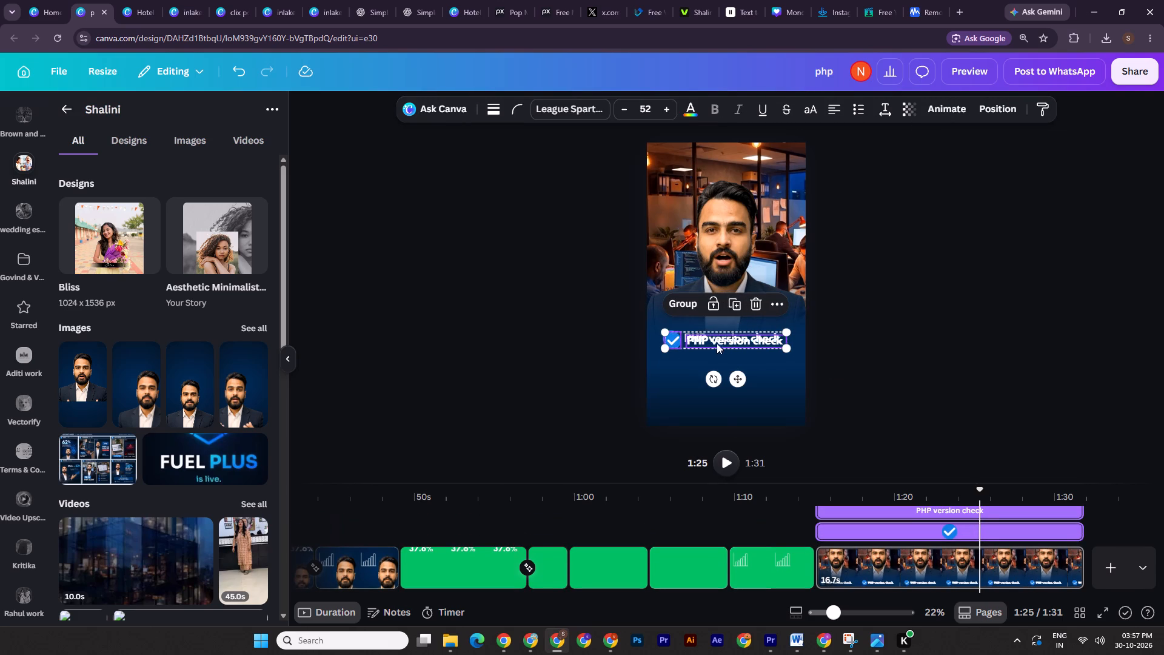
left_click_drag(715, 341, 712, 364)
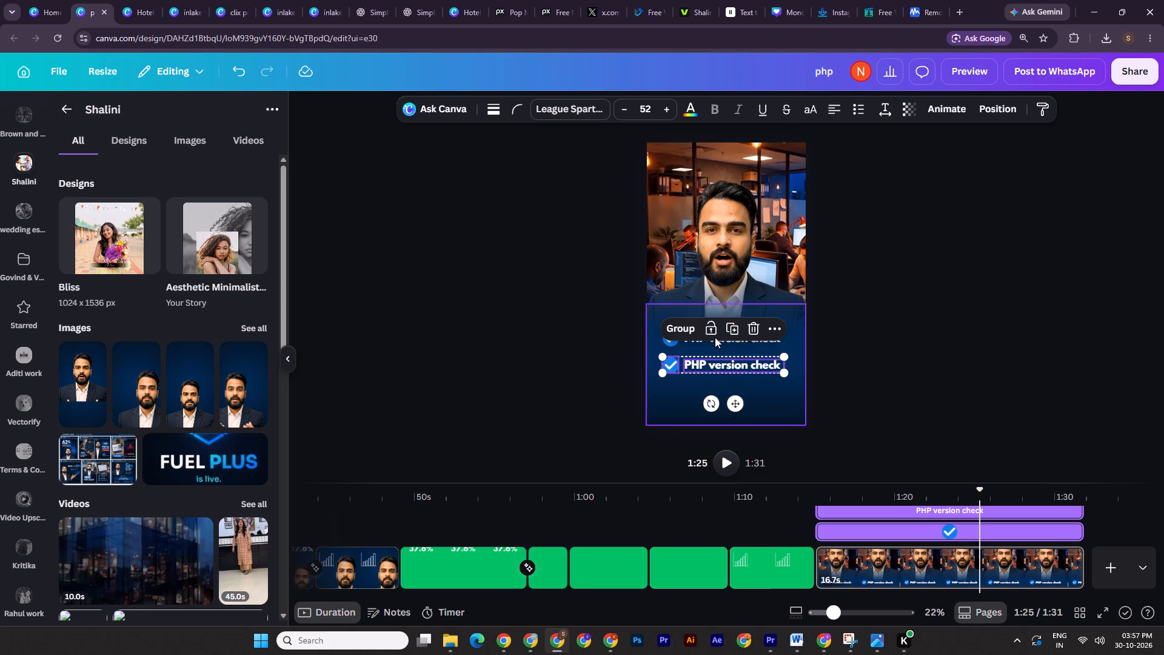
left_click(729, 327)
left_click(732, 355)
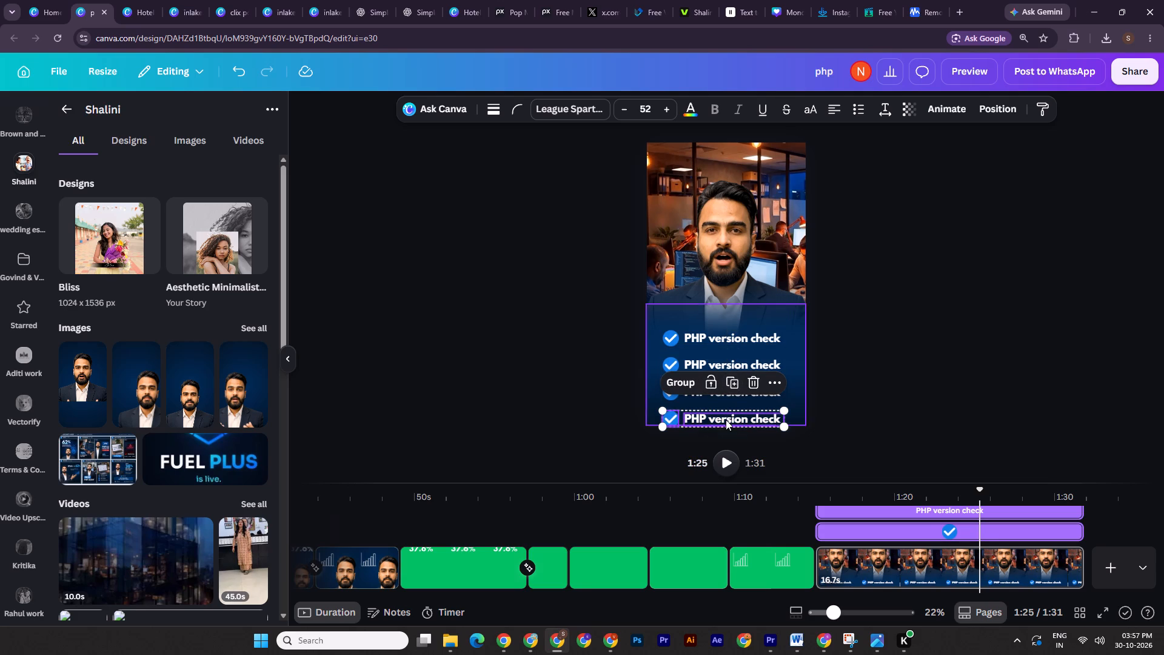
Group the tick and text of each of the four checklist rows as its own pair.
left_click(691, 378)
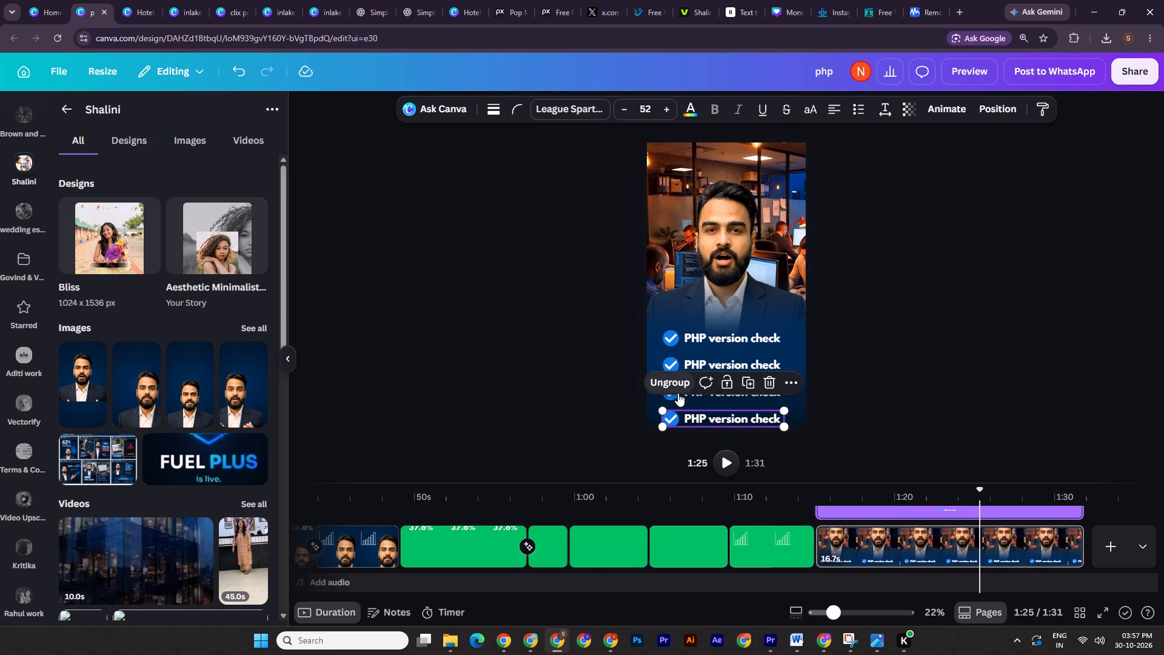
left_click(673, 395)
left_click(699, 395, "shift")
left_click(682, 356)
double_click(672, 368)
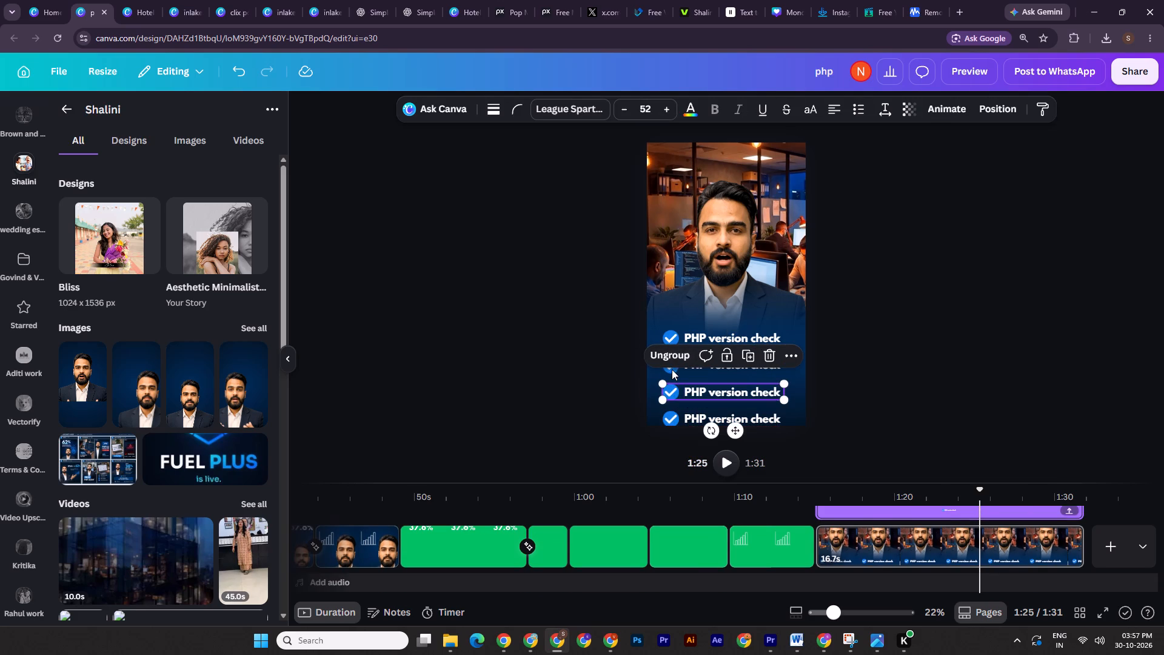
left_click(704, 369, "shift")
left_click(672, 330)
left_click(671, 343)
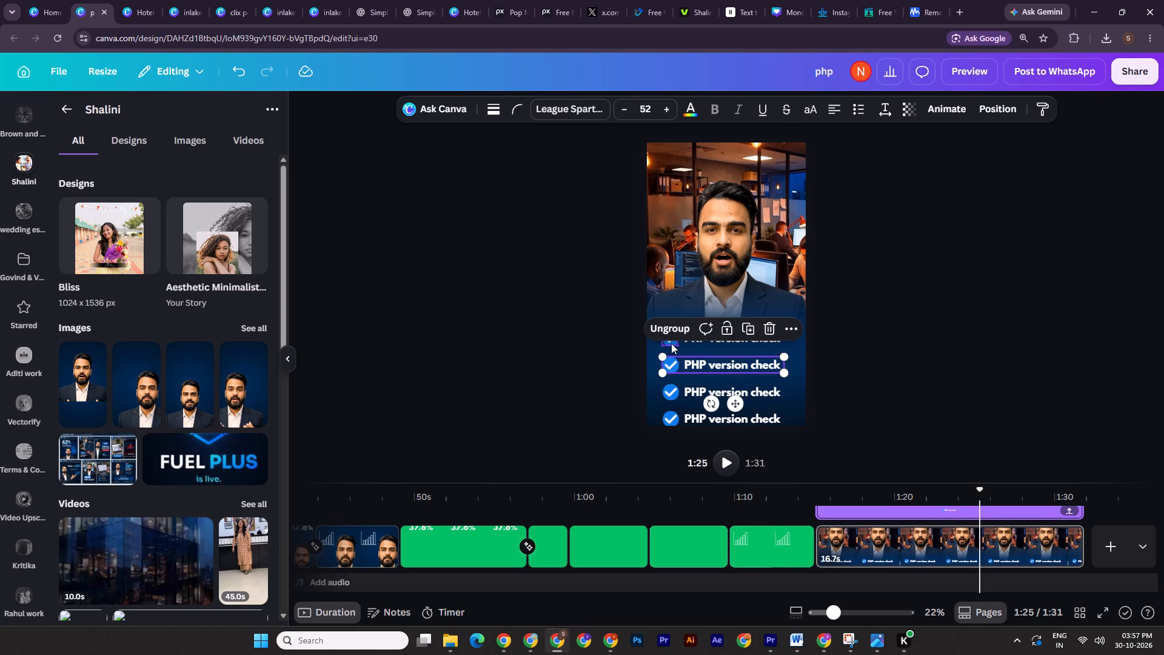
left_click(700, 343, "shift")
left_click(688, 303)
Select all four checklist rows and move them up together so the last row clears the page's bottom edge.
left_click(692, 364, "shift")
left_click(689, 386, "shift")
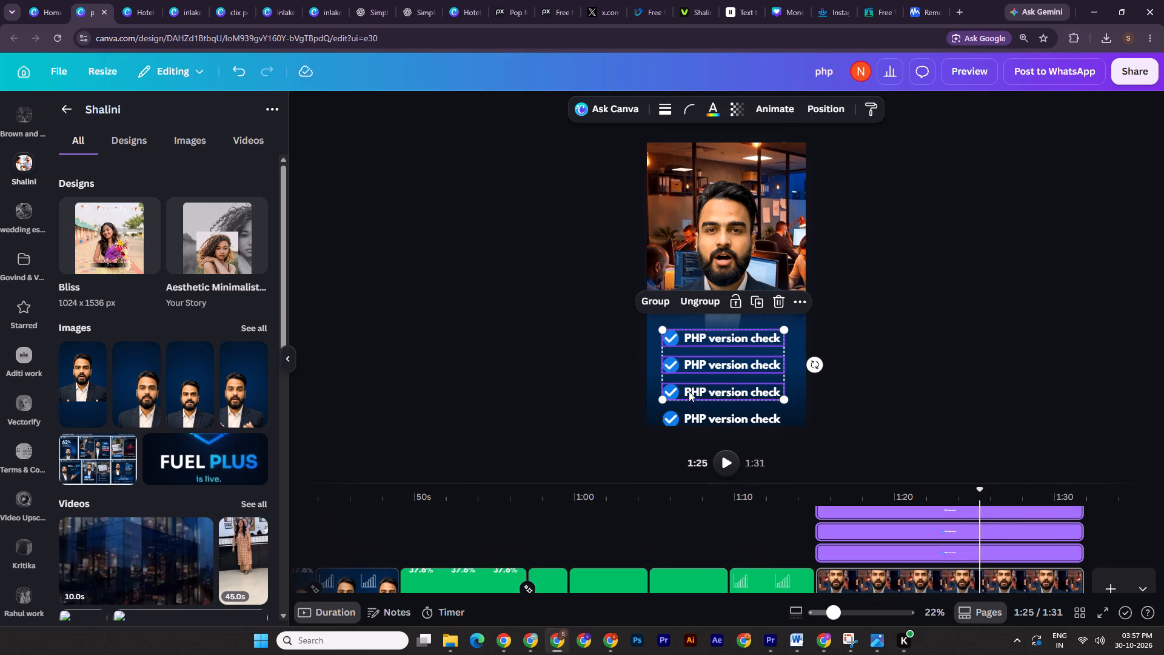
left_click(691, 414, "shift")
left_click_drag(693, 421, 696, 409, "shift")
double_click(909, 386)
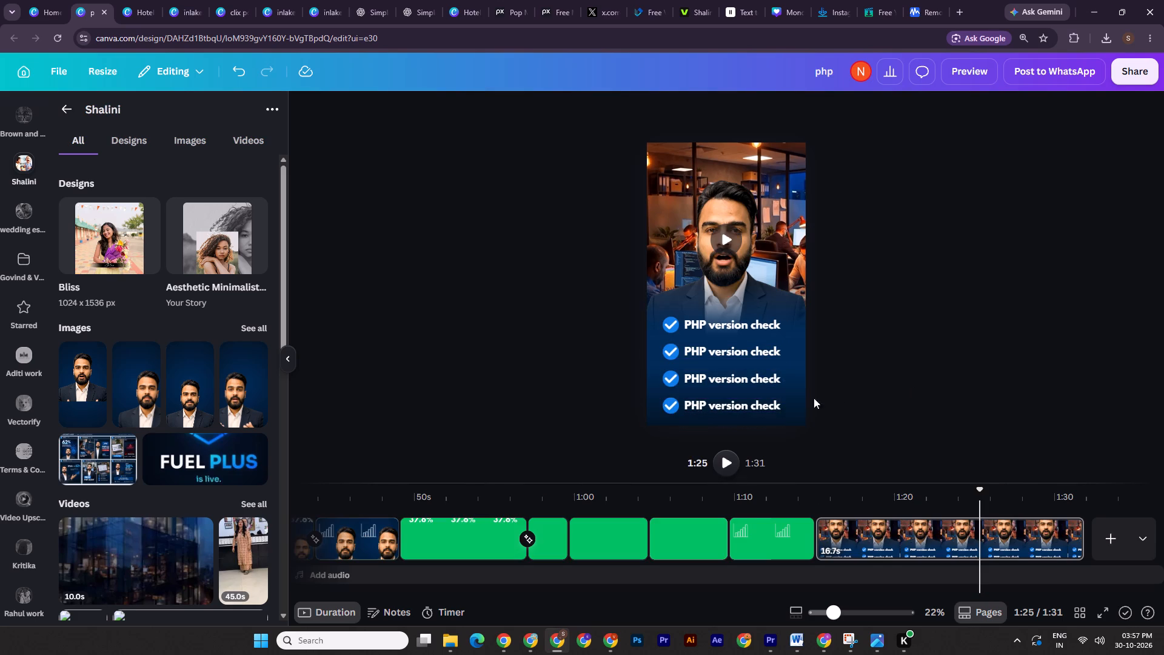
Nudge the last checklist row up slightly and space all four rows evenly in the vertical direction.
left_click(743, 409, "shift")
left_click(730, 322, "shift")
left_click(727, 346, "shift")
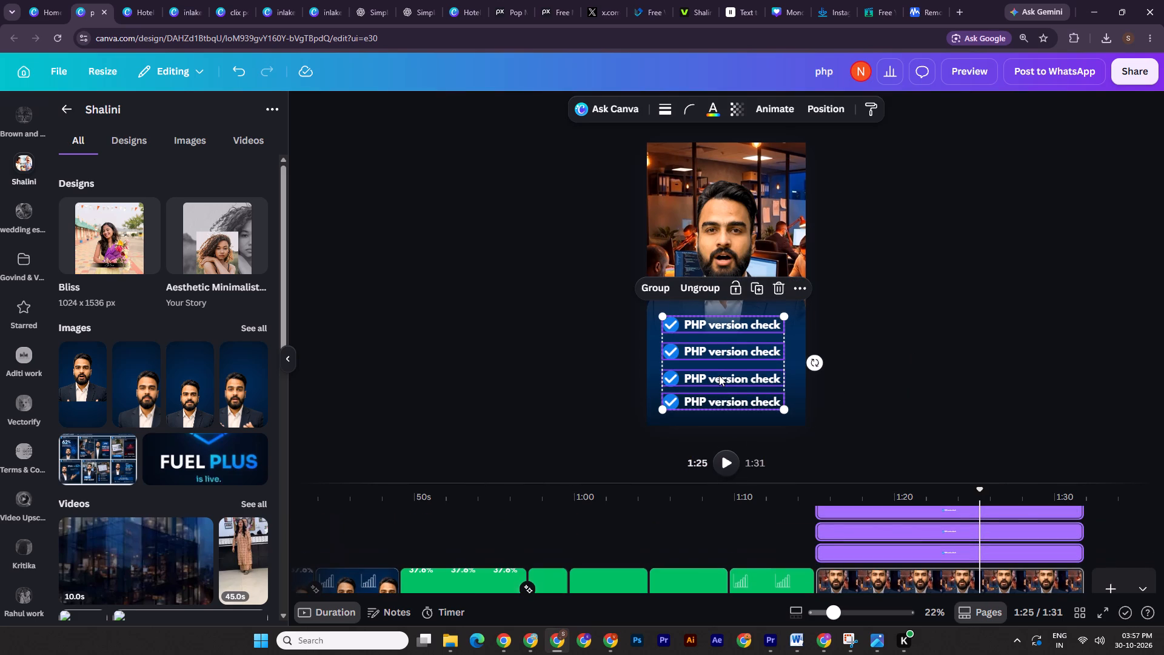
left_click(719, 375, "shift")
left_click(828, 112)
left_click(119, 401)
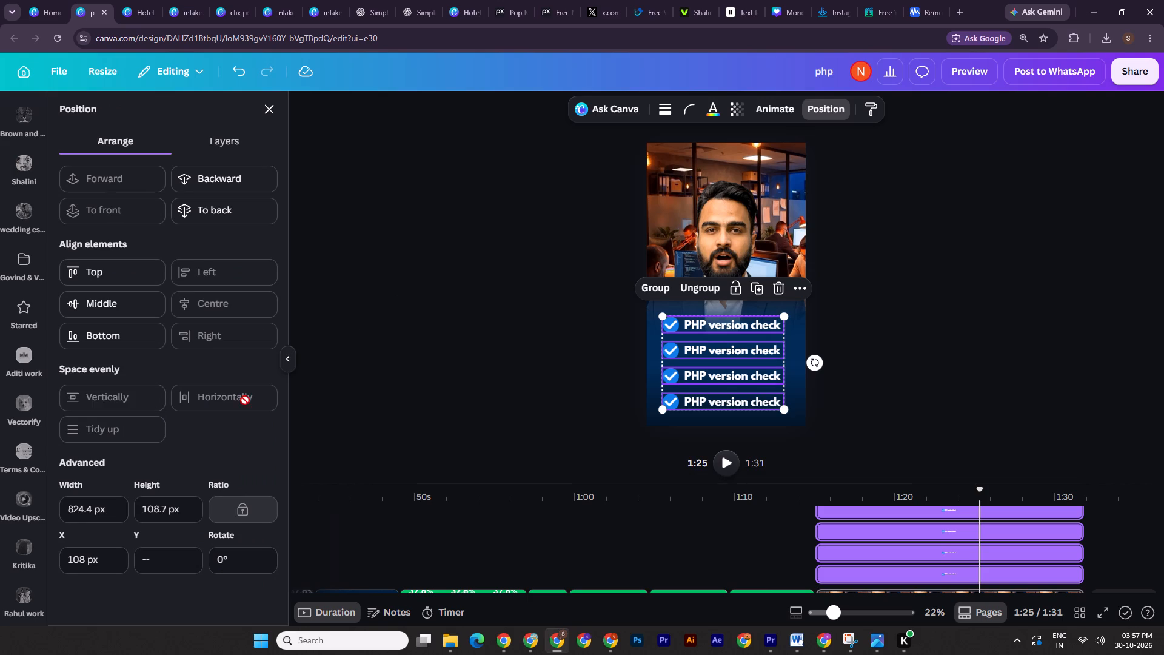
Ungroup the tick and text pairs of all four checklist rows.
left_click(694, 289)
triple_click(964, 310)
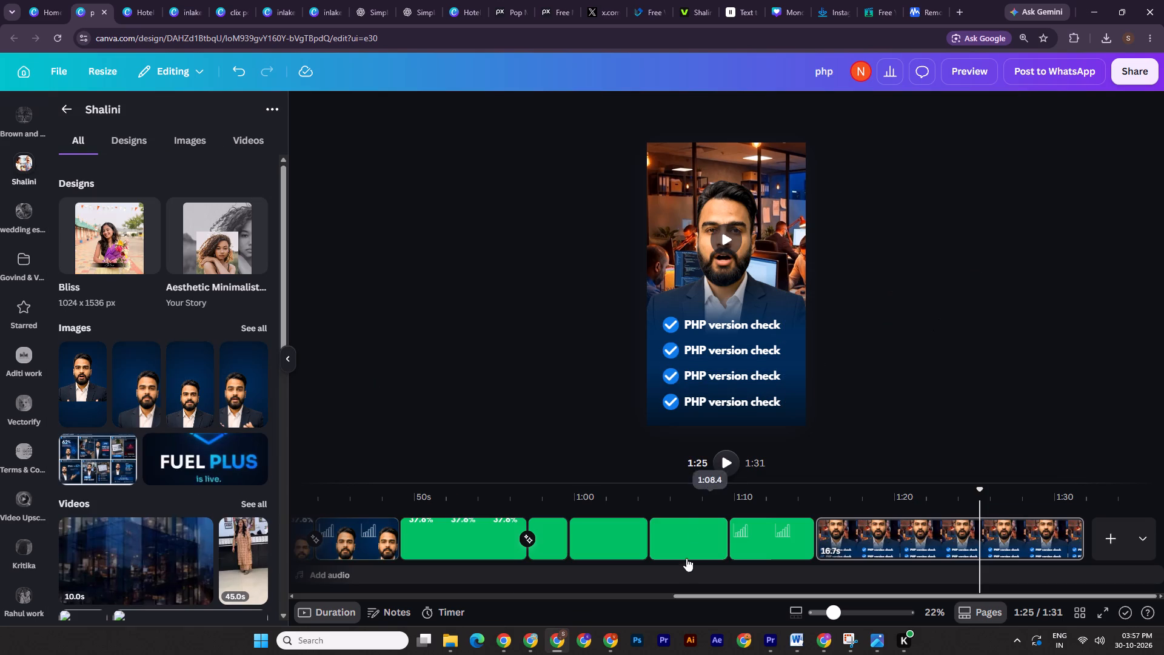
Replace the second row's text with "Compatibility check" copied from the Word script, and widen its text box onto one line.
left_click(803, 647)
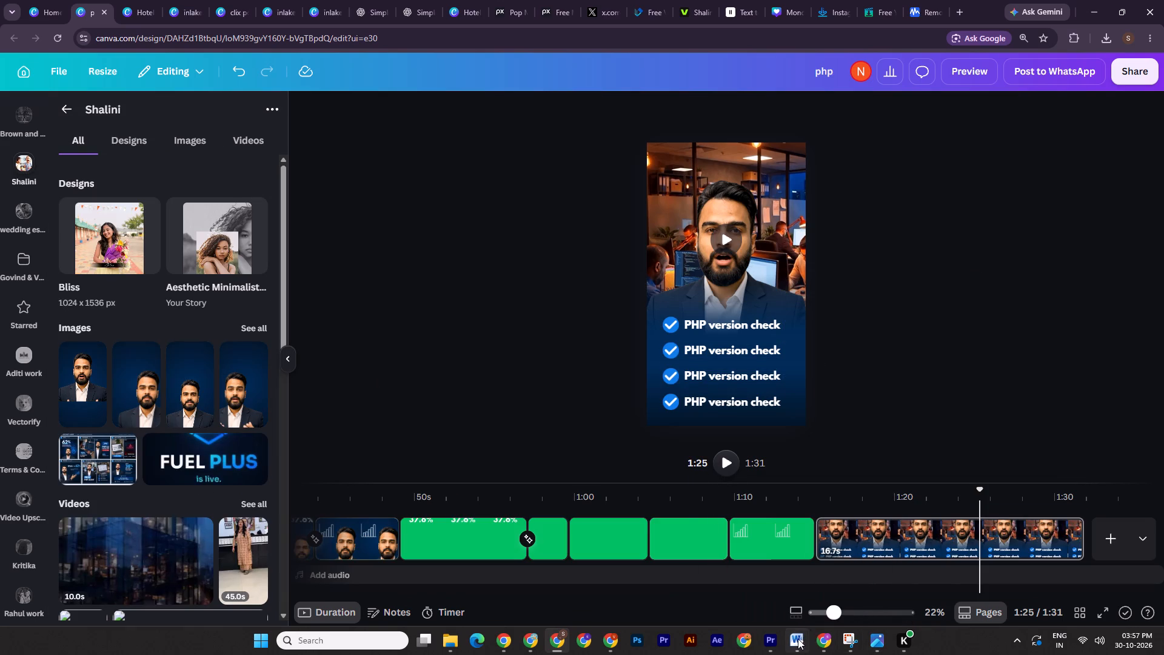
left_click(797, 639)
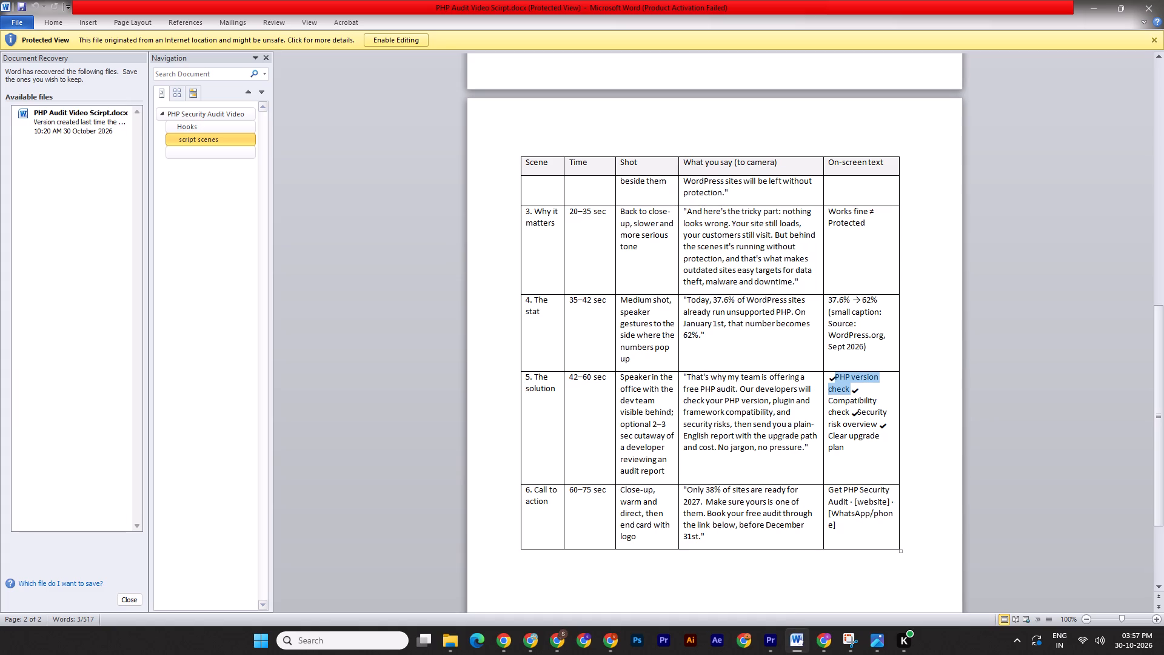
left_click_drag(830, 400, 847, 409)
key("ctrl+c")
key("ctrl+c")
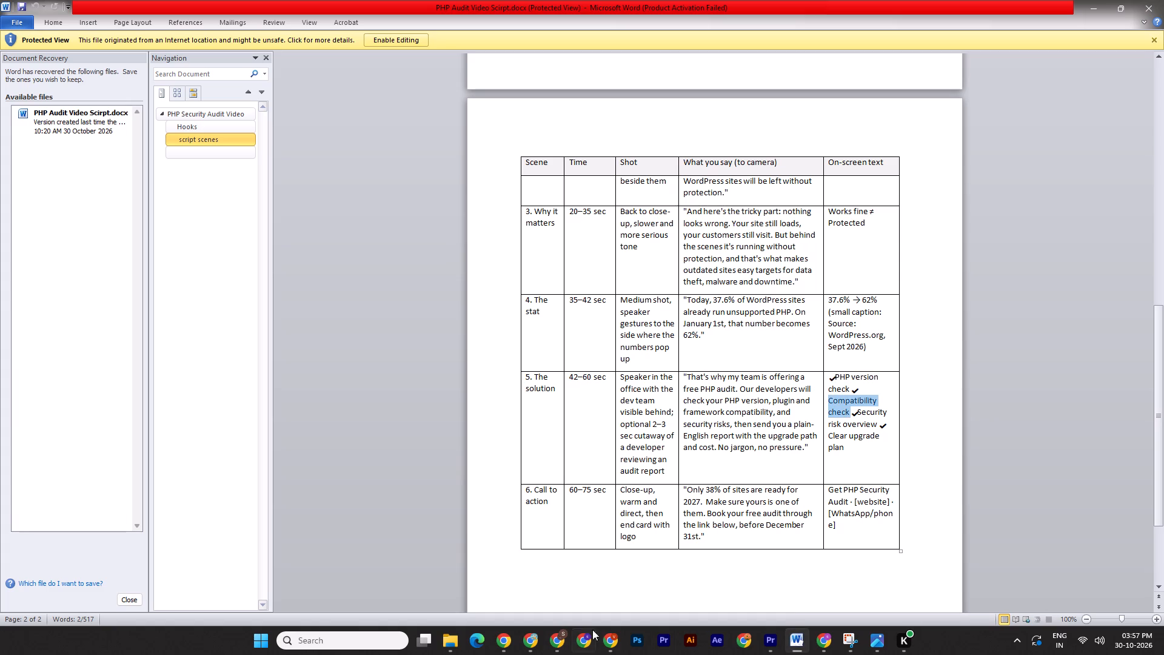
left_click(559, 638)
double_click(731, 344)
key("ctrl+v")
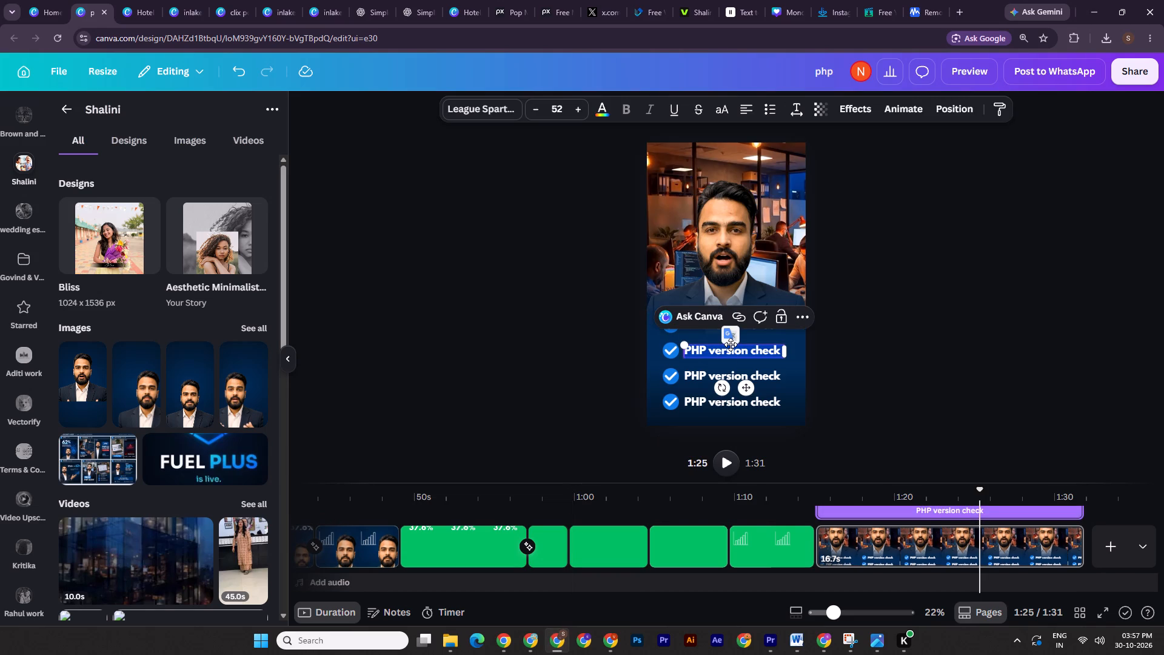
left_click_drag(784, 361, 804, 363)
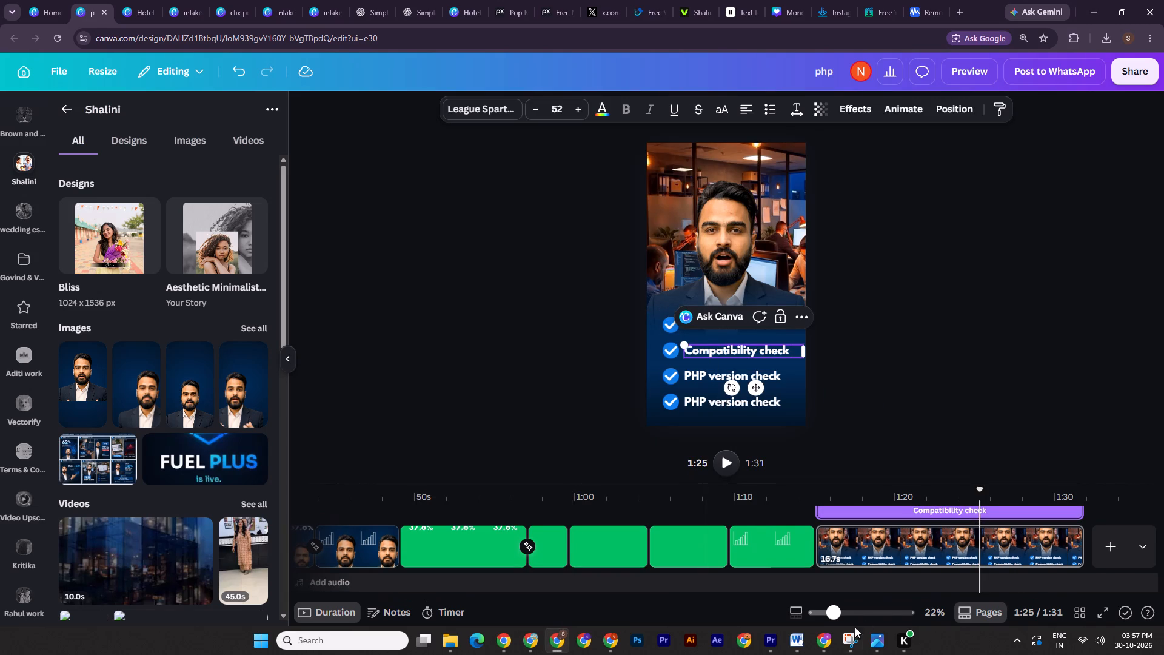
Replace the third row's text with "Security risk overview" copied from the Word script, and widen its text box onto one line.
left_click(794, 637)
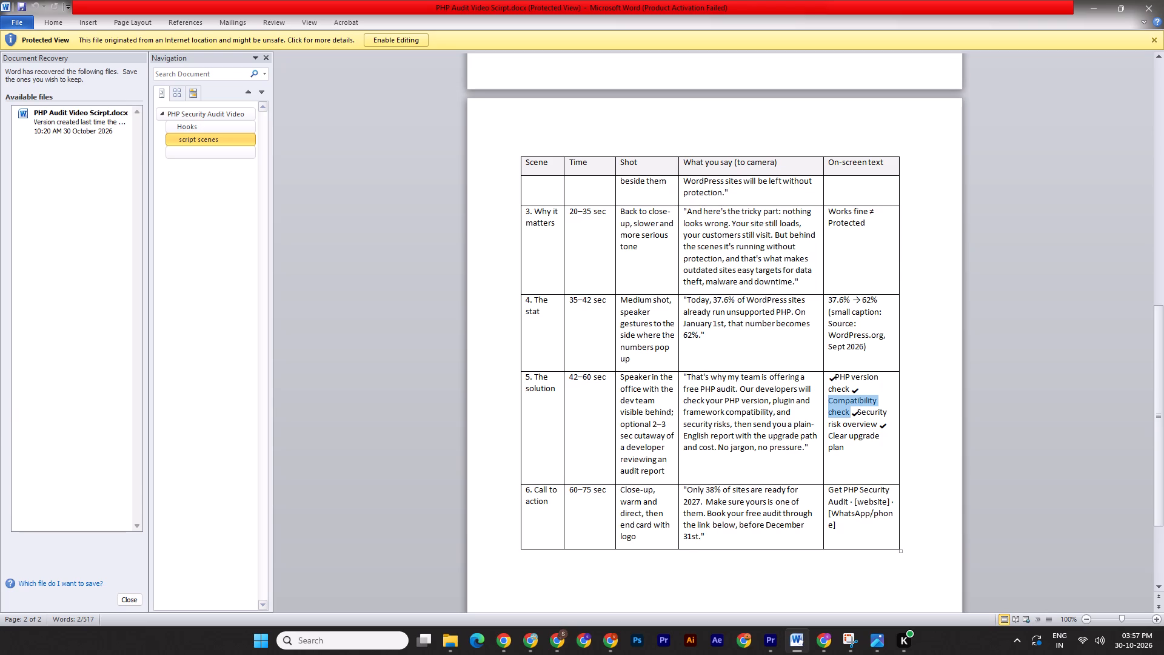
left_click_drag(859, 412, 871, 422)
key("ctrl+c")
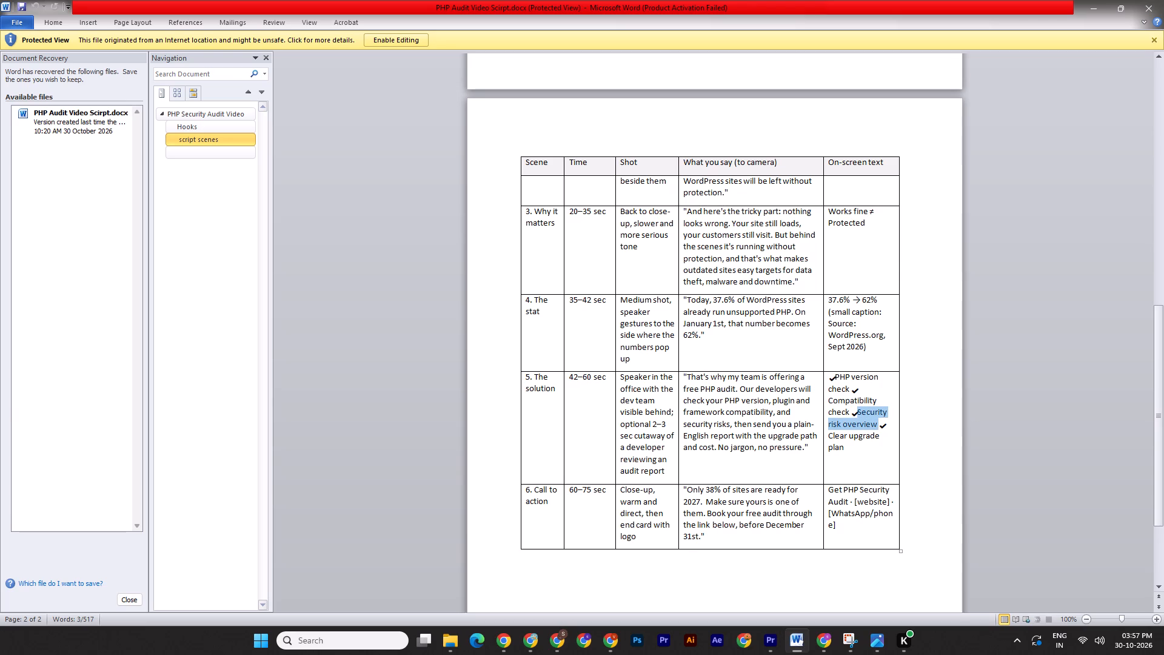
left_click(549, 637)
double_click(715, 374)
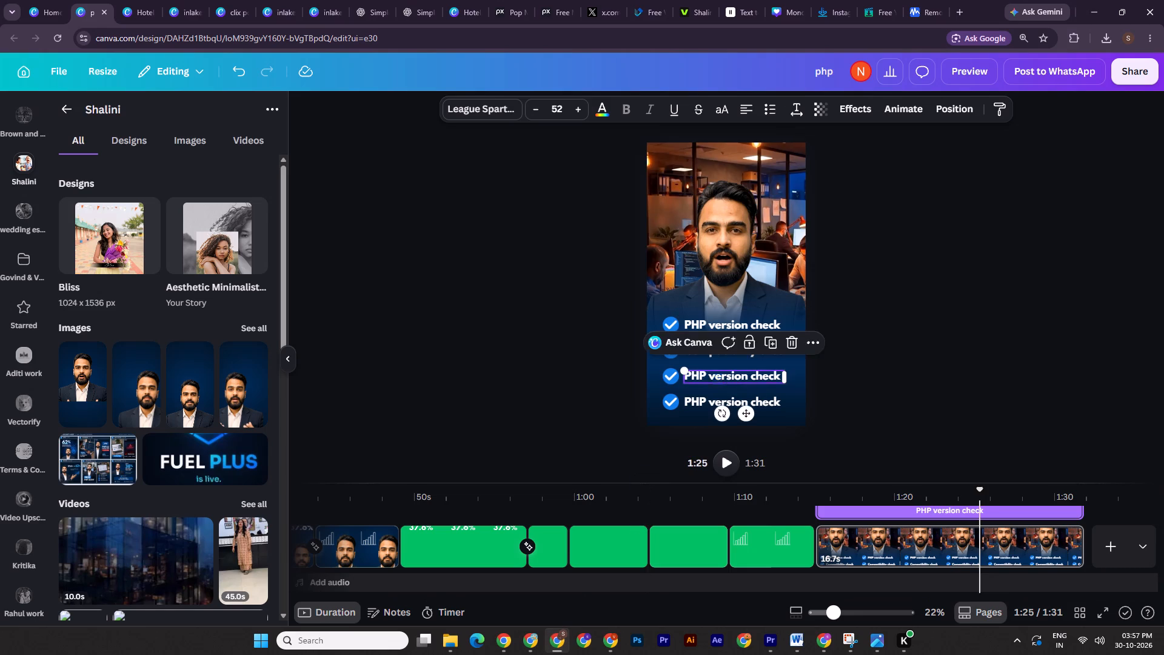
key("ctrl+v")
left_click_drag(790, 385, 808, 386)
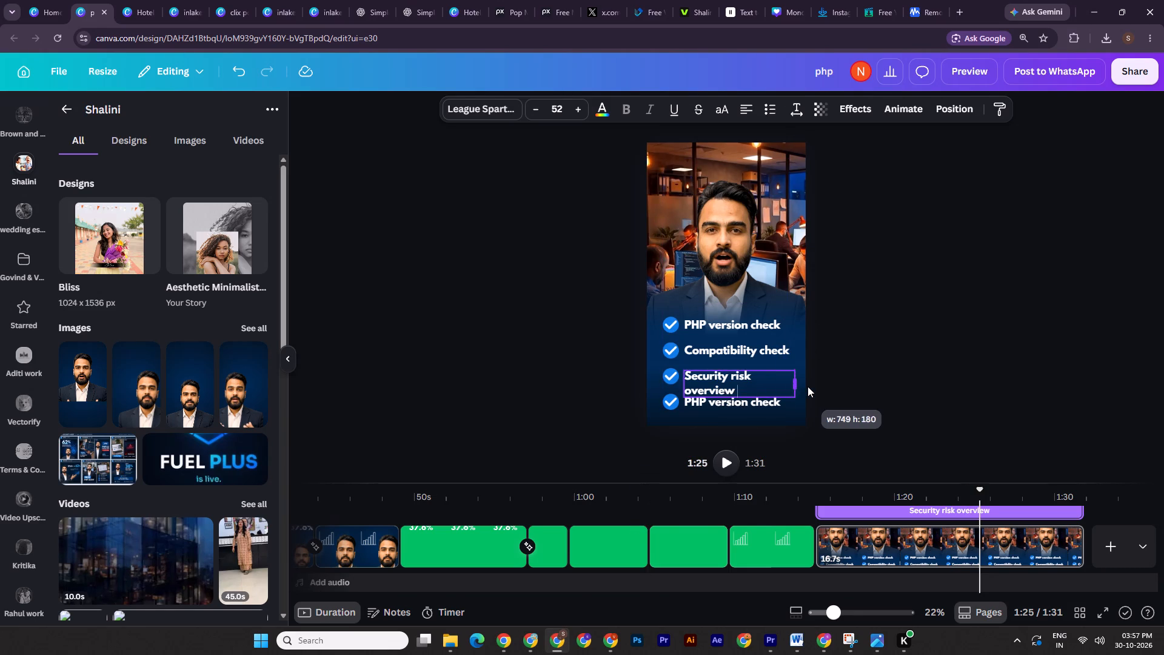
left_click_drag(808, 386, 814, 386)
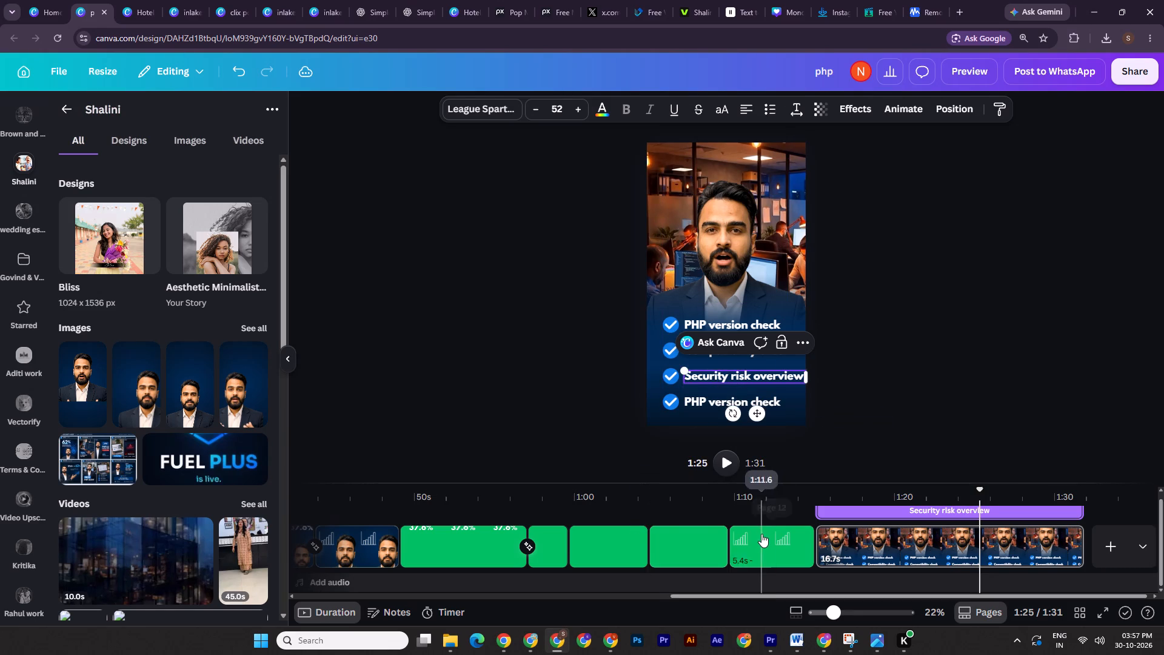
Replace the fourth row's text with "Clear upgrade plan" copied from the Word script, and widen its text box onto one line.
left_click(795, 639)
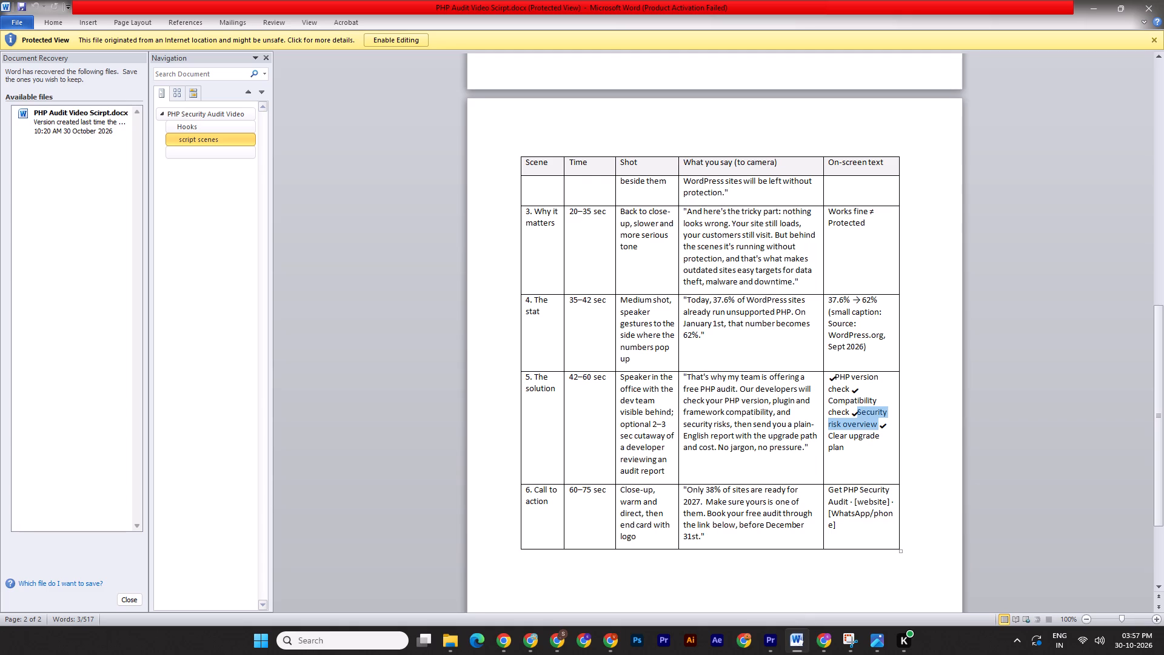
left_click_drag(829, 436, 843, 446)
key("ctrl+c")
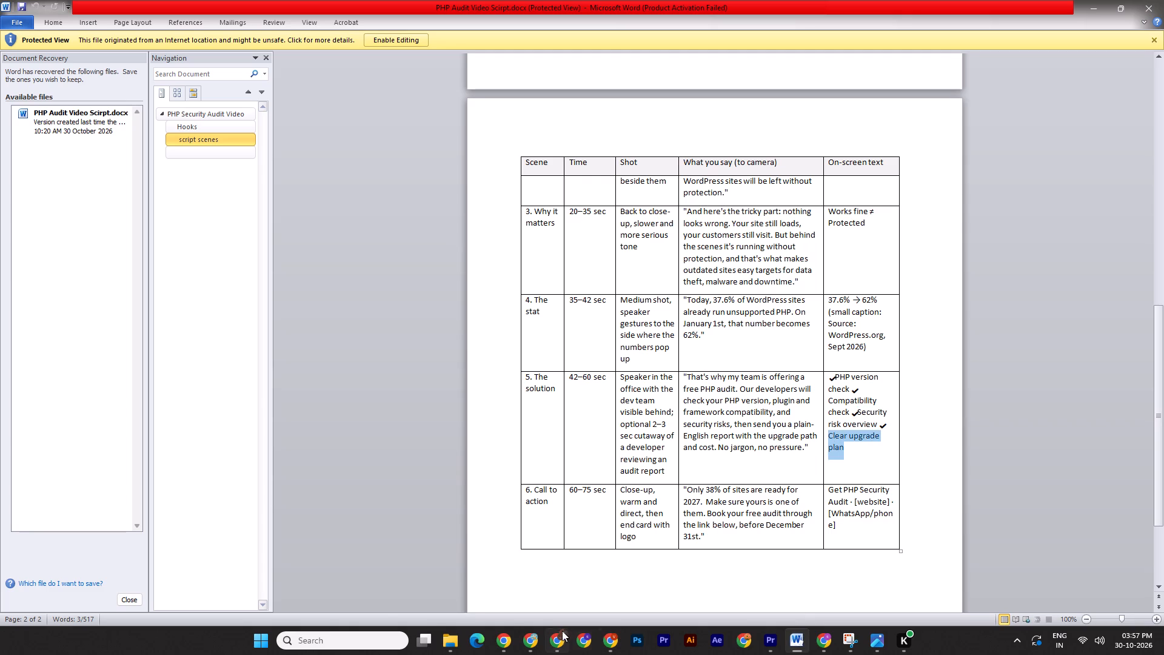
left_click(557, 636)
double_click(754, 404)
key("ctrl+v")
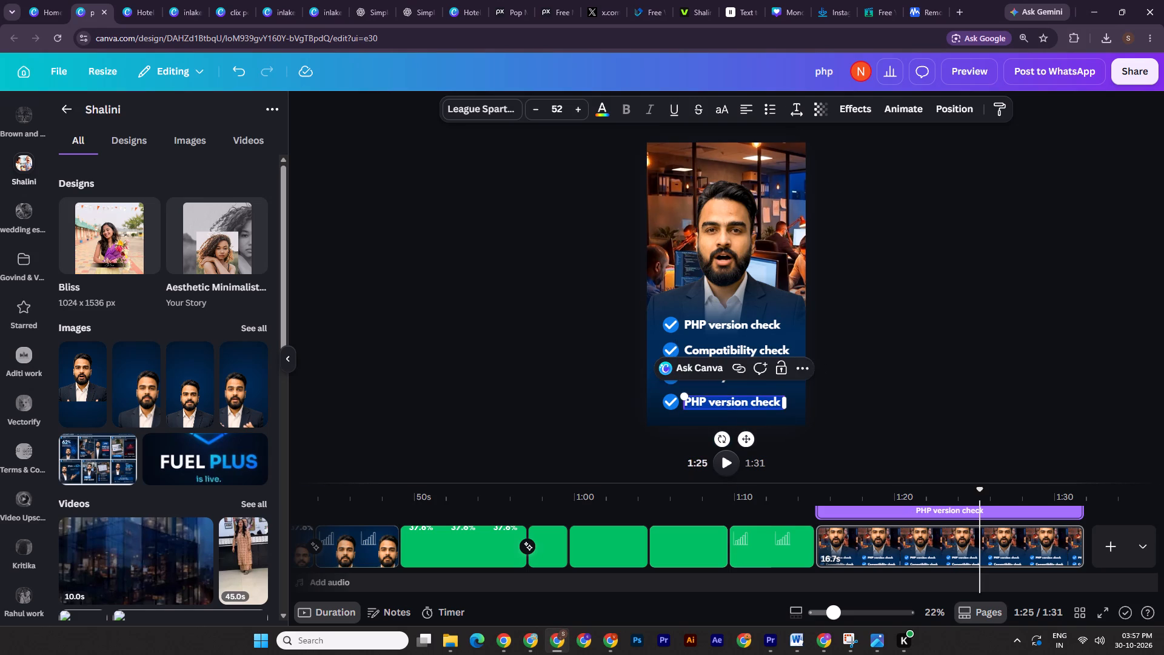
left_click_drag(788, 408, 804, 412)
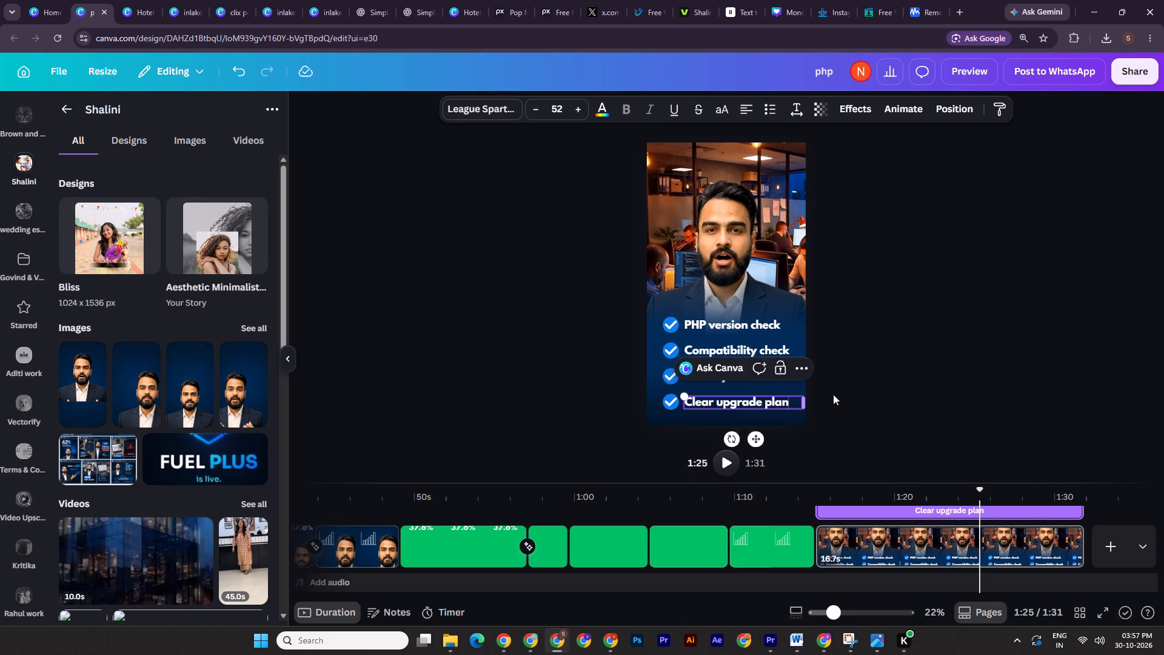
Narrow the "Clear upgrade plan" and "Compatibility check" text boxes so each fits its text.
left_click(888, 367)
left_click(665, 400)
left_click(764, 402)
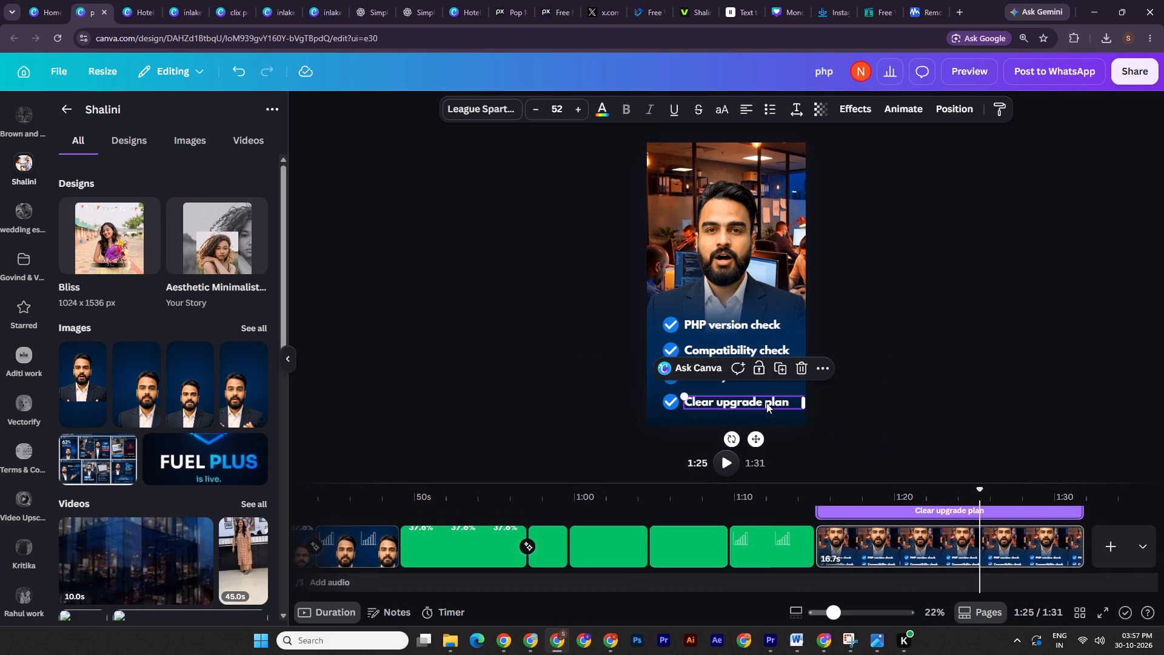
left_click_drag(807, 403, 796, 404)
left_click(869, 349)
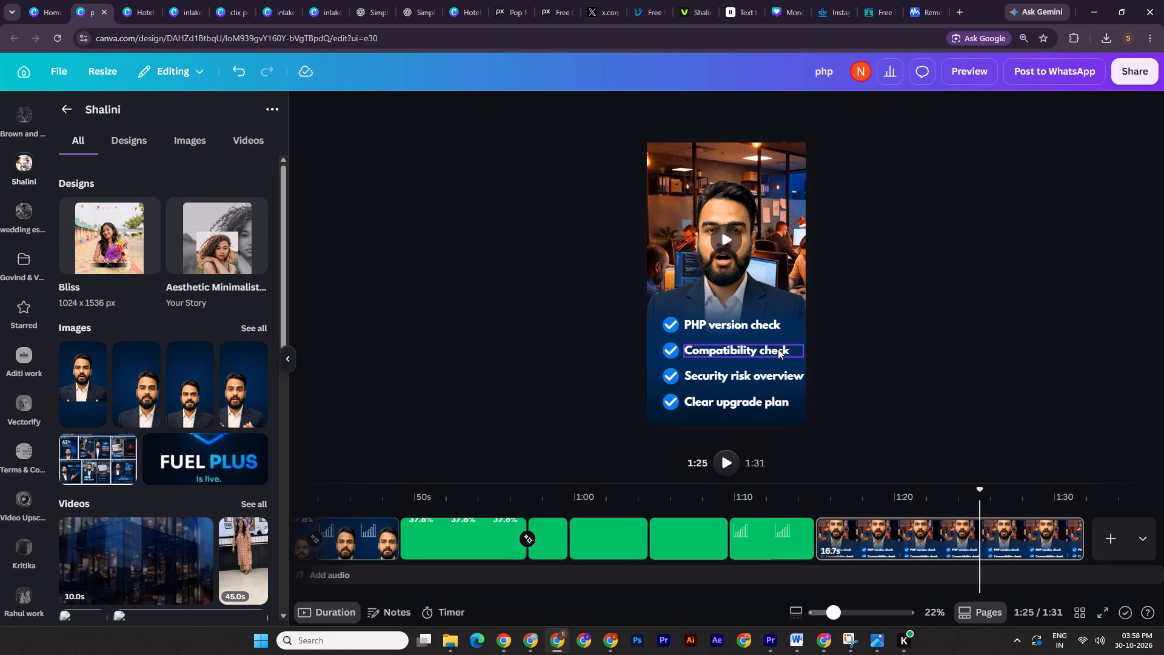
left_click(777, 349)
left_click_drag(807, 349, 795, 348)
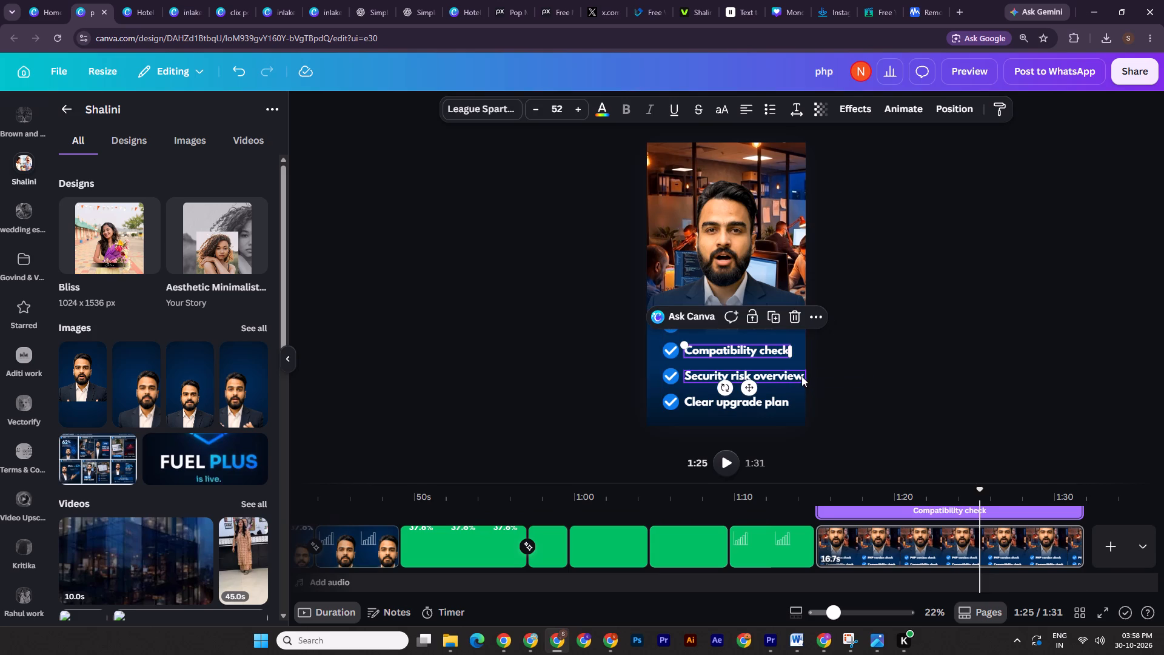
left_click(758, 330)
left_click_drag(869, 346, 862, 344)
Group the tick with its text in each of the Compatibility check, Security risk overview and Clear upgrade plan rows.
left_click(675, 329)
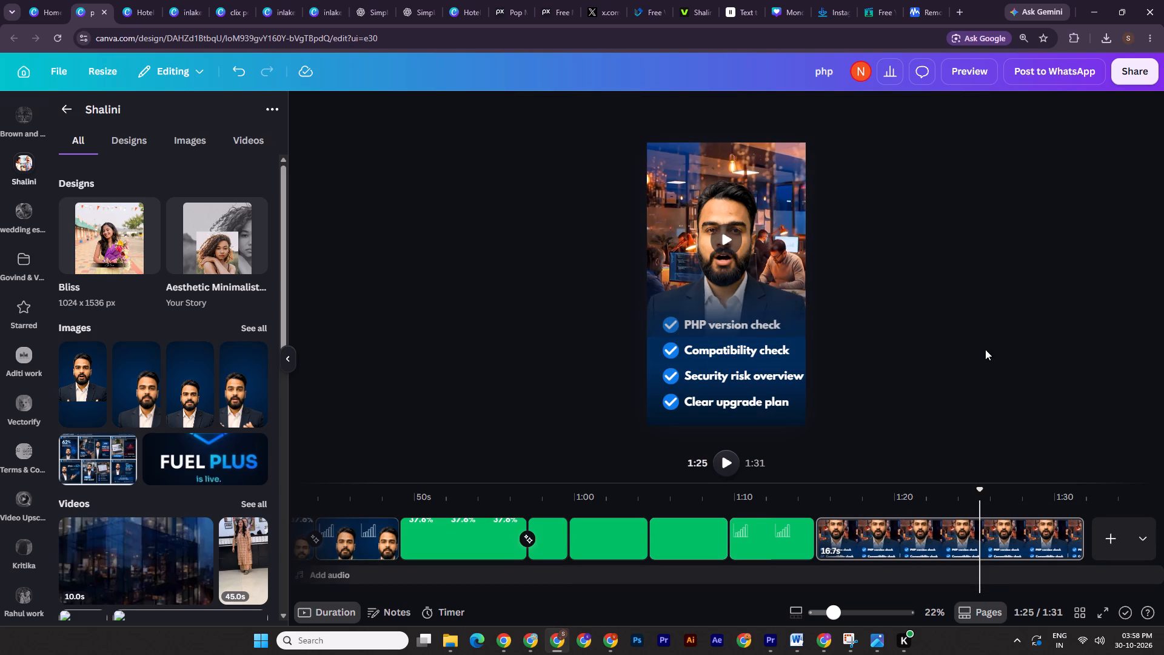
left_click(985, 349)
left_click(667, 353)
left_click(714, 349, "shift")
key("ctrl+g")
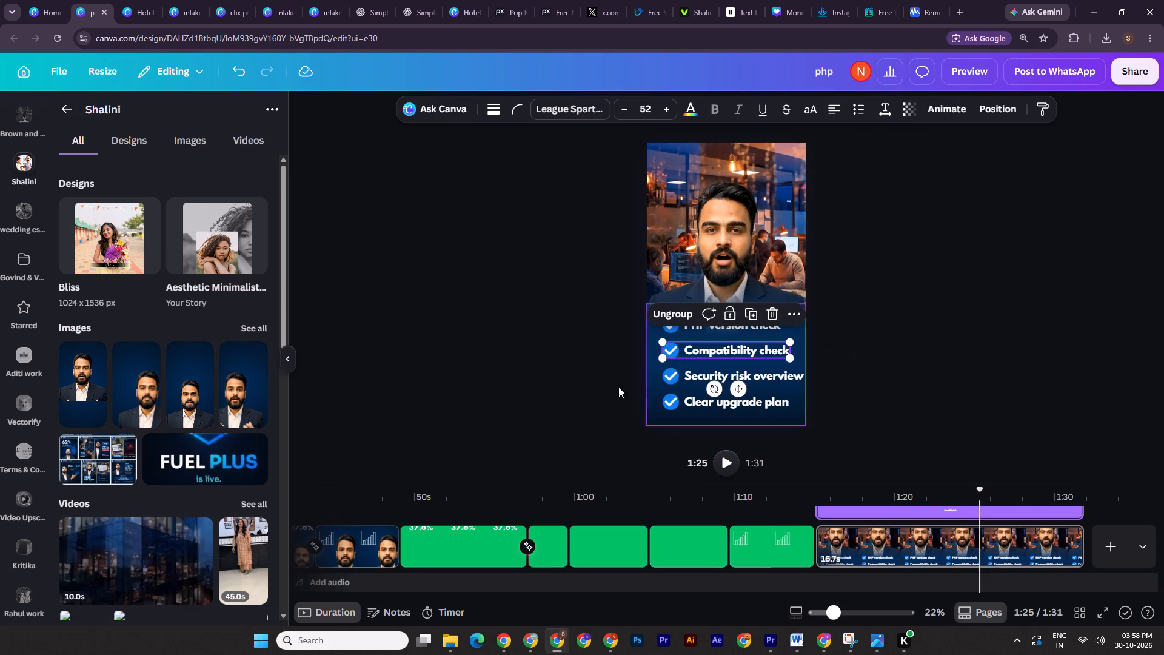
left_click(673, 371)
left_click(716, 373, "shift")
key("ctrl+g")
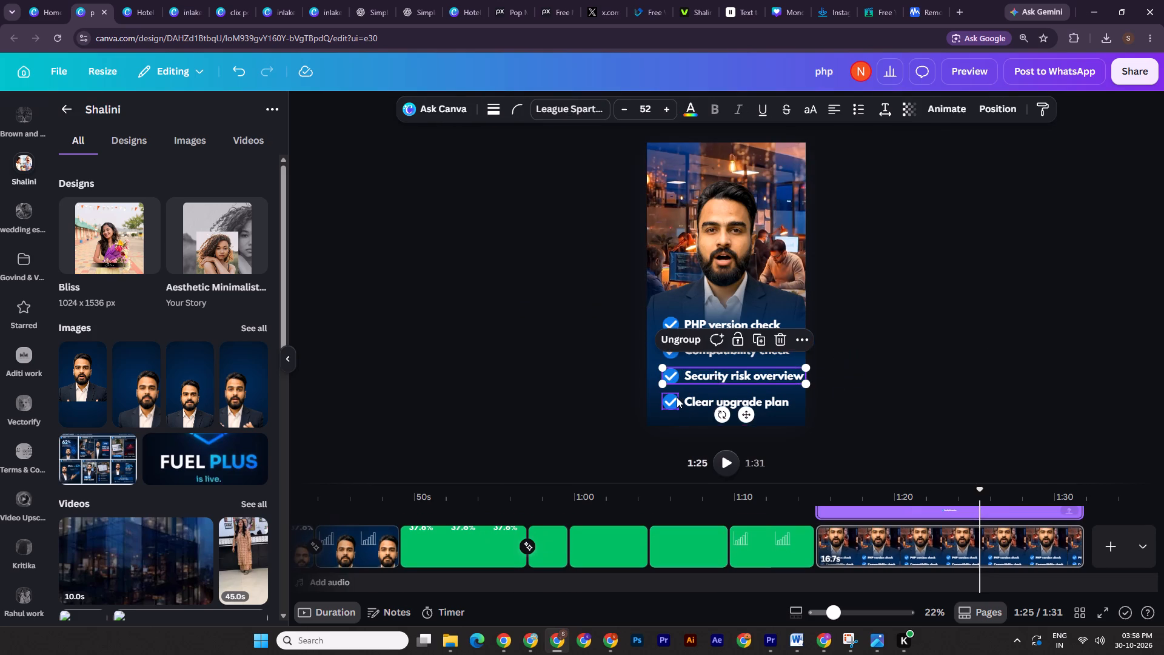
left_click(674, 397)
left_click(724, 399, "shift")
key("ctrl+g")
left_click(890, 374)
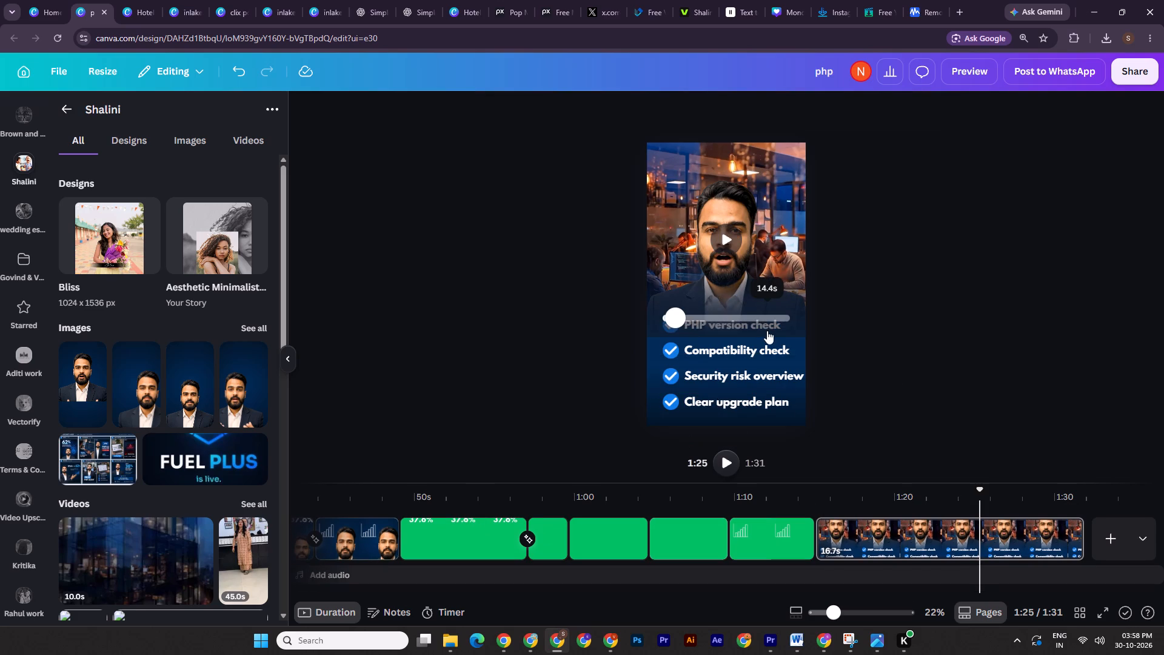
Select the remaining loose tick and "PHP version check" text as layers and group them.
left_click_drag(606, 318, 714, 330)
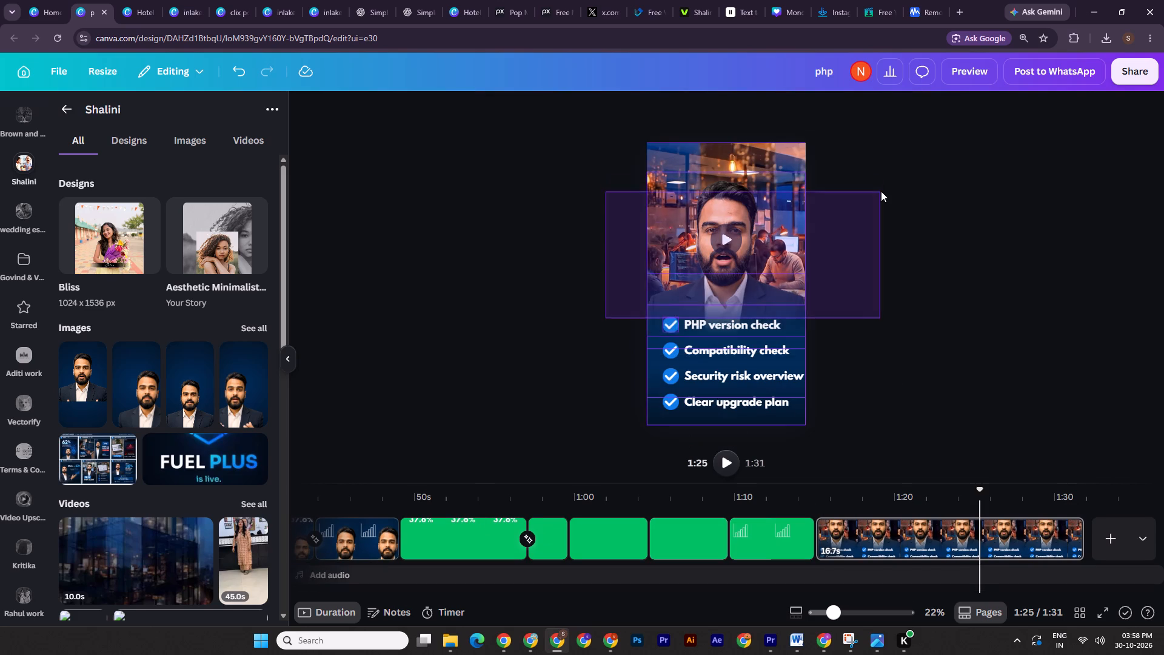
left_click(881, 191)
left_click(1002, 108)
scroll(192, 393, "down", 2)
left_click(226, 141)
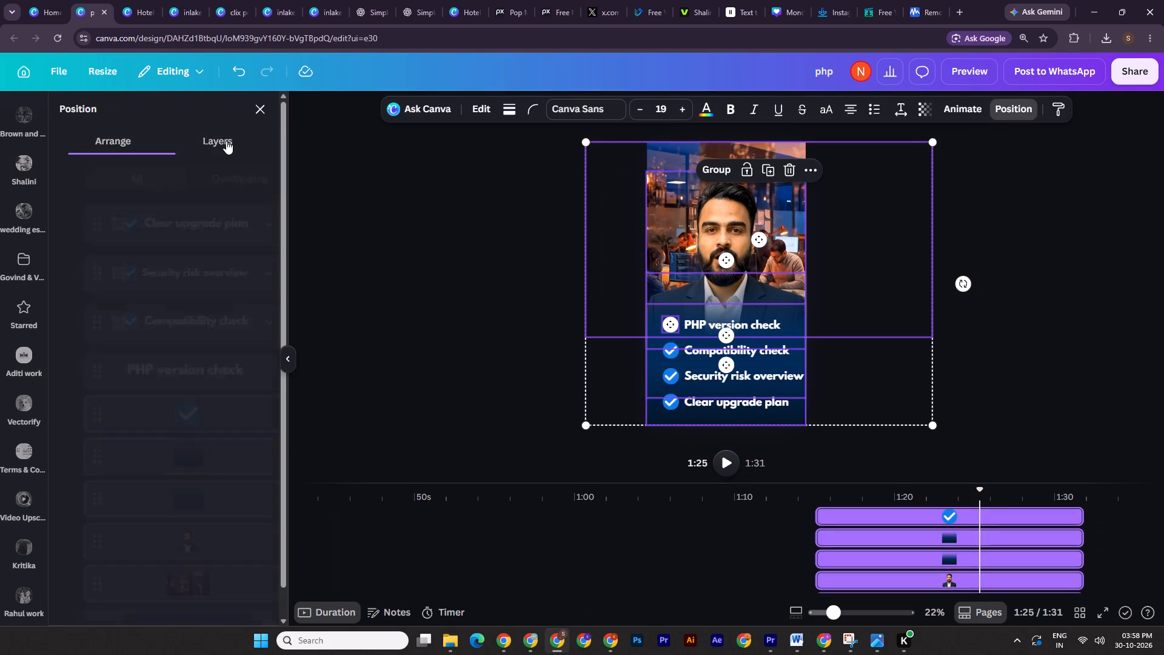
scroll(196, 405, "down", 3)
left_click(196, 370)
left_click(175, 347, "ctrl")
key("ctrl+g")
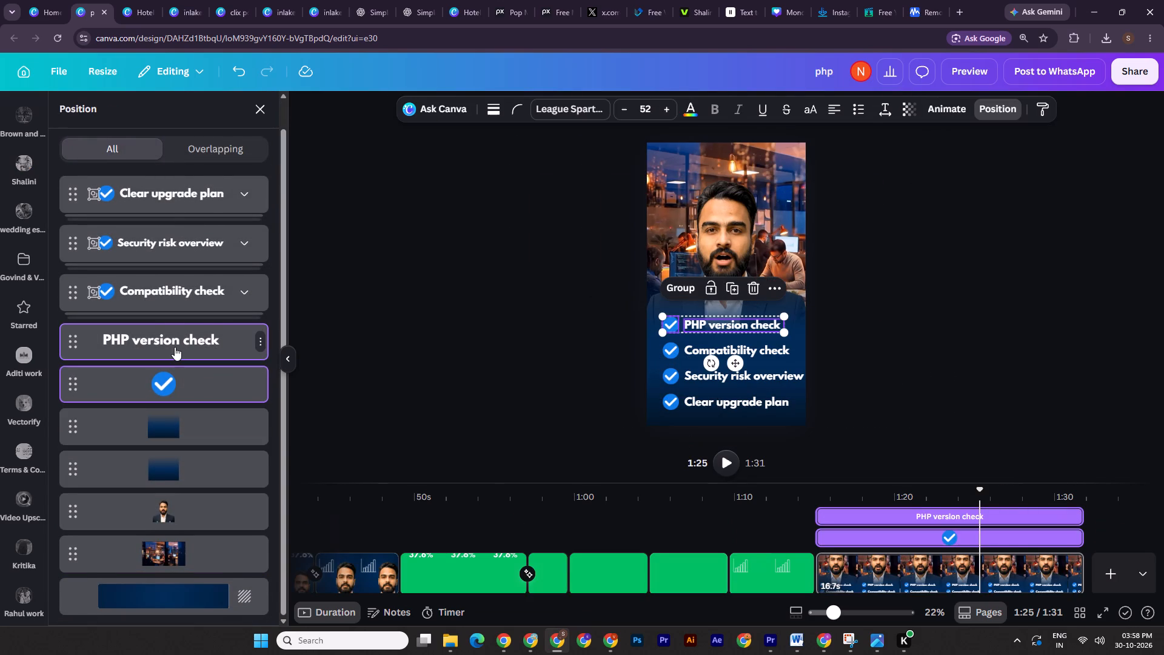
Select all four grouped checklist rows and nudge them slightly left together.
left_click(678, 348, "shift")
left_click(669, 381, "shift")
left_click(675, 404, "shift")
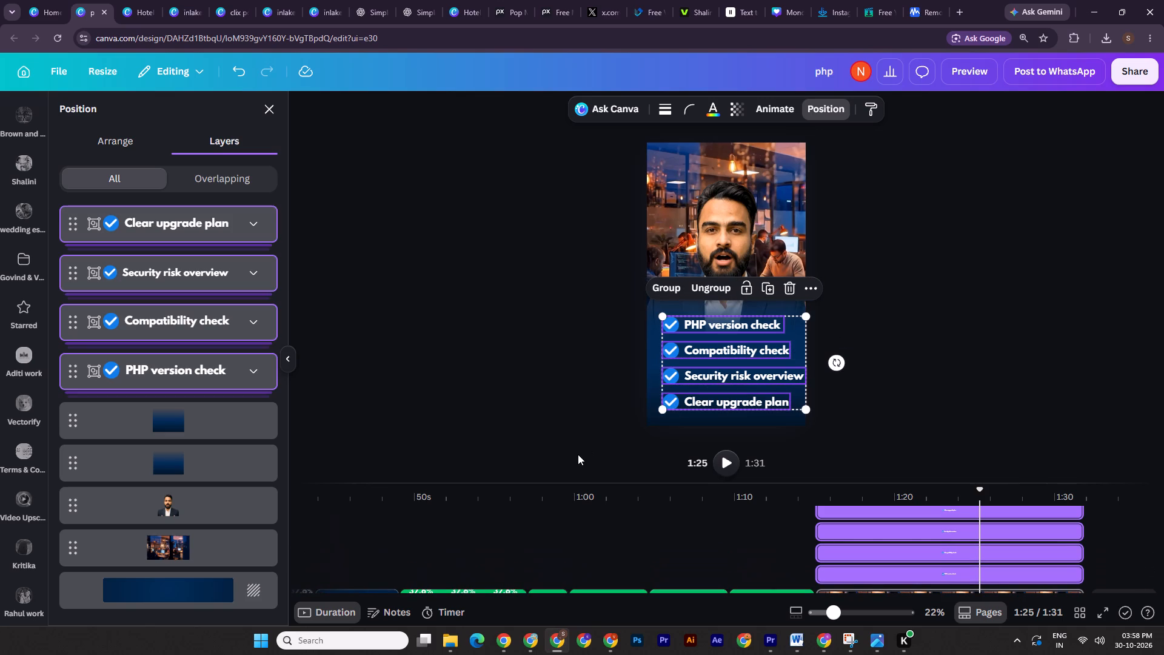
key("Left")
key("Left")
key("Left")
key("Left")
key("Left")
key("Left")
key("Left")
key("Left")
key("Left")
key("Left")
key("Left")
key("Left")
key("Left")
key("Left")
key("Left")
key("Left")
key("Left")
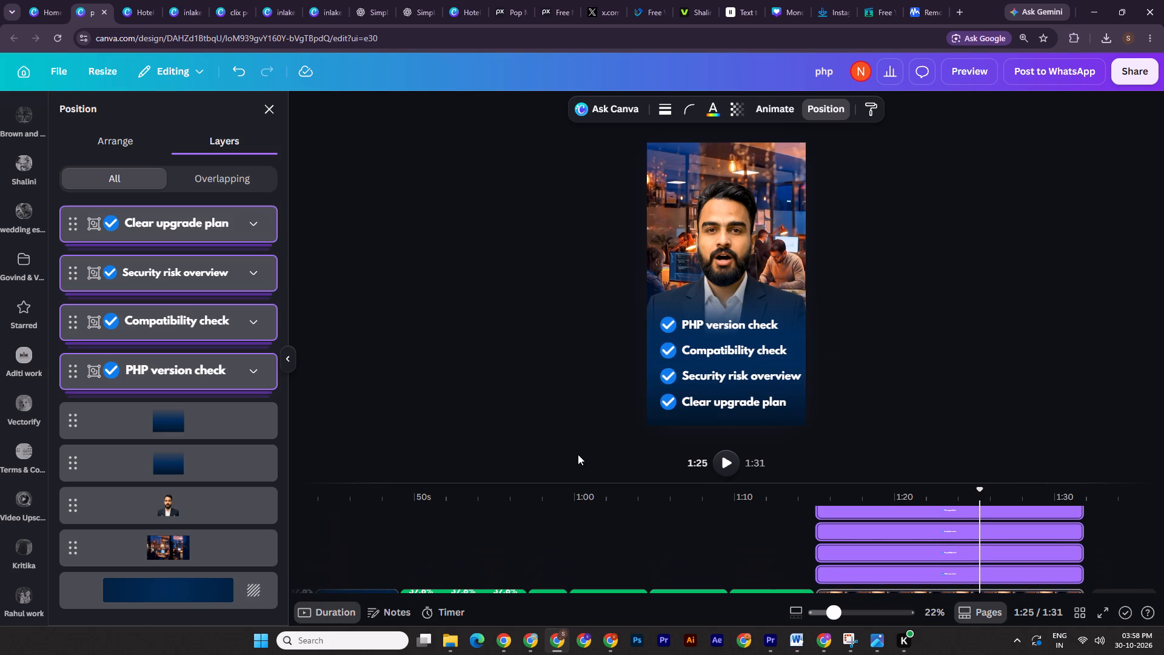
key("Left")
key("Left")
key("Left")
key("Left")
key("Left")
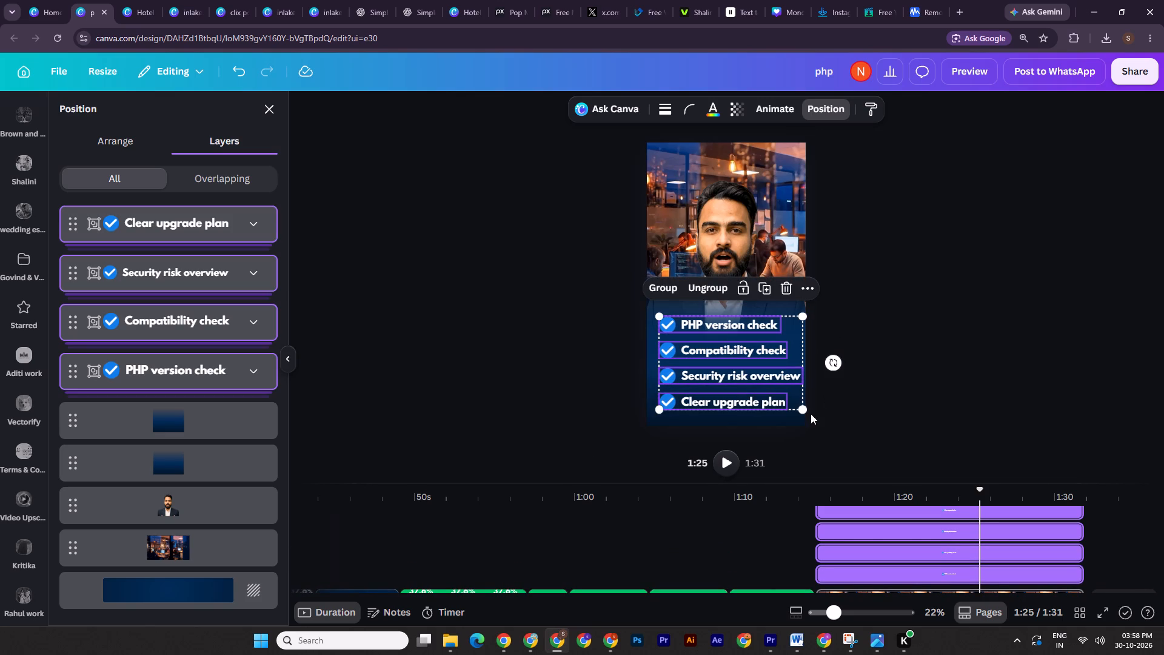
Scale the four selected rows down together and shift them slightly right to leave a margin inside the page edges.
left_click_drag(801, 409, 781, 399)
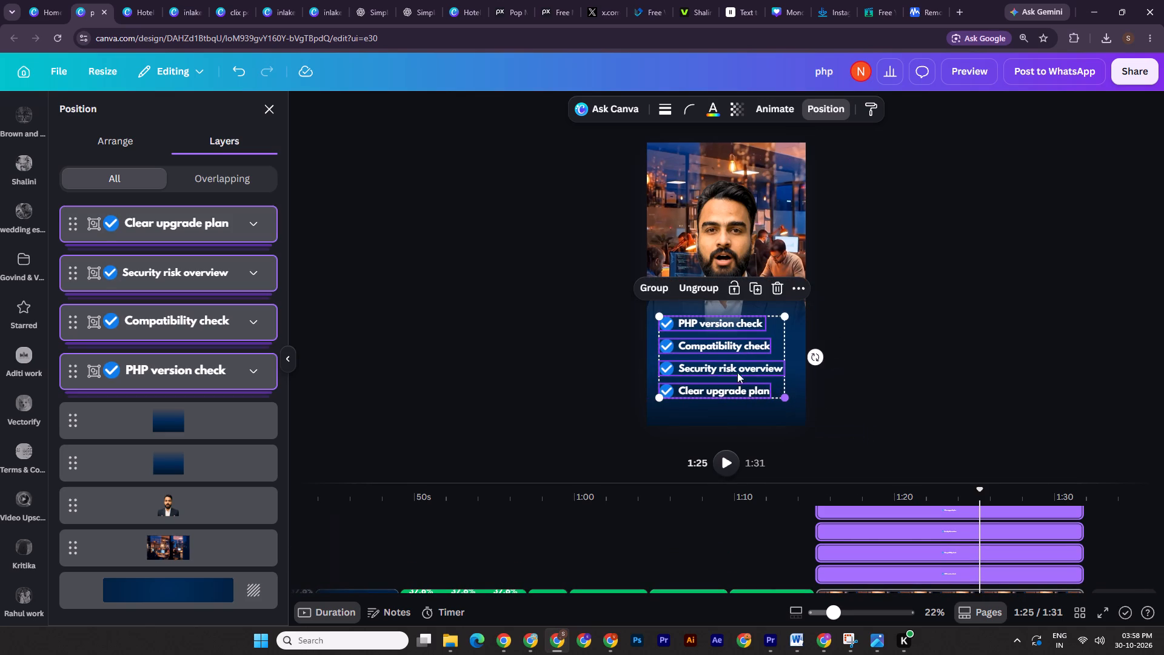
left_click(721, 368, "shift")
triple_click(925, 355)
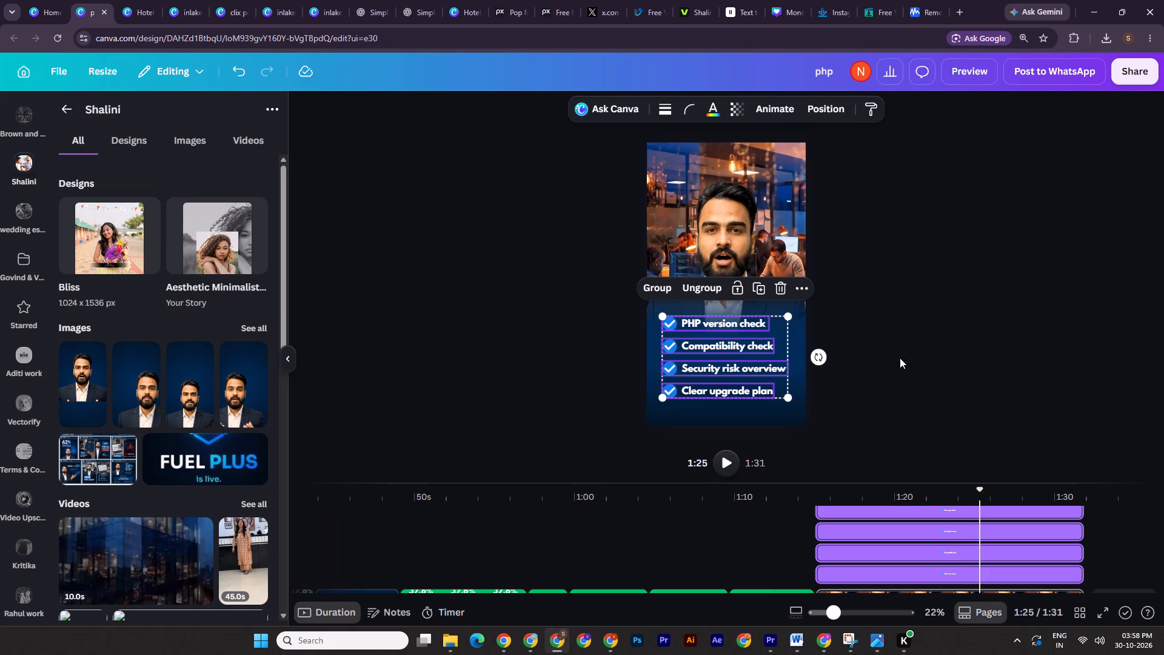
Copy the four grouped checklist rows from the office scene and paste them onto a new page at the end.
left_click(700, 320)
left_click(954, 337)
left_click_drag(915, 321, 658, 387)
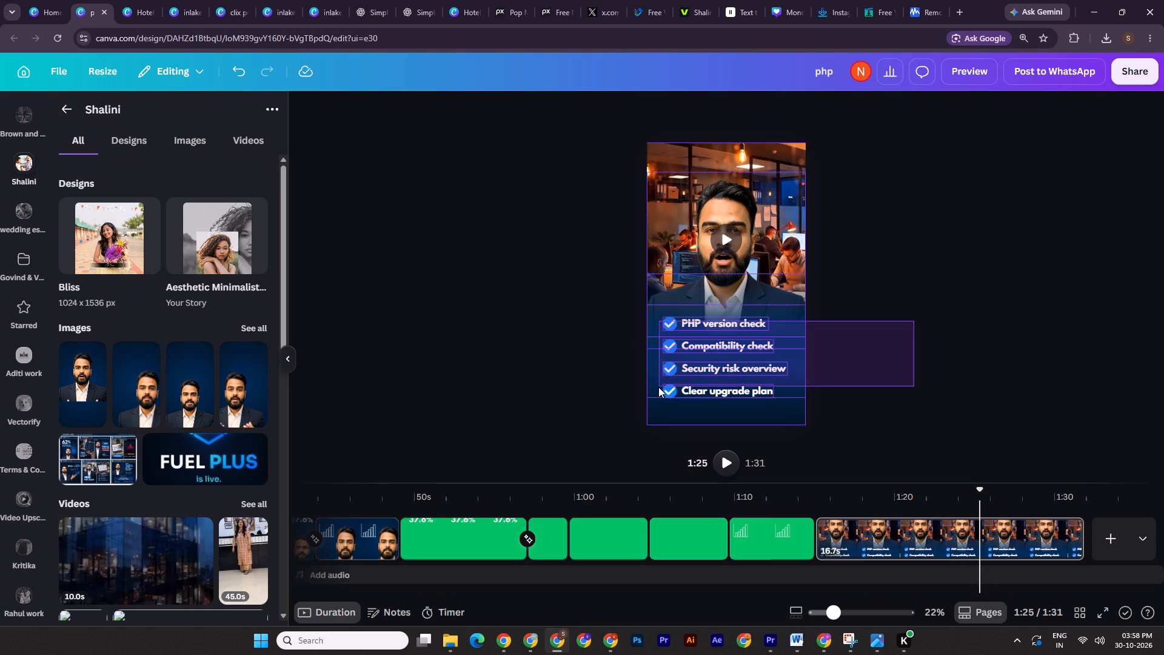
left_click_drag(1050, 261, 1044, 260)
left_click(1043, 260)
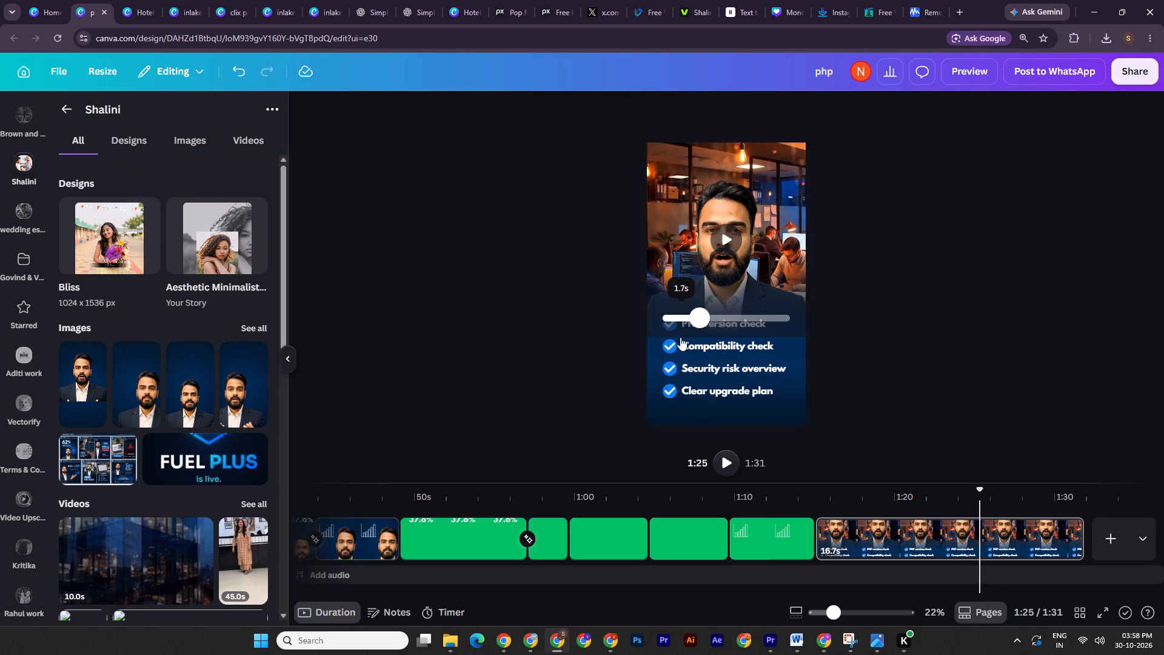
left_click(669, 351)
left_click(678, 368, "shift")
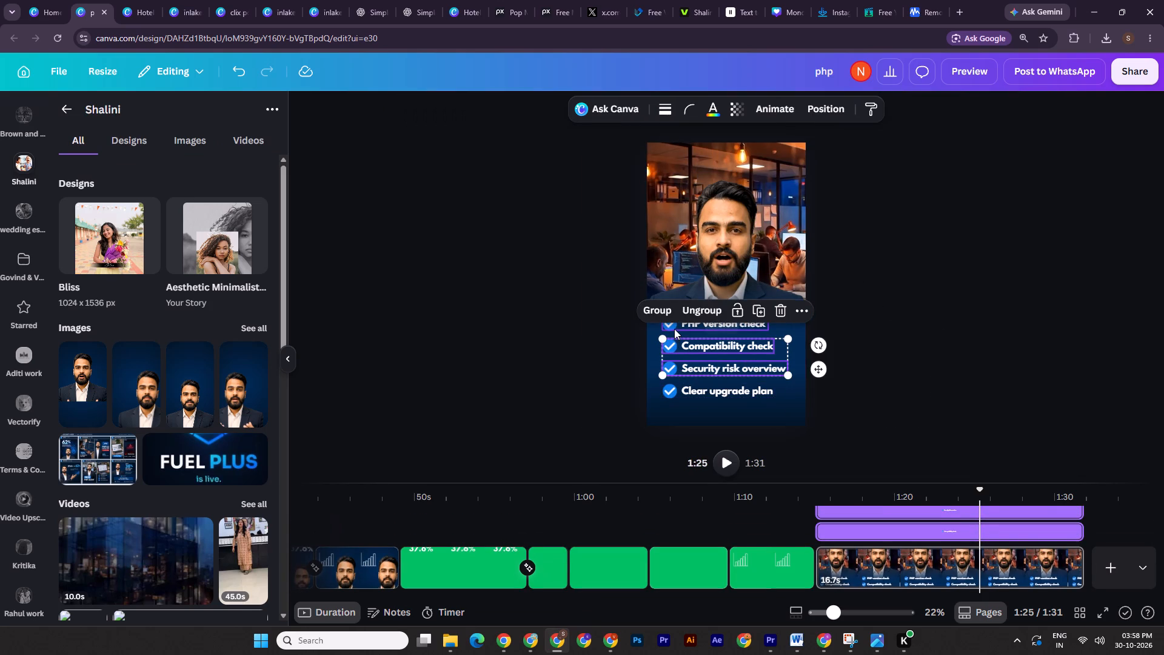
left_click(674, 329, "shift")
left_click(673, 392, "shift")
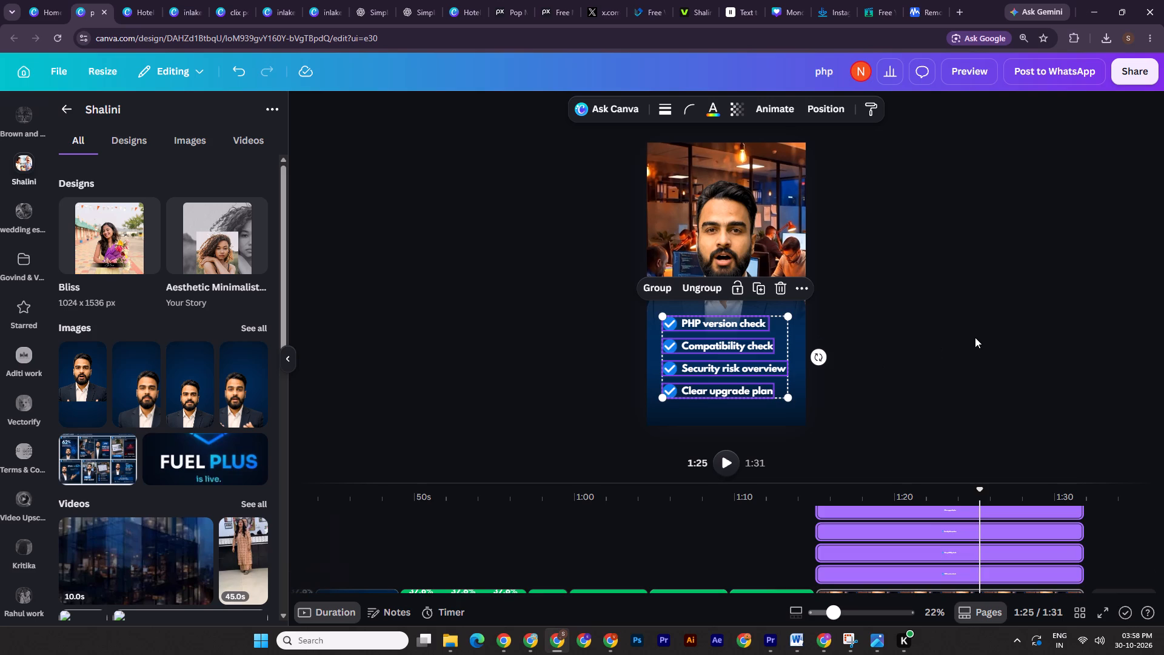
key("ctrl+c")
left_click(988, 374)
left_click(1112, 542)
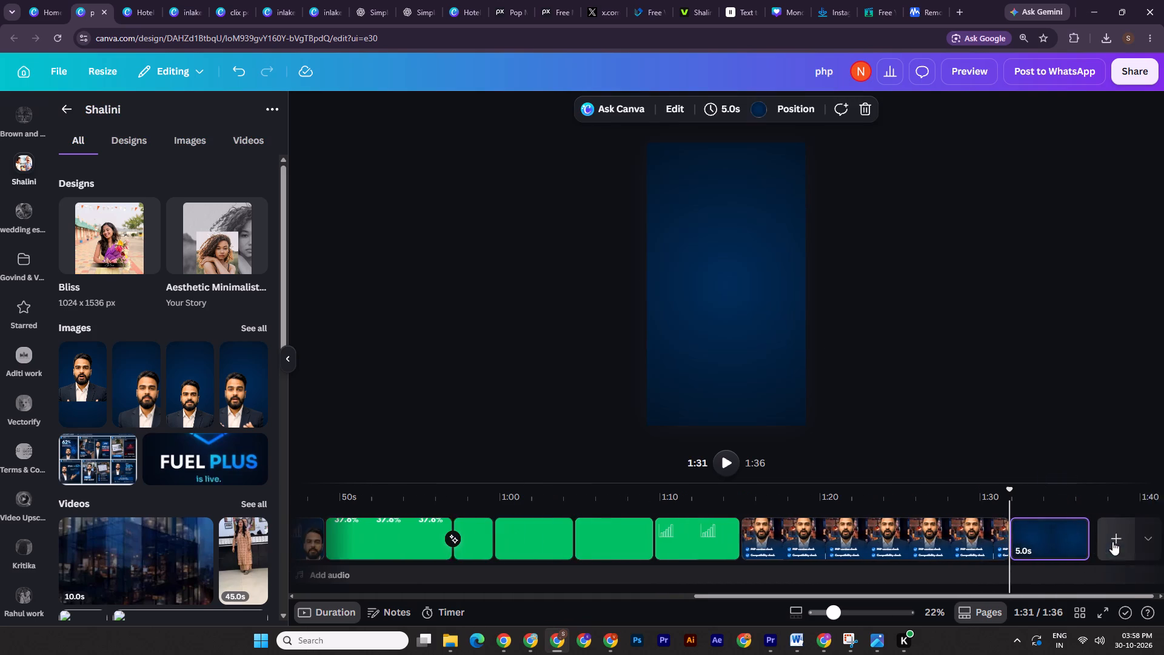
key("ctrl+v")
Set the new checklist page's background to the green used on the other graphics pages.
left_click(723, 217)
left_click(761, 104)
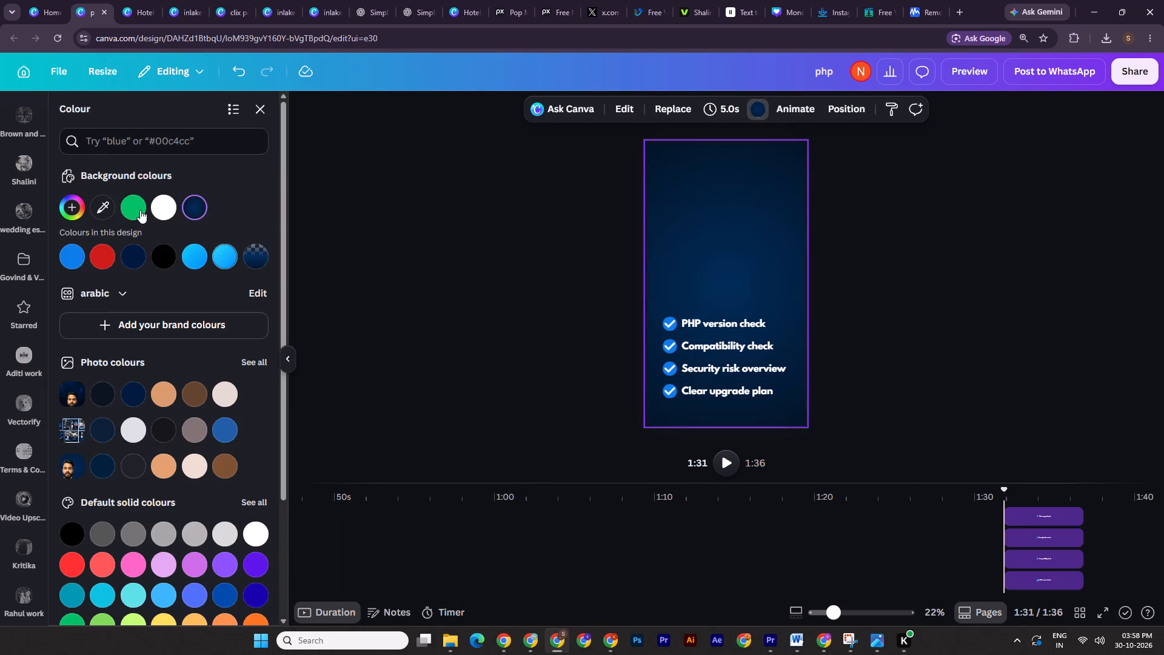
left_click(140, 210)
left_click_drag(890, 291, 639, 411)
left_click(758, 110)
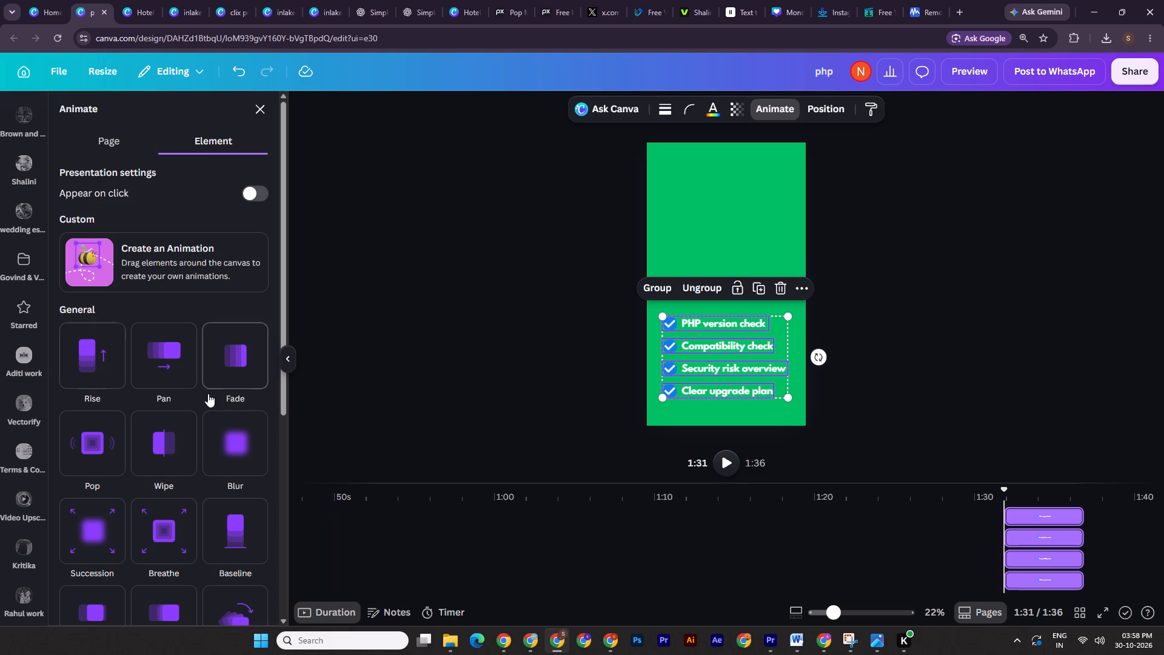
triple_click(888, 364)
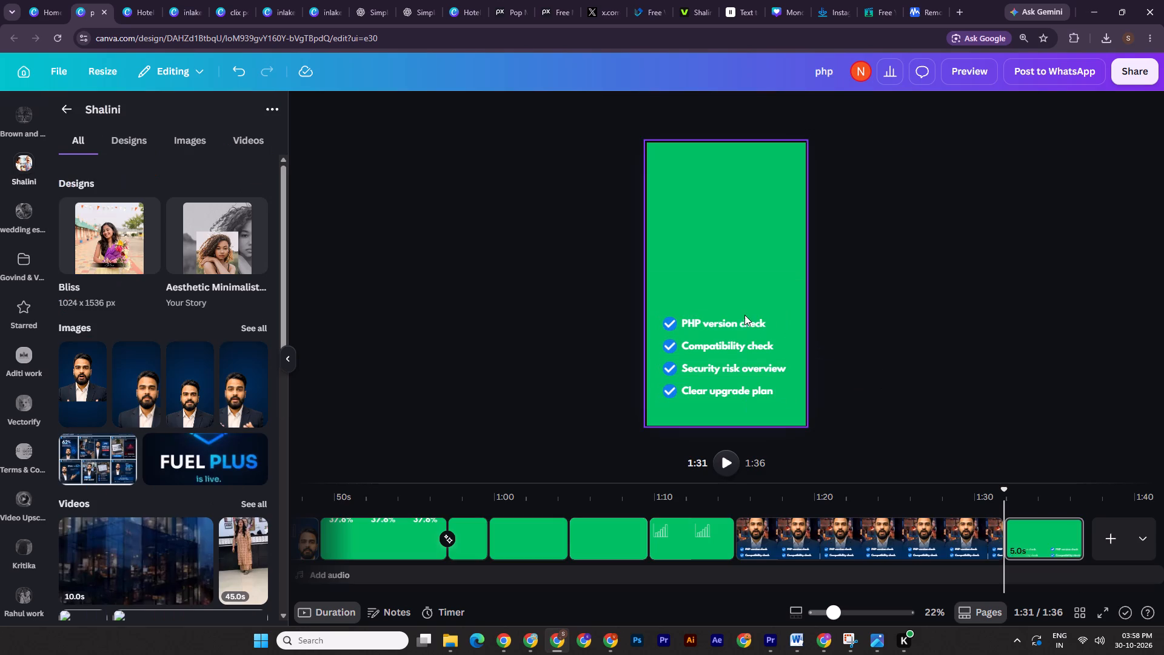
Apply the Pan animation, on enter only, to the PHP version check and Security risk overview rows.
left_click(744, 315)
left_click(732, 323)
left_click(712, 373, "shift")
left_click(780, 102)
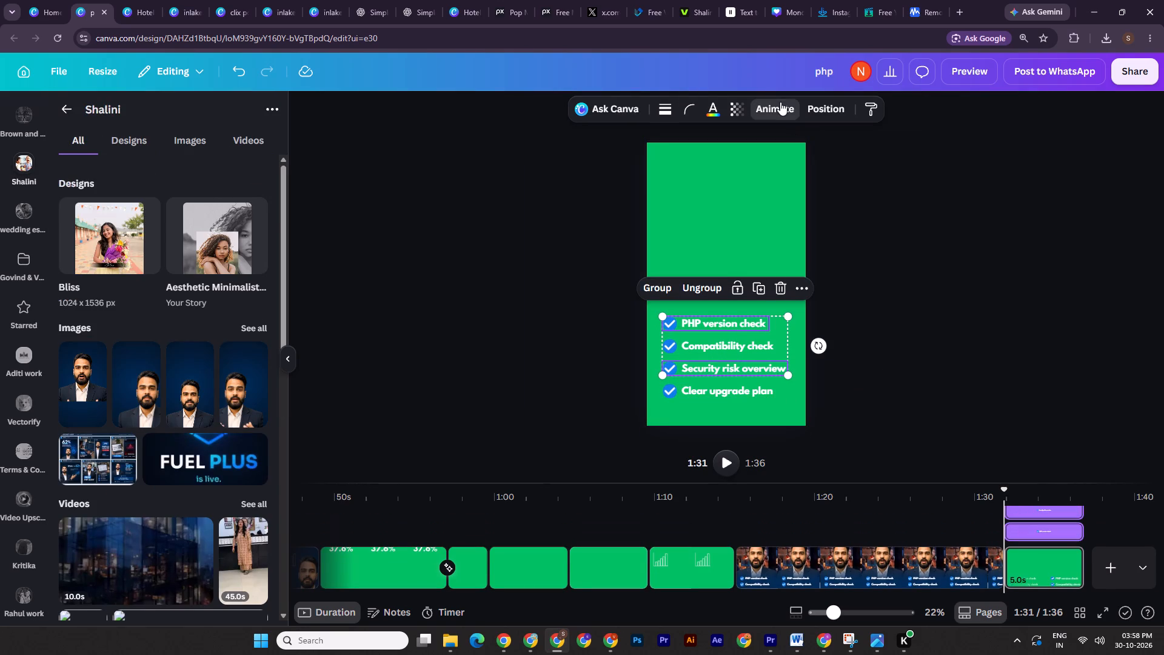
left_click(159, 358)
left_click(155, 462)
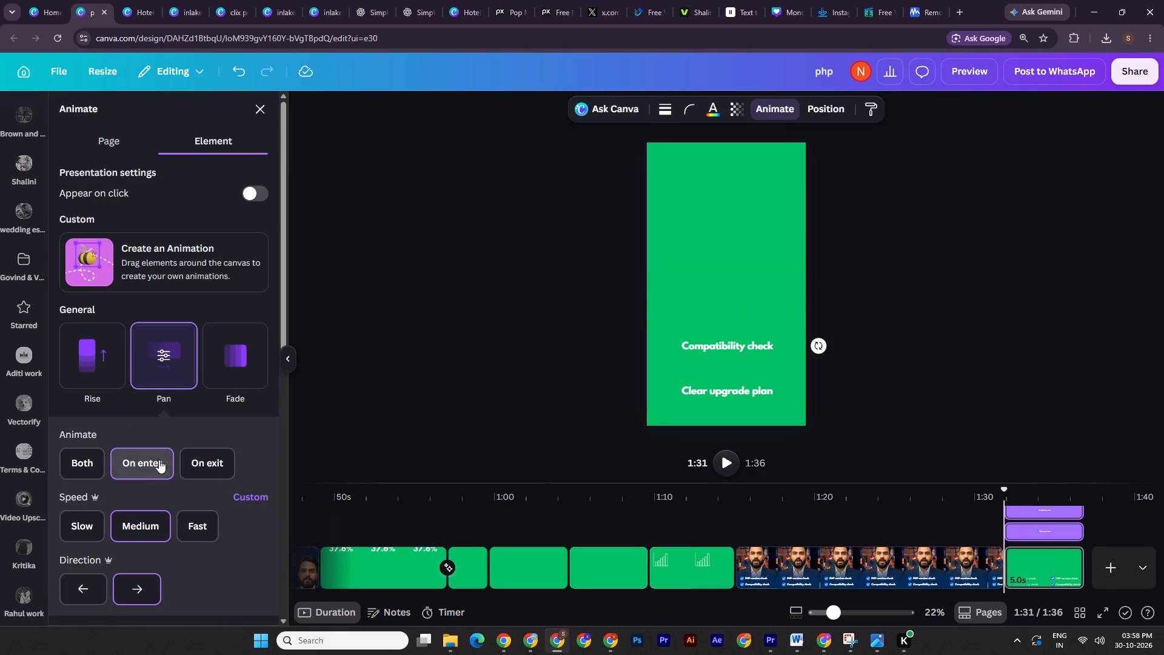
Apply the Pan animation on enter, with leftward direction, to the Compatibility check and Clear upgrade plan rows.
left_click(719, 346)
left_click(689, 391, "shift")
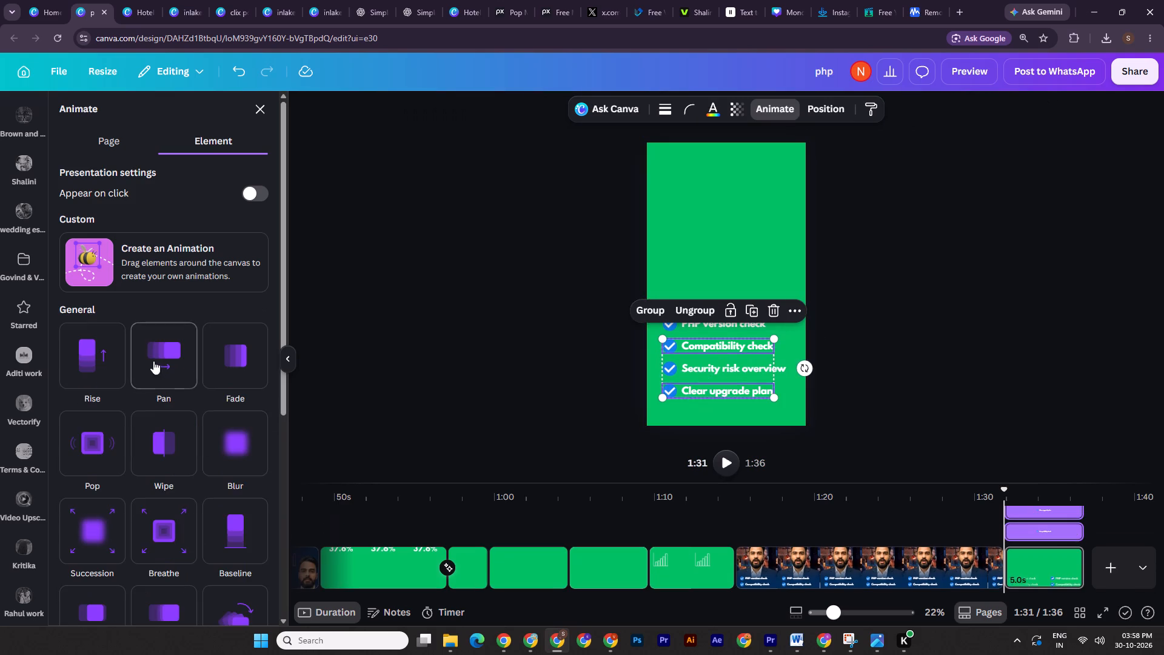
left_click(152, 361)
left_click(82, 570)
left_click(87, 583)
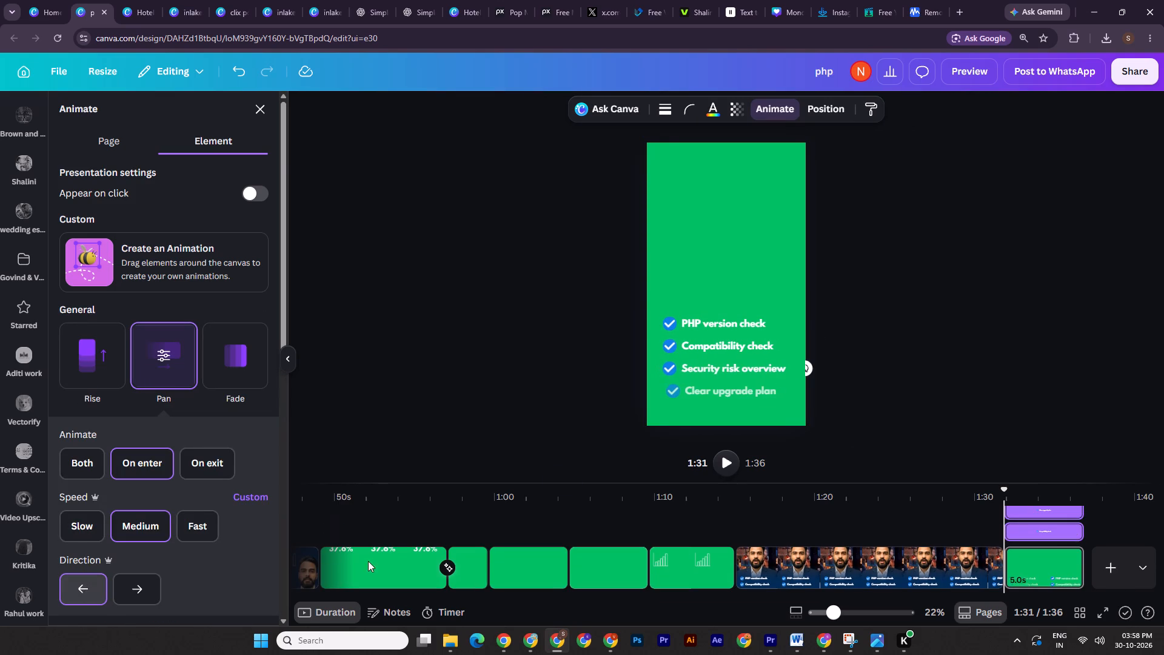
triple_click(952, 338)
left_click(952, 338)
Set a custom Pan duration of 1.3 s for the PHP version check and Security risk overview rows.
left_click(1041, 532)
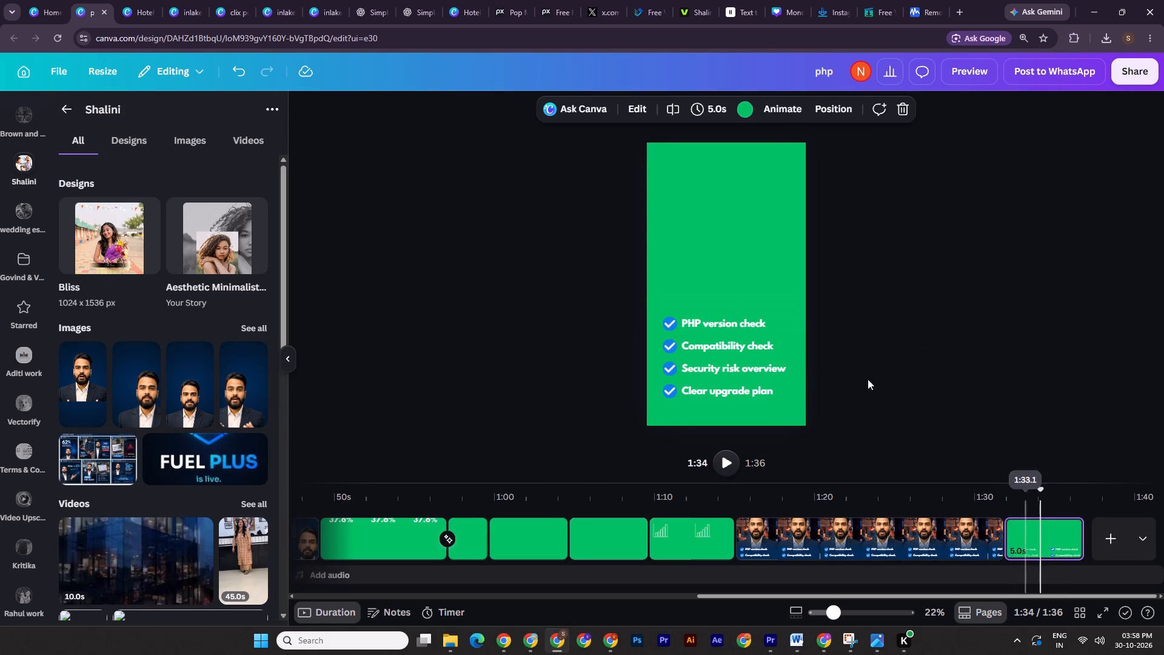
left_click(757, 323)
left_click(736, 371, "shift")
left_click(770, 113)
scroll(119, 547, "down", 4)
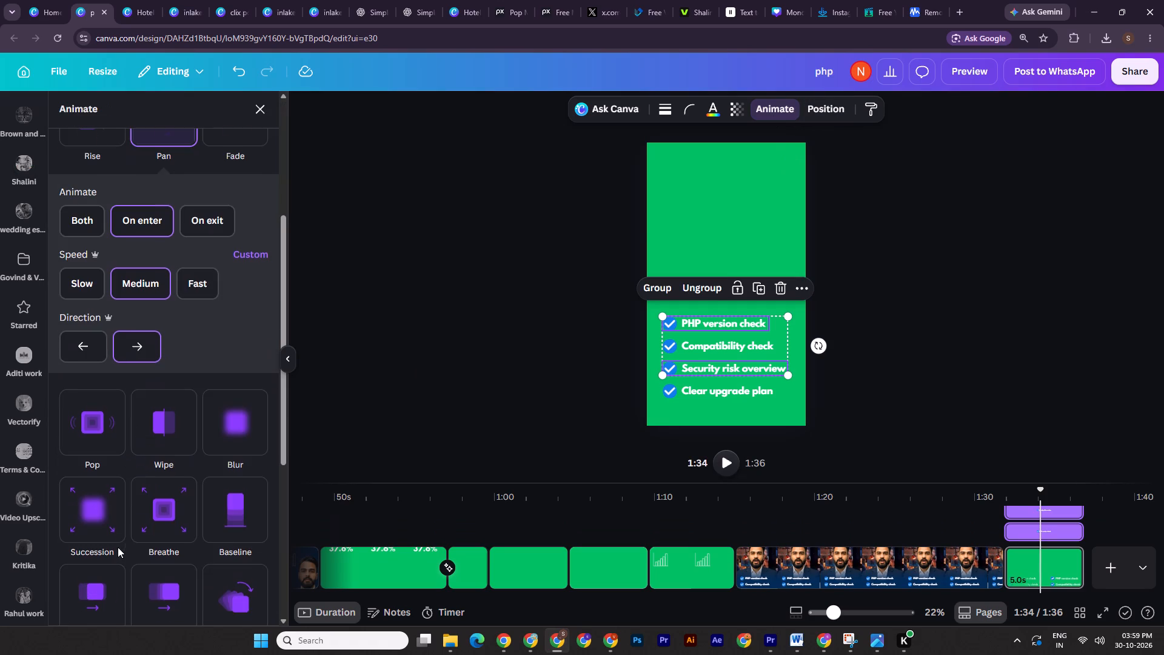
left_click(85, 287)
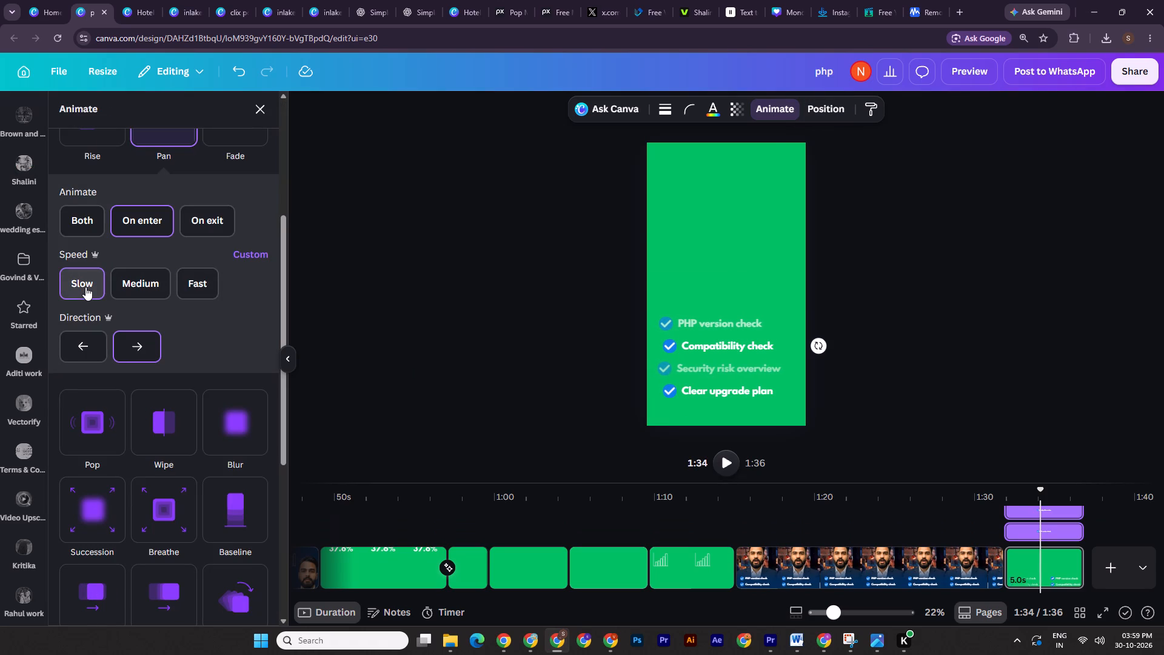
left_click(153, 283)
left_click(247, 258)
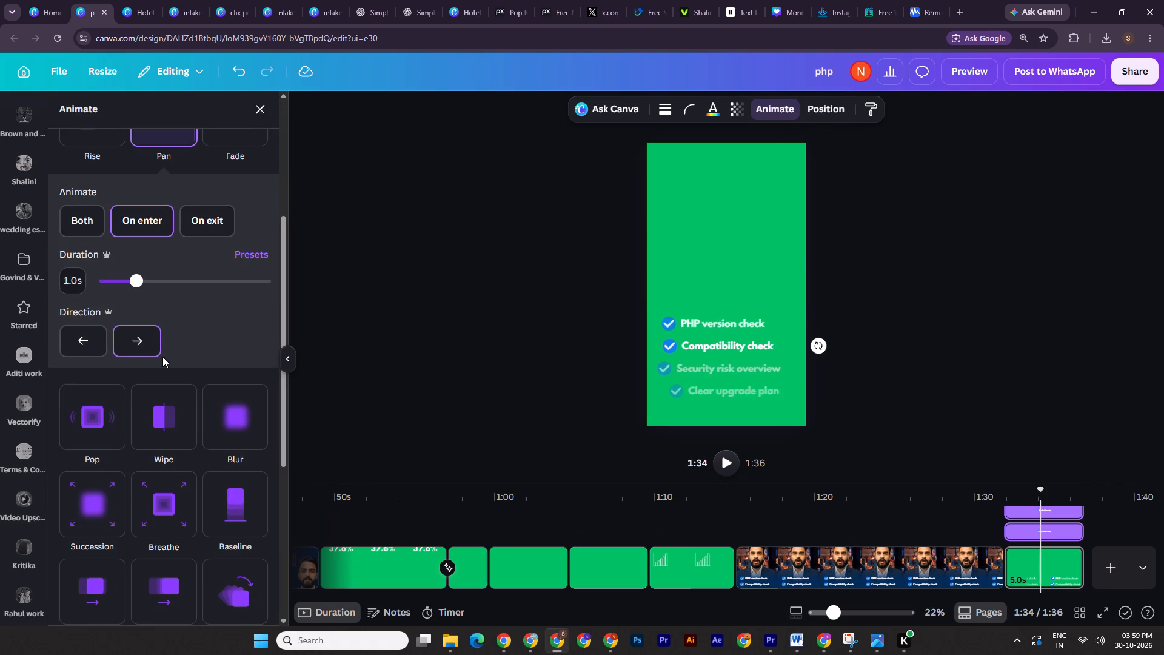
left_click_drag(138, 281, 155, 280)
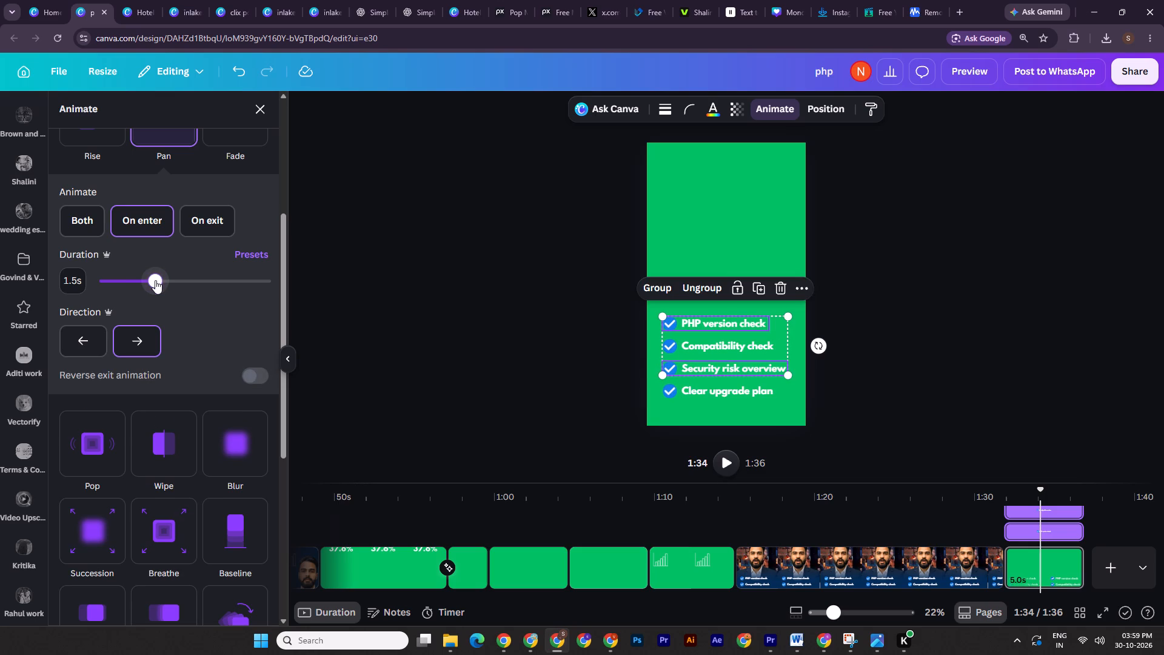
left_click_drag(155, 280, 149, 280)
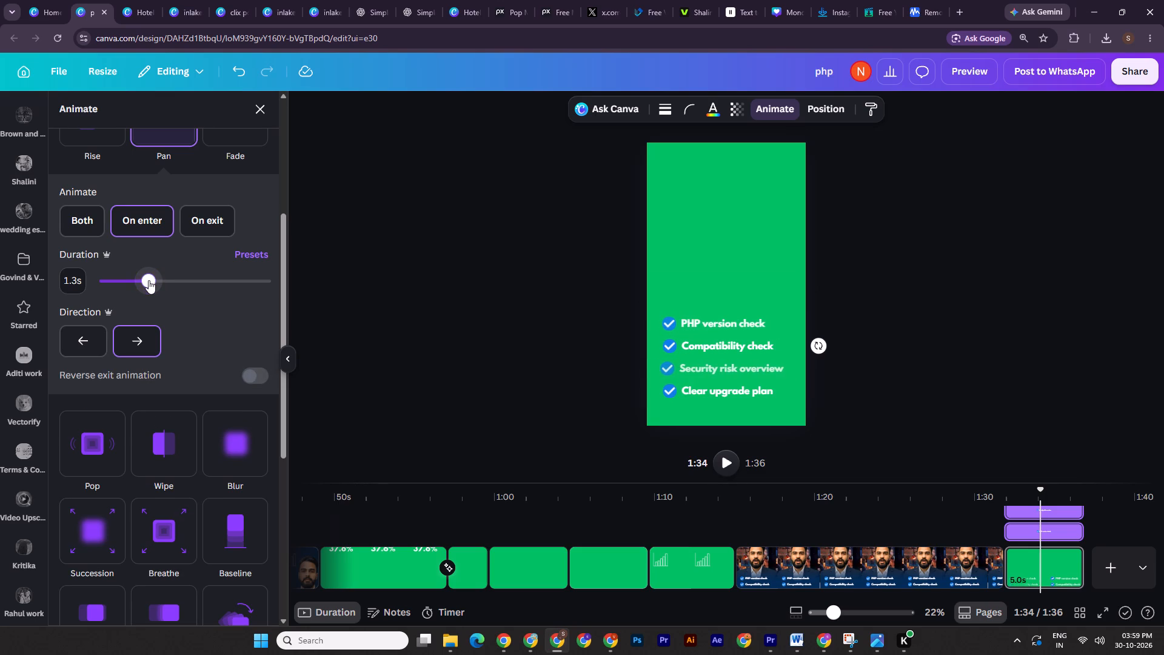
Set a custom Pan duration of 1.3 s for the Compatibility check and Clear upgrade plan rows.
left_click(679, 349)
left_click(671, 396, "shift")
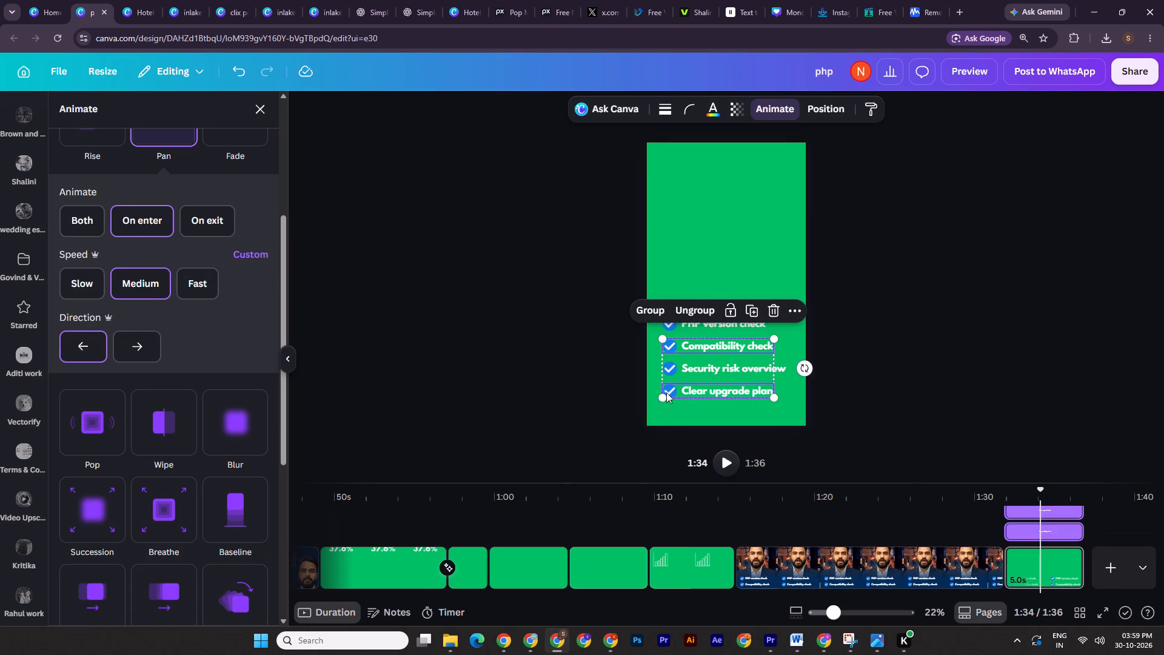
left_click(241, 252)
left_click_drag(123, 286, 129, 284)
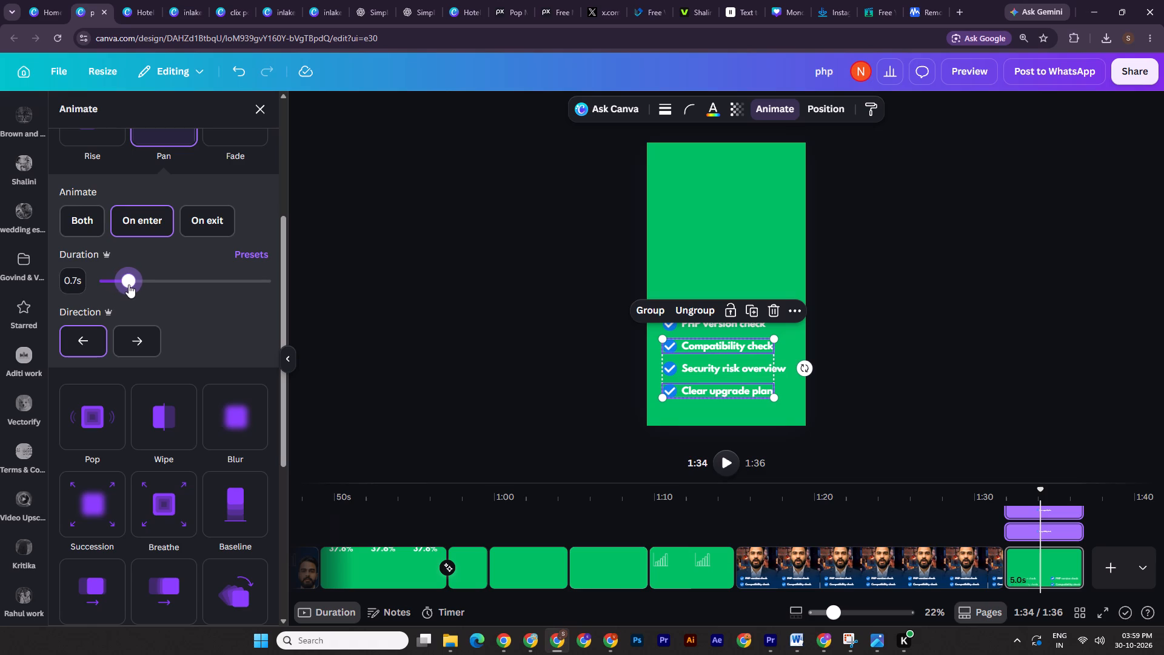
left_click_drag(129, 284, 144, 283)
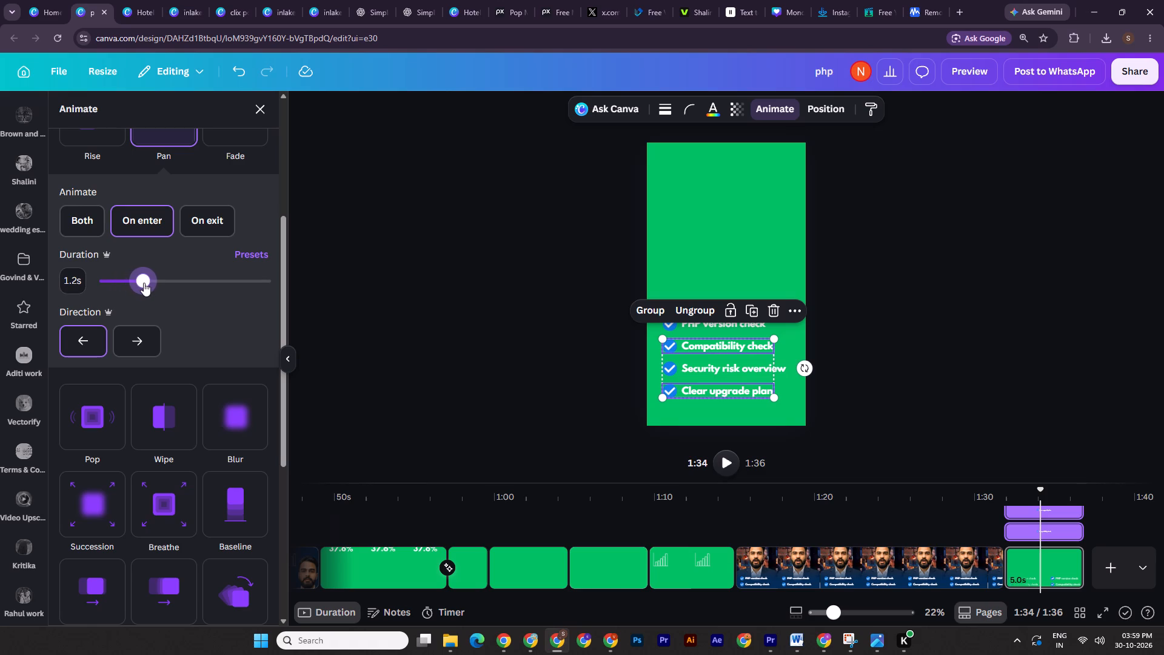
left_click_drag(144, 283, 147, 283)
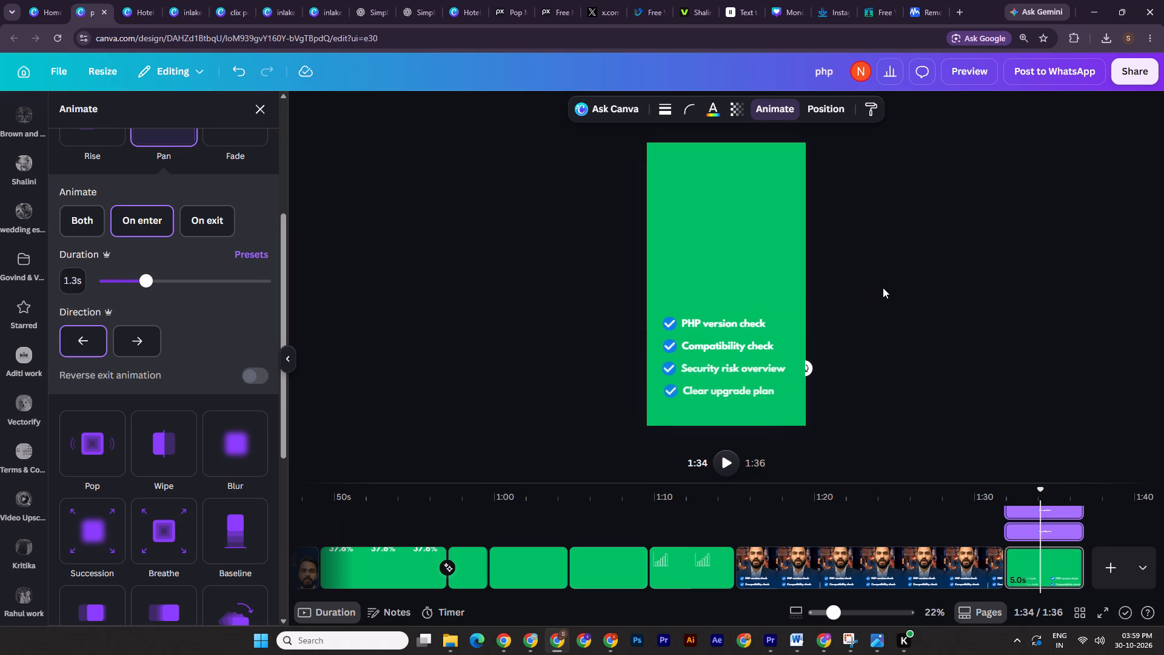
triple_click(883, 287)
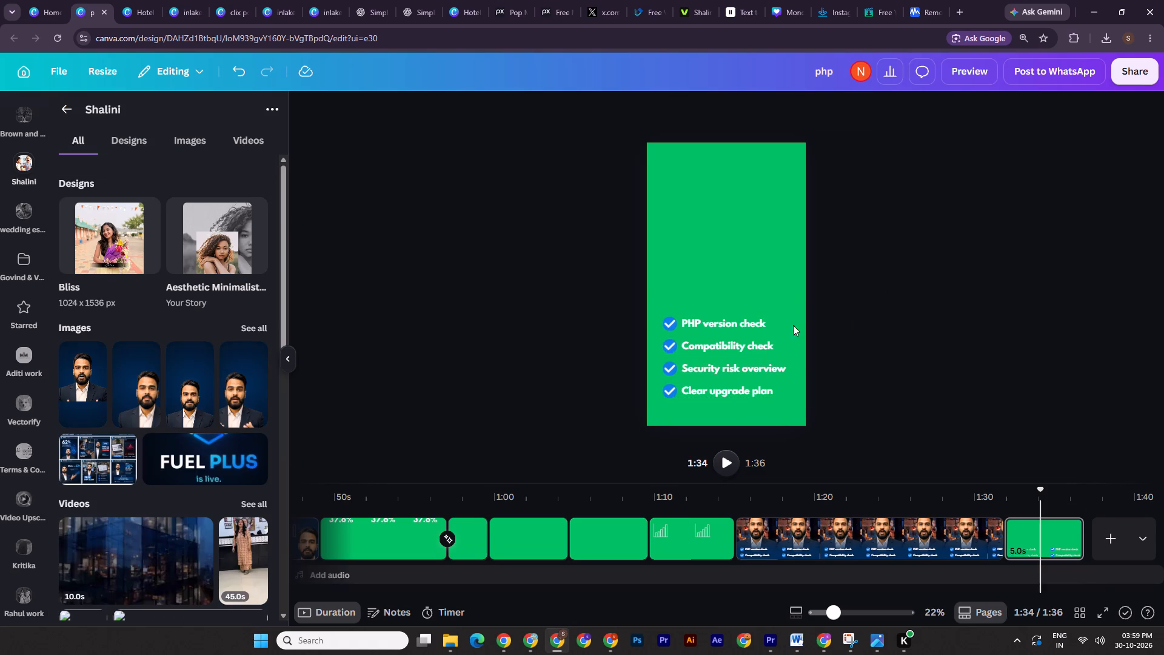
Select all four checklist rows and set their Pan duration to 1.1 s.
left_click_drag(825, 305, 681, 398)
left_click(768, 101)
scroll(45, 546, "down", 2)
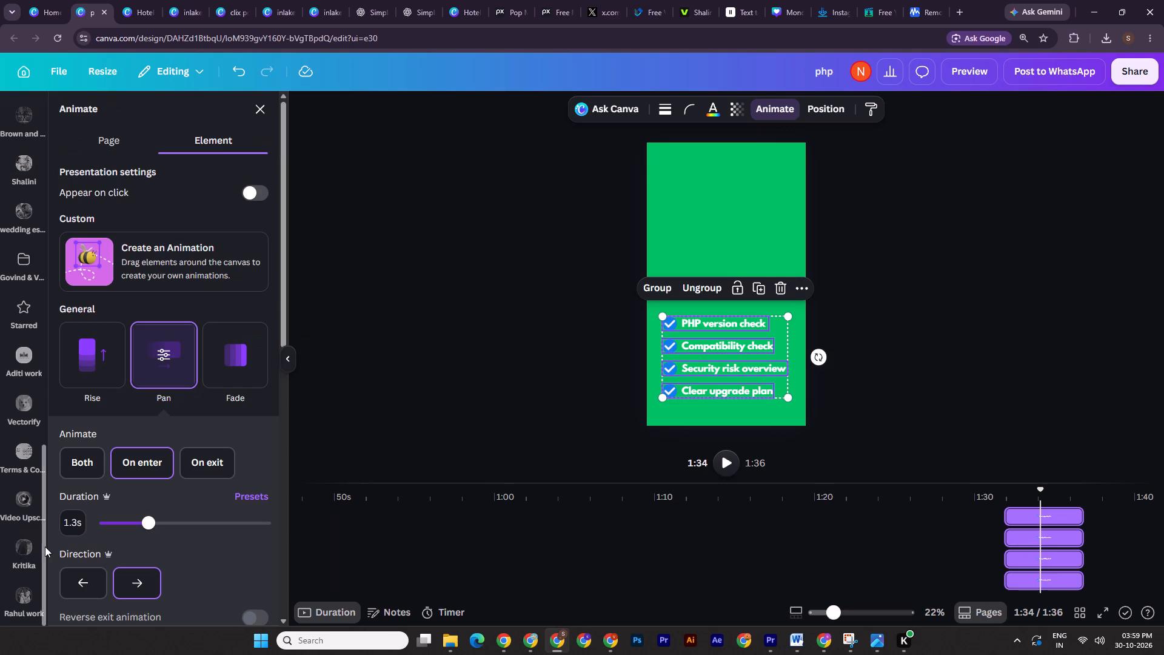
scroll(45, 546, "down", 2)
left_click_drag(147, 522, 141, 522)
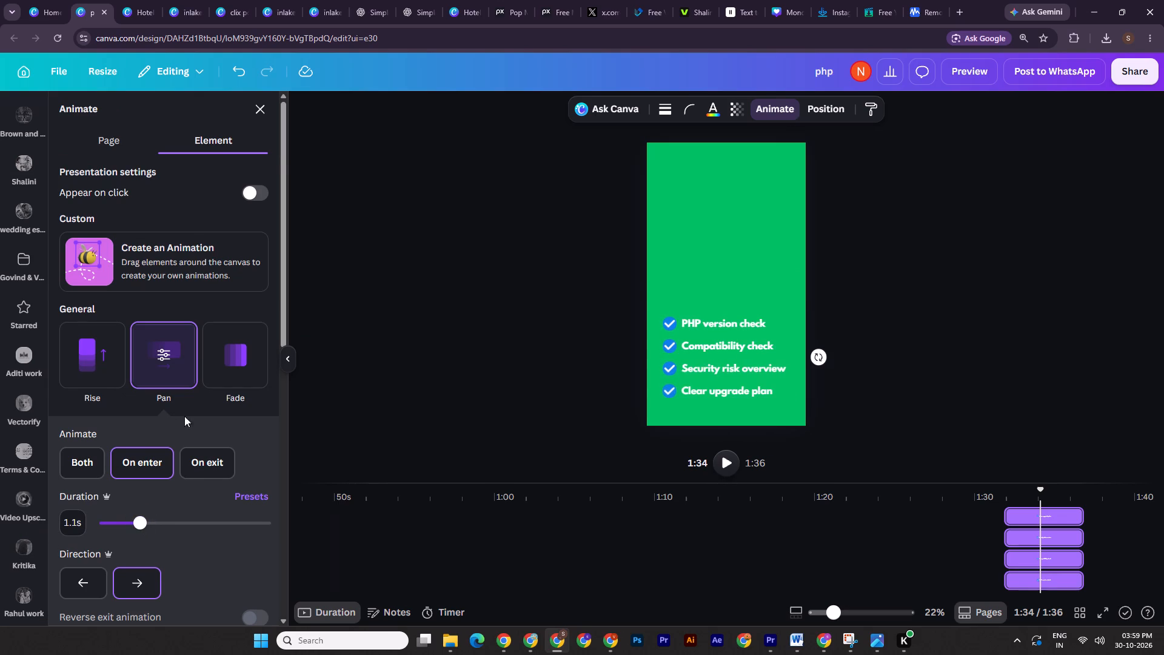
double_click(369, 400)
Check the first and third rows' Pan settings and set the Compatibility check and Clear upgrade plan rows' direction to leftward.
left_click(737, 331)
left_click(734, 323)
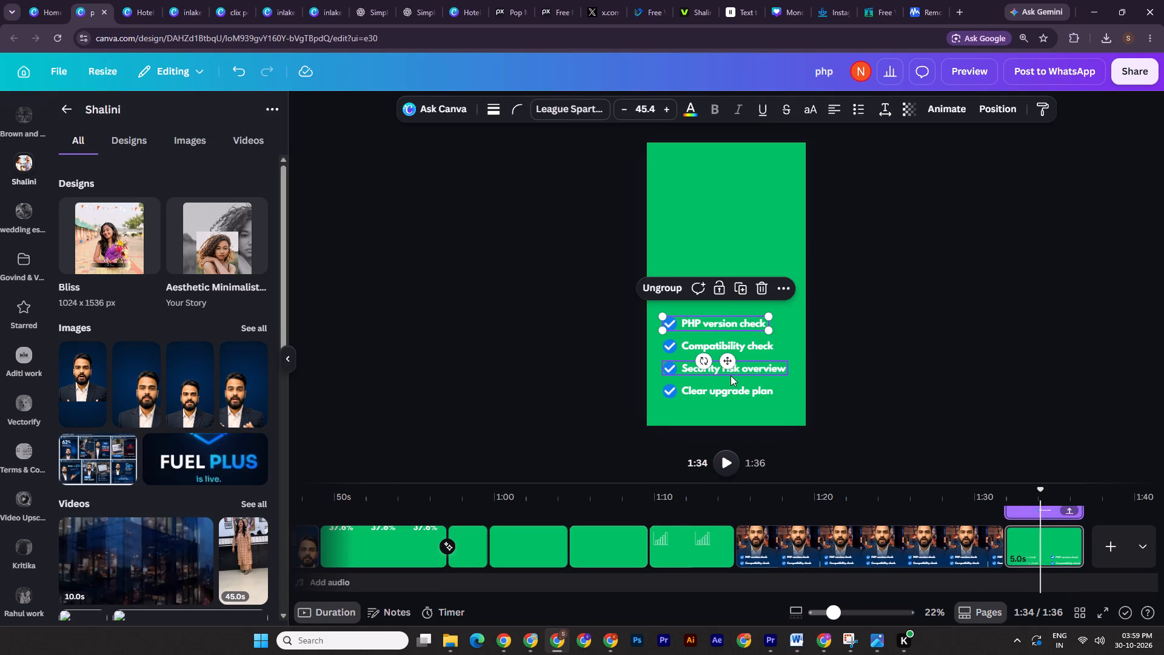
left_click(758, 366, "shift")
left_click(768, 109)
scroll(212, 541, "down", 3)
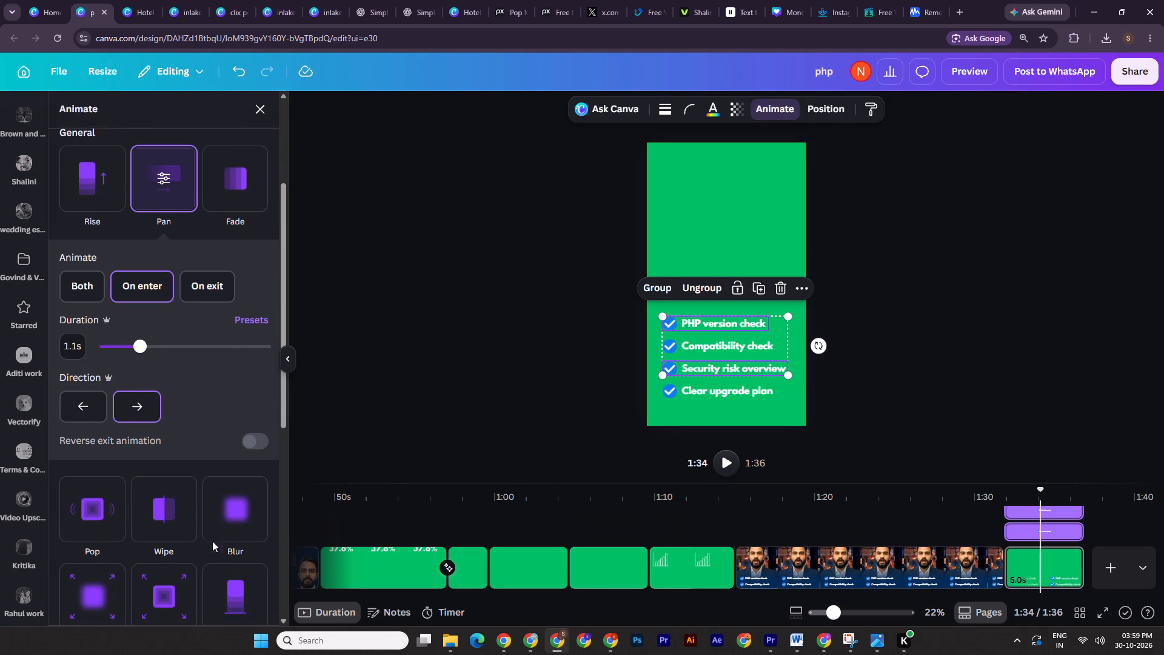
left_click(711, 340)
left_click(716, 393, "shift")
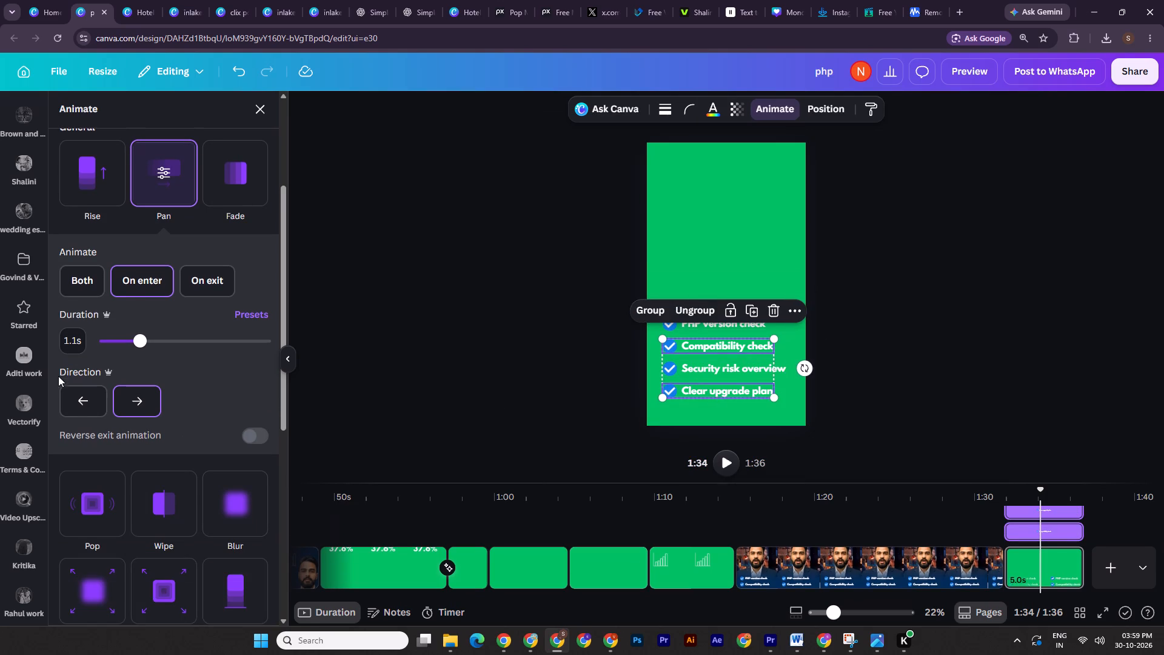
left_click(66, 408)
triple_click(982, 255)
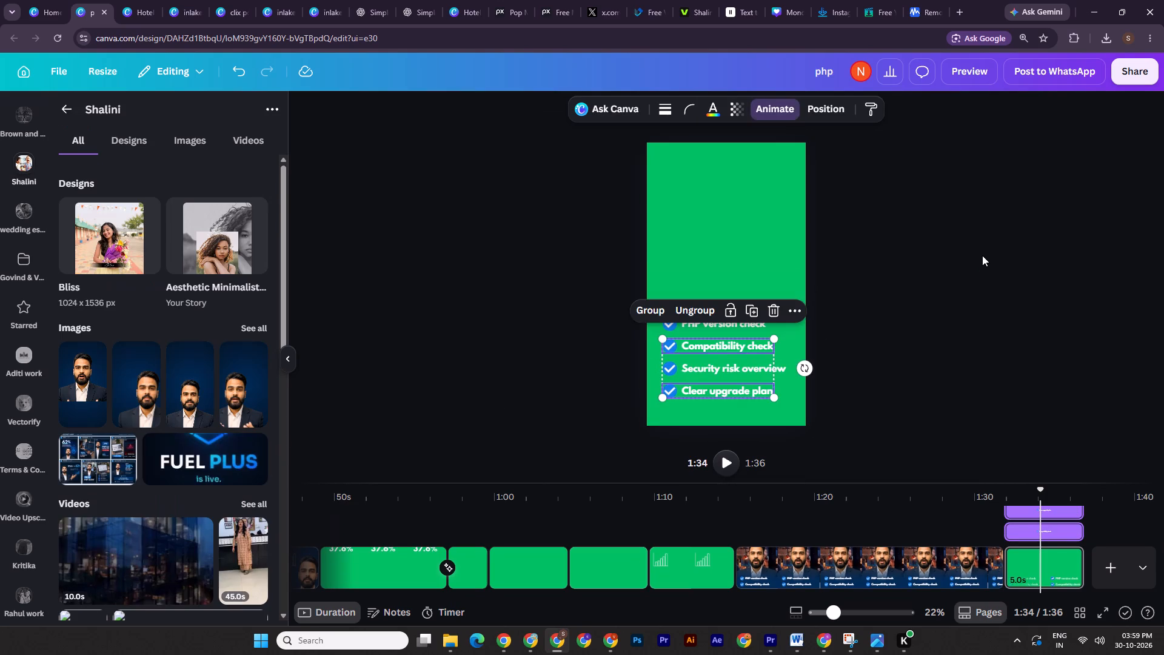
left_click(1042, 527)
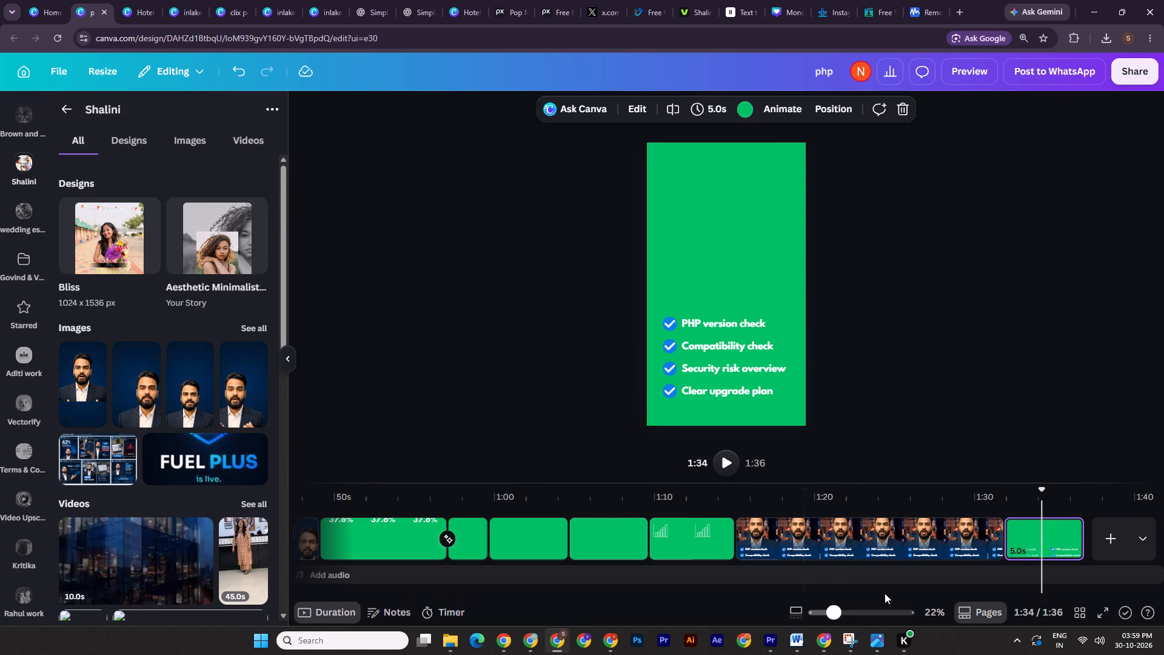
Switch to Premiere Pro and scrub between the selected talking-head clip's start and end to check its length.
left_click(872, 642)
left_click(778, 643)
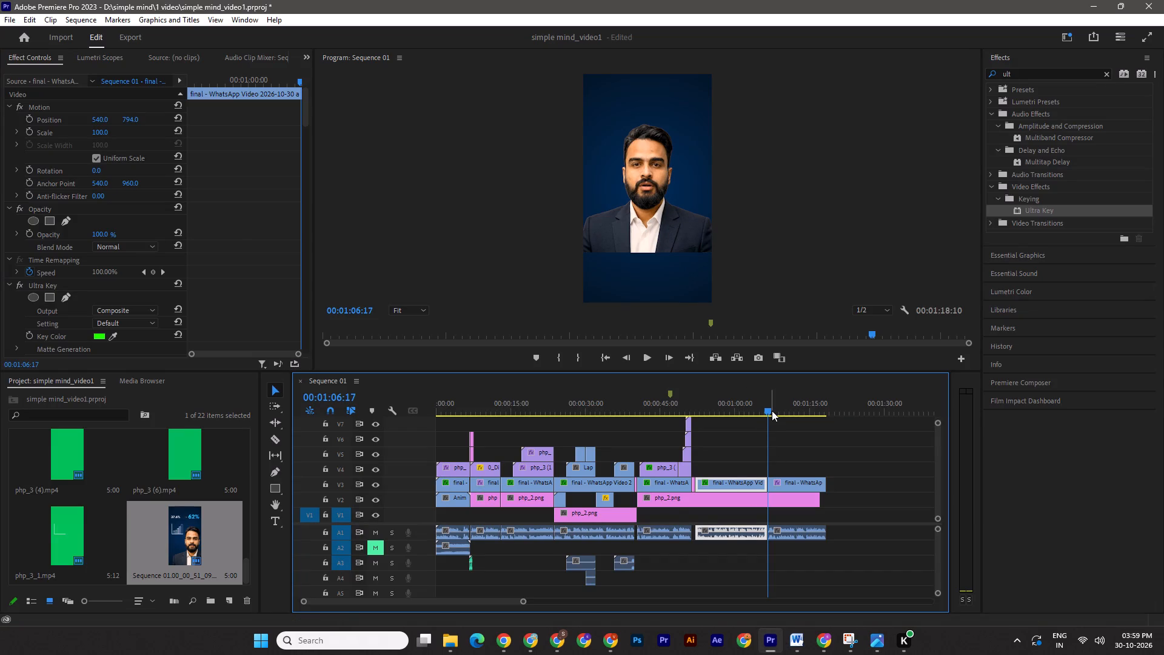
left_click_drag(772, 411, 702, 413)
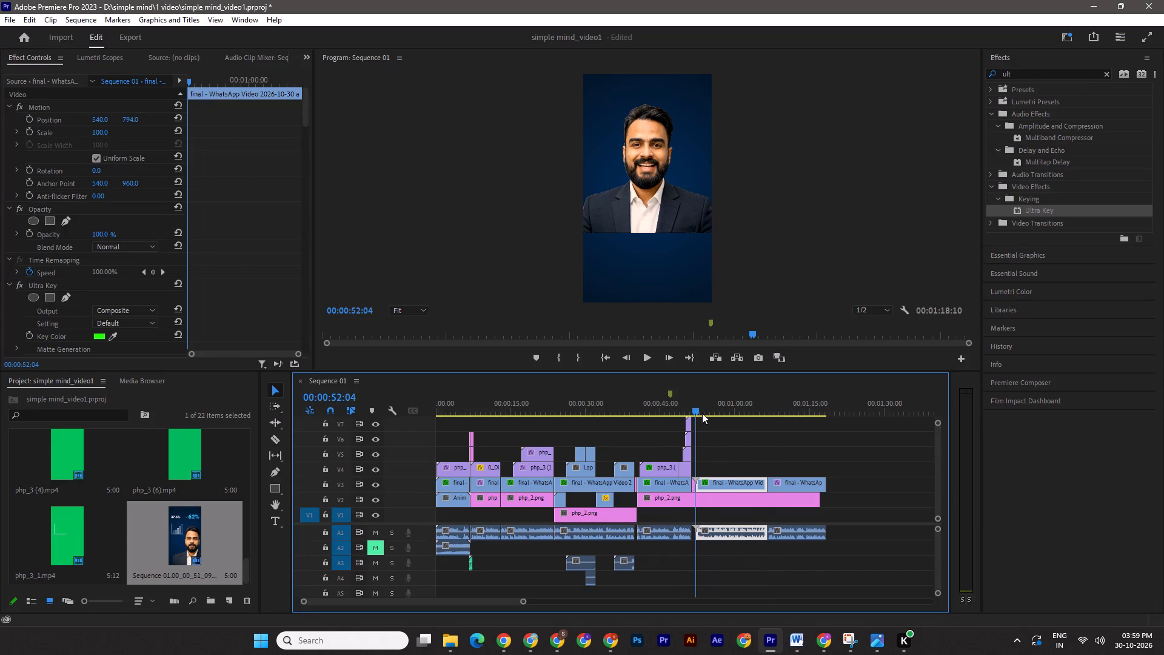
left_click_drag(702, 413, 772, 425)
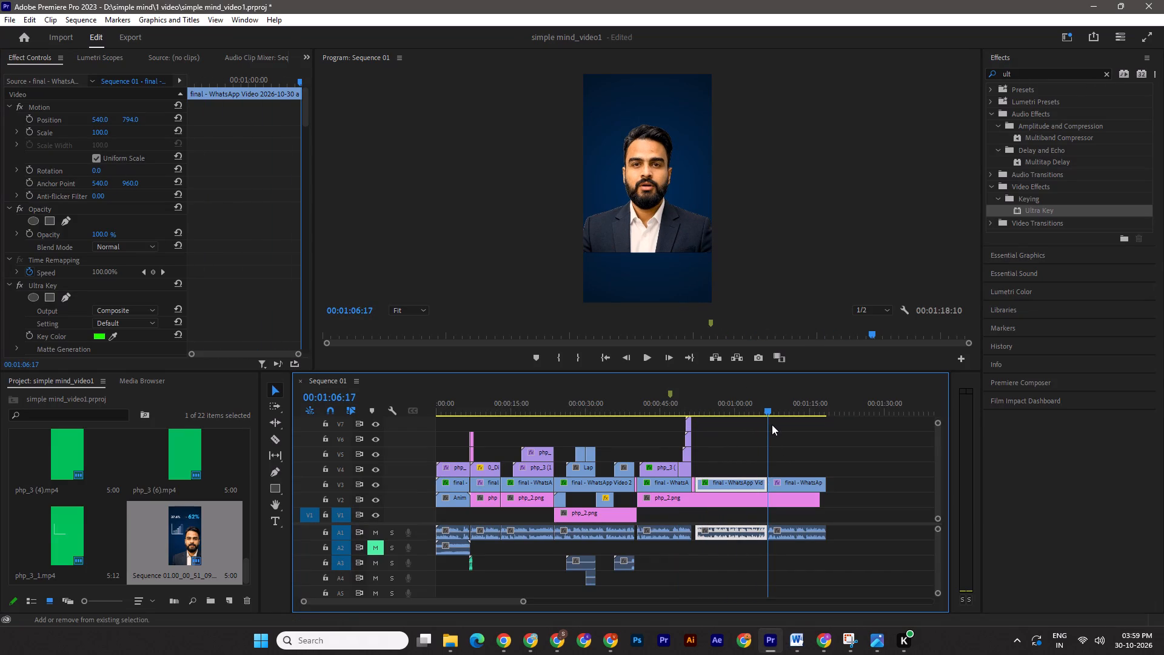
left_click_drag(772, 425, 765, 426)
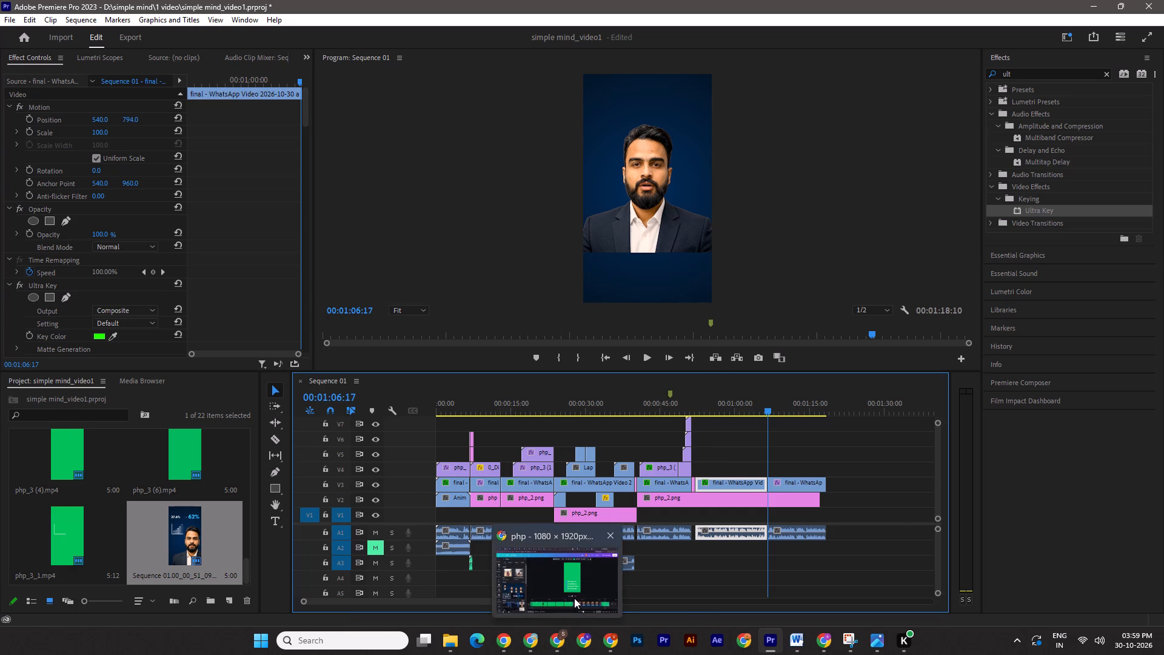
Switch to the Canva design in Chrome and set the green-screen checklist page's duration to 15 s.
left_click(574, 598)
left_click(711, 115)
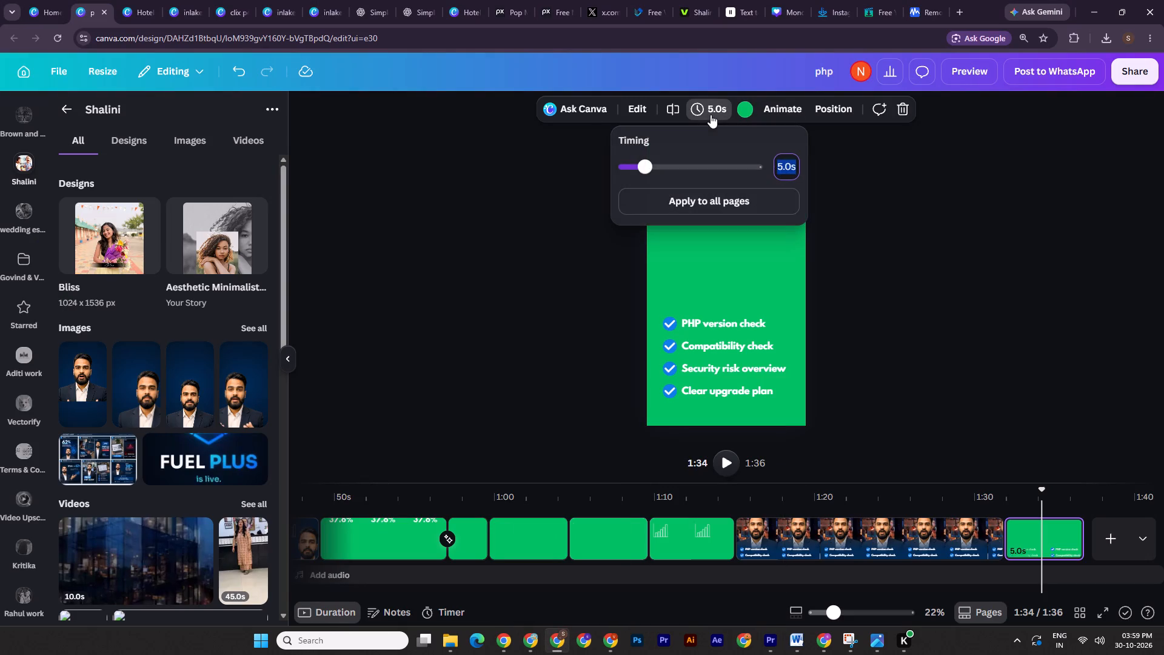
key("1")
key("5")
key("Return")
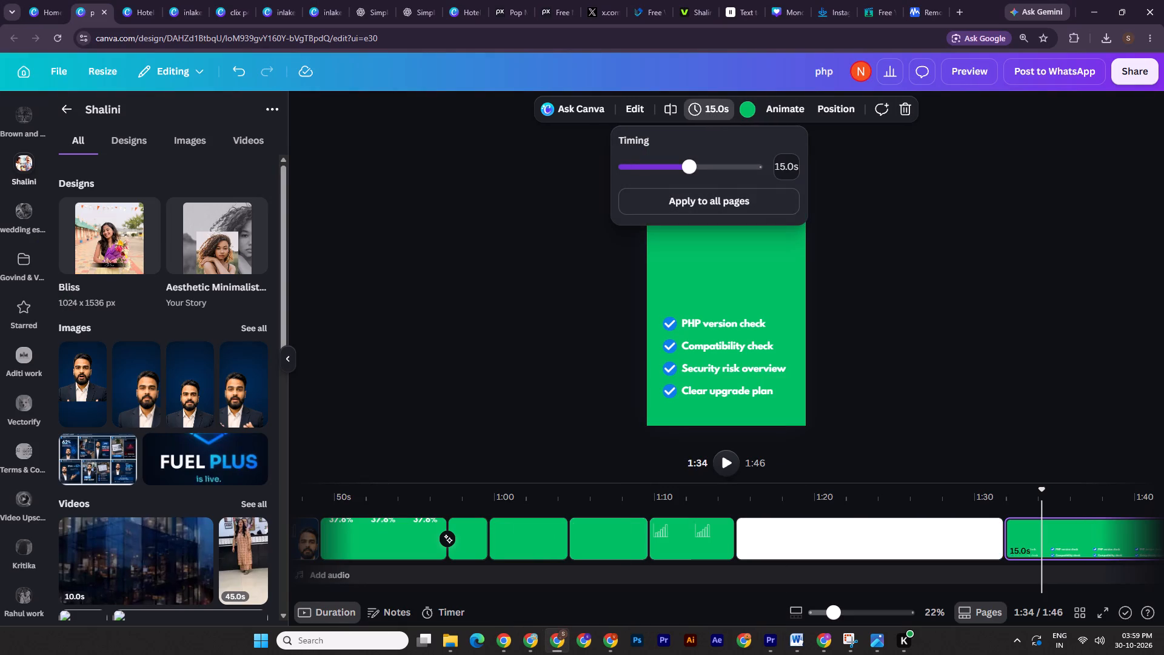
double_click(982, 326)
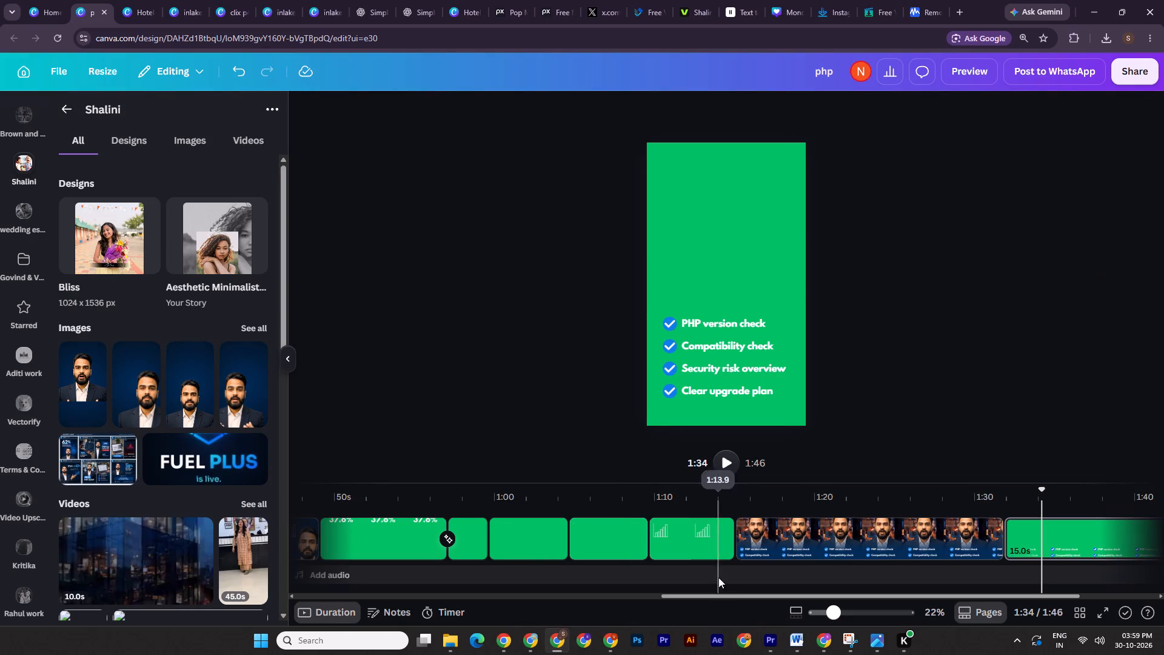
Copy the two dark blue gradient shapes from the composite checklist page and paste them onto a new page at the end.
left_click(821, 549)
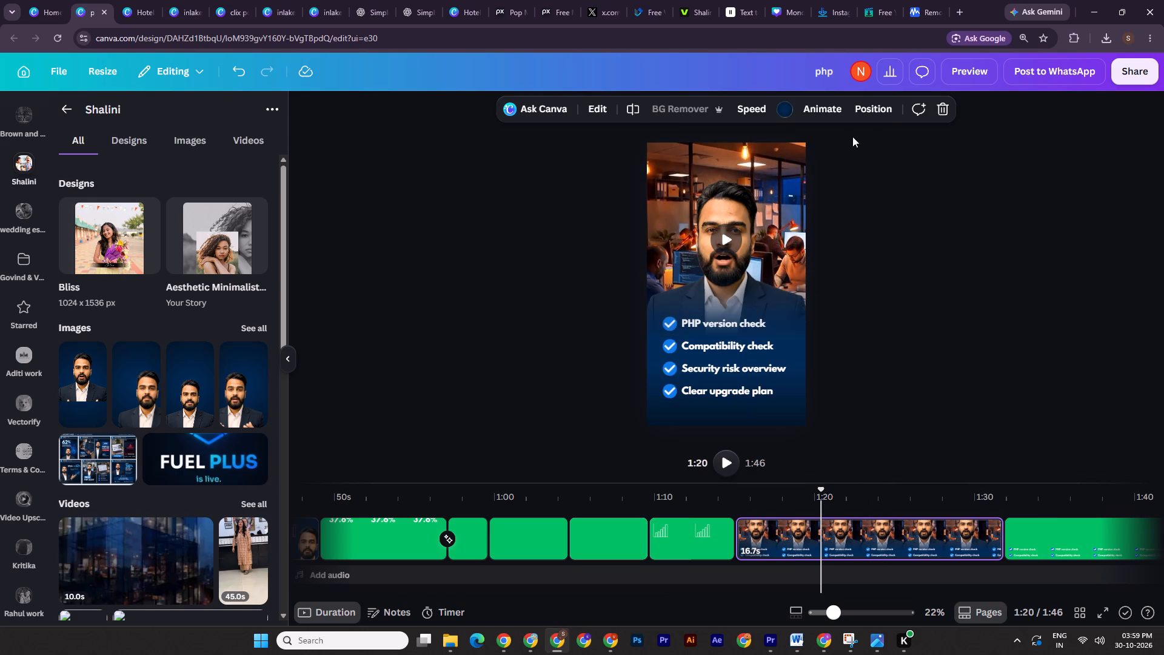
left_click(861, 118)
left_click(226, 422)
left_click(184, 475, "shift")
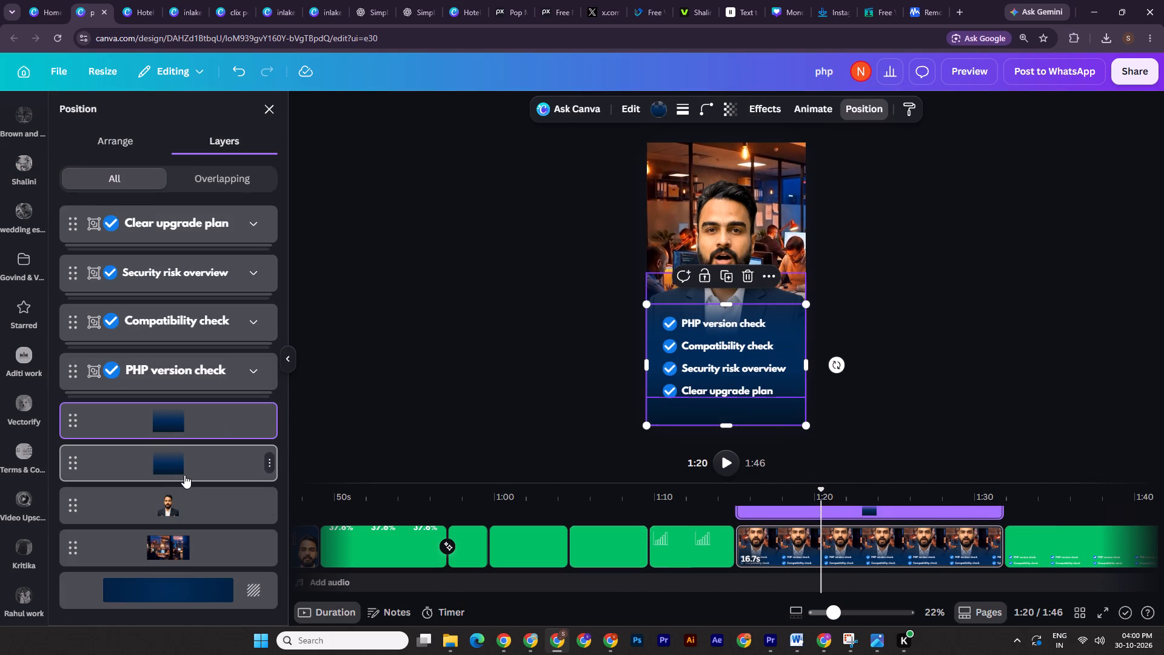
key("ctrl+c")
double_click(1011, 279)
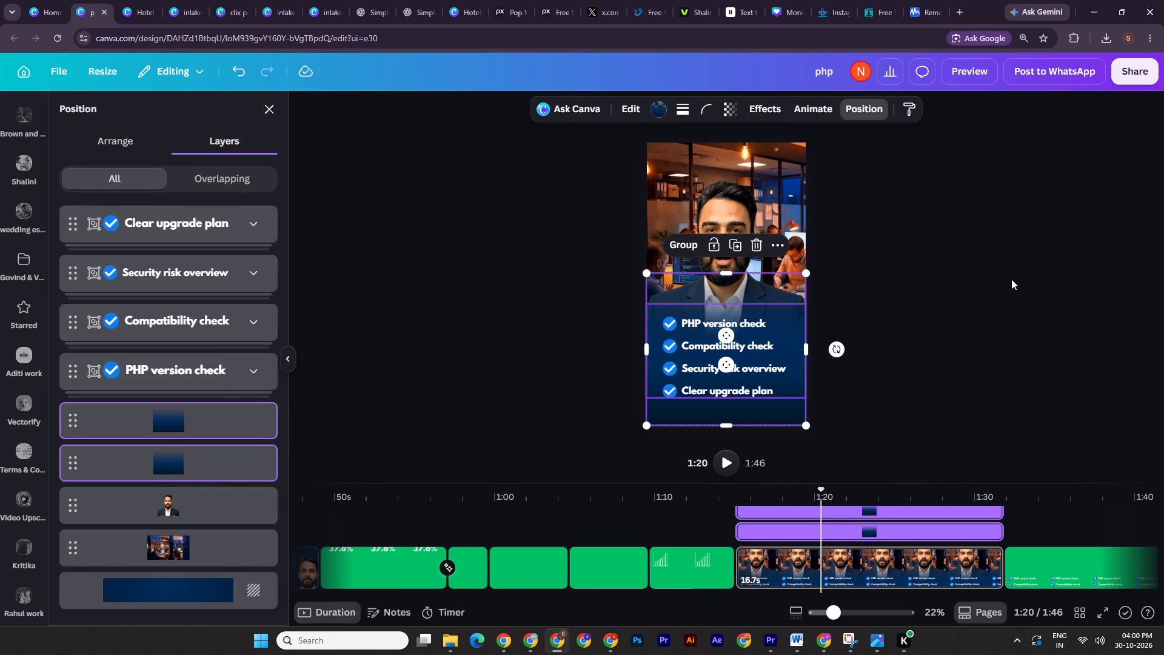
left_click_drag(949, 596, 1163, 589)
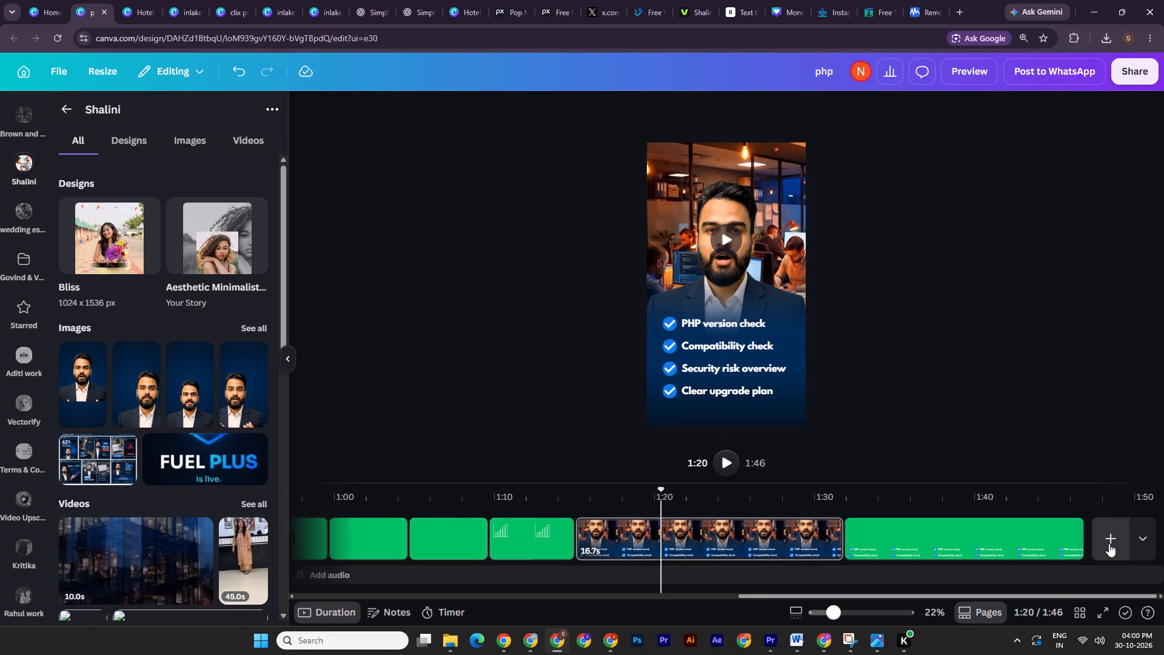
left_click(1109, 543)
key("ctrl+v")
left_click(894, 205)
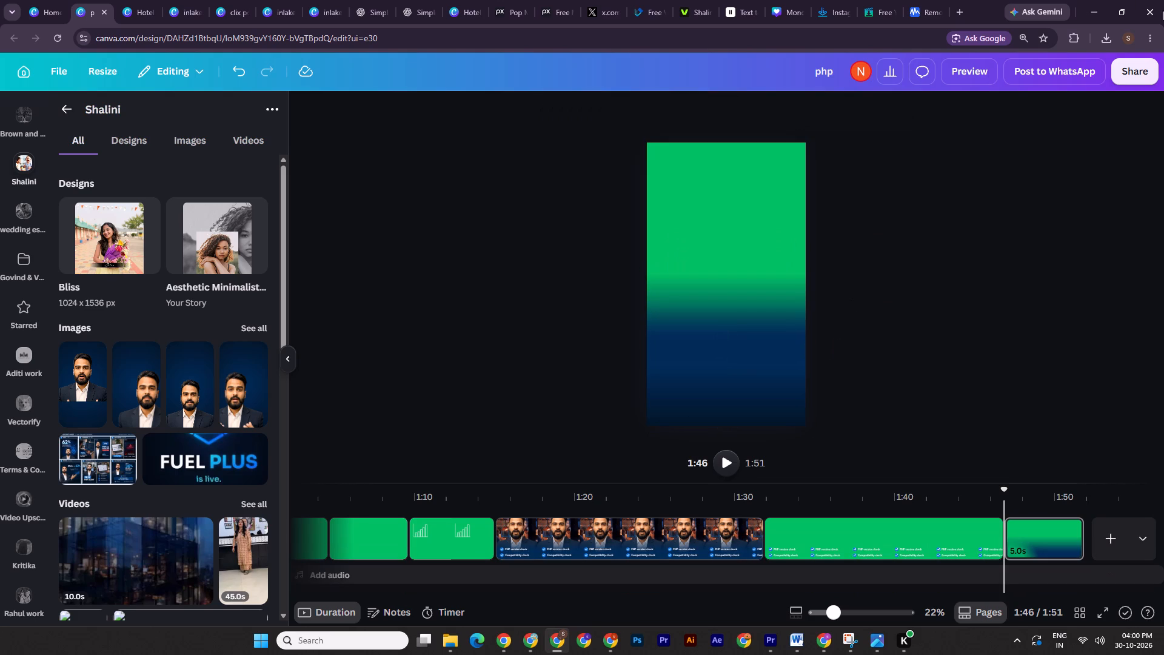
Download only the new gradient page as a high-quality PNG with a transparent background.
left_click(1136, 73)
left_click(932, 377)
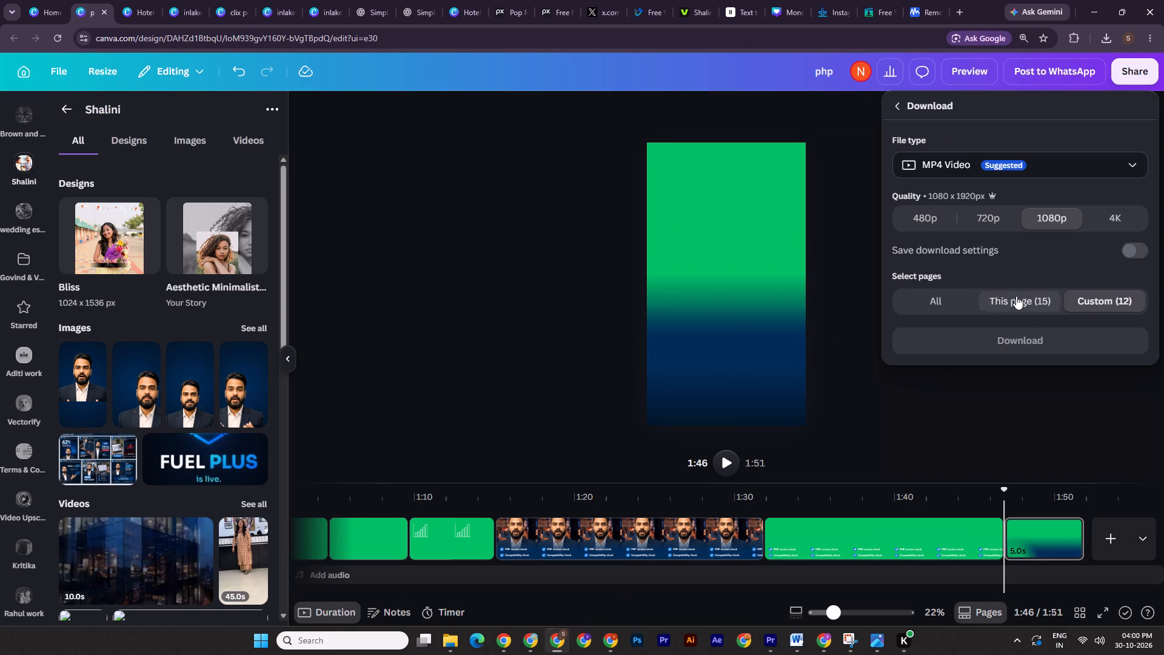
left_click(1016, 296)
left_click(1049, 169)
left_click(989, 233)
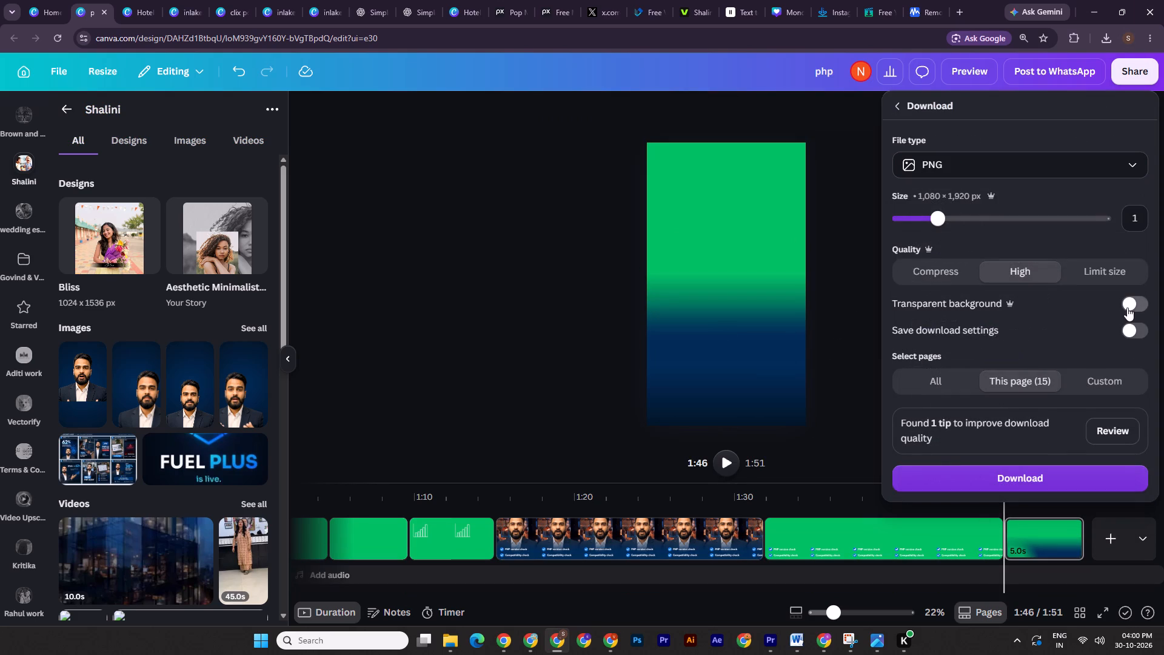
left_click(1127, 307)
left_click(1023, 481)
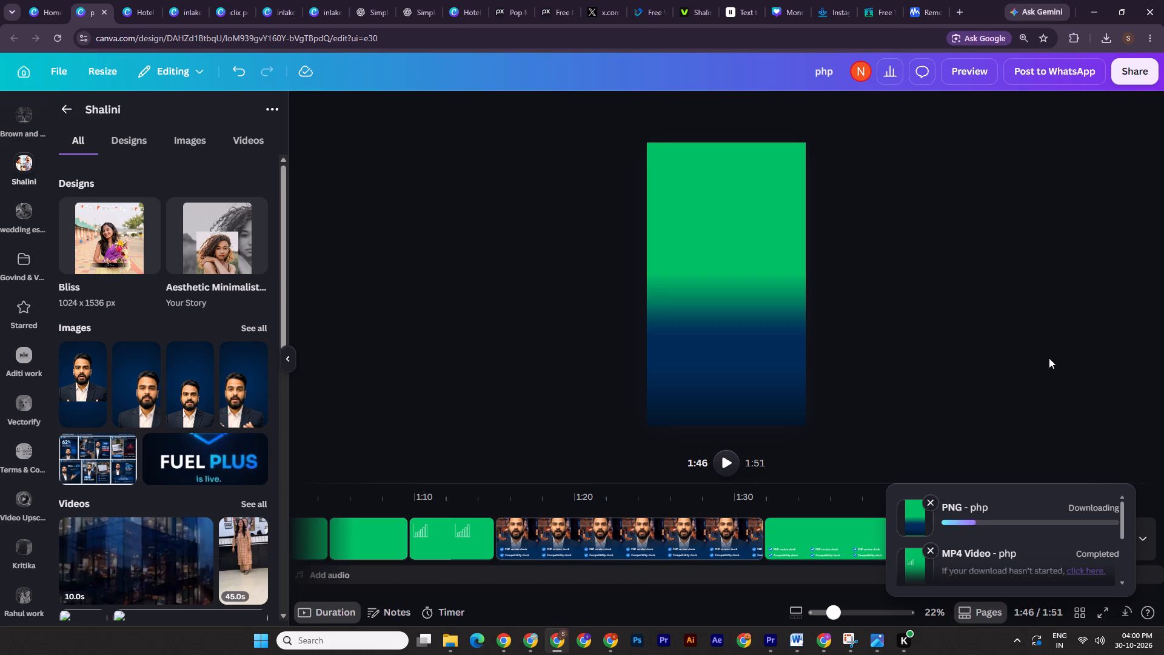
left_click(1049, 358)
Download only the 15-second green-screen checklist page as a 1080p MP4 video.
left_click(820, 535)
left_click(1145, 76)
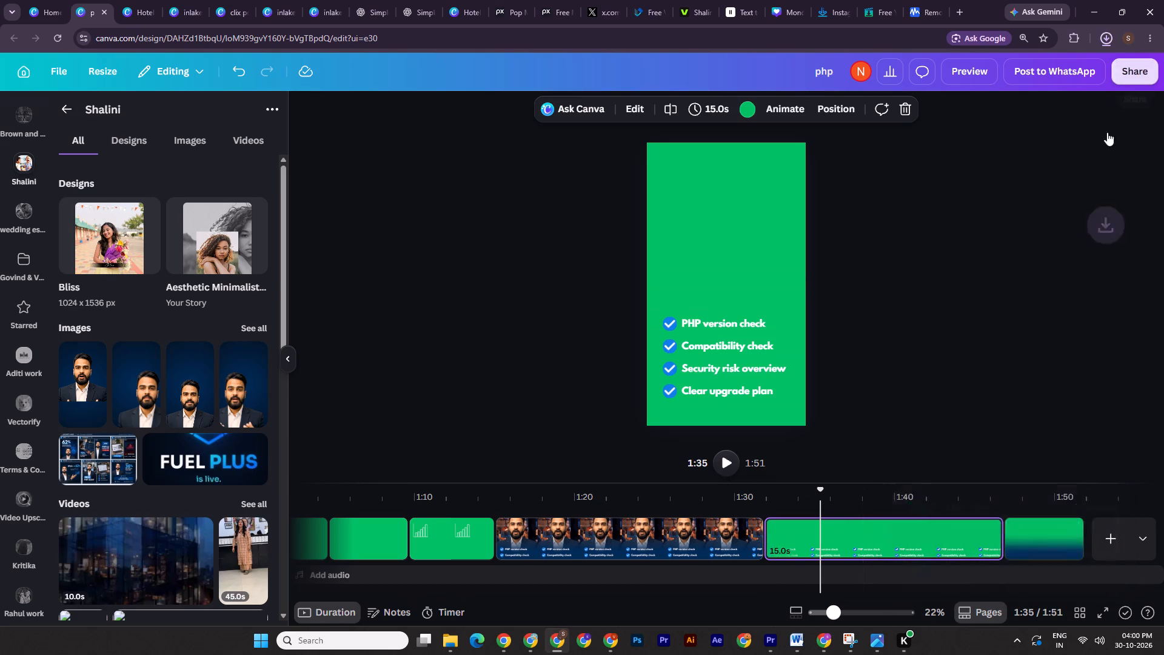
left_click(929, 402)
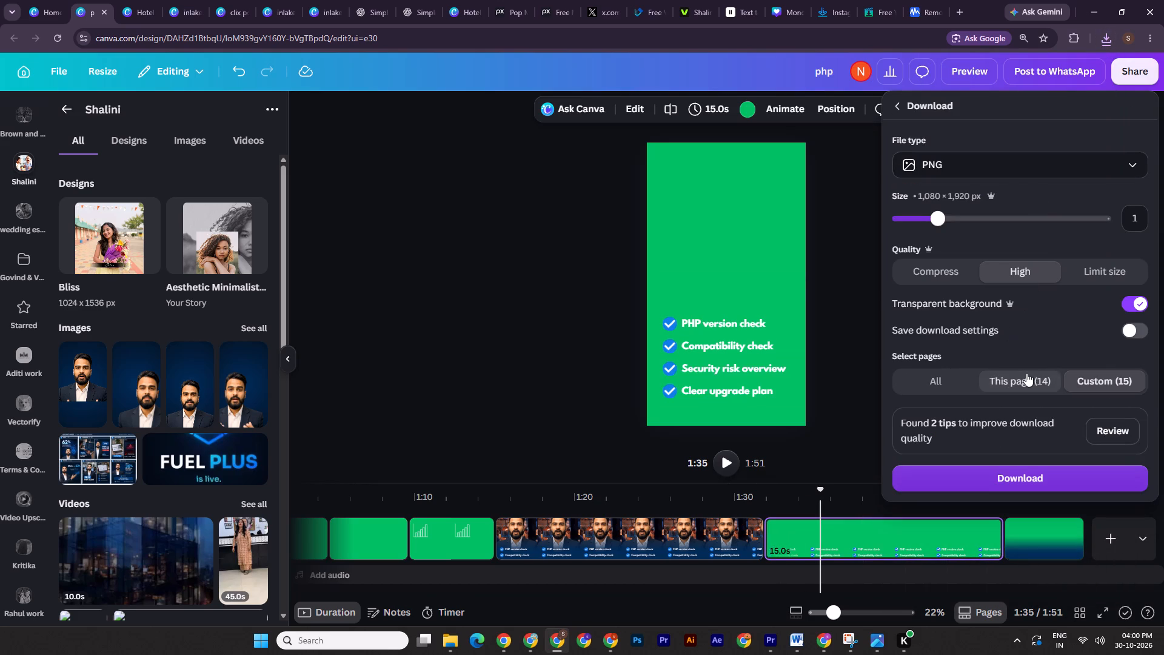
left_click(1026, 373)
left_click(1015, 158)
left_click(971, 351)
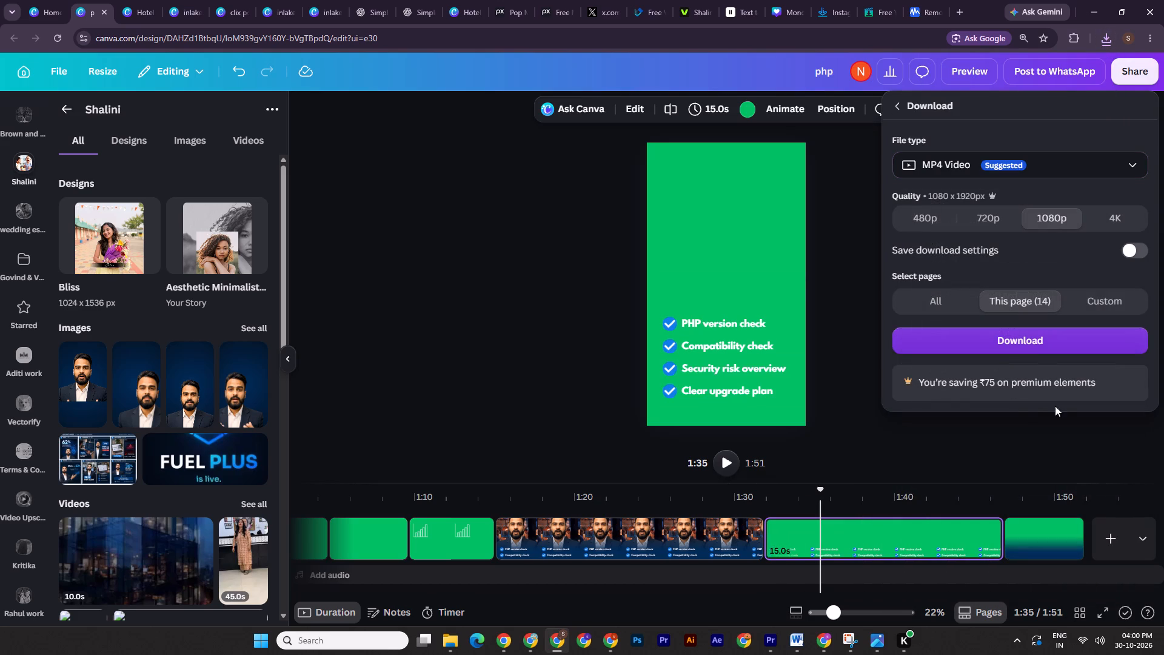
left_click(1031, 346)
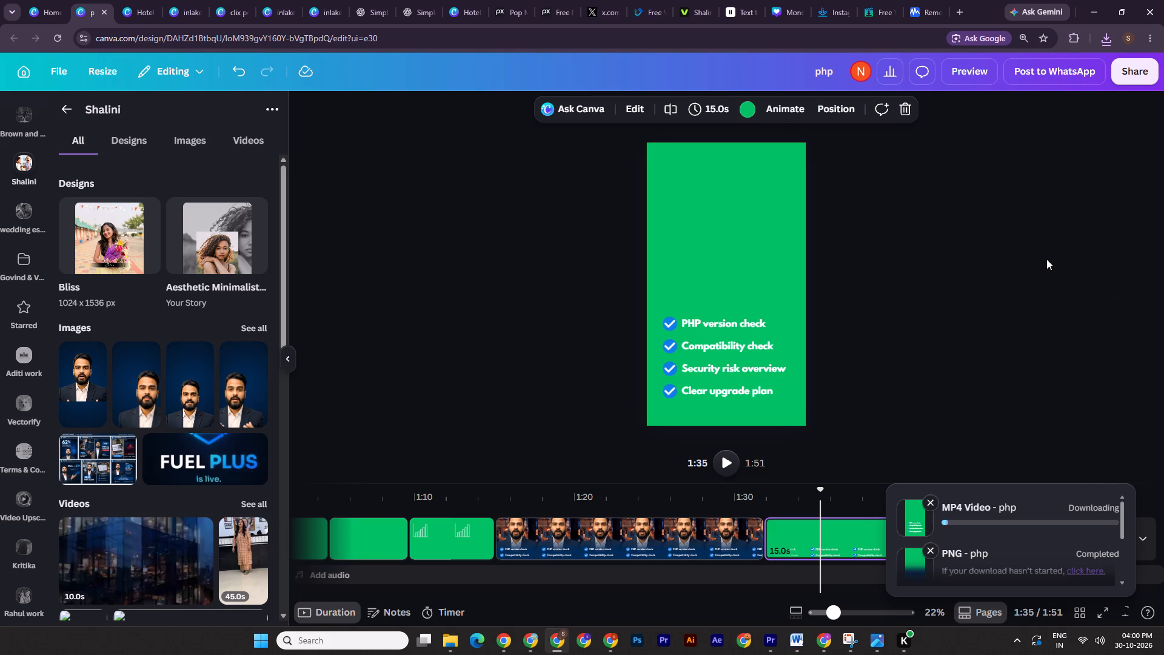
left_click(1046, 259)
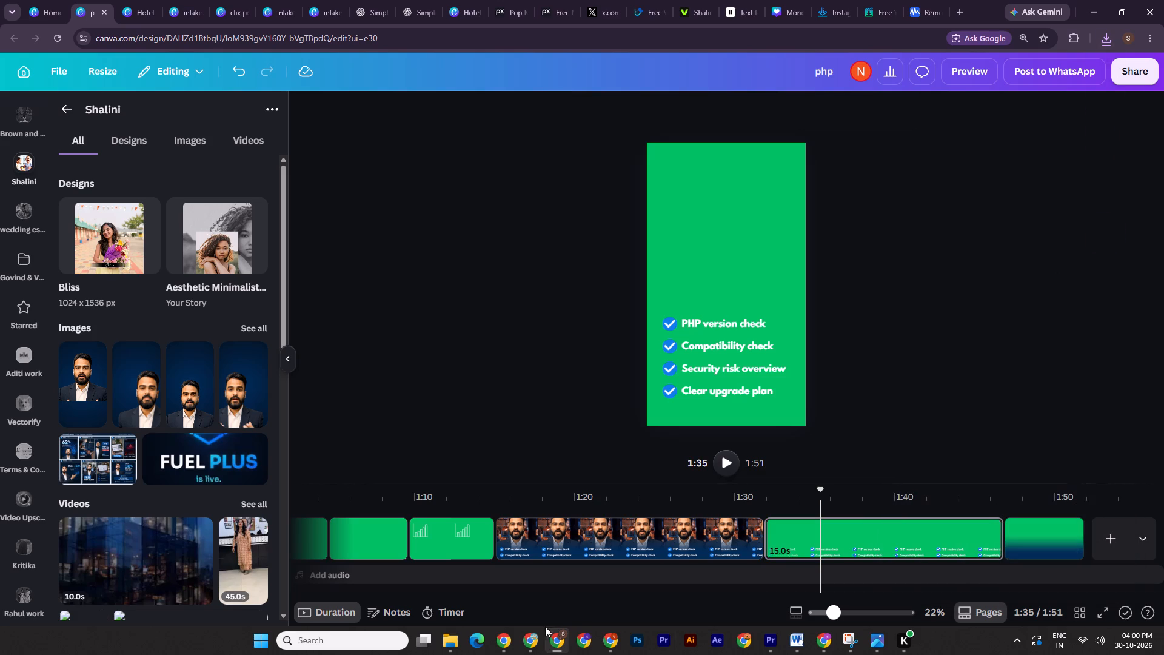
In File Explorer's Downloads folder, rename the new php.mp4 and php.png files as php_4.
left_click(449, 634)
left_click(350, 562)
left_click(48, 186)
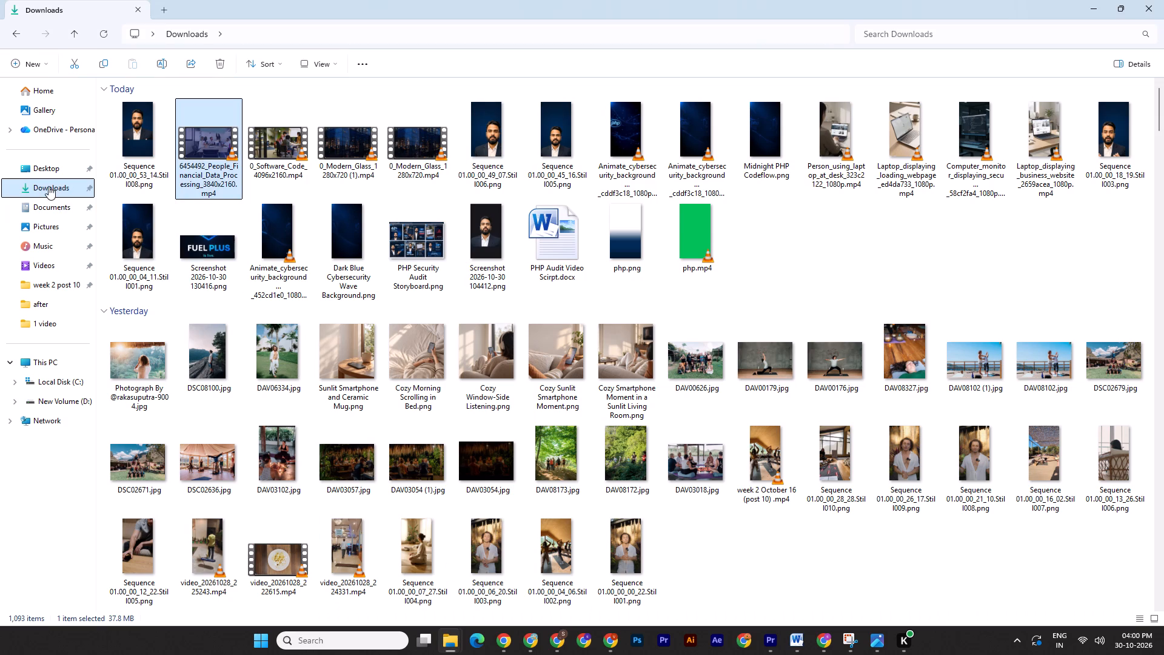
left_click(149, 151)
left_click(221, 151, "ctrl")
right_click(212, 169)
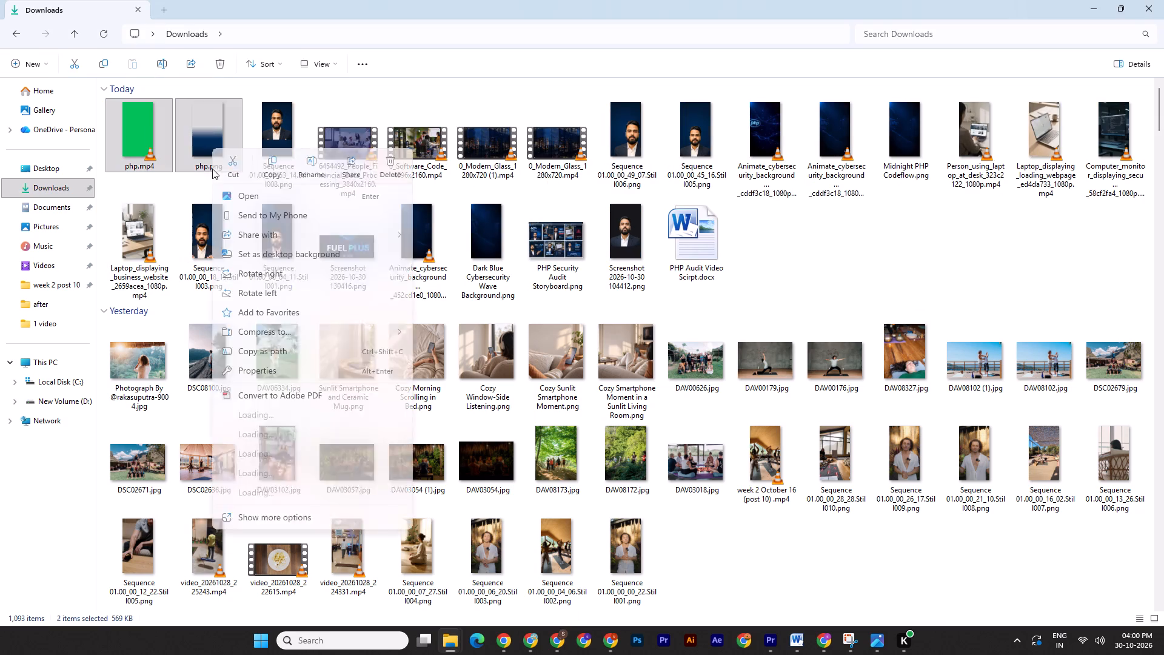
left_click(299, 491)
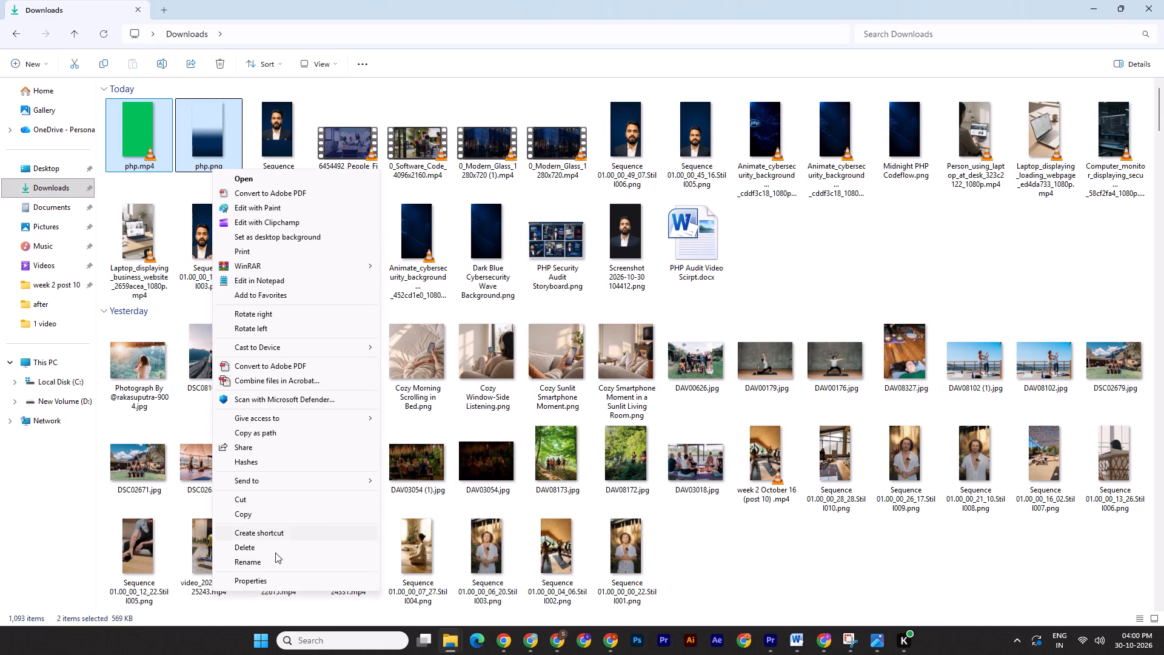
left_click(276, 565)
left_click(207, 167)
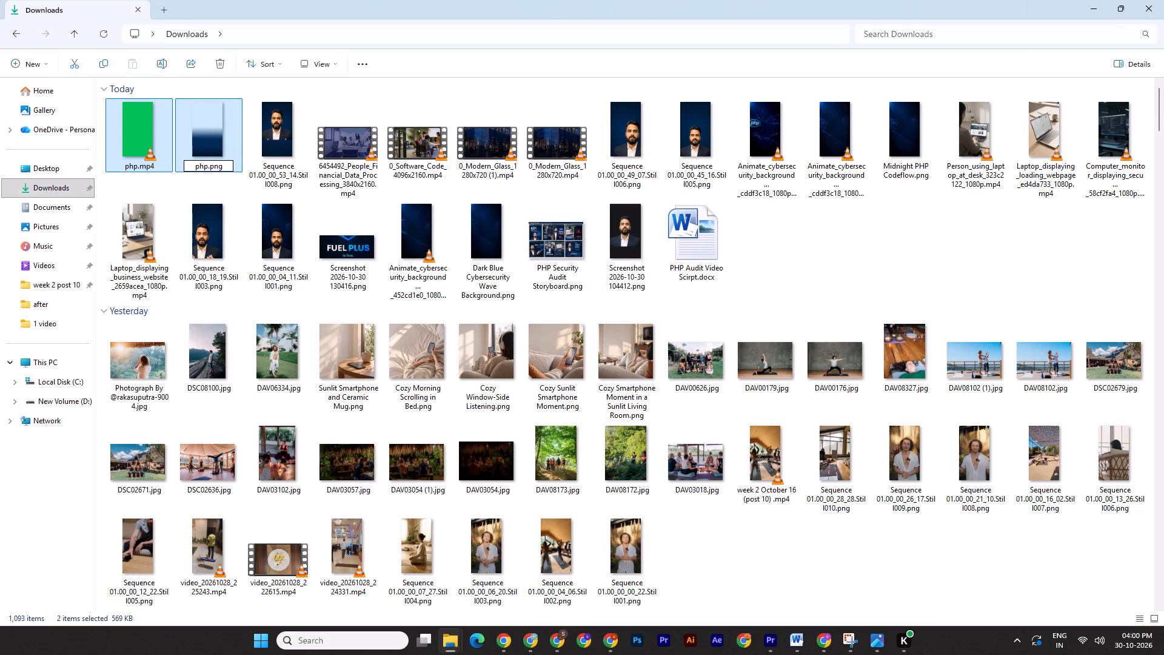
type("_4")
key("Return")
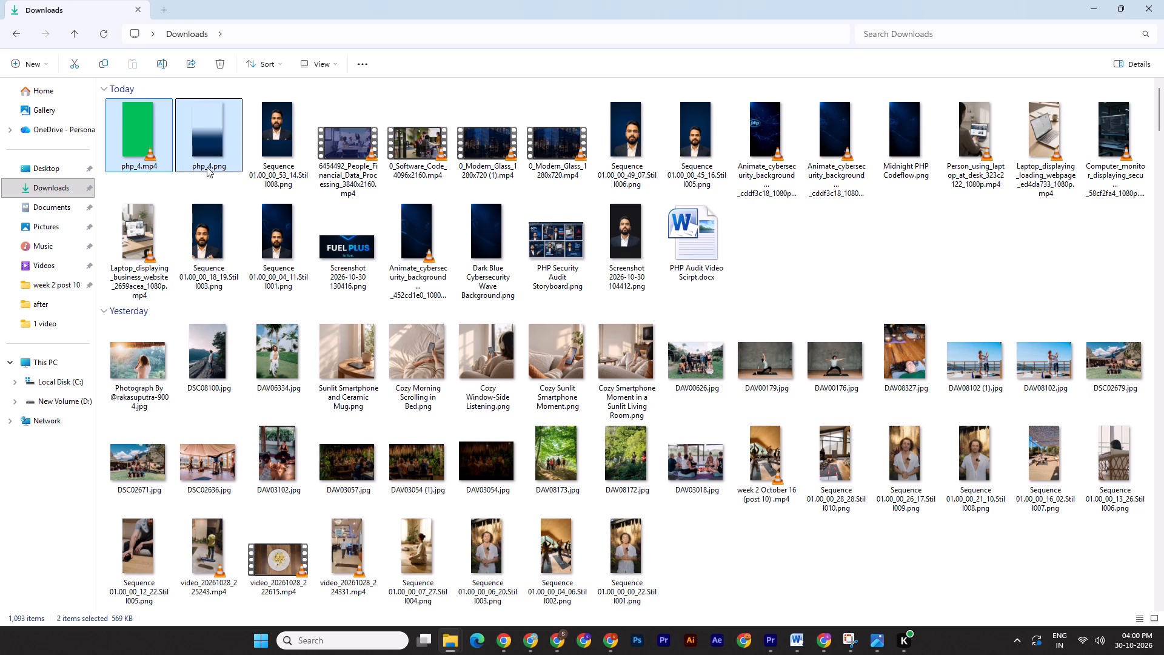
Move php_4.mp4 and php_4.png from Downloads into the 1 video project folder.
key("ctrl+x")
left_click(447, 634)
left_click(534, 612)
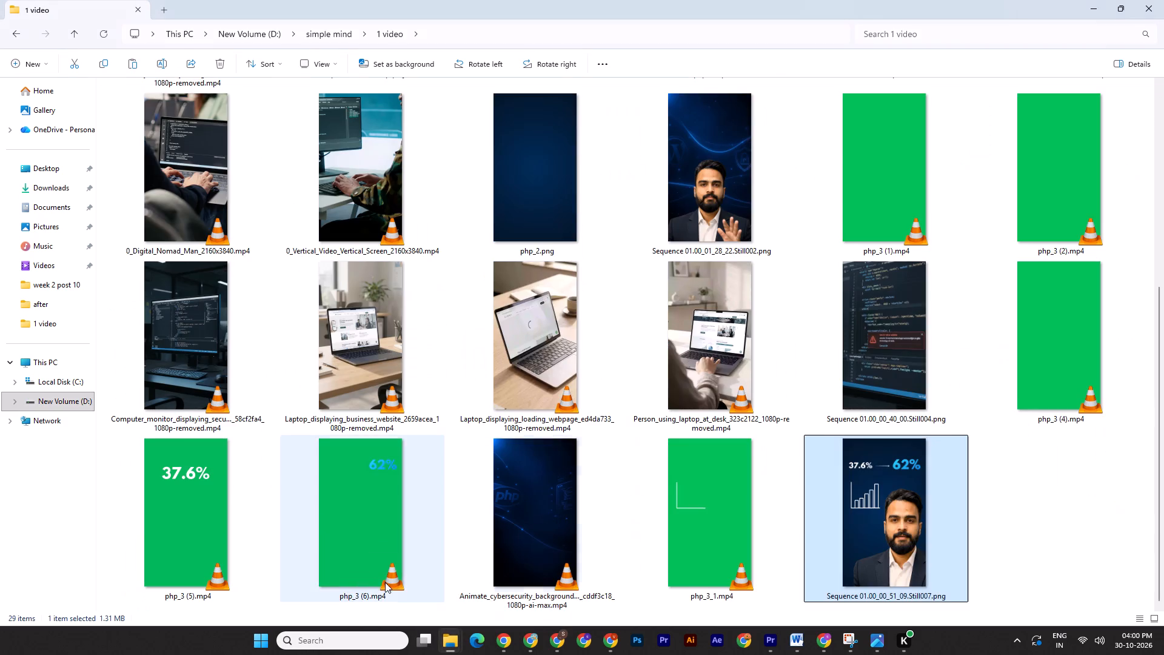
key("ctrl+v")
left_click(901, 557)
Place php_4.png on Premiere Pro track V4 above the second-to-last talking-head clip and extend it to that clip's end.
left_click_drag(1049, 375, 752, 645)
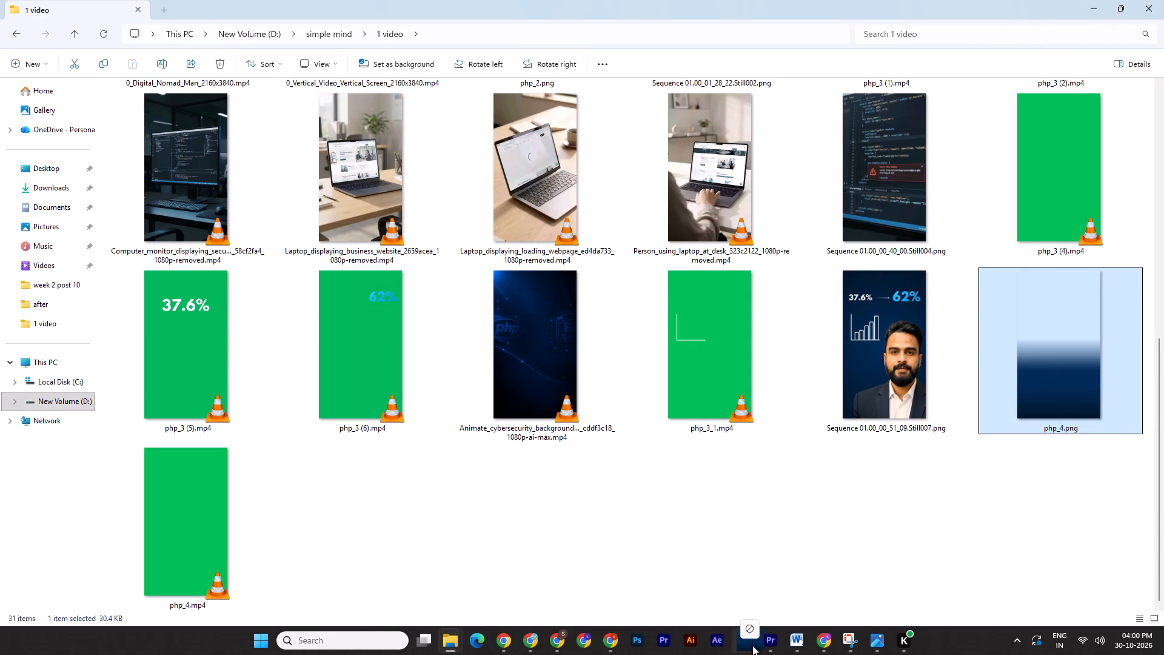
left_click_drag(752, 645, 695, 466)
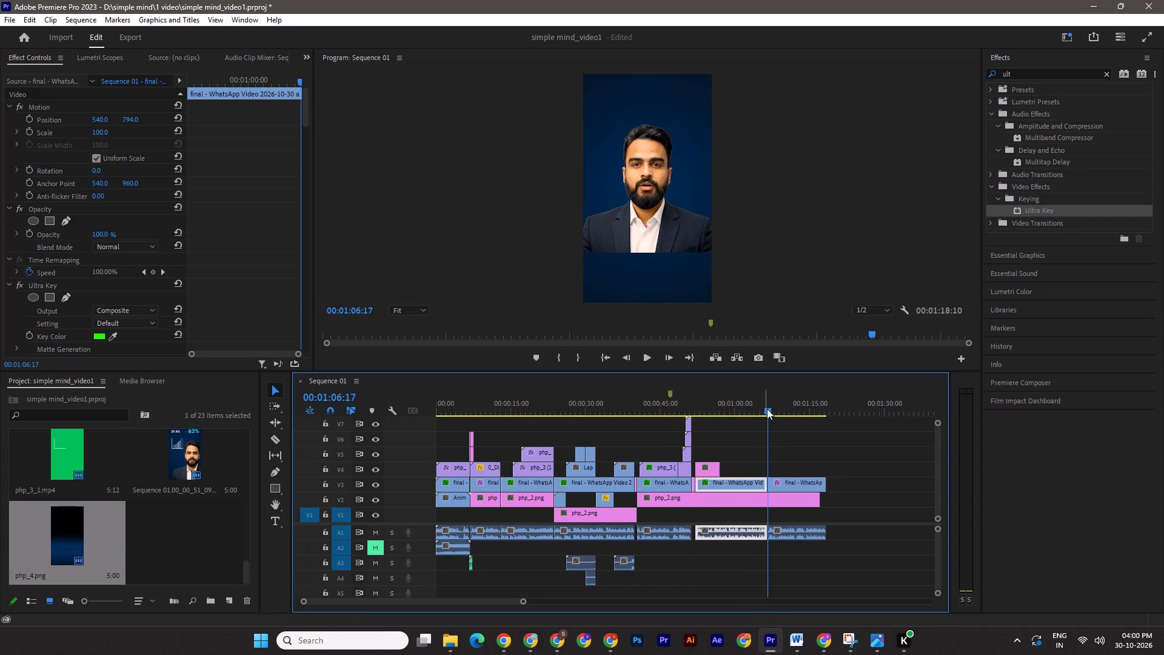
left_click_drag(718, 465, 763, 469)
Preview the php_4.png gradient over the talking head, then set its scale to 116 and vertical position to 890.
left_click_drag(771, 400, 766, 400)
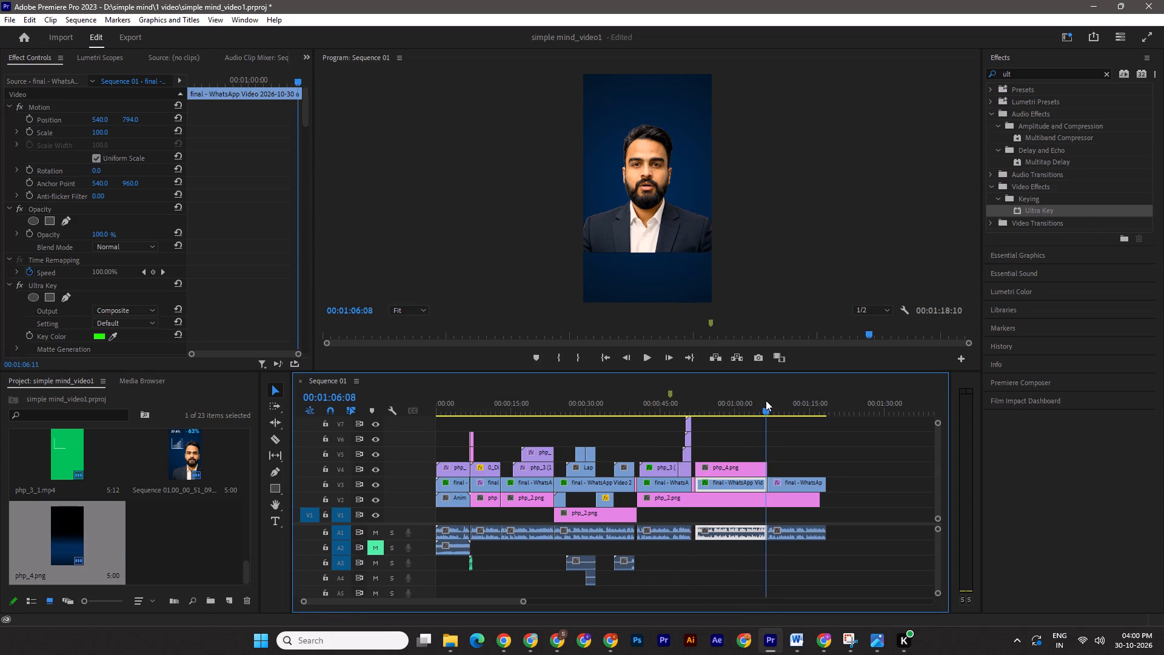
left_click_drag(766, 400, 700, 408)
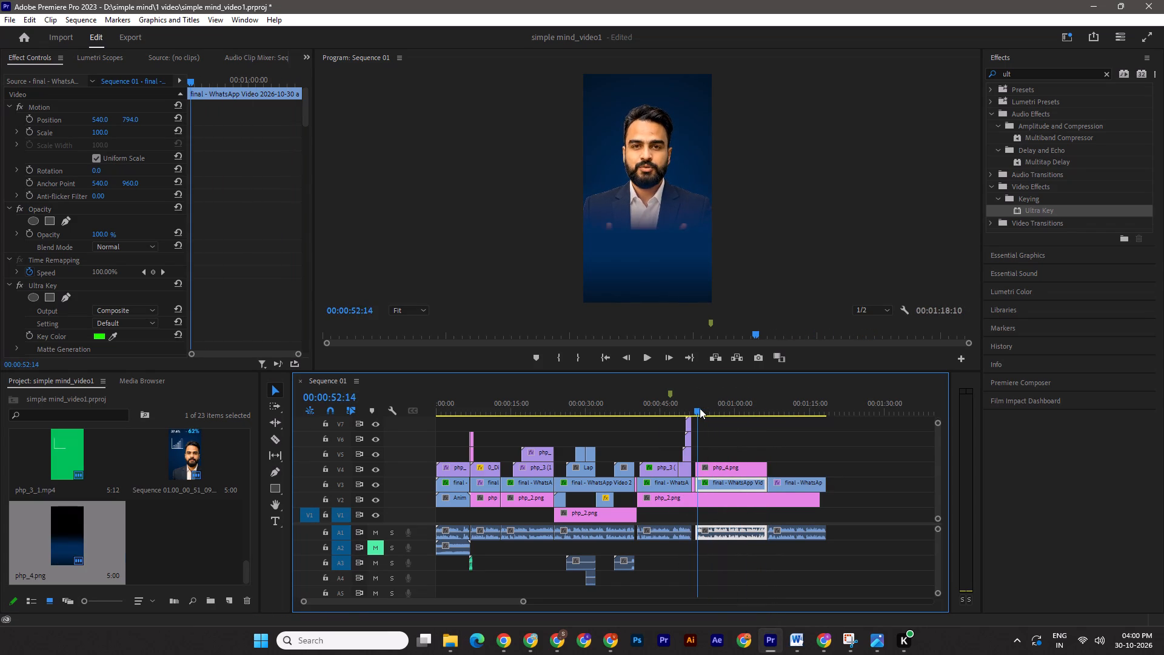
left_click_drag(700, 408, 695, 408)
key("space")
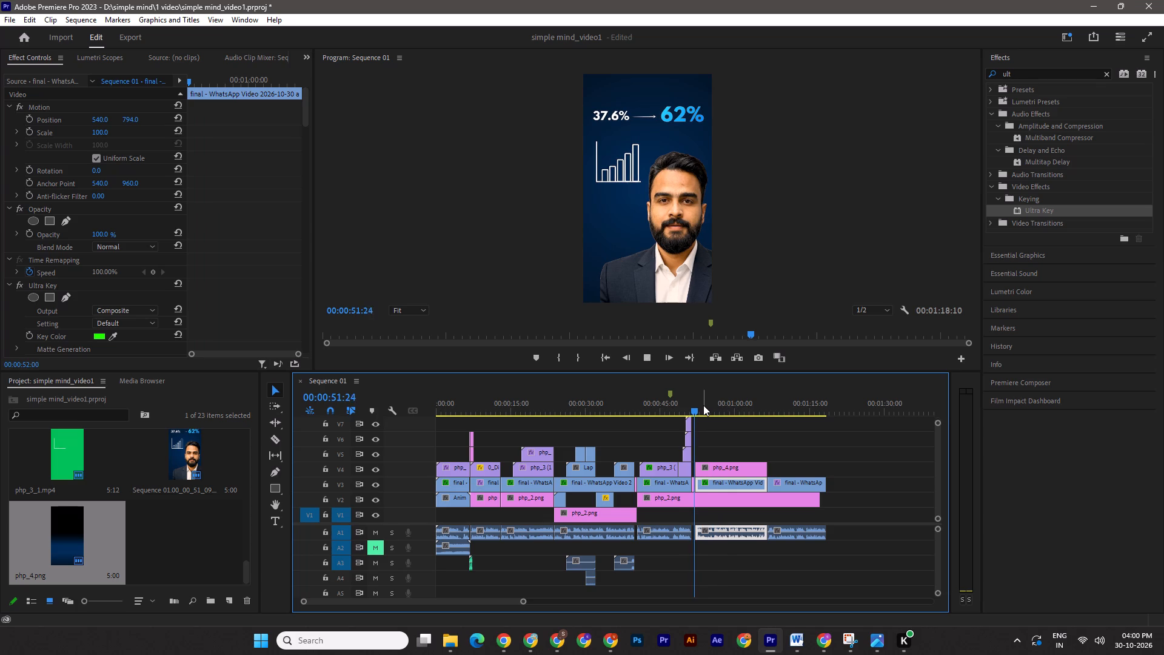
key("space")
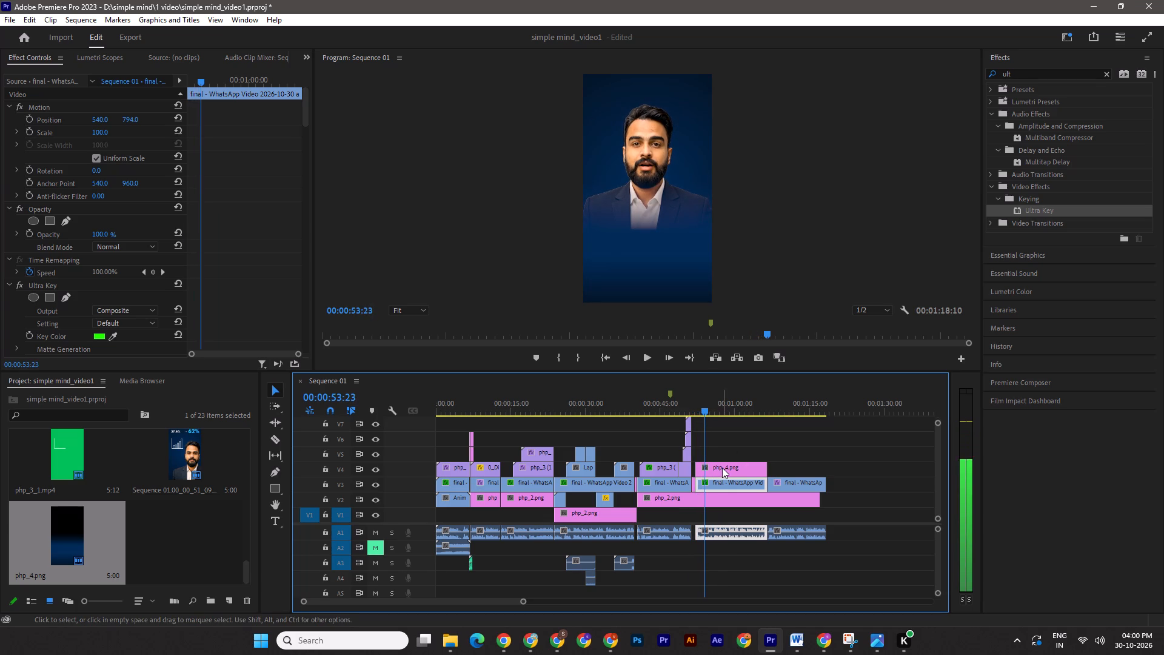
left_click(722, 468)
left_click_drag(98, 132, 105, 133)
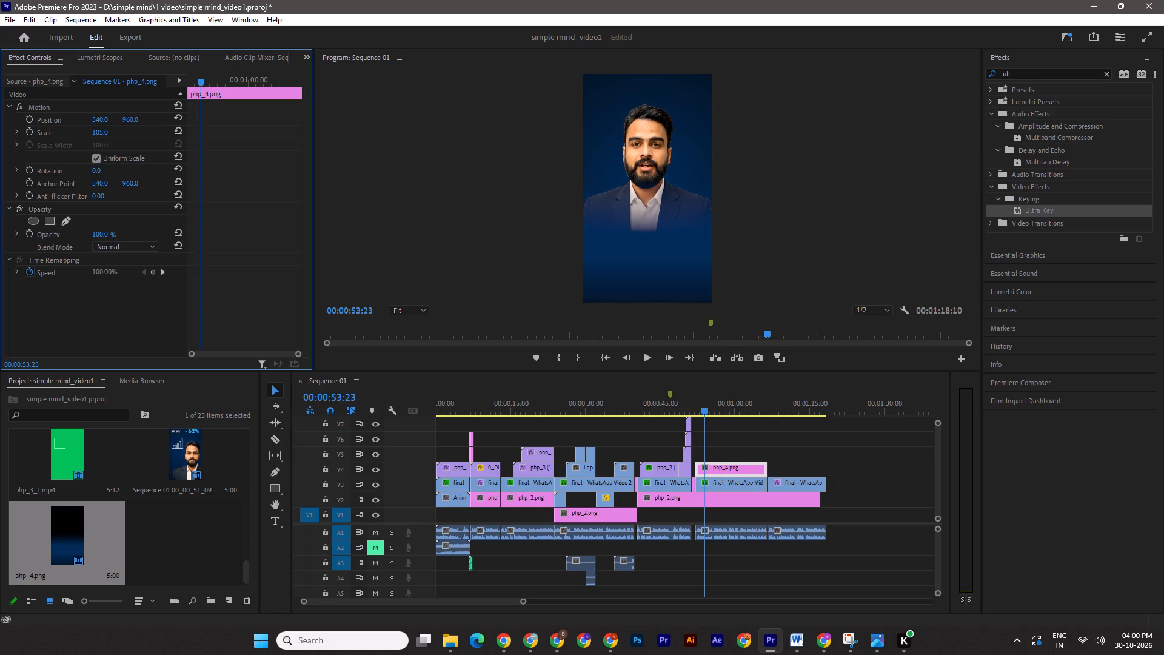
left_click_drag(105, 133, 112, 130)
left_click_drag(127, 119, 92, 116)
left_click_drag(92, 116, 84, 116)
double_click(835, 159)
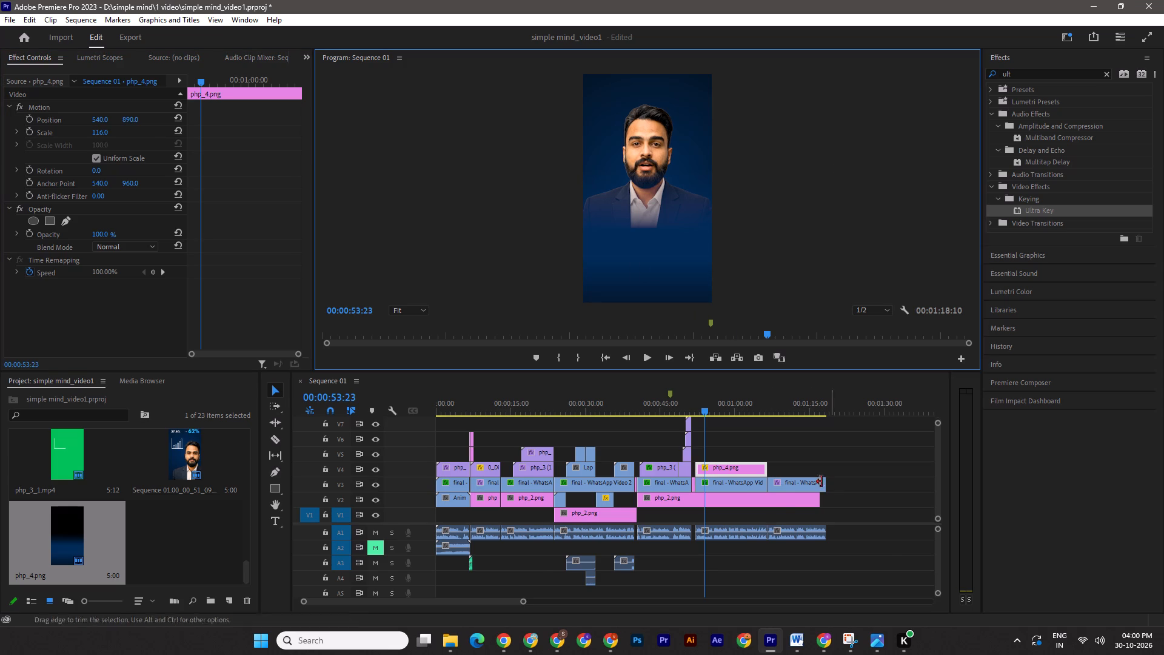
Move the talking-head clip and its php_4.png overlay up one video track, to V4 and V5.
left_click(728, 485)
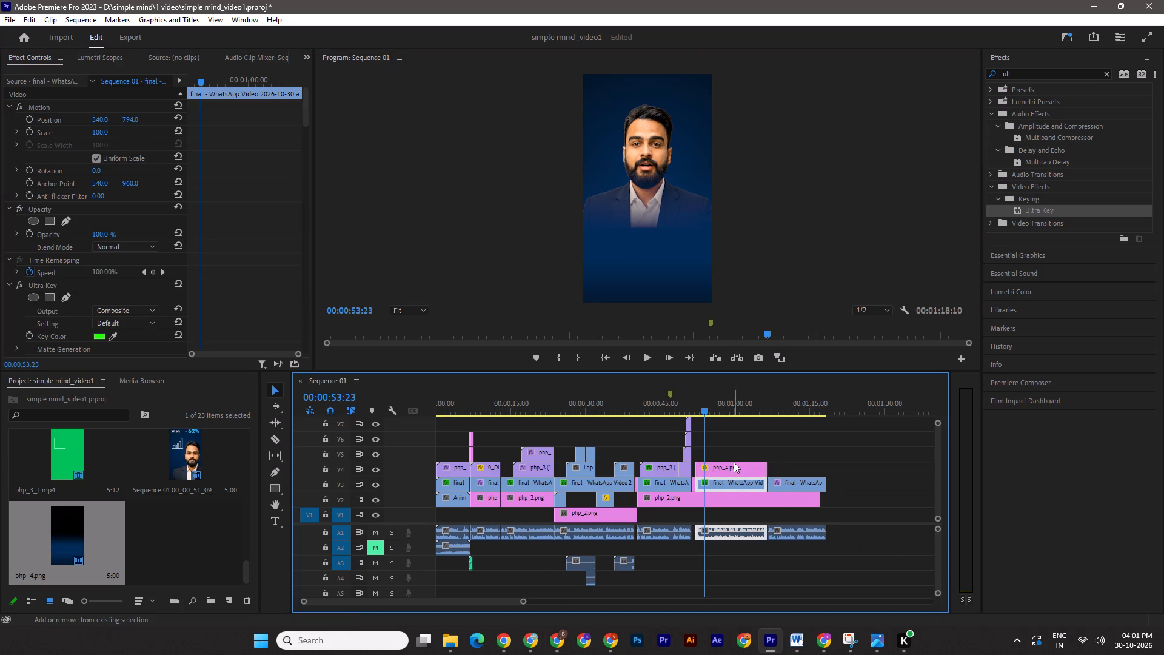
left_click_drag(731, 468, 734, 459, "shift")
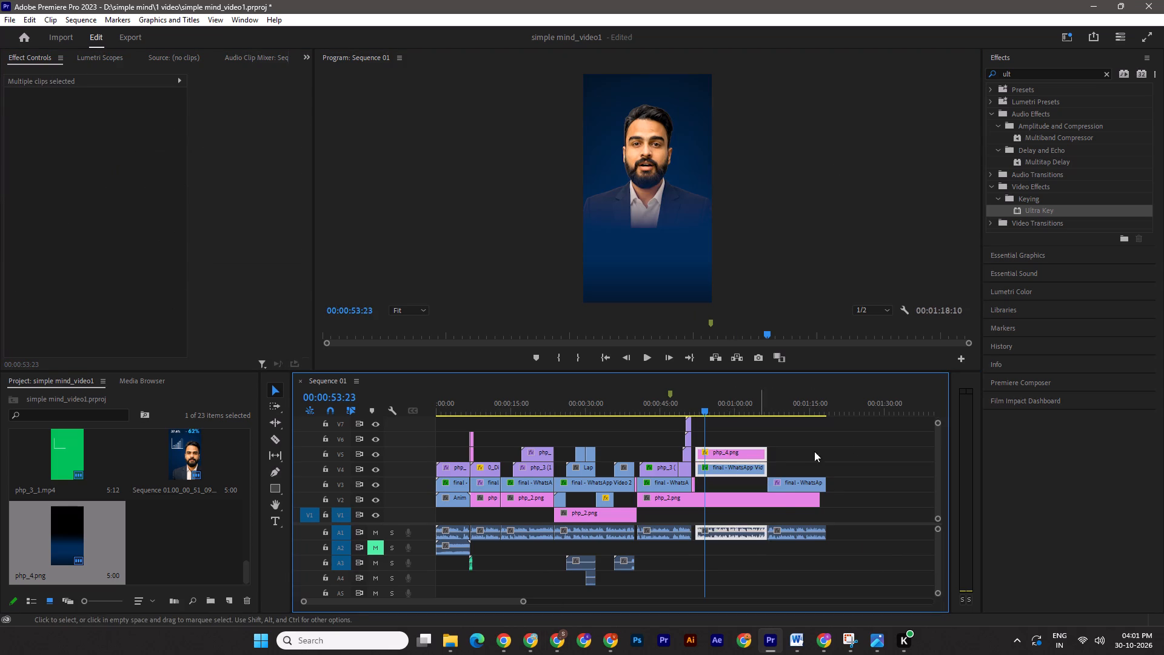
left_click(865, 441)
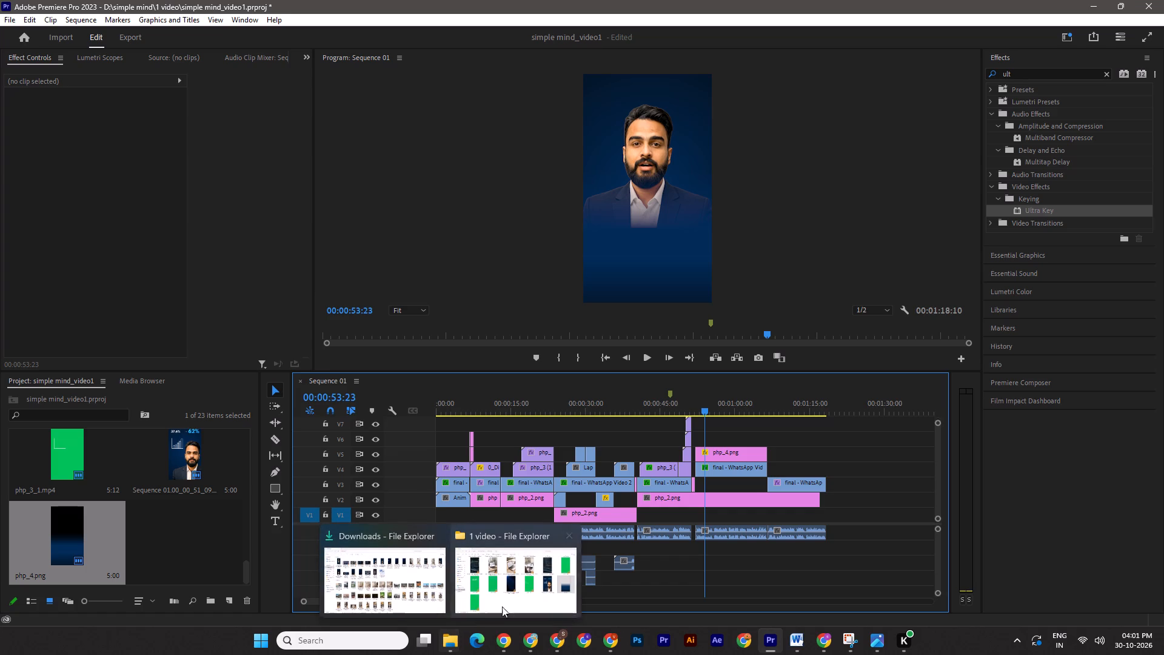
Move the 6454492_People_Financial_Data, 0_Software_Code and 0_Modern_Glass (1) videos from Downloads into the 1 video folder.
left_click(385, 575)
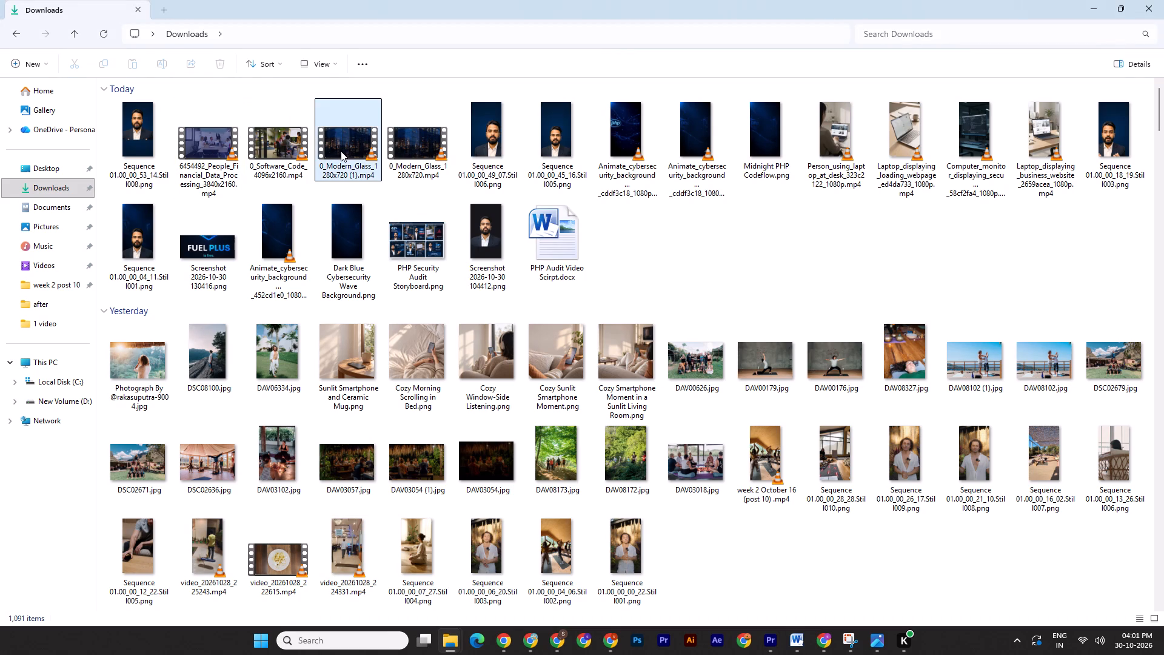
left_click(341, 151, "shift")
left_click(192, 155, "shift")
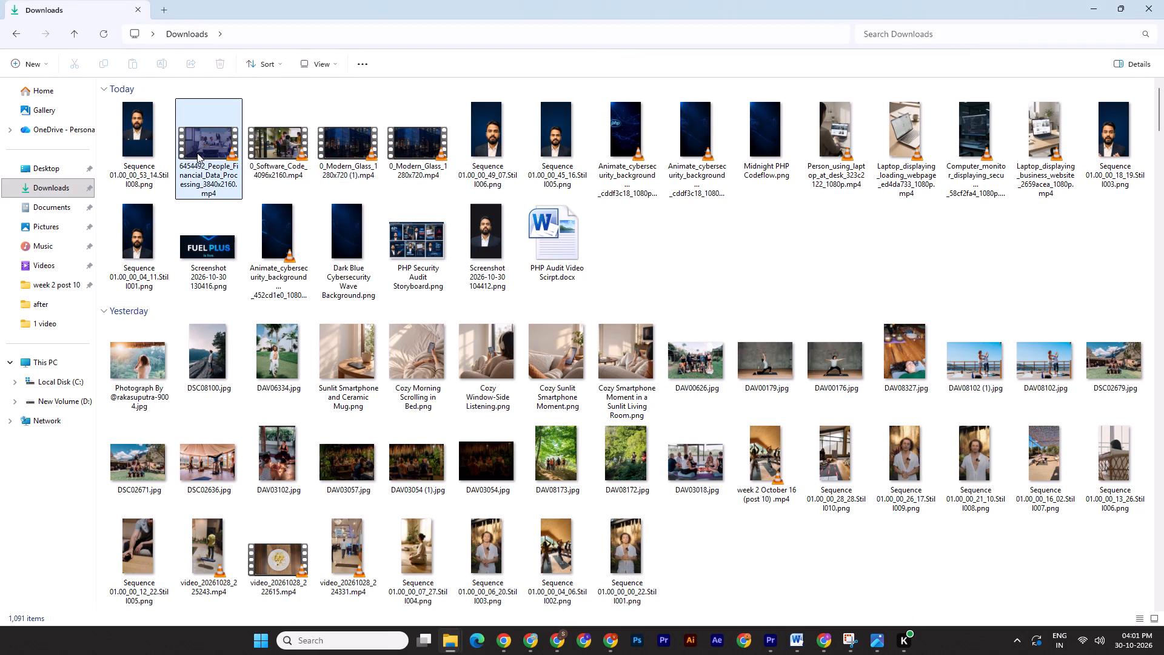
left_click(346, 148, "shift")
left_click(201, 143)
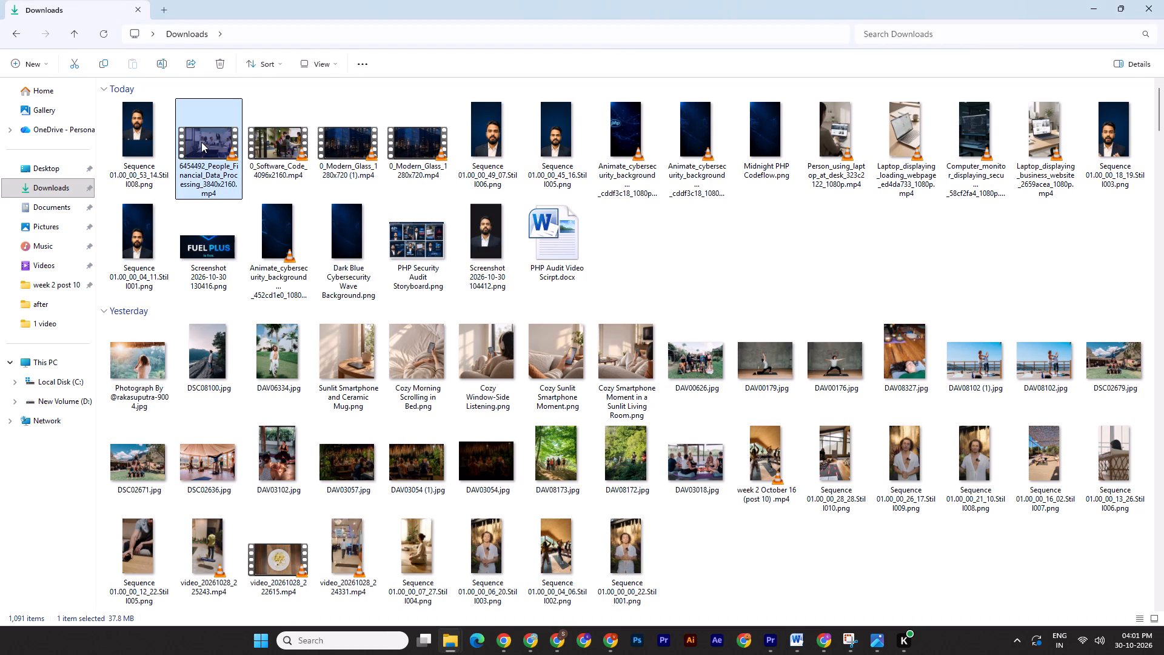
left_click(341, 143, "shift")
key("ctrl+x")
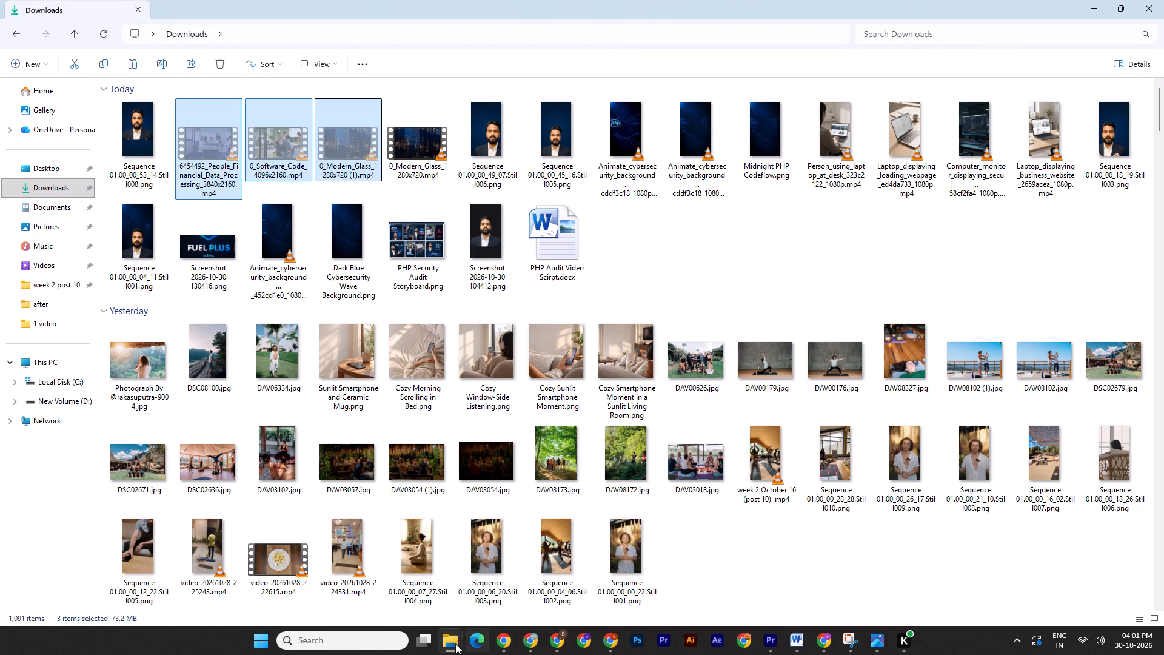
left_click(450, 646)
left_click(450, 642)
left_click(581, 597)
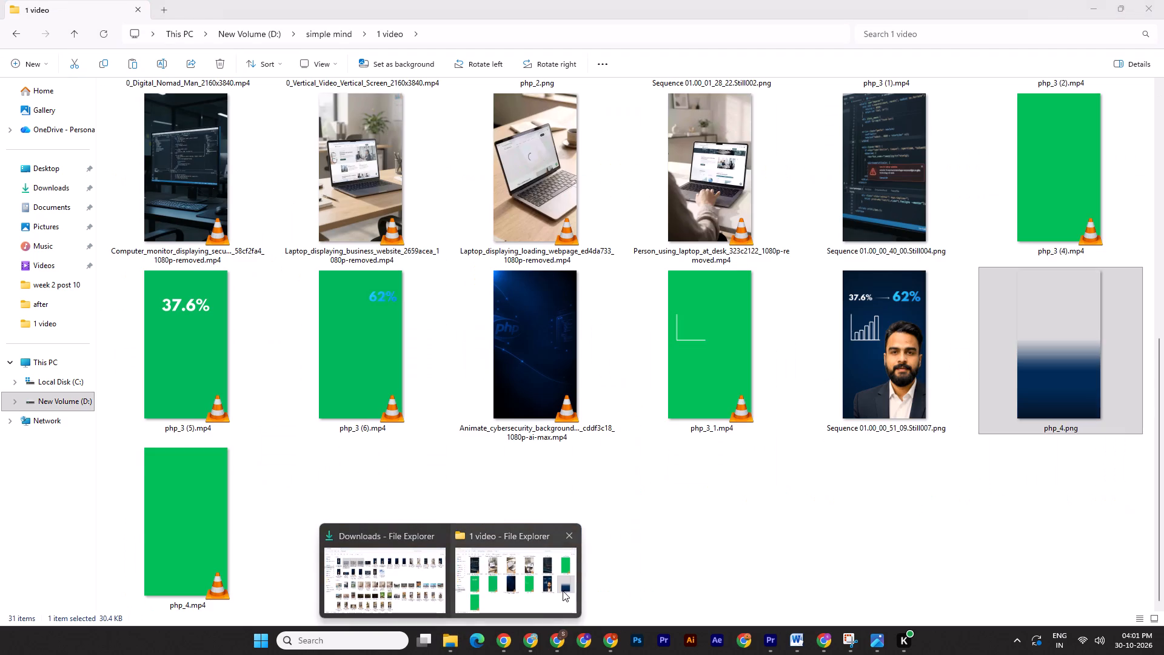
left_click(561, 590)
left_click(712, 556)
key("ctrl+v")
double_click(898, 543)
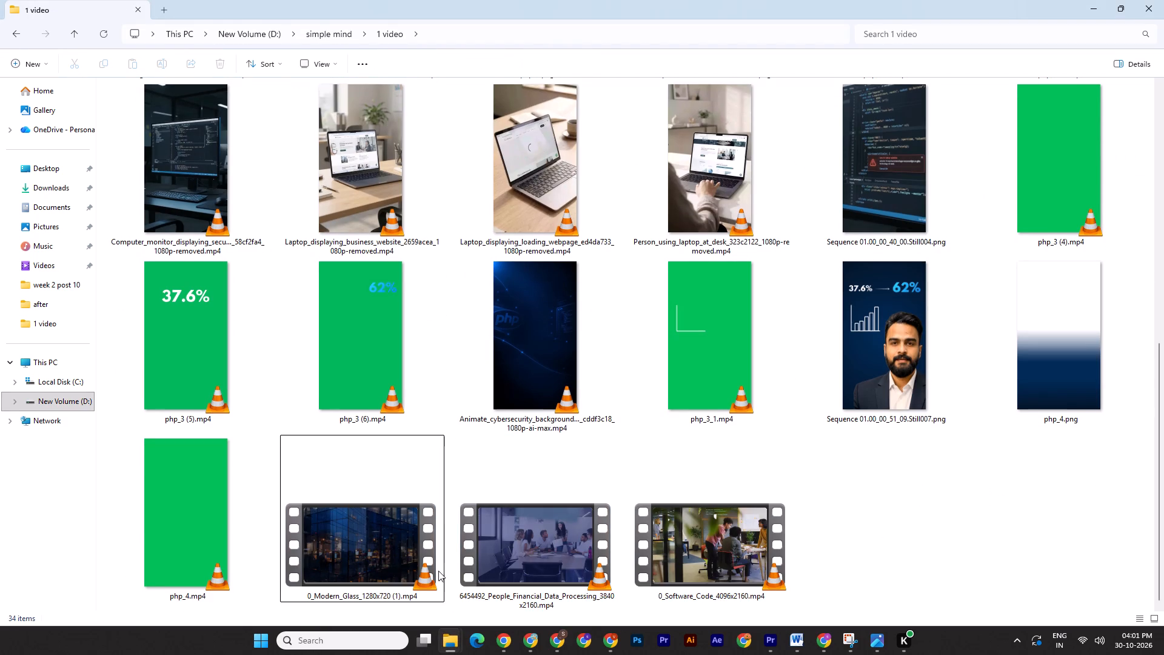
Place 0_Software_Code_4096x2160.mp4 on Premiere Pro track V3 beneath the php_4.png talking-head clip, aligned with that clip's start.
left_click_drag(714, 563, 863, 575)
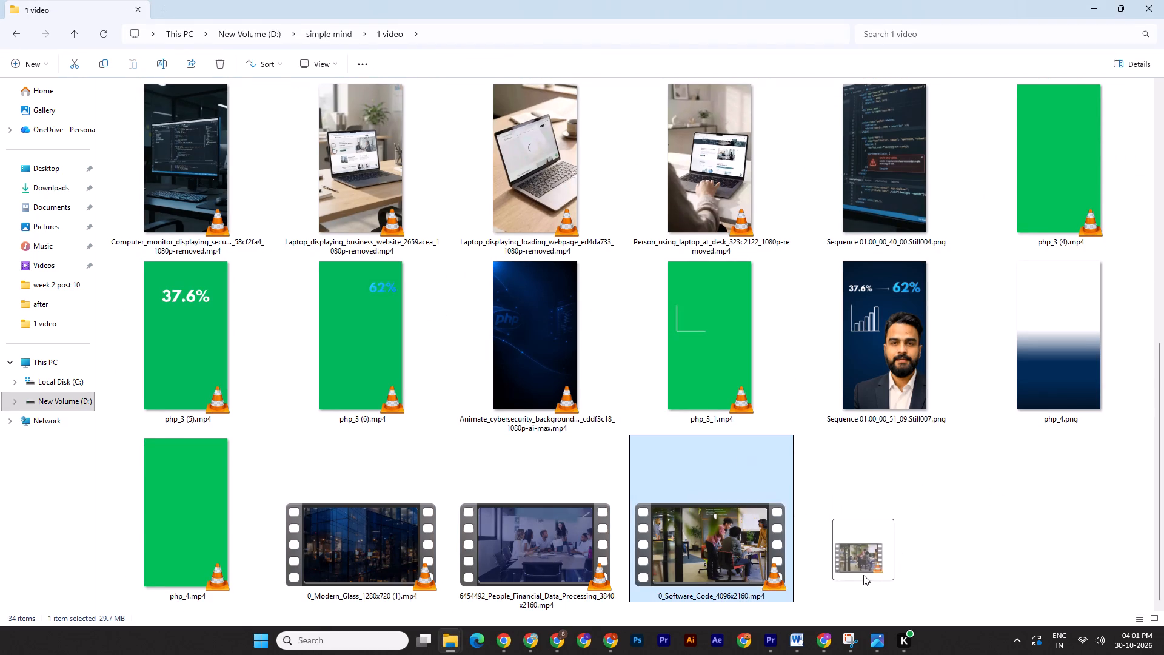
left_click_drag(863, 575, 714, 426)
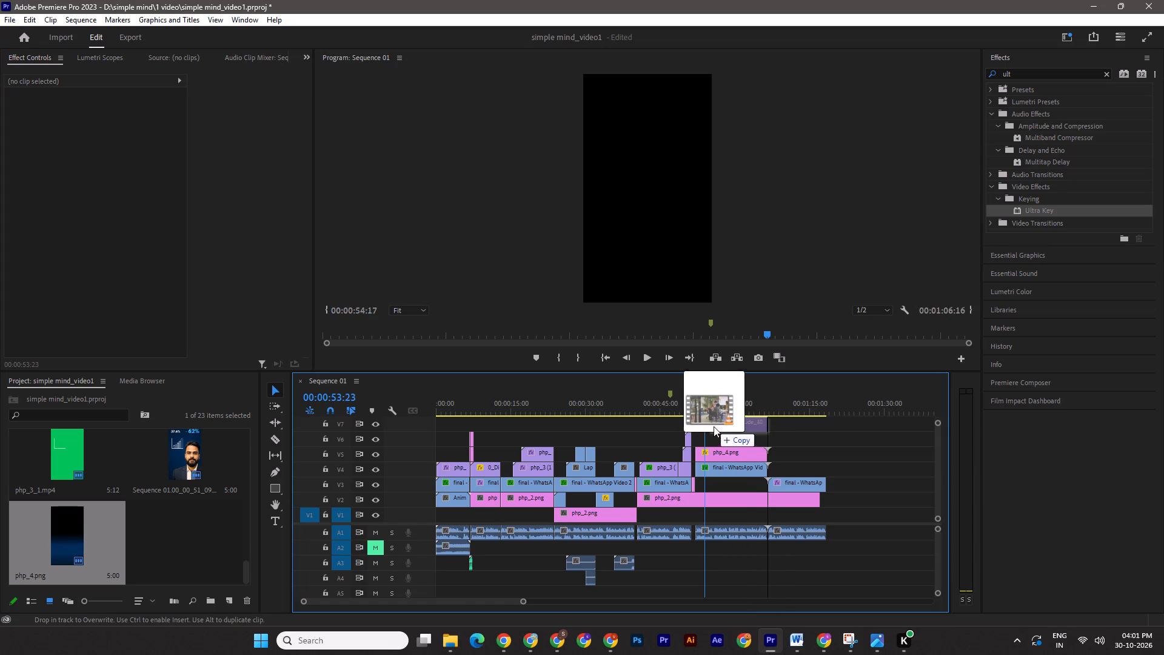
left_click_drag(714, 426, 706, 485)
left_click_drag(735, 488, 727, 485)
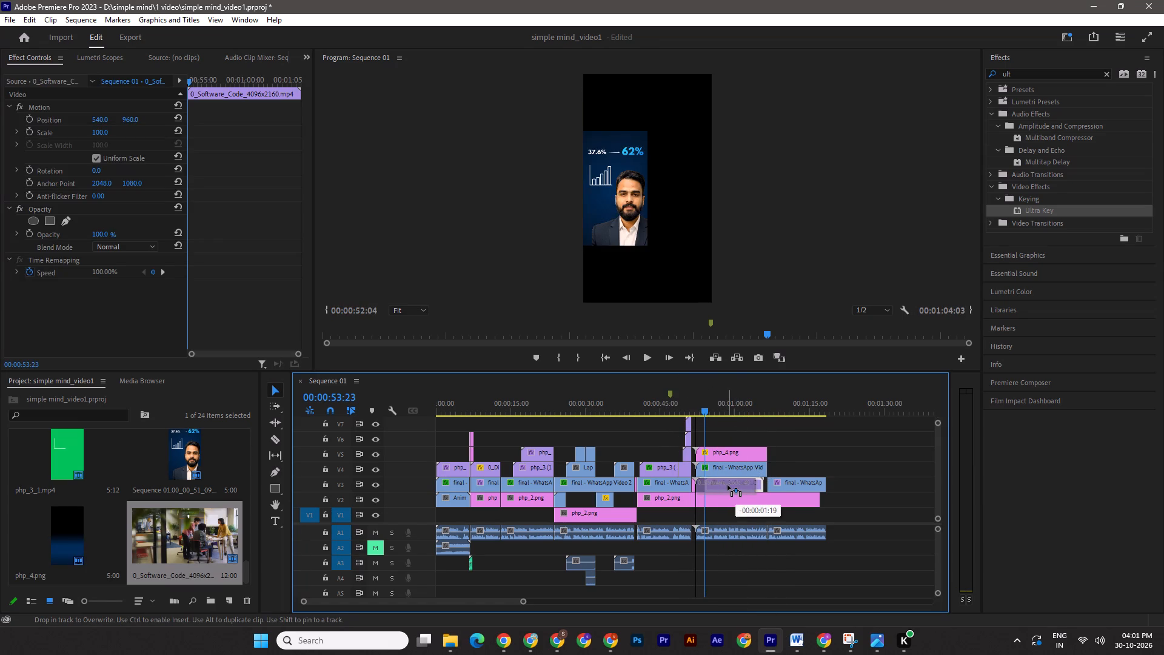
left_click_drag(727, 485, 728, 485)
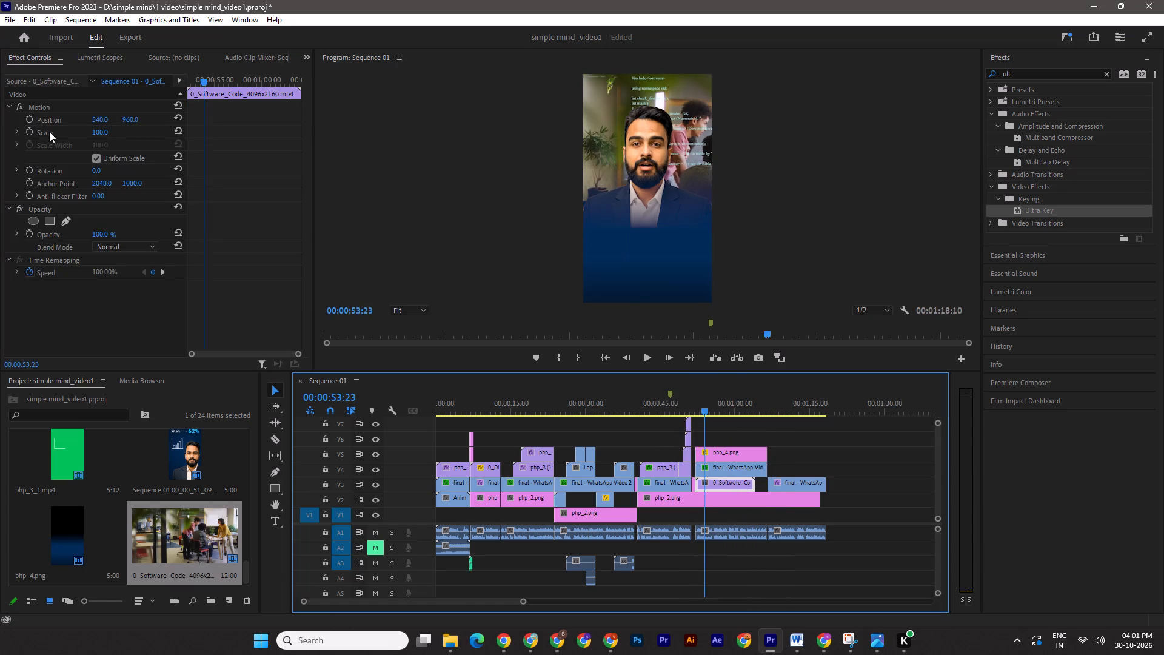
Set the software-code background clip's scale to 90 and its horizontal position to 210.
left_click(49, 132)
left_click_drag(105, 132, 96, 134)
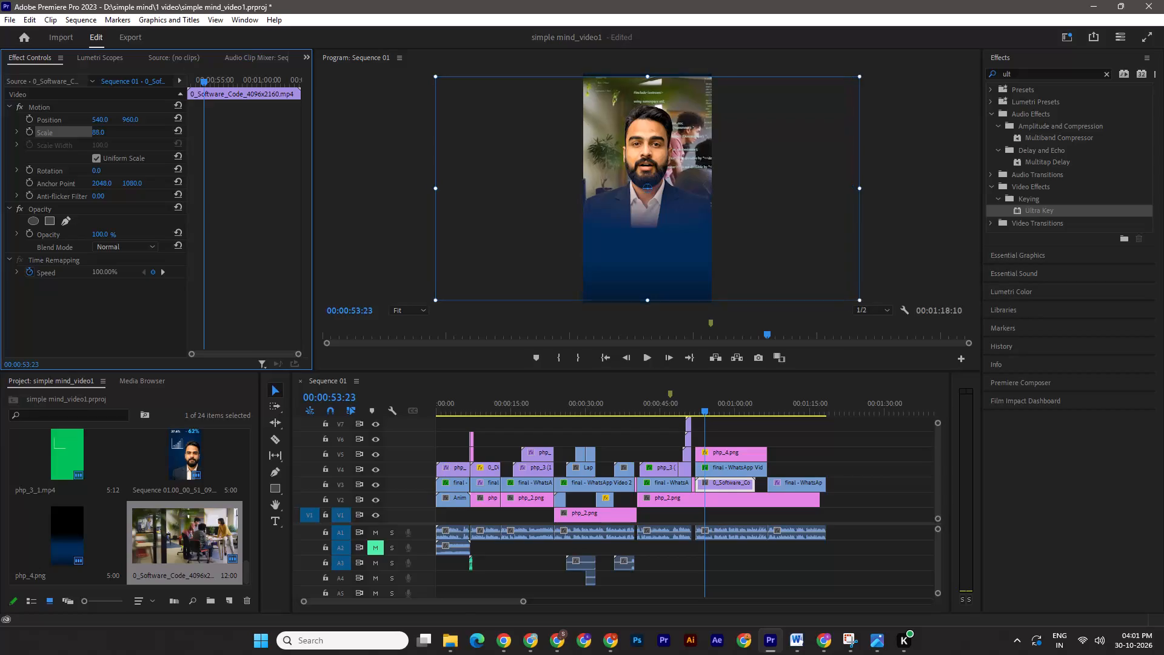
left_click_drag(96, 134, 97, 134)
left_click_drag(105, 117, 33, 123)
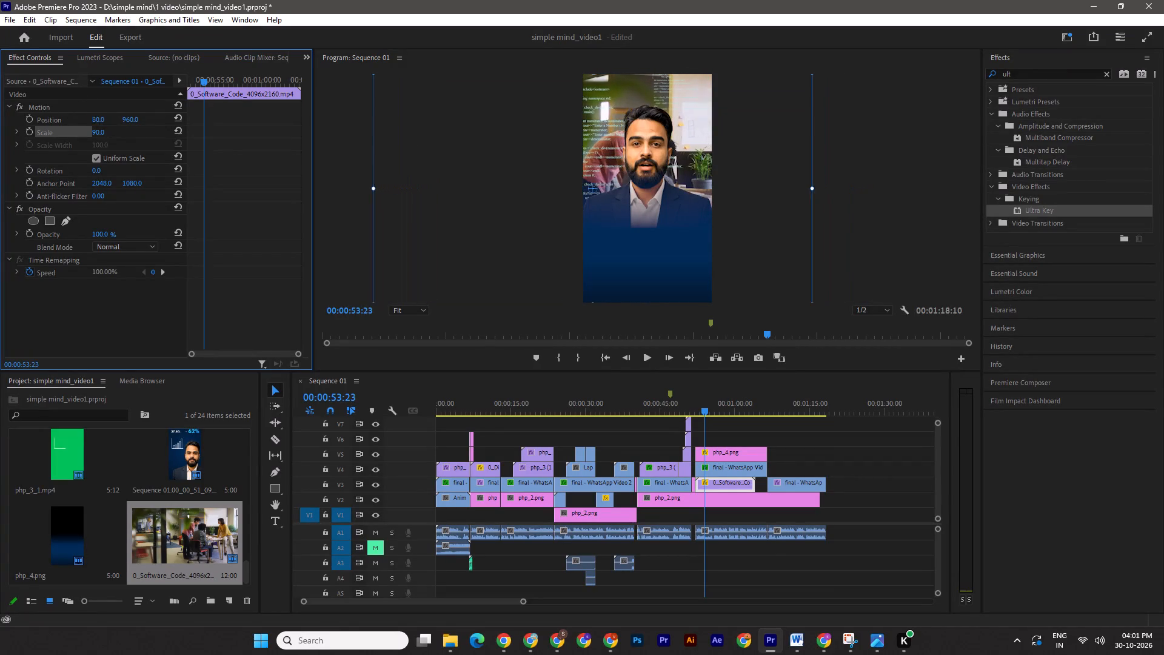
left_click_drag(33, 123, 333, 118)
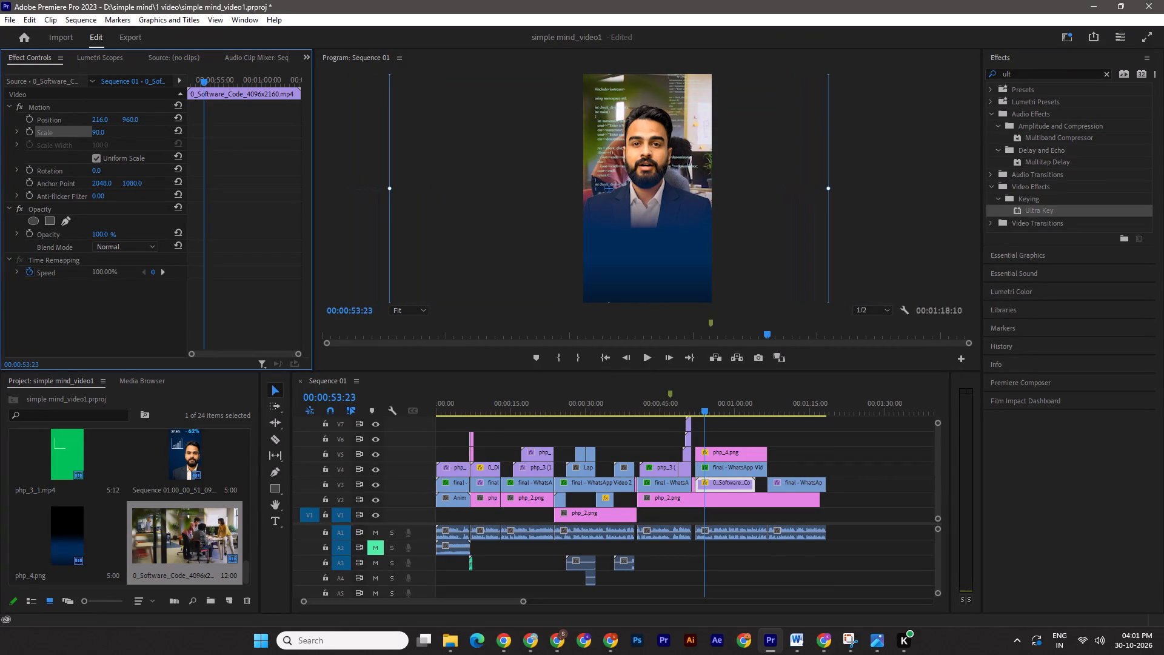
left_click_drag(333, 118, 329, 118)
Keyframe the background clip's horizontal position from 210 at 00:00:53:23 to -297 at its last frame, and save the project.
left_click(33, 117)
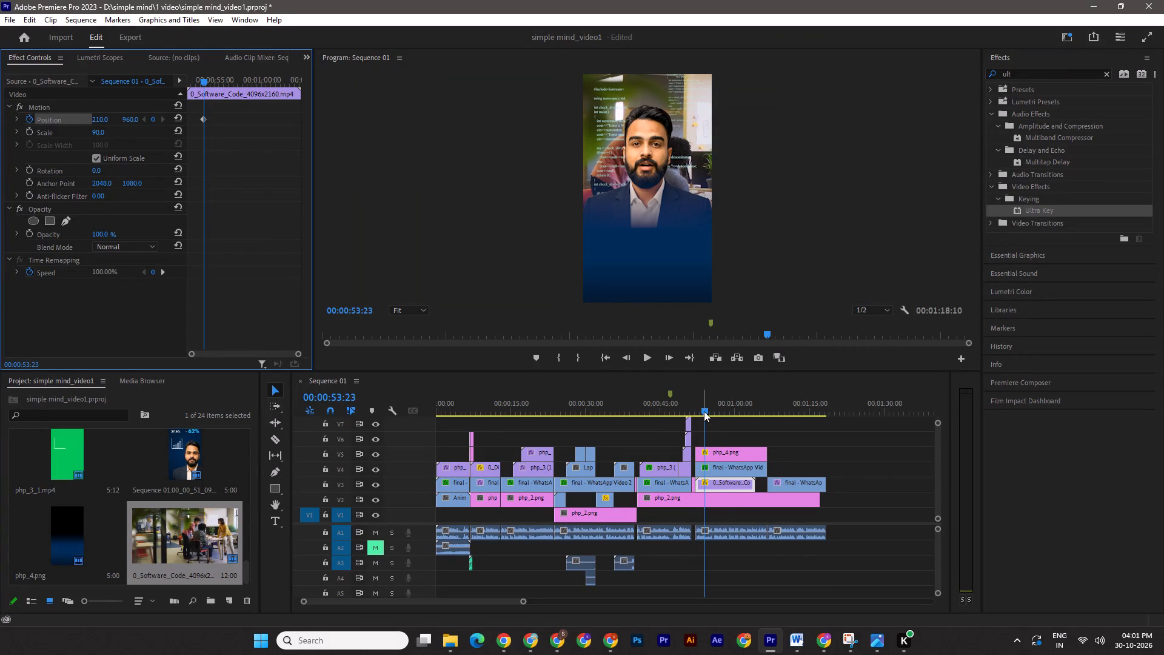
left_click_drag(704, 410, 752, 415)
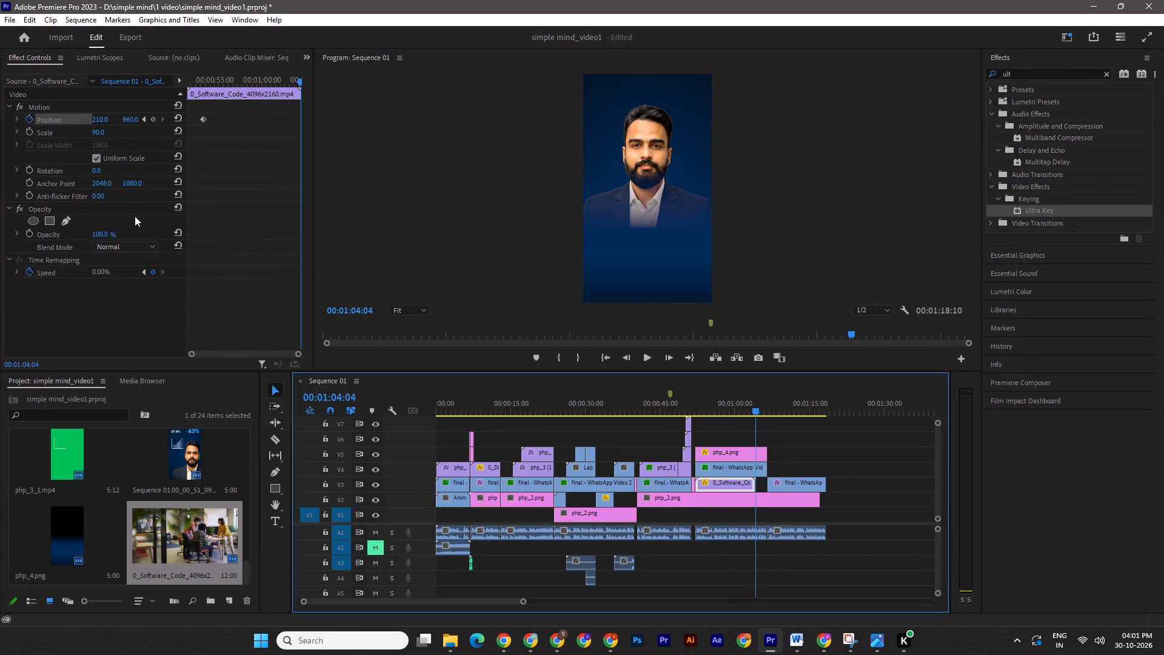
key("Left")
left_click_drag(96, 115, 45, 115)
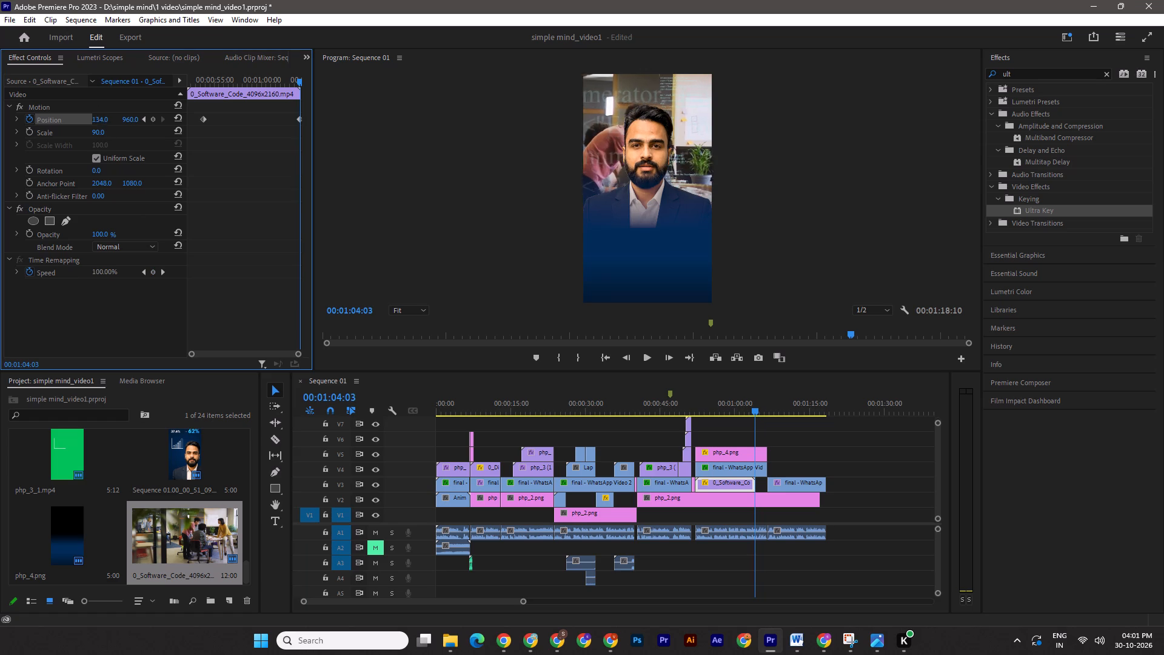
left_click_drag(45, 115, 70, 115)
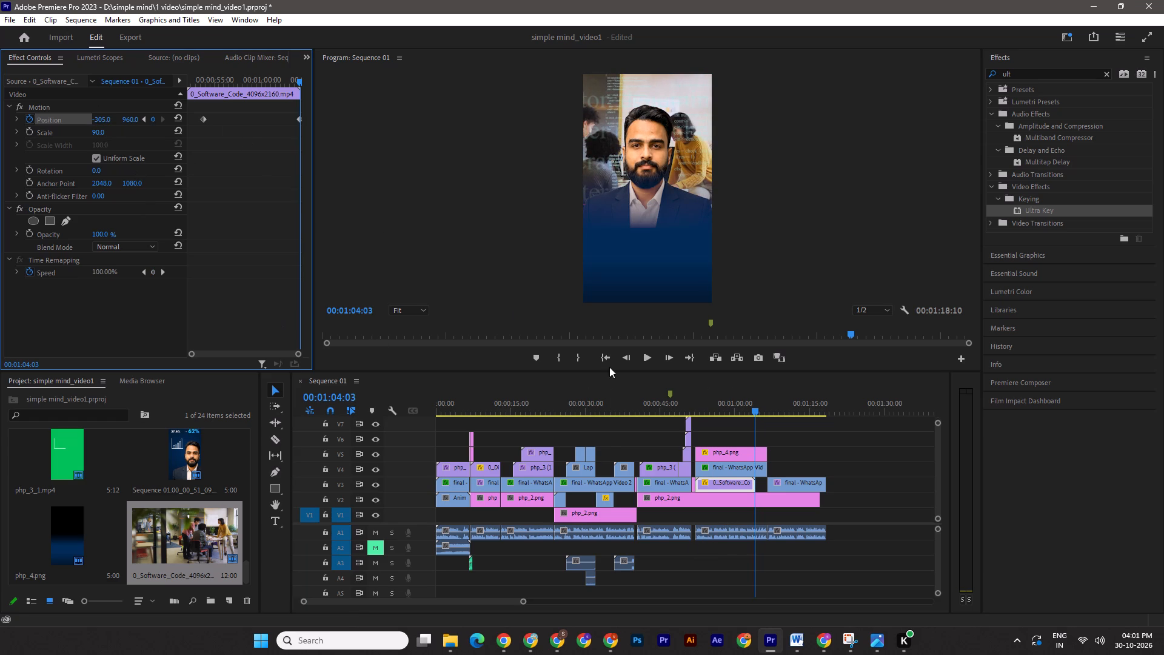
left_click_drag(297, 80, 316, 80, "shift")
left_click_drag(299, 79, 299, 79, "shift")
left_click_drag(299, 79, 310, 79, "shift")
left_click_drag(298, 118, 309, 118)
key("ctrl+s")
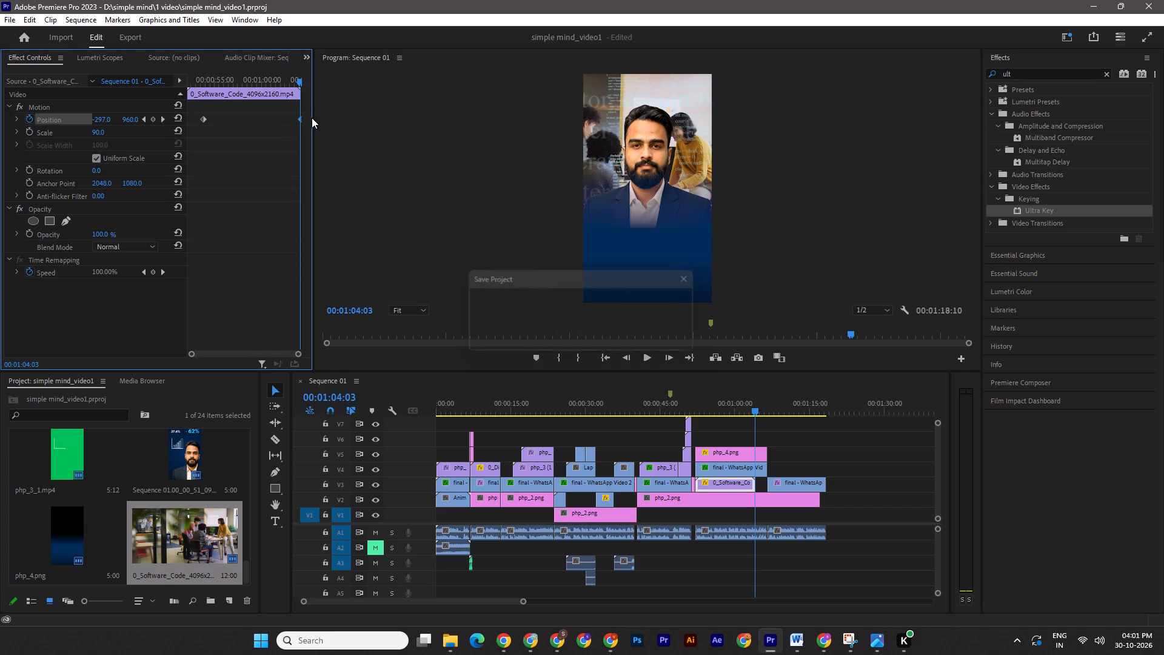
Move the last talking-head clip on V3 about 7 seconds later to clear space after the software-code clip.
left_click_drag(522, 601, 487, 593)
left_click_drag(938, 519, 942, 512)
left_click_drag(938, 482, 938, 478)
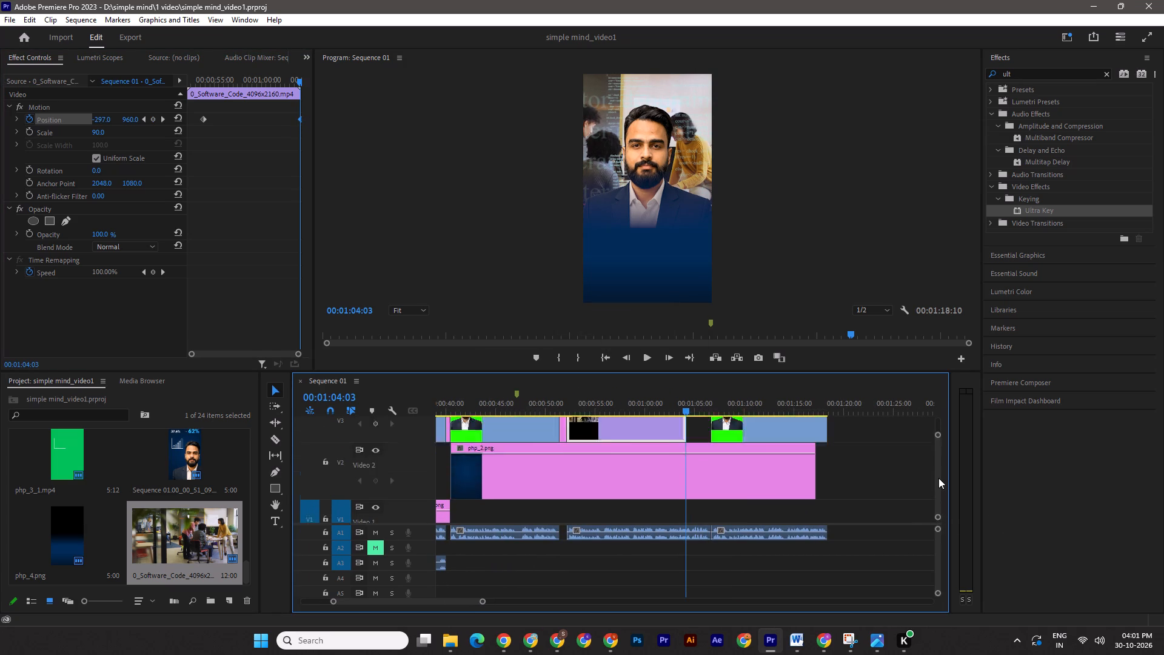
left_click_drag(938, 478, 938, 477)
left_click_drag(756, 485, 828, 486)
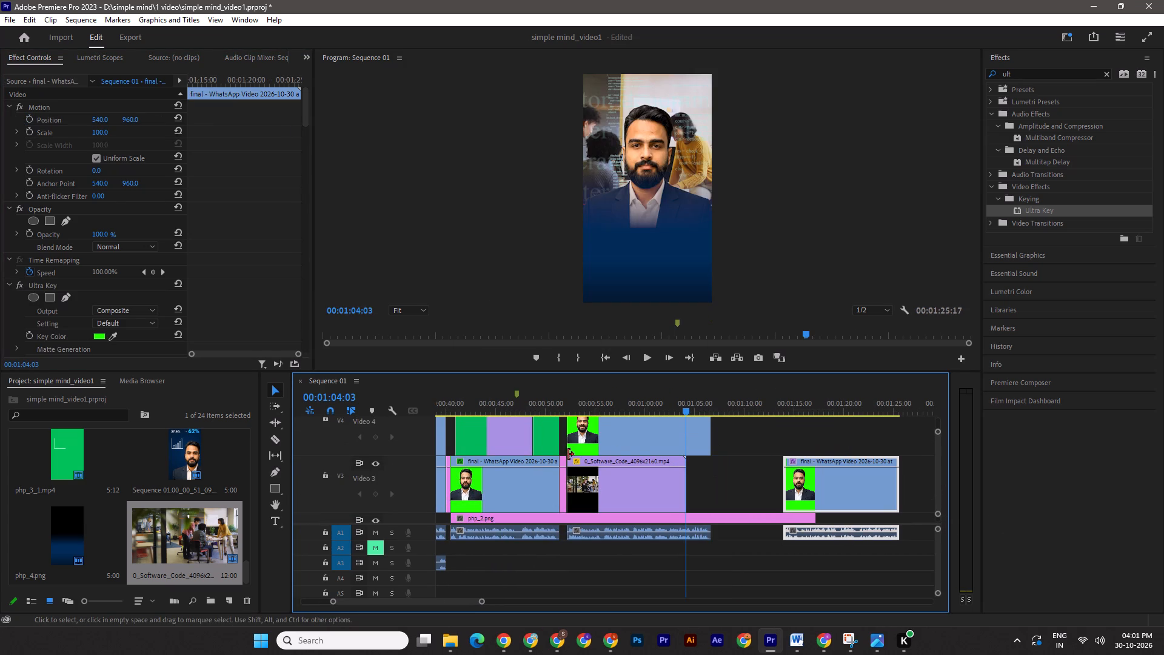
Show the time-remapping speed line on the software-code clip.
right_click(579, 463)
left_click(613, 502)
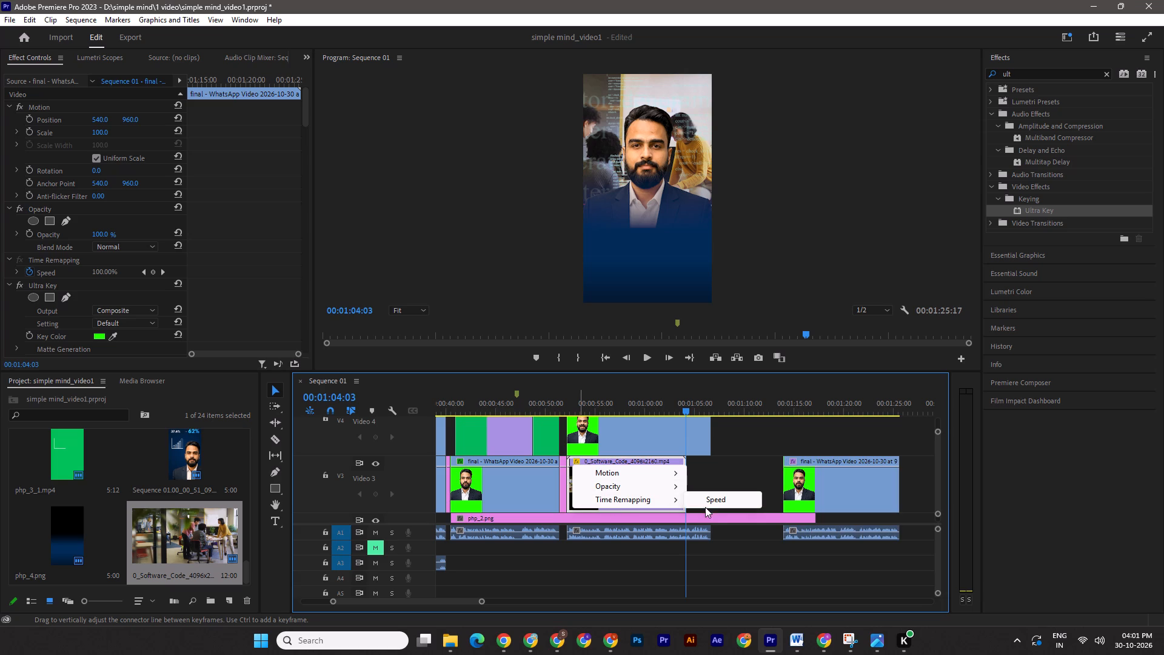
left_click(707, 500)
Set the software-code clip's time interpolation to Optical Flow.
right_click(604, 480)
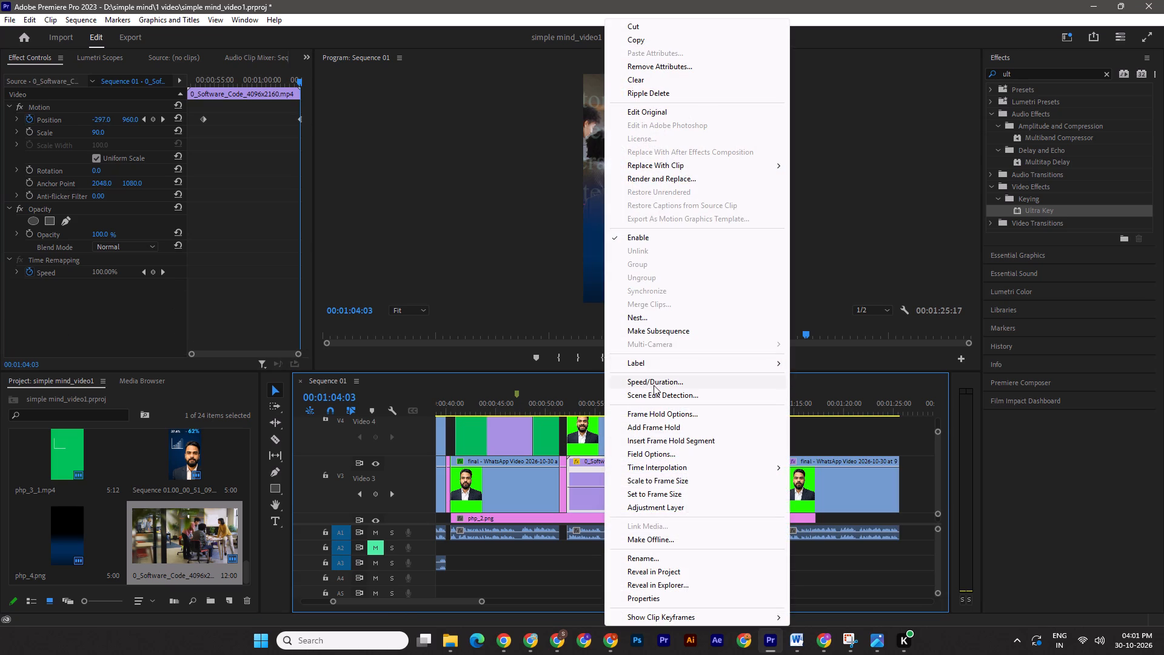
left_click(654, 385)
left_click(588, 366)
left_click(583, 400)
left_click(568, 381)
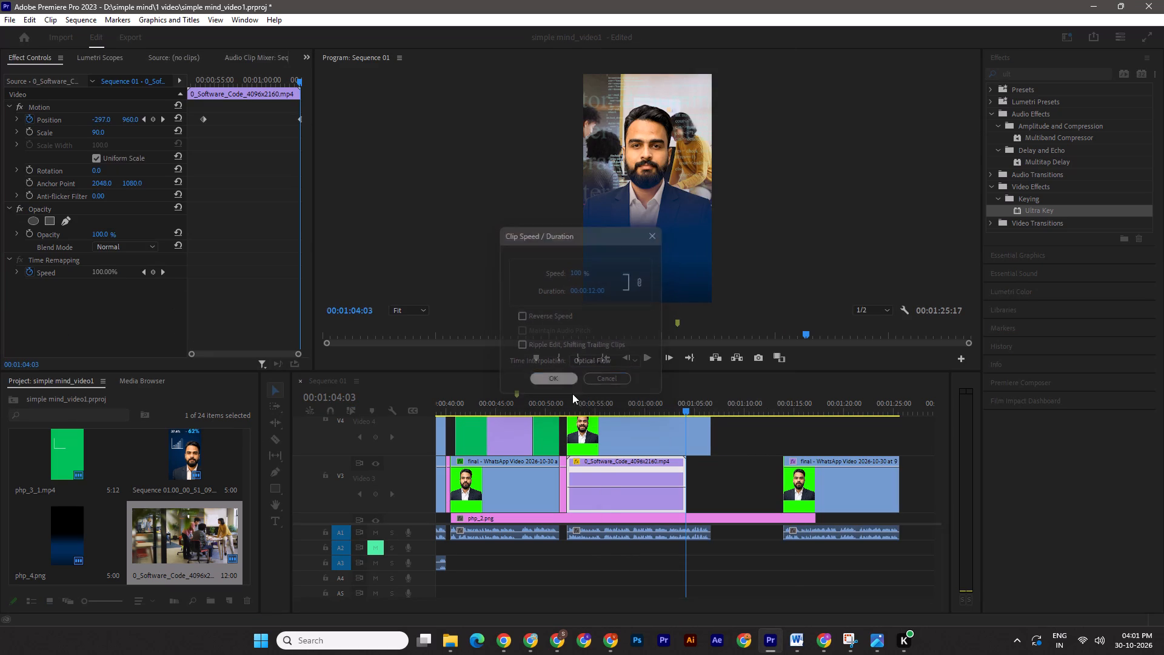
Slow the software-code clip to 79% speed and trim its end to match the talking-head clip above it.
left_click_drag(606, 487, 606, 497)
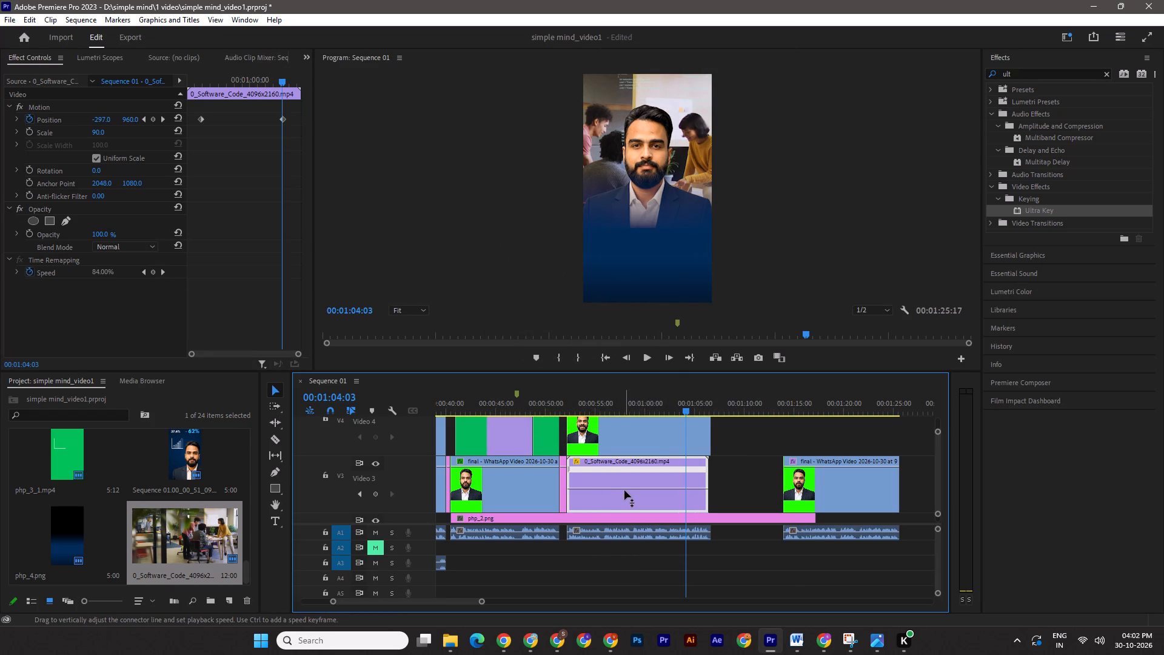
left_click(624, 489)
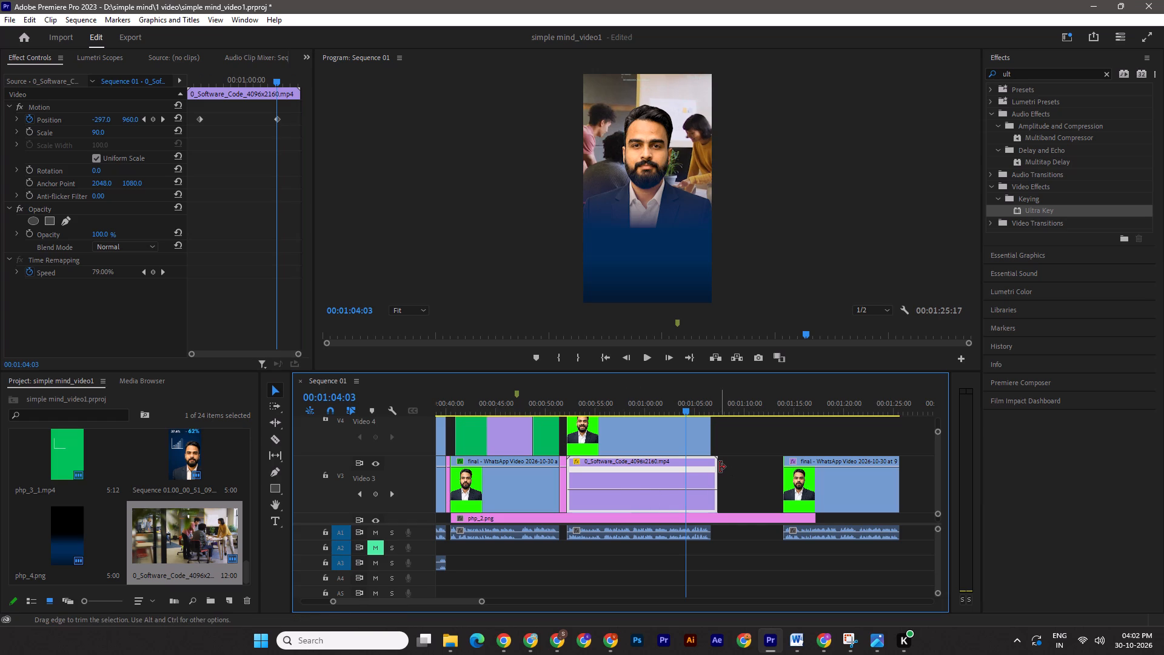
left_click_drag(720, 467, 713, 466)
Move the last talking-head clip back on V3 directly against the software-code clip's end, and save the project.
left_click_drag(817, 496, 747, 492)
left_click_drag(937, 431, 938, 428)
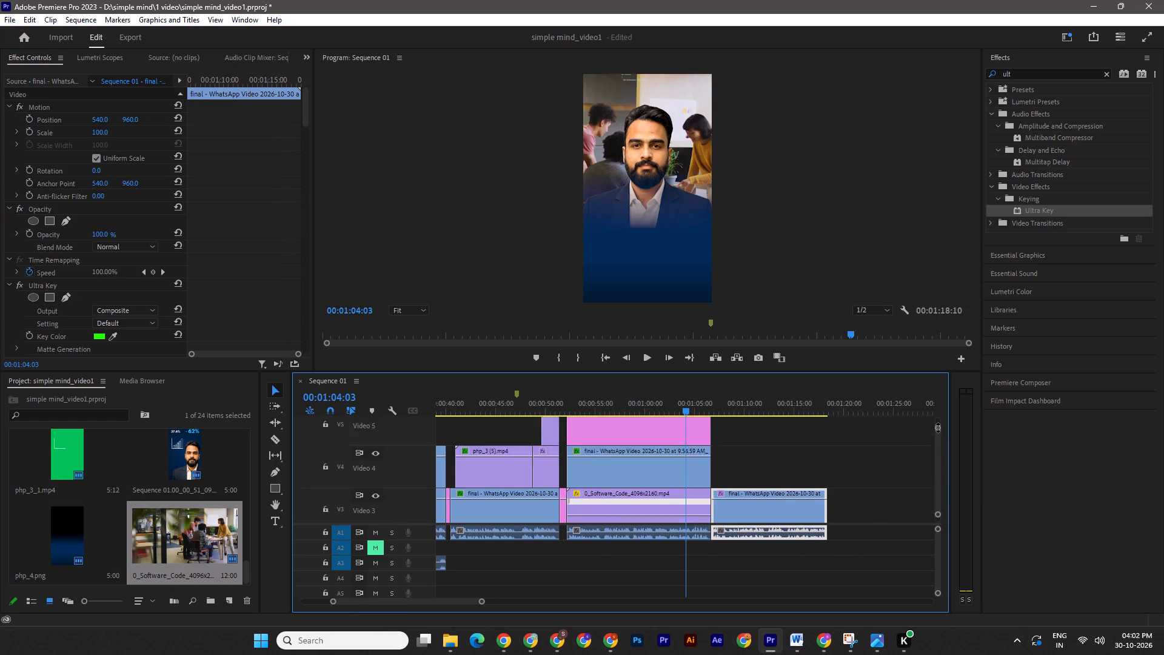
left_click_drag(938, 428, 942, 424)
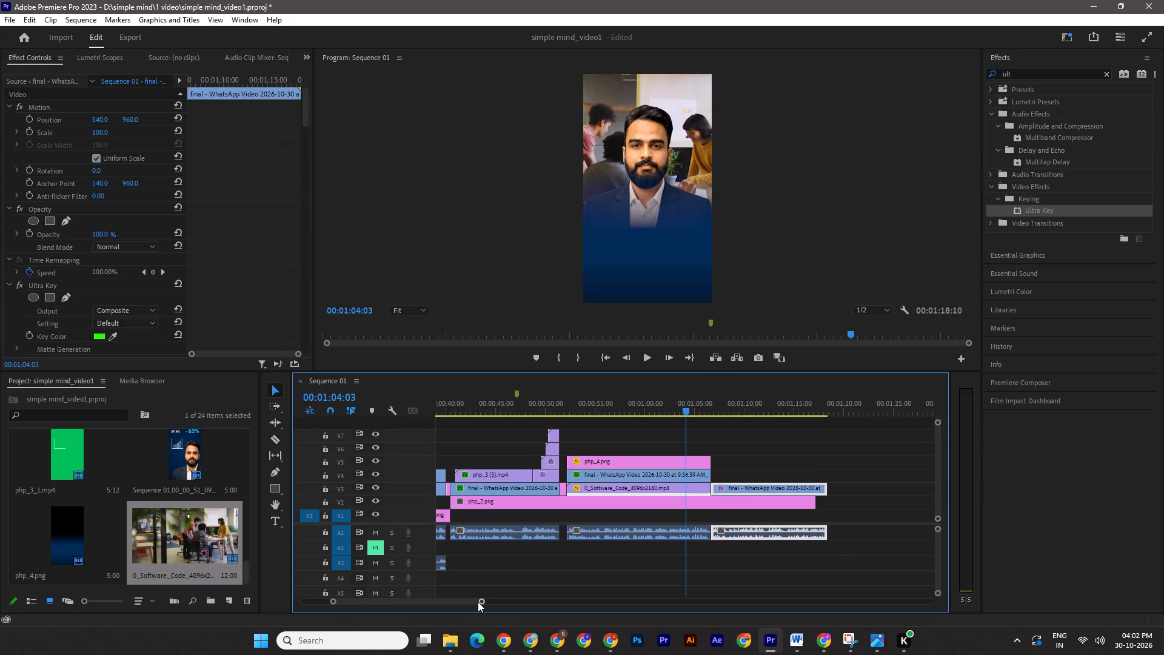
left_click(478, 602)
key("ctrl+s")
Save the project and play the sequence from the beginning to review the edit.
left_click_drag(480, 601, 521, 603)
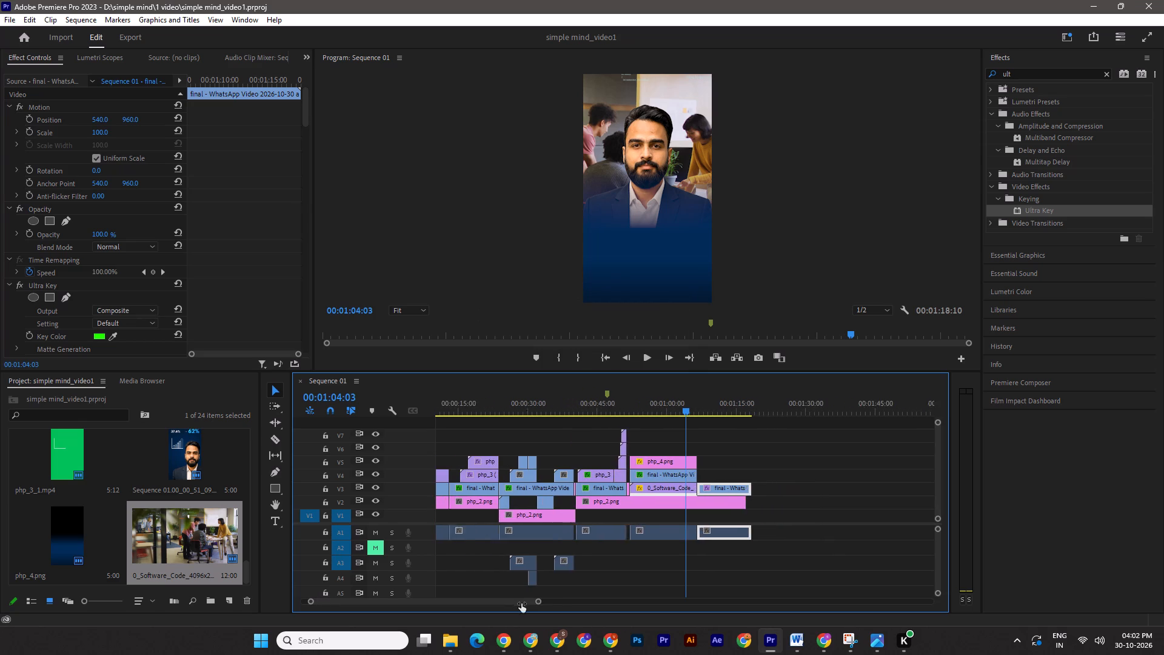
left_click_drag(521, 603, 540, 608)
left_click_drag(679, 406, 398, 403)
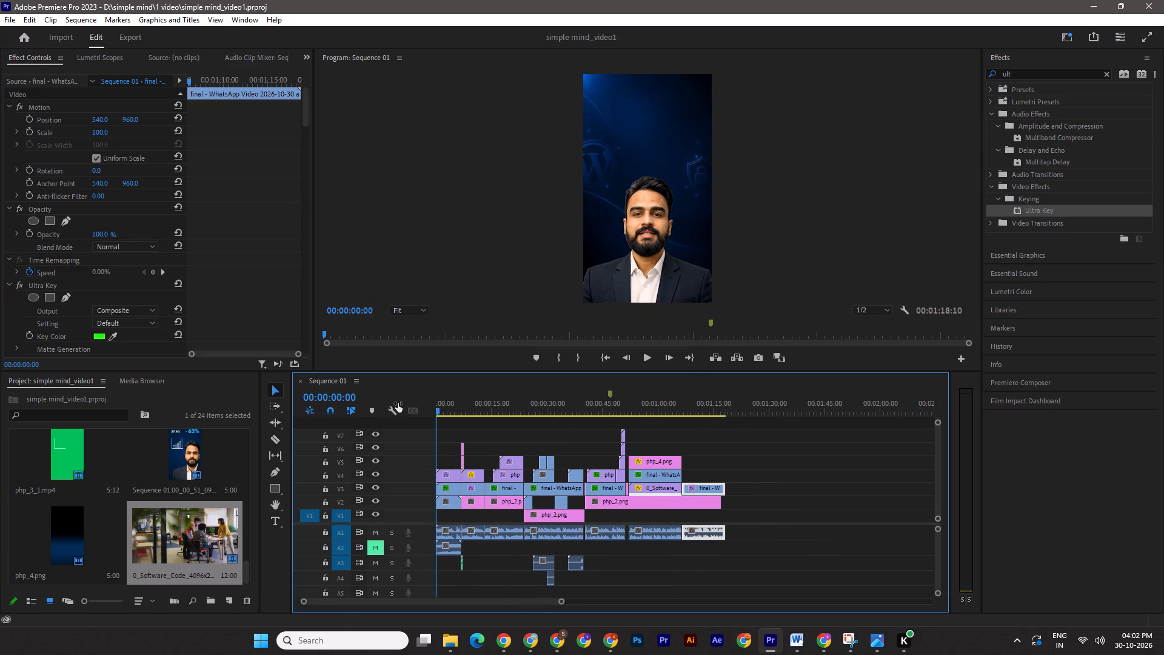
key("ctrl+s")
key("space")
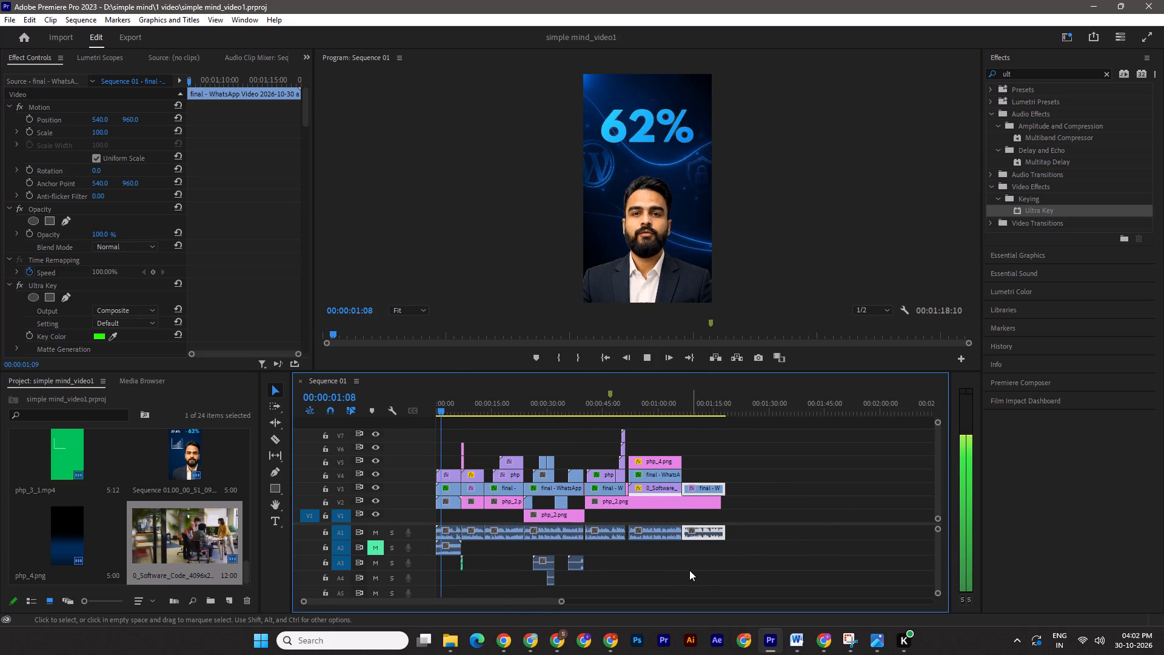
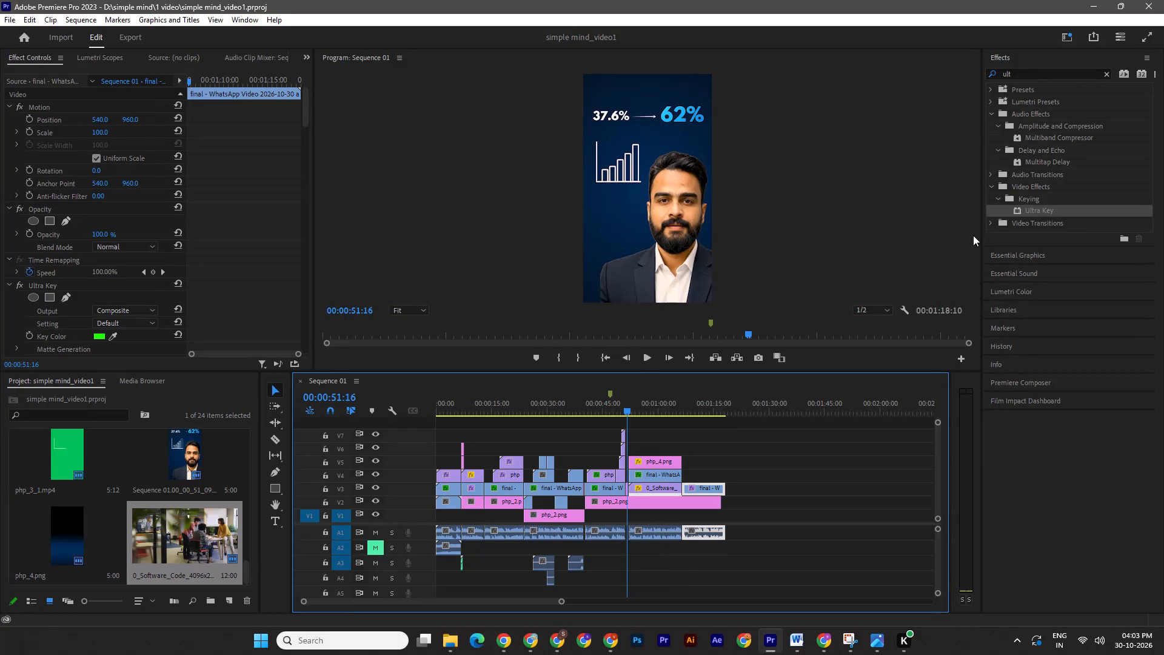
Switch to the Canva design in Chrome and duplicate the 37.6% text on the statistic page at about 47 s.
left_click(550, 643)
left_click_drag(823, 489, 446, 487)
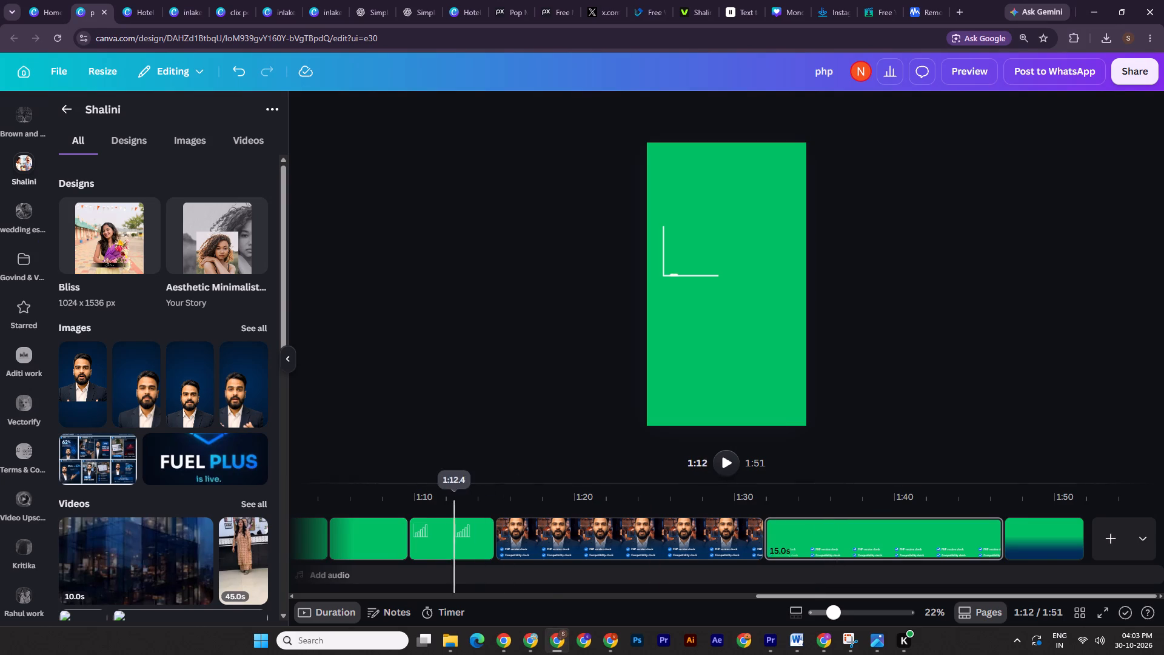
left_click_drag(446, 487, 557, 503)
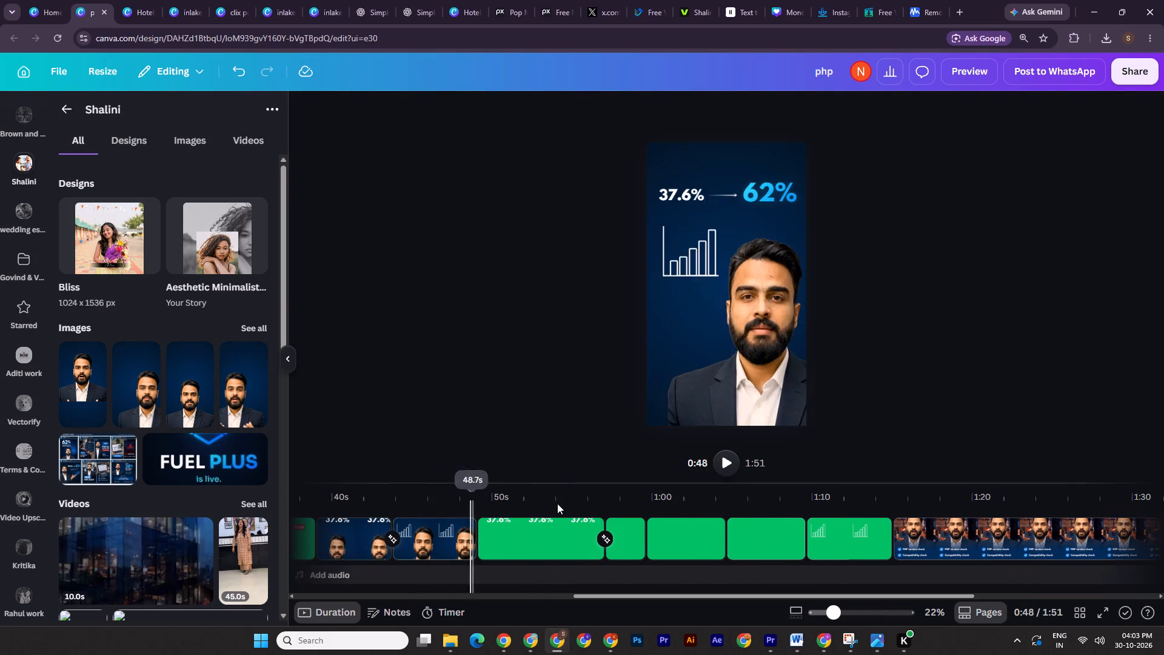
left_click_drag(557, 503, 452, 482)
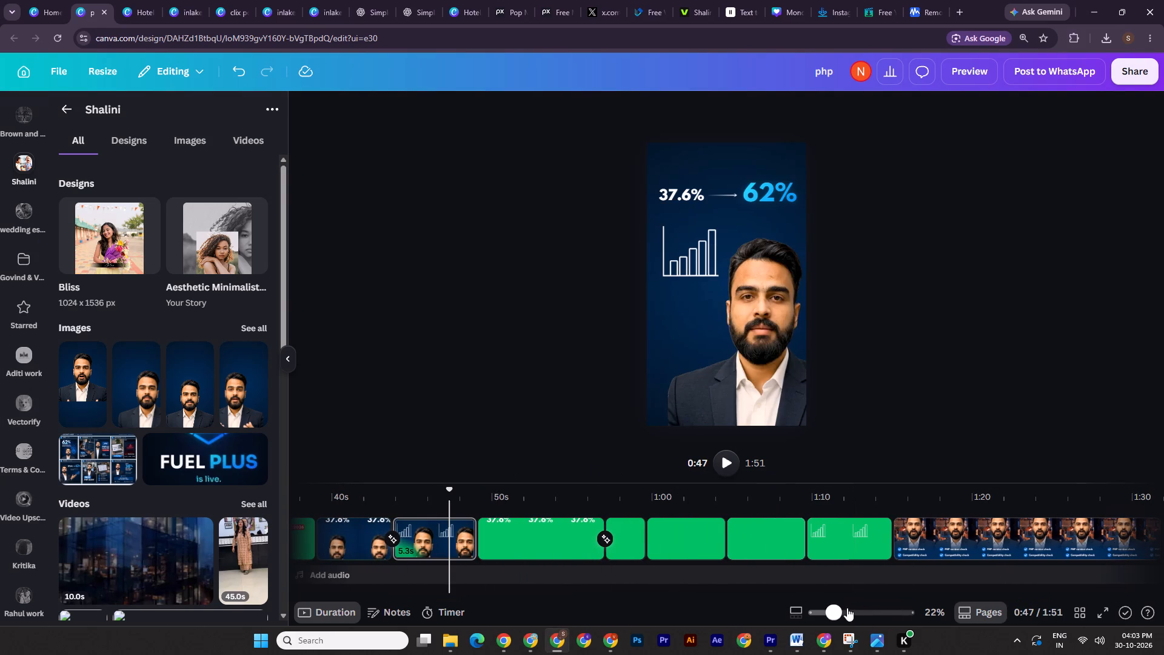
left_click_drag(846, 608, 852, 611)
scroll(644, 222, "up", 2)
left_click(616, 223)
left_click(664, 172)
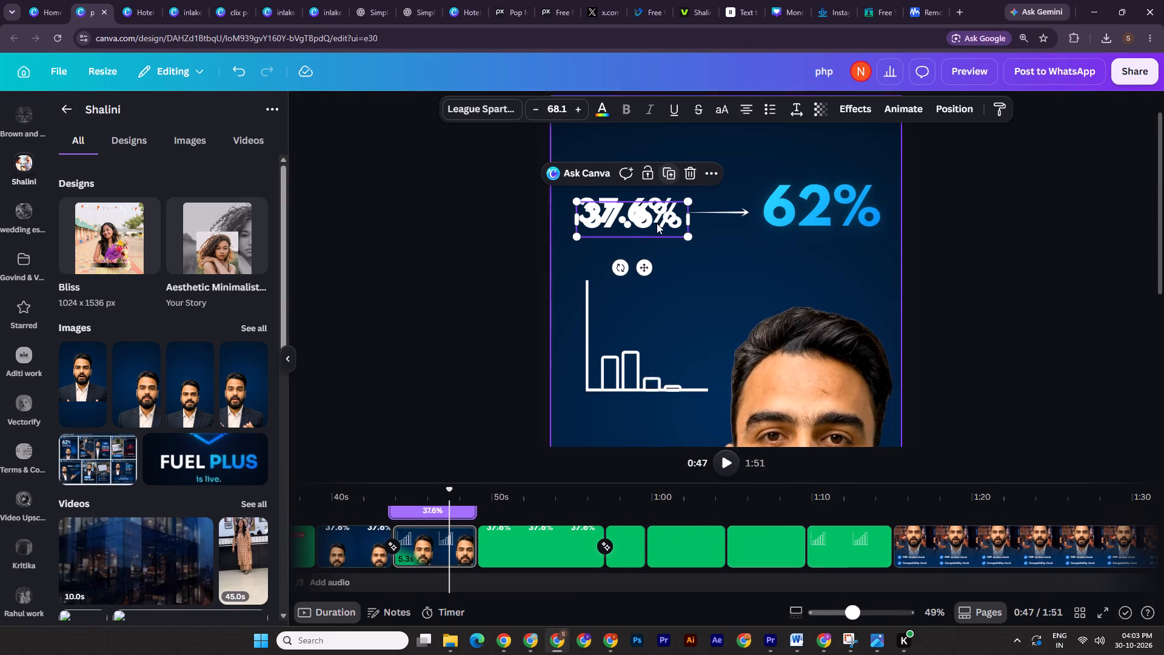
left_click(901, 108)
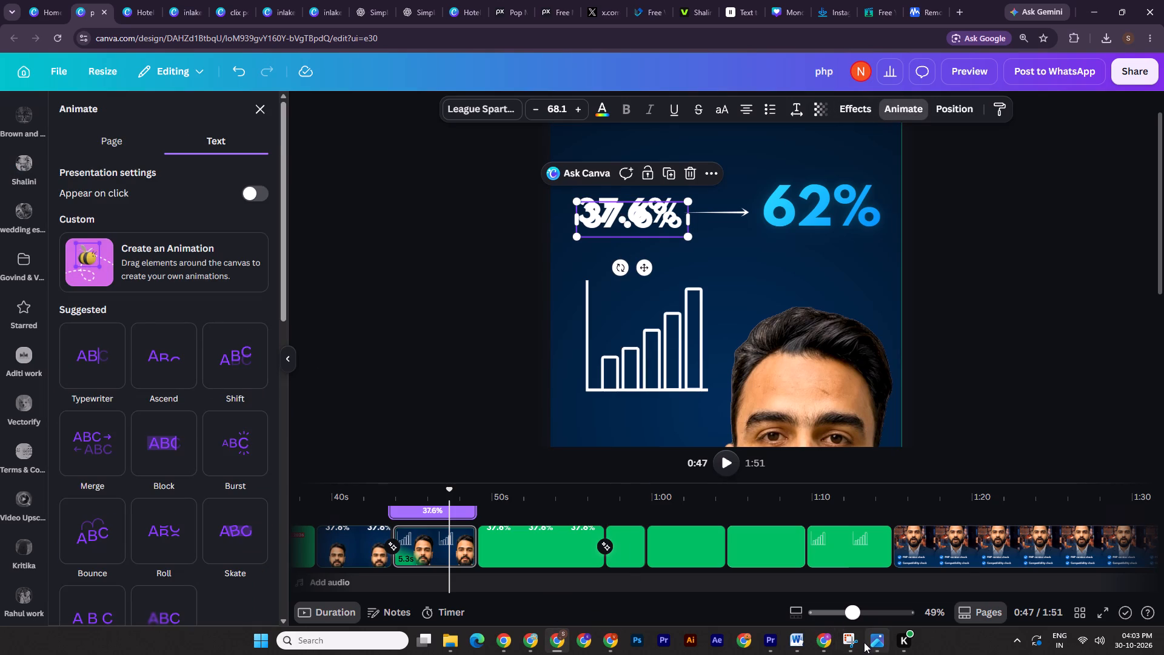
Copy scene 4's source caption from the Word script and replace the duplicated text in Canva with "Source: WordPress.org, Sept 2026".
left_click(802, 647)
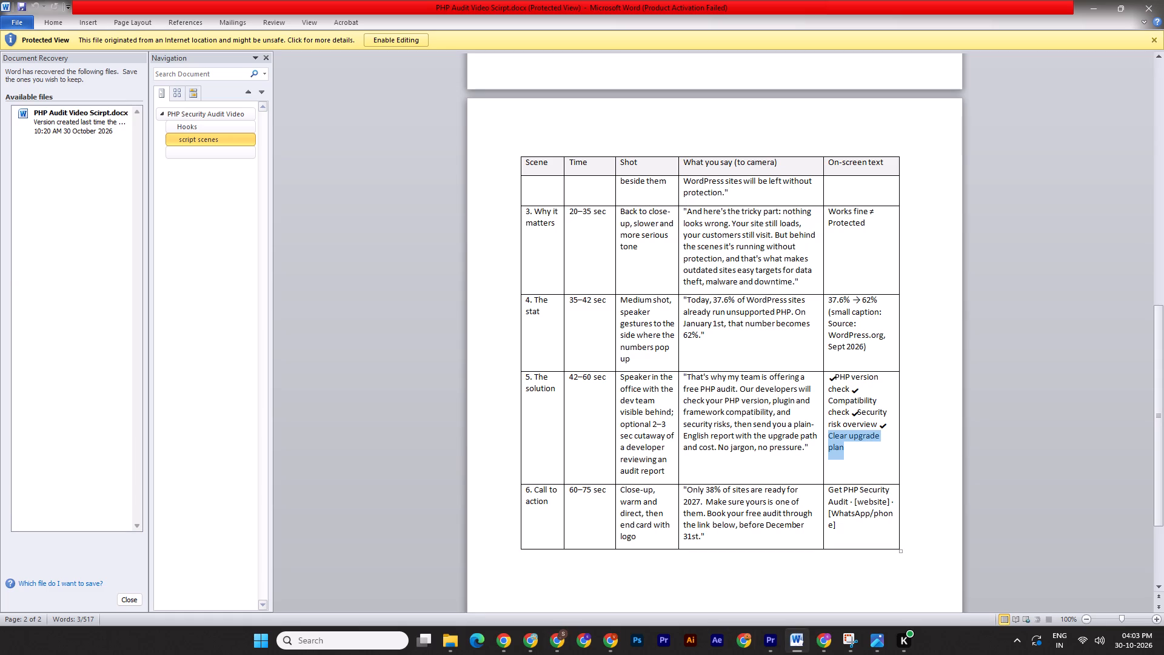
left_click_drag(828, 322, 860, 346)
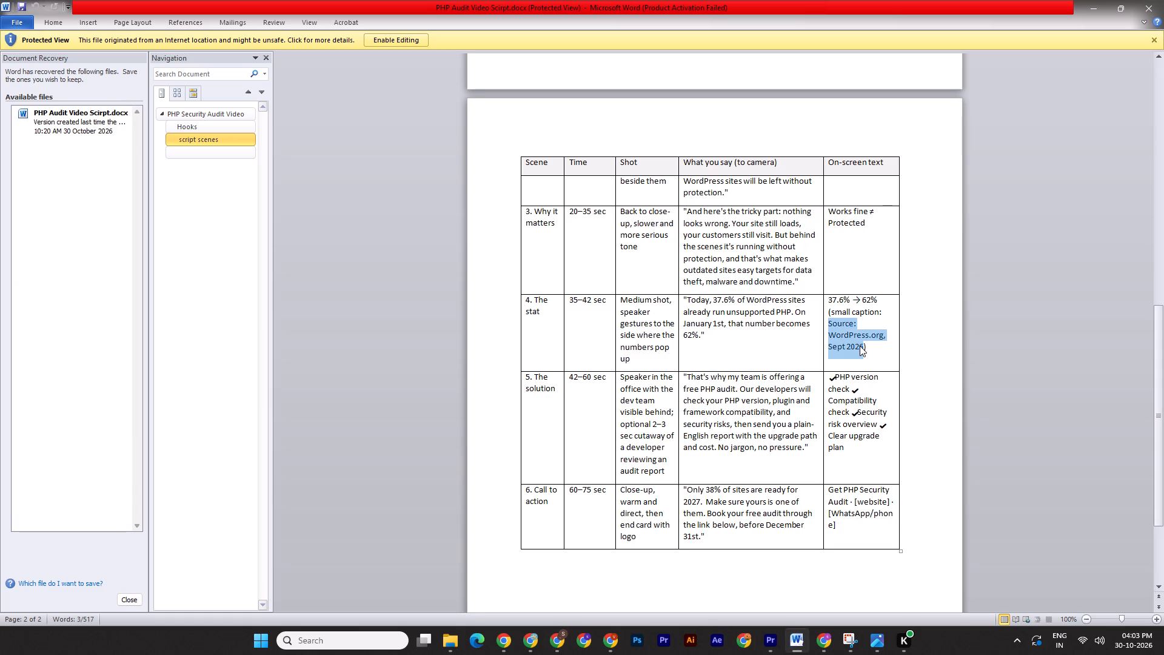
key("ctrl+c")
key("ctrl+c")
left_click(555, 642)
left_click(647, 214)
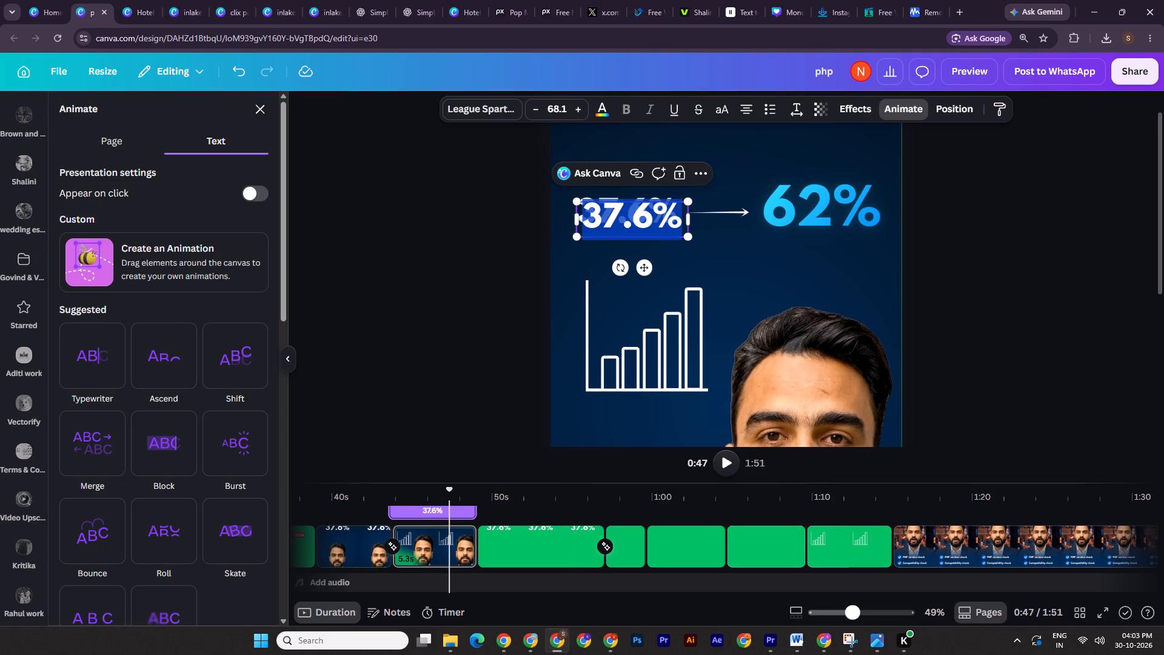
key("ctrl+v")
Scale the source caption down to about size 33.6, widen its box to fit one line, and centre it horizontally on the page.
left_click_drag(694, 327, 920, 302)
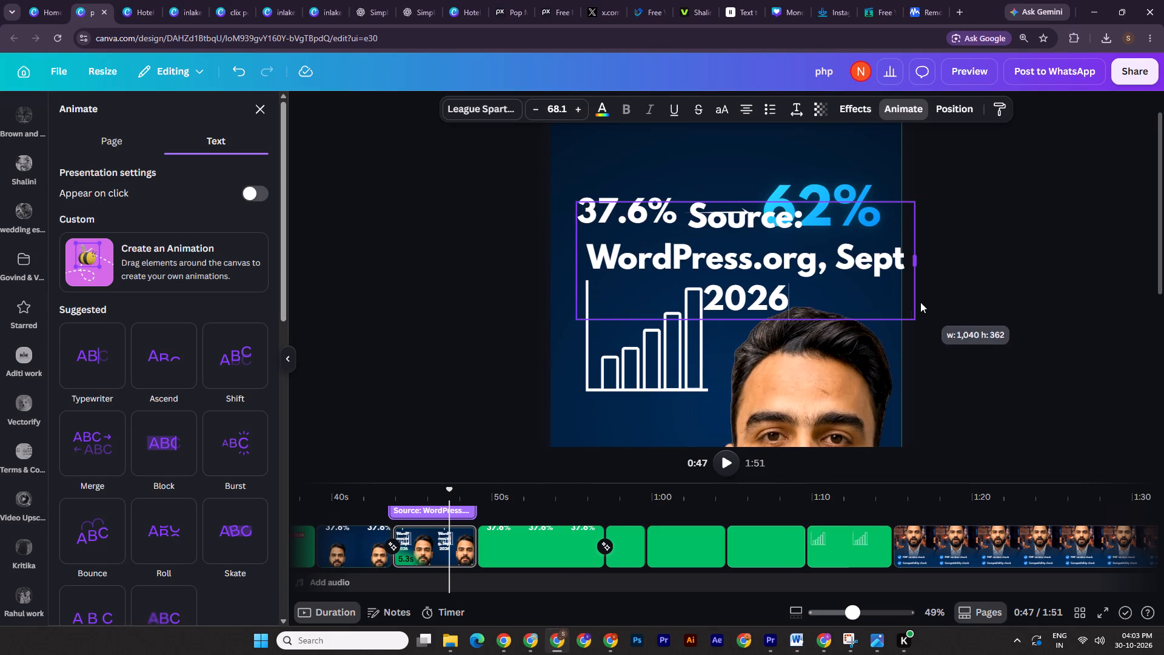
left_click_drag(920, 302, 920, 300)
left_click_drag(918, 201, 746, 258)
left_click_drag(747, 292, 761, 292)
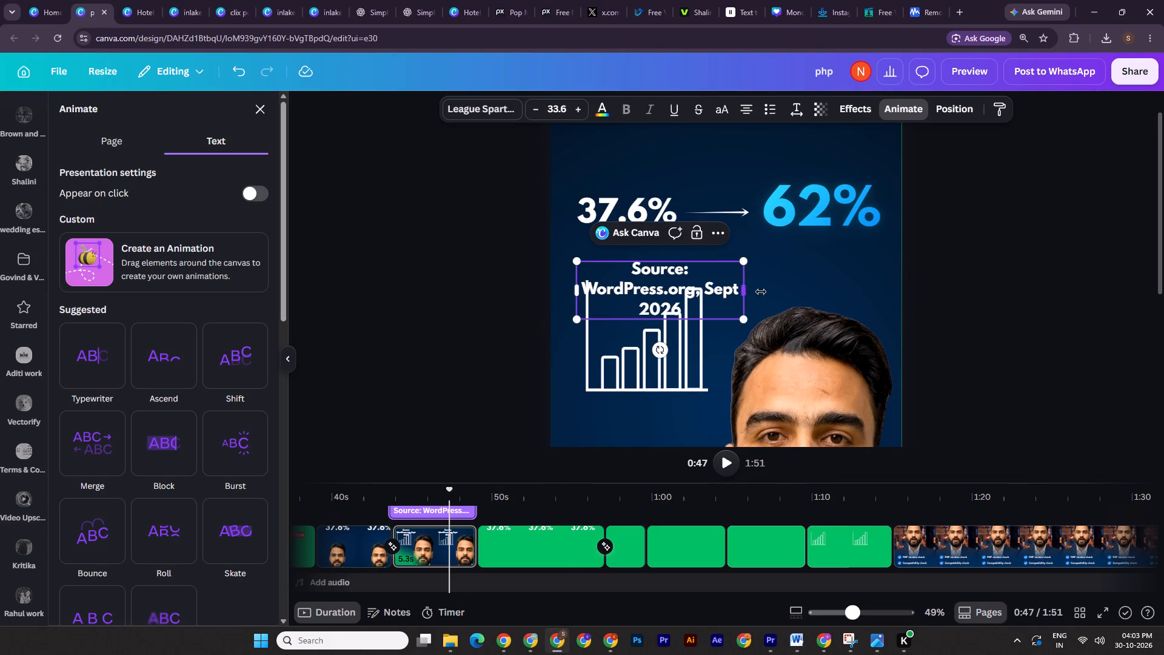
left_click_drag(761, 292, 846, 283)
left_click_drag(952, 100, 943, 105)
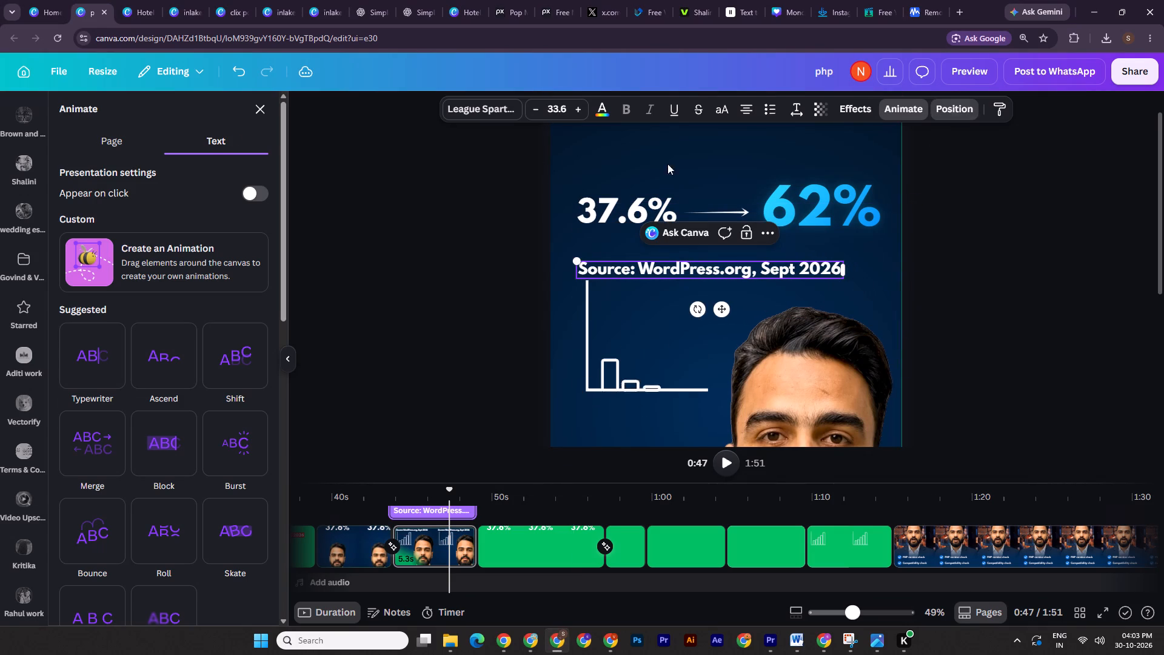
left_click(113, 139)
left_click(214, 300)
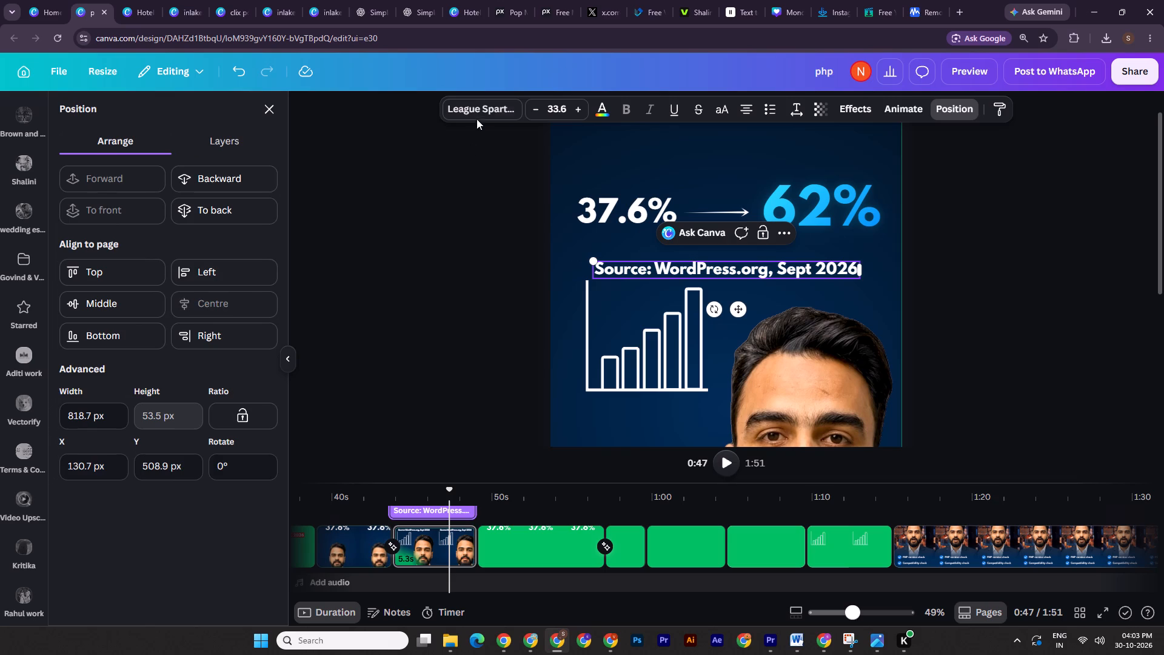
Set the source caption's font to Inter and make it italic.
left_click(487, 100)
scroll(112, 292, "up", 4)
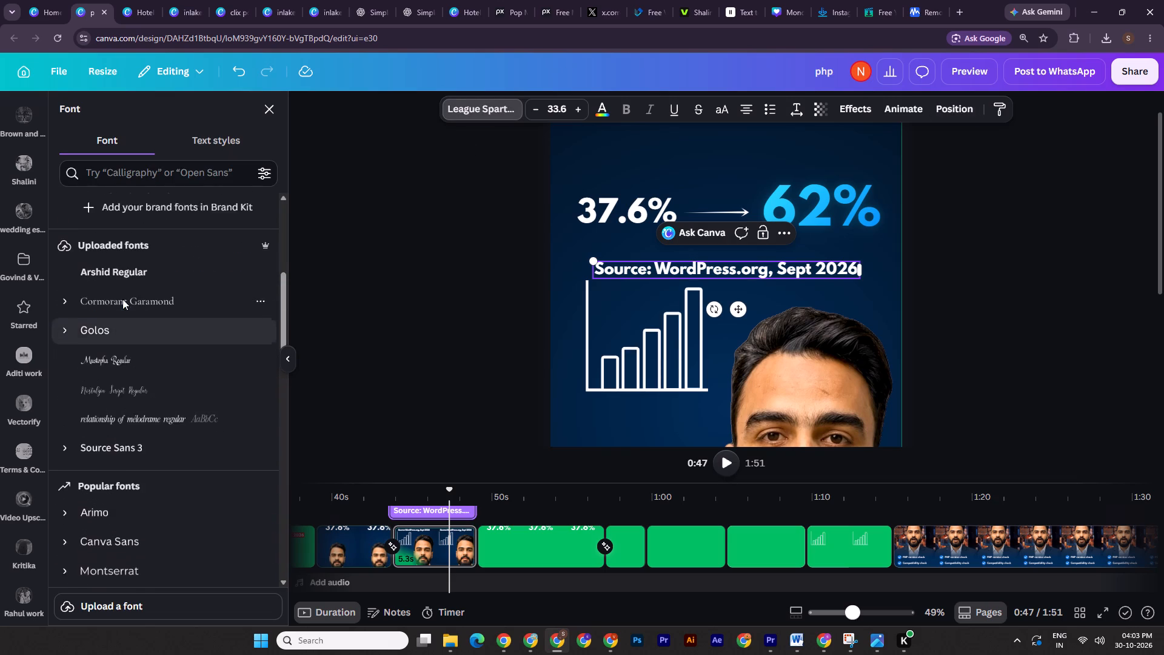
scroll(140, 377, "up", 3)
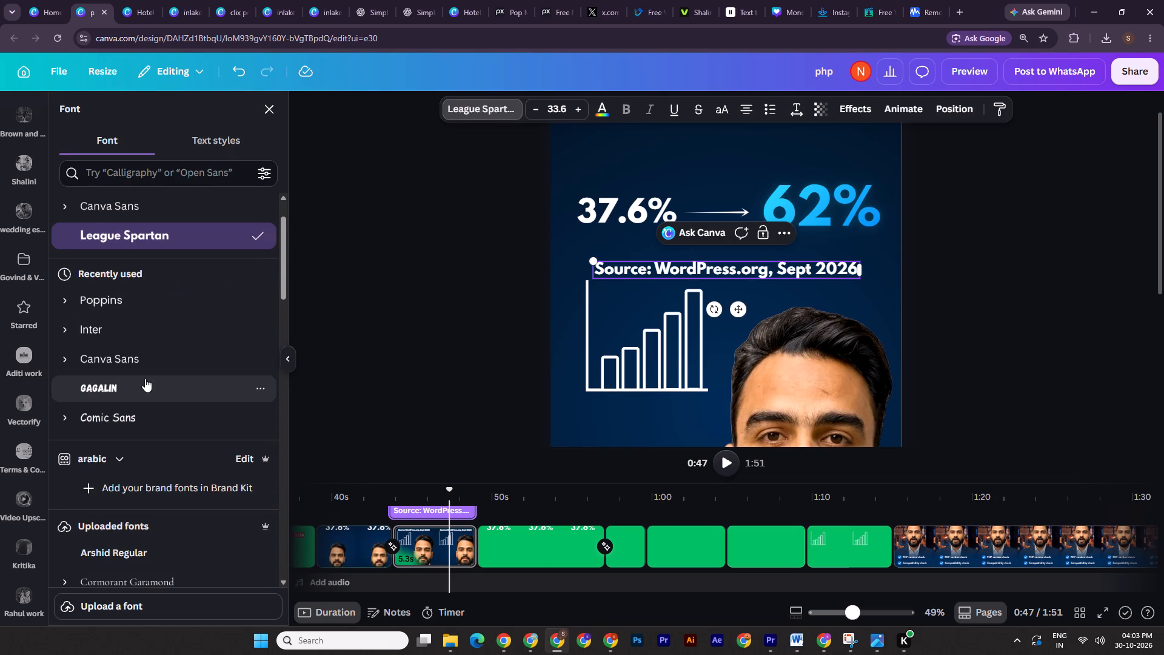
left_click(125, 323)
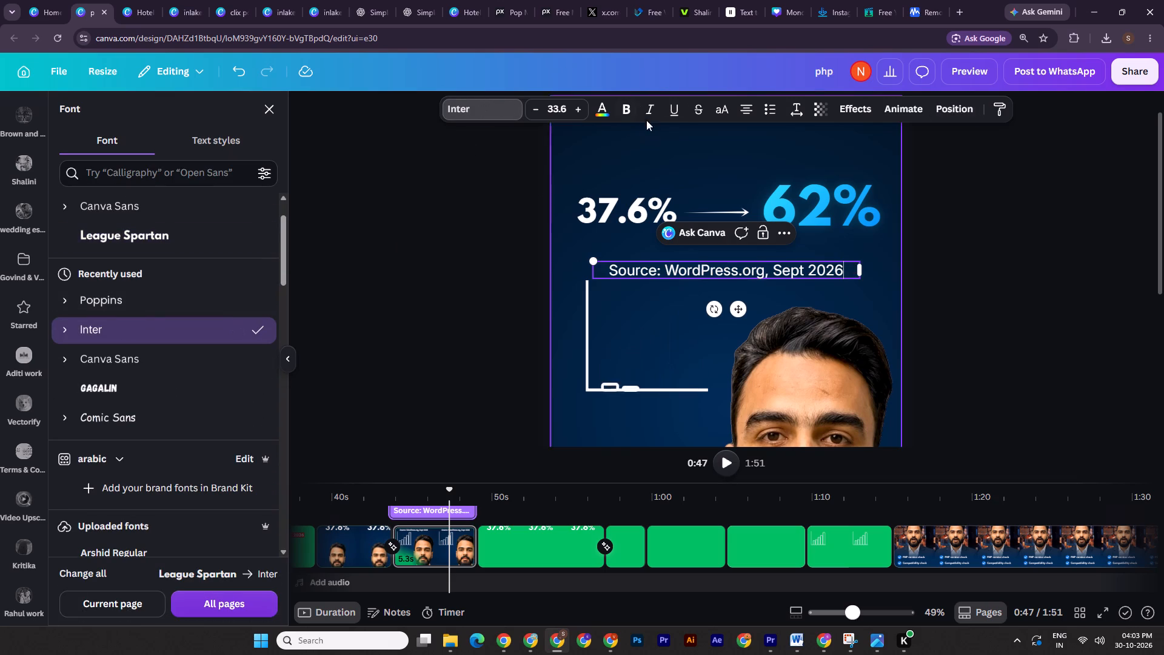
left_click(647, 112)
double_click(1046, 277)
left_click(819, 269)
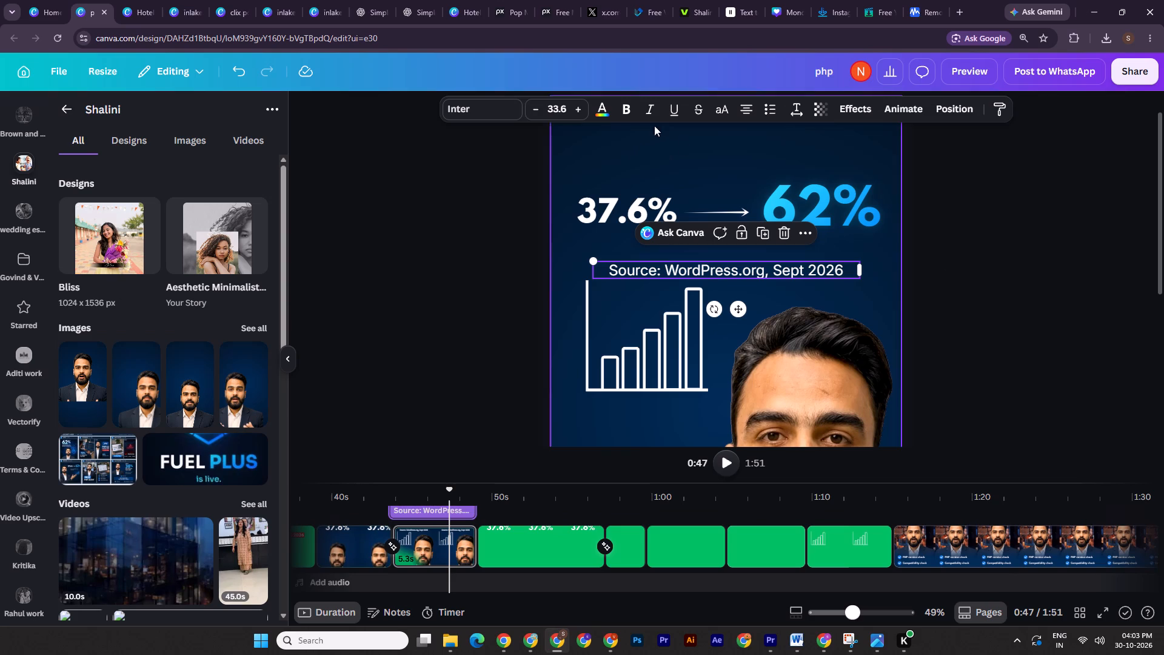
left_click(654, 109)
Move the source caption up just beneath the 37.6% and 62% figures and scale it down to about size 22.3.
left_click_drag(727, 269, 733, 246)
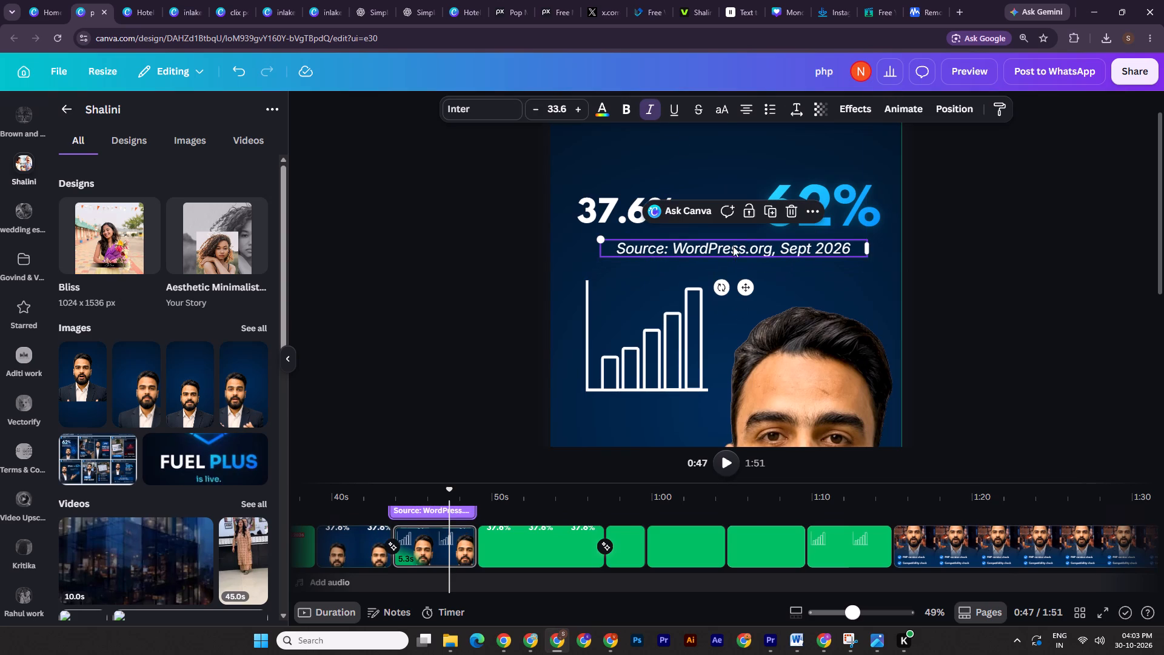
left_click_drag(869, 259, 822, 240, "alt")
Enclose the caption in parentheses so it reads "(Source: WordPress.org, Sept 2026)".
left_click(816, 244)
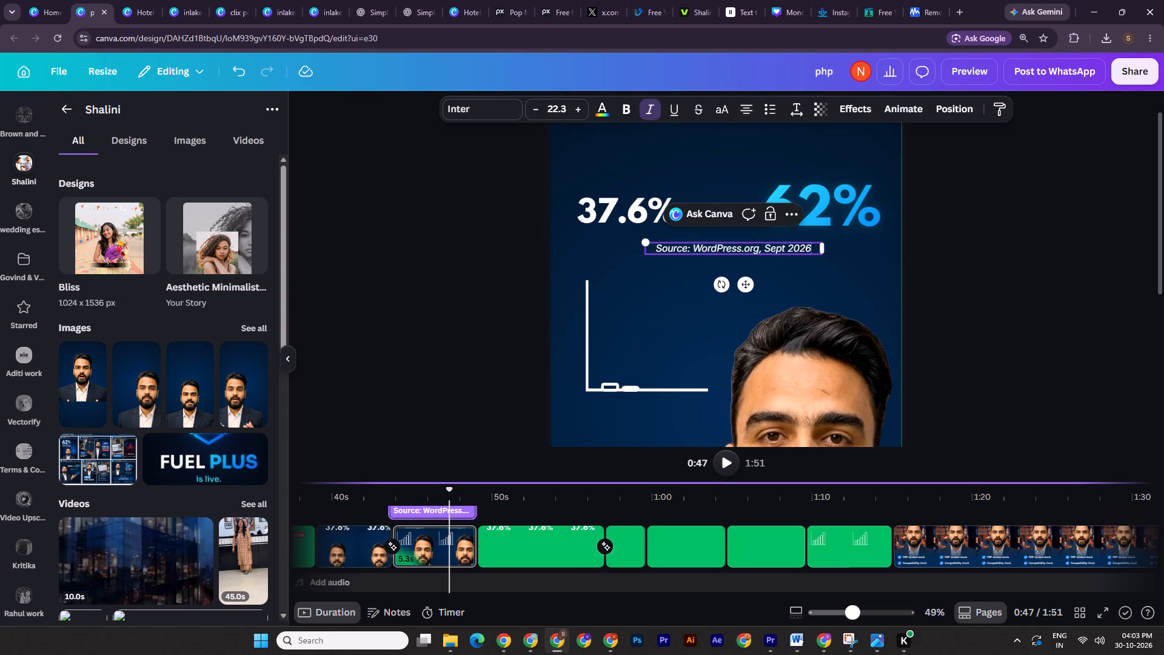
key("shift+parenright")
key("Left")
key("Left")
key("Left")
key("Left")
key("Left")
key("Left")
key("Left")
key("Left")
key("Left")
key("Left")
key("Left")
key("Left")
key("Left")
key("Left")
key("Left")
key("Left")
key("Left")
key("Left")
key("Left")
key("Left")
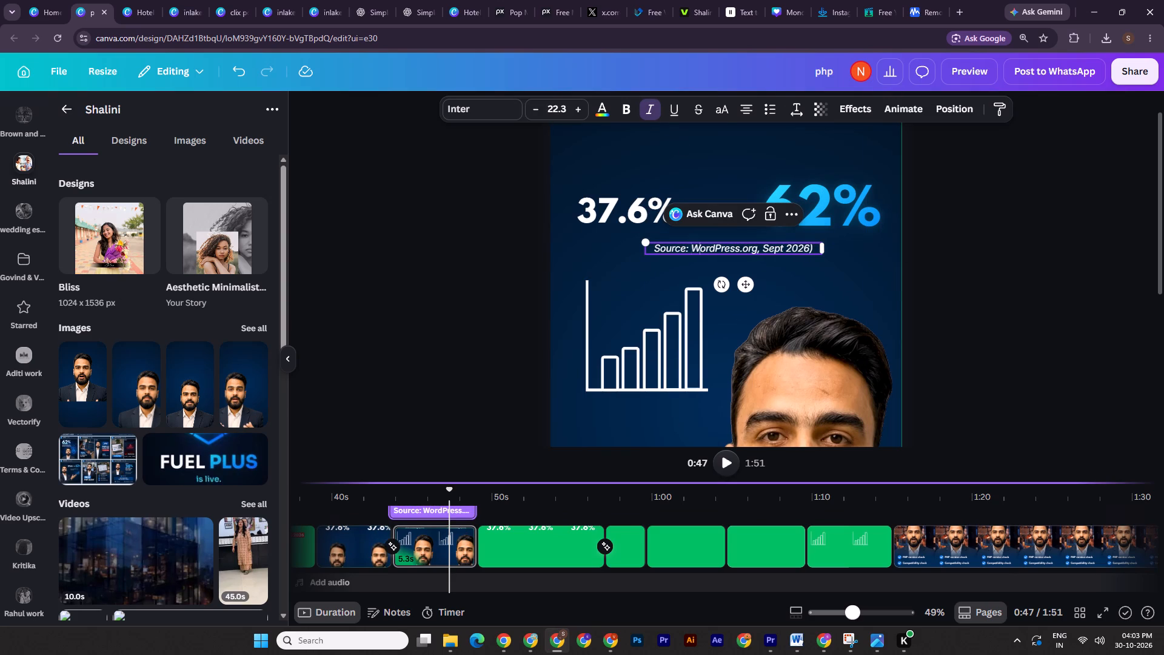
key("shift+parenleft")
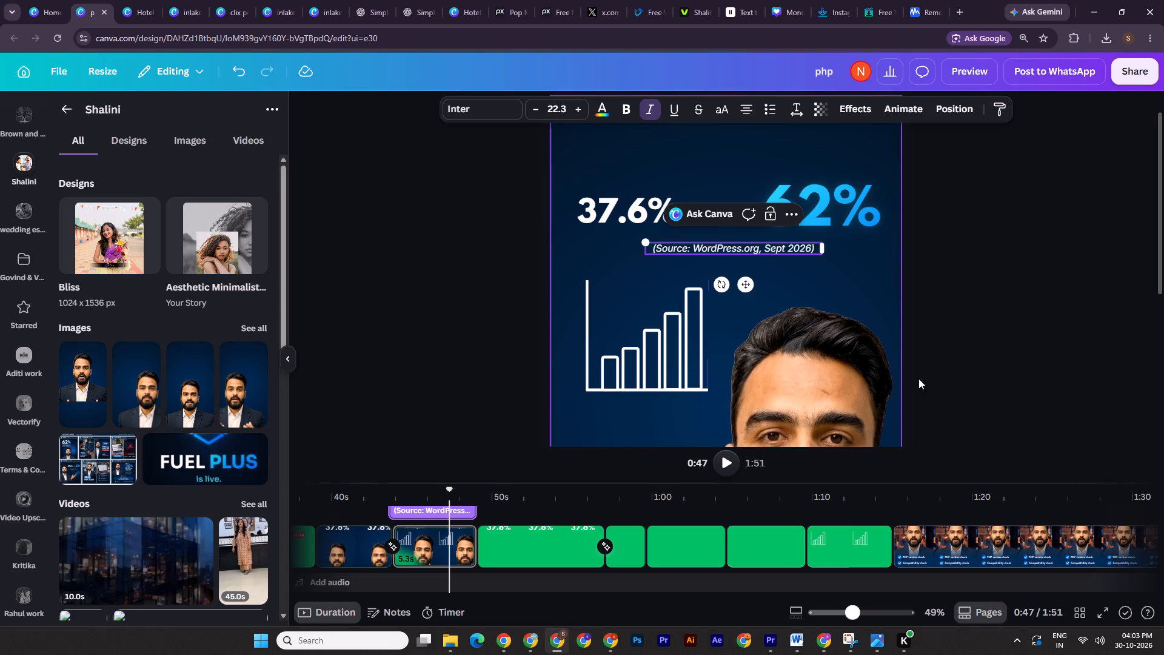
Set the source caption's font size to 20 and centre it horizontally on the page.
double_click(999, 272)
left_click(786, 246)
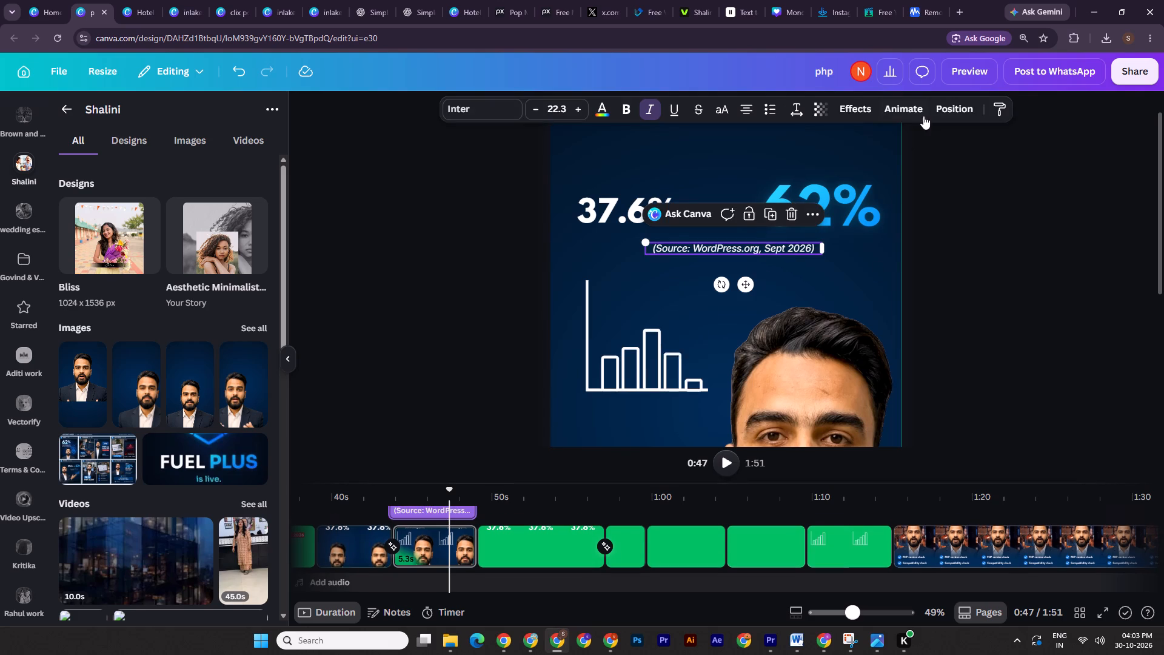
left_click(550, 107)
type("20")
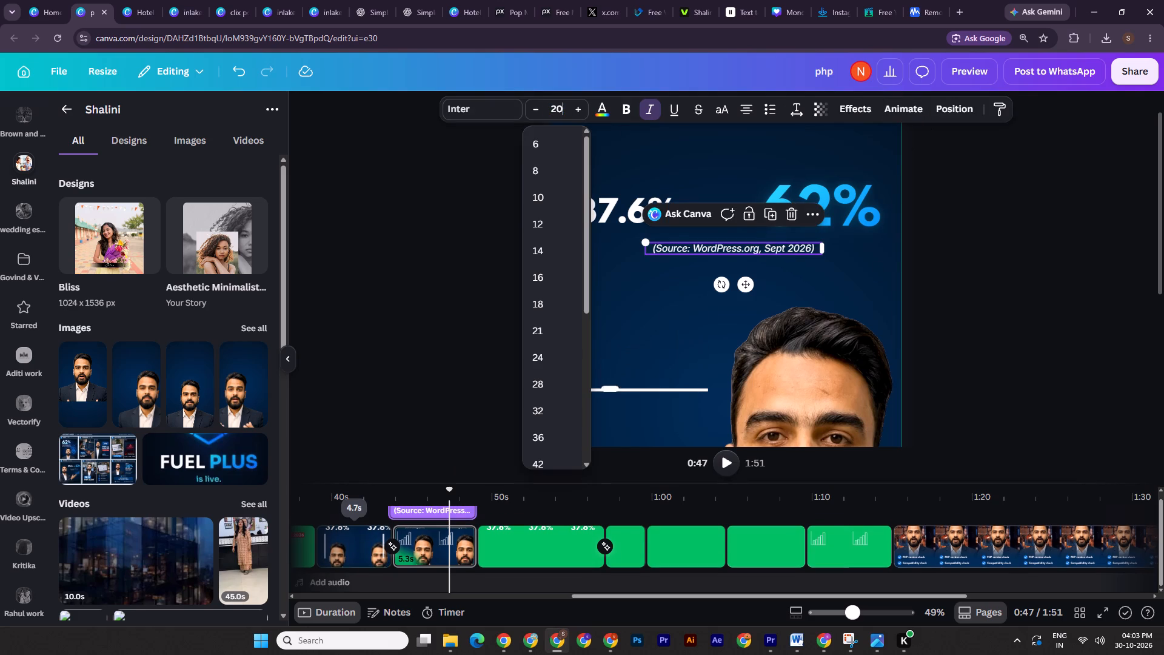
key("Return")
left_click(951, 109)
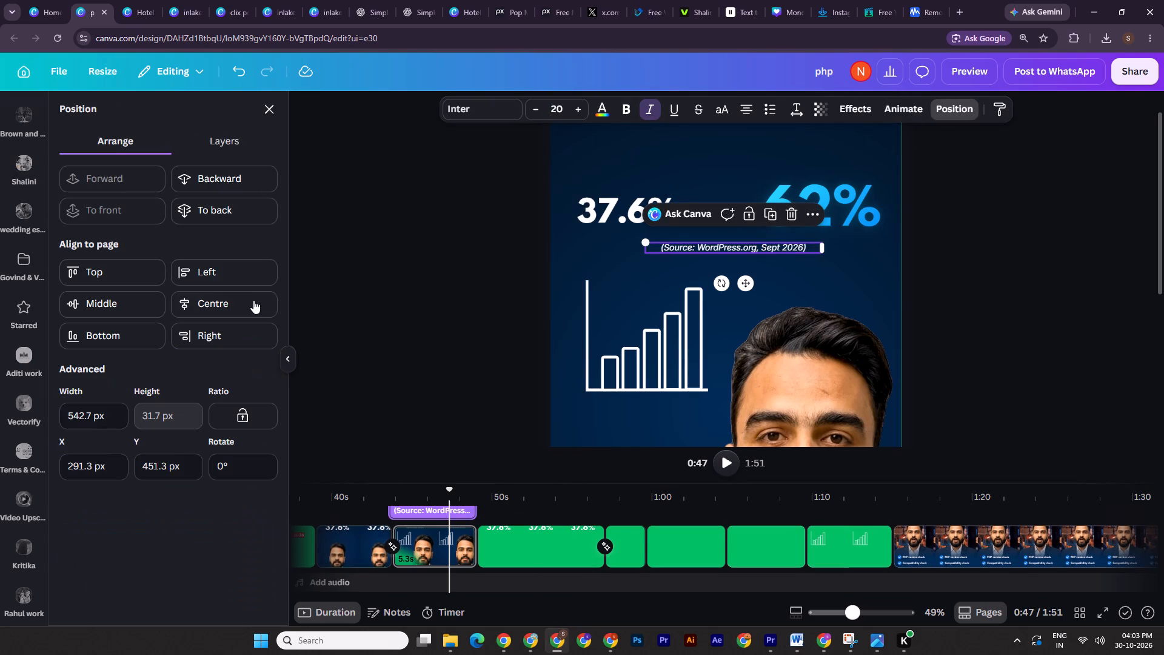
left_click(237, 302)
triple_click(1020, 277)
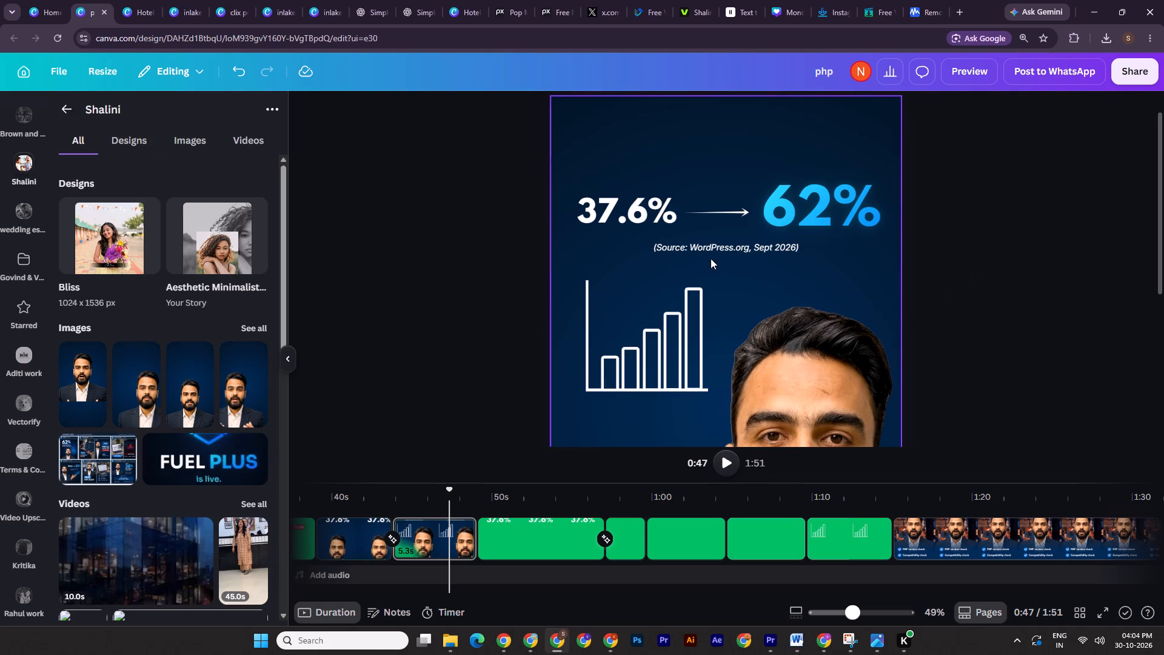
Copy the source caption onto a new page added at the end of the design.
left_click(726, 242)
key("ctrl+c")
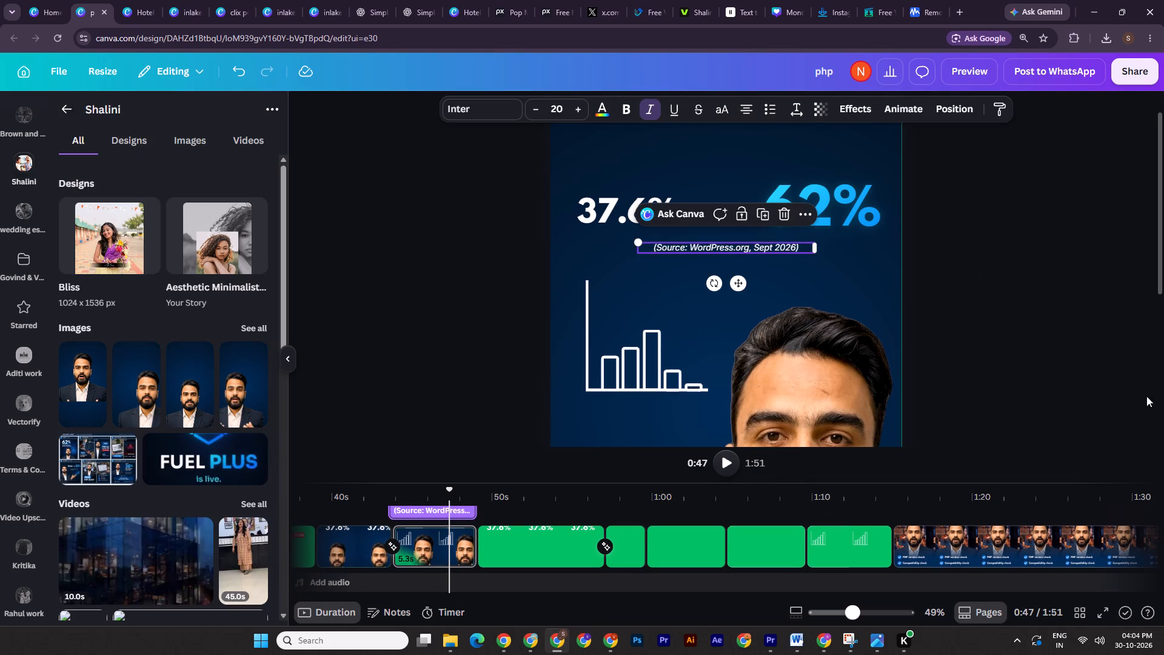
left_click_drag(917, 594, 1159, 561)
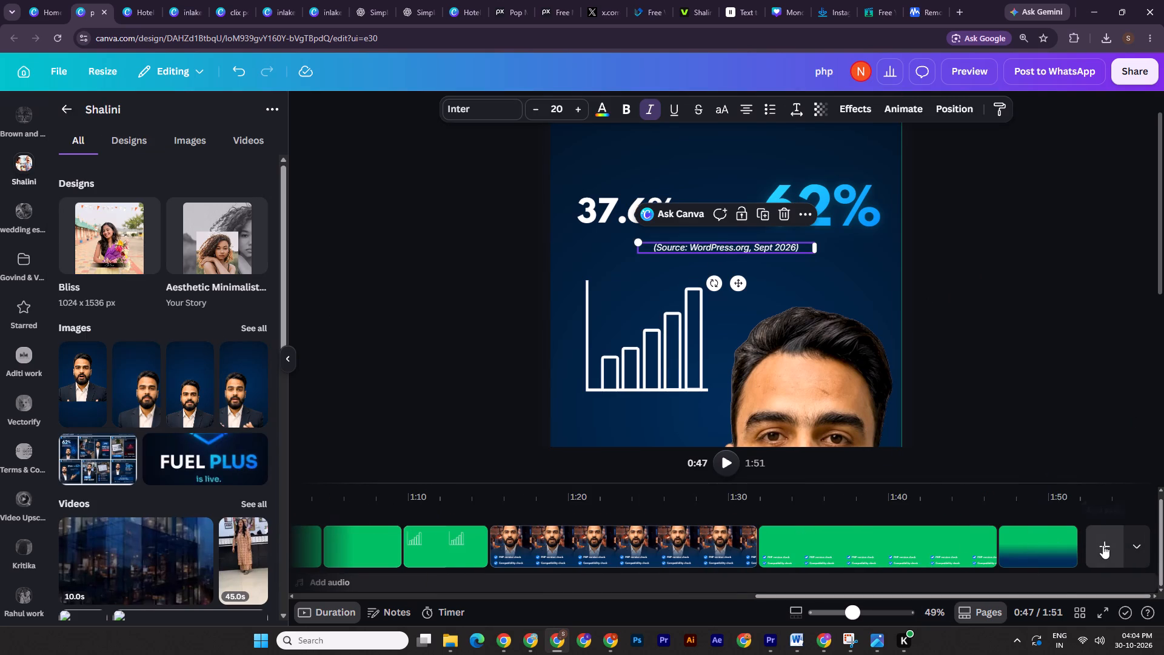
left_click(1106, 545)
key("ctrl+v")
Download only the new caption page as a PNG.
left_click(1126, 71)
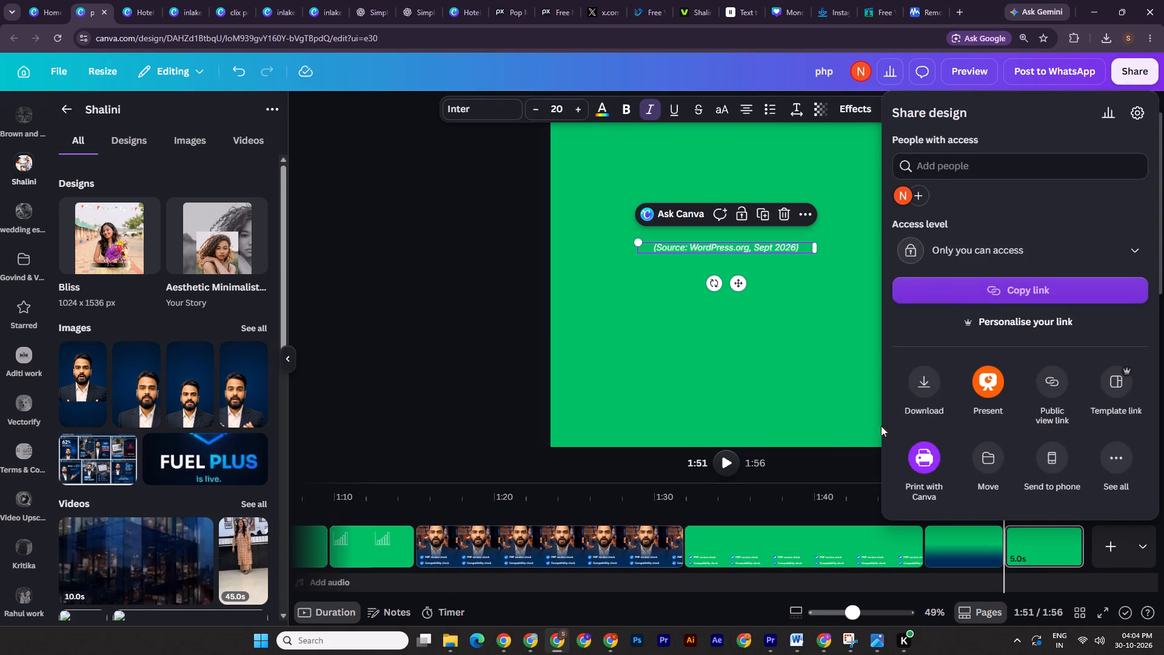
left_click(912, 388)
left_click(1003, 158)
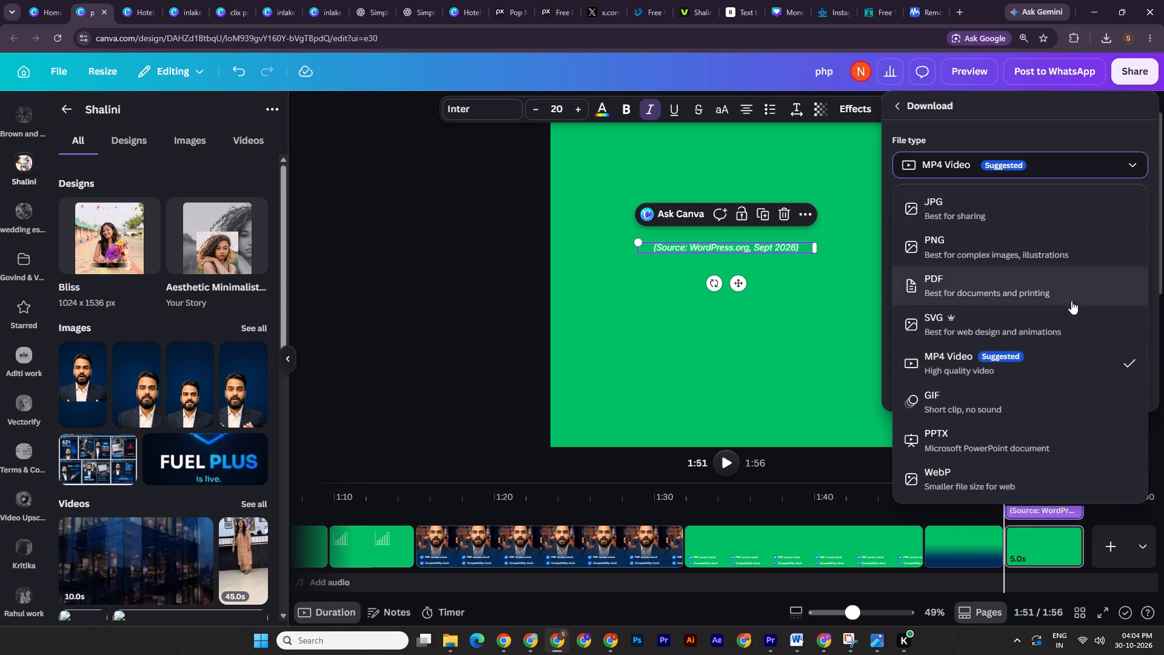
left_click(960, 233)
left_click(1010, 388)
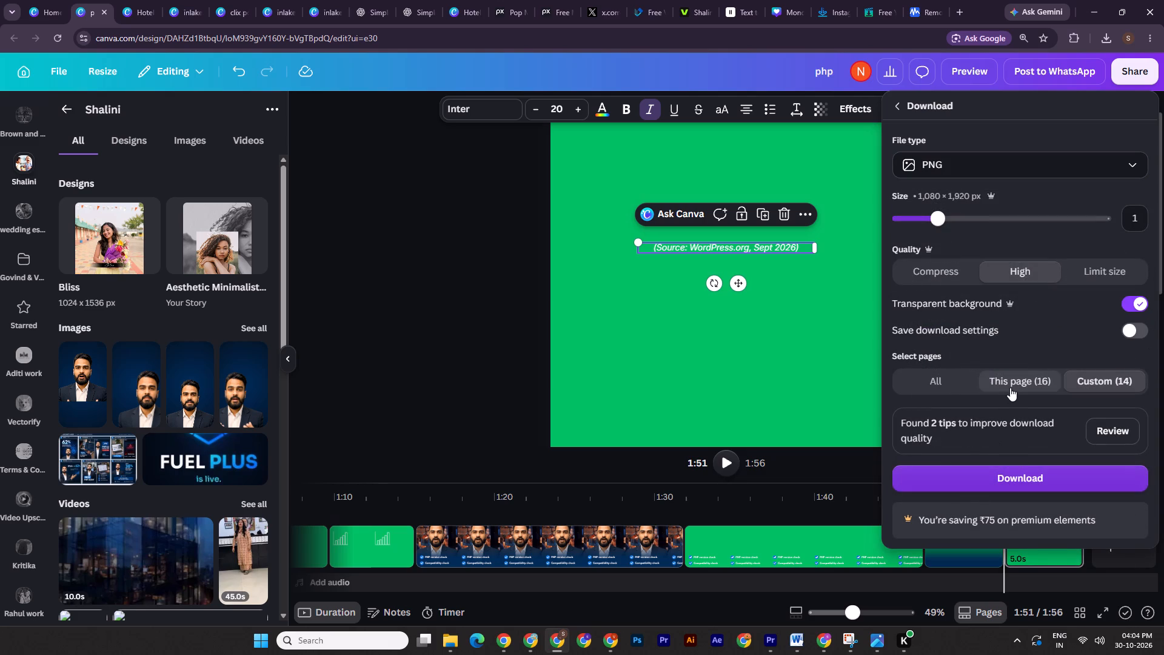
left_click(1048, 477)
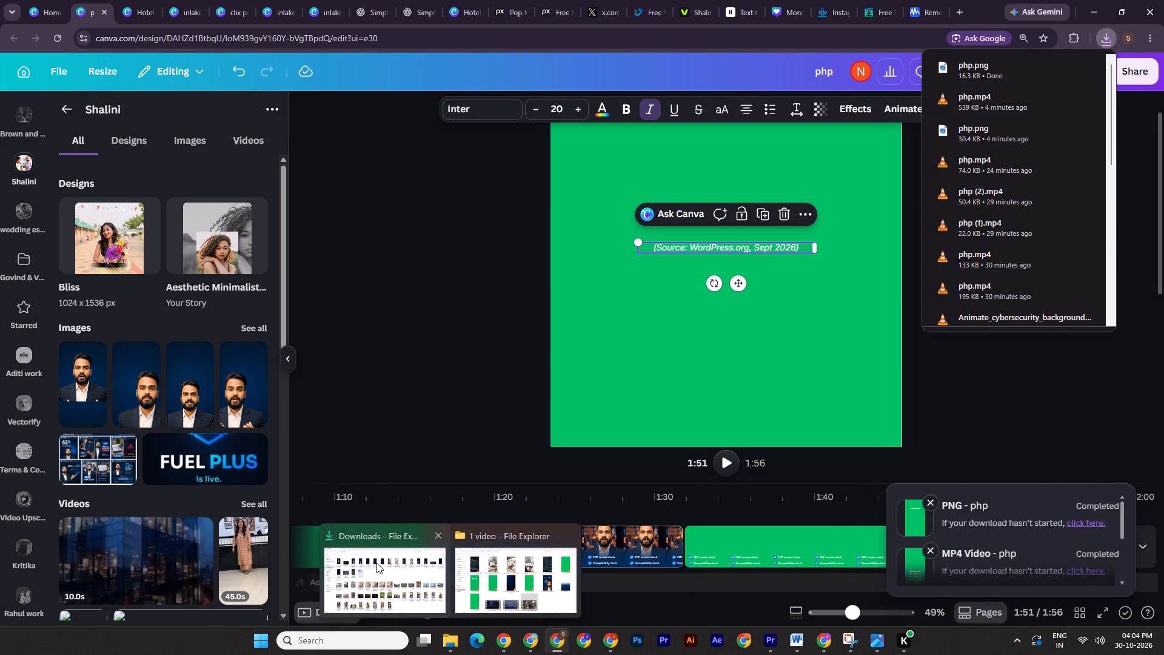
Rename the downloaded php.png in the Downloads folder as php_5.png.
left_click(376, 563)
left_click(416, 260)
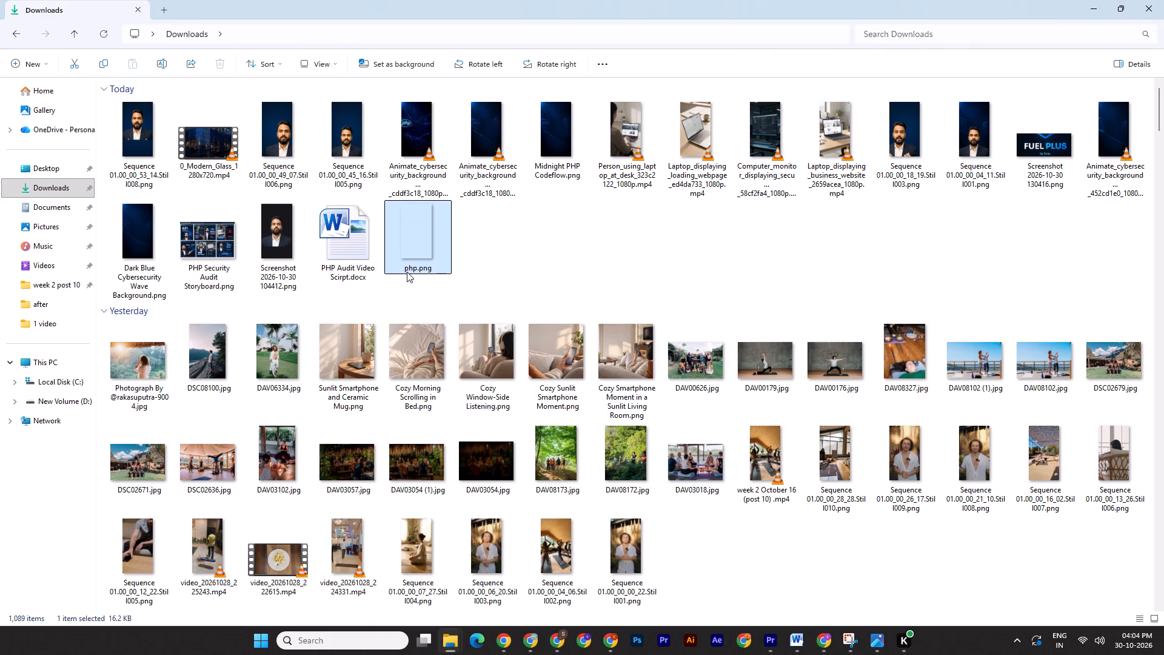
left_click(407, 272)
left_click(415, 268)
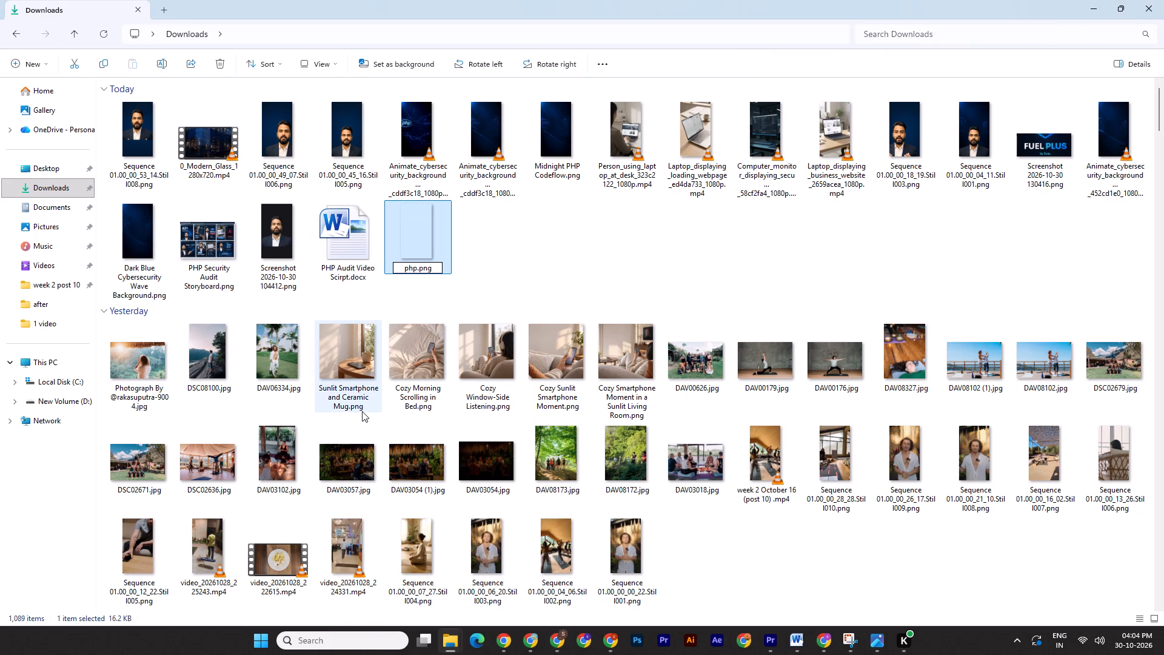
type("_5")
key("Return")
Move php_5.png from Downloads into the 1 video project folder.
key("ctrl+x")
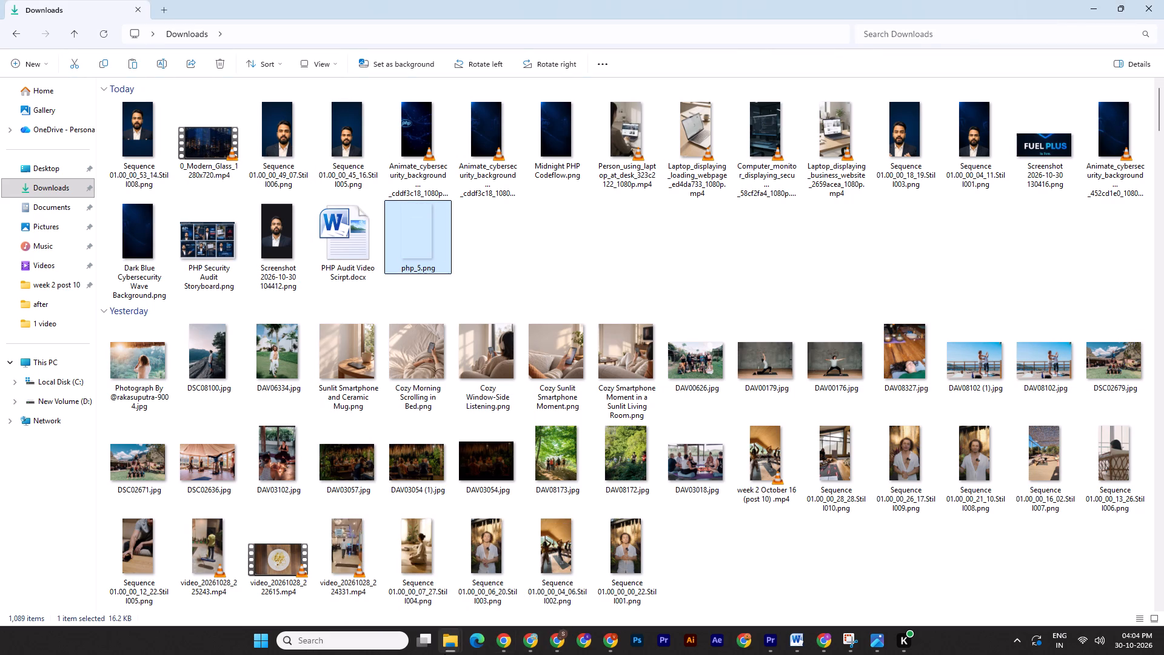
left_click(449, 642)
left_click(538, 605)
key("ctrl+v")
Bring php_5.png into the Premiere Pro sequence on V6, above the start of the php_4.png clip.
left_click_drag(923, 519, 860, 565)
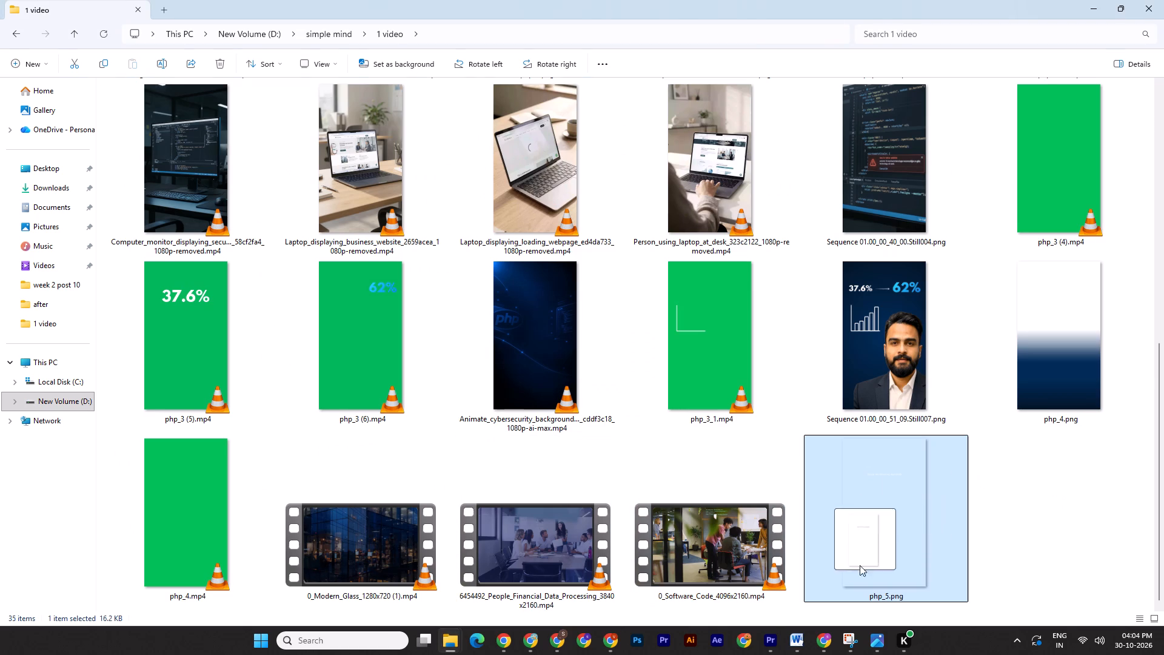
left_click_drag(860, 565, 630, 445)
left_click_drag(560, 600, 500, 576)
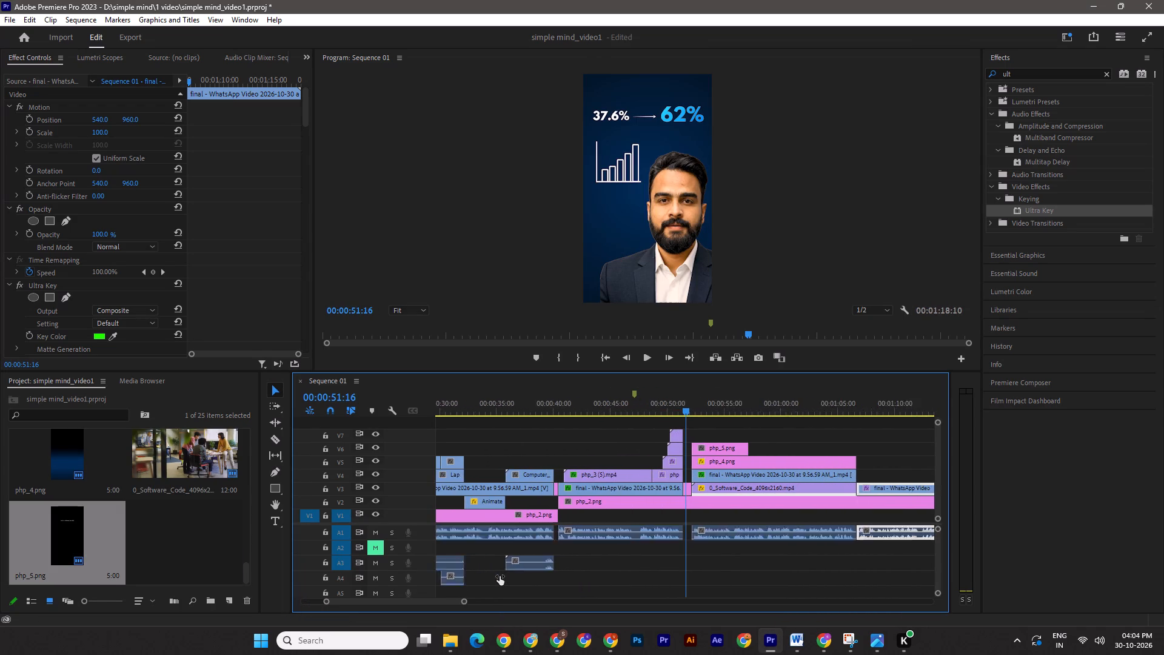
Move the php_5.png caption clip up to V8 so it starts at 00:00:50:06, as the 62% figure comes in.
left_click_drag(500, 576, 489, 572)
left_click_drag(684, 405, 660, 406)
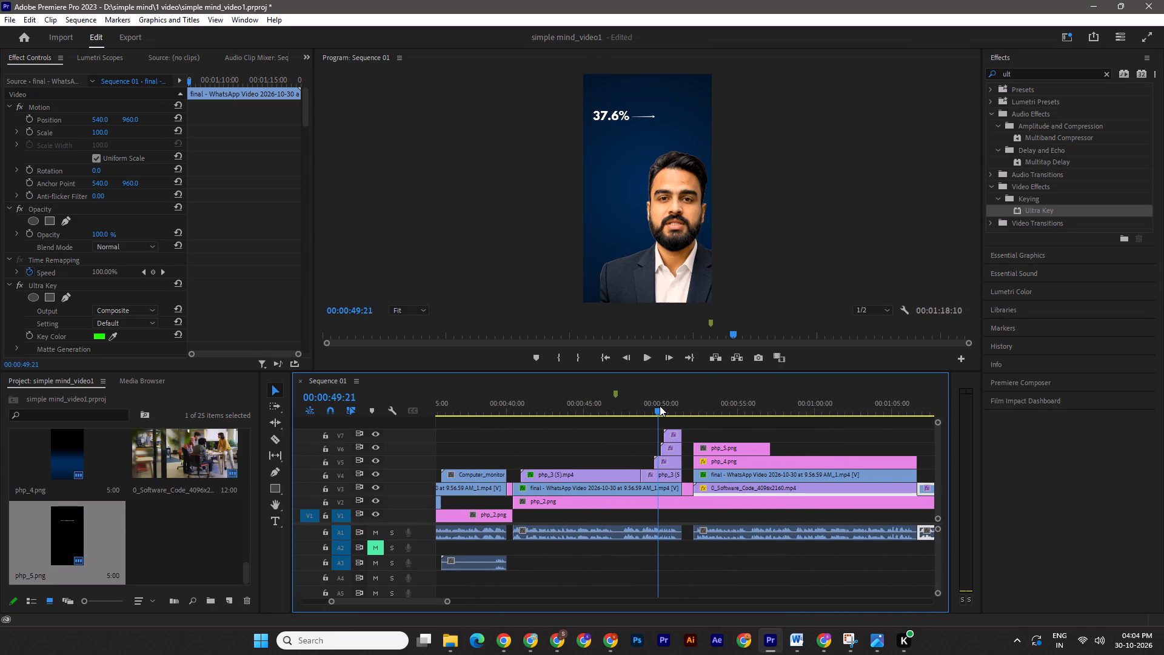
left_click_drag(660, 406, 664, 405)
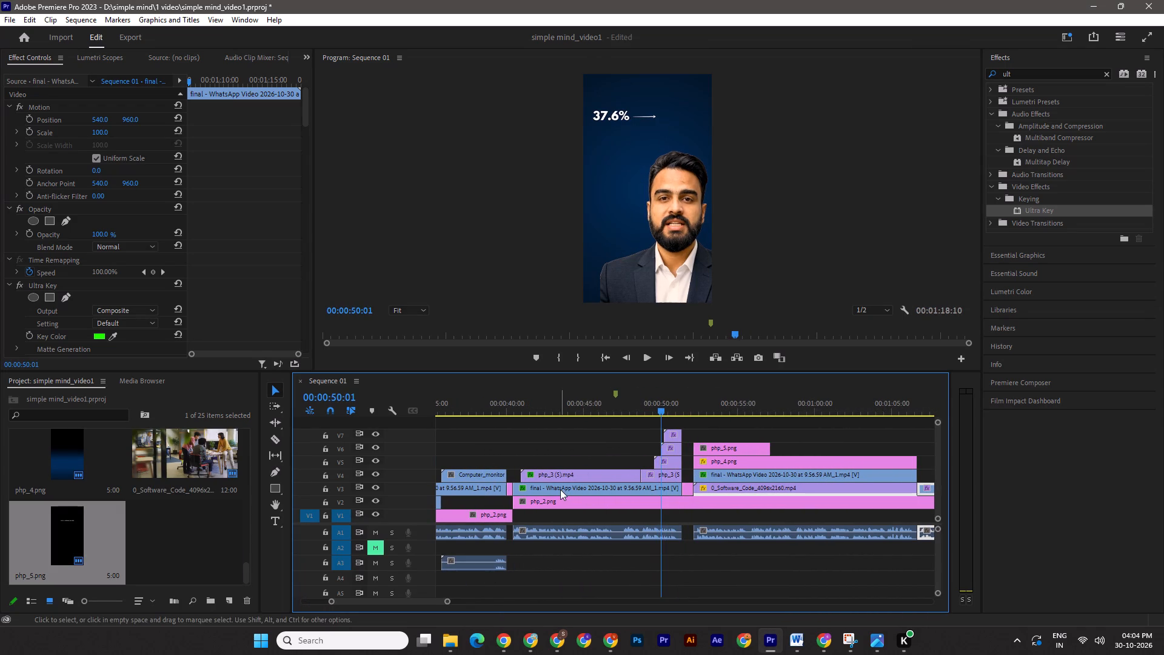
key("Right")
key("Right")
key("Right")
key("Right")
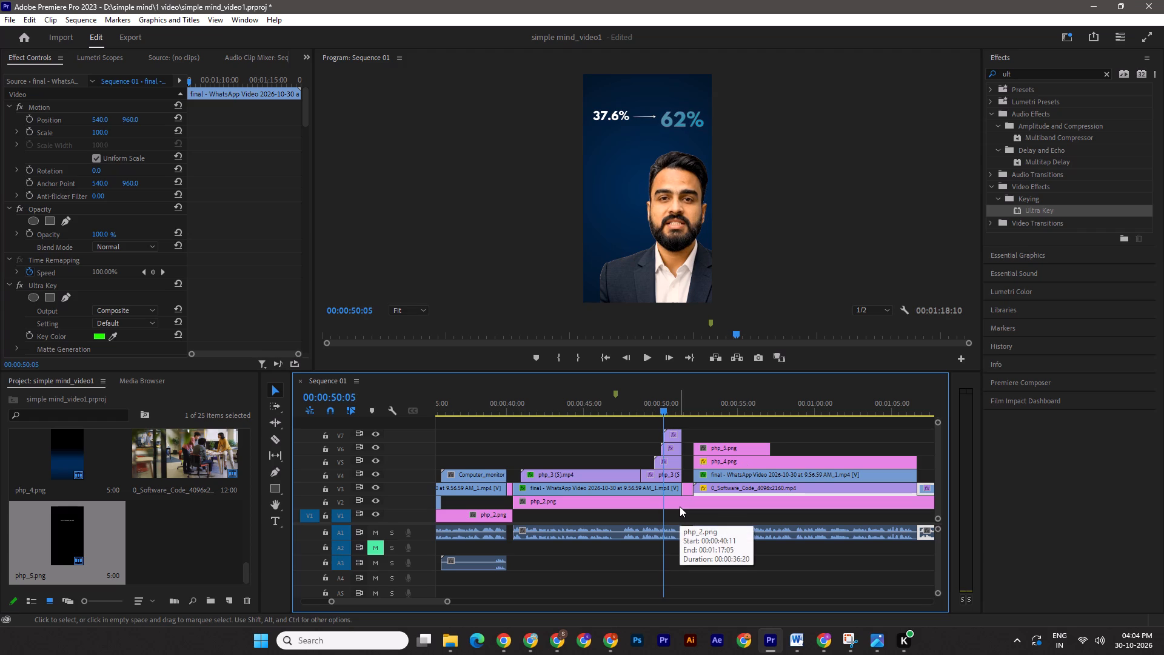
key("Right")
left_click_drag(738, 444, 712, 423)
Trim the end of php_5.png on V8 to the start of the php_4.png clip, checking it in playback, and save the project.
left_click_drag(737, 423, 688, 419)
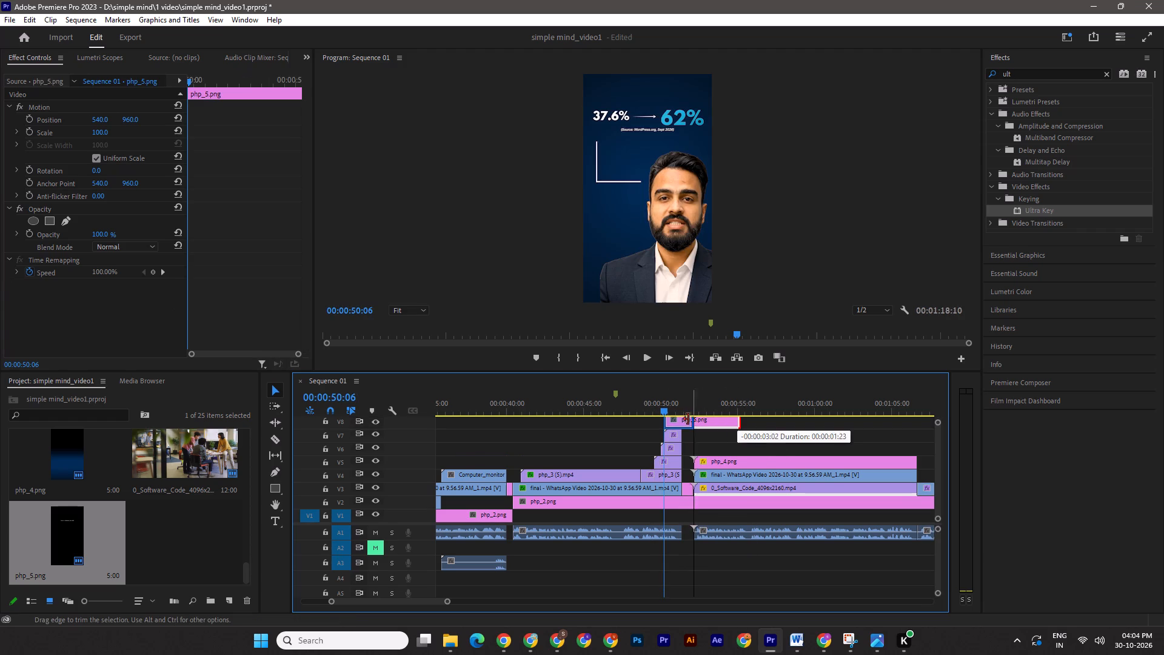
left_click_drag(688, 419, 679, 420)
key("ctrl+s")
left_click_drag(665, 406, 639, 405)
key("space")
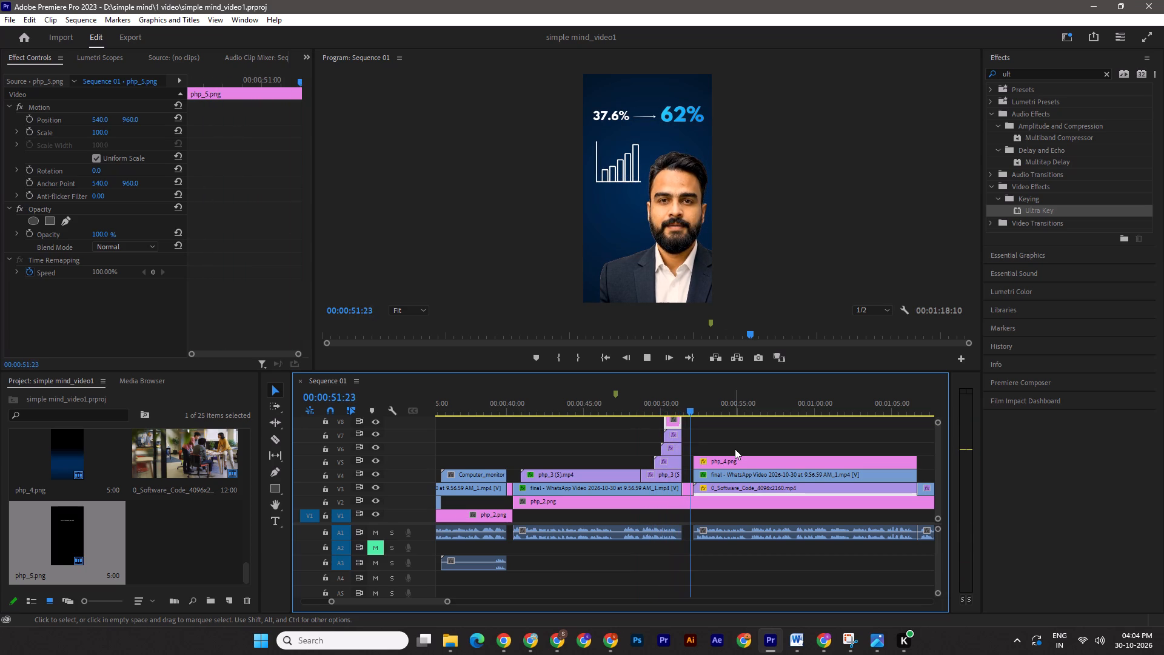
key("space")
left_click(693, 408, "shift")
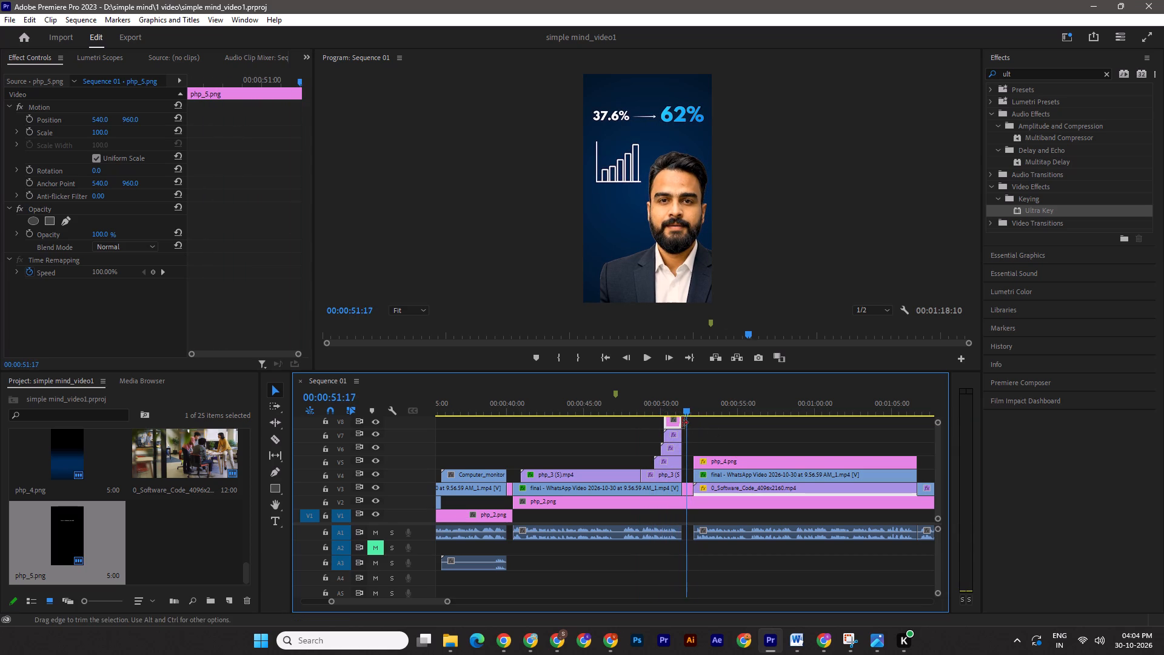
left_click_drag(681, 423, 690, 423)
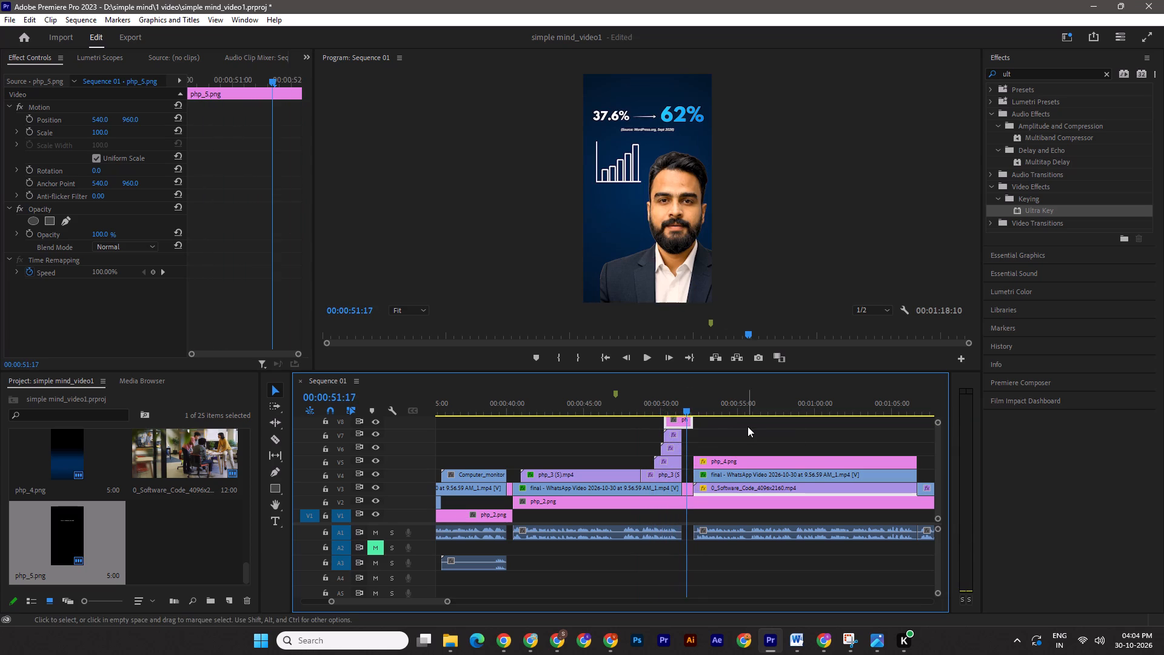
left_click_drag(686, 406, 661, 404)
key("space")
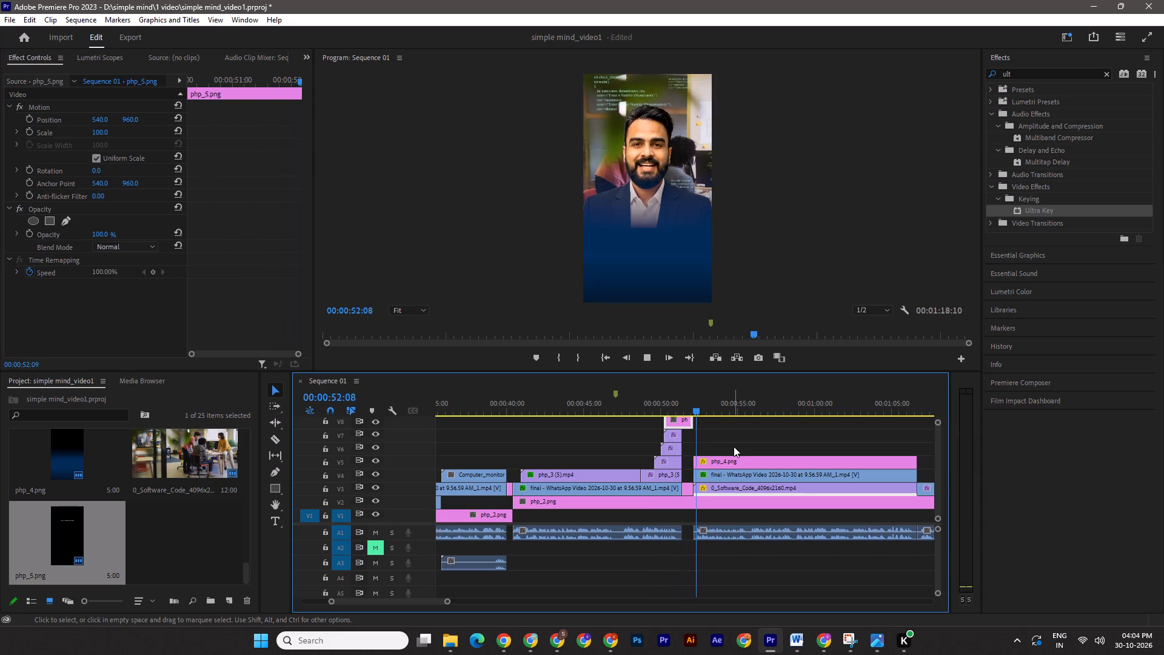
key("space")
key("ctrl+s")
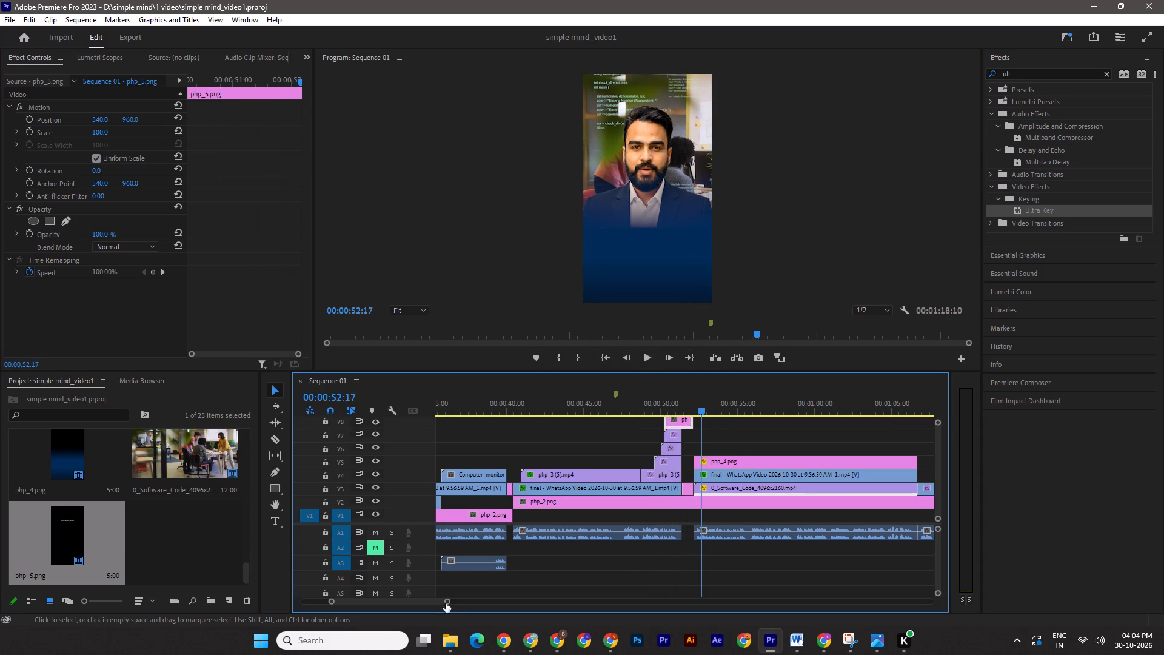
Play through the start of the solution scene from about 00:00:52 to examine the speaker over the office and code footage.
left_click_drag(446, 603, 487, 603)
key("space")
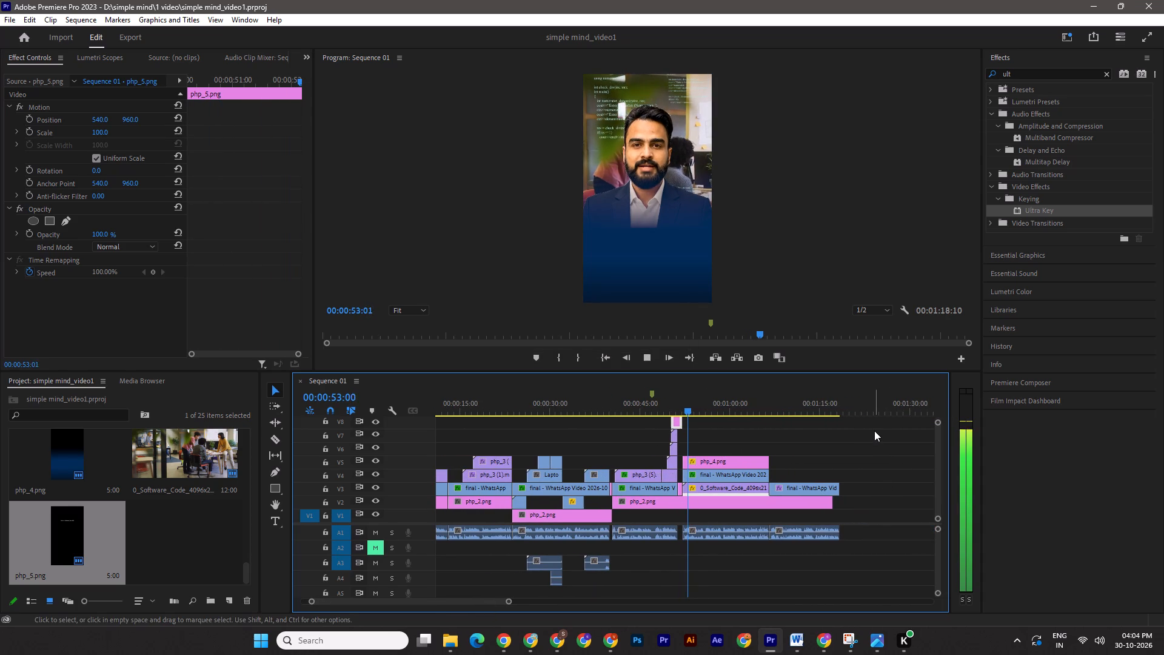
key("space")
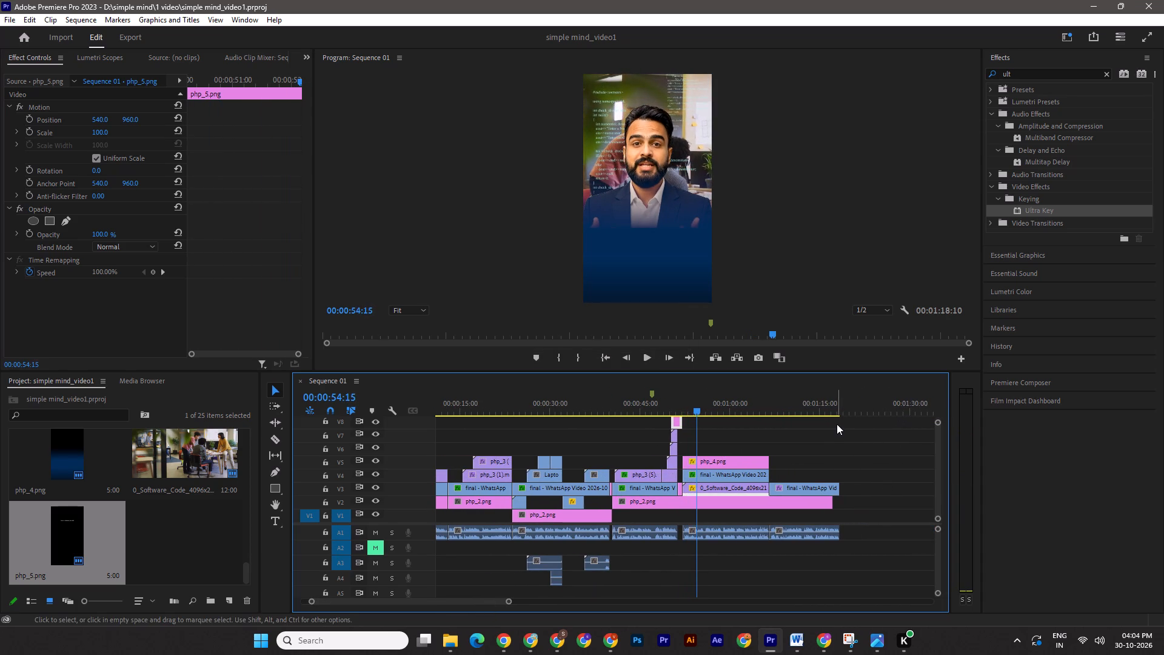
key("space")
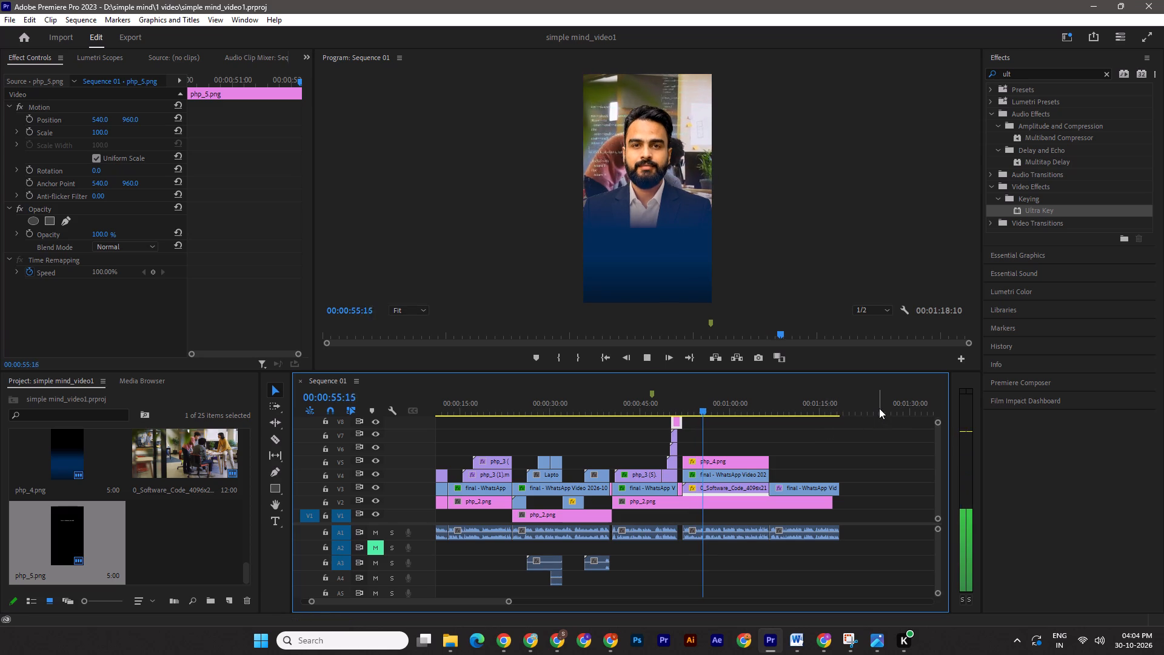
key("space")
left_click_drag(704, 413, 693, 413)
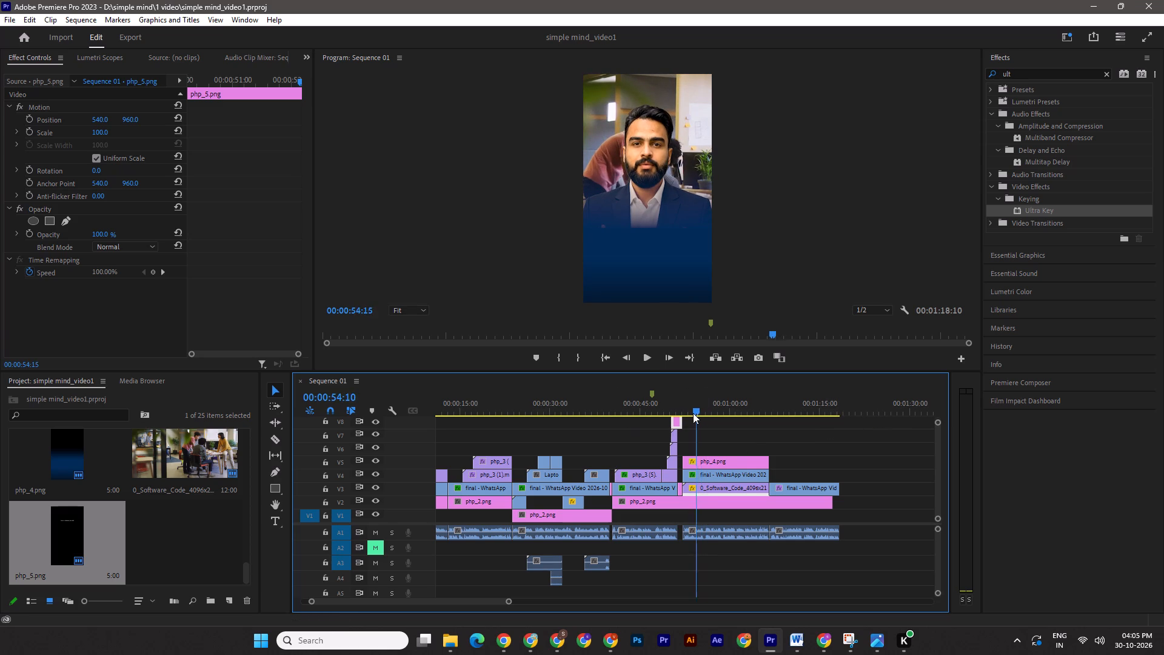
left_click_drag(693, 413, 689, 413)
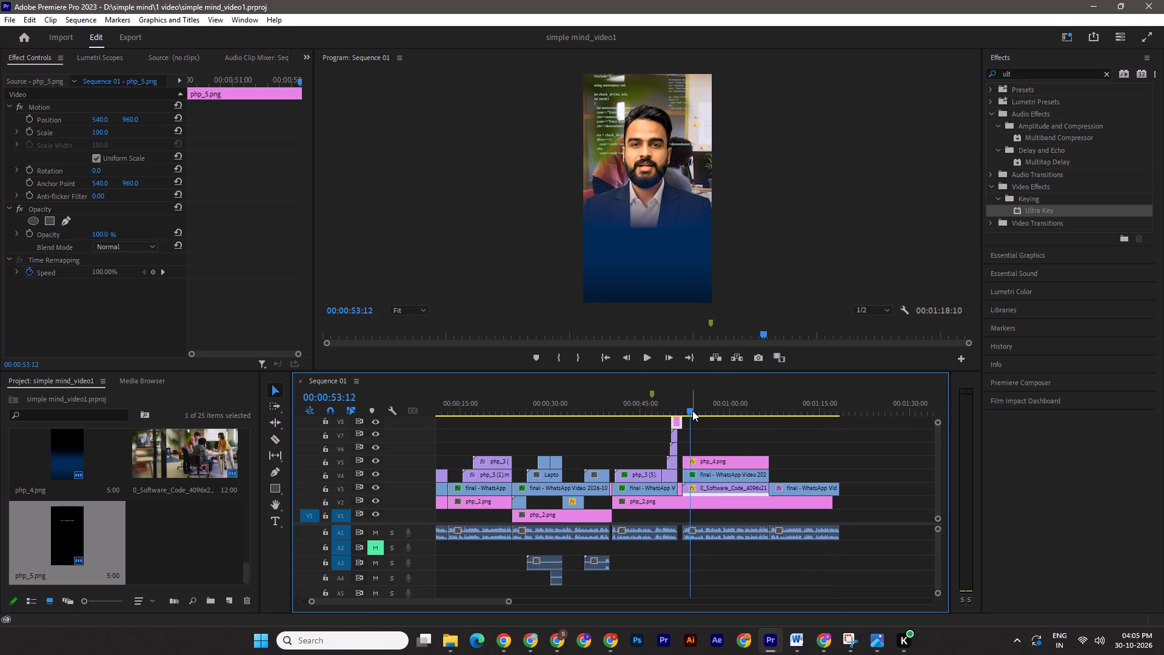
left_click_drag(692, 409, 684, 409)
key("ctrl+s")
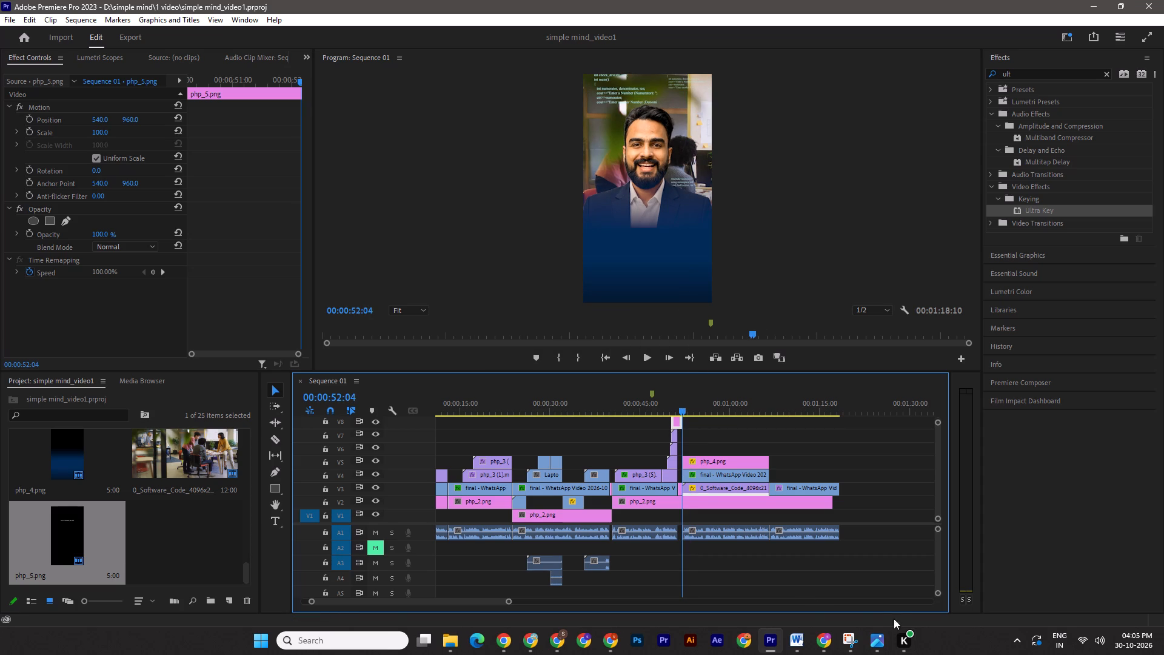
Move the php_4.png gradient clip on V5 off the solution scene so it starts at about 00:01:10:00.
left_click(708, 462)
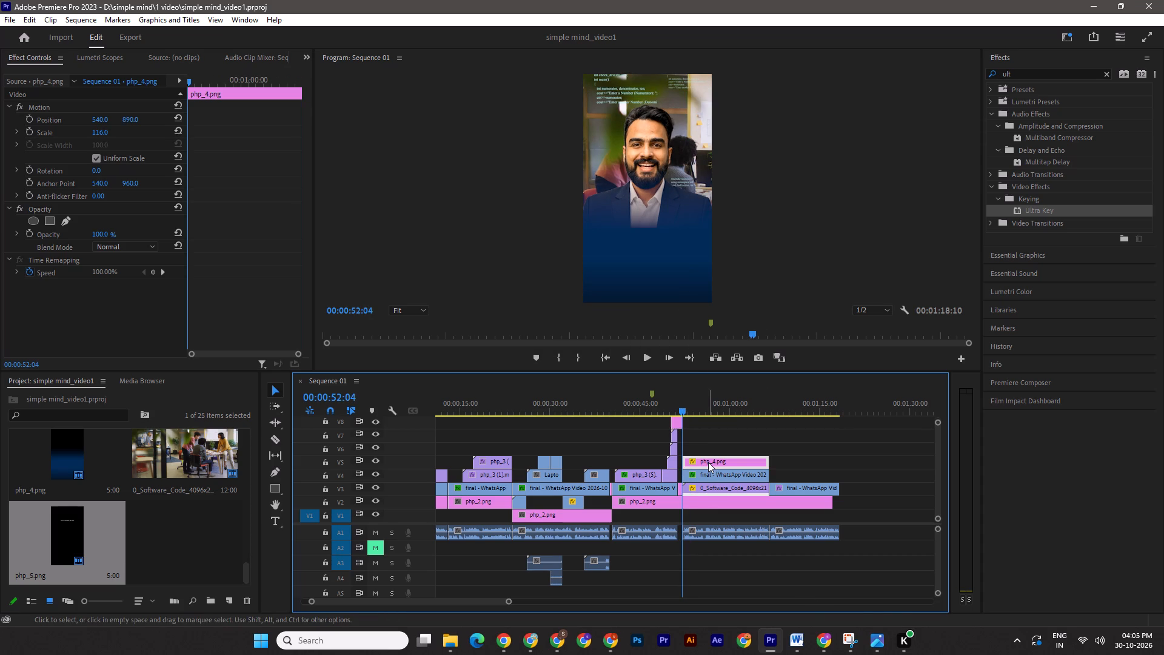
left_click_drag(708, 462, 749, 465)
key("ctrl+z")
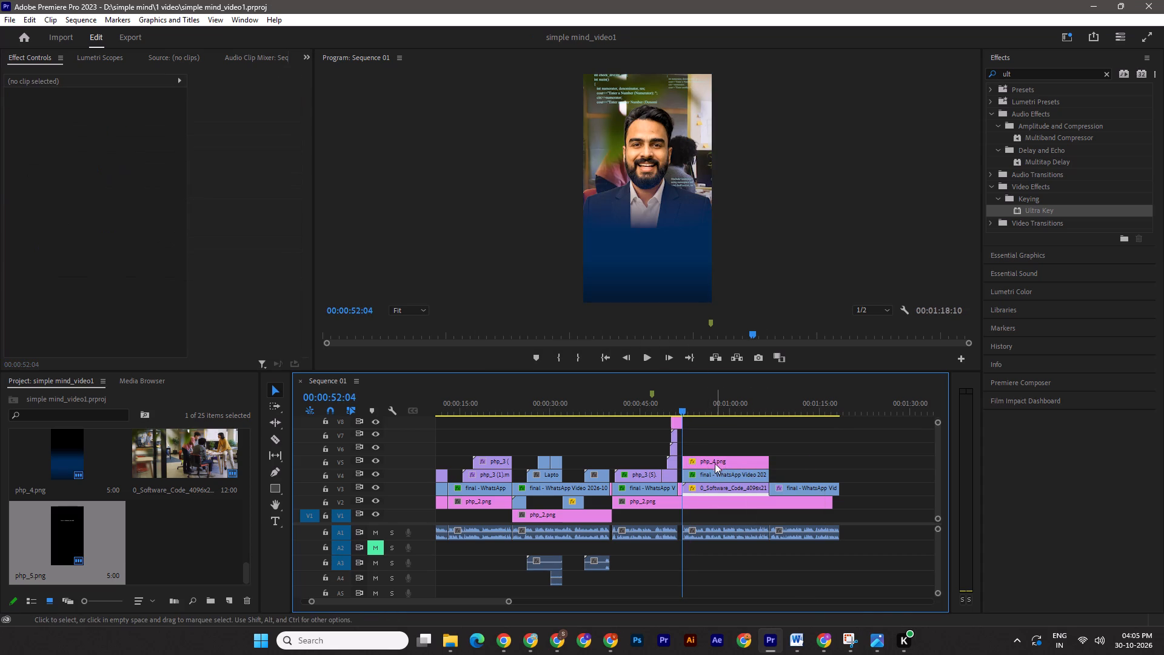
left_click_drag(711, 461, 818, 465)
Consult the solution scene in the Word script and, while playing the sequence, add markers at 00:00:56:13 and 00:00:57:11.
left_click(801, 647)
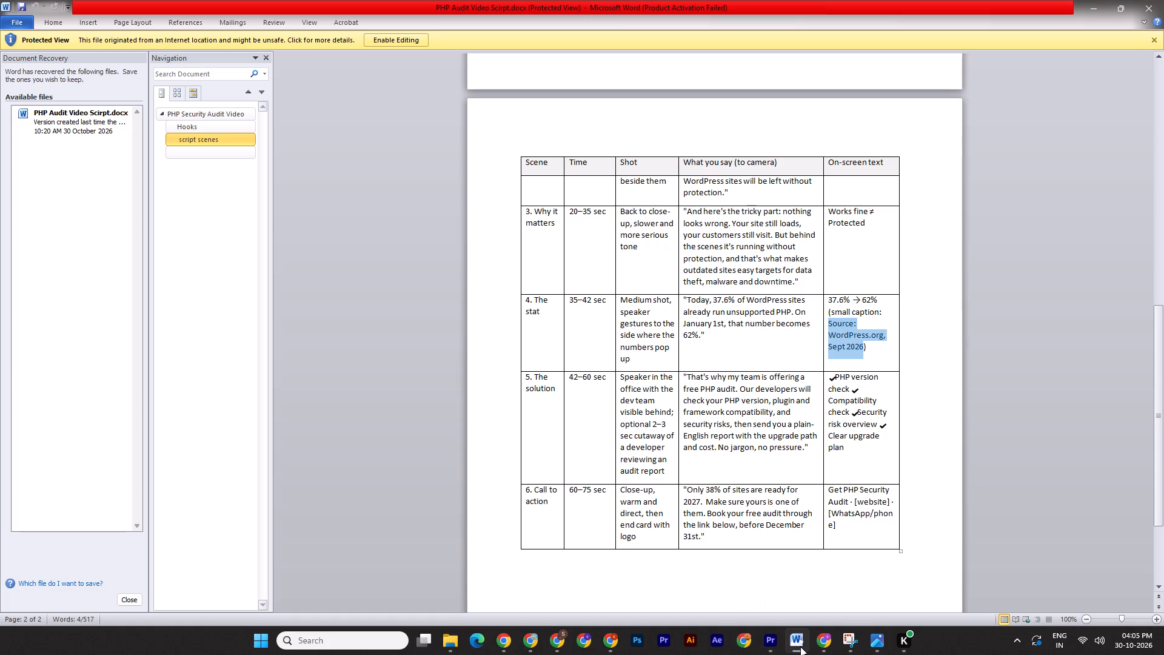
left_click(800, 647)
key("space")
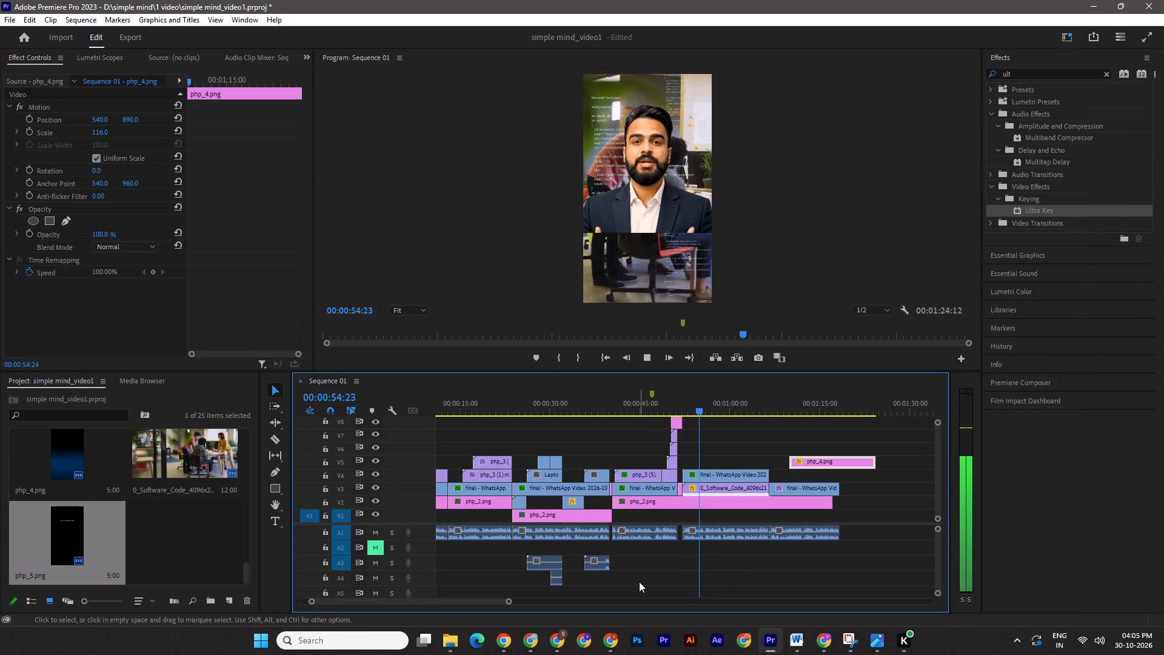
key("space")
key("space")
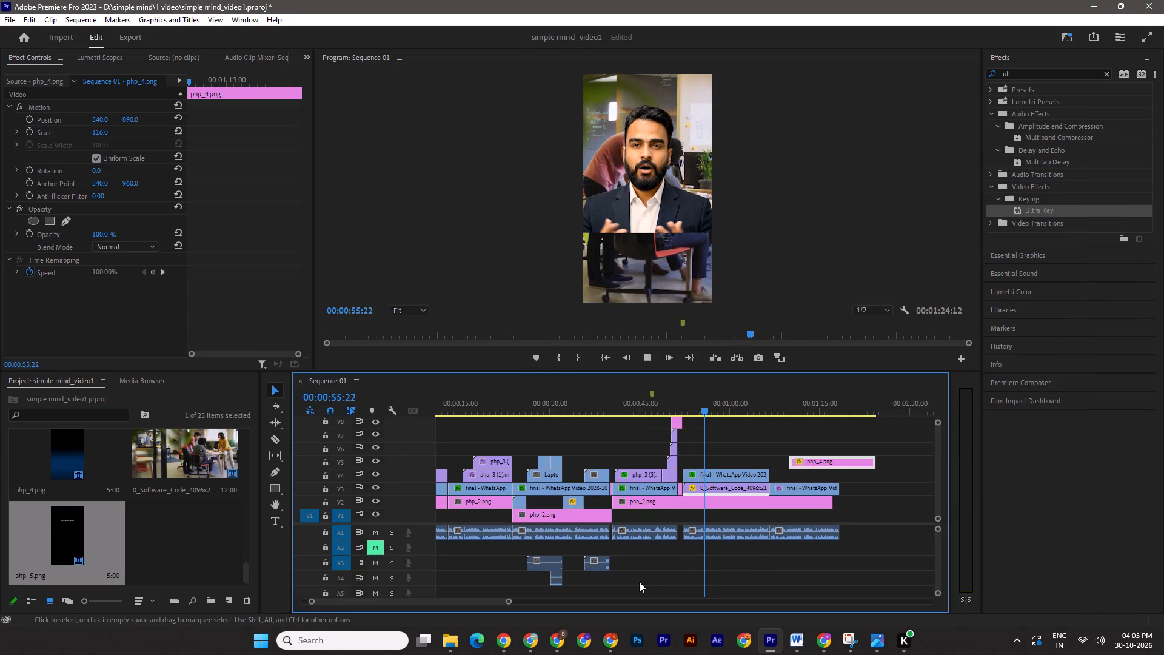
key("space")
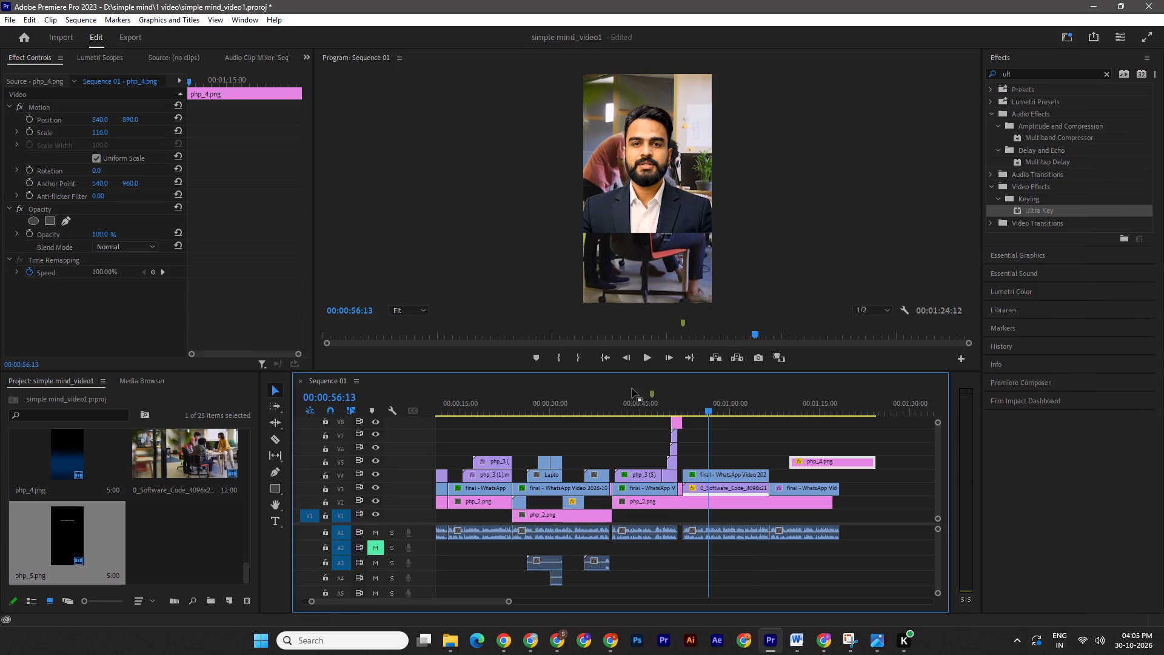
left_click(538, 359)
key("space")
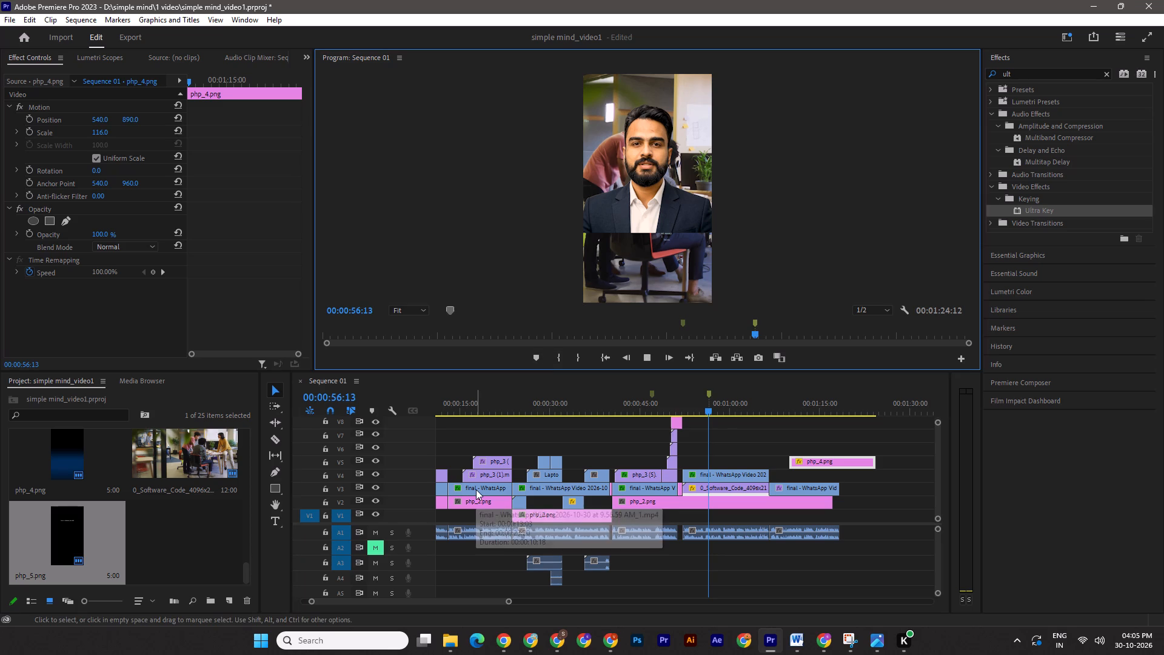
key("space")
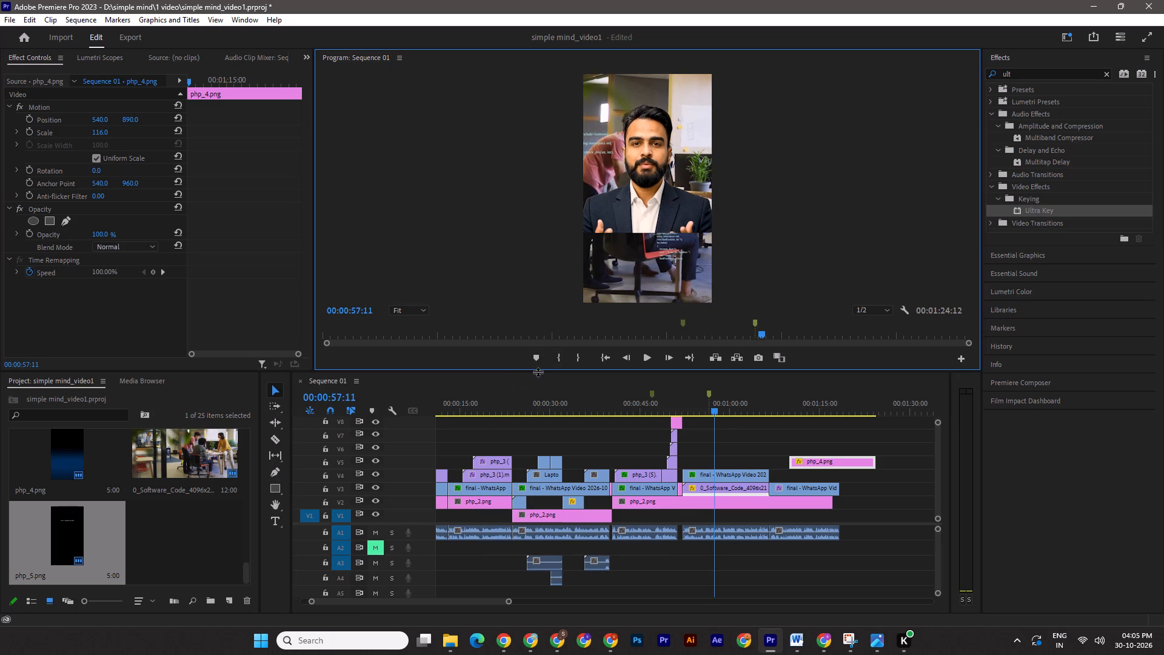
left_click(538, 358)
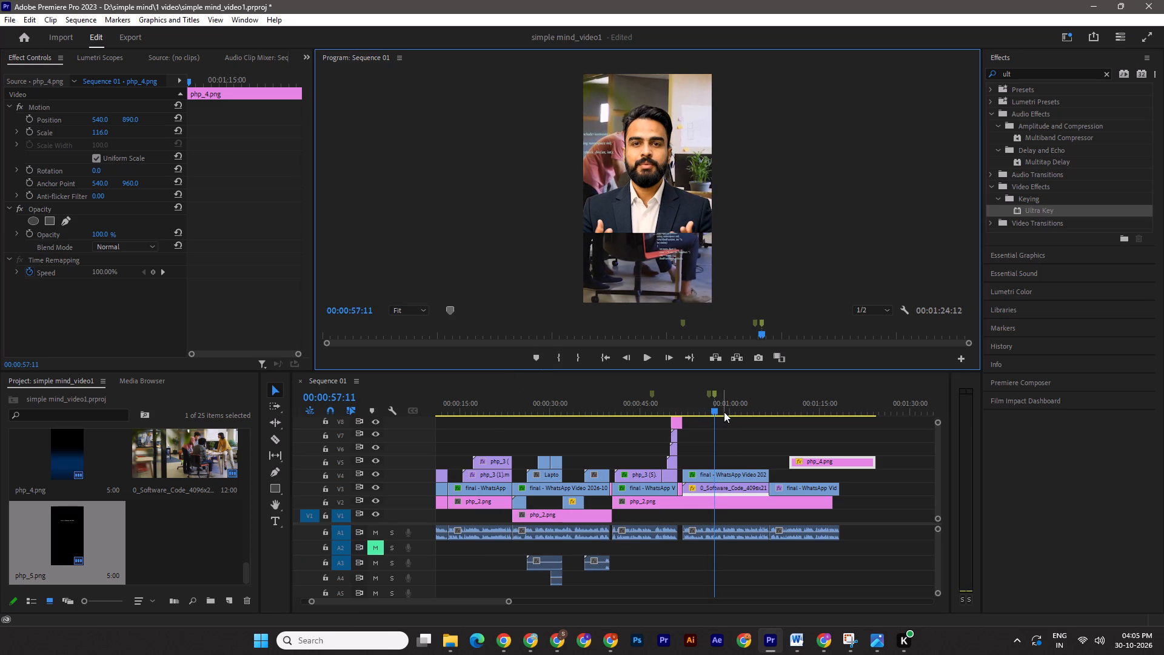
Start Scale and Position keyframes on the V4 talking-head clip at the 00:00:56:13 marker.
left_click(717, 411)
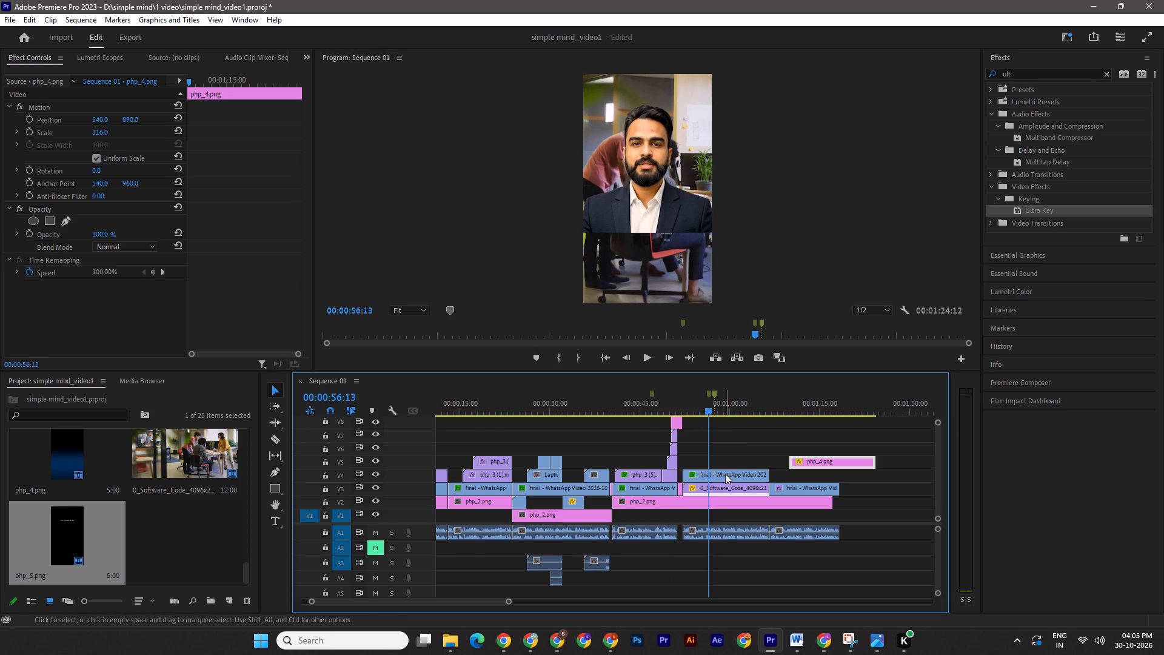
left_click(725, 474)
left_click(725, 490)
left_click(722, 471)
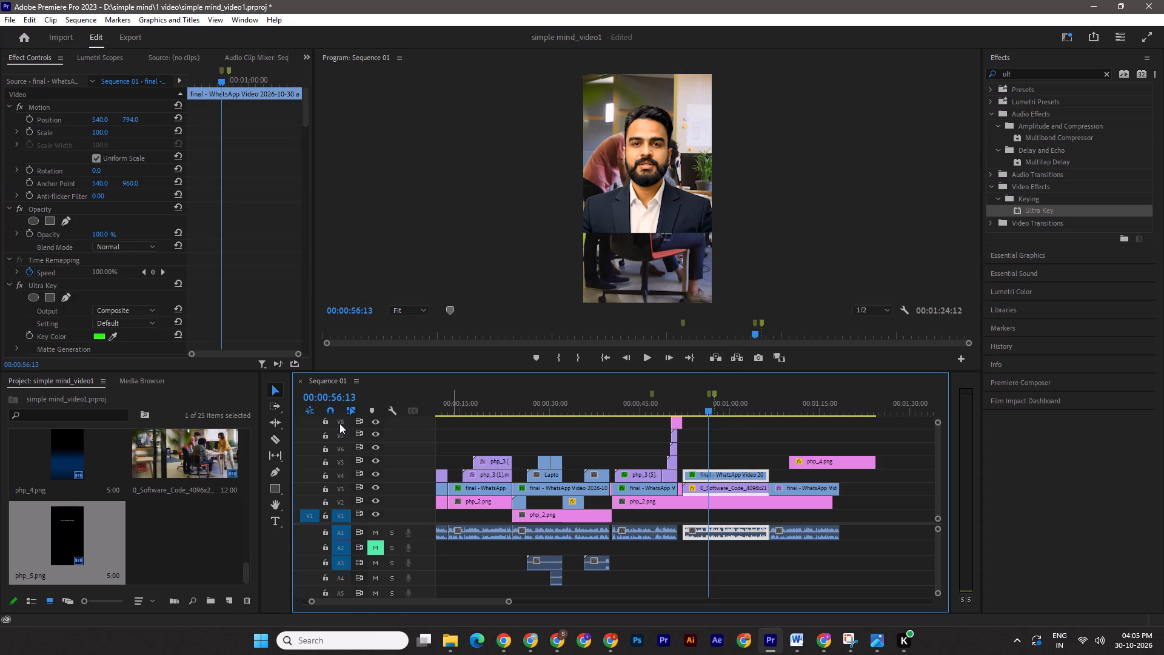
left_click(28, 131)
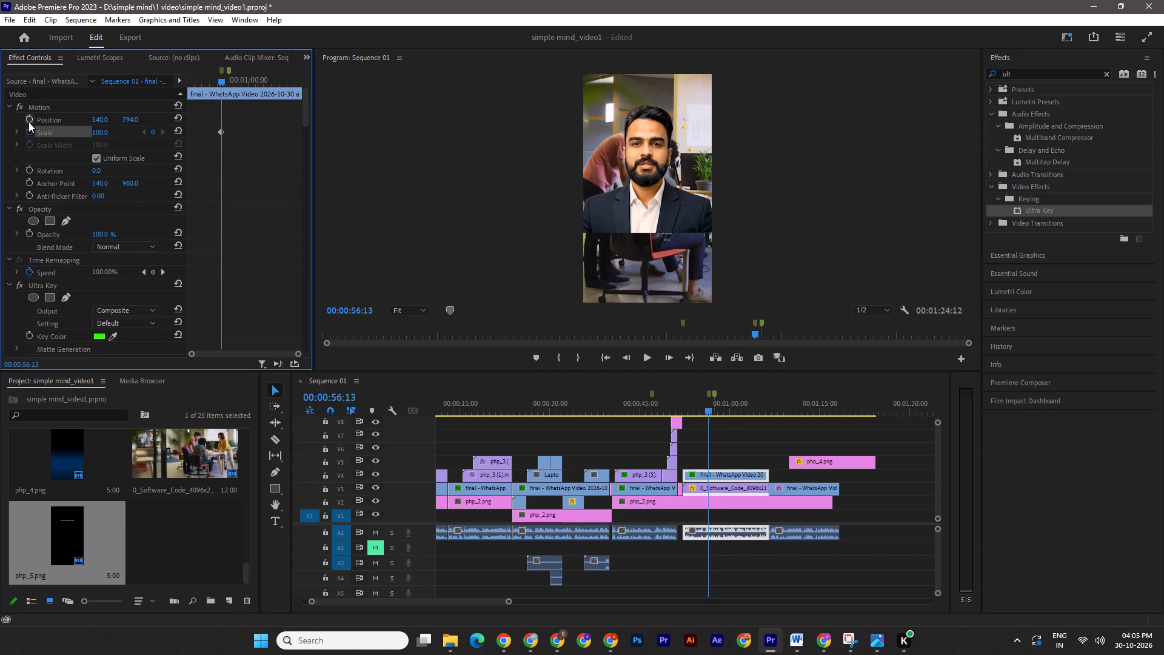
left_click(28, 118)
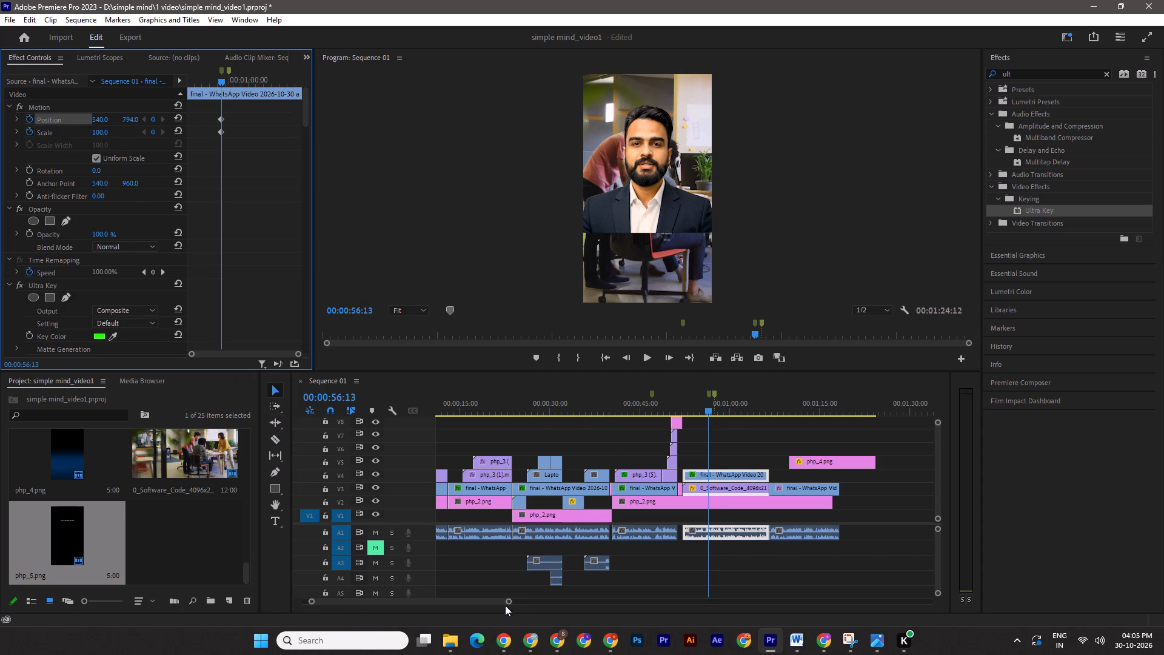
Shorten the 0_Software_Code clip on V3 to about 8 seconds and move it to start at the 00:00:56:13 marker.
left_click_drag(509, 599, 483, 597)
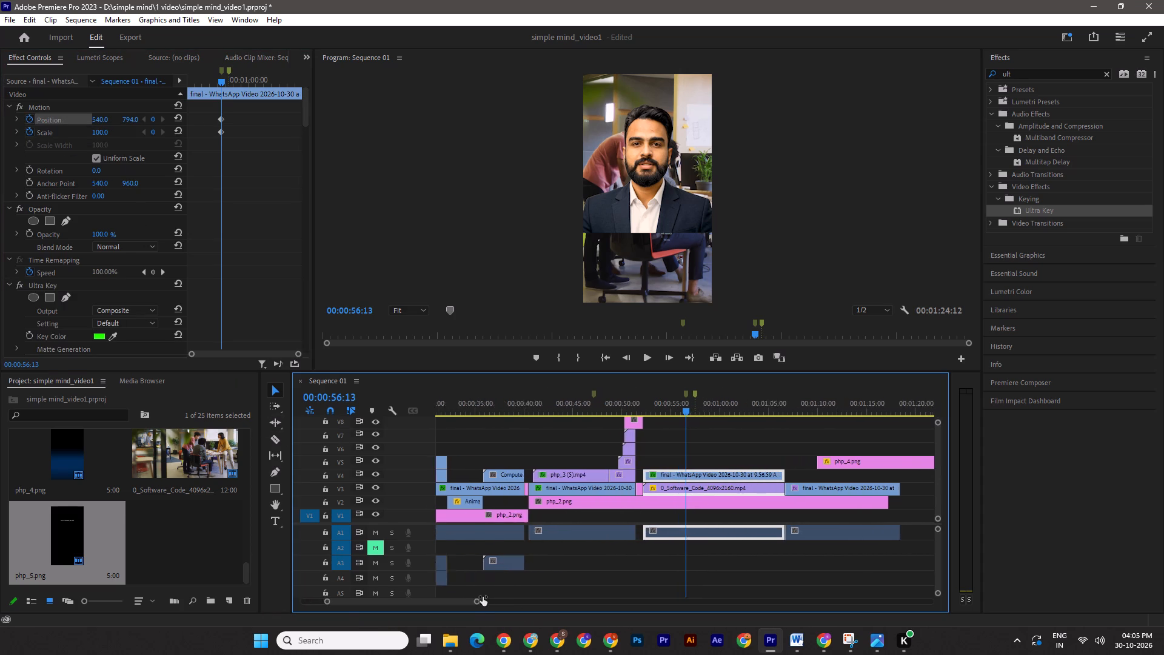
left_click_drag(483, 597, 475, 596)
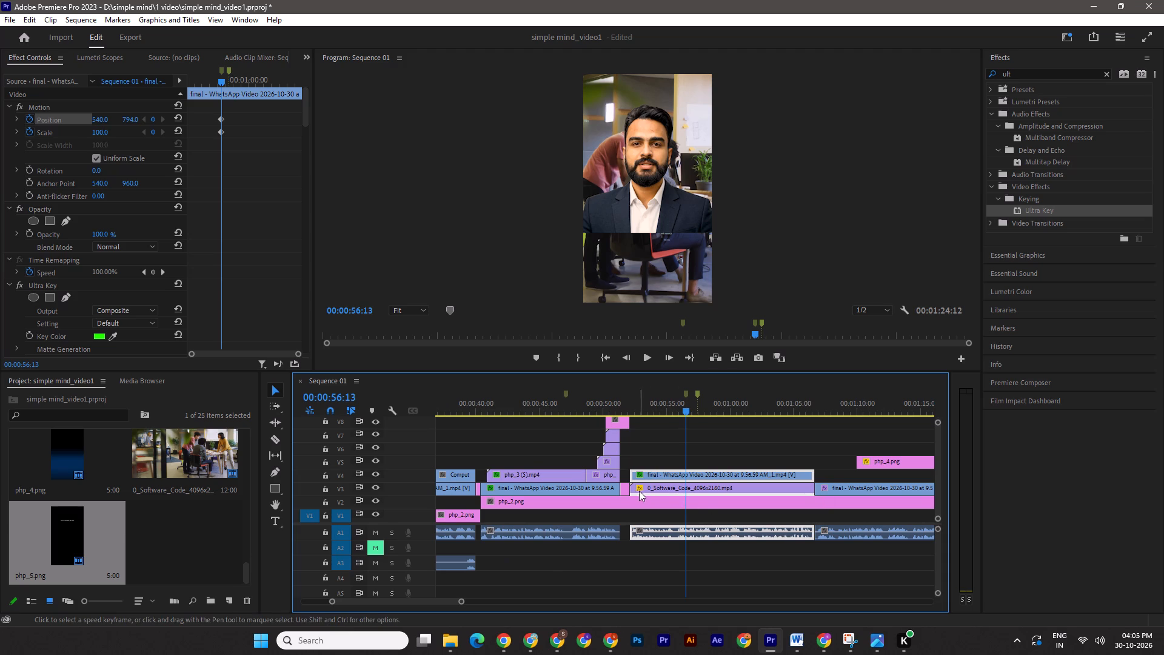
left_click(792, 492)
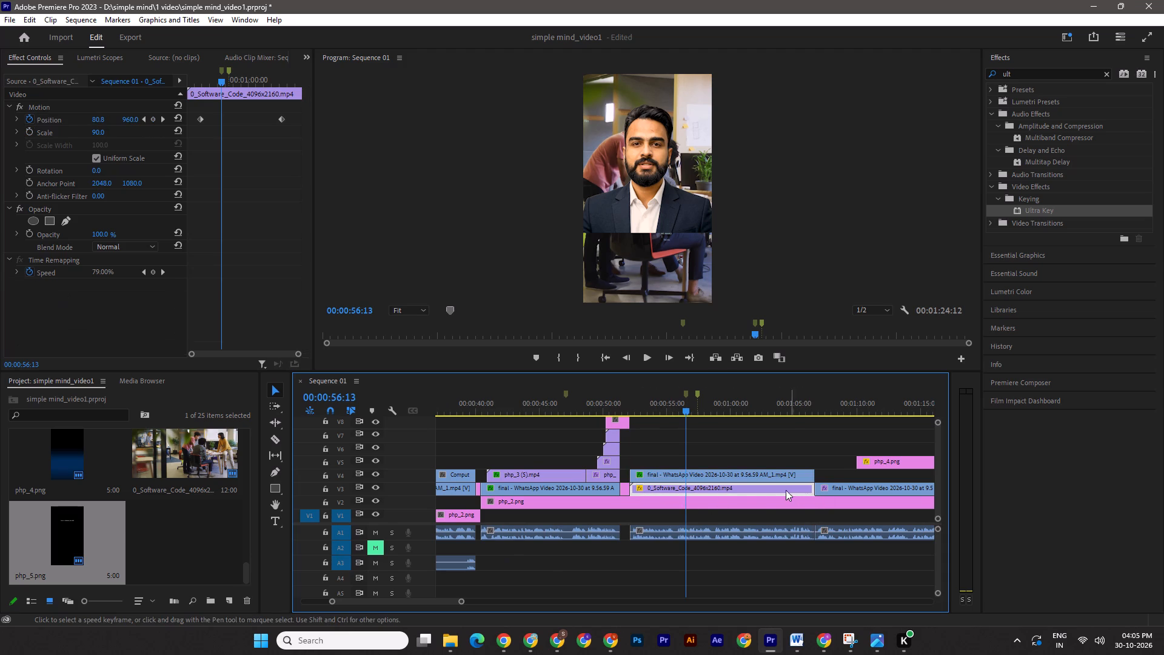
left_click_drag(811, 490, 764, 488)
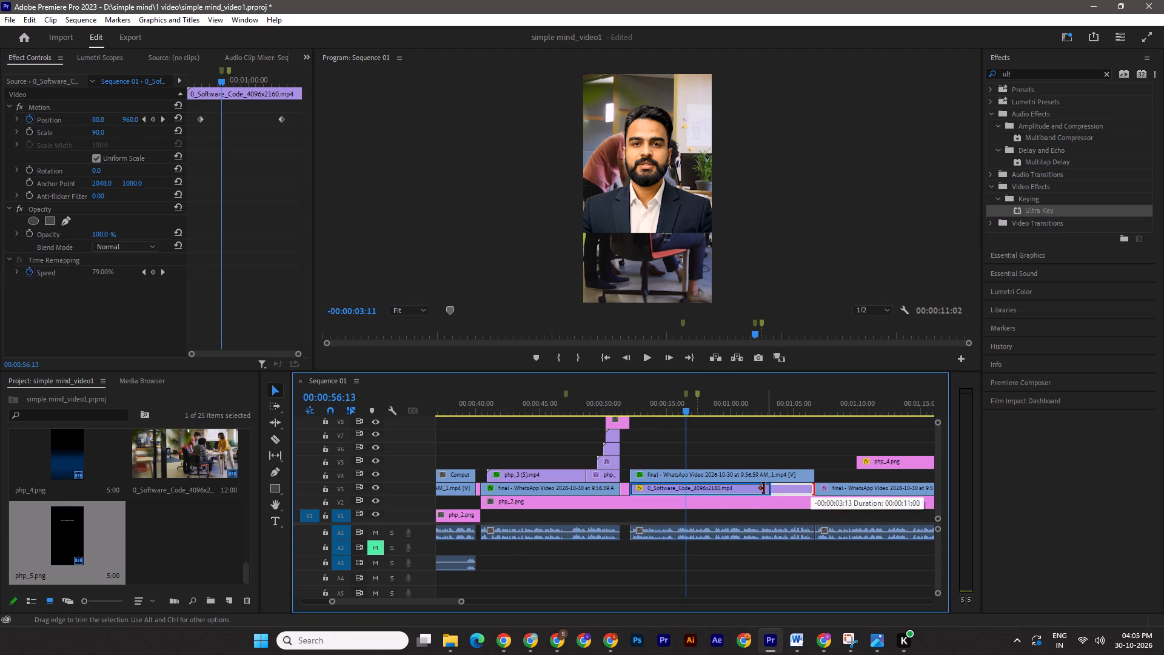
left_click_drag(764, 488, 756, 488)
left_click_drag(703, 488, 741, 488)
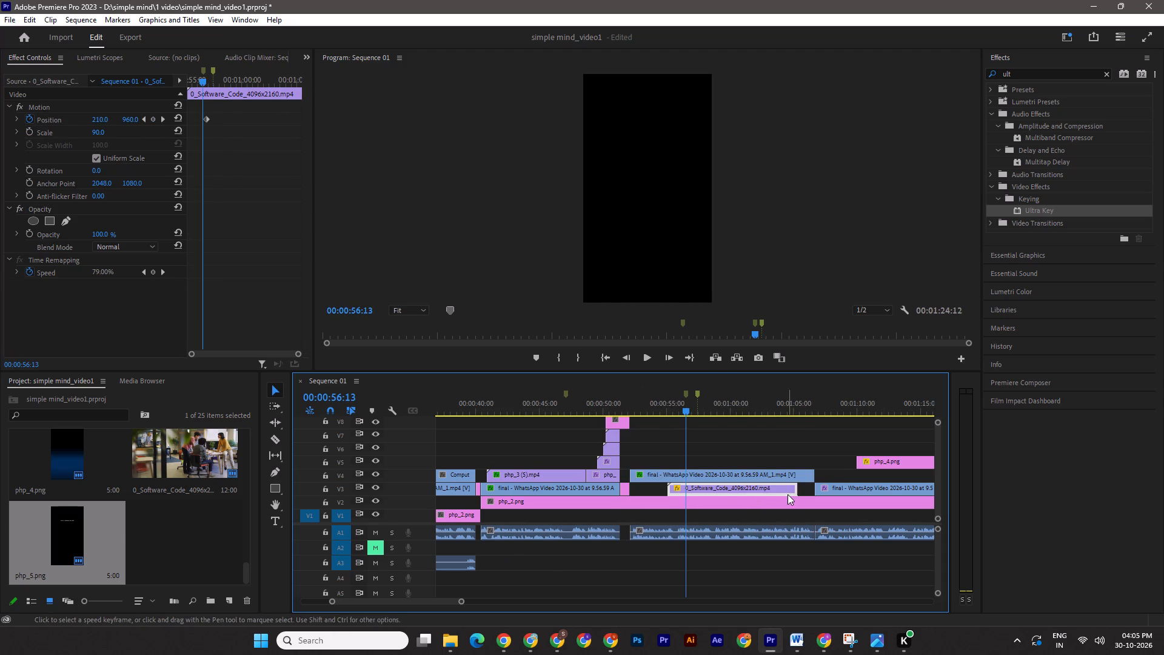
left_click_drag(794, 492, 766, 491)
left_click_drag(703, 490, 718, 489)
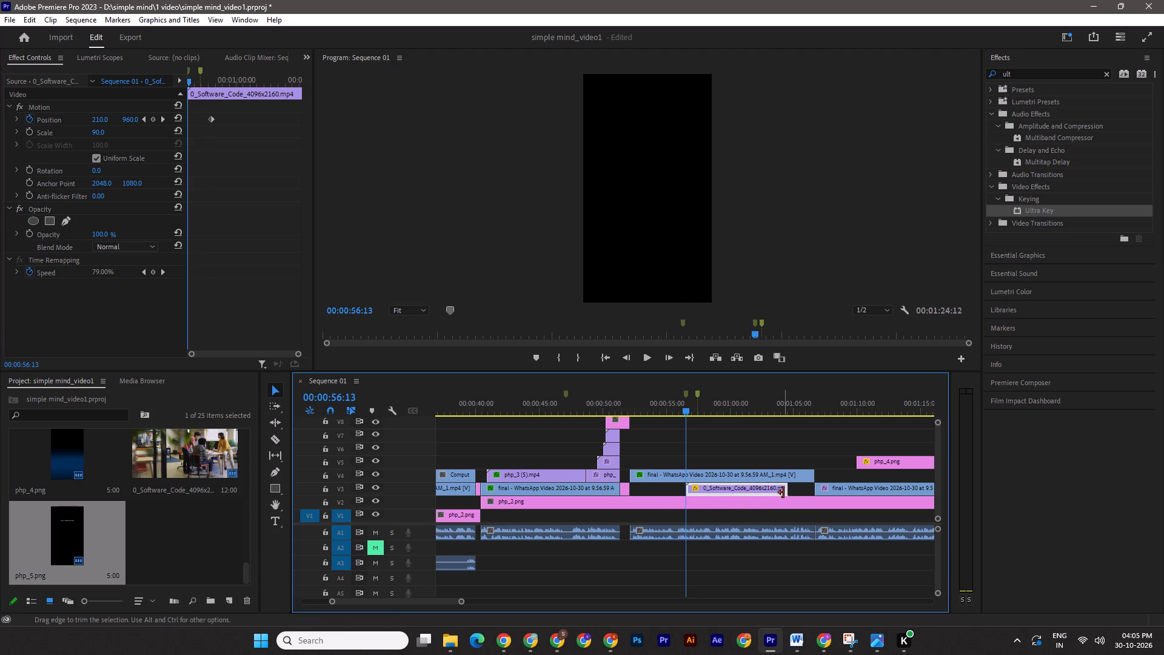
Extend the 0_Software_Code clip on V3 so it ends together with the V4 talking-head clip above it.
left_click_drag(783, 492, 807, 492)
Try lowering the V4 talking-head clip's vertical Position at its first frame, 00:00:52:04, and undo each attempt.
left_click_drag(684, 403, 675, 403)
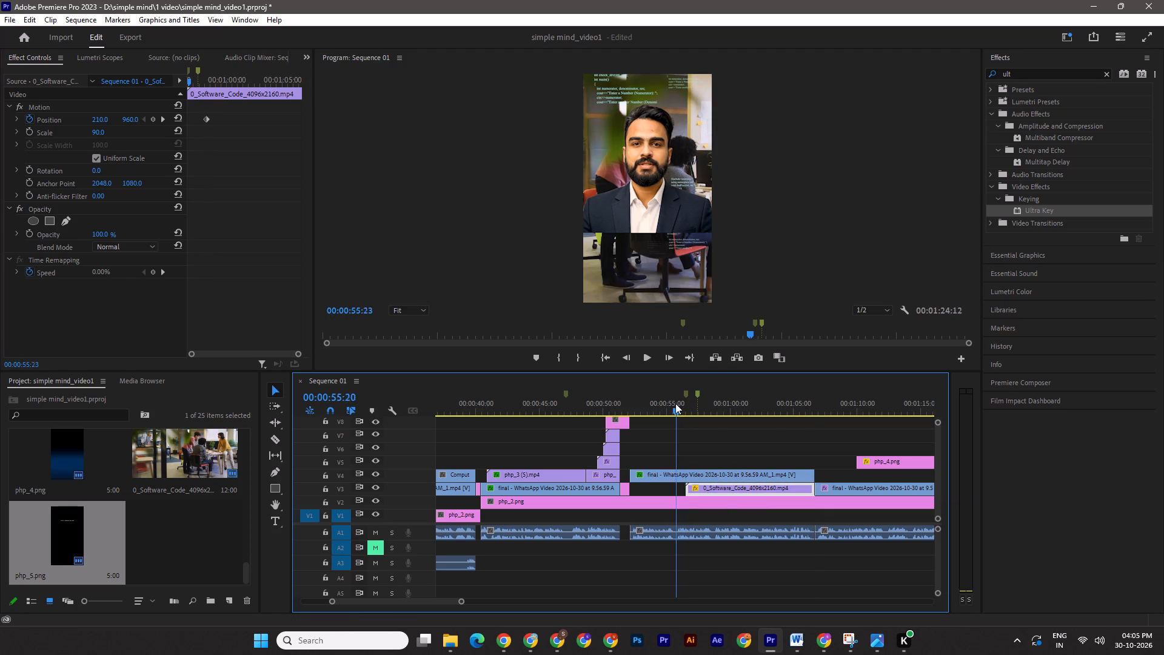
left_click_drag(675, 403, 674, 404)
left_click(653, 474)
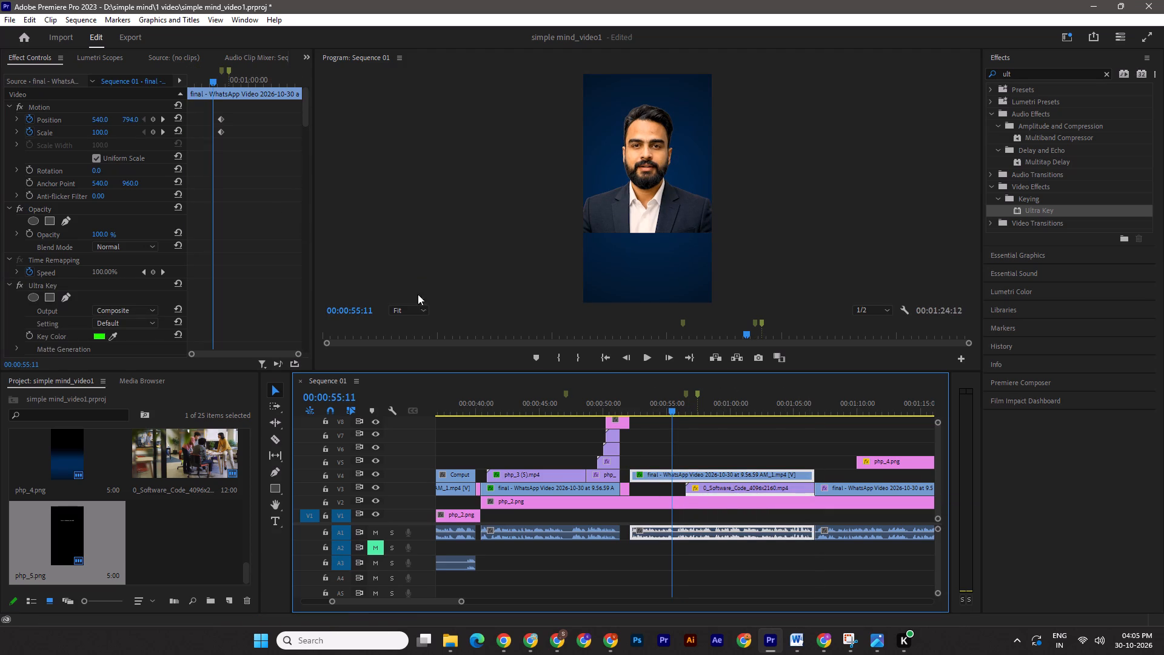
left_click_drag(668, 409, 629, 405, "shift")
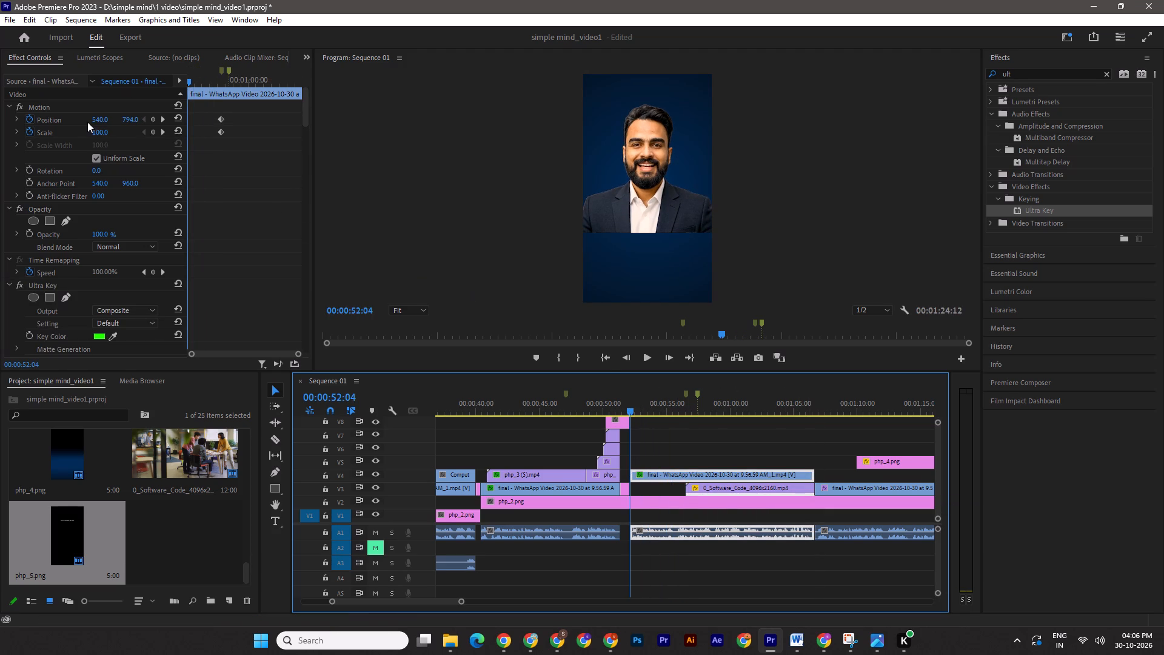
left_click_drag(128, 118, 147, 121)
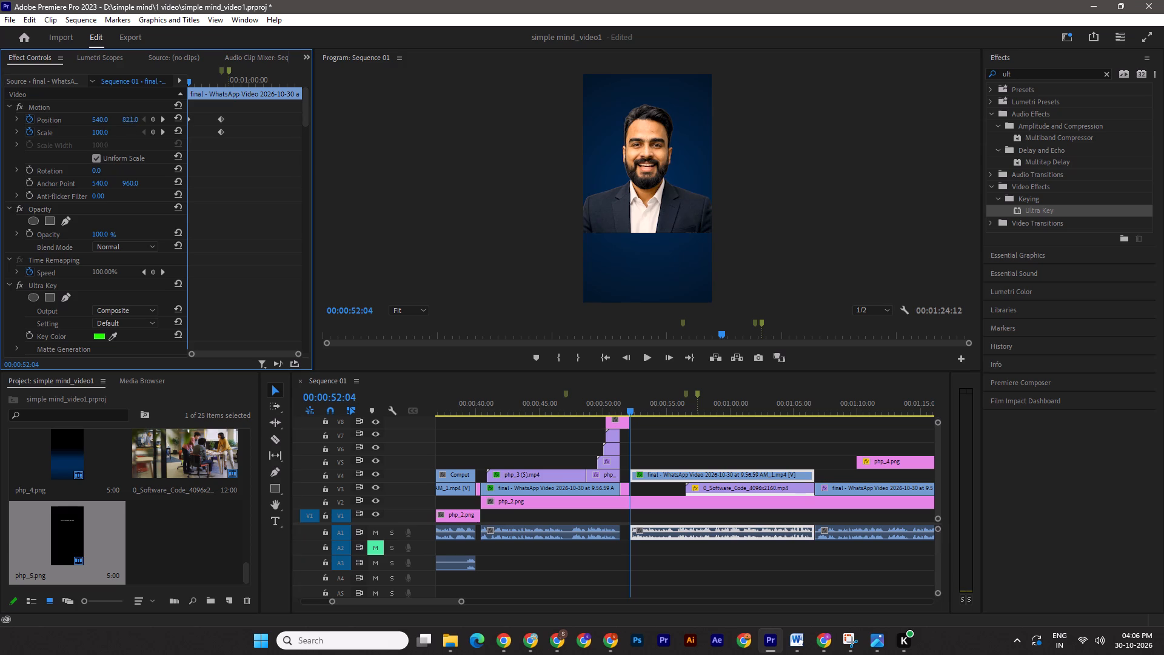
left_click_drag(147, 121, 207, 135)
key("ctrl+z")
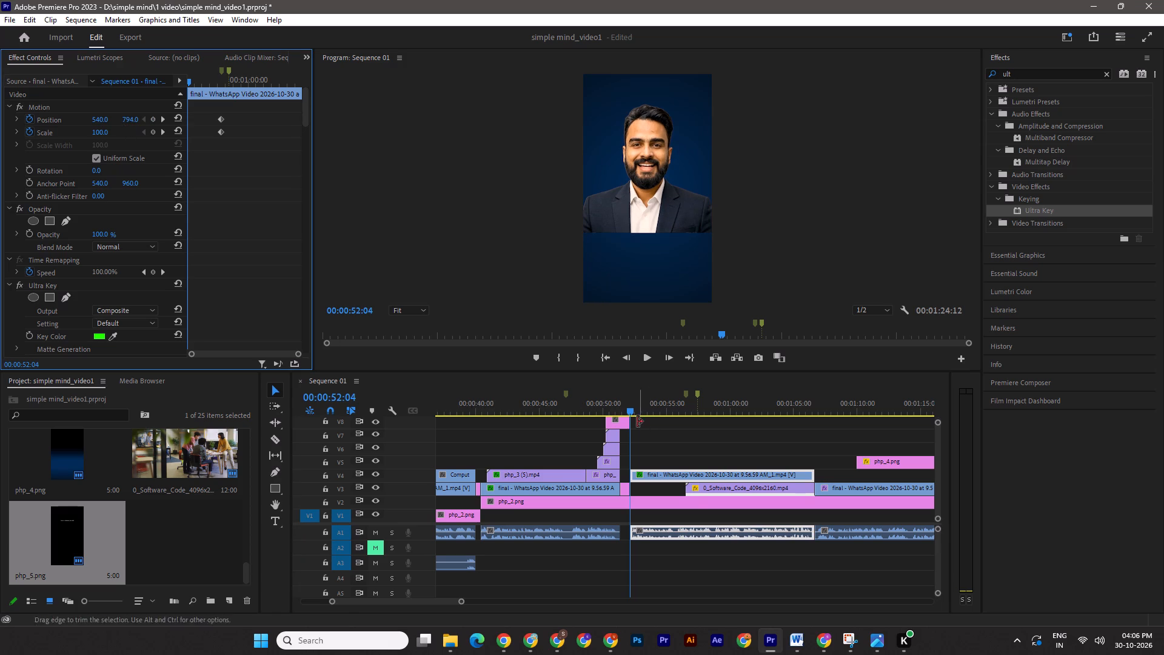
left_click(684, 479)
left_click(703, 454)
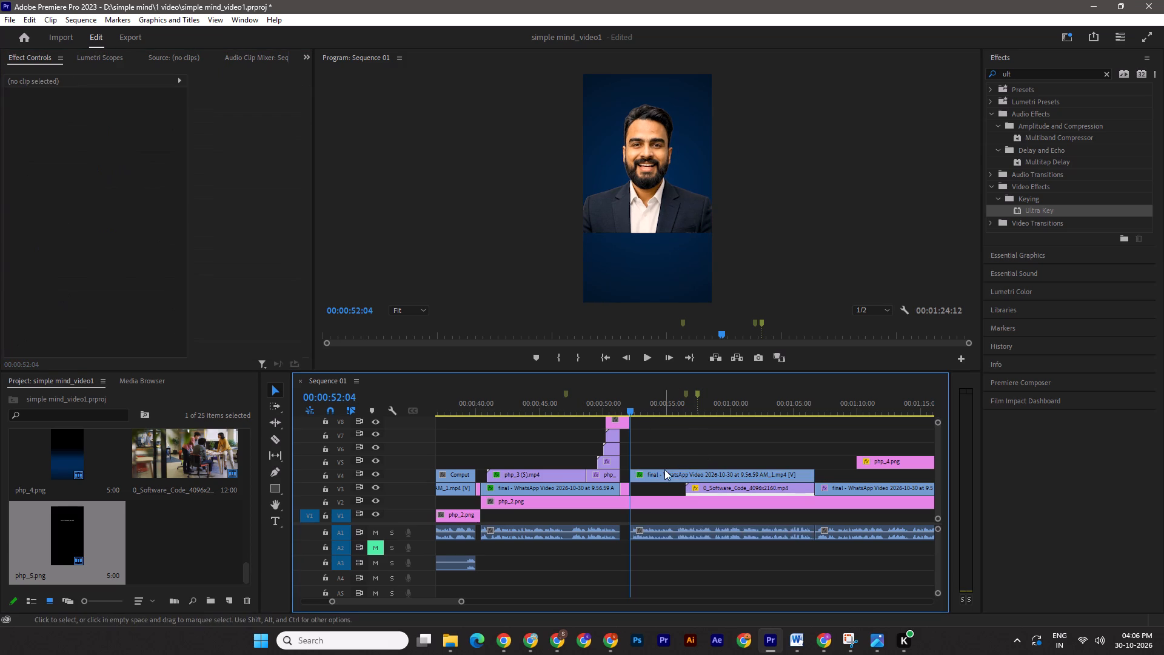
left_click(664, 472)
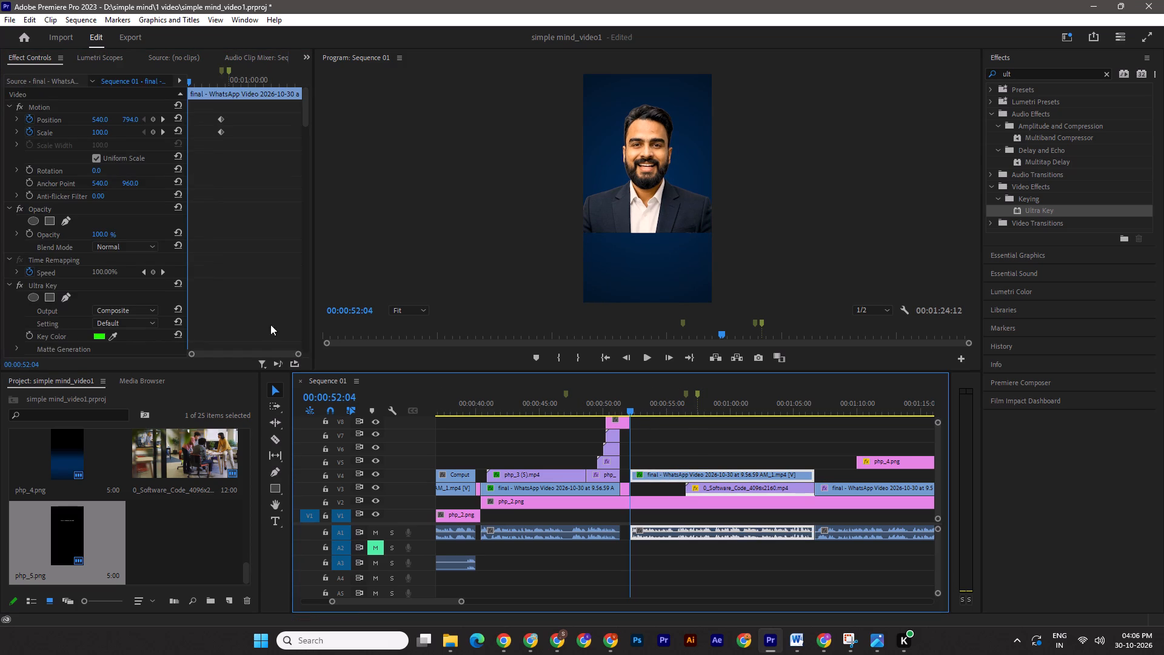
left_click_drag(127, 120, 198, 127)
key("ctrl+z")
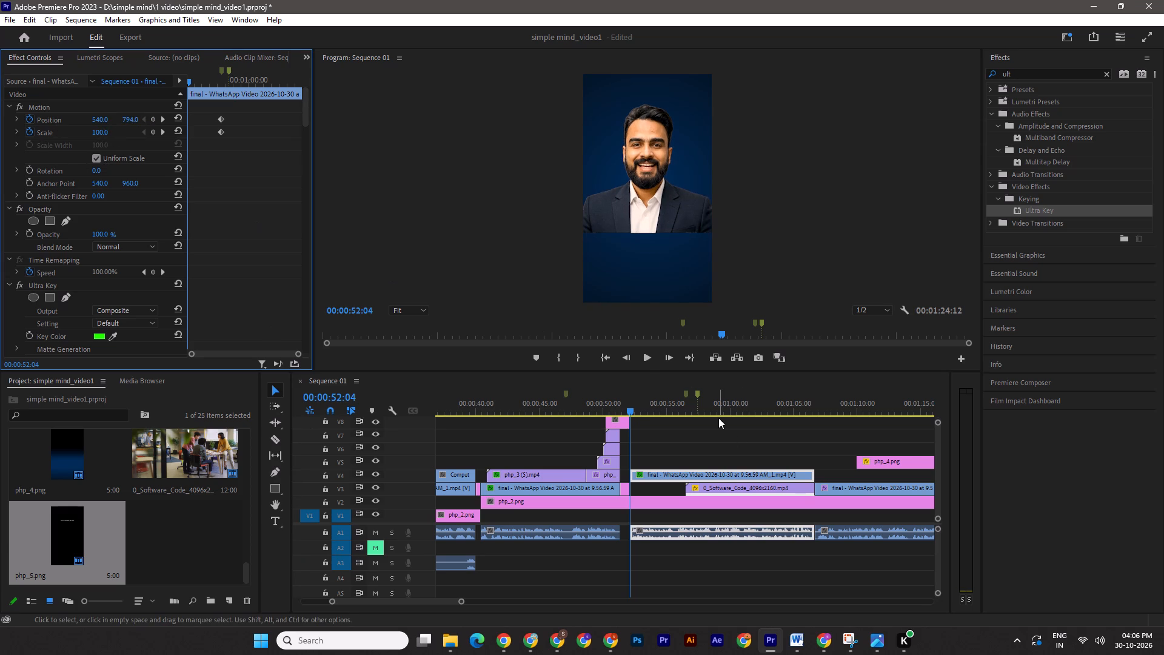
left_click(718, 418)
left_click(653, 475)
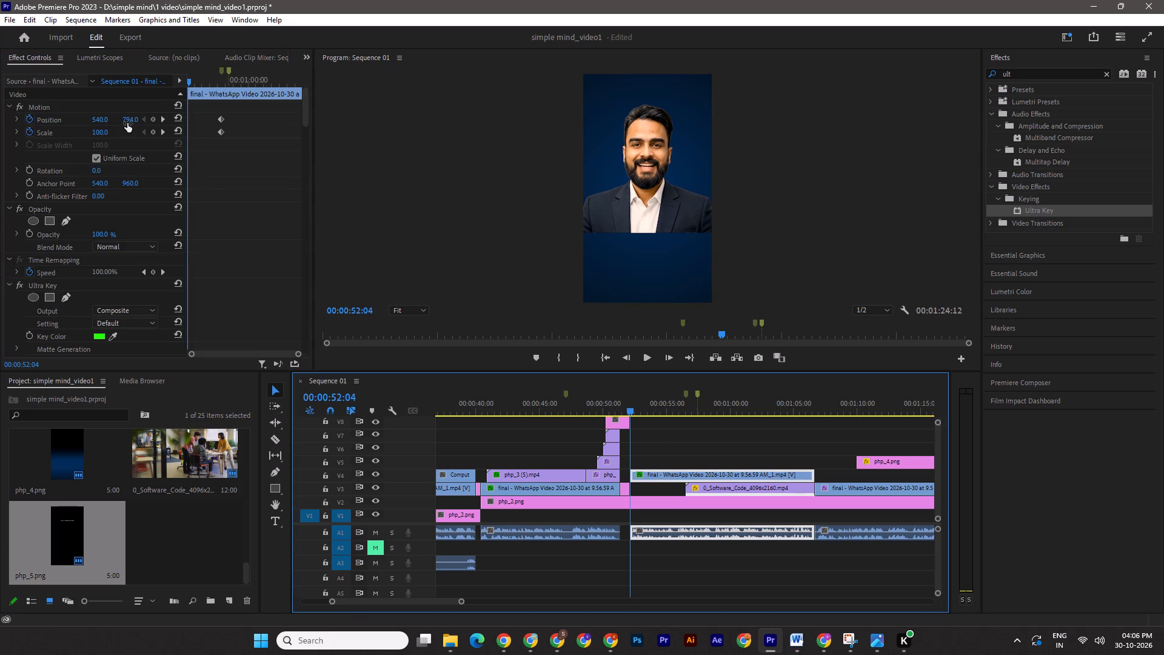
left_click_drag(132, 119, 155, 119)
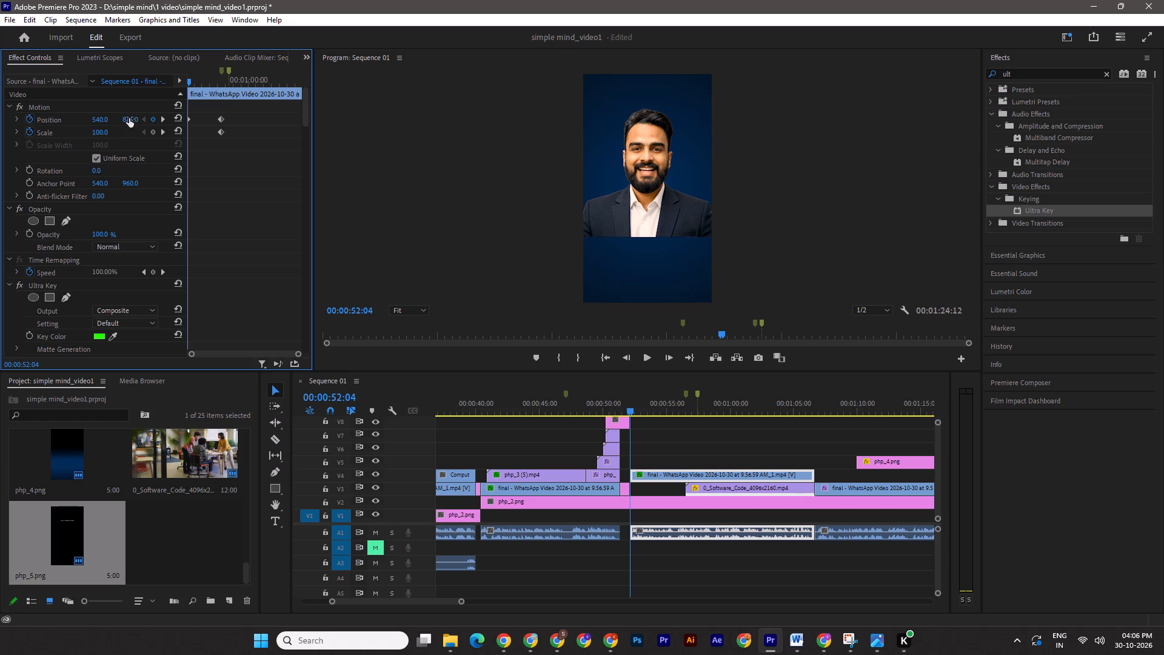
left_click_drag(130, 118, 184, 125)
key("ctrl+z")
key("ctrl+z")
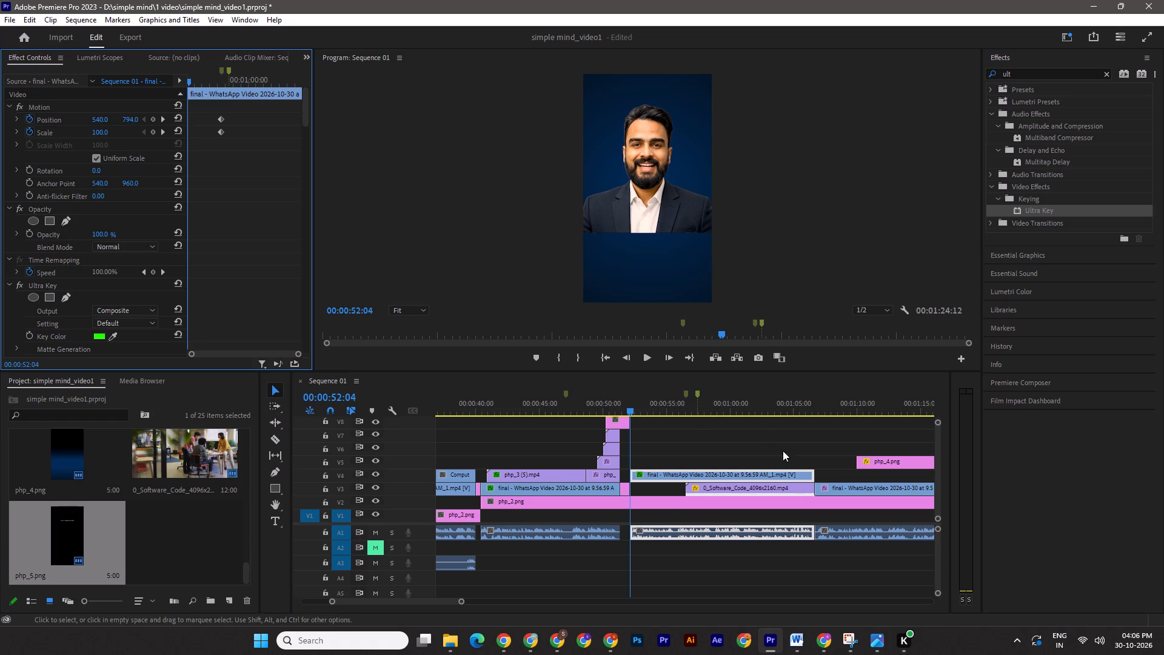
Keyframe the V4 talking-head clip at 00:00:54:08 with Position 540, 1160 and Scale 141 to enlarge and lower the speaker.
left_click_drag(630, 410, 658, 415)
left_click(671, 477)
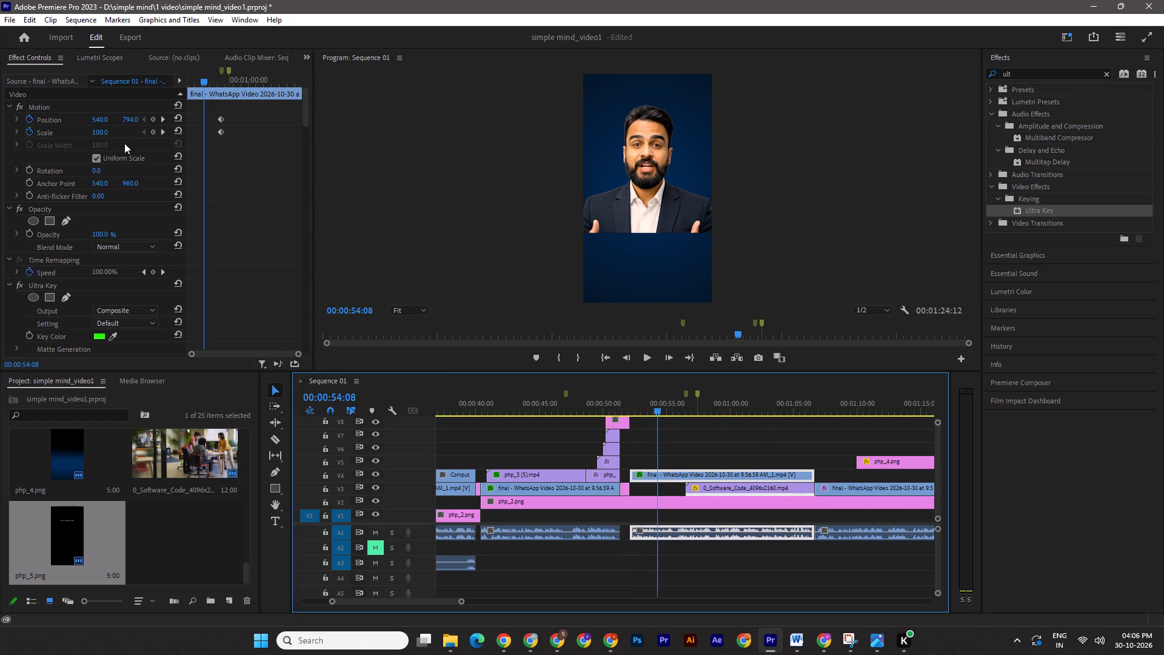
left_click_drag(126, 121, 453, 191)
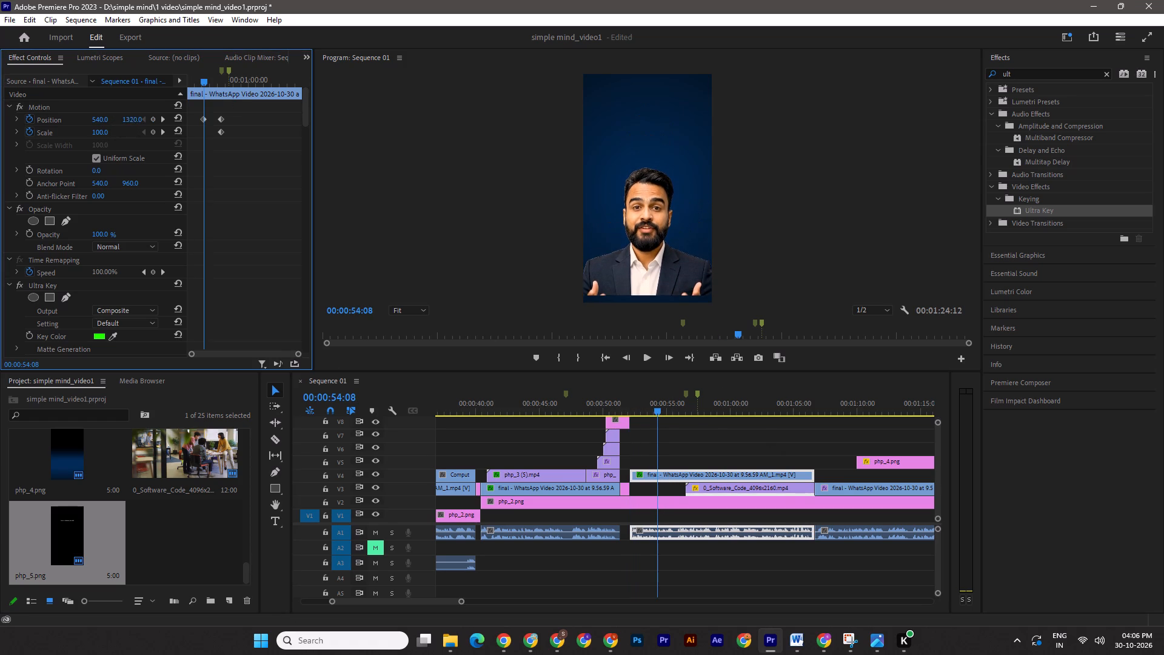
left_click_drag(453, 191, 503, 207)
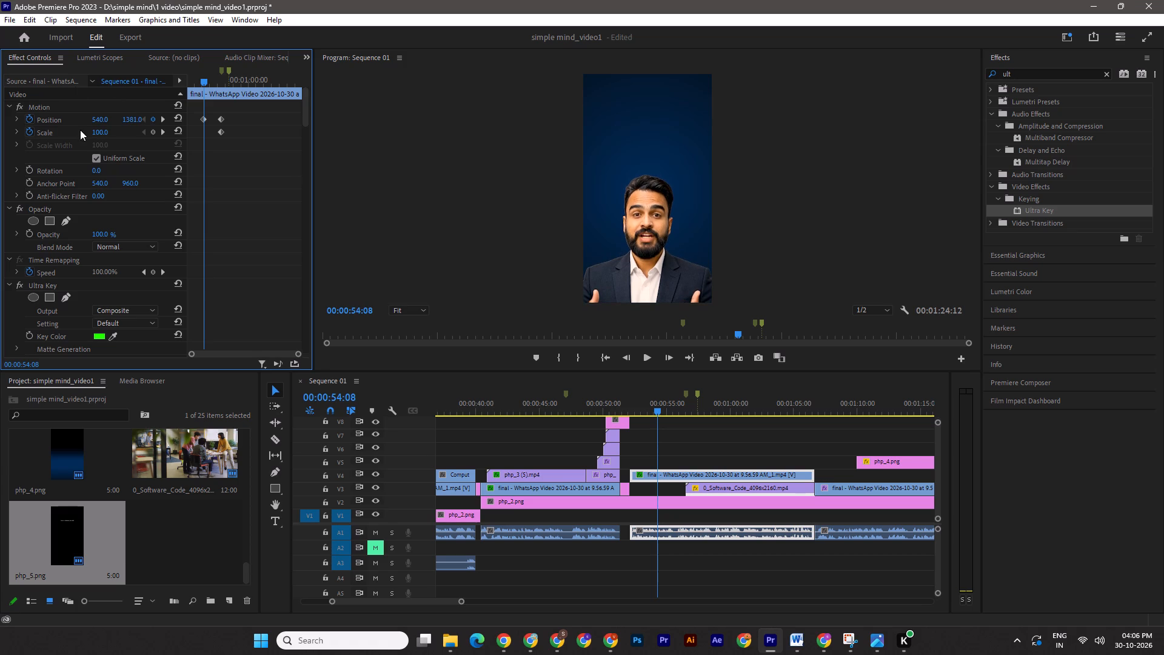
left_click_drag(99, 132, 105, 132)
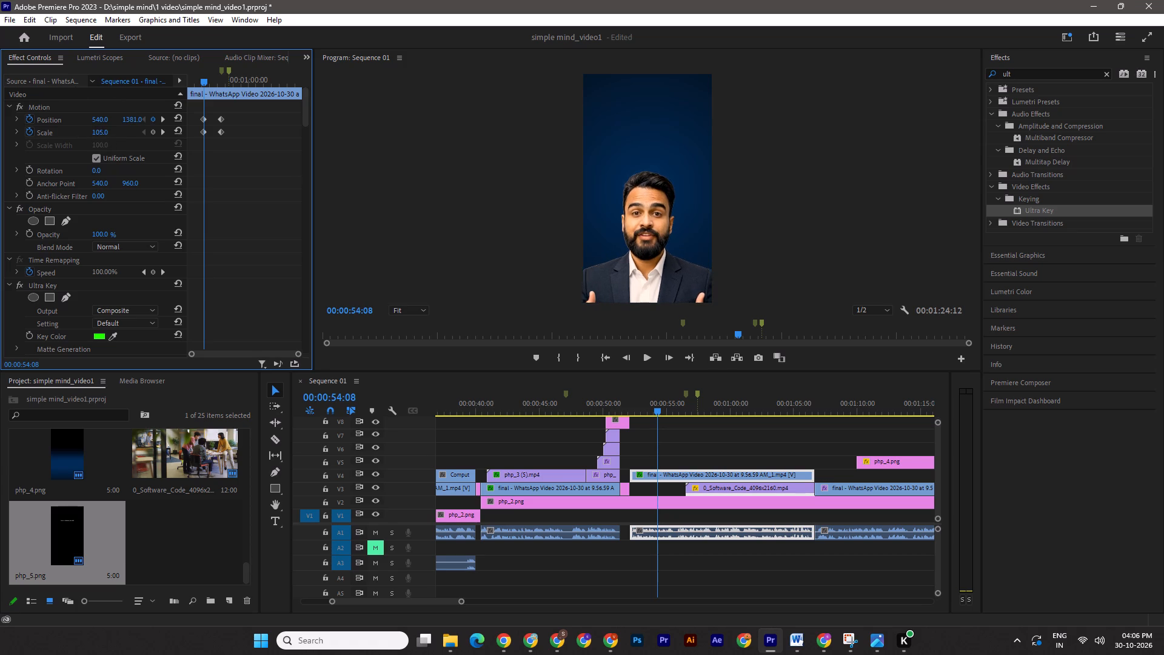
left_click_drag(105, 132, 120, 132)
left_click_drag(102, 119, 54, 104)
key("ctrl+z")
left_click_drag(135, 118, 156, 126)
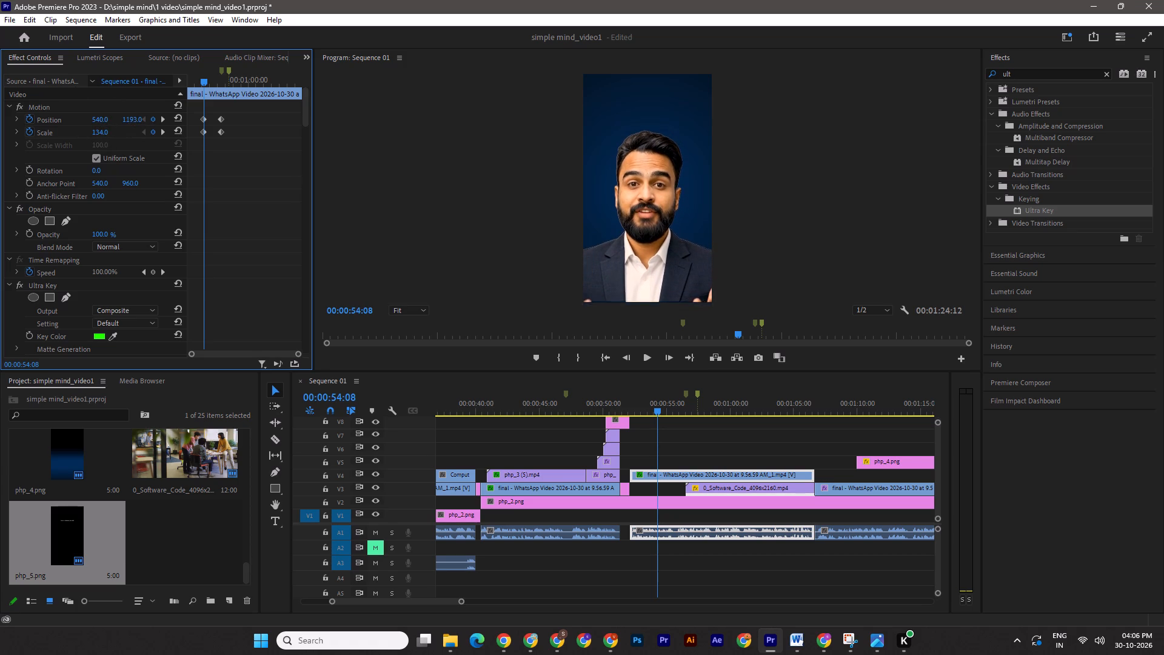
left_click_drag(156, 126, 164, 127)
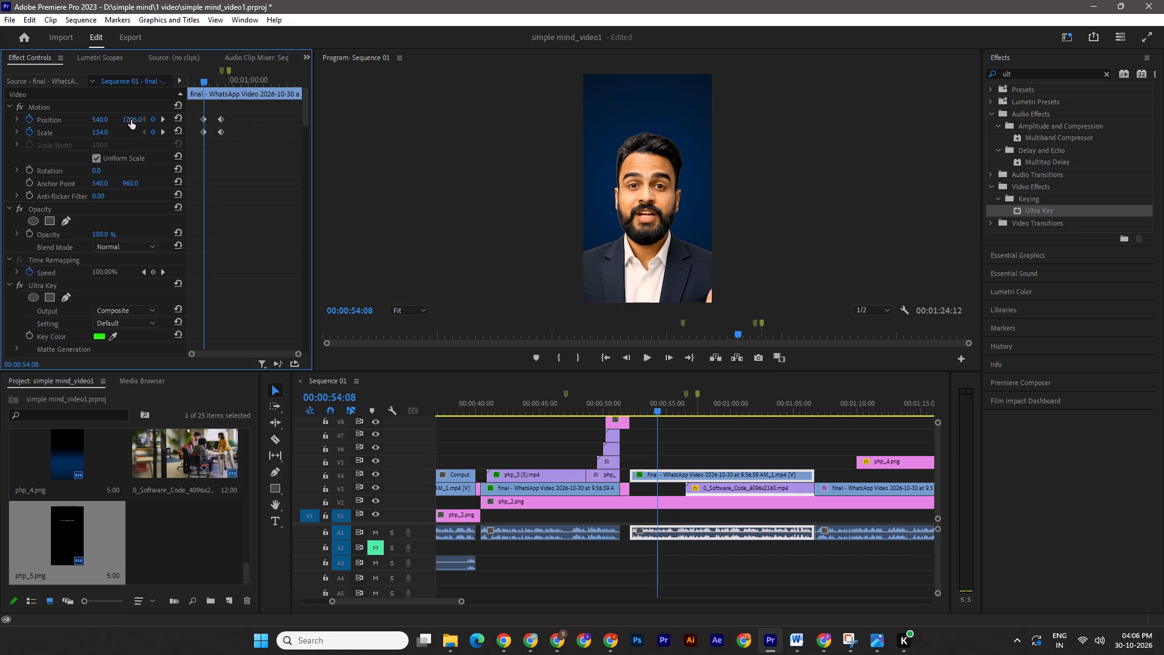
left_click_drag(133, 121, 124, 120)
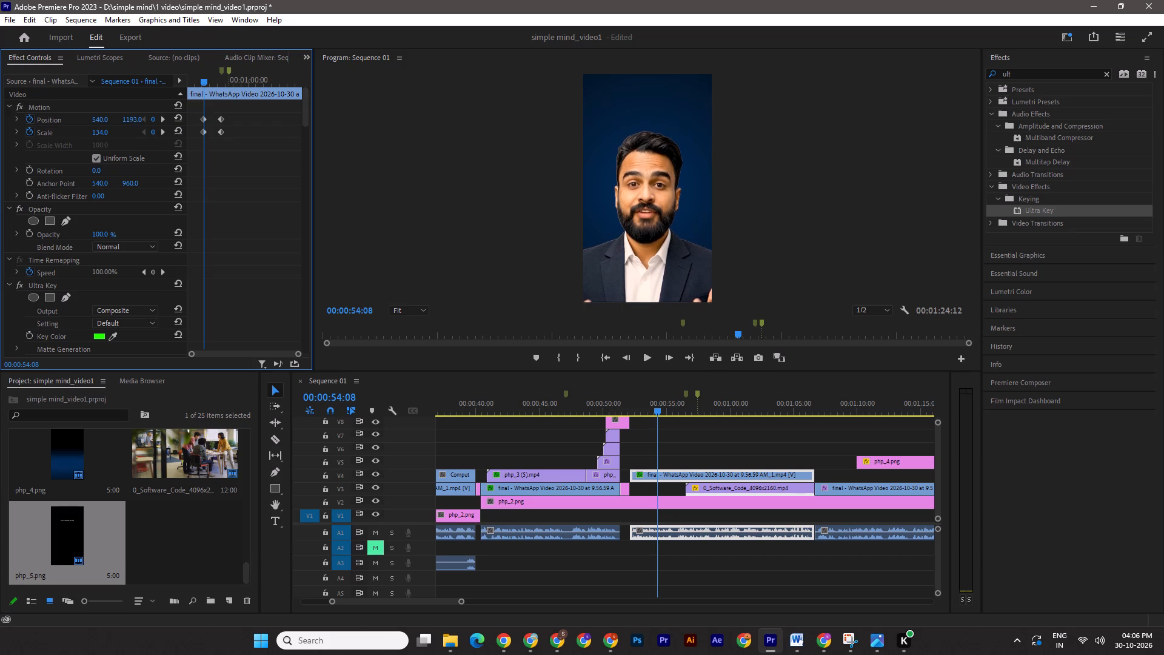
left_click_drag(124, 120, 104, 120)
left_click(98, 133)
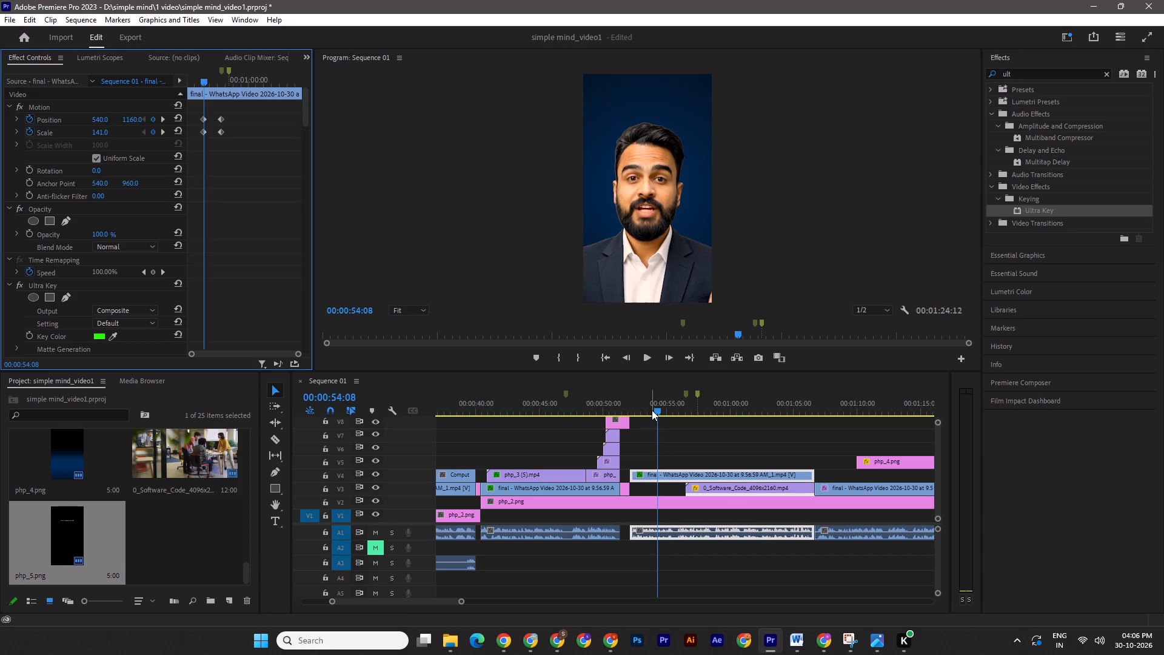
left_click_drag(652, 410, 634, 405)
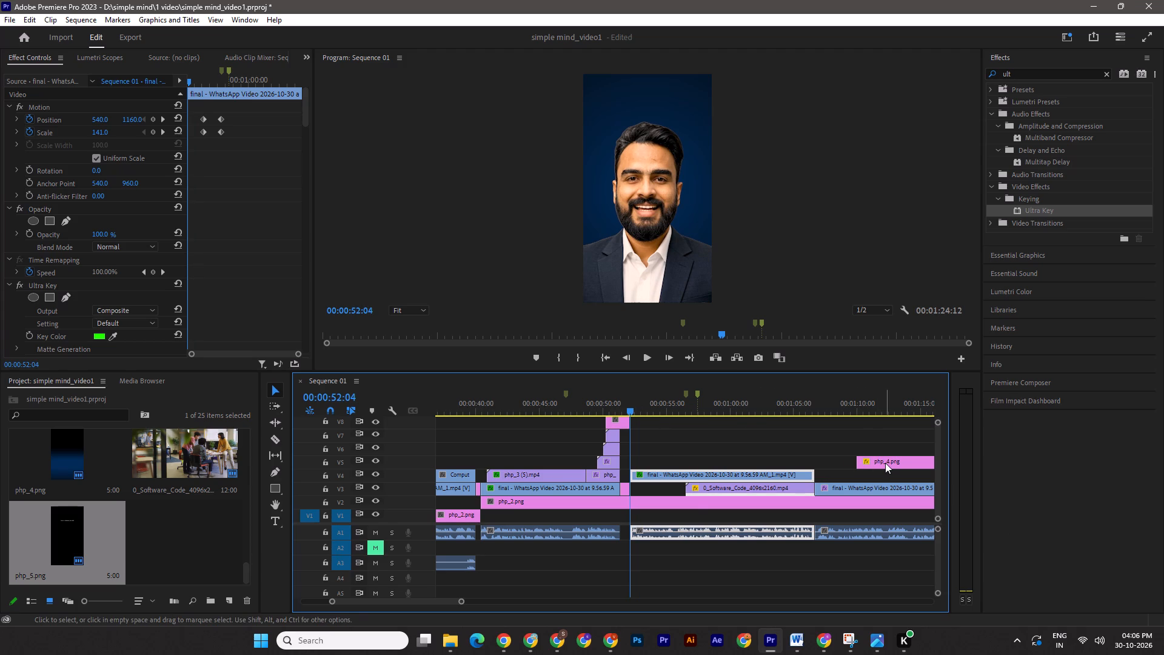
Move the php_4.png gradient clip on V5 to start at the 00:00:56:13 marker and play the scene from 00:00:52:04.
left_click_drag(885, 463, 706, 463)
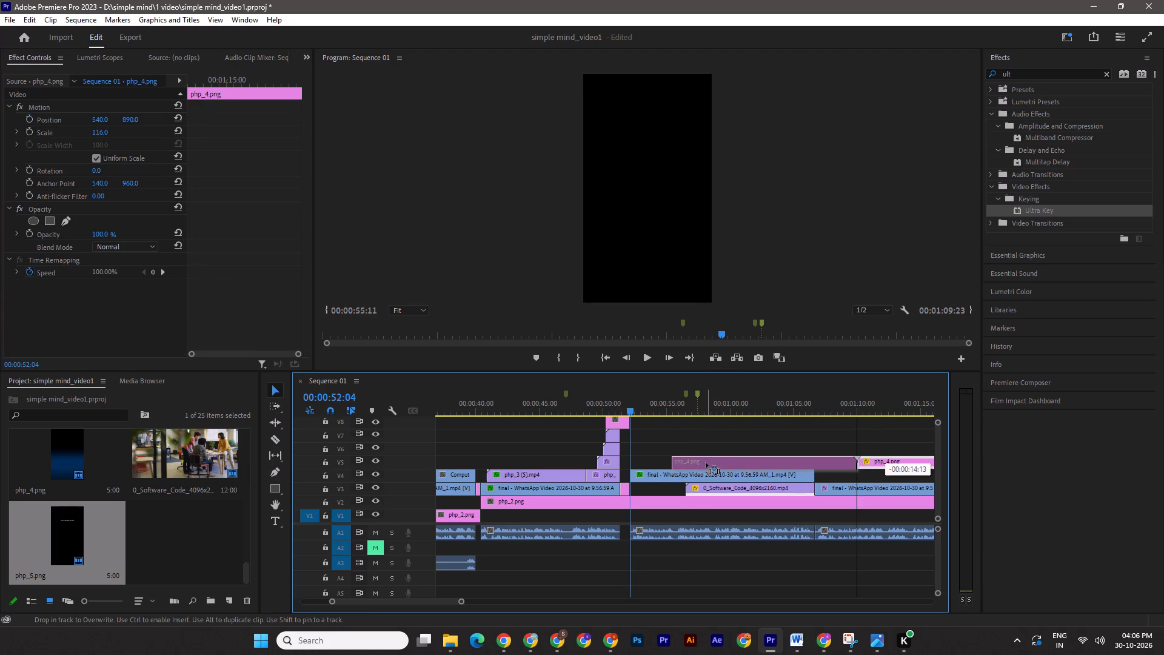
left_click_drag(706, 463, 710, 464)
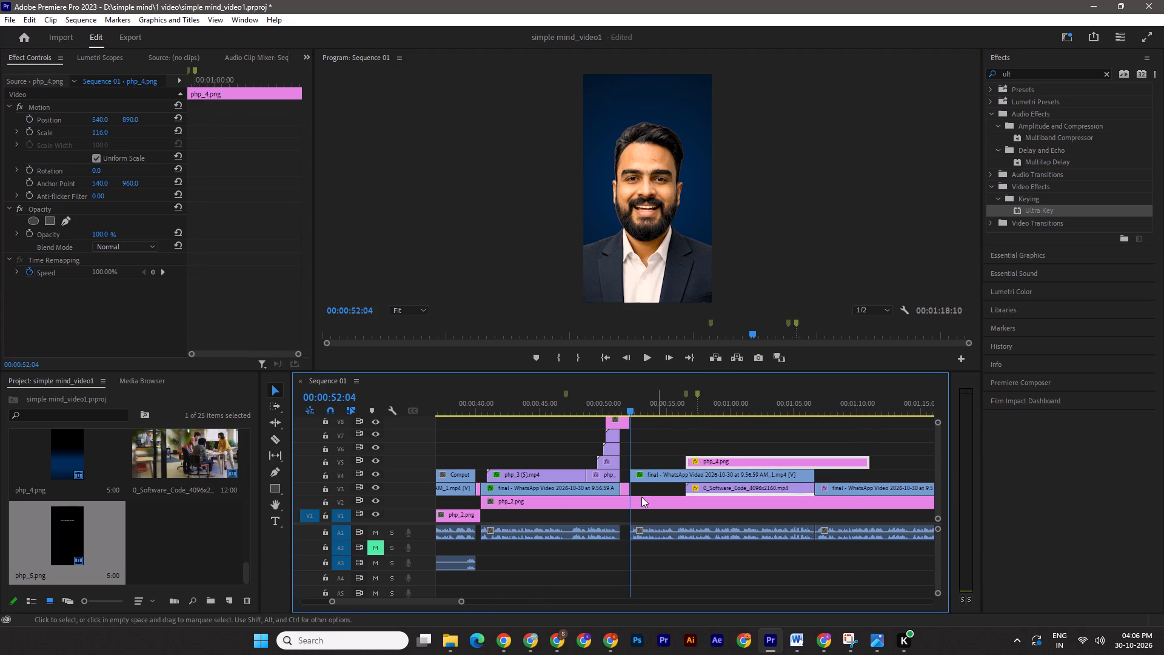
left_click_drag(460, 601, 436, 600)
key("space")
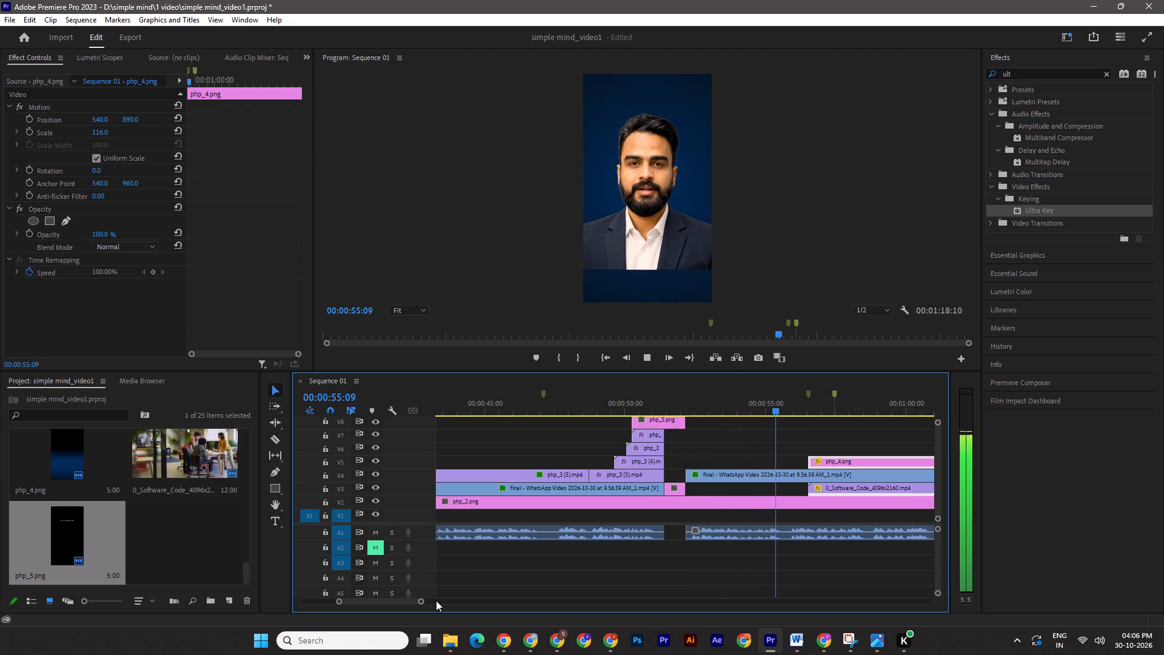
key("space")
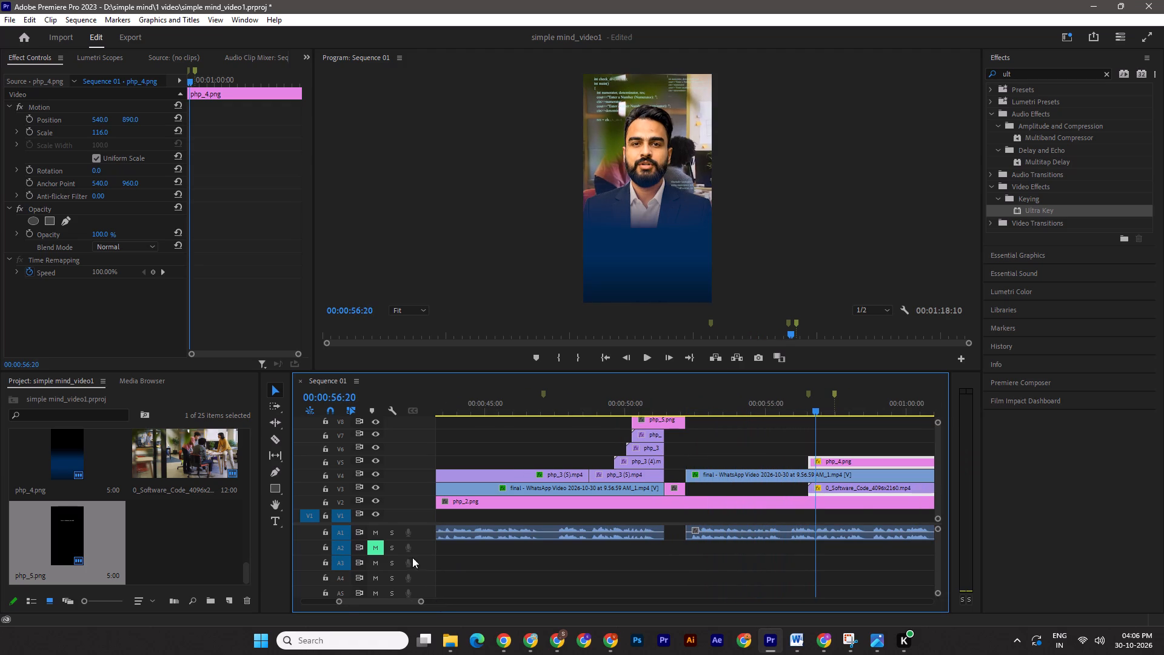
Move the php_4.png gradient clip on V5 to start together with the V4 talking-head clip at 00:00:52:04.
left_click_drag(842, 463, 726, 462)
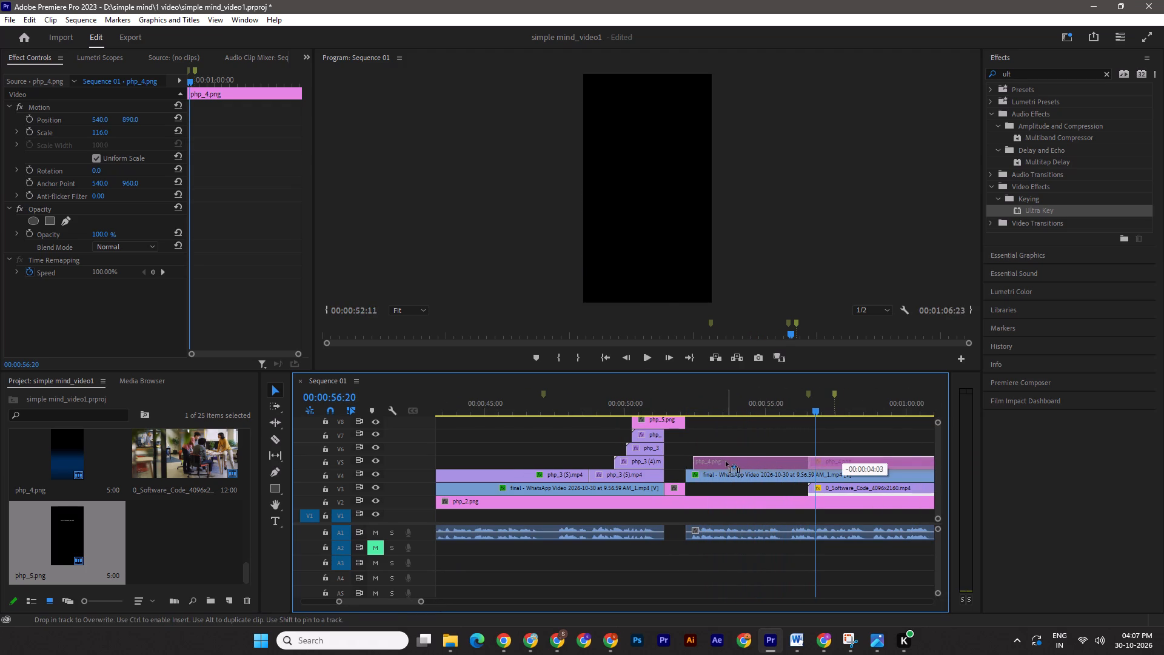
left_click_drag(726, 462, 720, 462)
left_click_drag(809, 412, 694, 416)
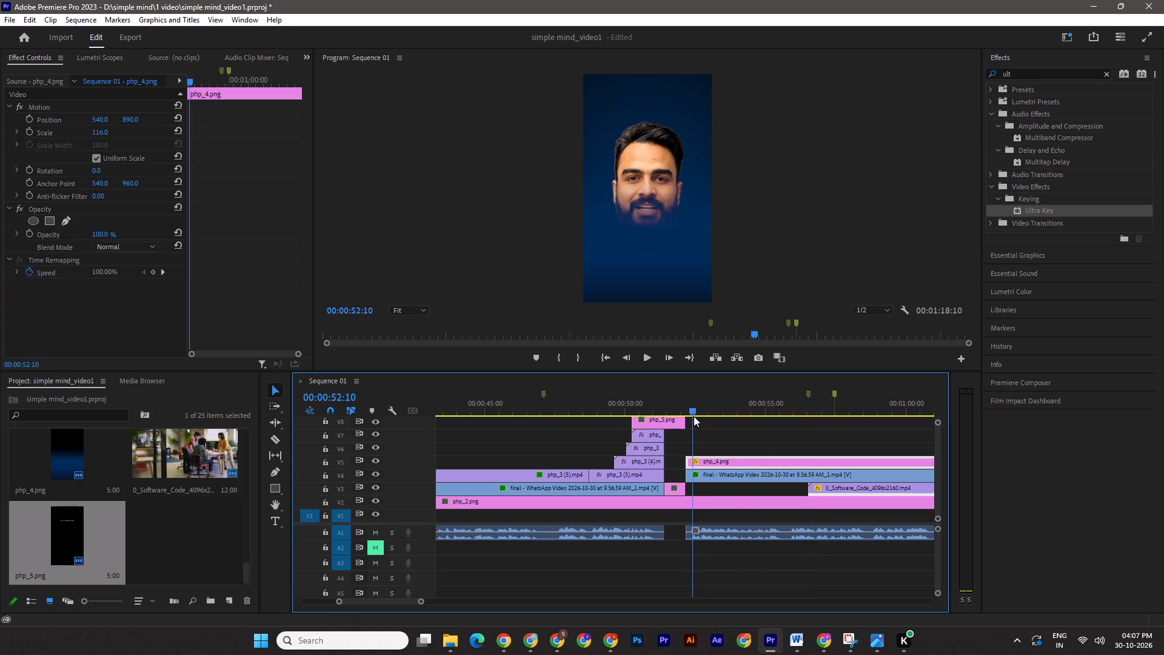
left_click_drag(694, 416, 688, 416)
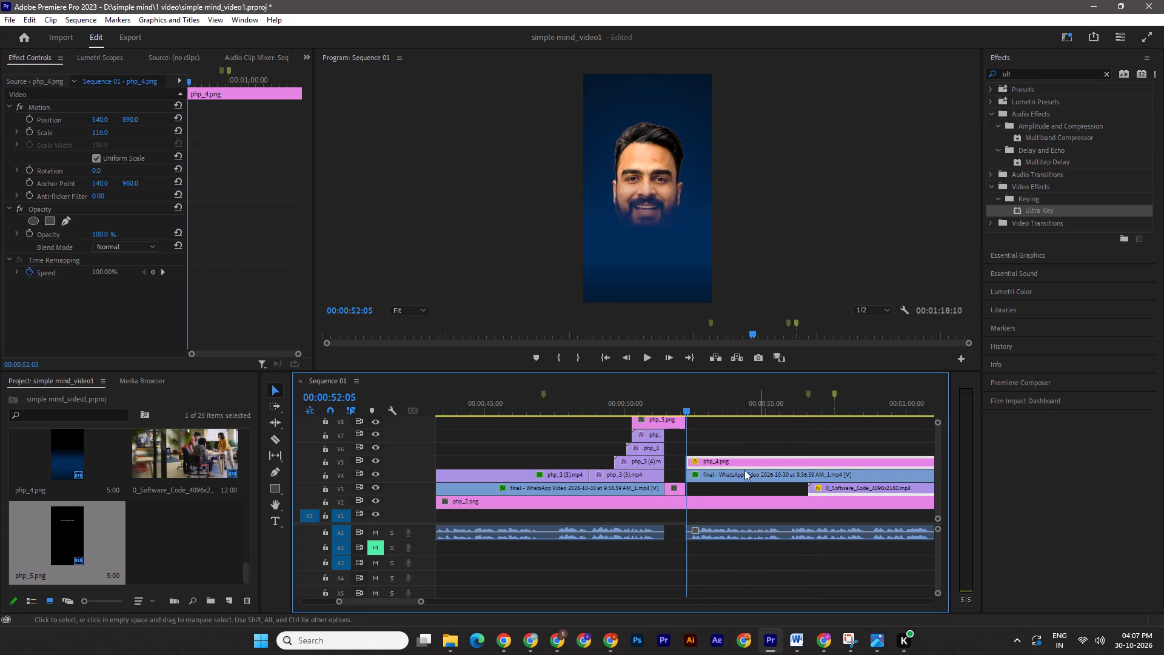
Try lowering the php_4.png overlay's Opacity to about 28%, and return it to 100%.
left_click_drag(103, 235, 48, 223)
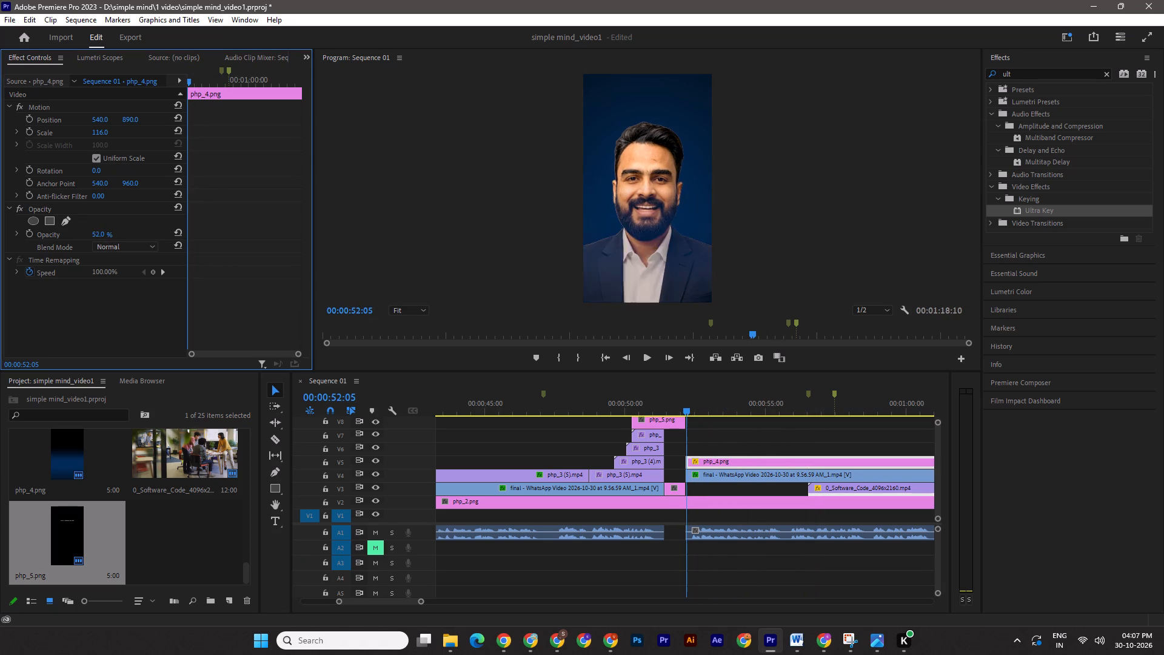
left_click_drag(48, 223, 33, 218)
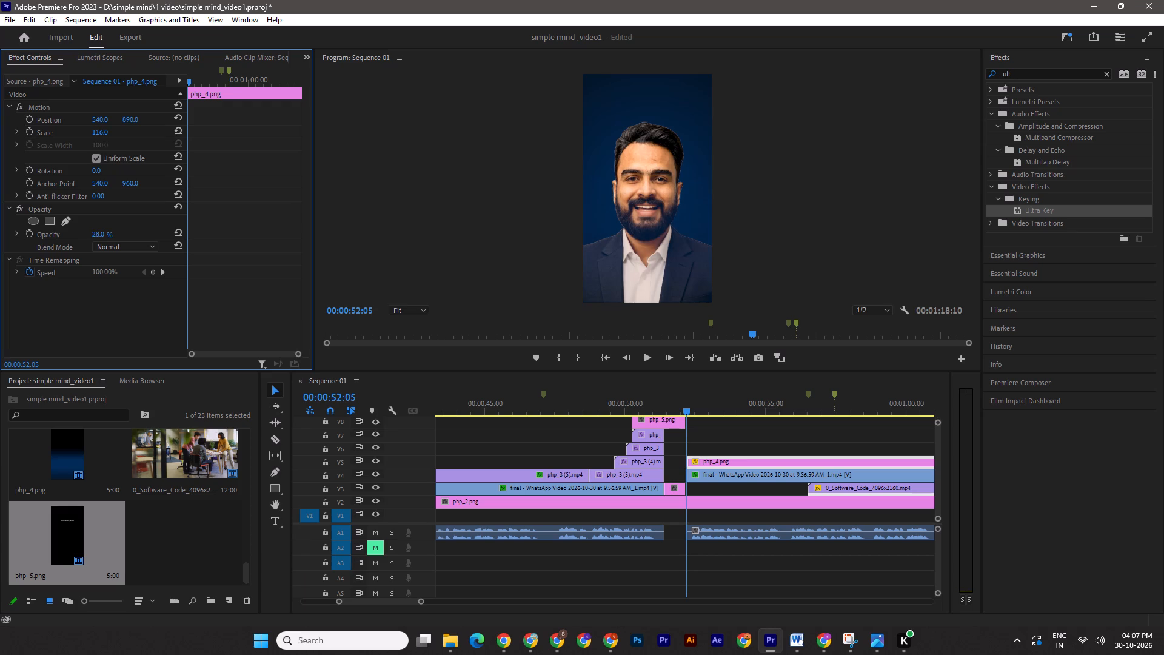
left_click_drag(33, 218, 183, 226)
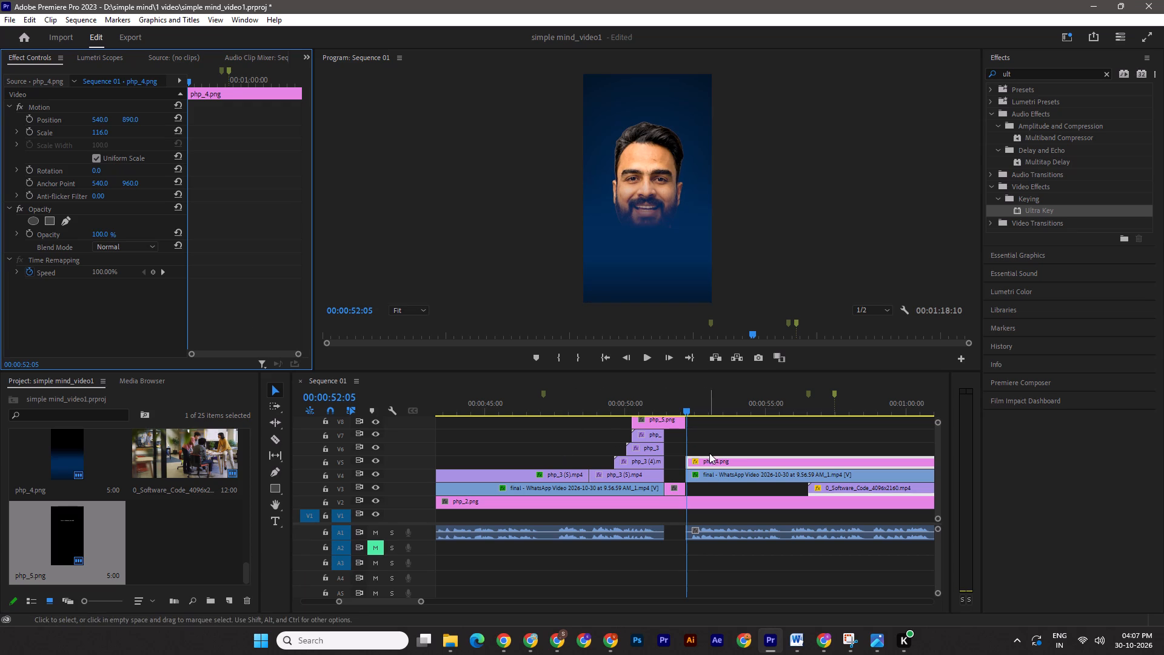
Start Position and Scale keyframes on the V5 php_4.png clip at 00:00:52:04, keeping Position 540, 890 and Scale 116.
left_click(686, 408, "shift")
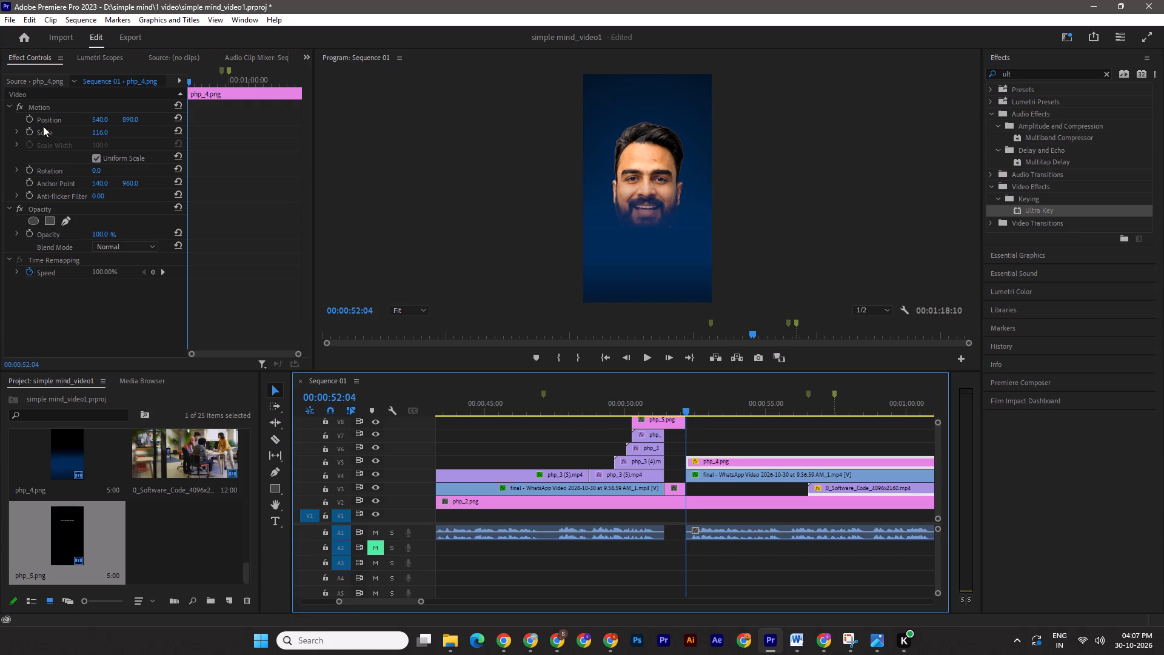
left_click(35, 131)
left_click(31, 120)
left_click(32, 133)
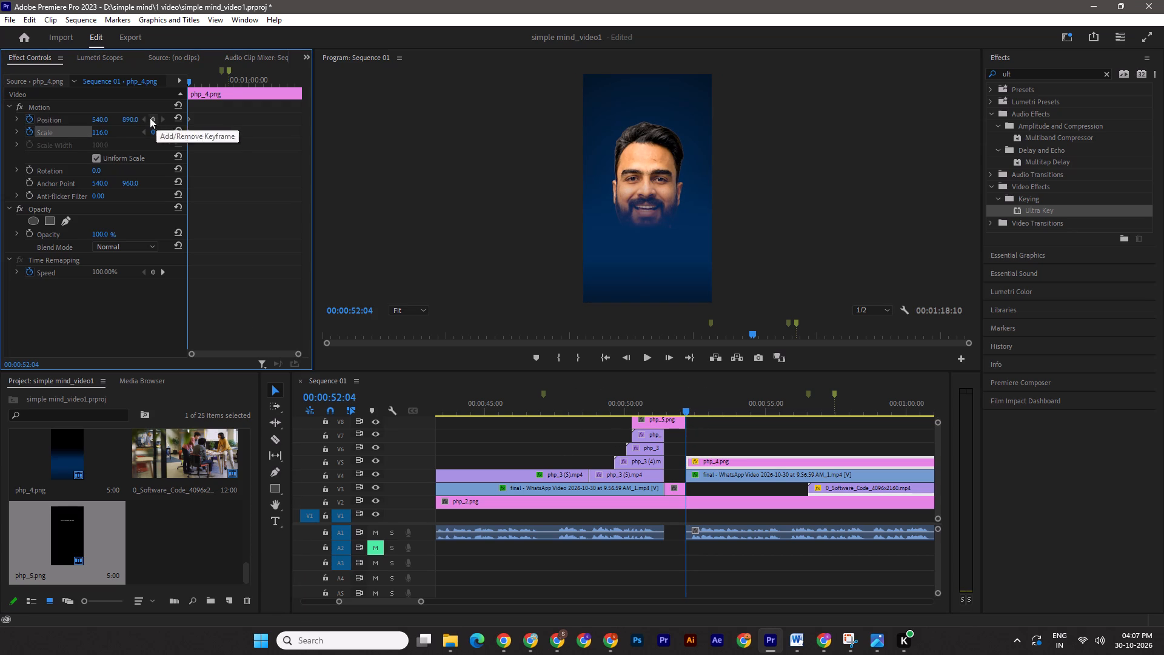
left_click_drag(130, 121, 258, 130)
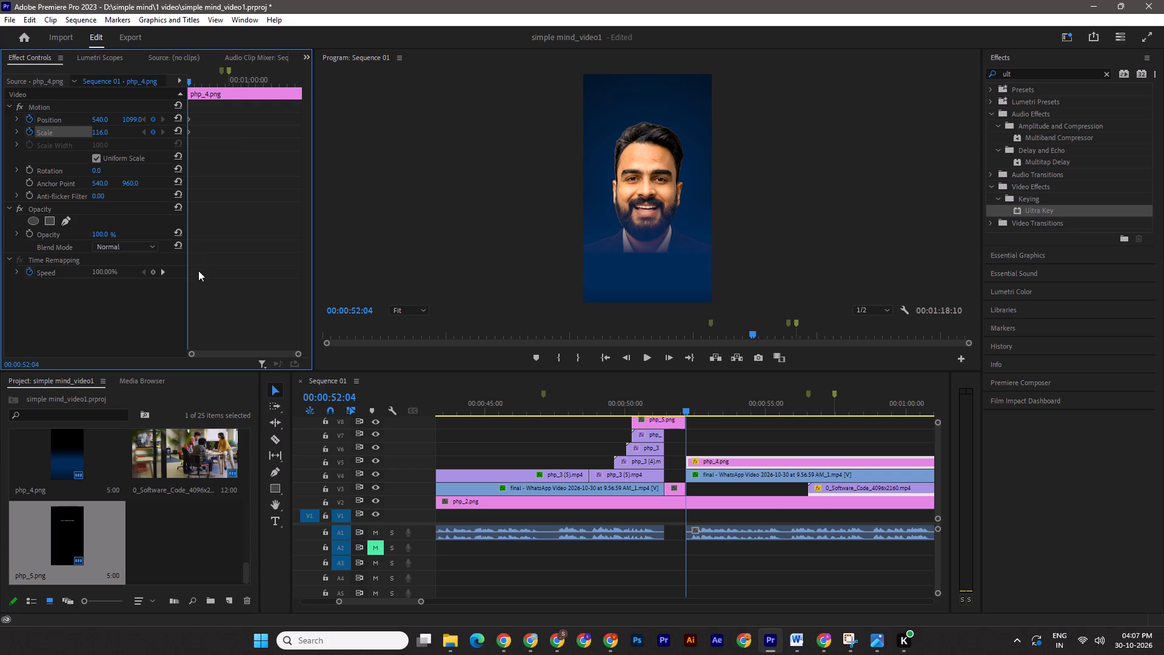
key("ctrl+z")
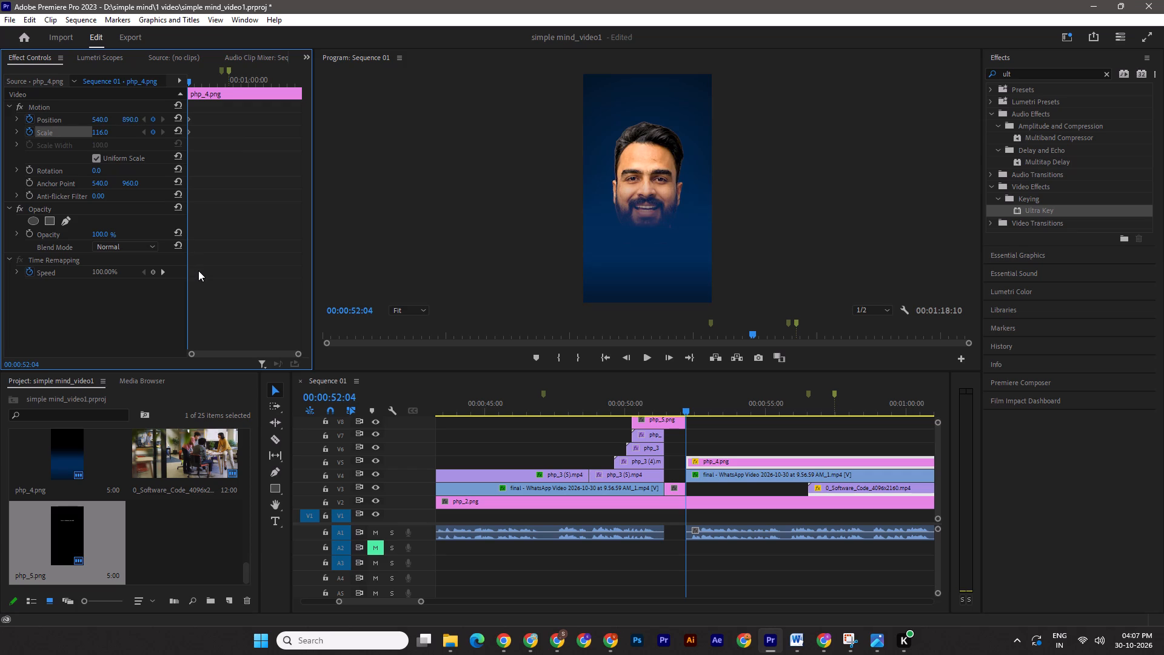
key("Right")
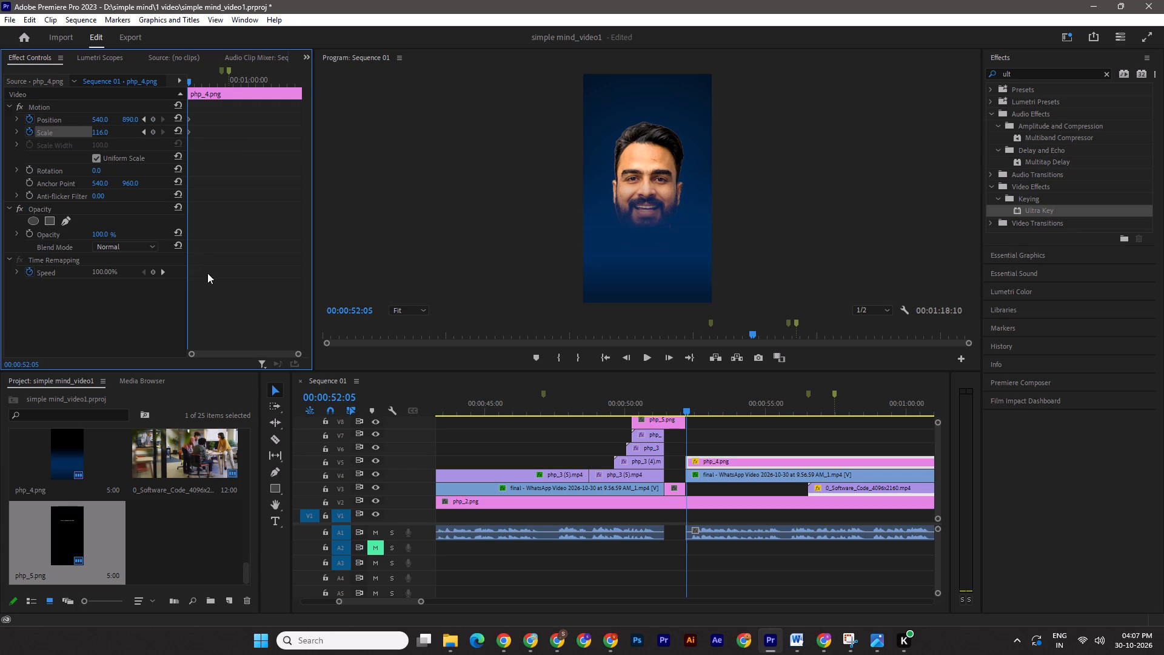
Set the php_4.png overlay's vertical Position to 1524 at 00:00:52:05, adding a keyframe.
left_click_drag(126, 122, 246, 134)
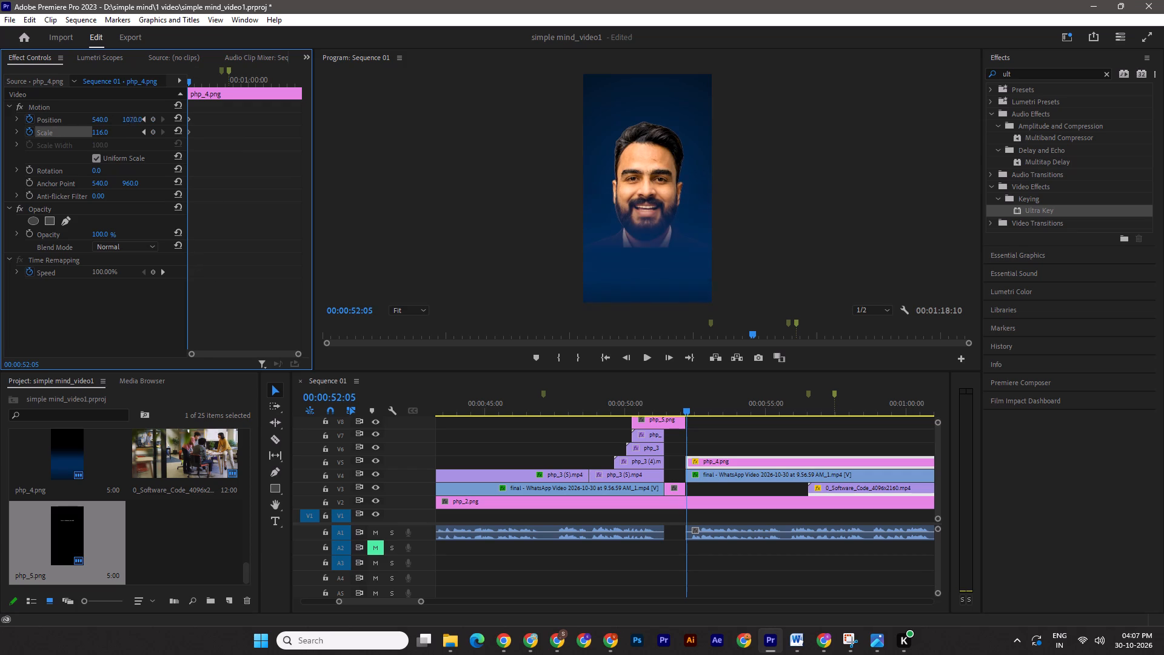
left_click_drag(246, 134, 516, 150)
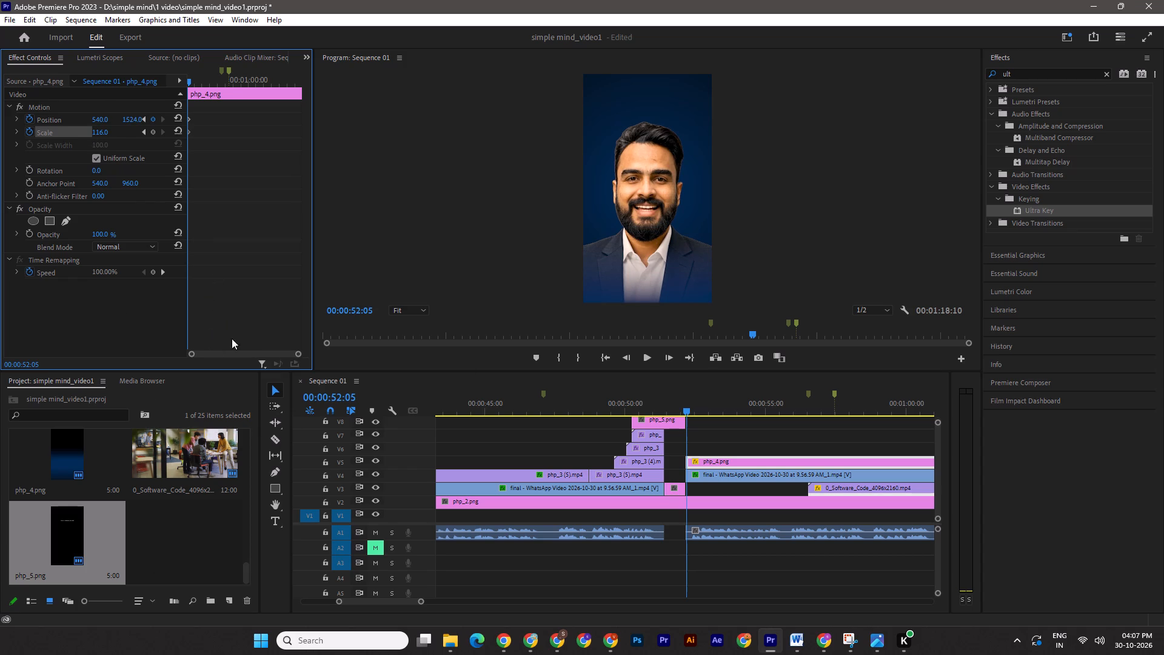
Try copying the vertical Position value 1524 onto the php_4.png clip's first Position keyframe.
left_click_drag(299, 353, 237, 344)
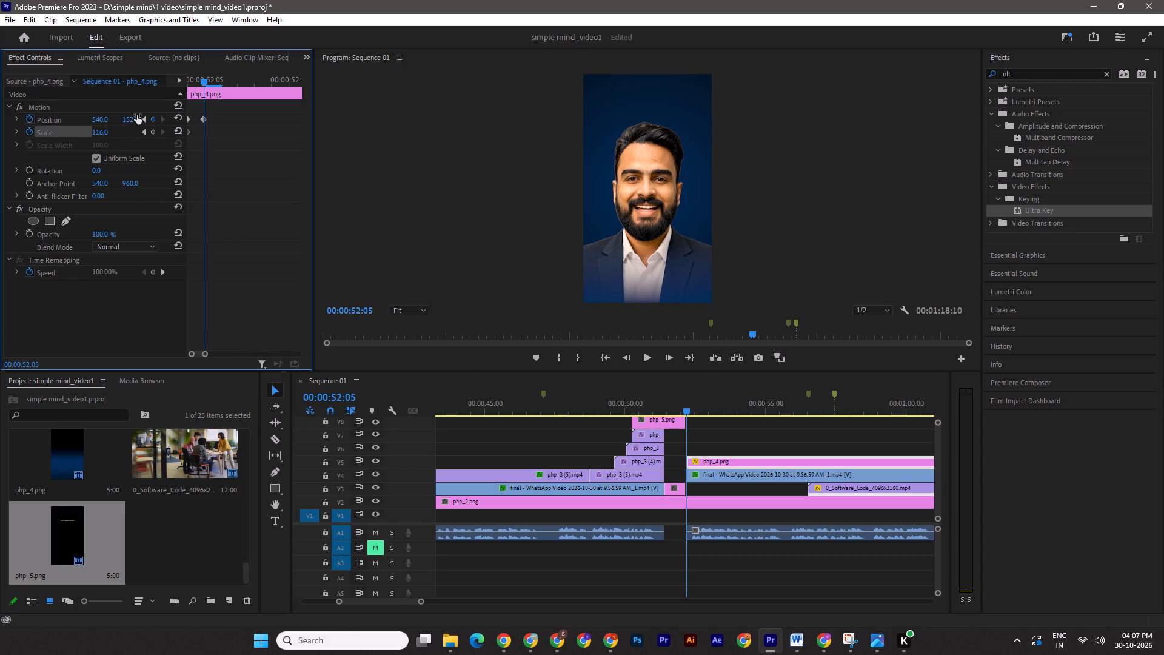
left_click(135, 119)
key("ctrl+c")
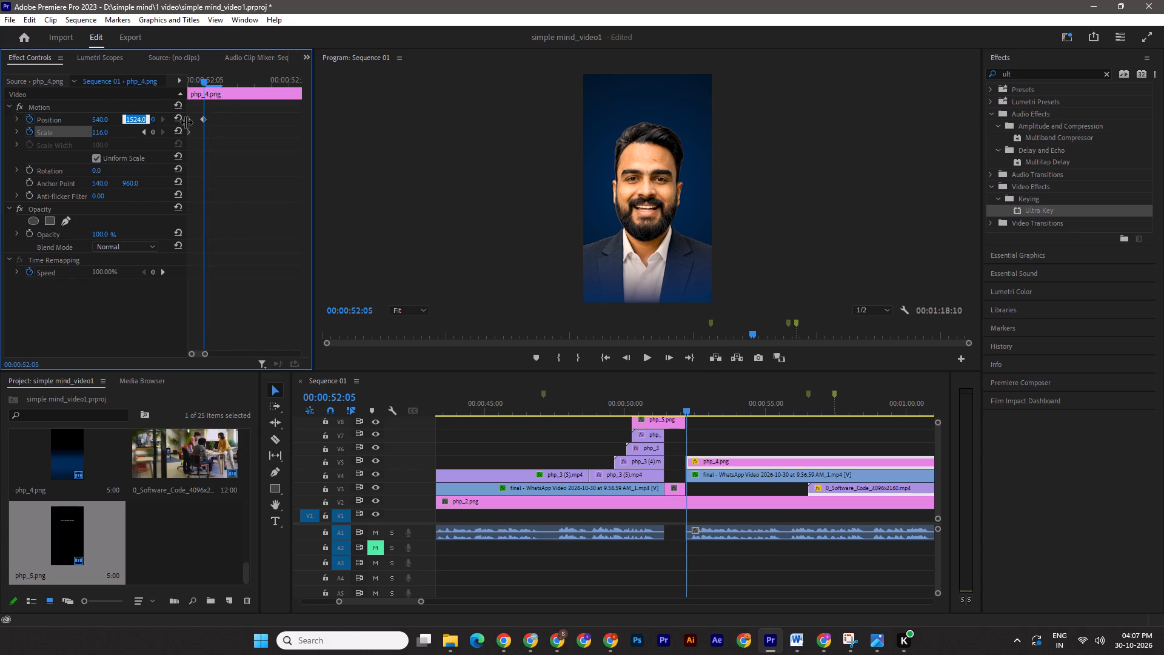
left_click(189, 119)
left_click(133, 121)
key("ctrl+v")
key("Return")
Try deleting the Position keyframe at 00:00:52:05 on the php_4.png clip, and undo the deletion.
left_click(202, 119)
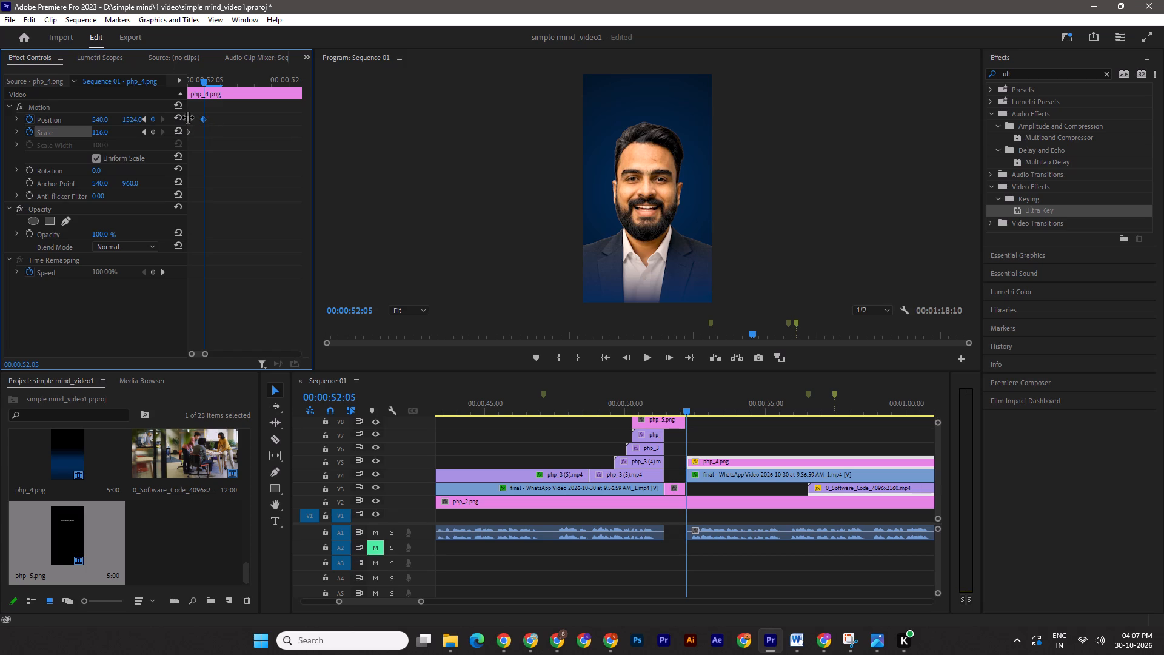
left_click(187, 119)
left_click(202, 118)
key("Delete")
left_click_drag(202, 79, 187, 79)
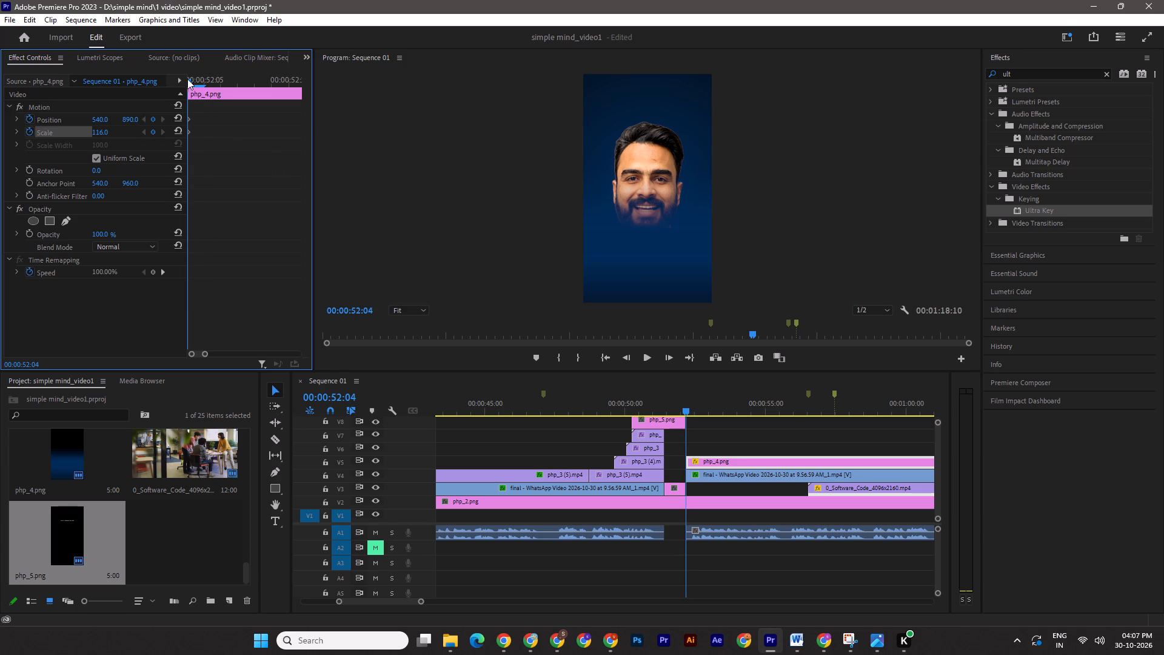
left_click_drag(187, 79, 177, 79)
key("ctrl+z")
Replace the php_4.png clip's starting Position keyframe at 00:00:52:04 by deleting it and moving the 1524 keyframe there.
left_click_drag(190, 76, 201, 79)
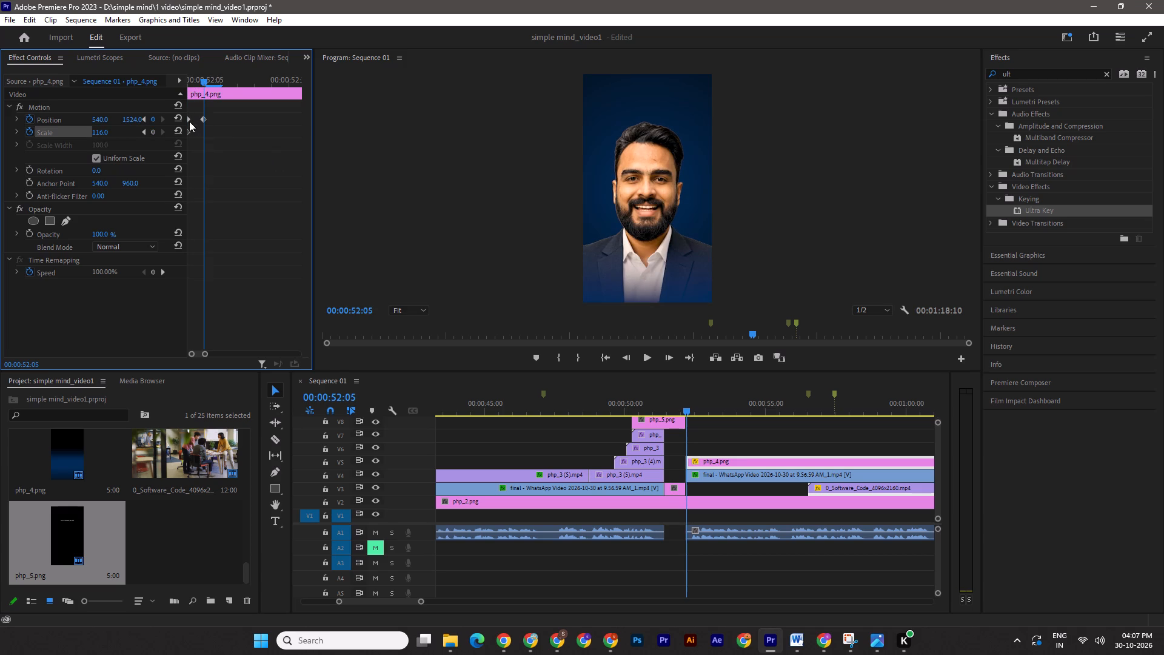
left_click(189, 120)
key("Delete")
left_click_drag(207, 120, 201, 118)
left_click_drag(201, 118, 185, 118)
left_click_drag(206, 81, 185, 80)
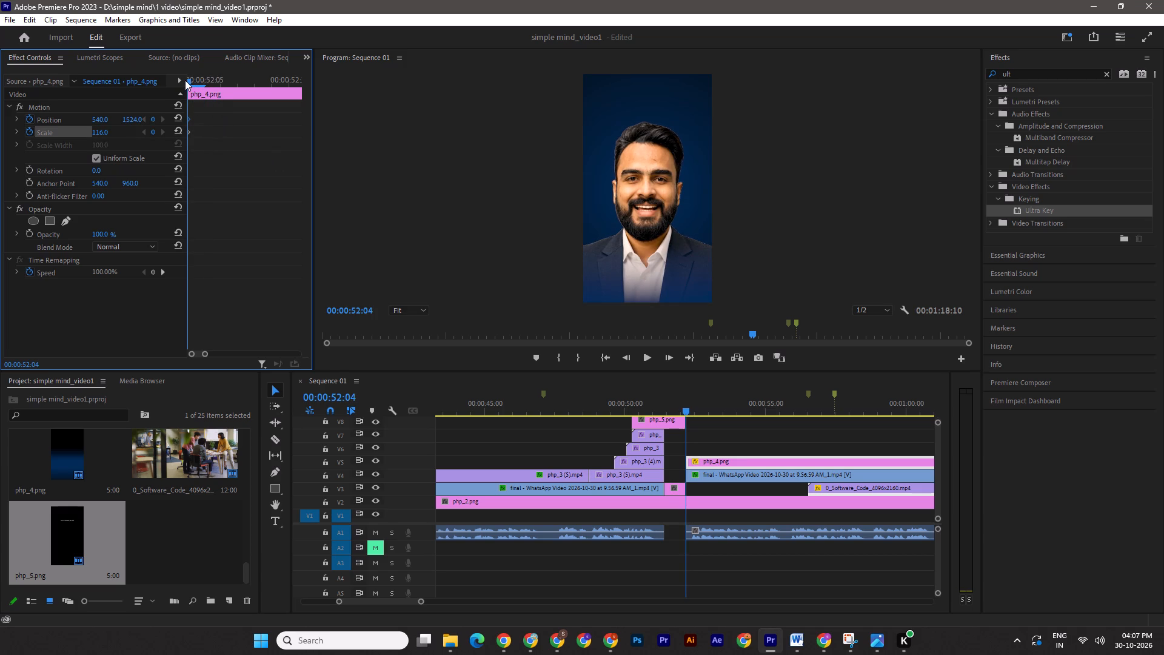
Add a Position keyframe with vertical value 1394 to the php_4.png overlay at 00:00:54:14, where the speaker starts moving up.
left_click_drag(185, 80, 259, 92)
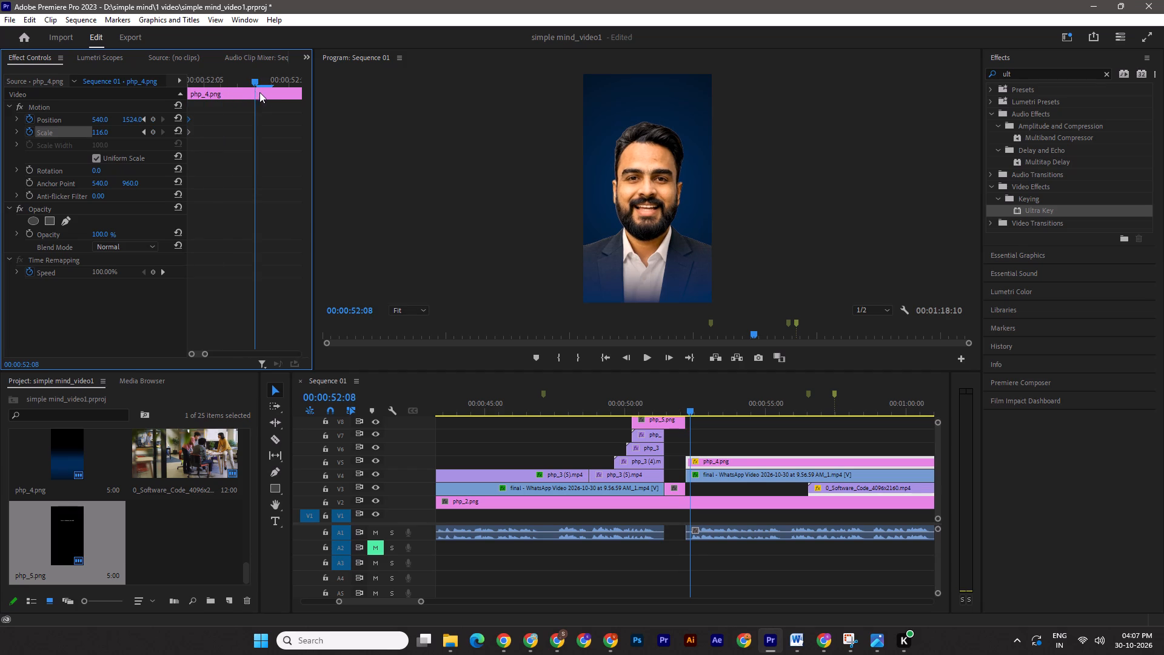
left_click_drag(259, 92, 323, 102)
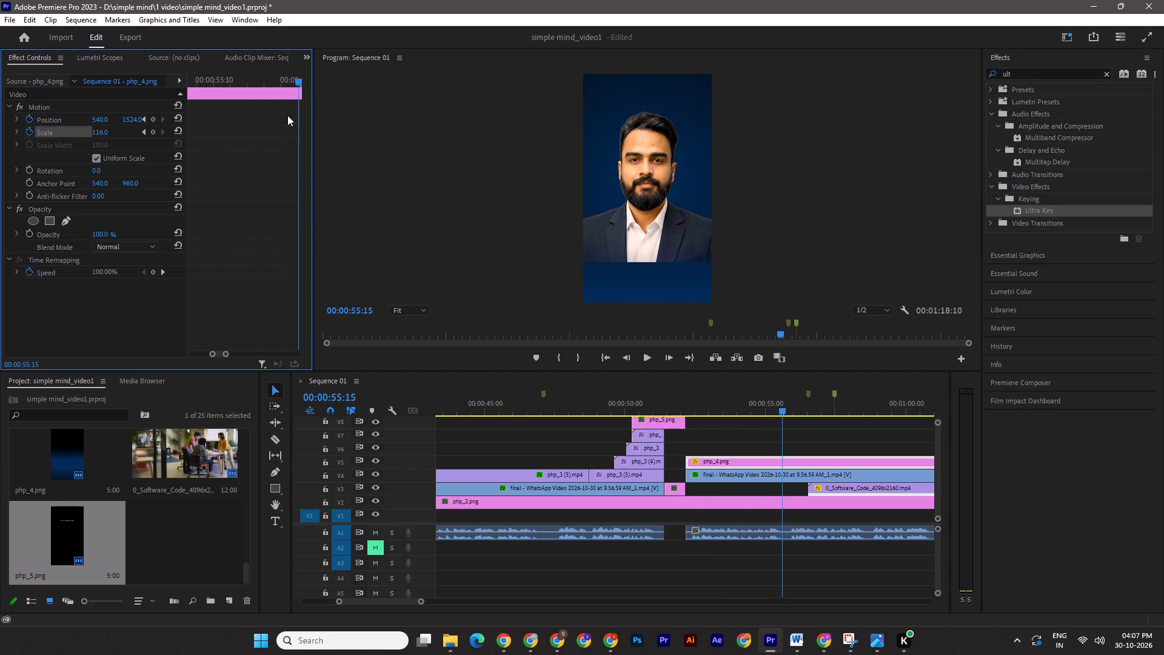
left_click_drag(229, 351, 268, 346)
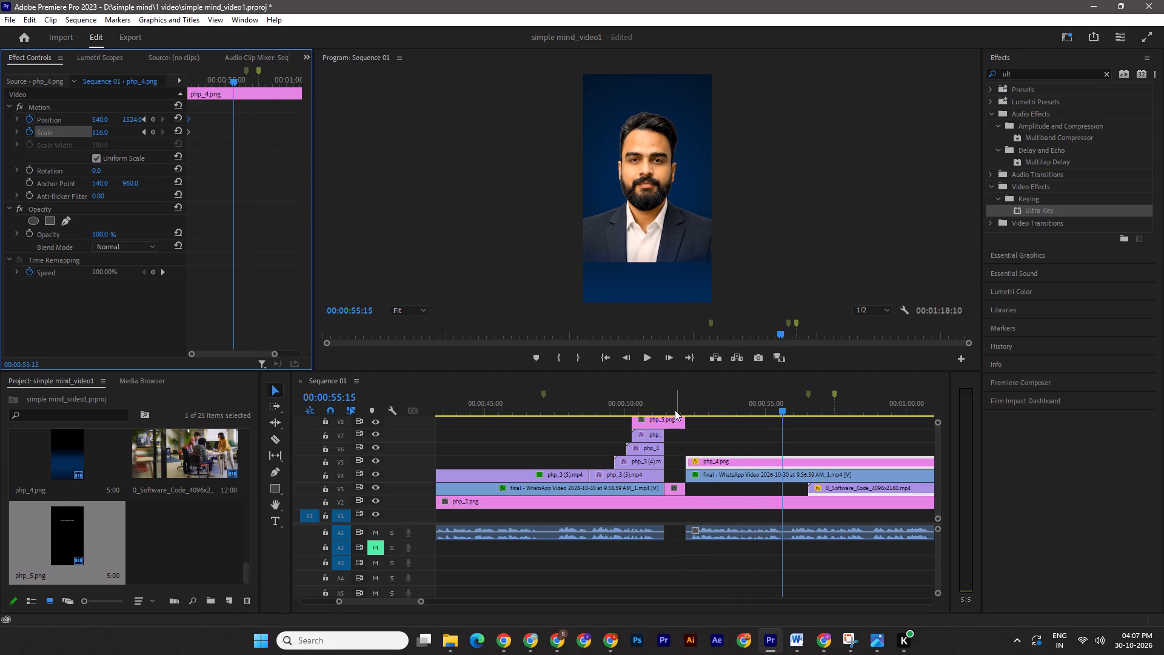
left_click_drag(785, 406, 711, 411)
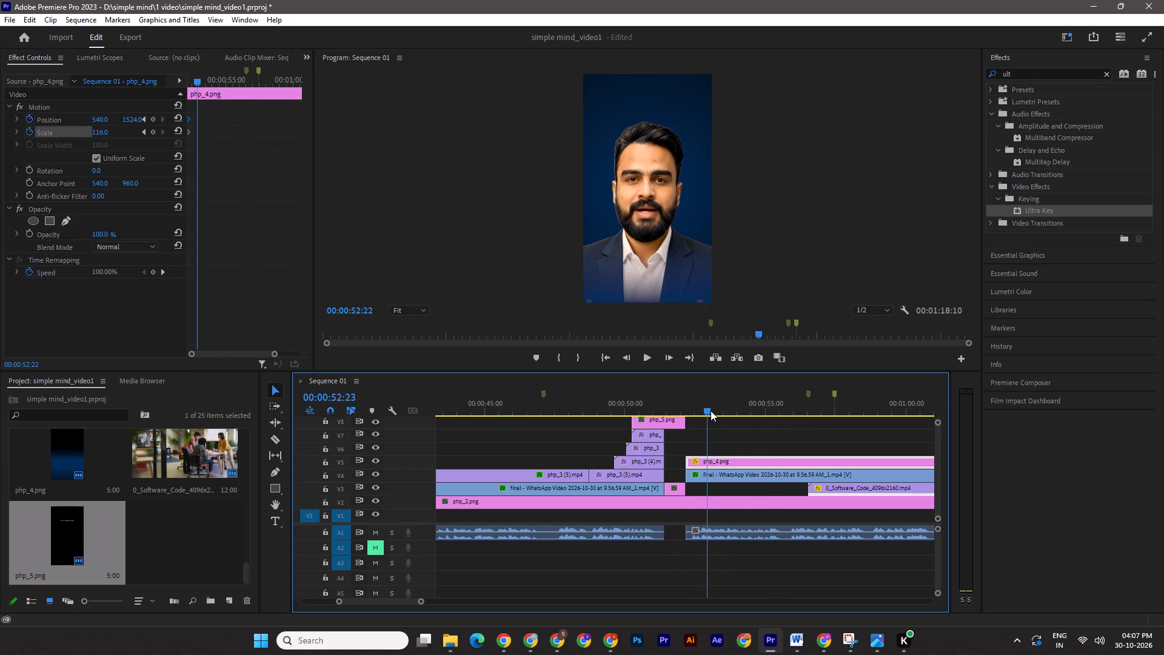
left_click_drag(711, 411, 751, 412)
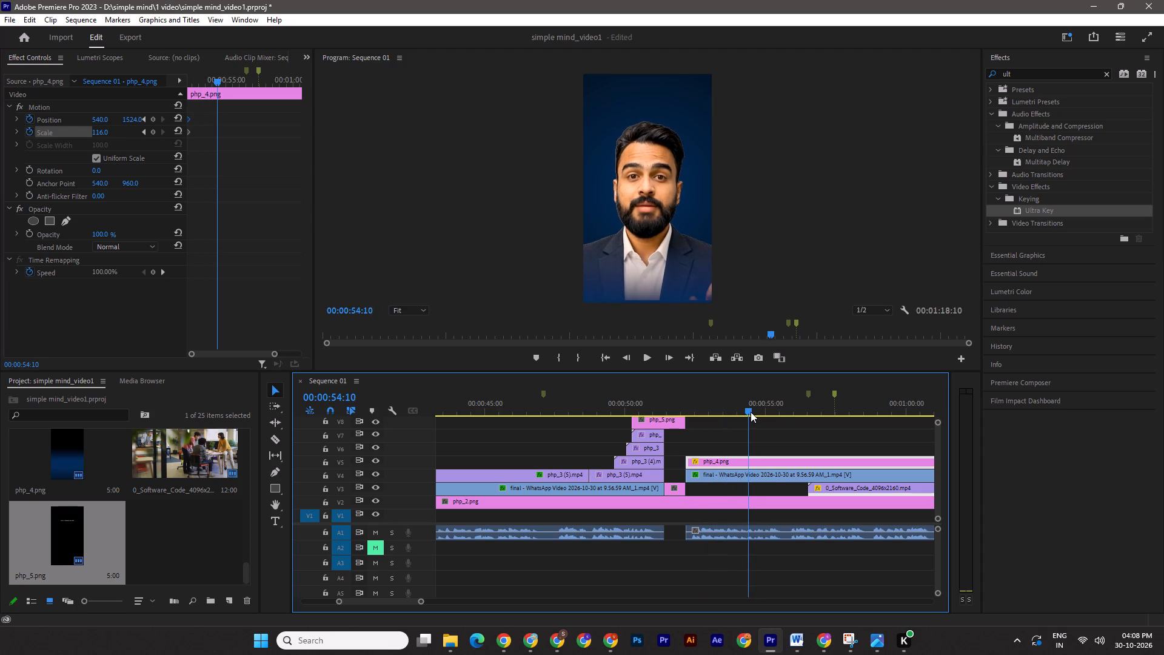
left_click_drag(751, 412, 755, 412)
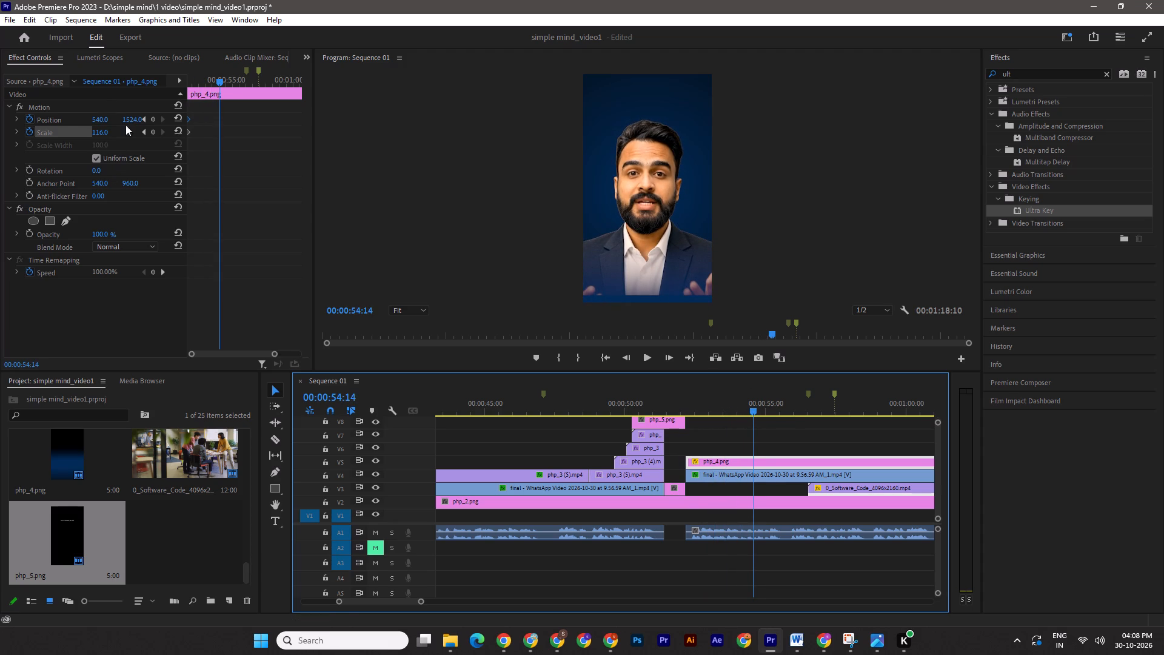
left_click_drag(128, 119, 159, 118)
key("ctrl+z")
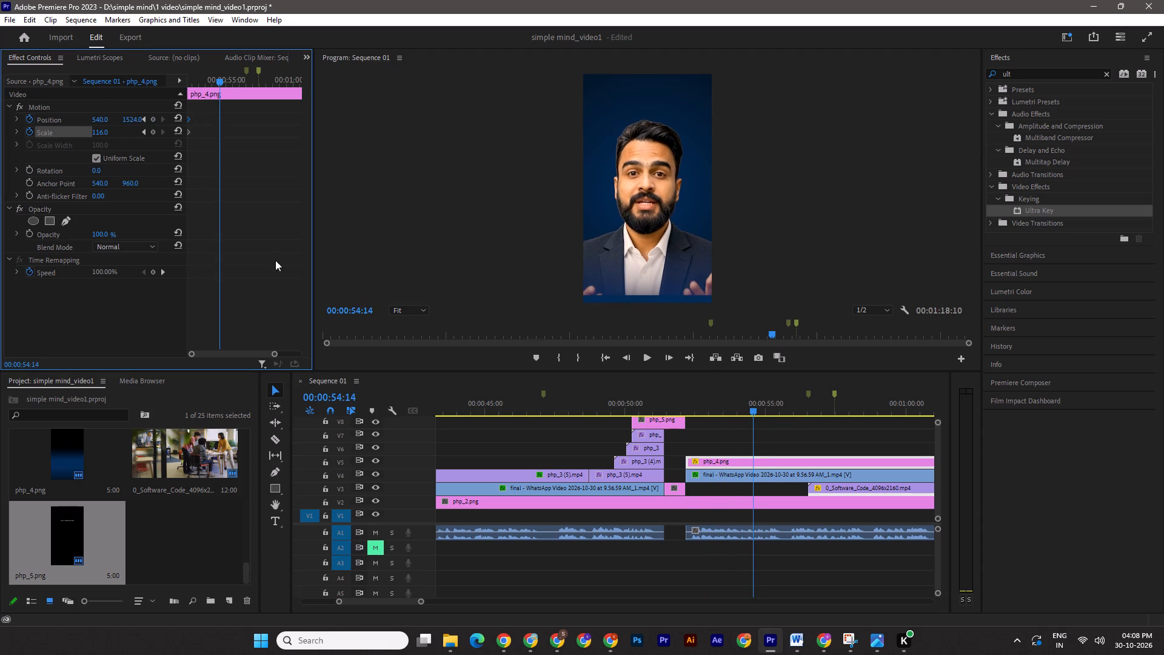
left_click(720, 479)
left_click(724, 464)
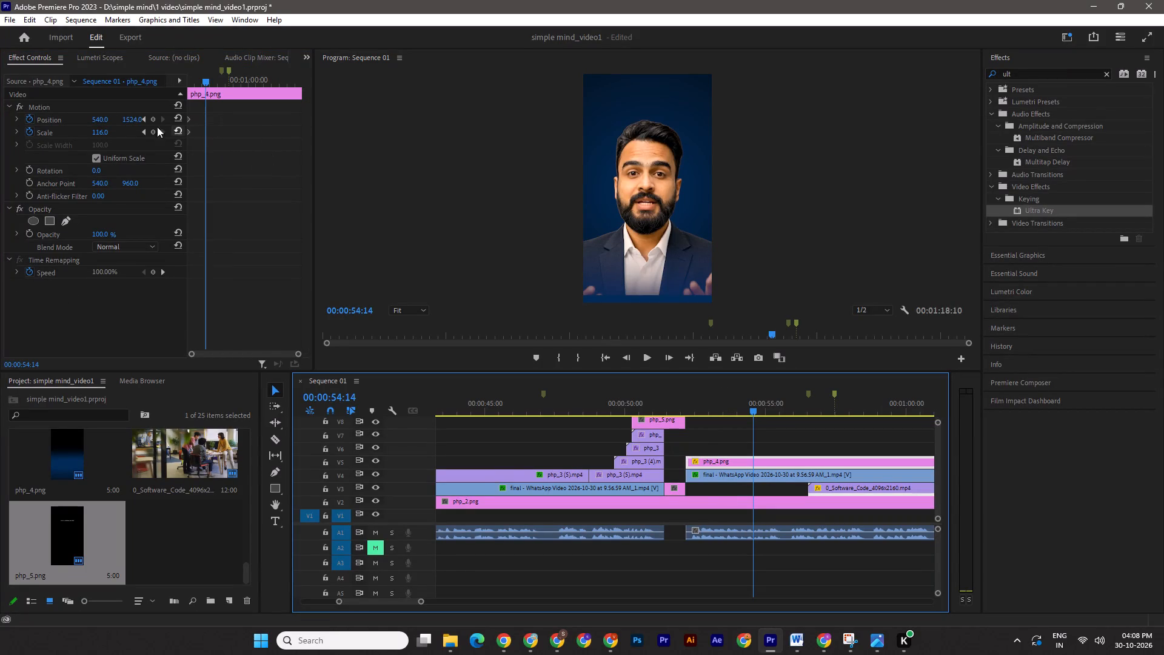
left_click_drag(129, 119, 179, 118)
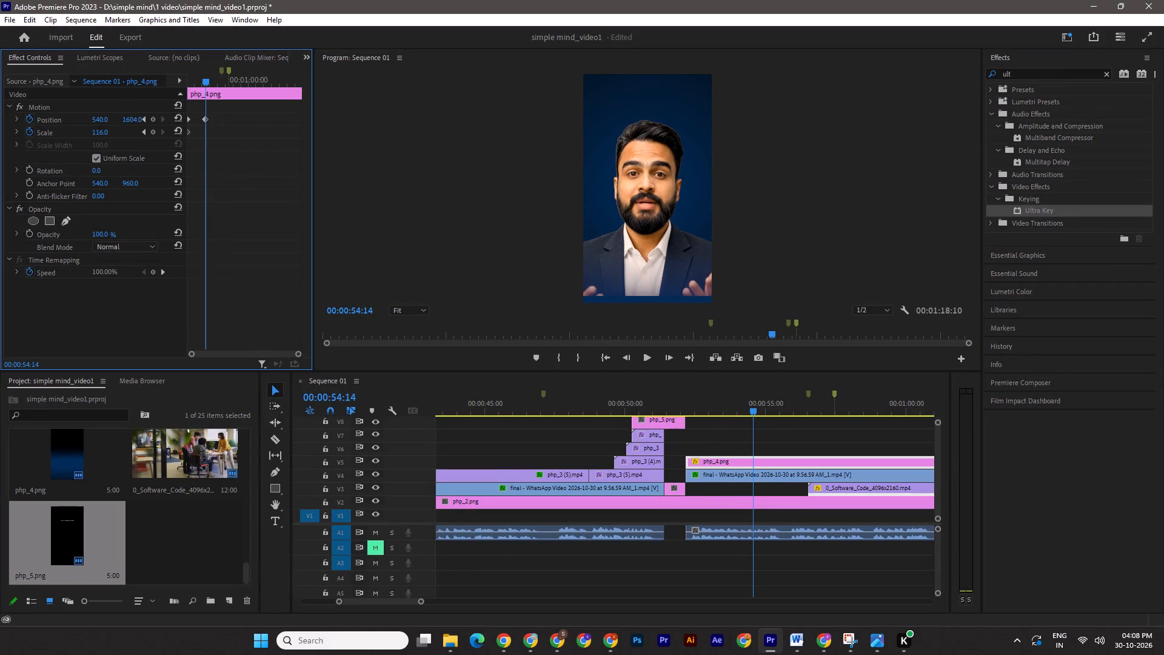
left_click_drag(179, 118, 187, 117)
key("ctrl+z")
left_click_drag(129, 118, 98, 116)
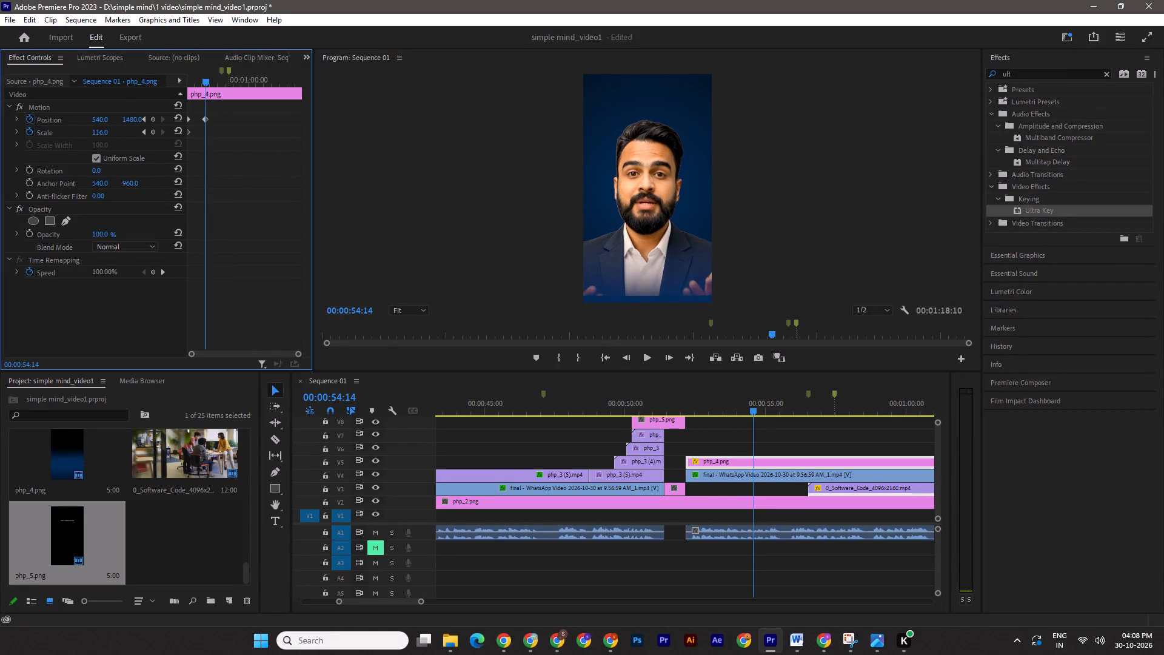
left_click_drag(98, 116, 50, 109)
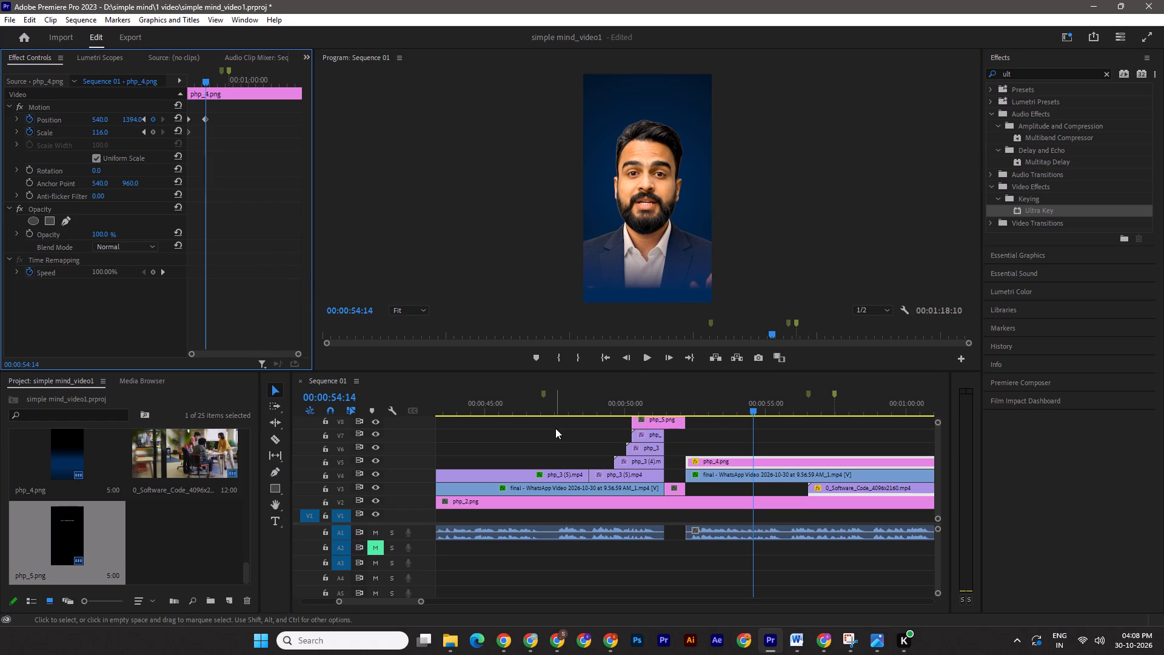
Add a Position keyframe with vertical value 1252 to the php_4.png overlay at 00:00:55:06.
left_click_drag(421, 599, 435, 600)
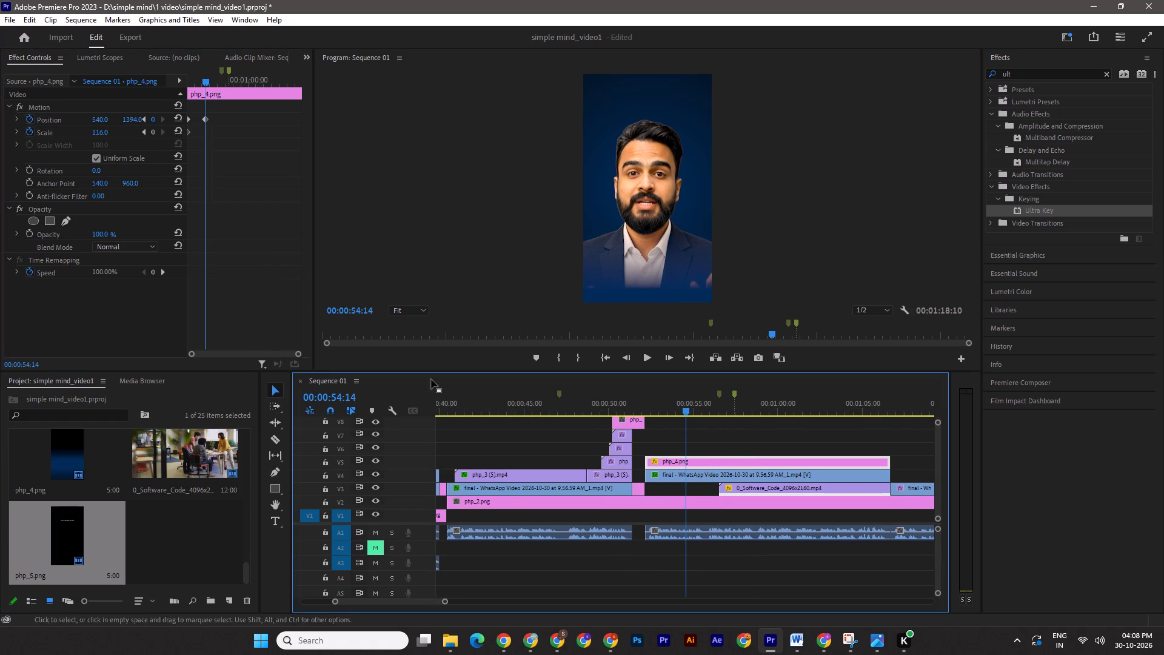
left_click_drag(690, 410, 699, 411)
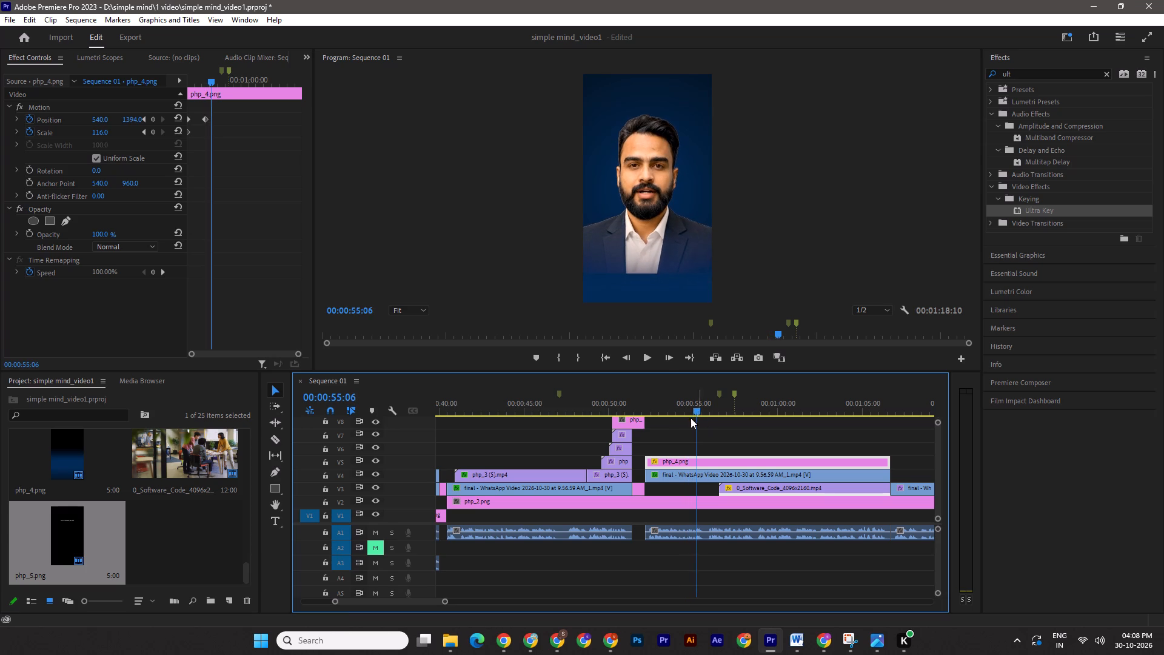
left_click_drag(131, 119, 59, 111)
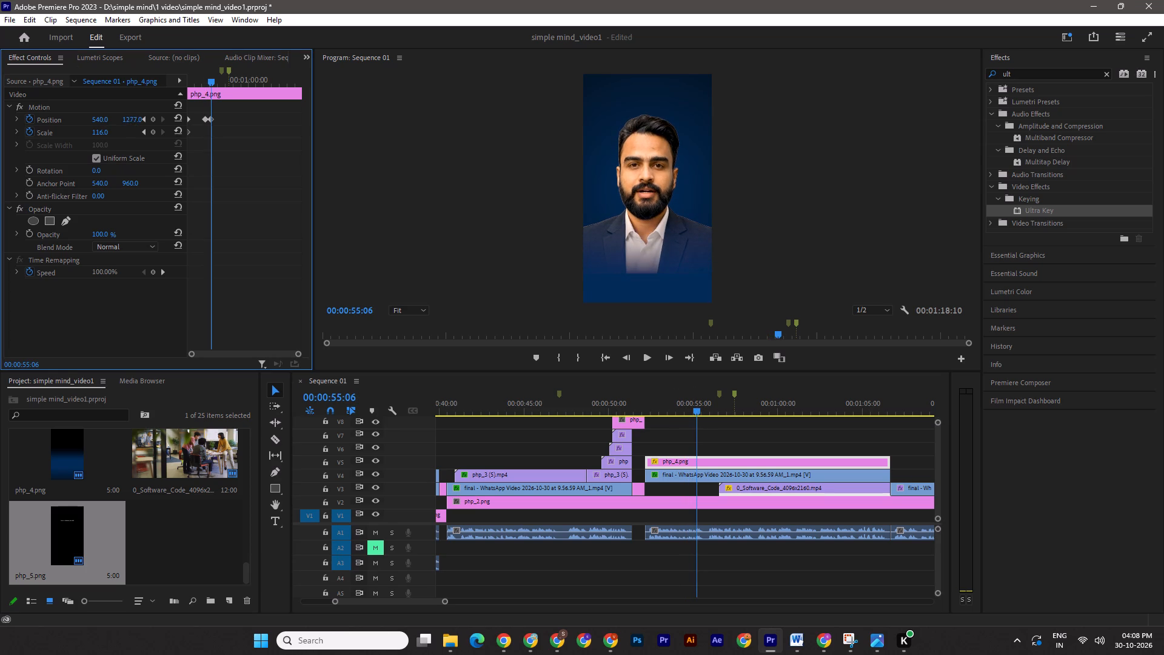
left_click_drag(59, 111, 44, 109)
Add a Position keyframe with vertical value 1027 to the php_4.png overlay at 00:00:56:05.
left_click_drag(697, 409, 709, 411)
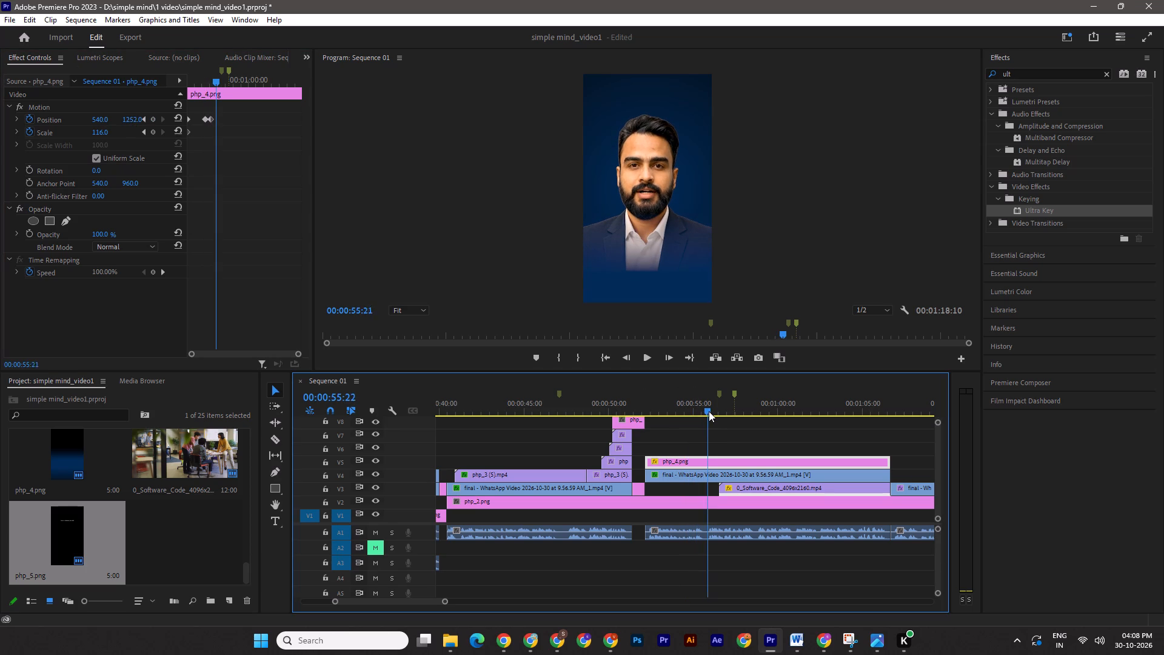
left_click_drag(709, 411, 714, 412)
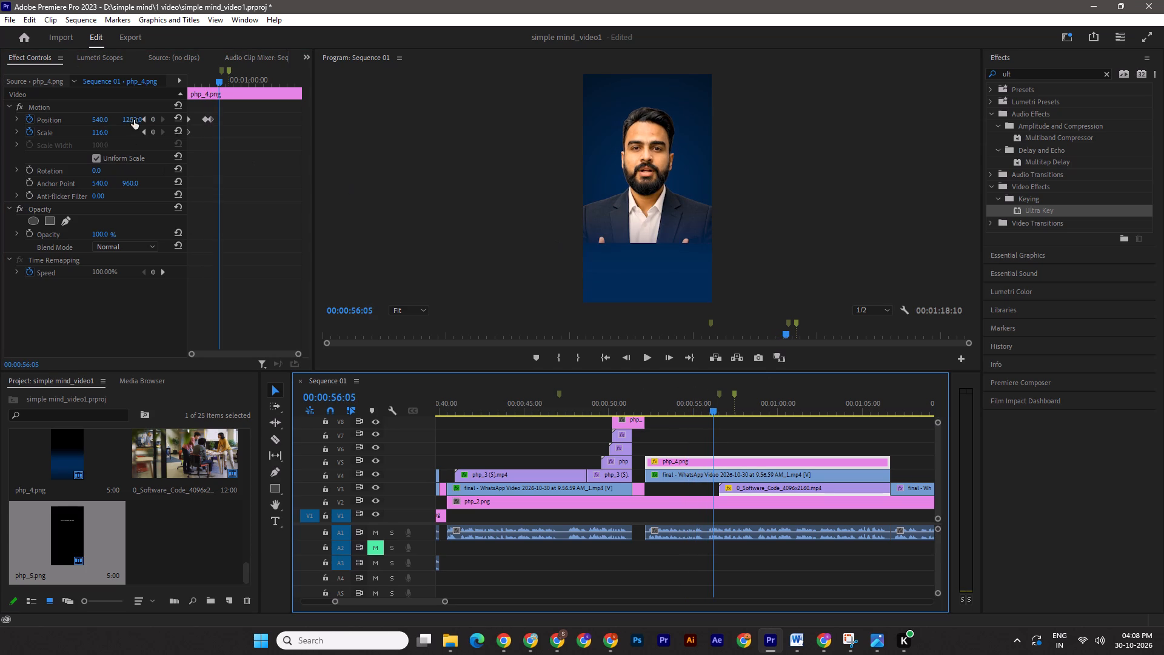
left_click_drag(134, 119, 136, 117)
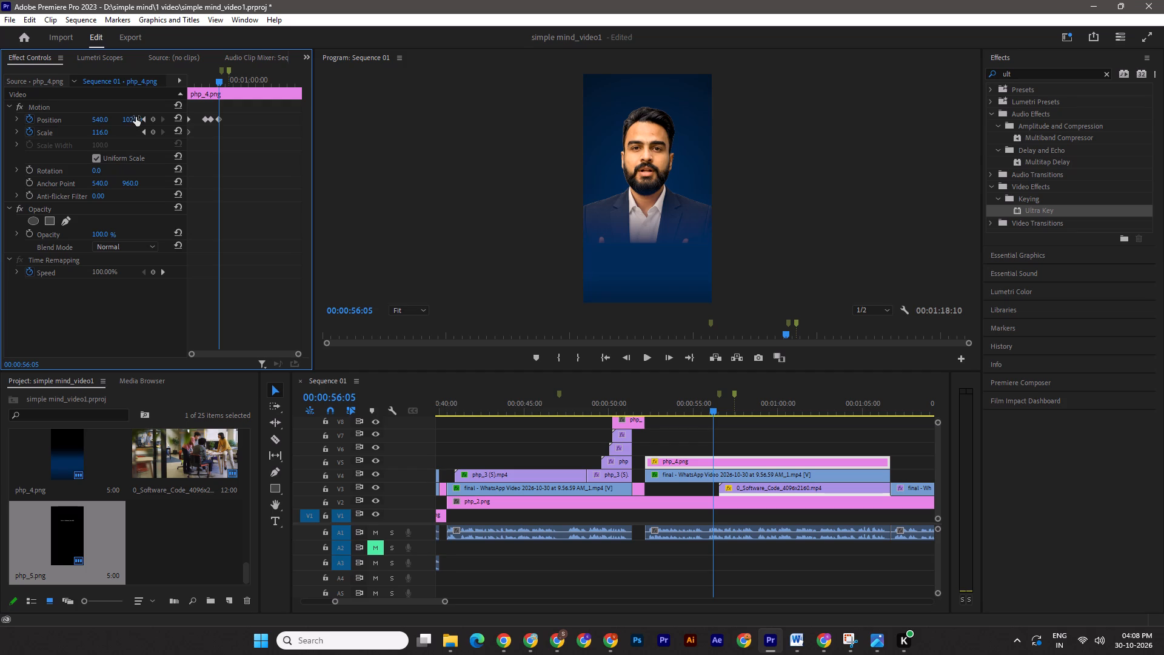
left_click_drag(136, 117, 121, 115)
Add a Position keyframe with vertical value 915 to the php_4.png overlay at the 00:00:56:13 marker, where the code background starts.
left_click_drag(711, 411, 718, 409, "shift")
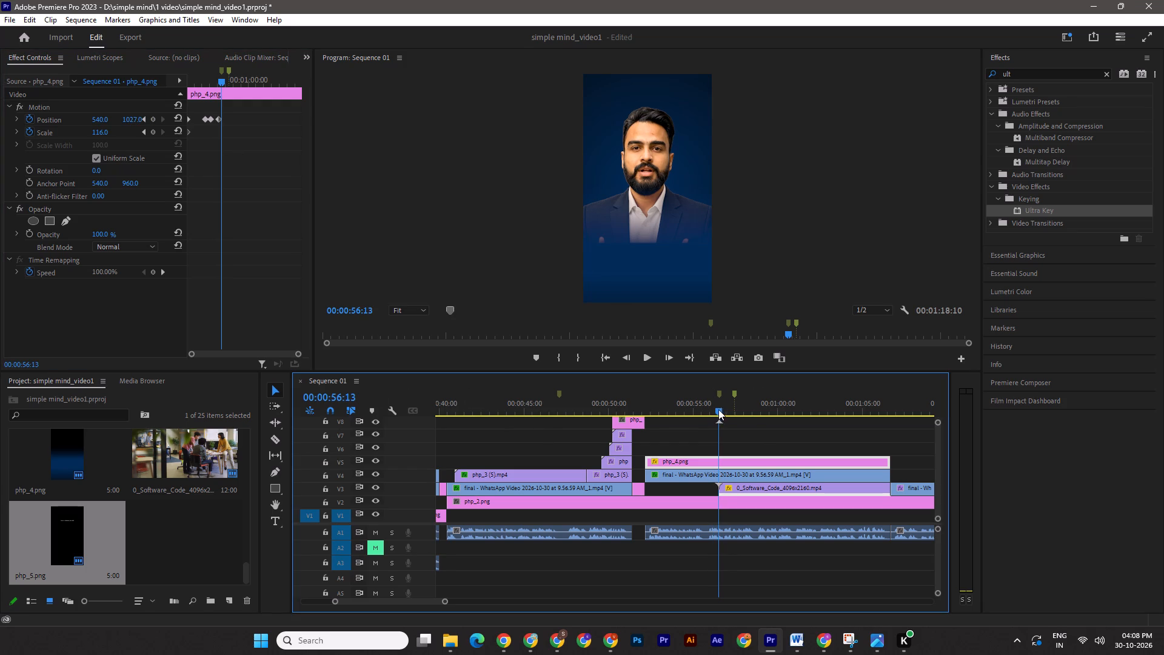
left_click_drag(718, 409, 721, 409, "shift")
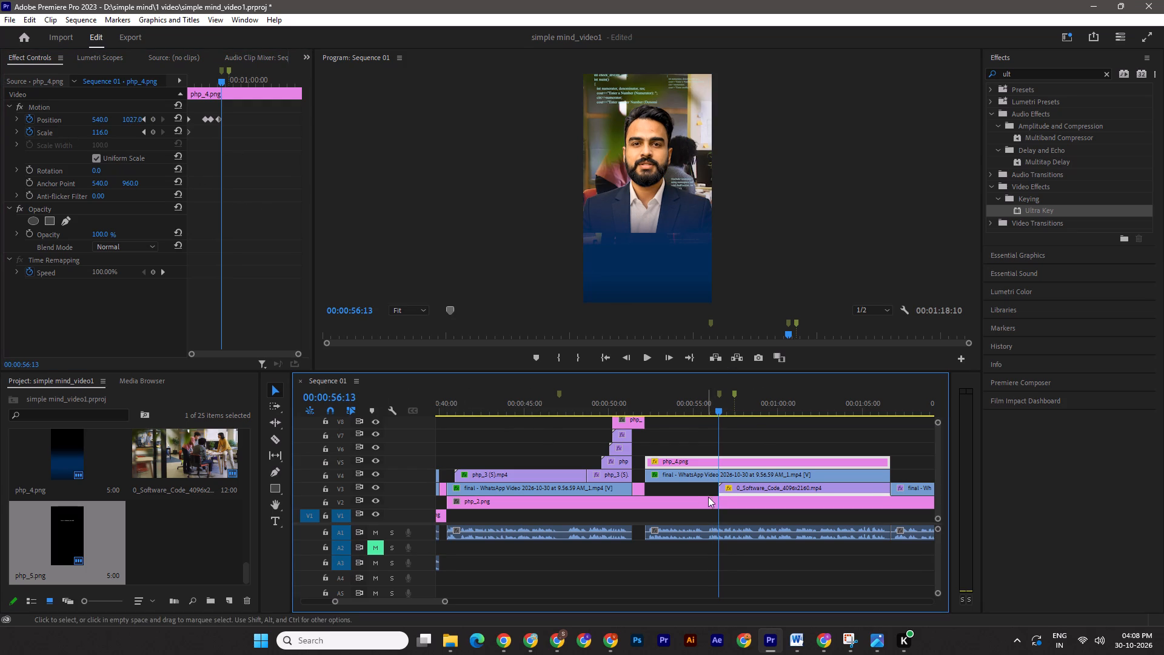
left_click(50, 132)
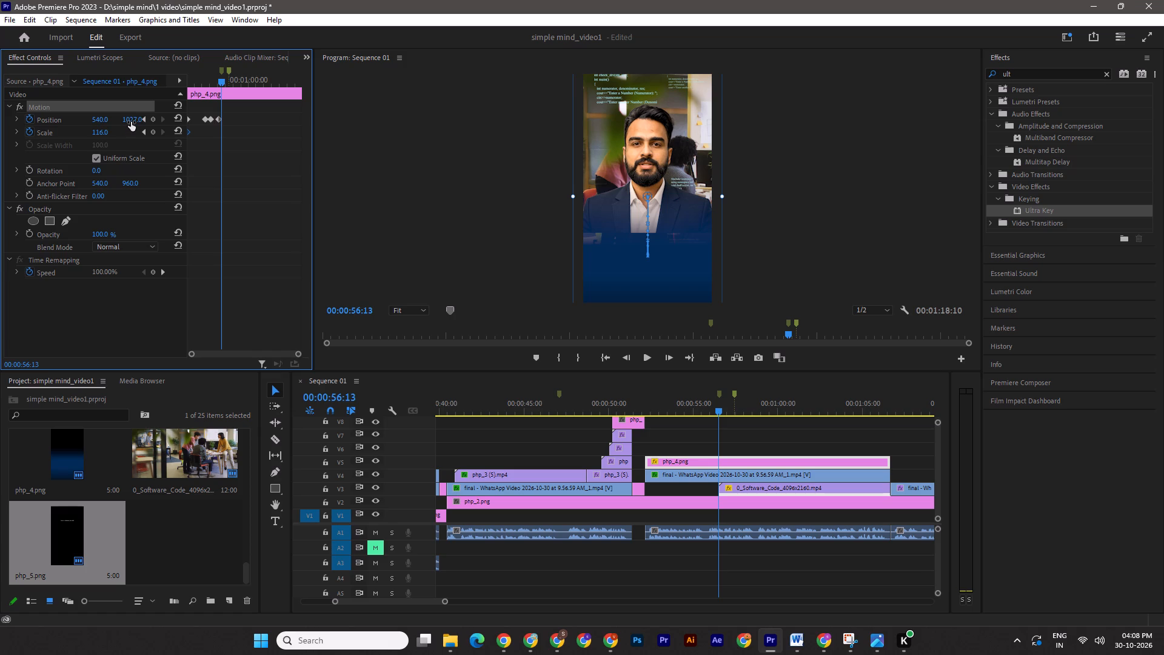
left_click_drag(132, 119, 59, 111)
Save the project.
key("ctrl+s")
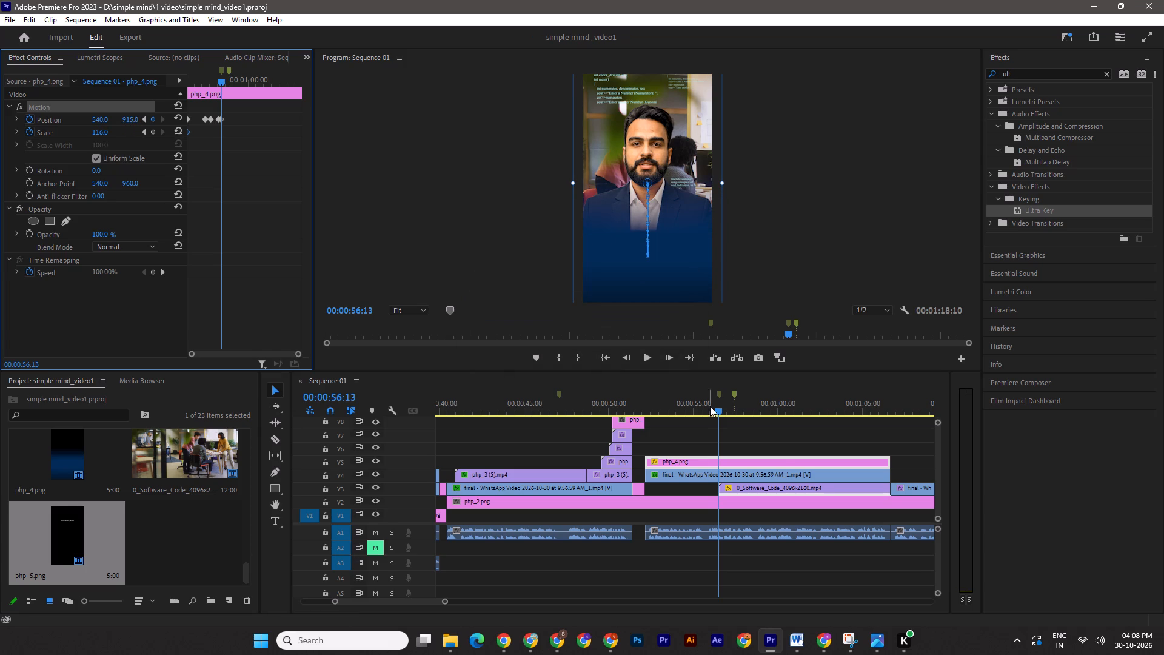
Save the project and play back the solution scene to check the keyframed gradient overlay over the code background.
left_click_drag(717, 411, 637, 405)
key("ctrl+s")
key("space")
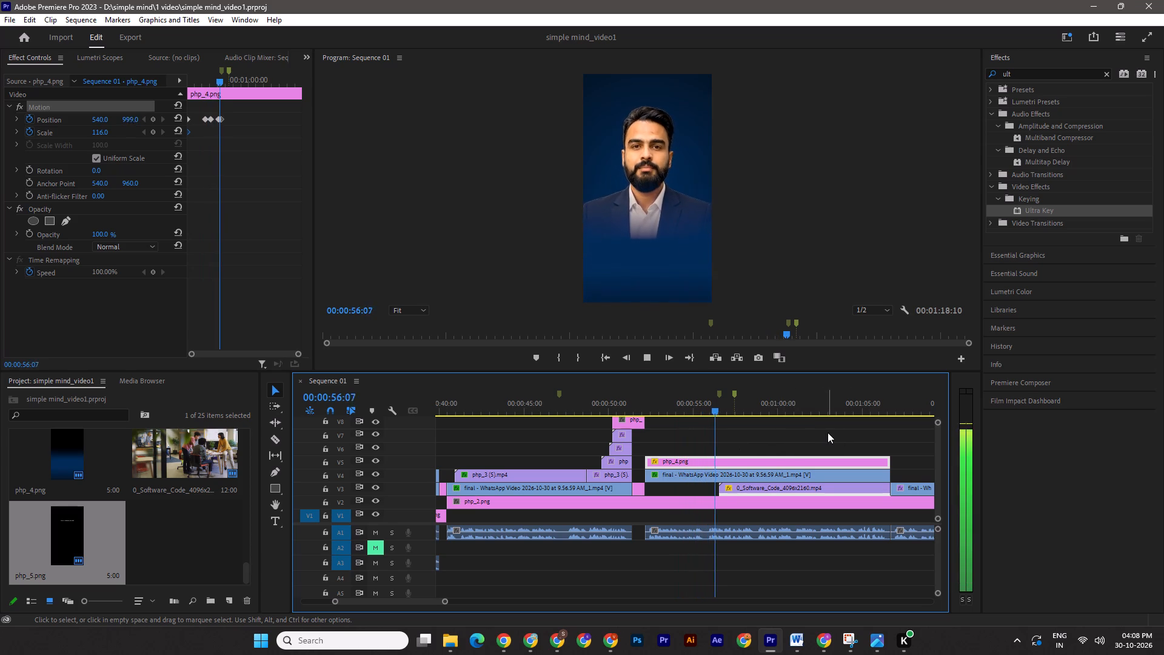
left_click_drag(444, 601, 462, 601)
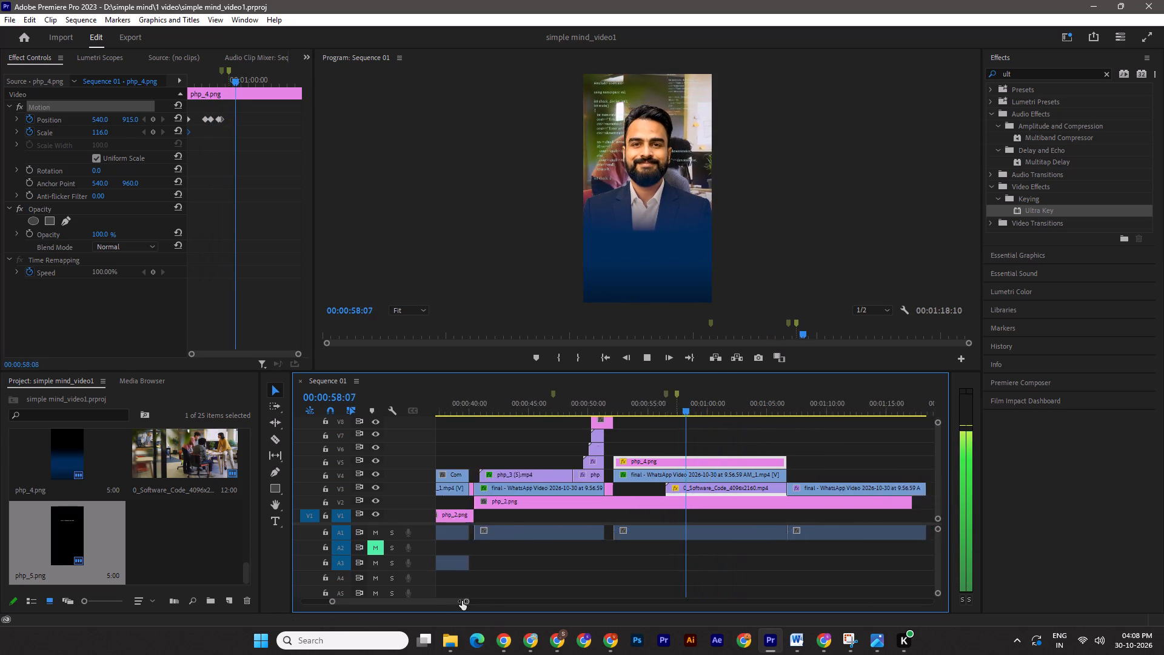
left_click_drag(462, 601, 481, 599)
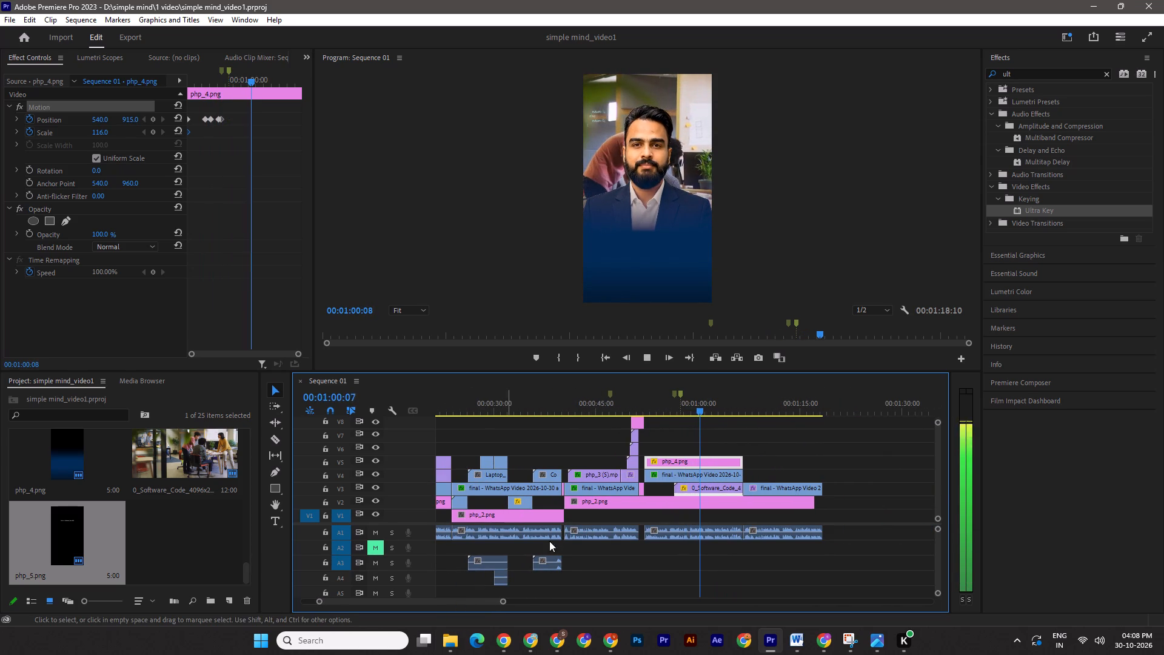
key("space")
Switch to File Explorer, preview php_4.mp4, and place it on track V6 above the gradient overlay, starting at 00:00:57:11.
left_click_drag(704, 400, 680, 403, "shift")
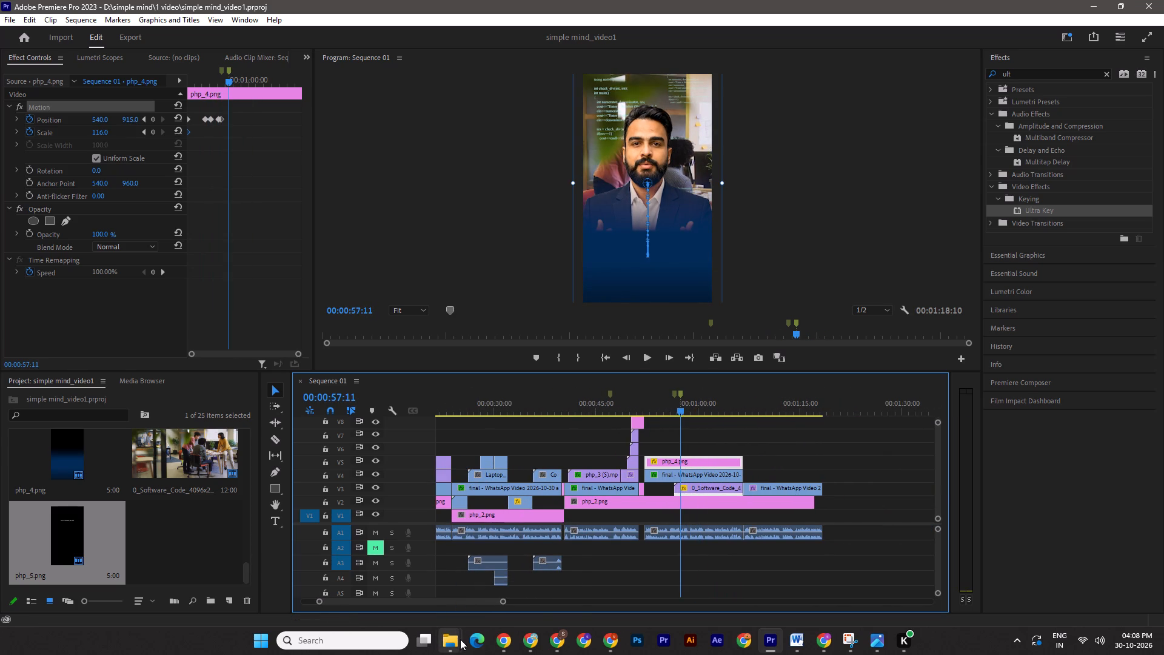
left_click(517, 583)
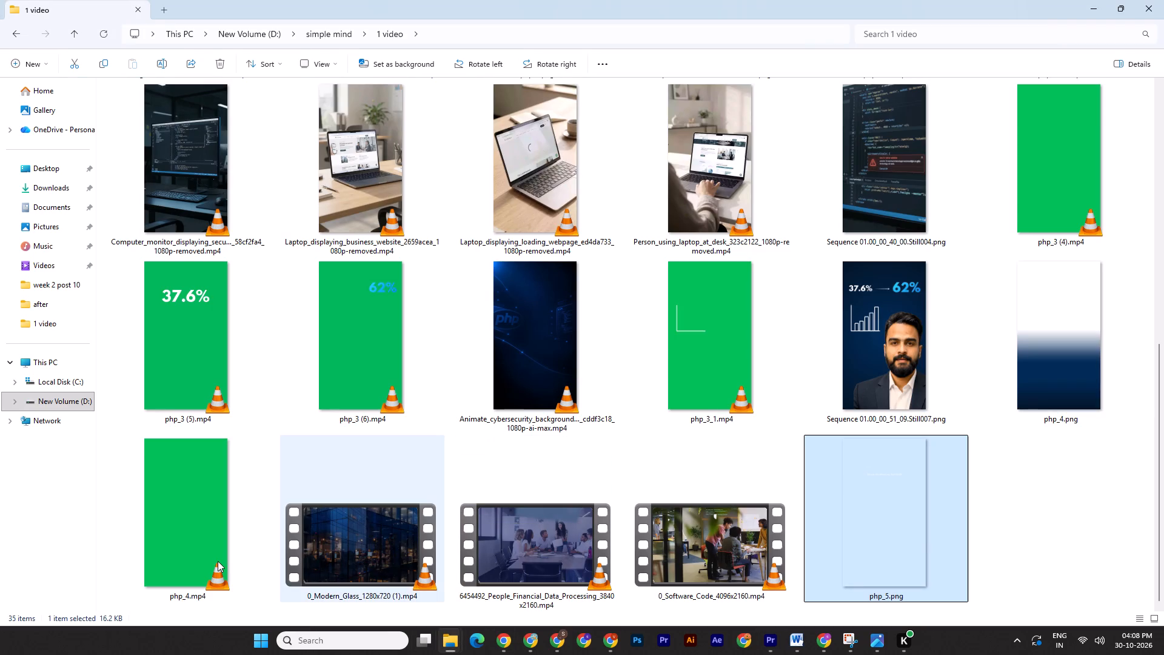
double_click(218, 561)
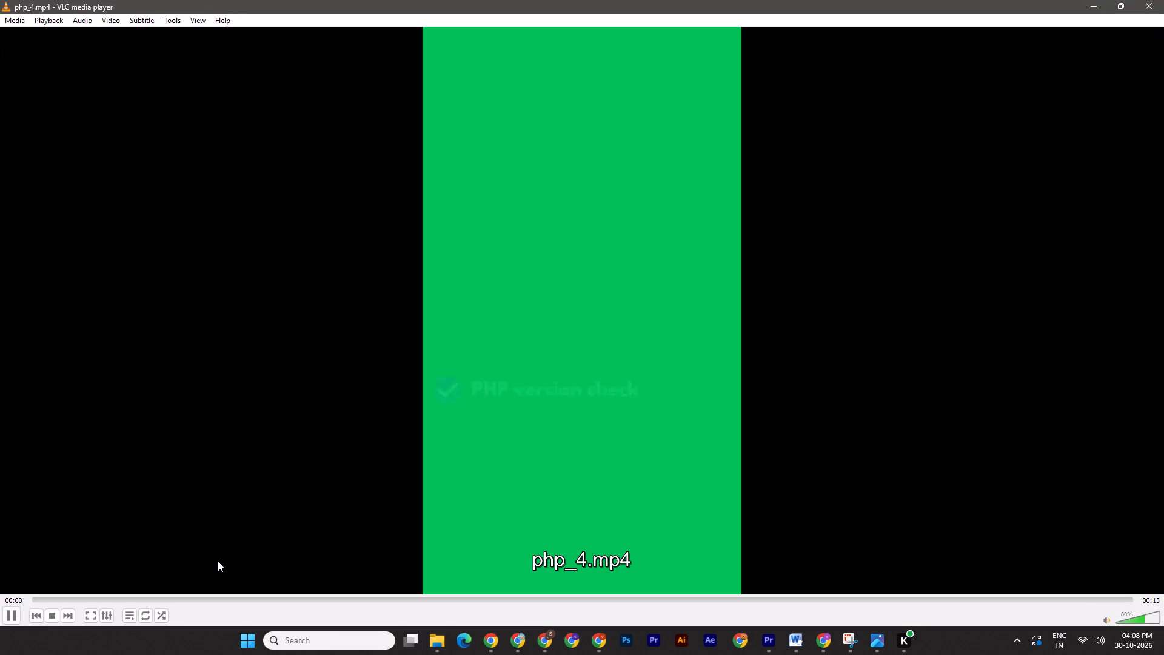
left_click(1163, 0)
left_click_drag(169, 543, 772, 654)
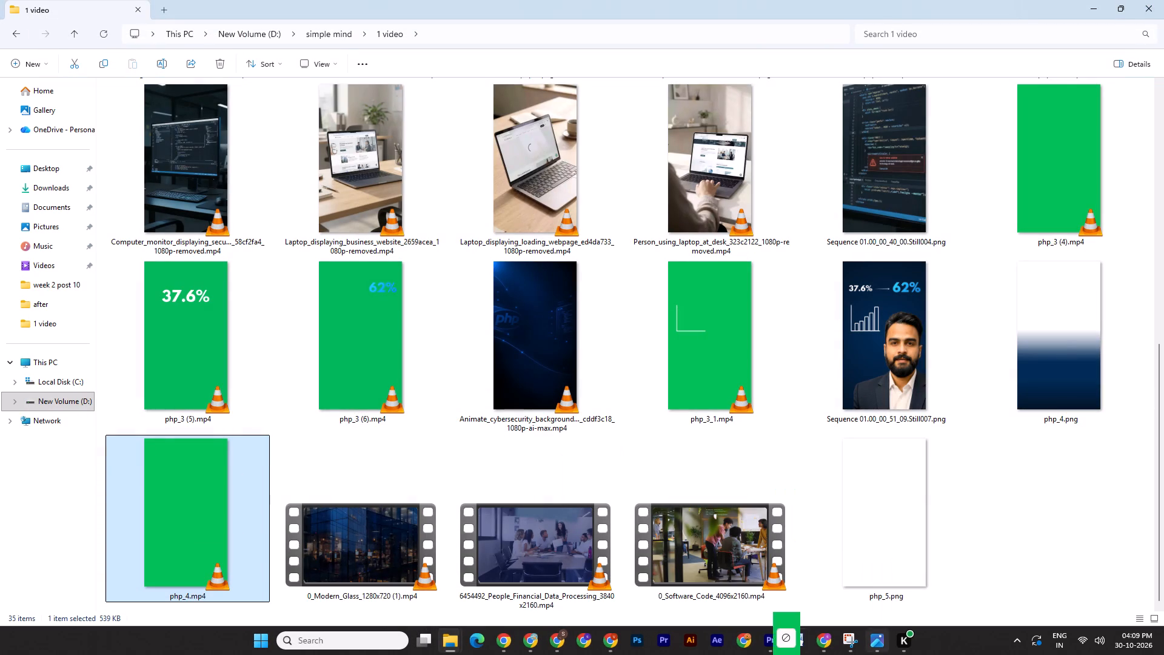
left_click_drag(772, 654, 681, 450)
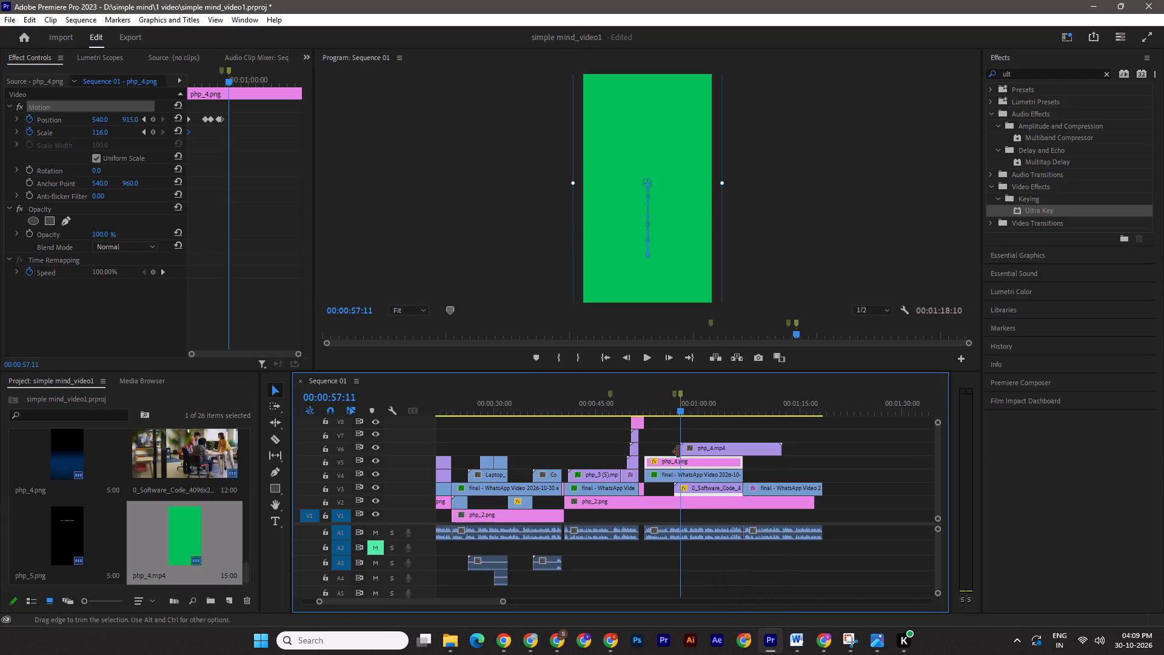
Apply Ultra Key to the php_4.mp4 checklist clip, sample its green background as the key colour, and save the project.
left_click_drag(1032, 209, 721, 449)
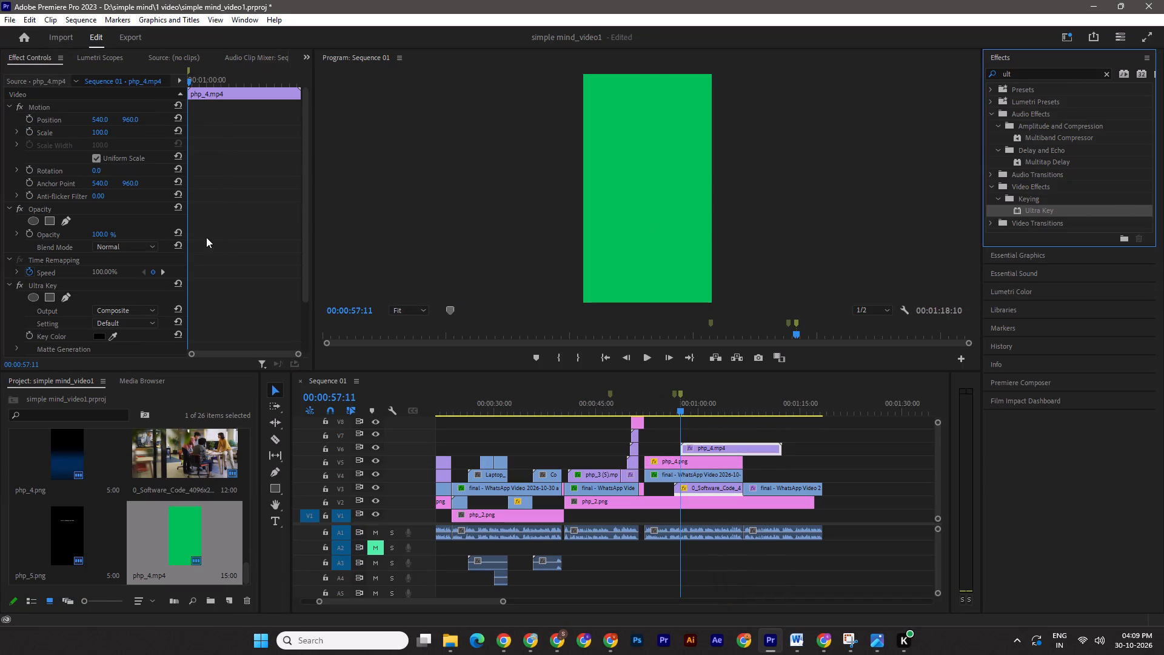
left_click(113, 335)
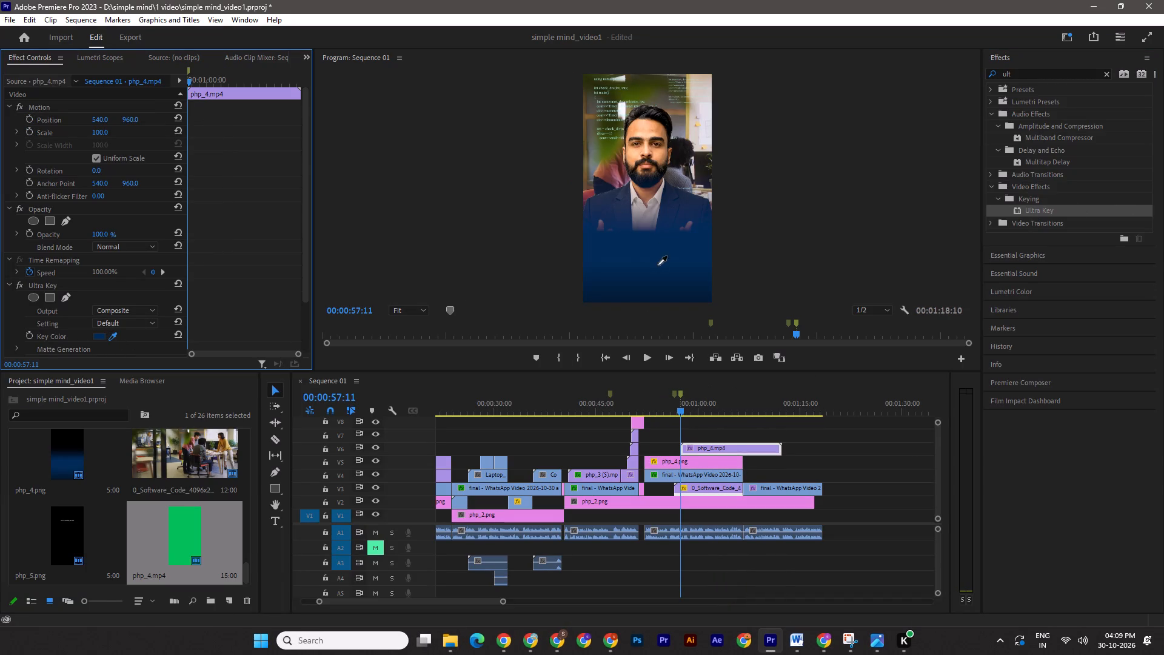
left_click(184, 526)
key("ctrl+s")
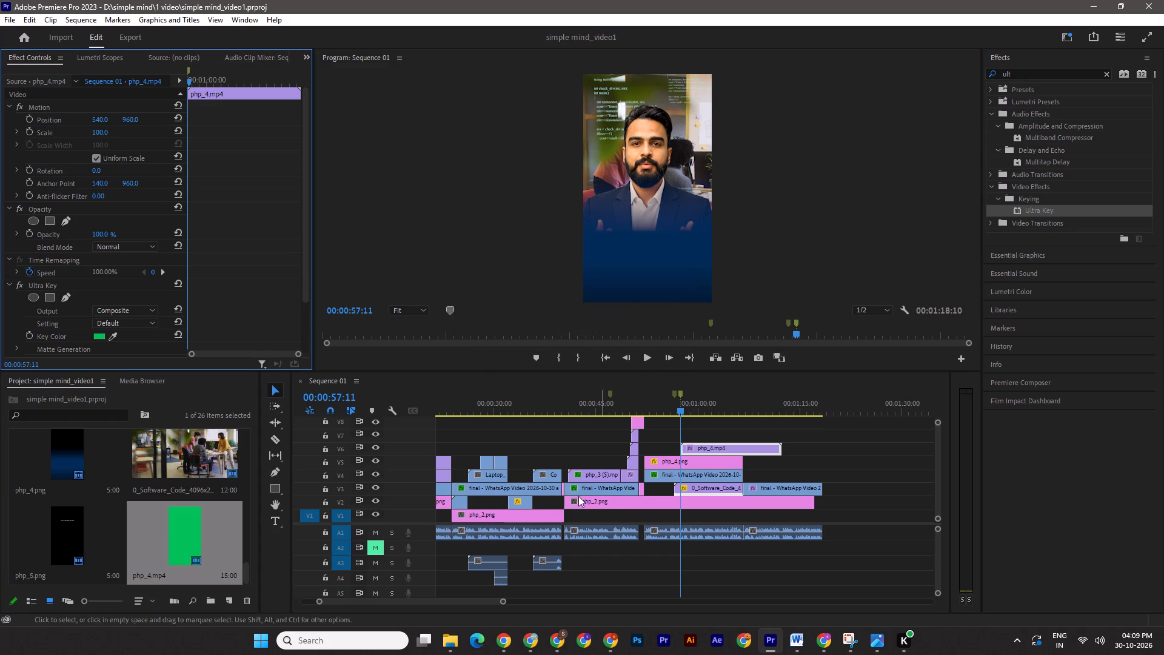
Trim the end of the php_4.mp4 clip to 00:01:06:17, where the solution scene ends, and save the project.
left_click_drag(680, 409, 708, 411)
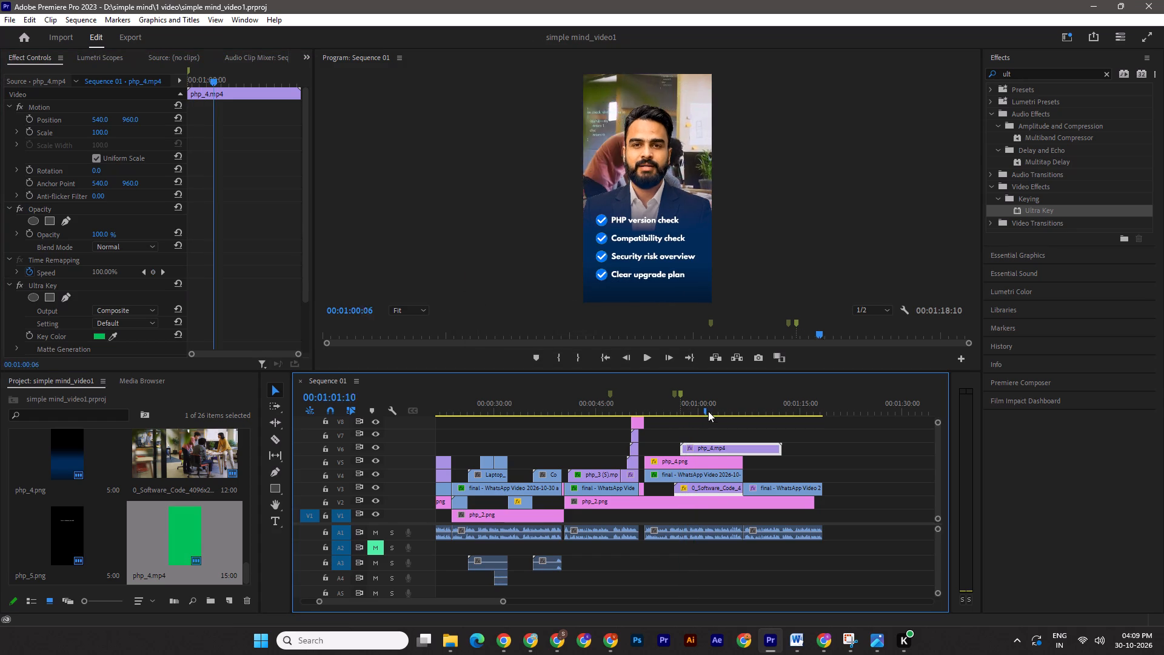
left_click_drag(708, 411, 744, 412)
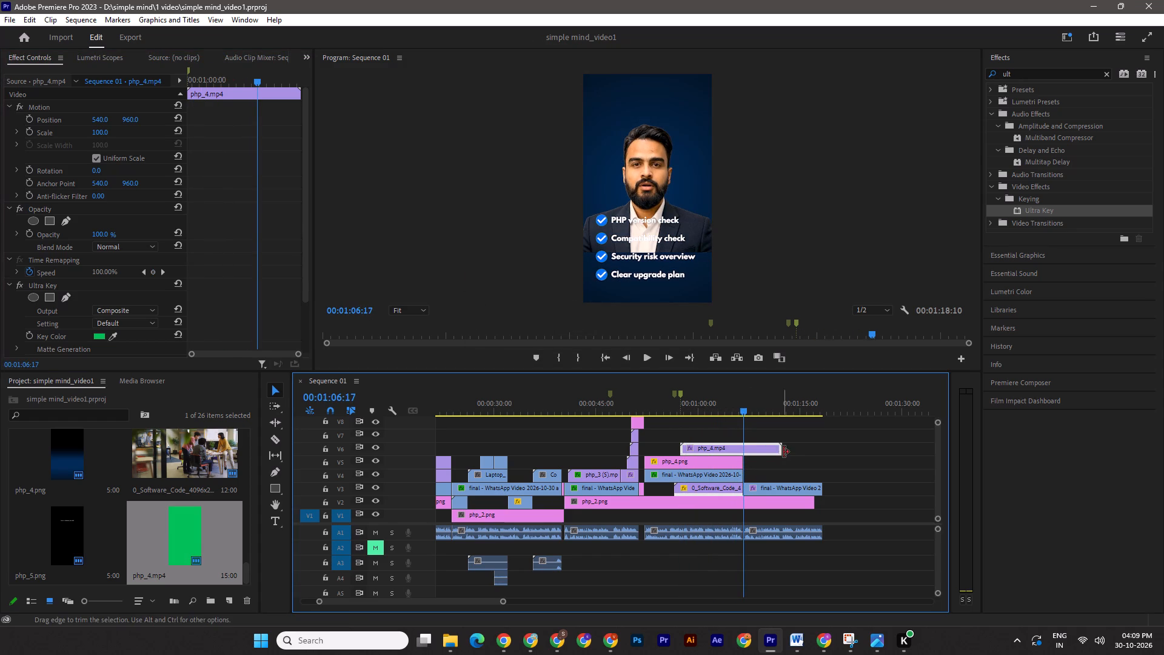
left_click_drag(783, 452, 747, 446)
key("ctrl+s")
Play back the sequence from 00:00:50:16 through the solution scene to review the checklist timing, saving the project.
left_click_drag(748, 406, 635, 393)
key("ctrl+s")
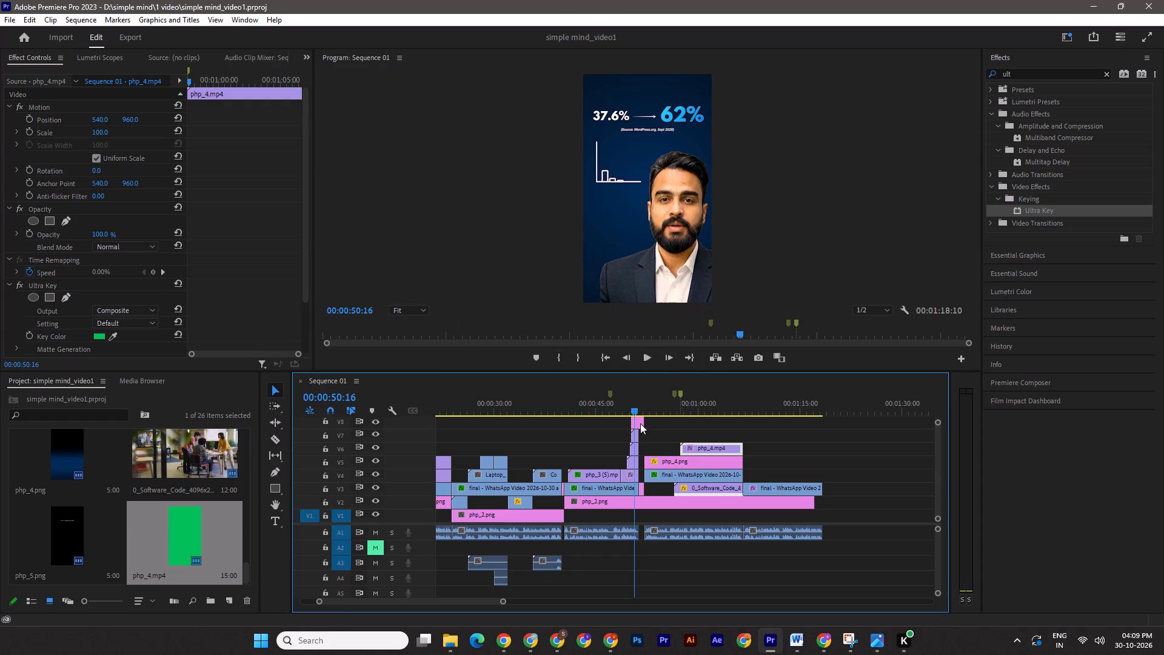
key("space")
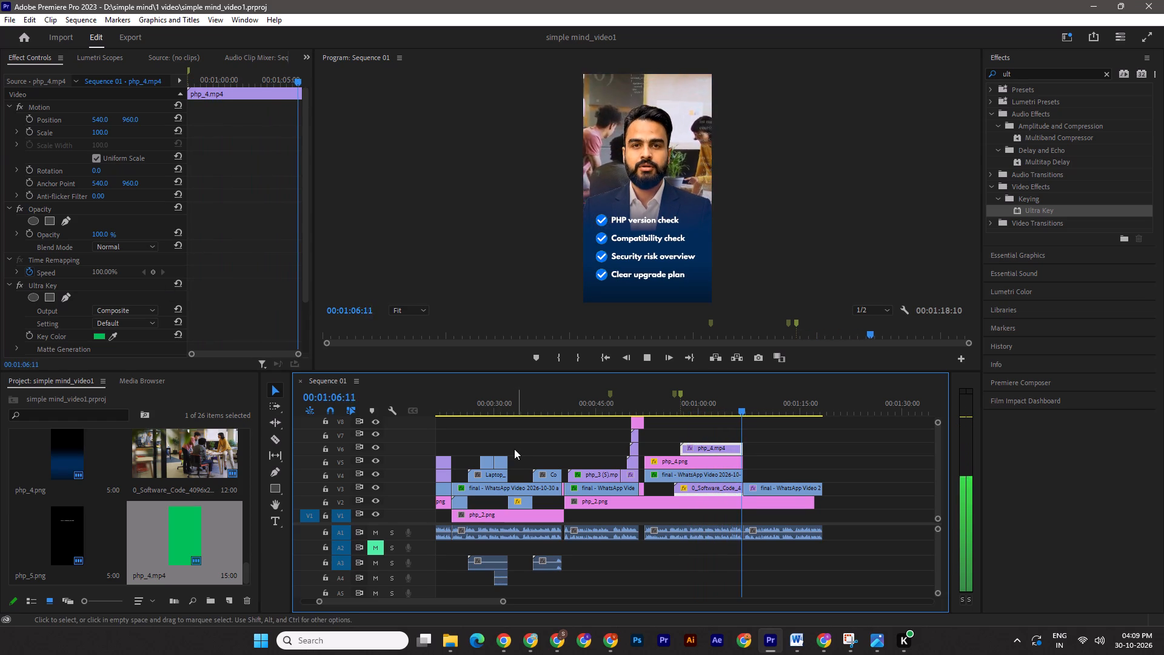
key("ctrl+s")
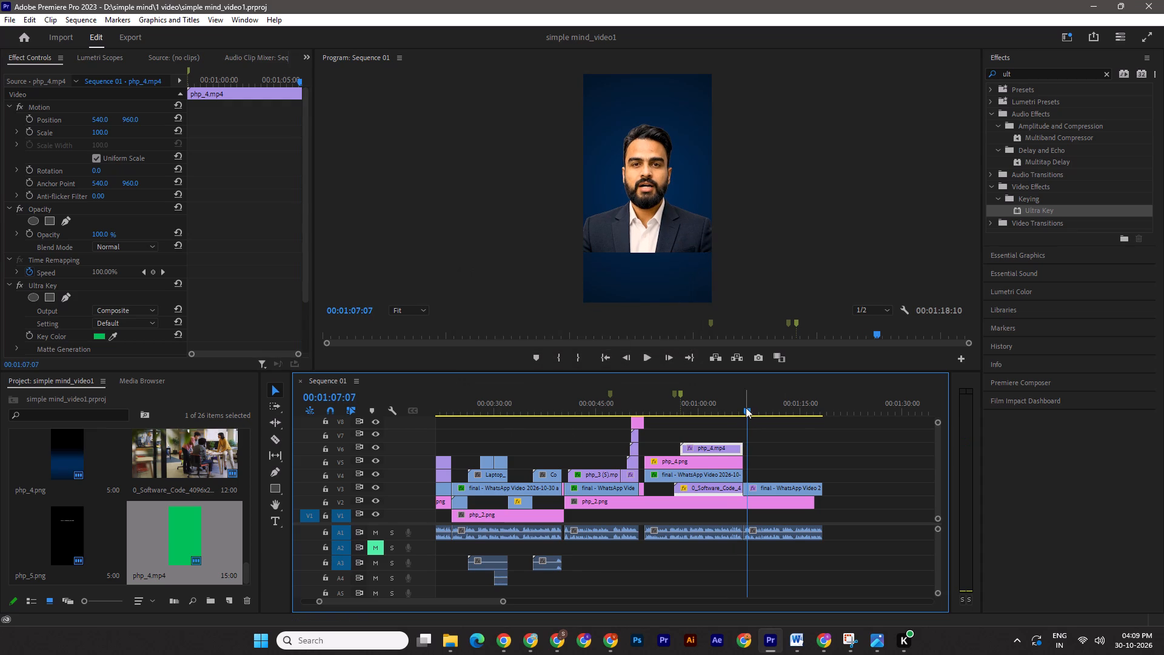
Review the call-to-action scene in the storyboard image and the Word script, and return to Premiere Pro.
left_click(746, 408)
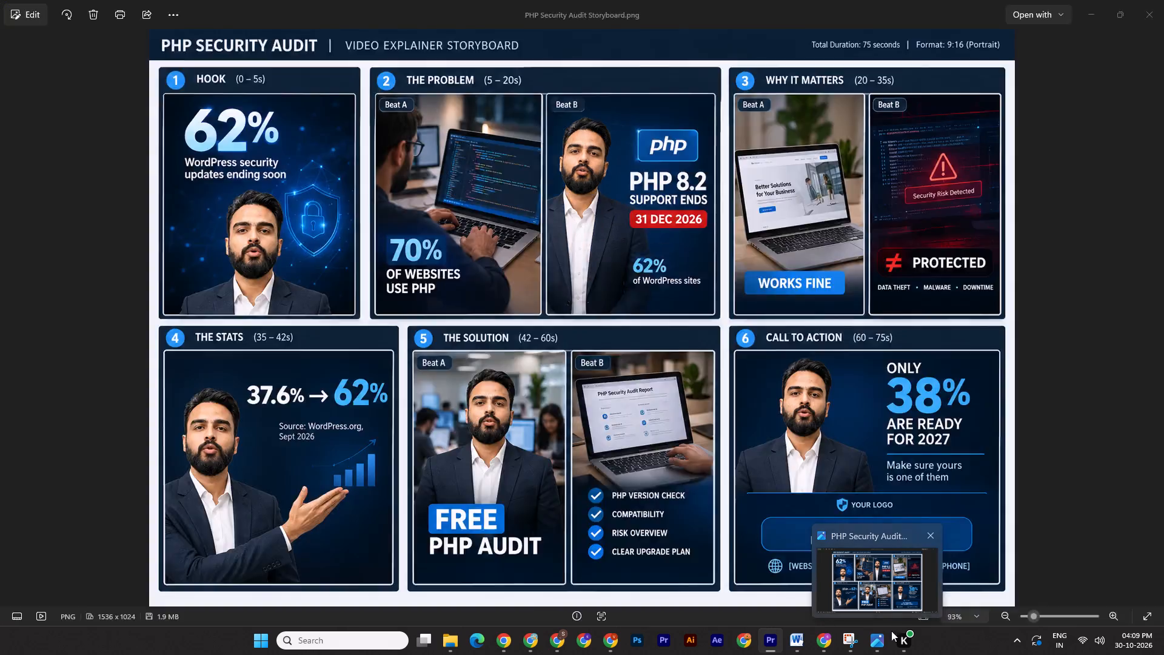
left_click_drag(743, 412, 776, 420)
left_click(791, 642)
scroll(767, 553, "down", 1)
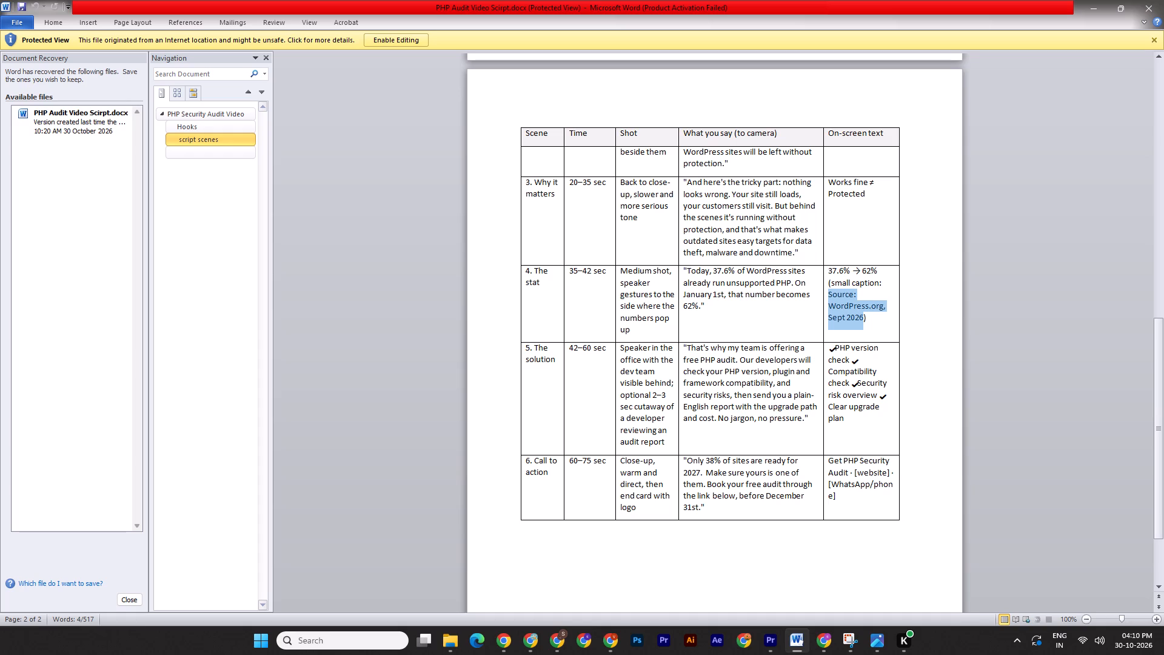
left_click(764, 643)
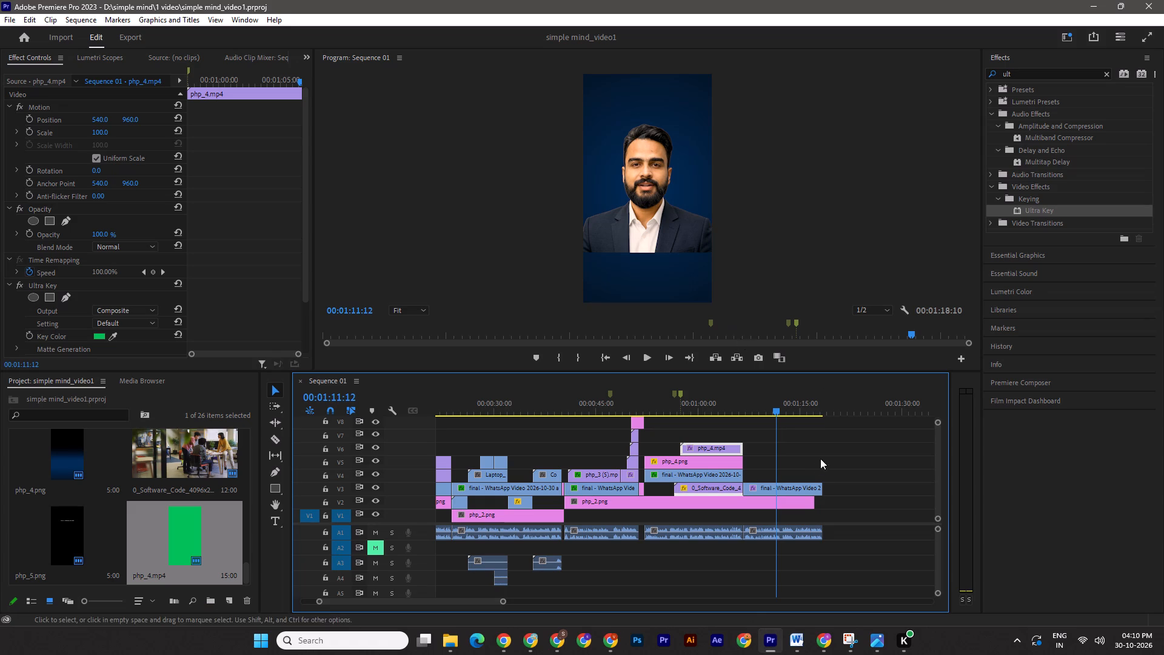
Play back the transition into the call-to-action scene and park the playhead at its start, 00:01:06:17.
left_click_drag(769, 406, 734, 403)
key("space")
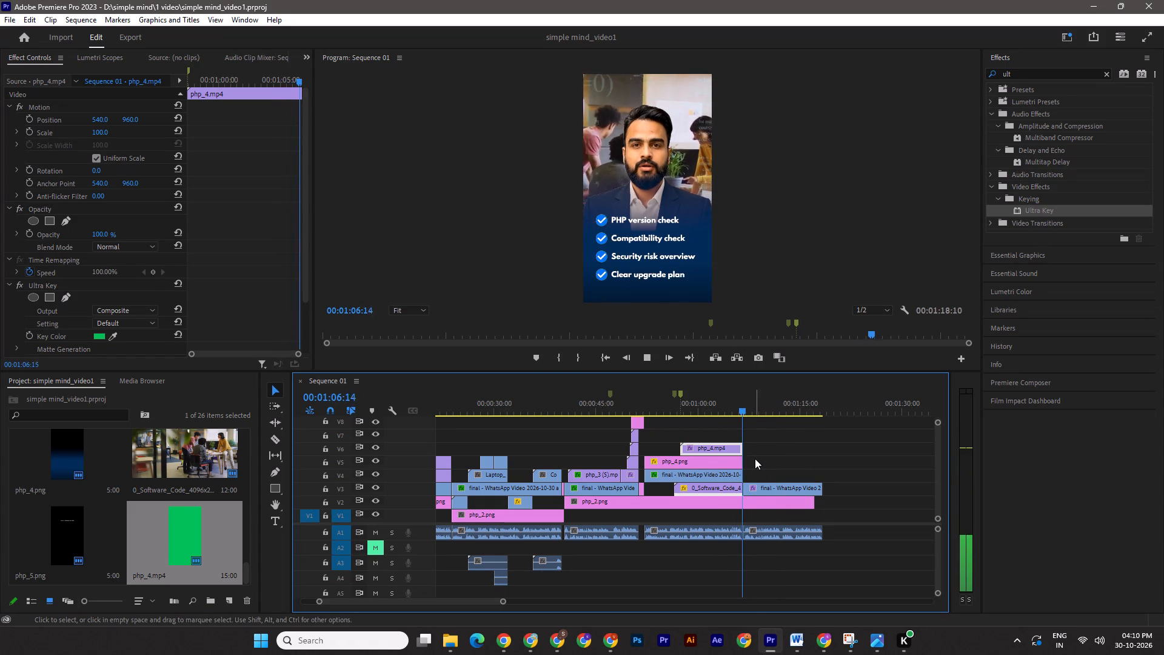
key("space")
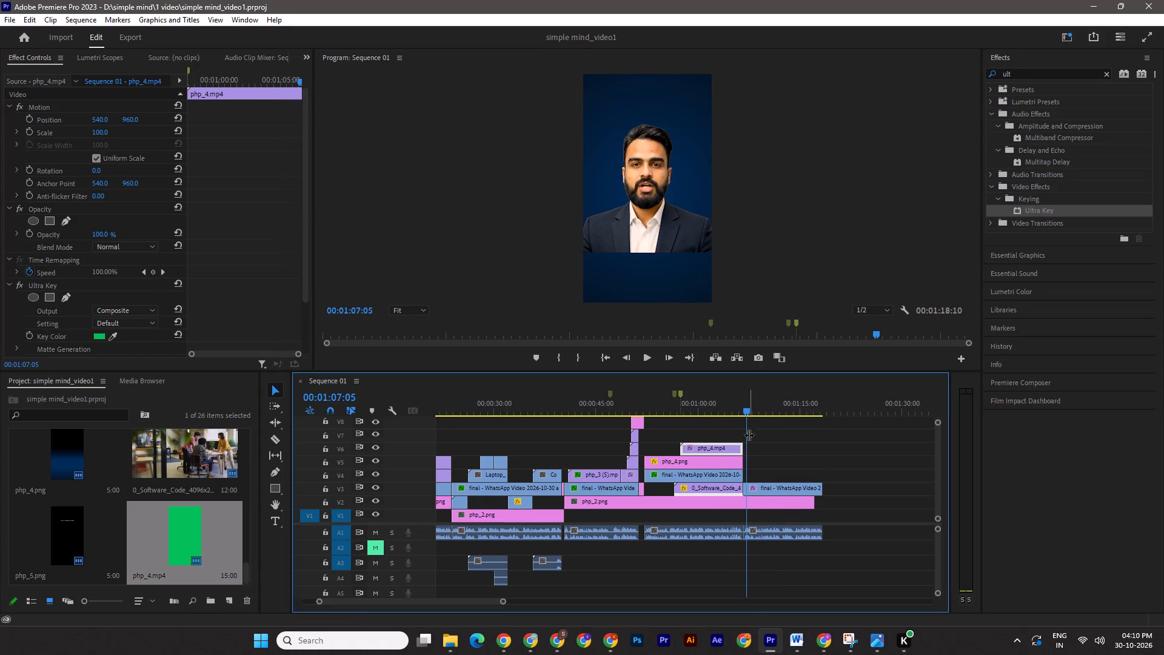
left_click(750, 411)
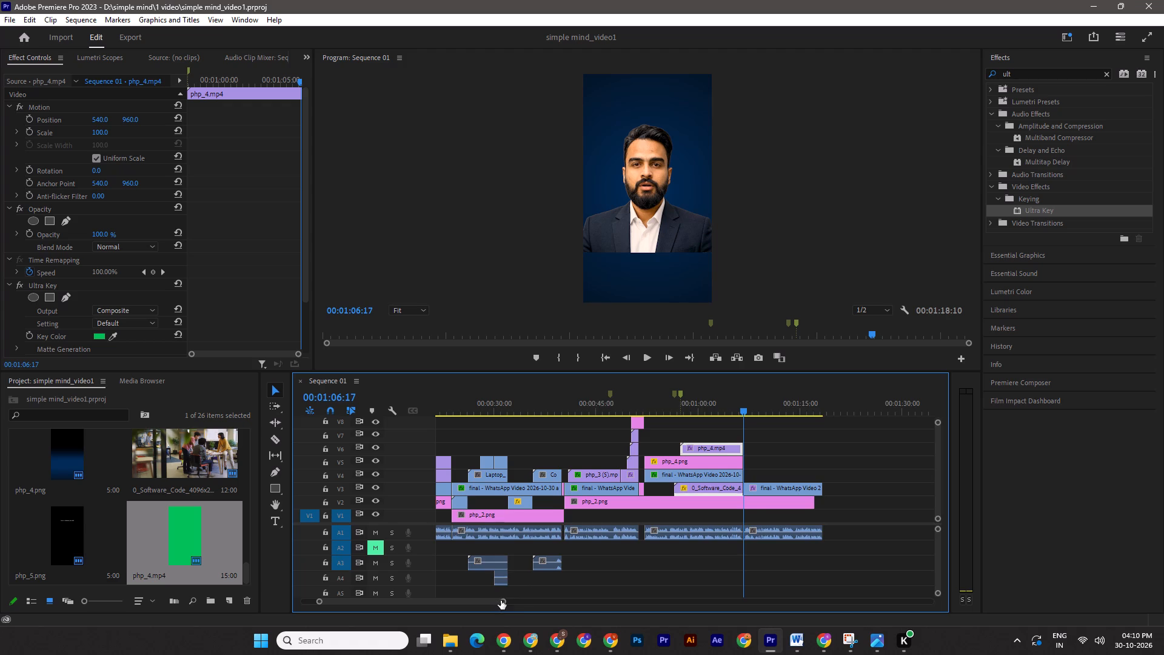
left_click_drag(501, 600, 488, 604)
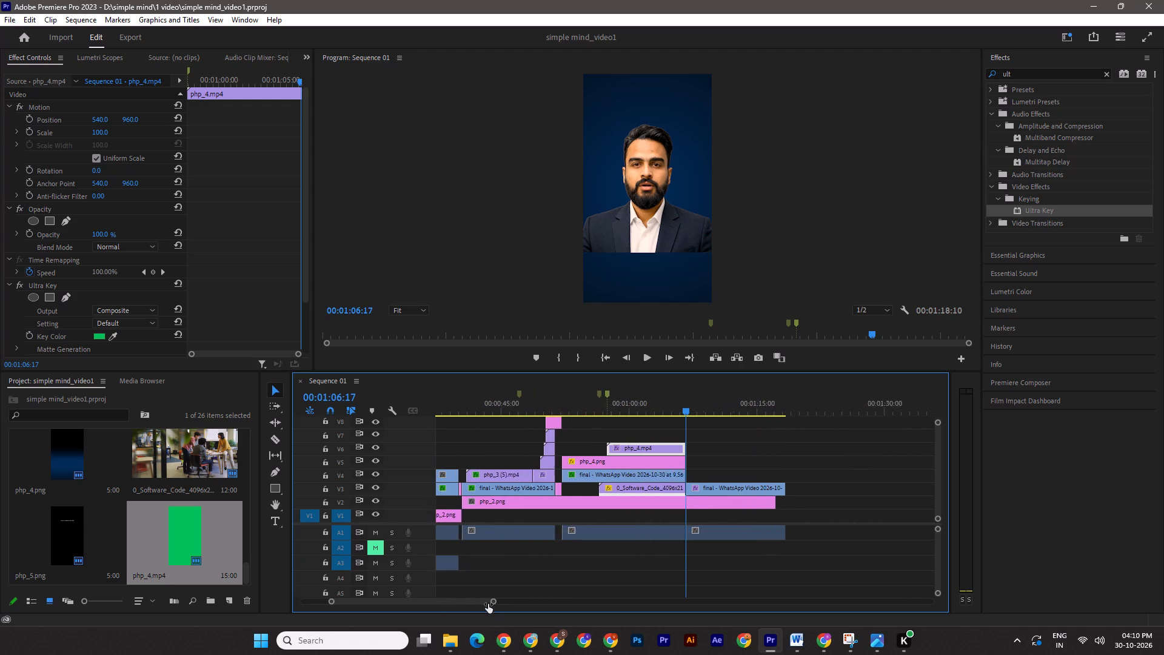
left_click_drag(488, 604, 473, 601)
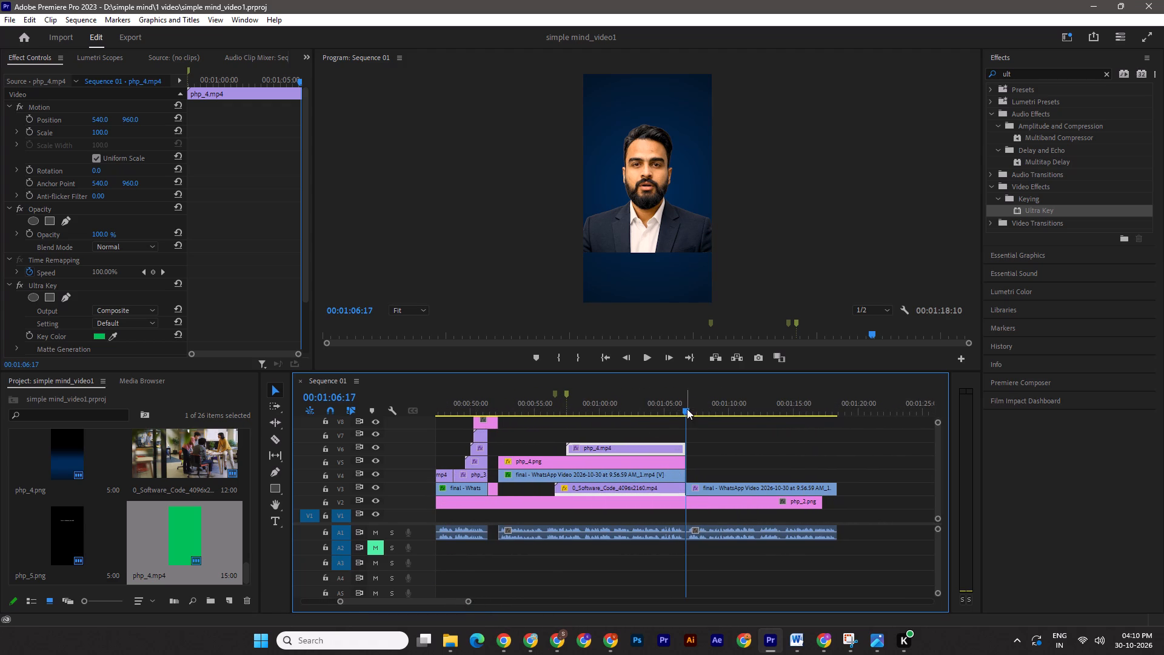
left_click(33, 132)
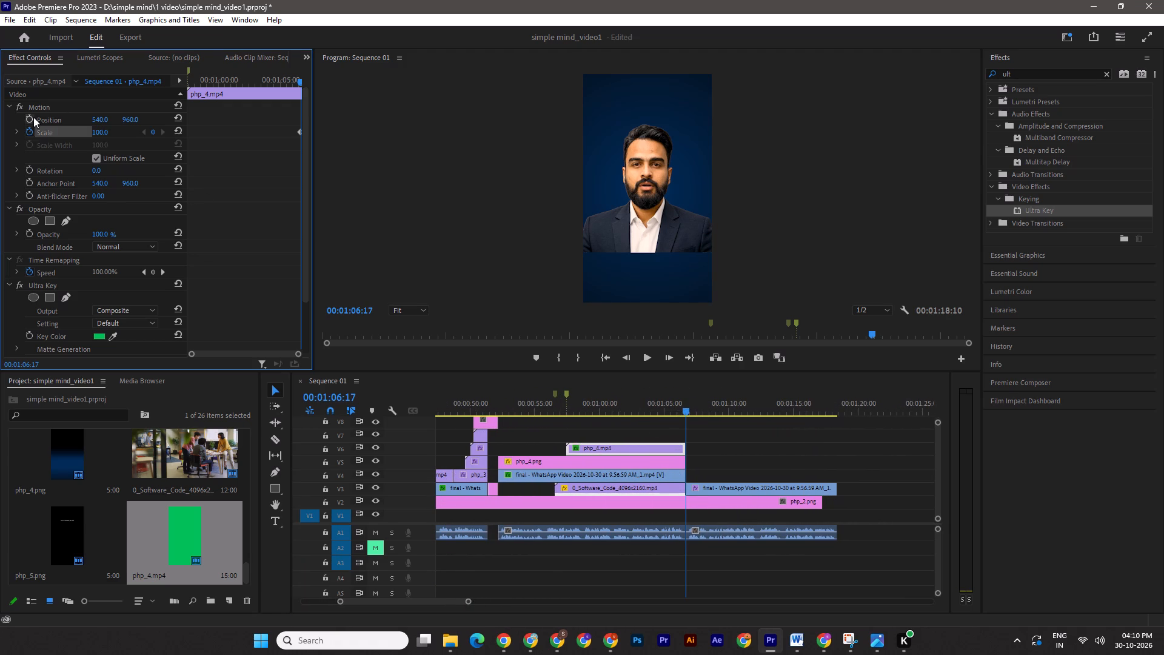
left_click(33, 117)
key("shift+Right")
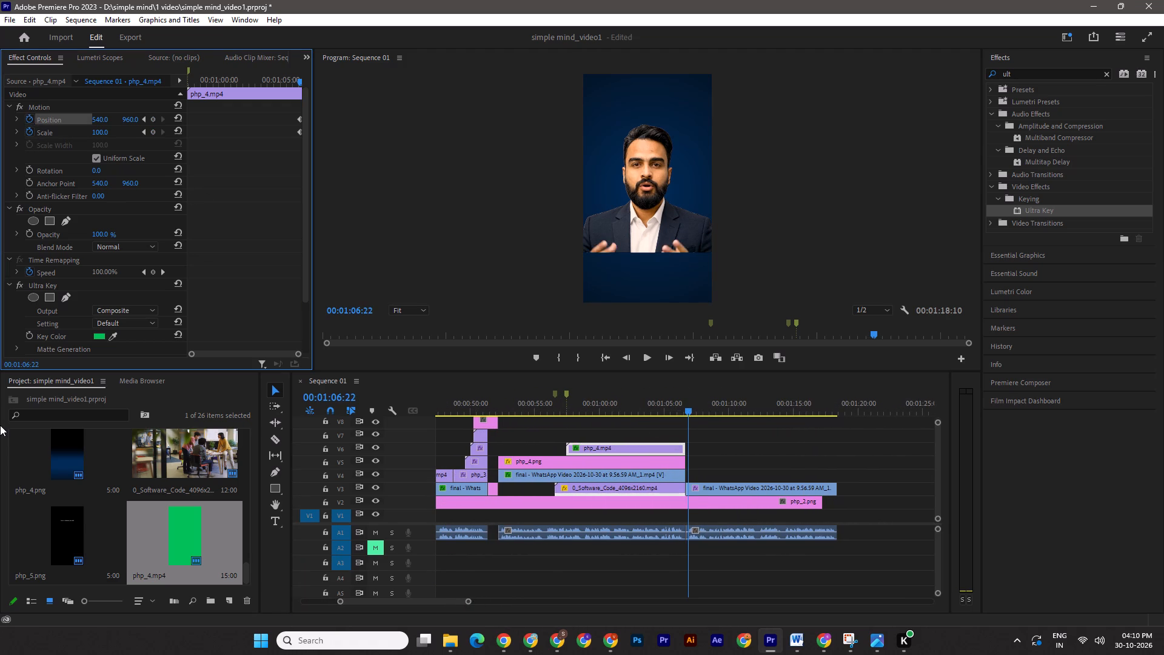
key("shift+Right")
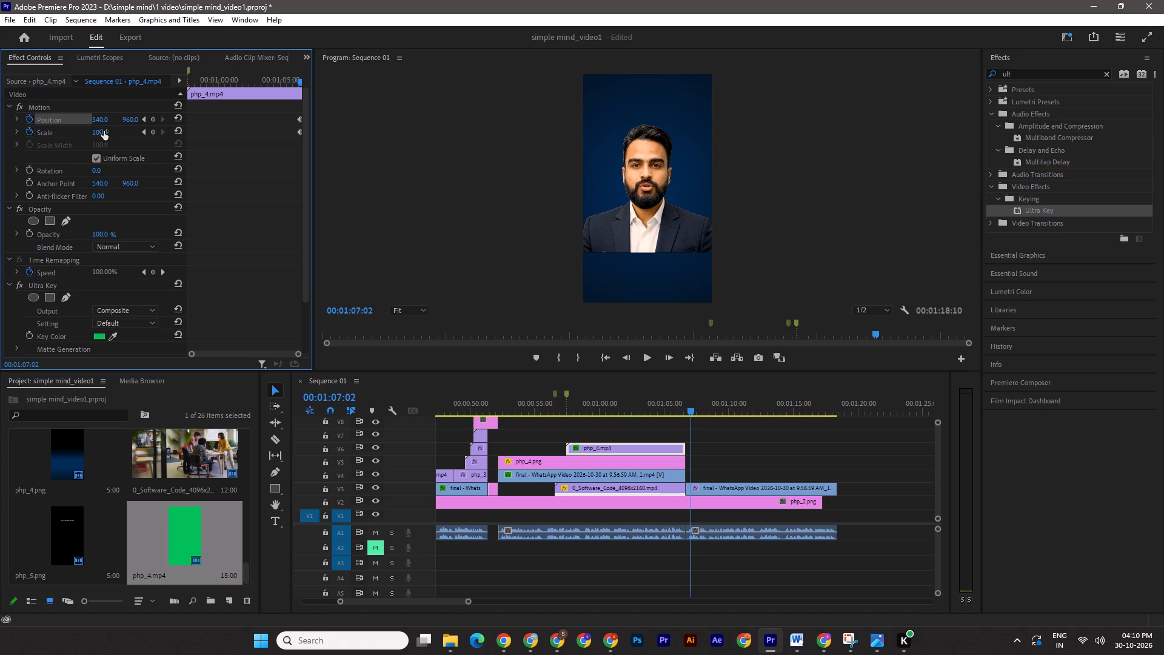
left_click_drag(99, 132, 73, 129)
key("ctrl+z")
Undo the Position and Scale keyframing on the php_4.mp4 clip.
key("ctrl+z")
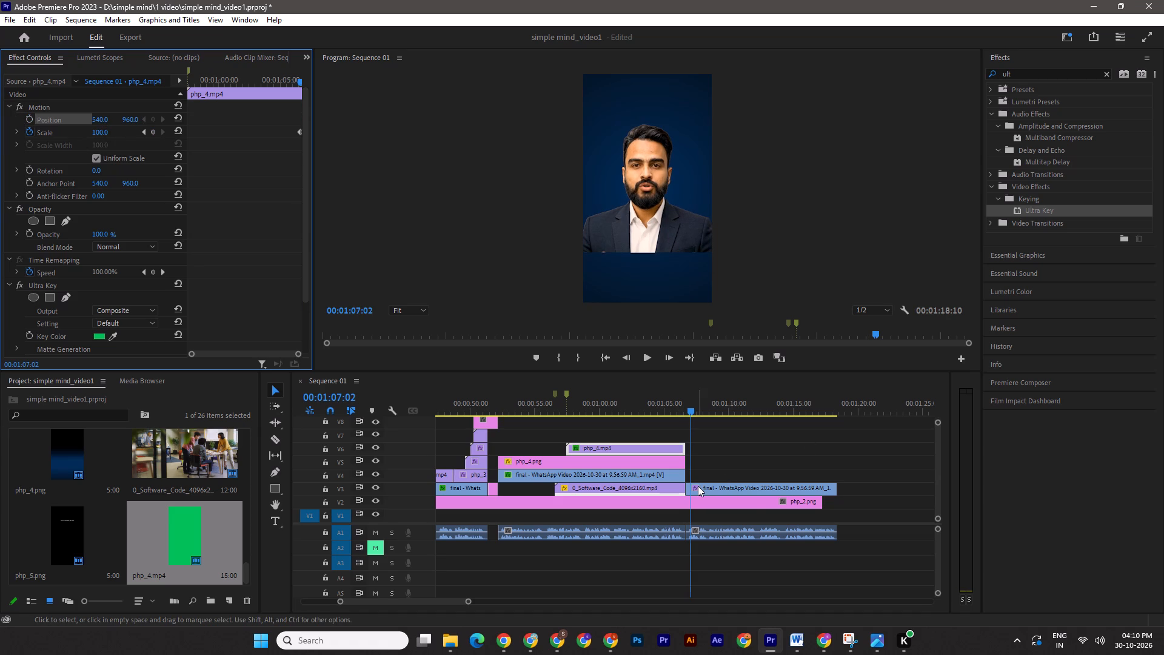
key("ctrl+z")
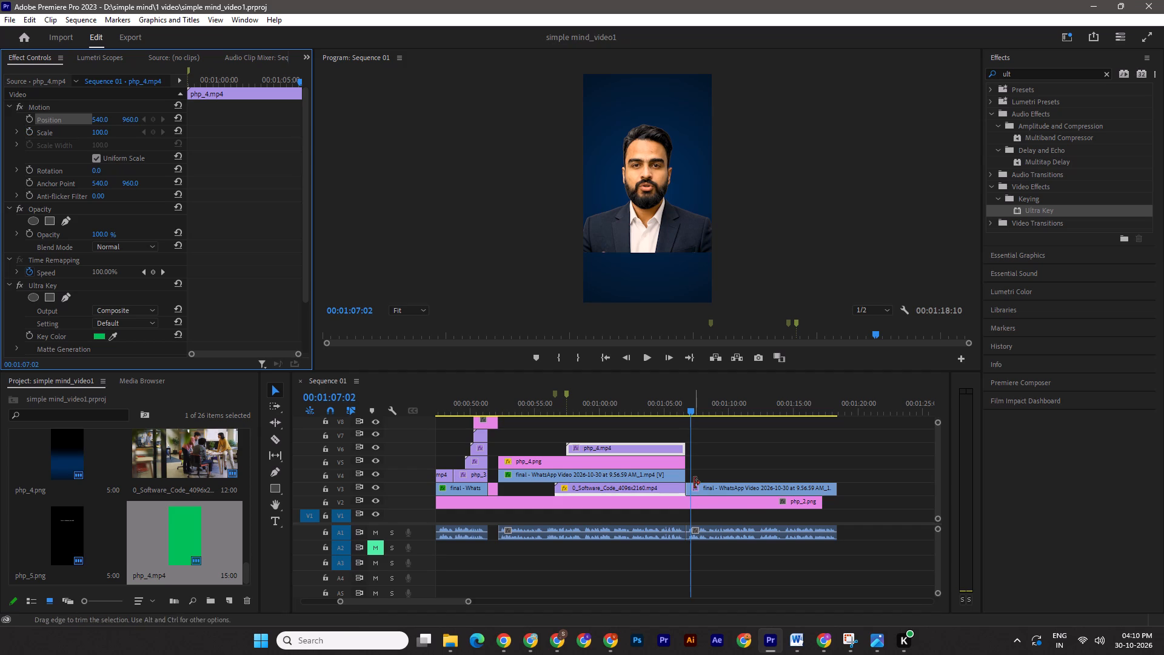
Start Scale and Position keyframes on the call-to-action speaker clip at its first frame, 00:01:06:17.
left_click_drag(691, 412, 628, 406)
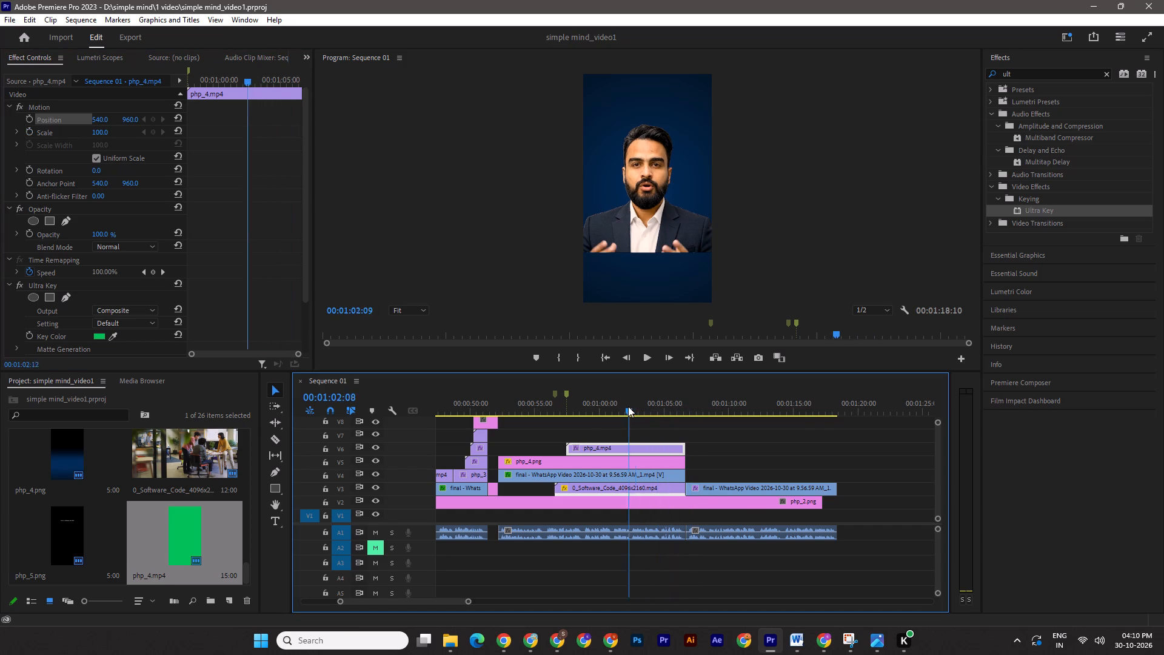
left_click_drag(628, 406, 684, 426)
left_click(721, 490)
left_click(33, 132)
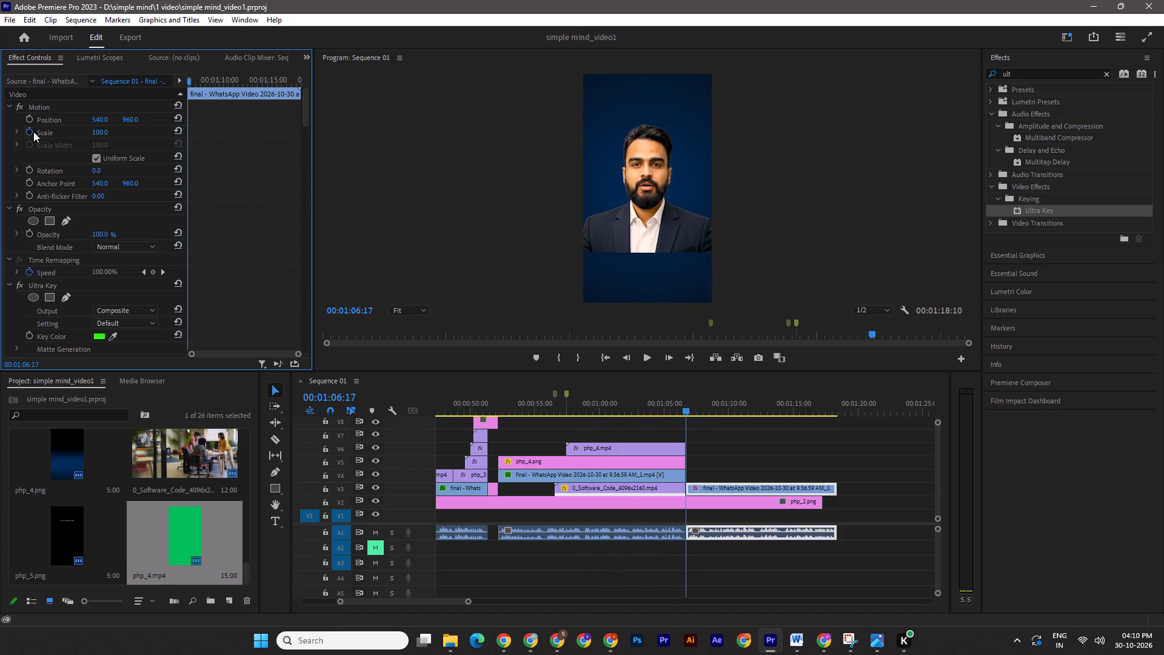
left_click(28, 116)
Ten frames on, at 00:01:07:02, keyframe the speaker clip's Scale to 74 and its Position to 413, 960.
key("shift+Right")
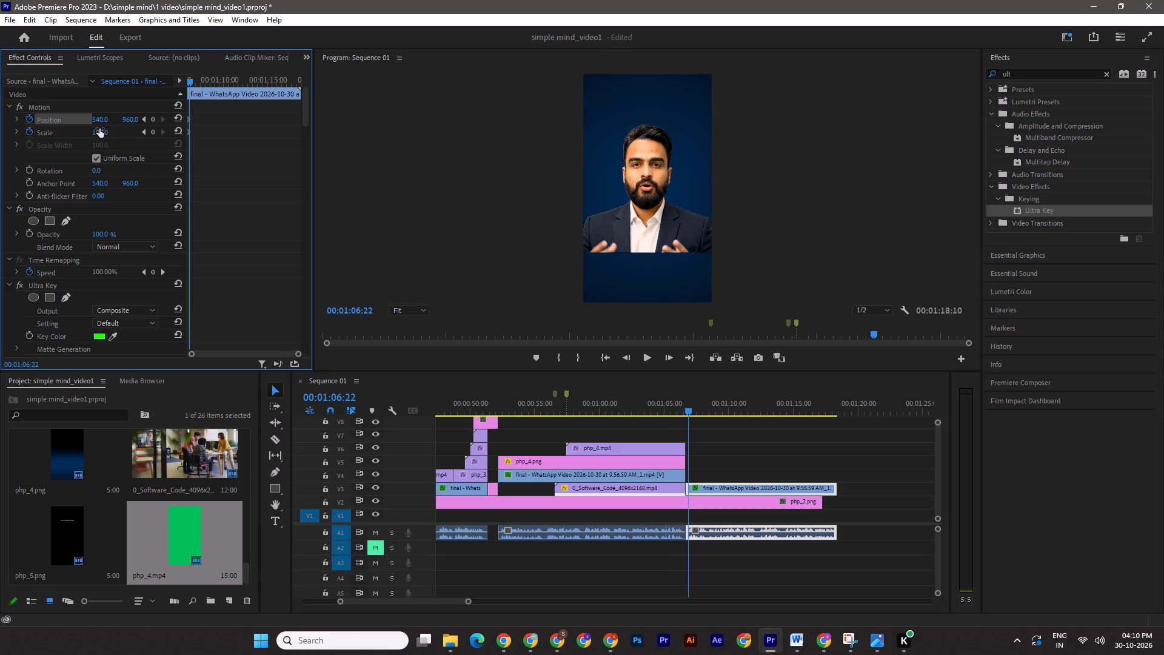
key("shift+Right")
left_click_drag(104, 133, 82, 132)
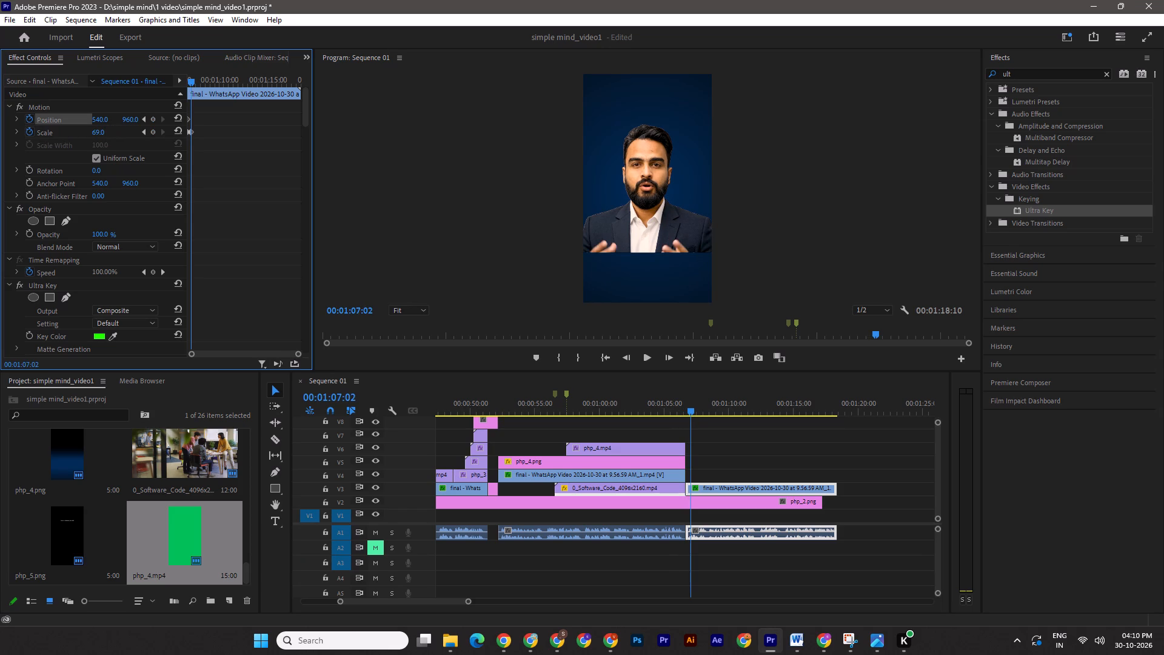
left_click_drag(82, 132, 74, 134)
left_click_drag(100, 121, 87, 119)
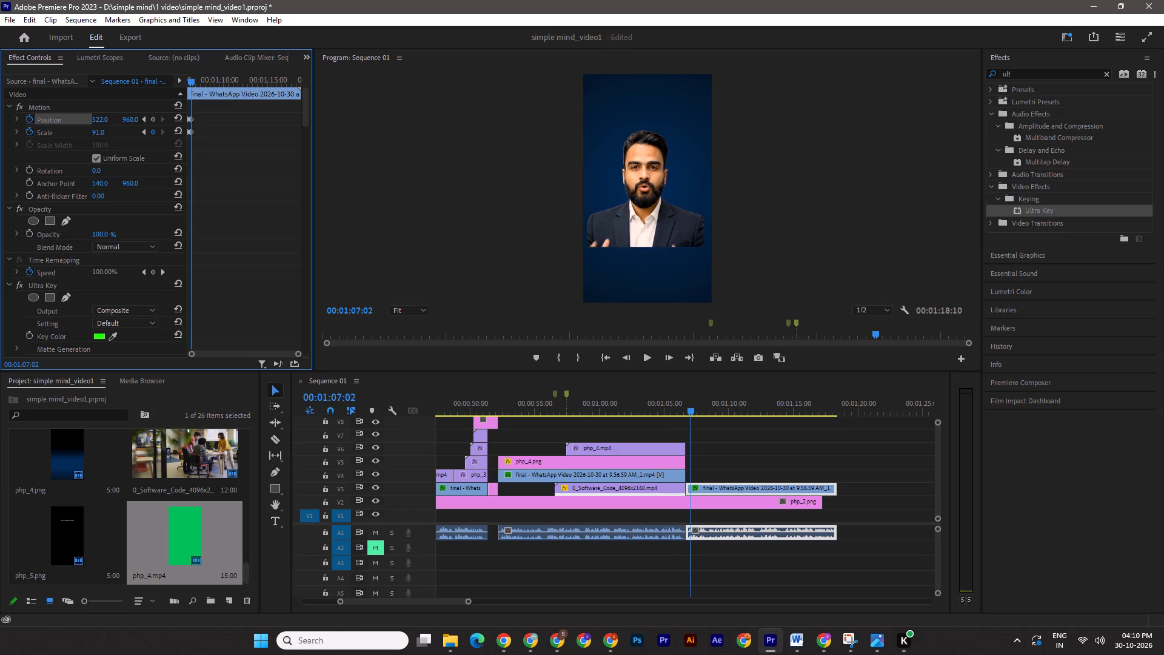
left_click_drag(87, 119, 81, 117)
left_click_drag(101, 133, 84, 127)
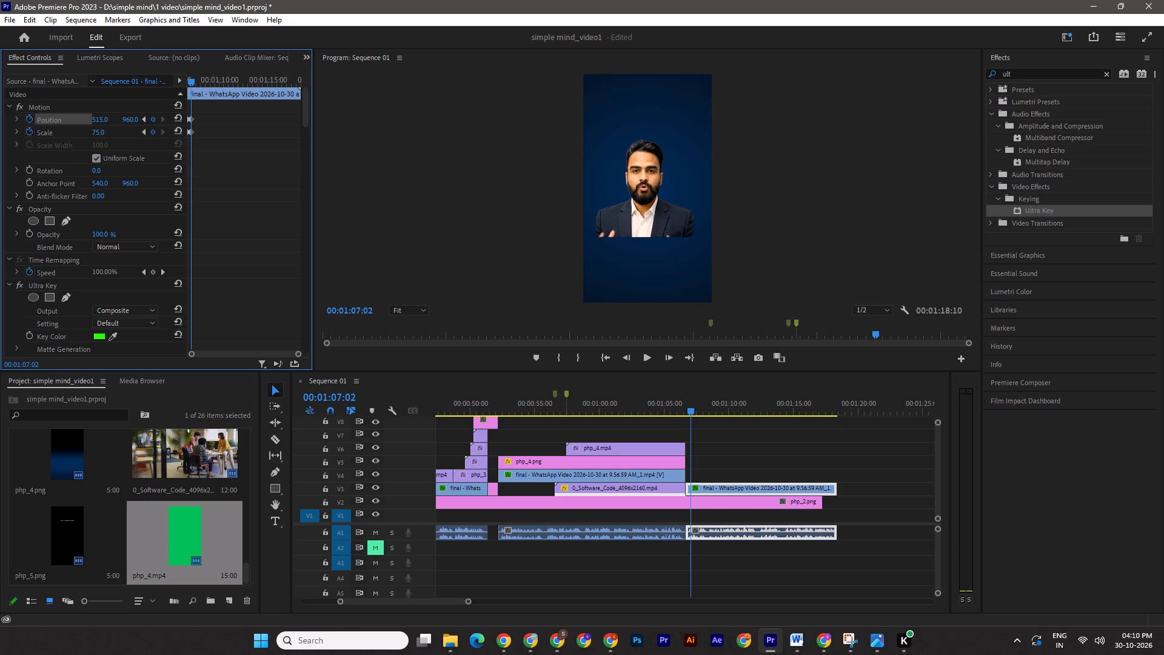
left_click_drag(84, 127, 85, 128)
left_click_drag(102, 118, 43, 117)
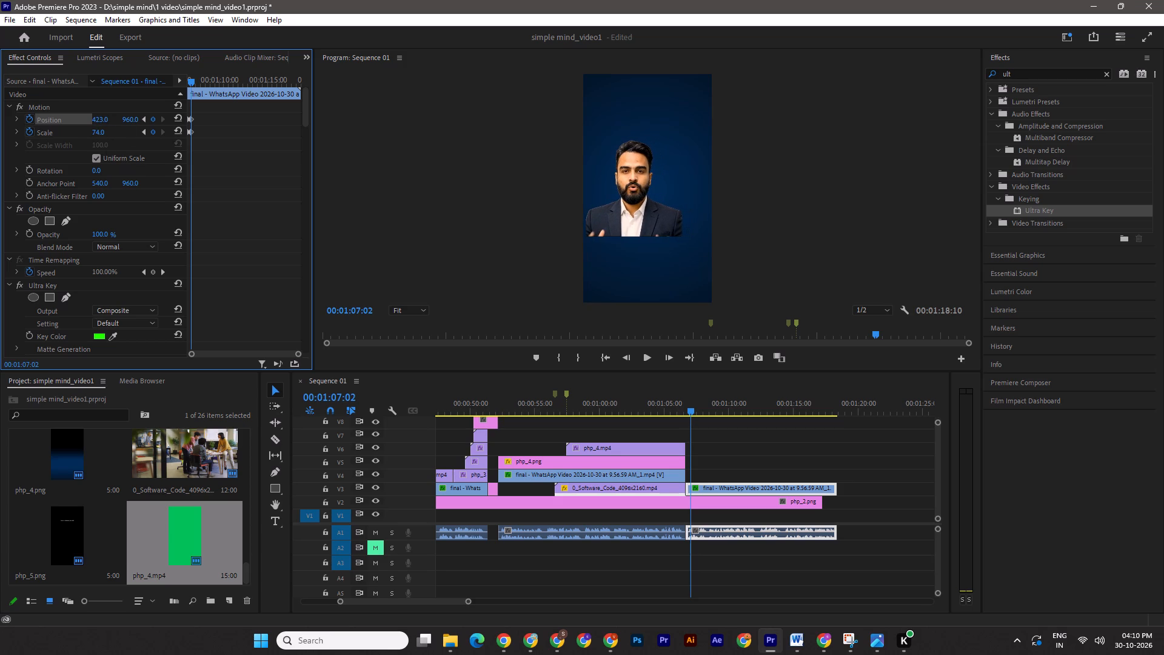
left_click_drag(43, 117, 37, 118)
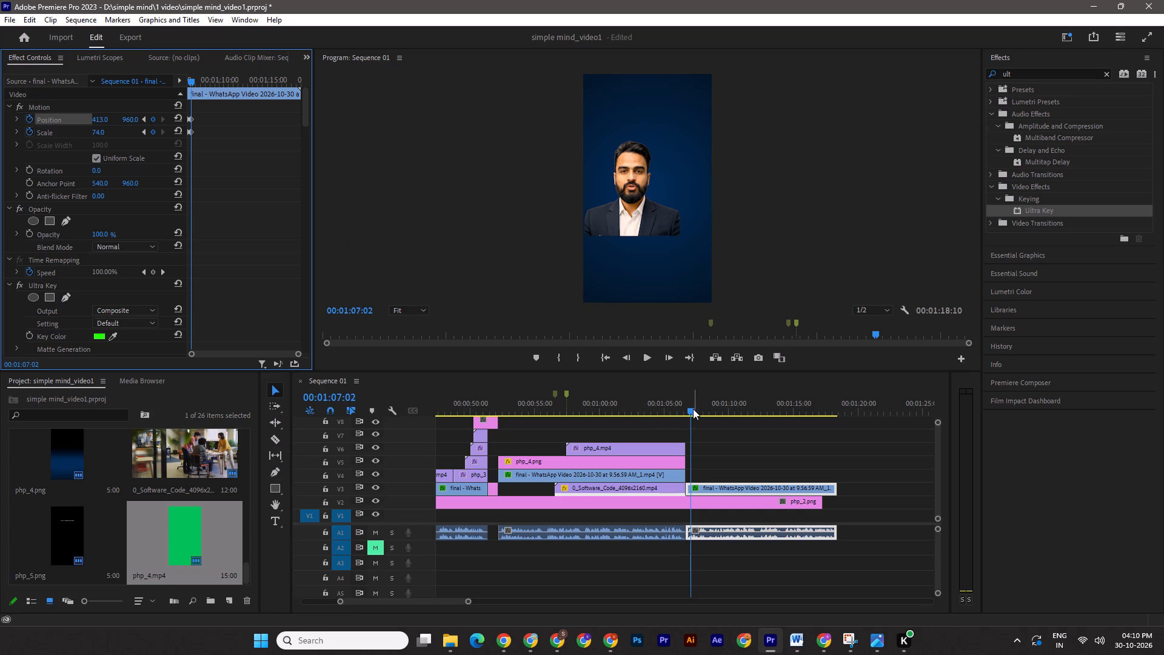
Play back the start of the call-to-action scene to review the speaker's shrink-and-shift animation.
left_click_drag(692, 409, 684, 406)
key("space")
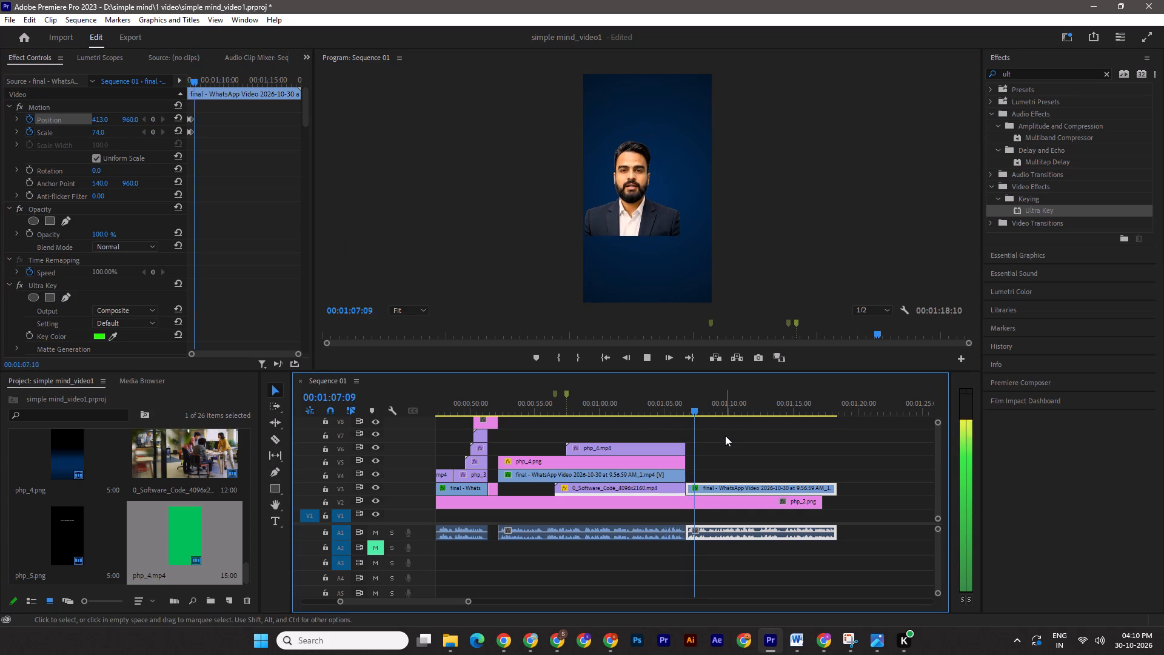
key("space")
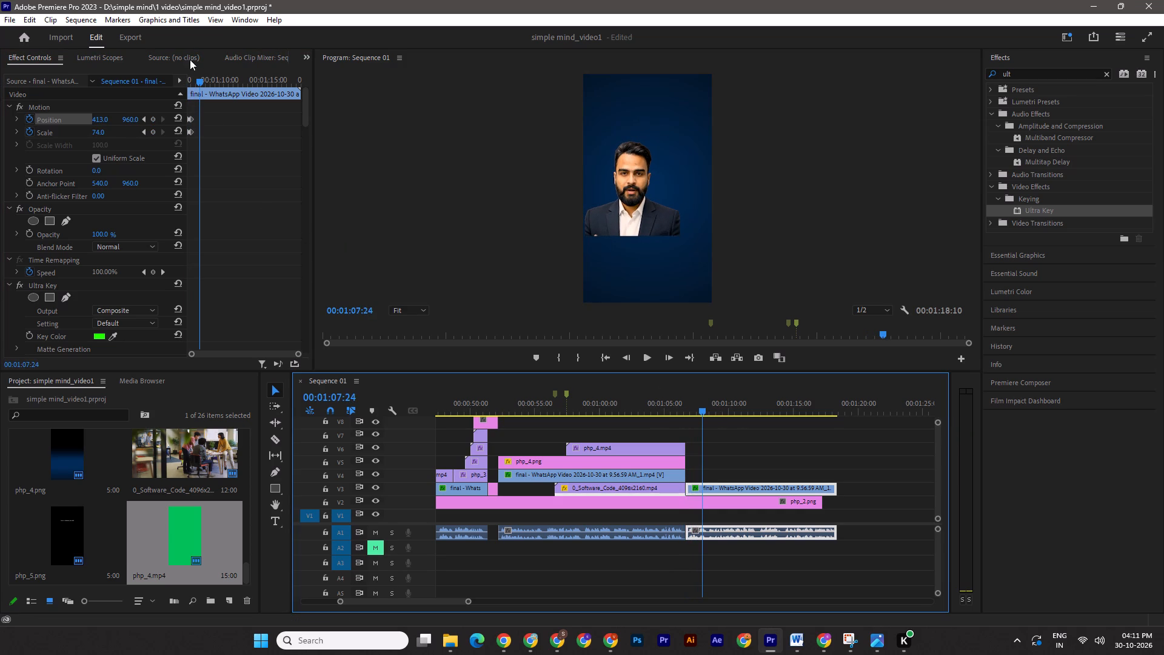
Park the playhead on the speaker clip's second keyframes at 00:01:07:02, enlarge the keyframe timeline view, and save the project.
left_click_drag(198, 80, 190, 80, "shift")
left_click_drag(299, 353, 290, 350)
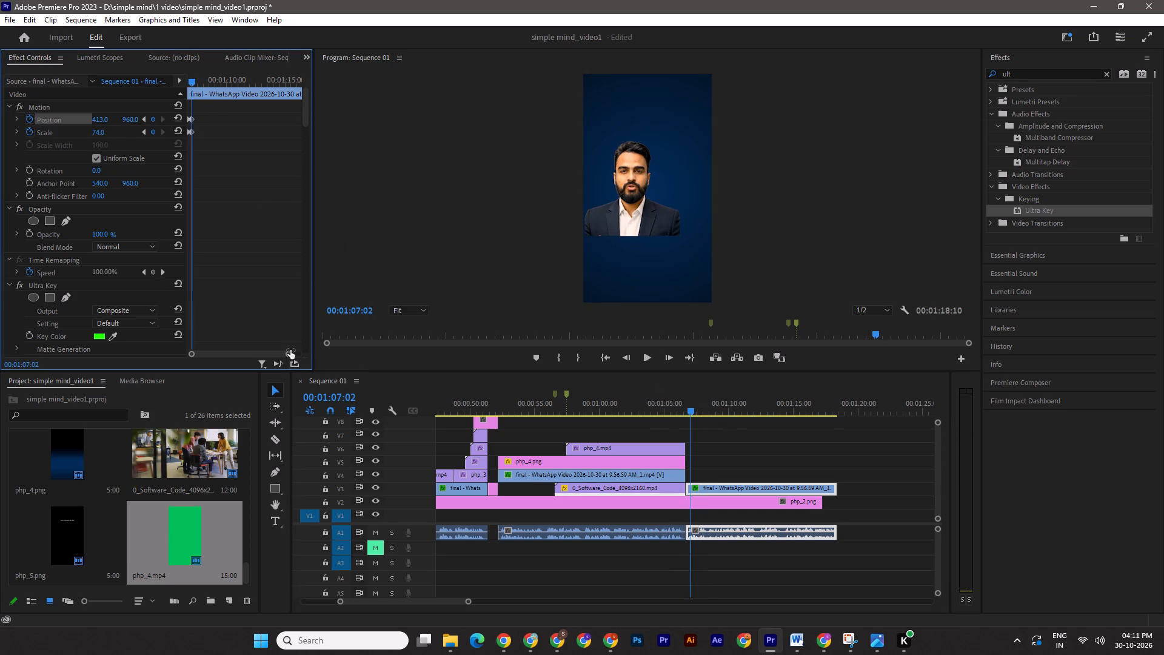
left_click_drag(290, 350, 259, 351)
key("ctrl+s")
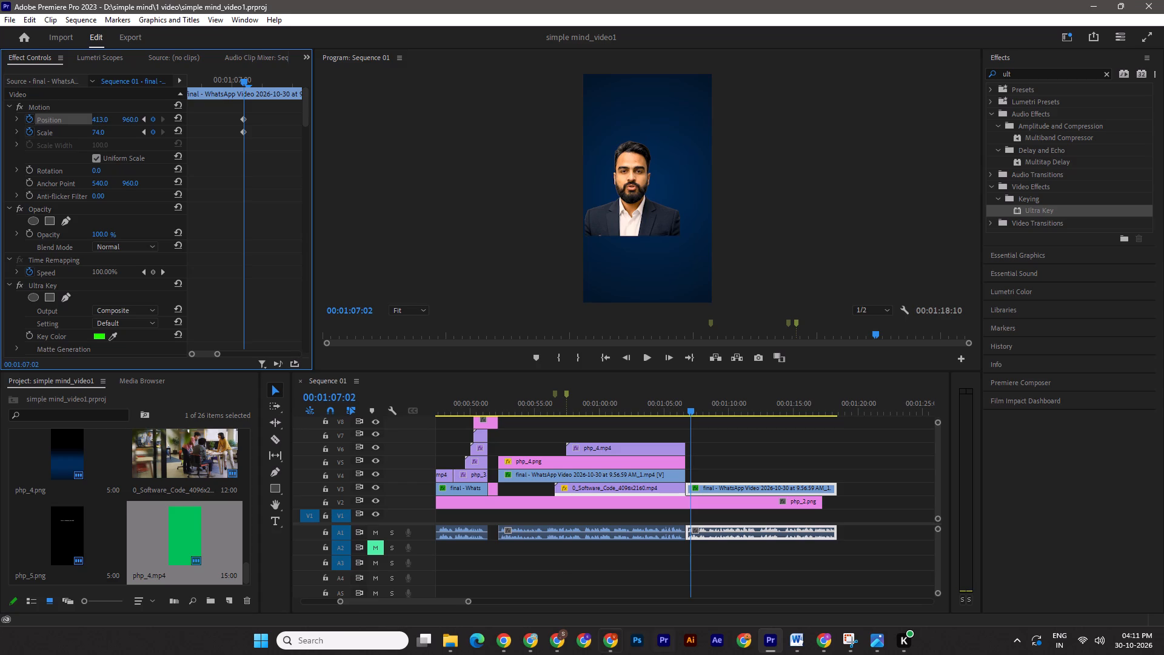
Check the Canva php design in Chrome, and export the Premiere Pro call-to-action frame at 00:01:07:02 as a PNG still.
left_click(530, 639)
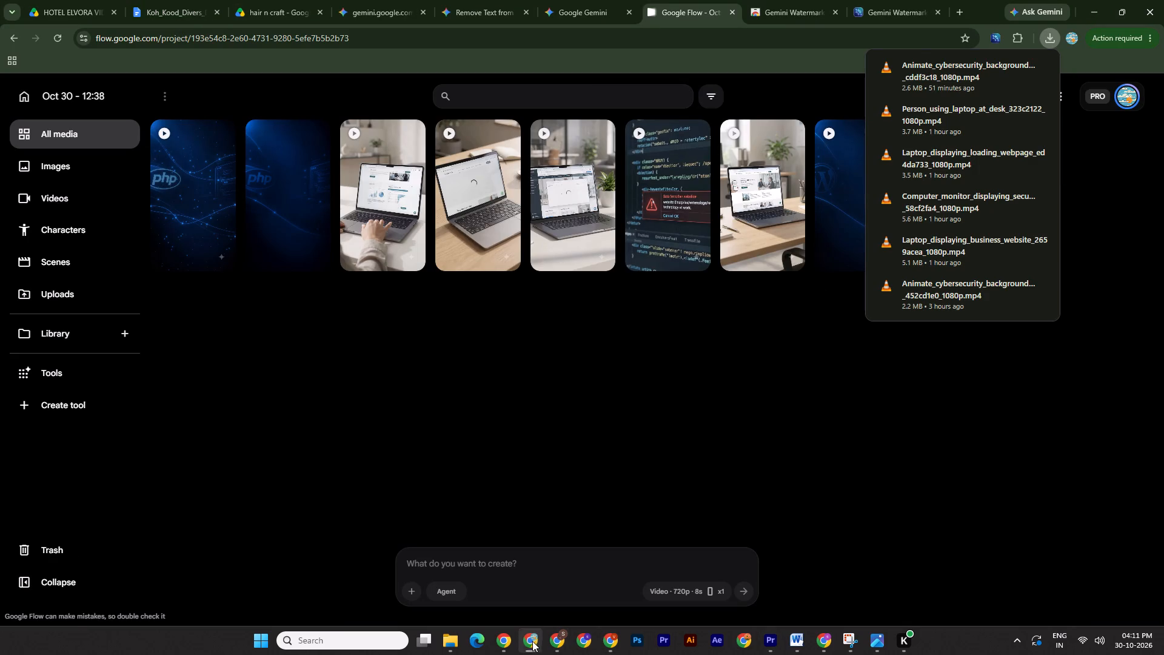
left_click(556, 642)
left_click(1069, 391)
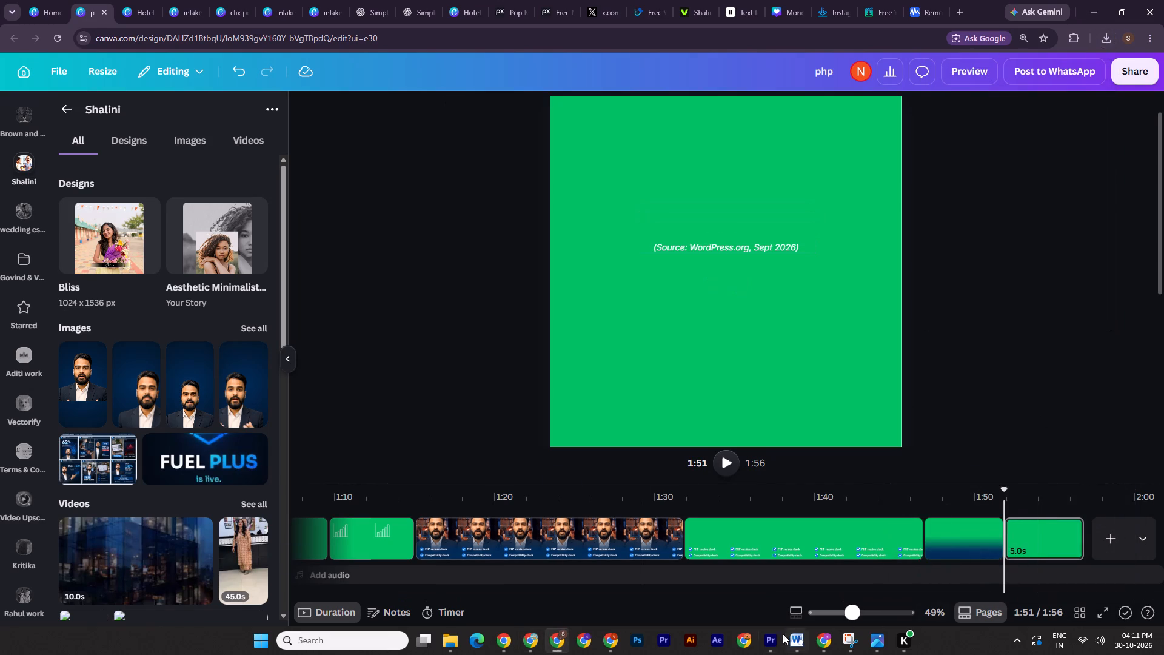
left_click(774, 638)
left_click(757, 362)
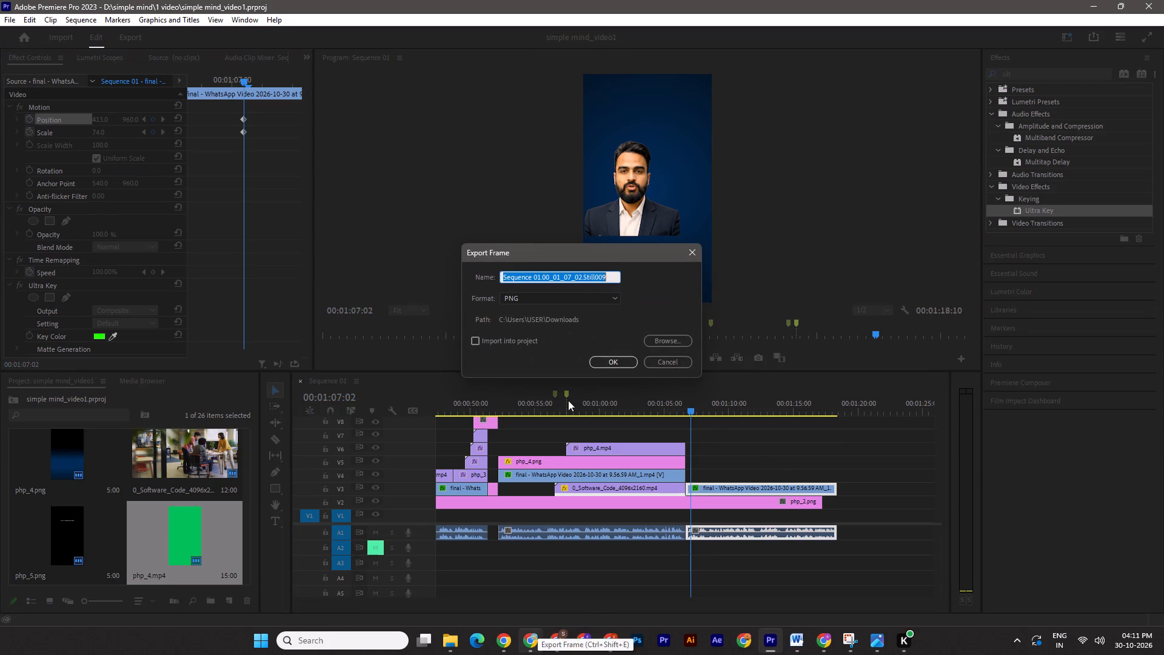
left_click(602, 358)
Switch to the Canva php design in Chrome and add a new page at the end of its timeline.
left_click(556, 642)
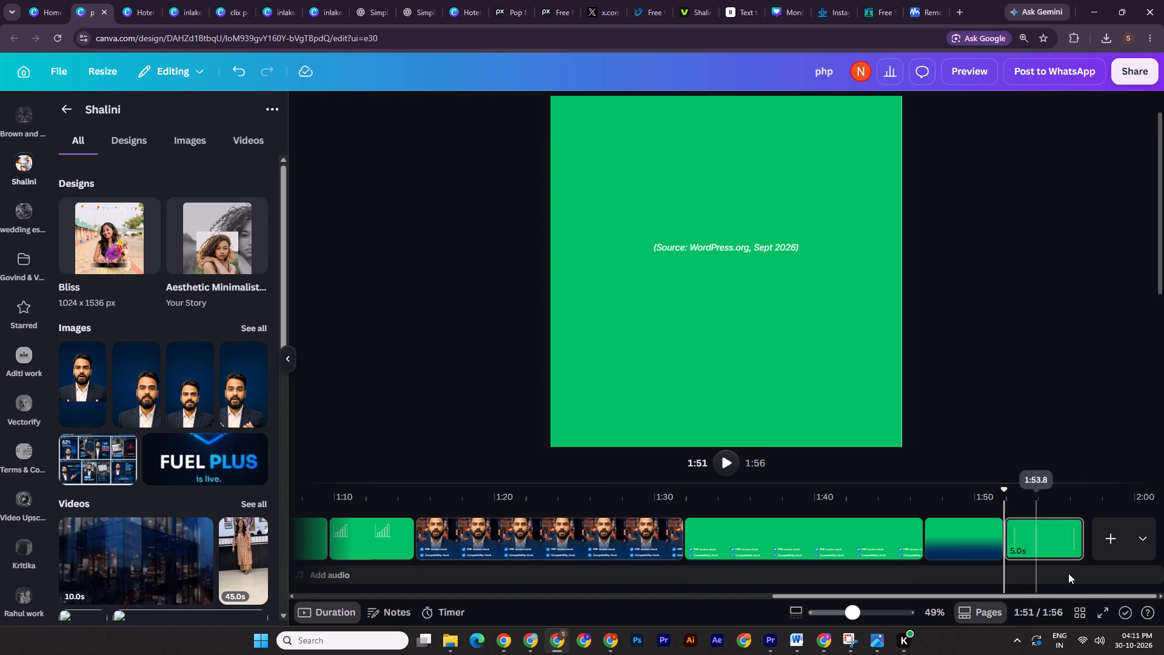
left_click_drag(853, 614, 830, 607)
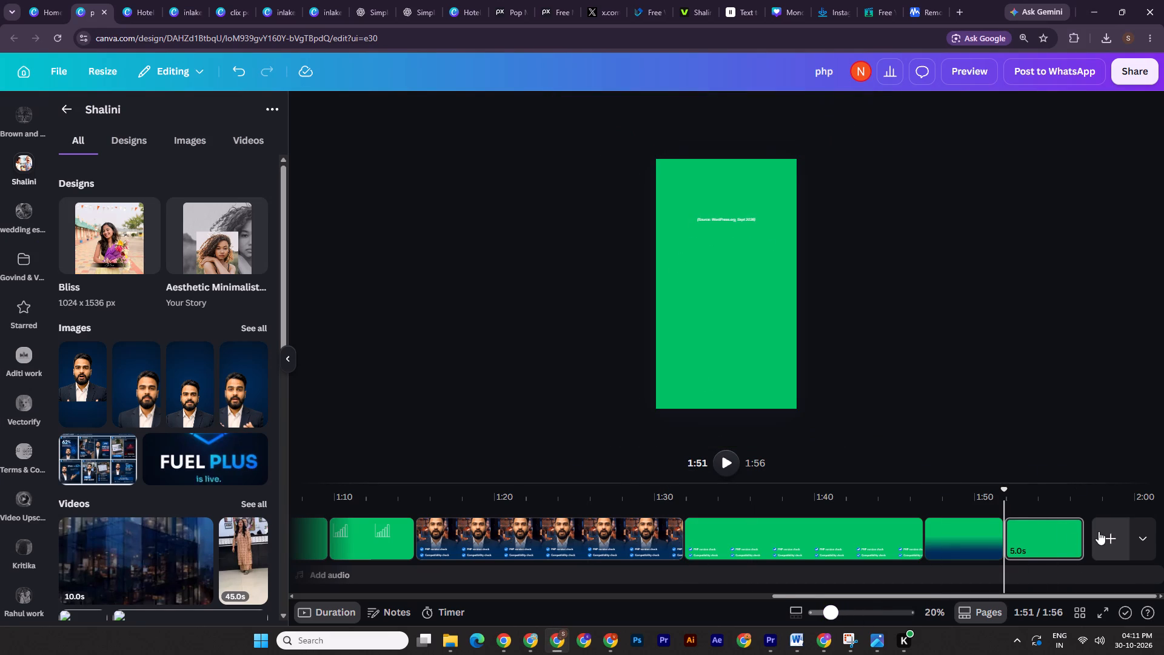
left_click(1099, 531)
Upload the exported call-to-action still, Sequence 01.00_01_07_02, from Downloads to Canva, place it on the new page and enlarge it to fill the page.
left_click(456, 639)
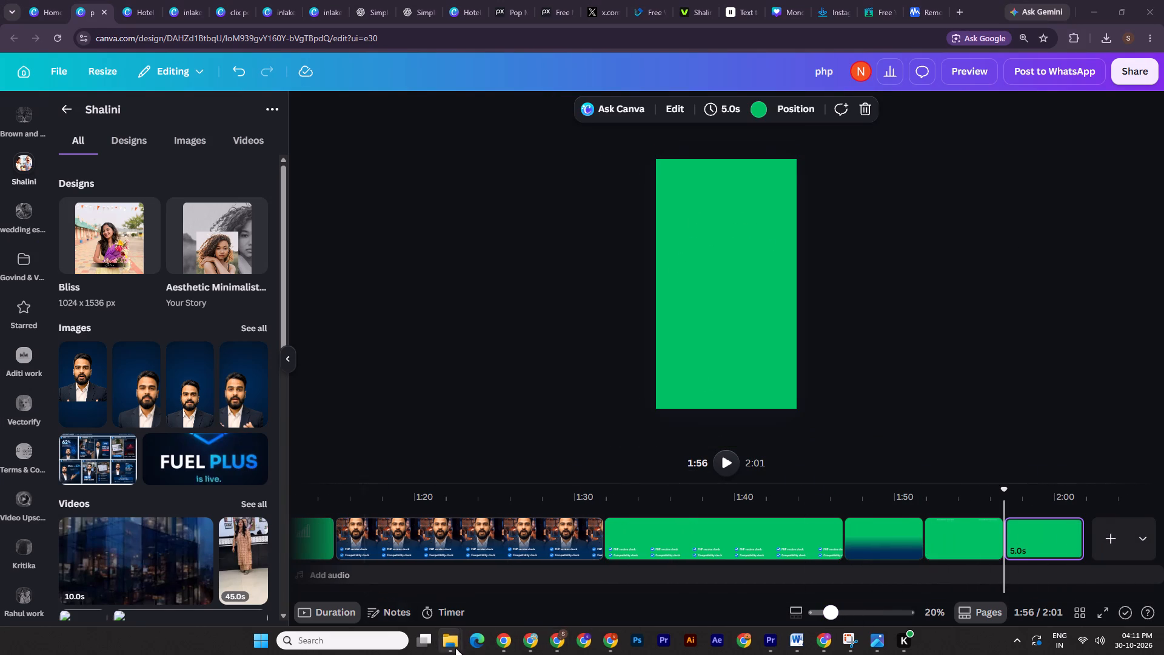
left_click(455, 648)
left_click(360, 583)
left_click_drag(130, 135, 579, 645)
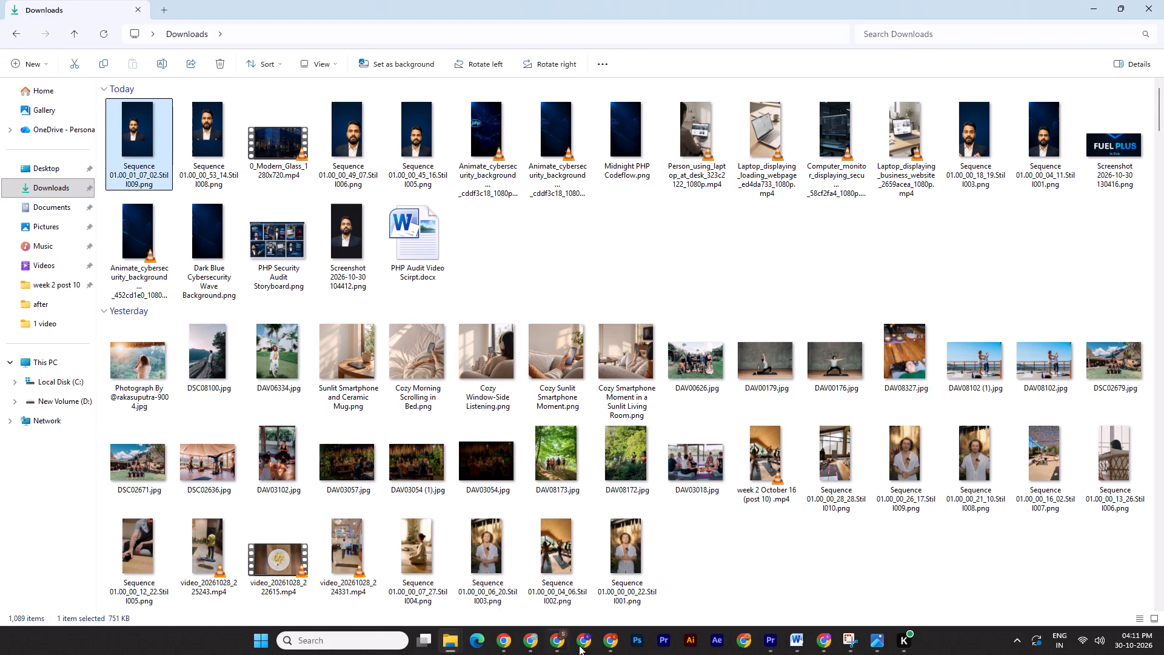
left_click_drag(579, 645, 244, 467)
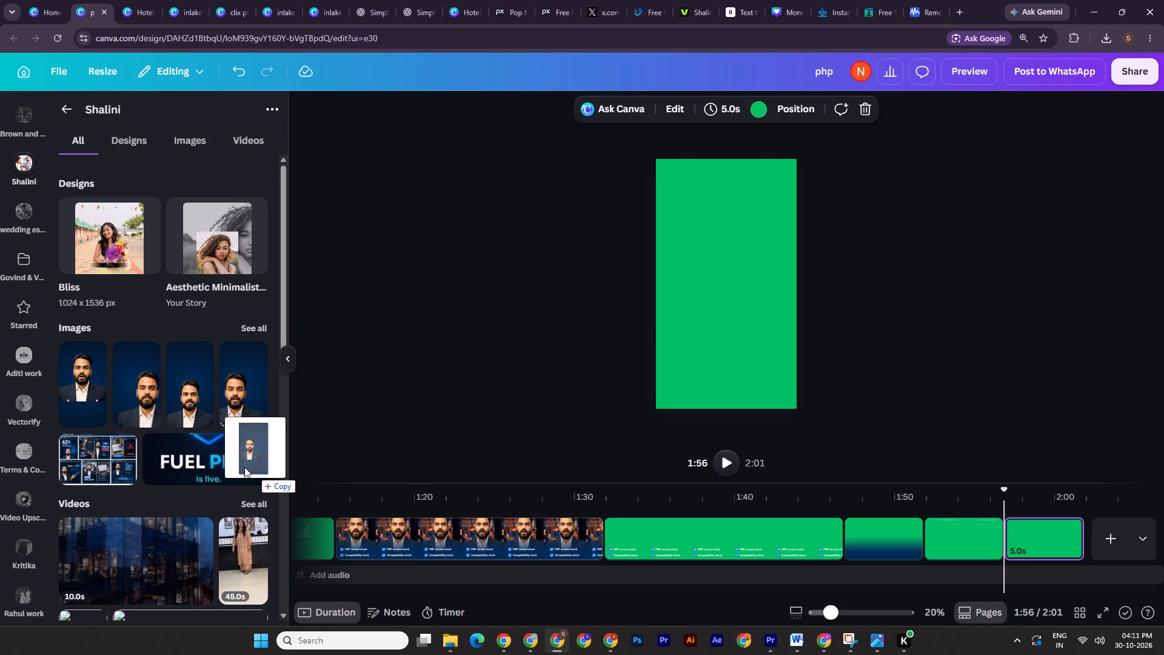
left_click_drag(244, 467, 215, 455)
left_click(92, 397)
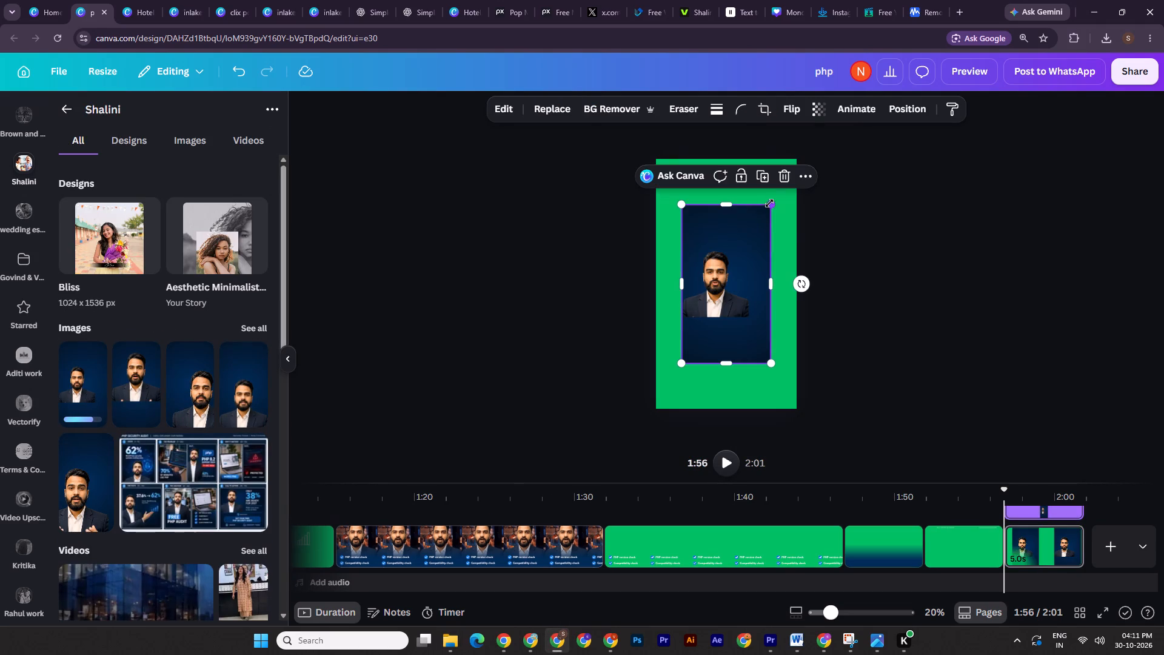
left_click_drag(769, 203, 800, 160, "alt")
Search the Canva elements for "arrow".
scroll(1, 187, "up", 9)
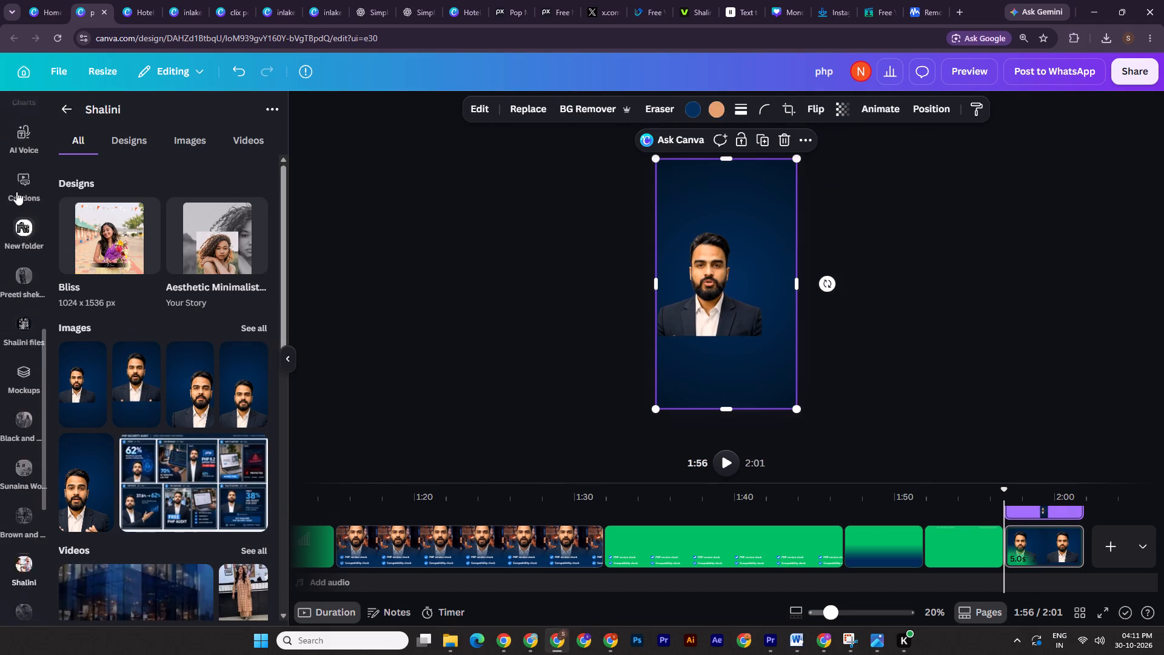
scroll(16, 192, "up", 11)
left_click(20, 201)
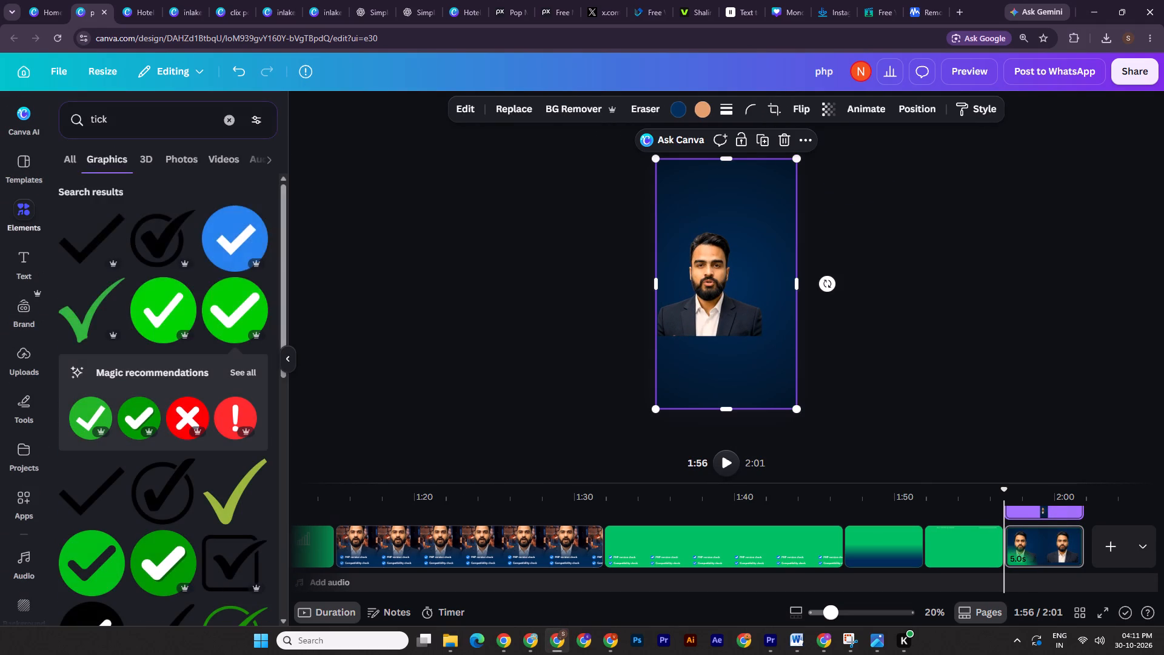
left_click_drag(126, 115, 62, 115)
type("arrow")
key("Return")
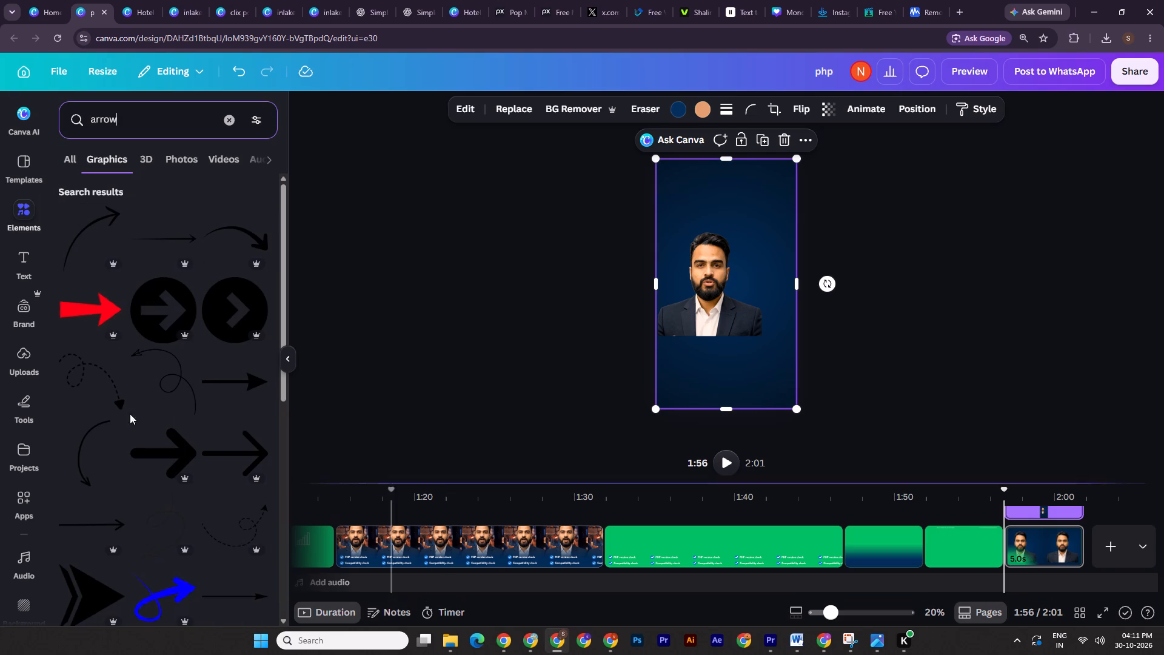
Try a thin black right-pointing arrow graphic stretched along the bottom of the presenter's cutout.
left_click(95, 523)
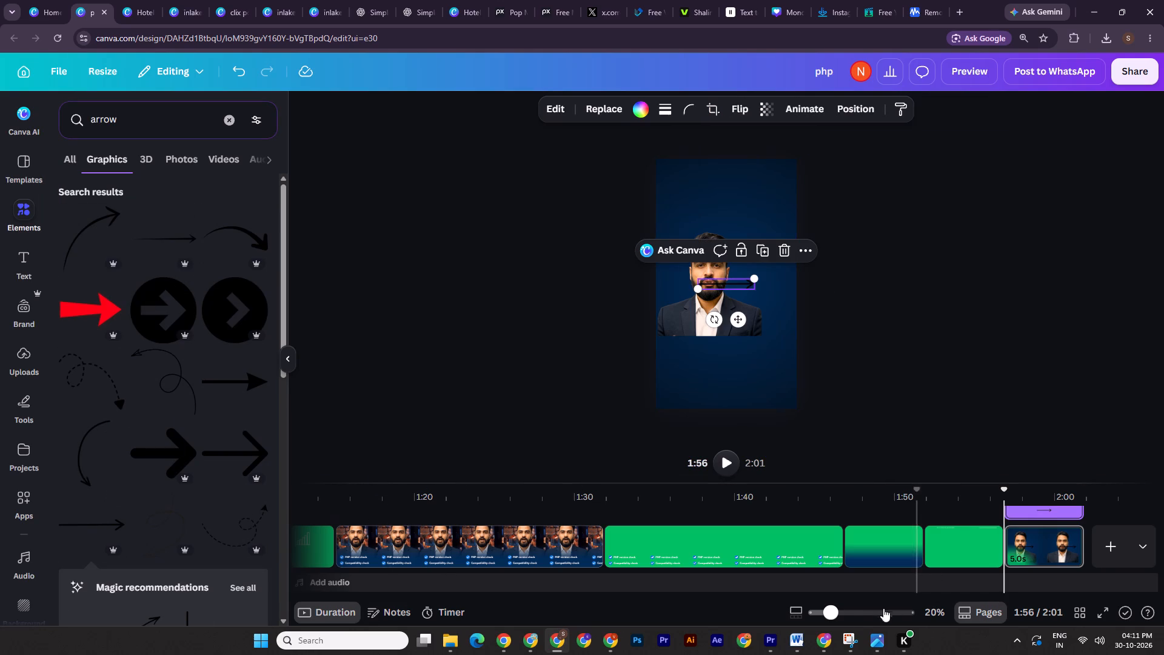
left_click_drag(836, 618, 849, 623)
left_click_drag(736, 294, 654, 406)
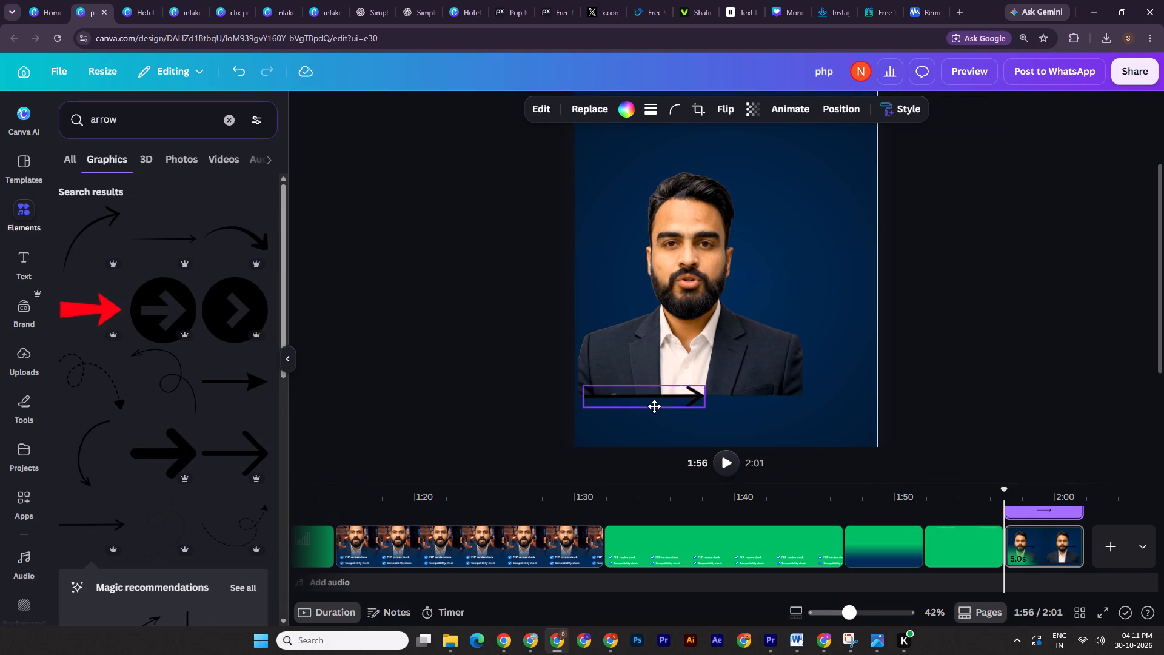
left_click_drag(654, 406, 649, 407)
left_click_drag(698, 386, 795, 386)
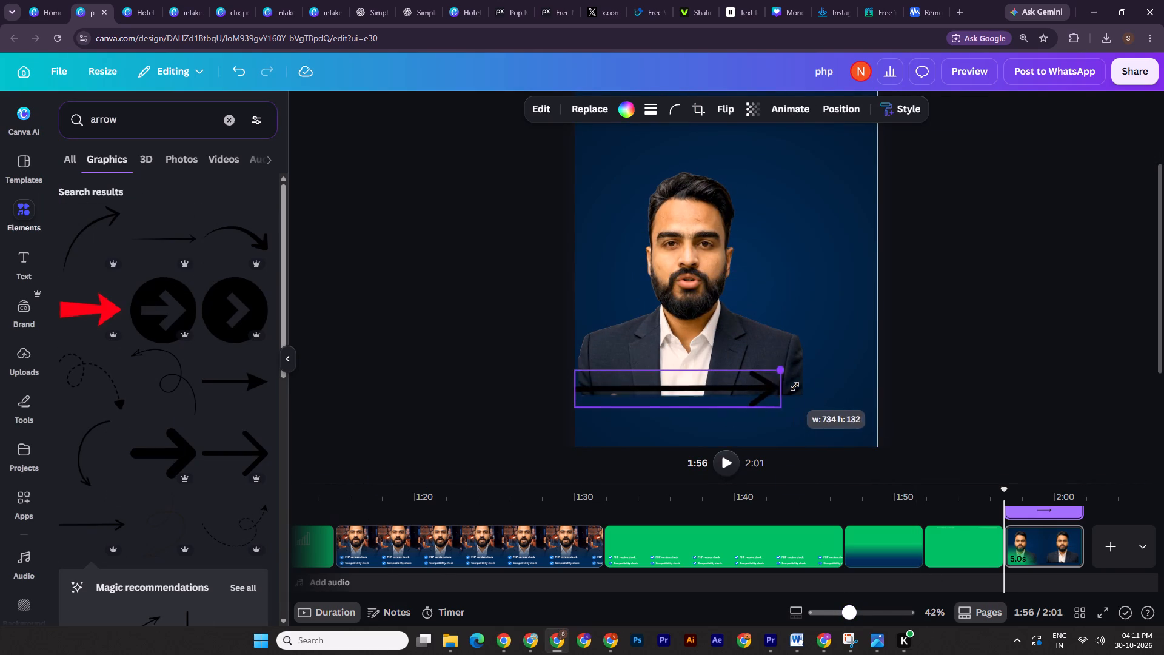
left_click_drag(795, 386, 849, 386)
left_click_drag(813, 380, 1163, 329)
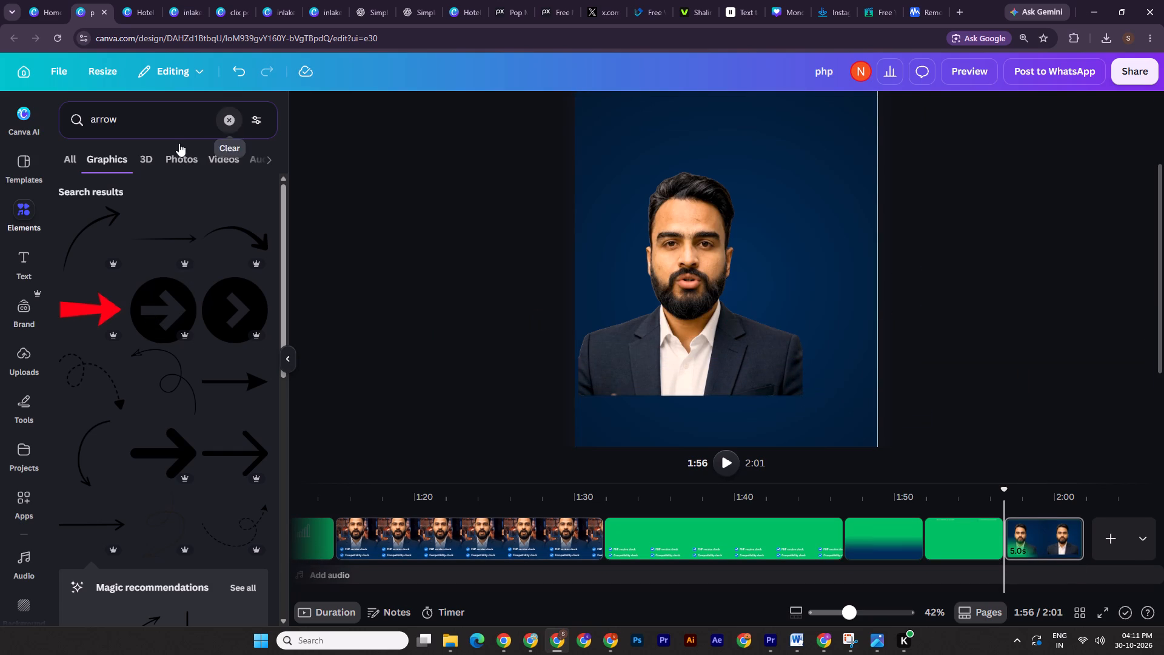
Add the solid right-pointing arrow from the shape results, flatten it and shrink it to a small arrow.
left_click(63, 161)
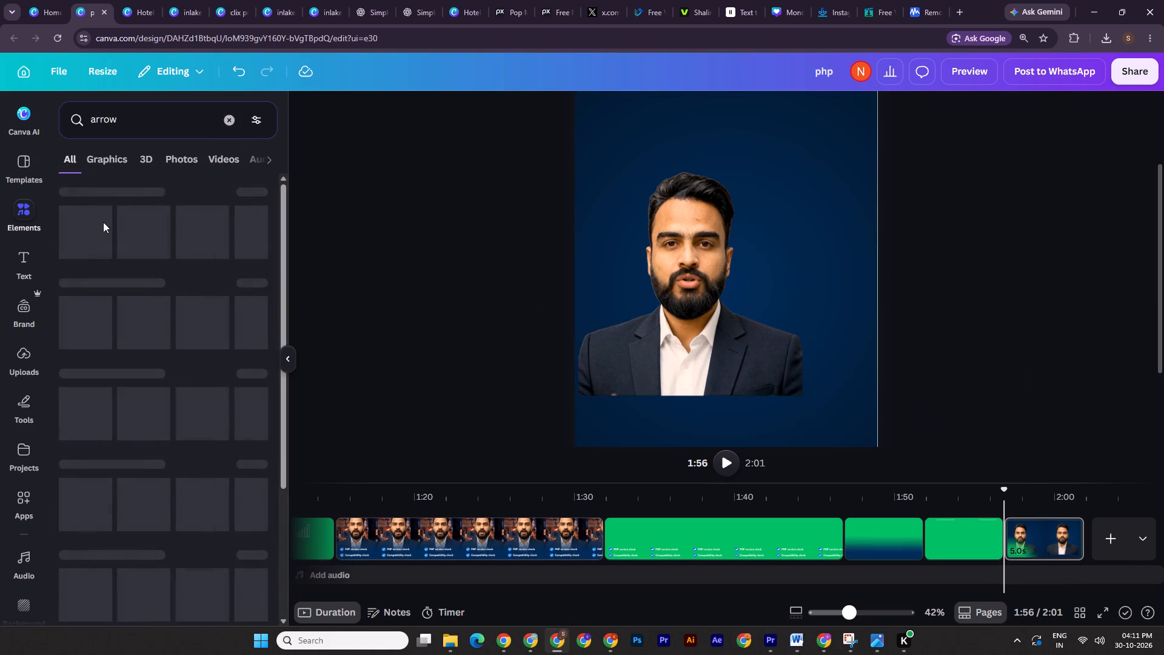
left_click(76, 201)
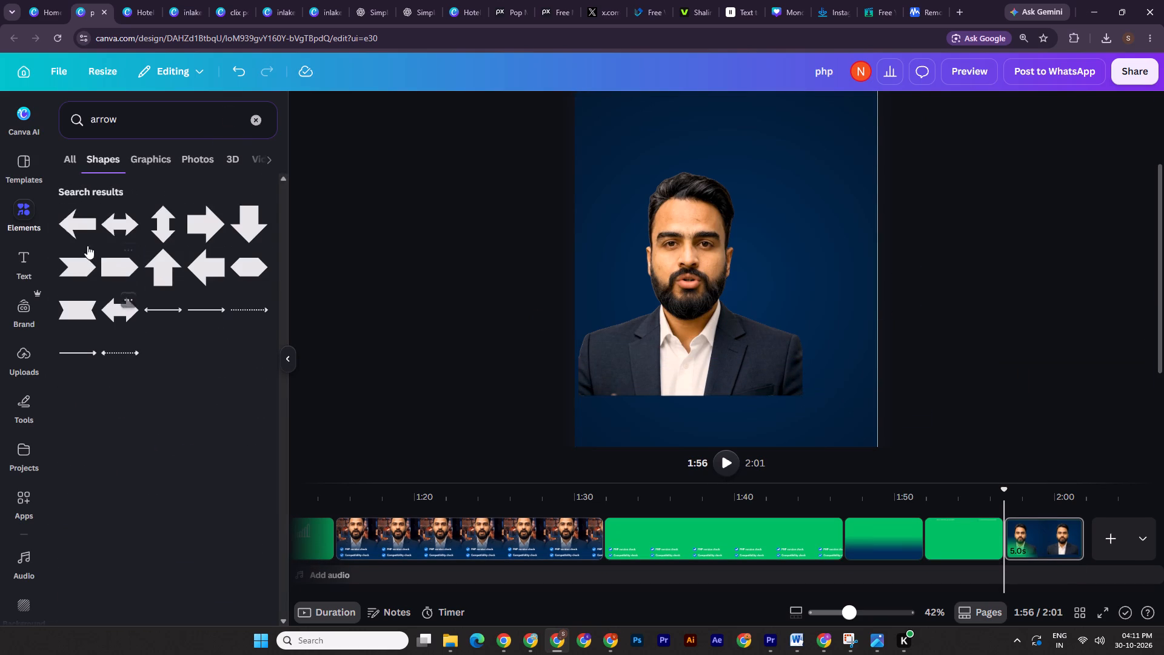
left_click(204, 233)
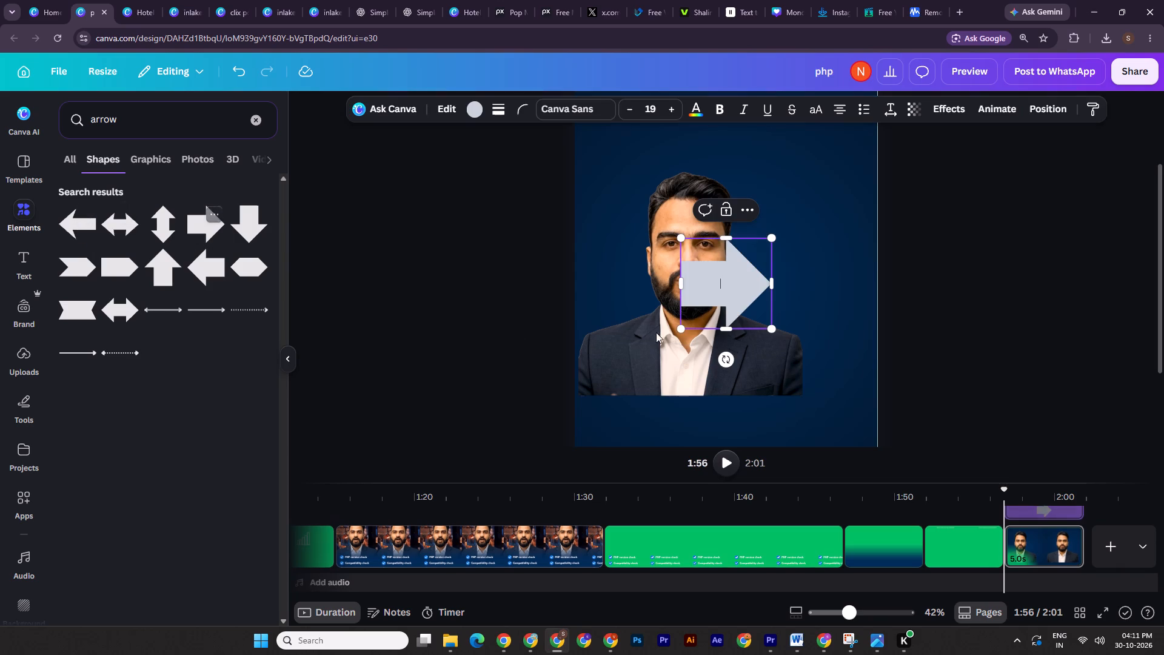
left_click_drag(730, 240, 731, 272)
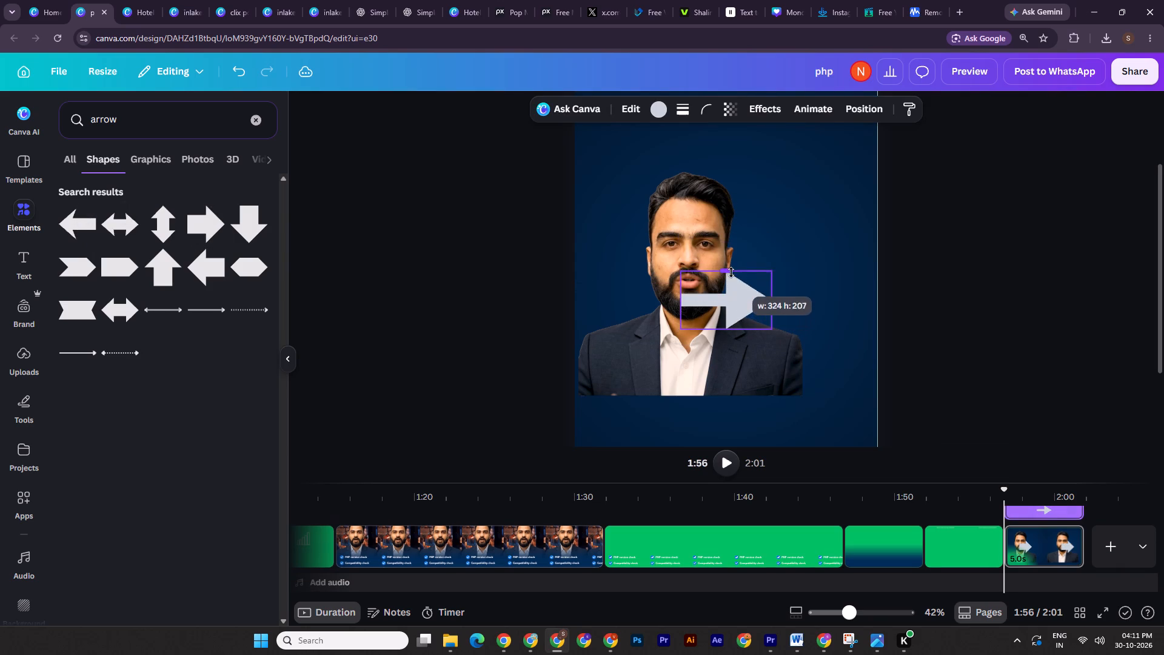
left_click_drag(731, 272, 731, 272)
left_click_drag(774, 270, 703, 312)
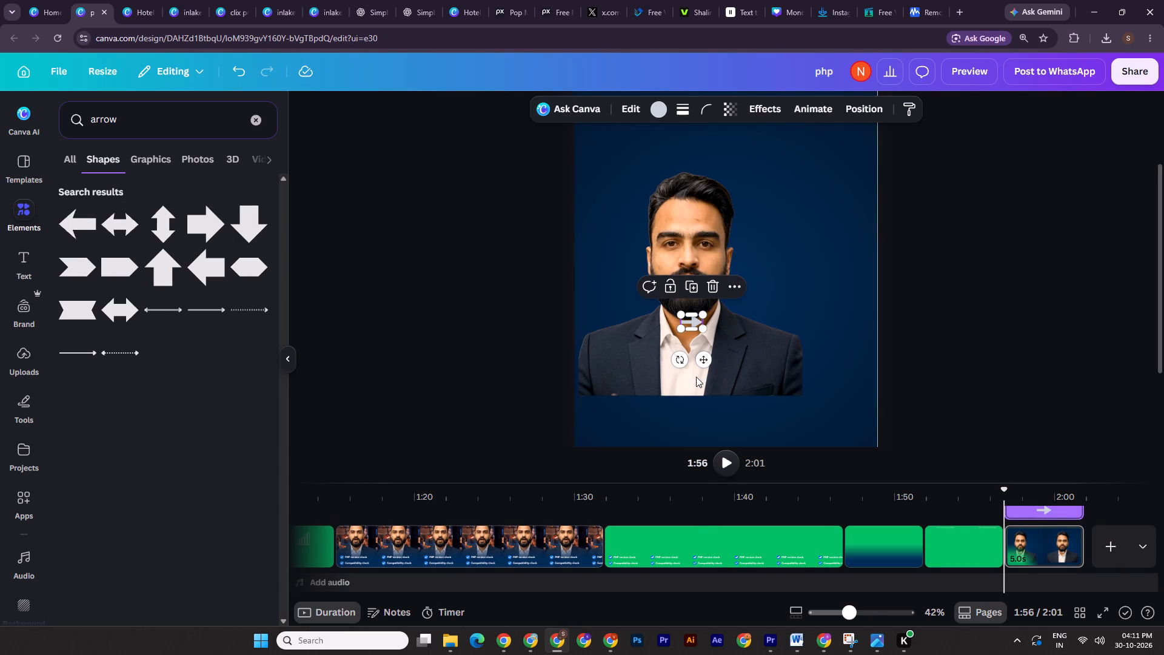
Place the arrow along the lower edge of the presenter's cutout, thin it and stretch it rightward across nearly the full page width.
left_click_drag(853, 615, 871, 616)
scroll(657, 394, "down", 4)
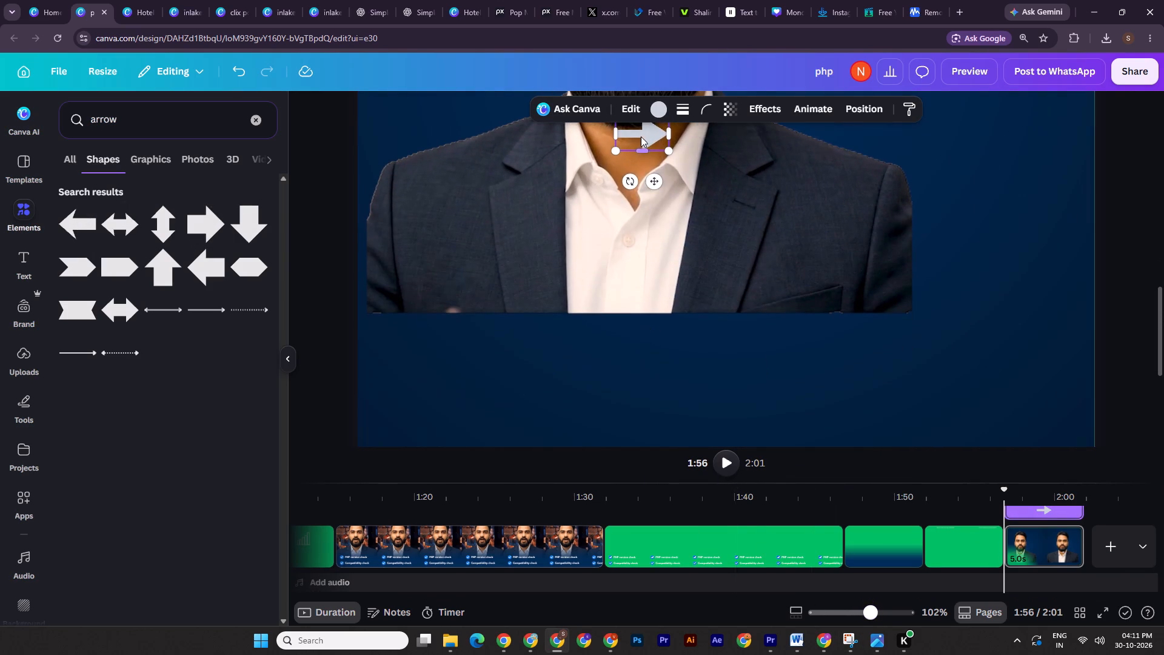
left_click_drag(640, 130, 392, 309)
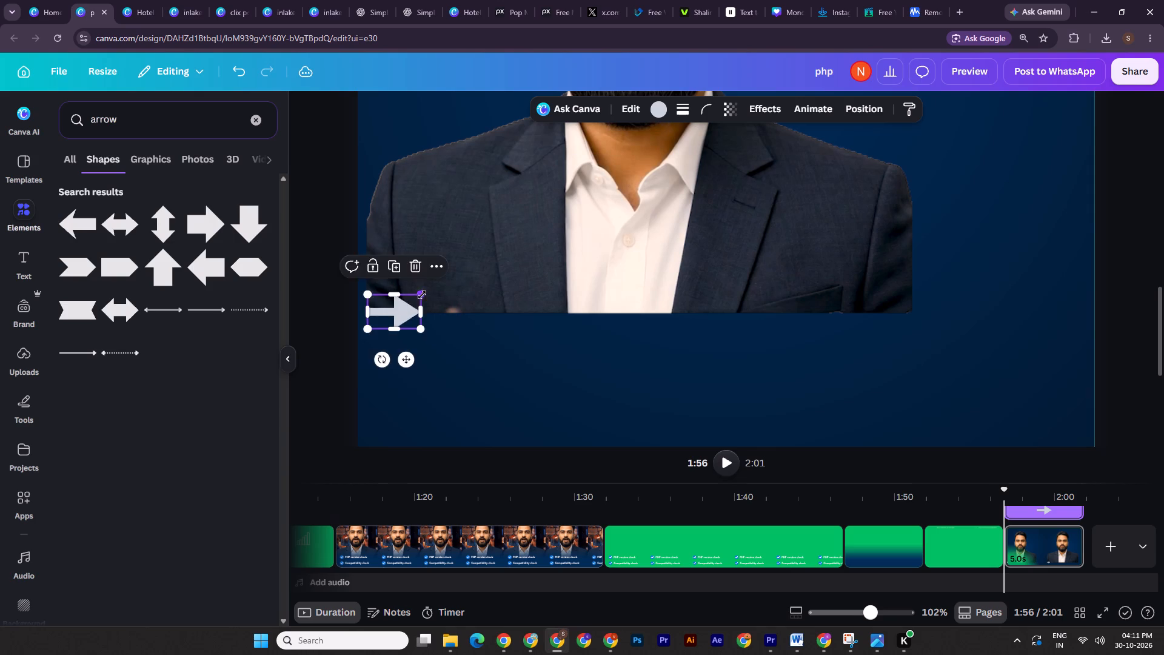
left_click_drag(422, 295, 394, 301)
left_click_drag(381, 319, 381, 313)
left_click_drag(402, 314, 923, 321)
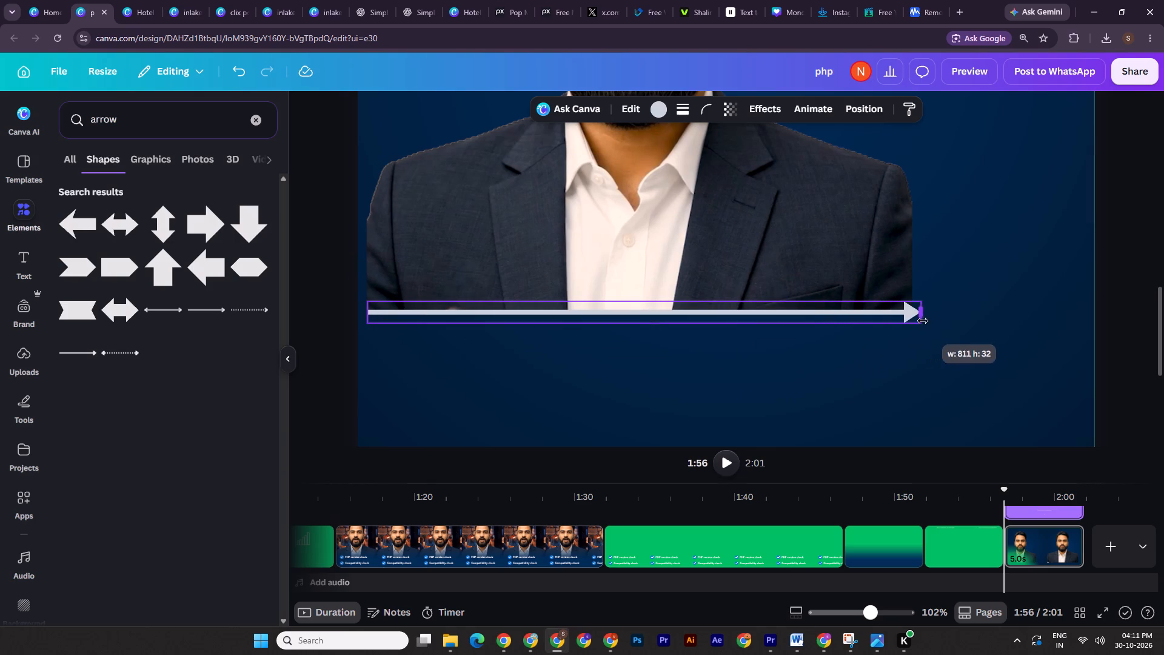
left_click_drag(923, 321, 1079, 315)
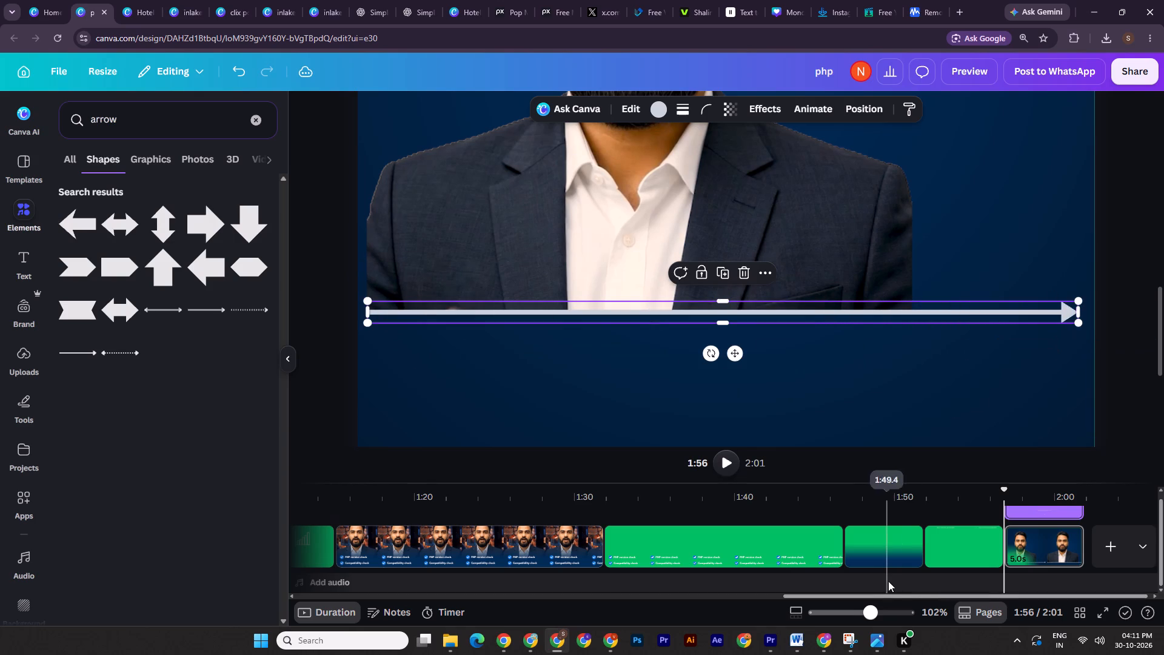
Recolour the arrow with the bright light blue already used in the design.
left_click_drag(870, 613, 838, 610)
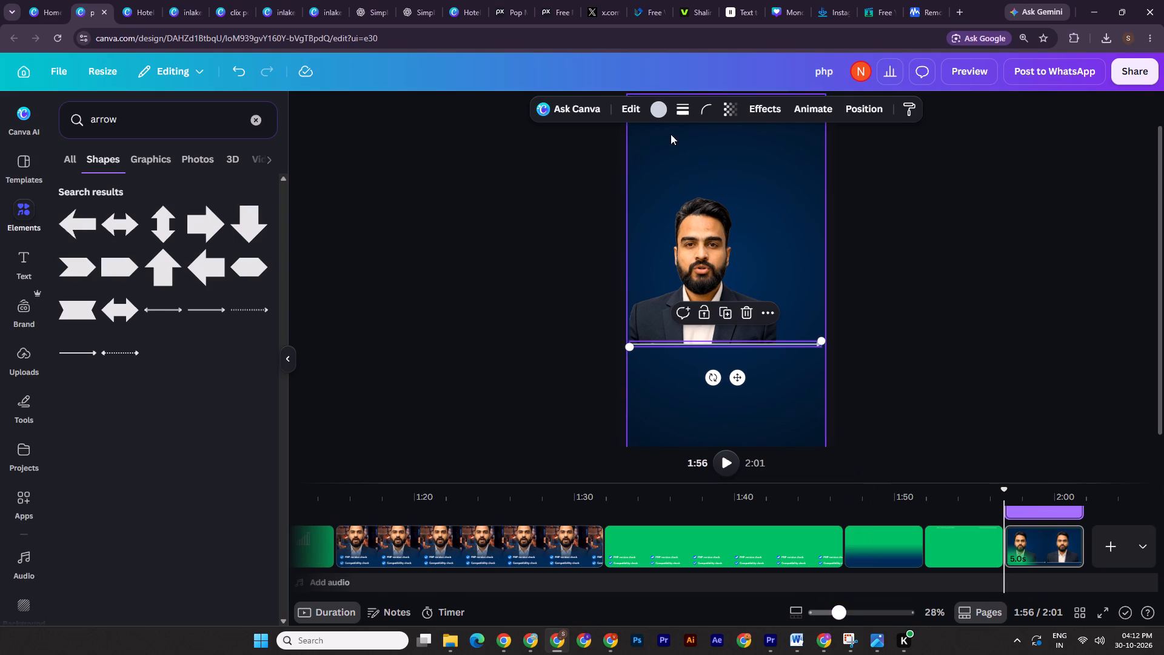
left_click(661, 107)
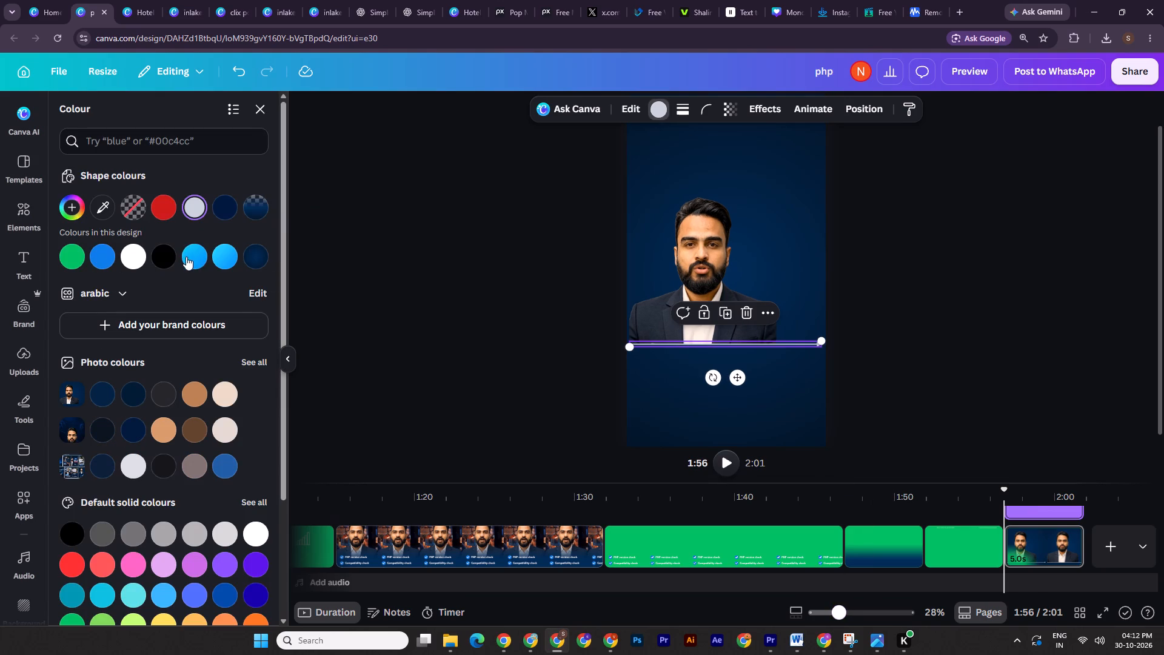
left_click(193, 256)
triple_click(1040, 280)
Animate the arrow with a Baseline effect on enter, directed to the right.
left_click(810, 344)
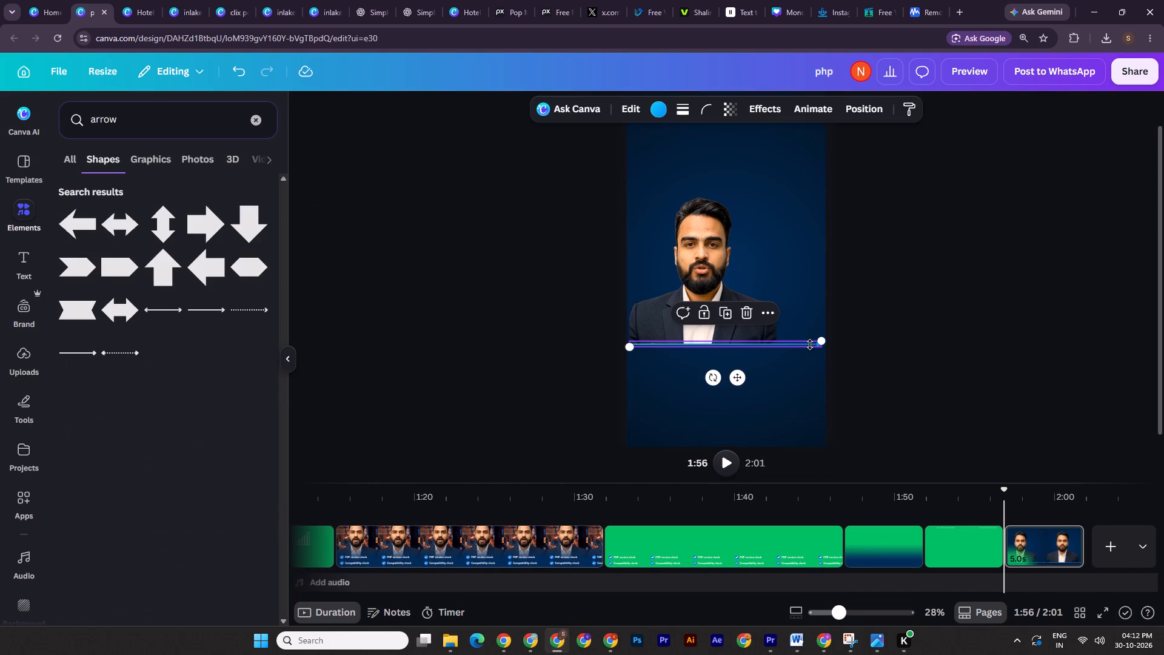
left_click(805, 111)
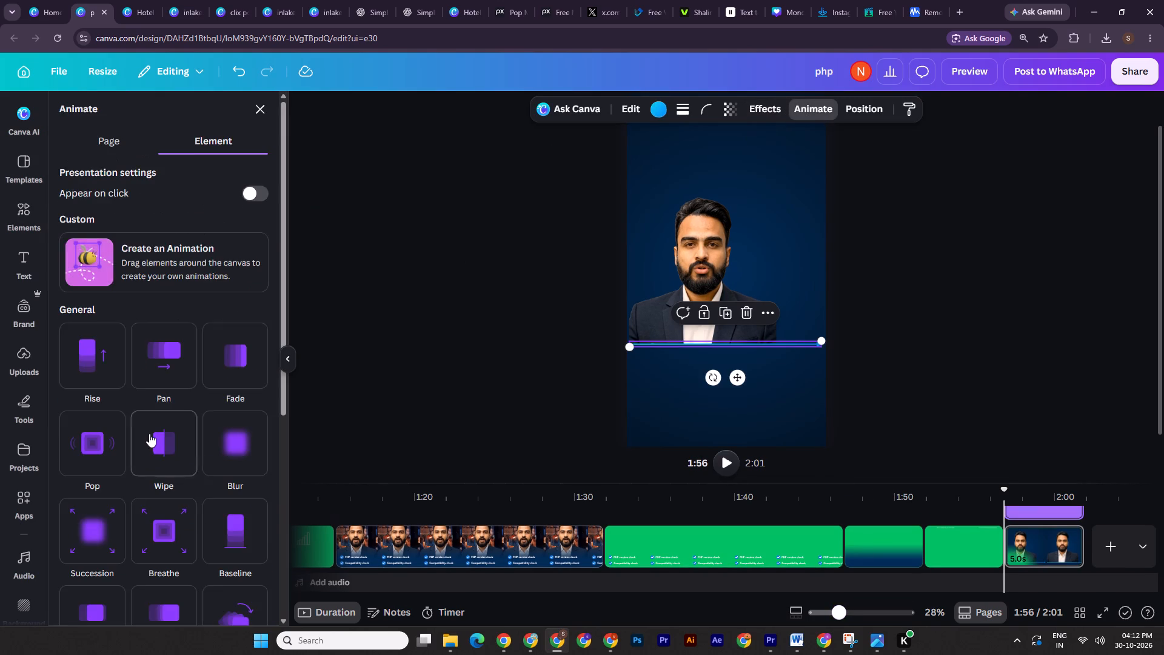
scroll(161, 466, "down", 4)
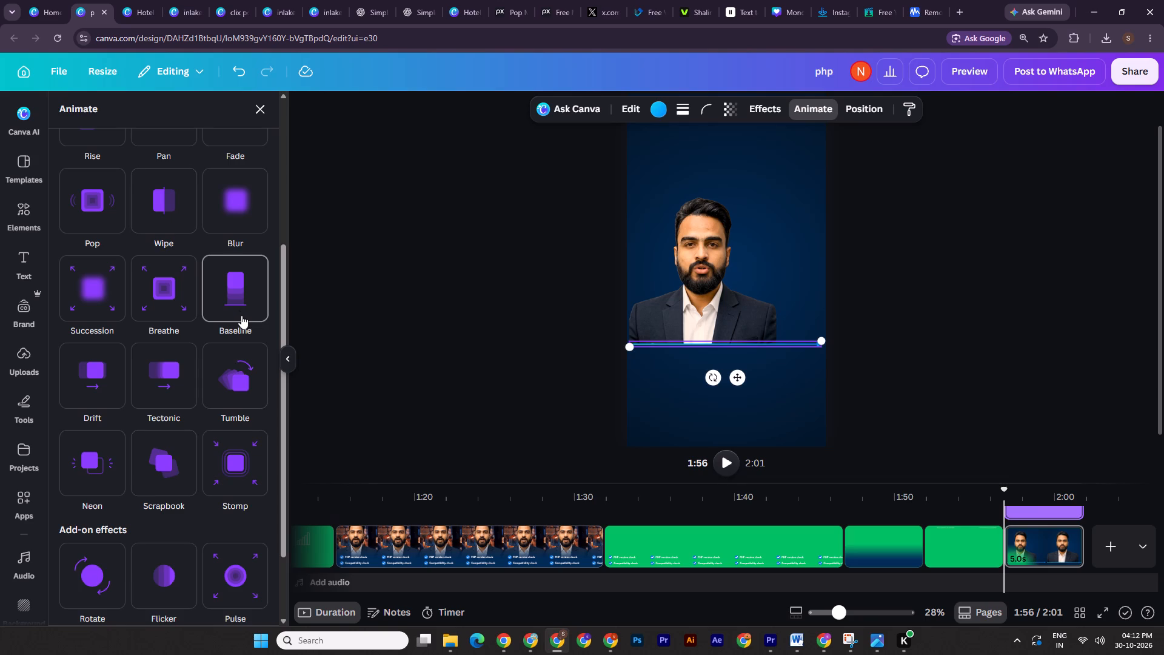
left_click(241, 315)
left_click(139, 519)
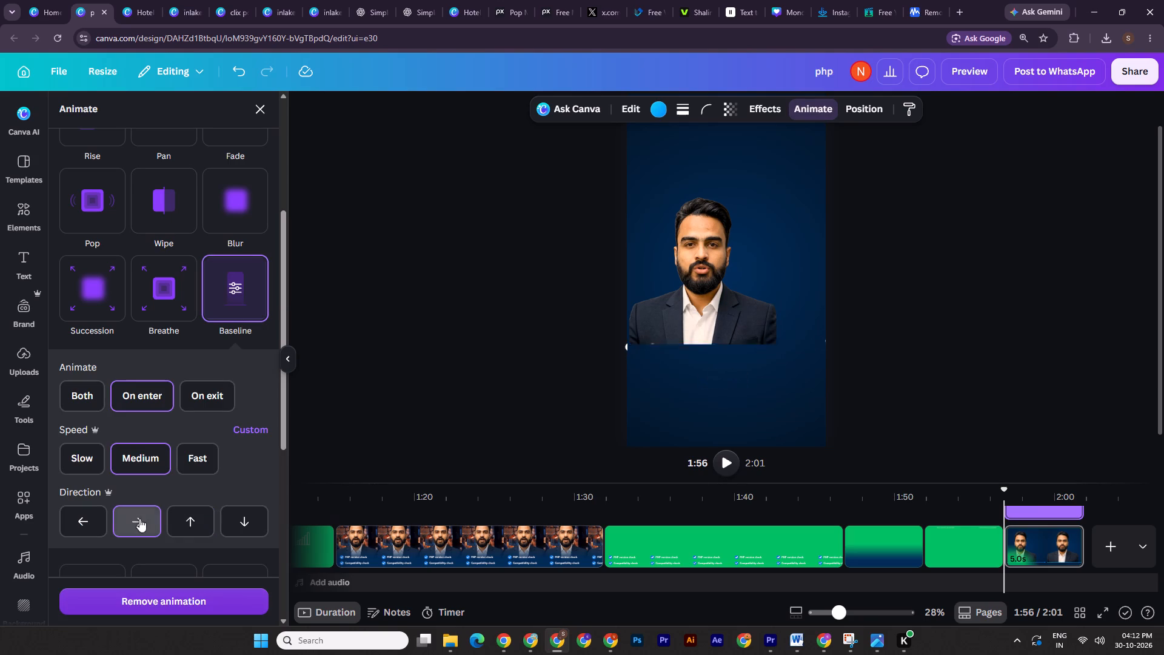
triple_click(942, 315)
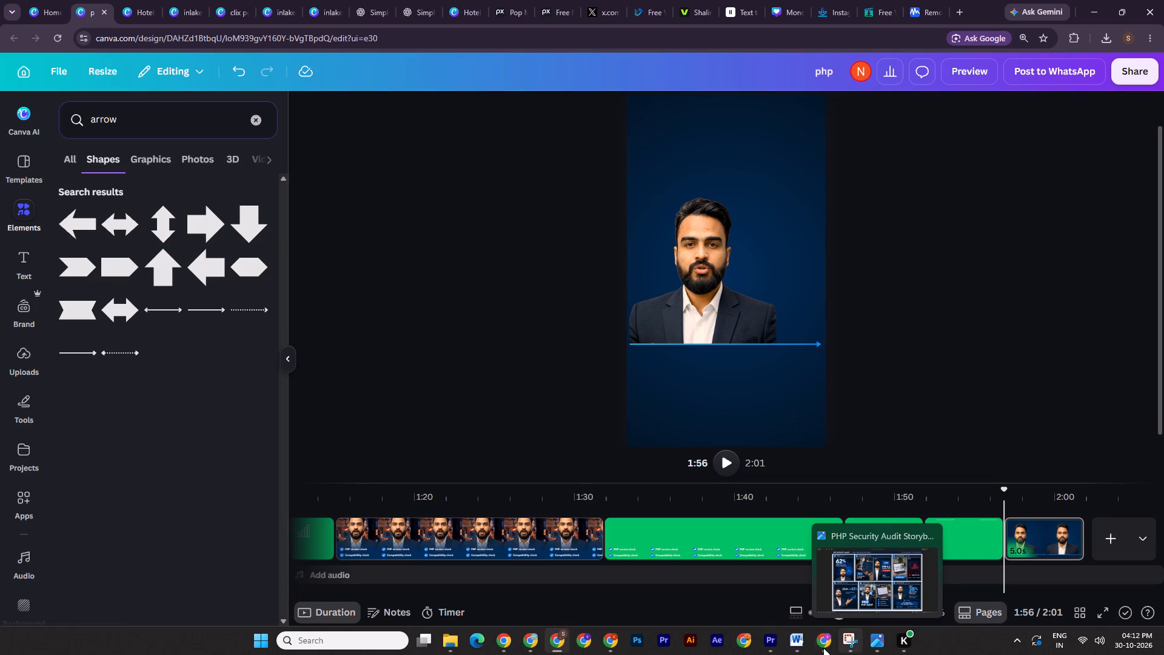
Check the call-to-action text in the Word script, and copy the "PHP 8.2 / SUPPORT ENDS / 31 DEC 2026" headings onto Canva's last page.
left_click(801, 636)
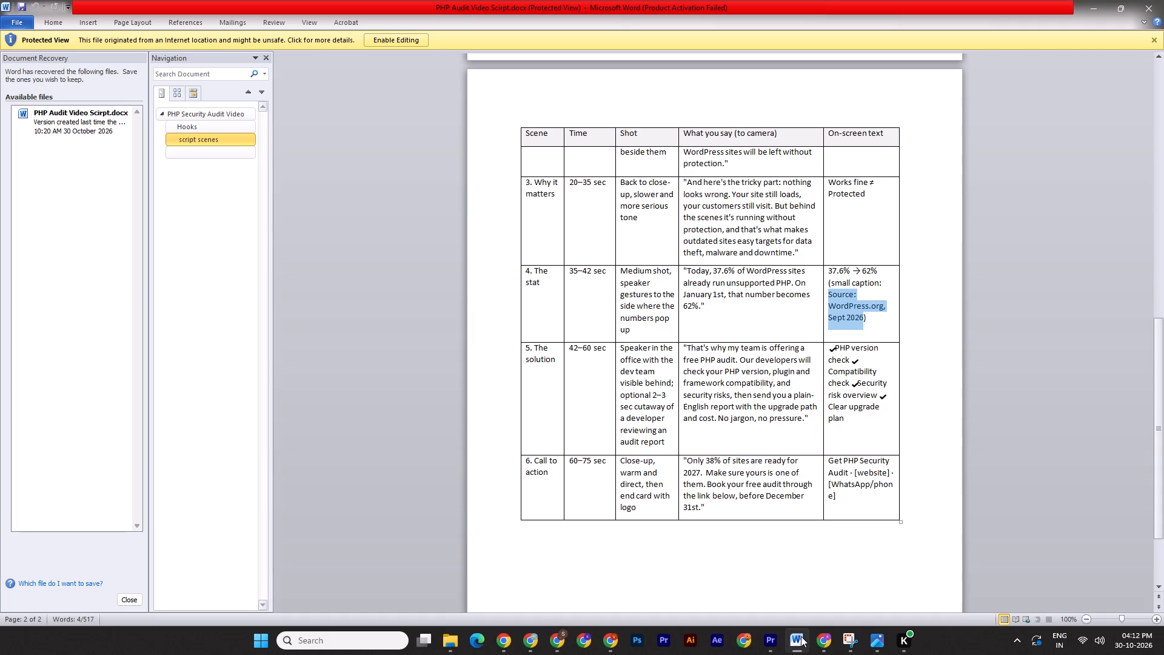
left_click(557, 652)
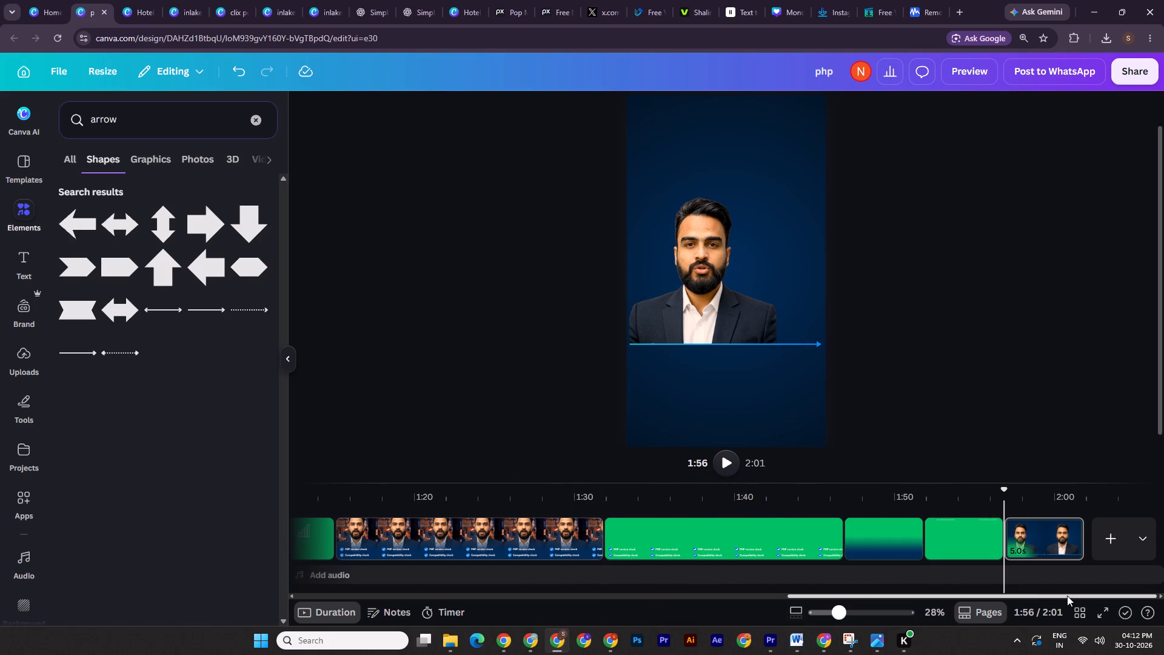
left_click_drag(1068, 595, 1014, 595)
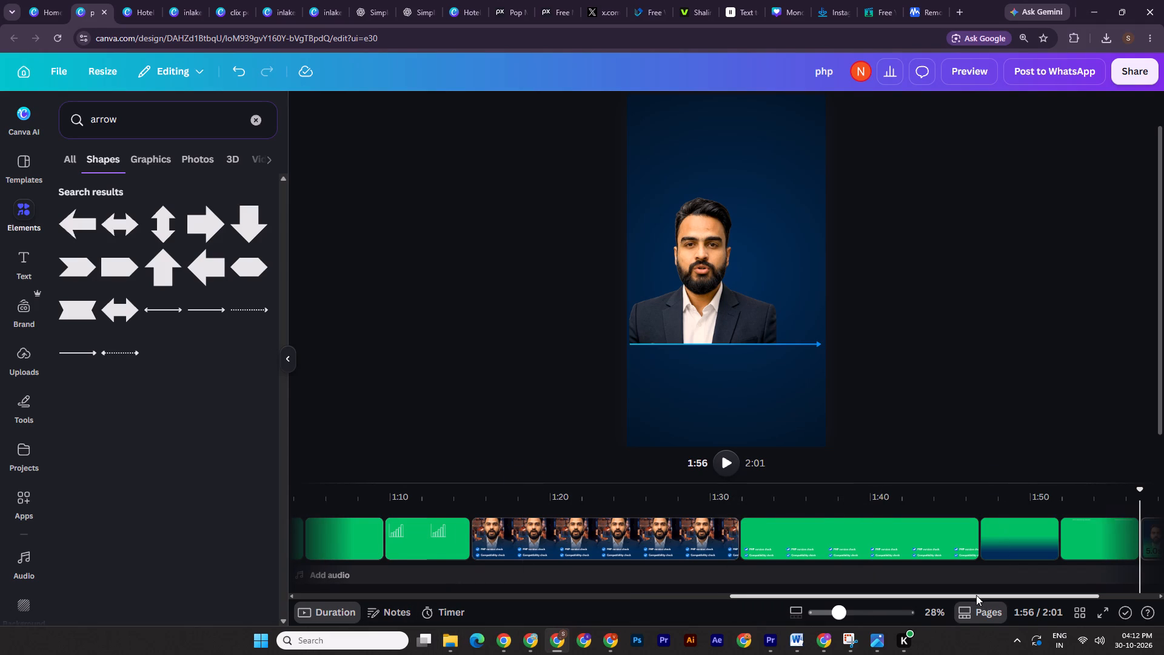
left_click_drag(976, 595, 687, 586)
left_click(518, 523)
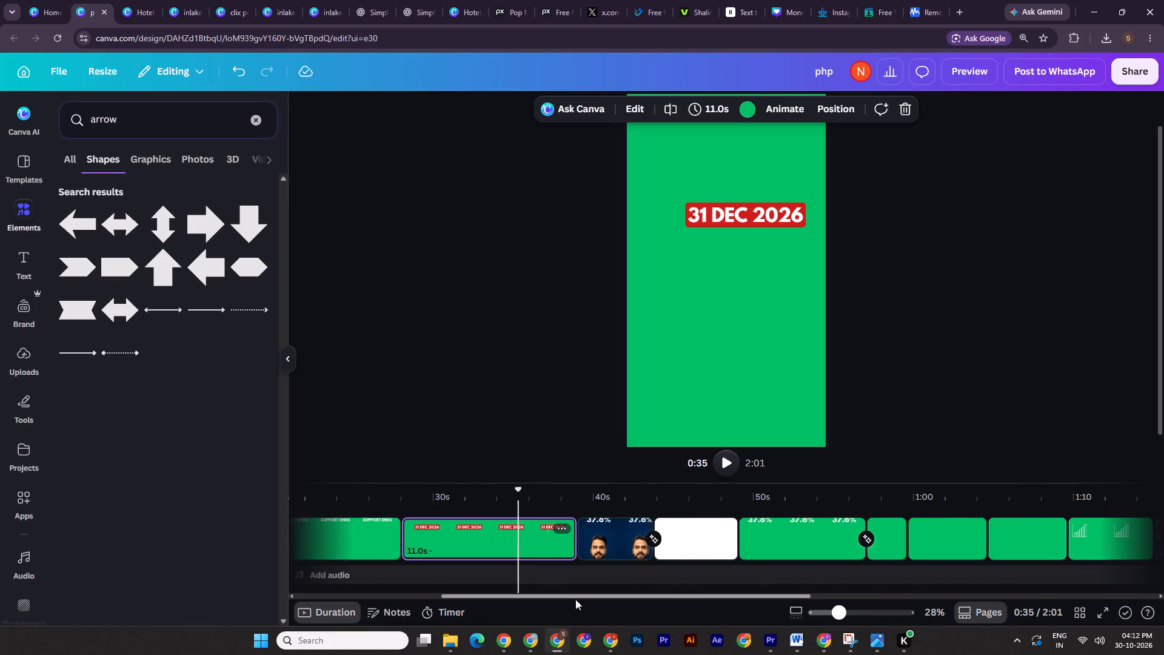
left_click_drag(630, 596, 552, 588)
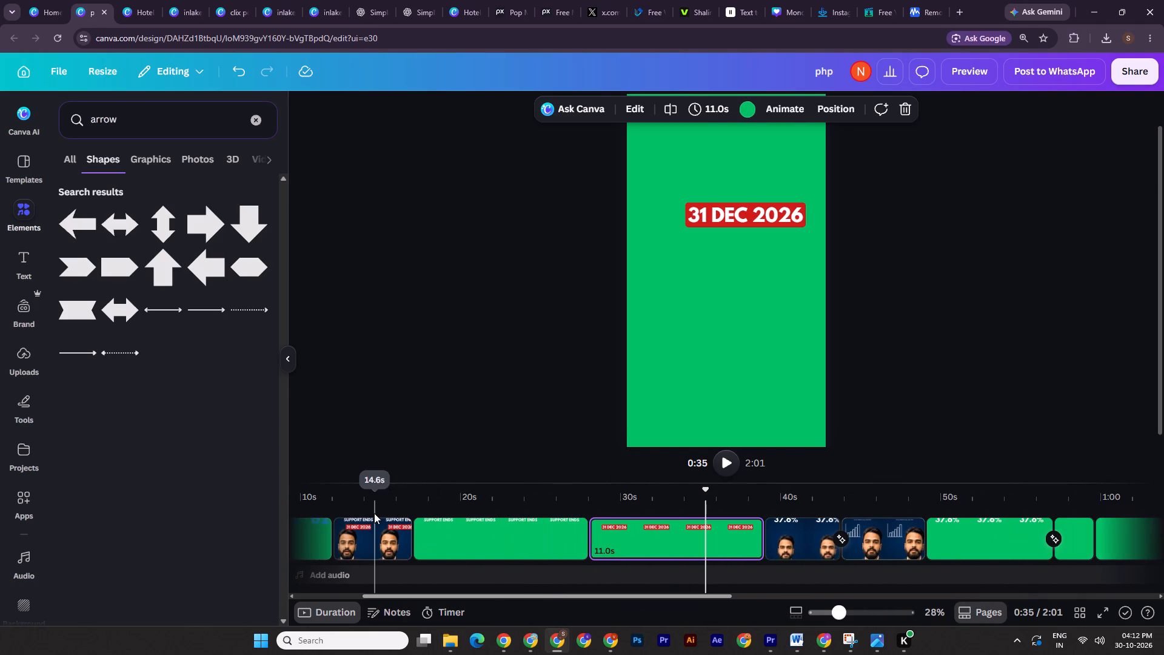
left_click(374, 513)
left_click(385, 525)
left_click_drag(853, 136, 741, 230)
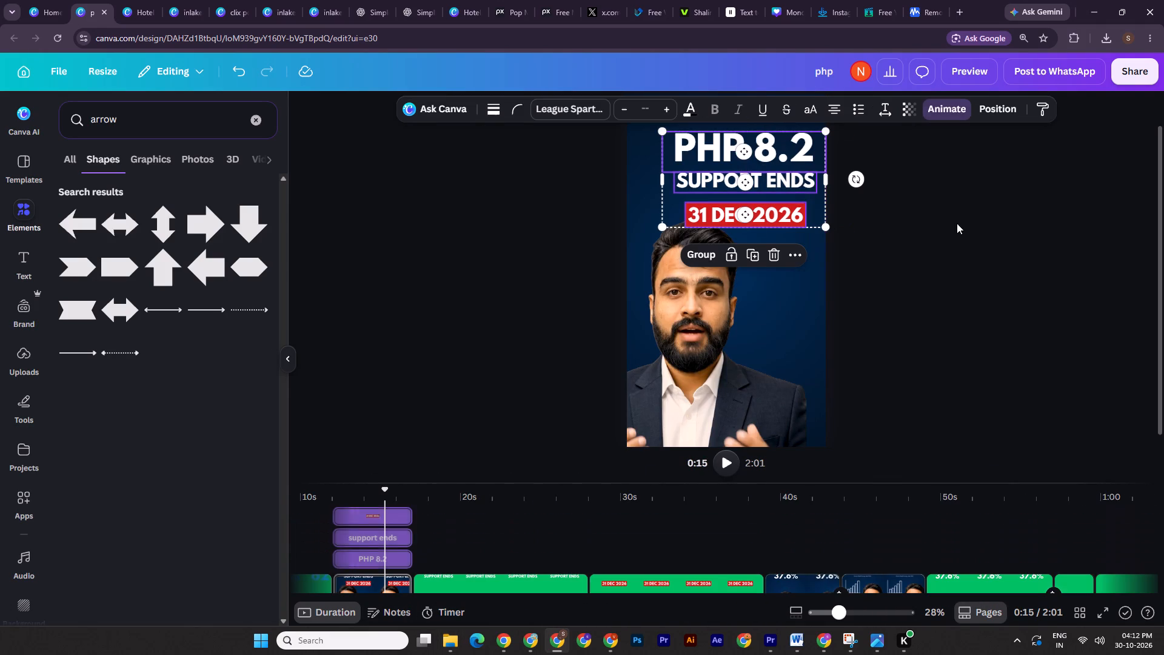
key("ctrl+c")
left_click_drag(658, 598, 1163, 597)
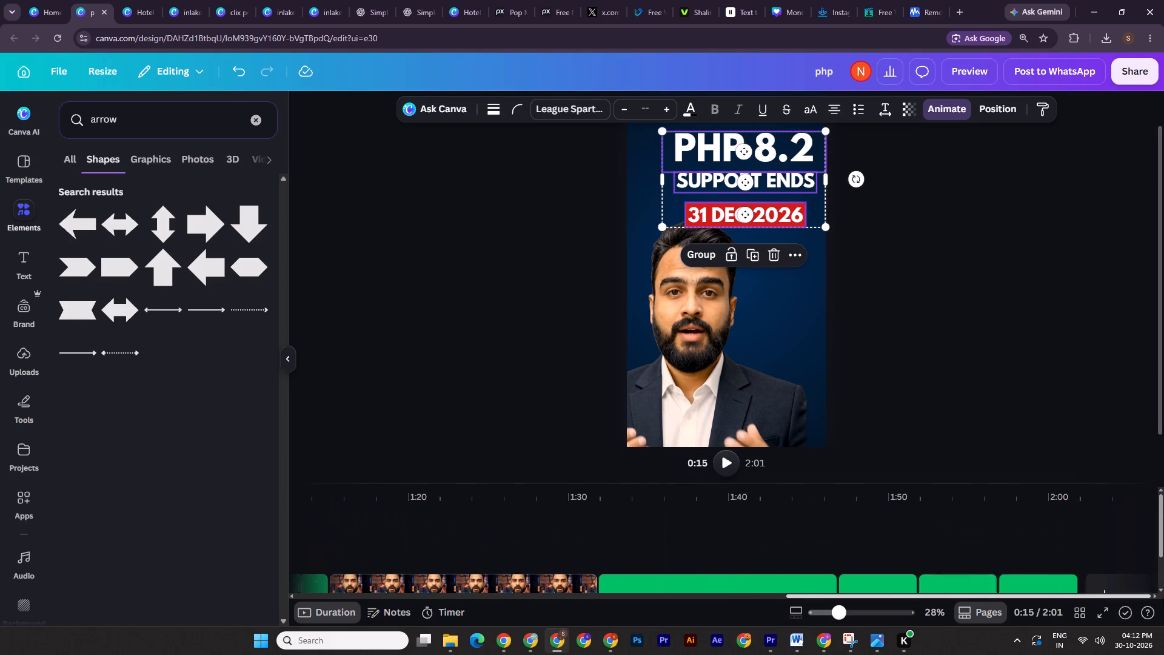
left_click_drag(1163, 597, 1153, 595)
left_click(1033, 585)
key("ctrl+v")
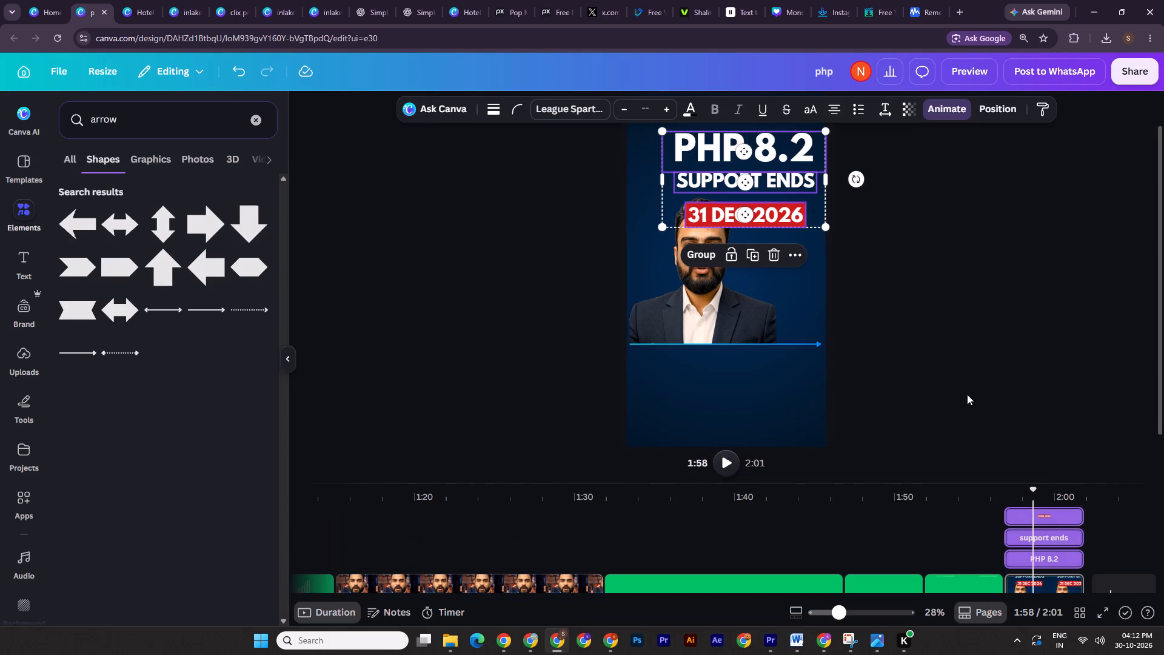
Shrink the three pasted headings together and position them above the presenter's head, near the page's upper right.
left_click_drag(834, 610, 828, 606)
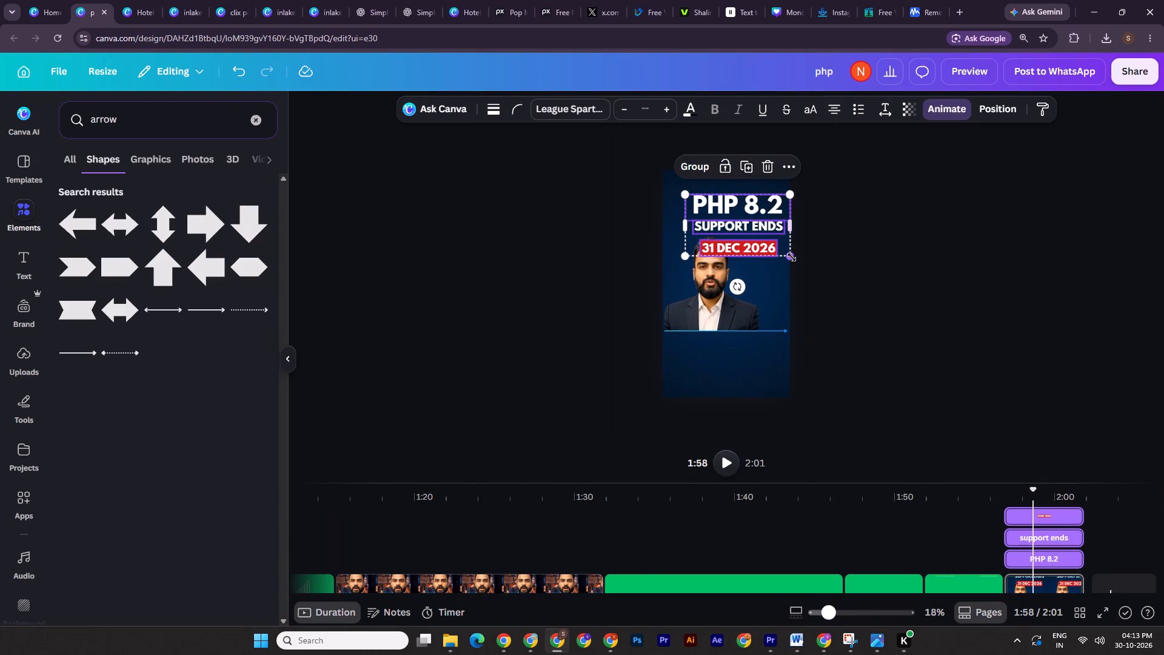
left_click_drag(792, 257, 778, 252)
left_click_drag(763, 223, 770, 210, "shift")
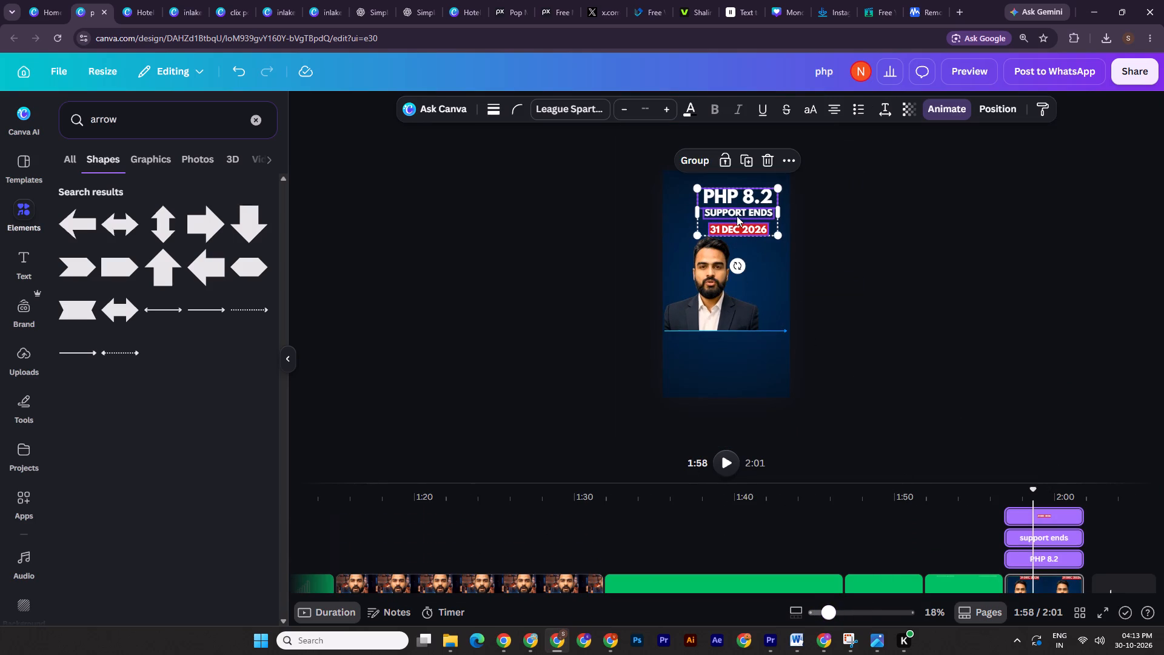
left_click(738, 212)
double_click(881, 212)
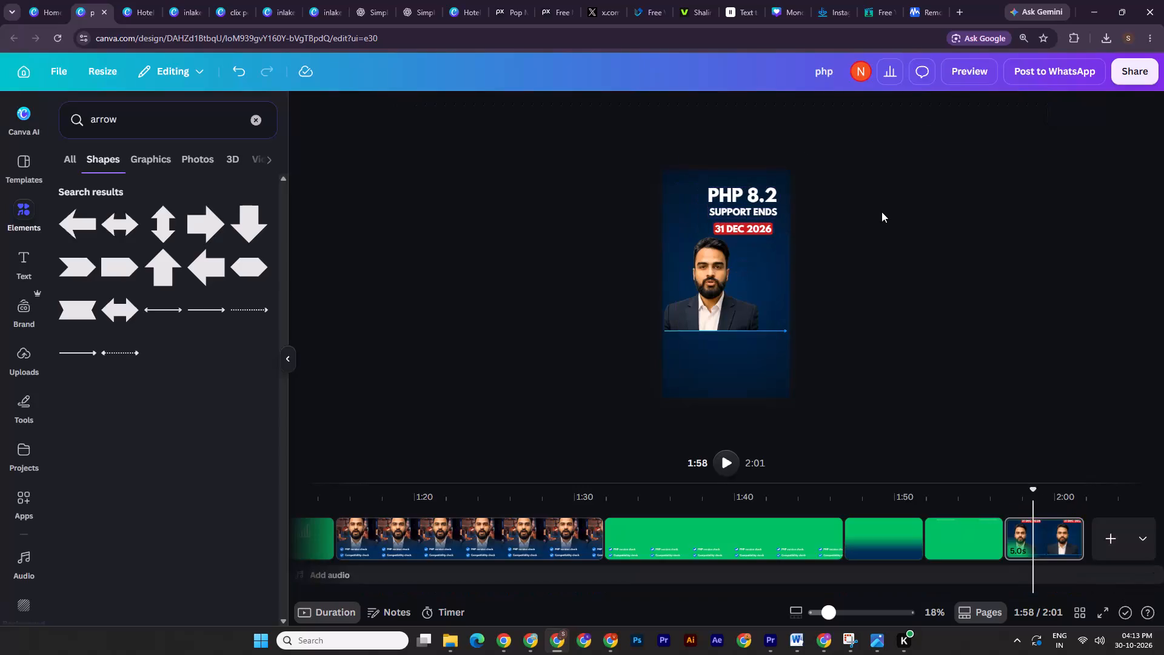
Replace the "PHP 8.2" heading with "Get PHP", copied from the call-to-action on-screen text in the Word script.
left_click(806, 643)
left_click_drag(829, 462, 850, 463)
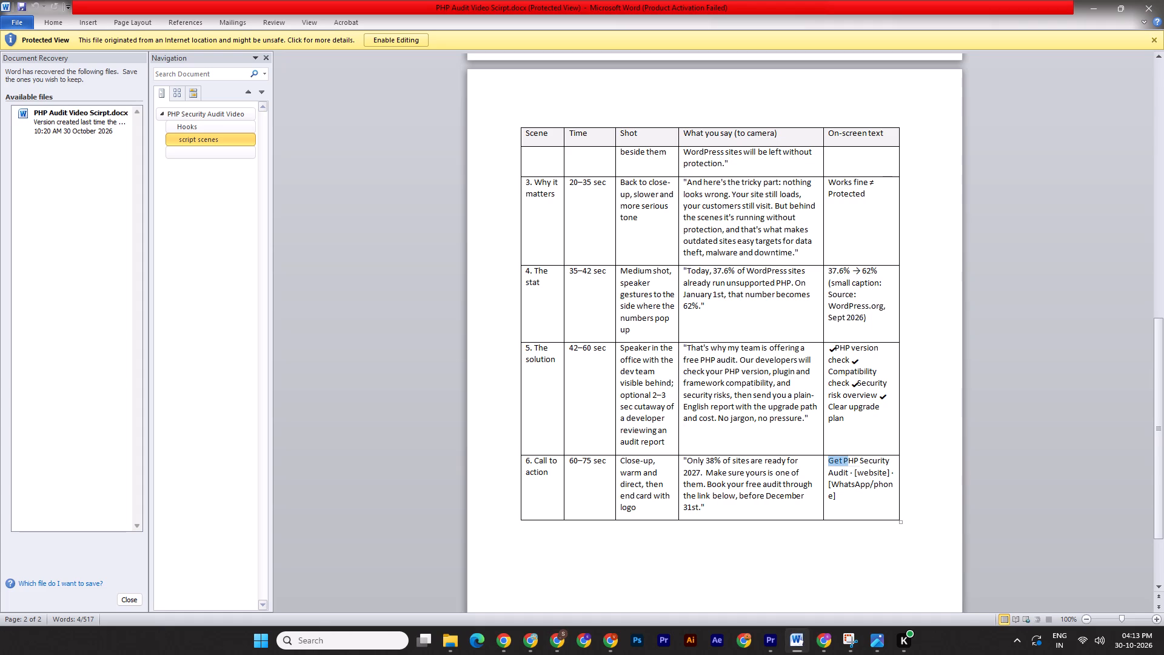
left_click_drag(850, 463, 857, 460)
key("ctrl+c")
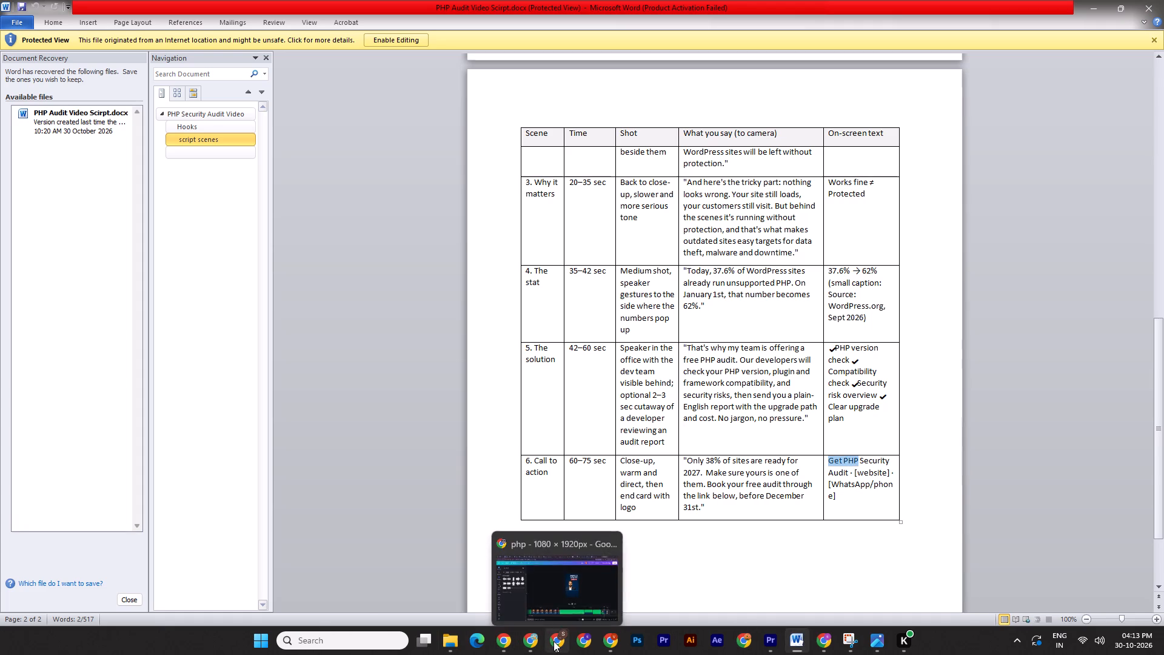
left_click(554, 593)
left_click(724, 207)
double_click(726, 198)
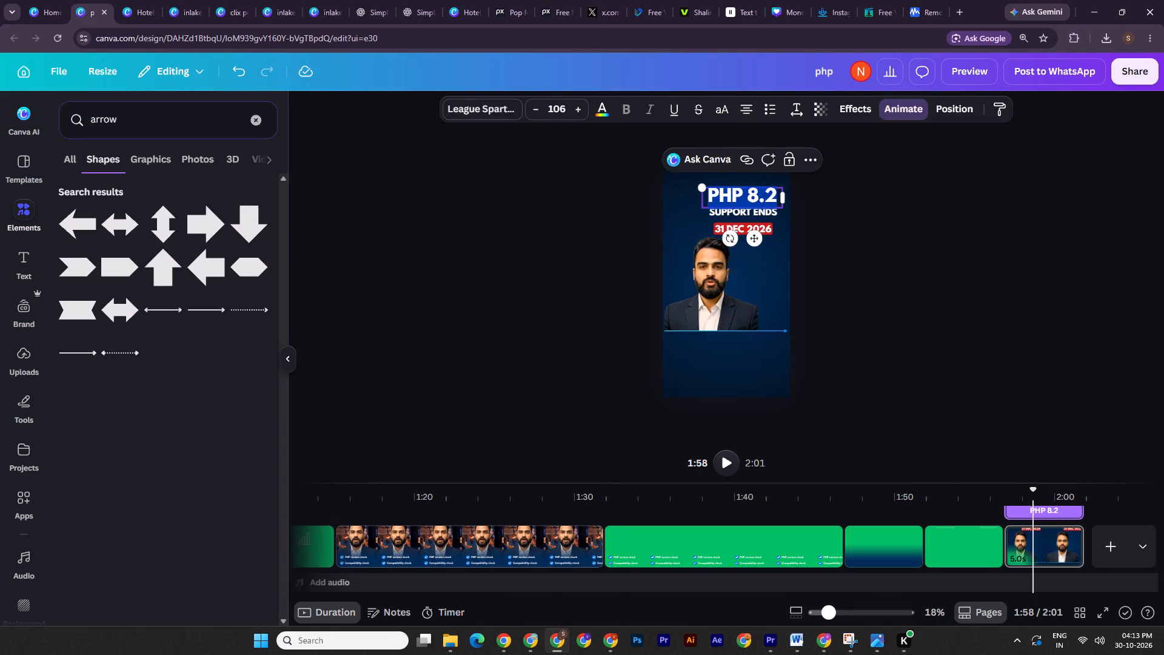
key("ctrl+v")
left_click(878, 268)
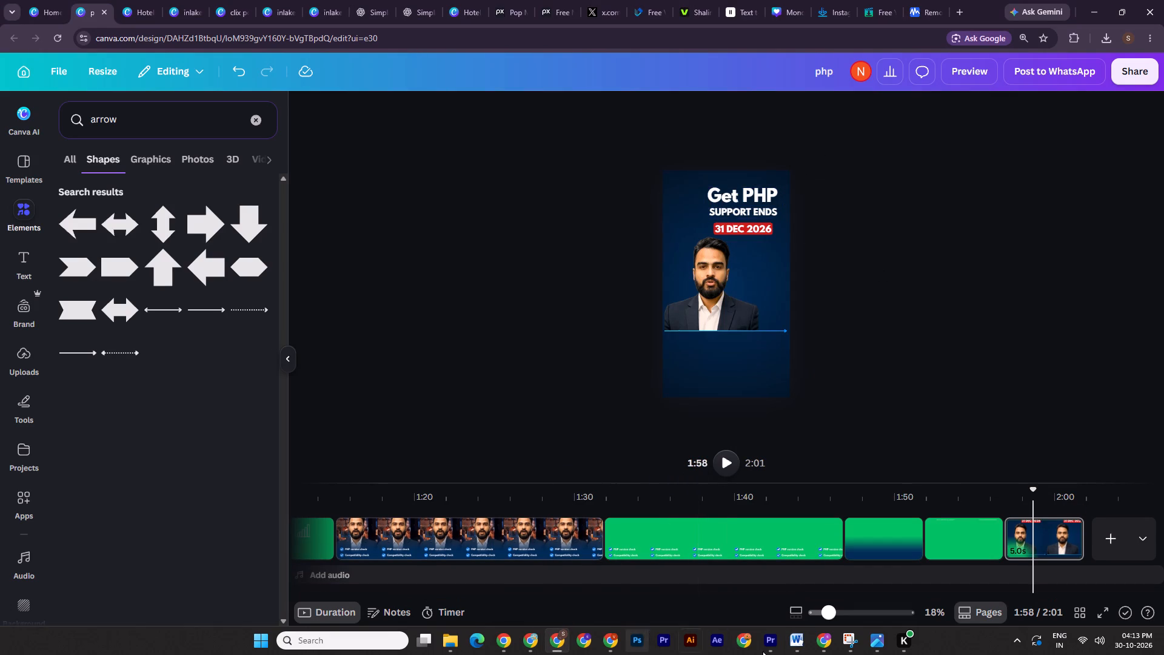
Replace the "SUPPORT ENDS" heading in Canva with "Security Audit", copied from the Word script's call-to-action on-screen text.
left_click(799, 637)
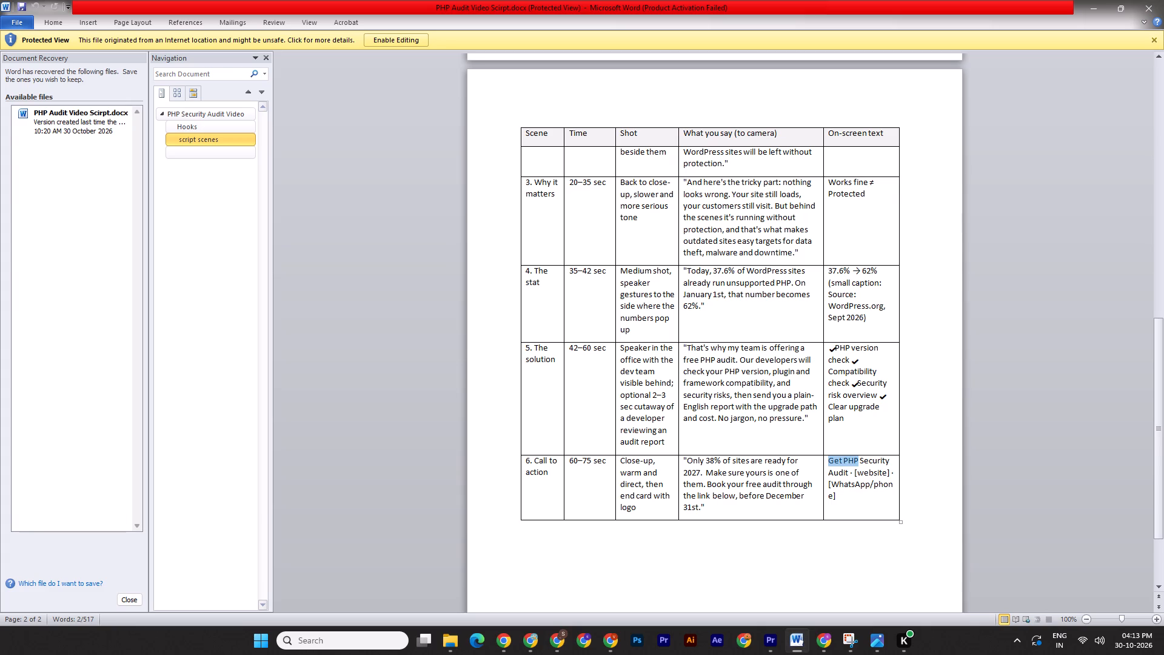
left_click_drag(861, 460, 847, 472)
key("ctrl+c")
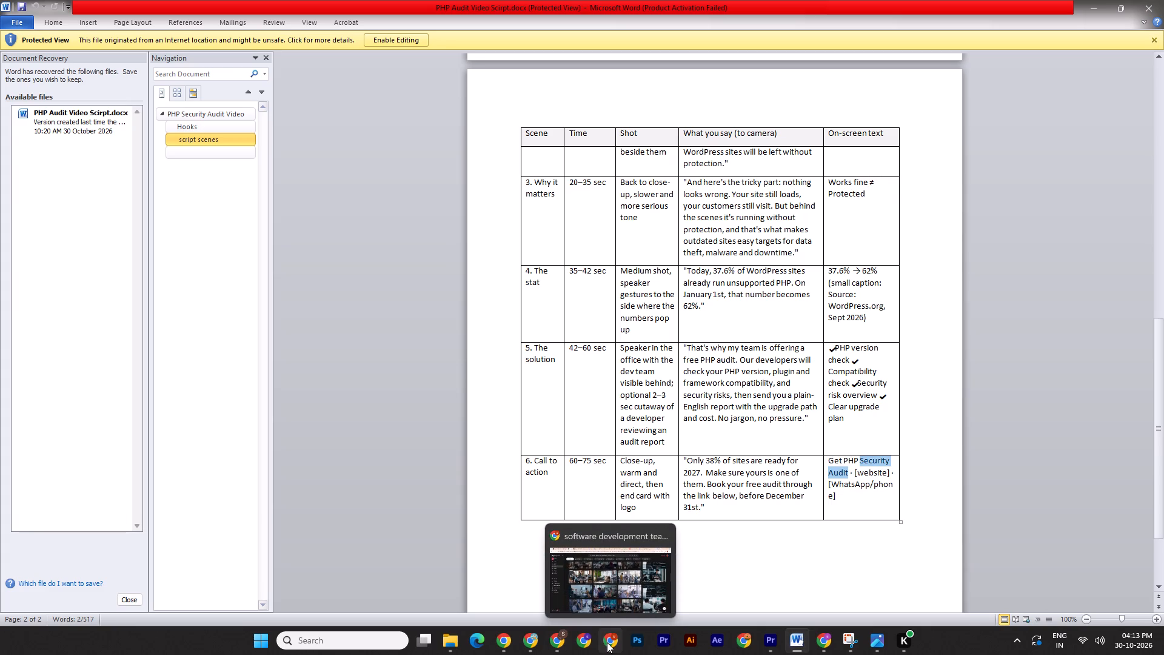
left_click(556, 636)
left_click(764, 211)
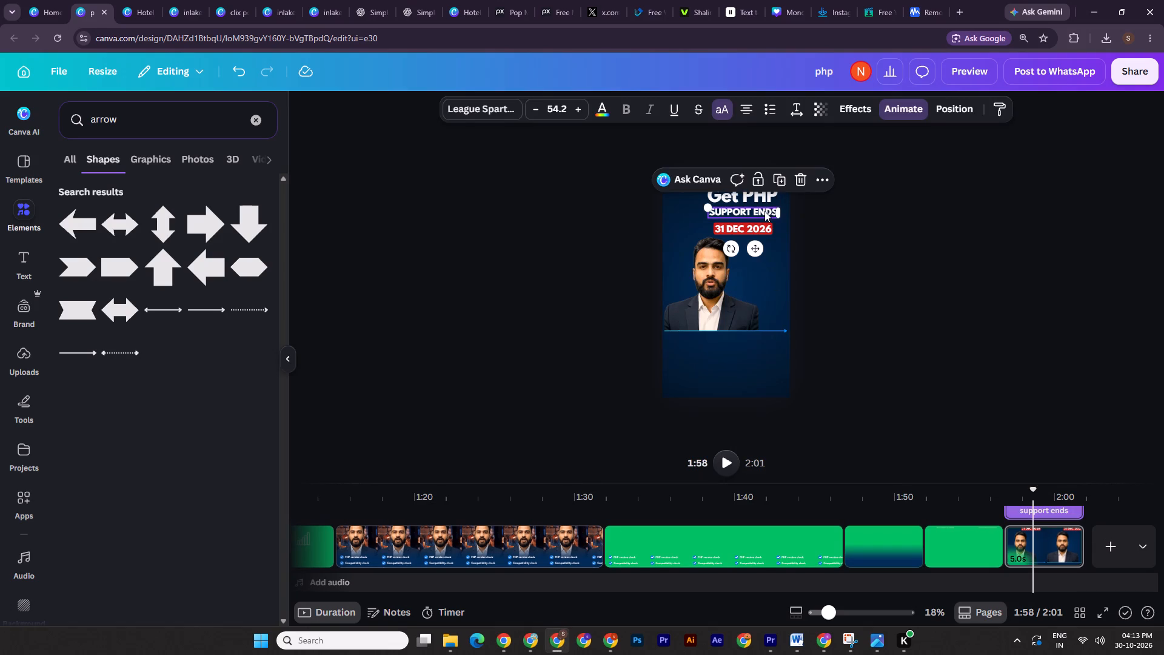
left_click(764, 211)
key("ctrl+v")
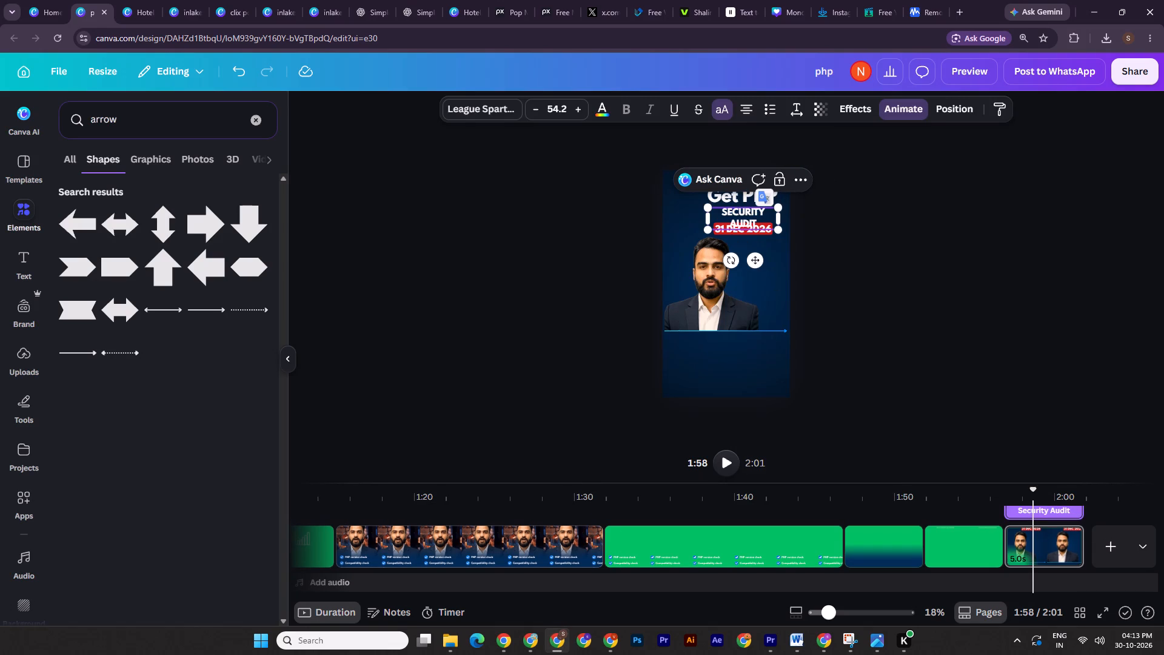
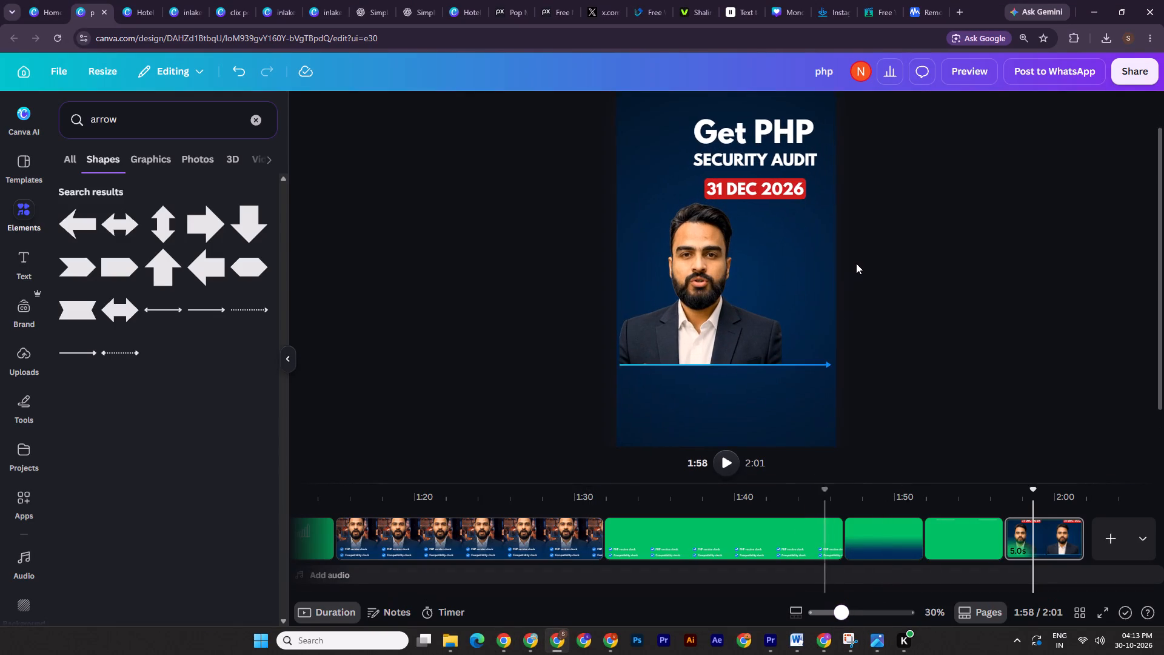
scroll(856, 263, "up", 3)
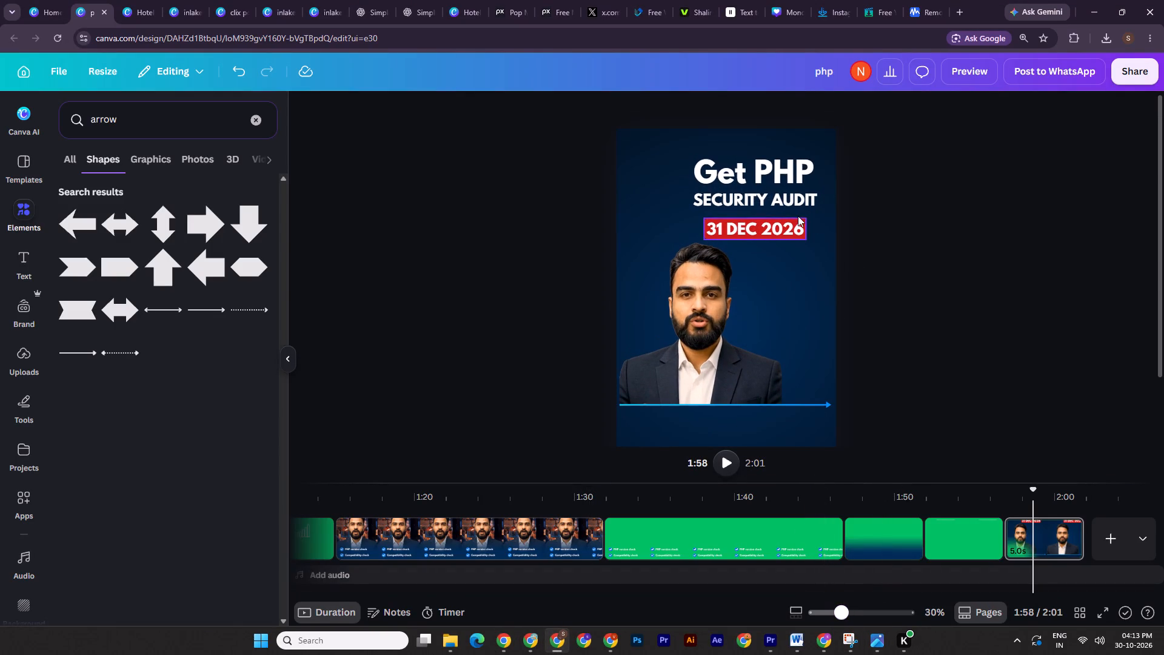
double_click(754, 227)
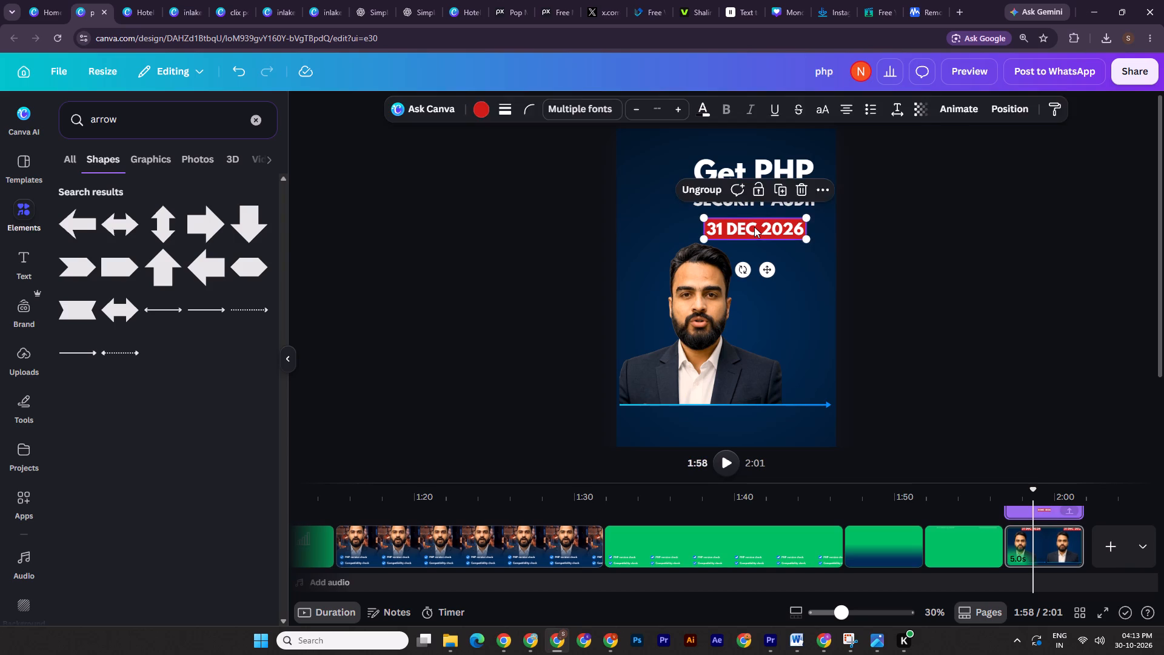
key("ctrl+v")
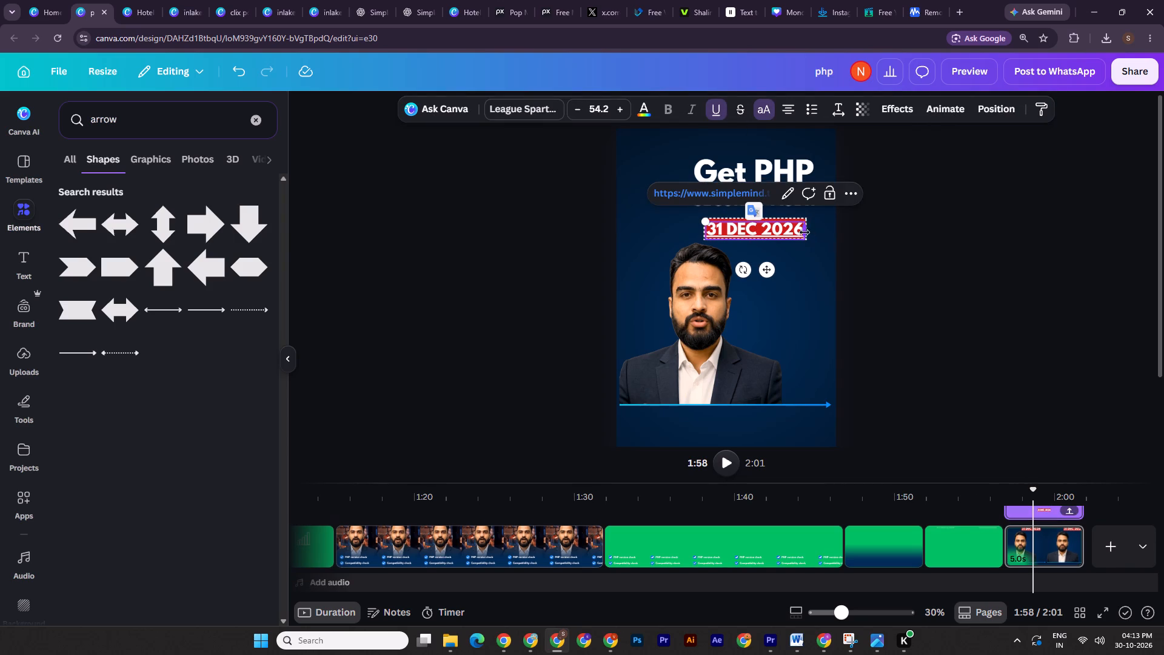
triple_click(772, 233)
key("BackSpace")
key("ctrl+v")
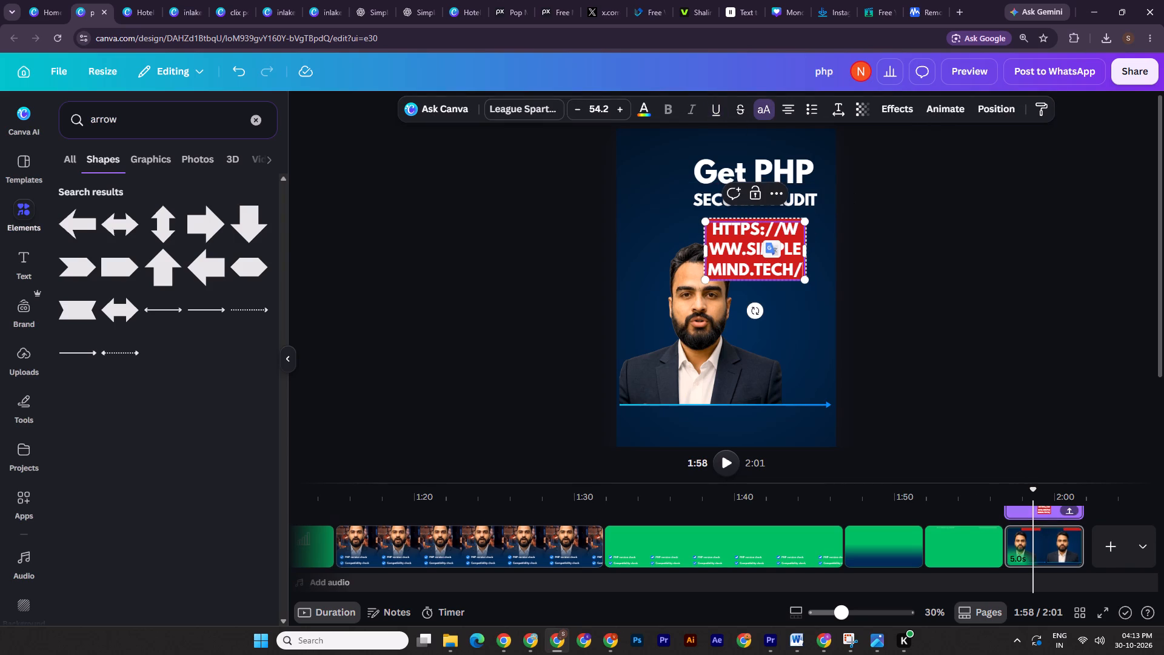
left_click(765, 104)
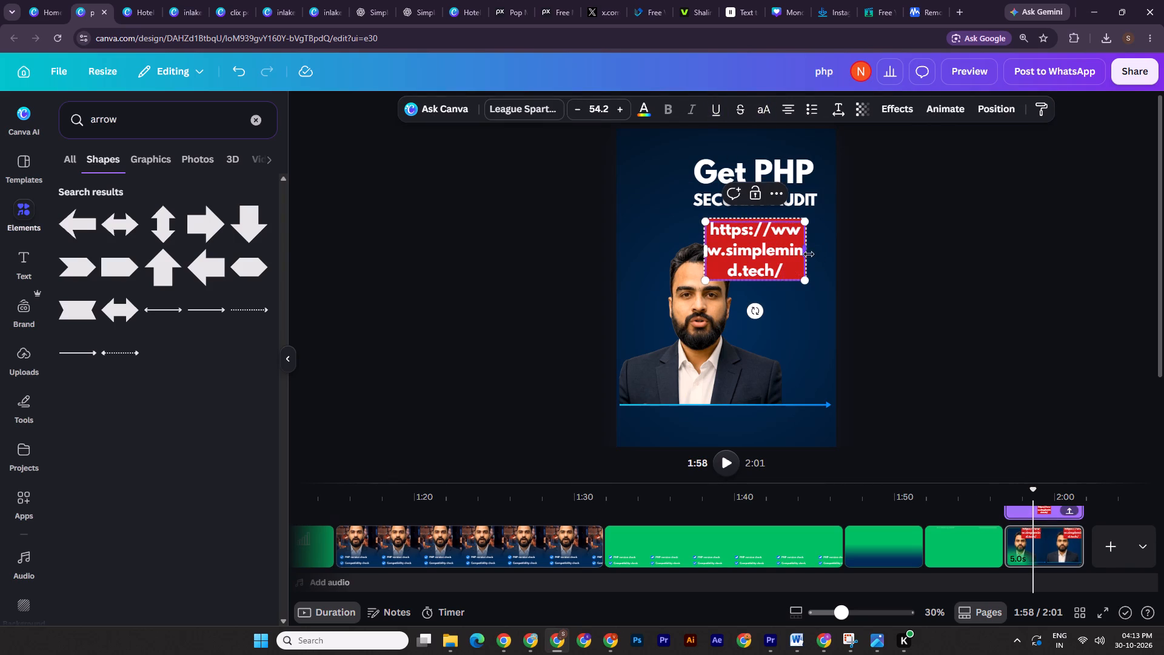
Widen the red banner and scale it down so the full web address fits on one line within the page.
left_click_drag(808, 254, 884, 254, "alt")
left_click(786, 263)
left_click_drag(810, 250, 853, 250, "alt")
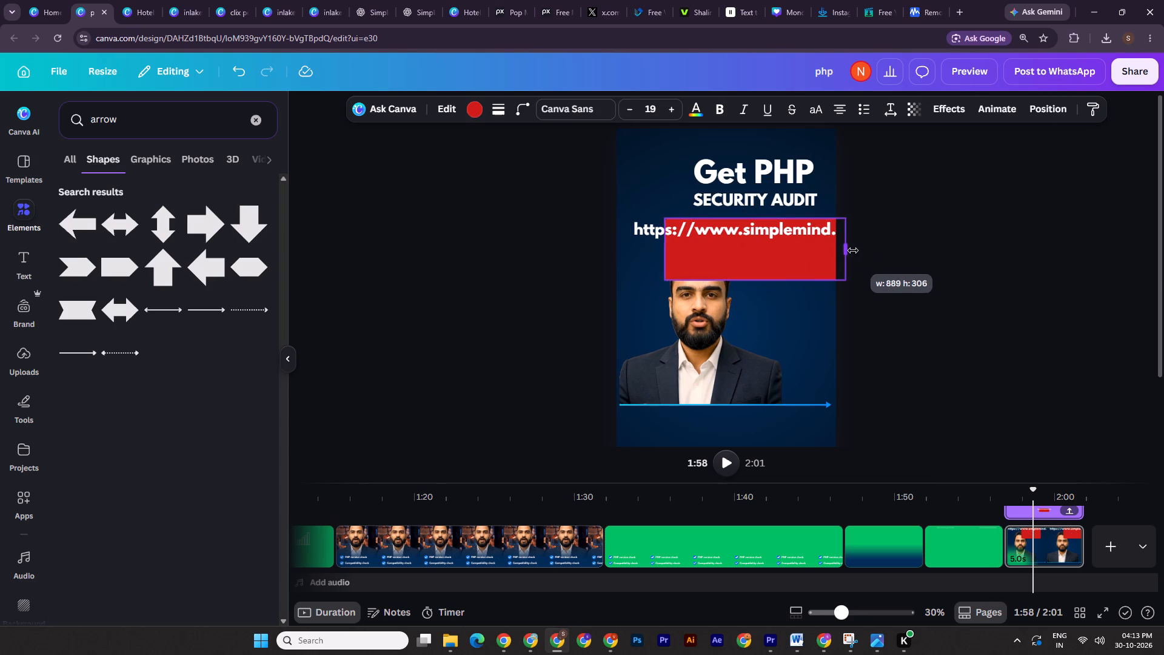
left_click_drag(853, 250, 883, 250, "alt")
left_click(884, 250)
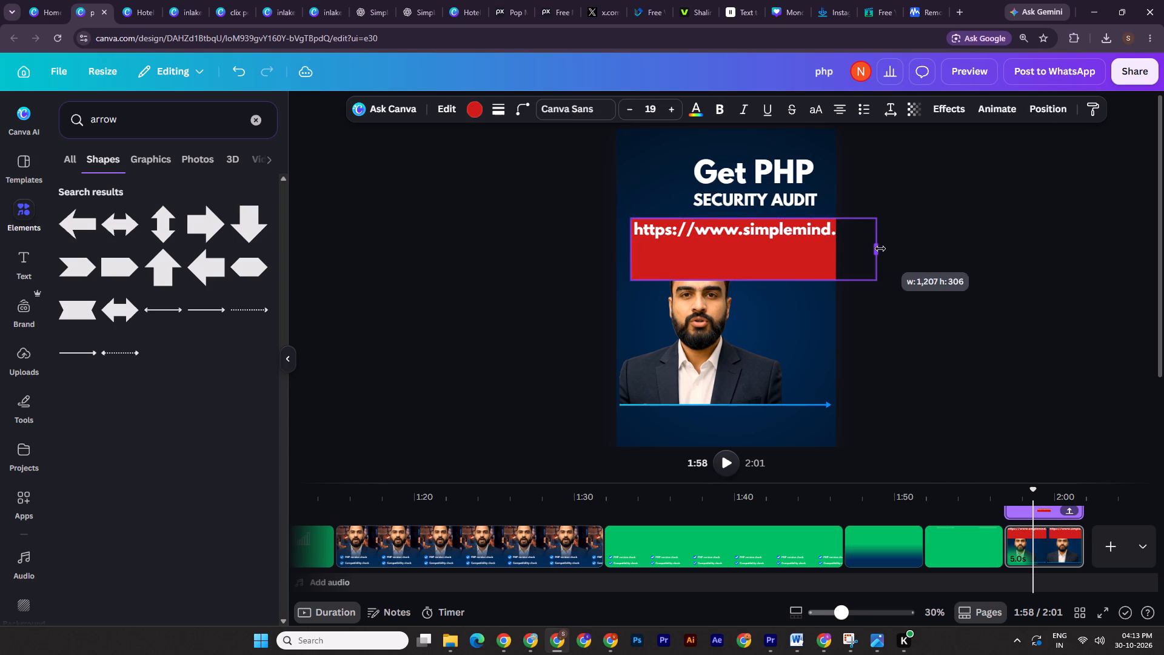
left_click_drag(880, 218, 857, 223)
key("ctrl+z")
left_click_drag(946, 238, 803, 256)
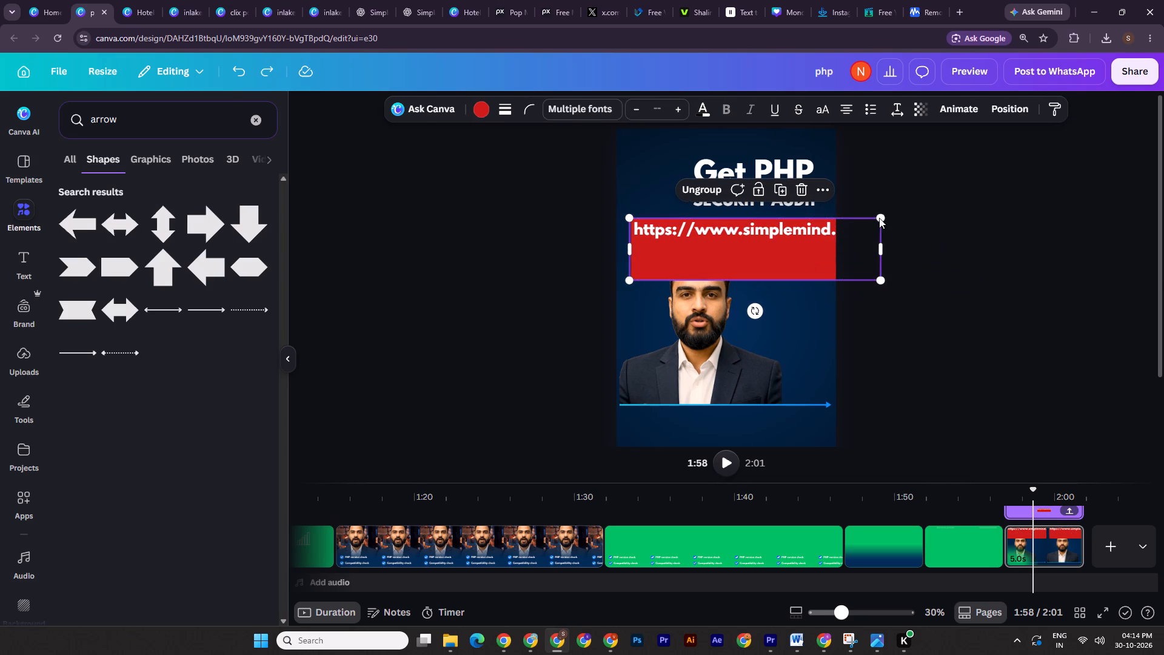
left_click_drag(885, 216, 830, 226)
left_click(754, 269)
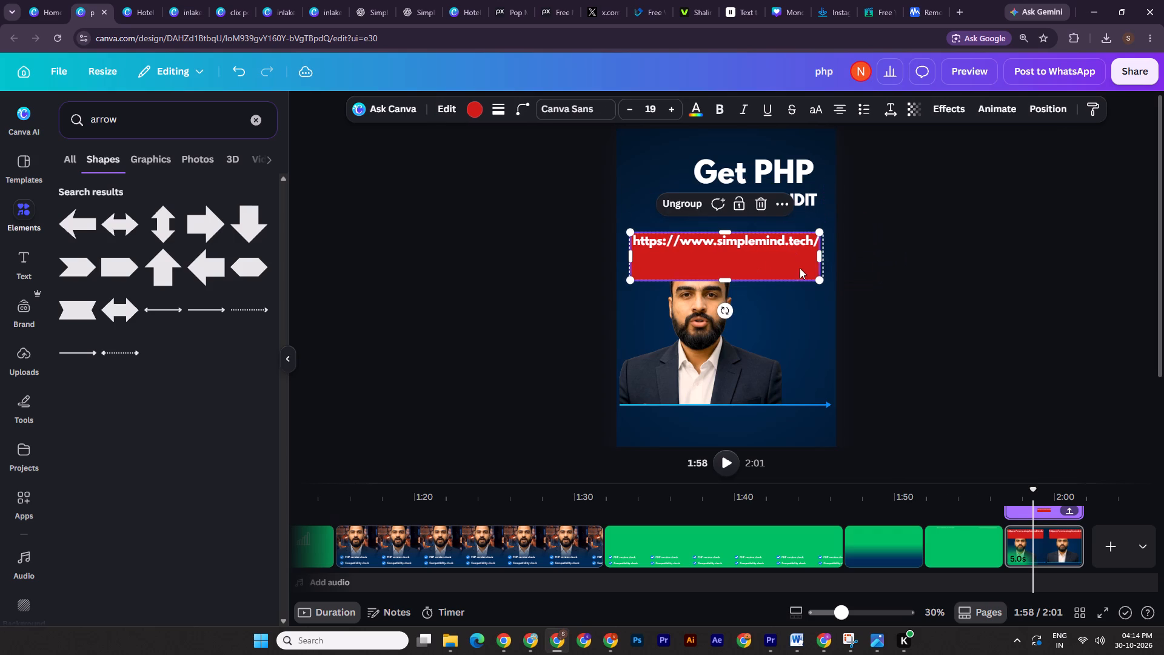
left_click(820, 260)
key("ctrl+z")
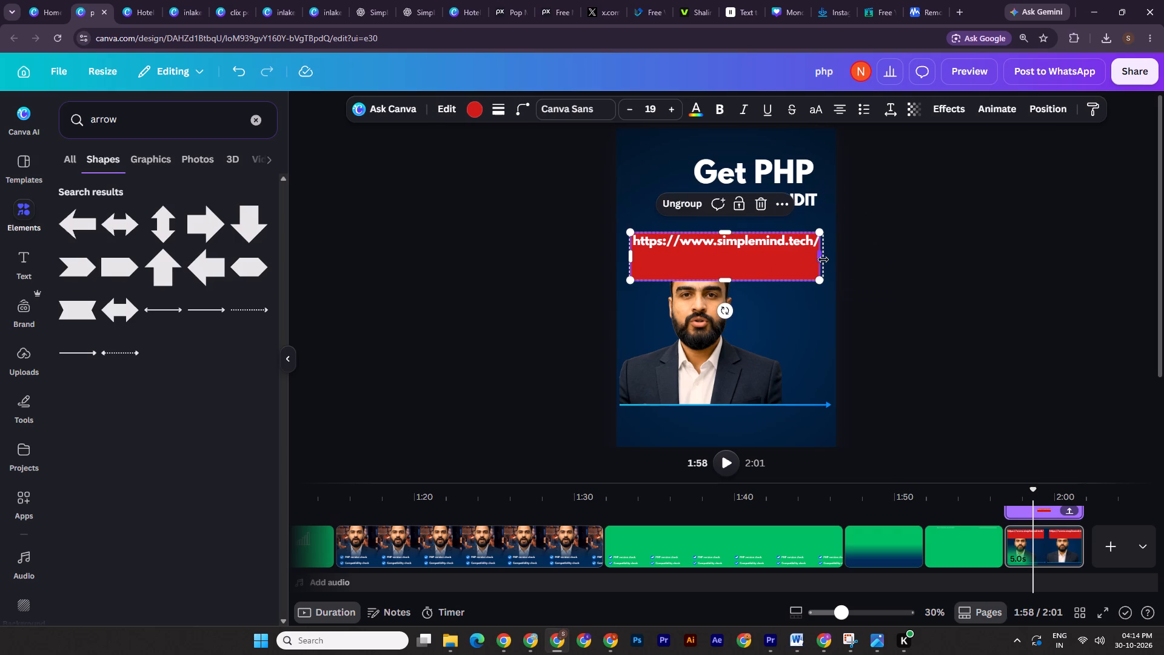
left_click(823, 260, "alt")
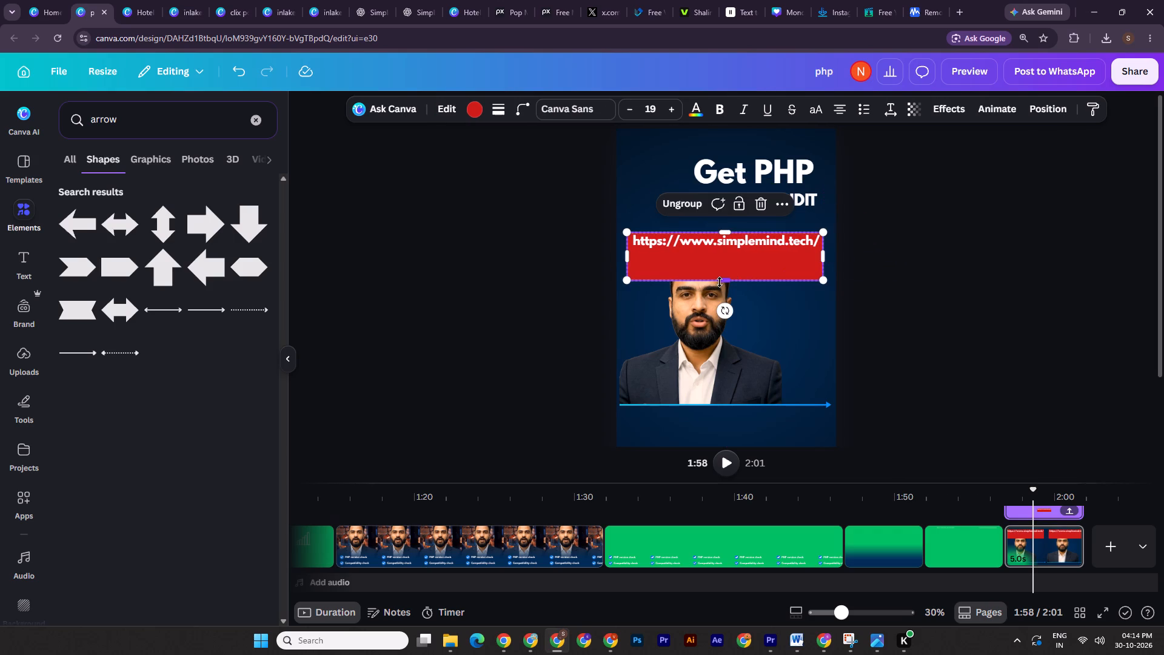
Reduce the red banner's height so it wraps closely around the single line of web address text.
left_click_drag(720, 282, 738, 254)
left_click_drag(831, 614, 854, 617)
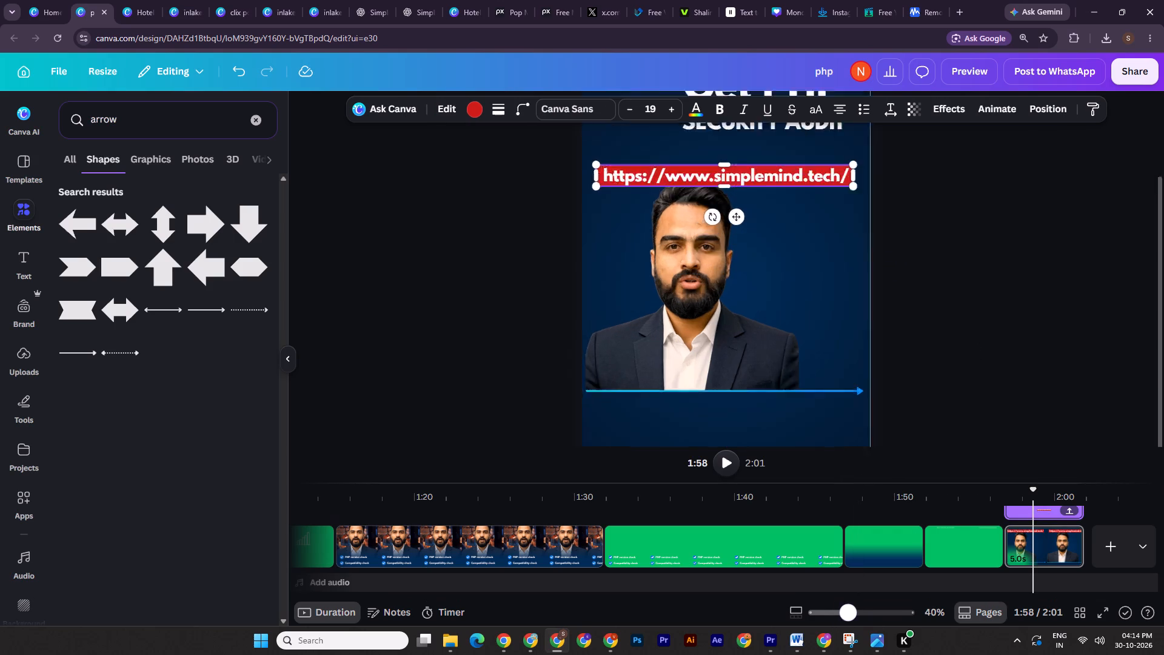
left_click_drag(854, 617, 863, 617)
scroll(669, 310, "up", 3)
left_click_drag(724, 284, 715, 292)
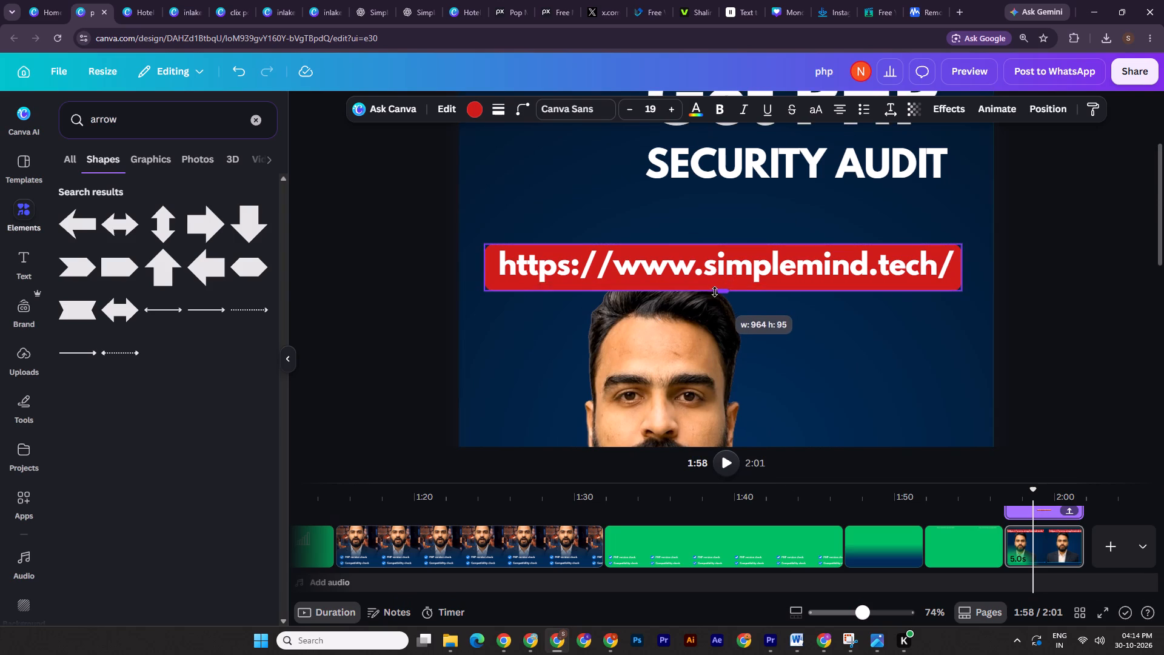
left_click_drag(715, 292, 717, 289)
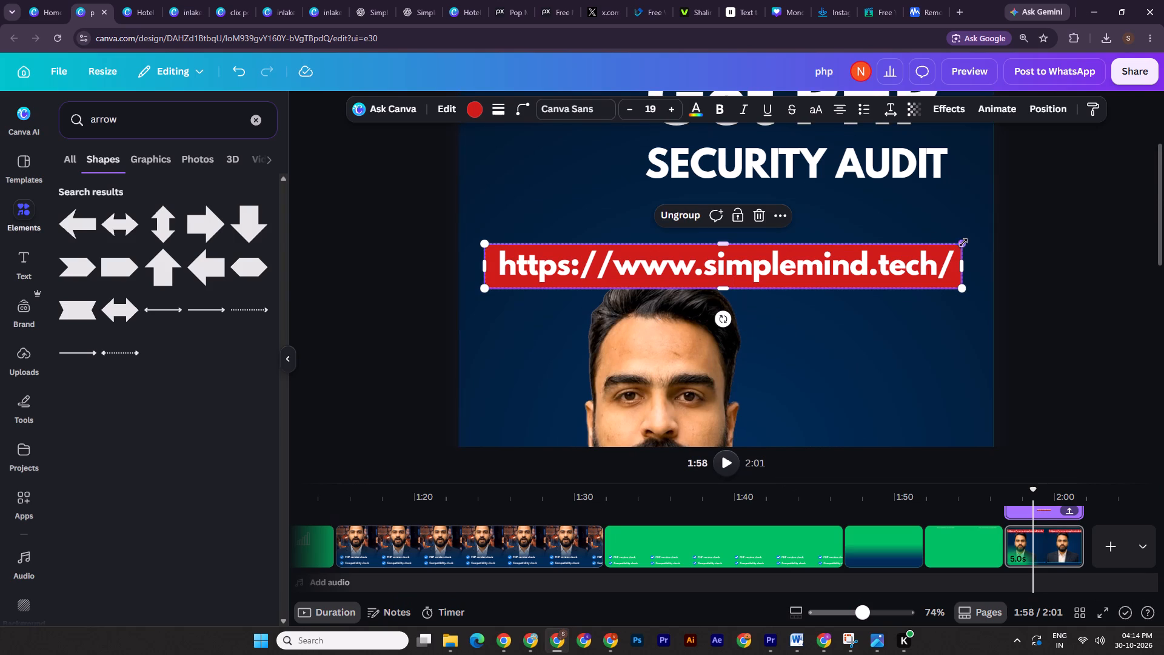
Shrink the web address banner proportionally and place it directly beneath the "SECURITY AUDIT" heading.
left_click(1039, 240)
left_click(928, 252)
left_click_drag(963, 241, 868, 253, "alt")
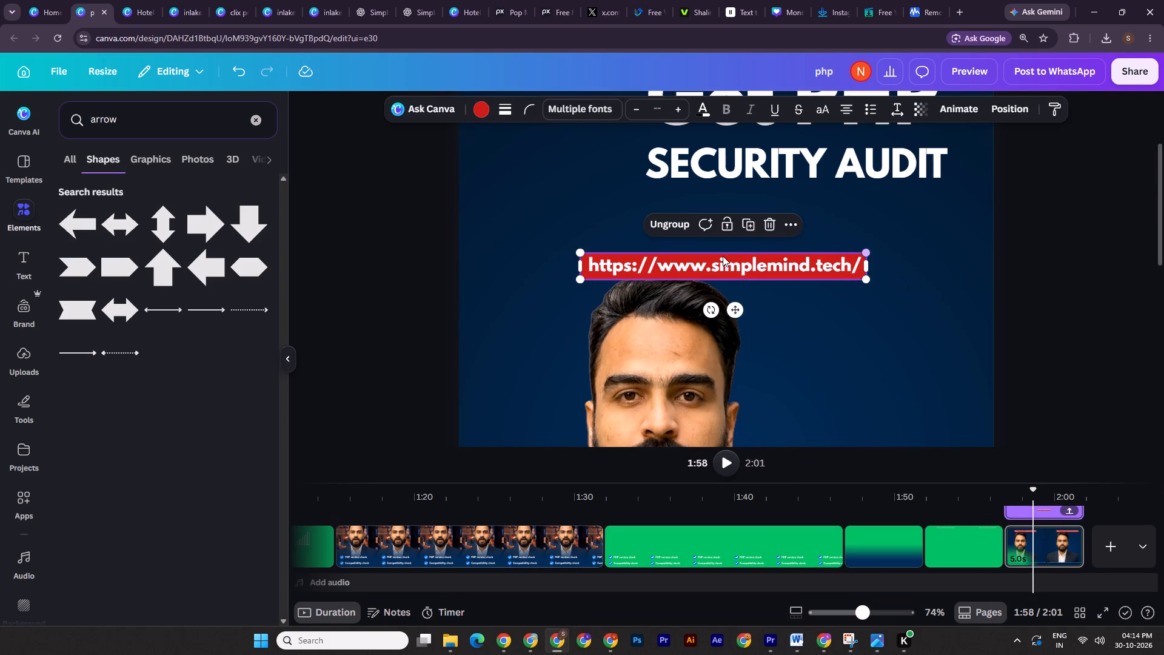
left_click_drag(718, 266, 788, 213)
Narrow the "SECURITY AUDIT" and "Get PHP" text boxes so they fit tightly around their text.
left_click(936, 157)
left_click_drag(985, 169, 964, 166)
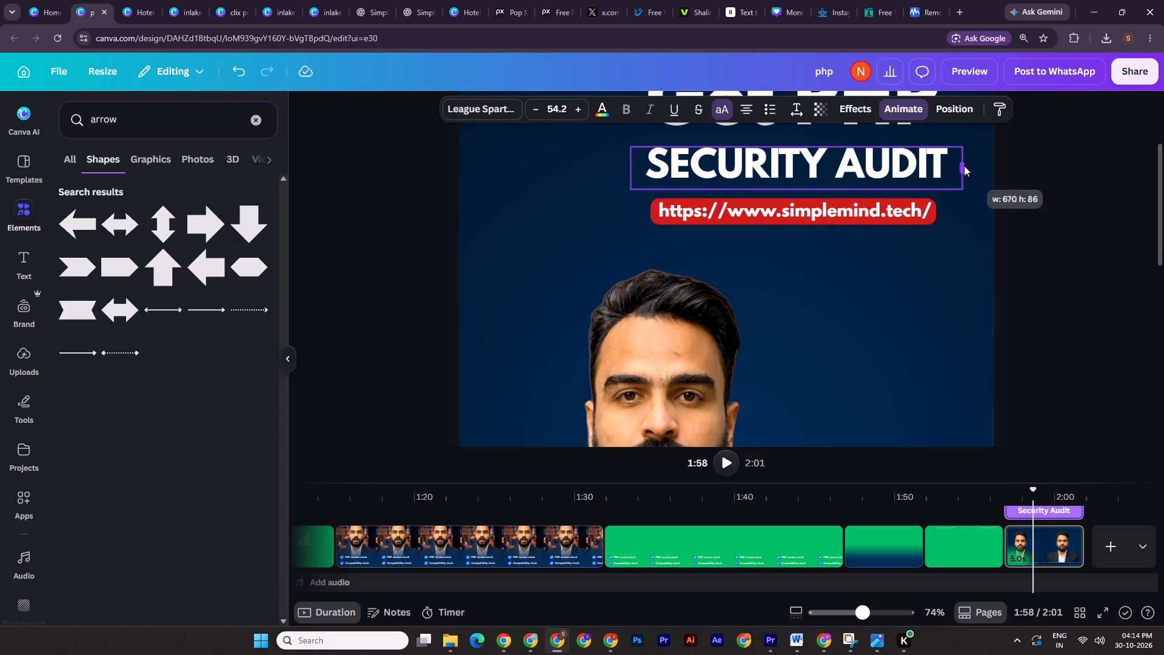
left_click_drag(964, 166, 953, 167)
scroll(921, 167, "up", 1)
left_click(905, 213)
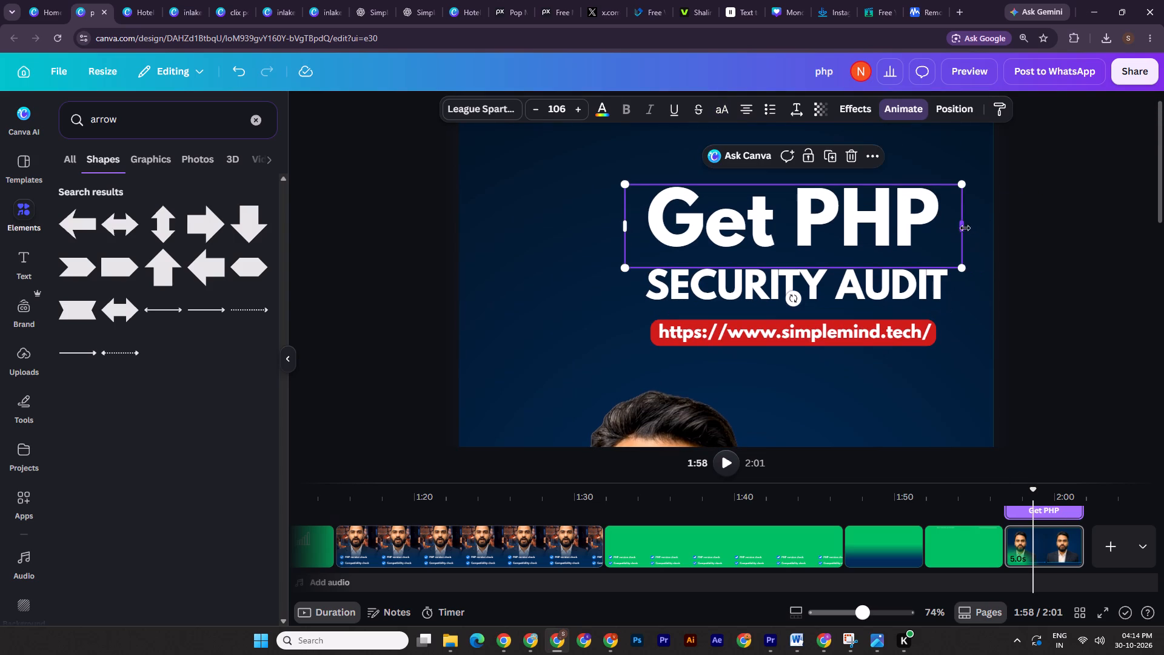
left_click_drag(965, 228, 952, 227, "alt")
Align the web address banner with the headings' left edge and enlarge it to match the width of "SECURITY AUDIT".
left_click_drag(694, 332, 686, 327)
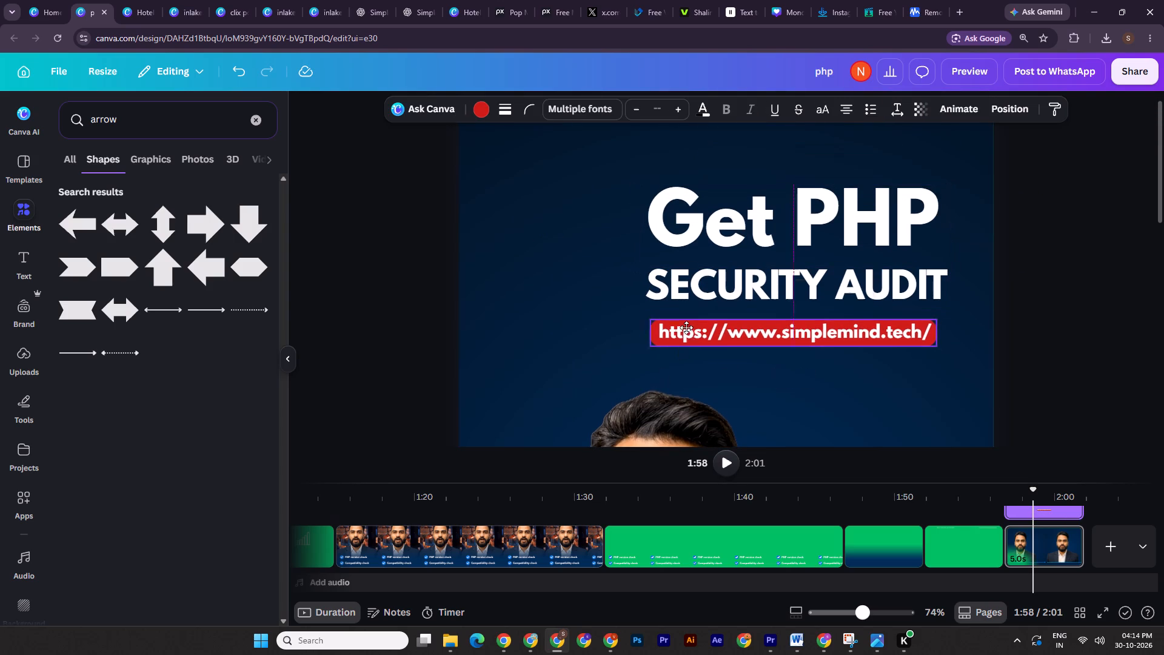
left_click_drag(686, 327, 686, 320)
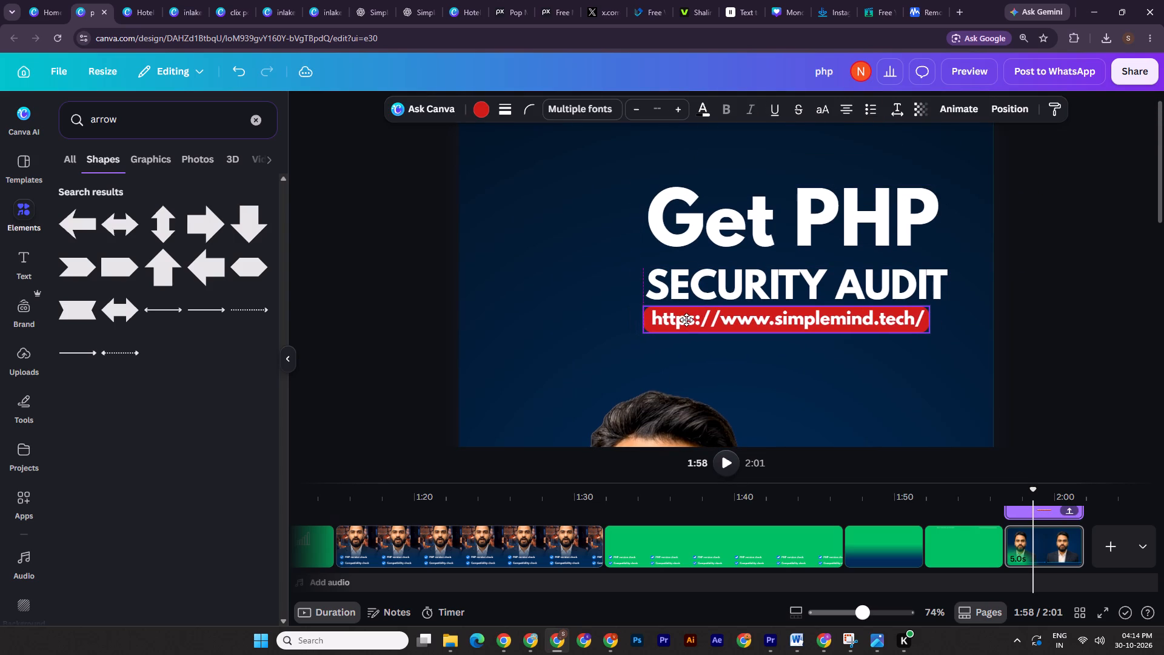
left_click_drag(686, 320, 684, 326)
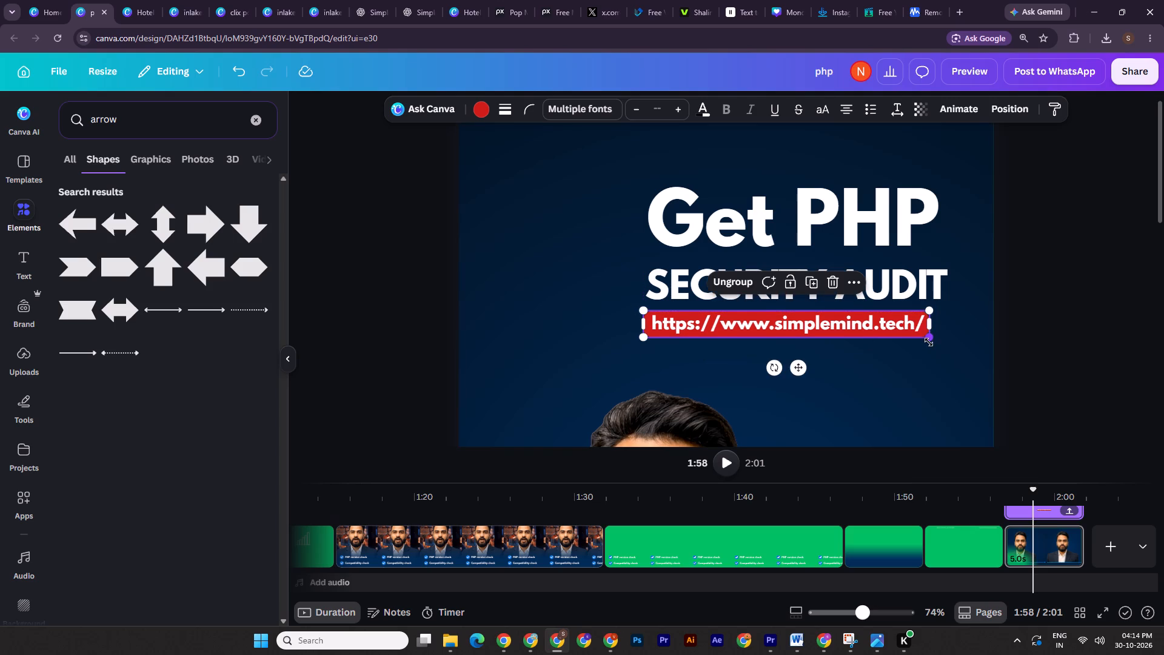
left_click_drag(929, 342, 948, 352)
left_click(1163, 284)
left_click_drag(1158, 289, 1150, 289)
scroll(1042, 252, "up", 7)
left_click(803, 349, "shift")
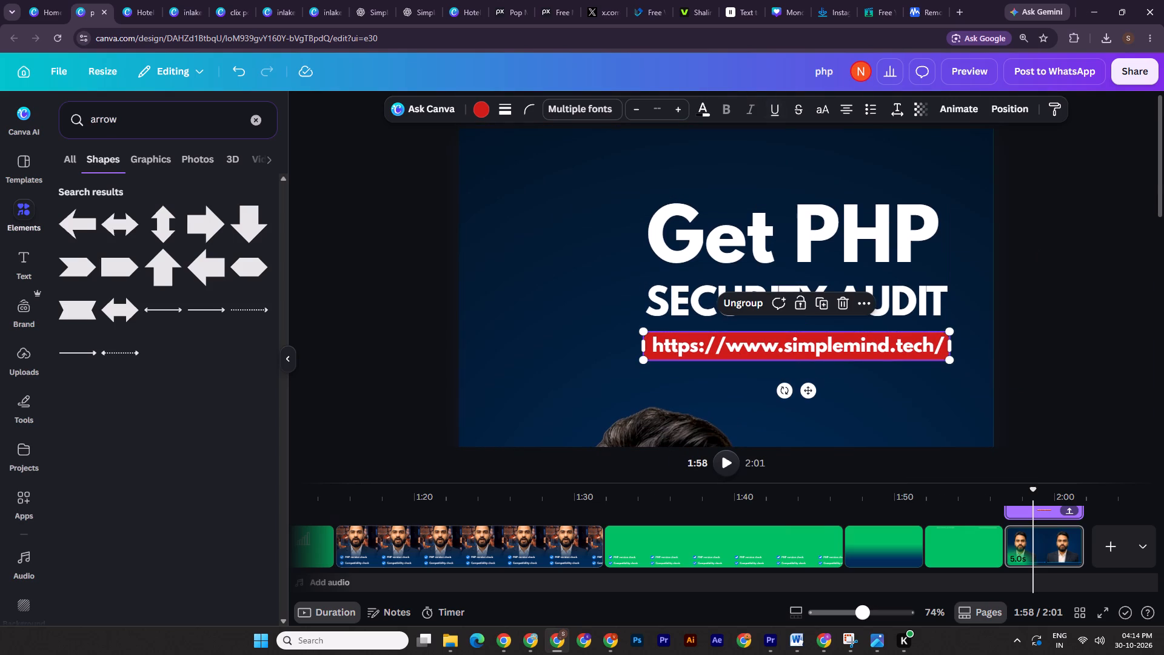
Reduce the corner rounding of the red web address banner.
left_click(517, 110)
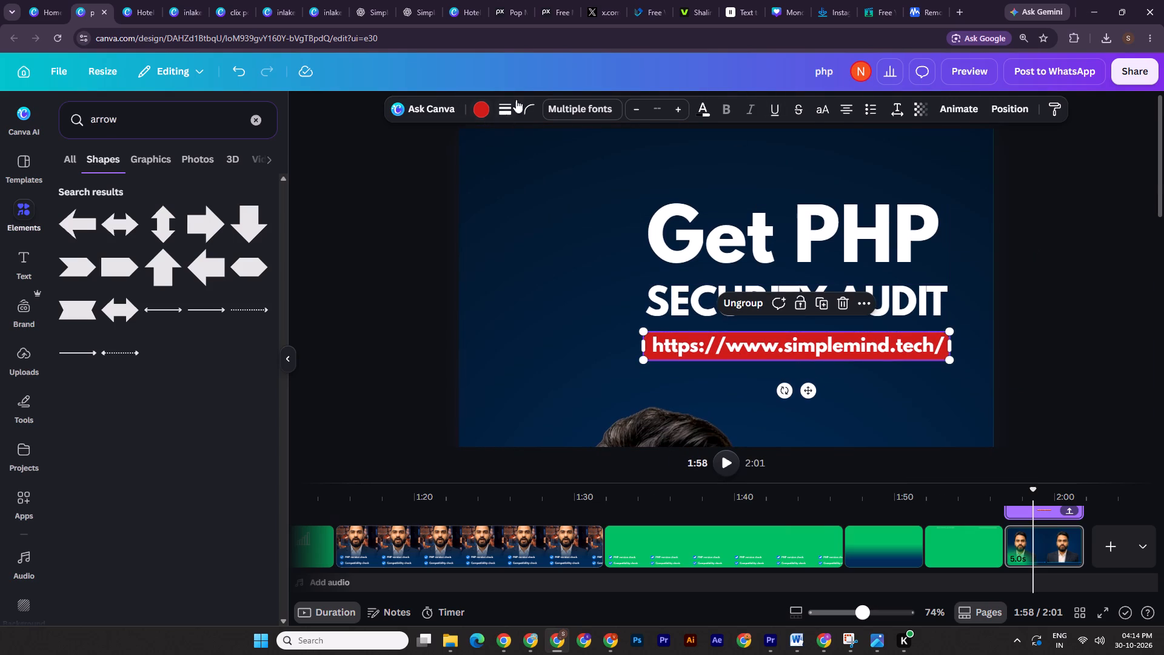
left_click_drag(537, 98, 527, 107)
left_click(515, 114)
left_click(529, 109)
left_click_drag(481, 166, 467, 169)
double_click(1063, 304)
Enlarge the "Get PHP", "SECURITY AUDIT" and web address elements together slightly and centre them horizontally on the page.
left_click_drag(870, 613, 857, 612)
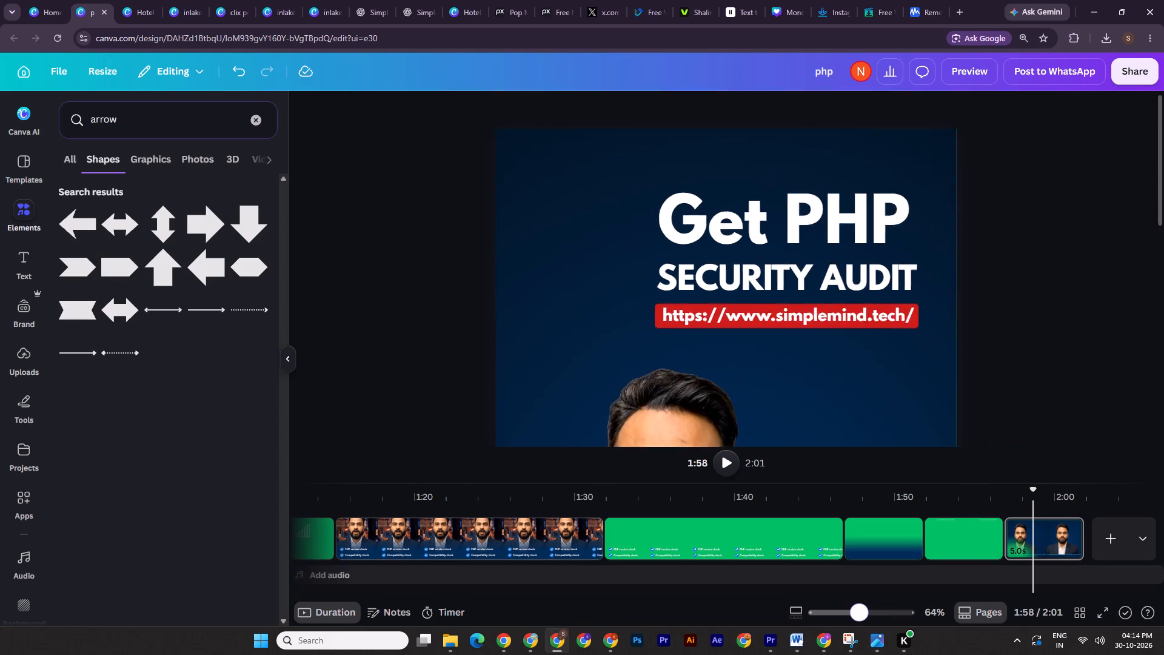
left_click_drag(857, 612, 840, 559)
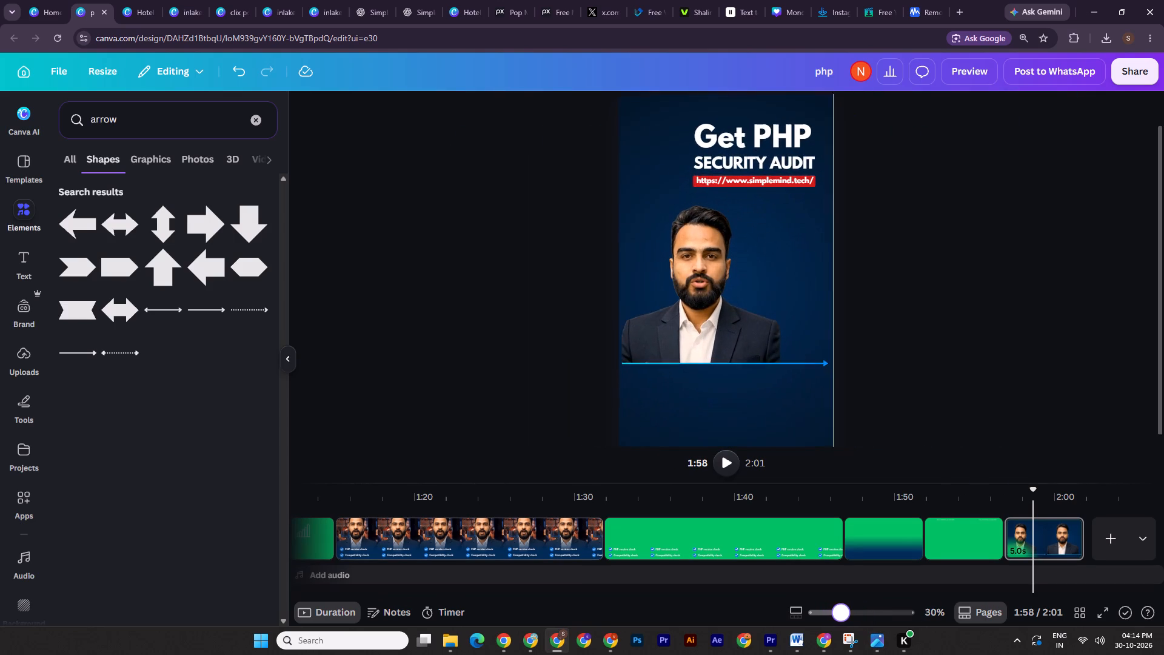
left_click_drag(840, 559, 841, 559)
left_click_drag(843, 613, 831, 606)
left_click_drag(817, 177, 719, 214)
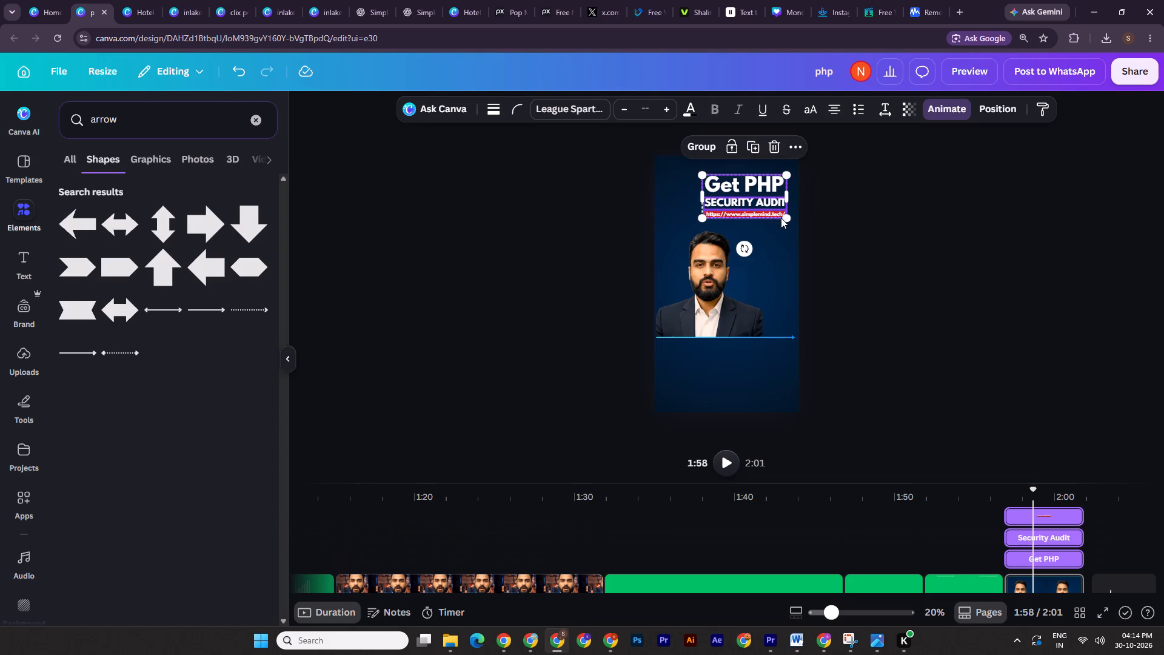
left_click_drag(781, 218, 791, 225)
left_click_drag(762, 216, 734, 217)
Shift the presenter image to the right so he stands centred beneath the headings.
left_click(706, 307)
left_click_drag(706, 307, 721, 308)
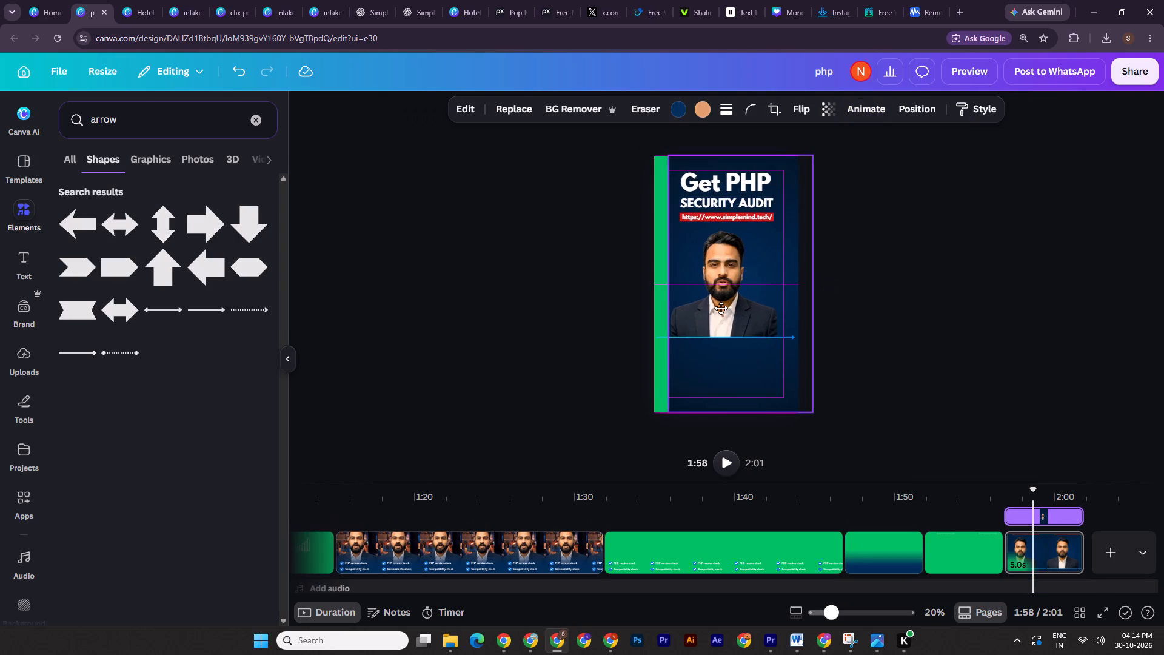
left_click_drag(721, 308, 722, 308)
double_click(915, 286)
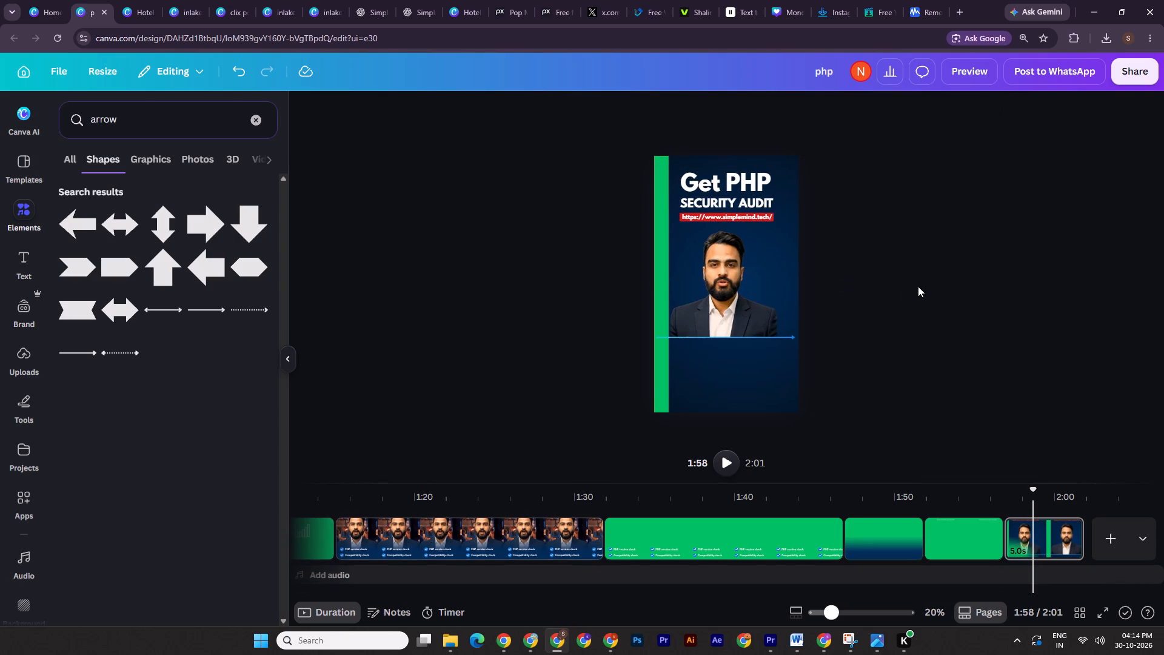
In Premiere Pro, set the presenter clip's horizontal Position to 514 at the second motion keyframe, 00:01:07:02.
left_click(772, 641)
left_click(643, 198)
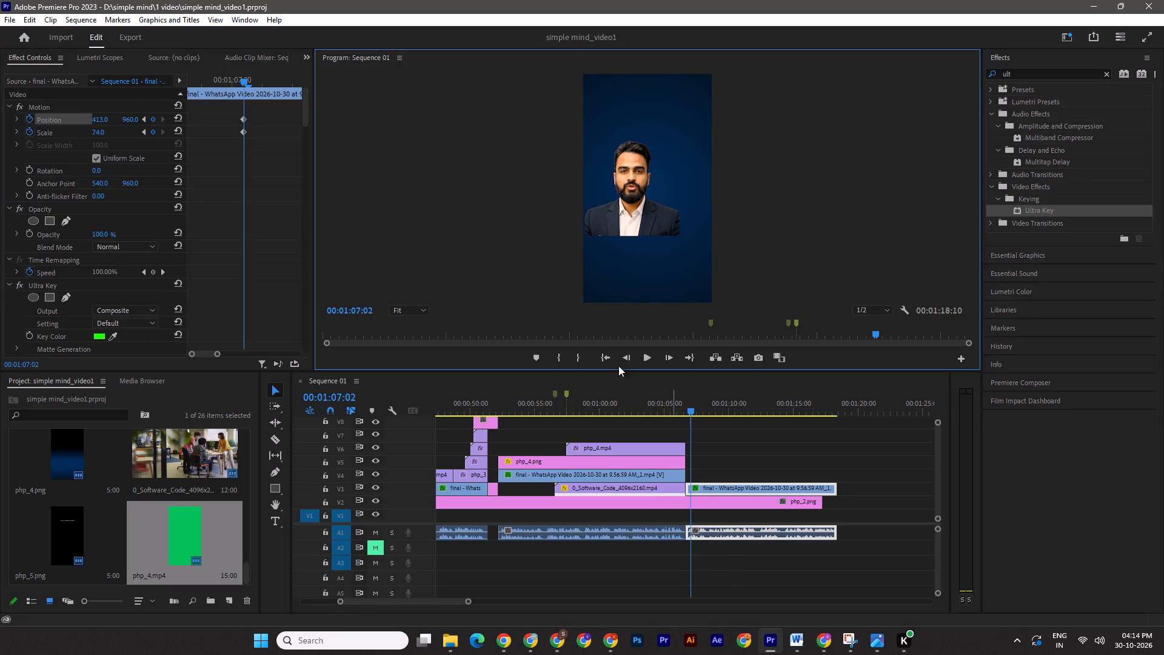
left_click_drag(238, 81, 181, 82)
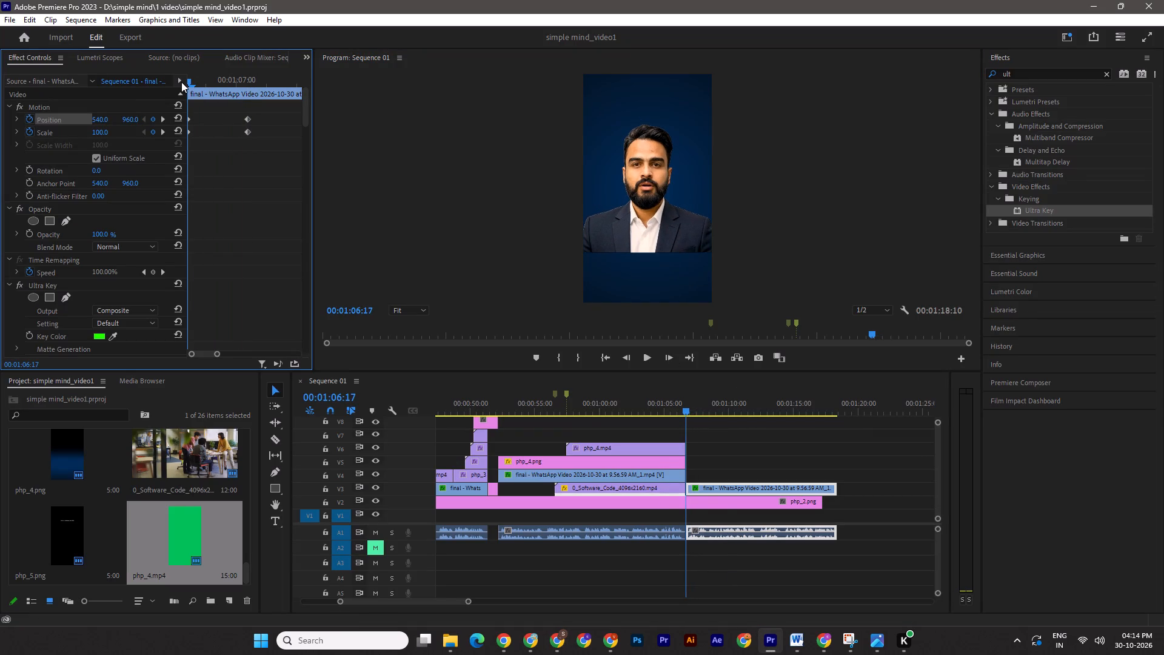
left_click_drag(181, 82, 183, 82)
left_click_drag(183, 82, 247, 96)
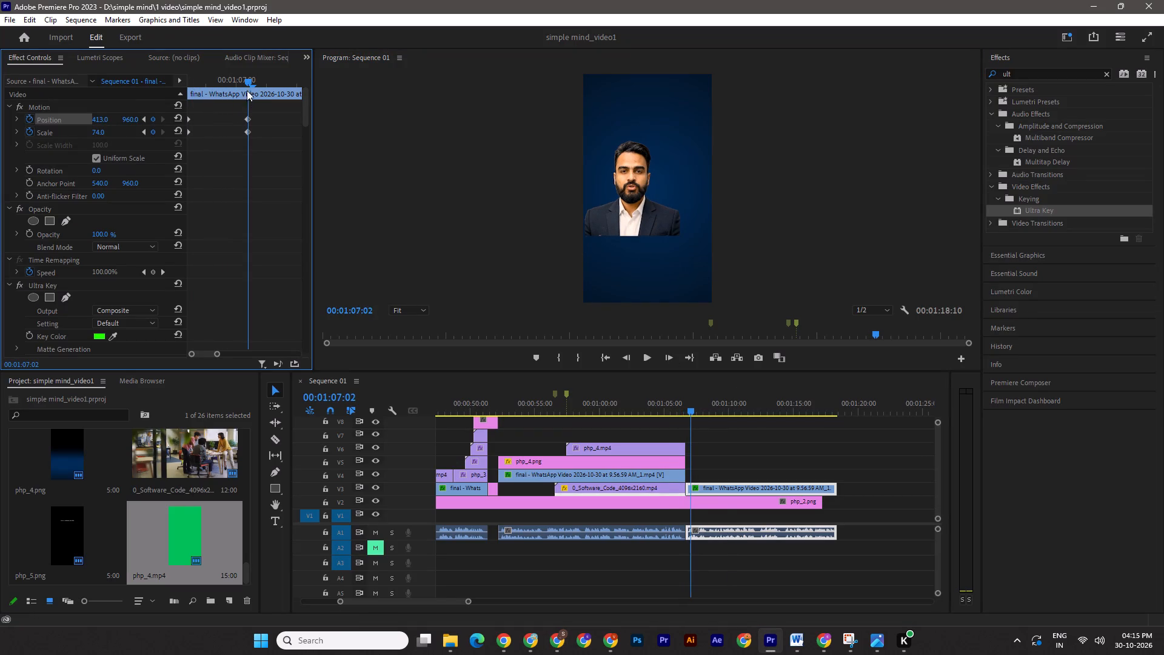
left_click_drag(244, 78, 253, 86)
left_click(99, 117)
type("54")
key("BackSpace")
type("14")
key("Return")
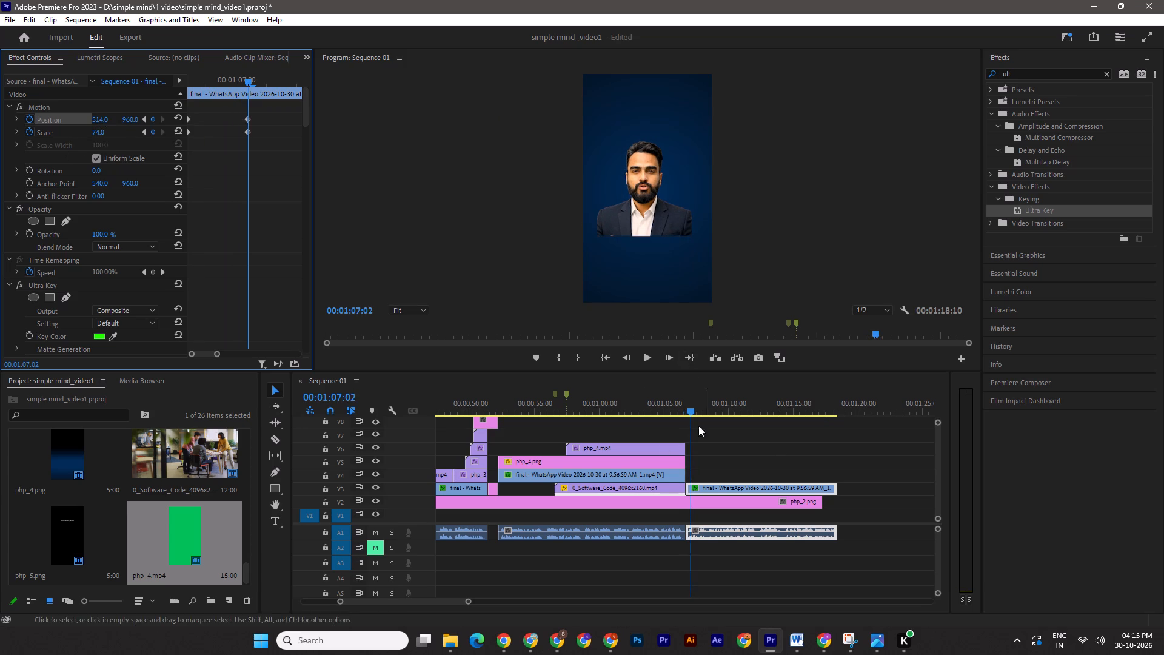
left_click(692, 410)
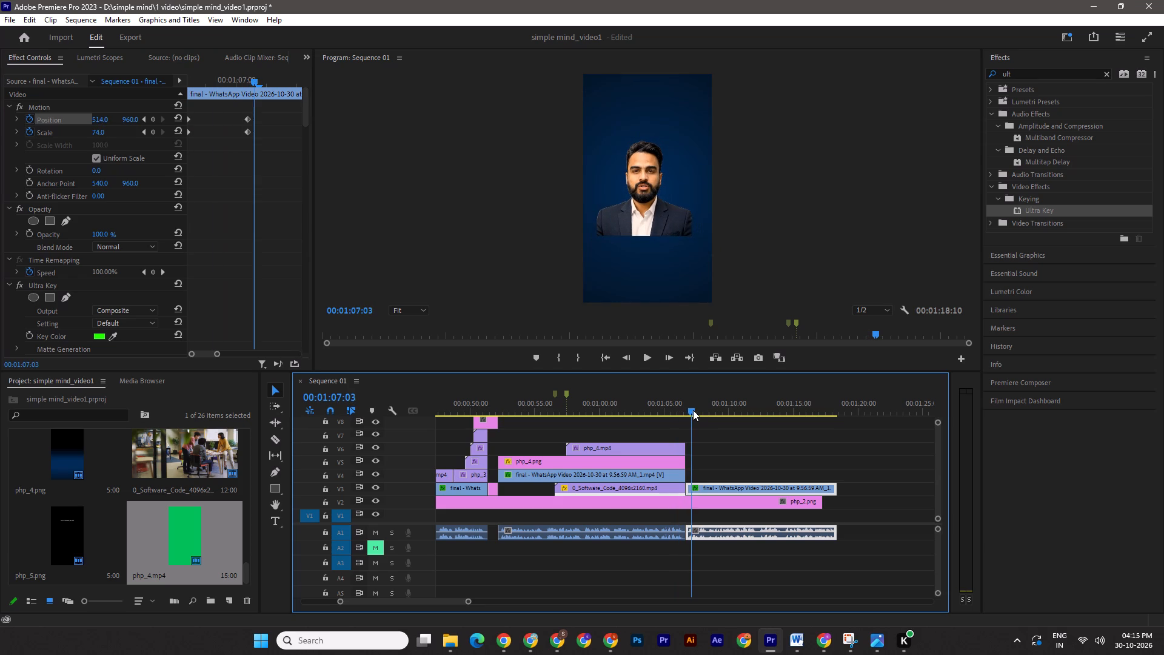
Review the call-to-action page in Canva against the on-screen text for scene 6 in the Word script.
left_click(566, 636)
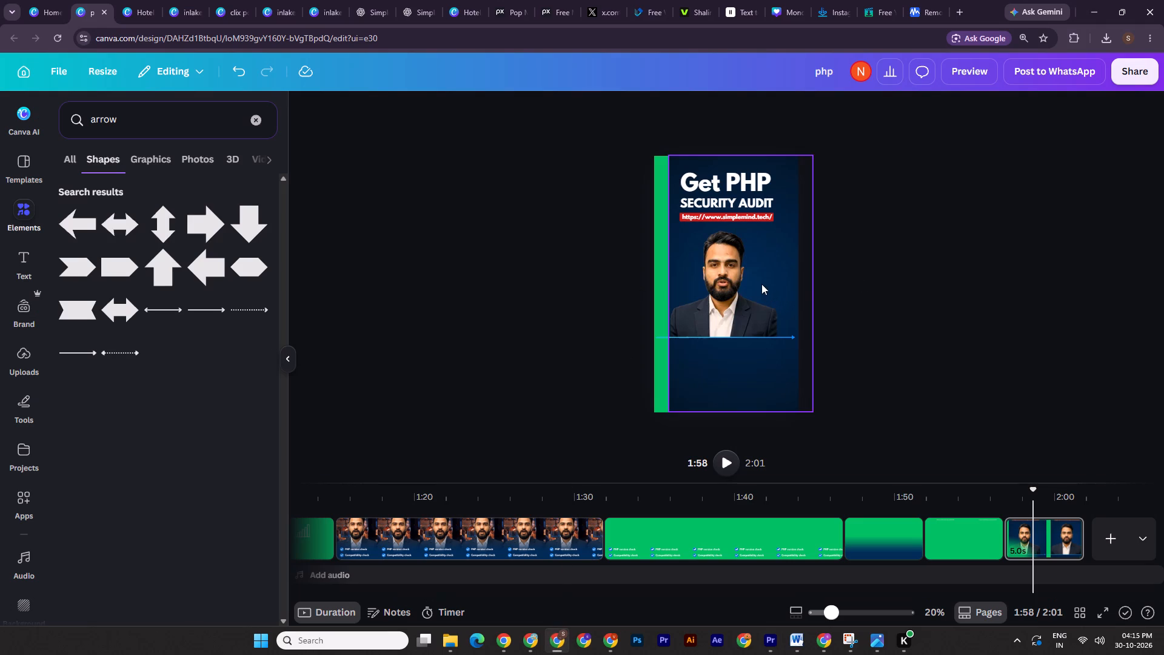
double_click(886, 276)
double_click(878, 187)
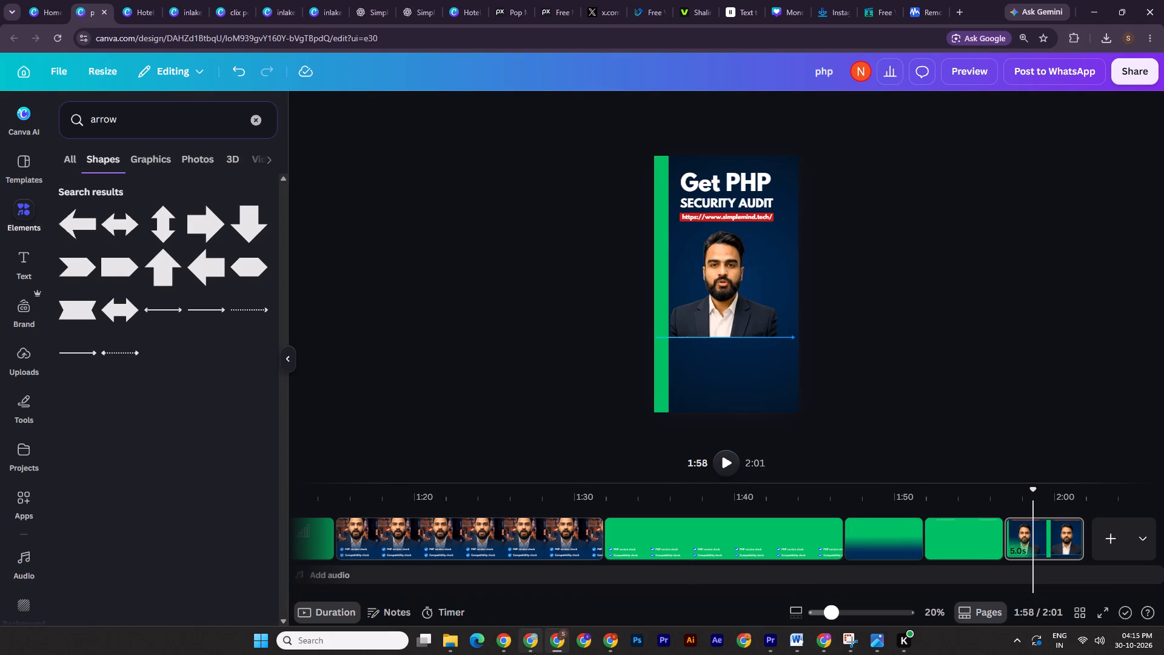
left_click(794, 645)
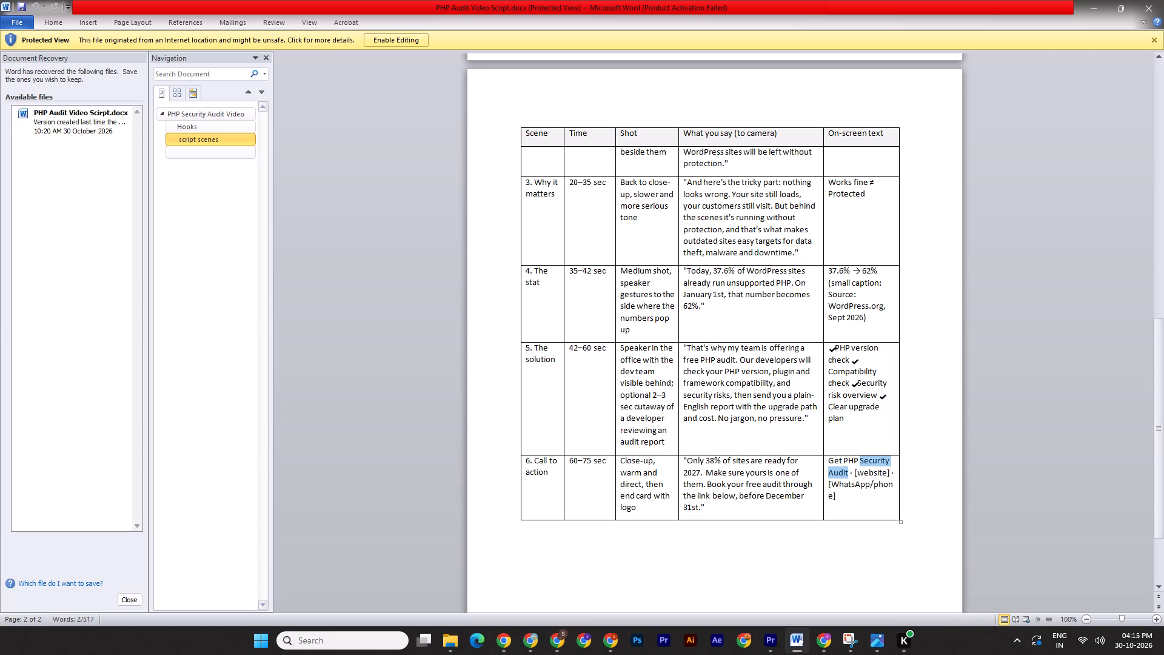
In Chrome, look through the Simple Mind website's footer and its Contact Us page for contact details for the call-to-action.
left_click(505, 646)
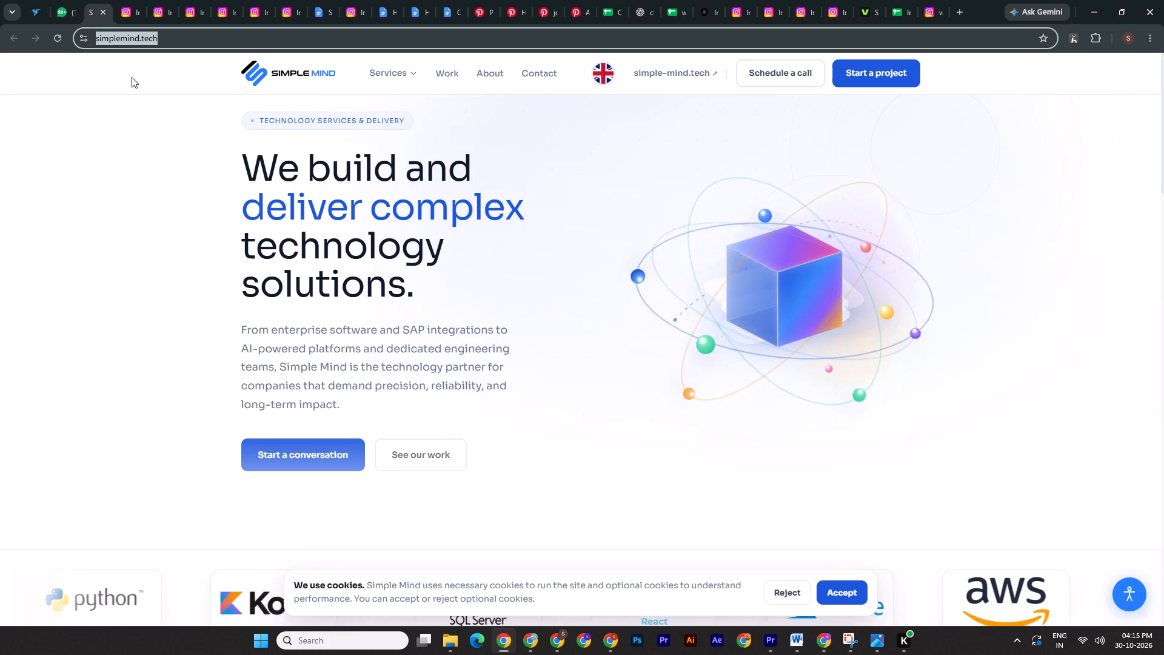
scroll(441, 419, "down", 20)
scroll(441, 419, "down", 18)
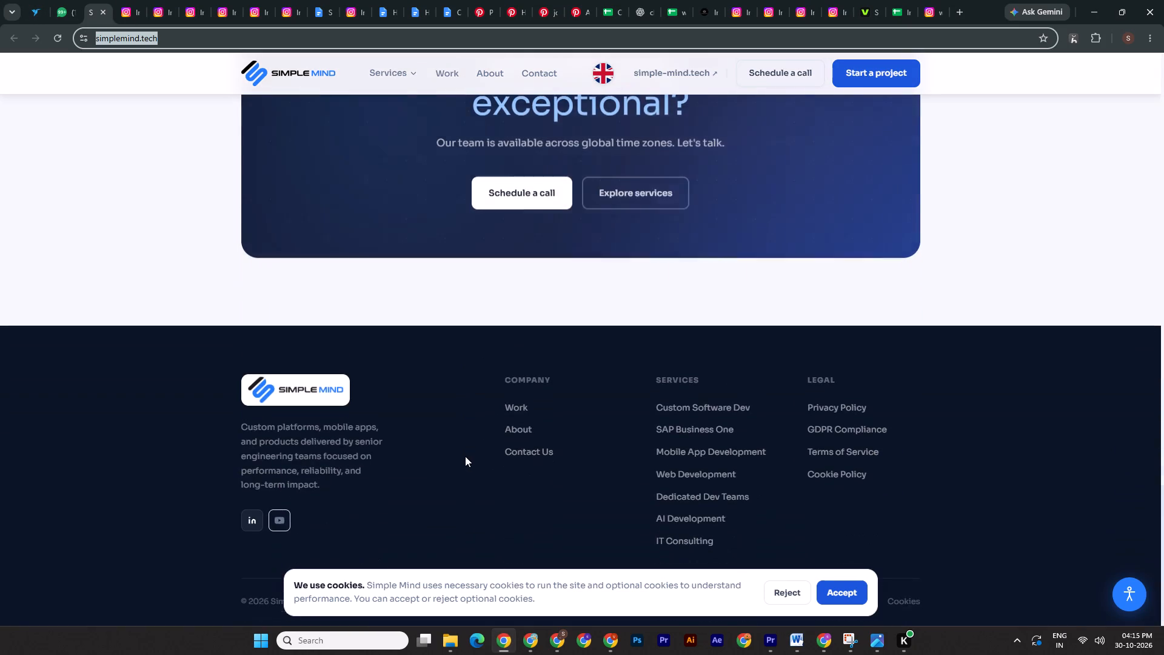
scroll(465, 456, "down", 4)
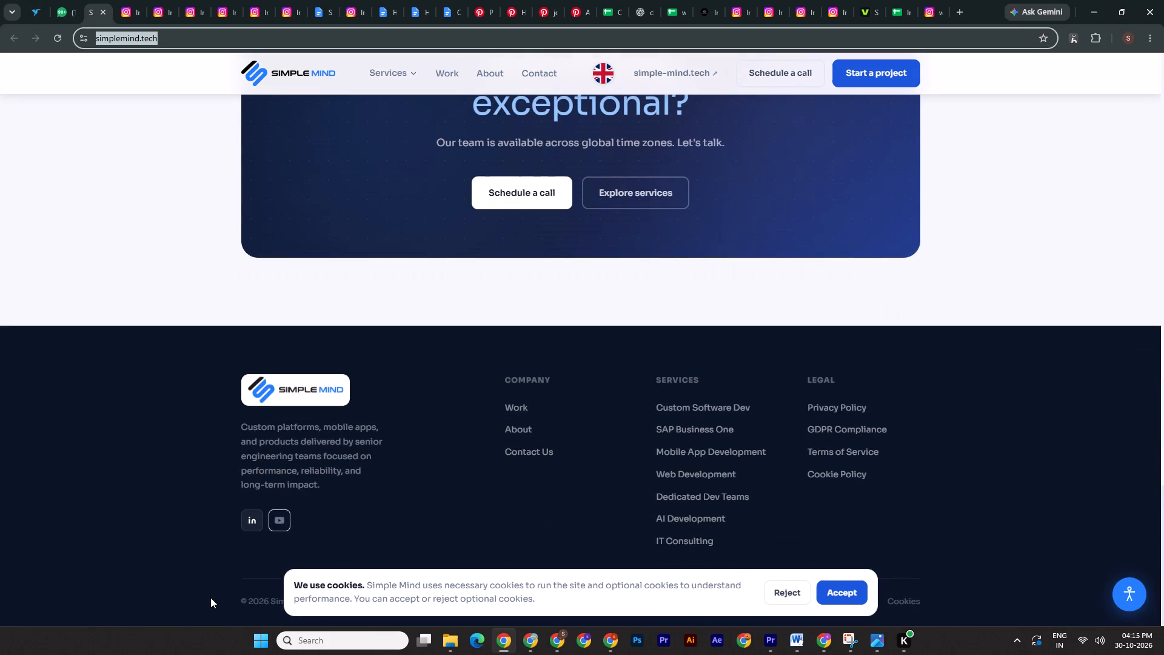
left_click(525, 458)
left_click(524, 454)
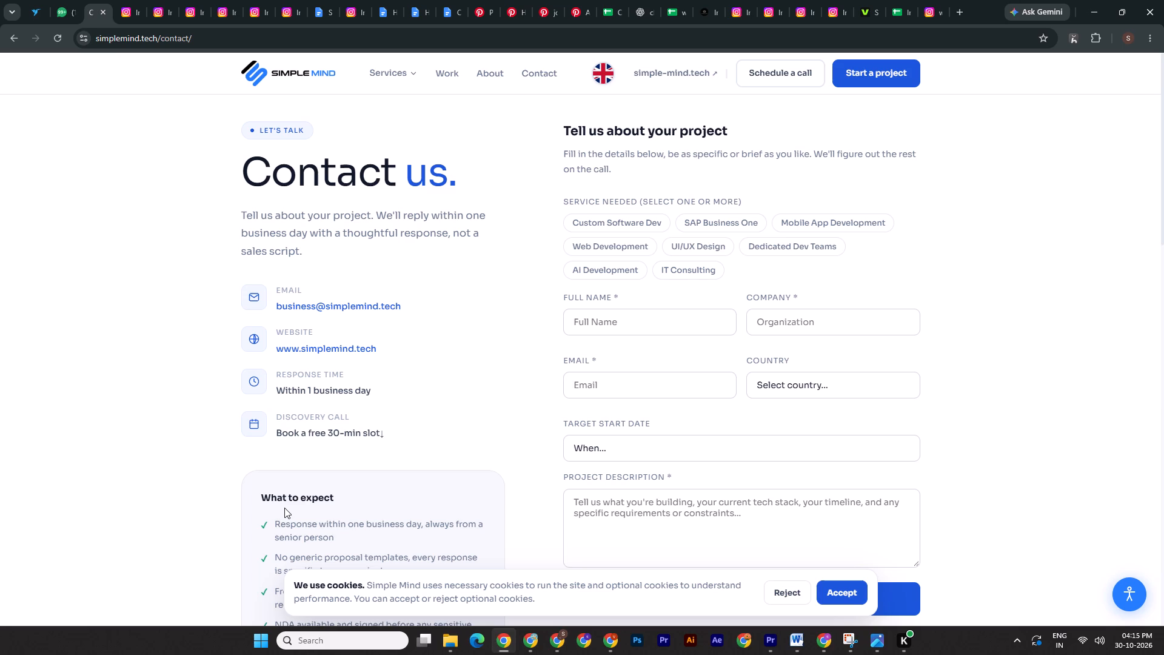
scroll(341, 452, "down", 7)
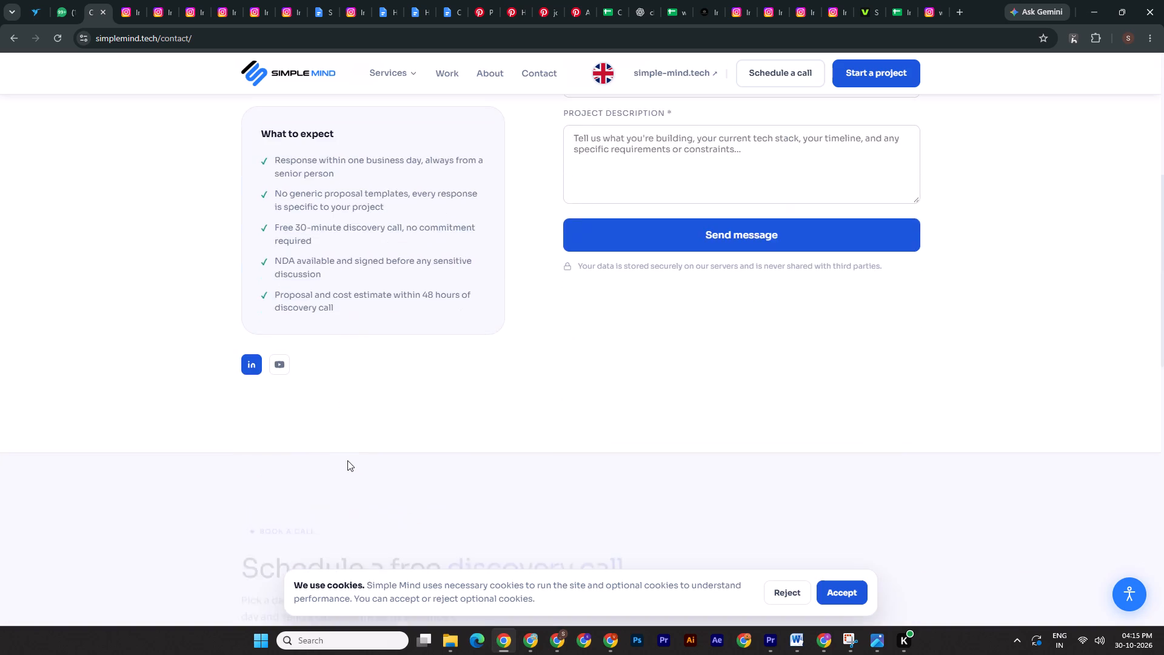
scroll(347, 460, "down", 17)
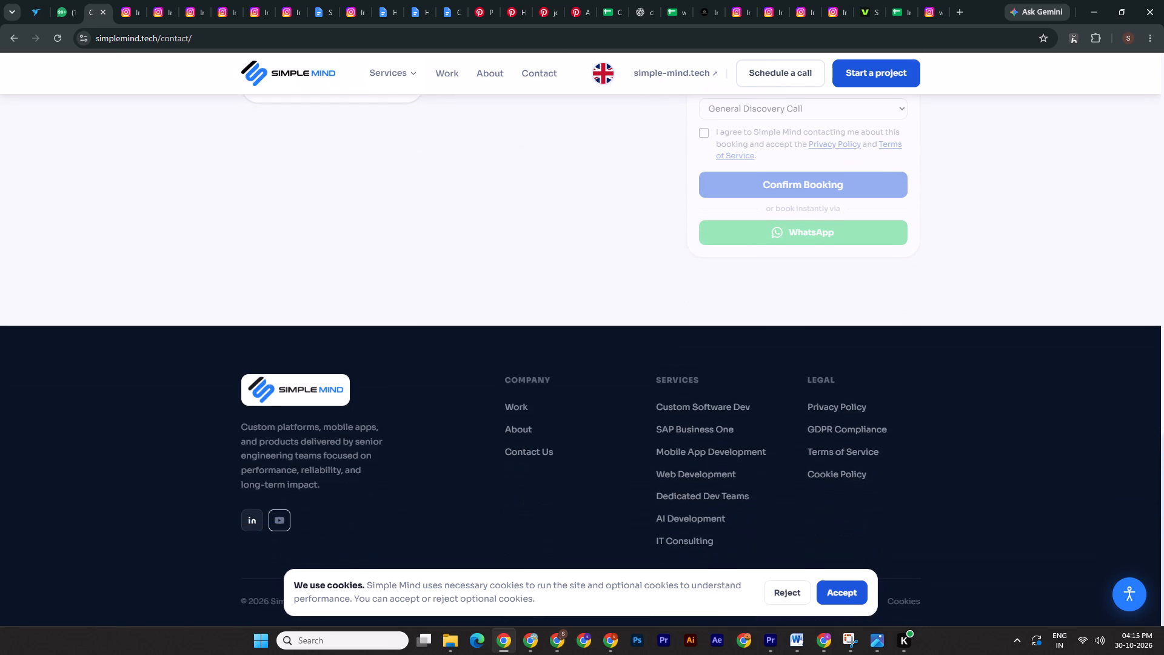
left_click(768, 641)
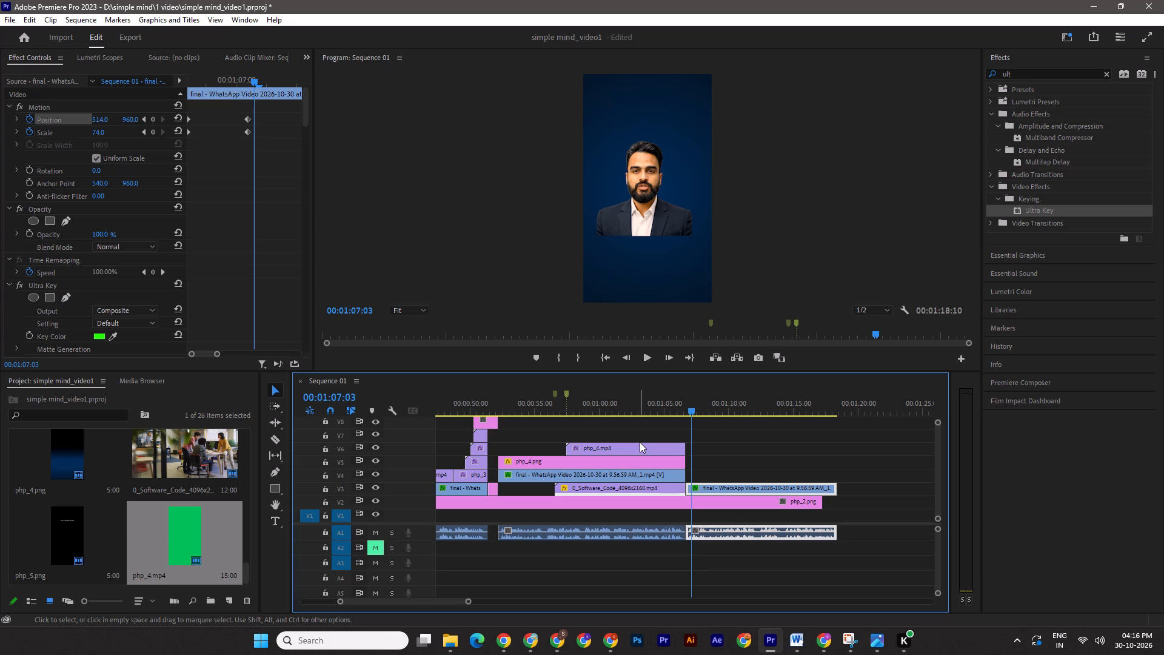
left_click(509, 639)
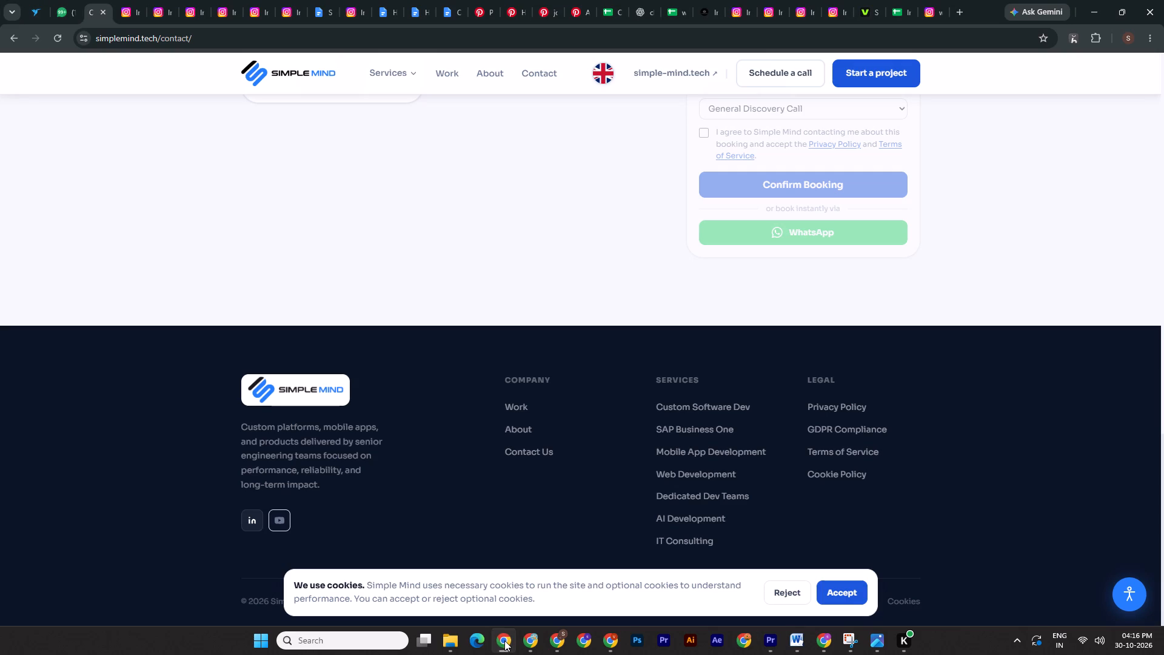
Copy the company's business e-mail address from the contact details on the Simple Mind Contact Us page.
scroll(285, 229, "up", 12)
scroll(359, 289, "up", 12)
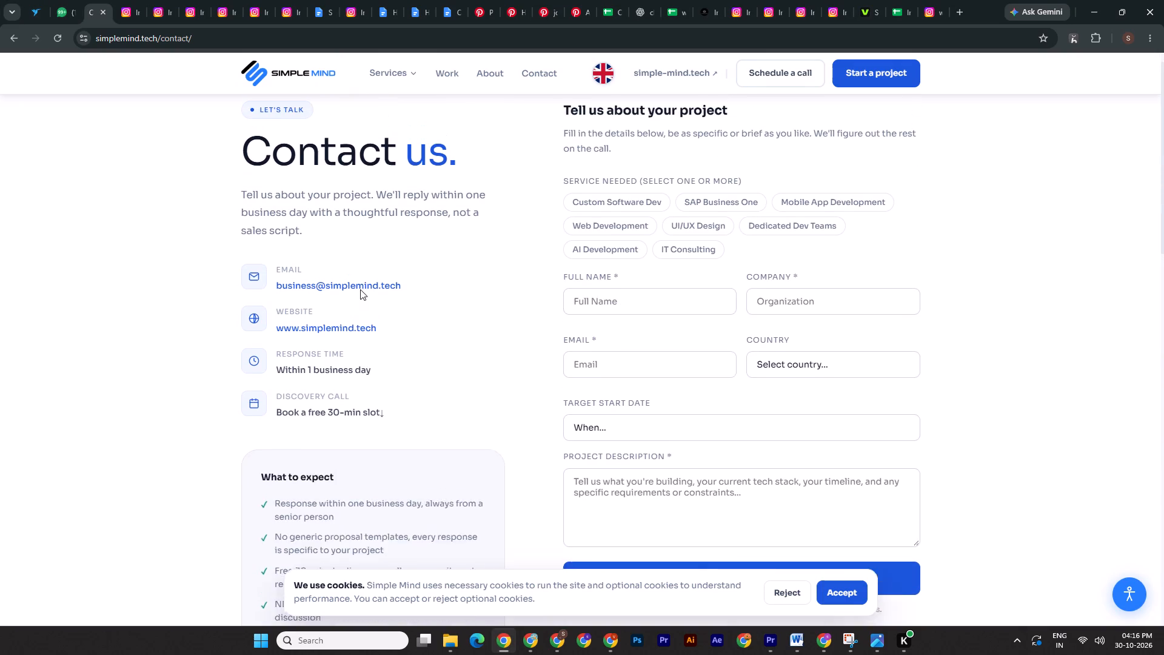
left_click_drag(410, 302, 278, 301)
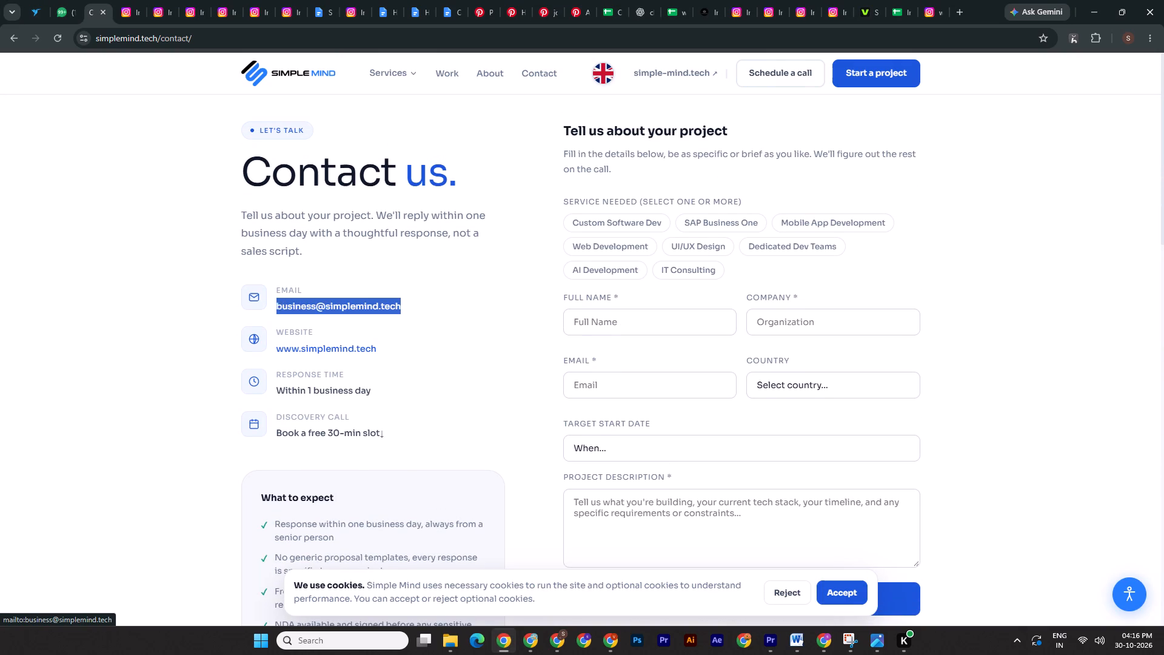
left_click_drag(278, 301, 278, 300)
key("ctrl+c")
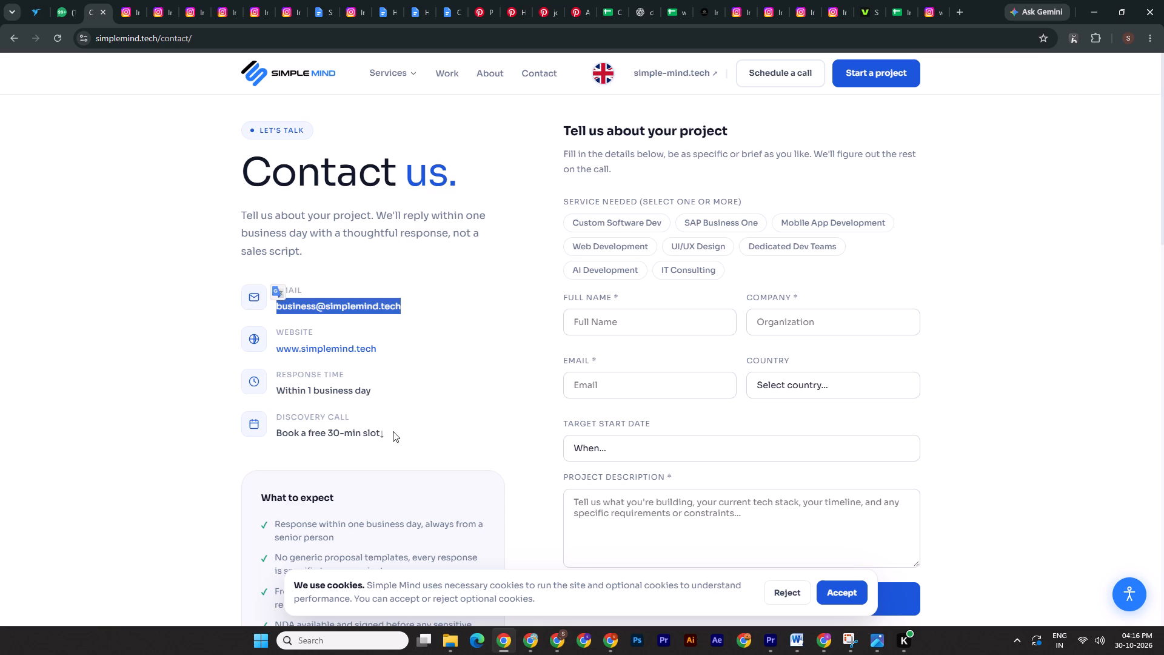
In Canva, replace the arrow search with an elements search for "mail icon" for the call-to-action page.
left_click(554, 654)
double_click(912, 300)
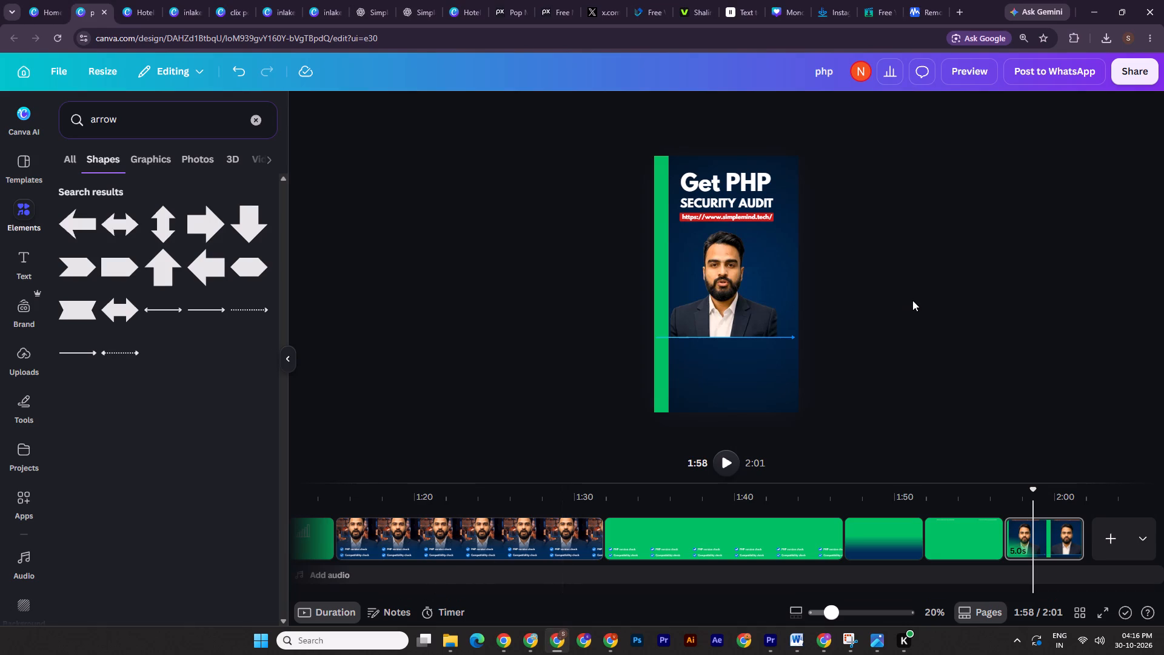
left_click(247, 124)
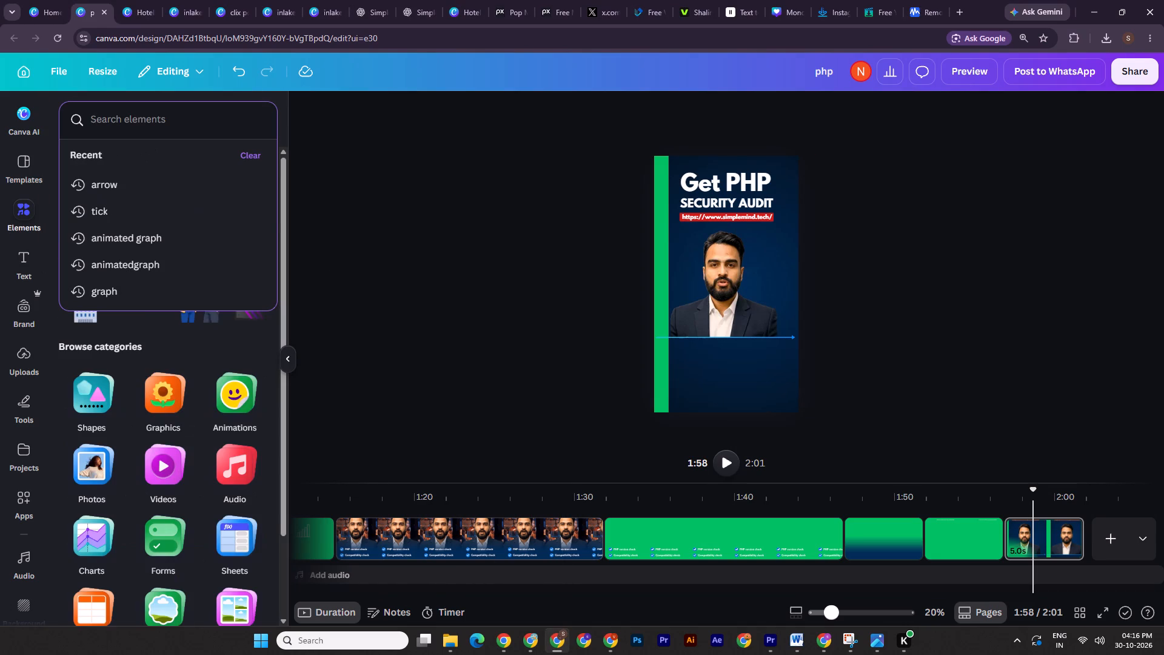
left_click(150, 123)
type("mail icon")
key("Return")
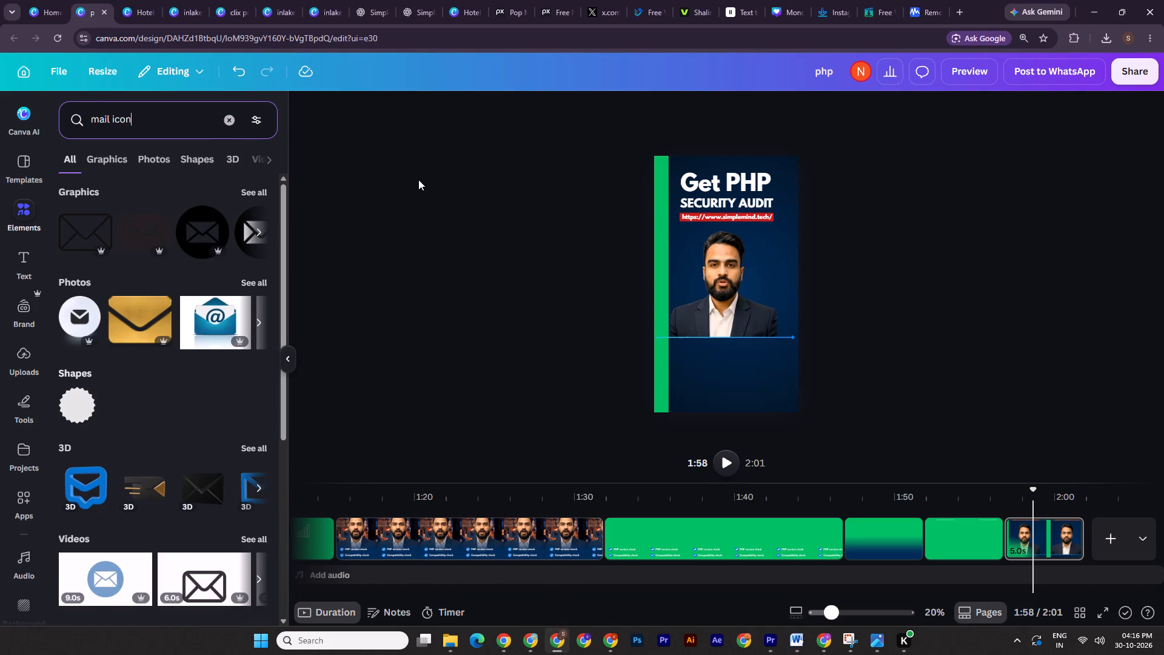
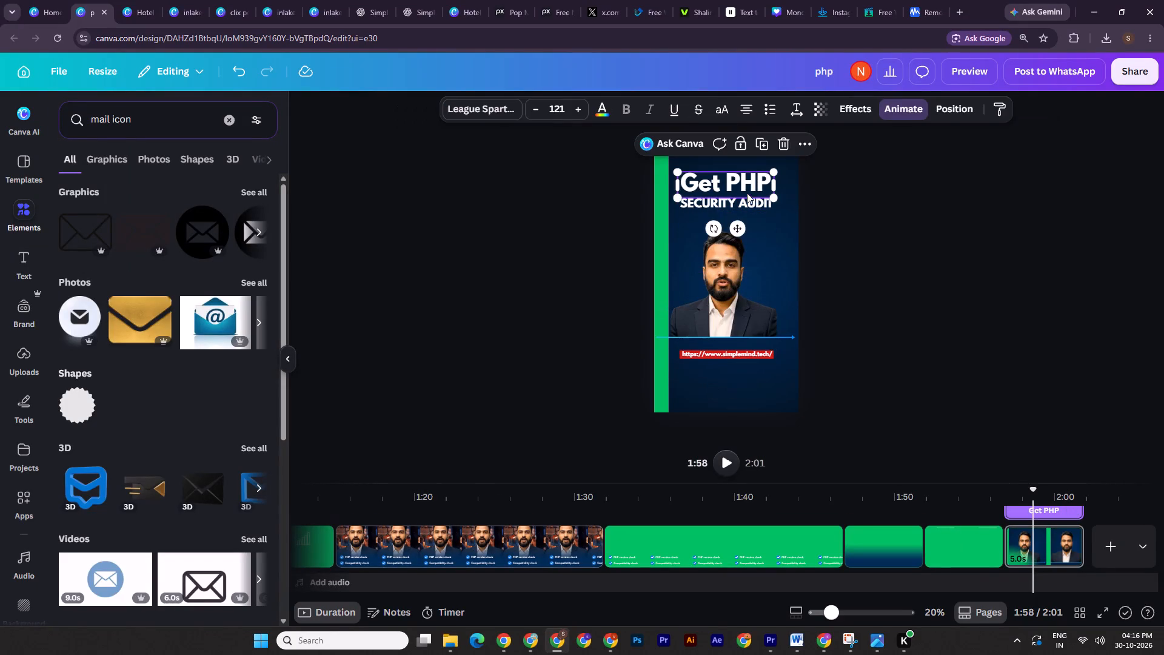
Enlarge the "Get PHP" and "SECURITY AUDIT" headline lines and shift them slightly lower above the presenter.
left_click_drag(749, 203, 745, 215, "shift")
left_click_drag(774, 187, 783, 184, "alt")
double_click(912, 190)
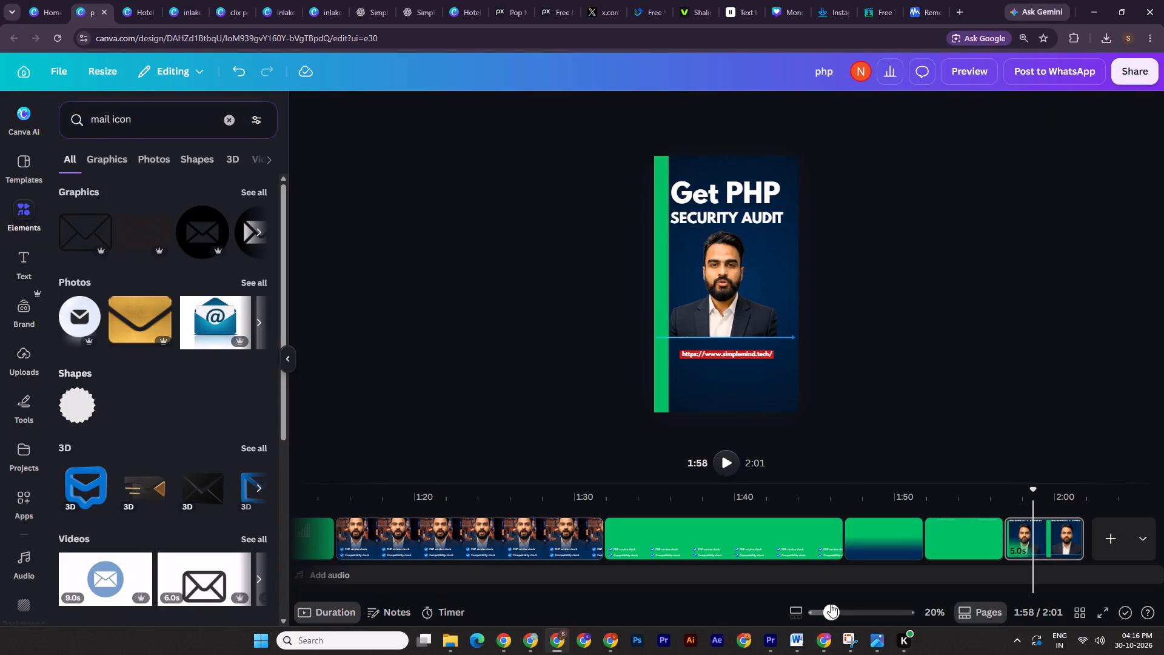
Enlarge the red website URL banner beneath the presenter to about the width of the headline.
left_click_drag(831, 604, 838, 605)
left_click(699, 374)
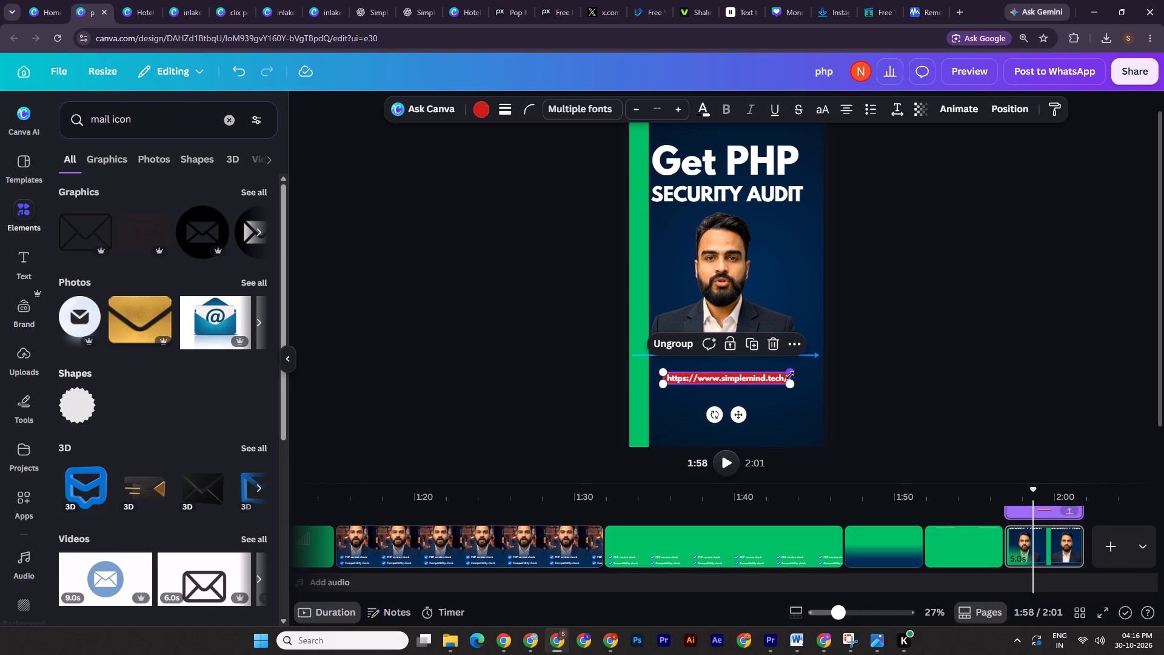
left_click_drag(791, 373, 806, 371, "alt")
double_click(883, 358)
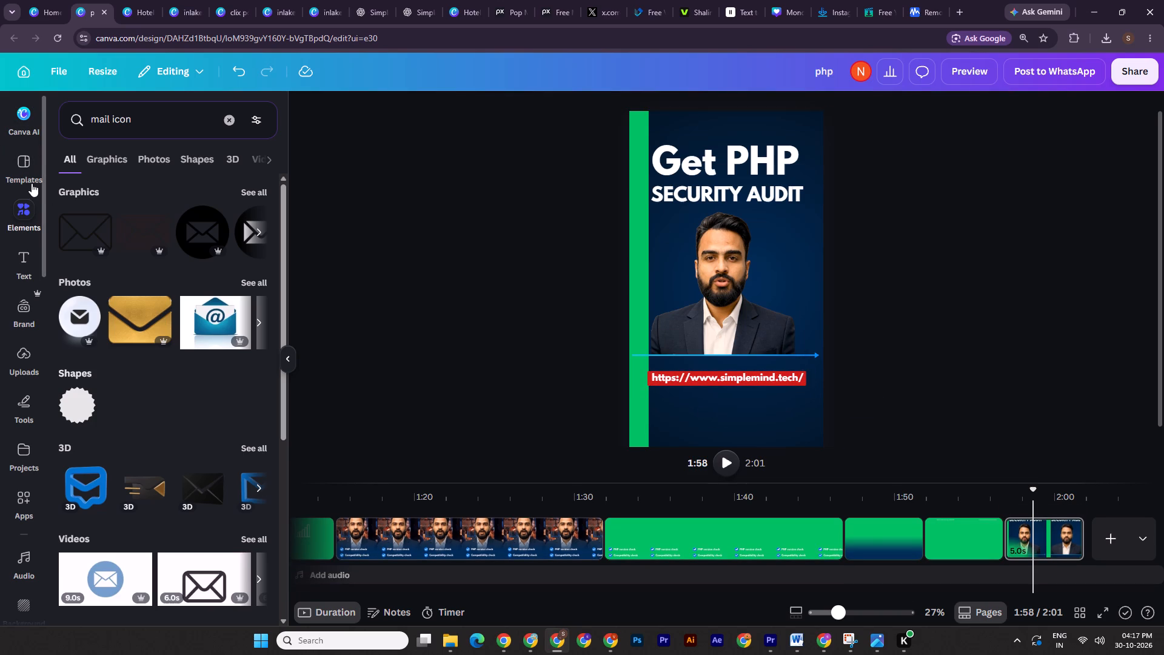
Add the circular envelope graphic for the contact email line and recolour its black circle blue.
left_click(110, 161)
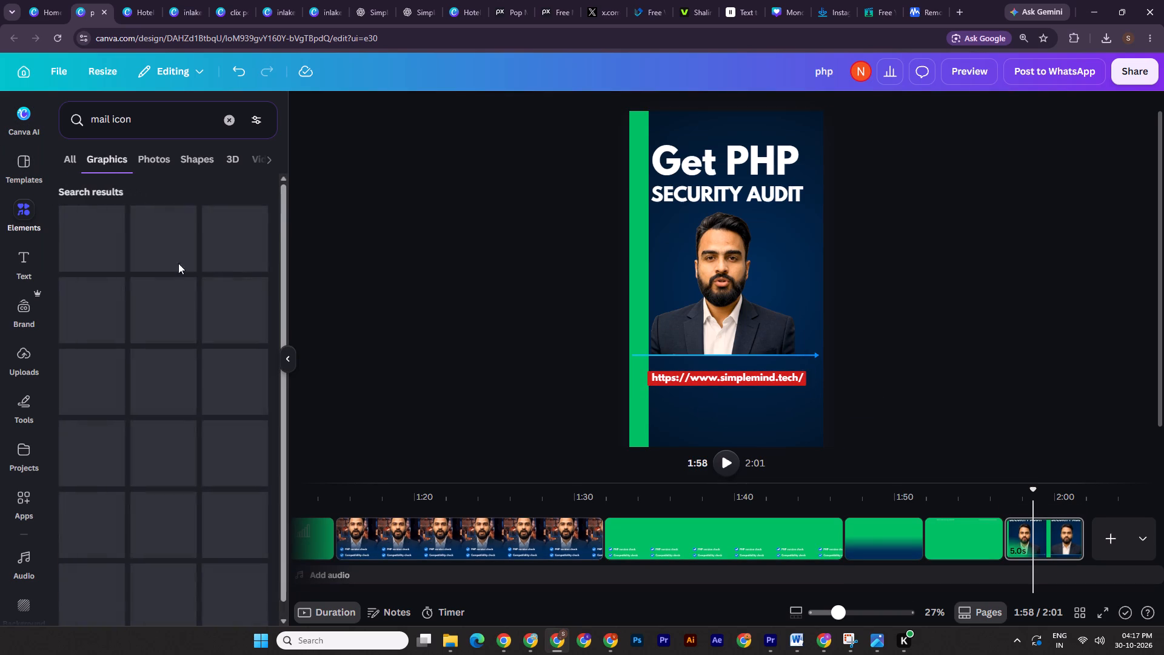
left_click(72, 319)
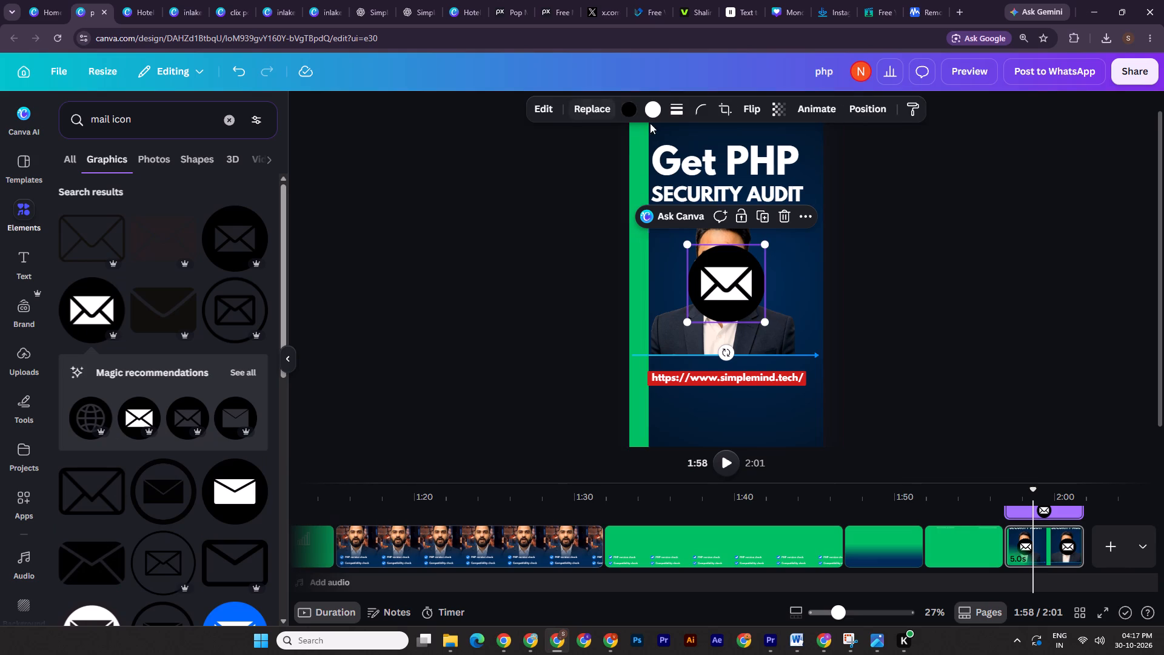
left_click(607, 112)
left_click(140, 210)
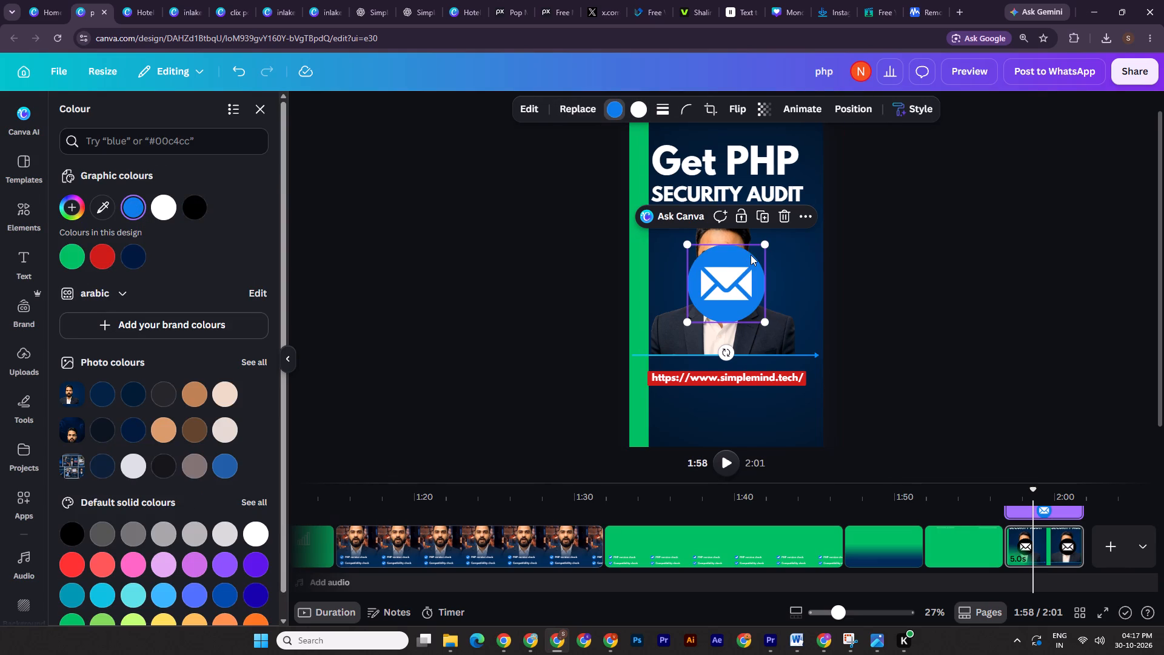
Shrink the blue envelope icon and place it below the red URL banner, beside the green strip.
left_click_drag(761, 249, 697, 280)
left_click_drag(702, 304, 703, 319)
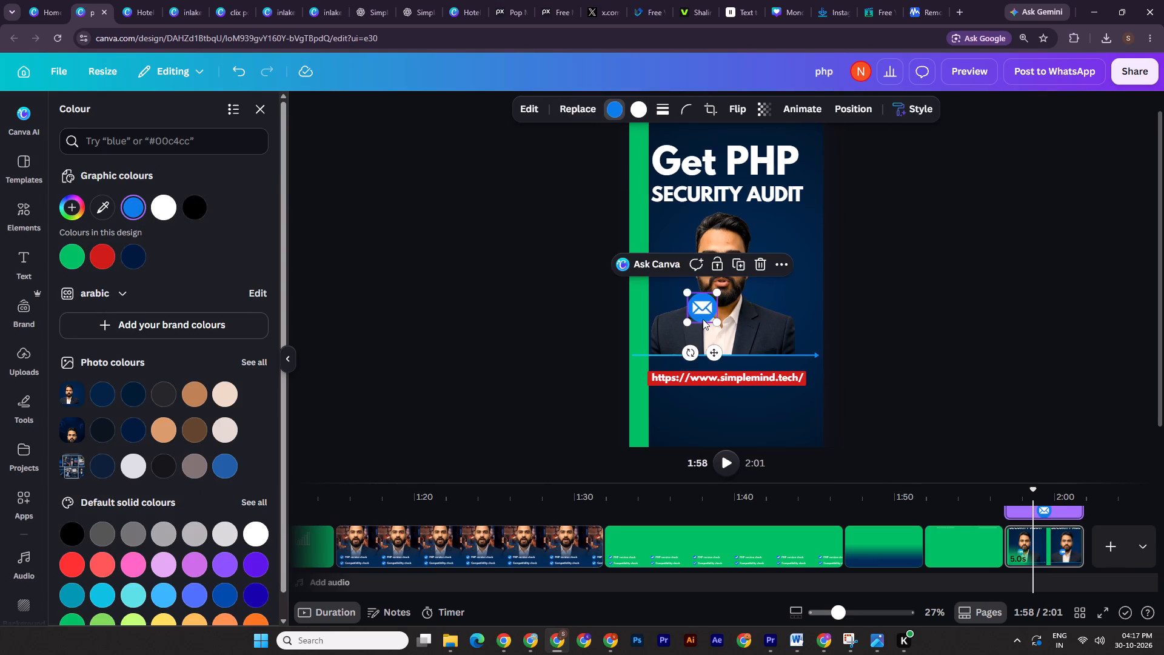
left_click_drag(703, 319, 669, 409)
Duplicate the "SECURITY AUDIT" line beside the envelope icon, replace its text with the company's email address, and turn off uppercase.
scroll(932, 370, "down", 3)
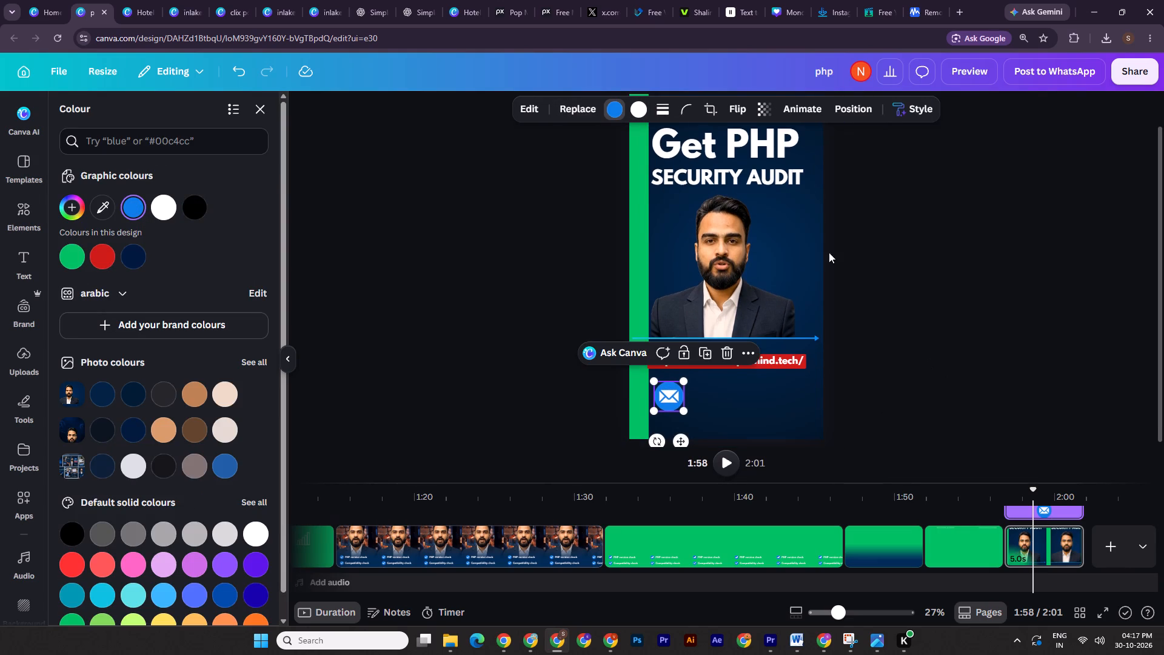
left_click(709, 177)
left_click(759, 137)
left_click_drag(698, 186, 738, 399)
left_click(741, 398)
key("ctrl+v")
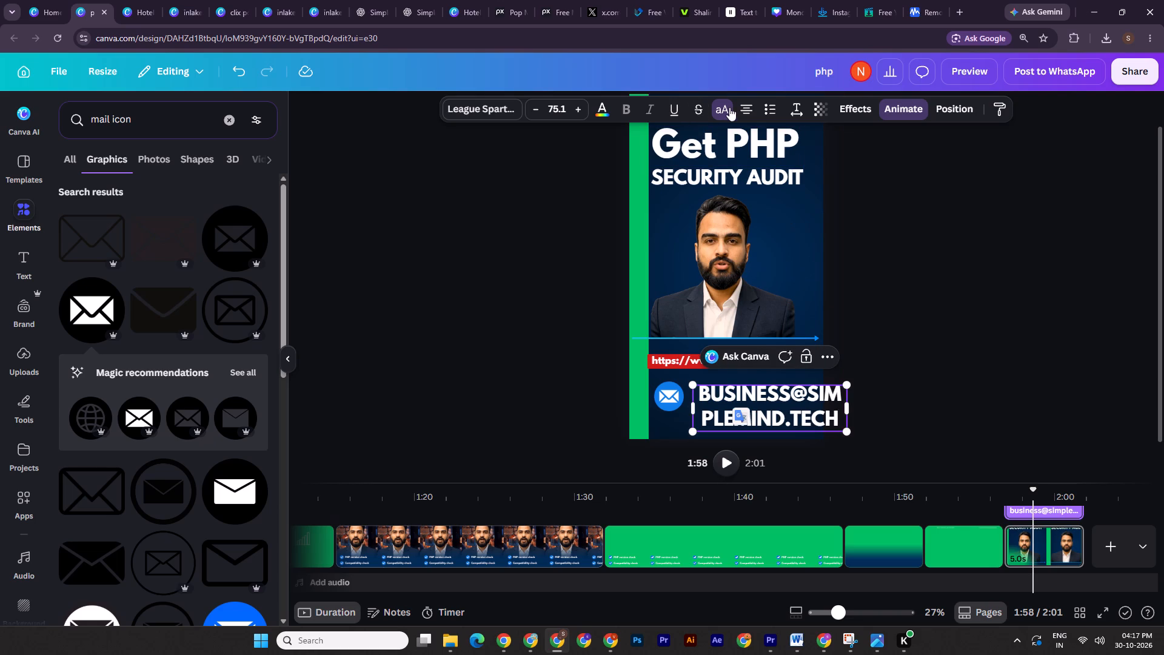
left_click(729, 107)
Fit the email text on one line at font size 36 and align it beside the envelope icon.
left_click_drag(851, 410, 943, 415)
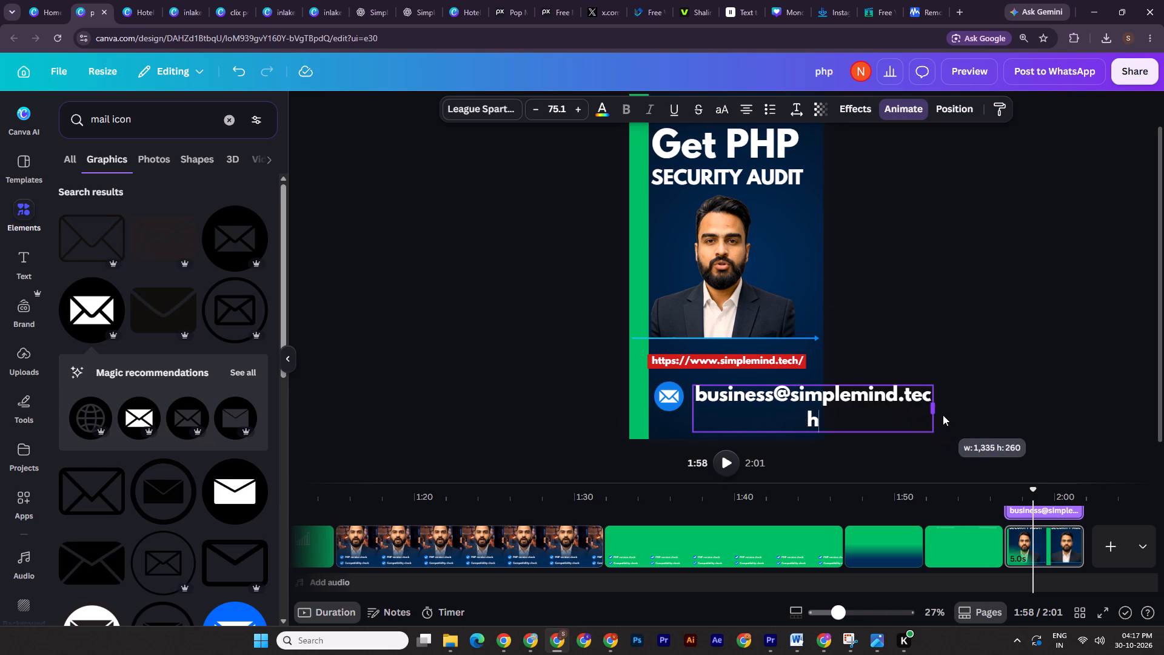
left_click_drag(943, 415, 948, 415)
left_click_drag(943, 388, 938, 388)
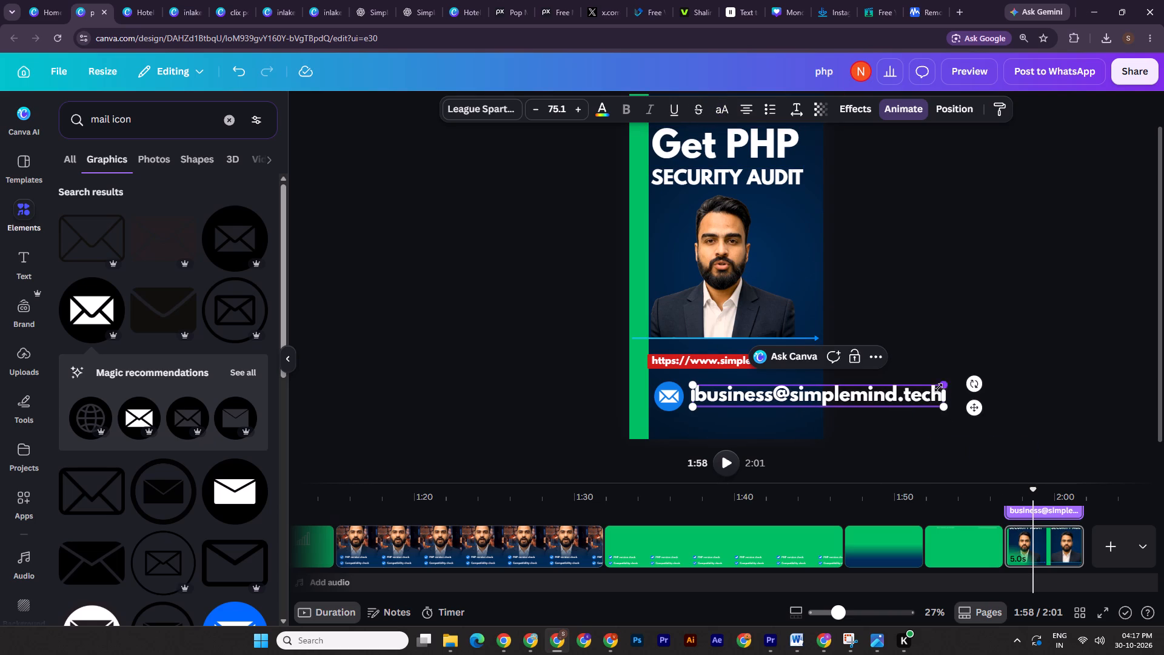
left_click_drag(938, 388, 813, 405)
left_click(912, 393)
left_click_drag(834, 613, 853, 612)
scroll(757, 392, "down", 3)
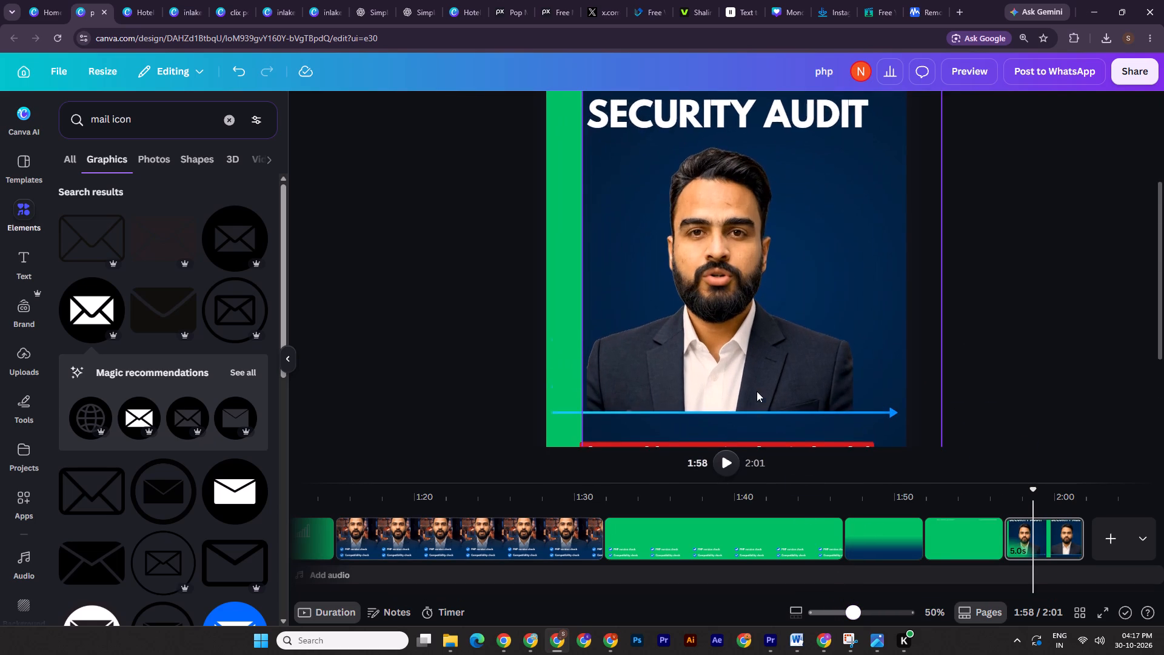
left_click_drag(750, 375, 743, 364)
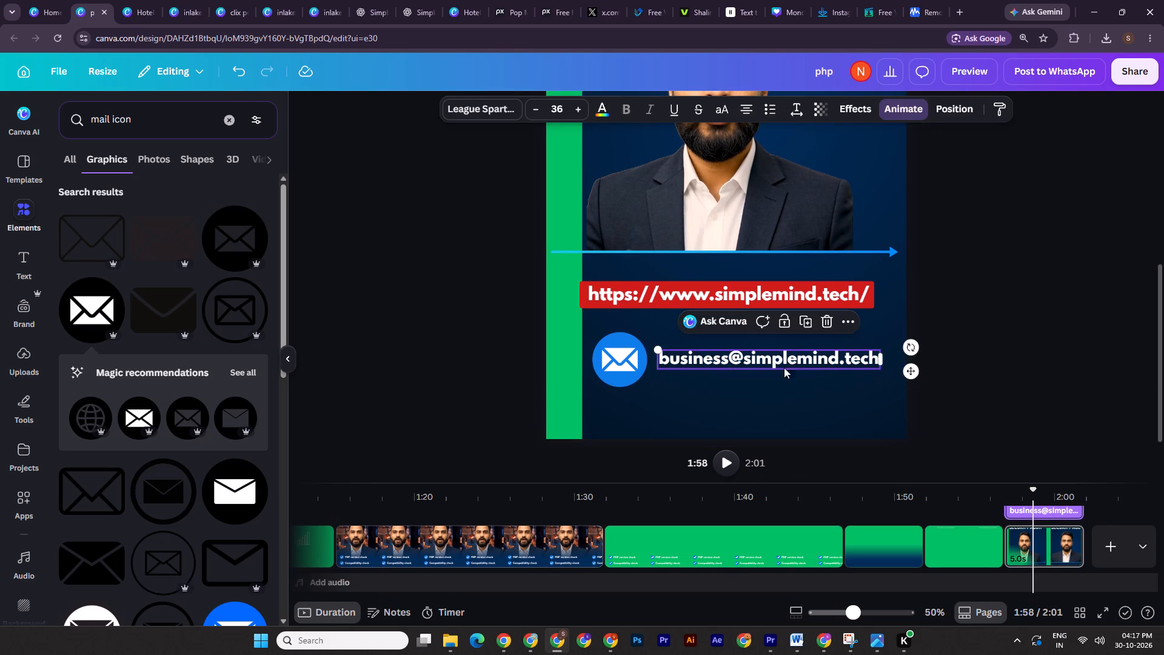
left_click(1014, 337)
Reduce the envelope icon to about 127 px and nudge the email text closer to it.
left_click(623, 364)
left_click_drag(647, 328, 638, 331)
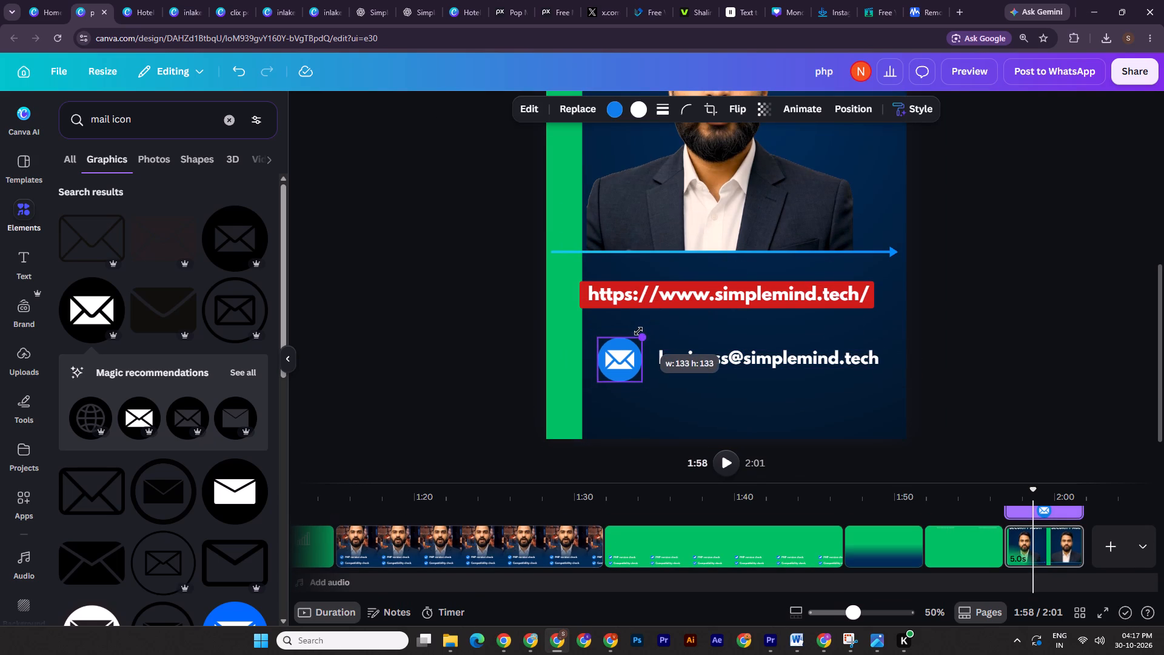
left_click_drag(638, 331, 638, 332)
double_click(1052, 371)
left_click(782, 362)
key("shift+Left")
key("shift+Left")
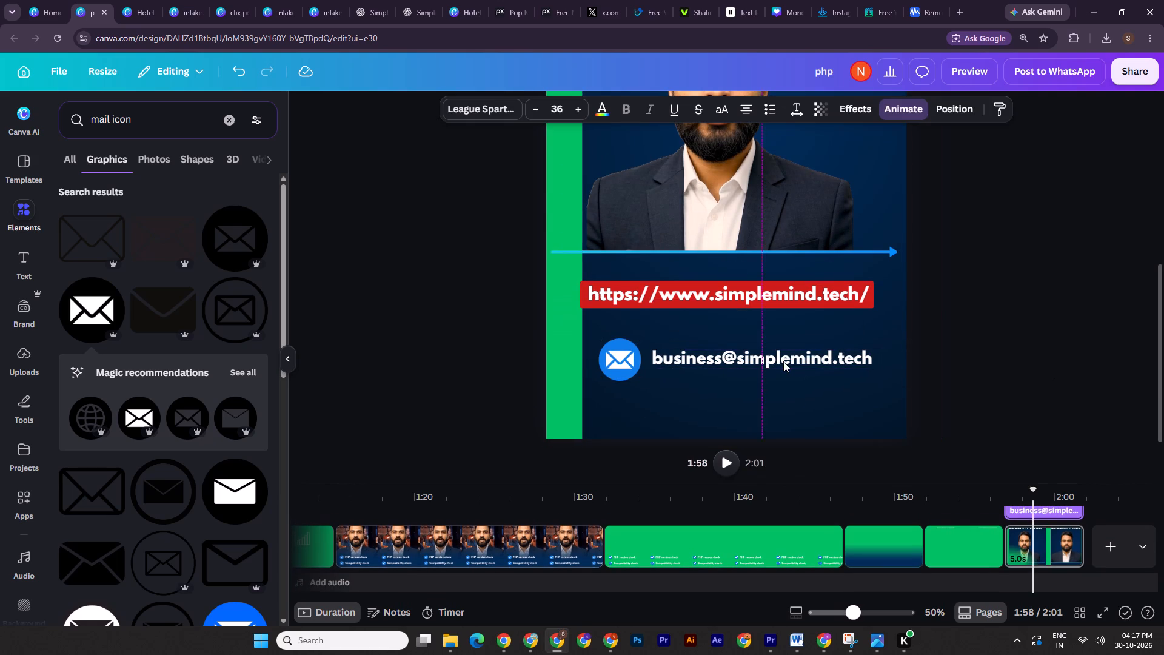
key("shift+Left")
key("Down")
key("Up")
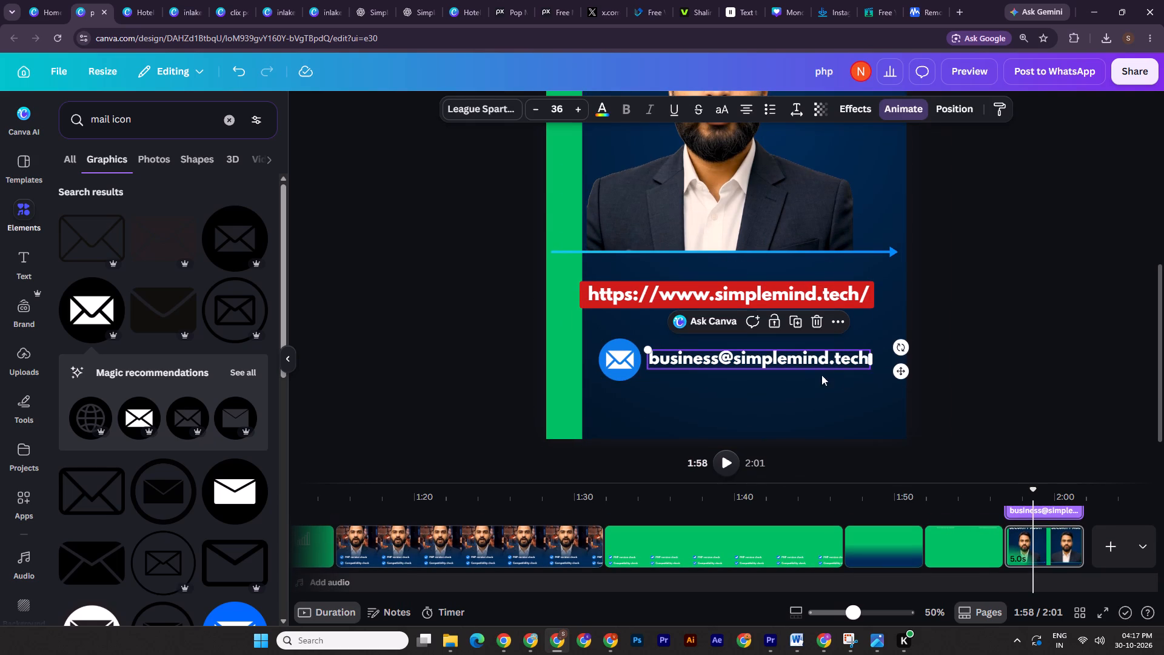
Group the envelope icon with the email text, centre the group horizontally on the page, and ungroup it.
left_click(614, 369, "shift")
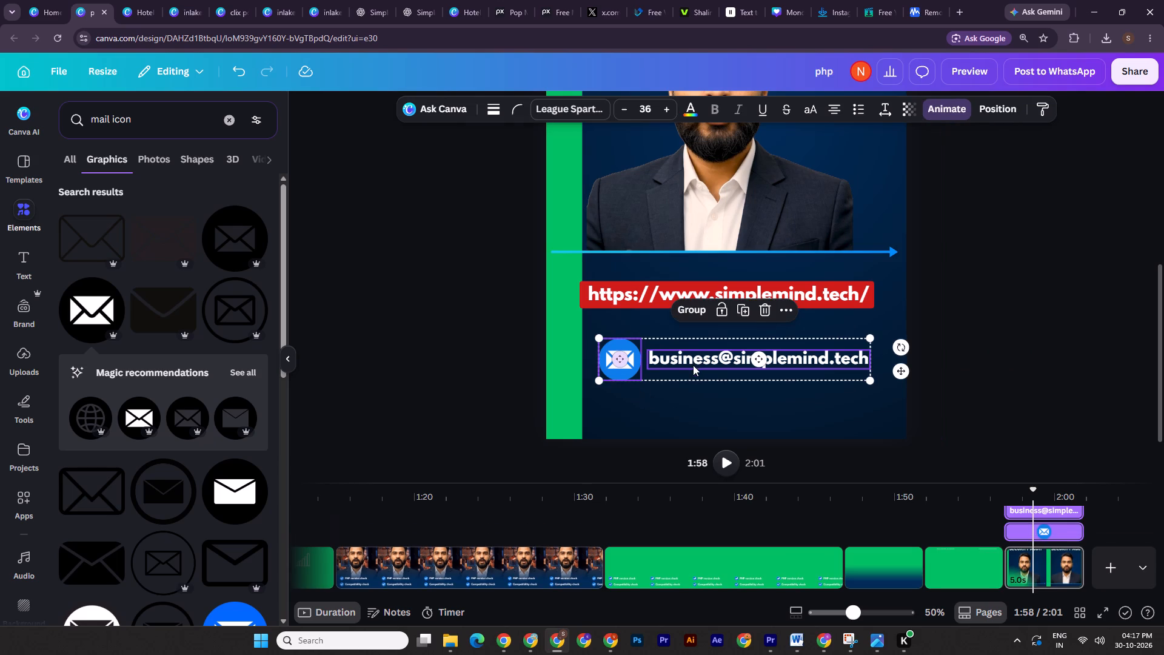
key("ctrl+g")
left_click(1003, 100)
left_click(226, 290)
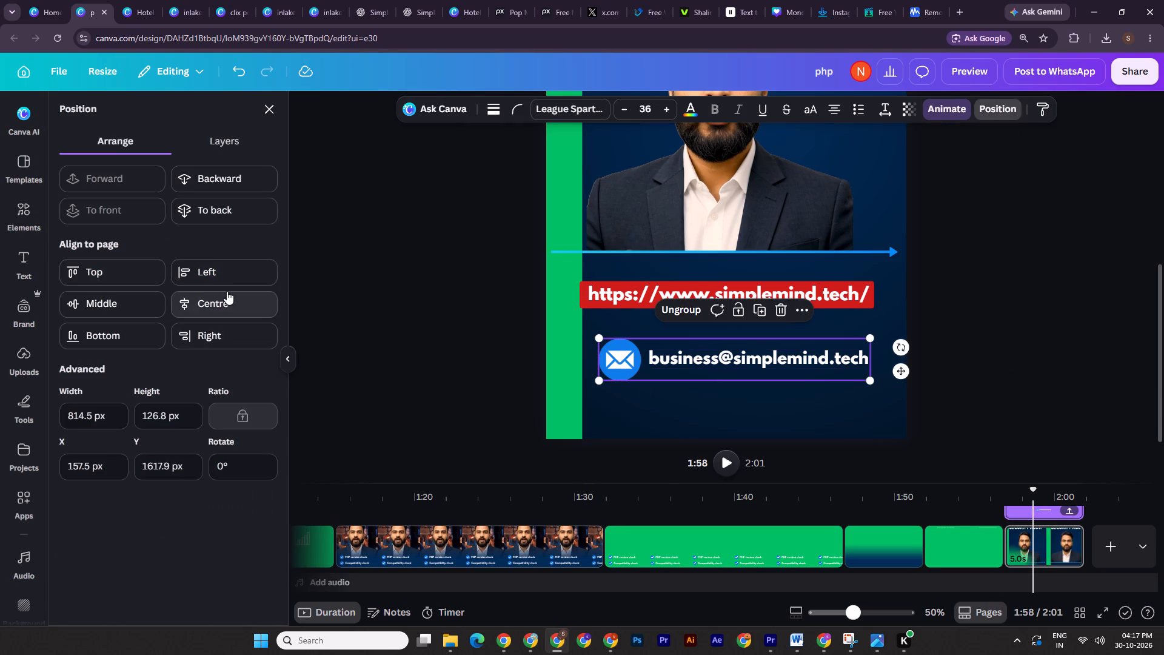
left_click(226, 297)
left_click(675, 314)
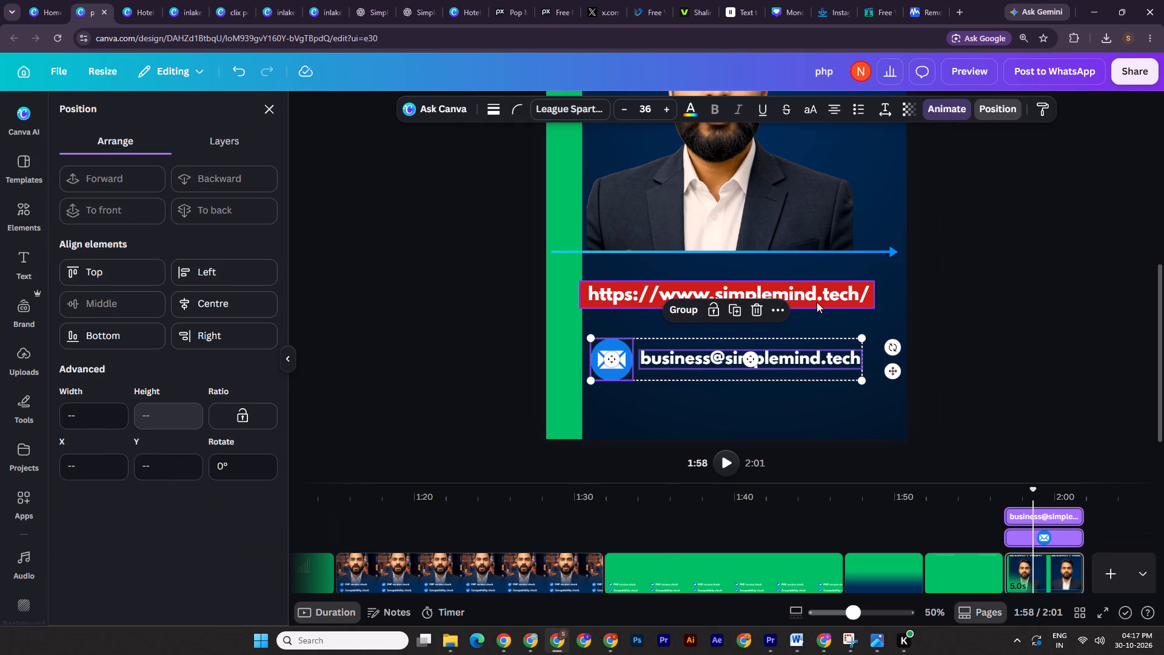
Centre the red website URL banner horizontally on the page.
left_click(817, 302)
left_click(221, 299)
double_click(1104, 318)
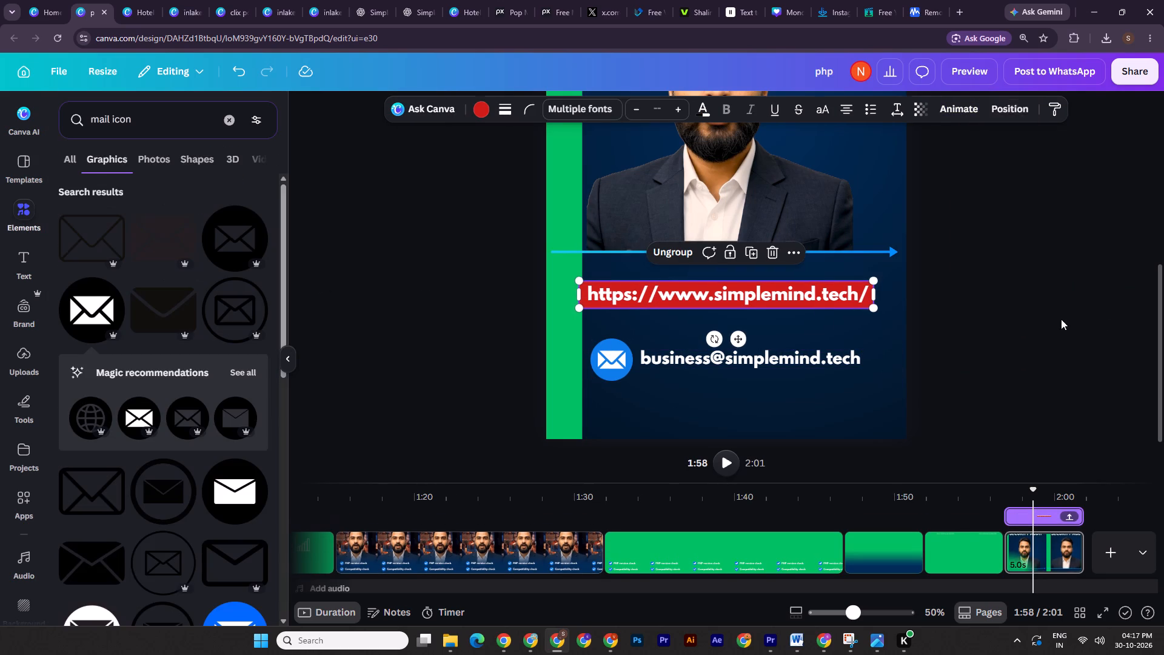
Change the call-to-action page's green background to the dark navy gradient used in the design.
left_click_drag(860, 616, 834, 608)
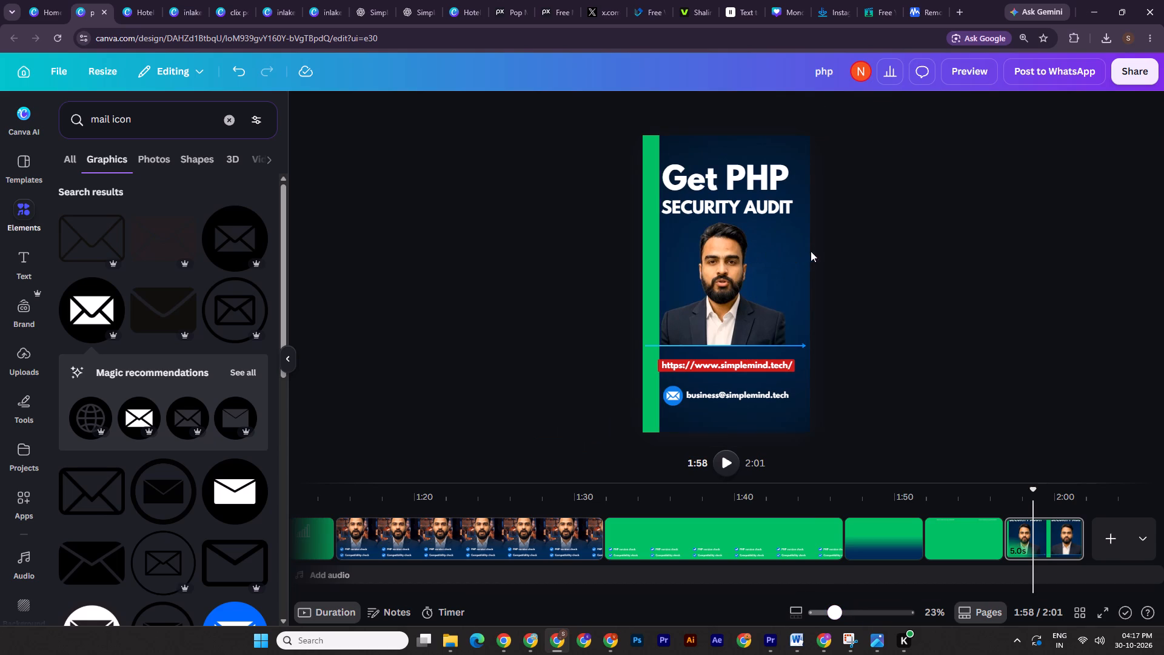
left_click(794, 252)
left_click(560, 103)
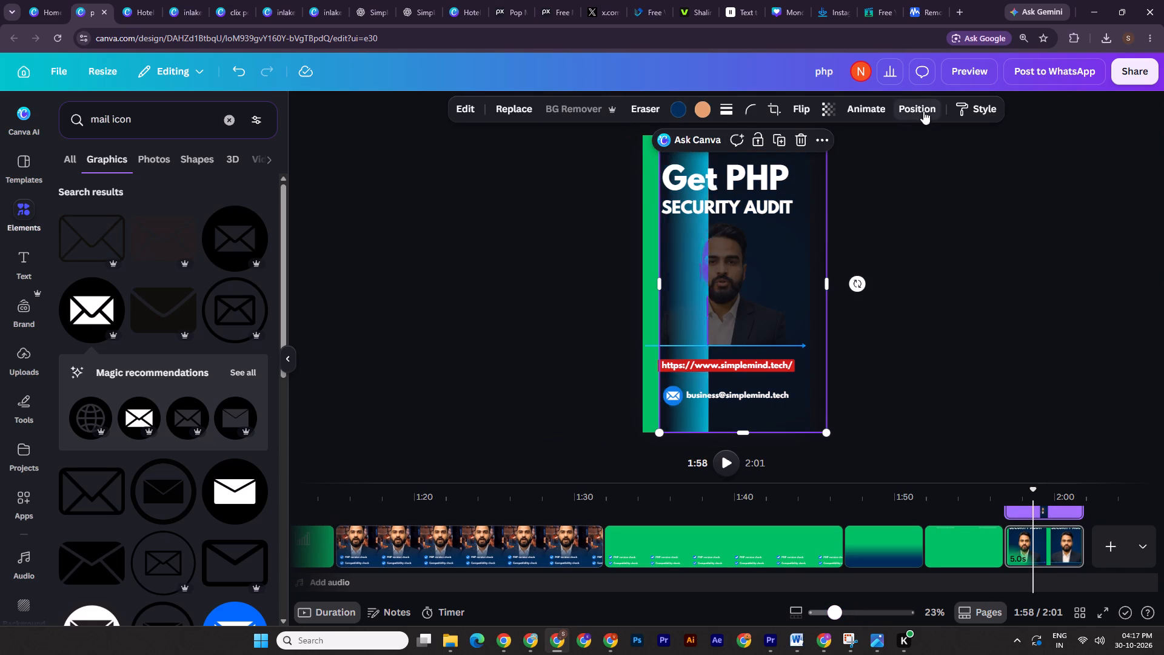
left_click(649, 195)
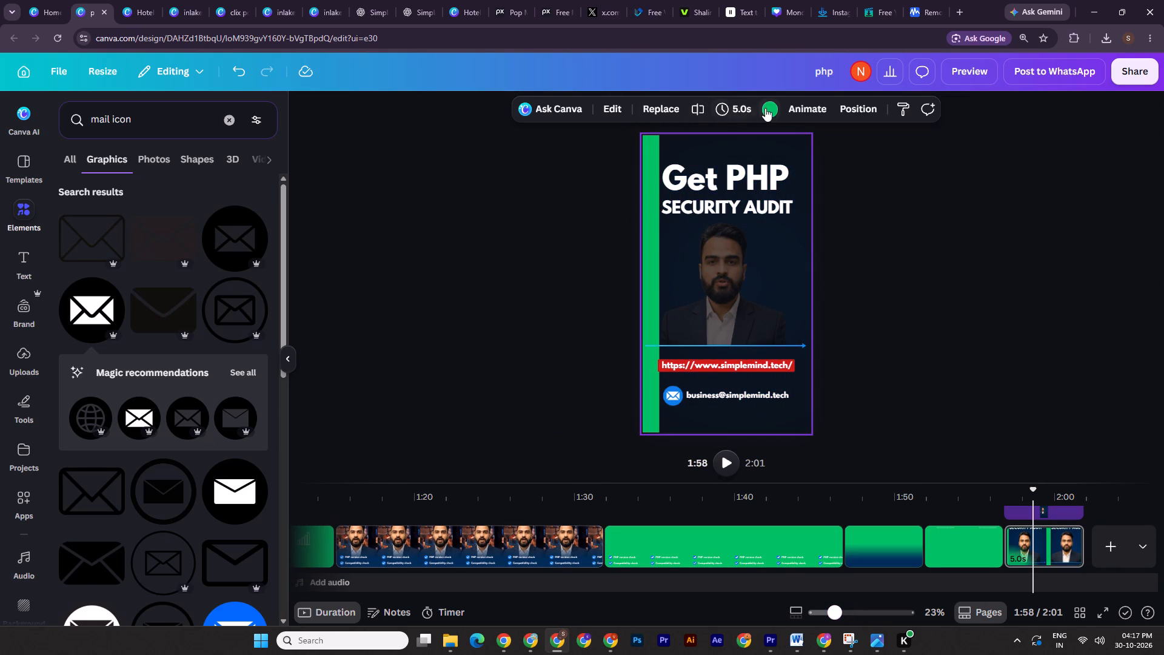
left_click(765, 108)
left_click(189, 208)
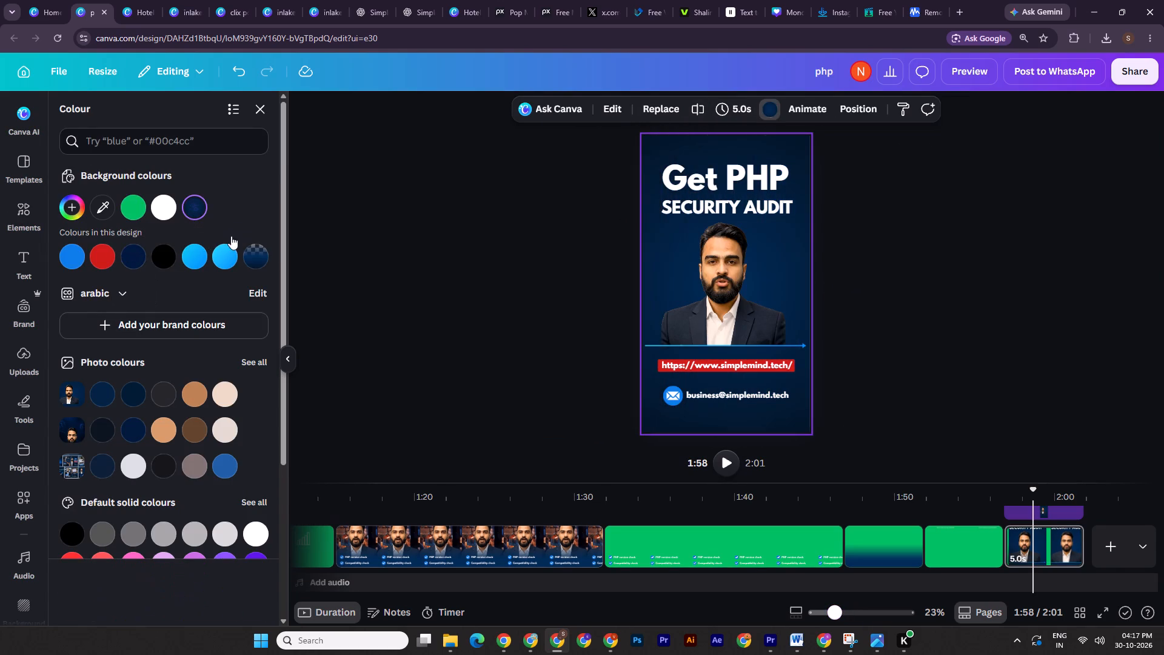
double_click(1025, 295)
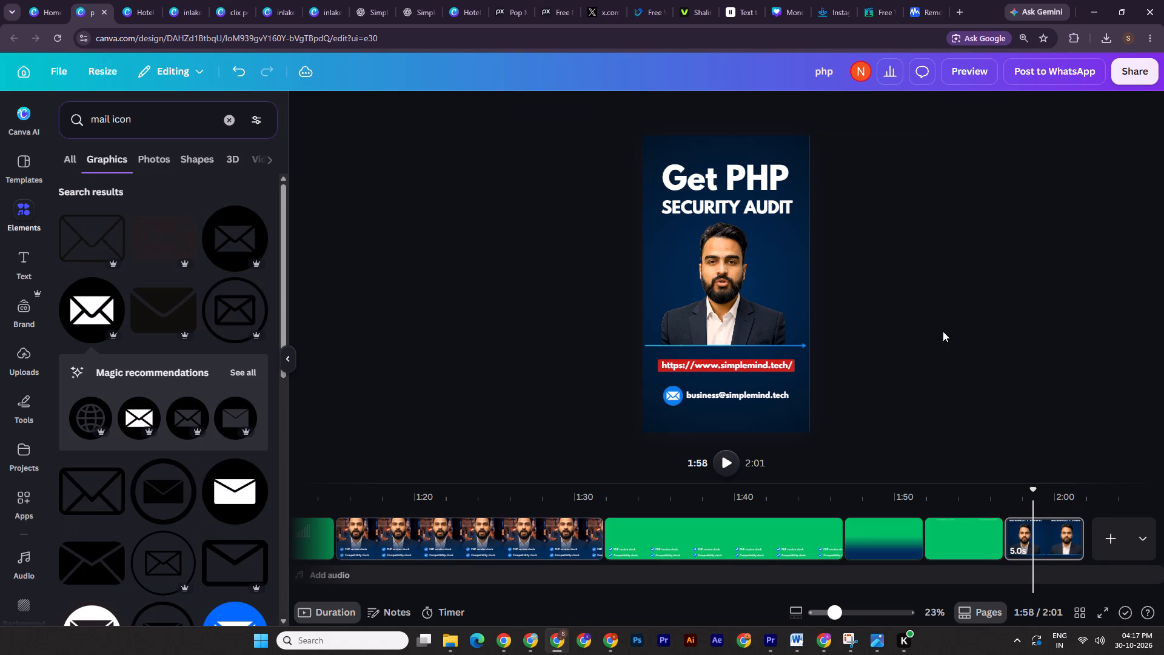
double_click(943, 331)
Centre the "Get PHP" and "SECURITY AUDIT" headline lines horizontally on the page.
left_click(738, 191)
left_click(945, 107)
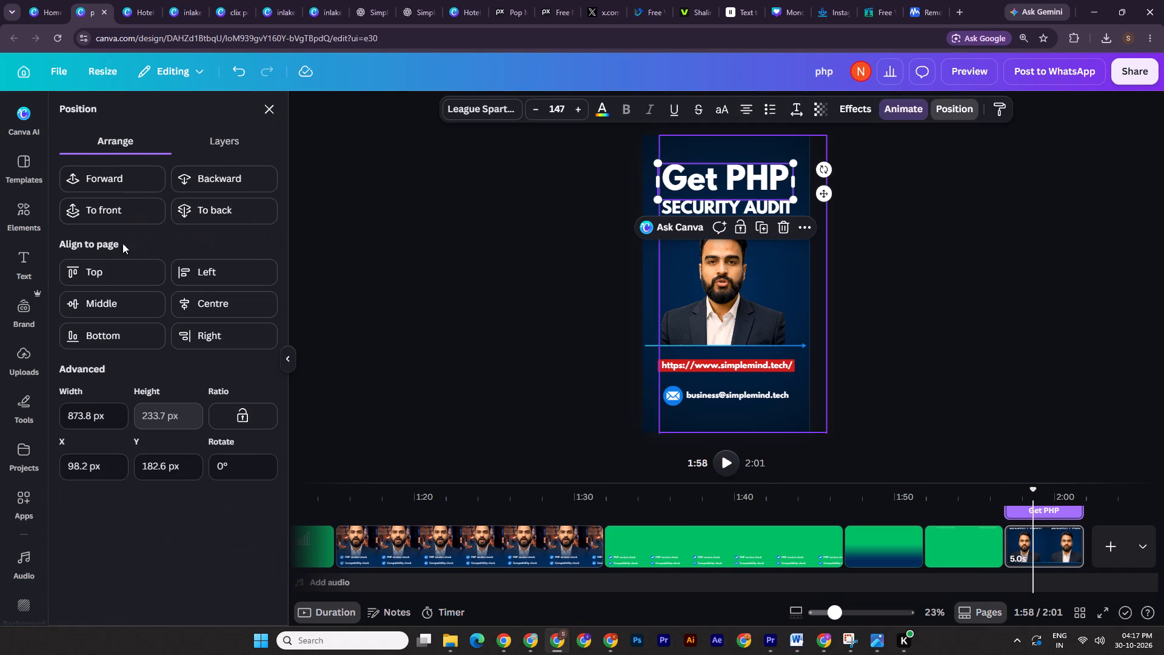
left_click(189, 306)
left_click(677, 201)
left_click(223, 298)
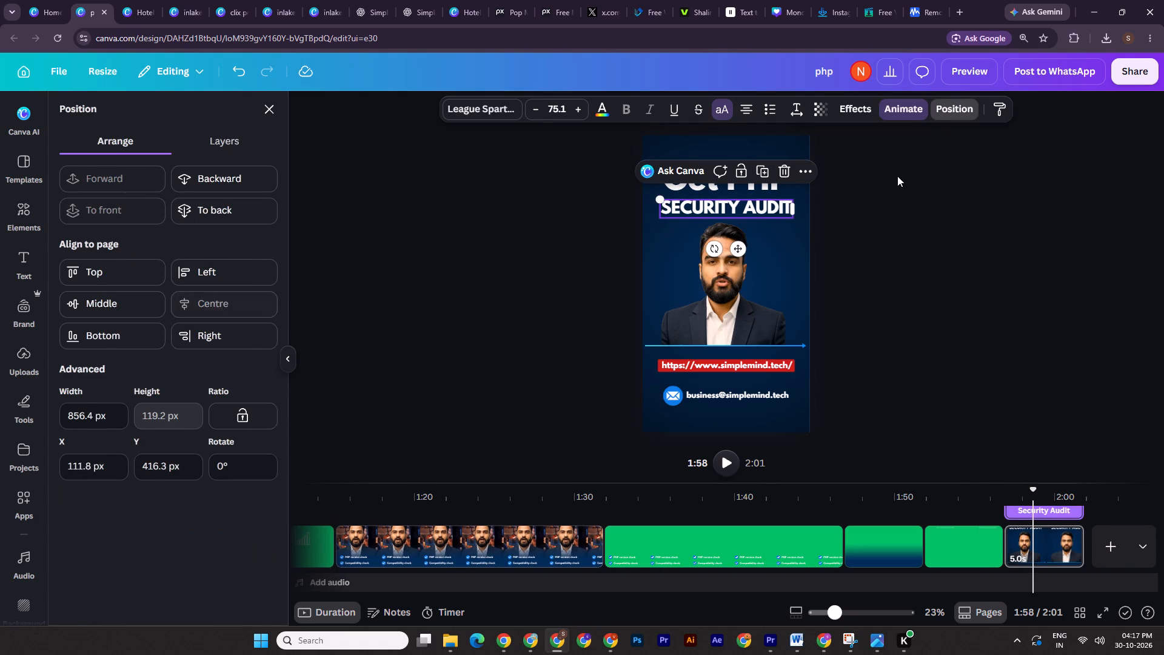
double_click(897, 176)
Apply the Rise animation, on enter only, to both headline lines.
left_click(763, 178)
left_click(764, 205, "shift")
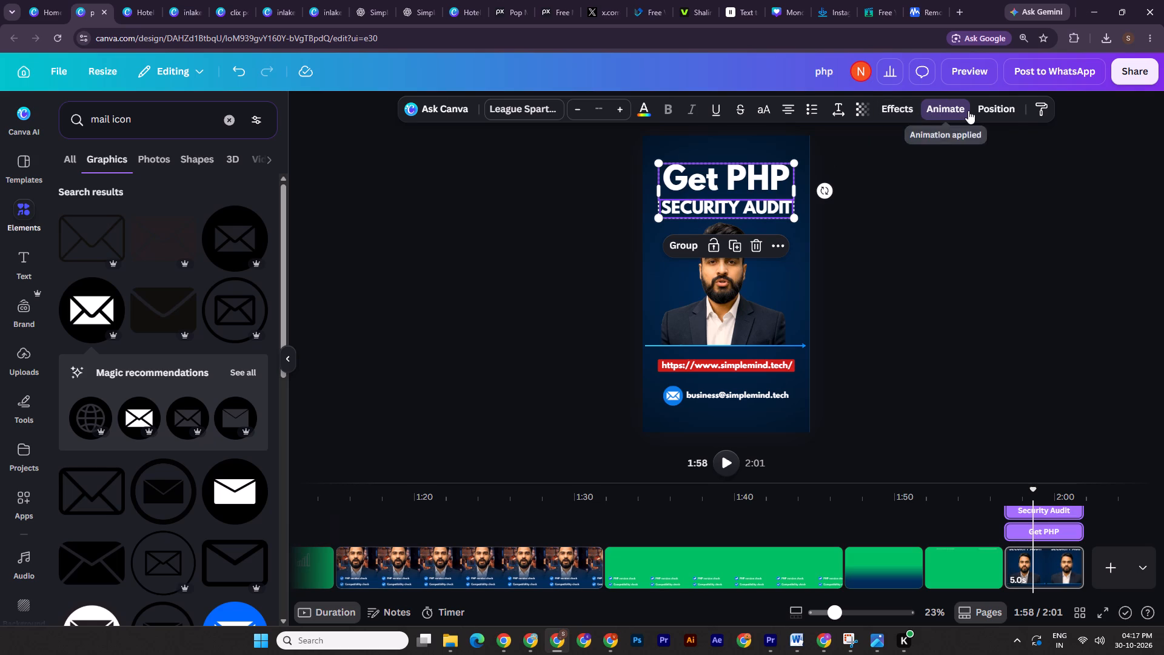
left_click(947, 109)
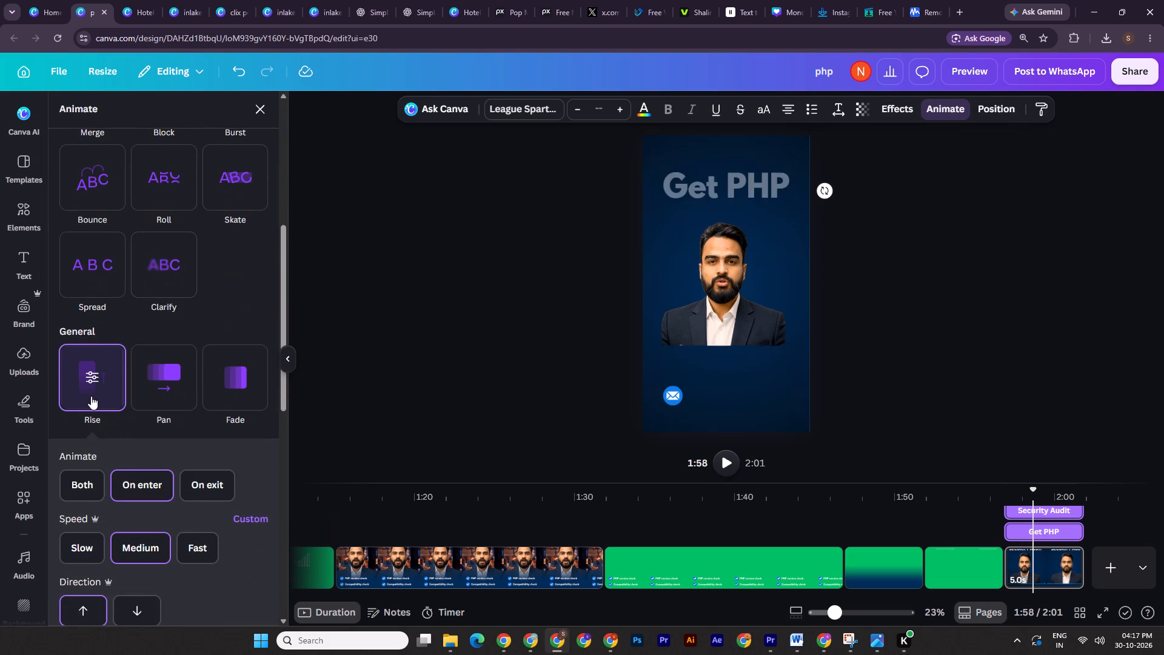
left_click(91, 396)
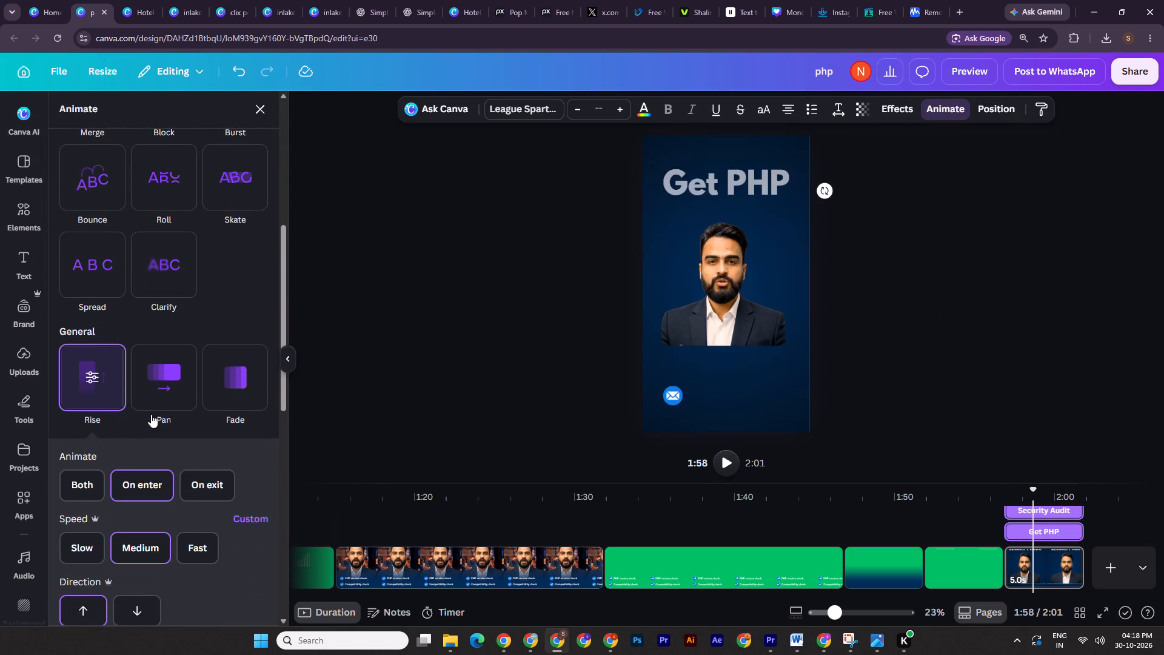
left_click(149, 488)
double_click(948, 342)
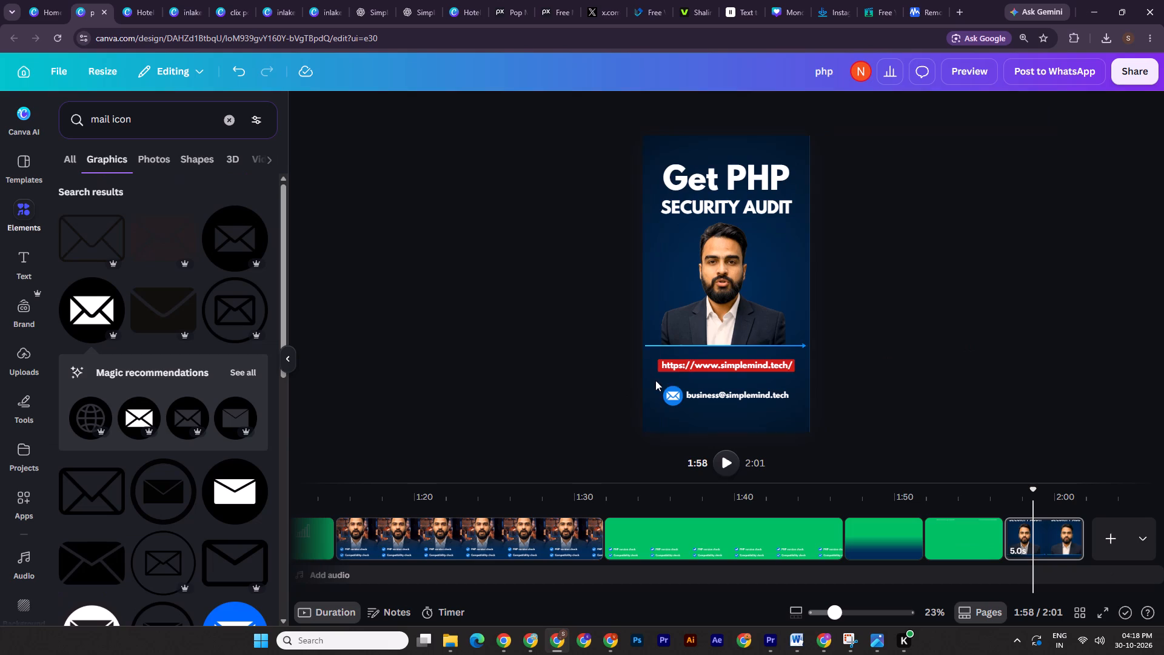
Group the blue mail icon with the email address text below the URL banner.
left_click(675, 371)
left_click(891, 377)
left_click_drag(832, 392, 627, 393)
left_click(806, 294, "shift")
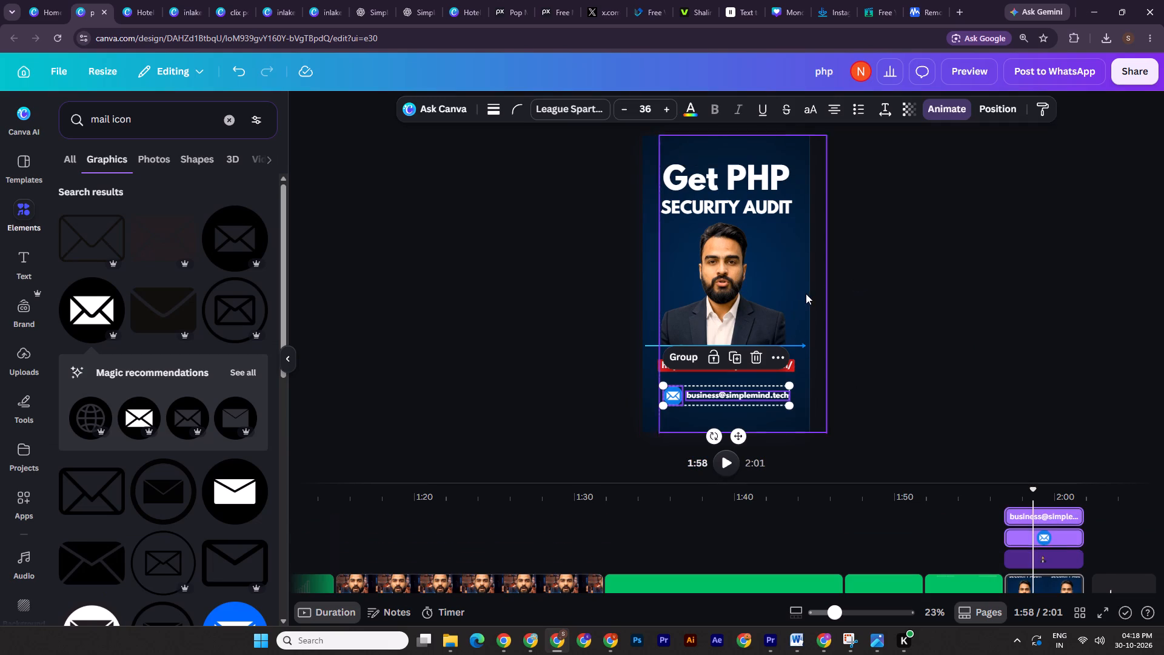
key("ctrl+g")
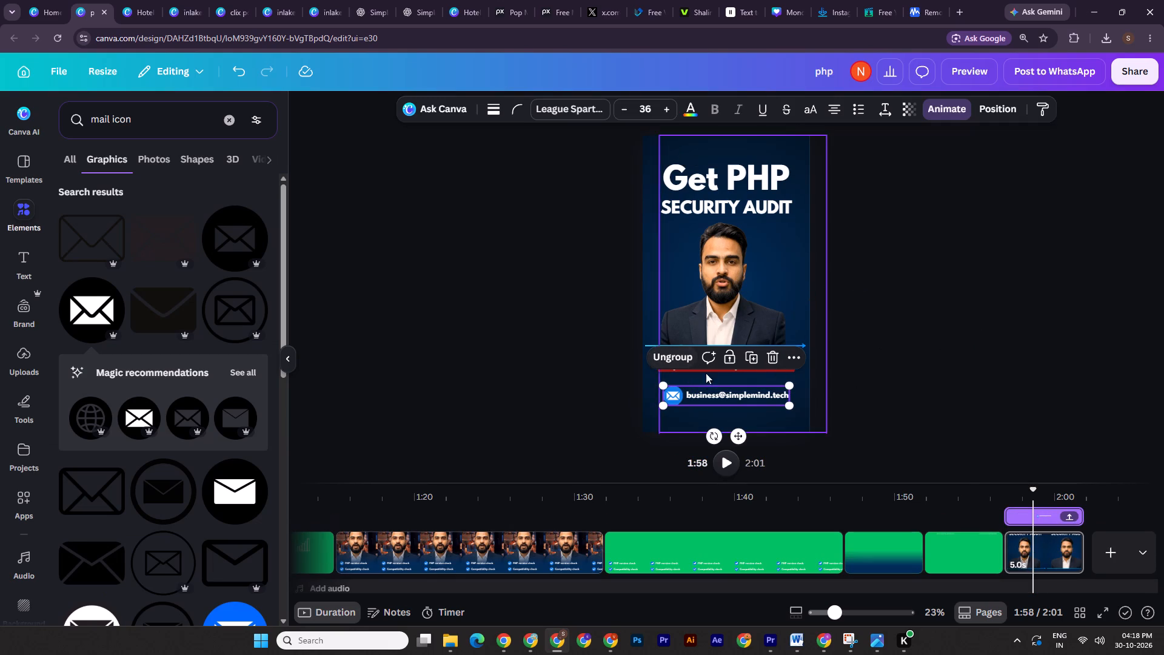
left_click(971, 349)
Apply the Pop animation, on enter only, to the URL banner and the email contact group.
left_click(738, 370)
left_click(734, 392, "shift")
left_click(786, 110)
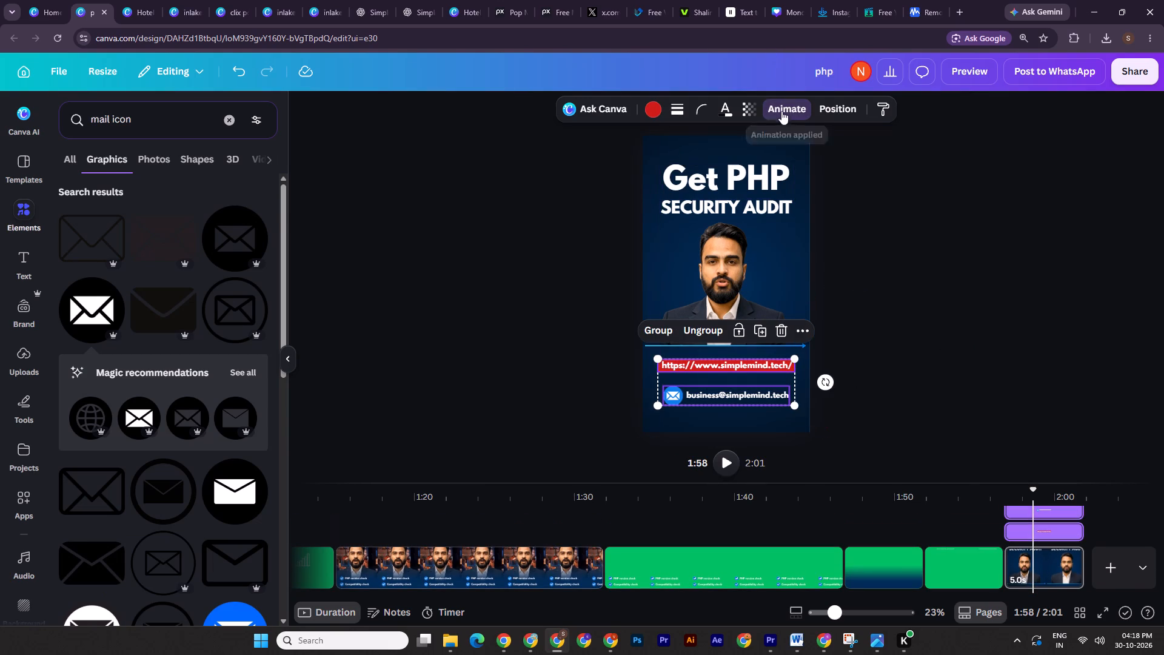
left_click(95, 451)
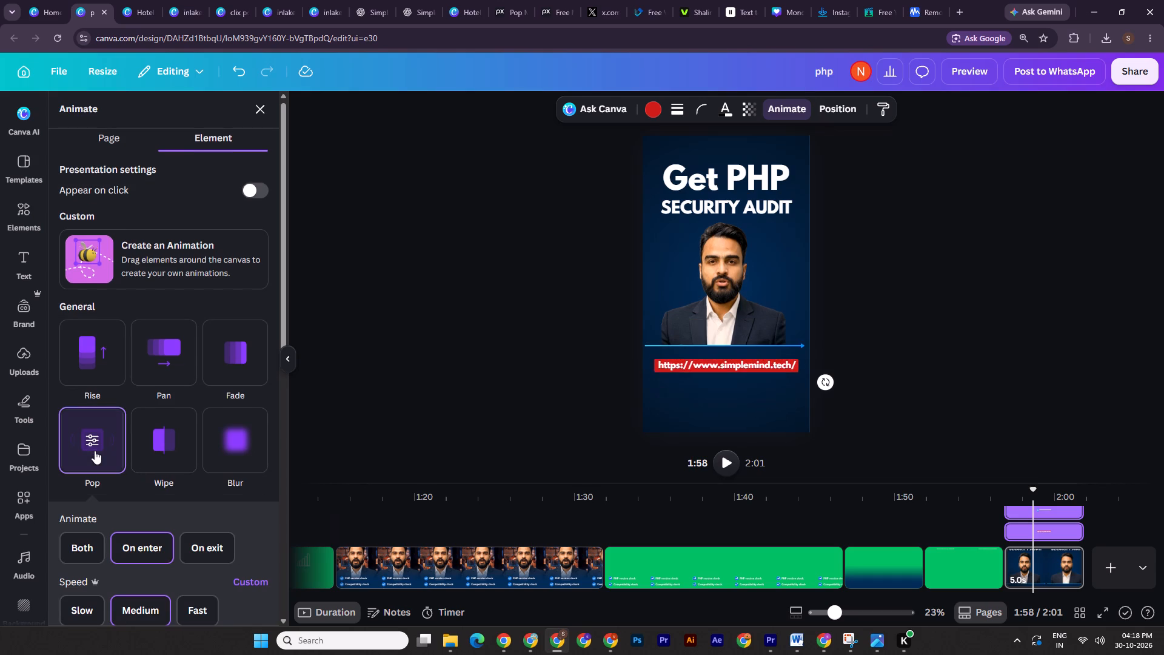
left_click(141, 546)
triple_click(928, 374)
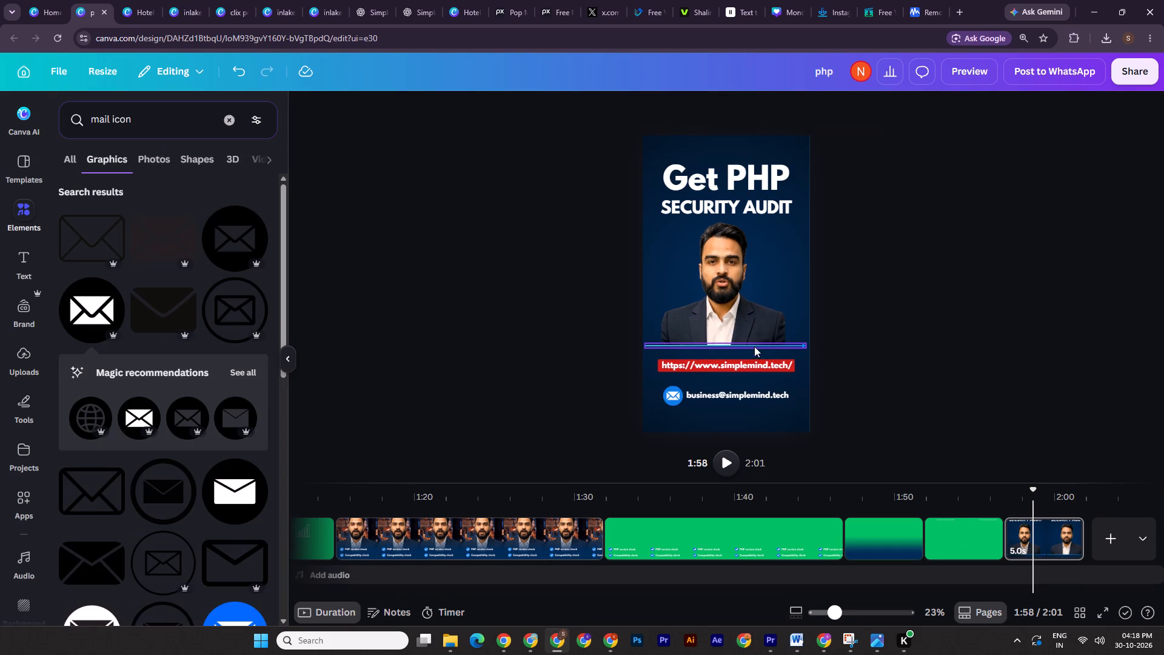
Copy the blue divider line from beneath the presenter onto a new page with a green background.
left_click(754, 346)
key("ctrl+c")
left_click(1118, 560)
left_click(788, 354)
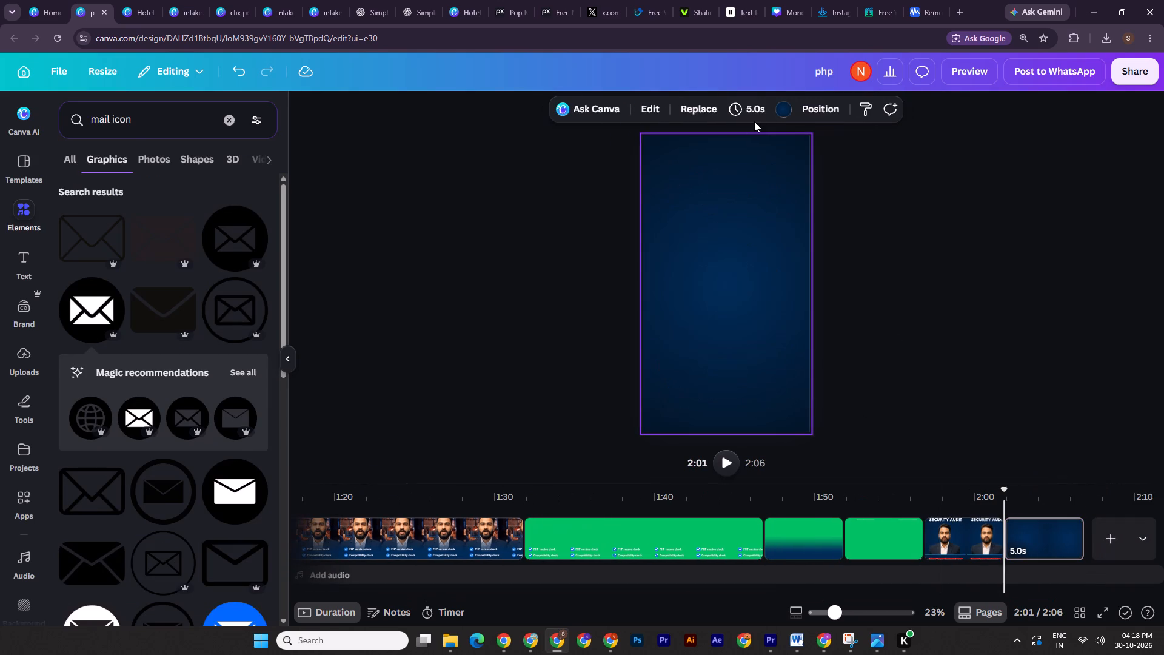
left_click(780, 110)
left_click(133, 198)
key("ctrl+v")
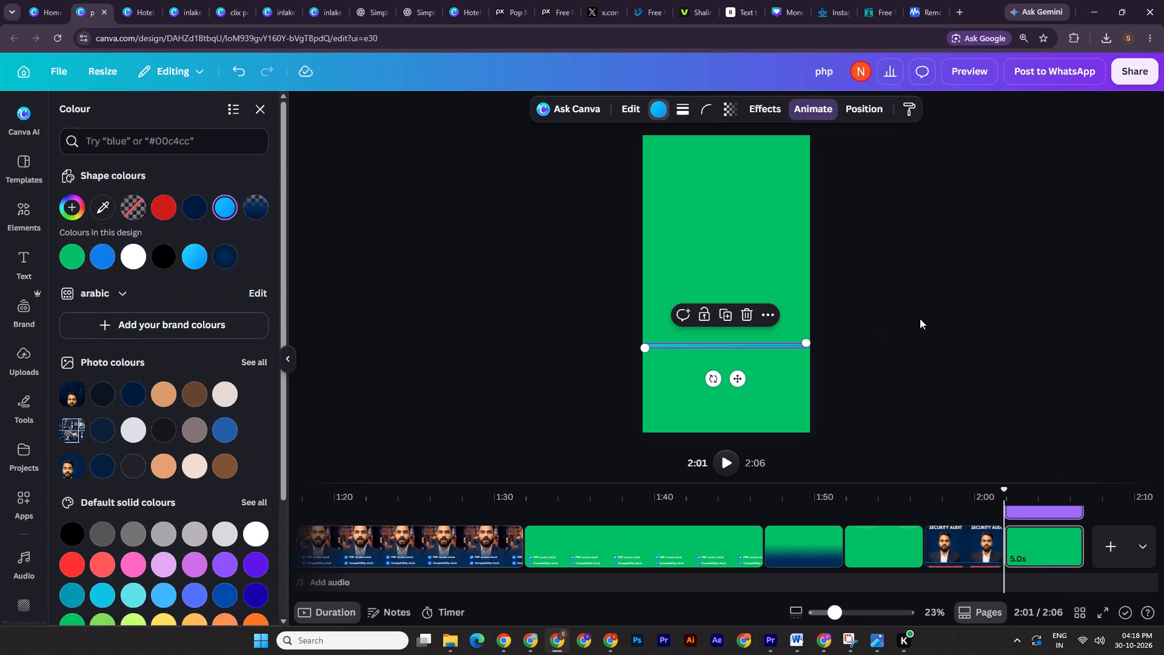
left_click(983, 298)
double_click(1003, 338)
Add another green page and copy the "Get PHP" and "SECURITY AUDIT" headline lines onto it.
left_click(1108, 534)
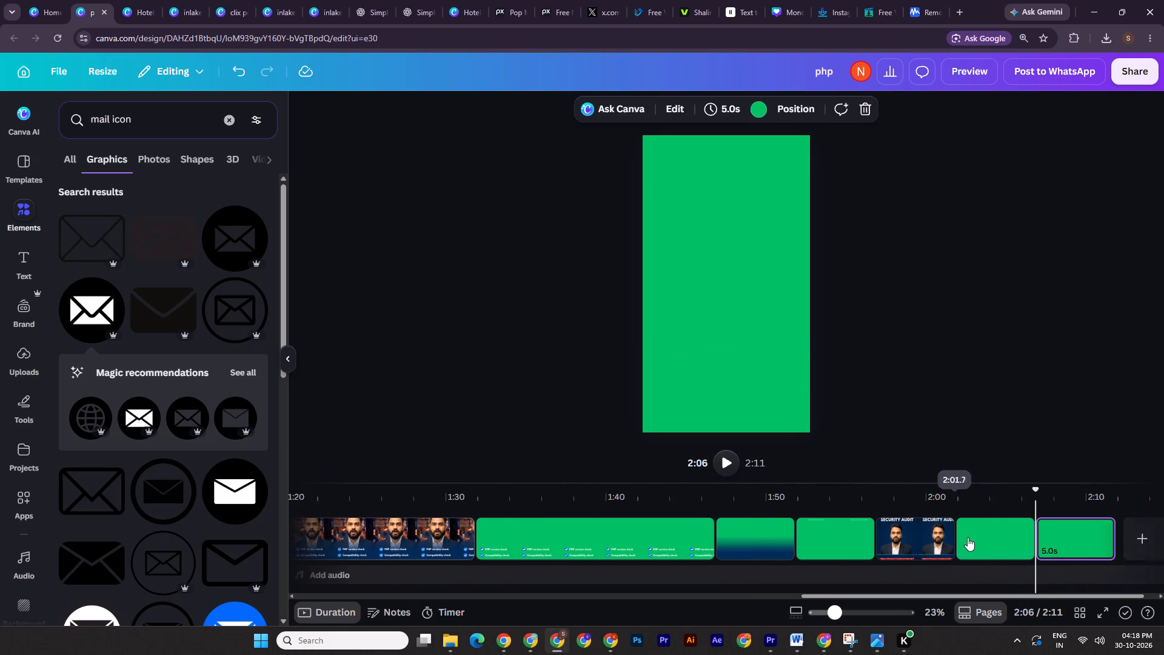
left_click(886, 543)
left_click(695, 171)
left_click(696, 207, "shift")
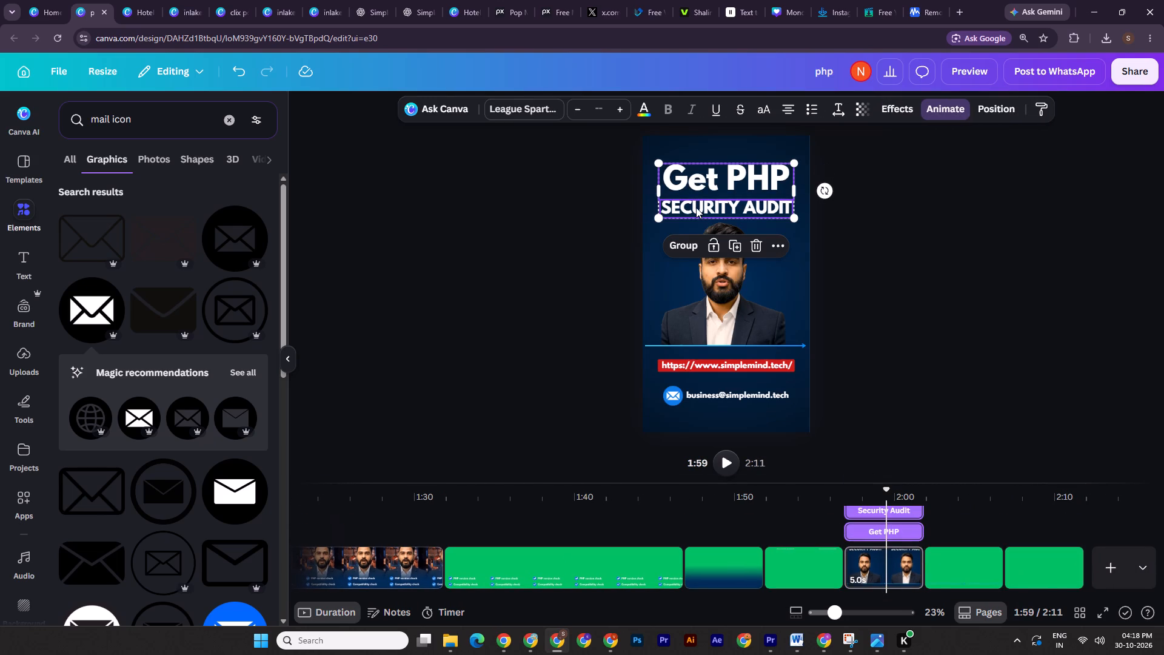
key("ctrl+c")
left_click(1044, 569)
key("ctrl+v")
left_click(906, 398)
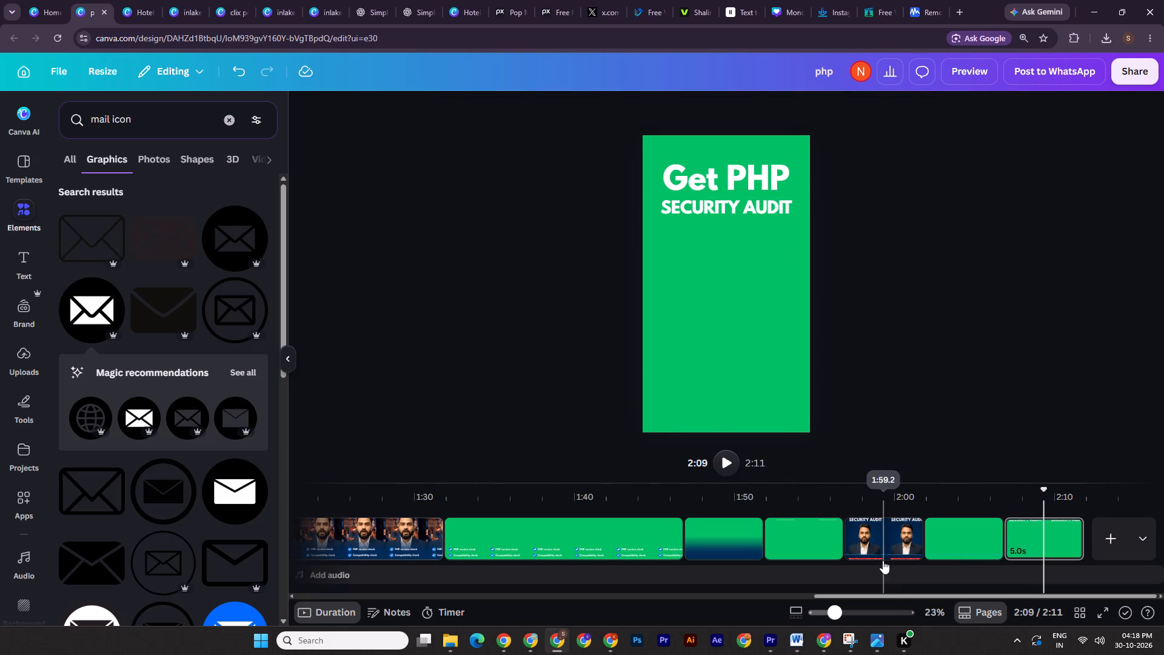
Copy the URL banner and email contact group from the call-to-action page onto a third new green page.
left_click(894, 537)
left_click(723, 368)
left_click(729, 397, "shift")
key("ctrl+c")
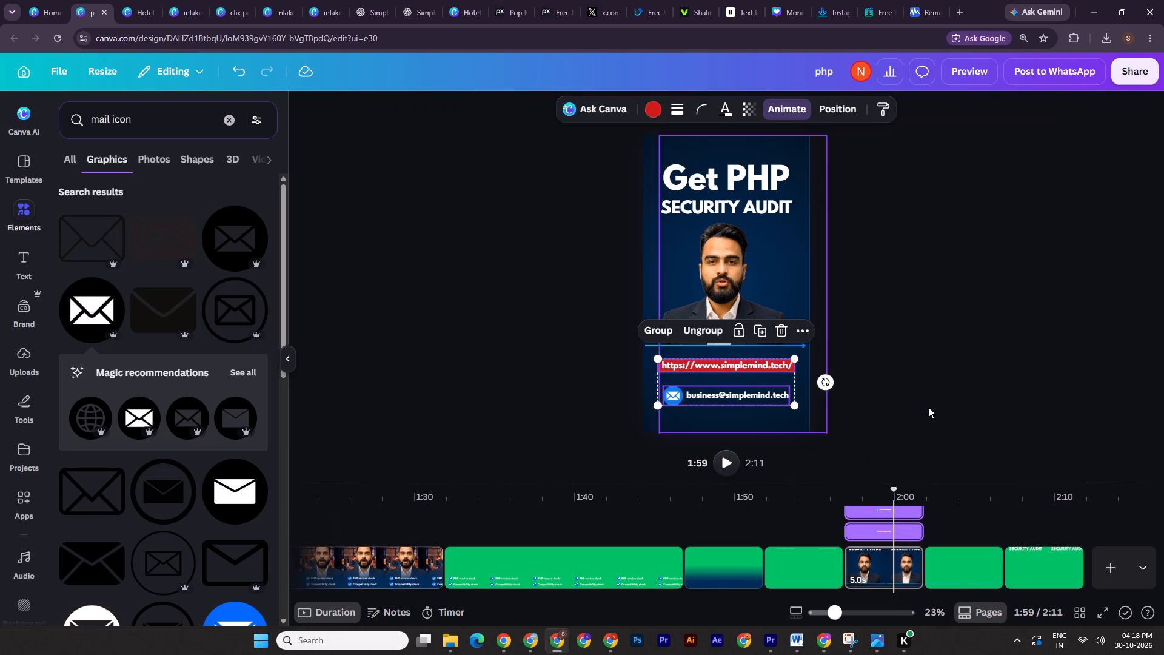
left_click(968, 392)
left_click(1102, 547)
key("ctrl+v")
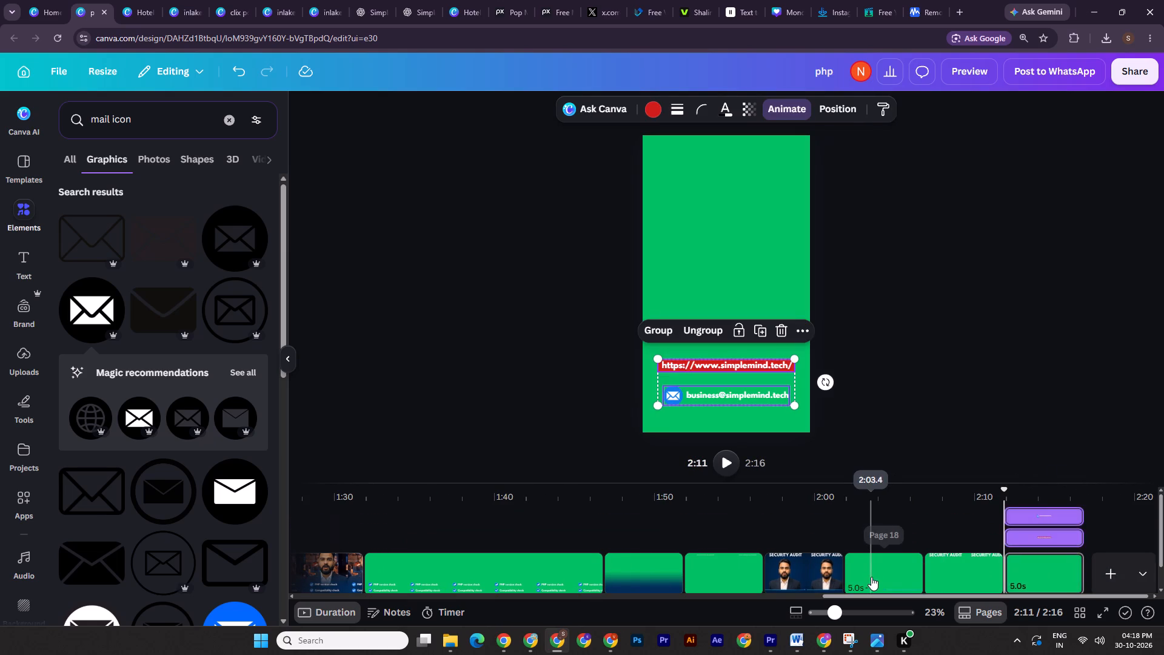
Set the duration of the green divider-line page and the green headline page to 10 seconds each.
left_click(871, 577)
left_click(716, 108)
type("10")
key("Return")
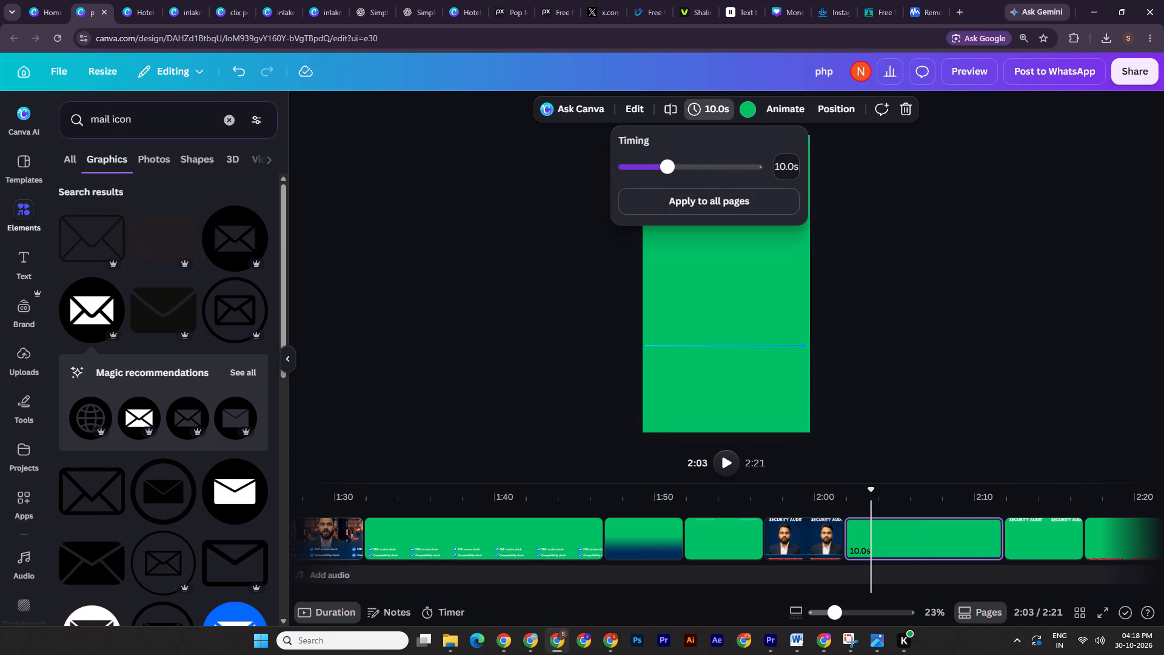
left_click(1034, 561)
left_click(1034, 547)
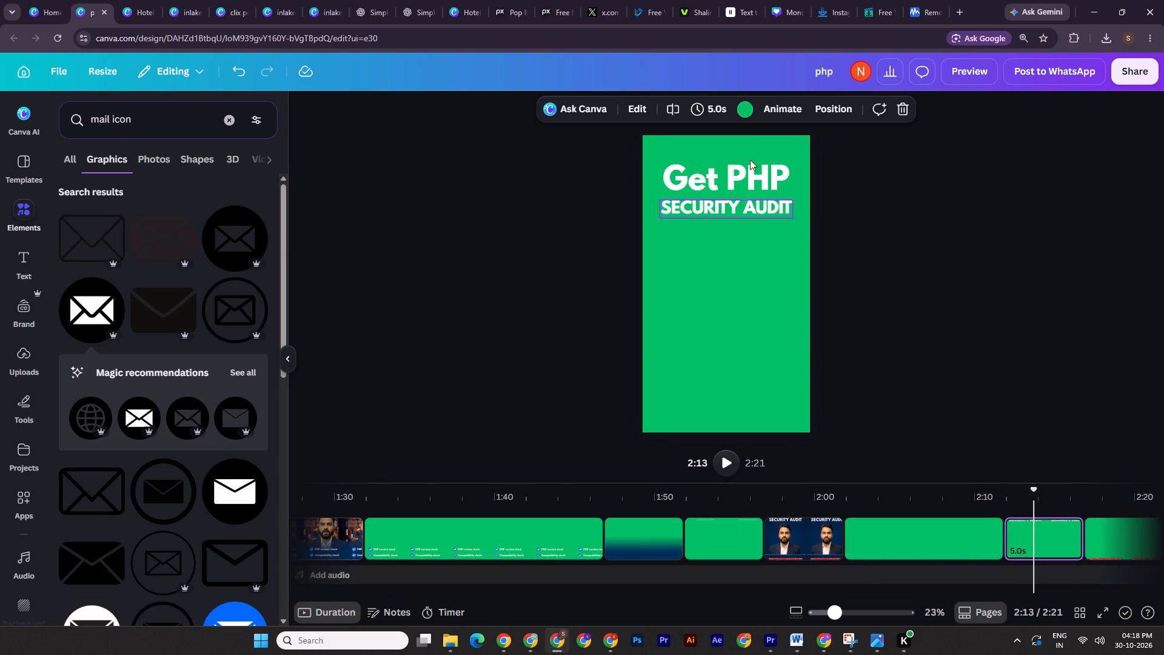
left_click(715, 114)
type("10")
key("Return")
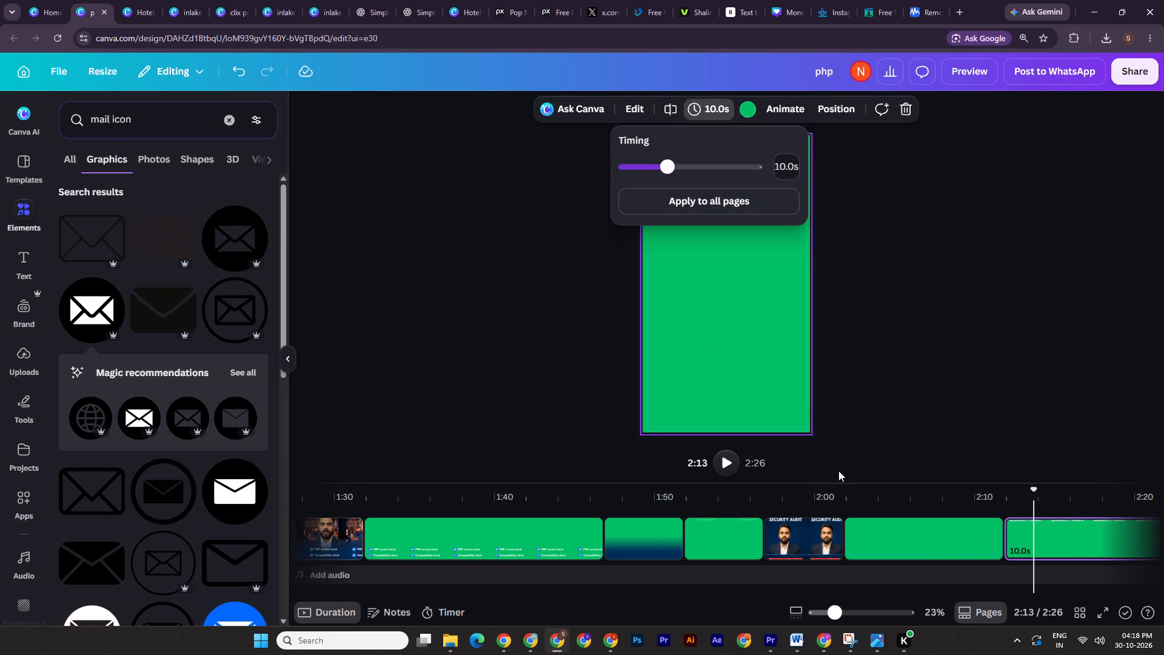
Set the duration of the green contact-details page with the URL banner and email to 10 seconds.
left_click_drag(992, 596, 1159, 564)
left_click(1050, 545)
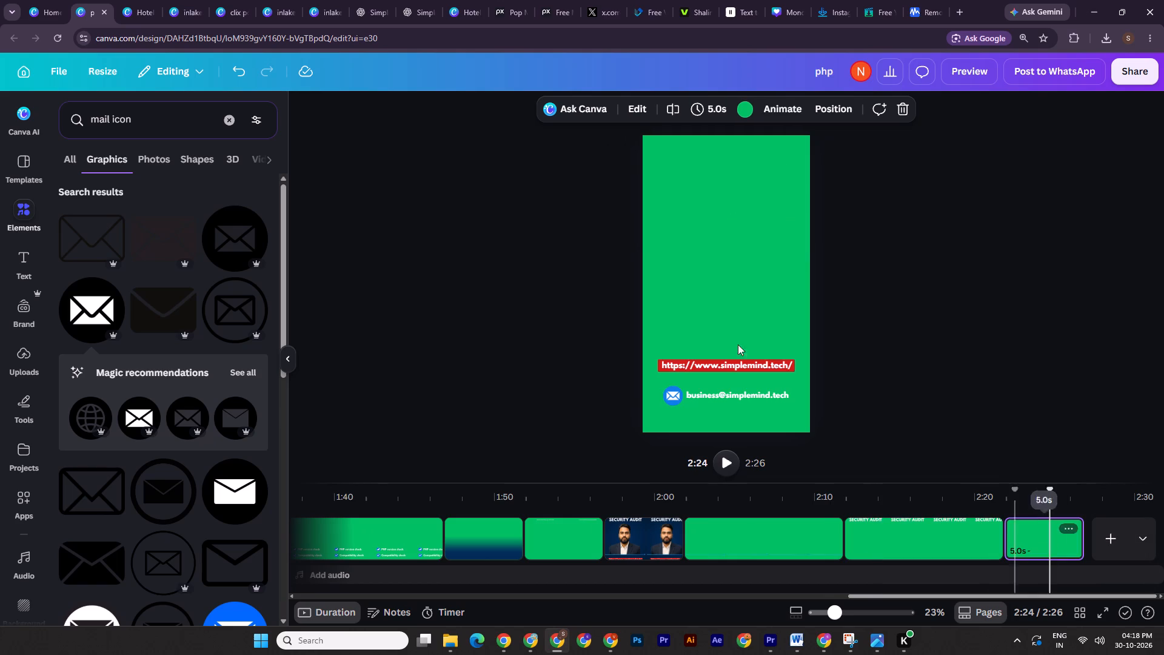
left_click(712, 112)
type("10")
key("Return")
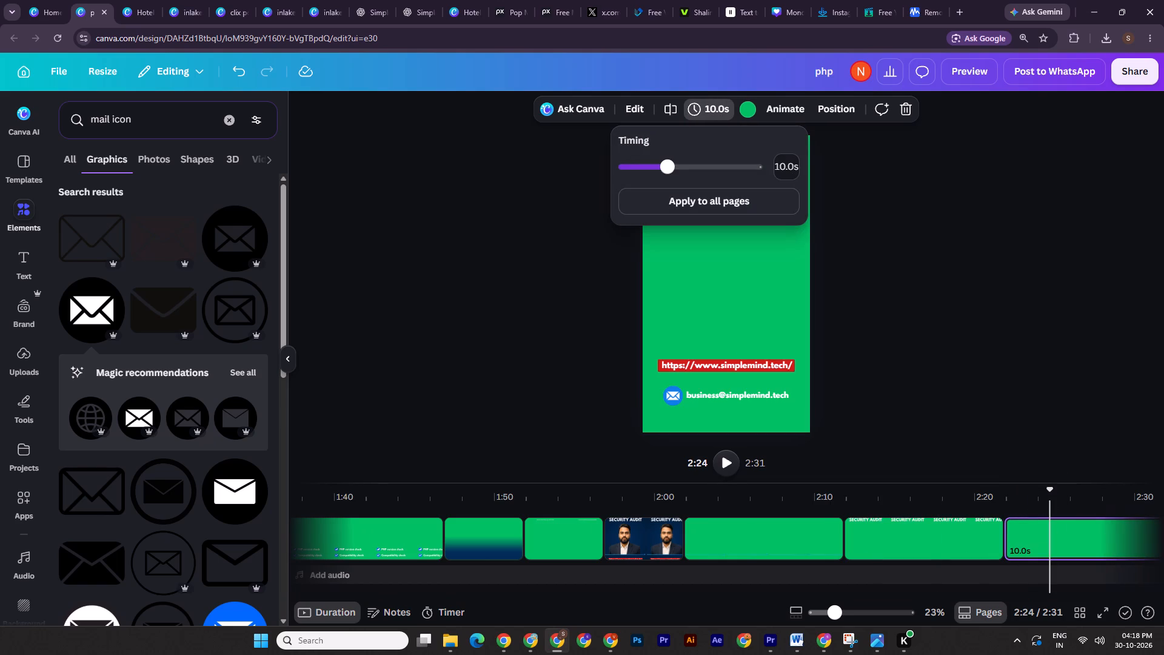
Download only the green divider-line page (page 18) as an MP4 video at 1080p.
left_click(741, 543)
left_click(1139, 68)
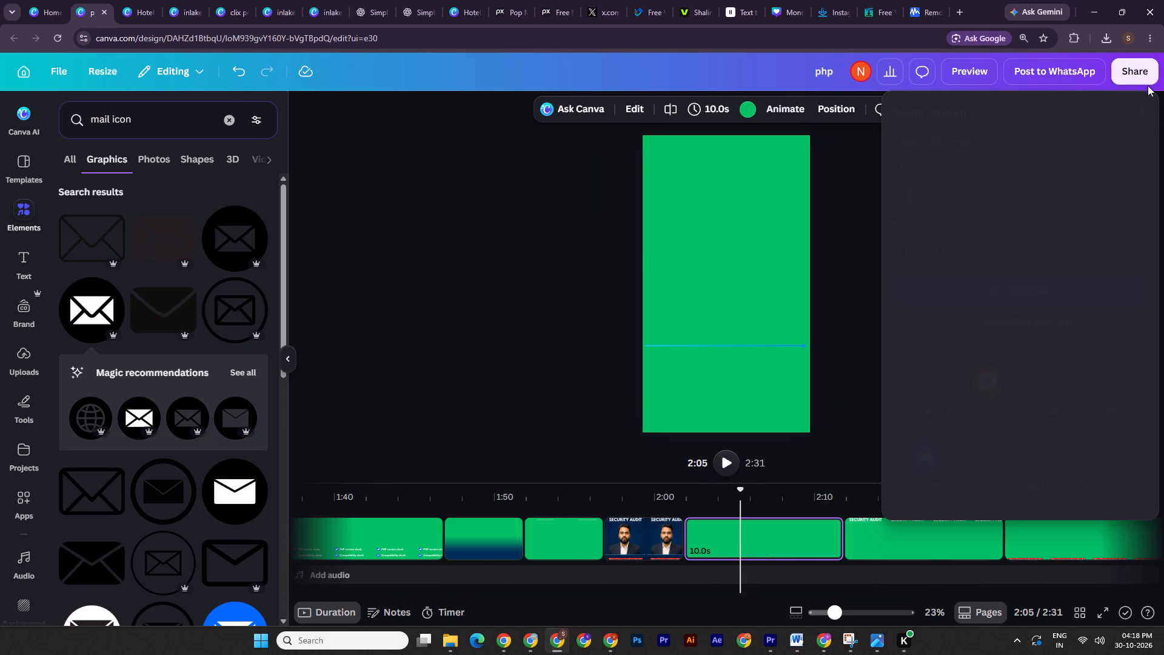
left_click(921, 369)
left_click(977, 165)
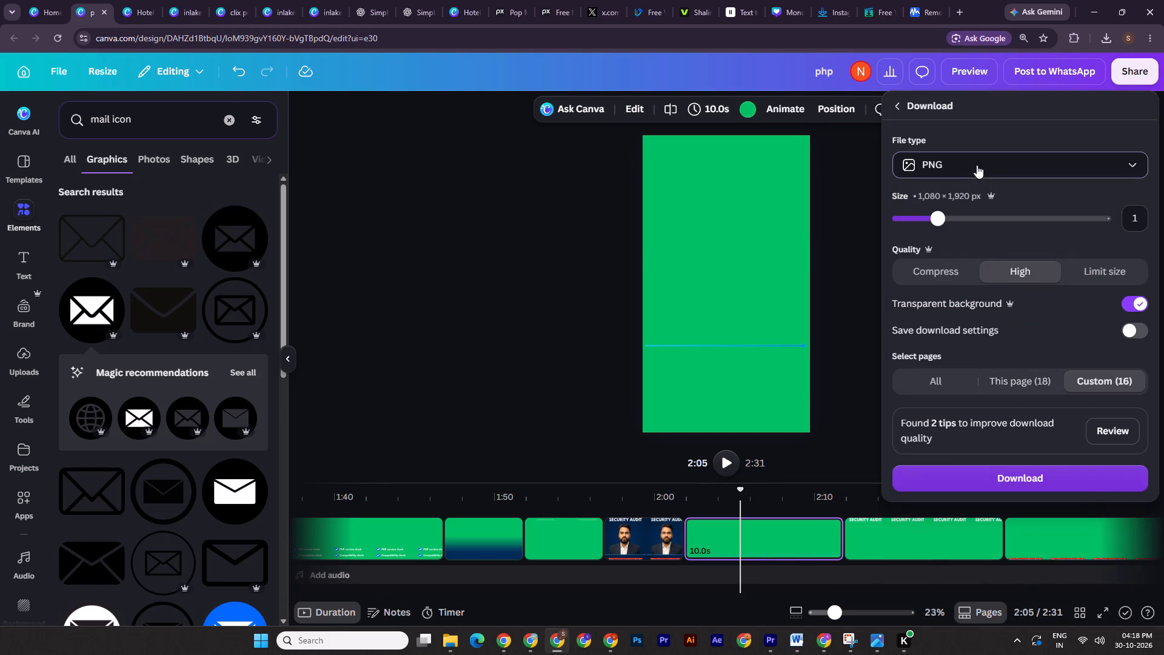
left_click(981, 359)
left_click(1035, 289)
left_click(1035, 298)
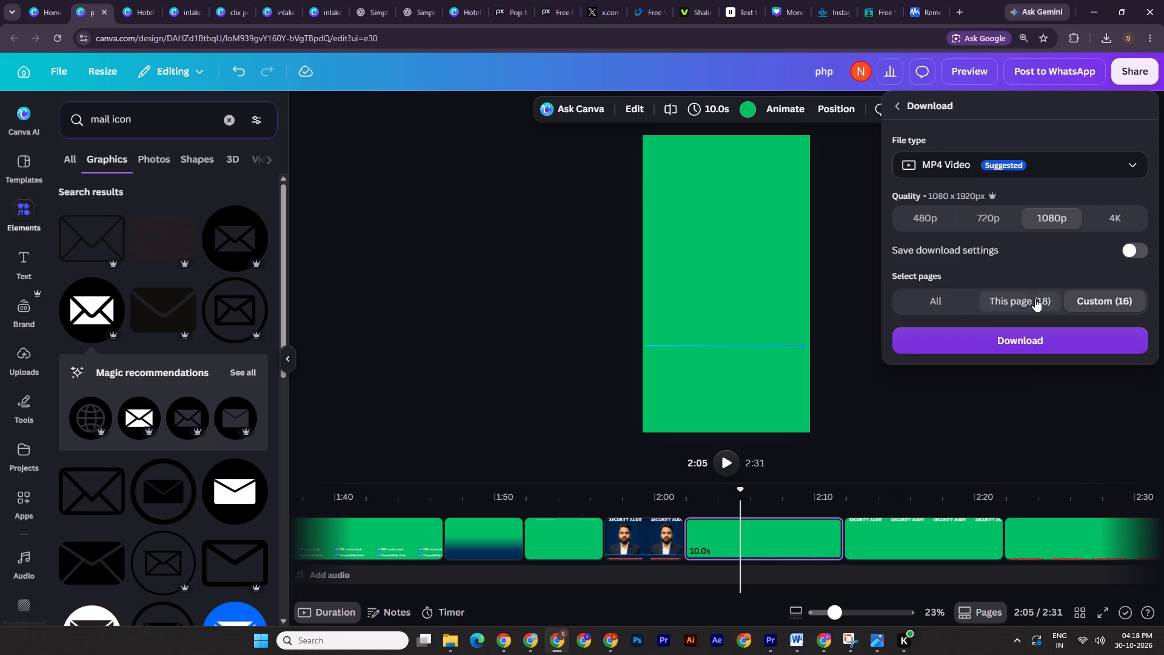
left_click(1036, 341)
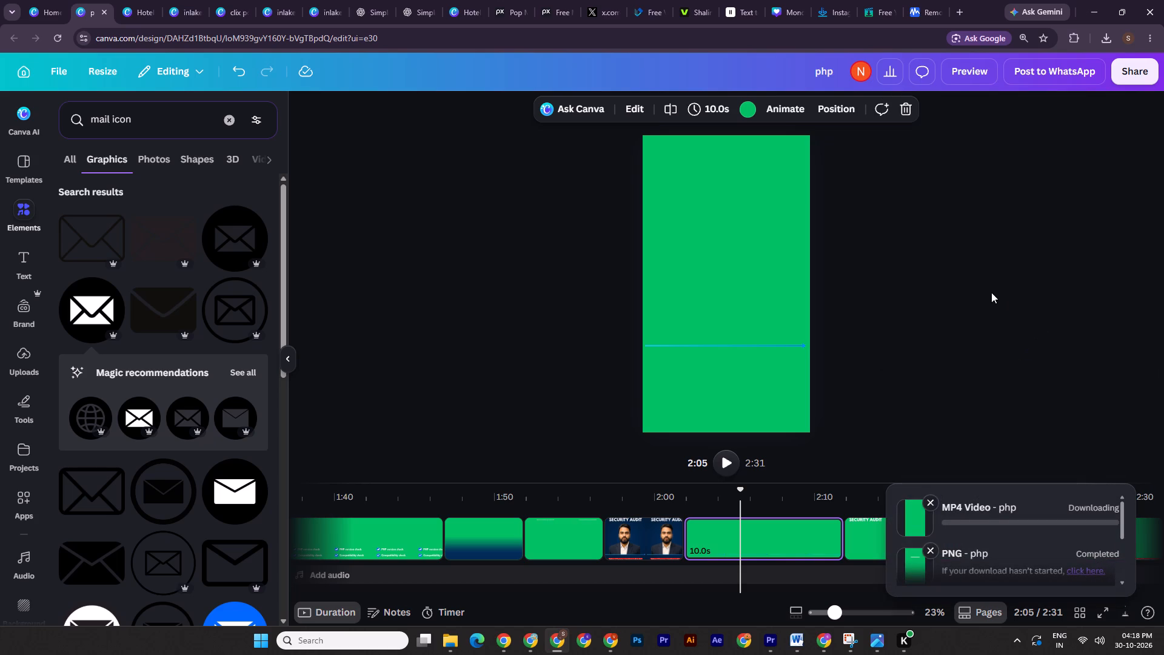
left_click(965, 338)
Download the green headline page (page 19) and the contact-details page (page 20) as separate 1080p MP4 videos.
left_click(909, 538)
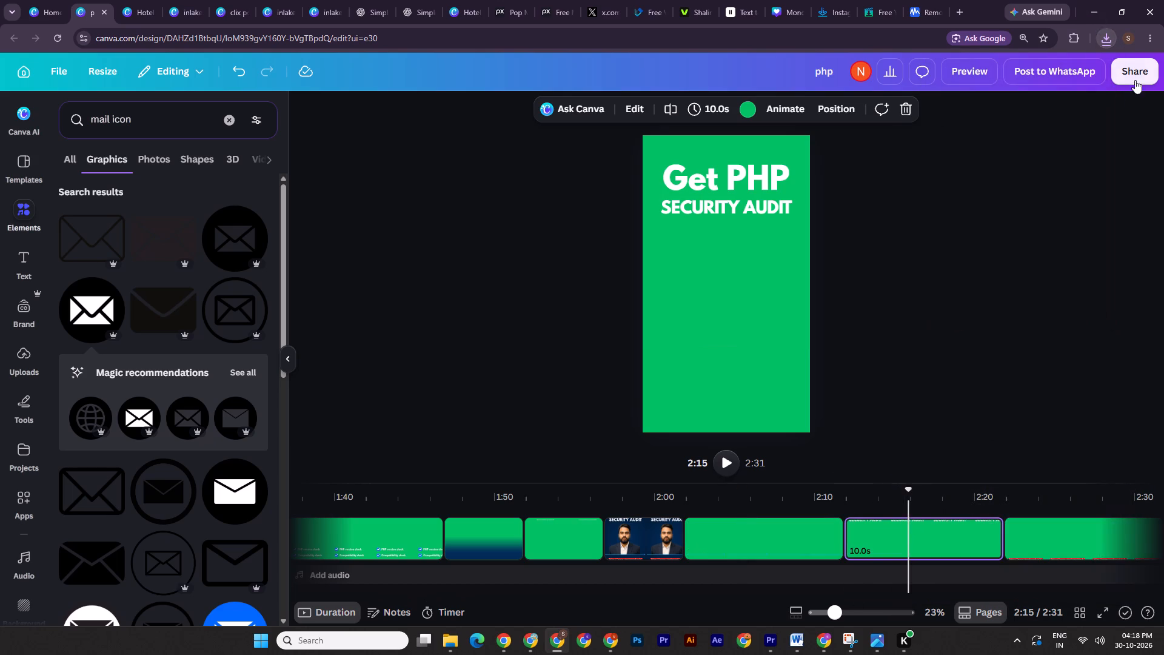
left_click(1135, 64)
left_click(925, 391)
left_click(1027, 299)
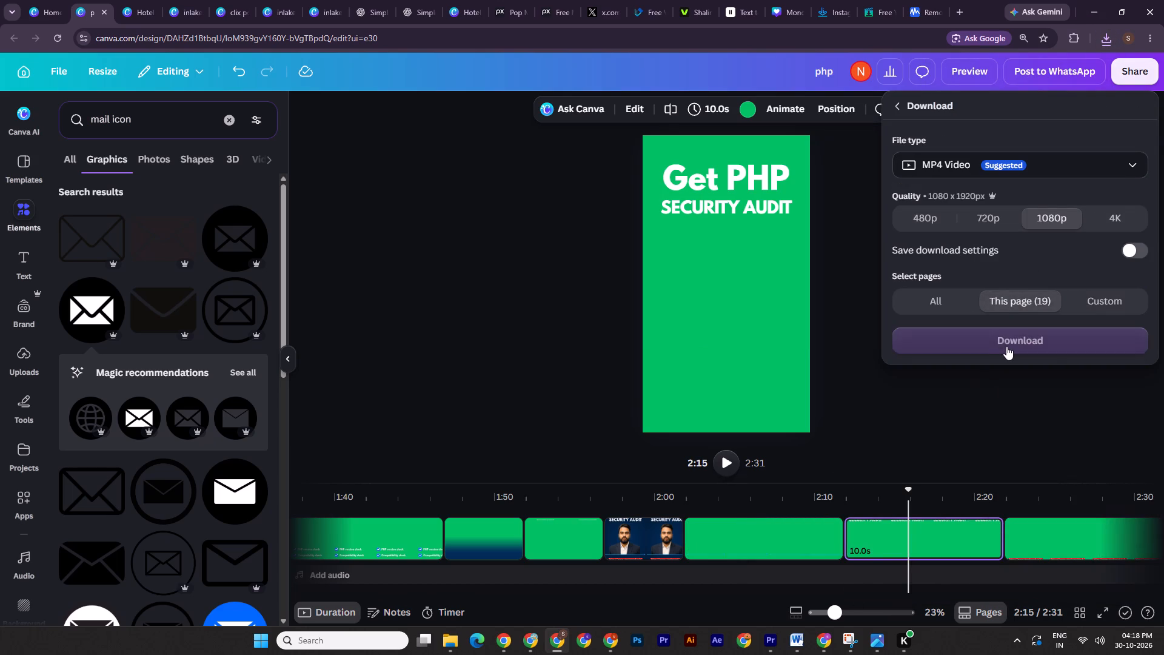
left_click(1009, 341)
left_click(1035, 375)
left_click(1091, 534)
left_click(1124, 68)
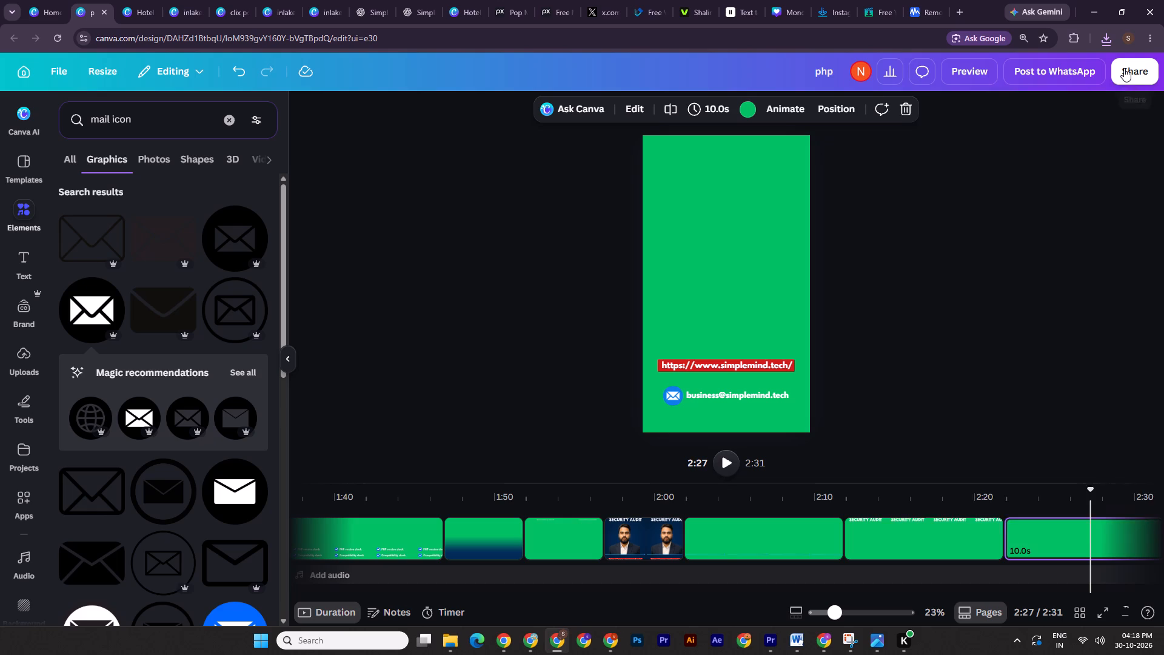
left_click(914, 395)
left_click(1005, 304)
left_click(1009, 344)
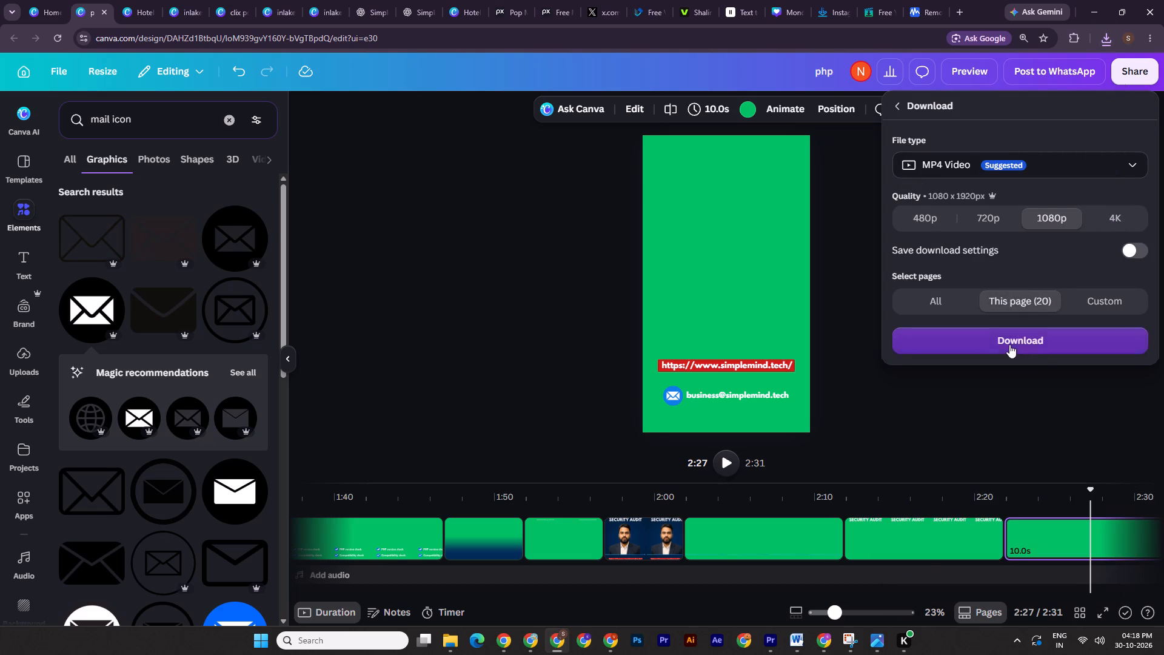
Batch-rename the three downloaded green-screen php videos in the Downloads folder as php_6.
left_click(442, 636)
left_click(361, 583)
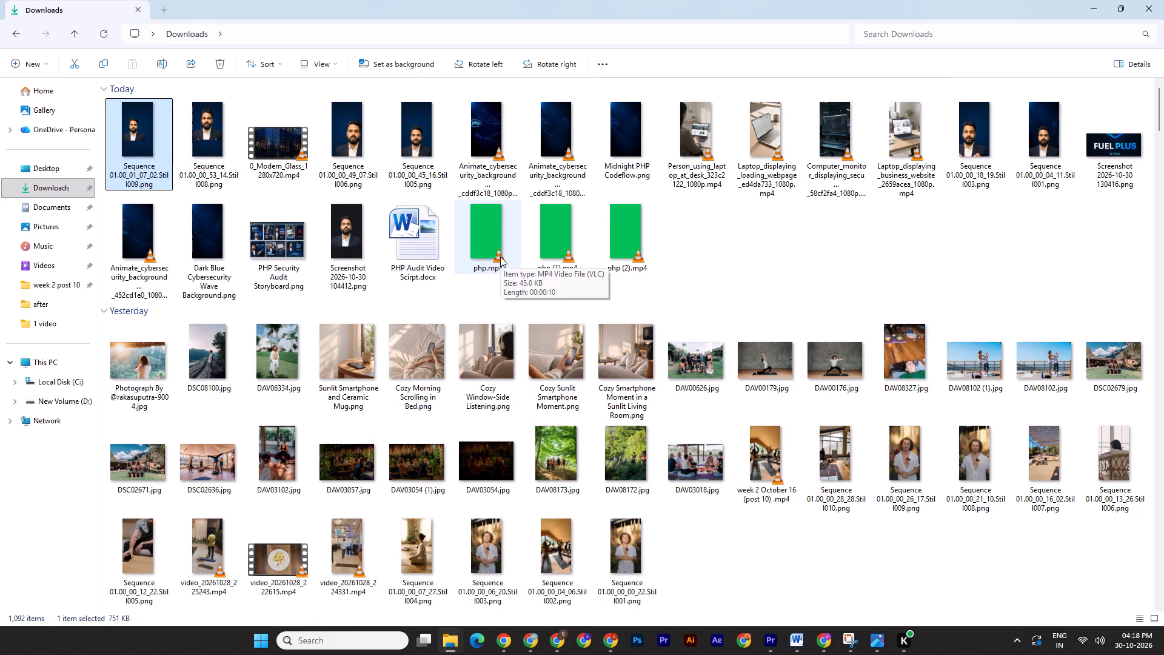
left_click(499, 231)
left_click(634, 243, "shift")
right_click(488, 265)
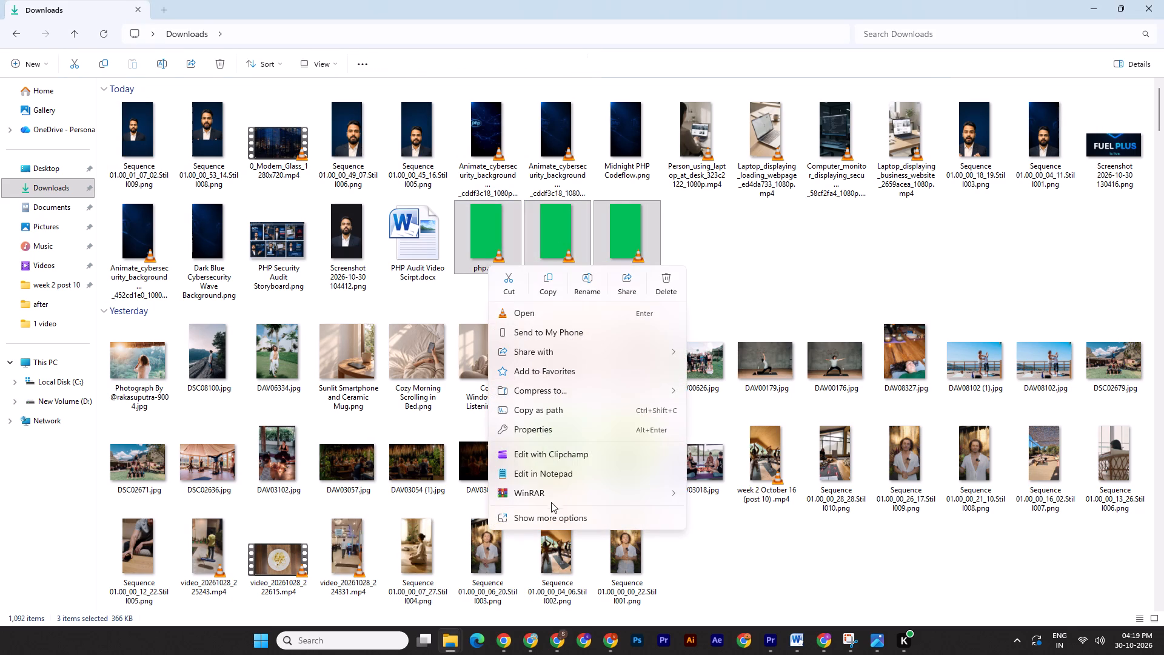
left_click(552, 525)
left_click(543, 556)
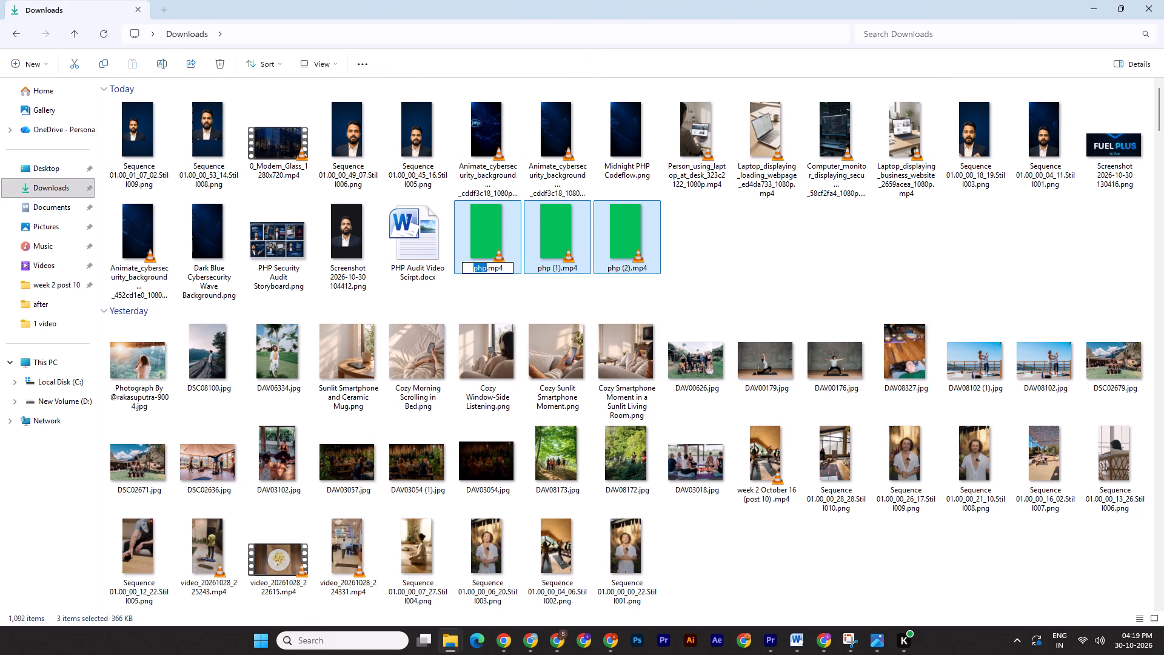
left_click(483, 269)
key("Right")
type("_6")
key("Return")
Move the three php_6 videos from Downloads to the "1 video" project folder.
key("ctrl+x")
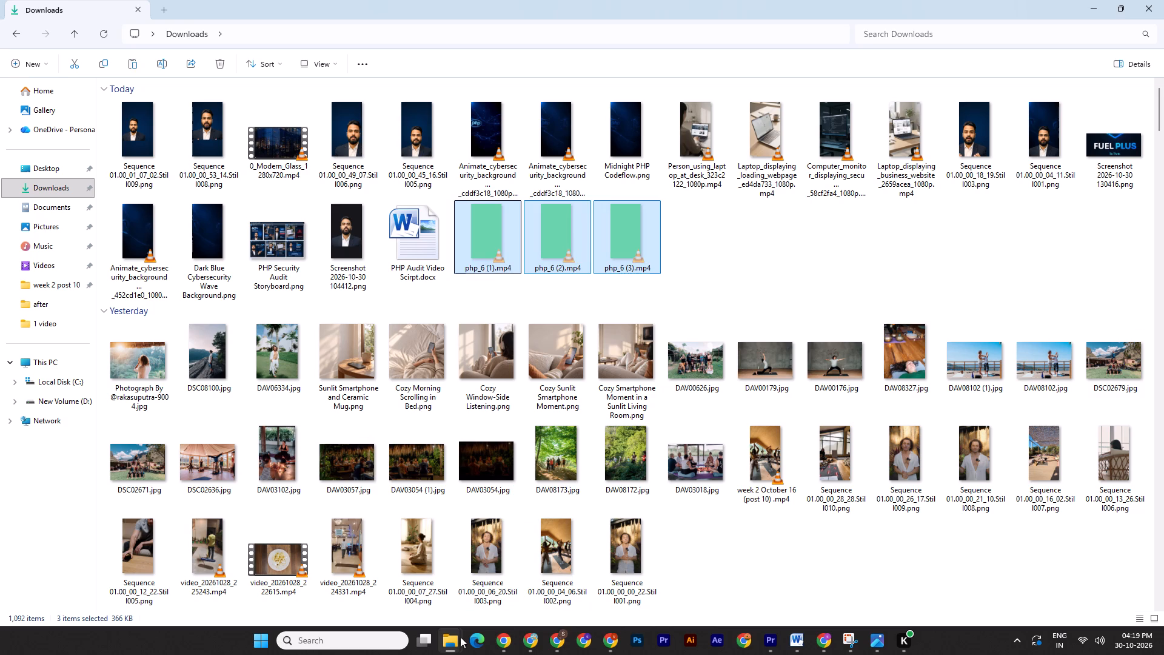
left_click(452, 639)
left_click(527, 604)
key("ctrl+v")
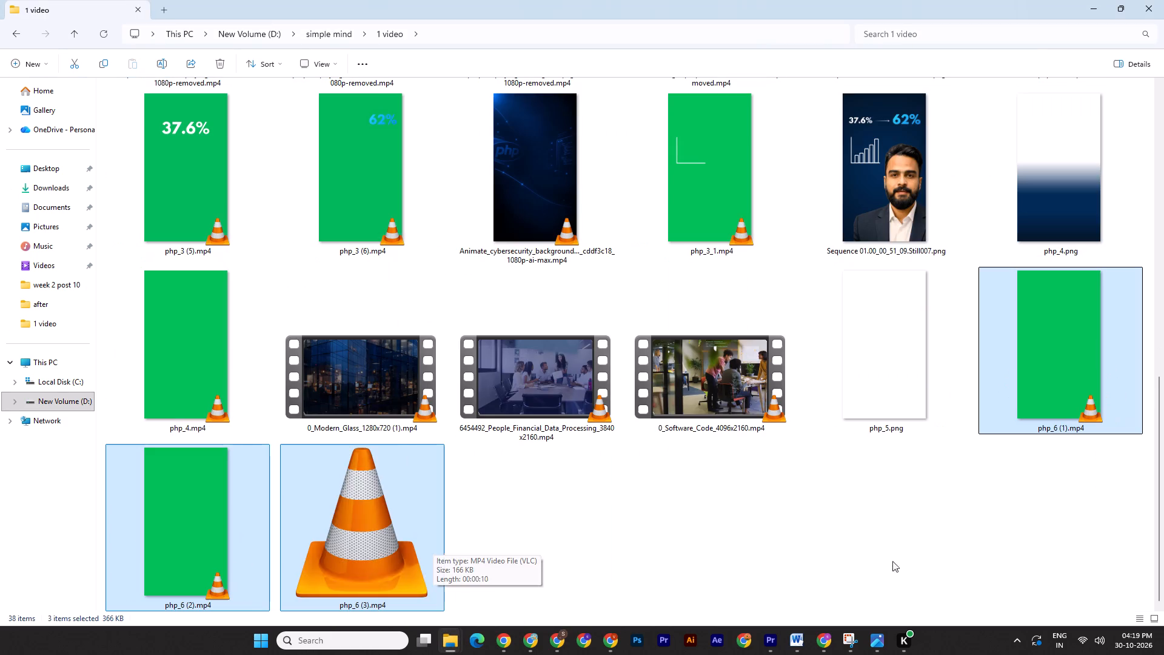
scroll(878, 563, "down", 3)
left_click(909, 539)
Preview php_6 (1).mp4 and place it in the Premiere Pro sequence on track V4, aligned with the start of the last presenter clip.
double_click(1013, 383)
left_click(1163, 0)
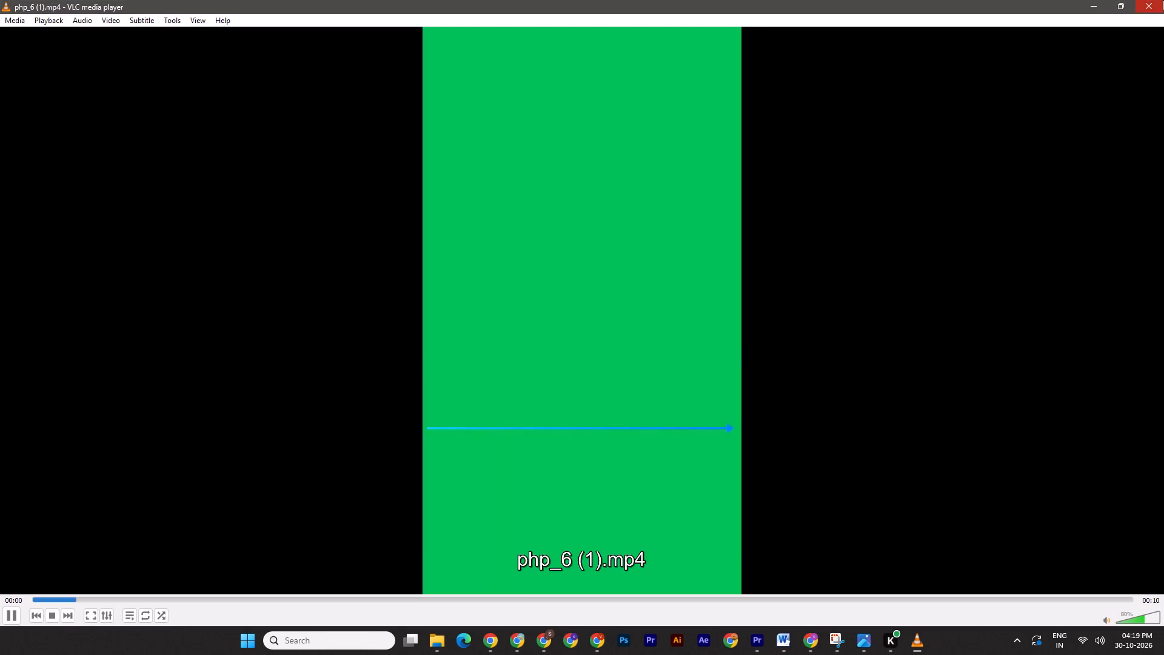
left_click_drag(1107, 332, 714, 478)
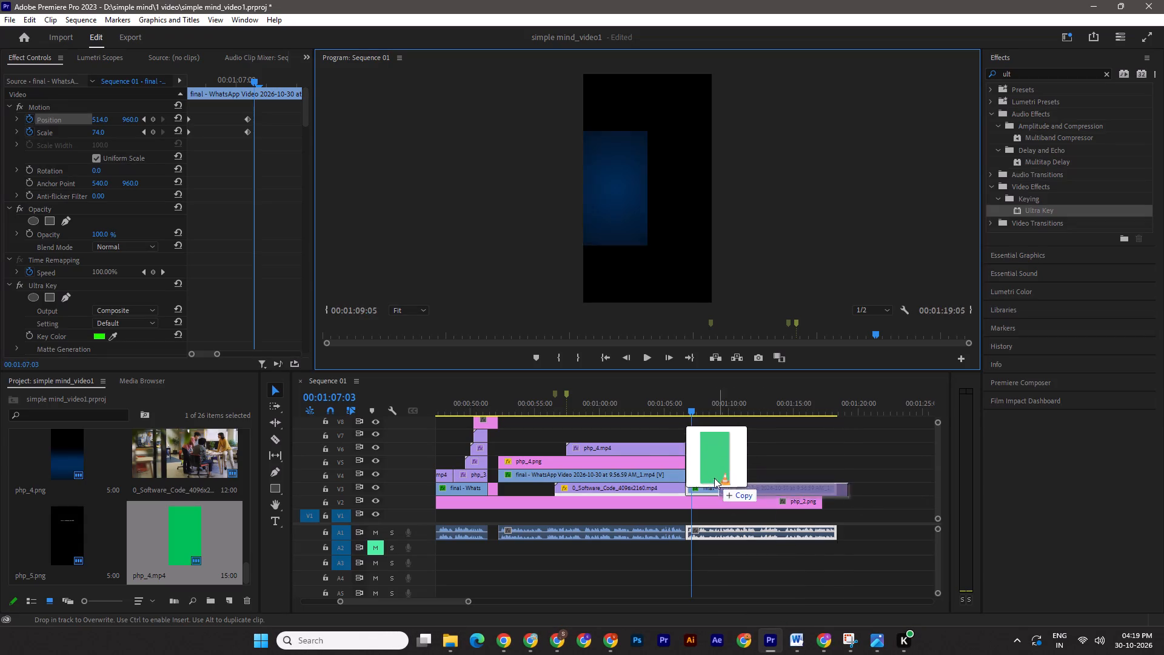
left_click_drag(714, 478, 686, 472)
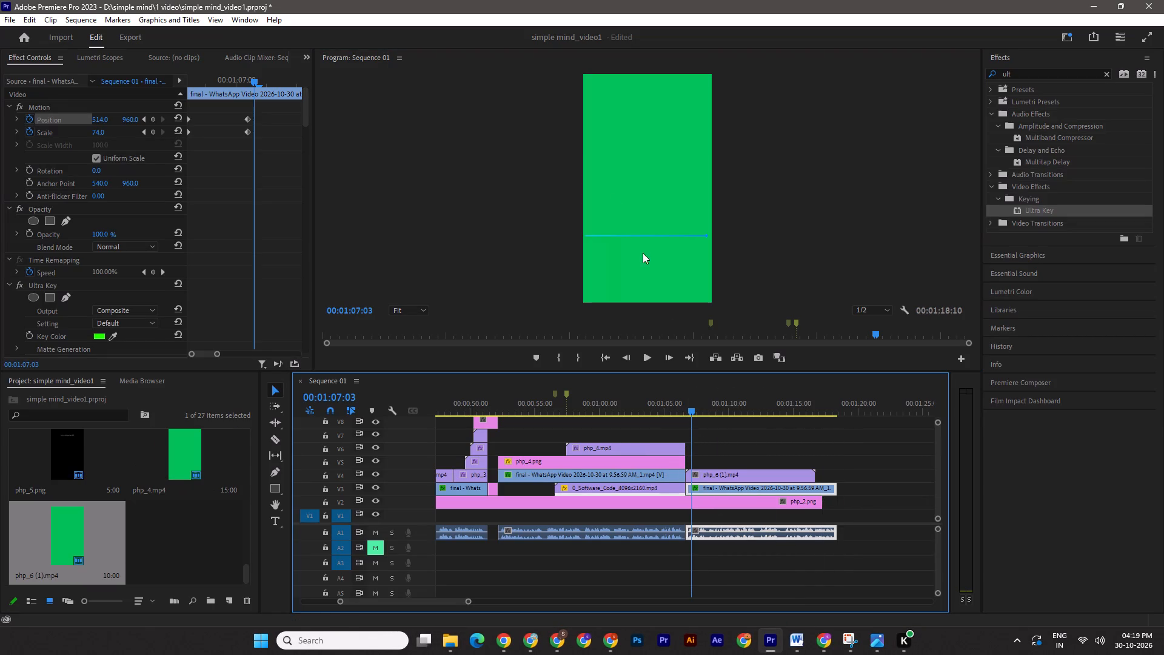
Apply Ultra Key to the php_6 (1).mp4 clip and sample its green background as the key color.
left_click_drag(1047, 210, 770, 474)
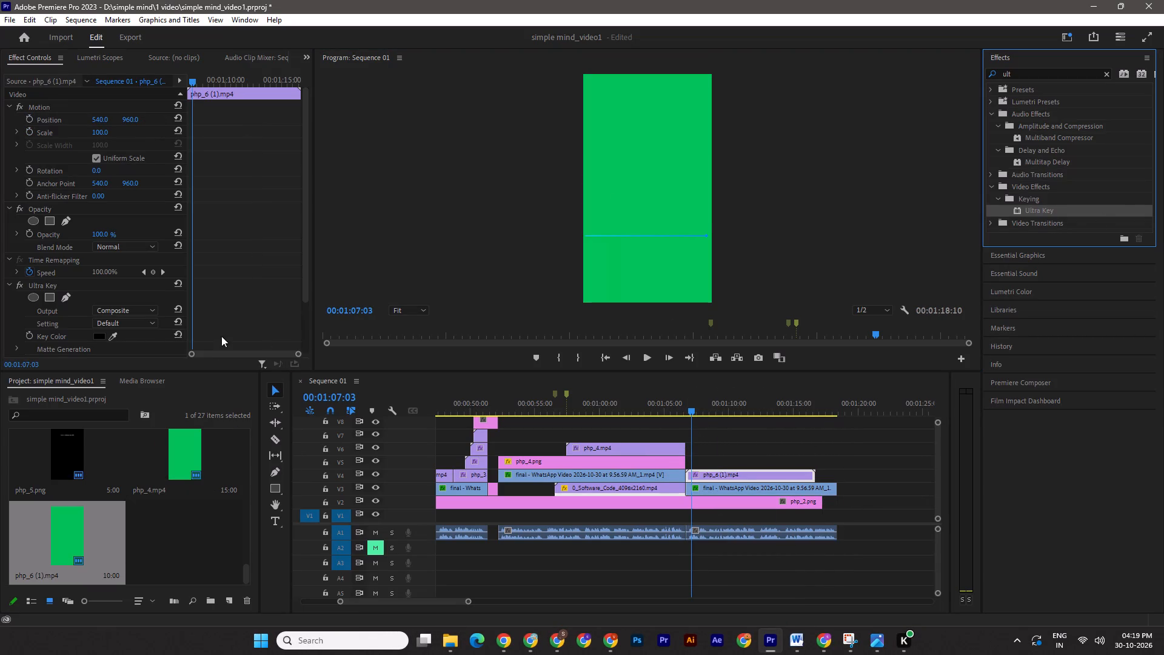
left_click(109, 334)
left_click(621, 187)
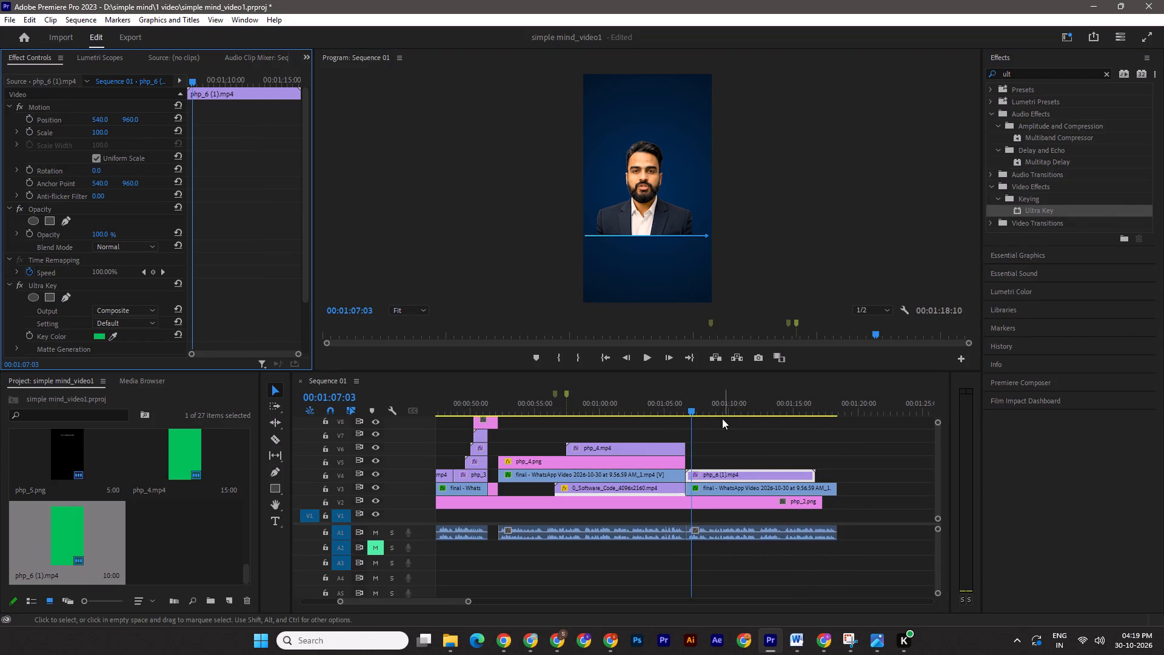
Play and scrub through the closing section to check the keyed divider line against the presenter clip's length.
left_click(690, 409)
key("space")
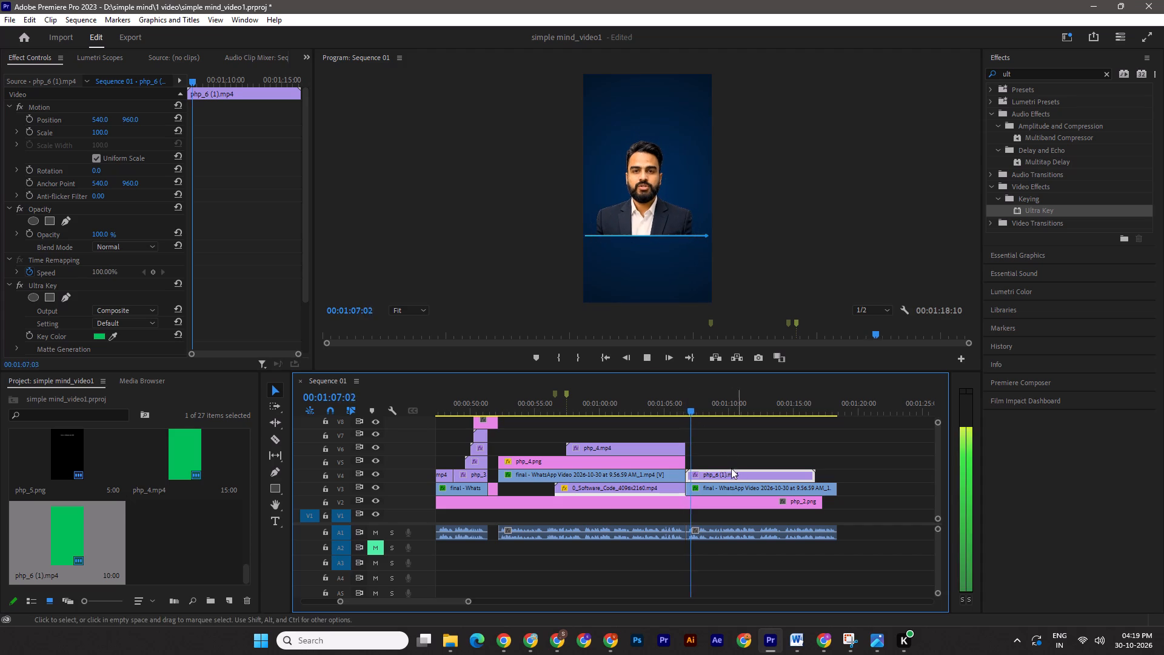
key("space")
left_click_drag(695, 409, 840, 411)
left_click_drag(842, 410, 699, 412)
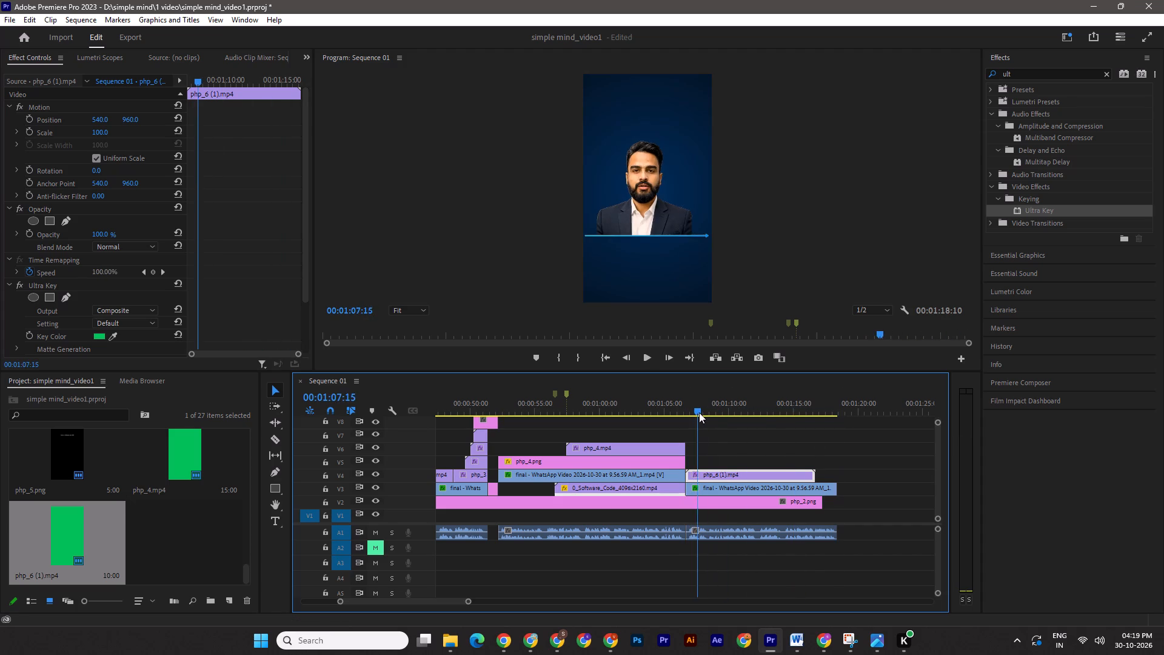
left_click_drag(699, 412, 691, 409)
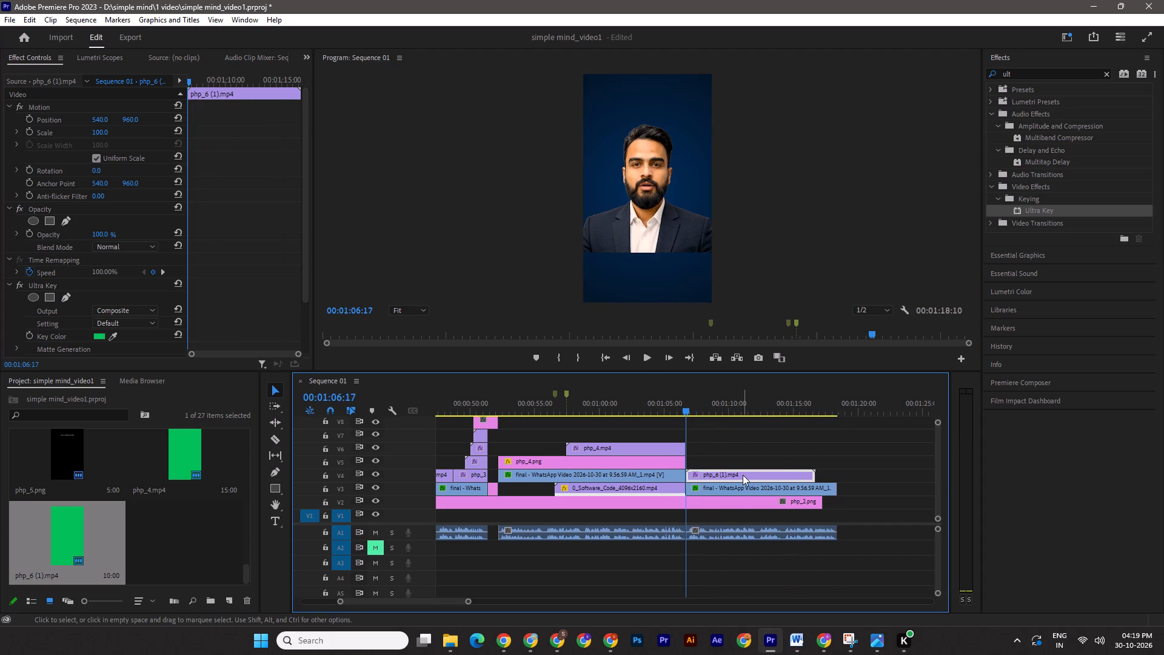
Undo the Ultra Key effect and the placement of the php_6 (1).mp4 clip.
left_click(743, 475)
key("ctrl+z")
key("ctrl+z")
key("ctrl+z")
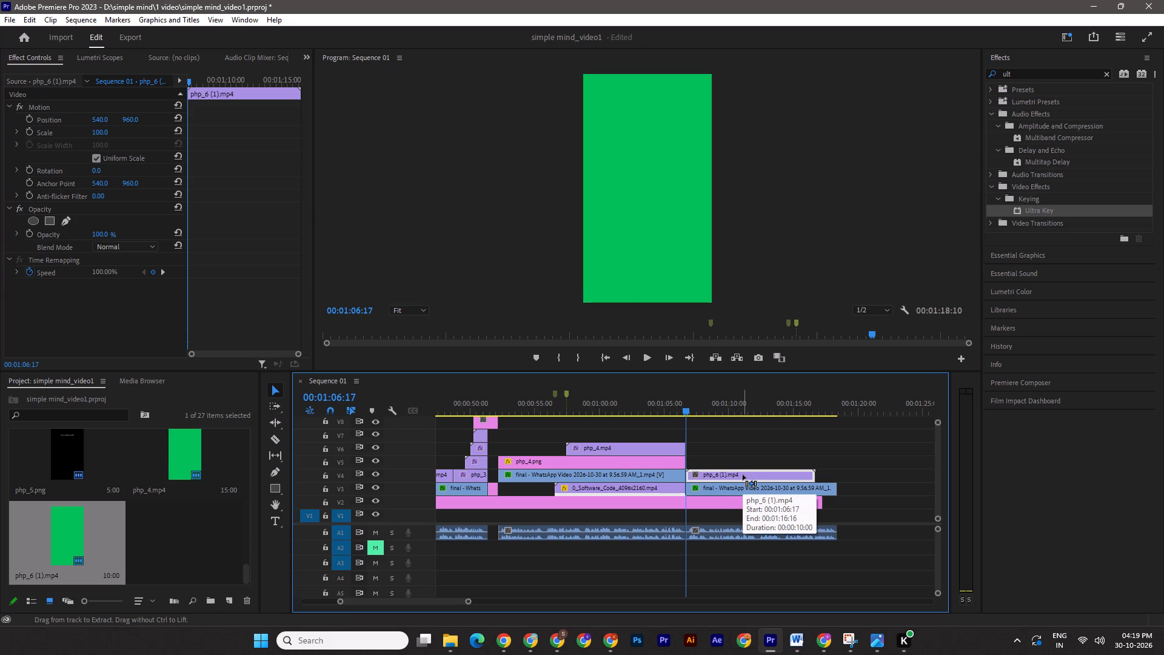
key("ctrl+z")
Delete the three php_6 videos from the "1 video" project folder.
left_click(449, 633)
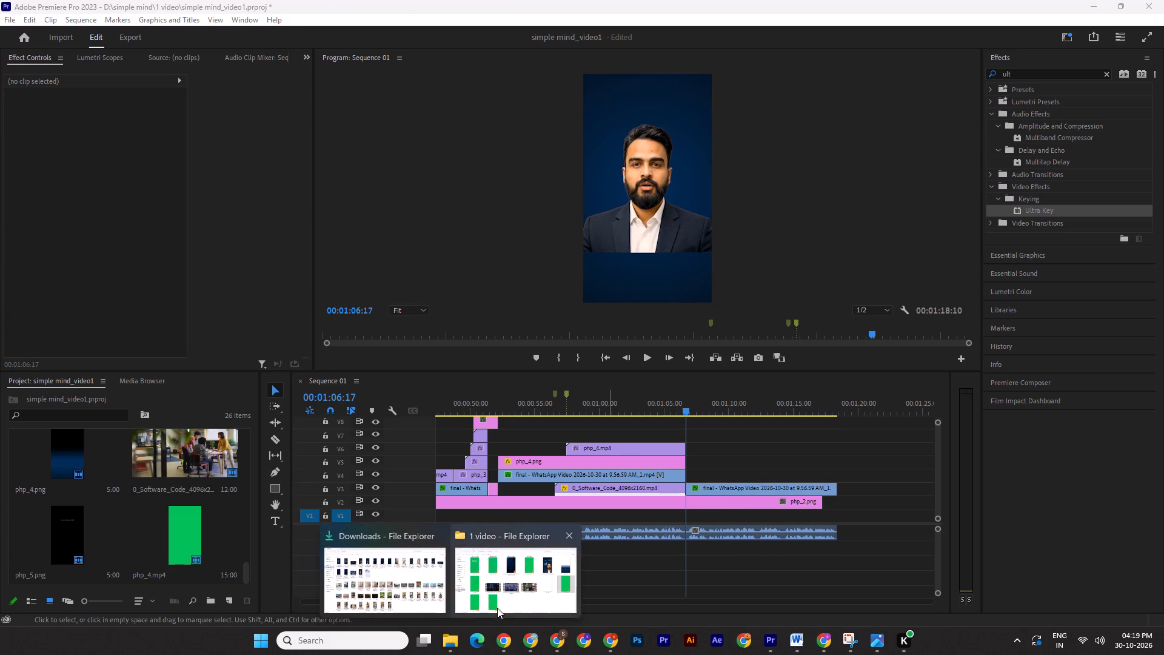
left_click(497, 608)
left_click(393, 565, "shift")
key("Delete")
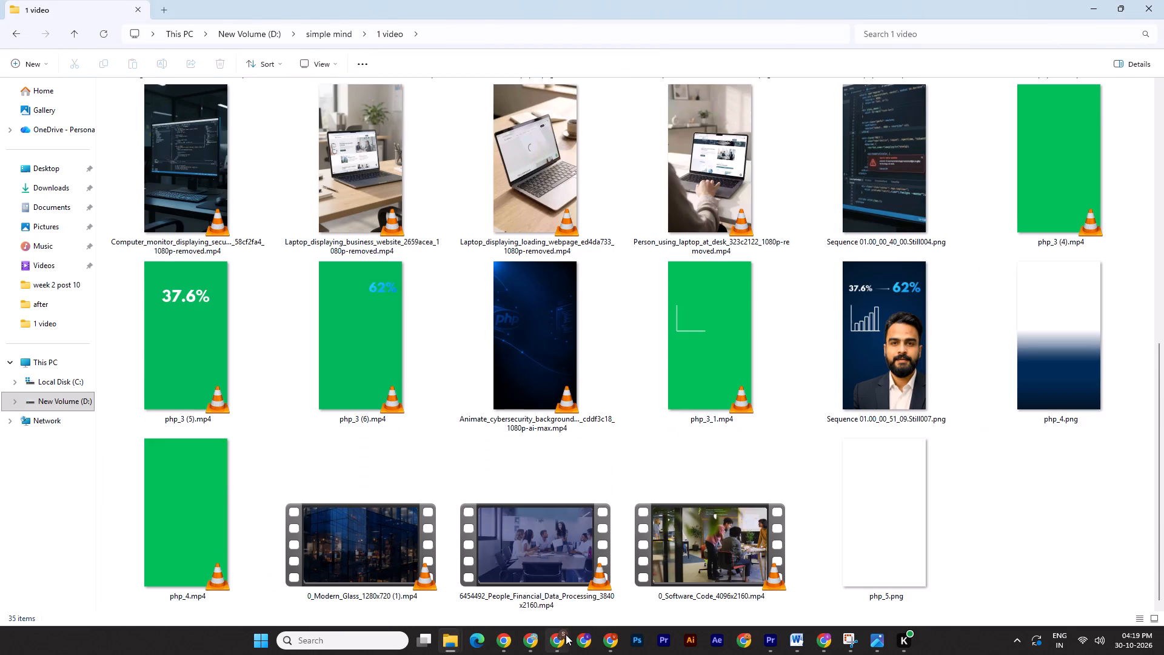
Back in Canva, set the duration of the green divider-line, headline and contact-details pages to 13 seconds each.
left_click(566, 634)
left_click(958, 381)
left_click(763, 543)
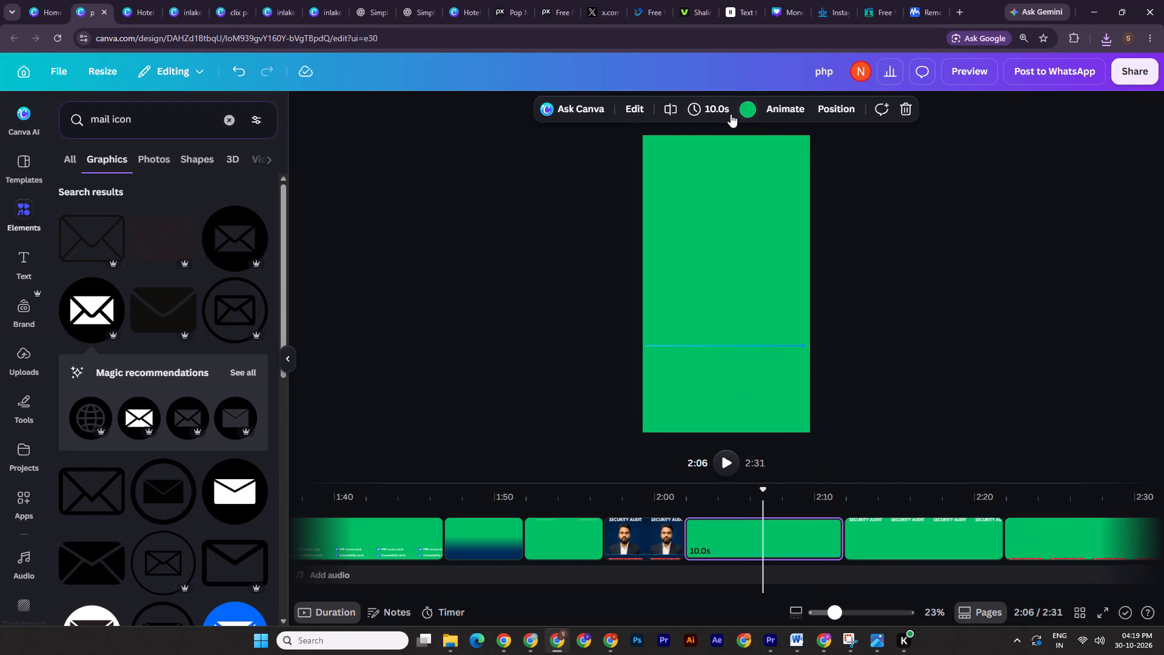
left_click(716, 108)
type("13")
key("Return")
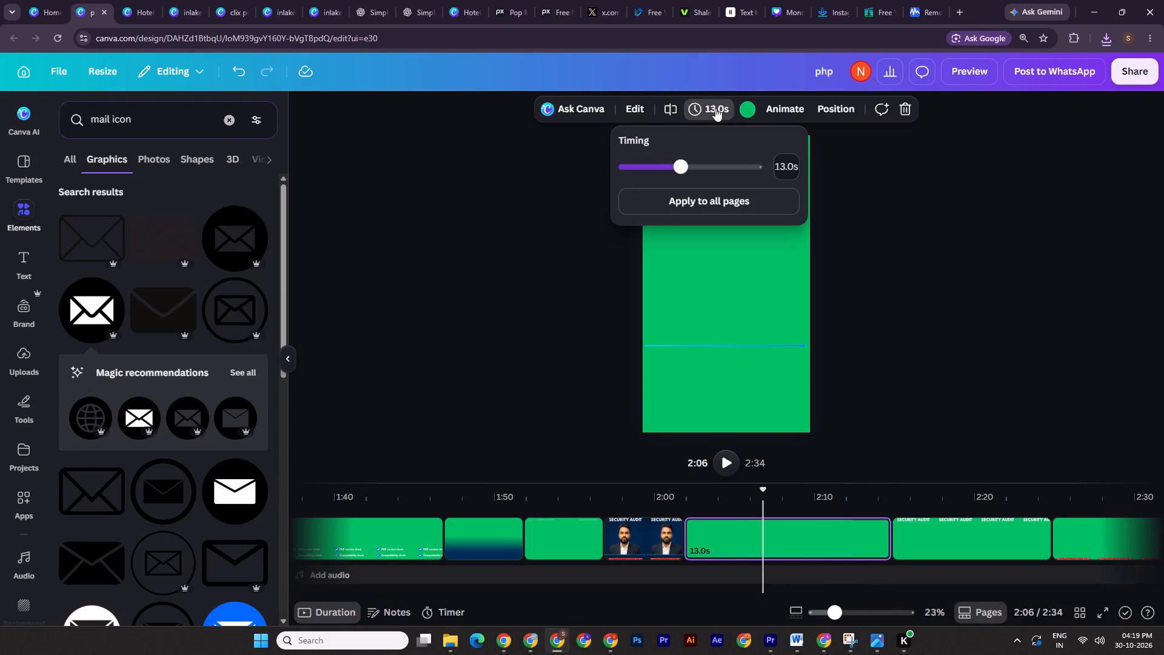
left_click(944, 526)
left_click(722, 106)
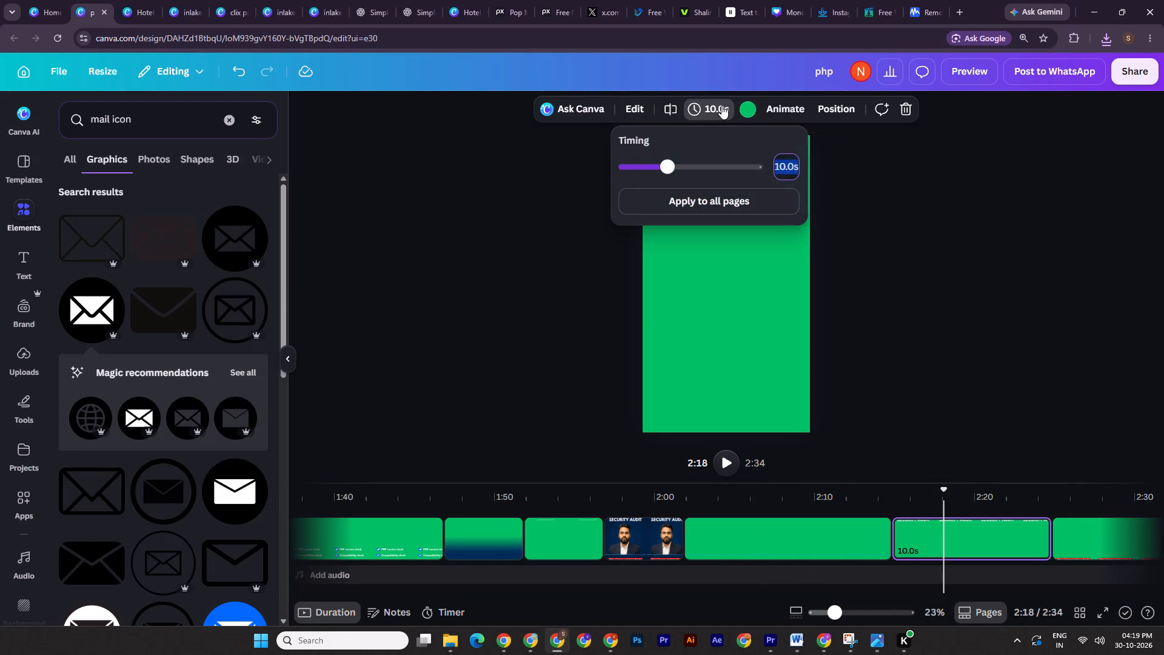
type("13")
key("Return")
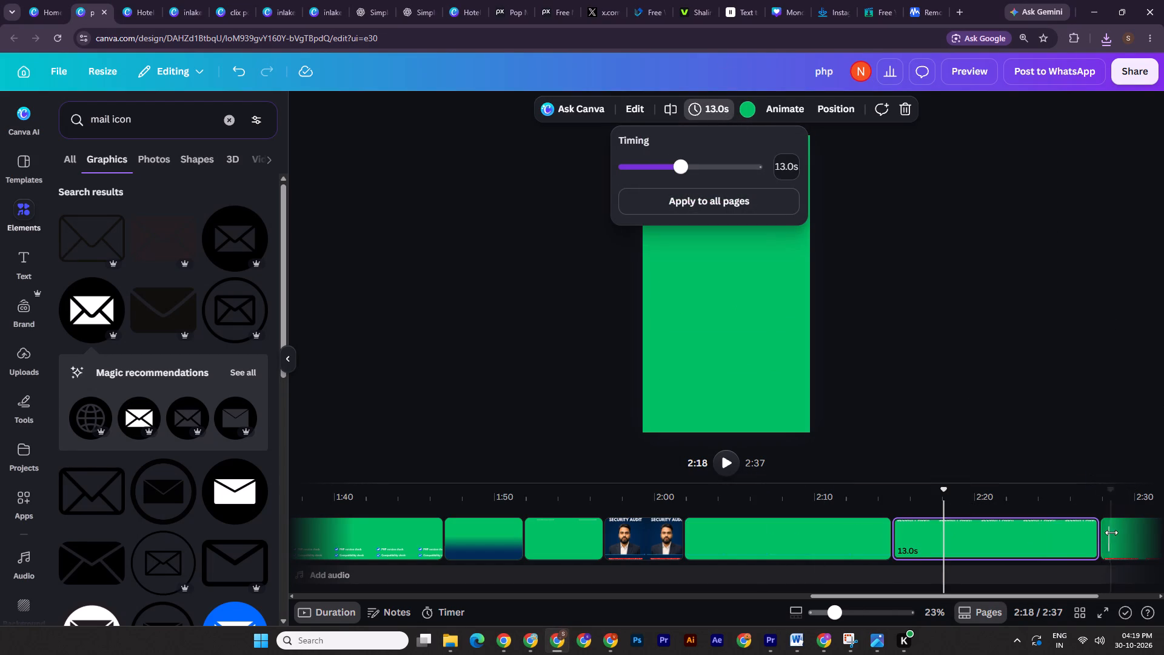
left_click(1111, 532)
left_click(781, 167)
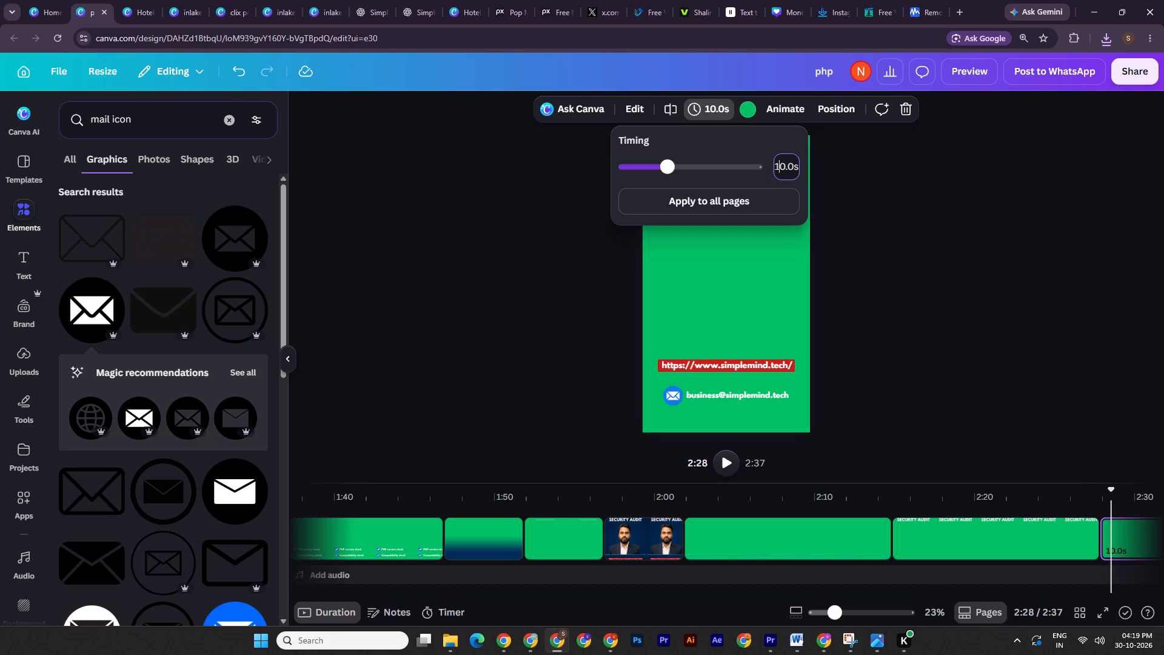
type("13")
key("Return")
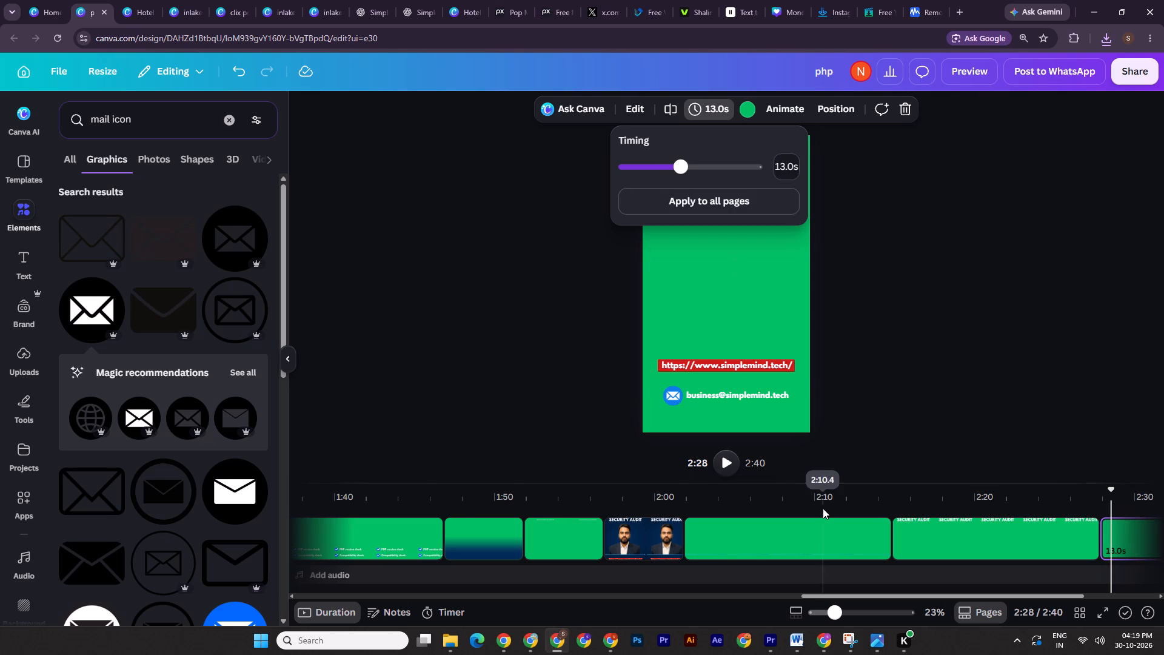
Download only the 13-second green divider-line page (page 18) as a 1080p MP4 video.
left_click(815, 532)
left_click(1143, 73)
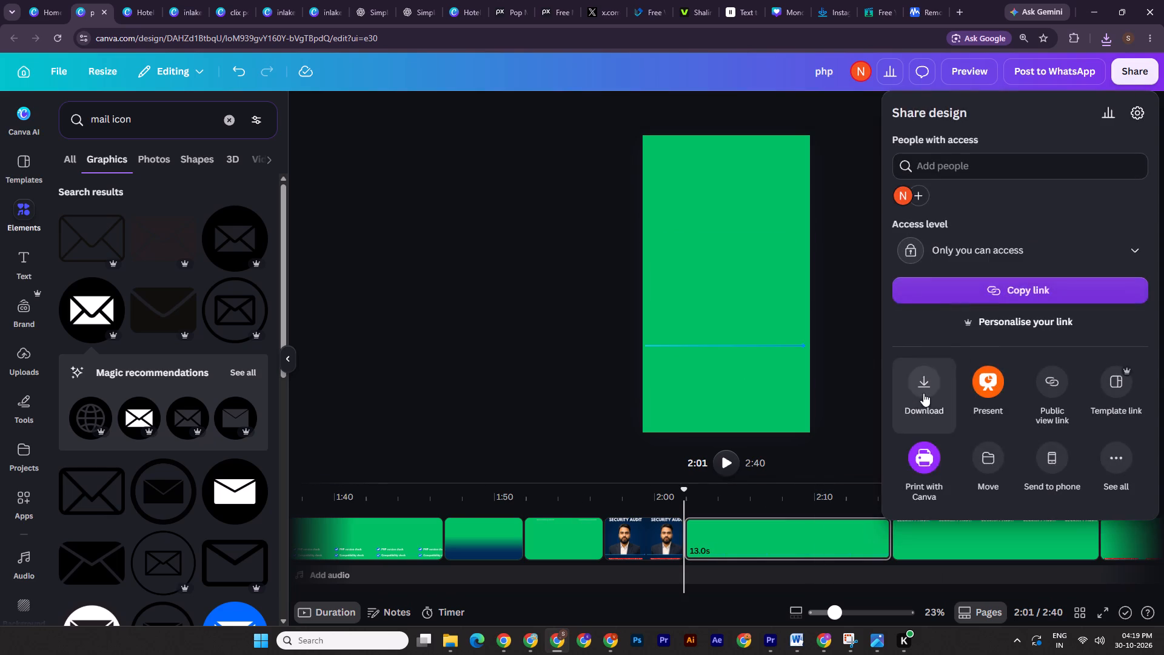
left_click(923, 393)
left_click(1022, 309)
left_click(1031, 341)
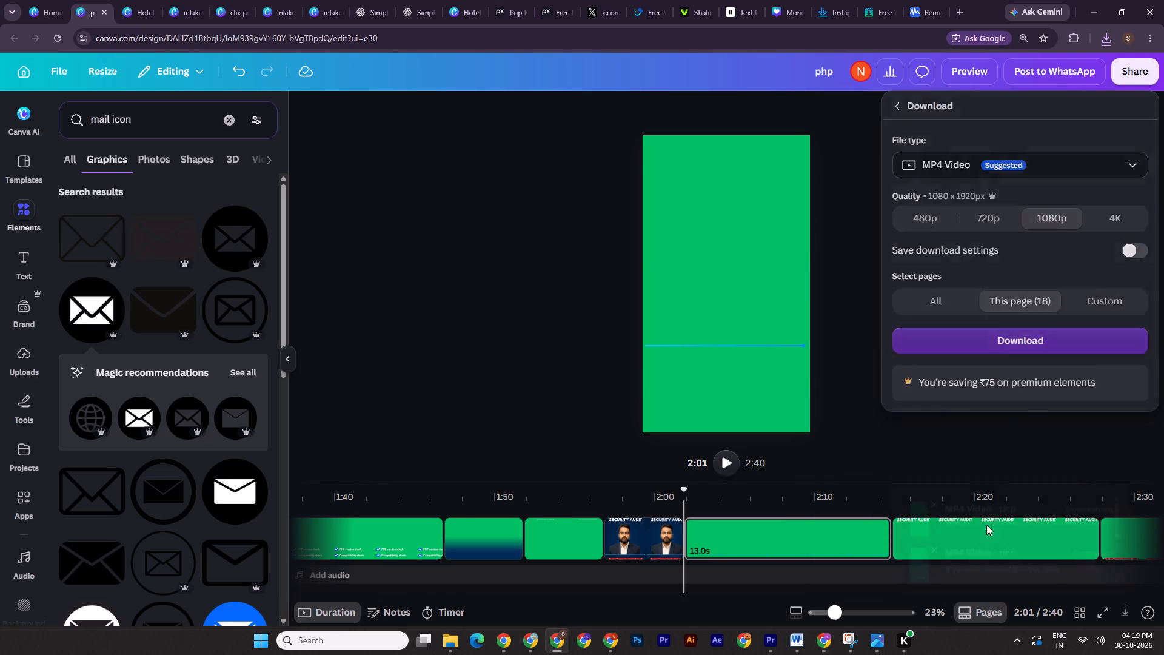
Download only the 13-second green "Get PHP Security Audit" headline page as a 1080p MP4 video.
left_click(949, 380)
left_click(968, 540)
left_click(1132, 71)
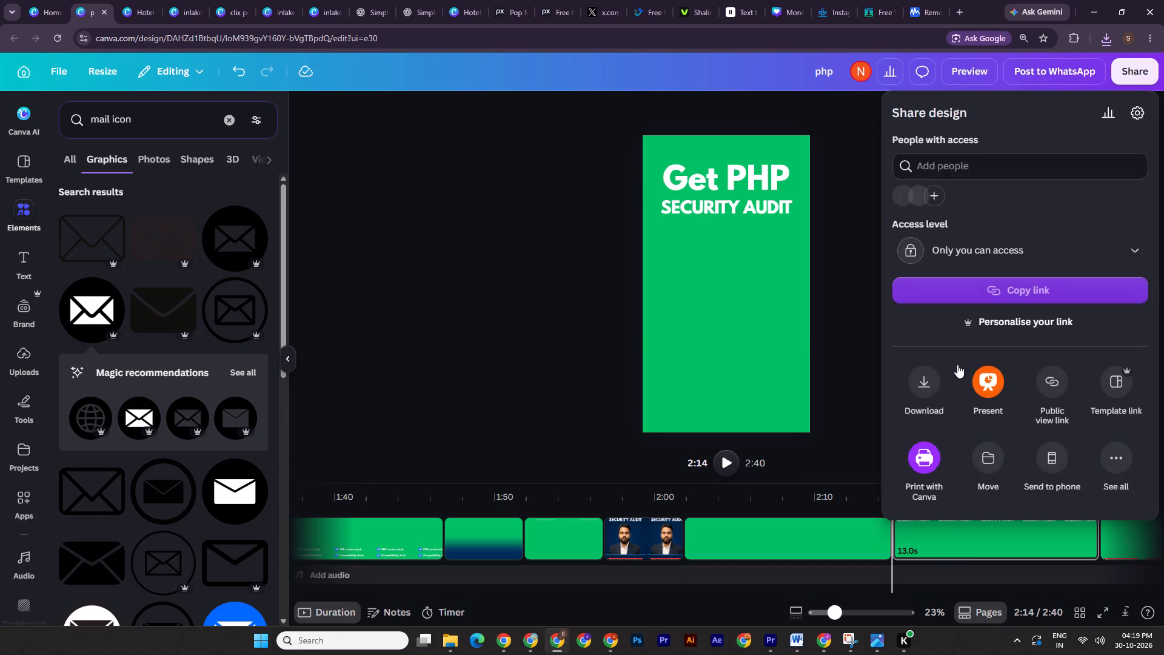
left_click(914, 386)
left_click(1020, 296)
left_click(978, 342)
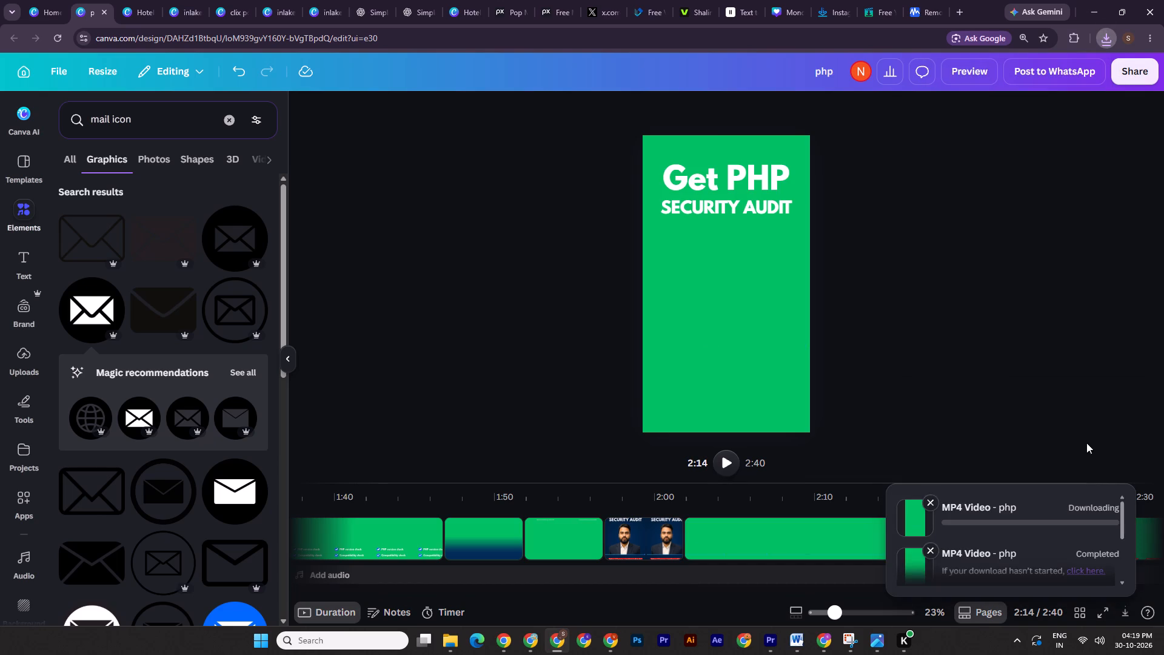
Download only the green page with the website and e-mail contact details (page 20) as a 1080p MP4 video.
left_click(1040, 356)
left_click(1129, 542)
left_click(1153, 76)
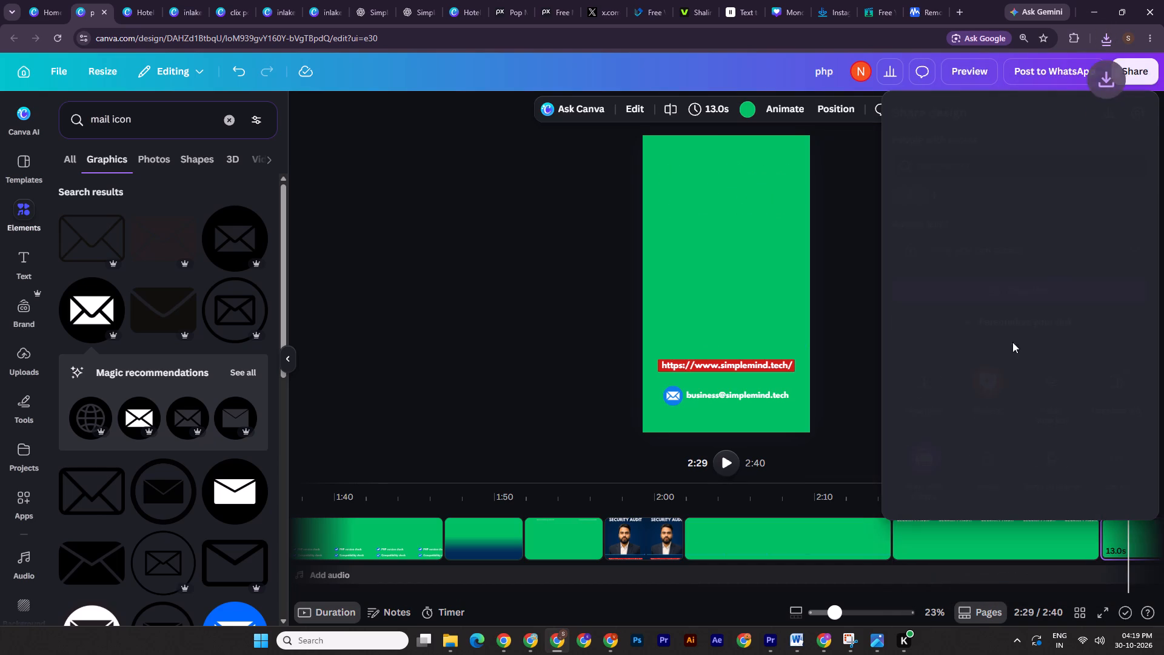
left_click(932, 389)
left_click(1019, 306)
left_click(1028, 345)
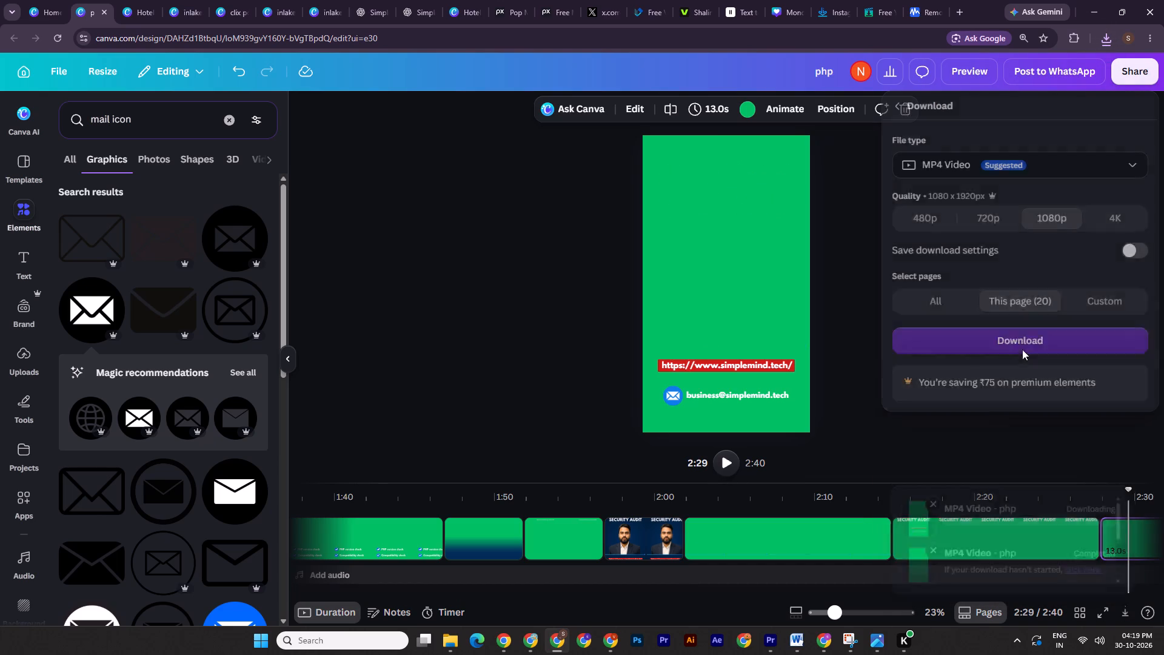
In the File Explorer Downloads folder, batch-rename the three new green php videos with the base name php_6.
left_click(452, 637)
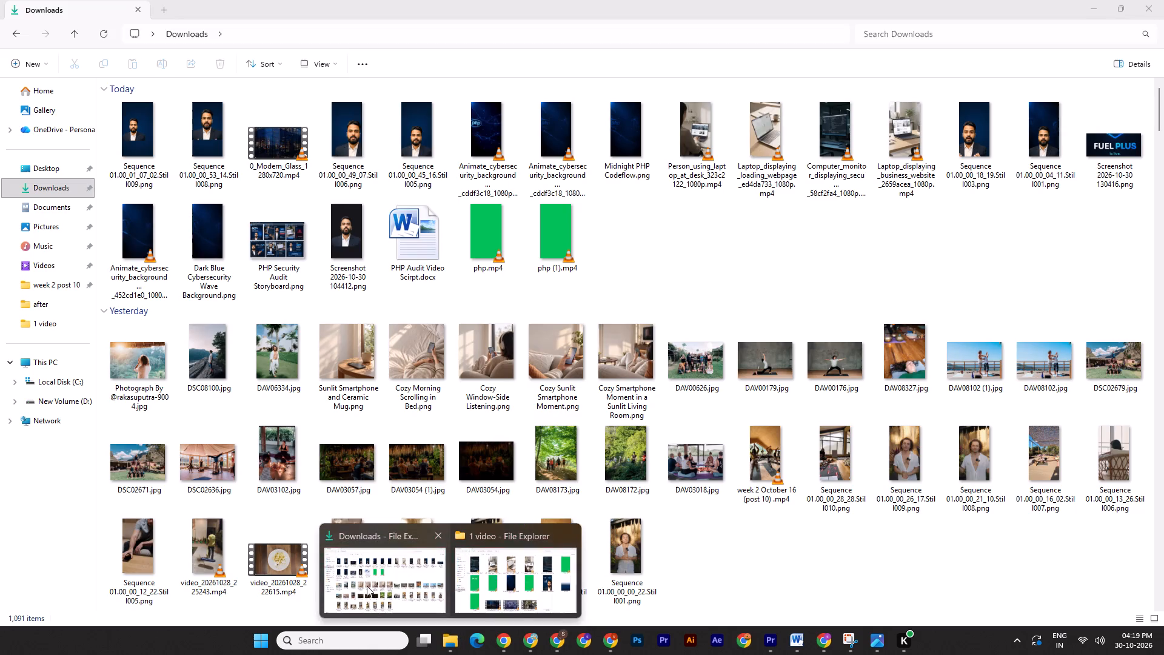
left_click(367, 586)
left_click(619, 247)
left_click(518, 247, "shift")
right_click(498, 254)
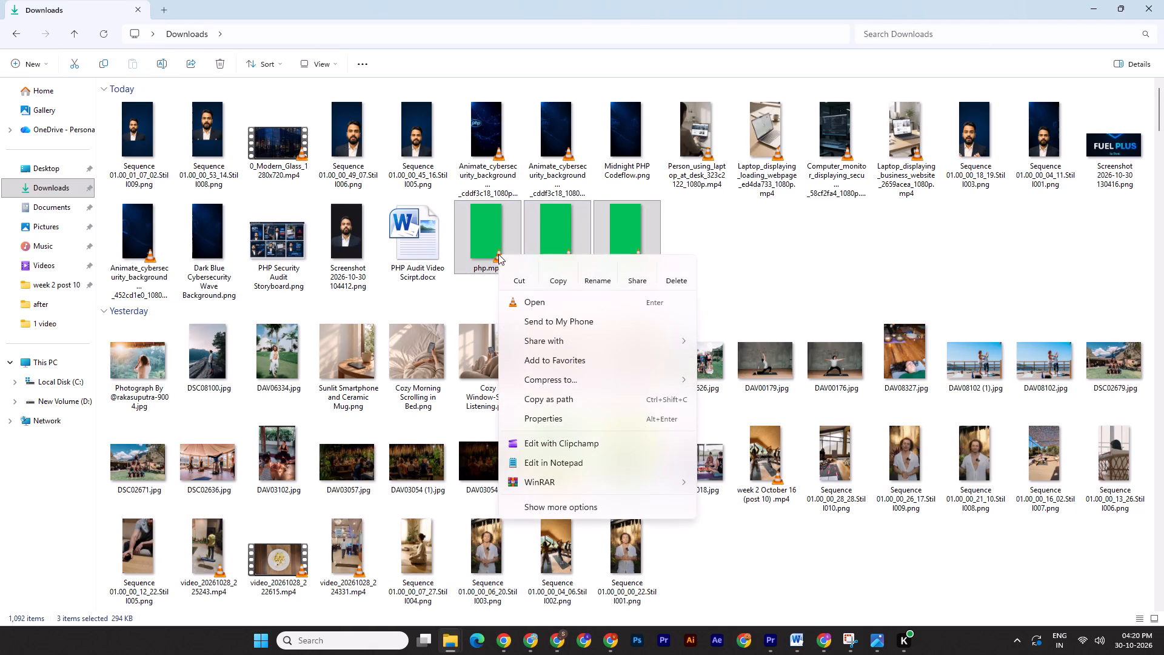
left_click(546, 509)
left_click(547, 546)
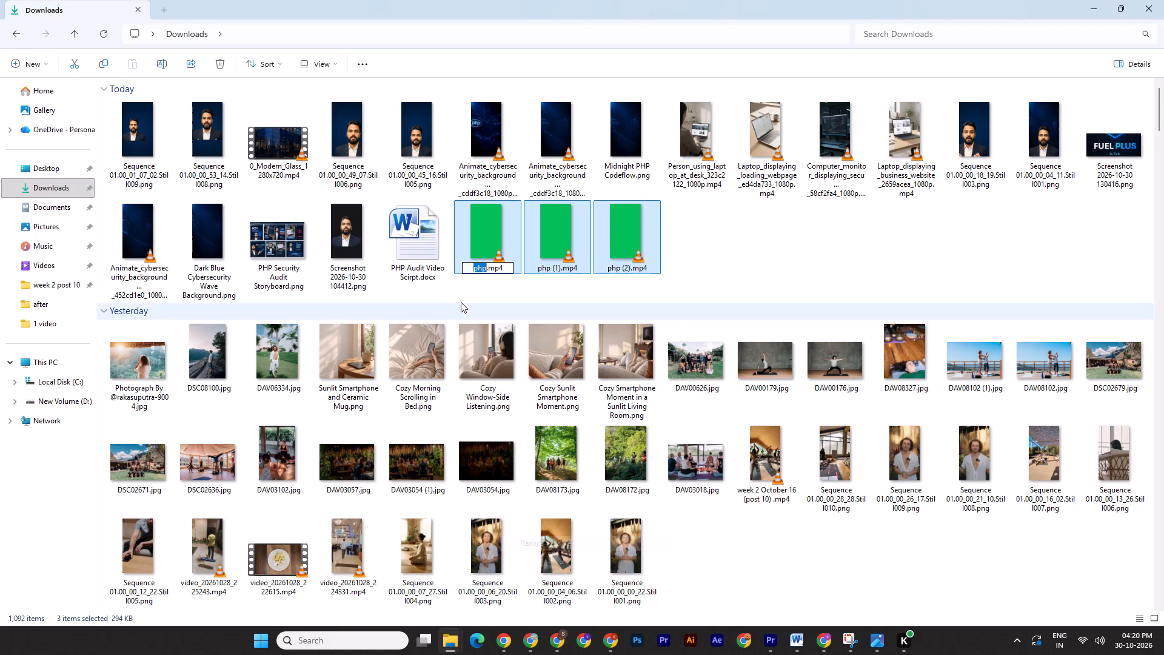
left_click(483, 264)
key("Right")
key("shift+underscore")
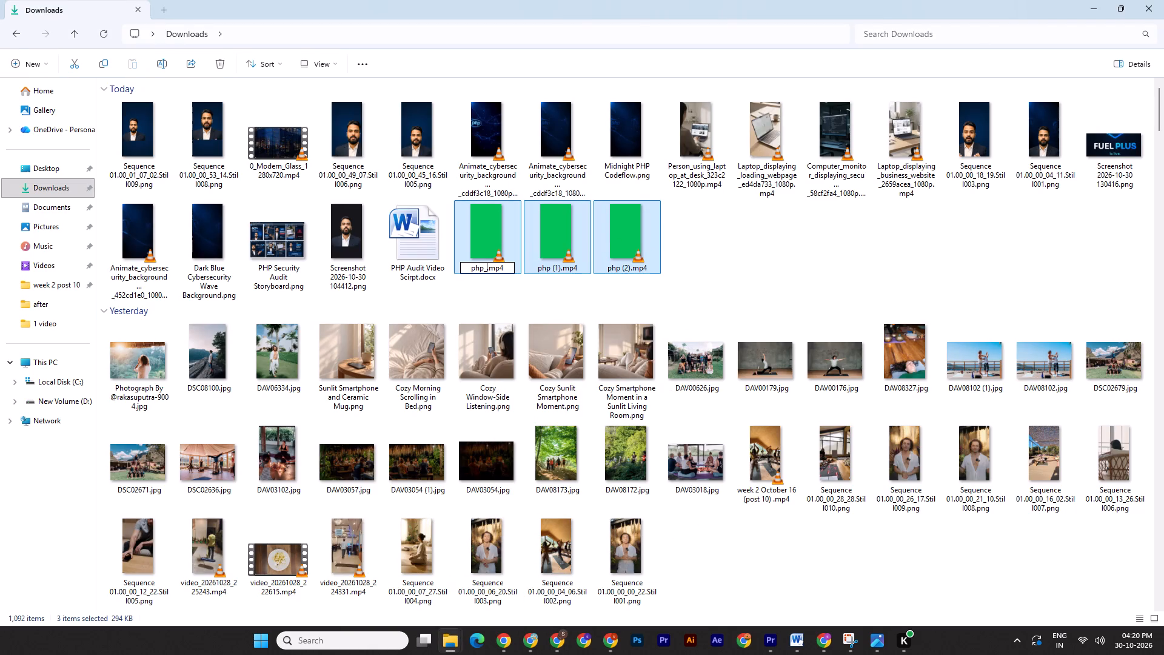
key("6")
key("Return")
Move the three renamed php_6 videos from Downloads into the "1 video" project folder.
key("ctrl+x")
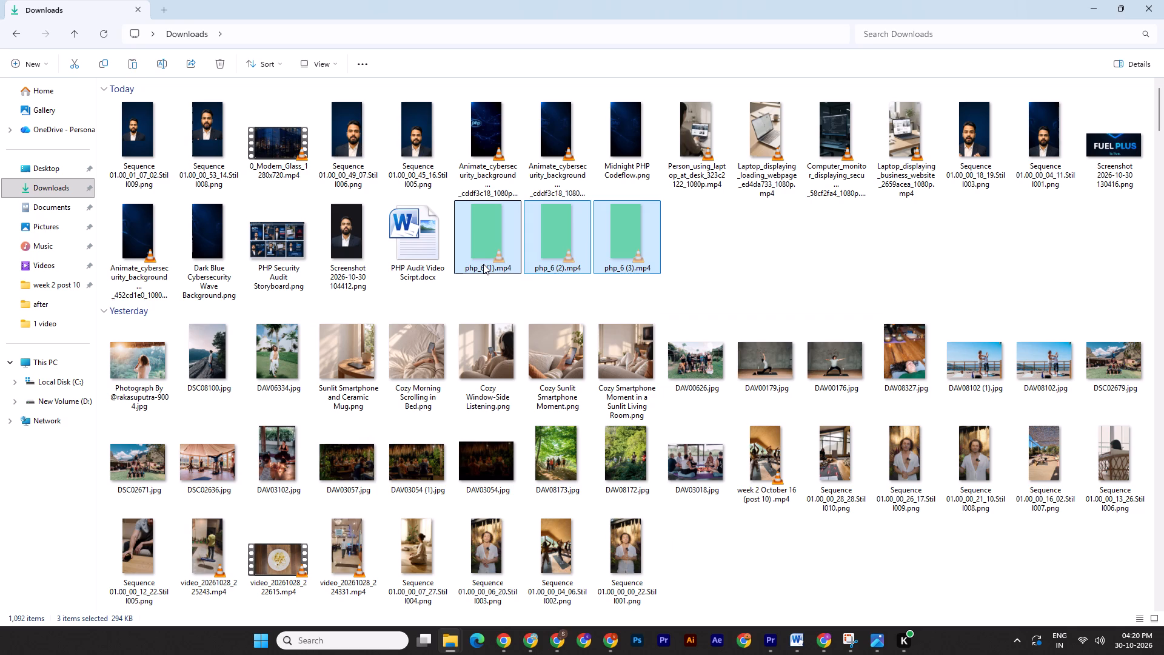
left_click(450, 654)
left_click(506, 602)
key("ctrl+v")
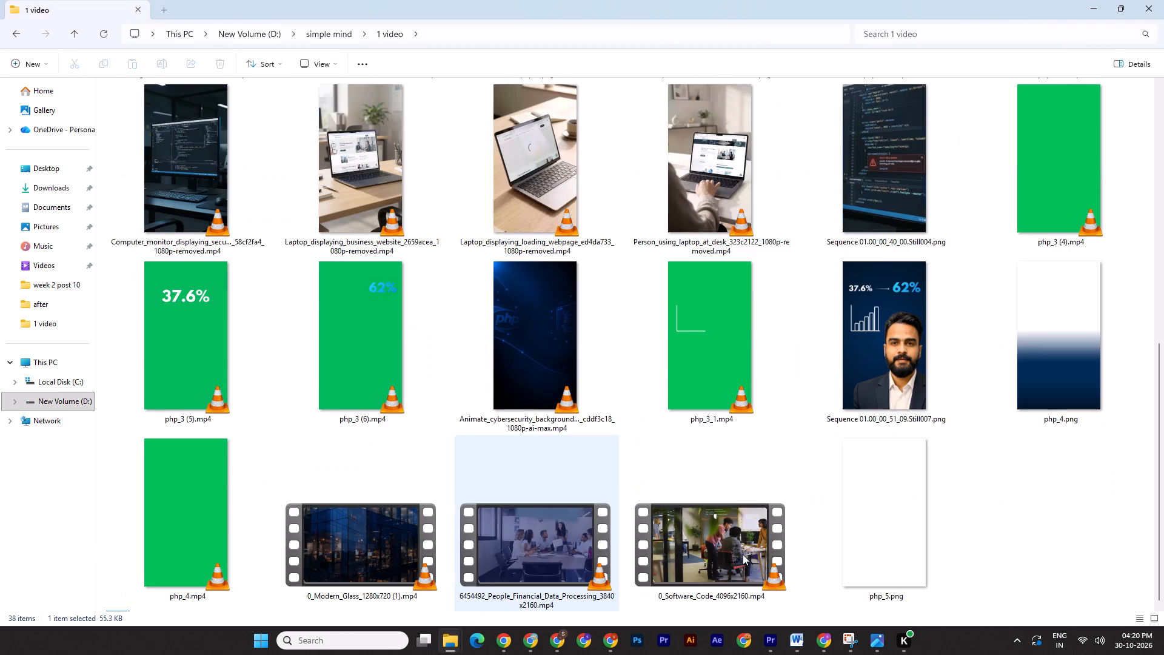
Preview php_6 (1).mp4 and place it on track V4 of the Premiere Pro sequence, starting at 00:01:06:17.
left_click(956, 539)
double_click(1027, 371)
left_click(1162, 1)
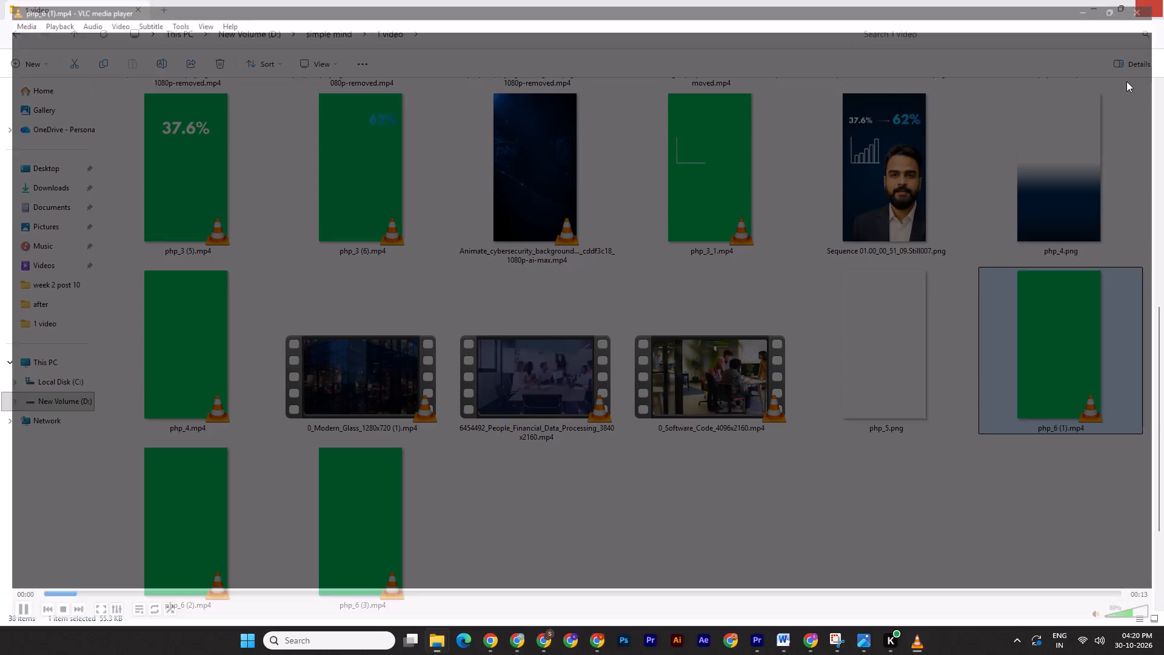
left_click_drag(1046, 363, 732, 491)
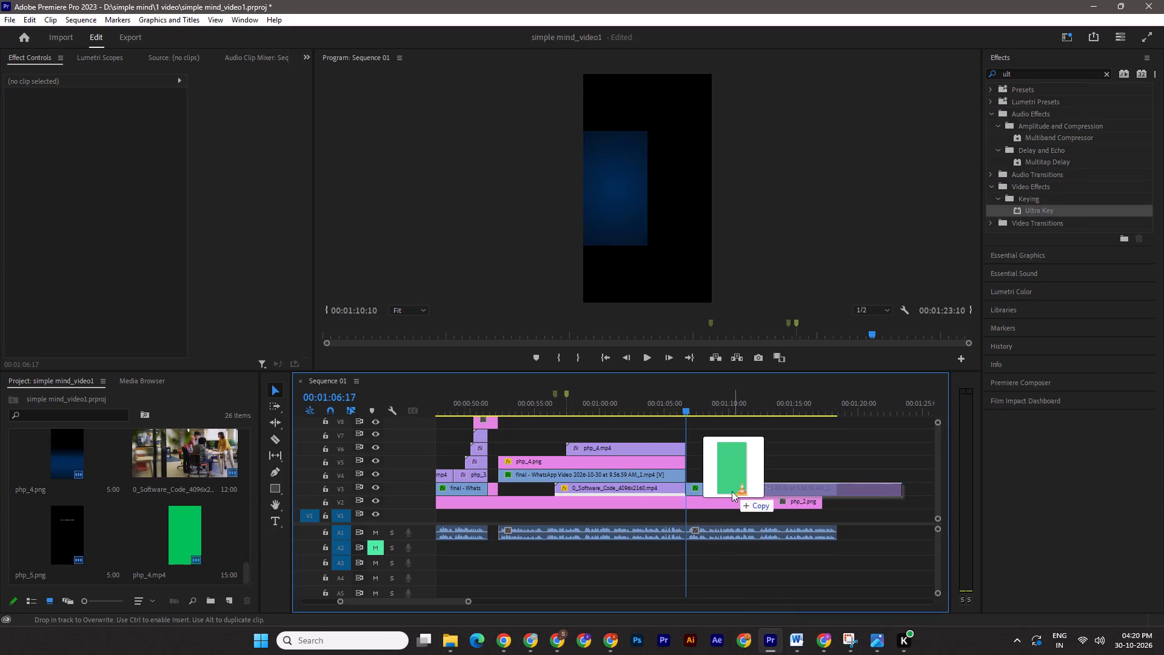
left_click_drag(732, 491, 687, 470)
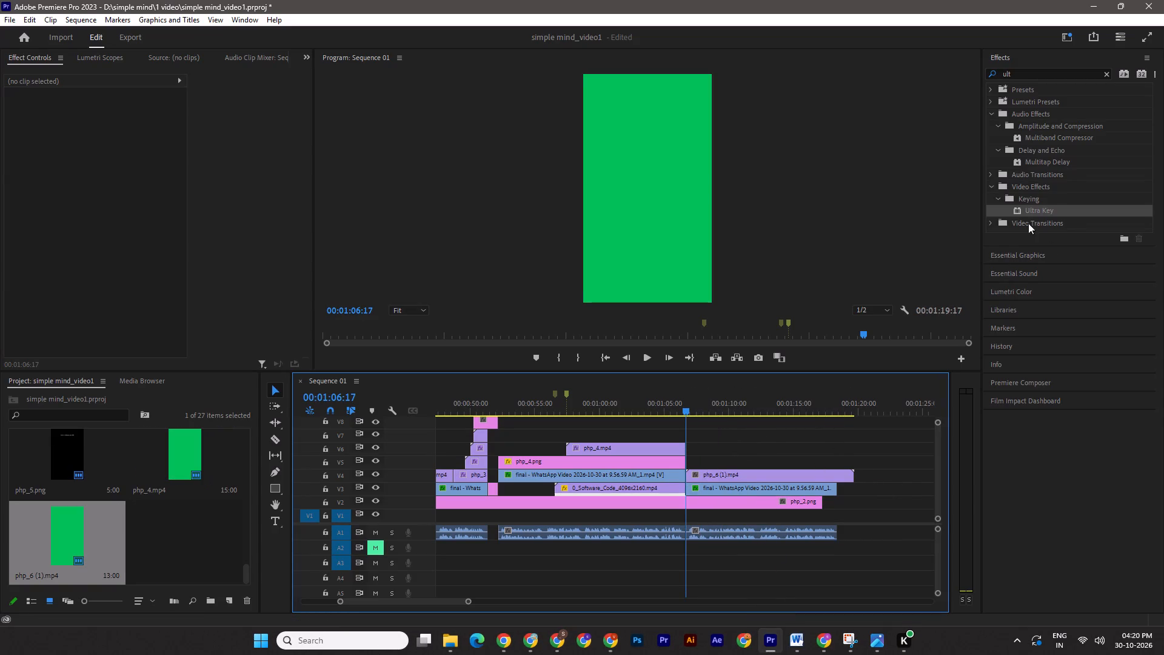
Apply Ultra Key to the php_6 (1).mp4 clip and sample its green background as the key colour.
left_click_drag(1034, 207, 751, 479)
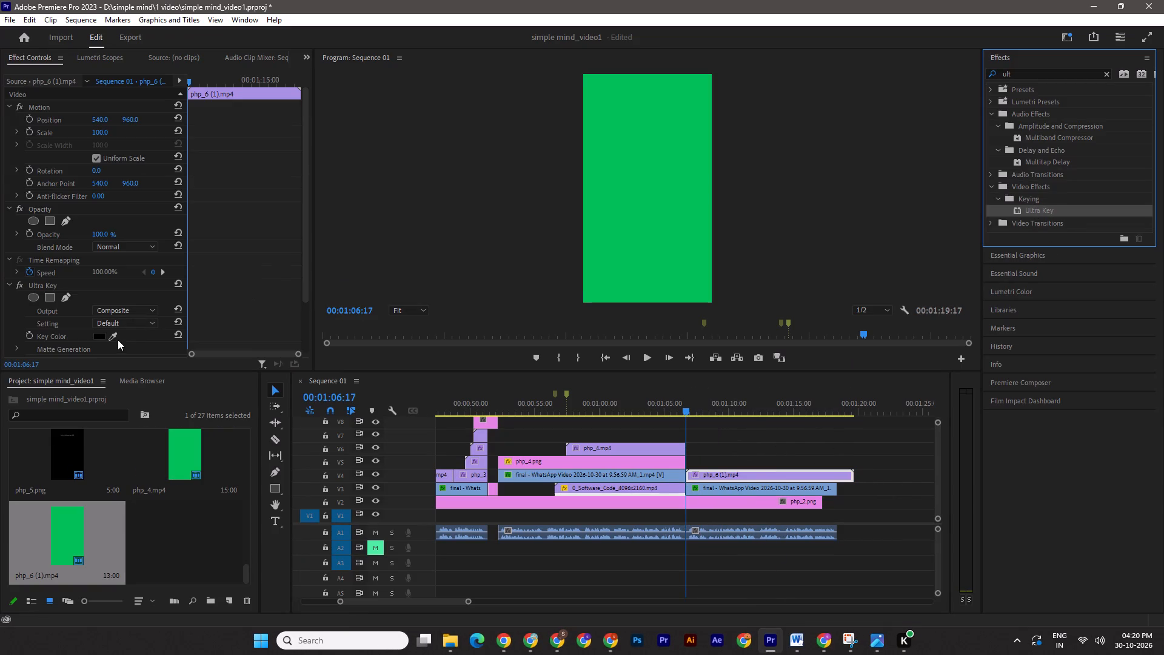
left_click(113, 337)
left_click(643, 209)
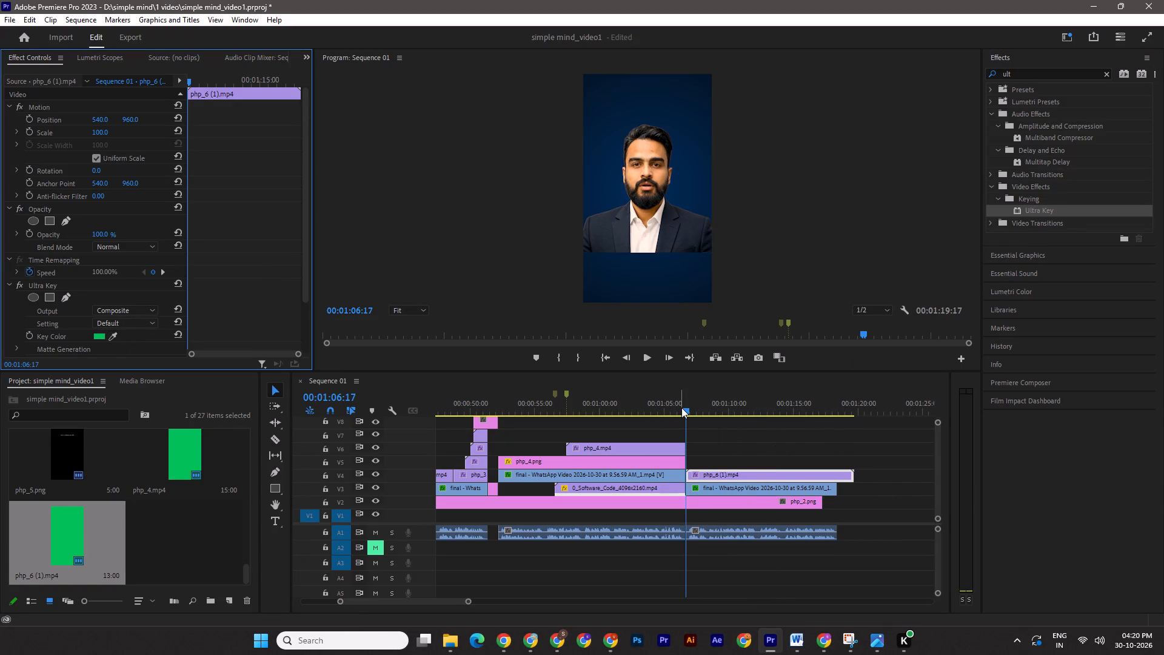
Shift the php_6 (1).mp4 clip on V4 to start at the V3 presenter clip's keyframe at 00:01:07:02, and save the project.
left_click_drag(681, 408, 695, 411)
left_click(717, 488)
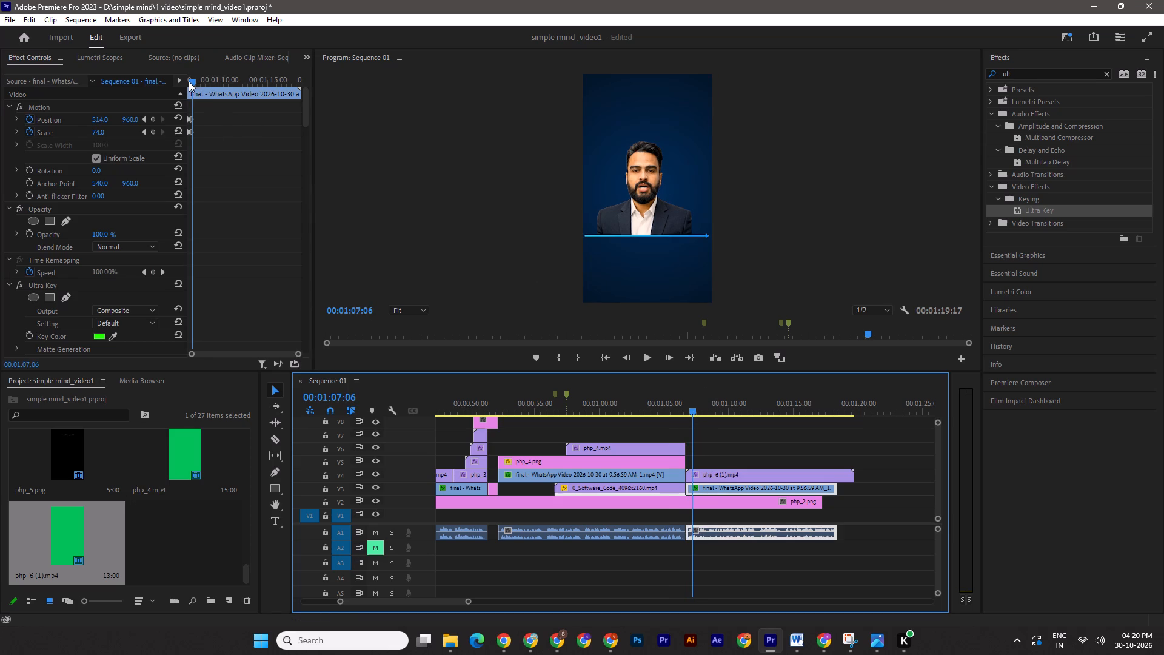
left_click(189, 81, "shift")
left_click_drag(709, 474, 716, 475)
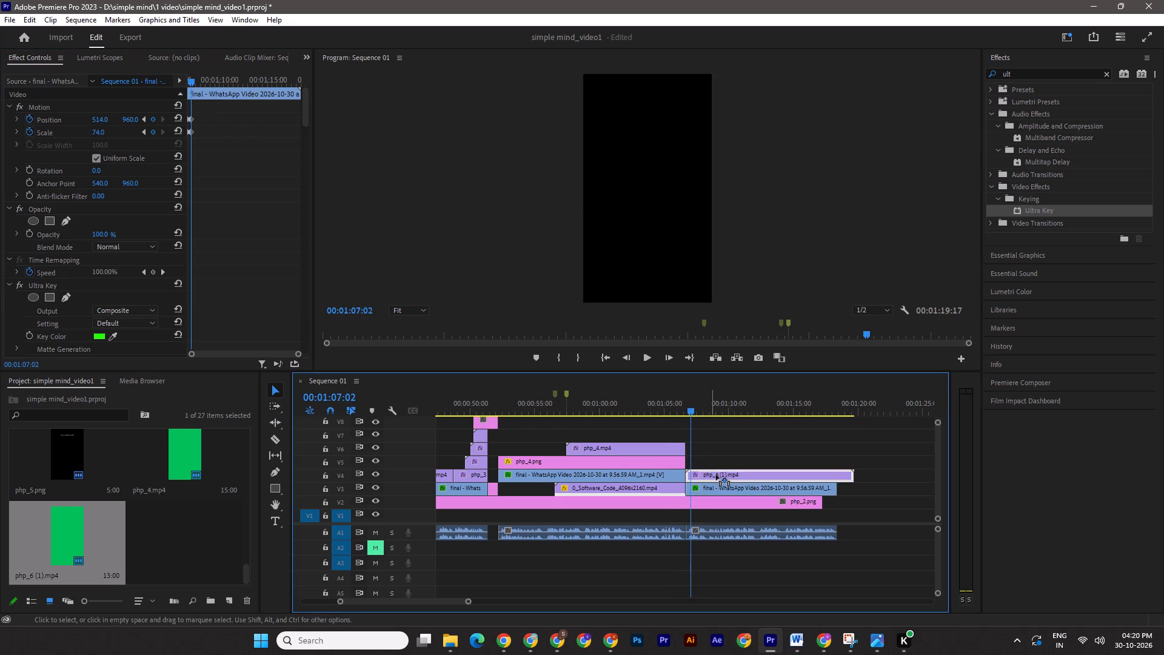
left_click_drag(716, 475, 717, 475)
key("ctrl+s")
Play back the transition into the keyed divider line around 00:01:07 to check its timing against the presenter.
left_click_drag(689, 405, 684, 404)
key("space")
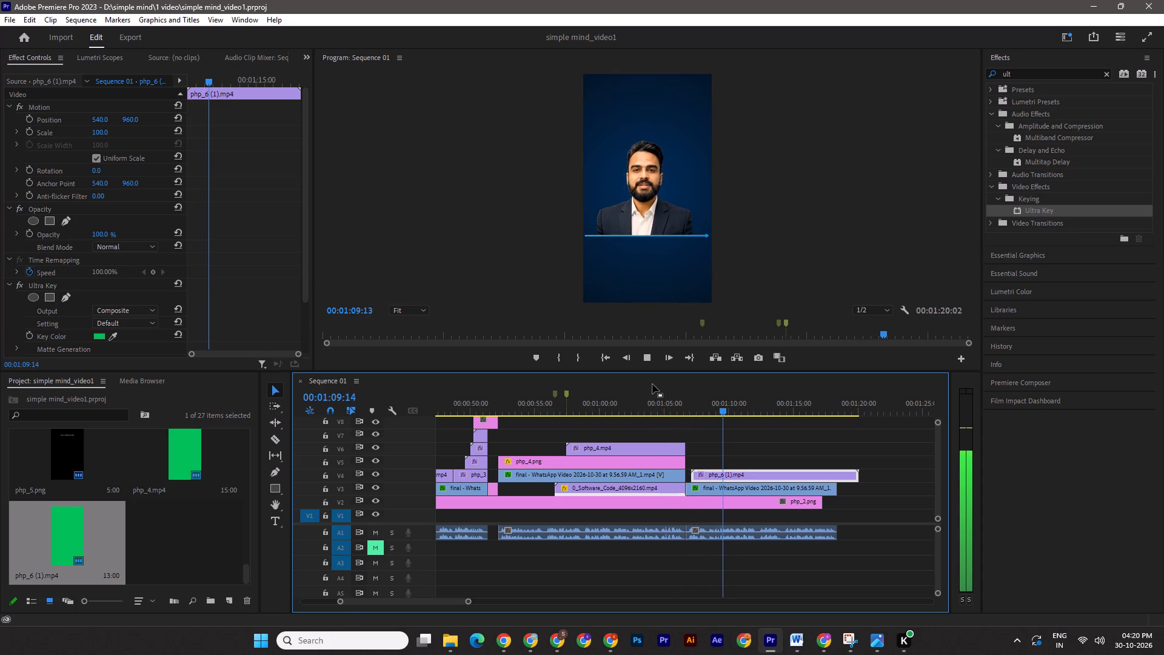
key("space")
left_click_drag(468, 602, 435, 600)
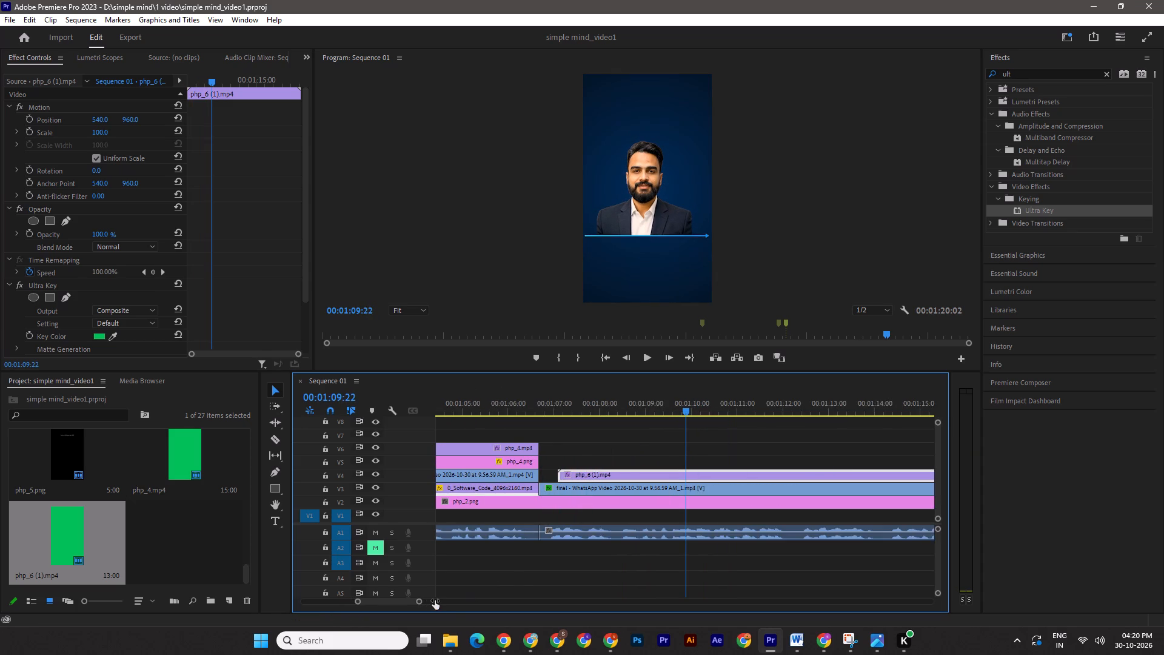
left_click_drag(435, 600, 446, 600)
left_click_drag(686, 413, 584, 422)
key("space")
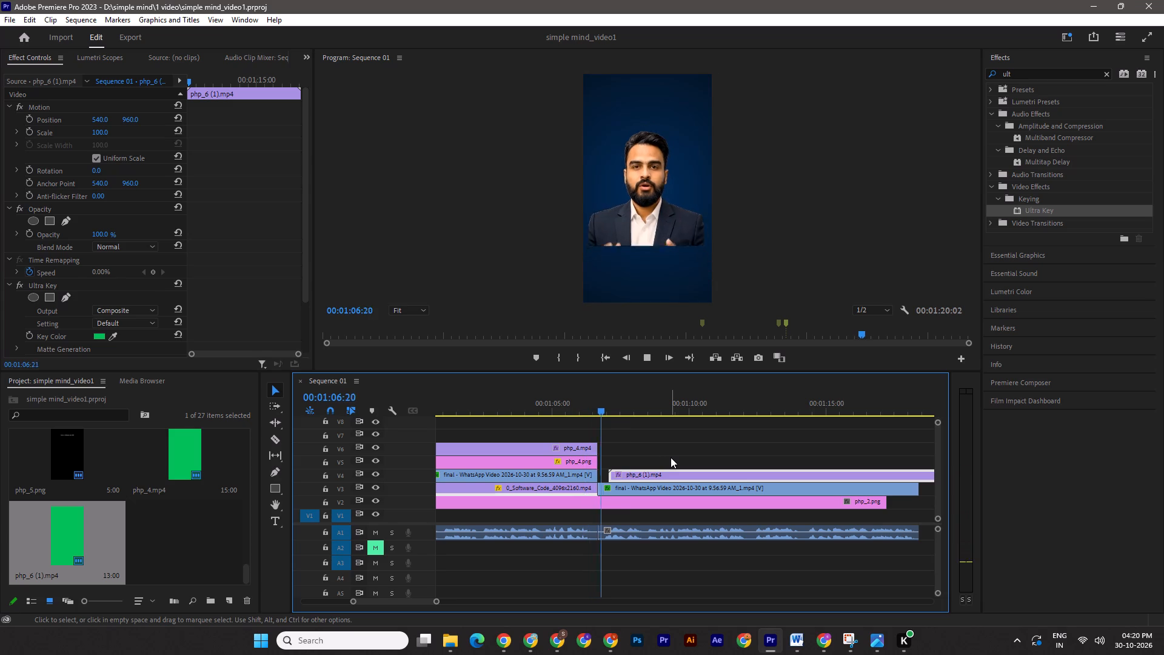
key("space")
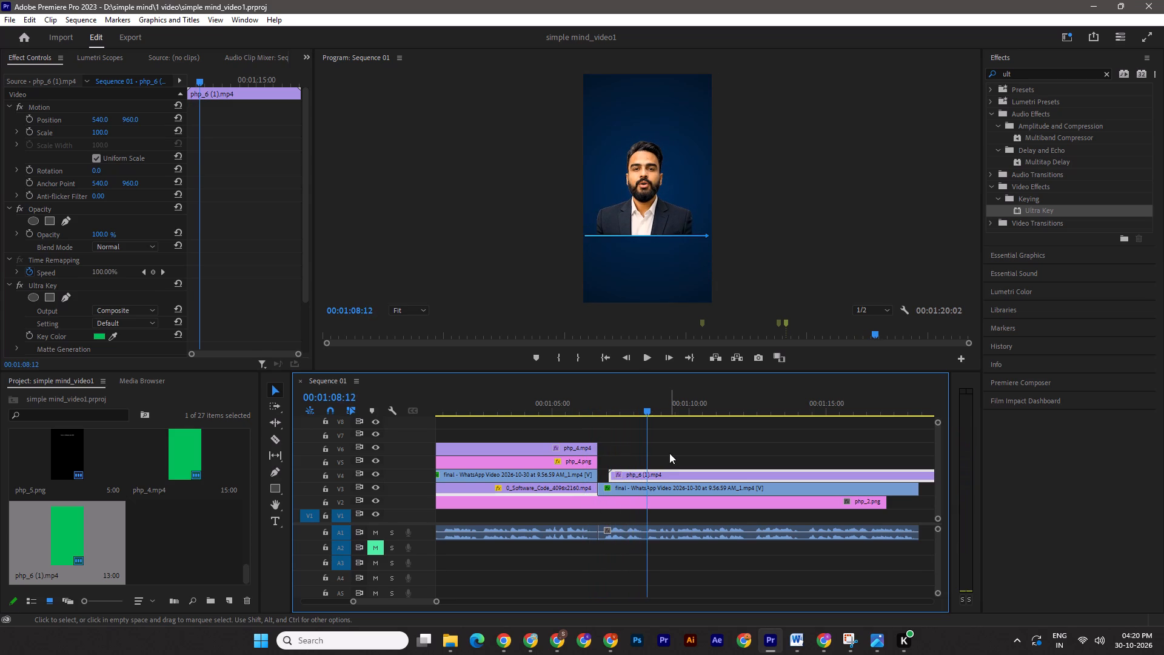
Shift the php_6 (1).mp4 clip on V4 to start at 00:01:08:08.
key("Left")
key("Left")
key("Left")
key("Left")
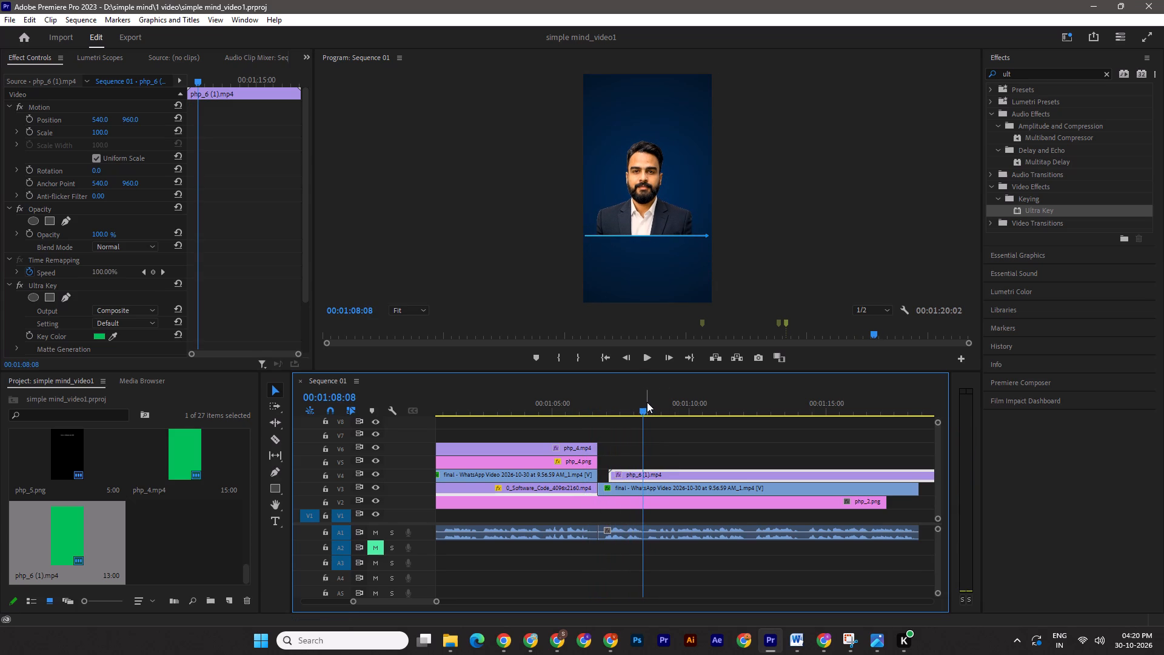
left_click(646, 488)
left_click(653, 475, "shift")
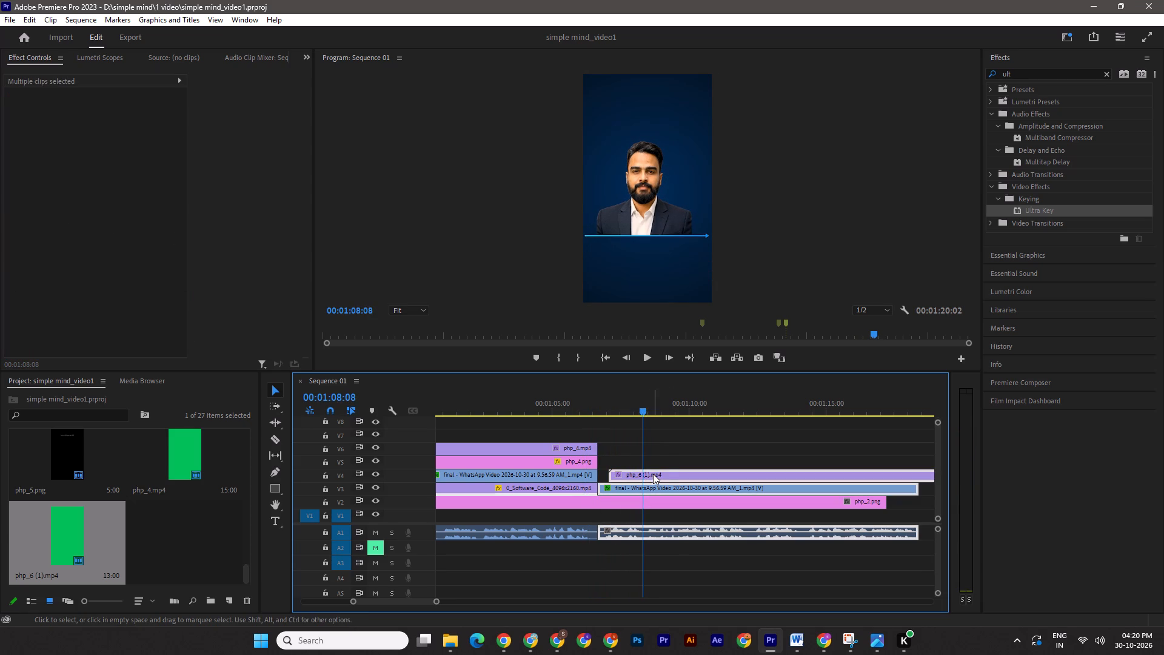
left_click(664, 454)
left_click(657, 469)
left_click_drag(652, 475, 667, 476)
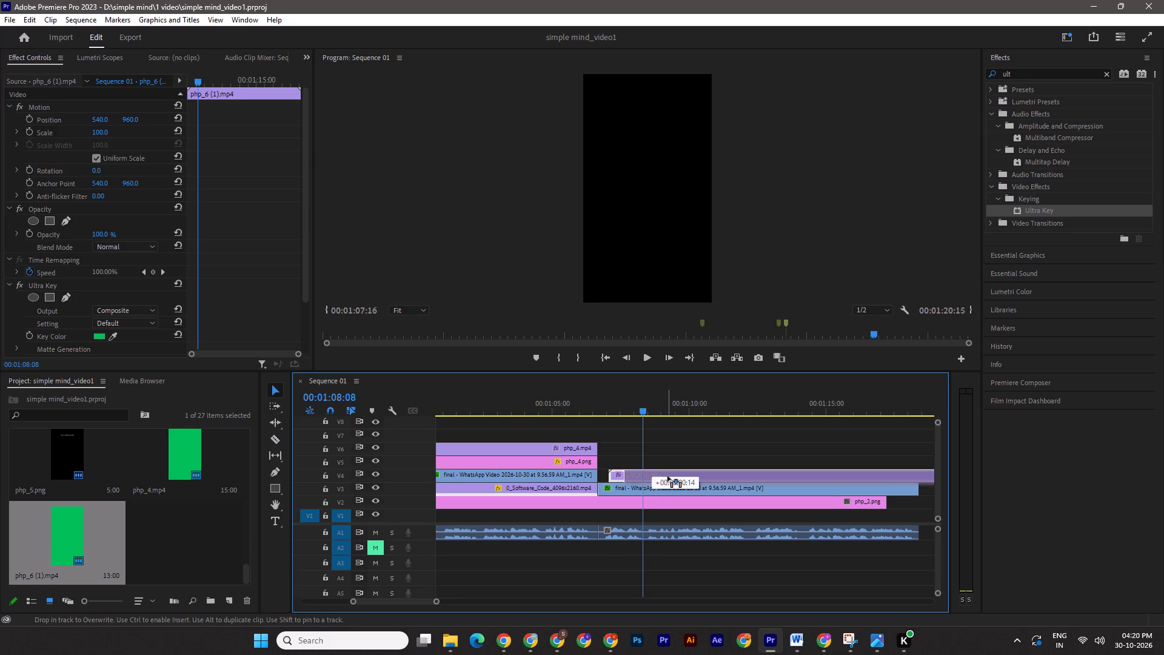
left_click_drag(667, 476, 681, 476)
Extend php_4.mp4 on V6 and php_4.png on V5 to end at 00:01:08:08, and try extending the V4 presenter clip too.
left_click_drag(599, 448, 629, 451)
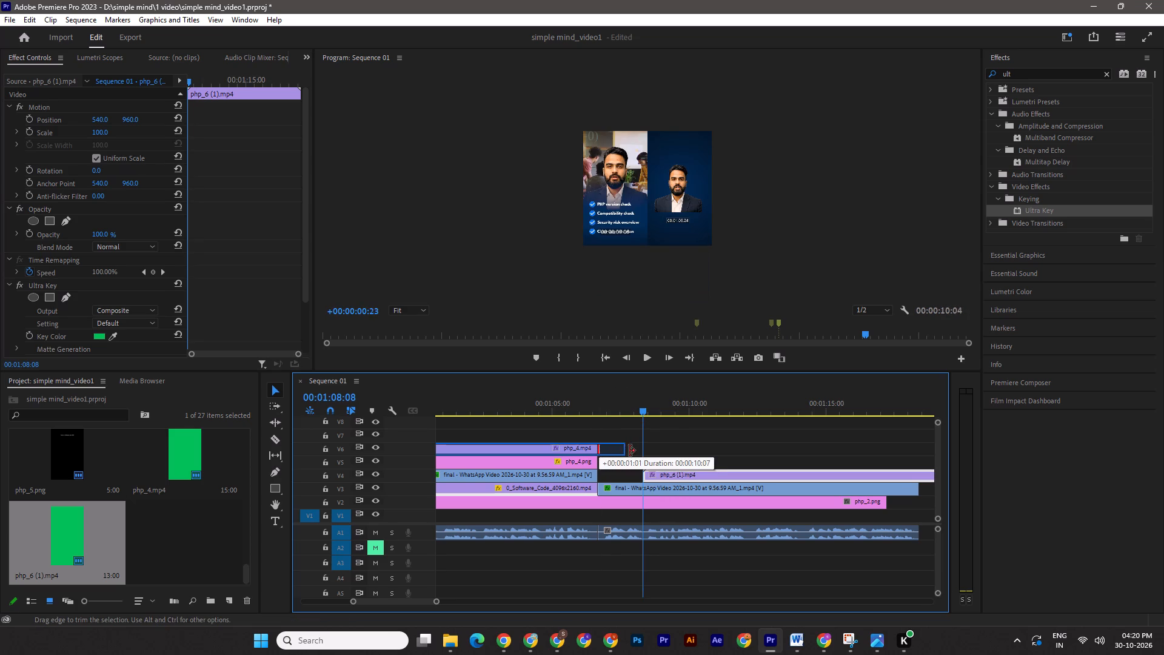
left_click_drag(629, 451, 644, 451)
left_click_drag(595, 466, 640, 462)
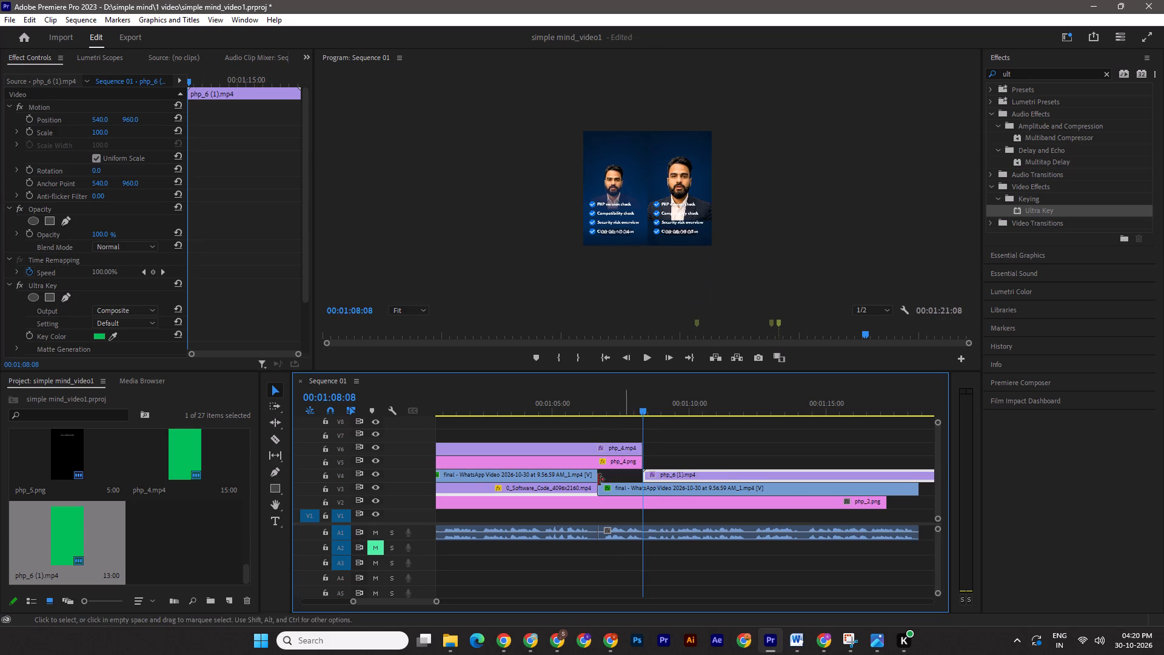
left_click_drag(592, 480, 637, 477)
Toggle track V4's visibility at 00:01:06:03 to examine what the V4 presenter clip contributes to the checklist scene.
left_click_drag(641, 411, 597, 411)
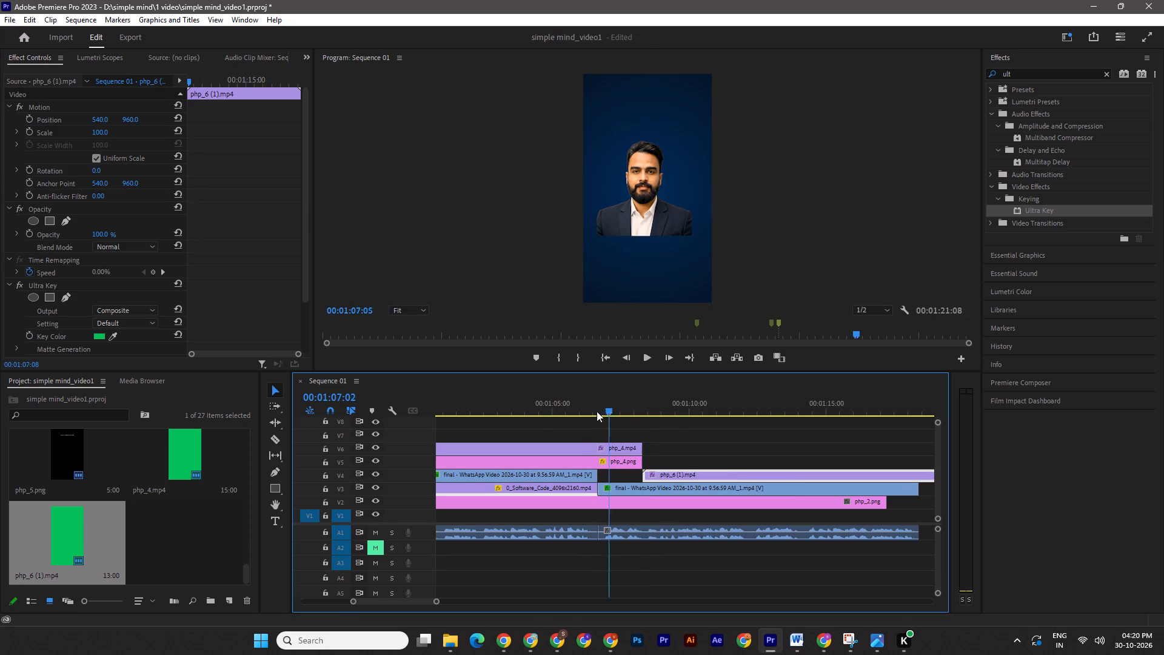
left_click_drag(597, 411, 581, 417)
left_click(575, 477)
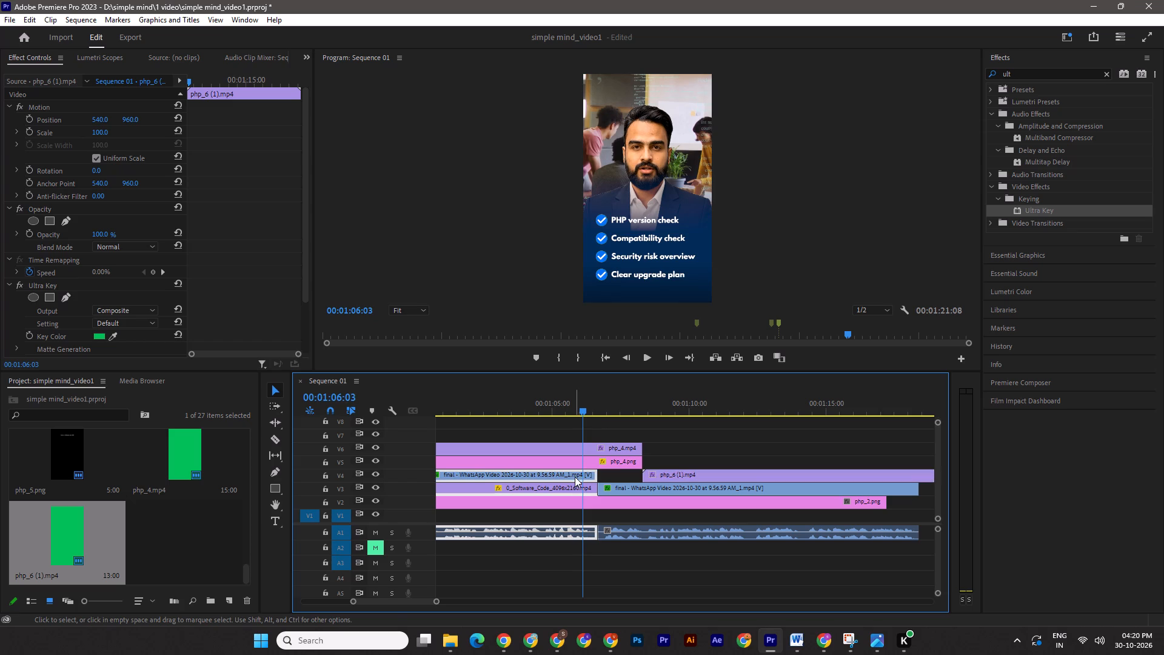
left_click(375, 471)
left_click(376, 475)
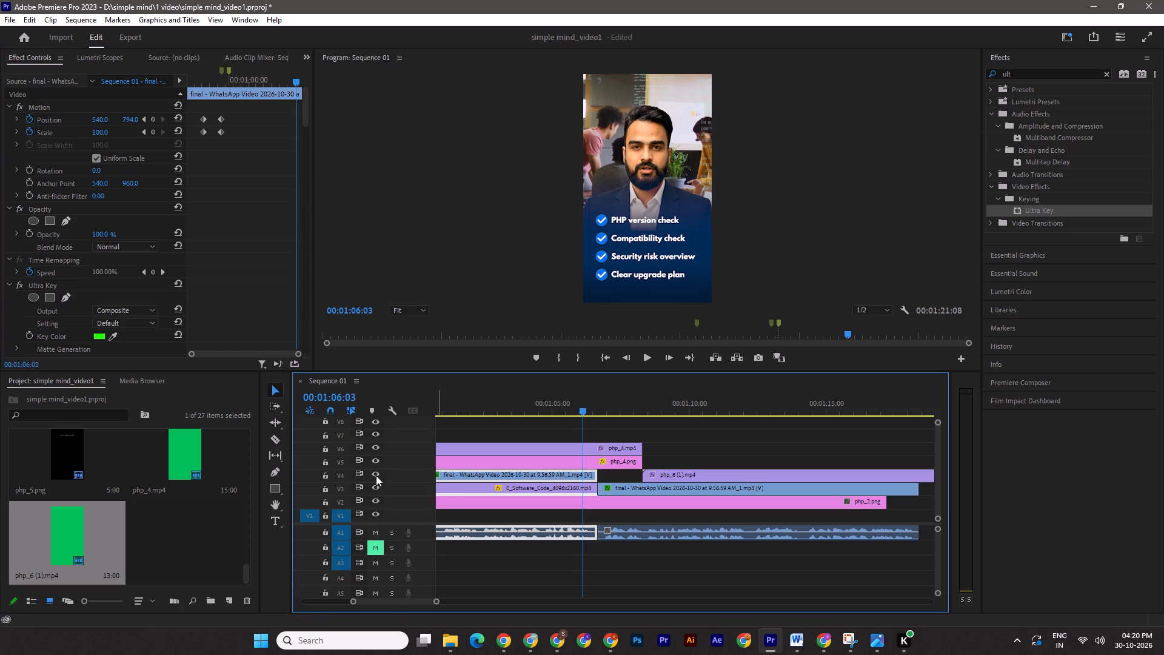
left_click(376, 475)
left_click(376, 475)
left_click(376, 476)
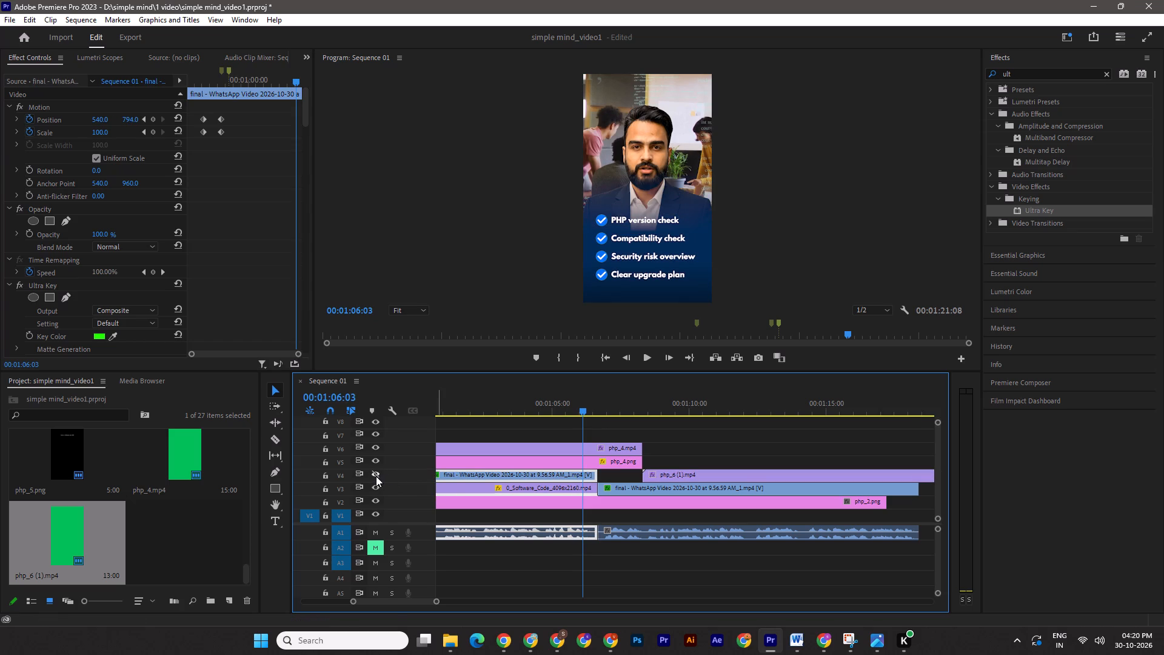
left_click(374, 475)
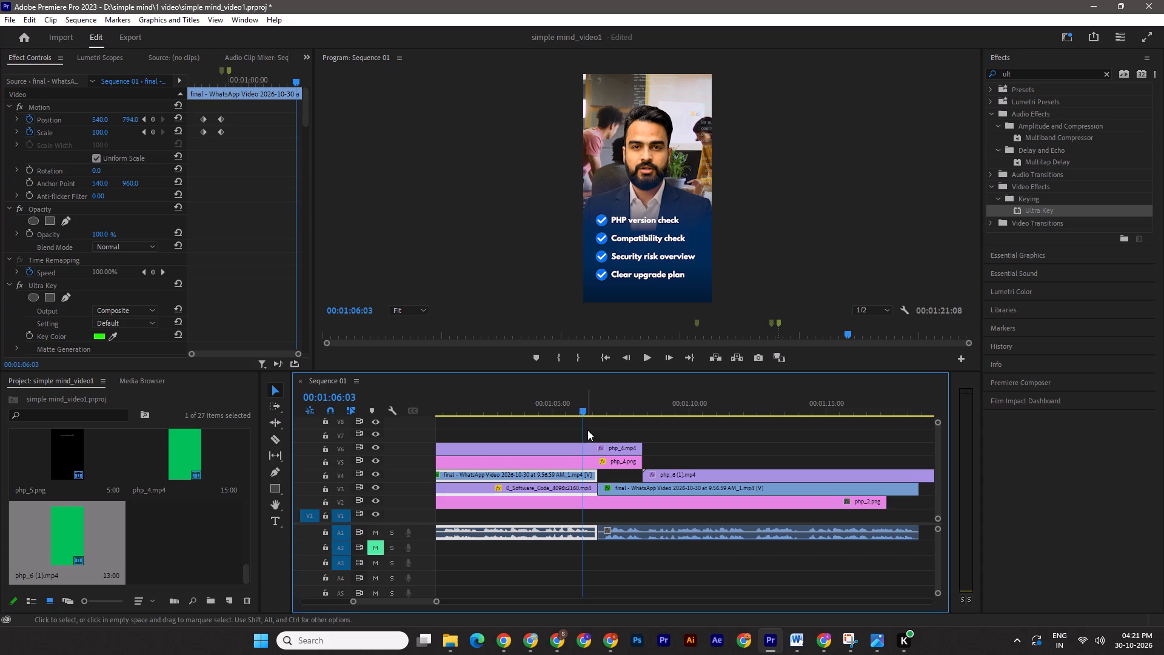
Scrub the V4 presenter clip back to its second Position and Scale keyframes at 00:00:56:13 to examine their values.
left_click(569, 479)
left_click_drag(299, 78, 298, 78)
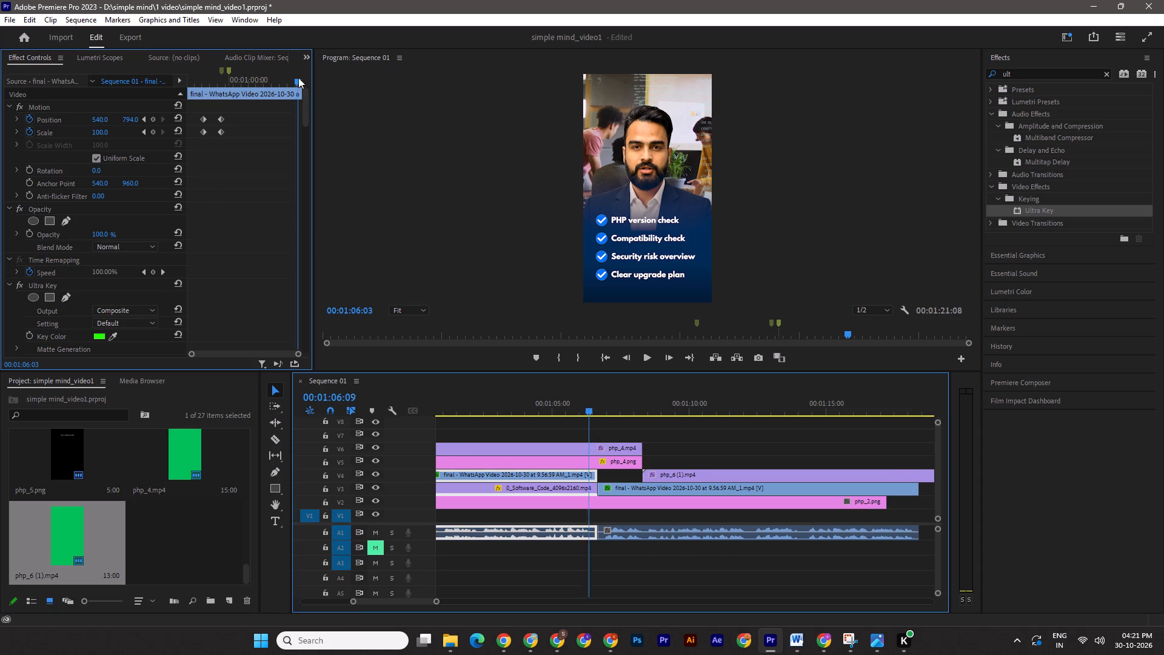
left_click_drag(298, 78, 224, 78)
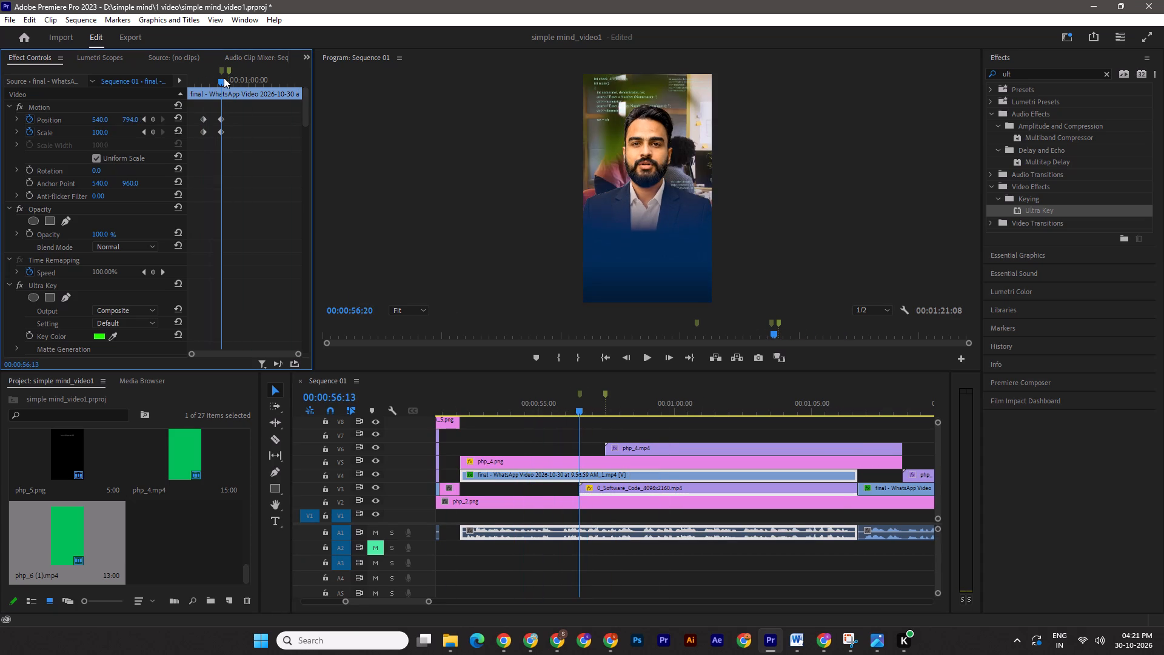
left_click_drag(224, 78, 223, 78)
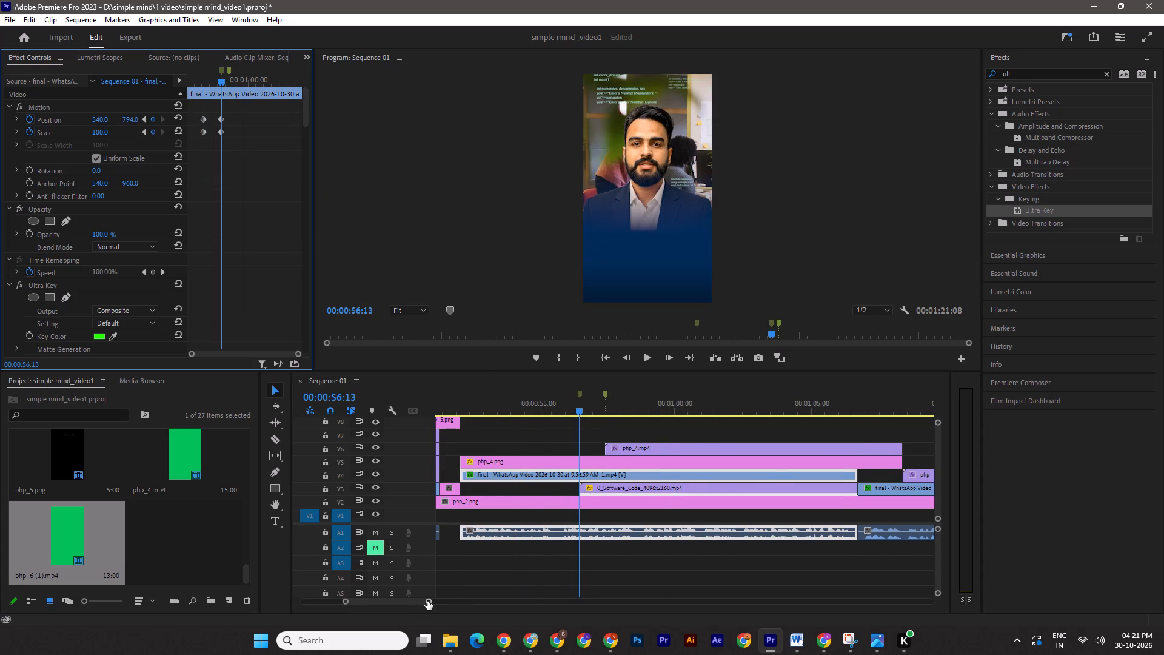
left_click_drag(427, 601, 452, 602)
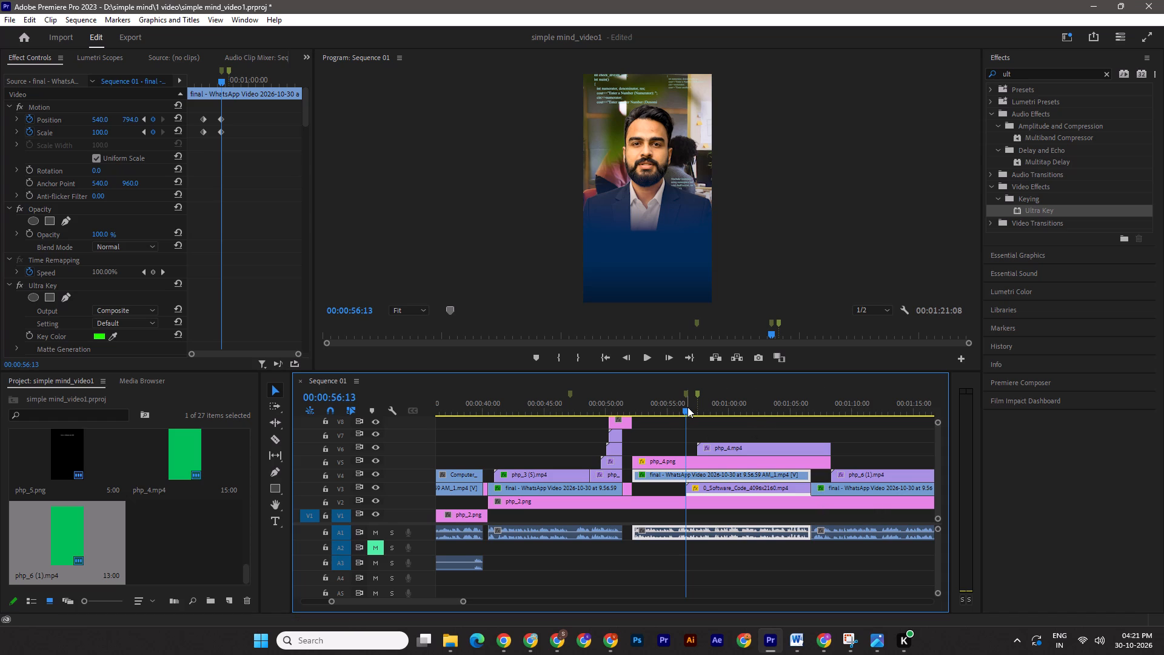
Split the presenter clip on V3 at 00:01:08:08, where php_6 (1).mp4 starts.
left_click_drag(691, 406, 817, 416)
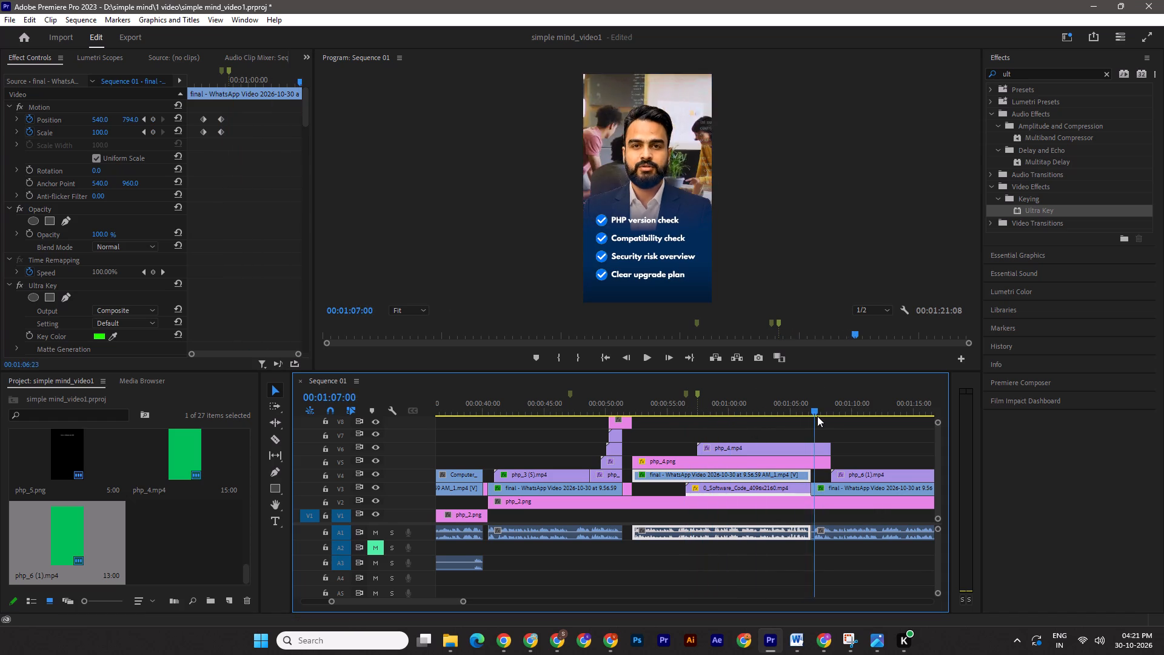
left_click_drag(817, 416, 830, 417)
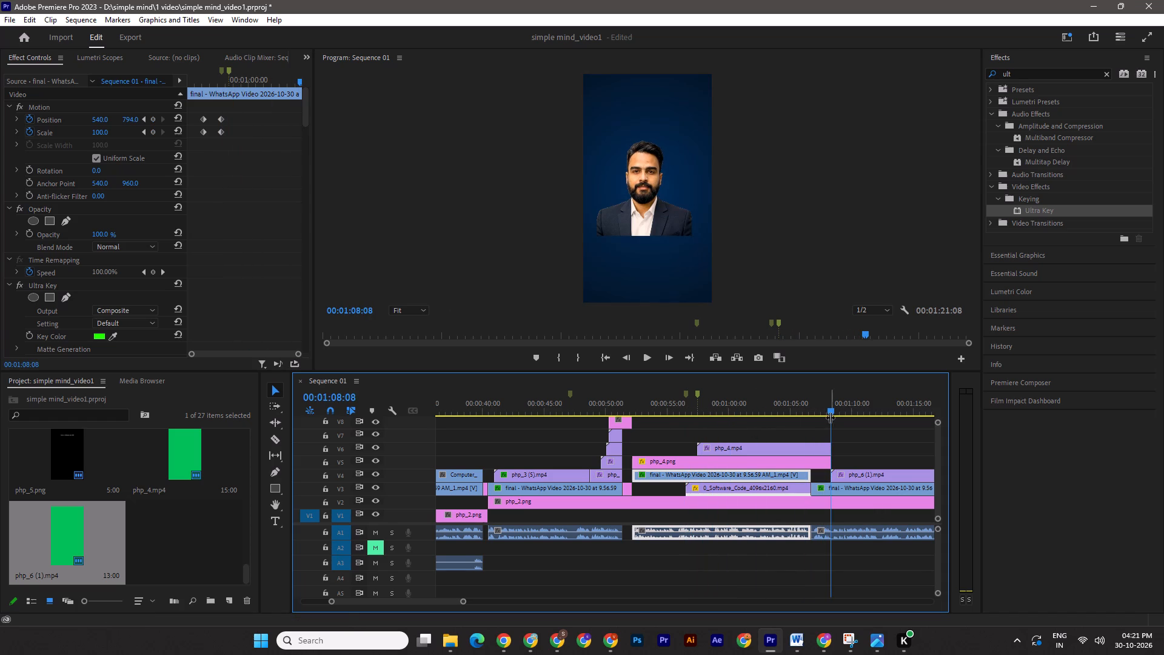
left_click(827, 492)
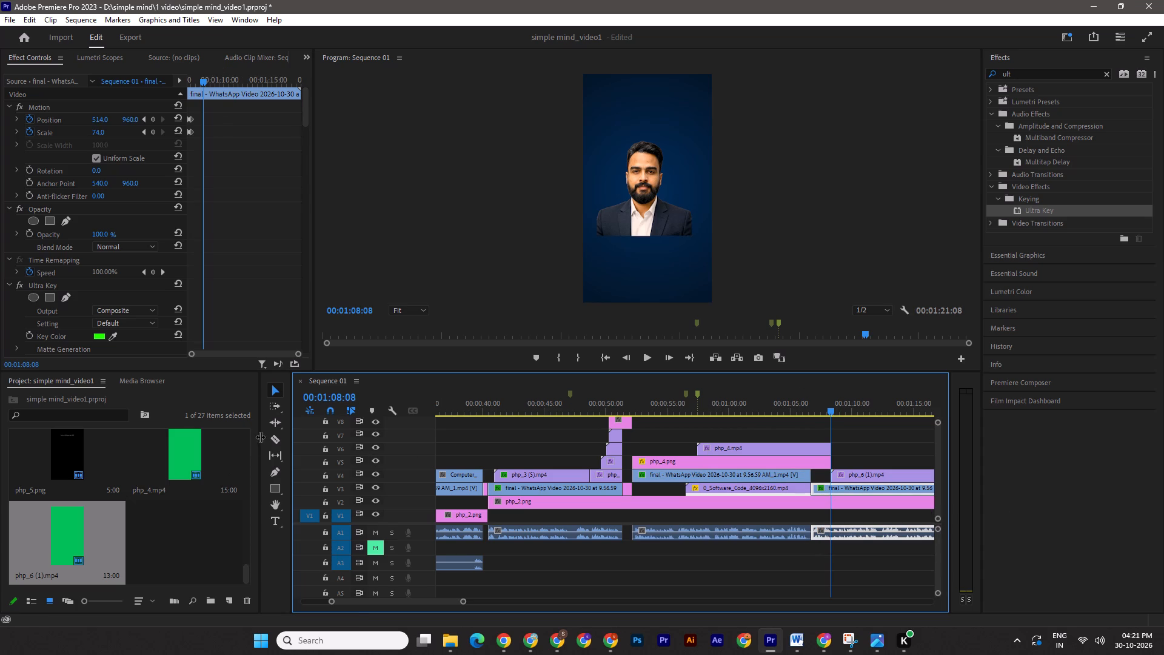
left_click(278, 442)
left_click(832, 489)
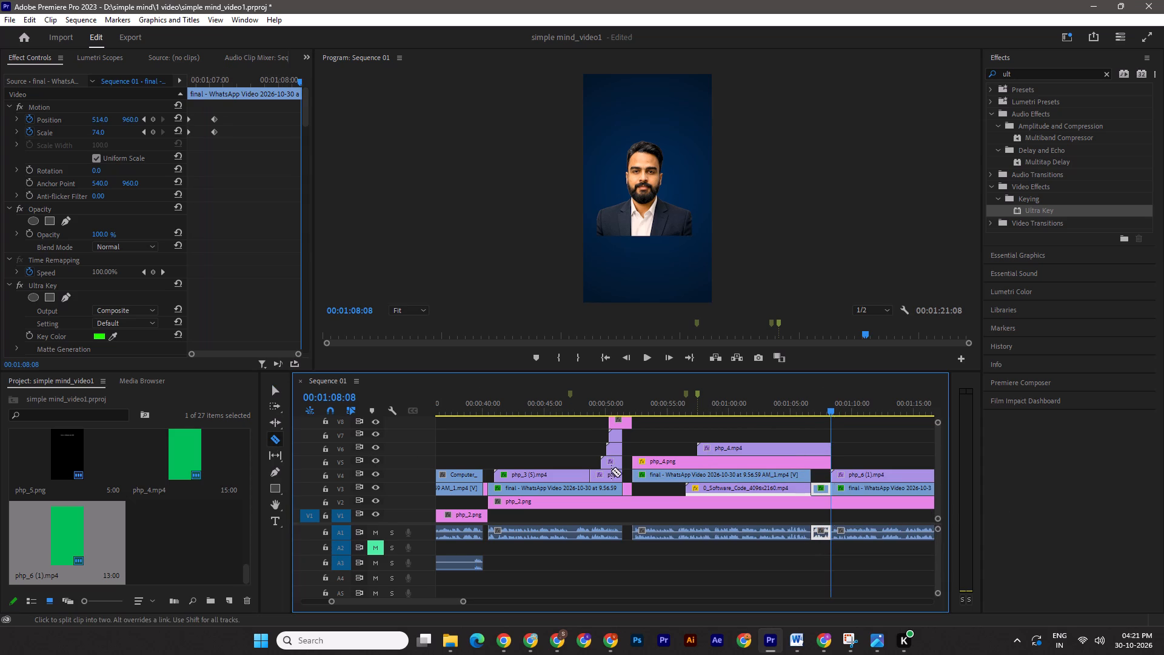
left_click(279, 388)
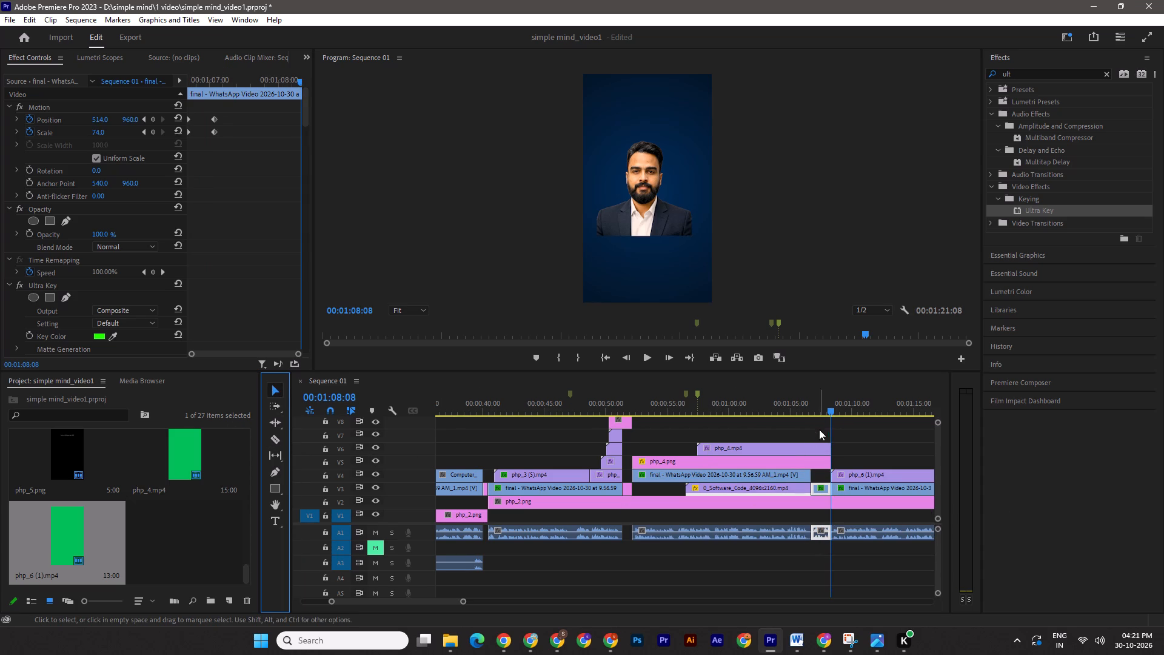
Move the short presenter piece before 00:01:08:08 up to V4 and extend the 0_Software_Code clip on V3 to 00:01:08:08.
left_click_drag(820, 490, 821, 479)
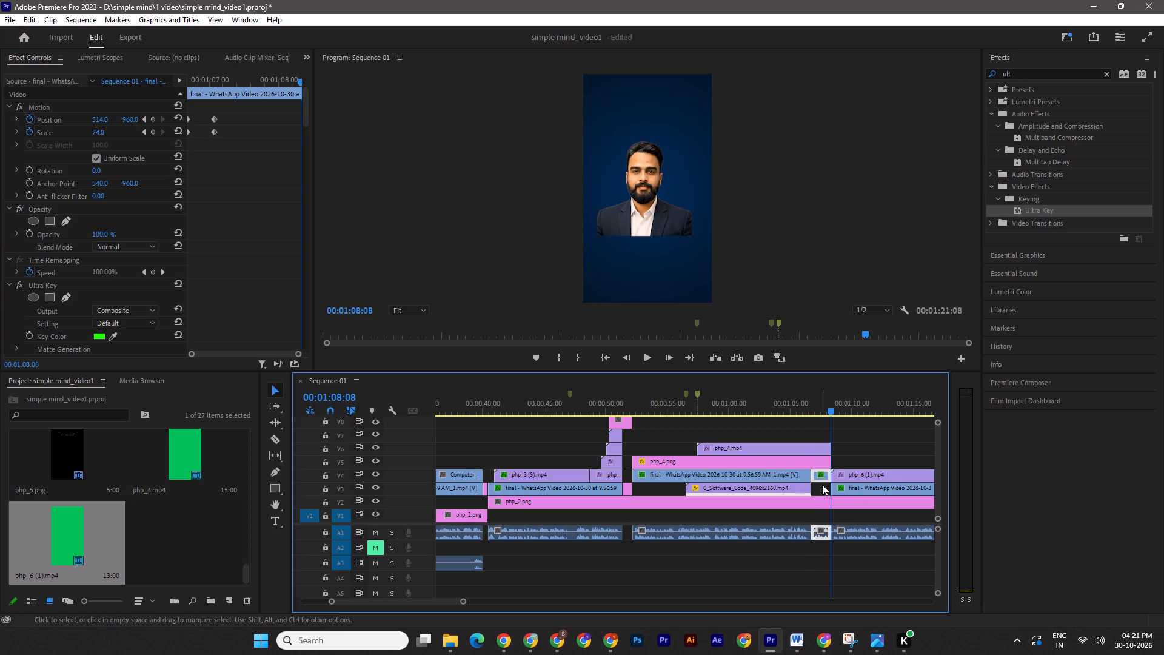
left_click_drag(810, 491, 827, 490)
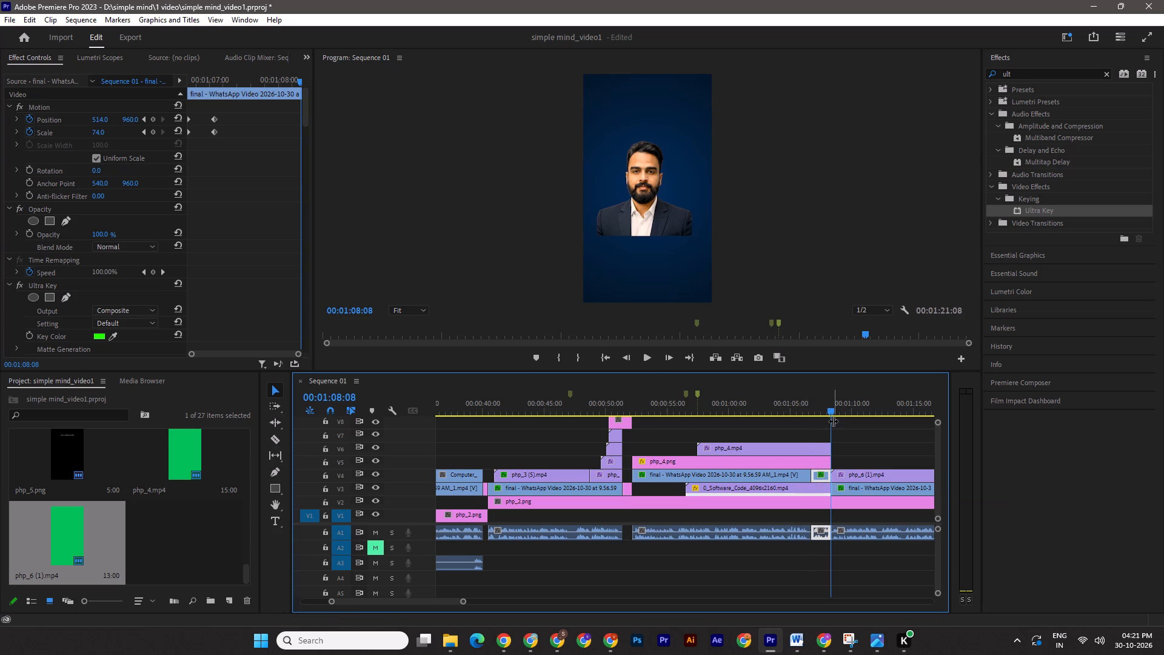
Set the short V4 presenter piece's vertical Position to 794 at its first frame, 00:01:06:17.
left_click_drag(831, 408, 811, 408)
left_click(826, 479)
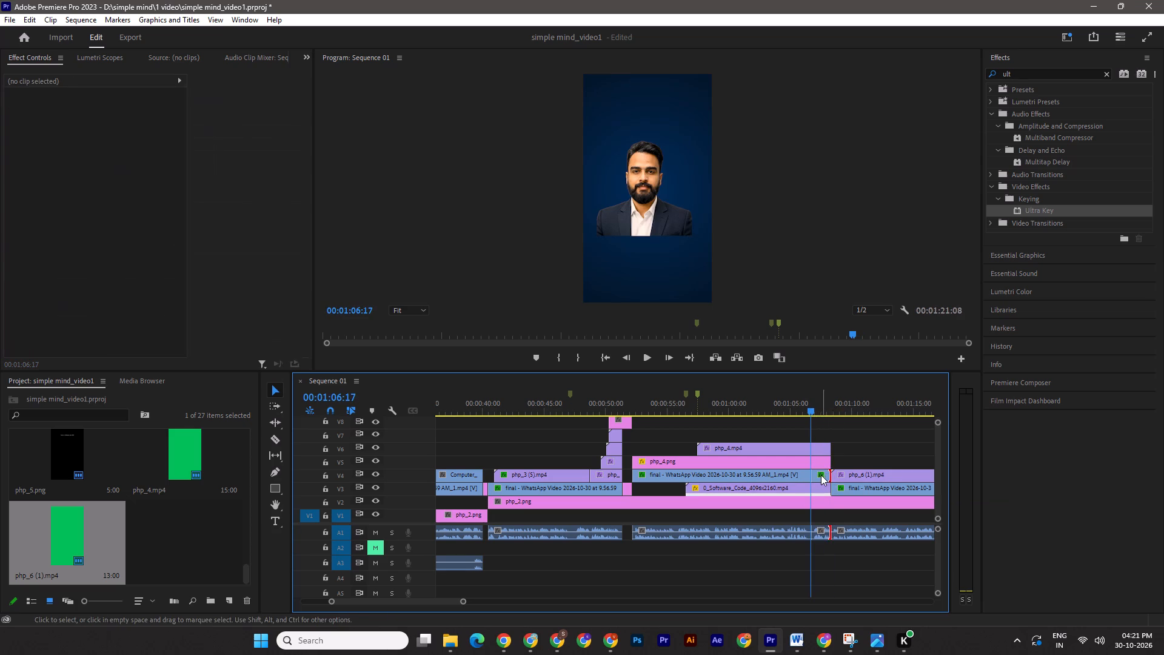
left_click(820, 474)
left_click(132, 124)
left_click(127, 121)
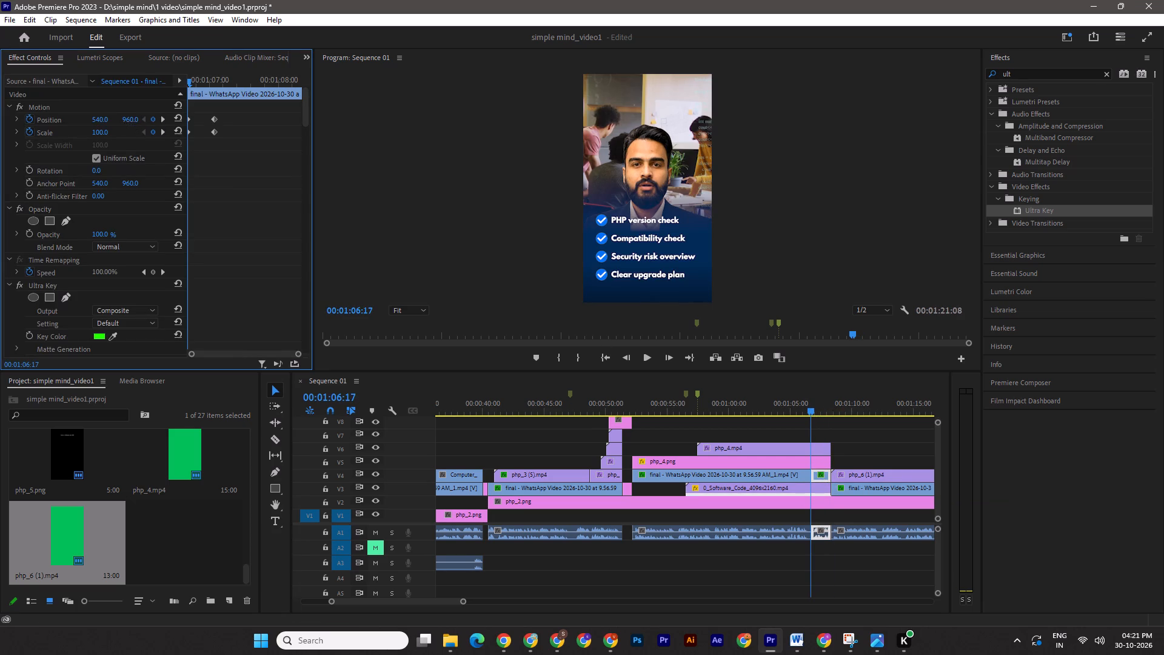
type("79")
key("4")
key("Return")
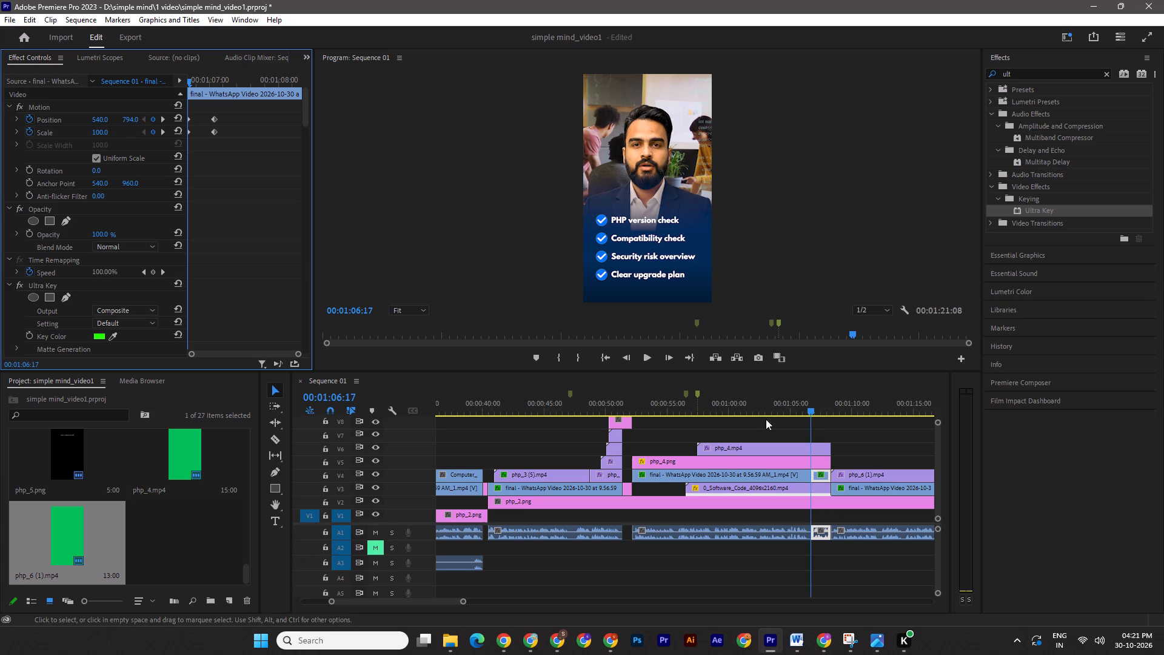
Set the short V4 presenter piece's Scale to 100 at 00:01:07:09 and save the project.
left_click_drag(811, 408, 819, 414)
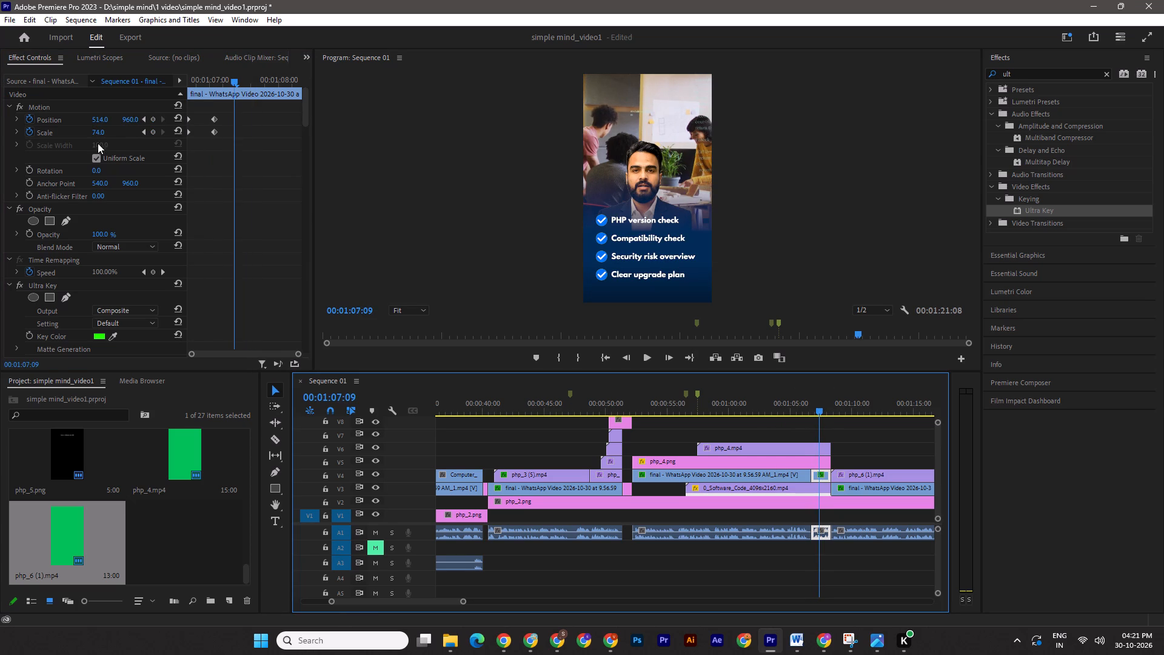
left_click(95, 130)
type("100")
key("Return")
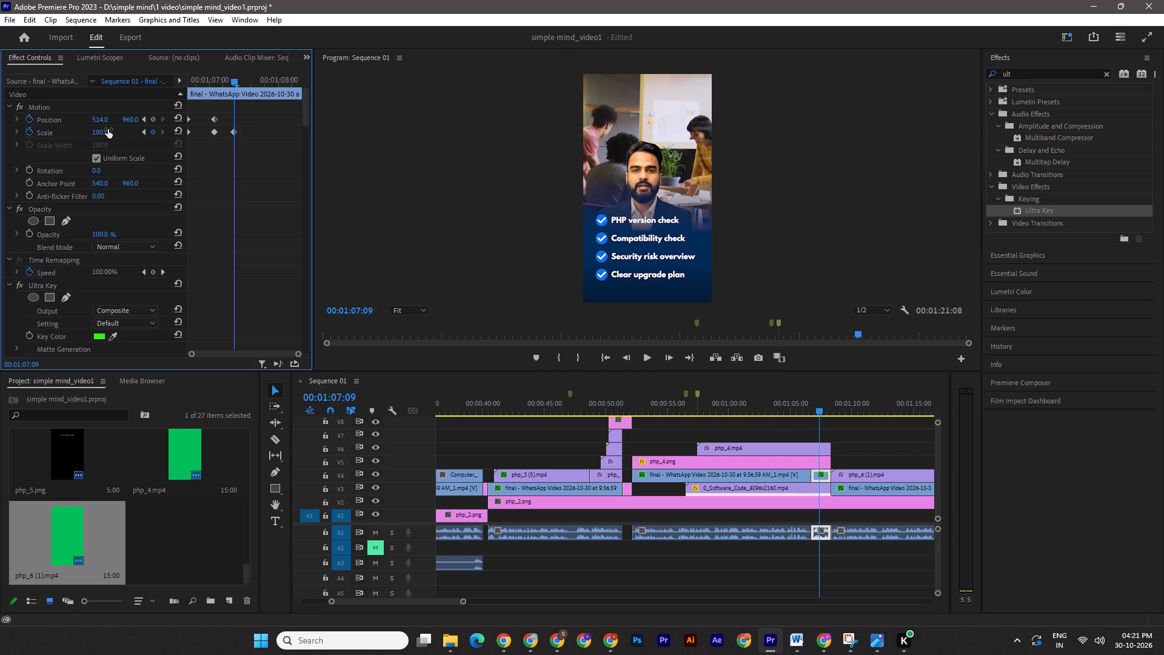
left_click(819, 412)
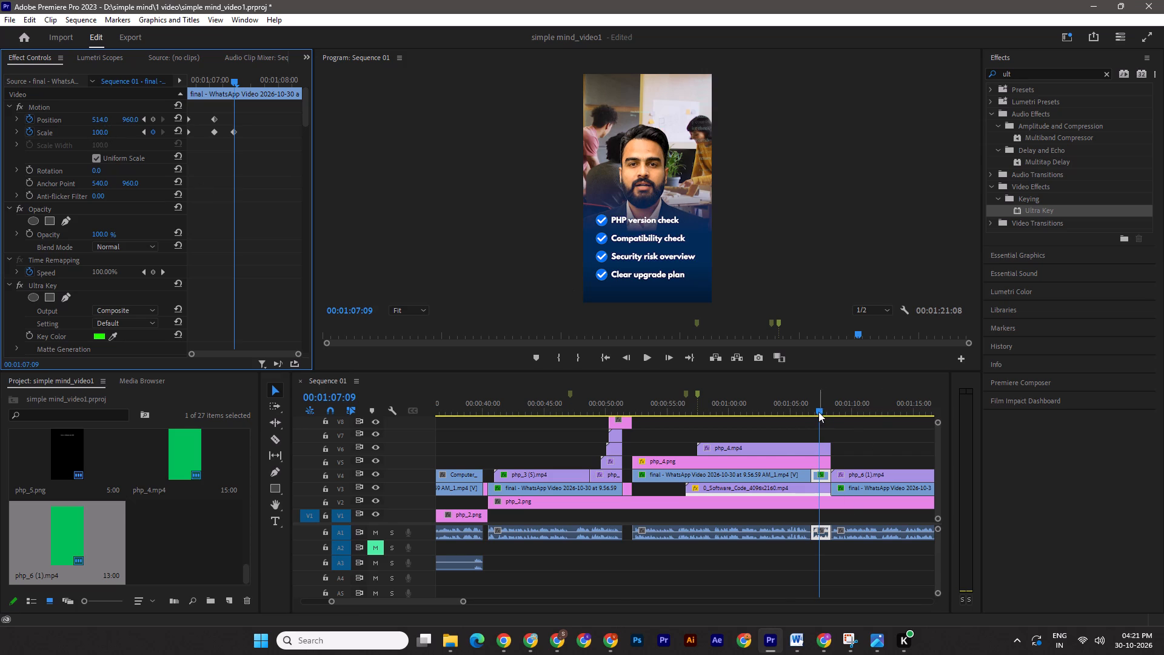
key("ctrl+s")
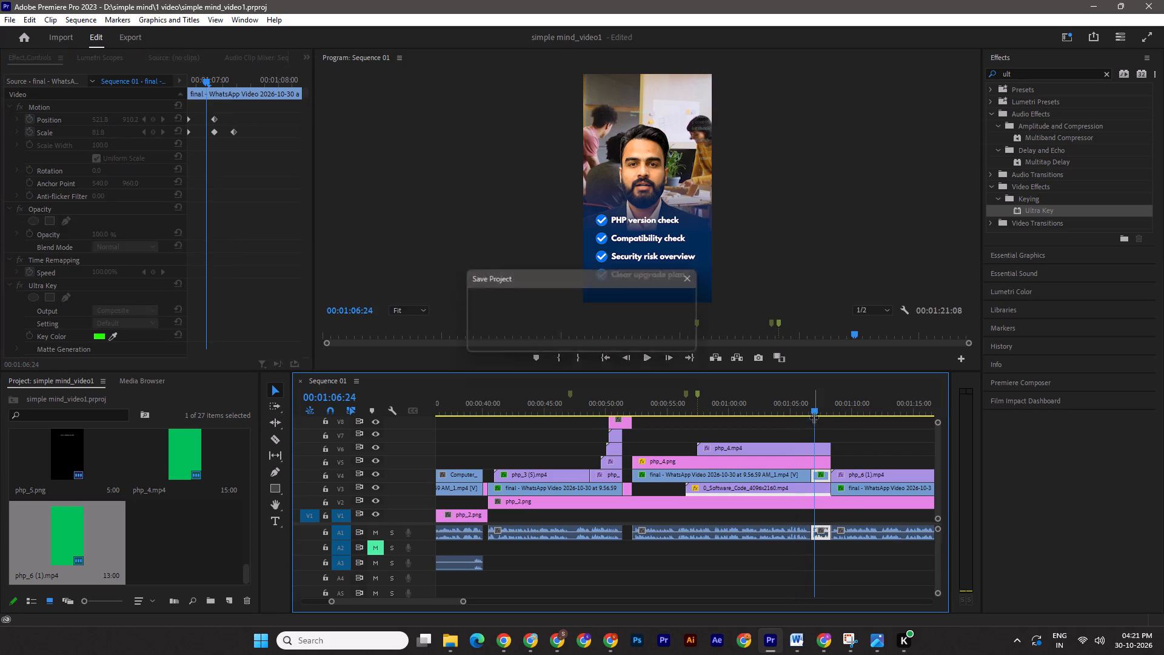
Play back the cut between the two V4 presenter pieces around 00:01:06:17 to check the presenter's size and position.
left_click_drag(812, 412, 774, 401)
key("space")
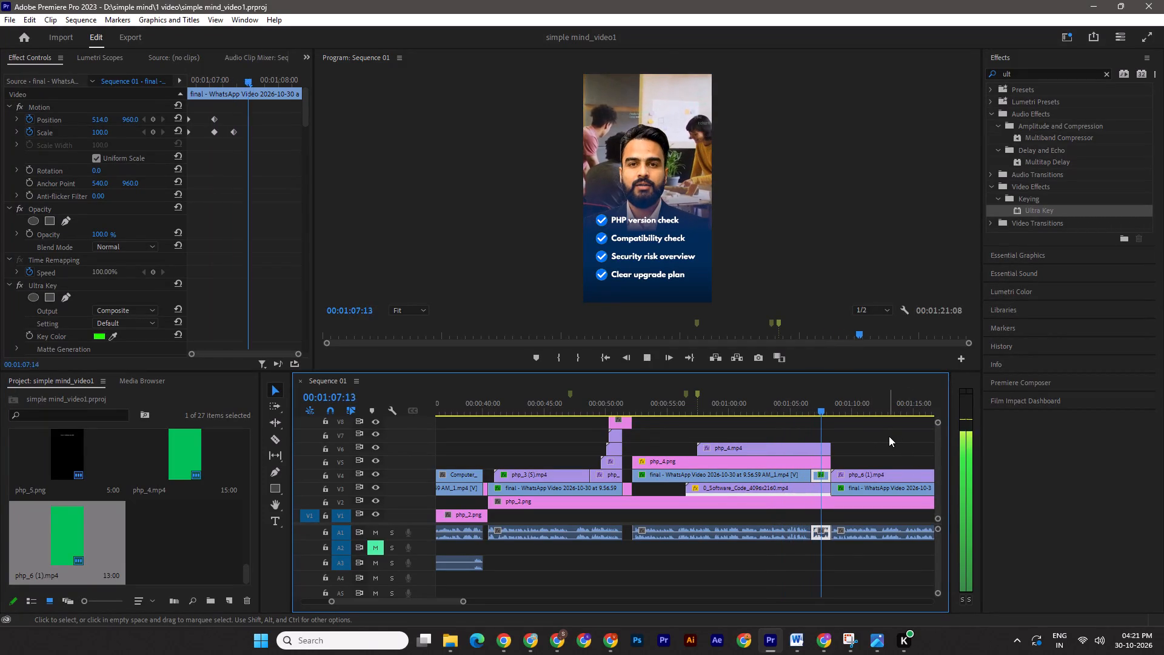
key("space")
left_click_drag(821, 409, 813, 407, "shift")
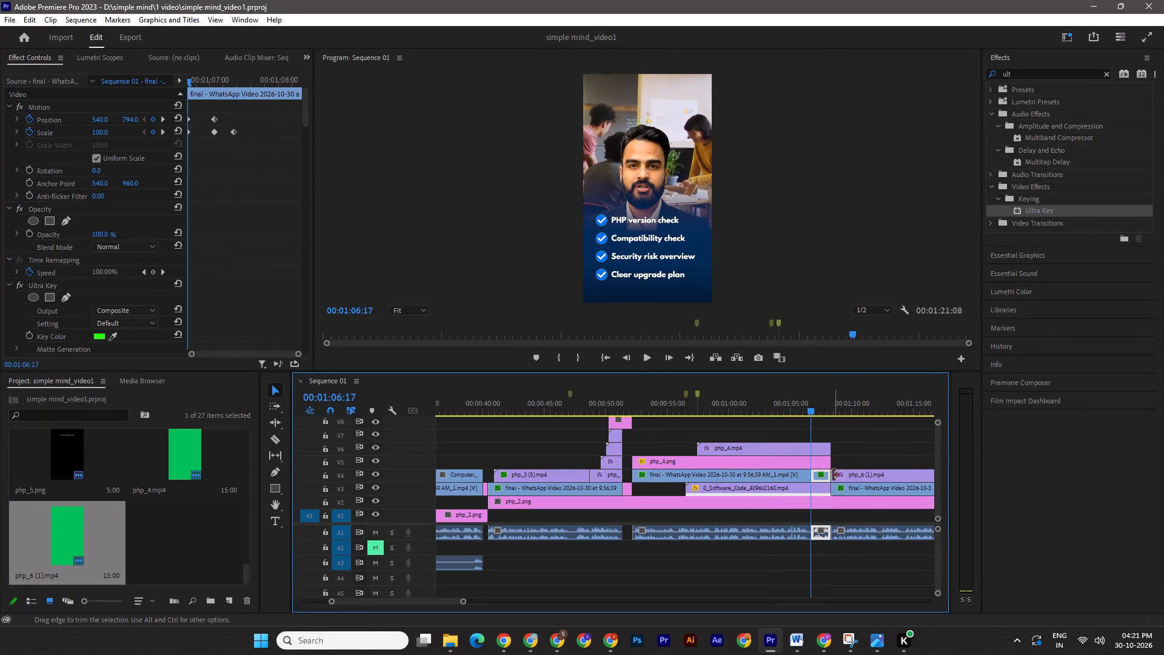
Delete the short V4 presenter piece's Position and Scale keyframes that come after its first frame.
left_click(821, 477)
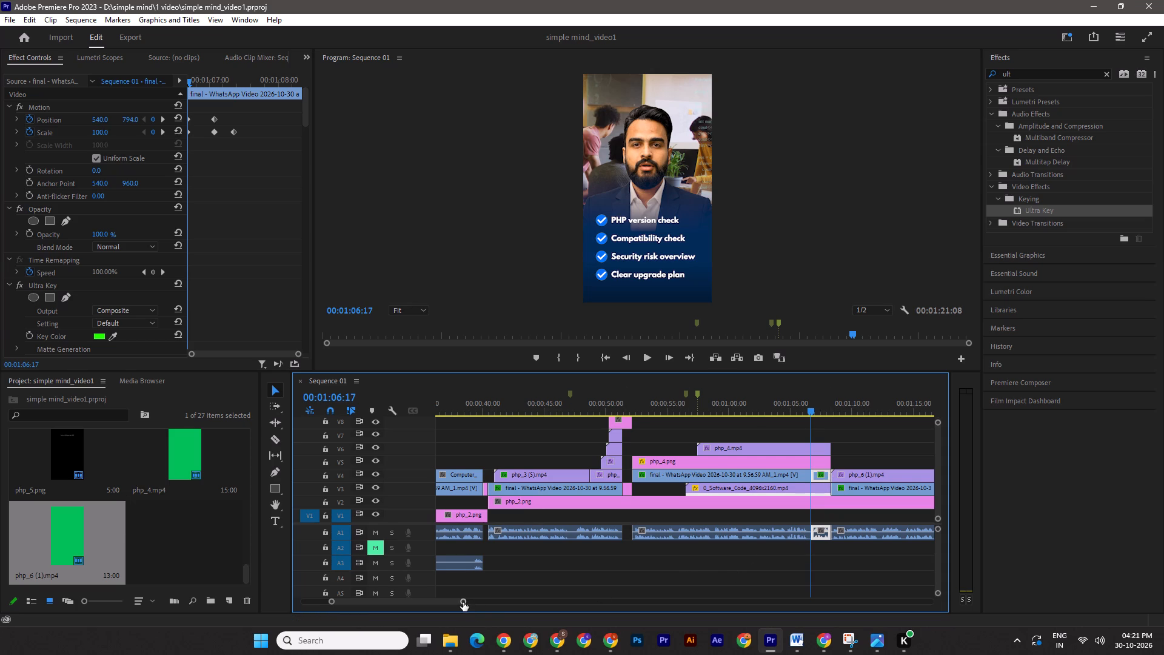
left_click_drag(463, 602, 484, 603)
left_click_drag(189, 82, 196, 82)
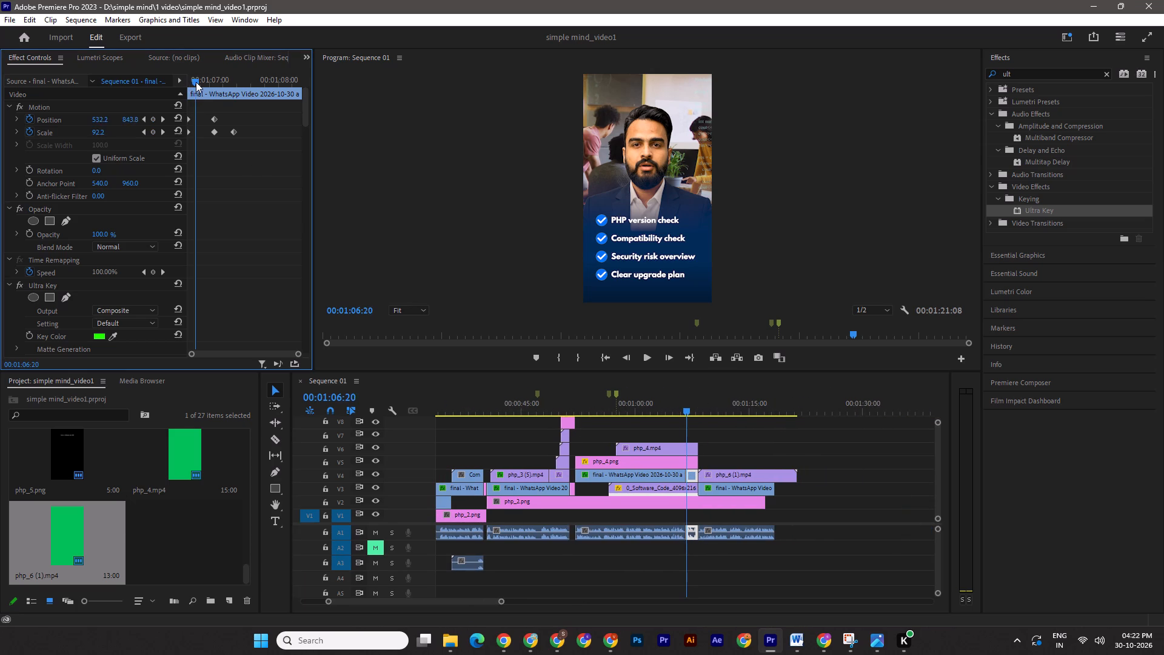
left_click_drag(196, 82, 216, 86)
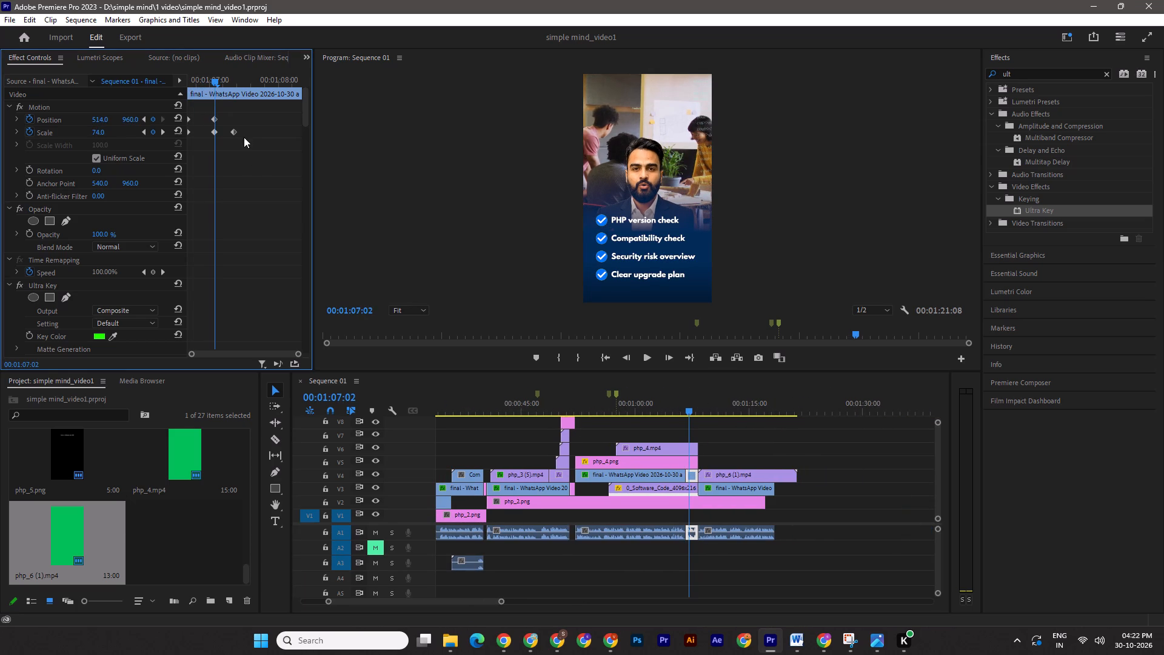
left_click_drag(245, 139, 207, 112)
key("Delete")
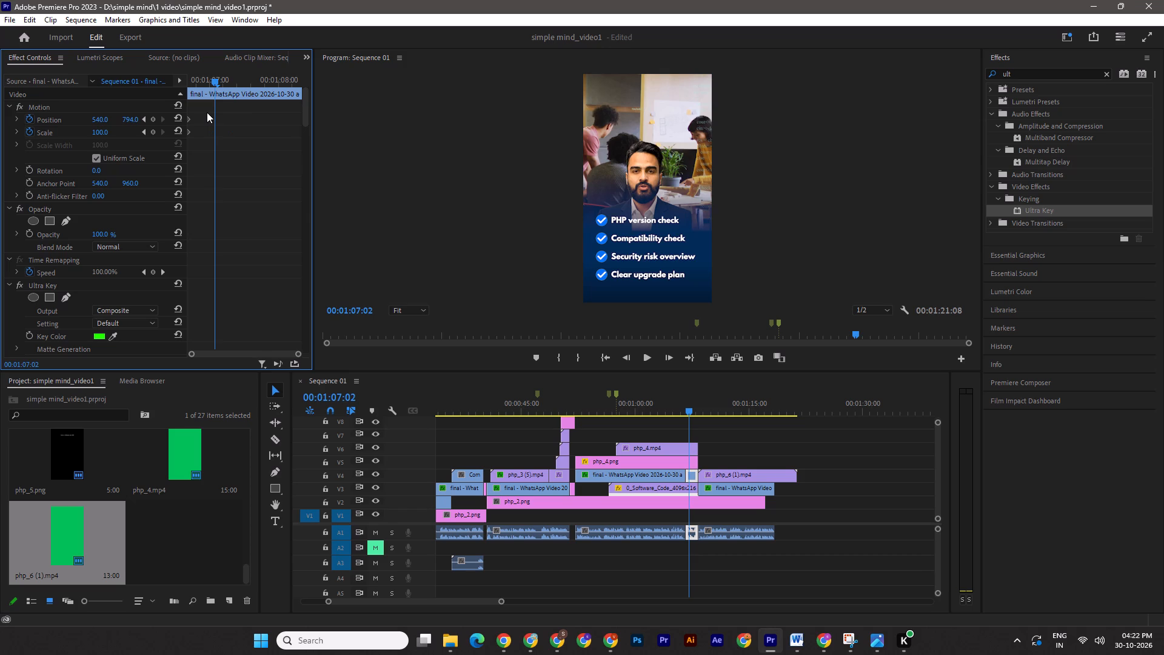
Save the project and play back the change from the checklist scene to the divider-line scene around 00:01:08:08.
left_click_drag(691, 408, 683, 408)
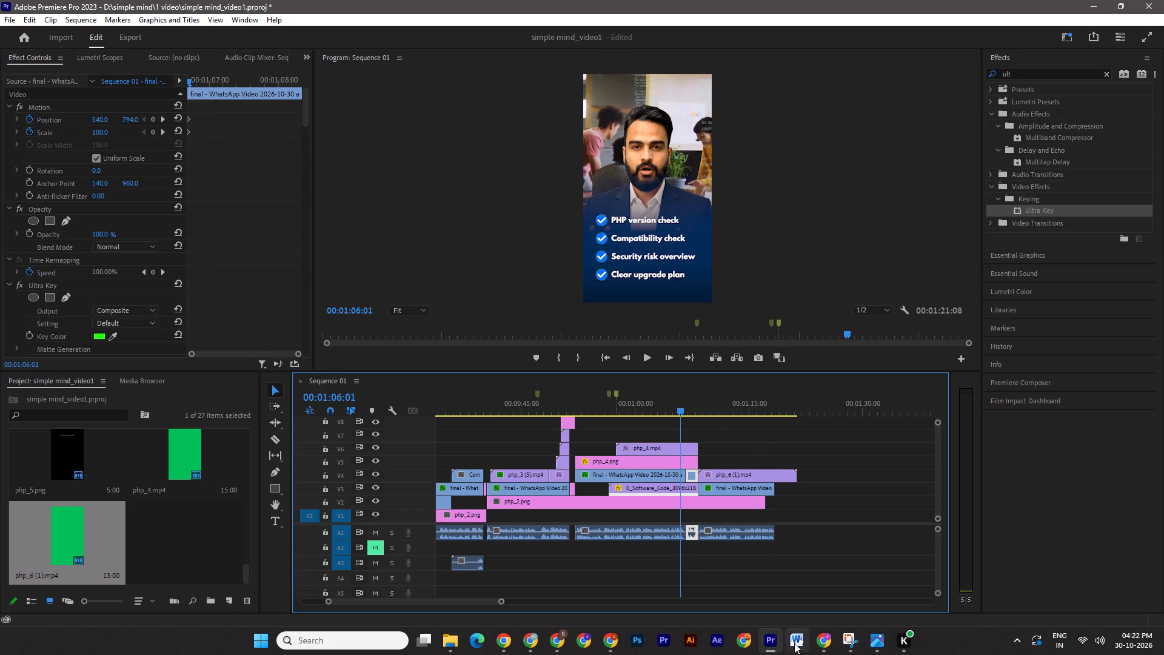
left_click(794, 643)
left_click(795, 642)
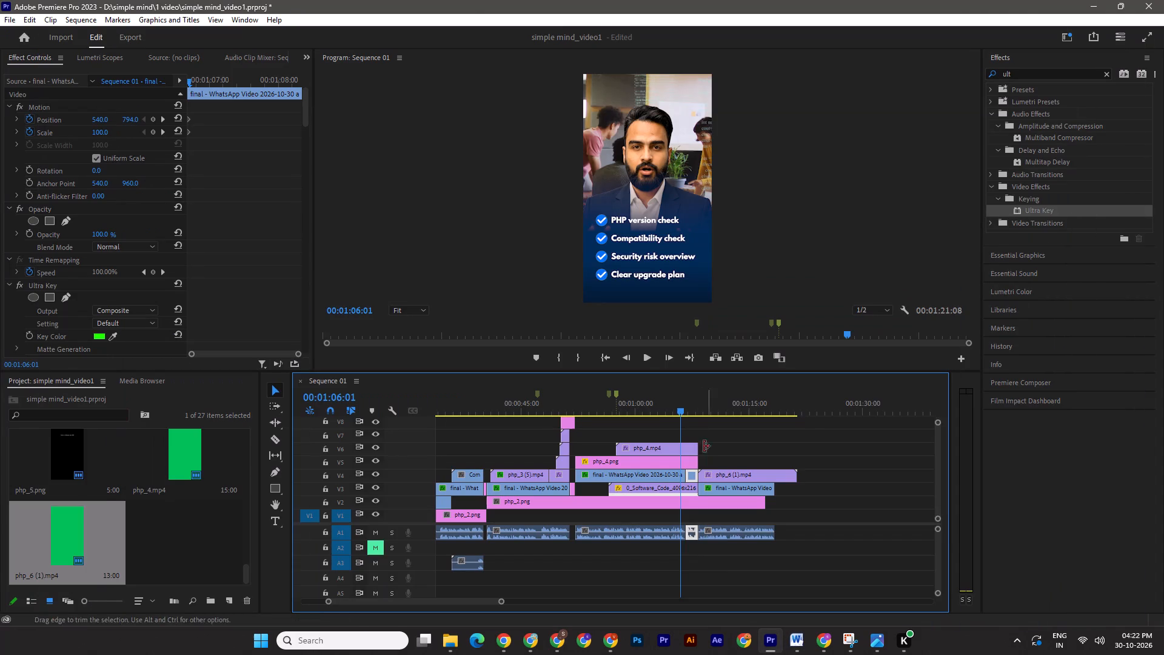
left_click_drag(677, 408, 691, 411)
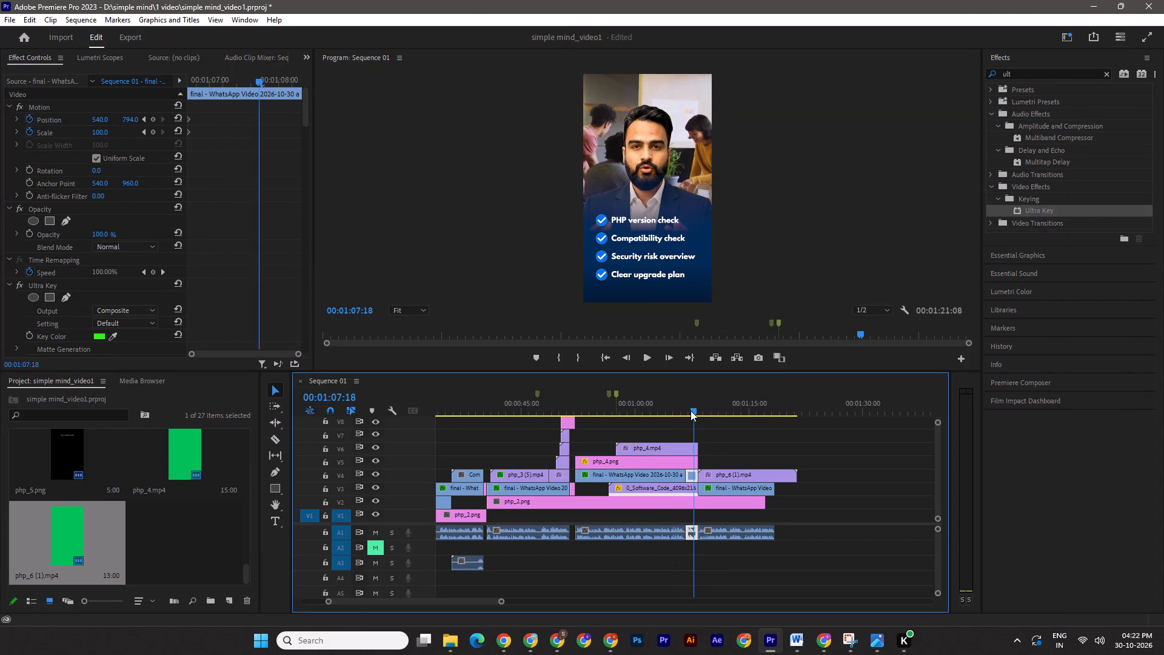
left_click_drag(691, 411, 691, 411)
key("ctrl+s")
key("space")
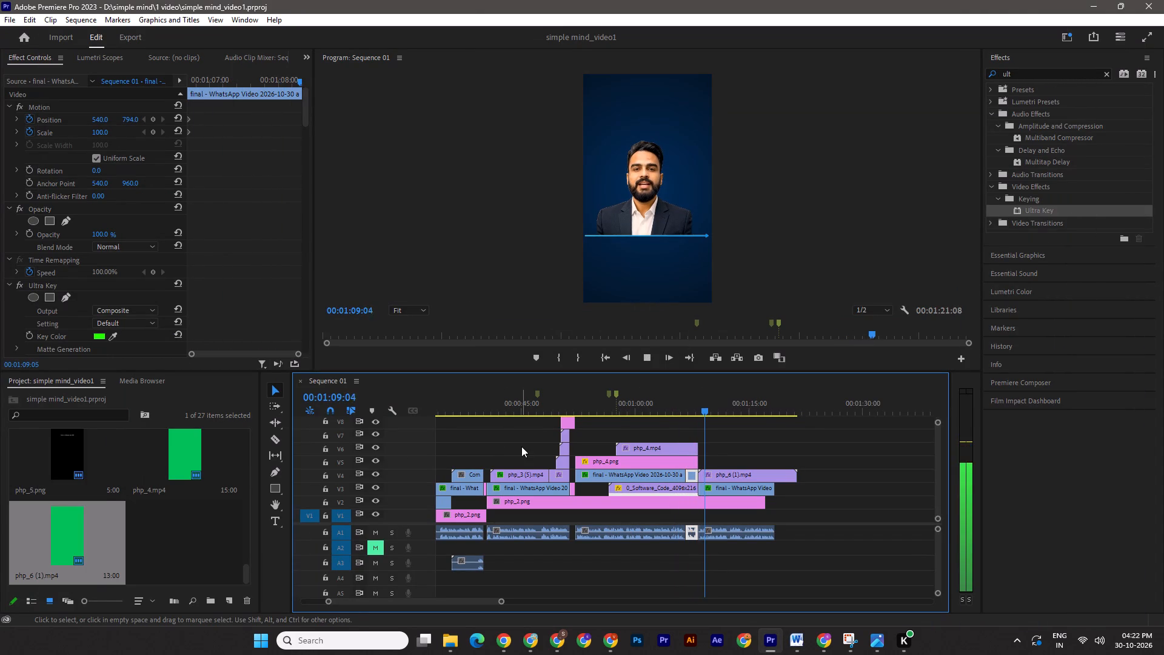
key("space")
Export the checklist scene's last frame at 00:01:08:07 as a PNG still to the Downloads folder.
left_click_drag(503, 603, 463, 593)
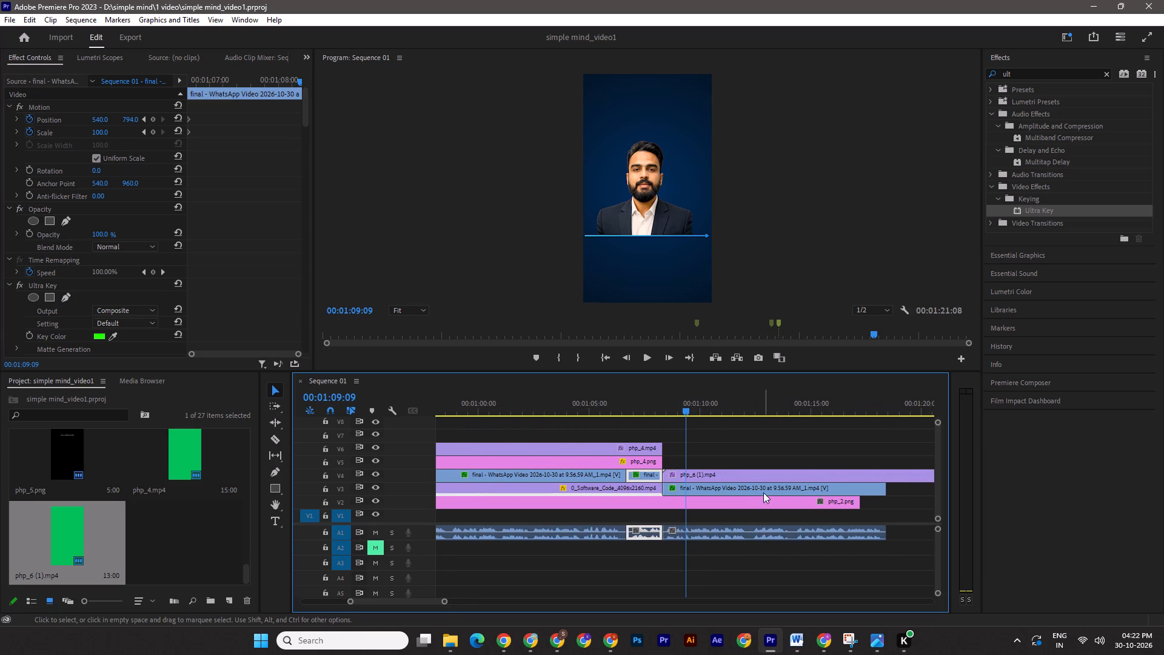
left_click_drag(687, 405, 668, 405, "shift")
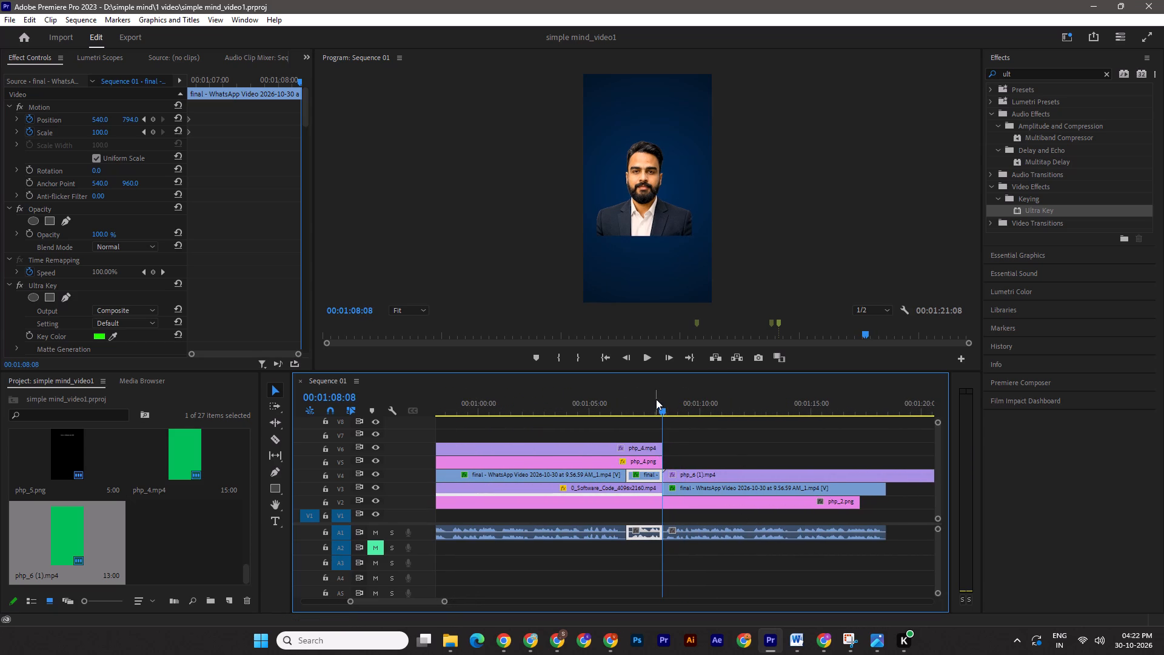
key("Left")
left_click(753, 358)
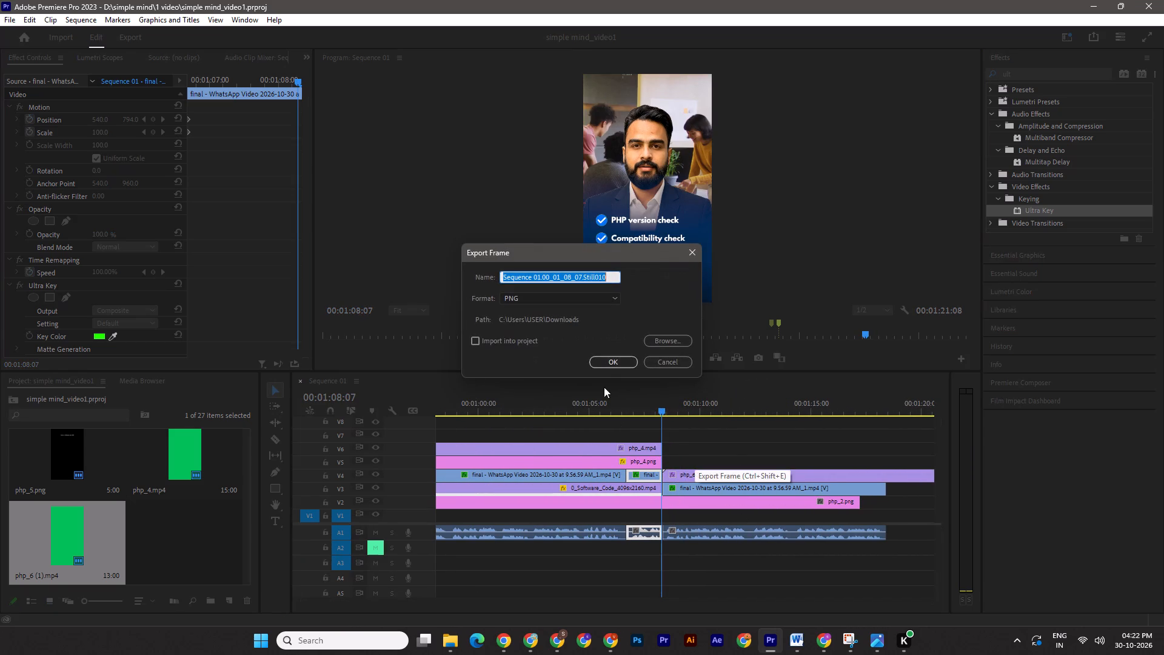
left_click(612, 365)
Shift php_6 (1).mp4 on V4 and the closing presenter clip with its audio about 10 frames later.
left_click_drag(676, 446, 700, 483)
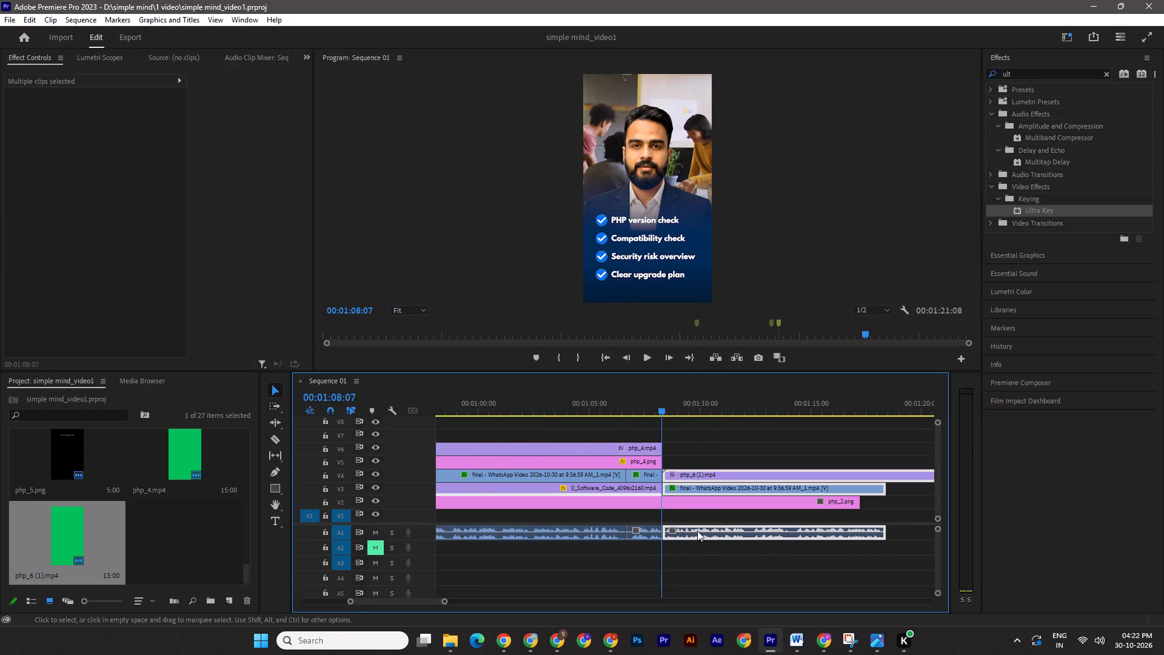
left_click(692, 537, "shift")
left_click(680, 534)
left_click(672, 476, "shift")
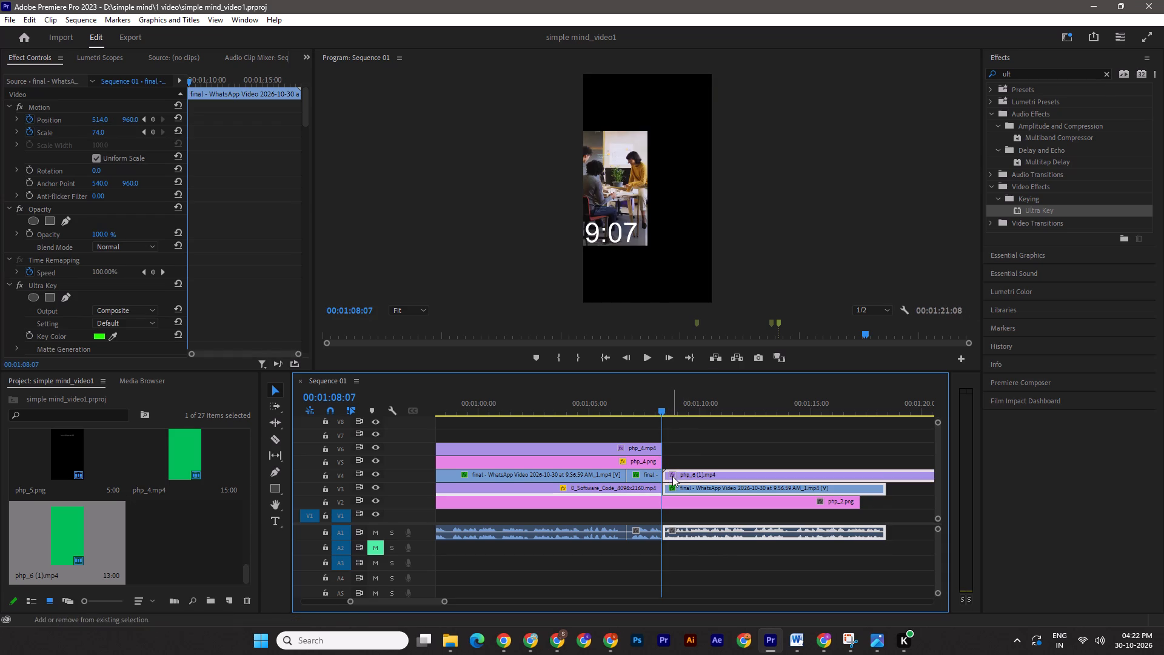
left_click_drag(680, 532, 689, 532)
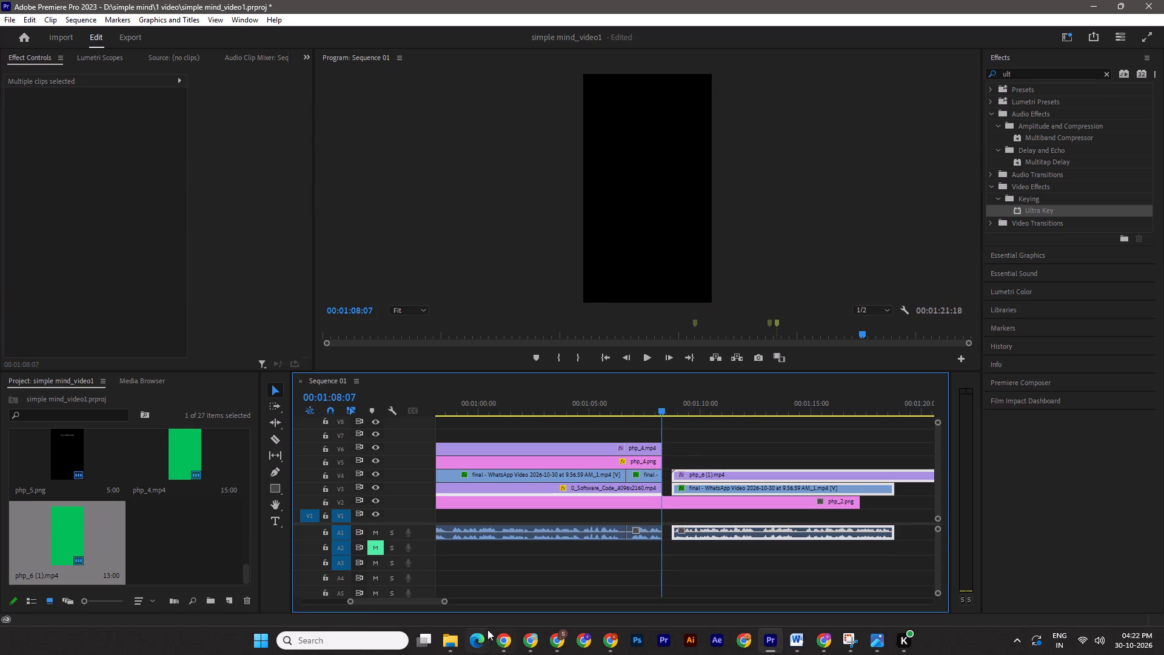
Move the exported still Sequence 01.00_01_08_07.Still010.png from the Downloads folder into the 1 video project folder.
left_click(449, 639)
left_click(371, 596)
left_click(132, 139)
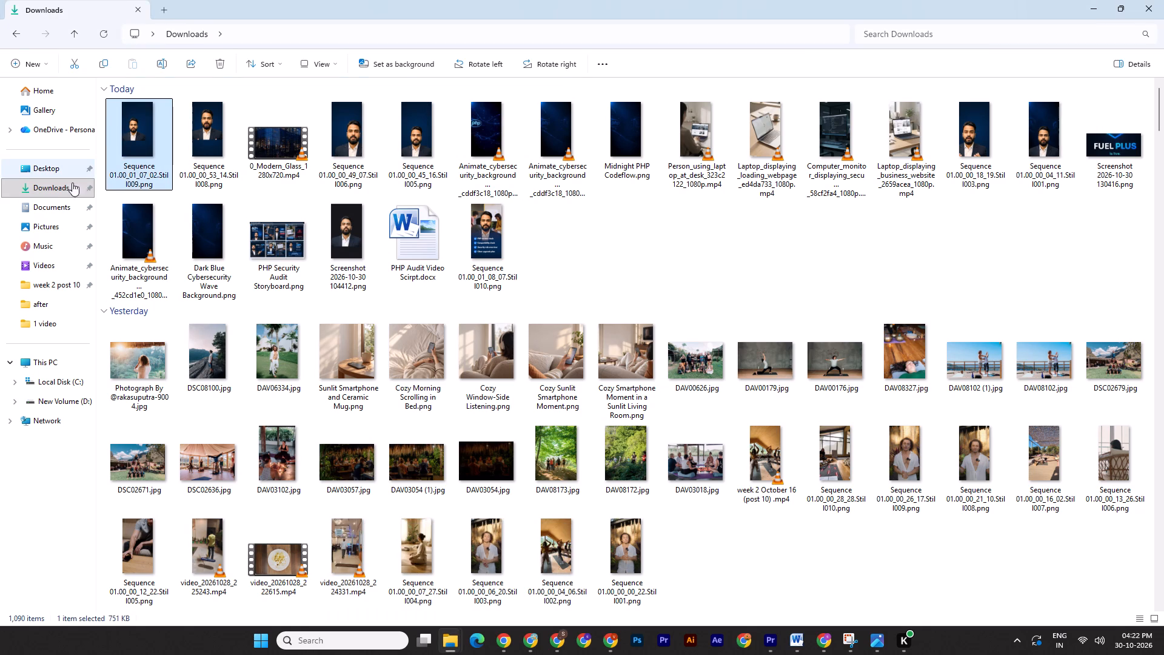
left_click(62, 188)
left_click(130, 136)
key("ctrl+x")
left_click(439, 646)
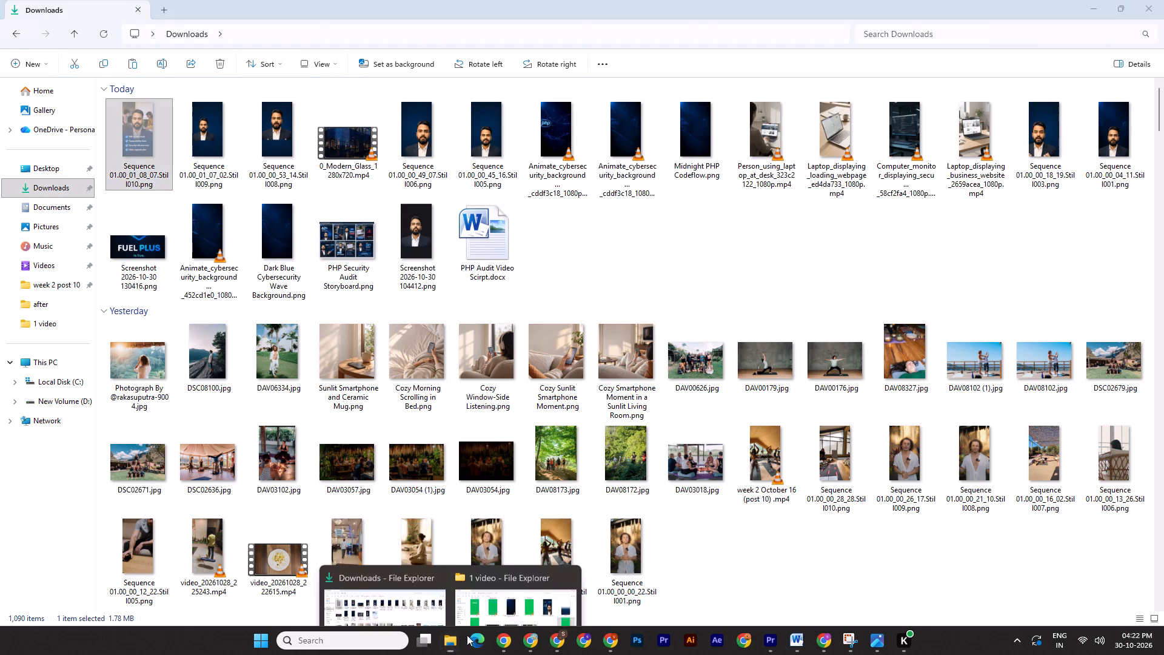
left_click(527, 600)
key("v")
scroll(567, 484, "down", 6)
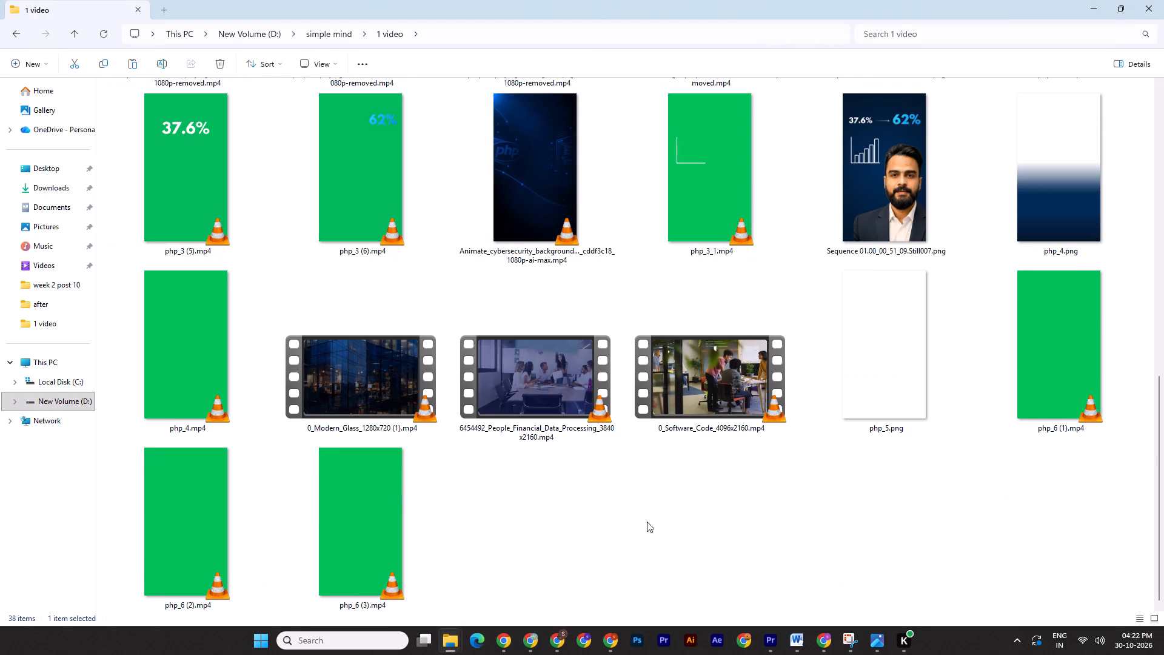
key("ctrl+v")
Place the exported checklist still on V5 directly after php_4.png in Premiere Pro and trim its end to 00:01:08:13.
left_click_drag(547, 542, 763, 638)
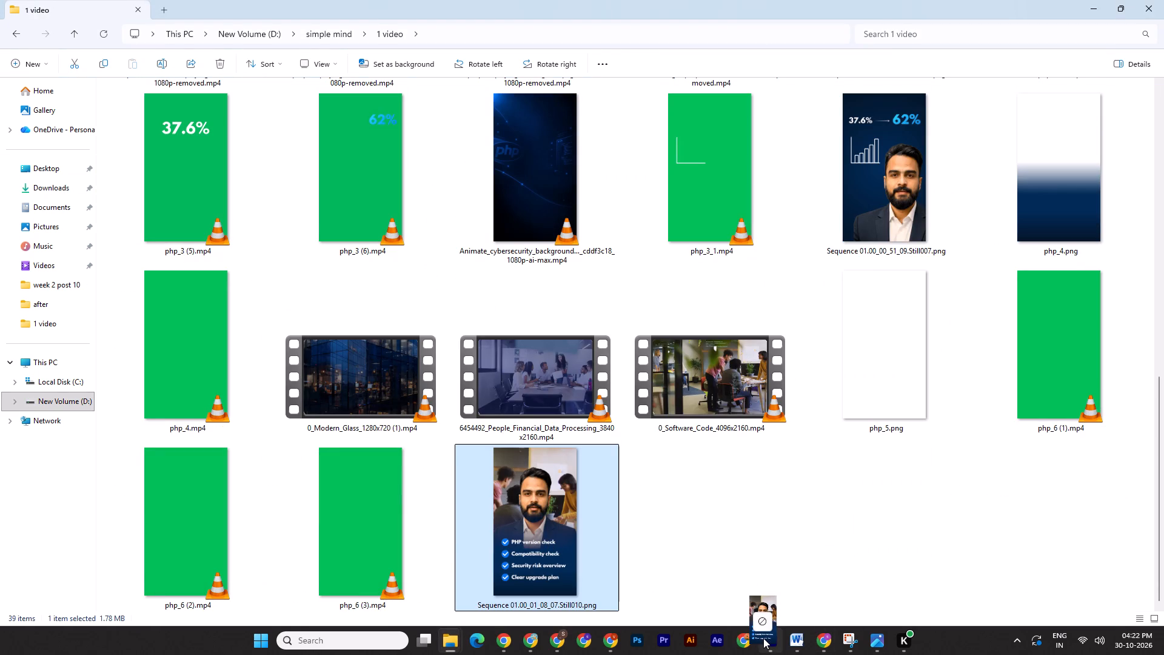
left_click_drag(763, 638, 663, 458)
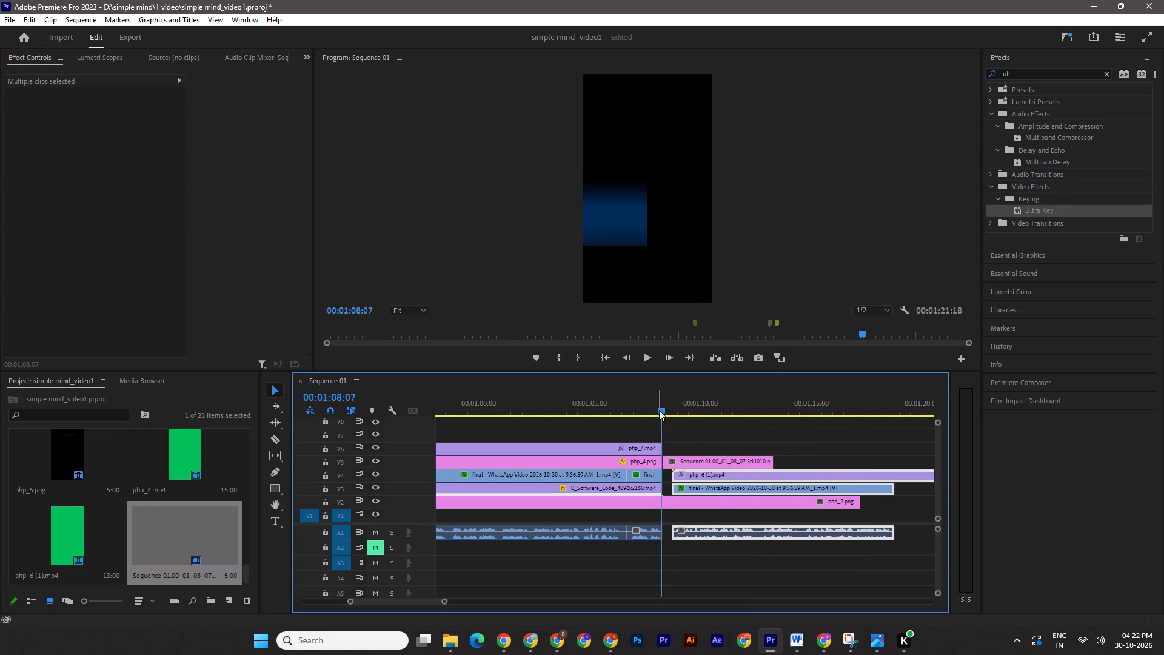
left_click_drag(660, 410, 666, 411)
left_click_drag(766, 459, 691, 458)
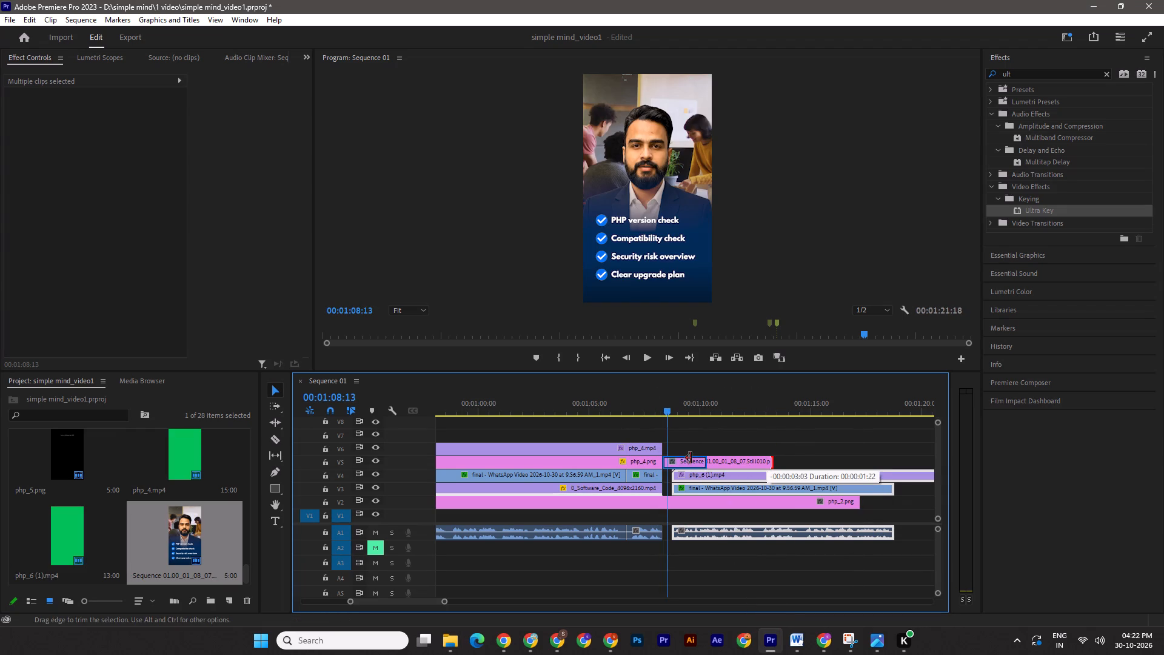
left_click_drag(691, 458, 664, 458)
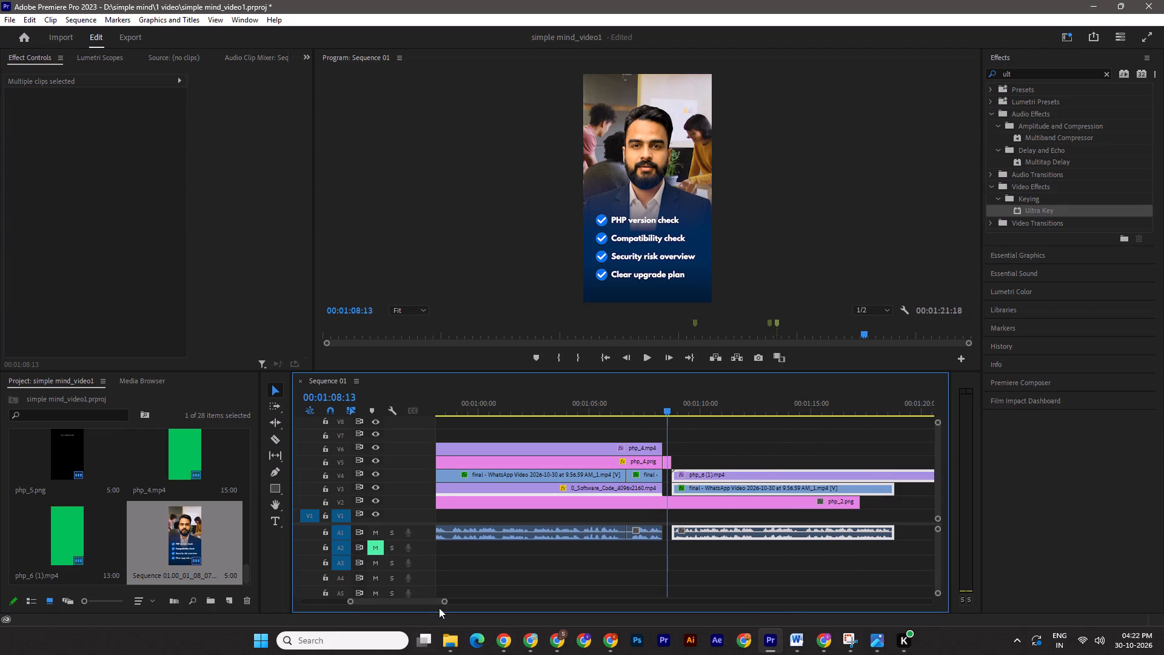
left_click_drag(445, 601, 403, 596)
left_click(774, 455)
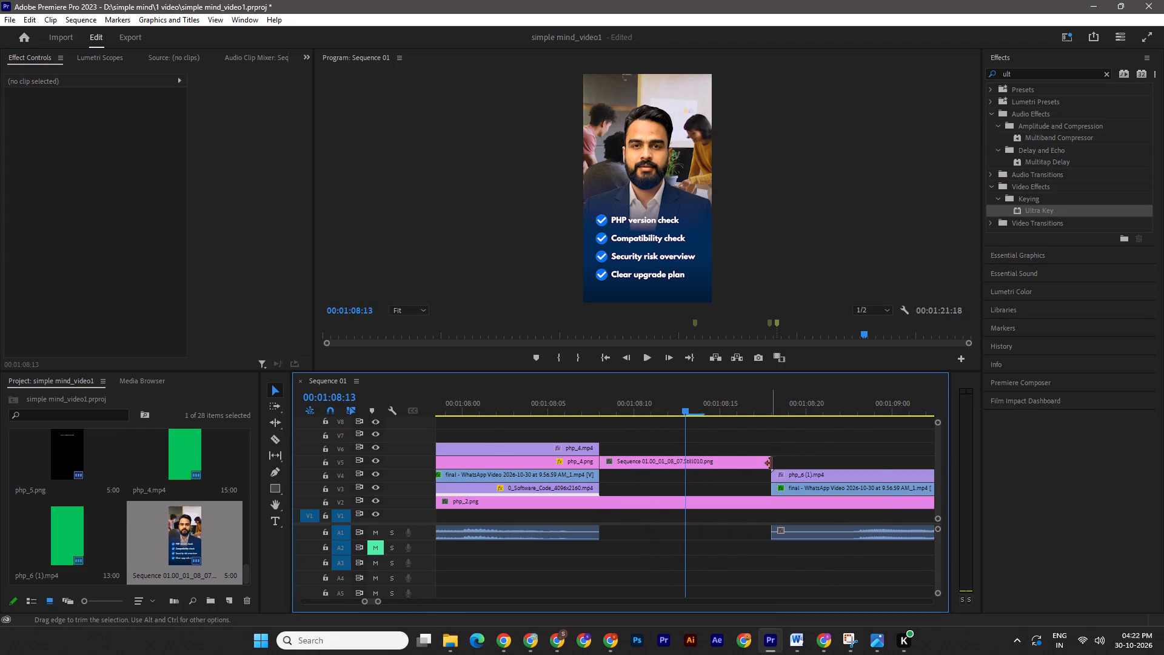
left_click_drag(771, 463, 685, 464)
left_click(720, 477)
left_click(764, 430)
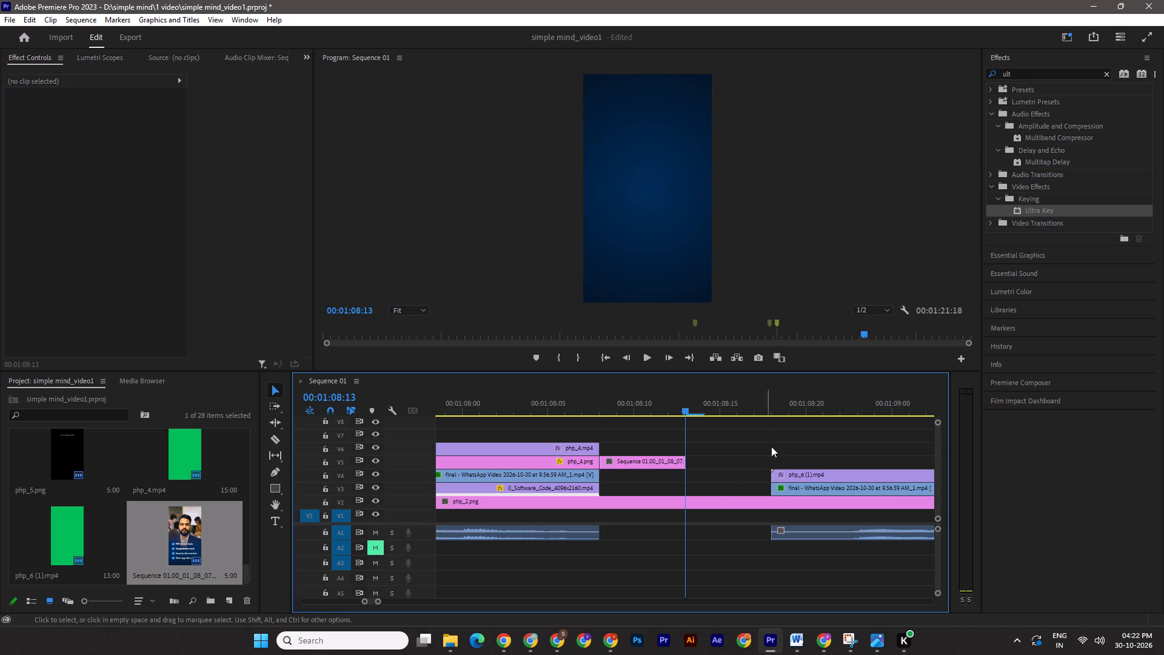
Move php_6 (1).mp4 and the closing presenter clip with its audio earlier to start at 00:01:08:13, and save the project.
left_click(791, 472)
left_click_drag(792, 488, 696, 488, "shift")
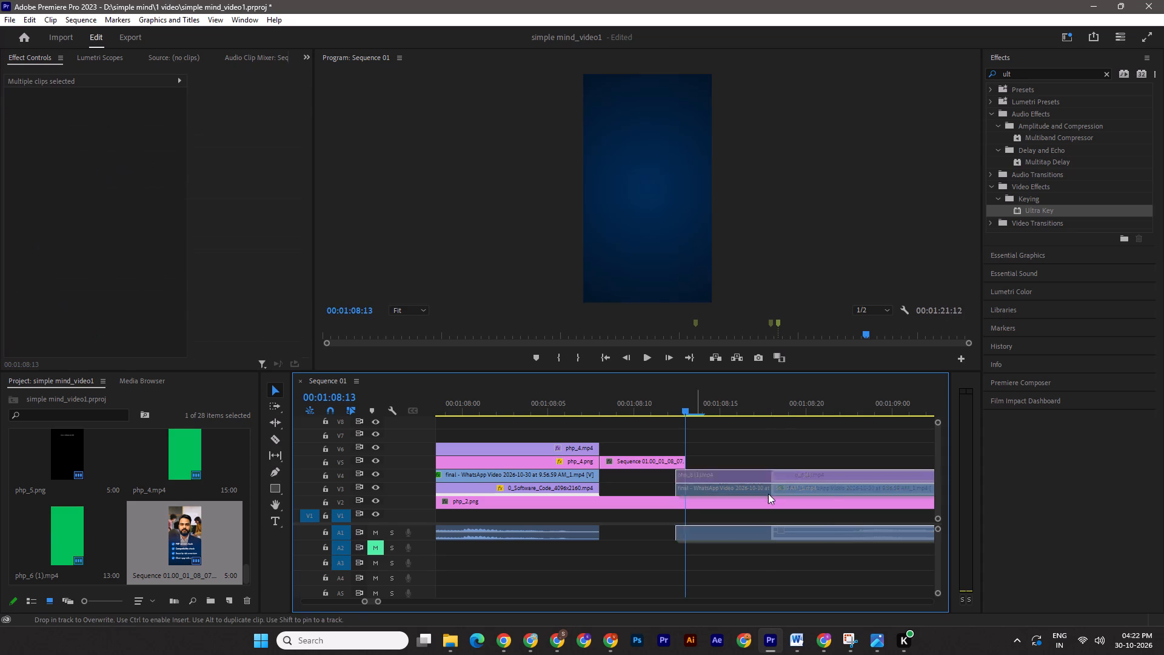
left_click_drag(706, 485, 720, 487)
key("ctrl+s")
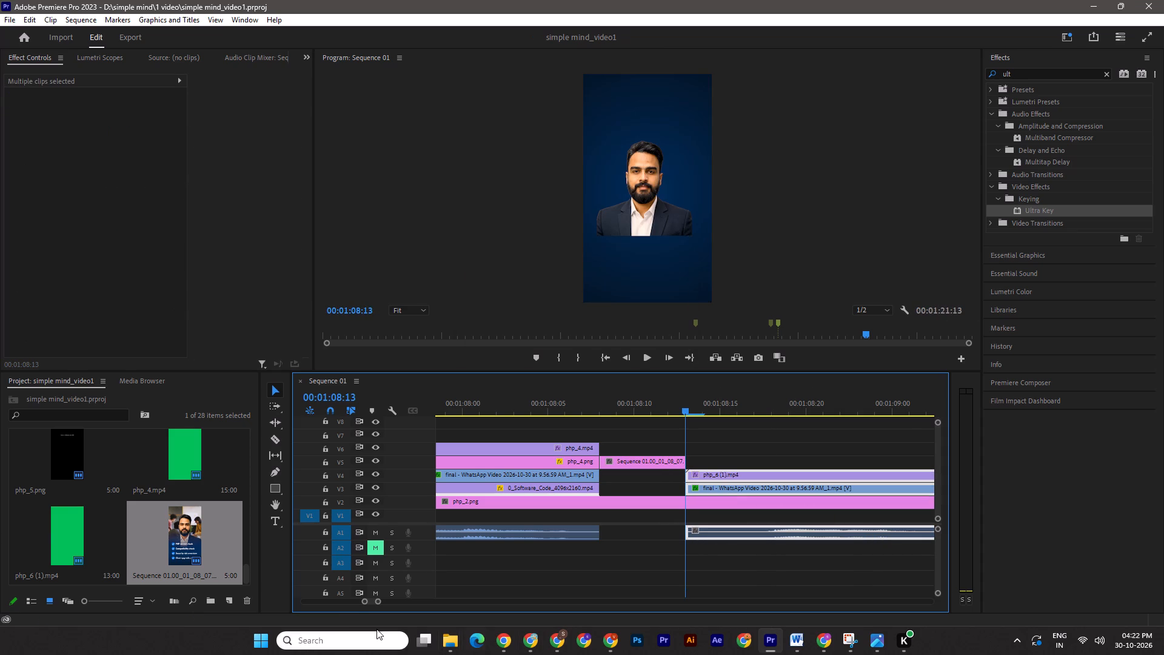
Play back the transition from the checklist scene into the divider-line scene, starting at 00:01:07:12.
left_click_drag(377, 603, 444, 604)
left_click(681, 409)
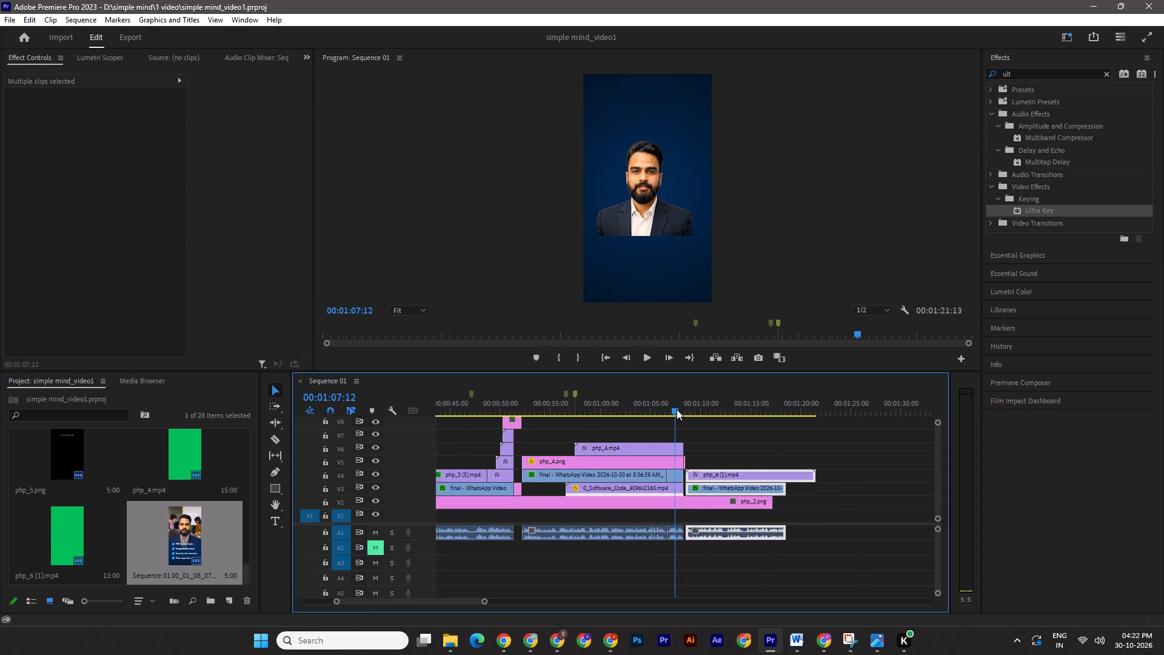
key("space")
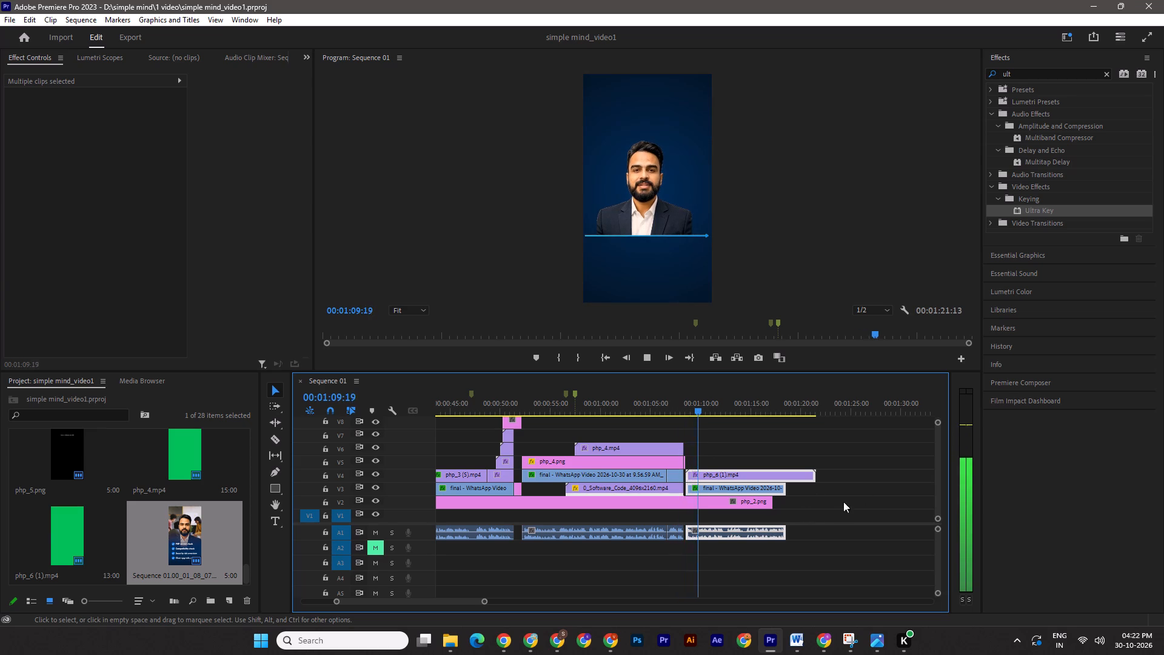
key("space")
Shift only php_6 (1).mp4 on V4 five frames later, to start at 00:01:08:18.
left_click_drag(694, 410, 686, 410)
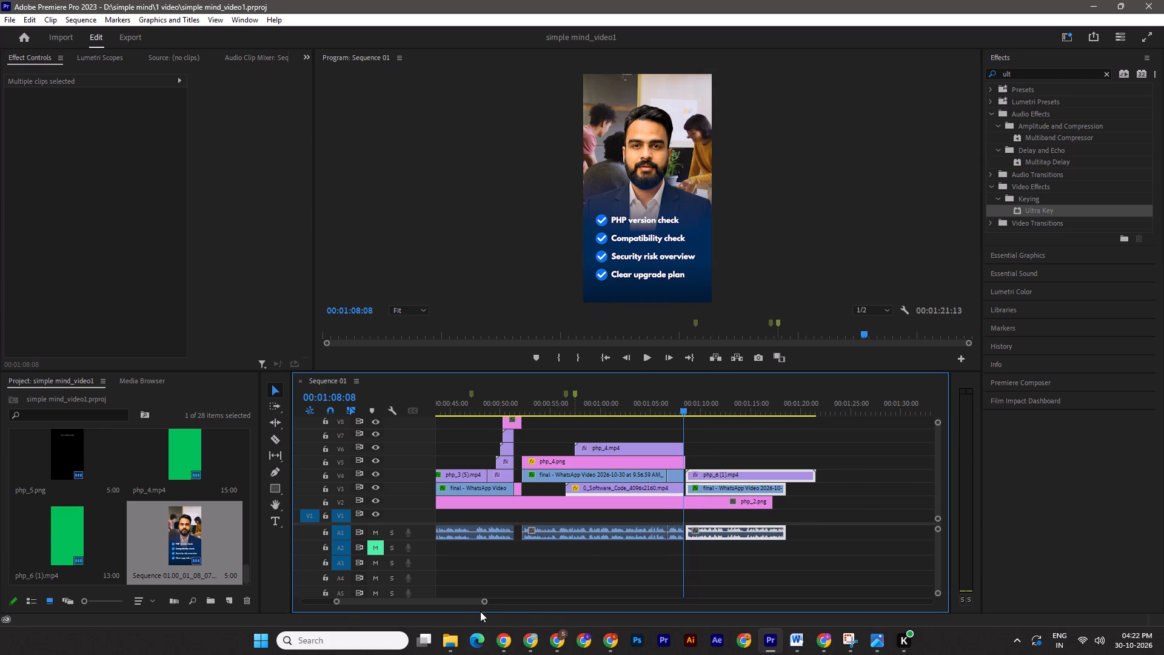
left_click_drag(485, 602, 447, 594)
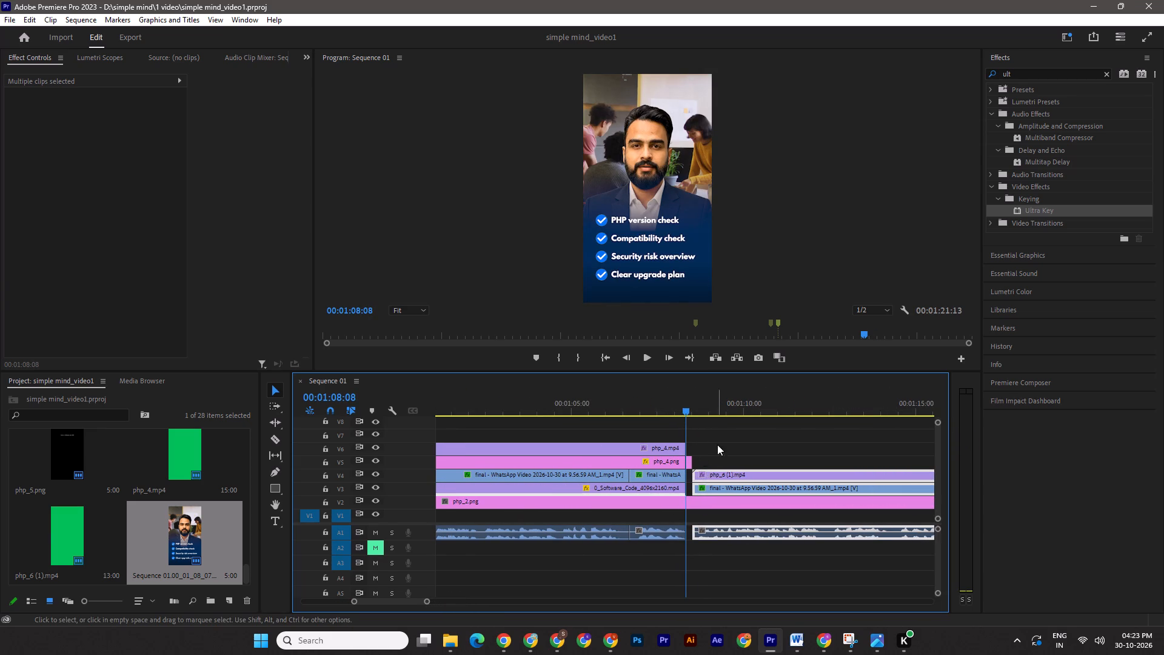
left_click(717, 445)
left_click_drag(685, 414, 696, 415, "shift")
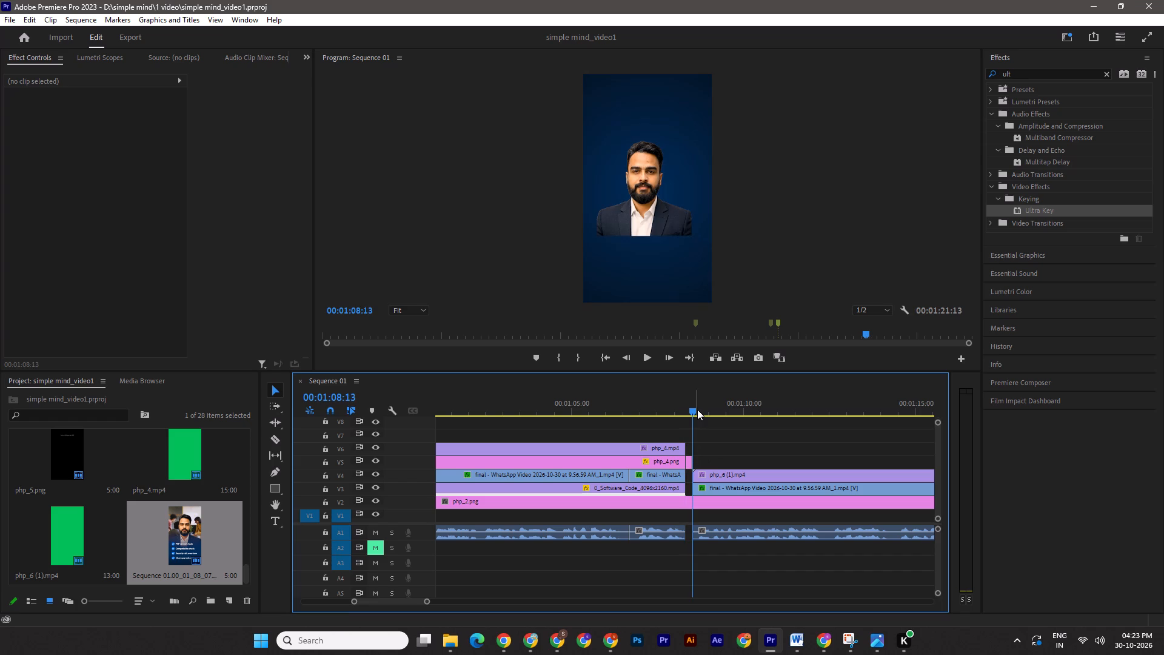
key("shift+Right")
left_click_drag(705, 469, 714, 470)
Play back the closing scene from 00:01:08:08 to about 00:01:17:06 to check the divider line's timing.
left_click_drag(700, 406, 687, 408)
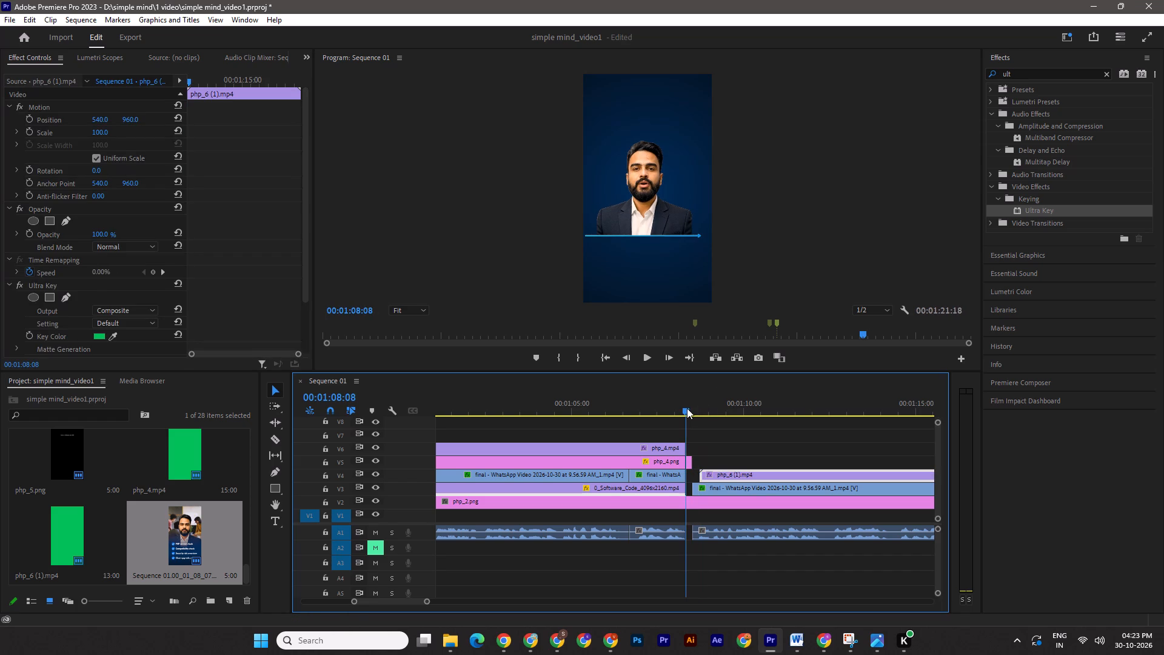
left_click_drag(687, 408, 685, 408)
key("space")
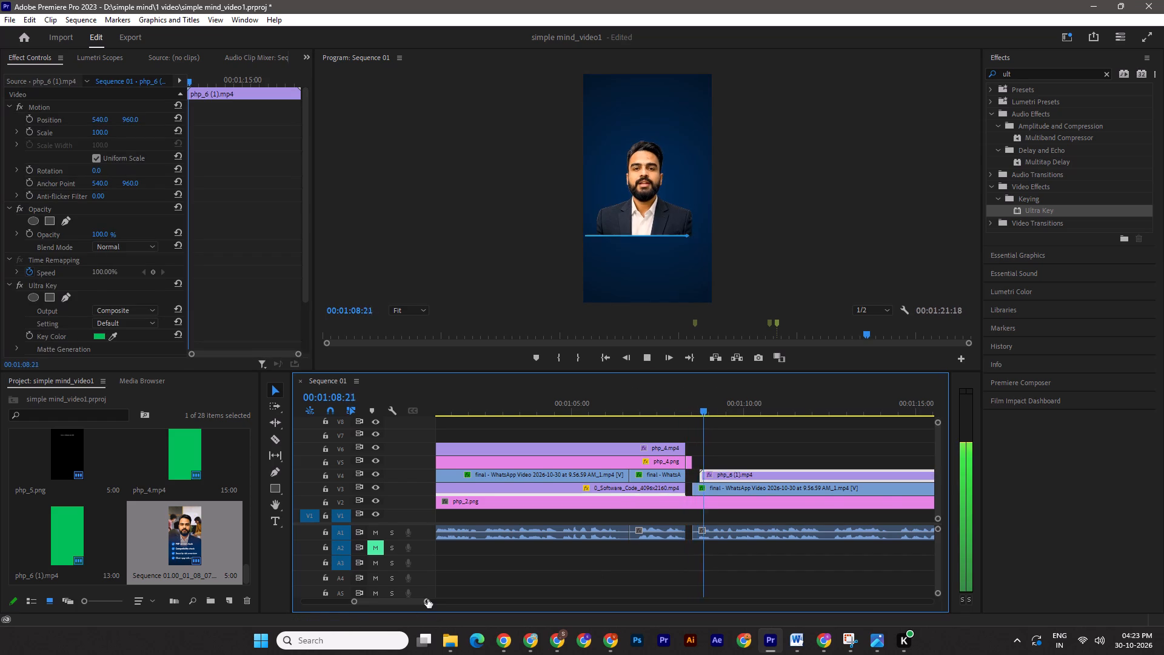
left_click_drag(427, 599, 462, 599)
key("space")
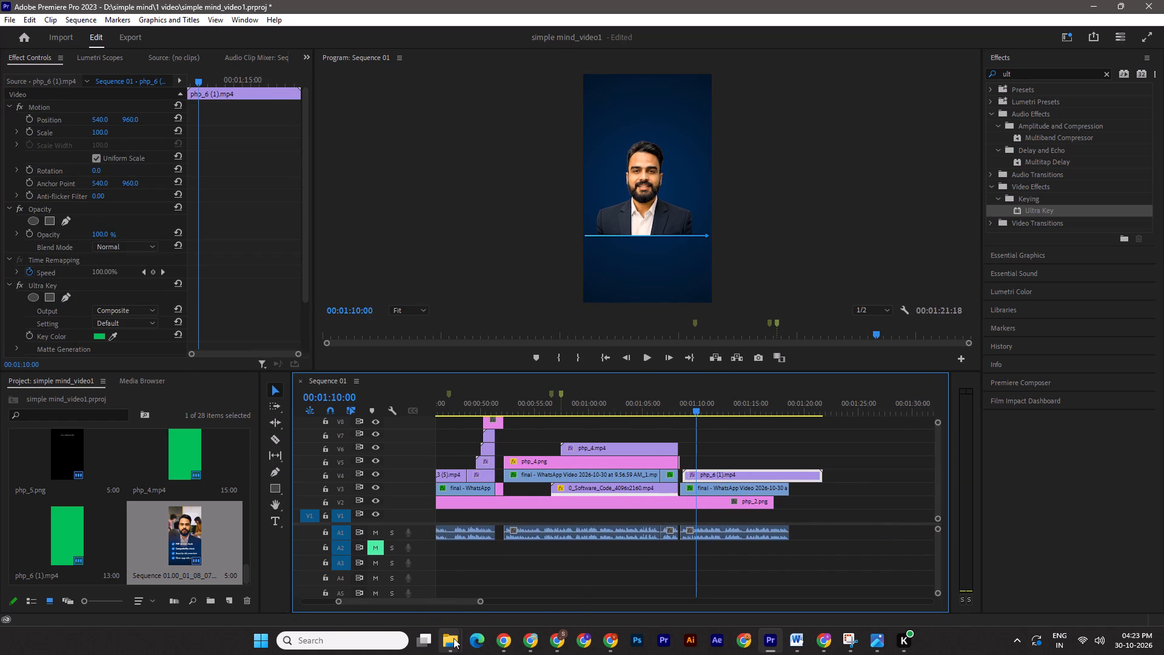
key("space")
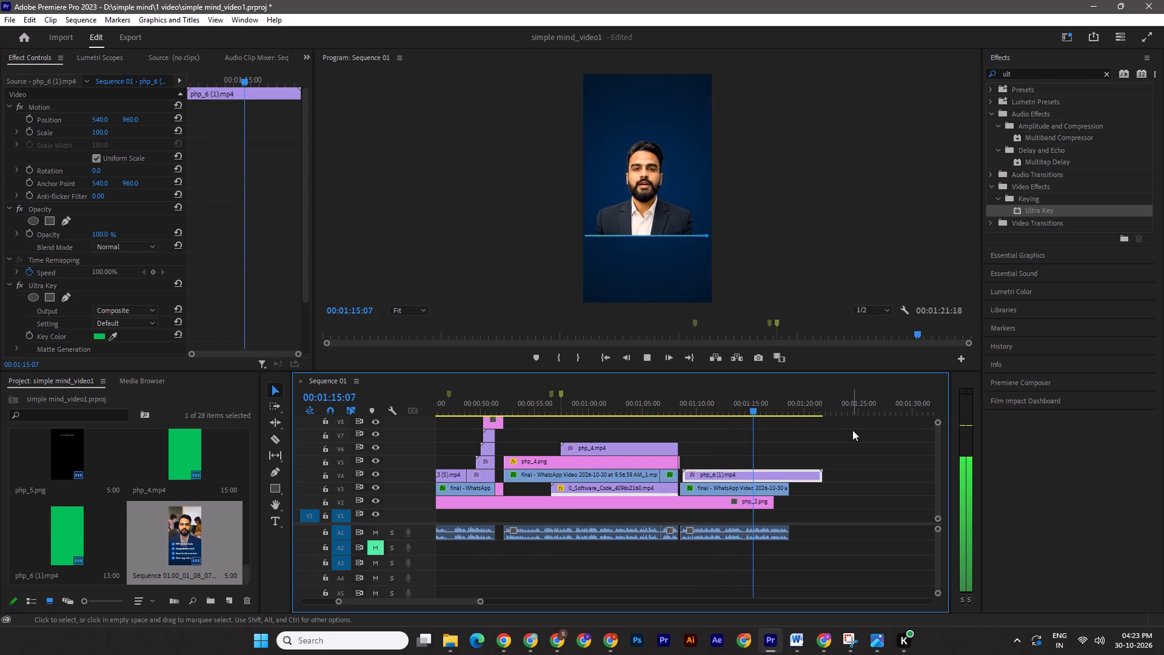
key("space")
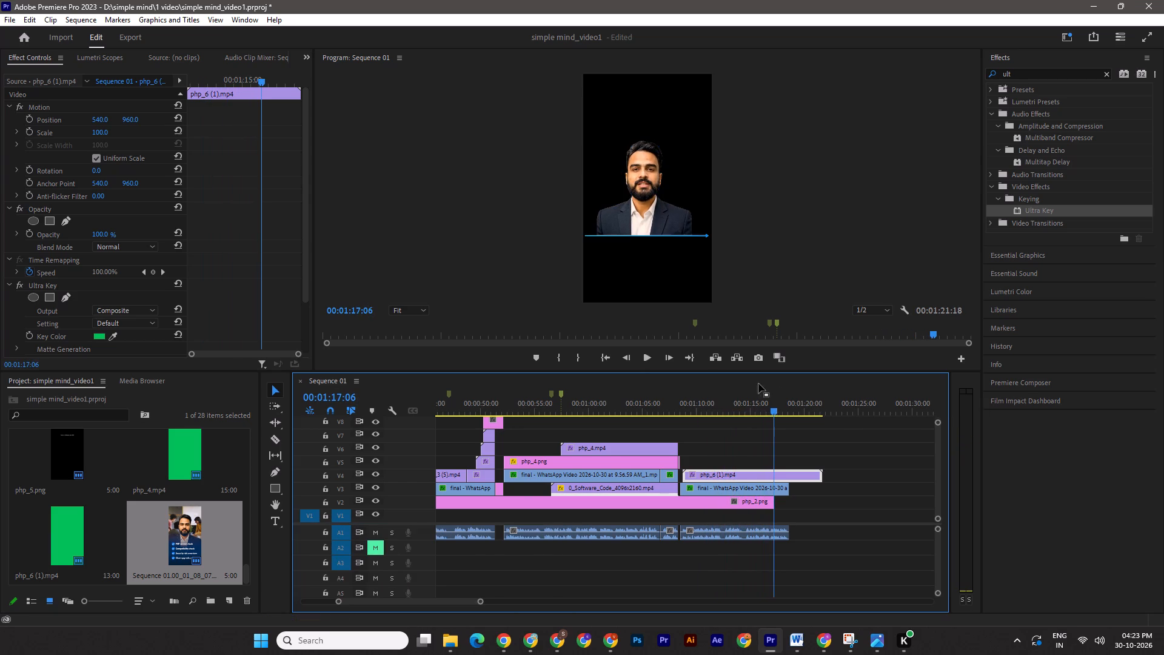
Extend the php_2.png background on V2 to the end of the closing presenter clip.
left_click_drag(779, 407, 772, 409)
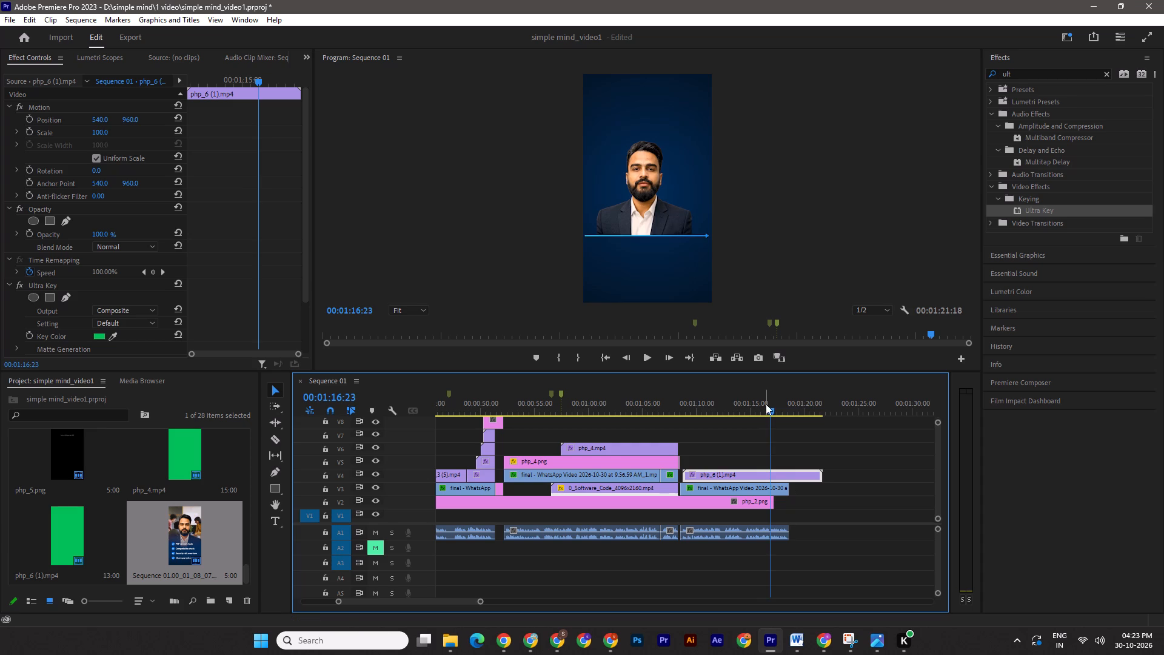
left_click_drag(768, 405, 775, 405)
left_click_drag(772, 503, 798, 503)
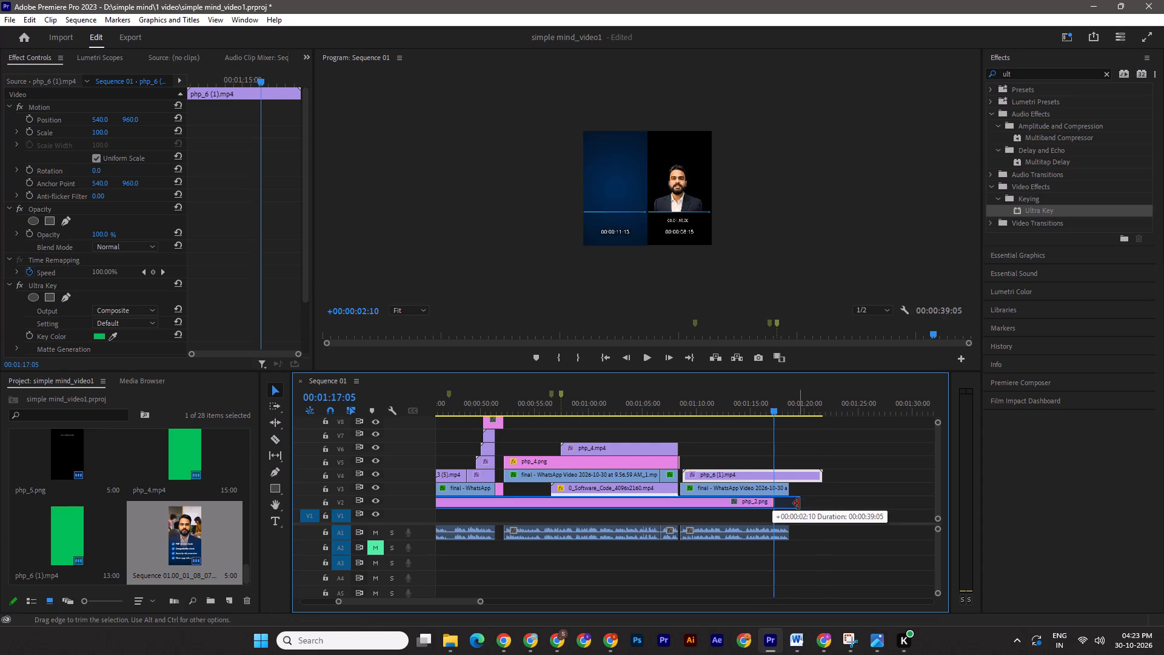
left_click_drag(798, 503, 791, 506)
Place php_6 (3).mp4 from the 1 video folder on V5 at about 00:01:14:12.
left_click_drag(777, 409, 744, 410)
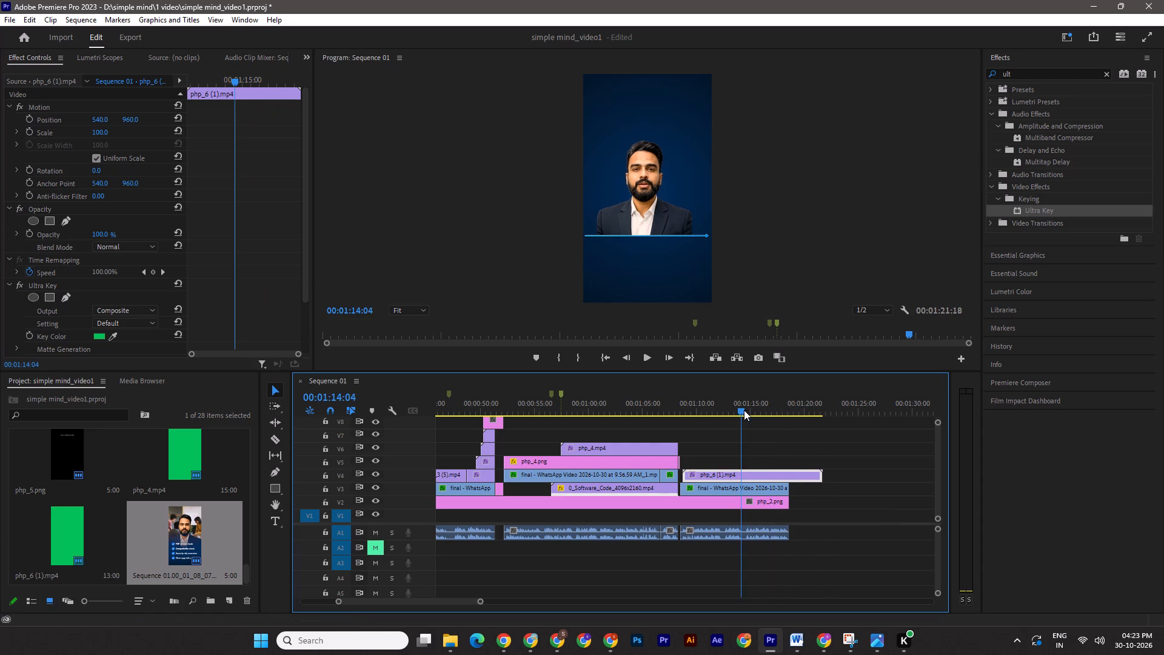
left_click_drag(744, 410, 737, 412)
key("space")
key("space")
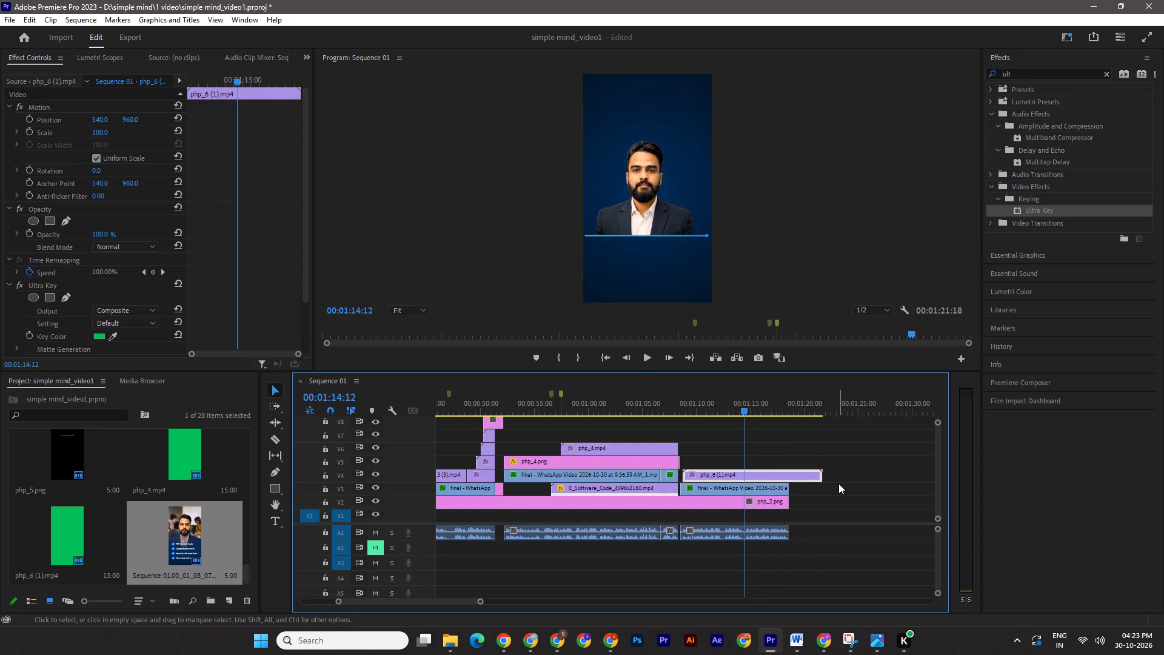
left_click(453, 645)
left_click(516, 596)
double_click(396, 548)
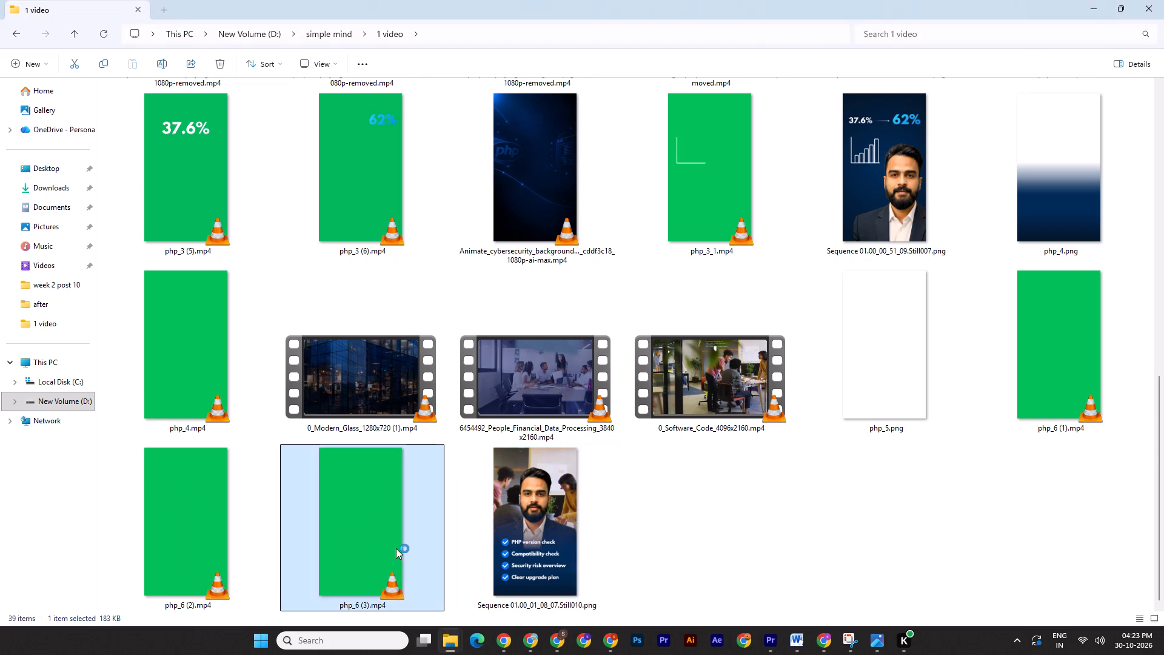
left_click(1154, 4)
left_click_drag(355, 546, 818, 603)
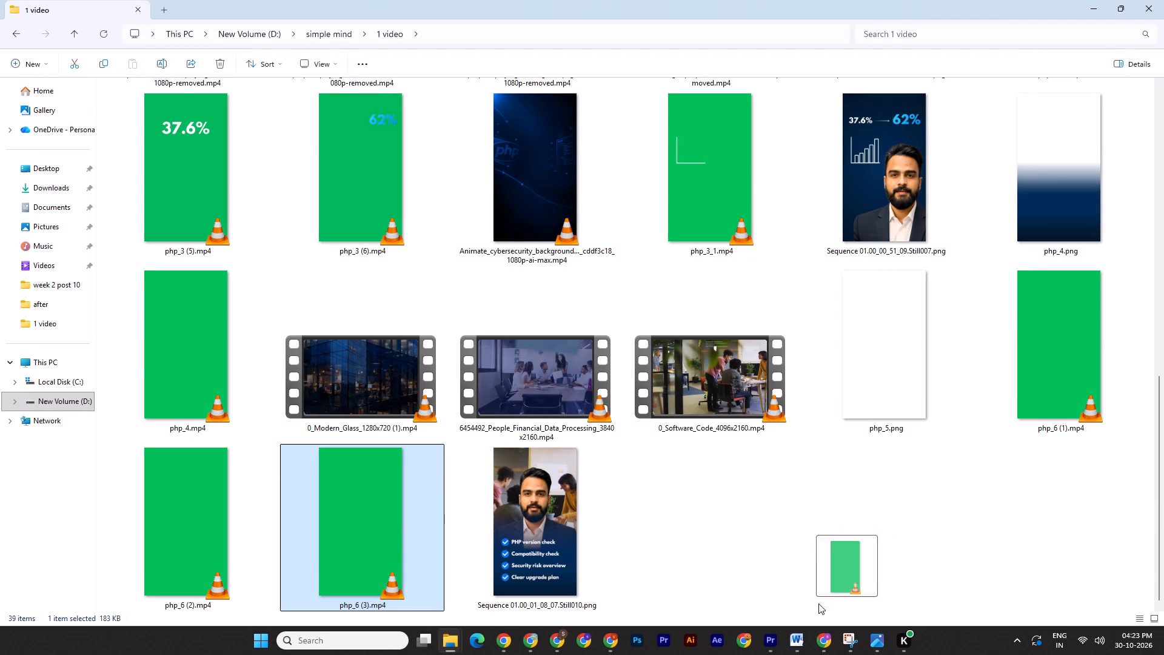
left_click_drag(818, 603, 747, 461)
Move php_6 (3).mp4 on V5 later to start at 00:01:15:07.
key("space")
key("space")
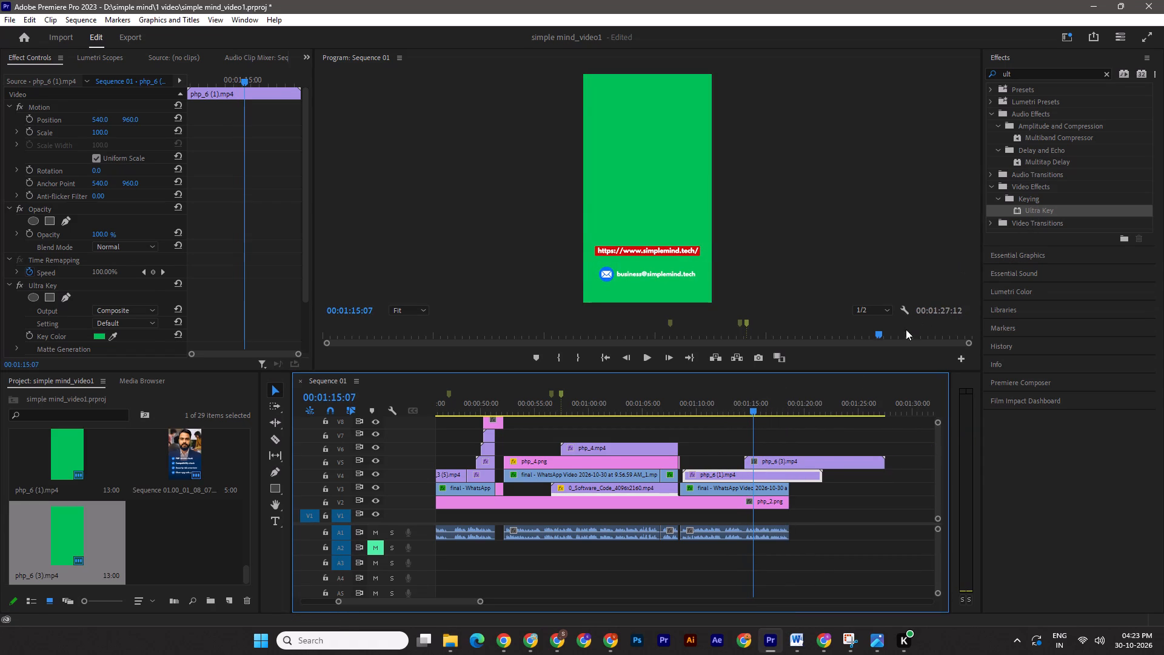
left_click_drag(764, 462, 770, 462)
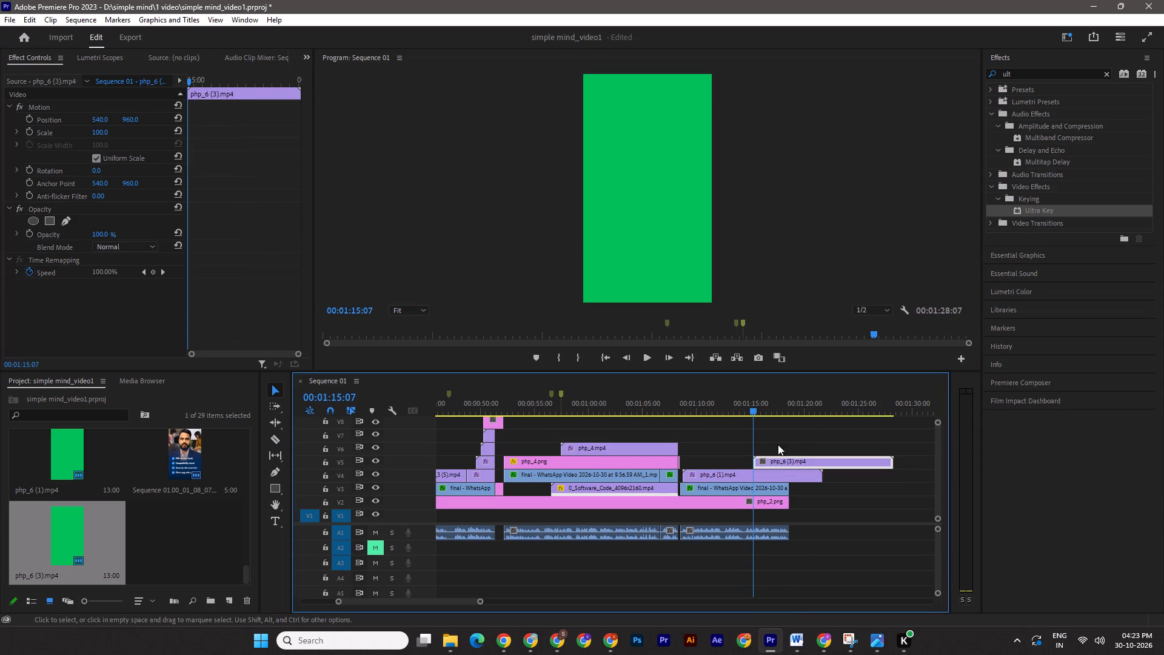
Apply Ultra Key to php_6 (3).mp4 and sample its green background as the key color.
left_click_drag(1029, 209, 790, 463)
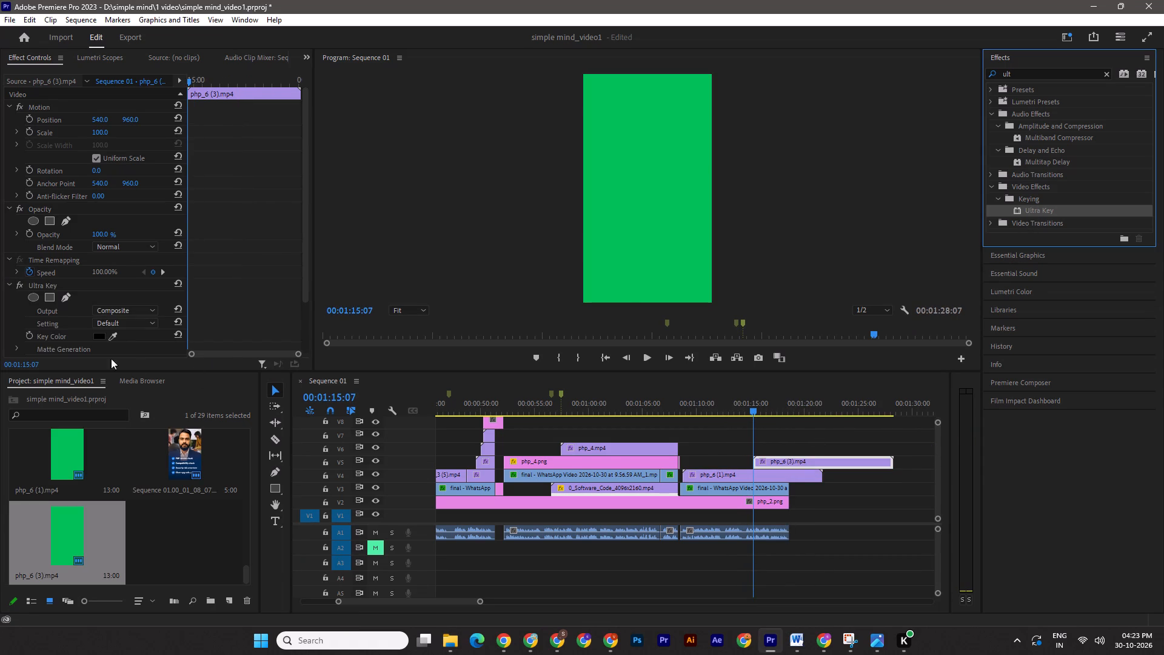
left_click(115, 338)
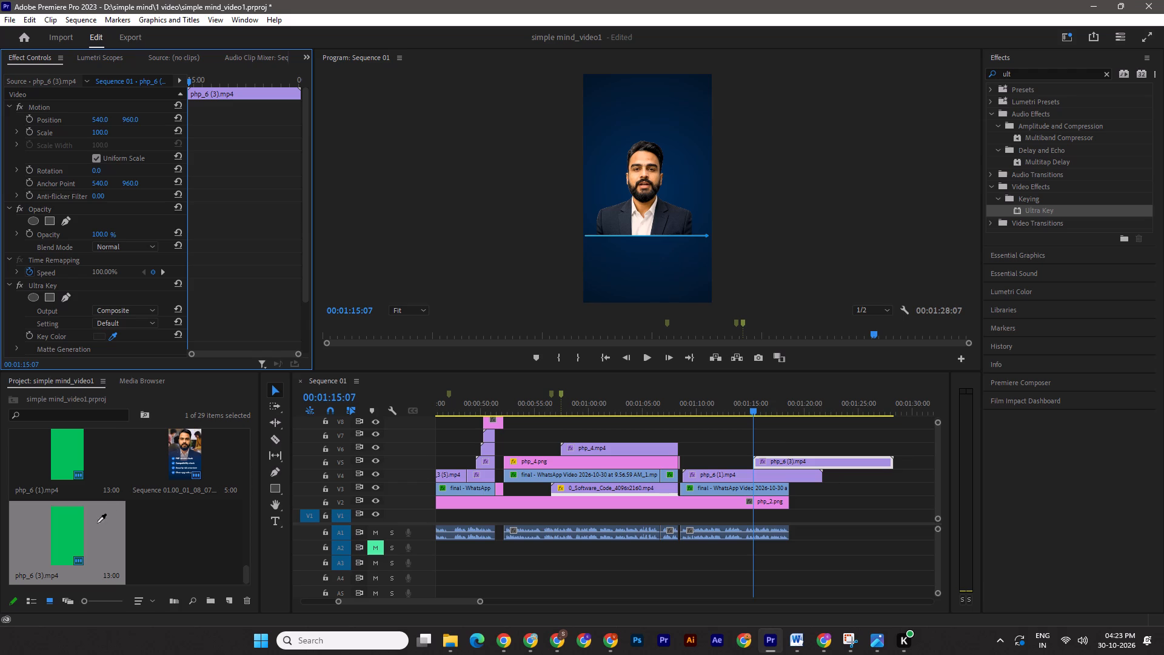
left_click(74, 528)
Play back the keyed website and e-mail contact animation over the closing presenter scene.
left_click_drag(751, 407, 745, 406)
key("space")
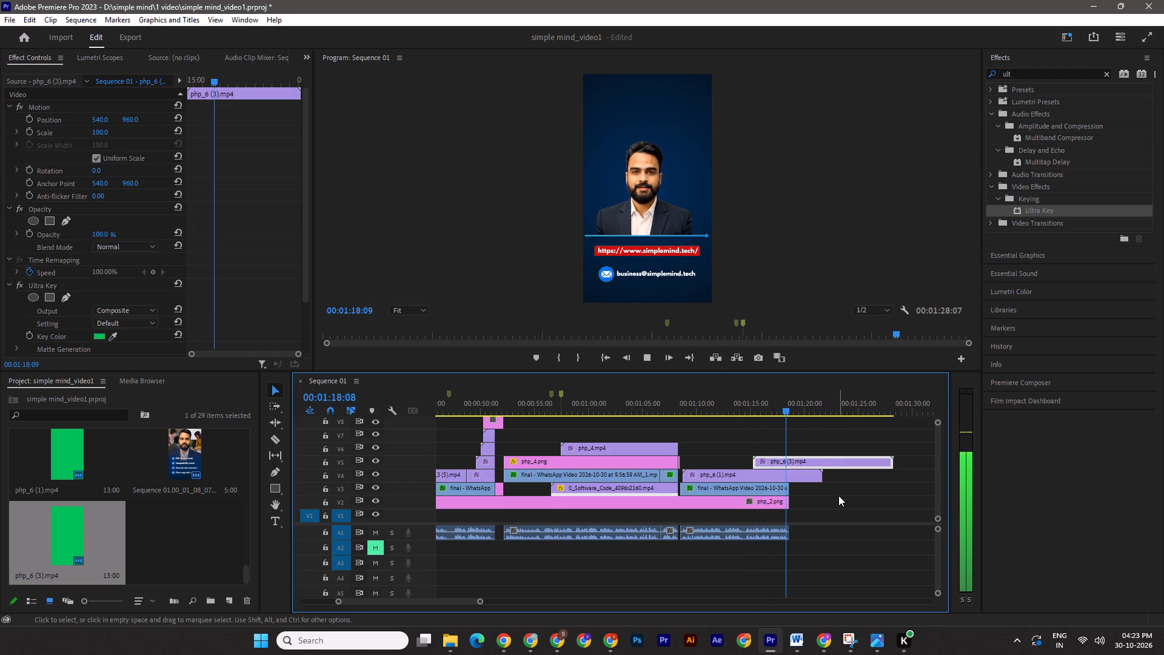
key("space")
Trim the ends of php_6 (1).mp4 and php_6 (3).mp4 to the presenter clip's end at 00:01:18:15.
left_click(785, 405, "shift")
left_click_drag(829, 472, 800, 472)
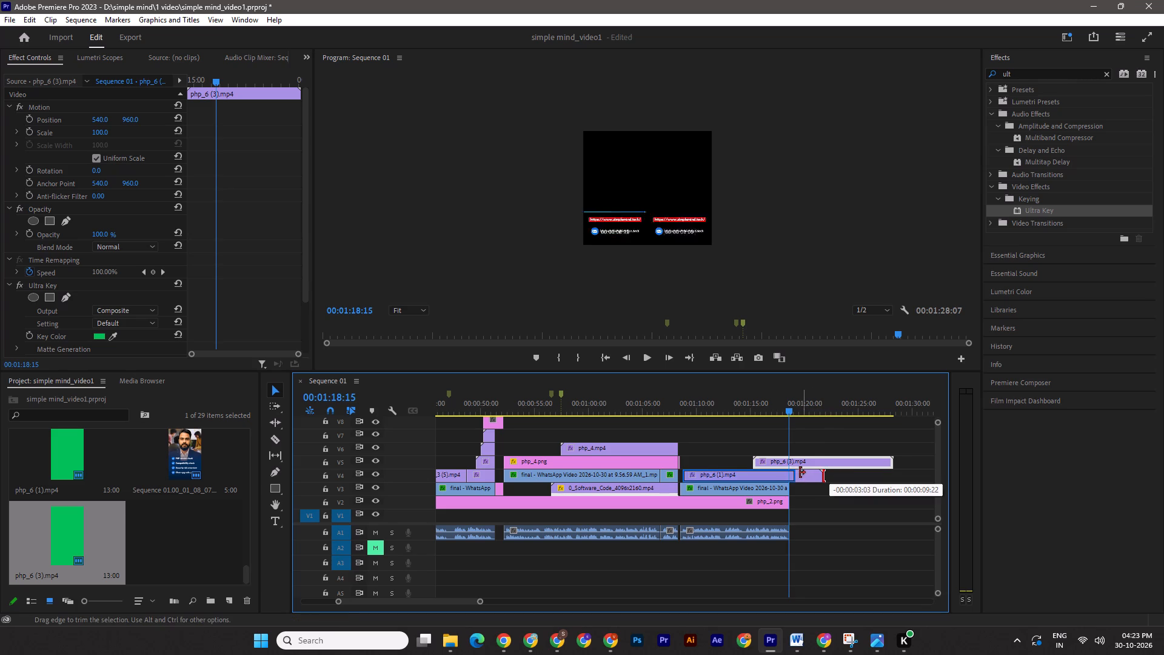
left_click_drag(800, 472, 798, 474)
left_click_drag(895, 462, 792, 462)
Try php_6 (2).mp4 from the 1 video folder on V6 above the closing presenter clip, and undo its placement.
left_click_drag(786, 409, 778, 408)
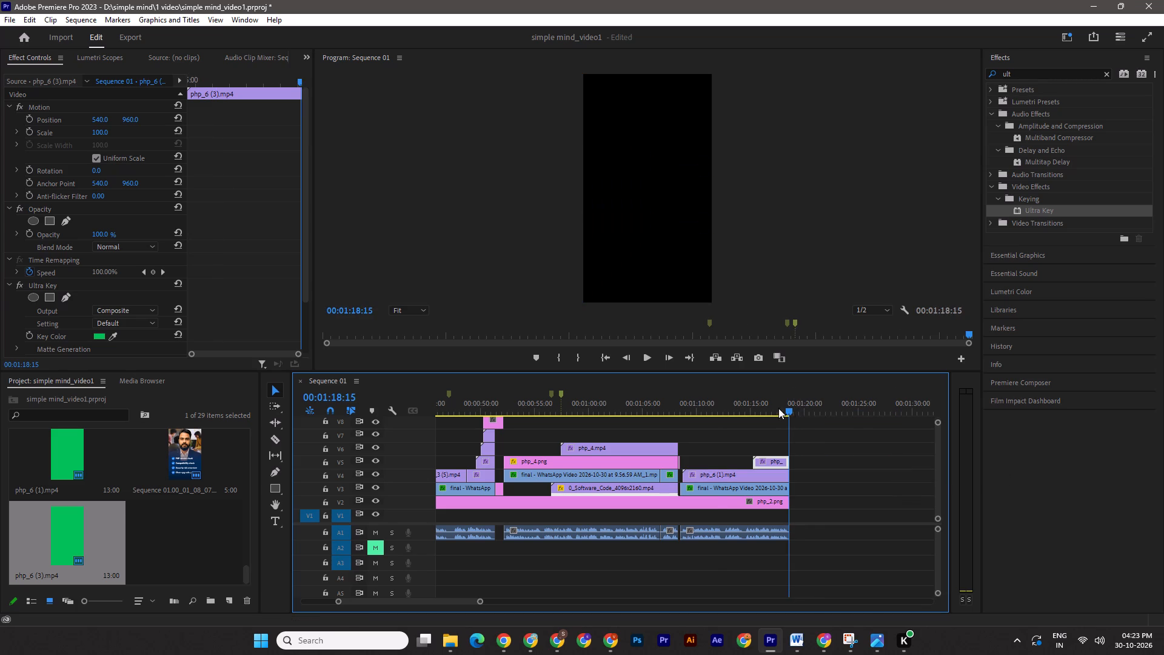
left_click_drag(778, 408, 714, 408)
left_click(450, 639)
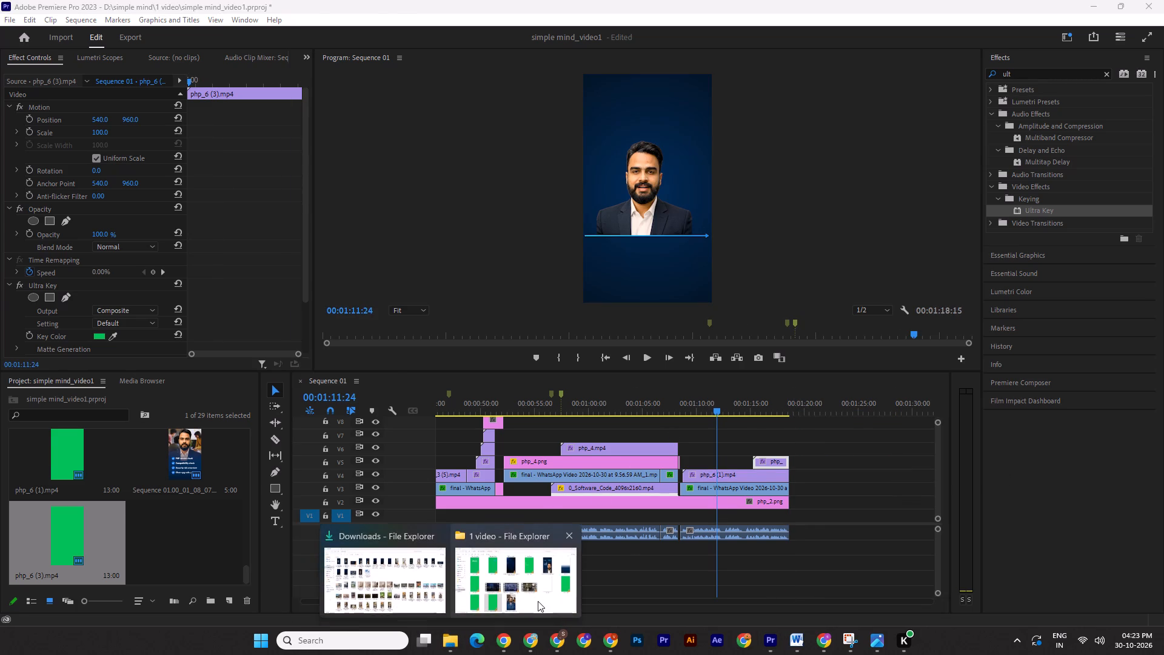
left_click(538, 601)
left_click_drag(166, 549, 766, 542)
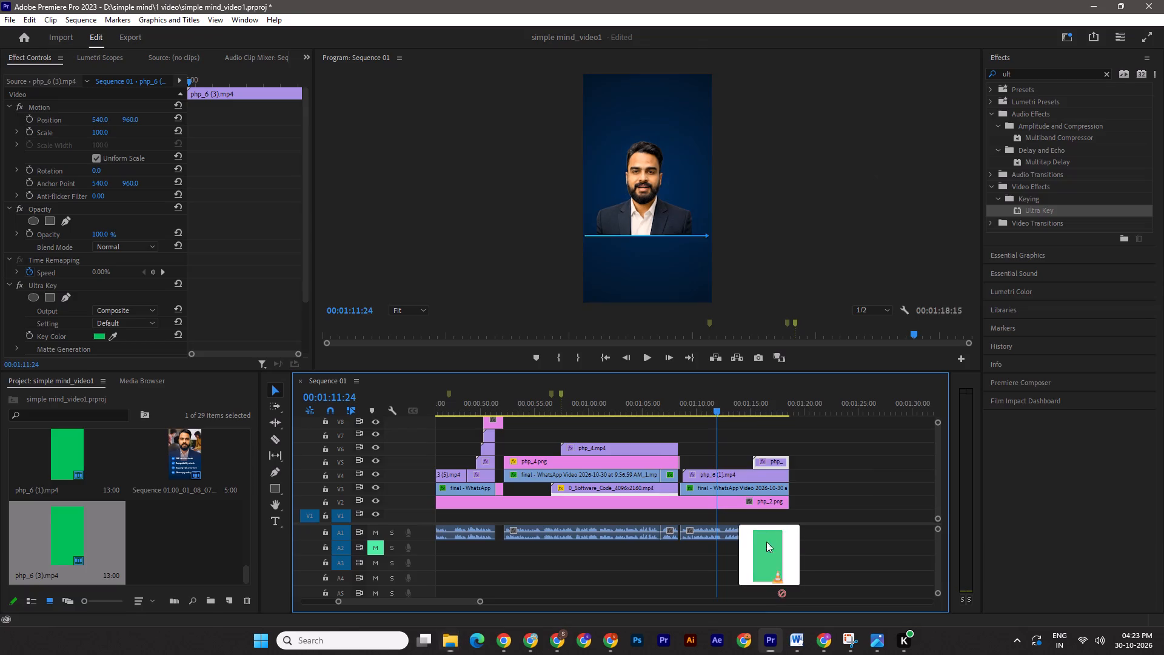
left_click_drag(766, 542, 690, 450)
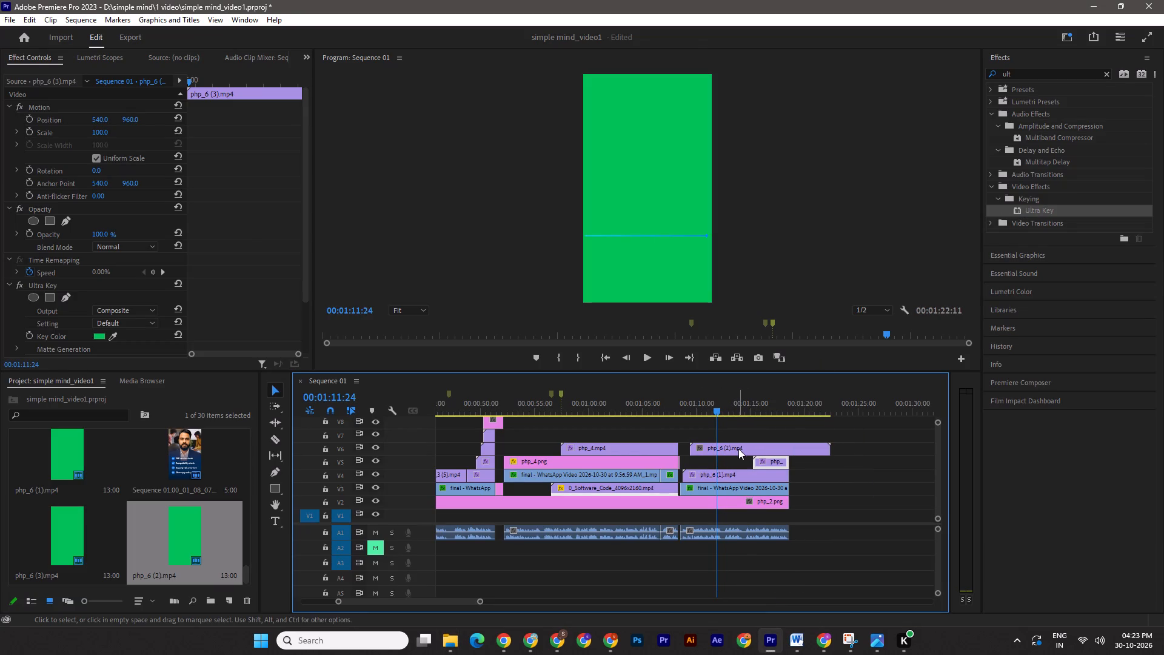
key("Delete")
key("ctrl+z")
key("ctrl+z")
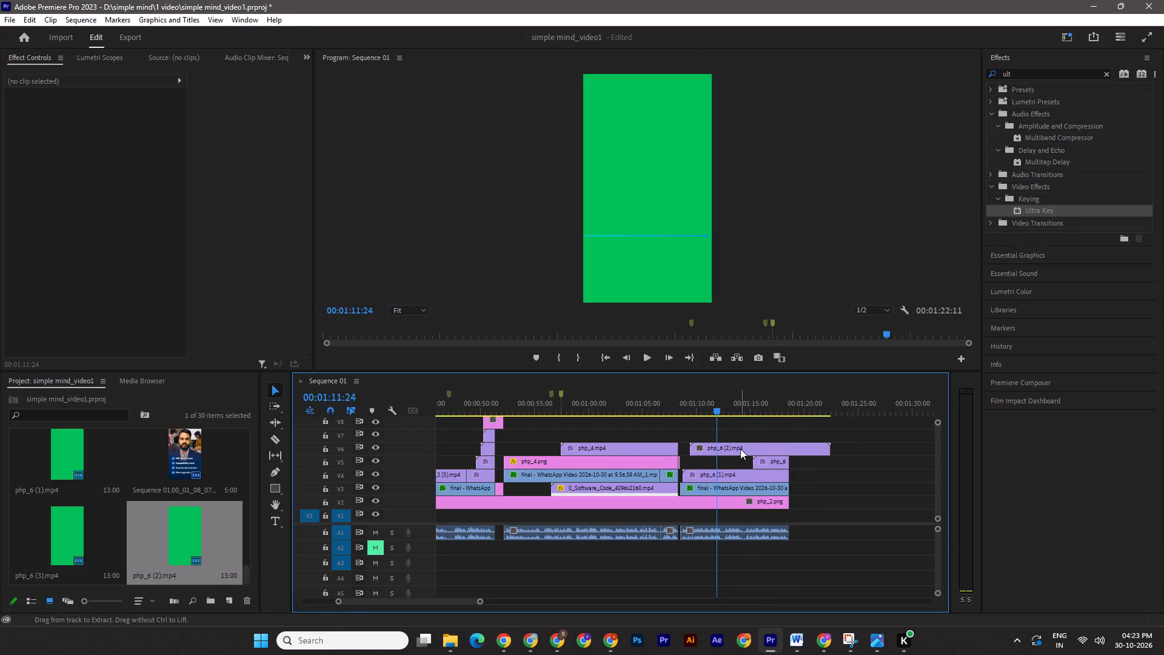
Preview php_6 (1).mp4 and php_6 (2).mp4 from the 1 video folder to check which graphics they contain.
left_click(449, 639)
left_click(512, 596)
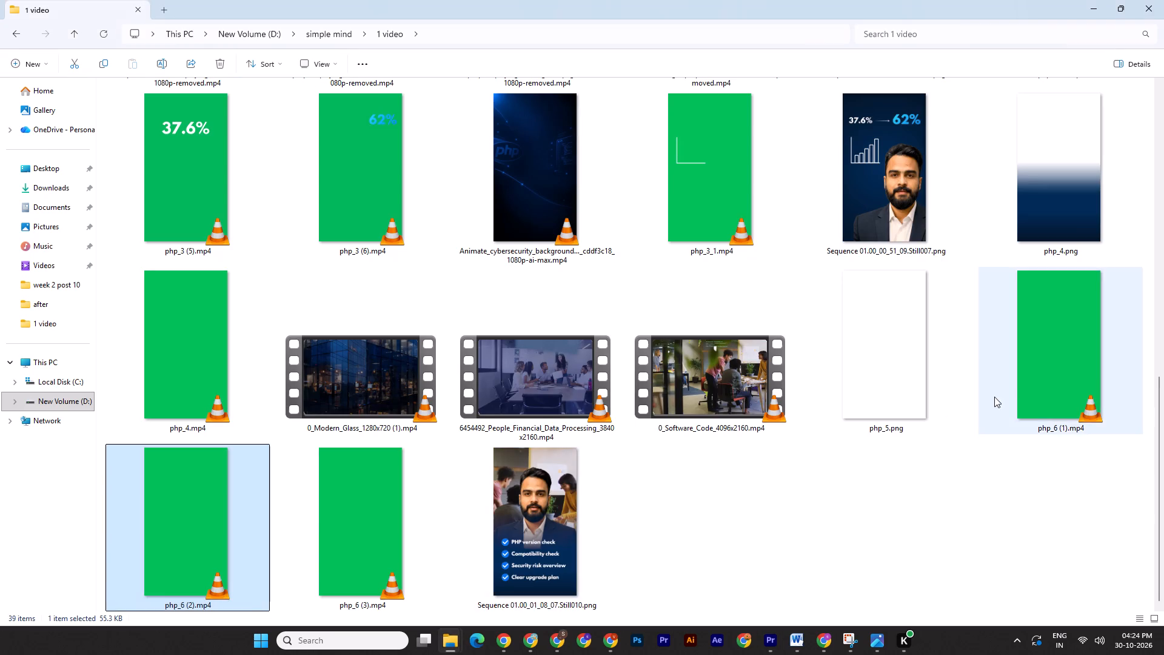
double_click(1050, 383)
left_click(1161, 0)
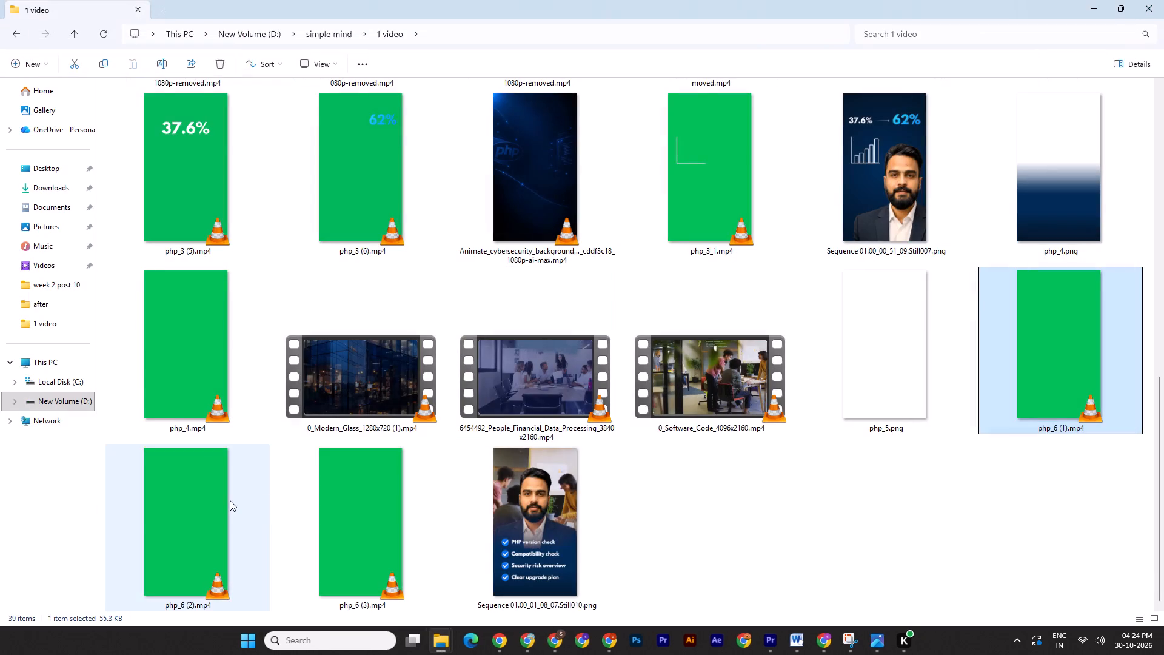
double_click(230, 500)
left_click(1156, 0)
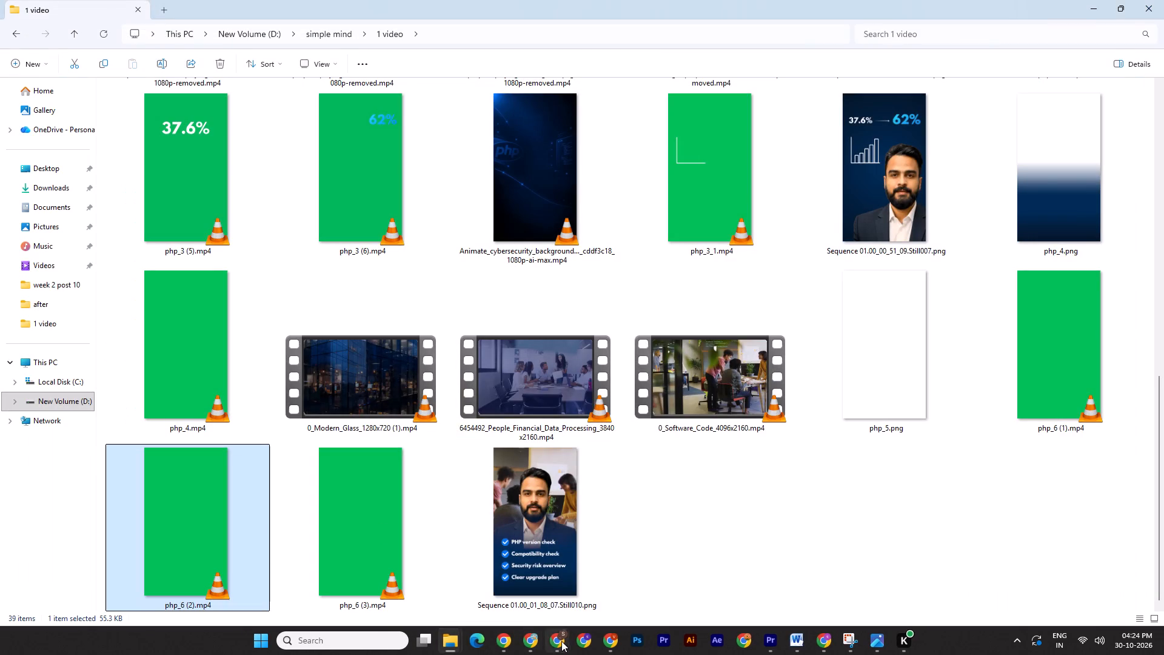
In the Canva php design, download only page 20, the website and e-mail contact page, as a 1080p MP4 video.
left_click(561, 641)
left_click(1043, 374)
left_click(1136, 545)
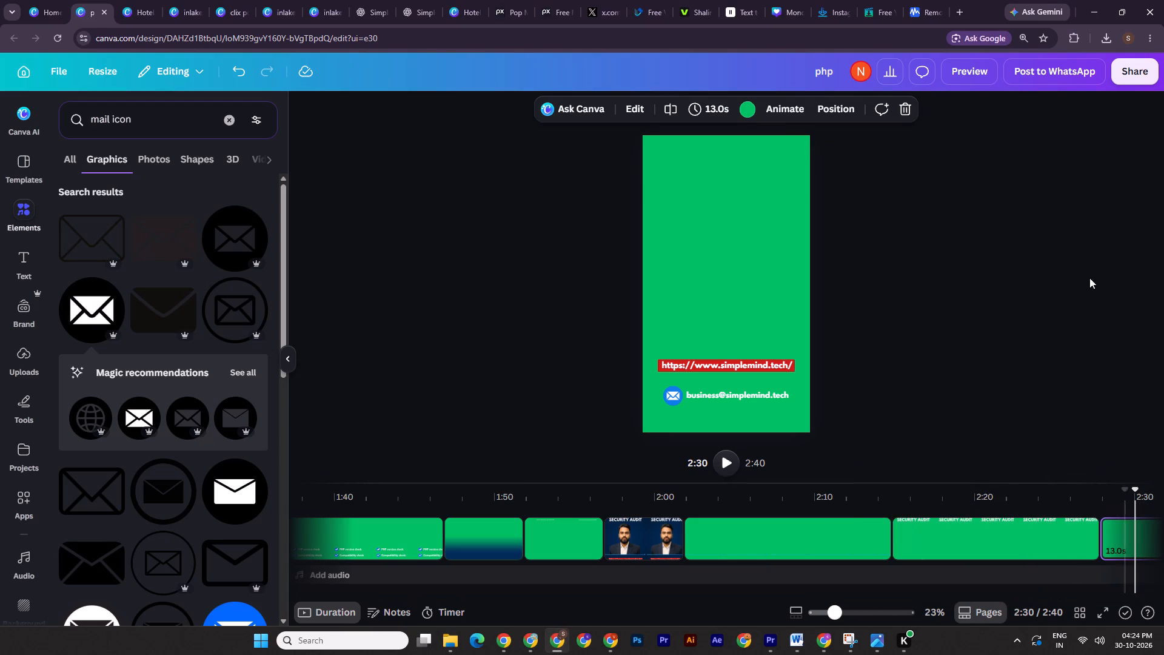
left_click(1137, 70)
left_click(917, 377)
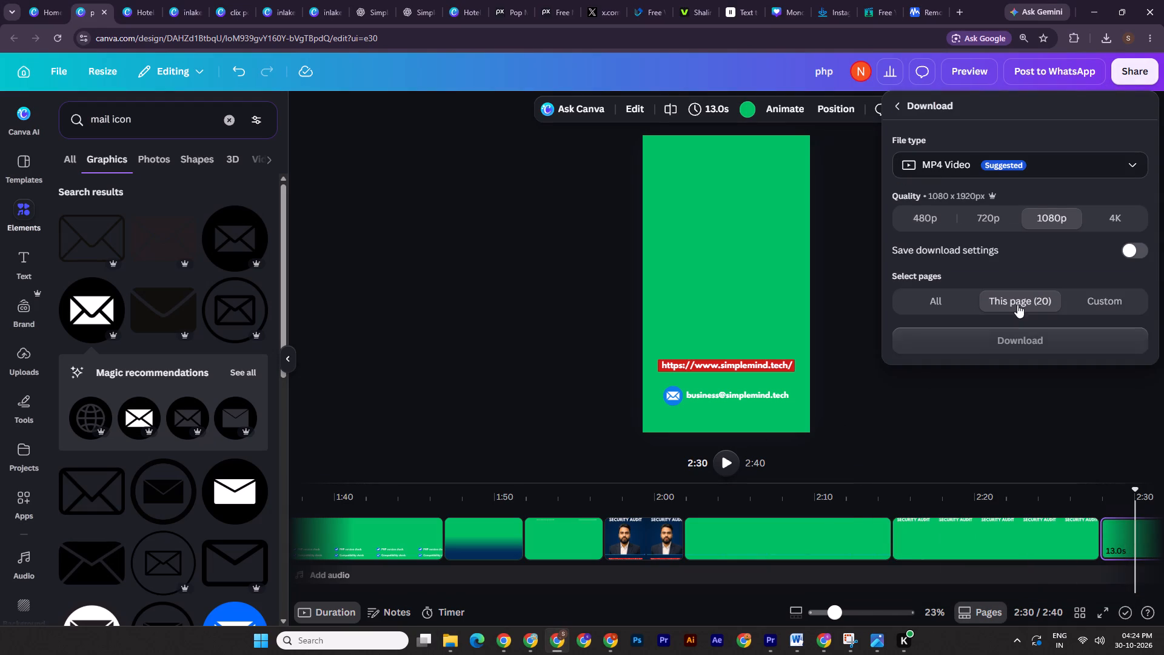
left_click(1013, 344)
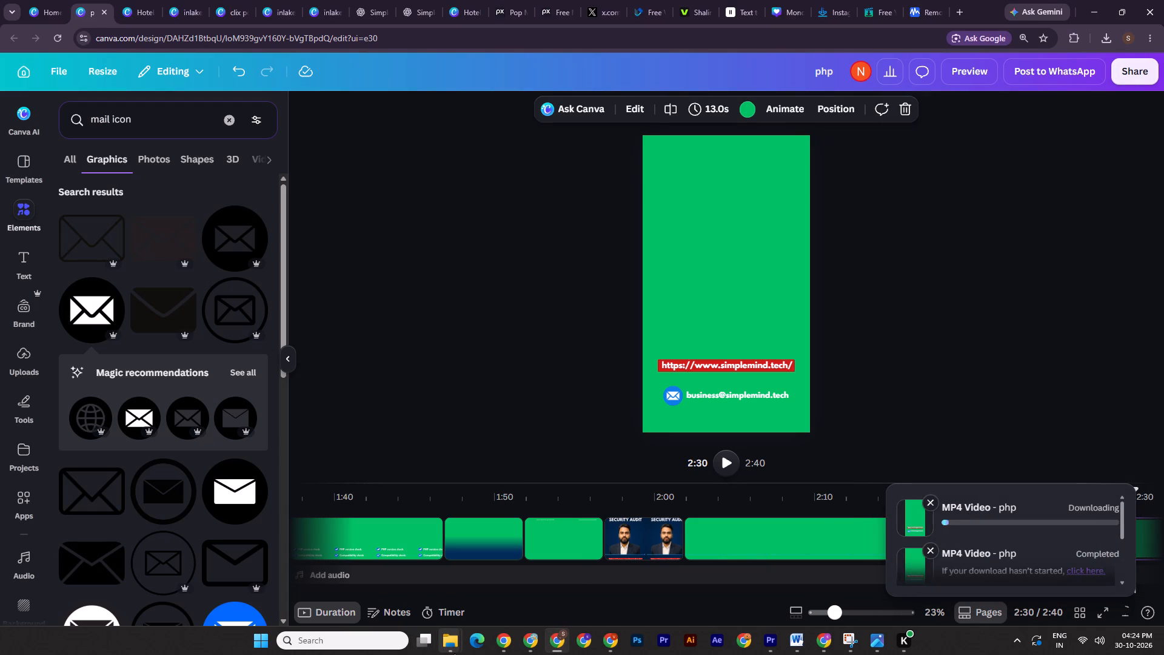
Rename the downloaded php.mp4 in the Downloads folder as php__4.mp4.
left_click(415, 592)
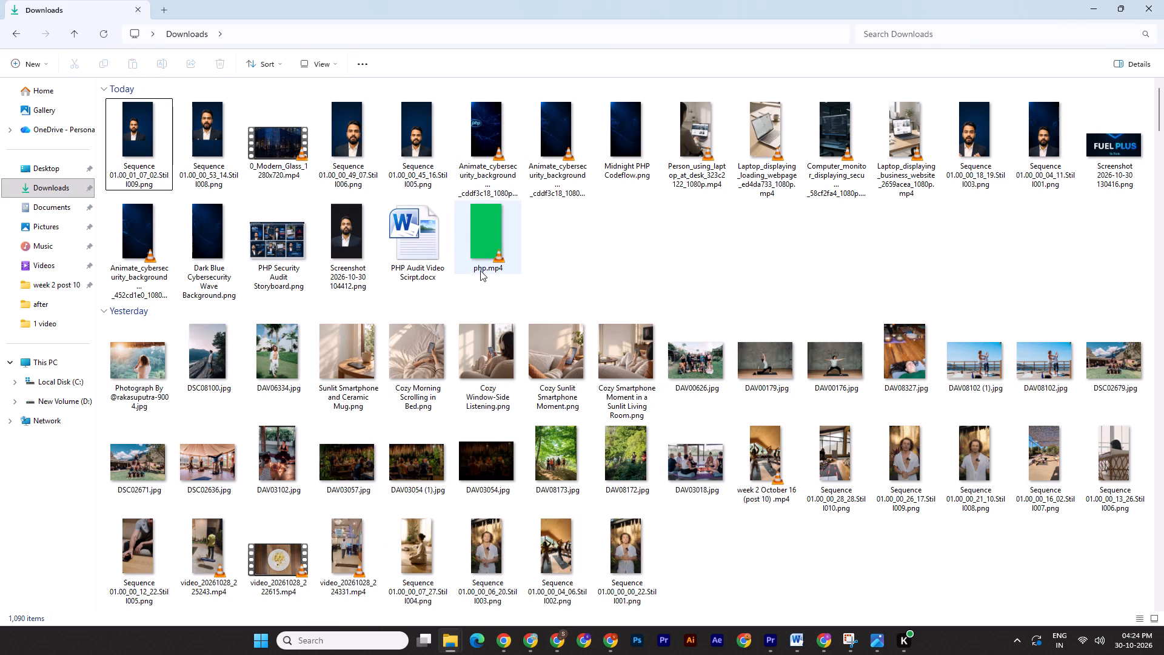
left_click(480, 270)
left_click(484, 264)
left_click(483, 269)
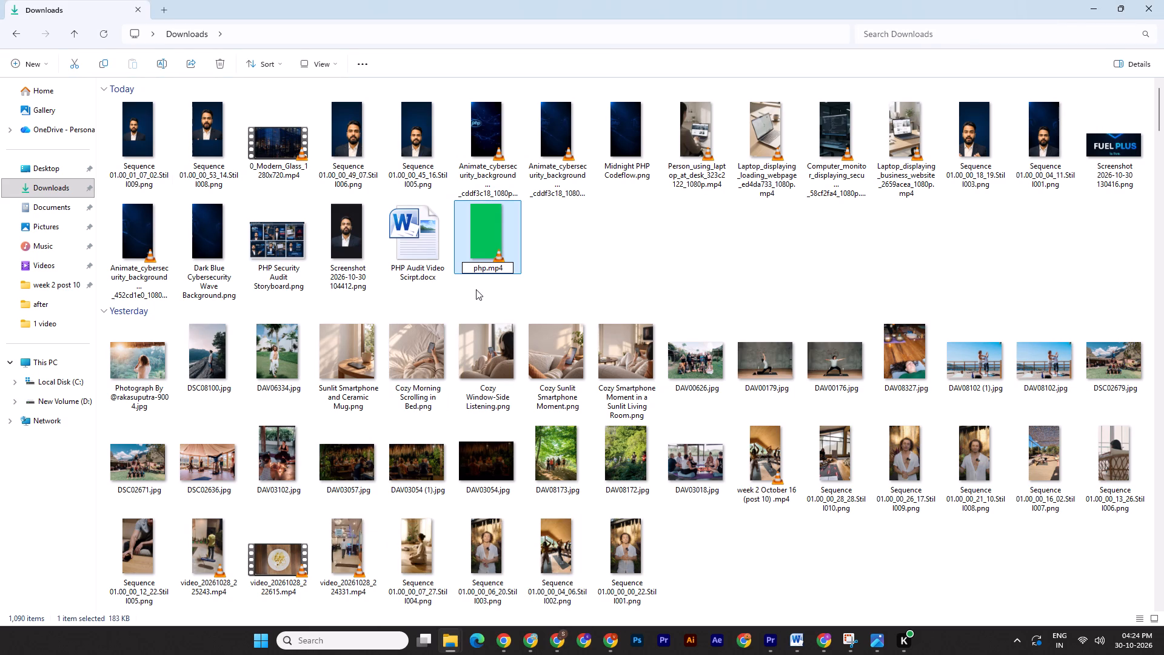
key("Right")
key("shift+underscore")
type("_4")
key("Return")
Move php__4.mp4 from Downloads into the 1 video project folder.
key("ctrl+x")
left_click(450, 643)
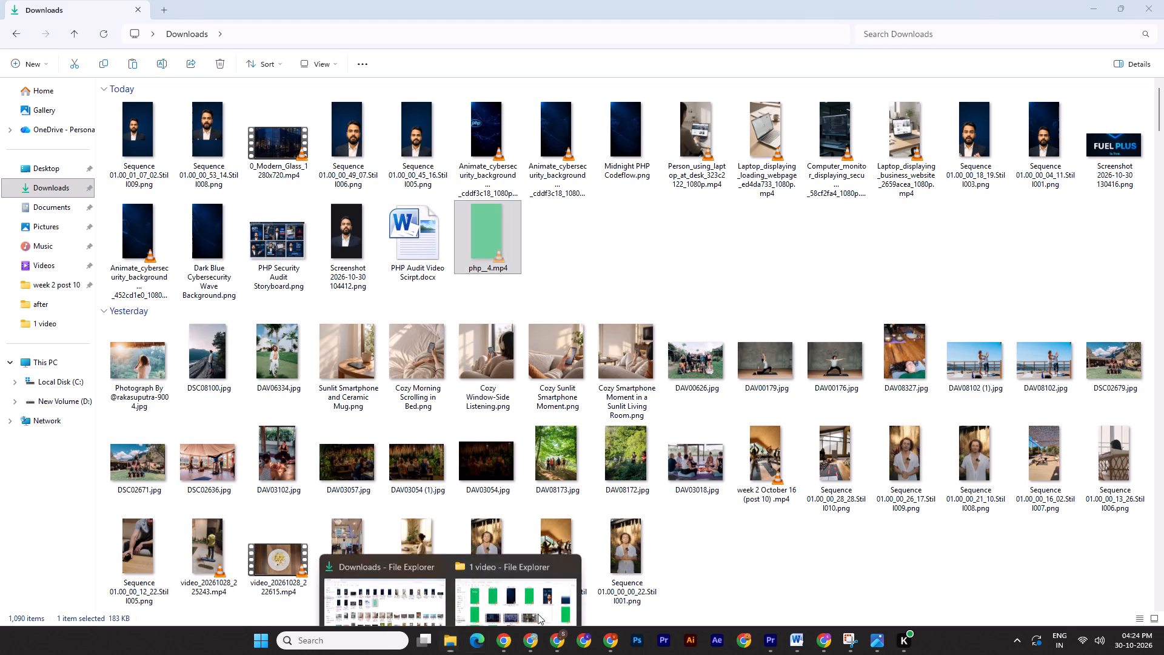
left_click(549, 608)
key("ctrl+v")
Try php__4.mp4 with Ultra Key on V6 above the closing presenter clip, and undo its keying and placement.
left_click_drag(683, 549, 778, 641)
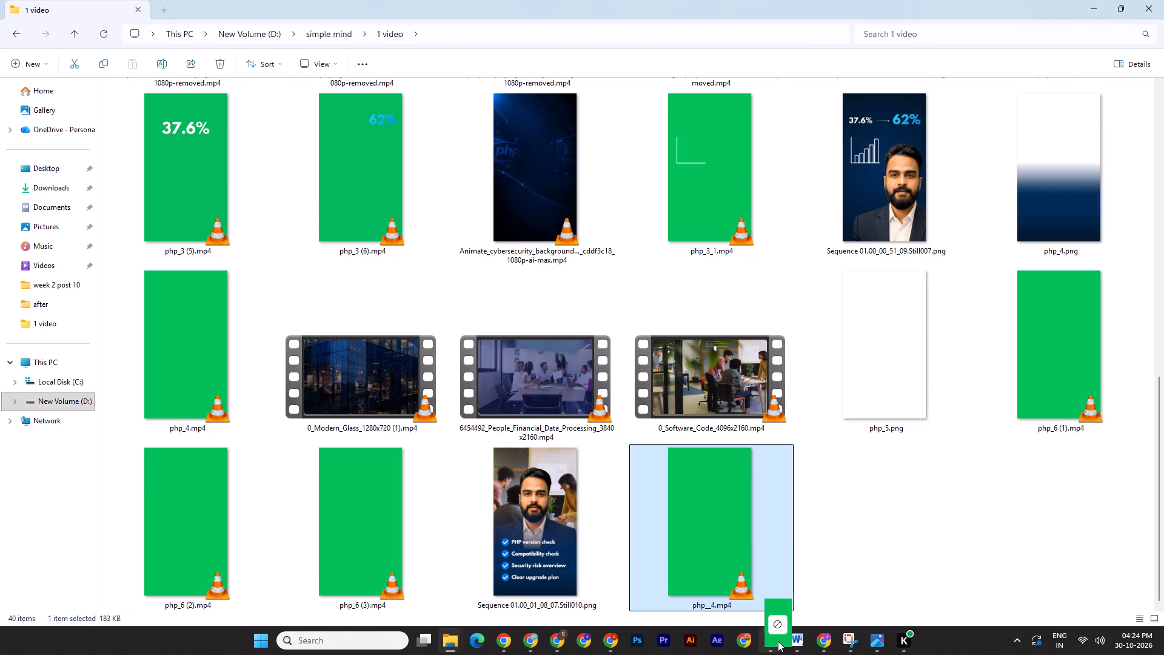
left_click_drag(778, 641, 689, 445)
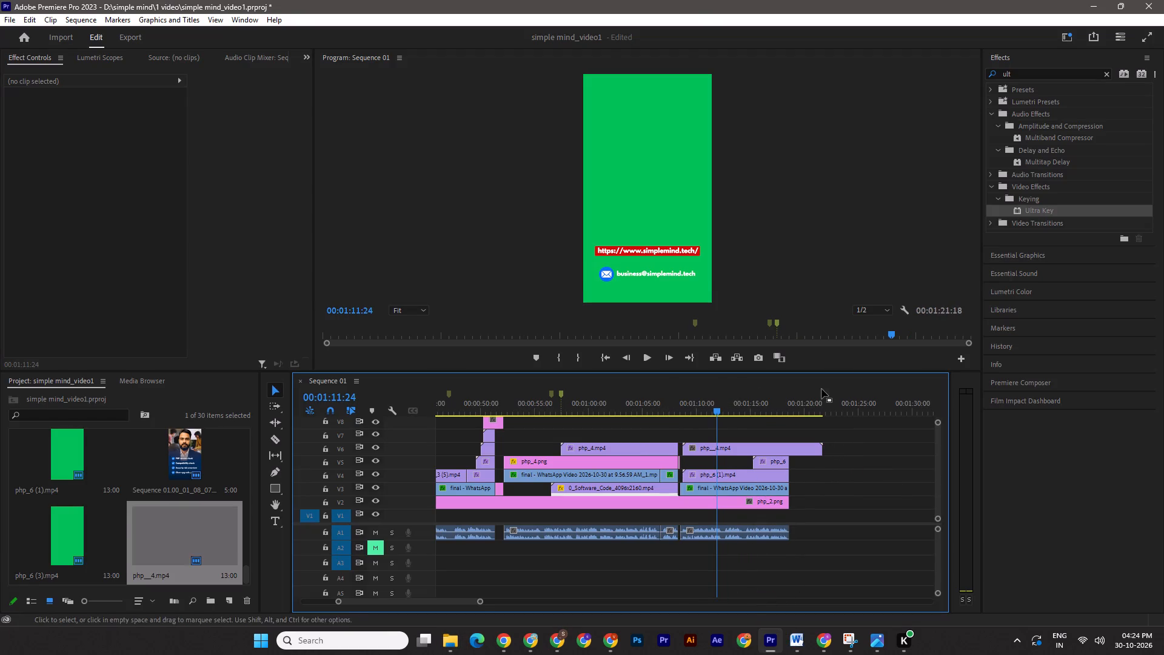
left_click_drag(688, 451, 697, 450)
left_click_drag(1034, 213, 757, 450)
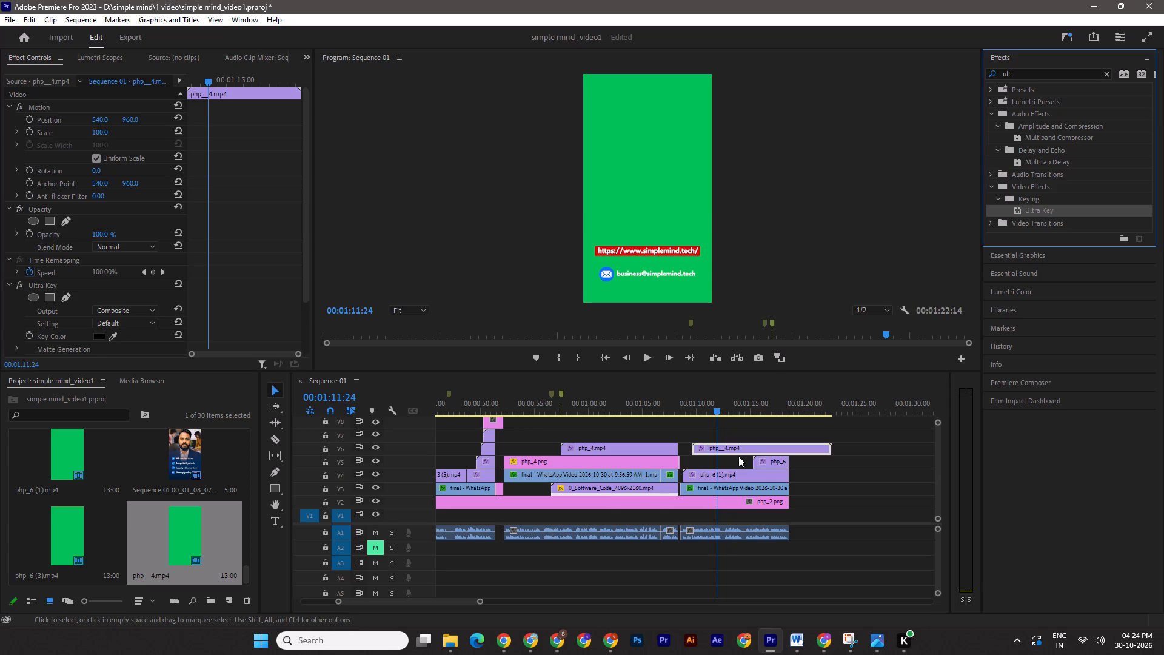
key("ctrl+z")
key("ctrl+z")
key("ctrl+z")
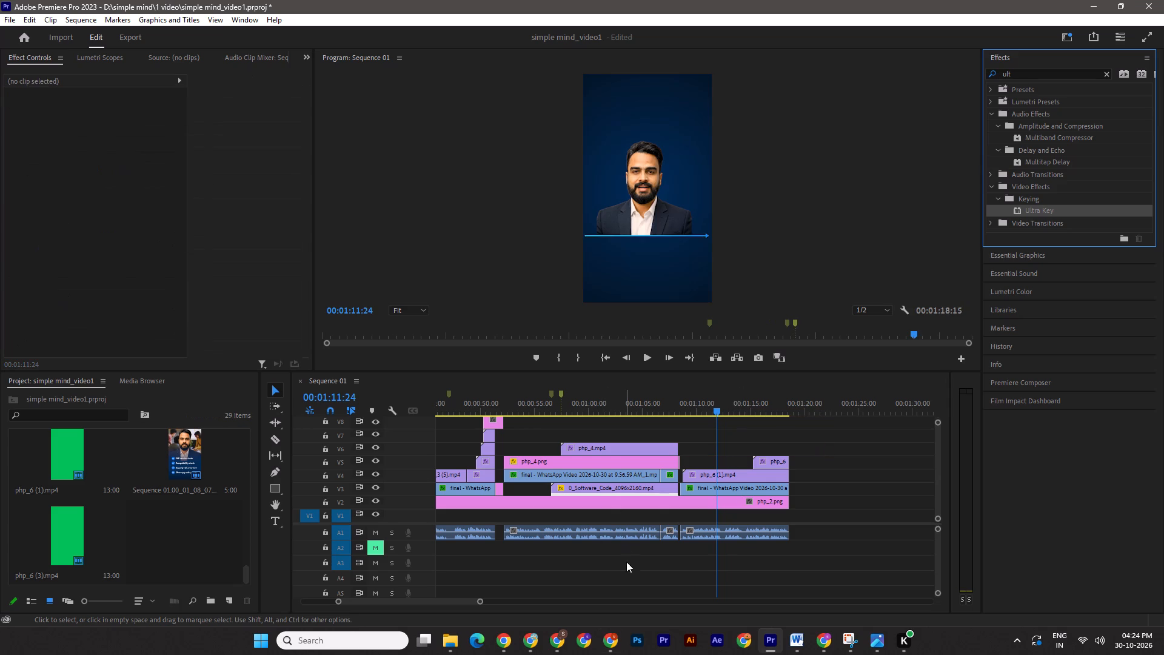
In the Canva php design, download only page 19, the "Get PHP SECURITY AUDIT" title, as a 1080p MP4 video.
left_click(556, 641)
left_click(838, 536)
left_click(1013, 534)
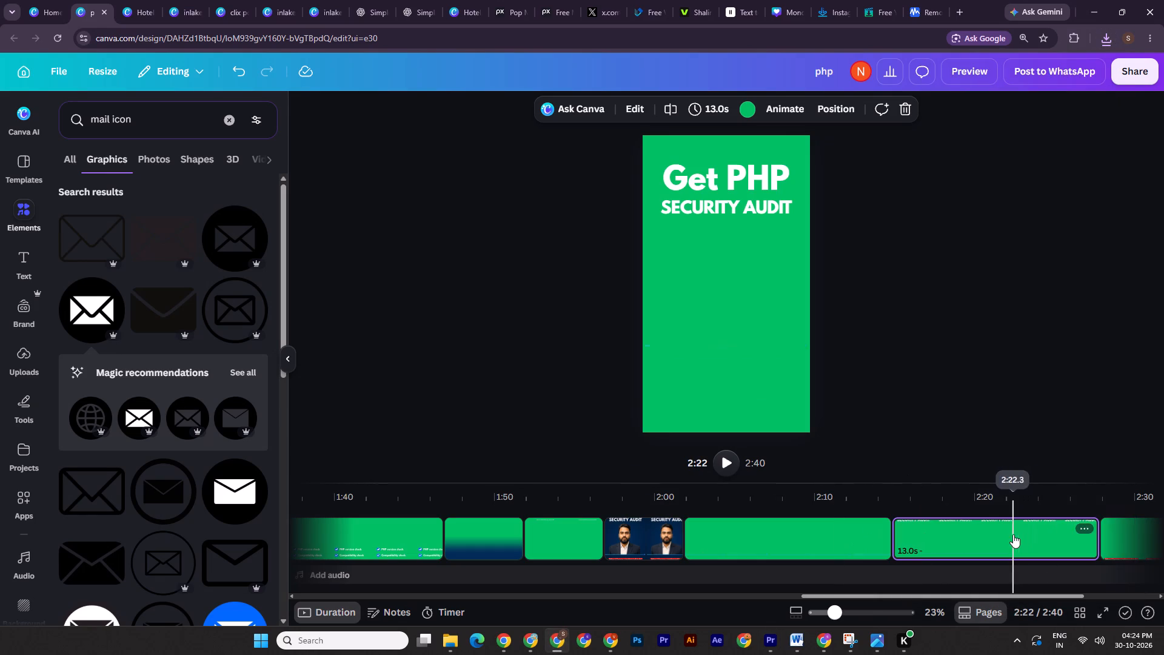
left_click(1136, 70)
left_click(905, 396)
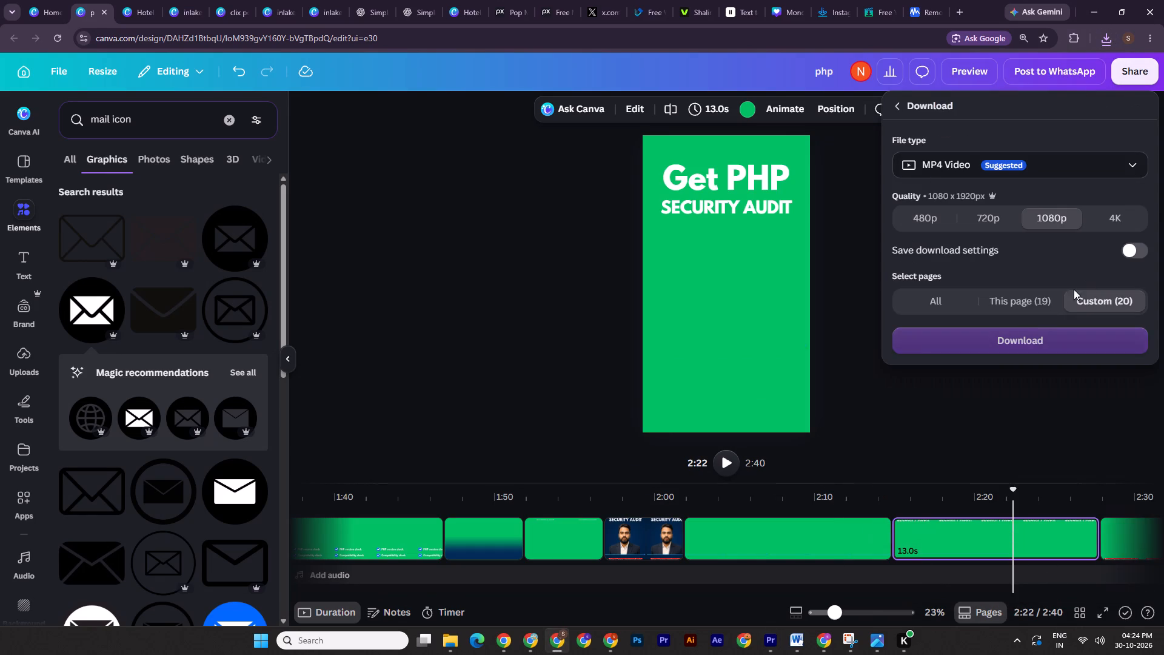
left_click(1032, 309)
left_click(1036, 346)
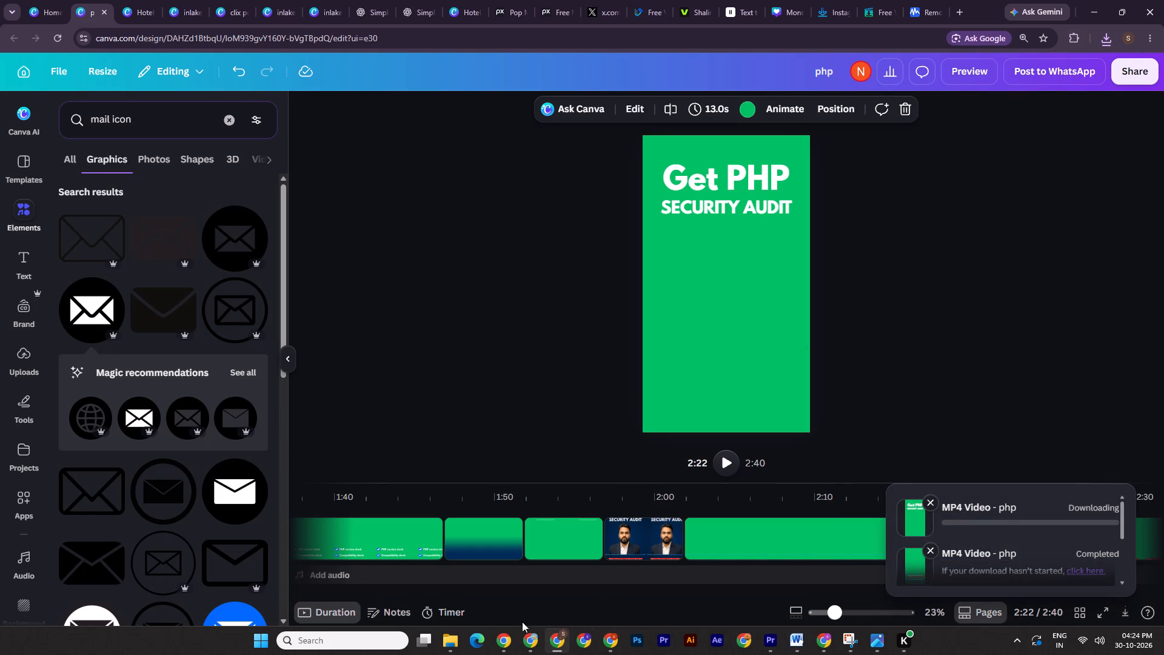
Rename the newly downloaded php.mp4 in the Downloads folder as php_^_$.mp4.
left_click(455, 638)
left_click(370, 583)
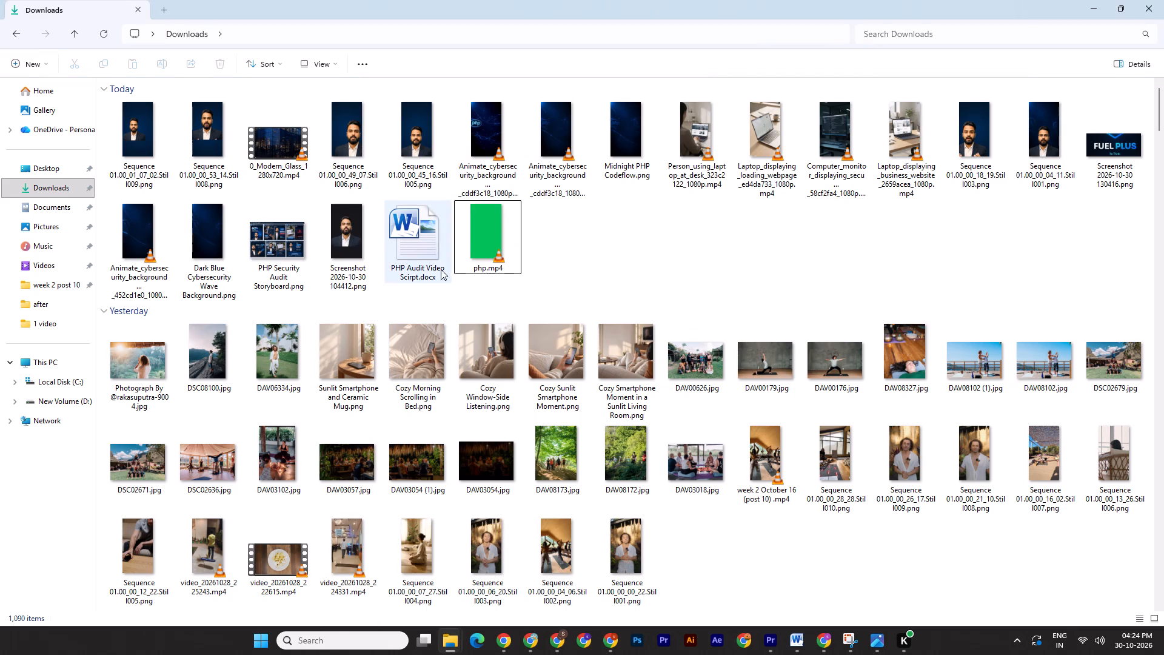
left_click(481, 269)
left_click(484, 270)
left_click(482, 270)
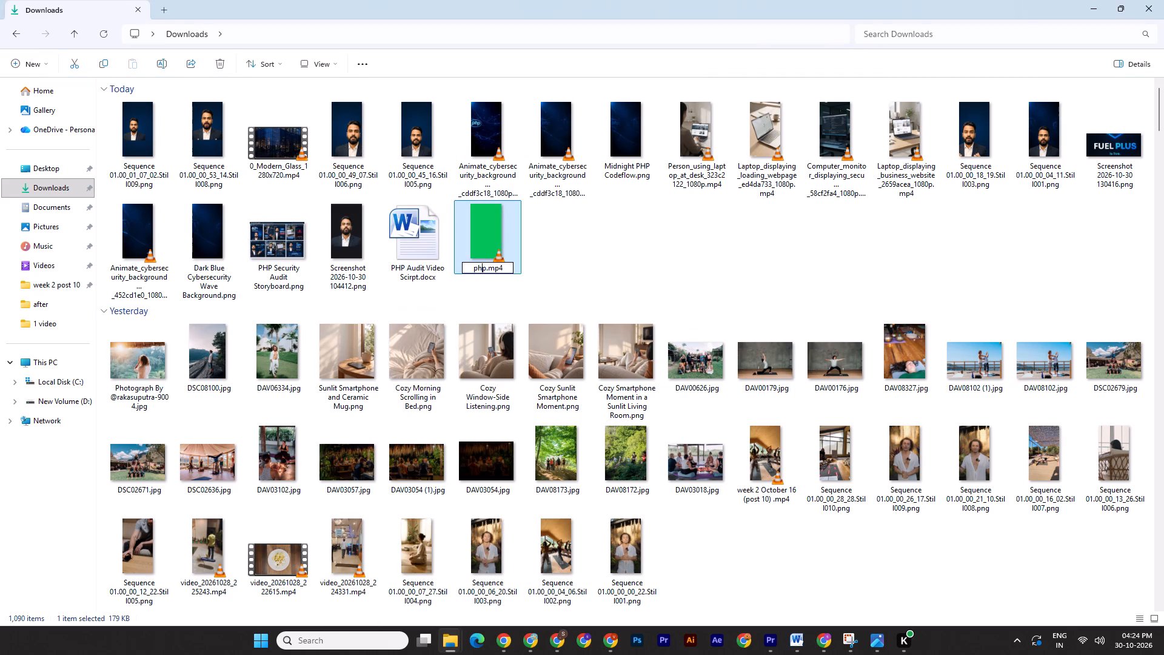
key("Right")
key("shift+underscore")
type("^_$")
key("Return")
Move php_^_$.mp4 from Downloads into the 1 video project folder.
key("ctrl+x")
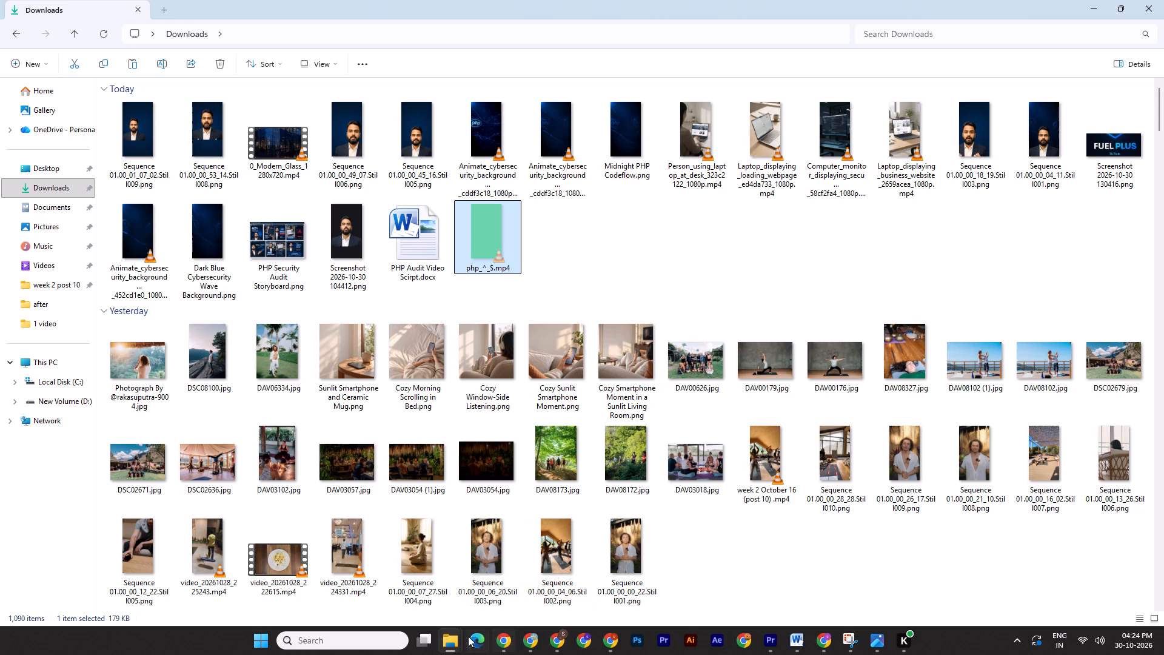
left_click(447, 644)
left_click(557, 593)
key("ctrl+v")
Bring php_^_$.mp4 from the 1 video folder into the Premiere Pro sequence.
left_click_drag(863, 562, 802, 636)
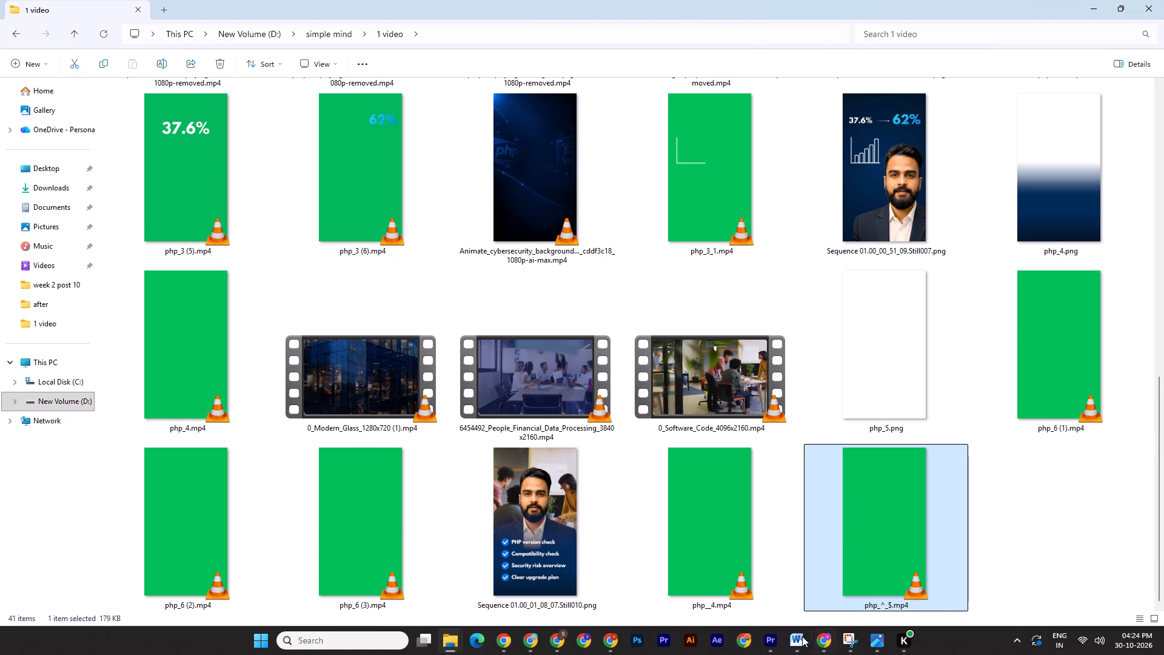
left_click_drag(802, 636, 766, 638)
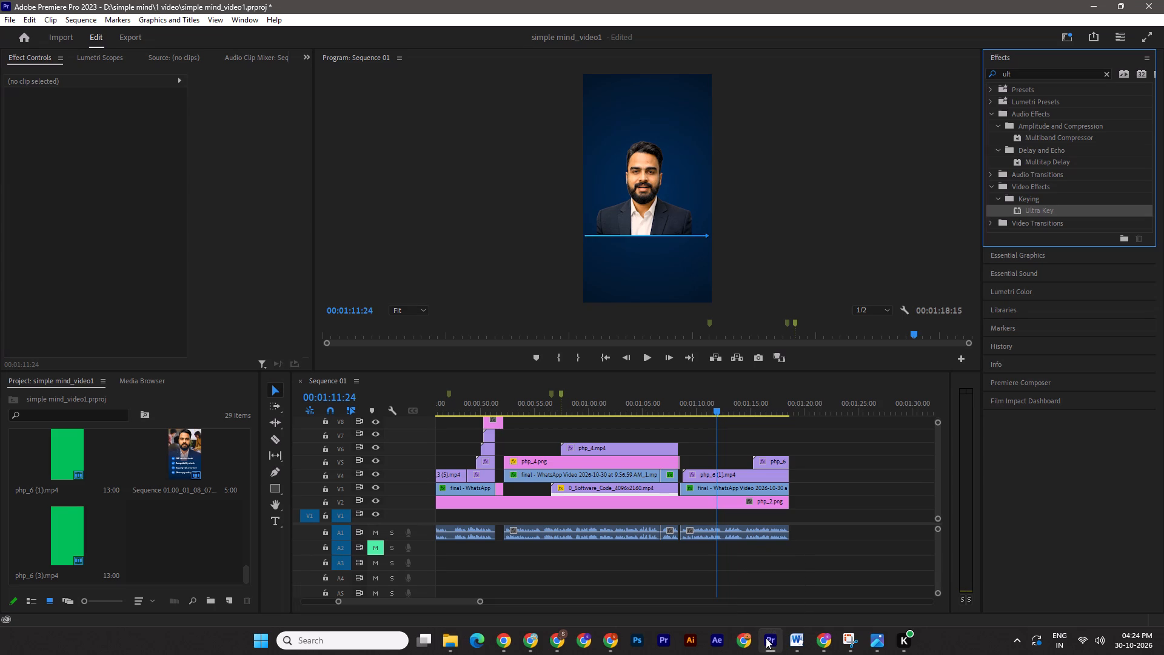
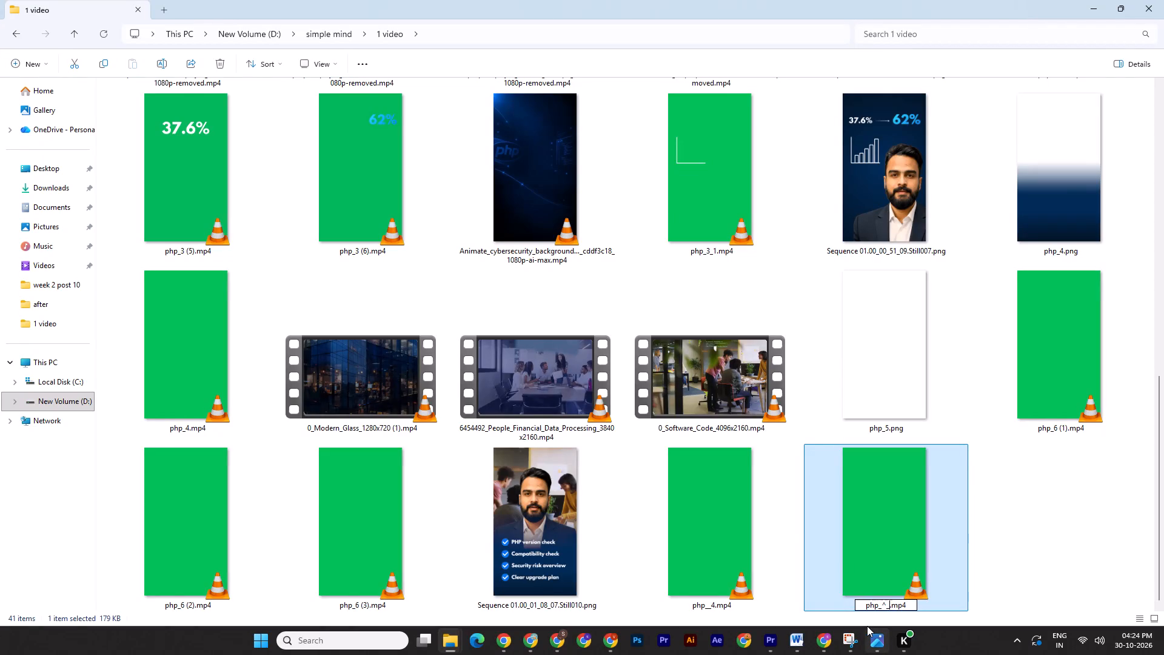
Finish renaming the selected title video in the 1 video folder as php_6_4.mp4.
key("4")
key("Left")
key("Left")
key("BackSpace")
key("6")
key("Return")
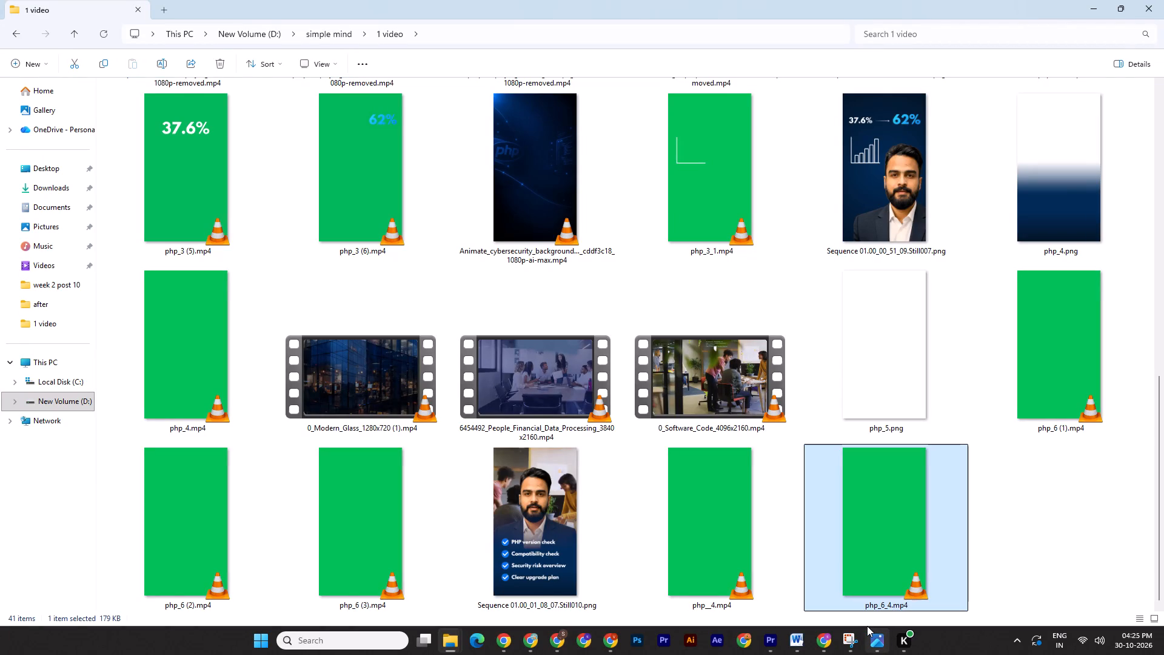
Bring php_6_4.mp4 into the Premiere Pro sequence on track V6 above the closing presenter clip, starting at about 00:01:10.
key("ctrl+x")
left_click(1040, 509)
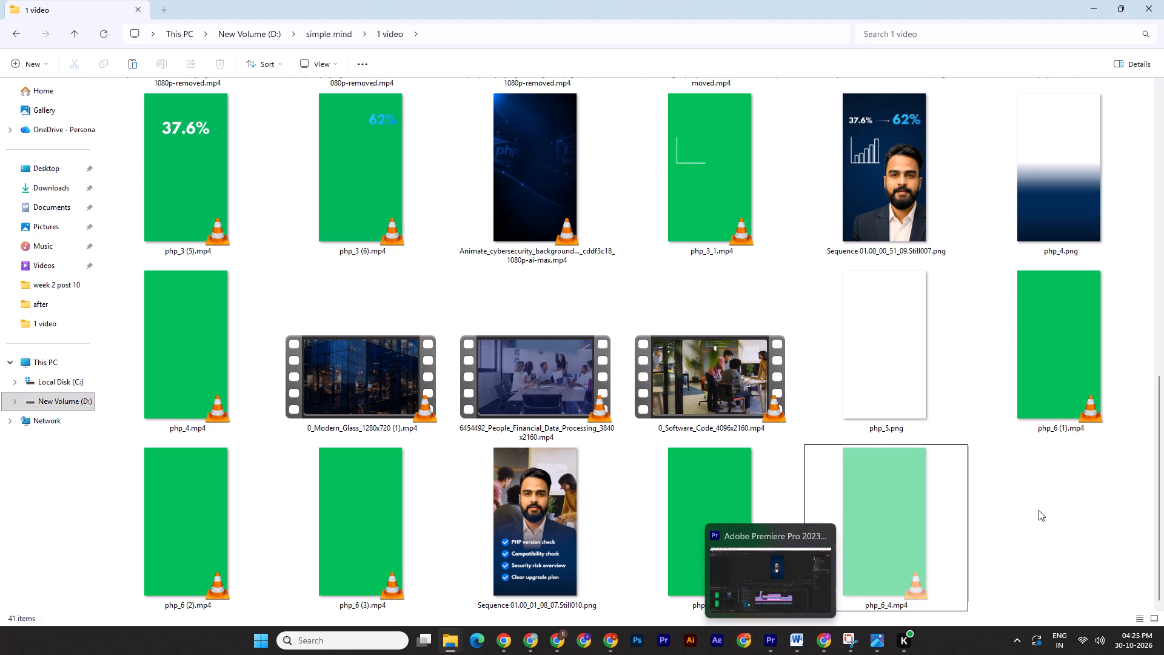
left_click_drag(929, 536, 705, 451)
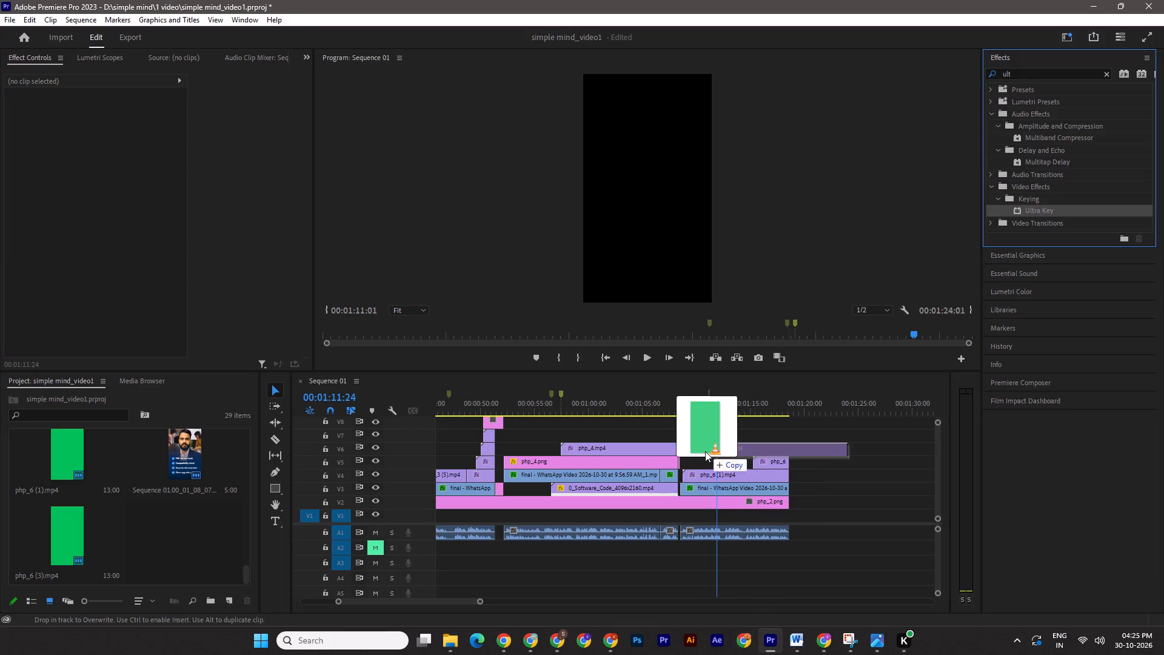
left_click_drag(705, 451, 693, 443)
Apply Ultra Key to the php_6_4.mp4 clip and sample its green background as the key color.
left_click_drag(1043, 206, 746, 441)
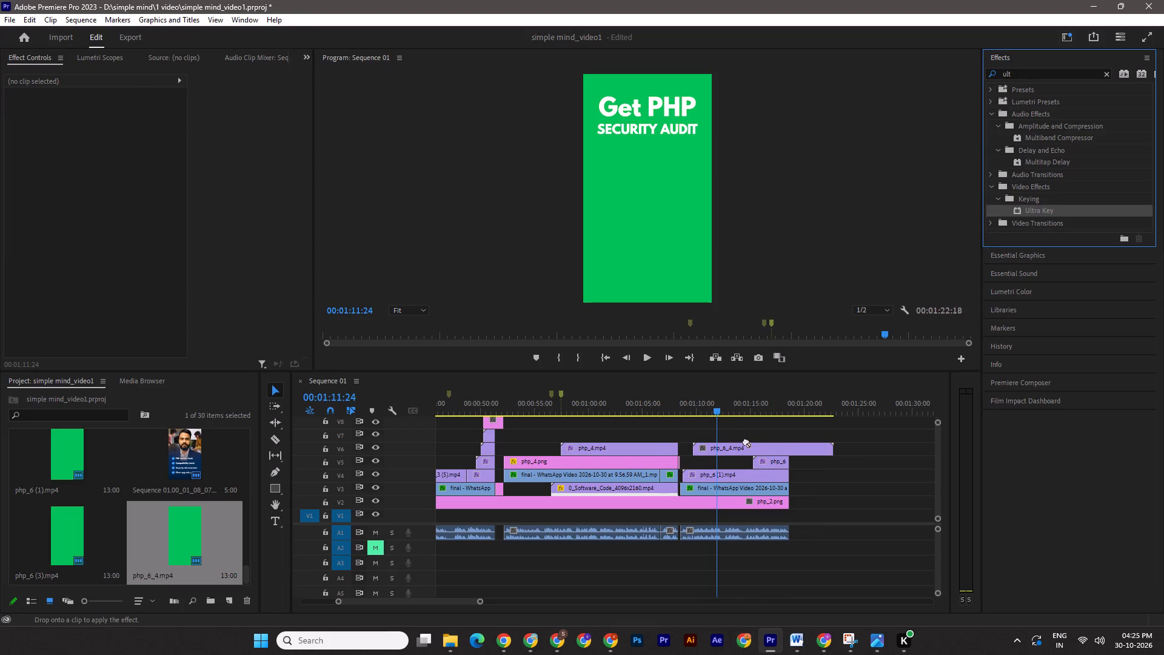
left_click_drag(746, 441, 745, 445)
left_click(113, 335)
left_click(614, 274)
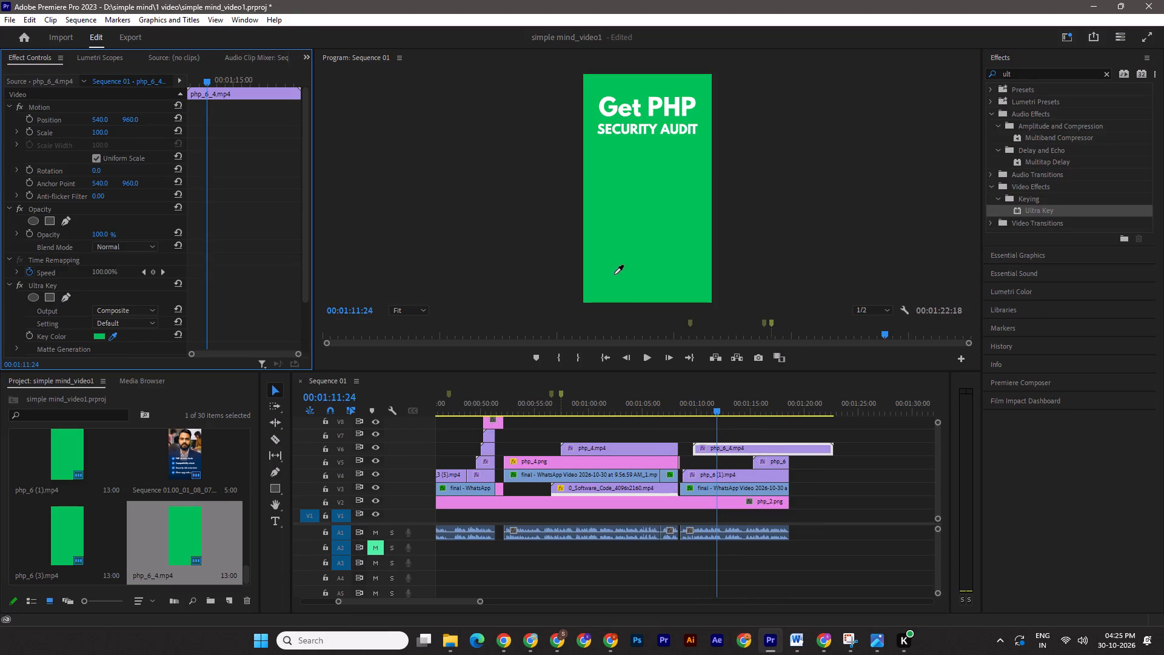
Trim the end of the php_6_4.mp4 clip to the end of the closing presenter clip and save the project.
left_click_drag(835, 453, 791, 451)
key("ctrl+s")
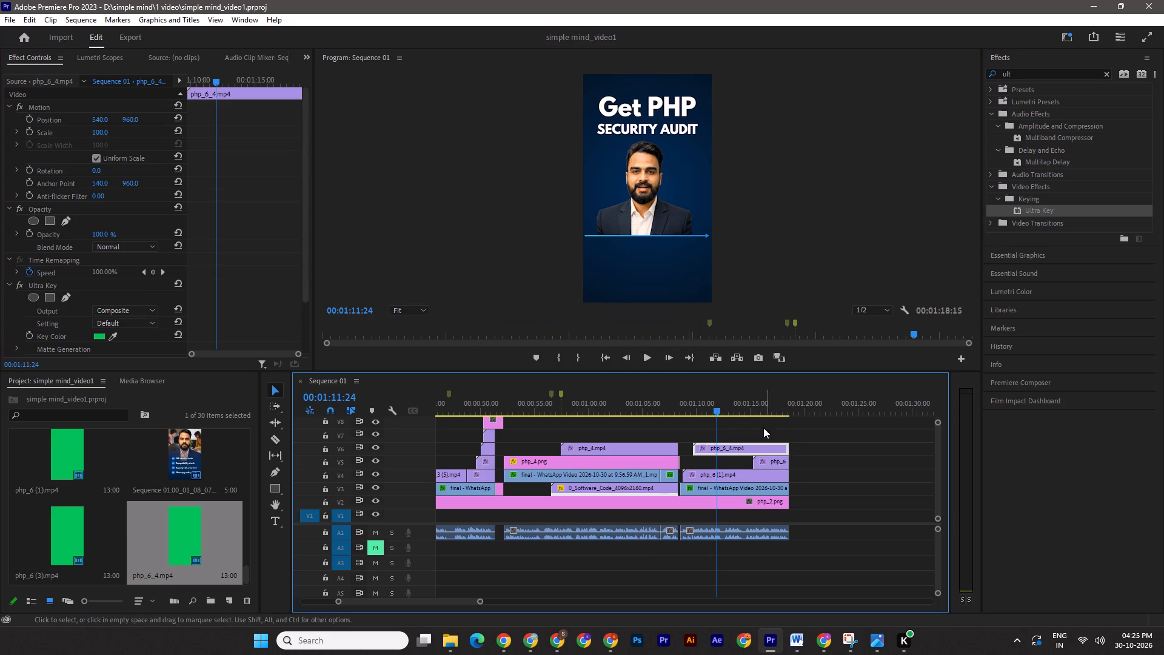
Play back the ending from 00:01:07:00 and the opening seconds from the sequence start to review the edit.
left_click_drag(717, 408, 664, 406)
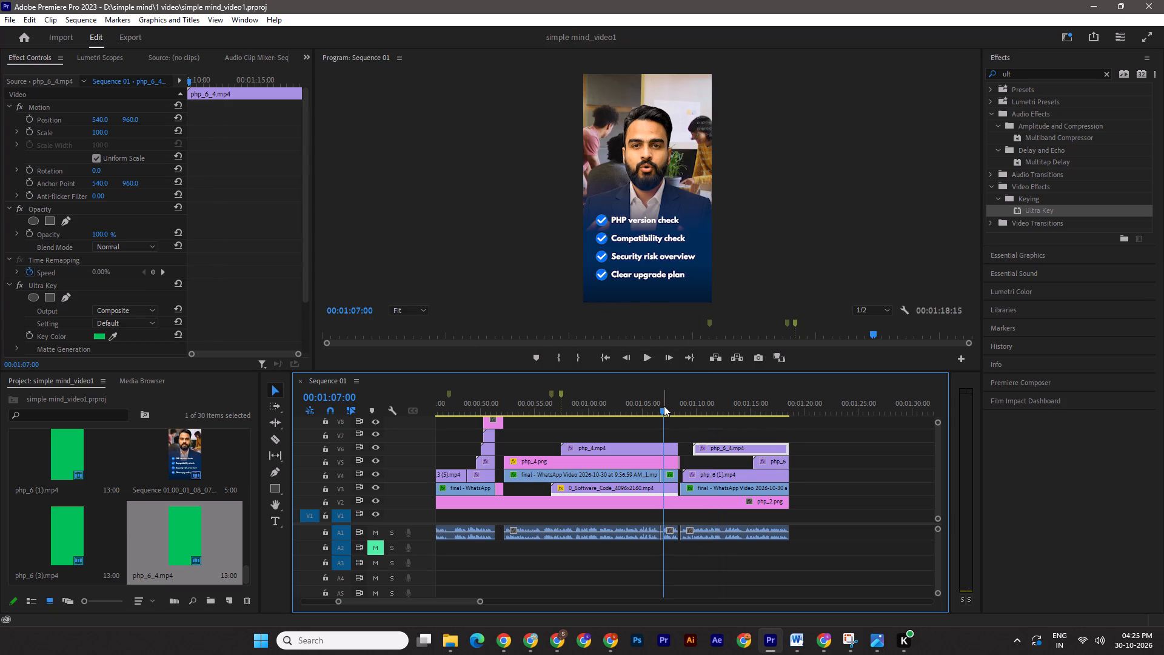
key("space")
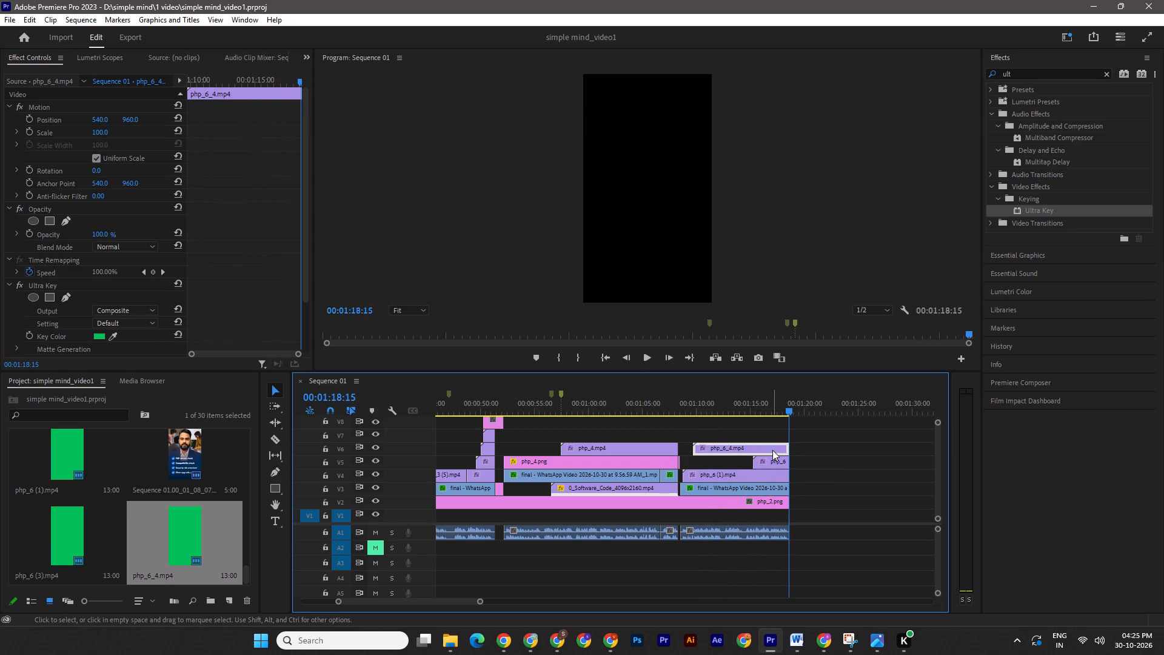
key("ctrl+s")
left_click_drag(363, 603, 336, 600)
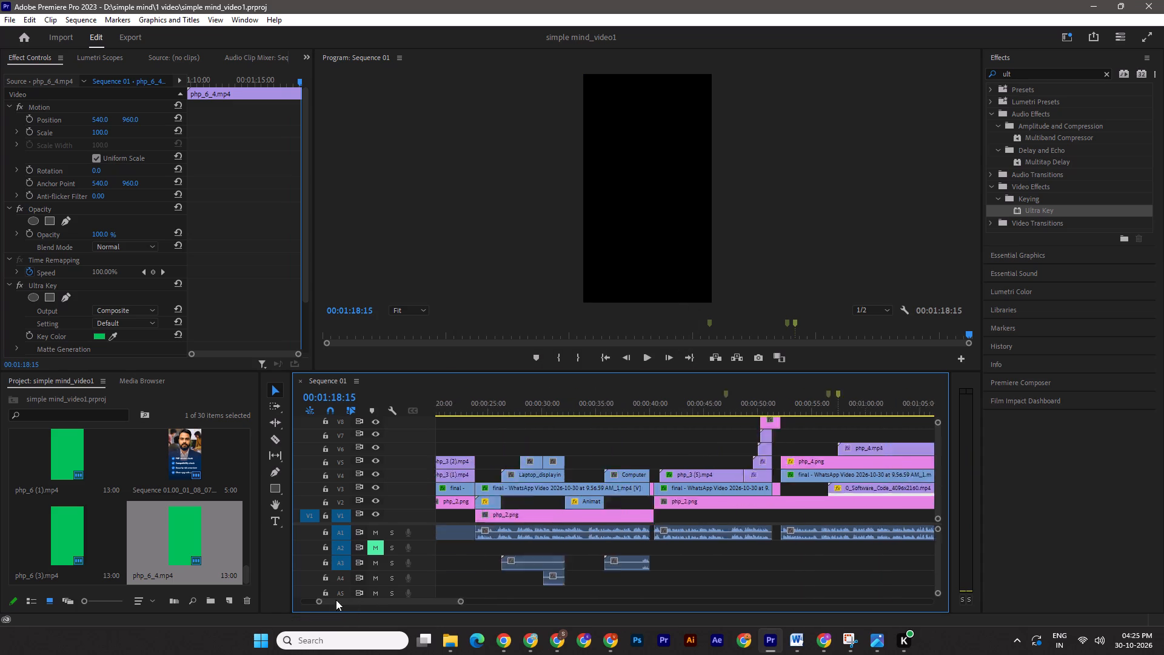
left_click_drag(336, 600, 316, 599)
left_click_drag(446, 603, 533, 606)
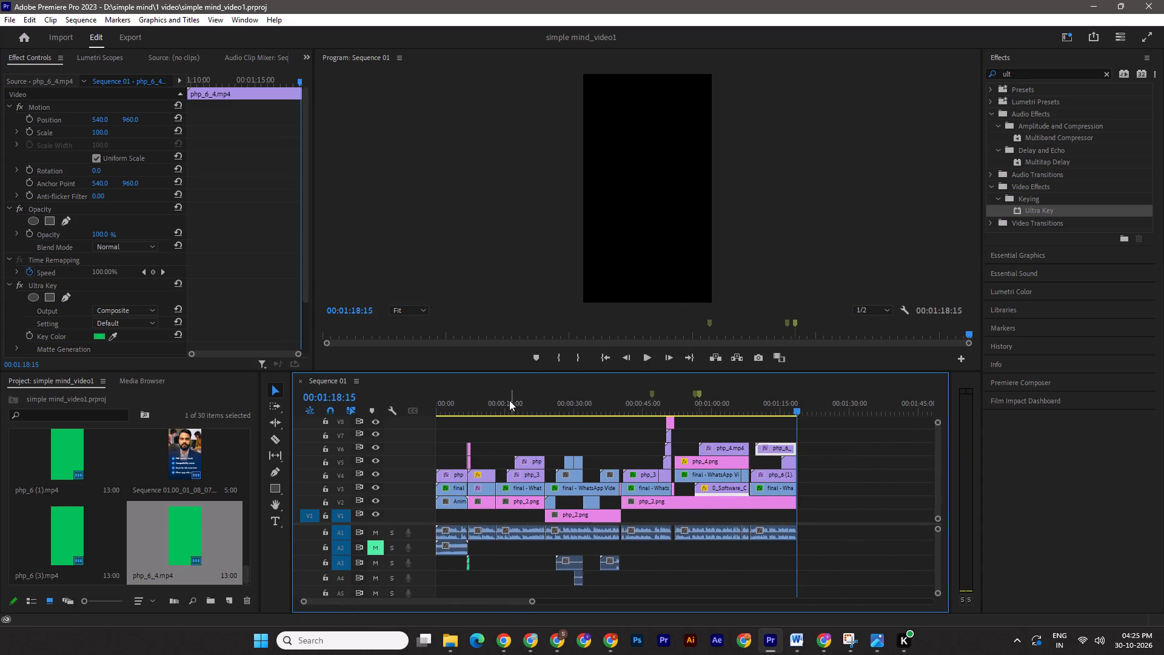
left_click_drag(508, 400, 384, 416)
key("ctrl+s")
key("space")
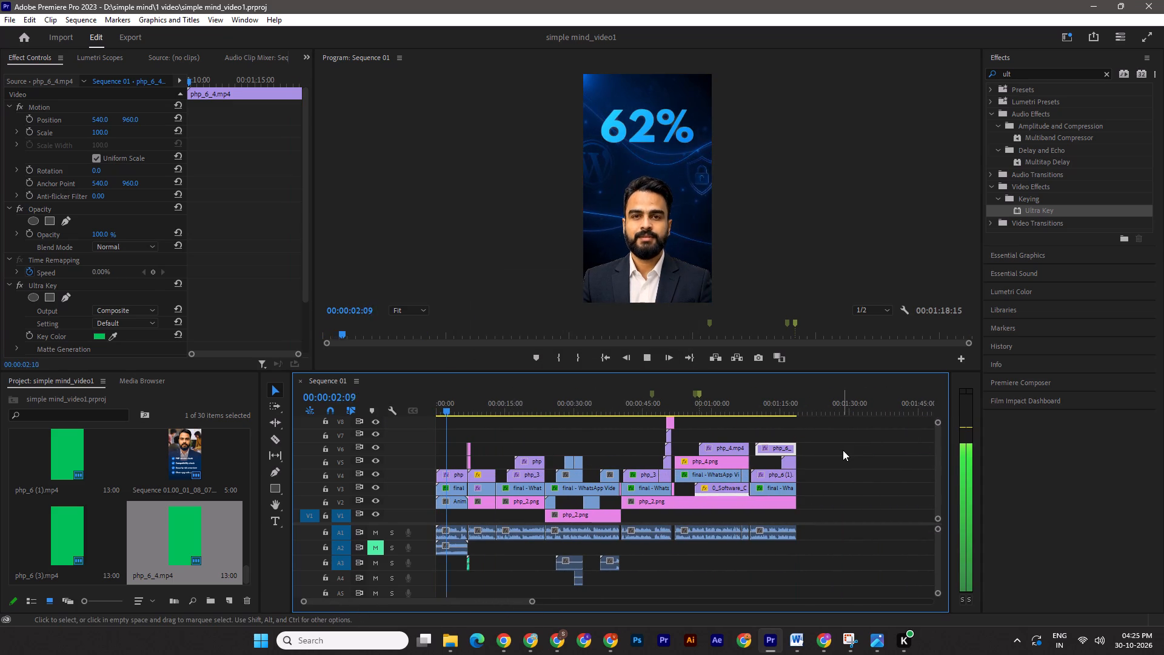
key("space")
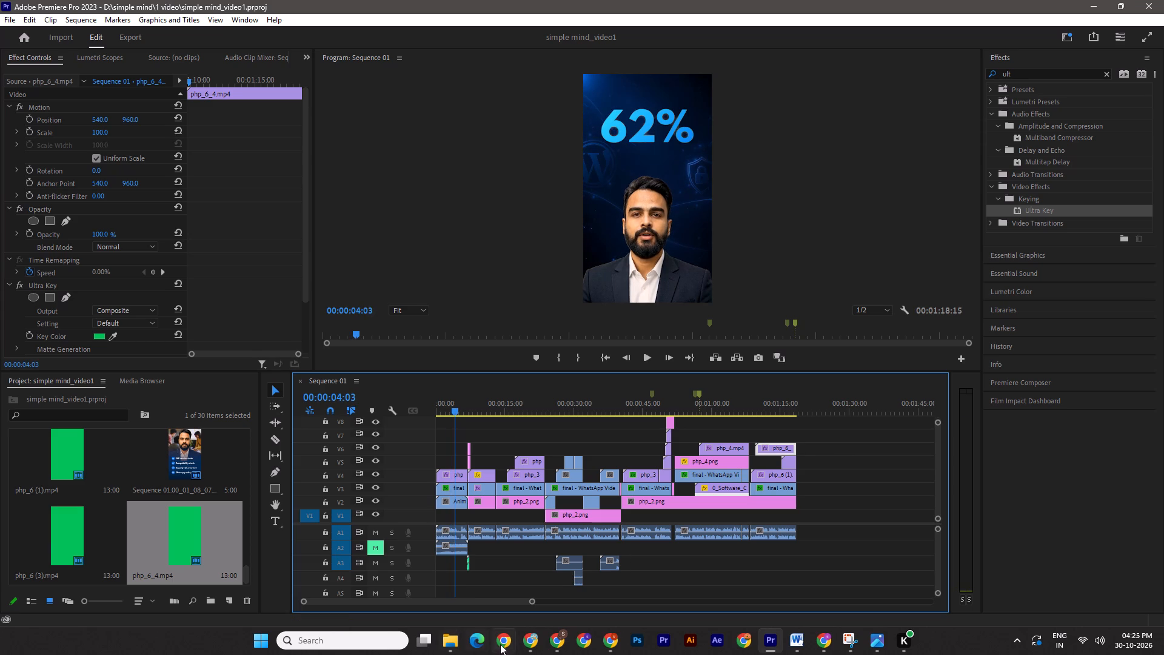
Search Pixabay sound effects for "rise" and preview Whoosh 1, Riser Hole, Bubbles Rise and Suspensful orchestra hit & rise.
left_click(557, 639)
left_click(560, 0)
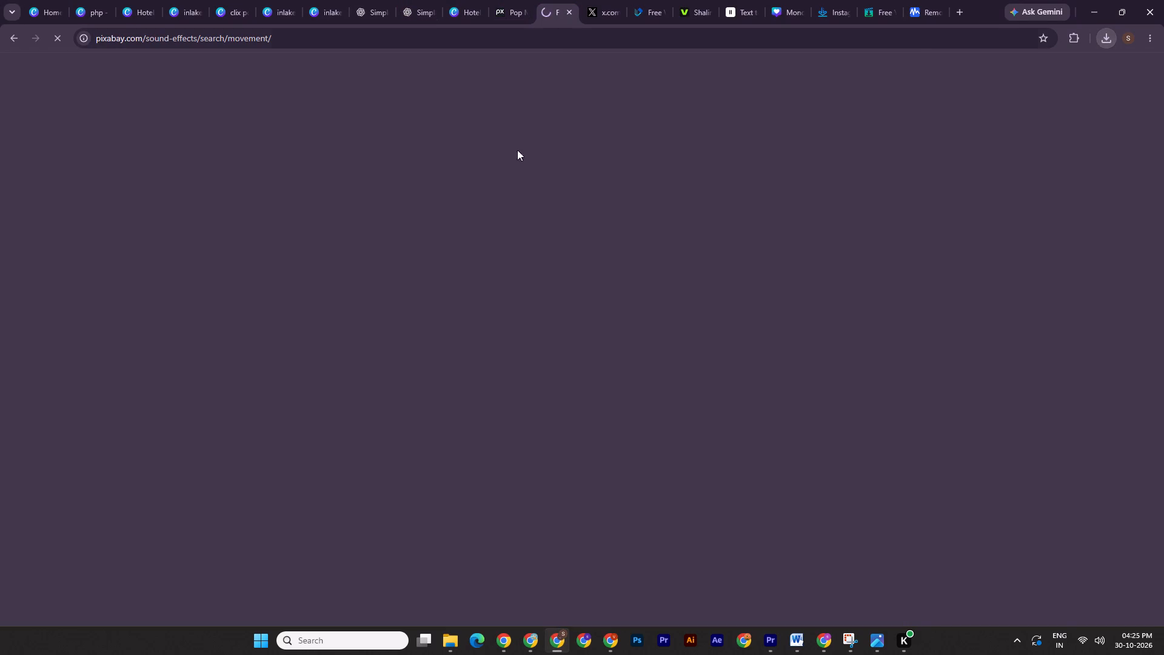
triple_click(303, 69)
type("rise")
key("Return")
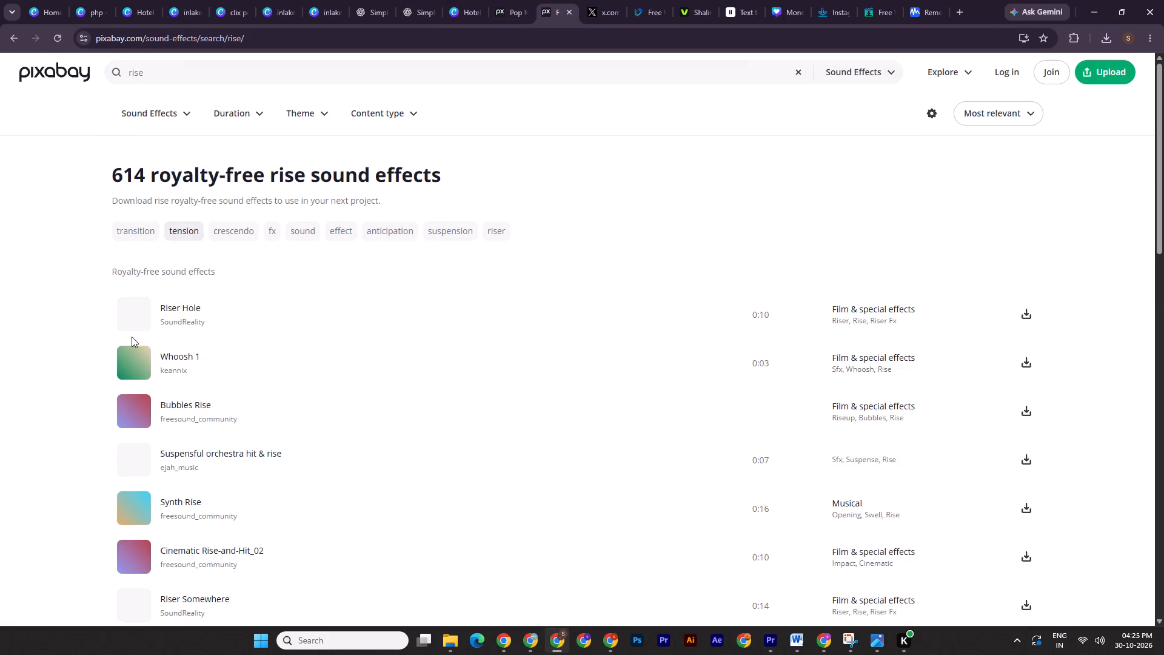
left_click(130, 363)
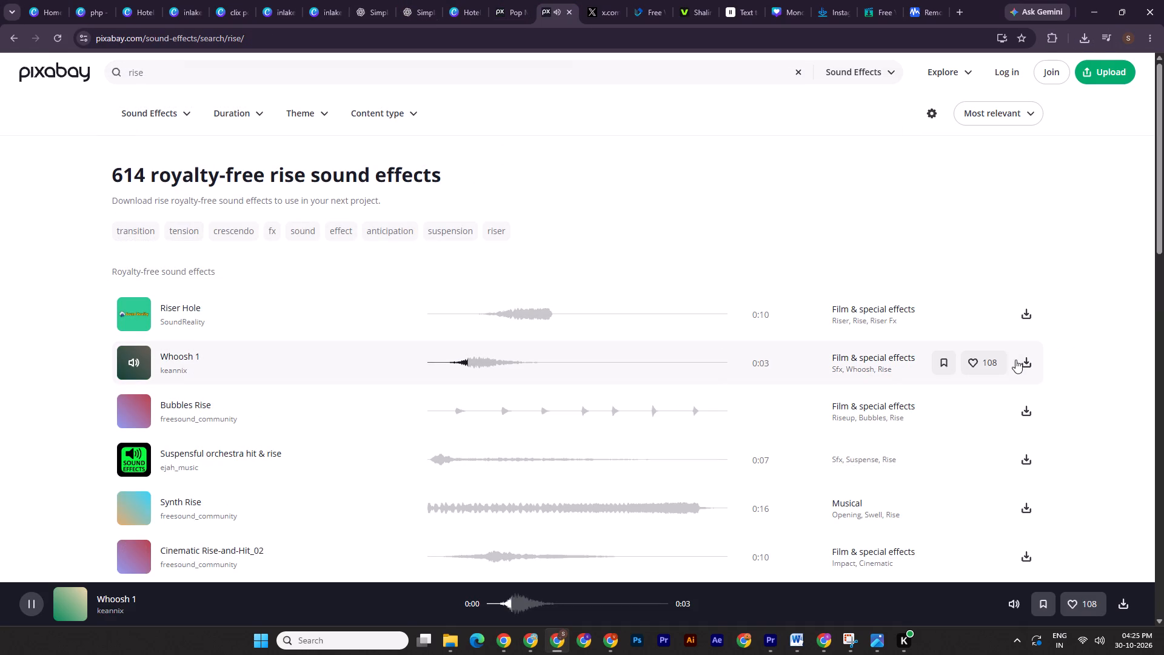
left_click(132, 318)
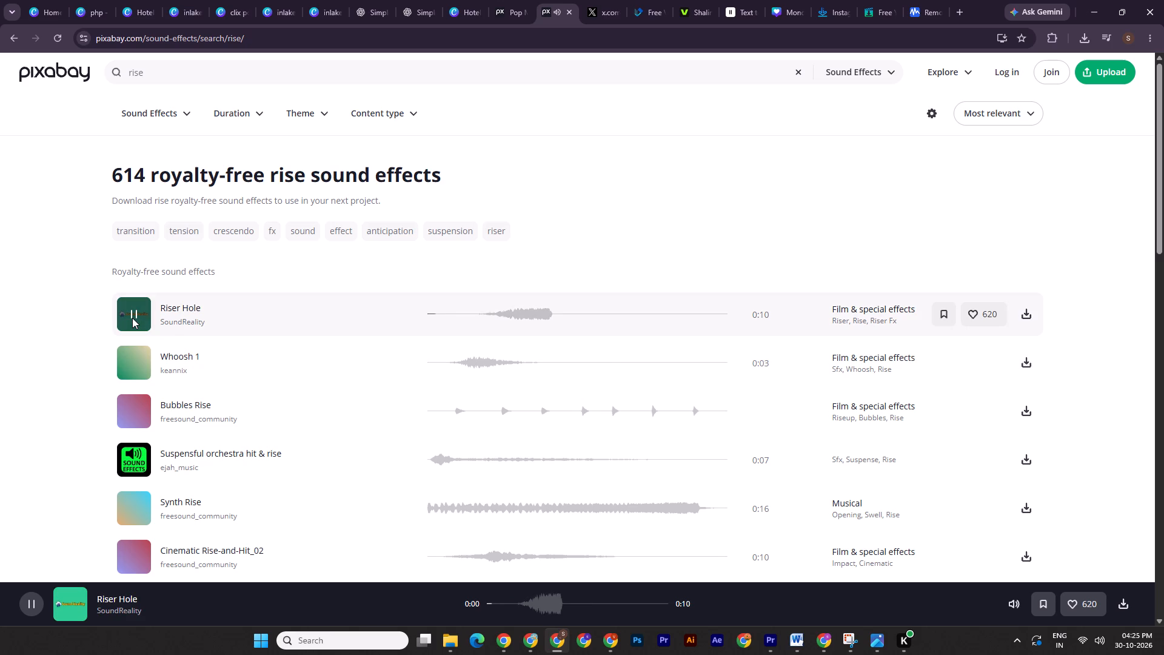
left_click(130, 408)
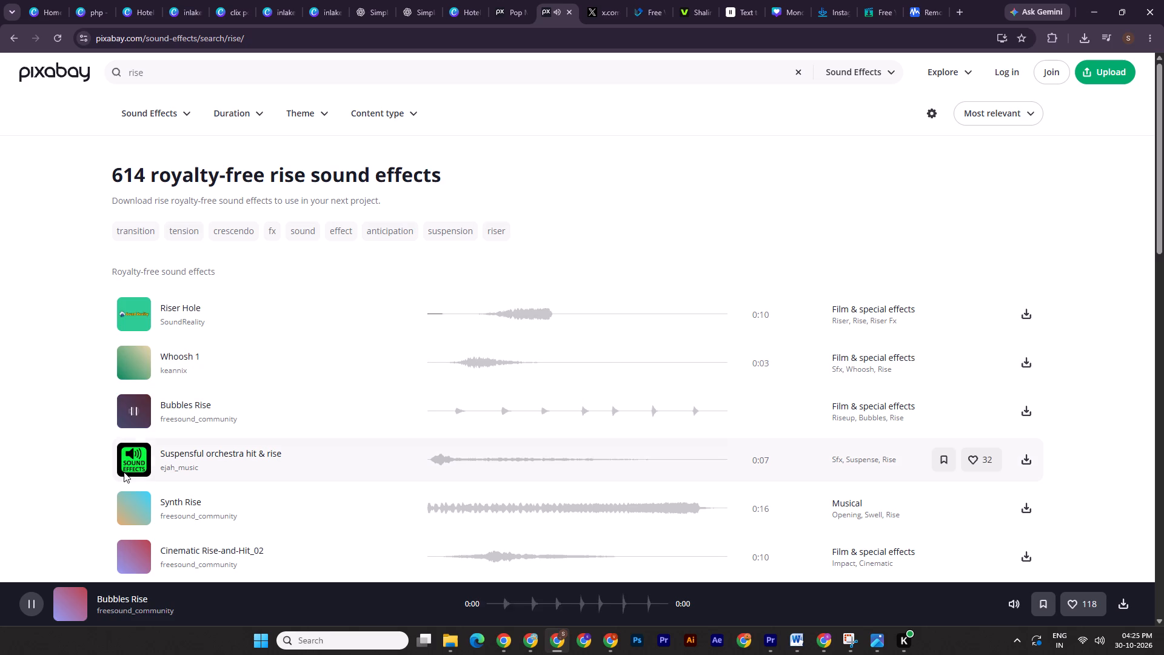
left_click(132, 462)
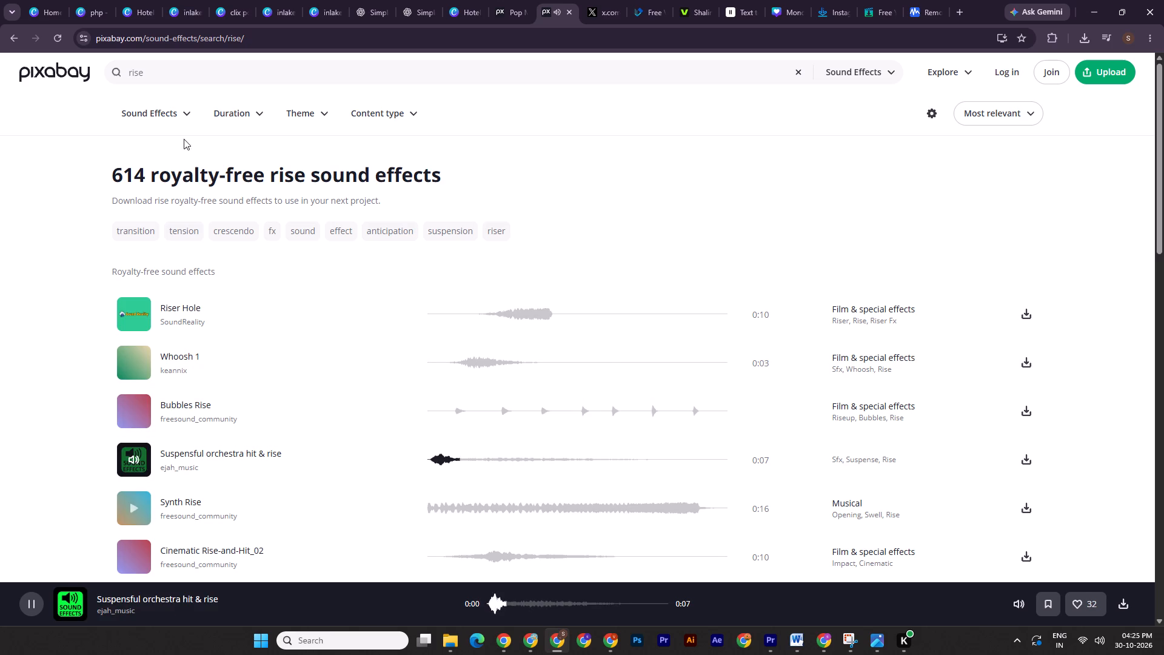
Search Pixabay sound effects for "movement", preview the Movement effect by freesound_community and download it.
double_click(169, 76)
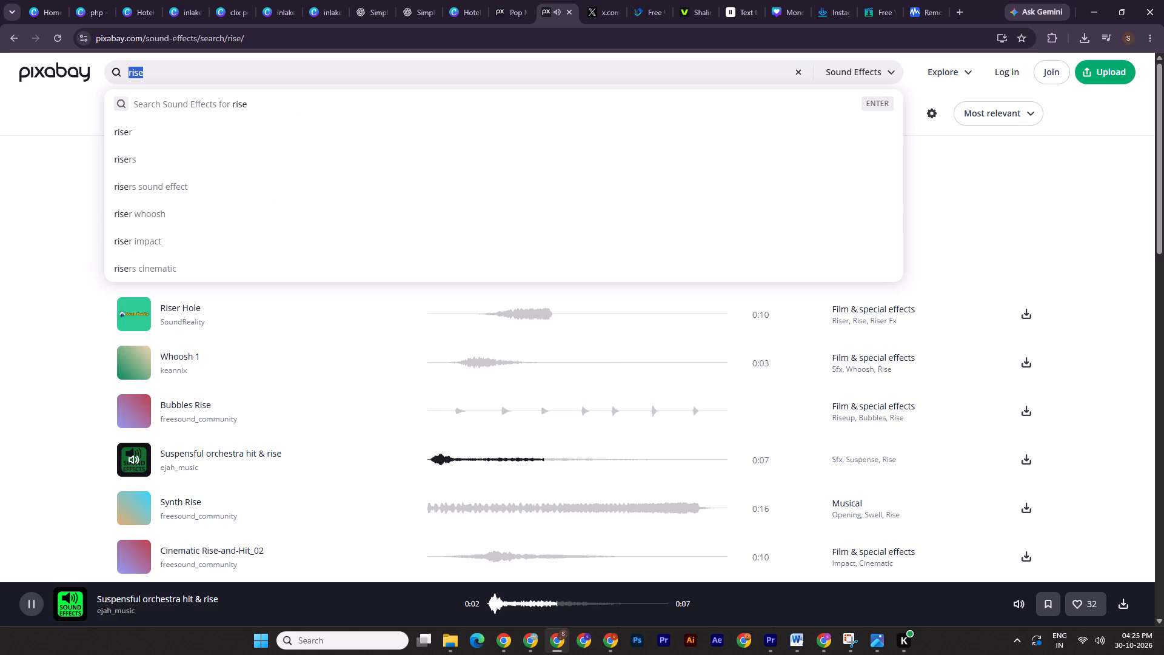
type("movement")
key("Return")
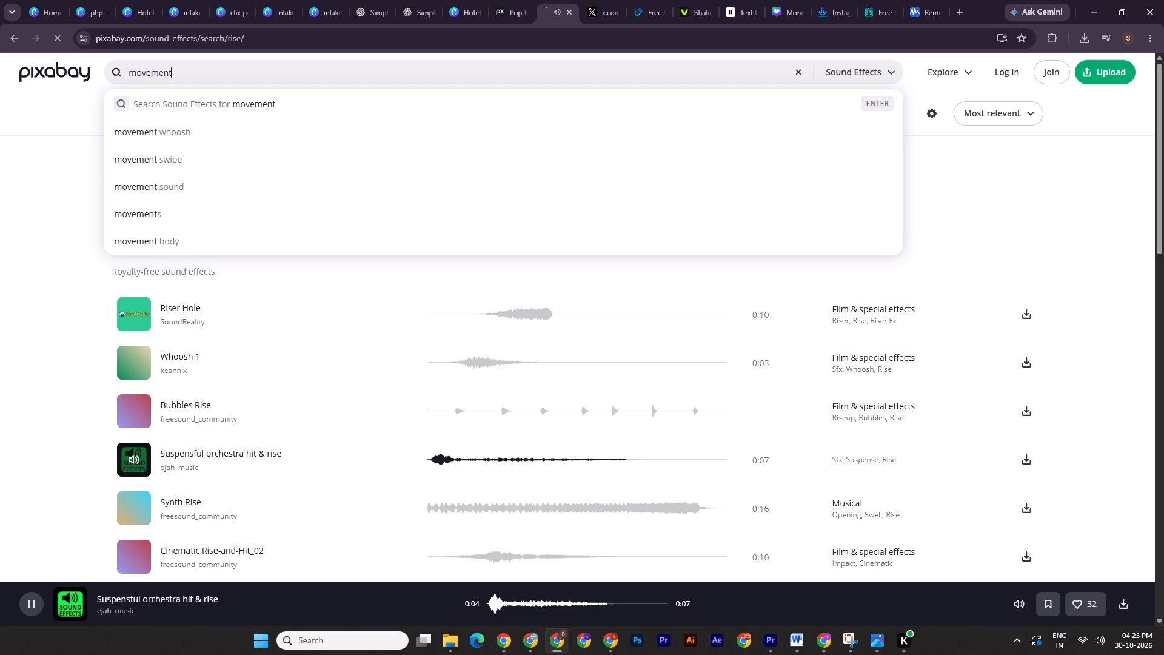
left_click(133, 314)
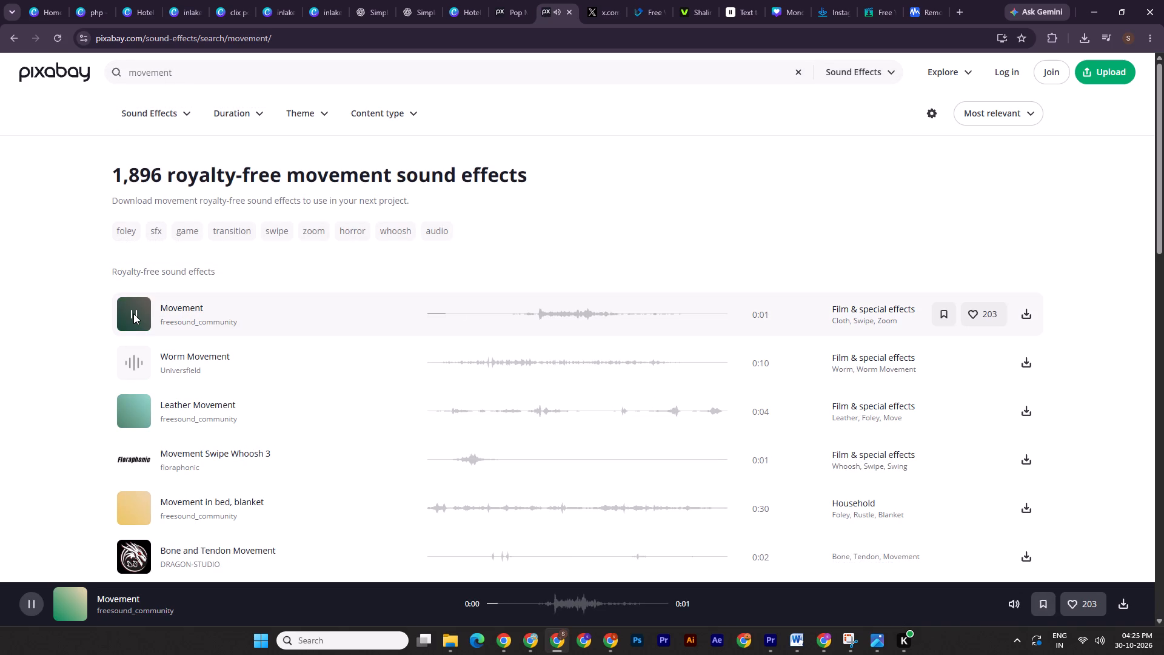
left_click(1025, 319)
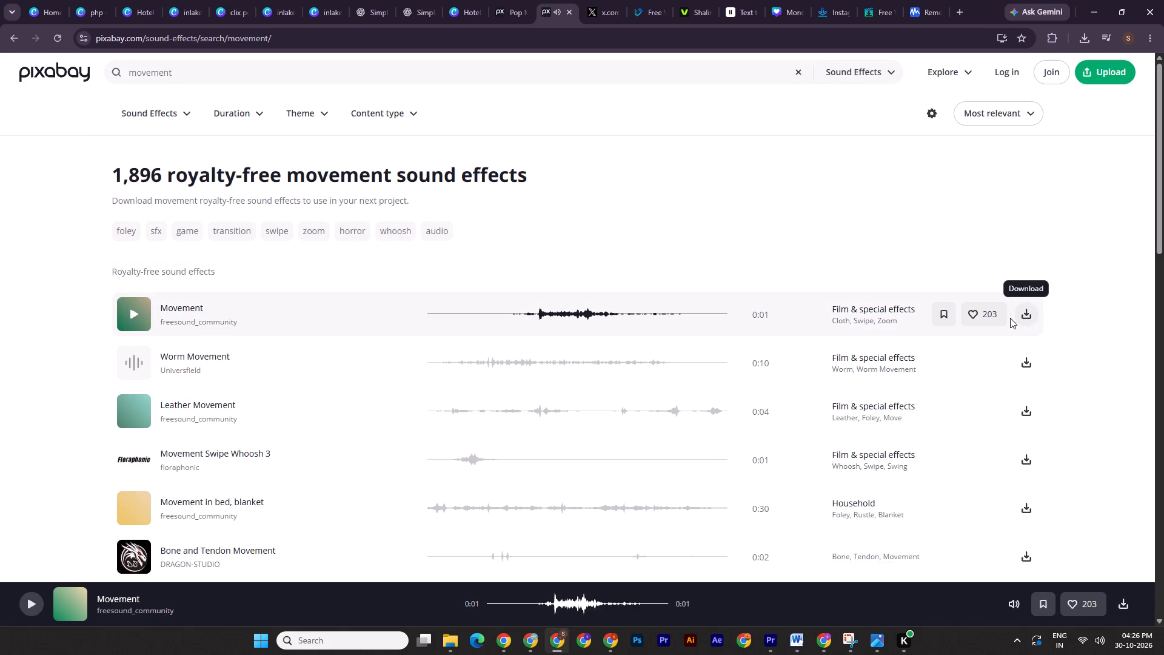
Move freesound_community-movement-101711.mp3 from Downloads into the 1 video project folder.
left_click(438, 643)
left_click(390, 590)
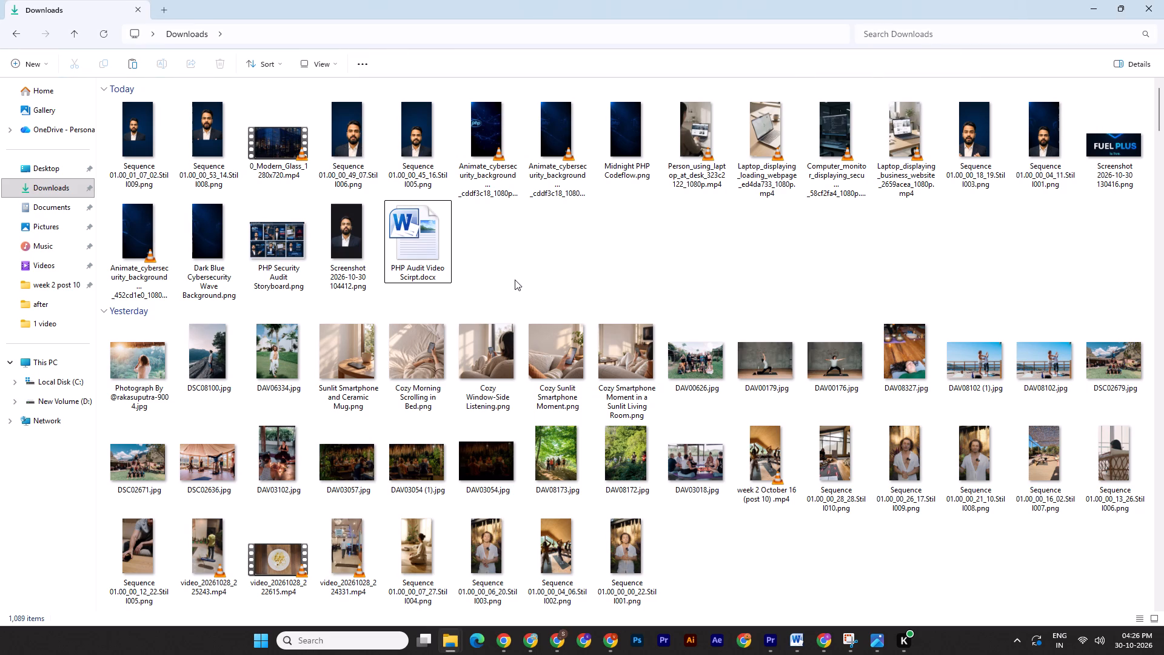
left_click(492, 258)
key("ctrl+x")
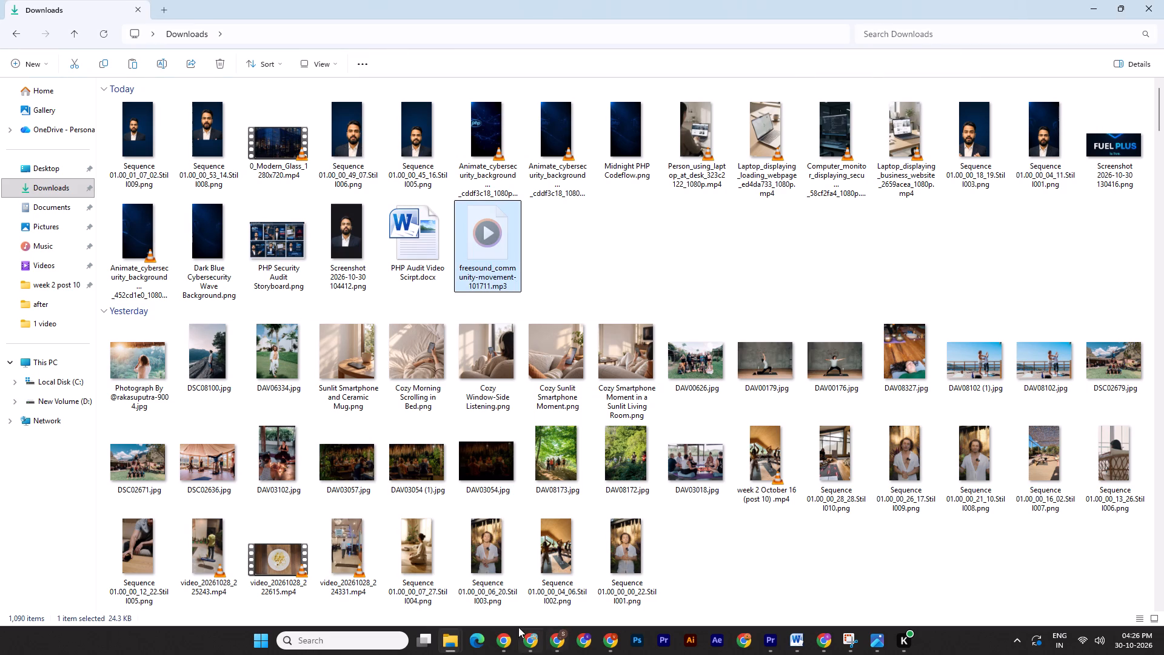
left_click(453, 638)
left_click(541, 608)
key("ctrl+v")
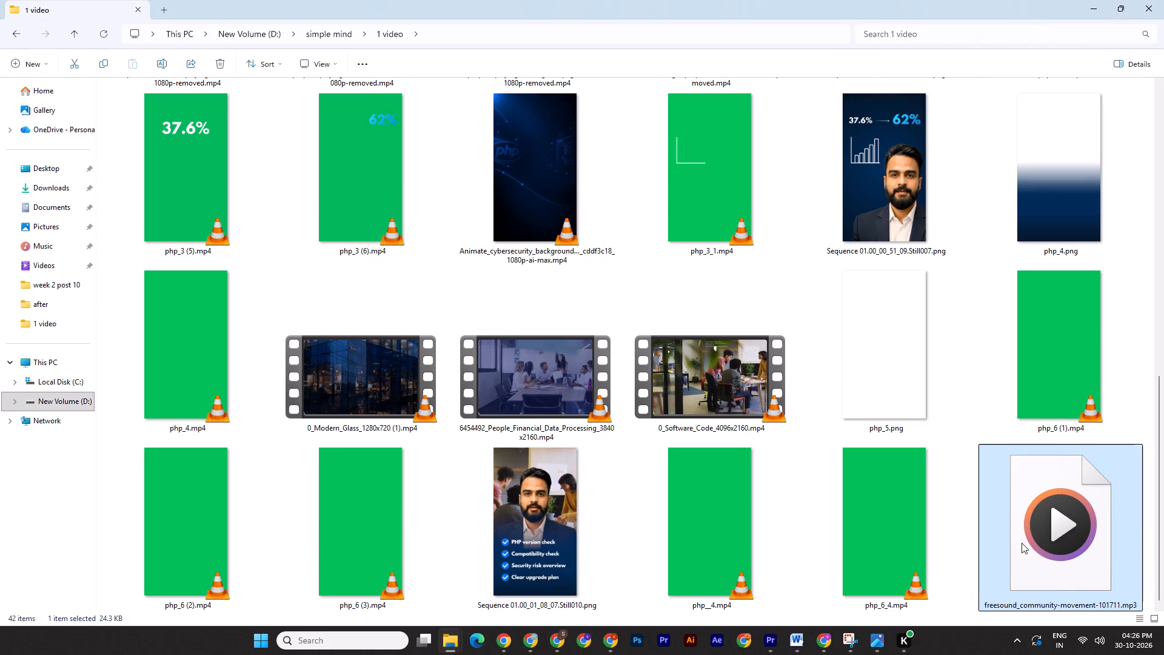
Place freesound_community-movement-101711.mp3 on audio track A4 at the very start of the Premiere Pro sequence and play the opening back.
left_click_drag(1022, 543, 458, 574)
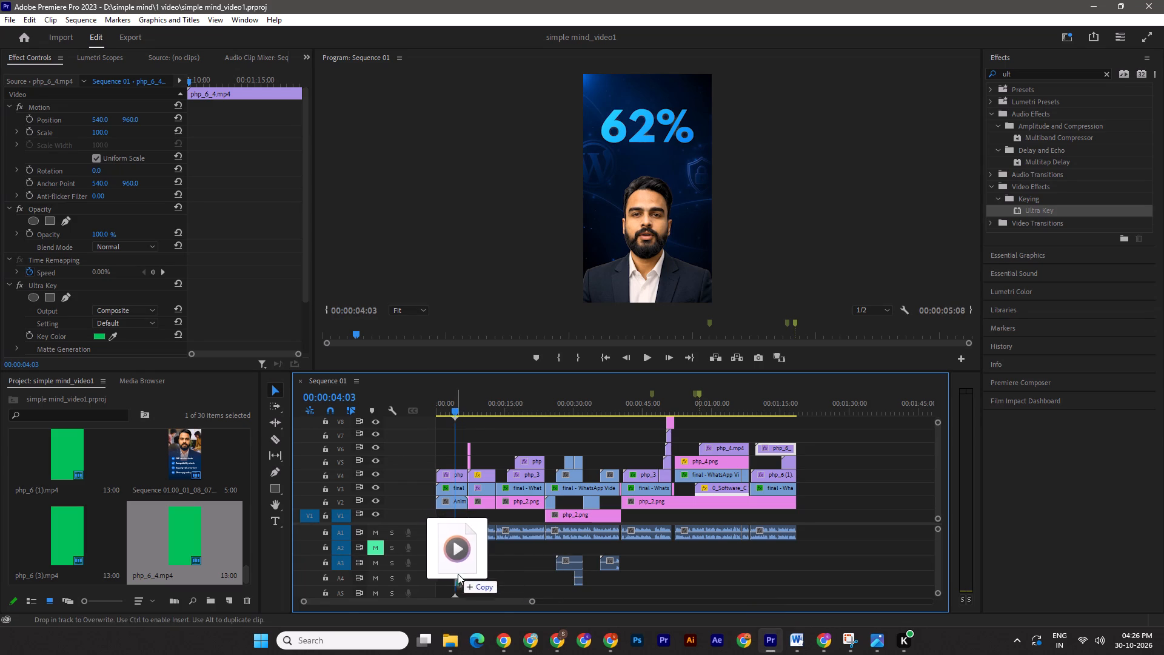
left_click_drag(458, 574, 457, 579)
left_click(536, 597)
left_click_drag(542, 601, 273, 597)
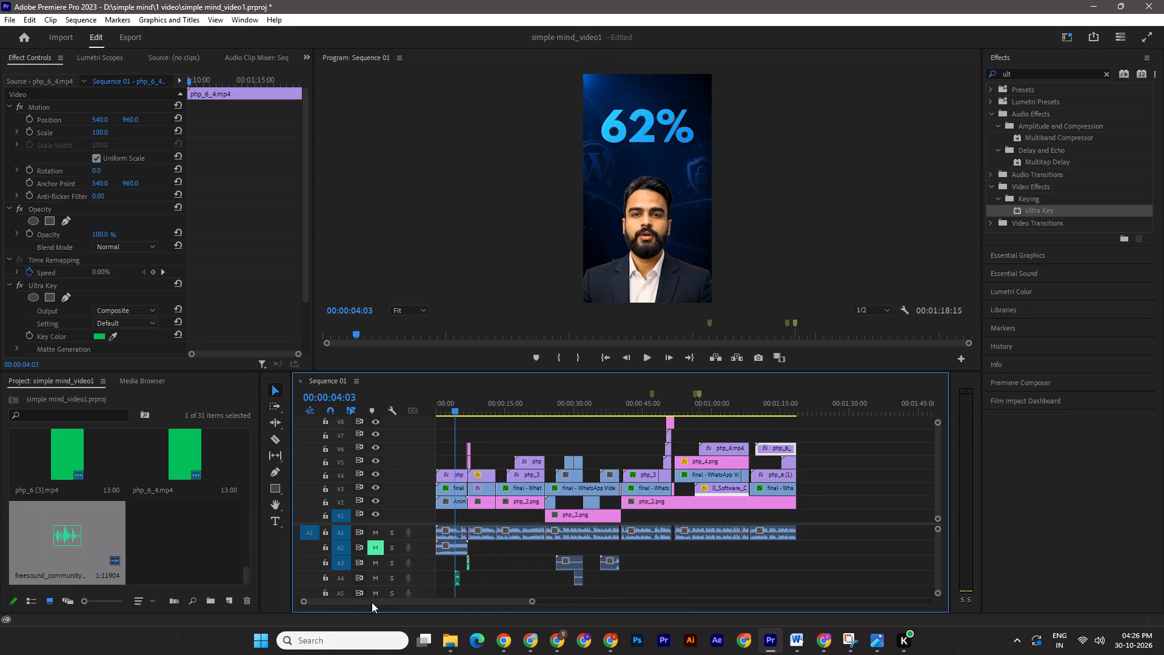
left_click_drag(531, 604, 455, 596)
left_click_drag(564, 408, 469, 414)
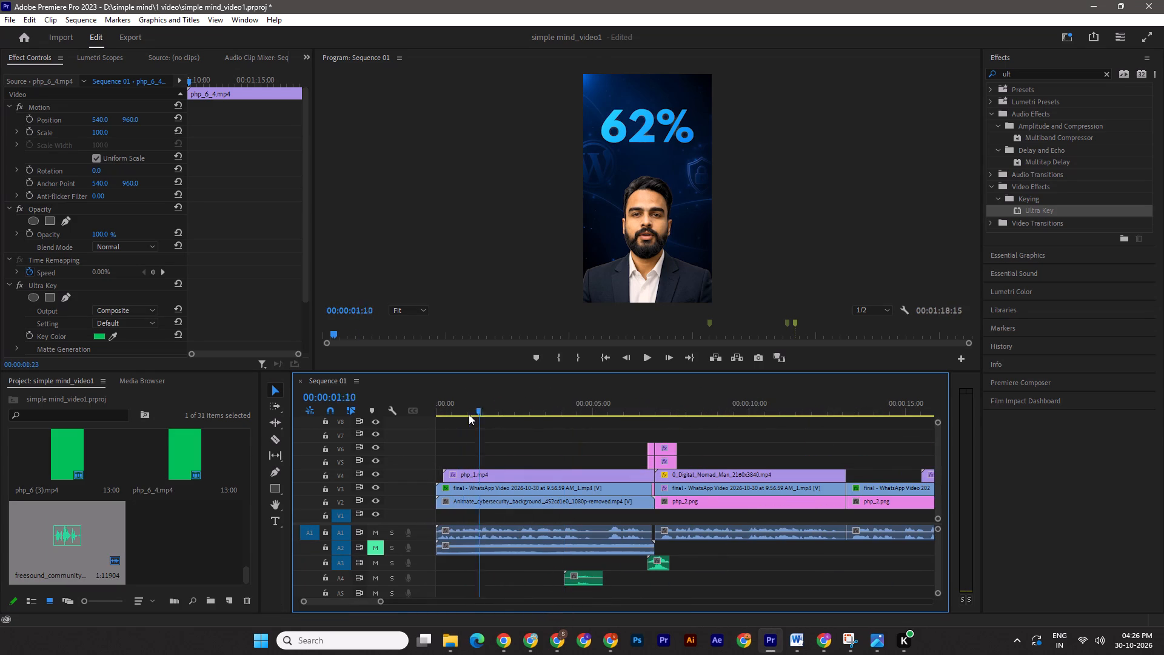
left_click_drag(469, 414, 449, 414)
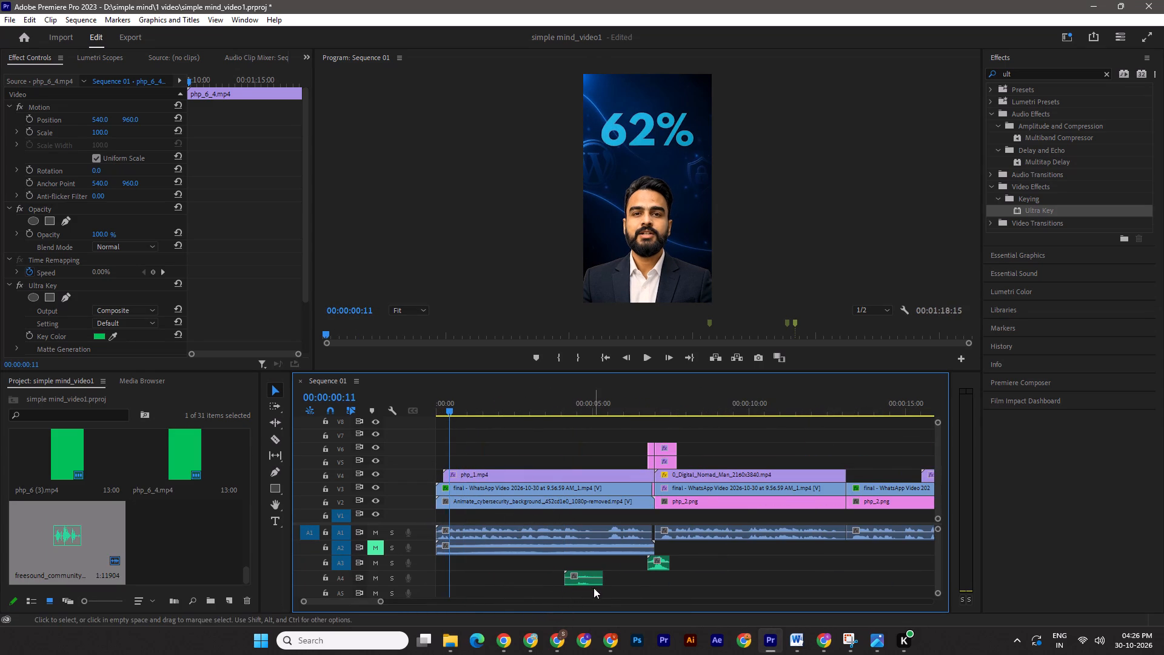
left_click_drag(589, 582, 432, 579)
left_click_drag(450, 398, 449, 399)
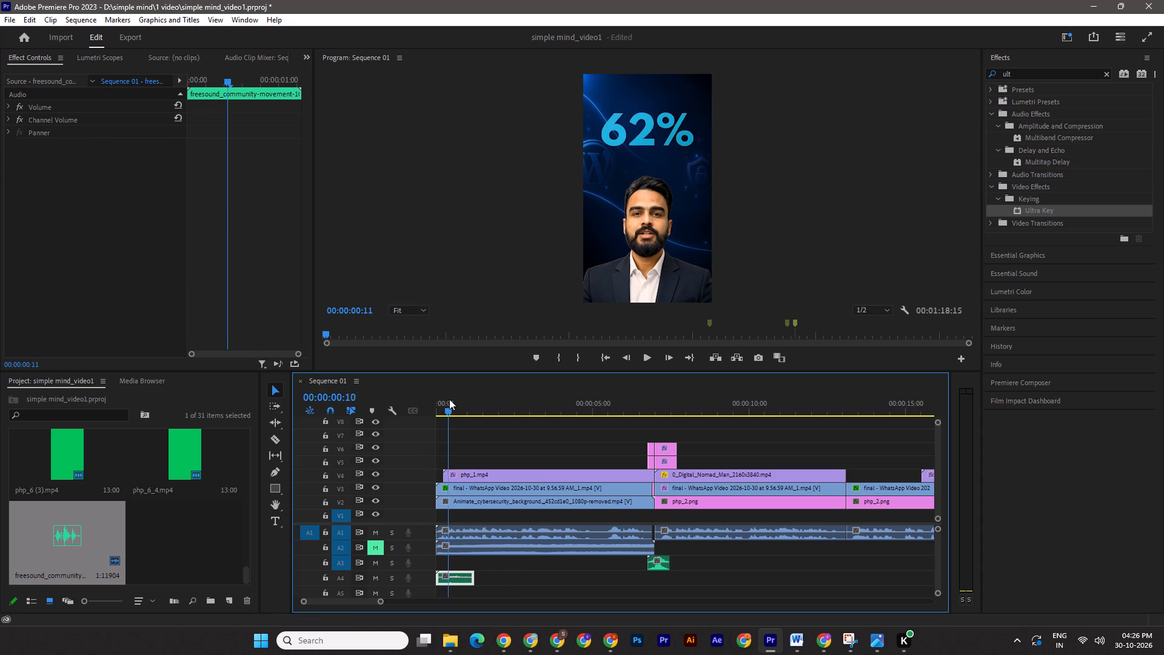
left_click_drag(449, 399, 396, 408)
key("space")
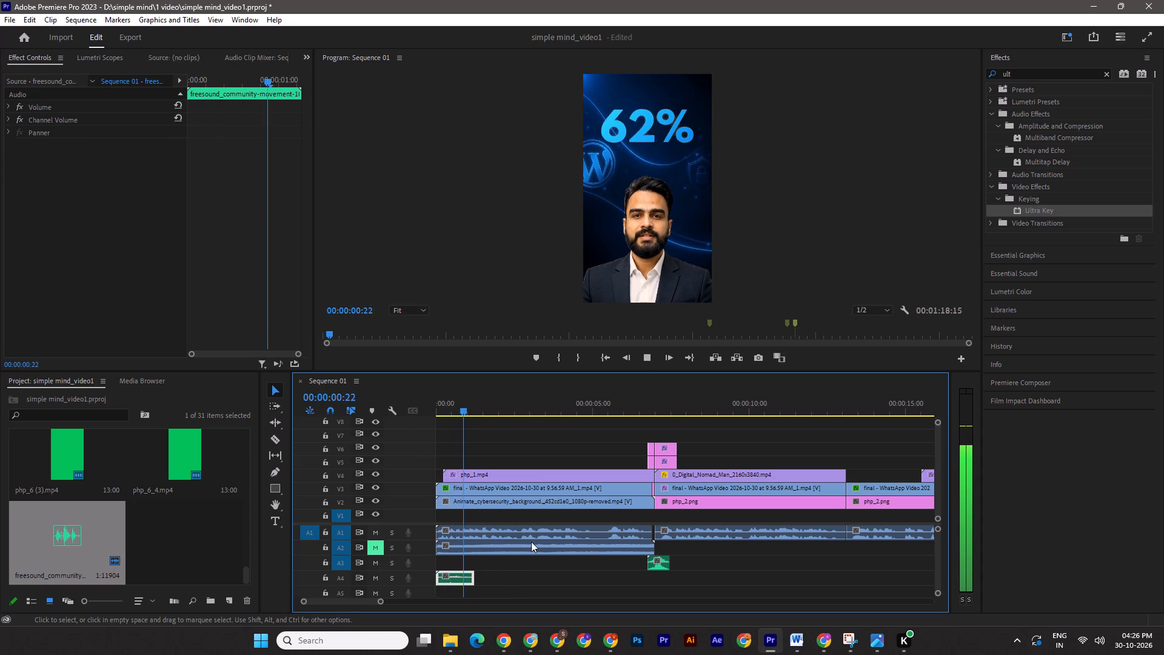
key("space")
Move the movement sound effect at the sequence start from track A4 up to track A3.
left_click(939, 593)
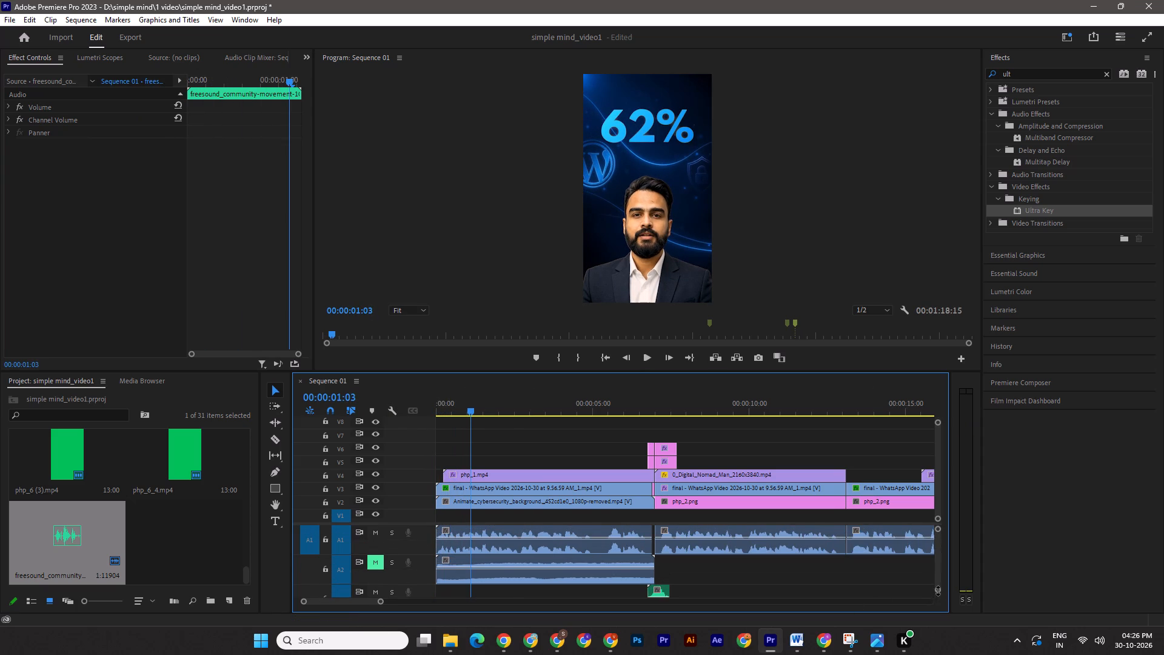
left_click(935, 557)
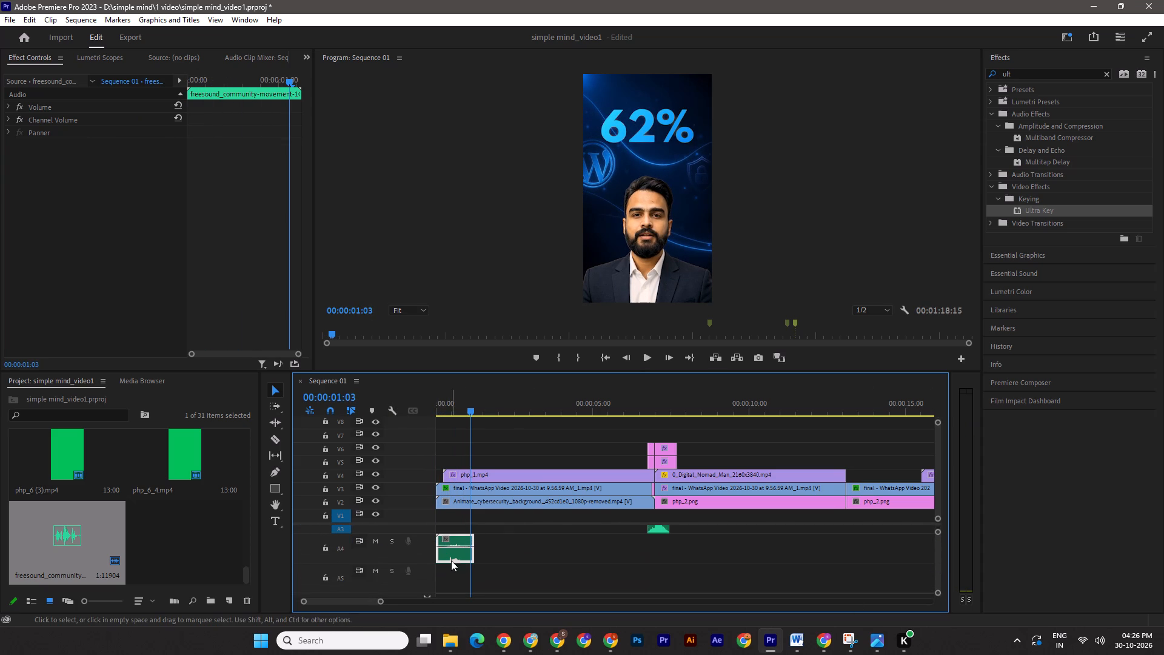
left_click_drag(452, 560, 451, 532)
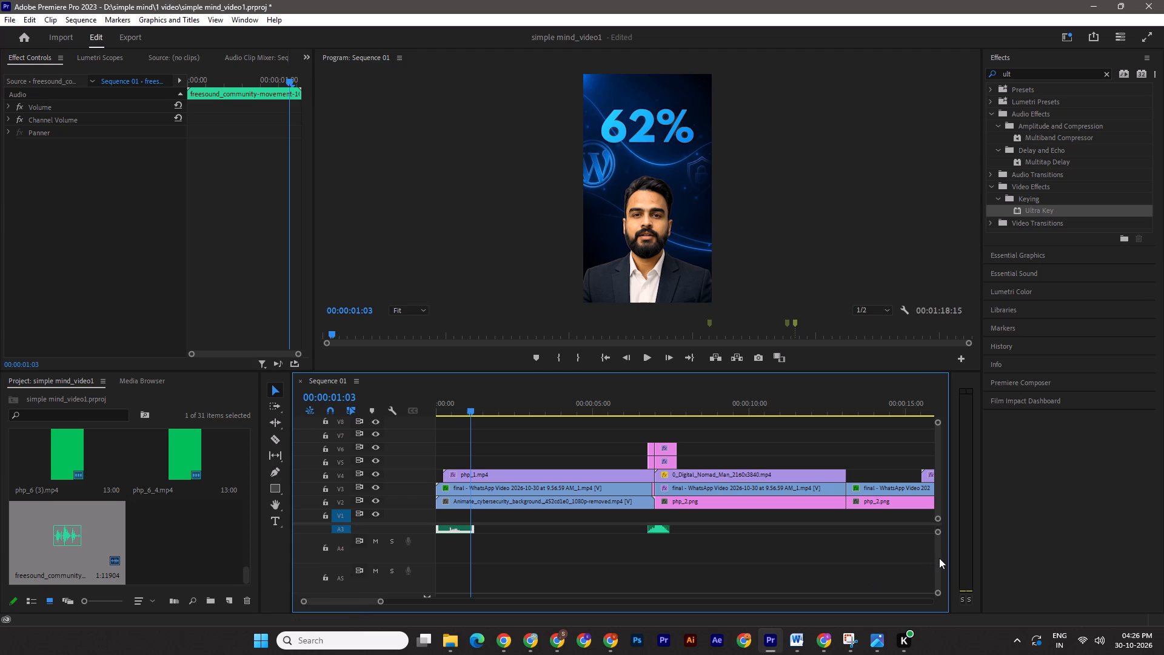
Save the project and play the sequence back from the start to about 14 seconds.
left_click(939, 558)
left_click(450, 594)
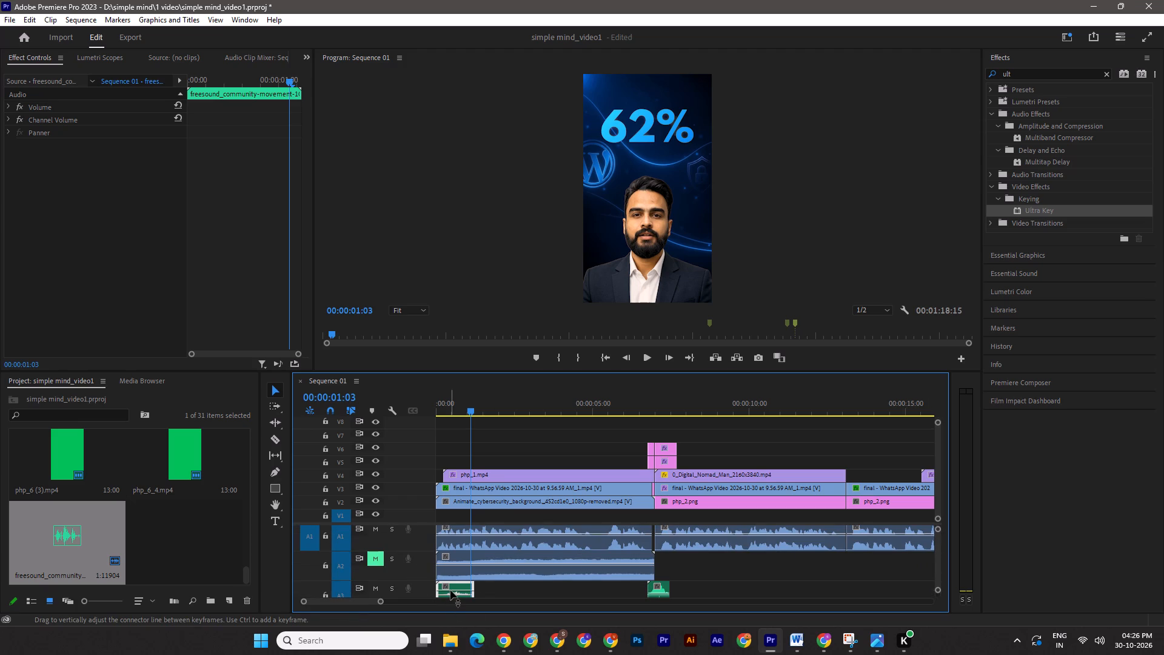
key("ctrl+s")
left_click_drag(473, 406, 380, 406)
key("space")
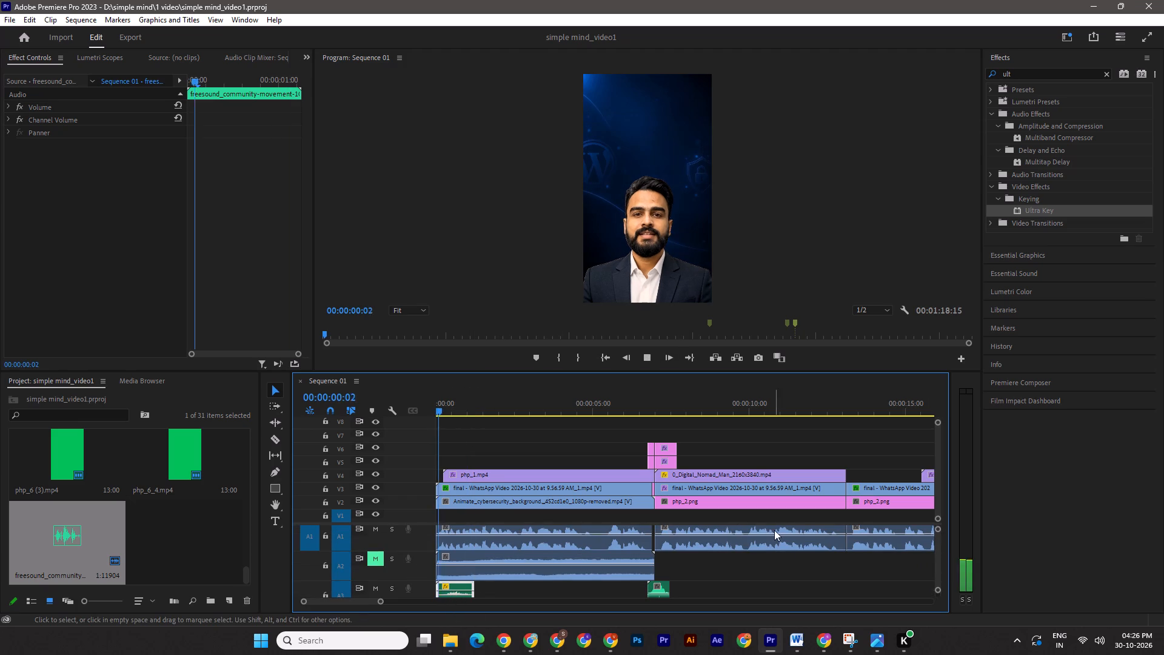
left_click_drag(378, 602, 381, 602)
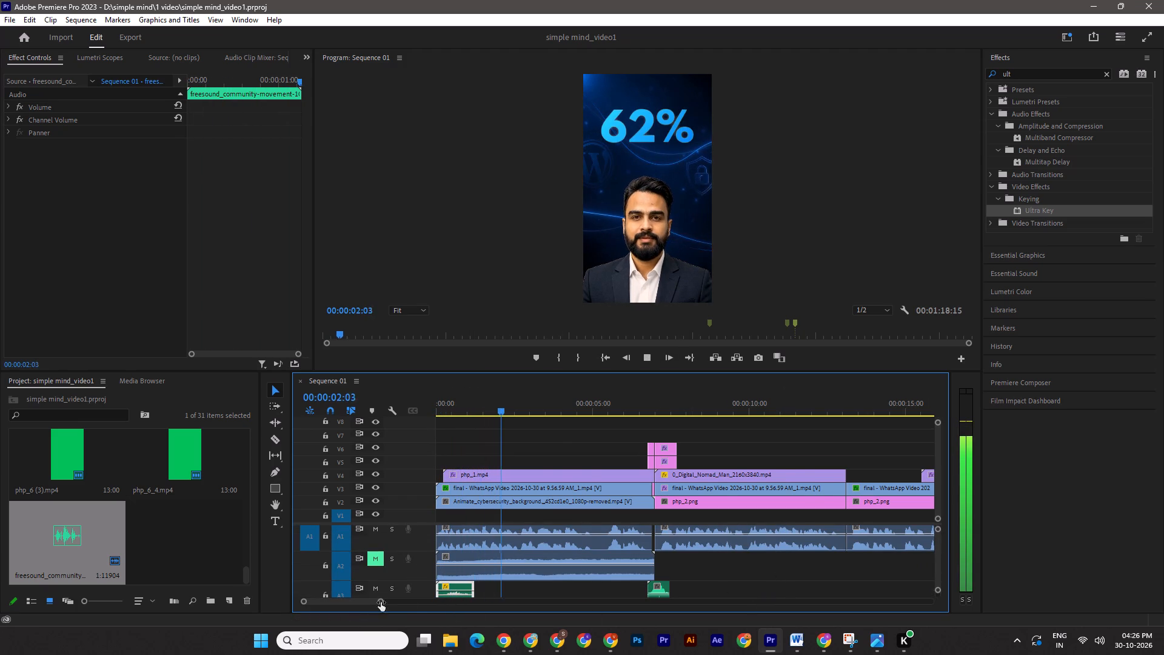
left_click_drag(381, 602, 436, 606)
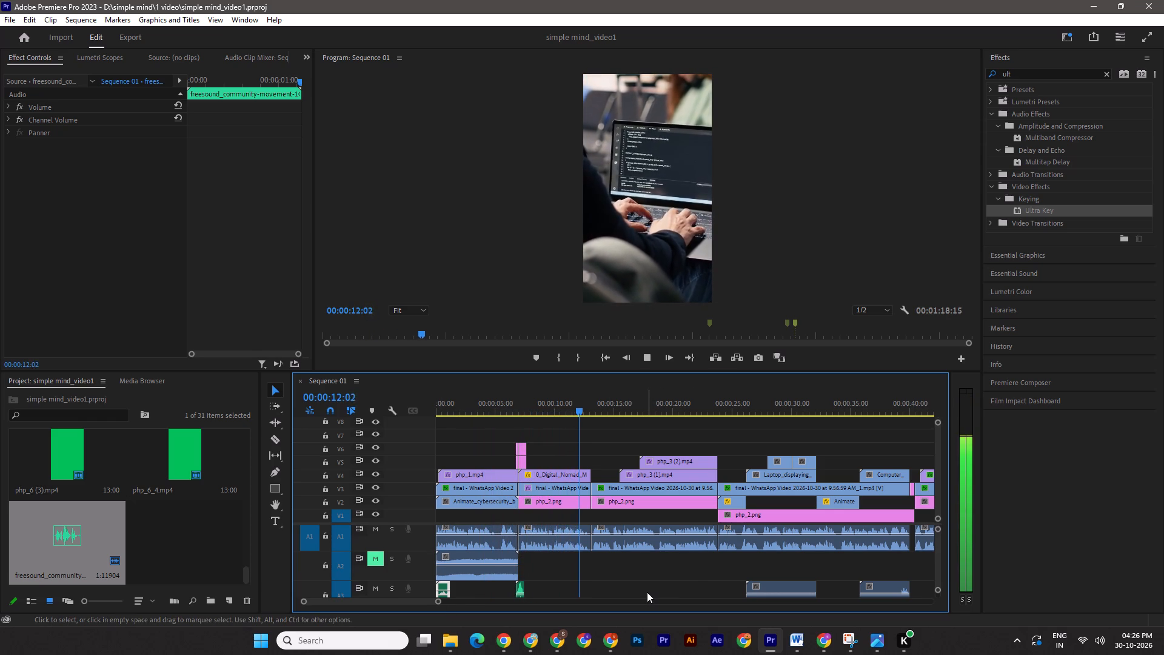
key("space")
key("space")
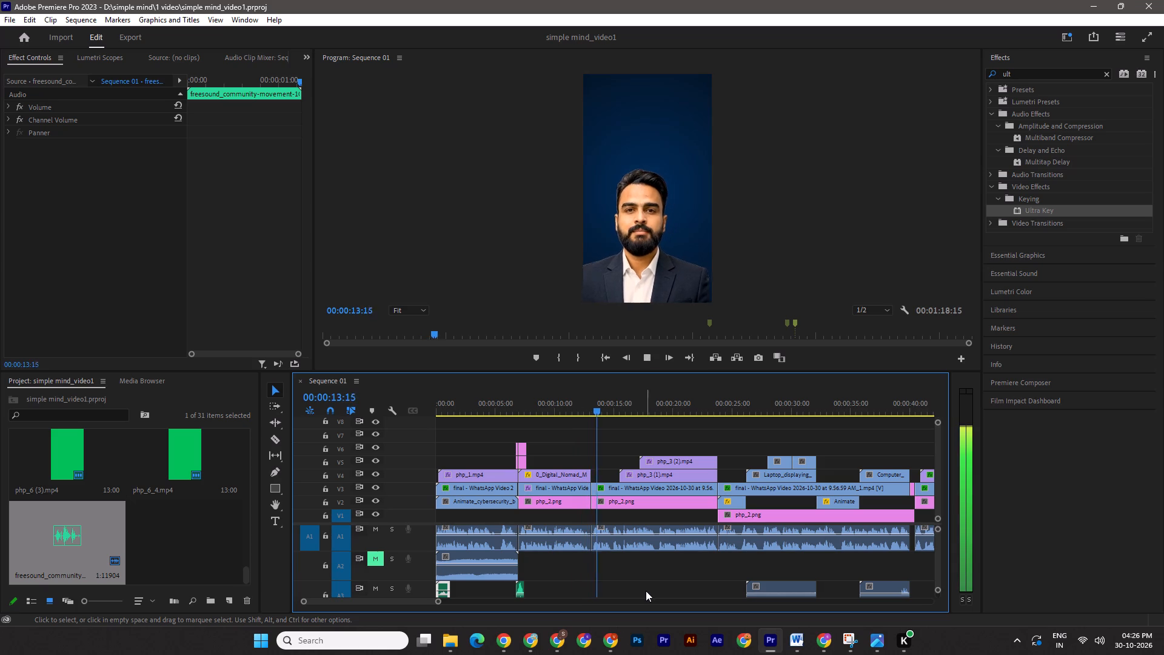
key("space")
Add the Premiere Composer Starter Pack's Pan Left transition over the cut at about 13 seconds and review playback through the PHP 8.2 title.
left_click(1038, 389)
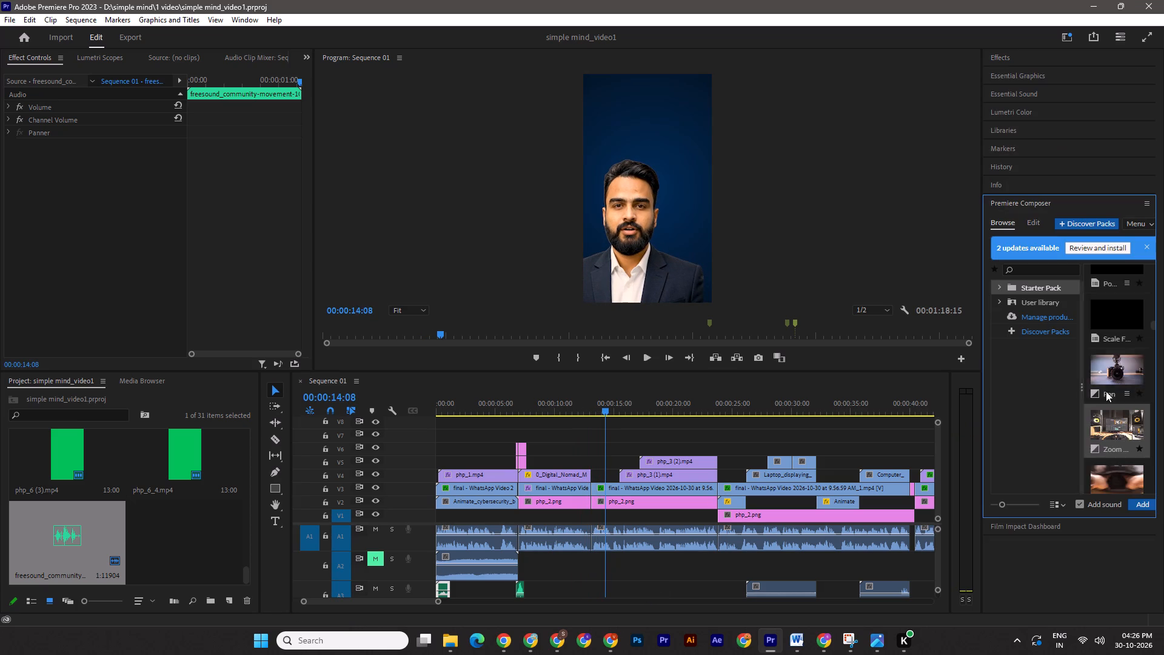
left_click(1115, 380)
left_click_drag(1130, 374, 727, 435)
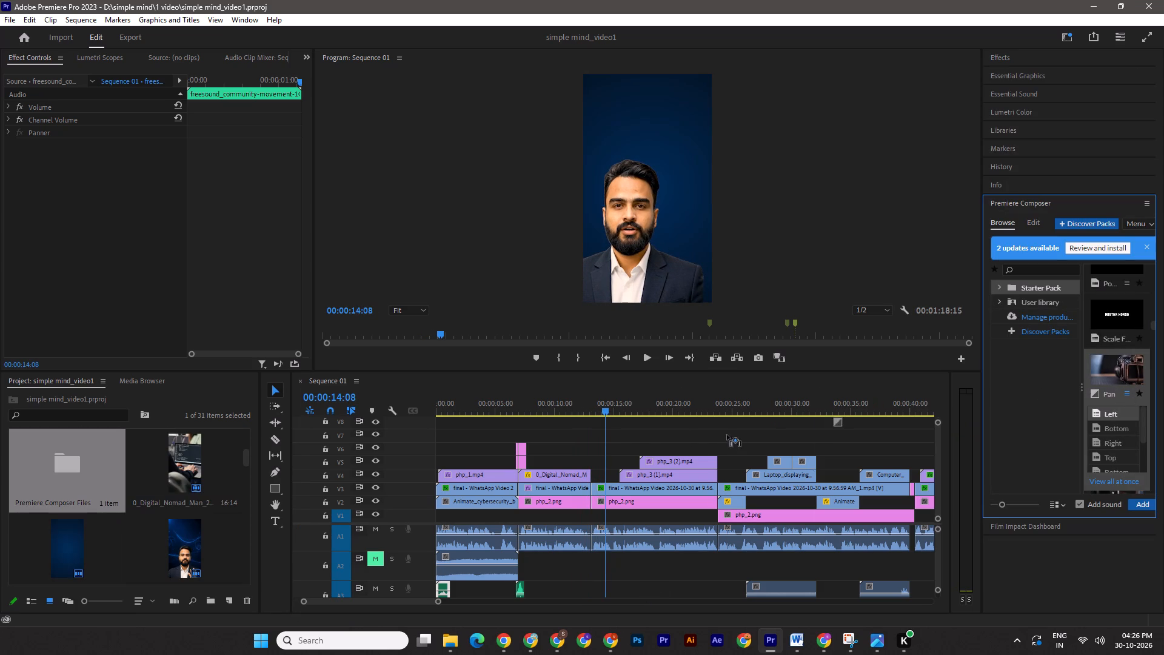
left_click_drag(727, 435, 594, 461)
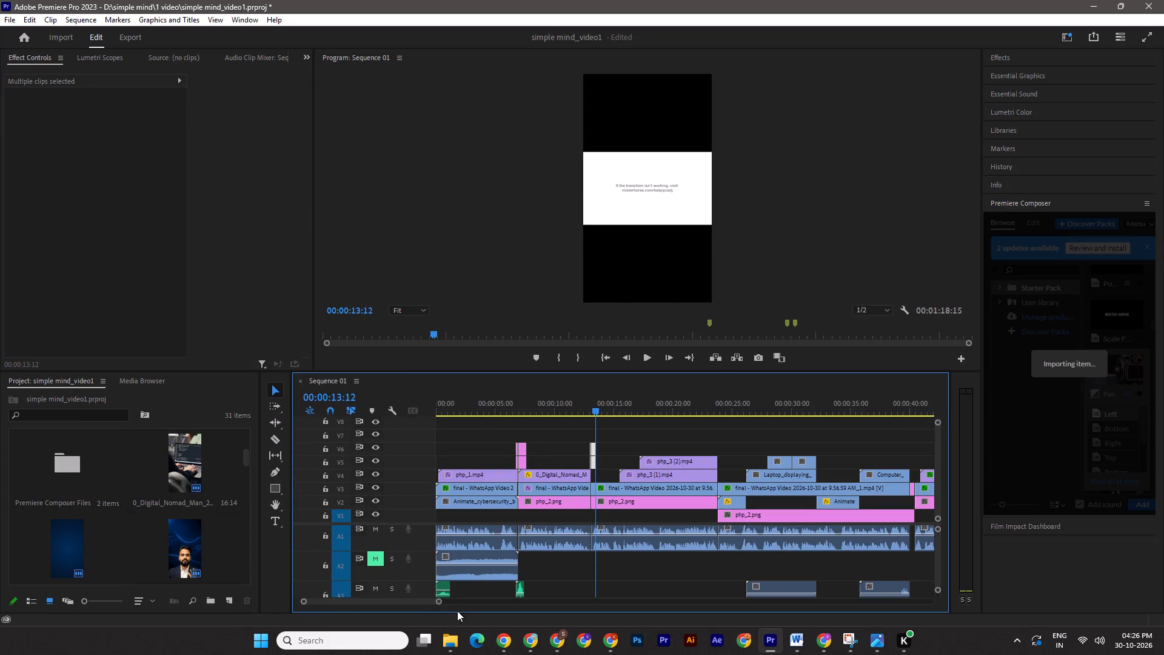
left_click_drag(439, 602, 429, 603)
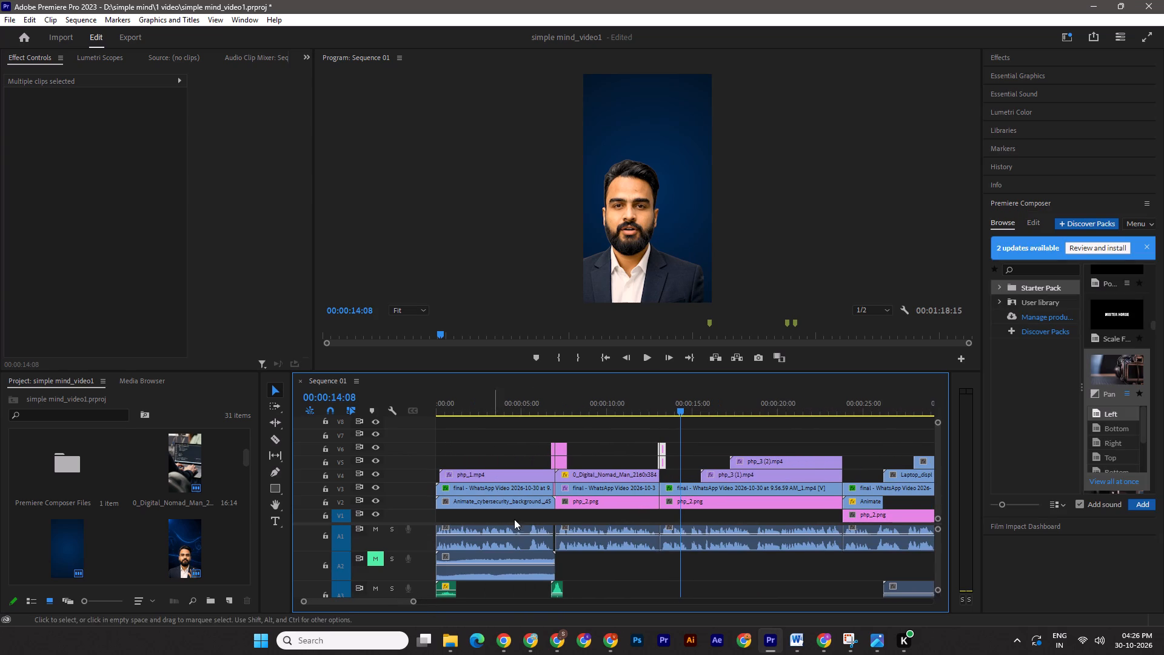
left_click(645, 406)
key("space")
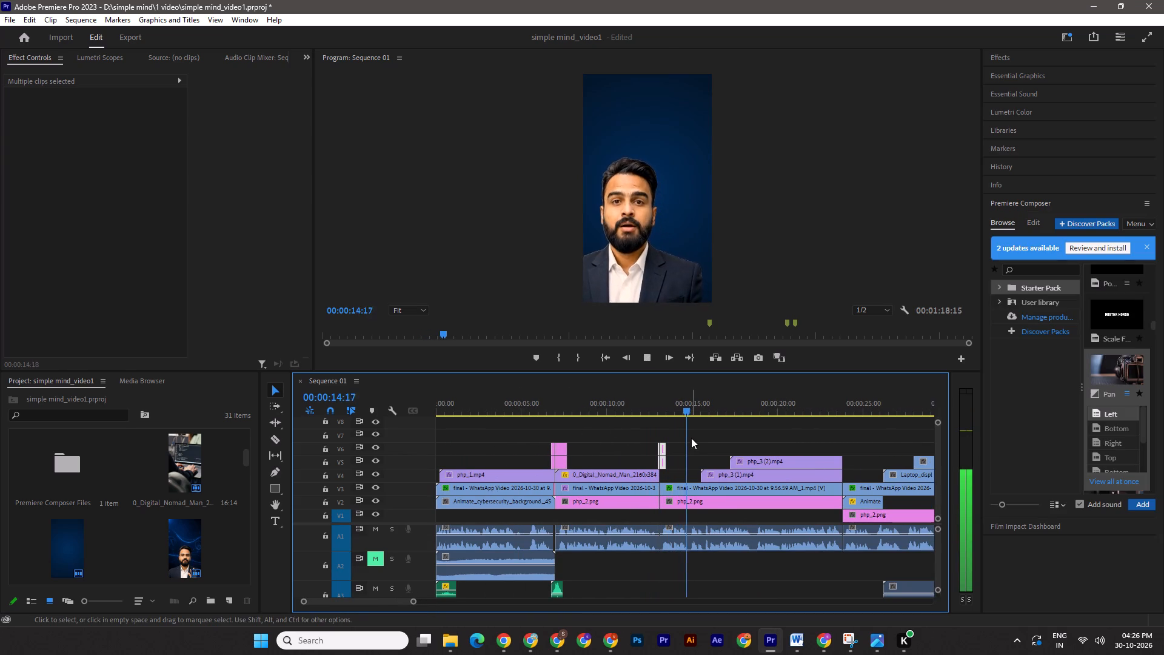
key("space")
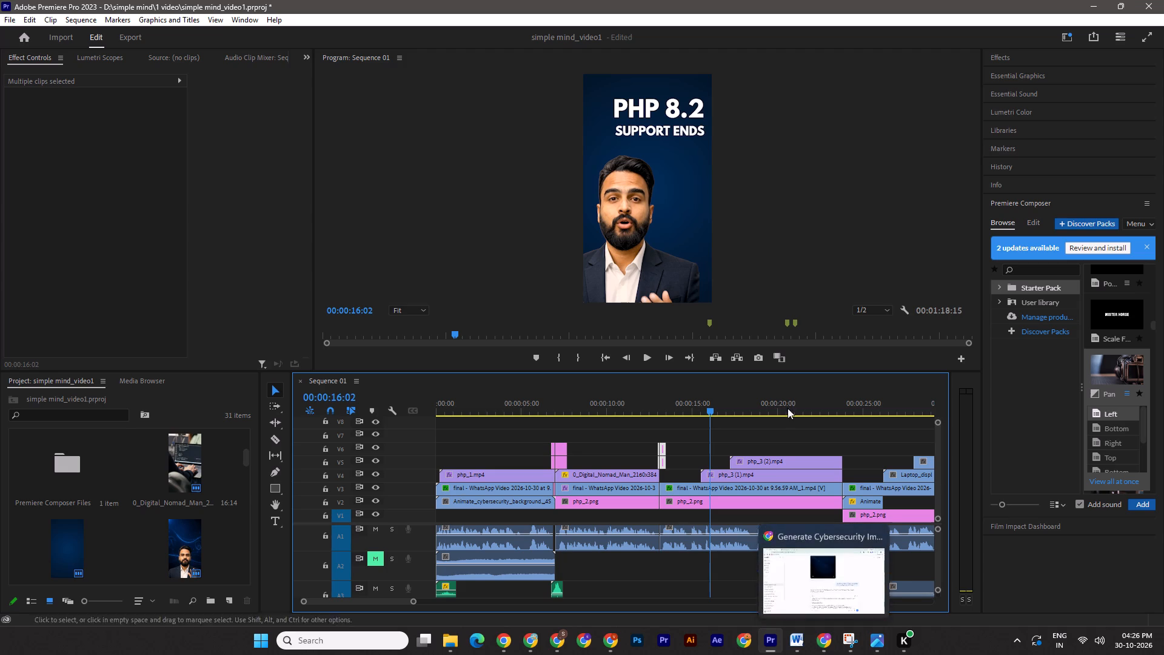
left_click_drag(711, 409, 691, 415)
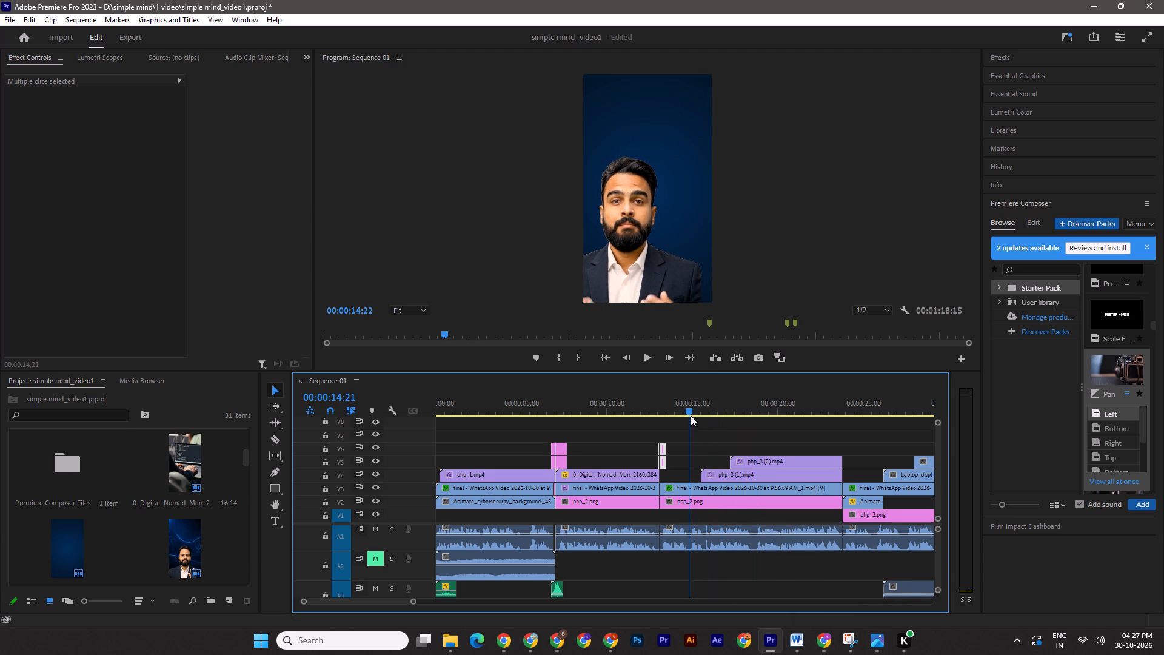
left_click_drag(691, 415, 699, 418)
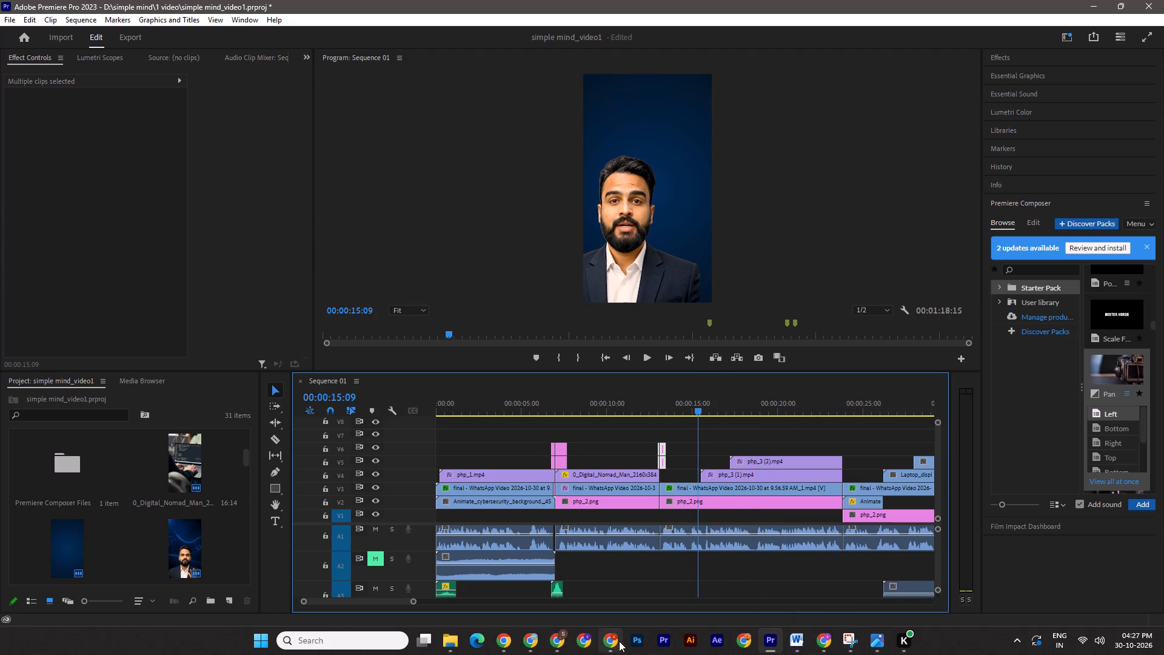
Search Pixabay sound effects for "pop", preview the Pop effect by DRAGON-STUDIO and download it.
left_click(562, 641)
left_click(774, 134)
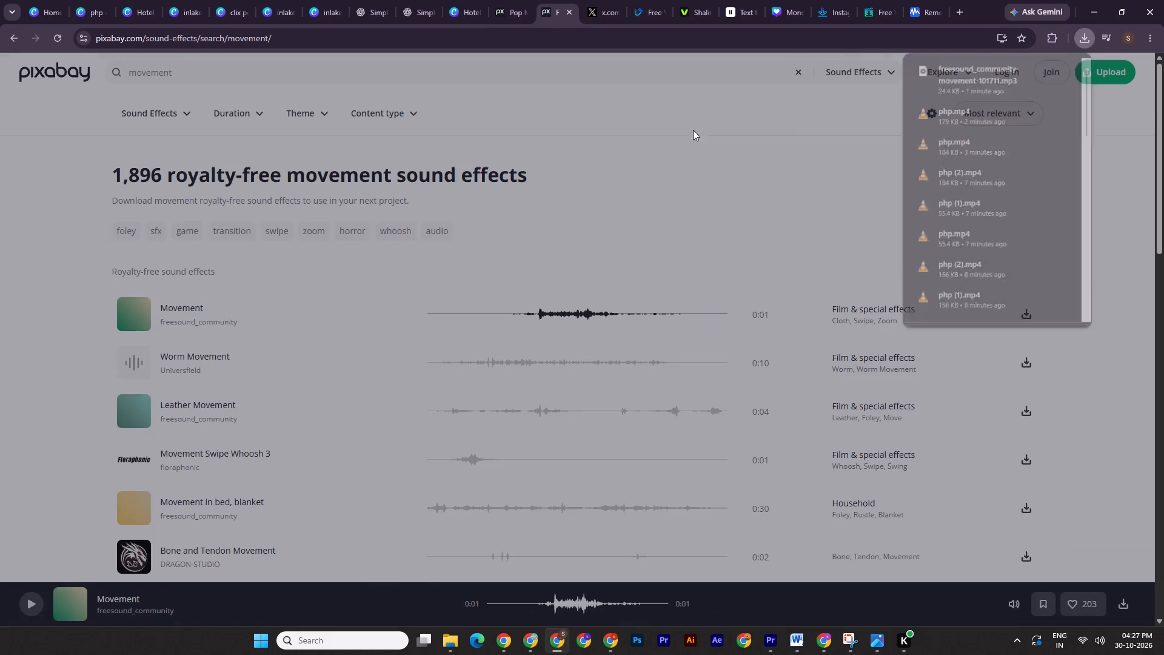
double_click(369, 77)
type("pop")
key("Return")
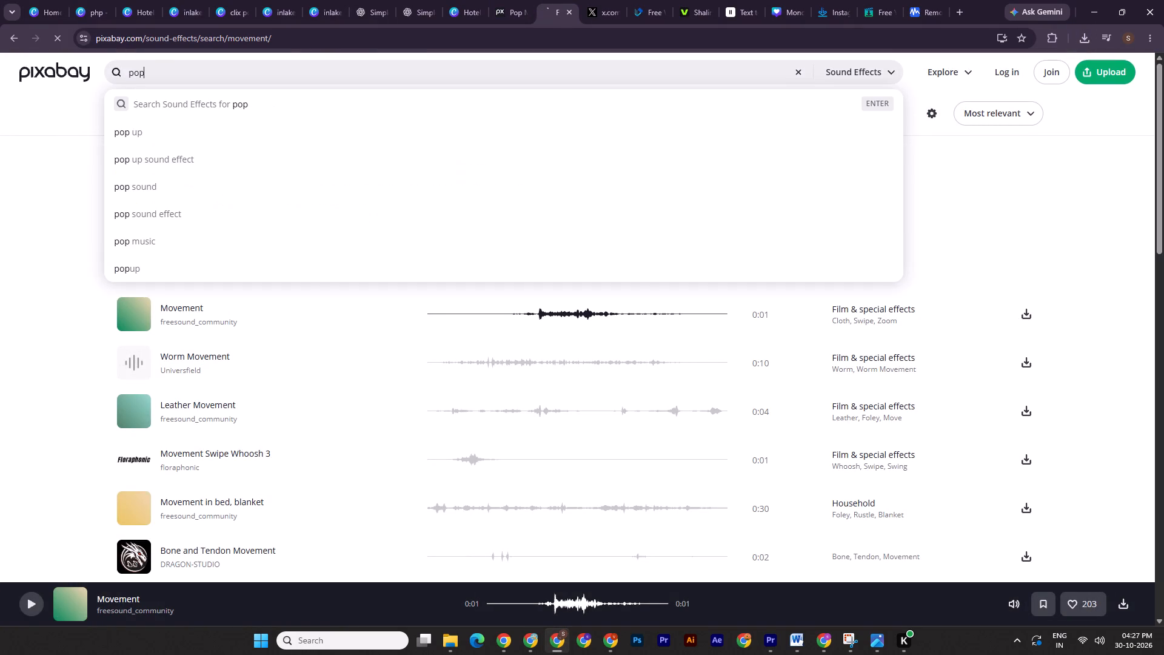
left_click(132, 310)
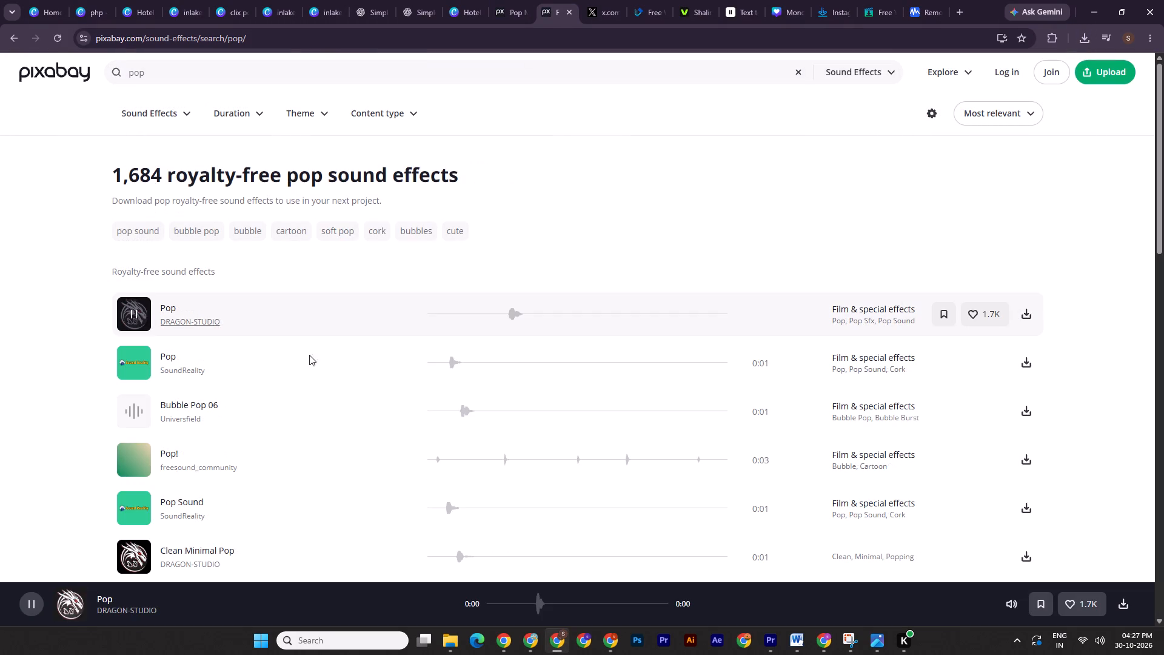
left_click(1029, 314)
Search Pixabay sound effects for "ping", preview the Ping effect by freesound_community and download it.
double_click(281, 77)
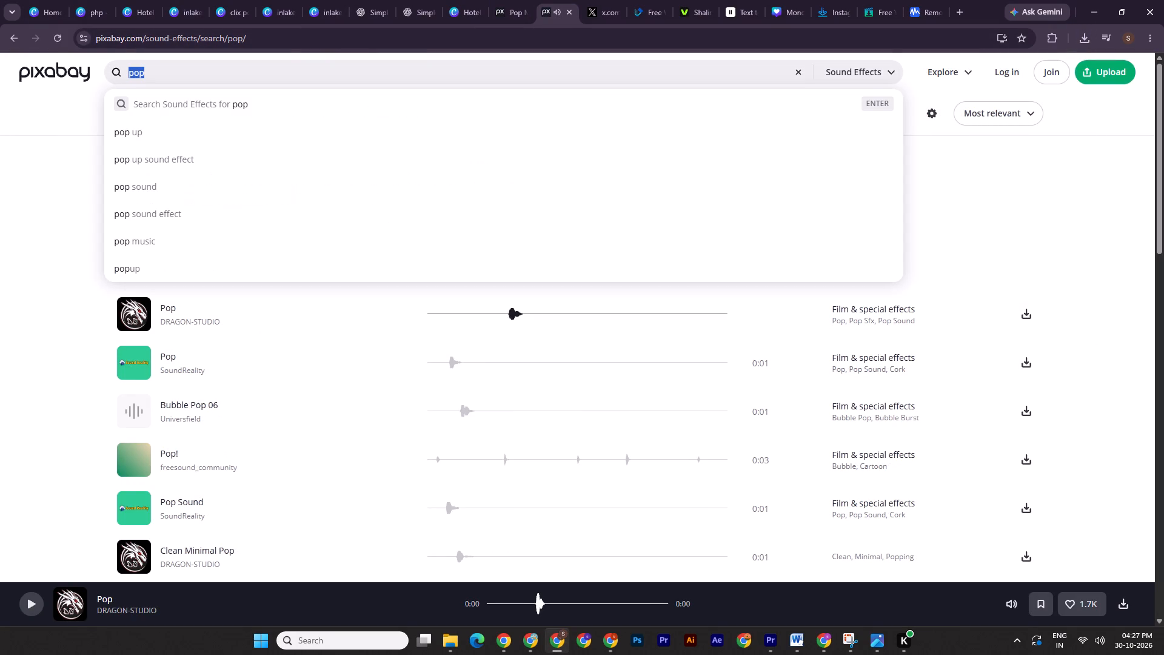
type("ping")
key("Return")
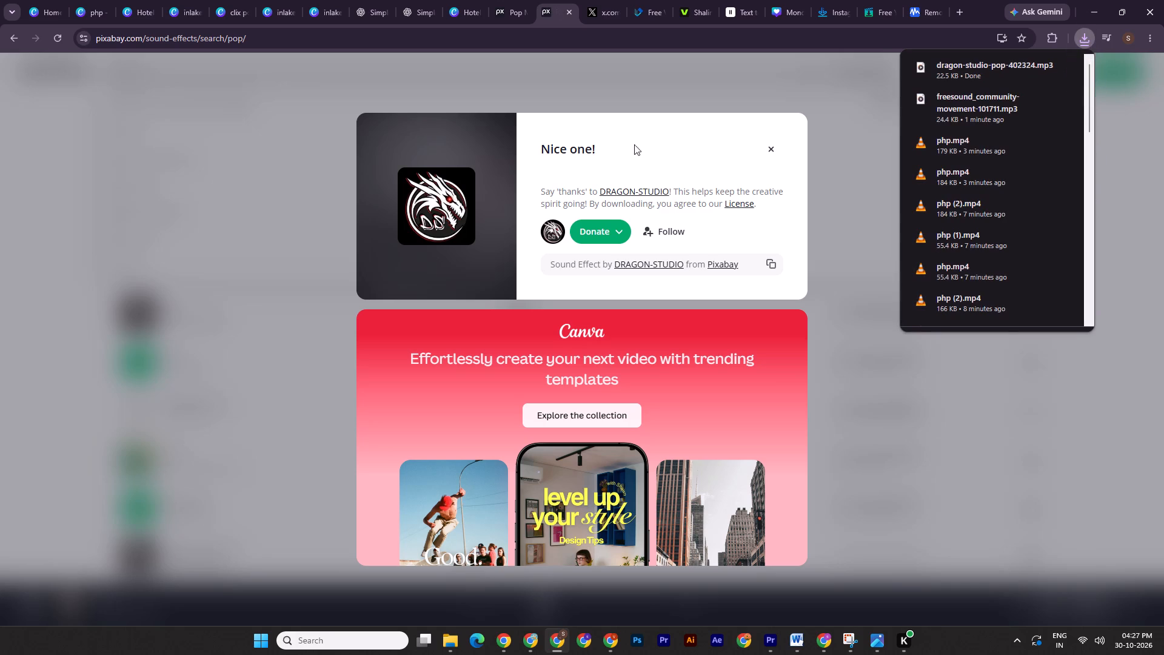
left_click(772, 147)
double_click(285, 70)
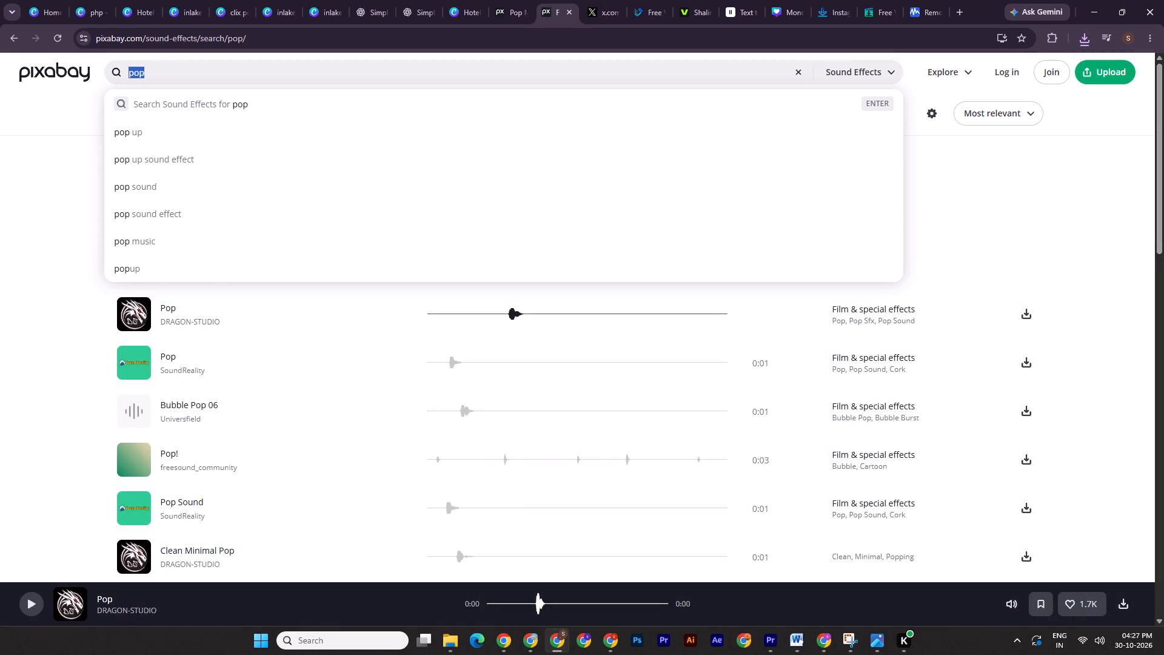
type("ping")
key("Return")
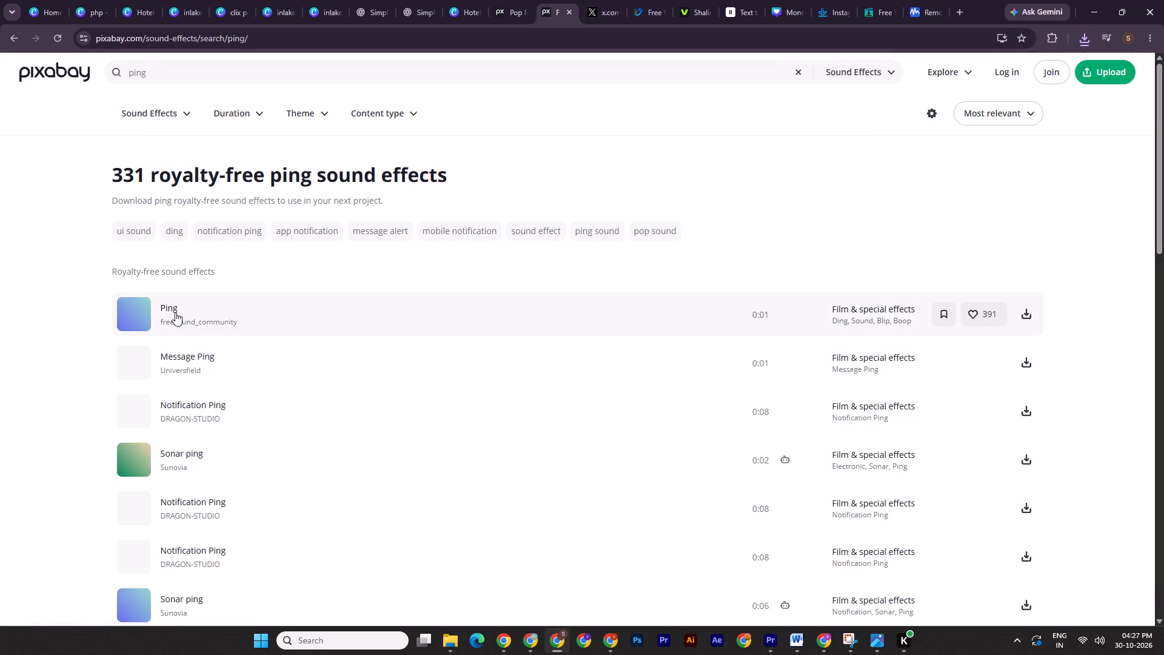
left_click(130, 315)
left_click(133, 315)
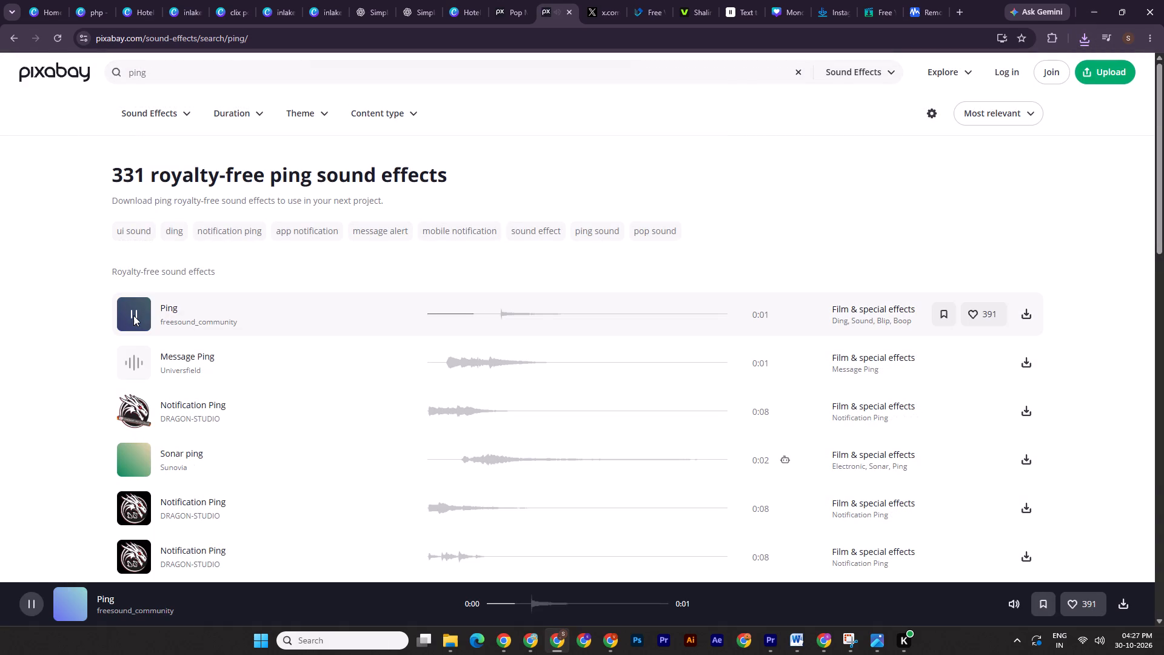
left_click(1032, 313)
Move dragon-studio-pop-402324.mp3 and freesound_community-ping-82822.mp3 from Downloads into the 1 video project folder.
left_click(447, 639)
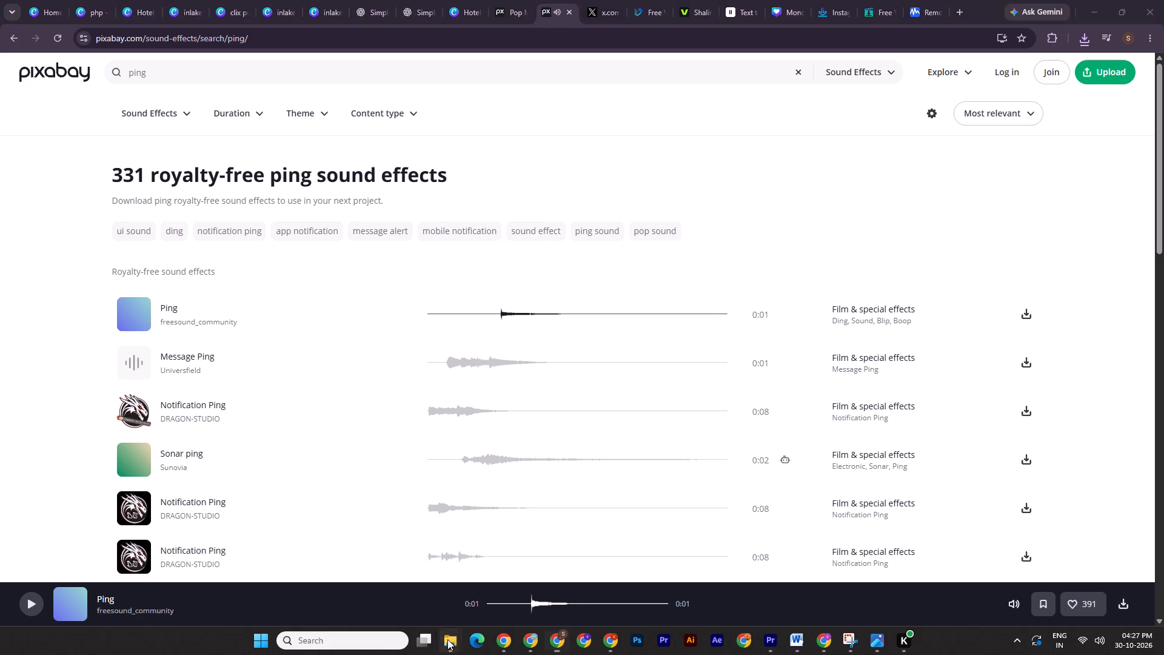
left_click(381, 593)
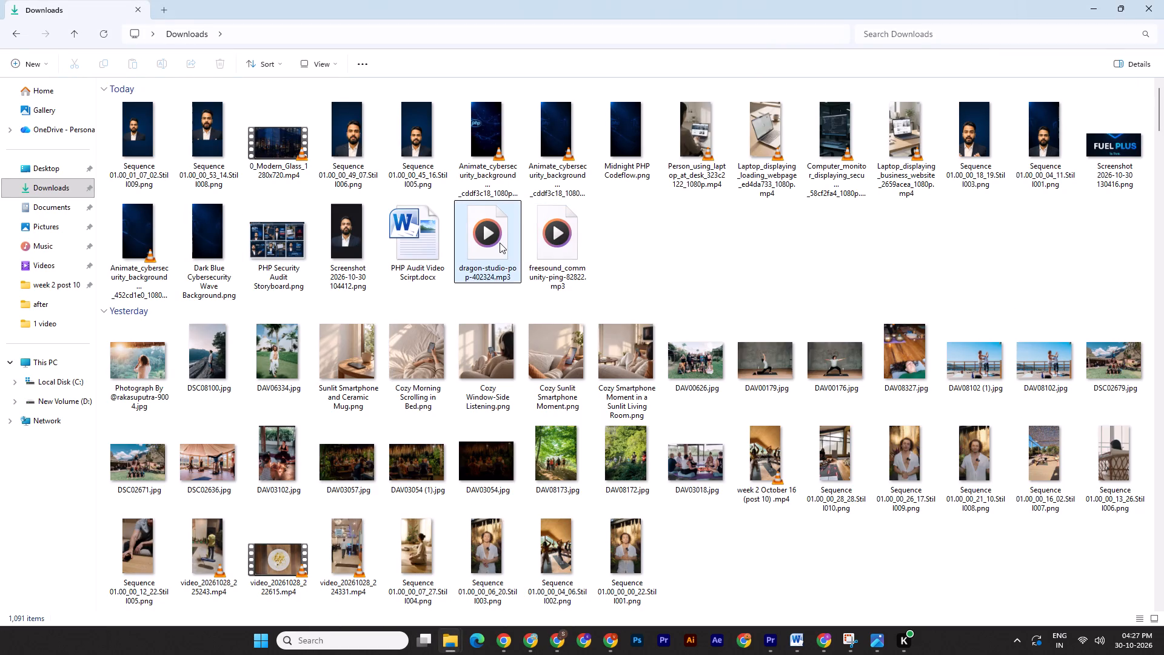
left_click(589, 242, "ctrl")
left_click(509, 239, "ctrl")
key("ctrl+x")
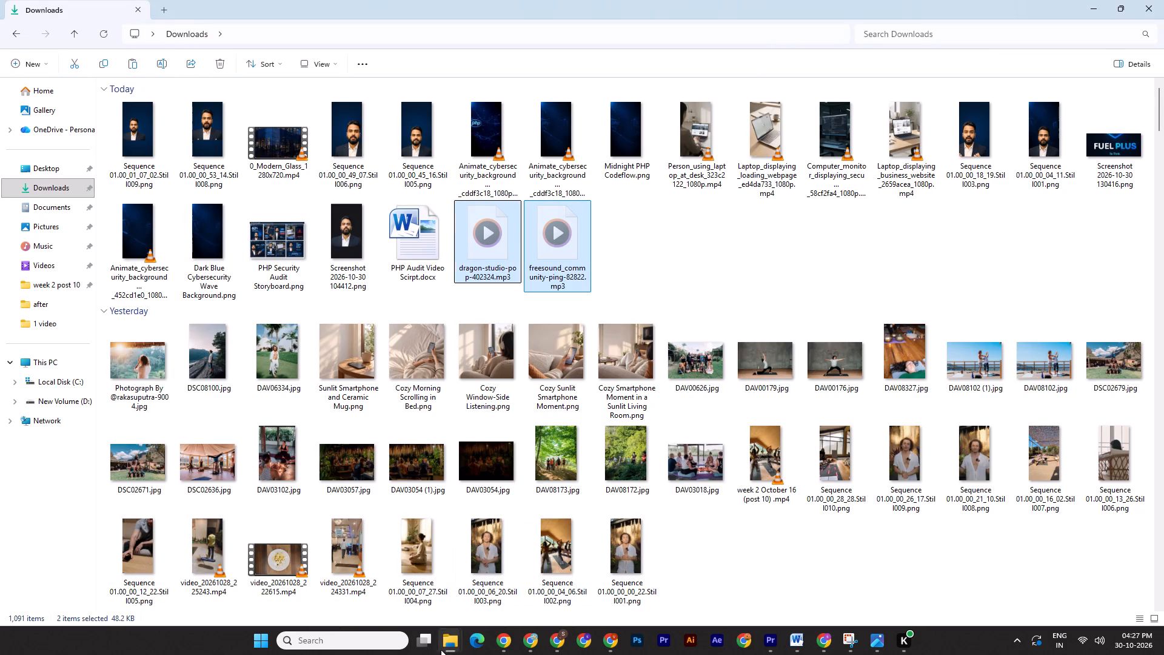
left_click(443, 649)
left_click(515, 595)
key("ctrl+v")
scroll(754, 512, "down", 3)
left_click(576, 560)
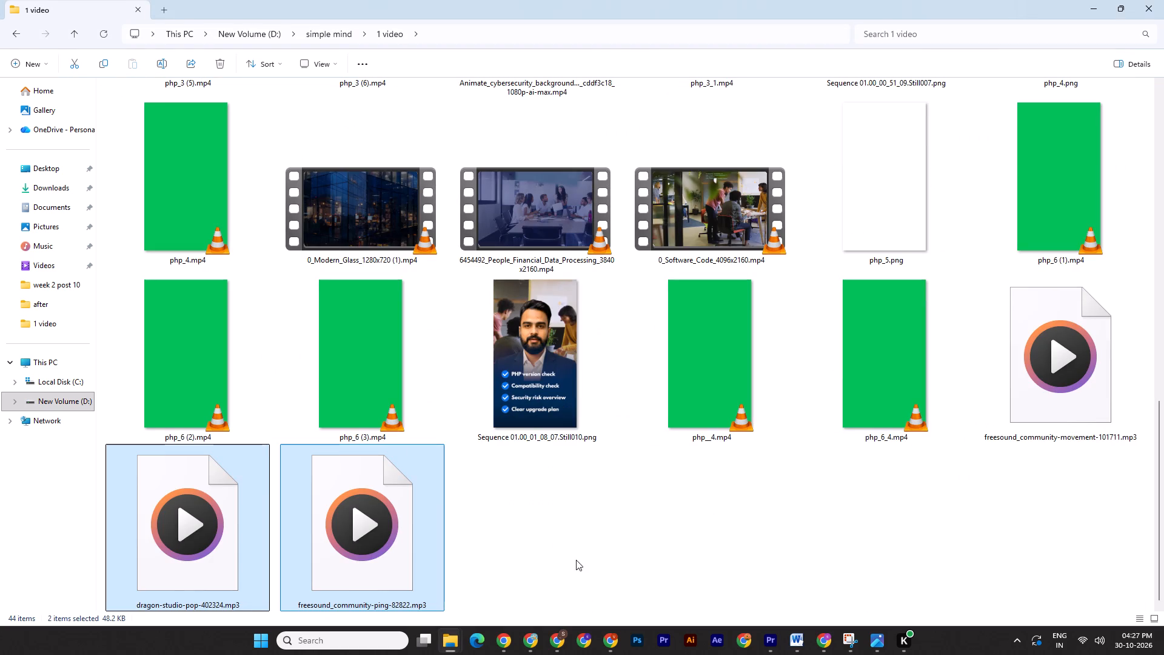
Place freesound_community-ping-82822.mp3 on track A2 in Premiere Pro, starting just before the PHP 8.2 title clip at about 15 seconds, and play it back.
left_click_drag(358, 543, 775, 640)
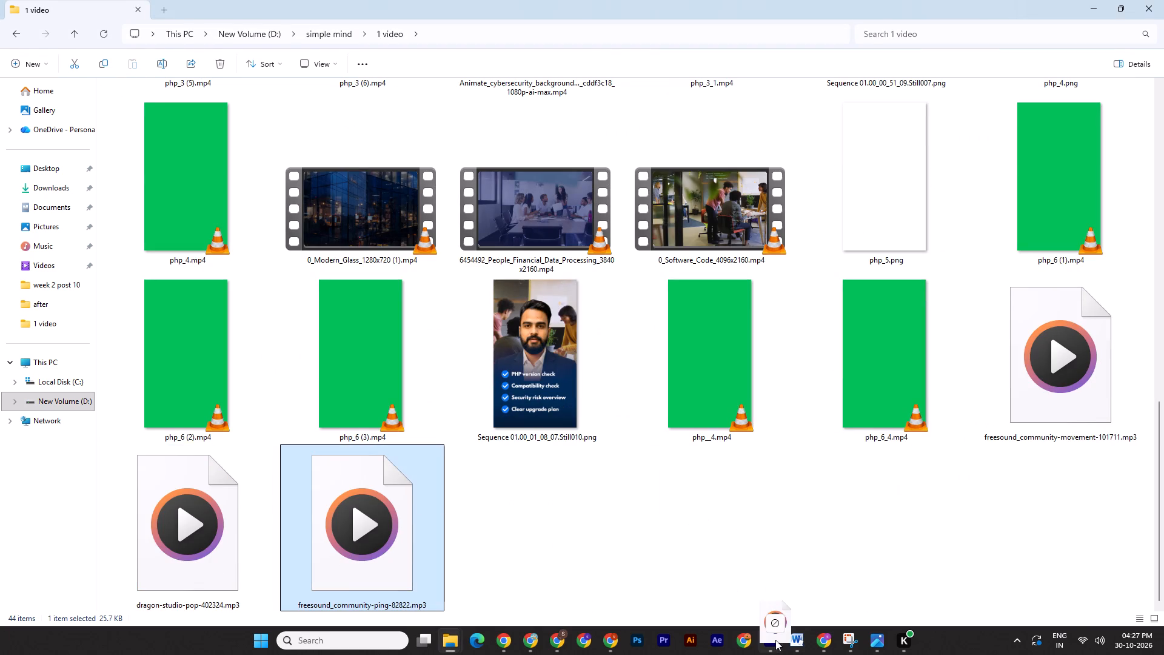
left_click_drag(775, 640, 718, 577)
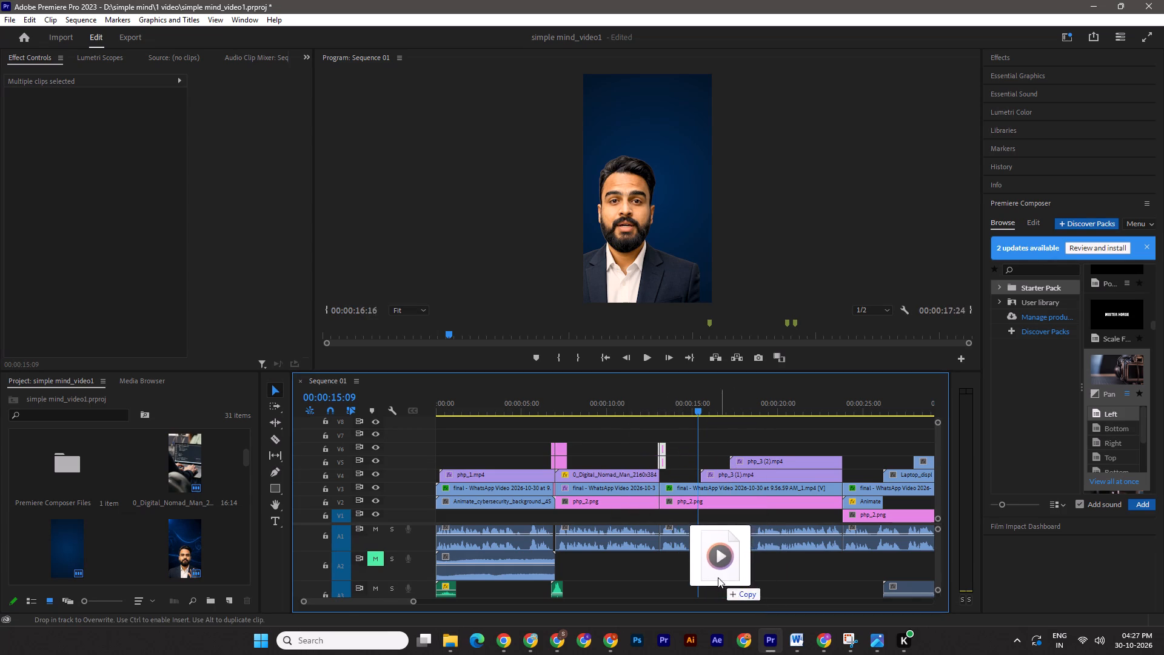
left_click_drag(718, 577, 717, 574)
left_click(698, 410)
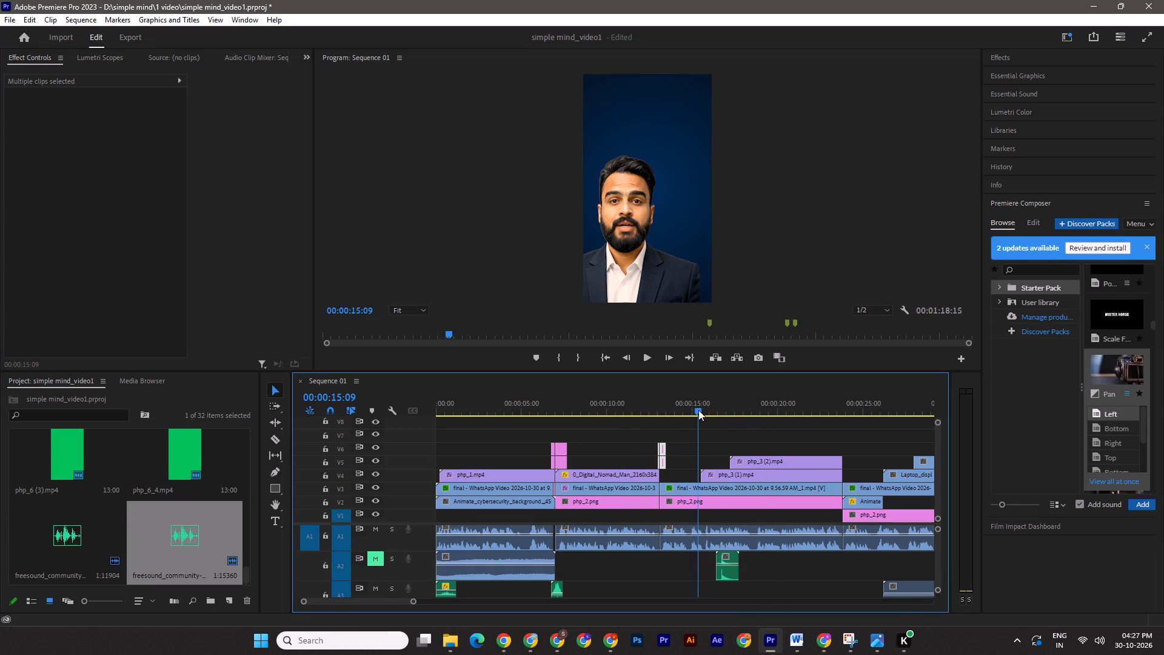
left_click_drag(729, 576, 712, 572)
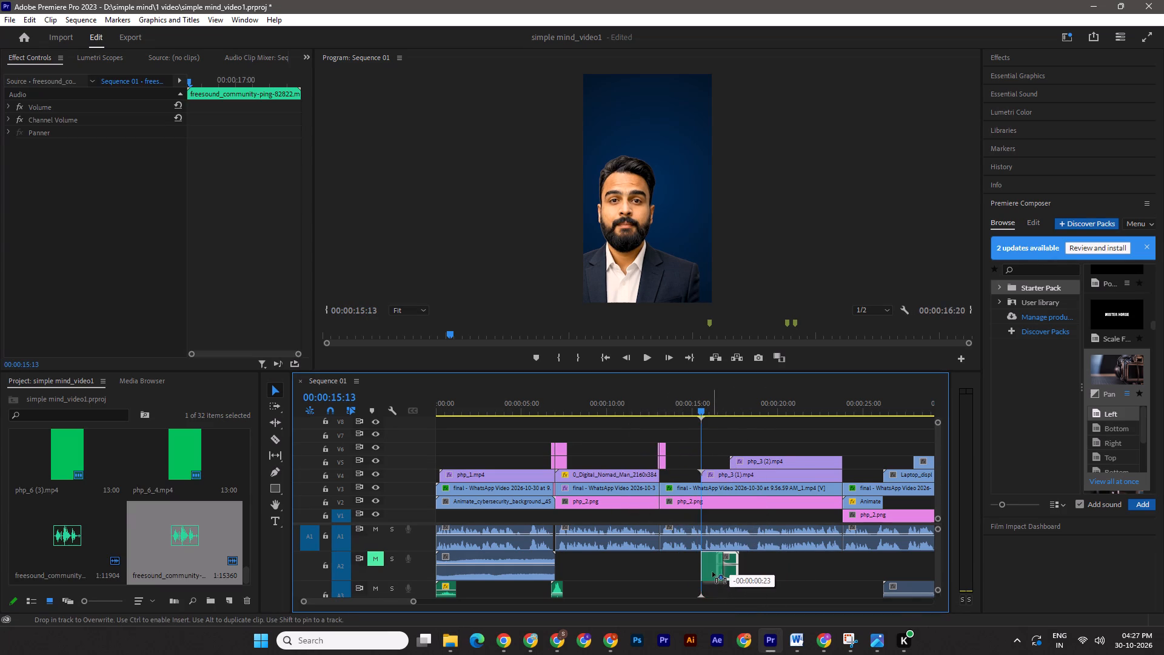
left_click_drag(712, 572, 709, 572)
left_click_drag(697, 408, 684, 405)
key("space")
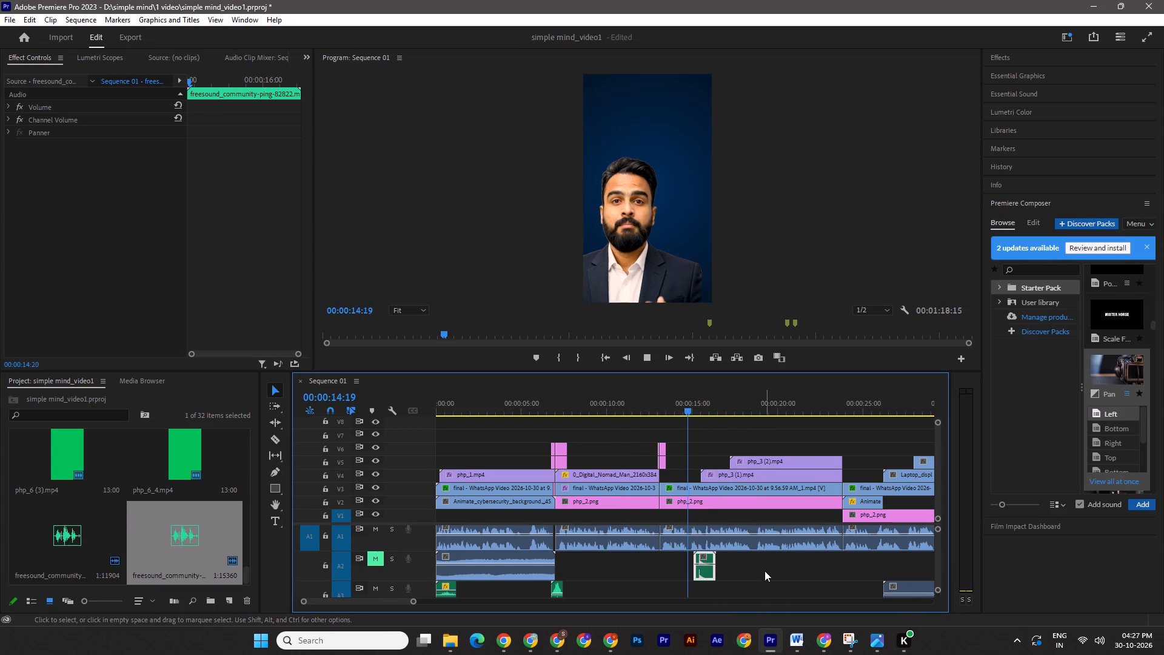
key("space")
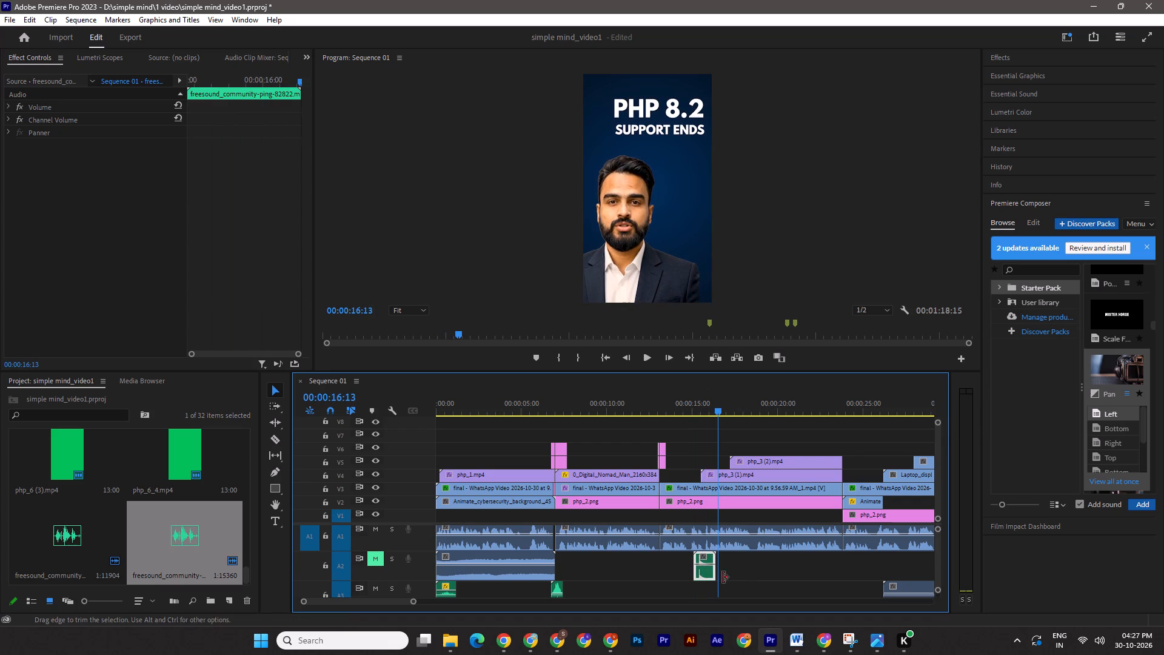
Move the ping sound effect from track A2 down to track A3 and play the PHP 8.2 title section back.
left_click_drag(706, 573, 705, 587, "shift")
left_click_drag(712, 405, 692, 400)
key("space")
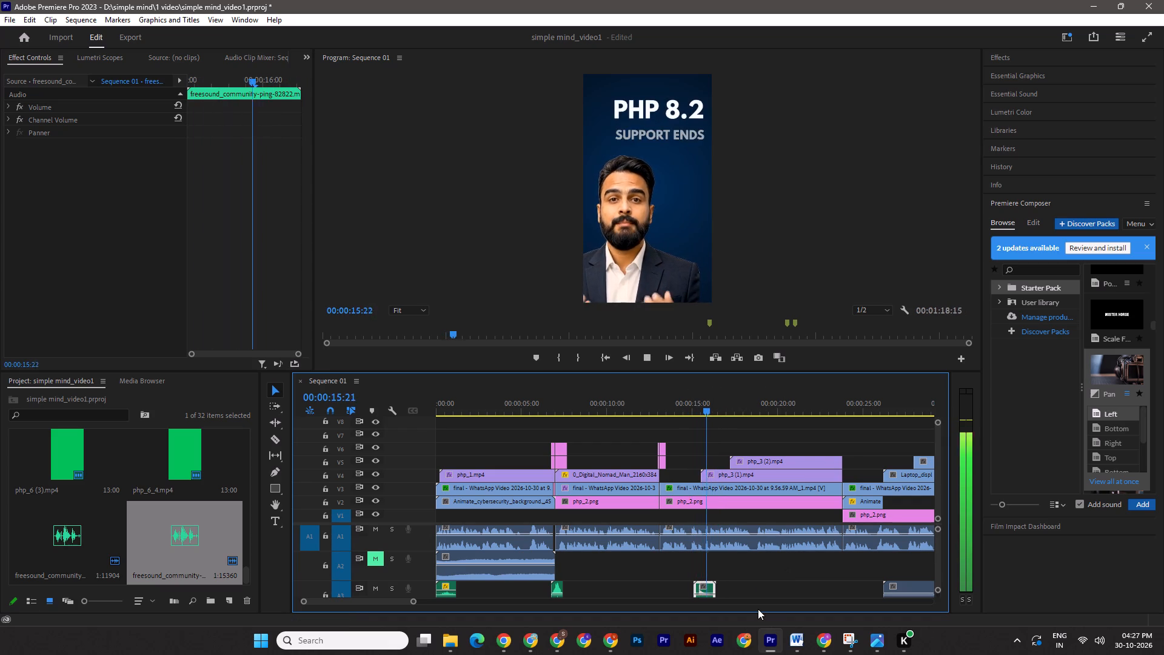
key("space")
key("space")
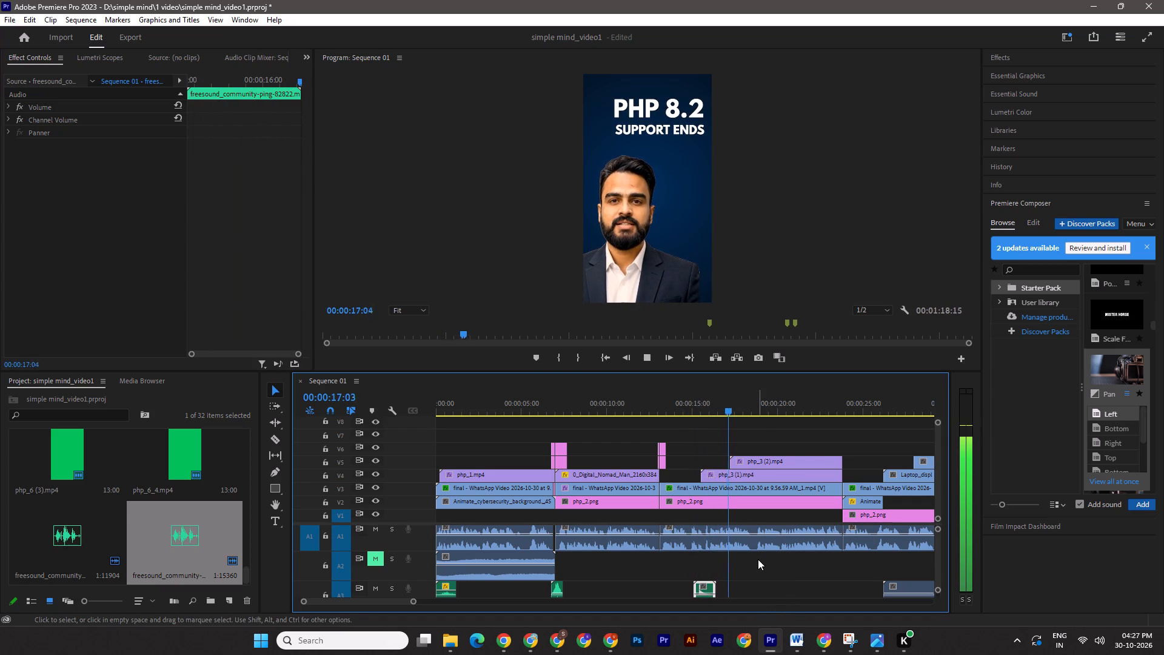
key("space")
Place dragon-studio-pop-402324.mp3 from the 1 video folder on track A3, starting slightly before php_3 (2).mp4 at about 17 seconds.
left_click(729, 405, "shift")
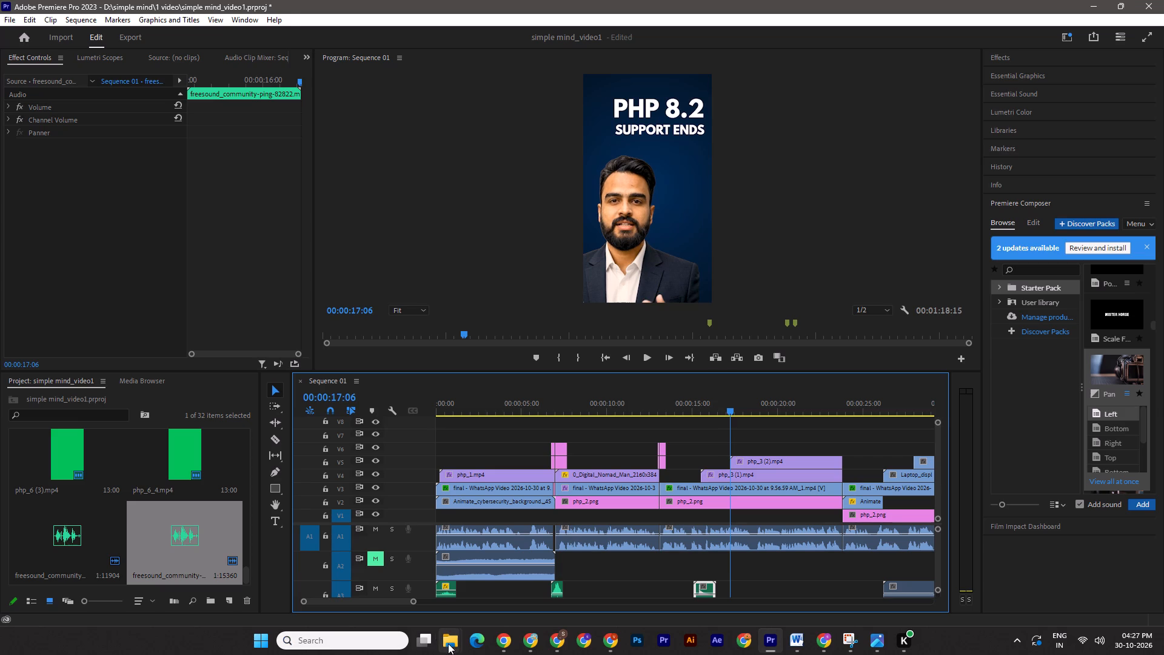
left_click(448, 643)
left_click(496, 600)
left_click_drag(174, 597, 785, 654)
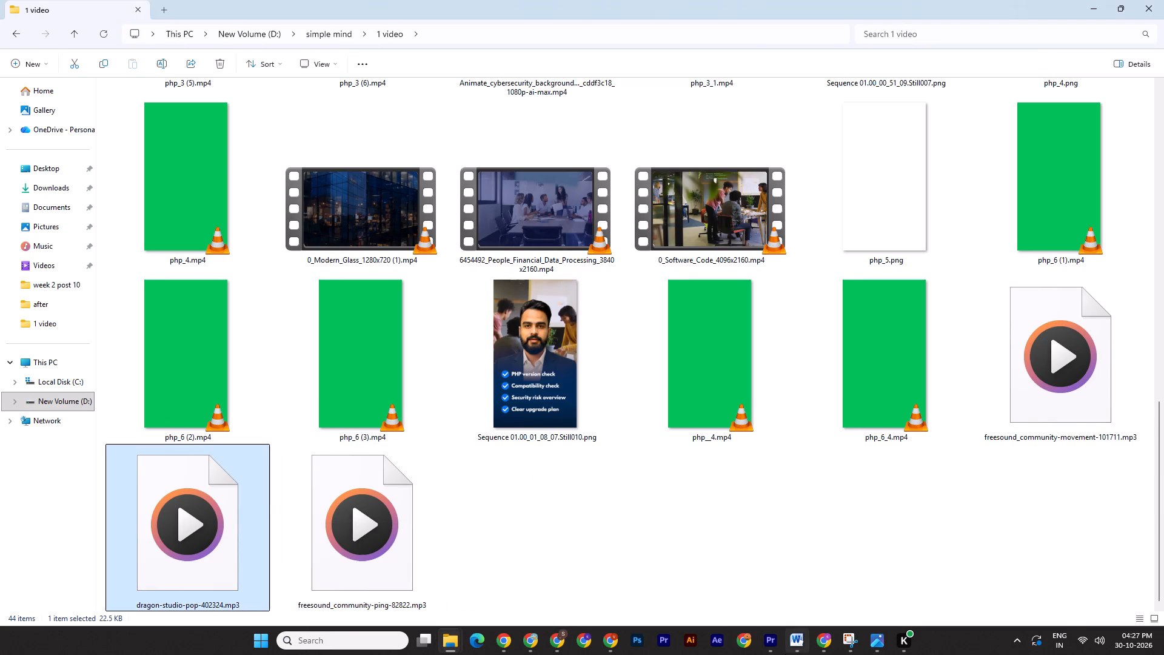
left_click_drag(785, 654, 734, 583)
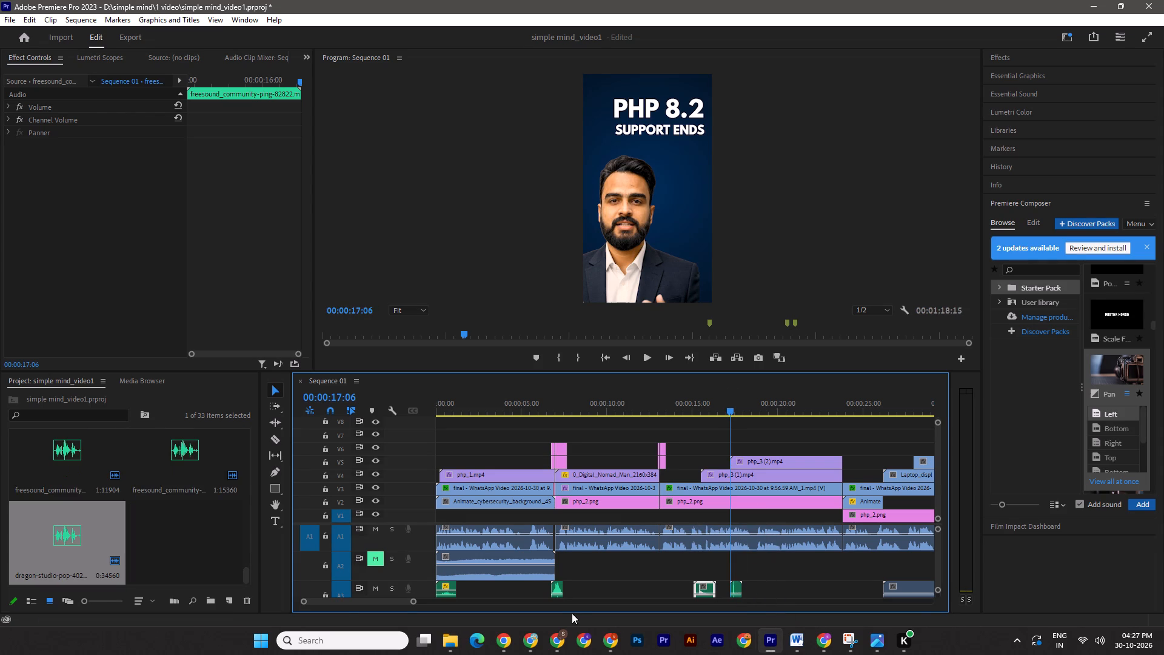
left_click_drag(412, 603, 394, 602)
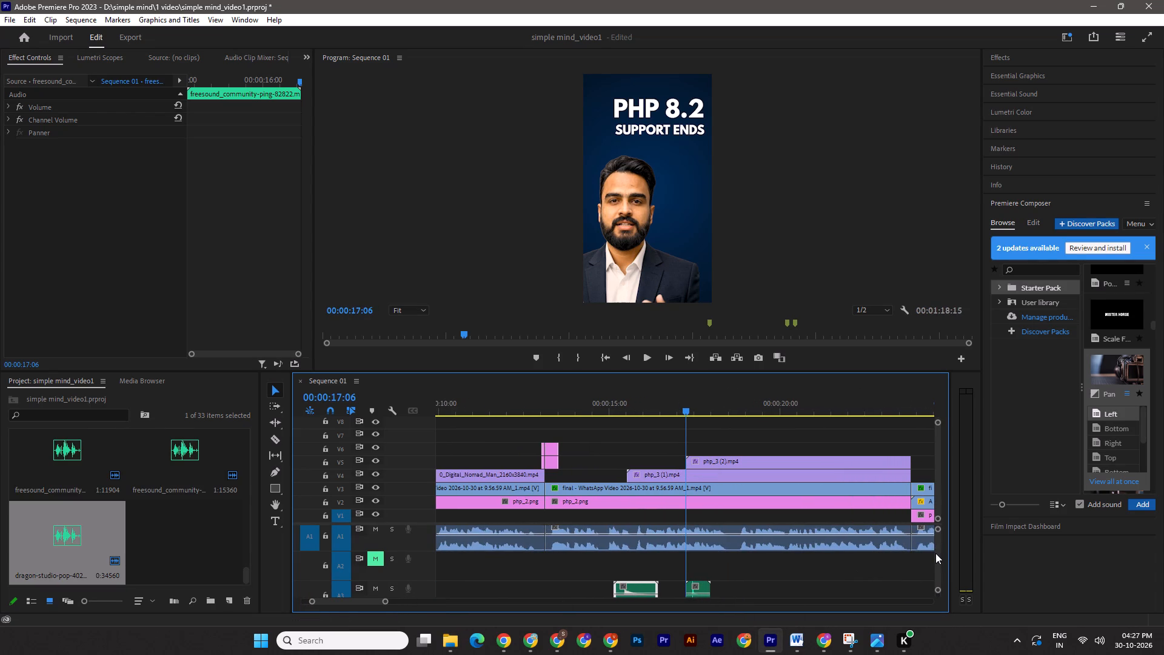
left_click(935, 551)
left_click_drag(701, 594, 698, 594)
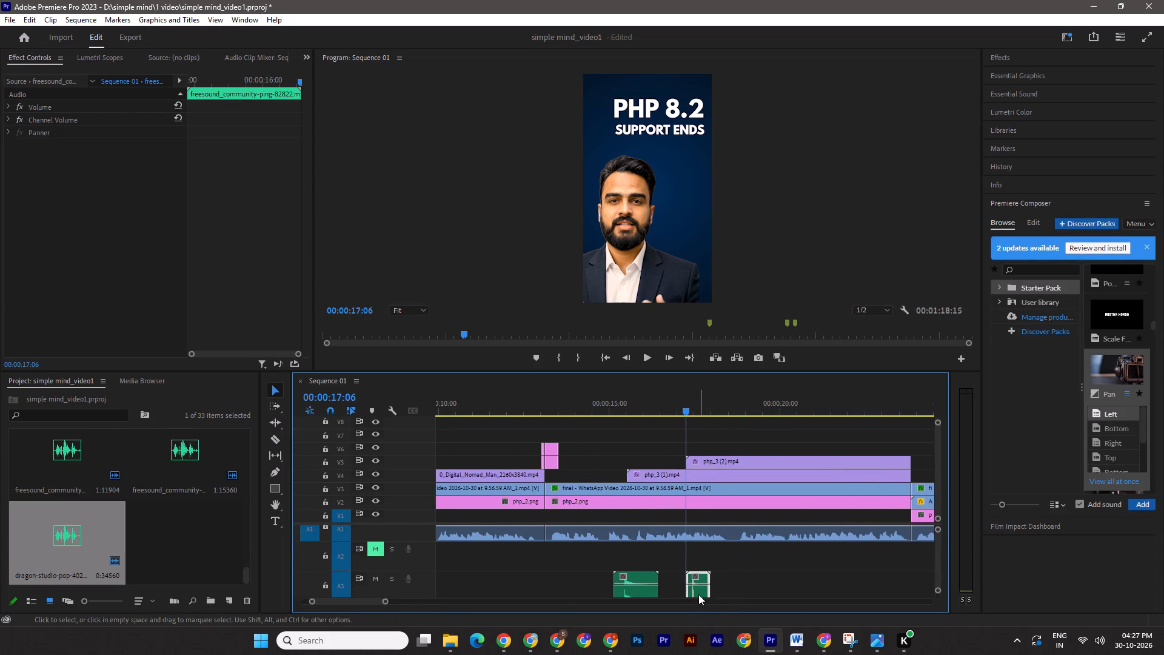
left_click_drag(698, 594, 694, 596)
Play back the 31 DEC 2026 title section with the pop effect and save the project.
left_click_drag(681, 417, 672, 415)
left_click_drag(687, 405, 675, 407)
key("space")
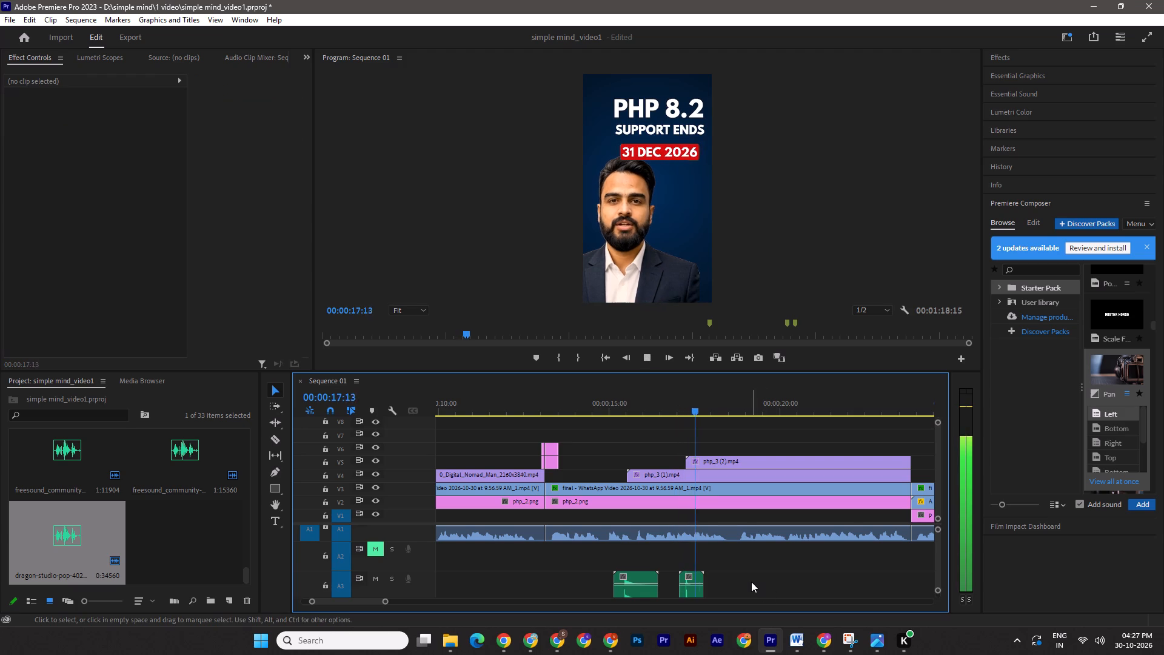
left_click_drag(387, 600, 442, 605)
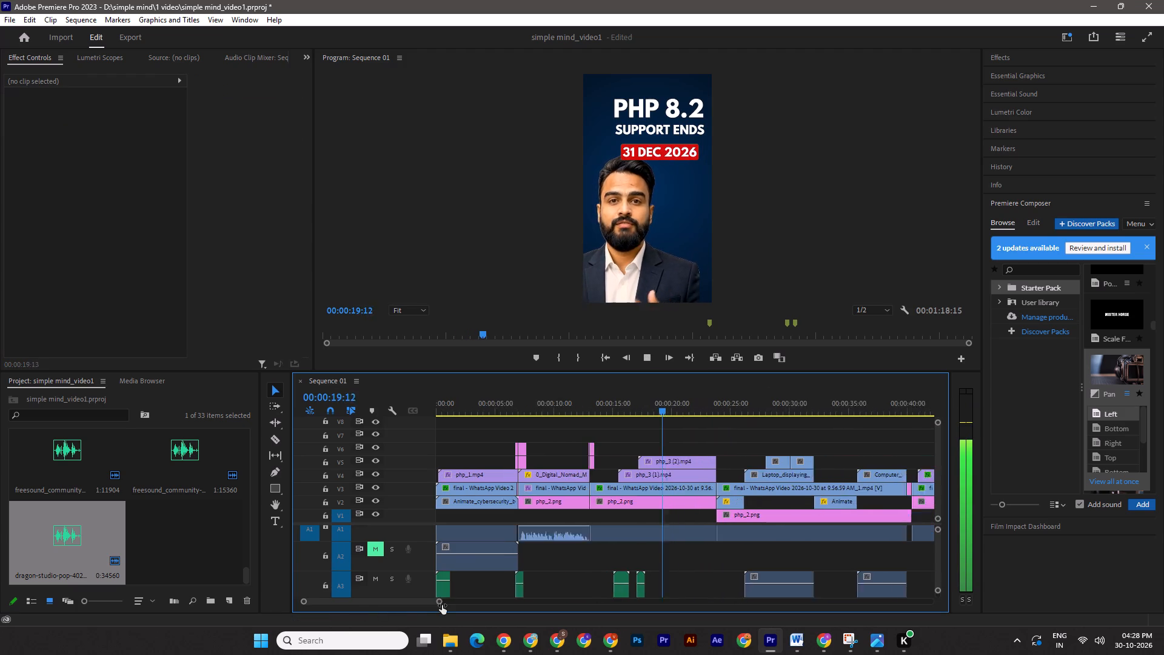
left_click_drag(442, 605, 449, 605)
key("ctrl+s")
key("space")
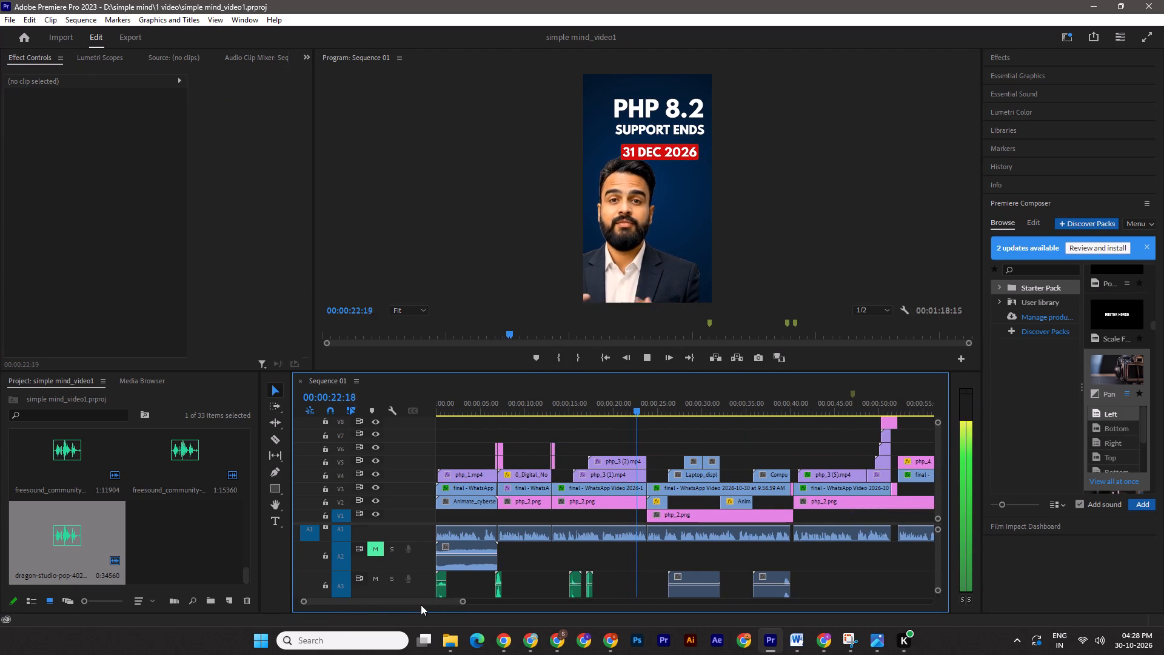
key("space")
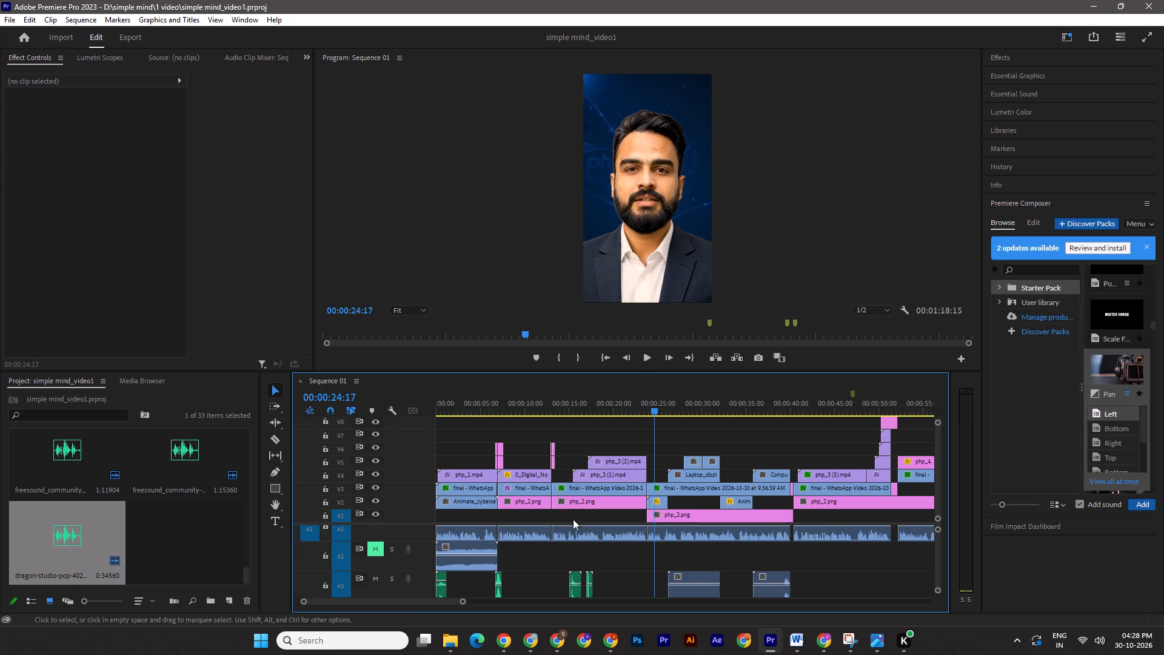
Apply Film Impact's Light Leak transition between the two WhatsApp video clips on V3 at about 24 seconds.
left_click_drag(655, 411, 643, 411)
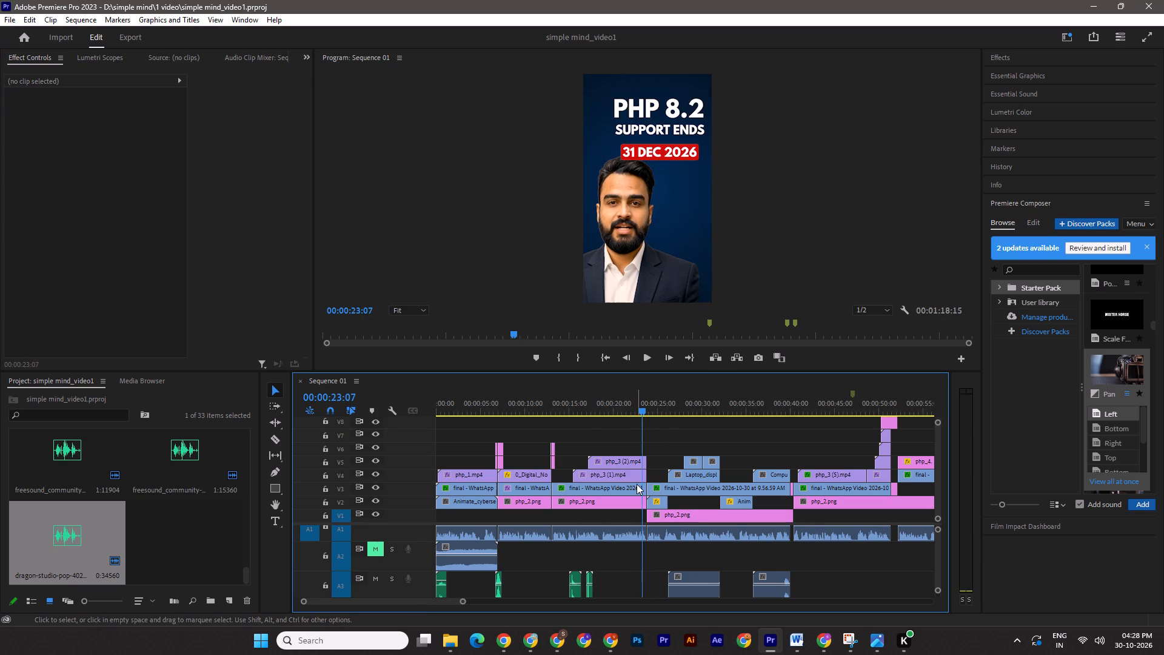
left_click(637, 484)
left_click(662, 494, "shift")
left_click(1014, 516)
left_click(1008, 528)
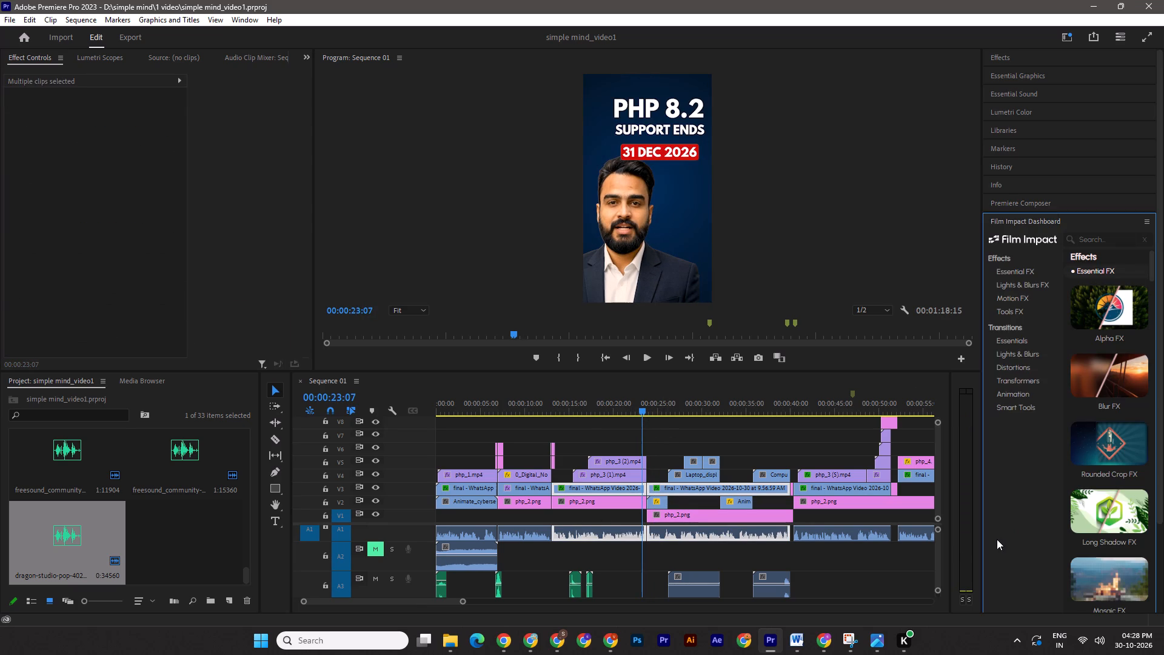
left_click(1010, 322)
scroll(1140, 426, "down", 18)
scroll(1132, 436, "down", 6)
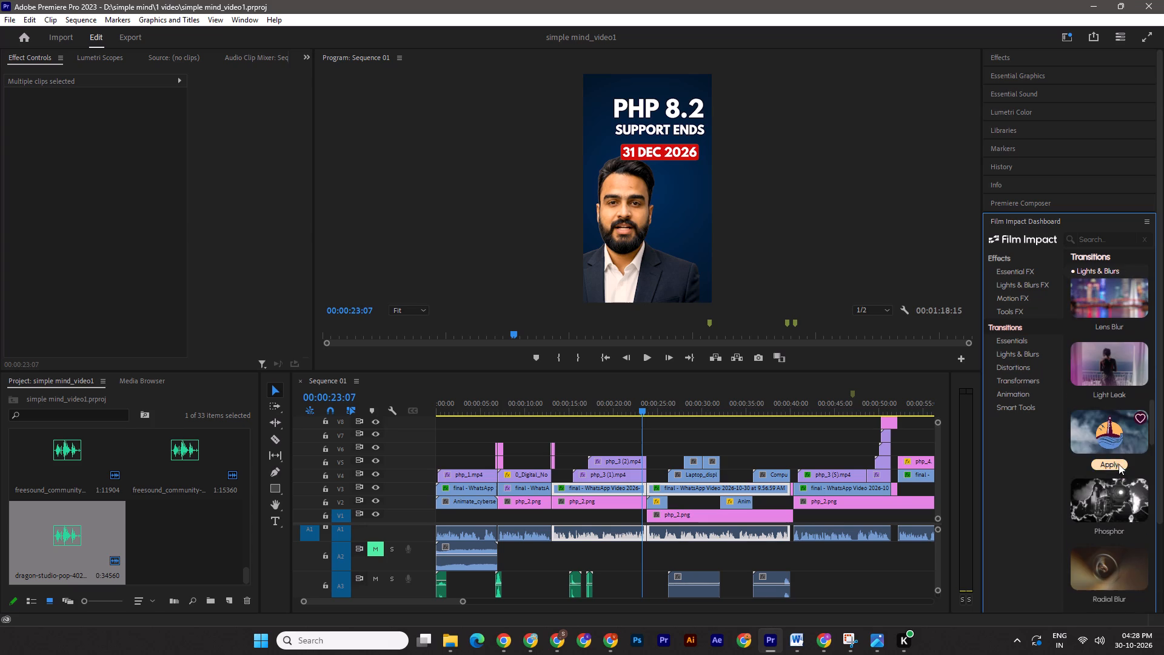
left_click(1113, 465)
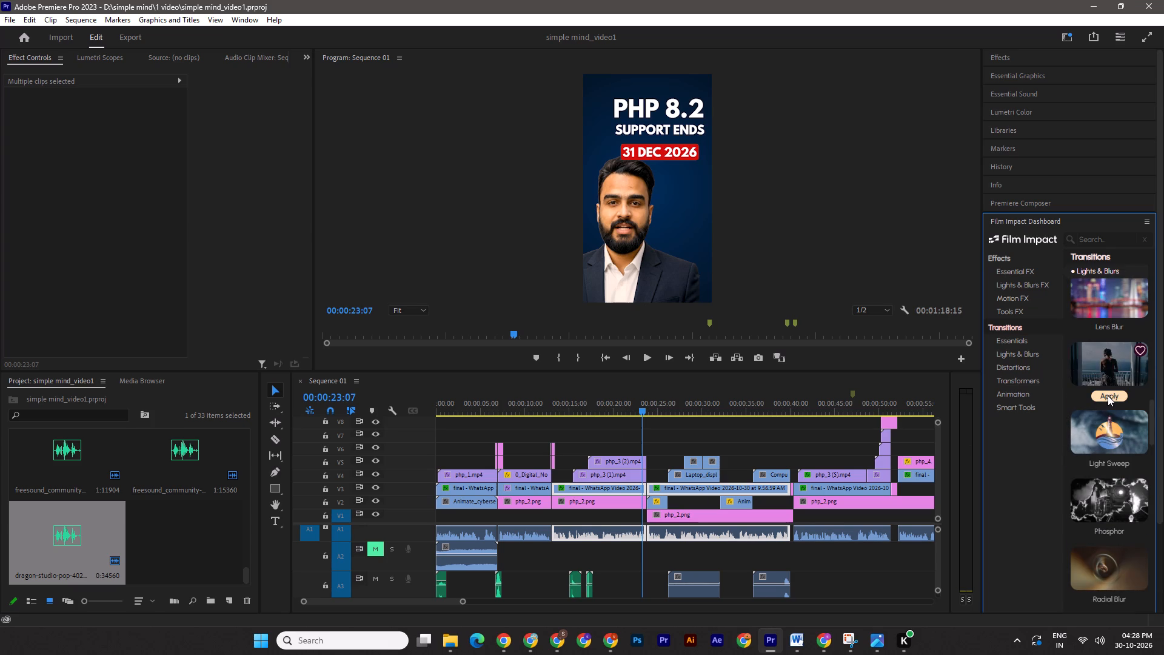
left_click(1108, 395)
left_click(1111, 397)
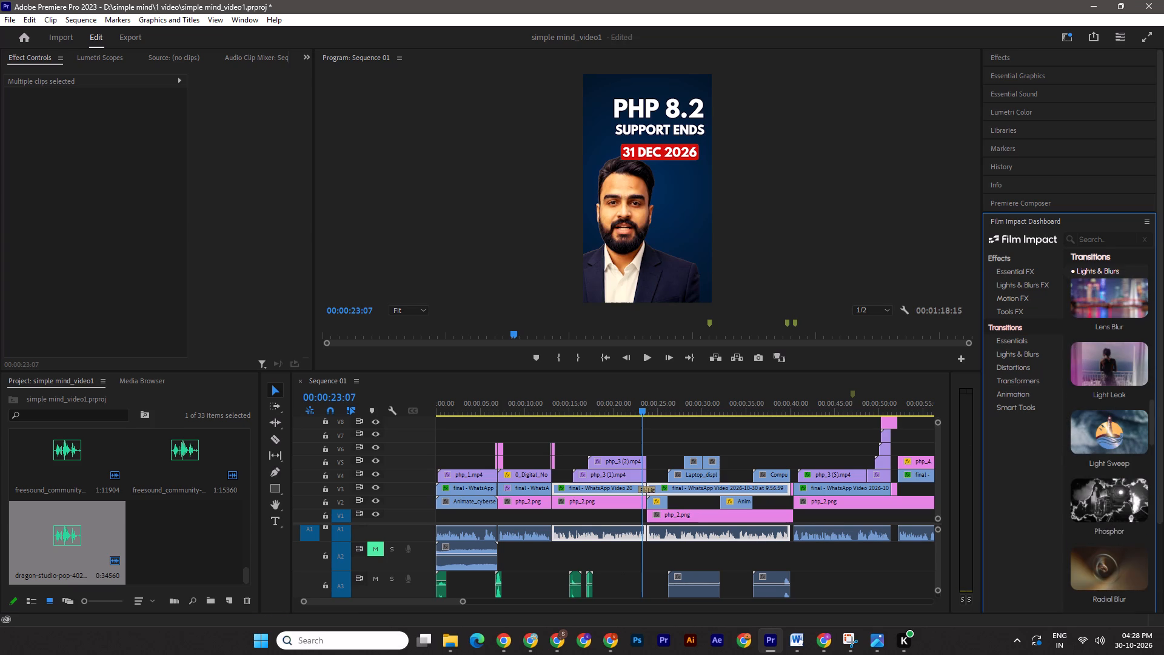
Shorten the Light Leak transition to 20 frames, save the project and play the transition back.
left_click_drag(464, 600, 416, 600)
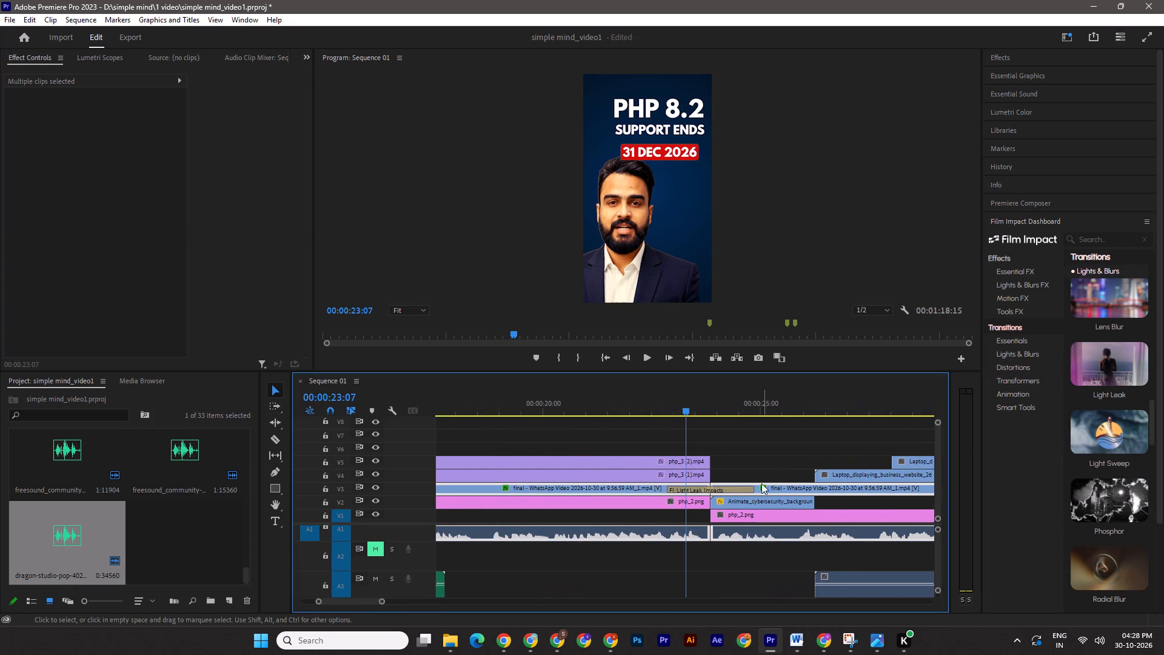
left_click_drag(752, 490, 725, 492)
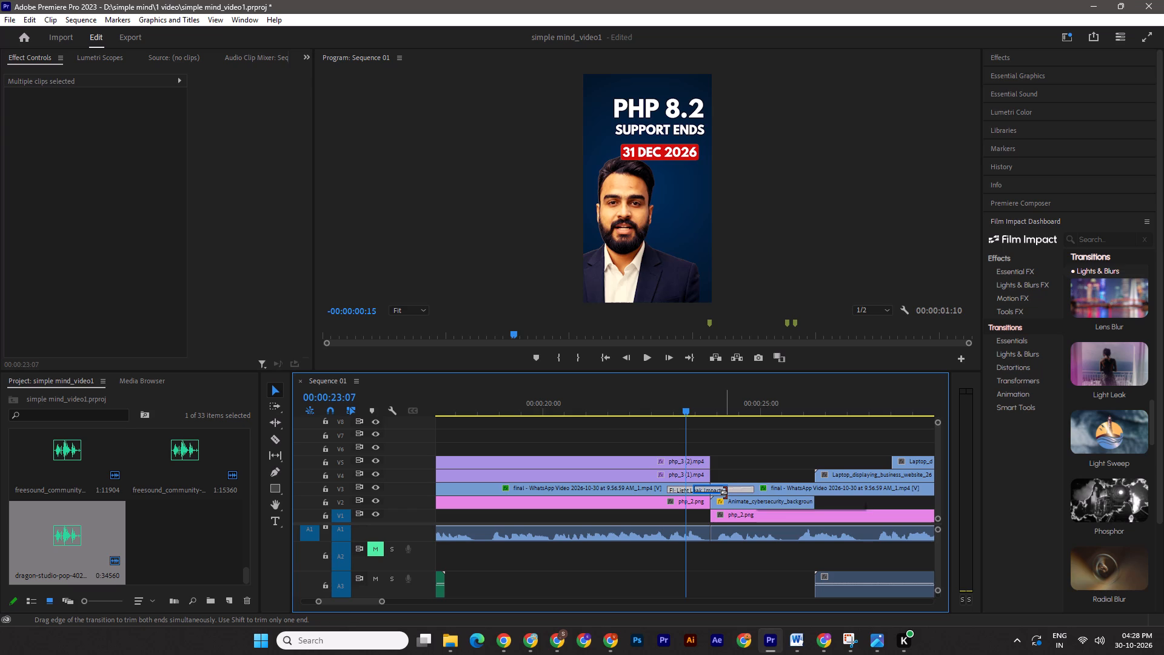
key("ctrl+s")
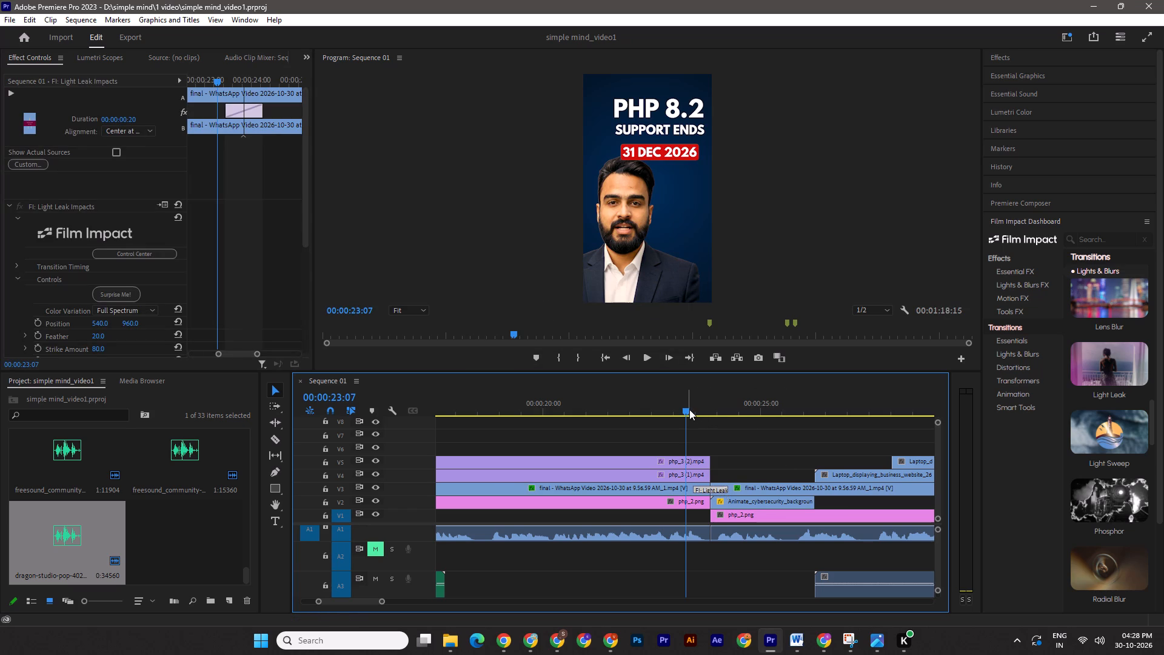
key("space")
key("space")
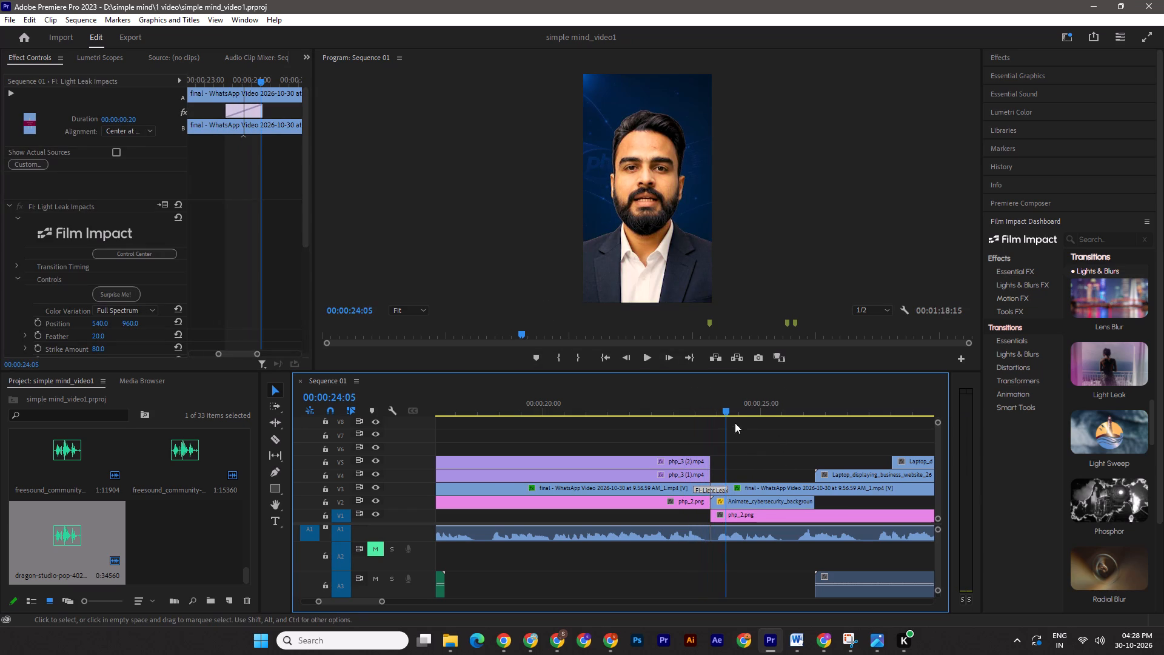
left_click_drag(727, 409, 714, 409)
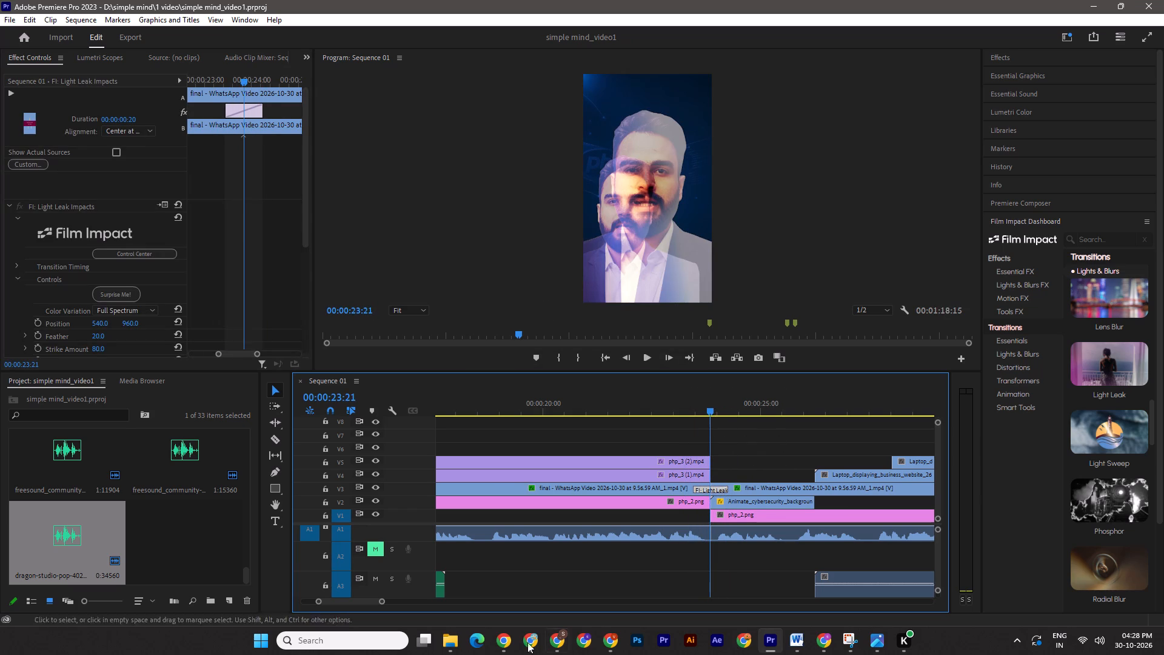
Search Pixabay sound effects in Chrome for "glitch" and download Glitch Sound Effect HD by Virtual_Vibes.
left_click(555, 633)
left_click(774, 138)
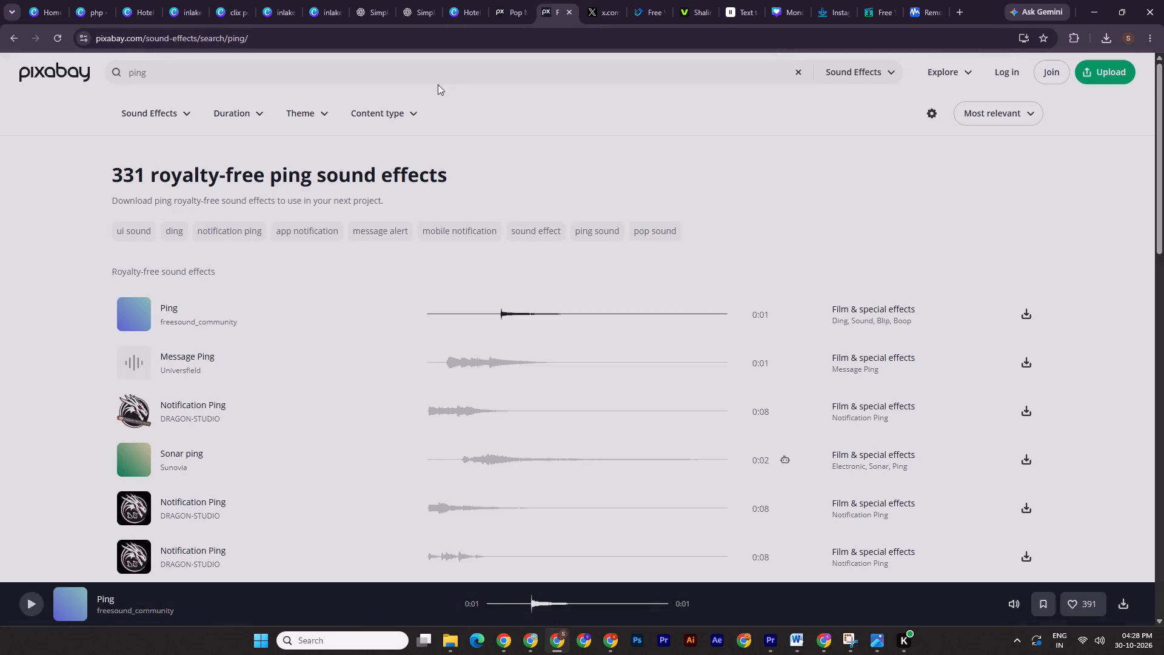
double_click(435, 62)
type("glitch")
key("Return")
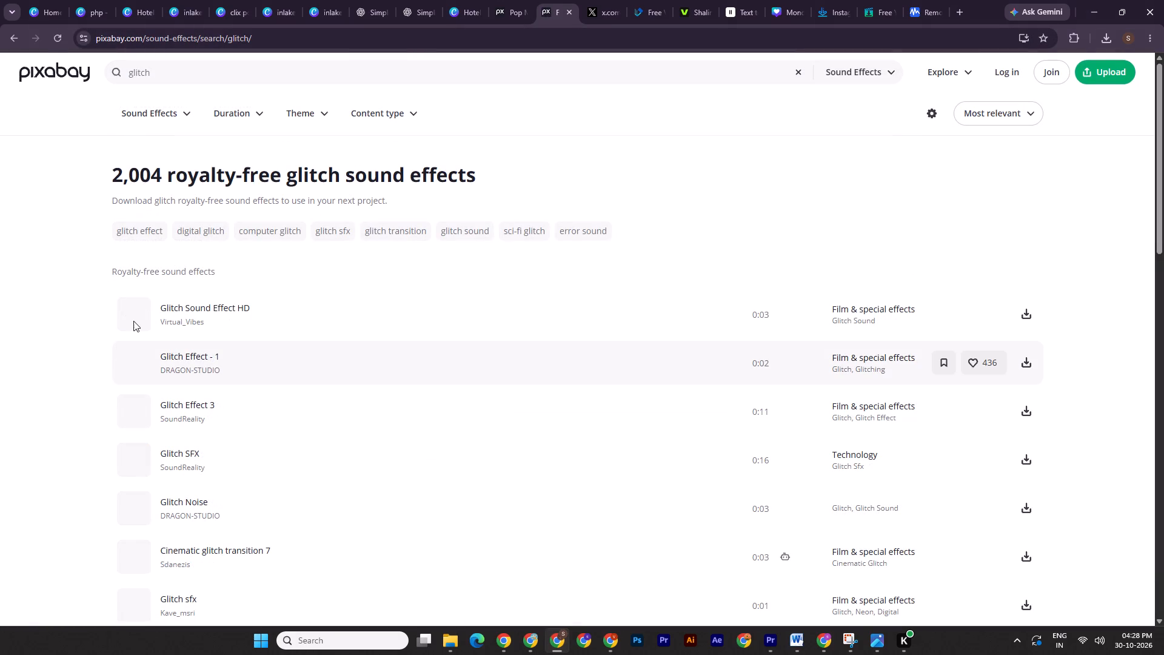
left_click(1022, 316)
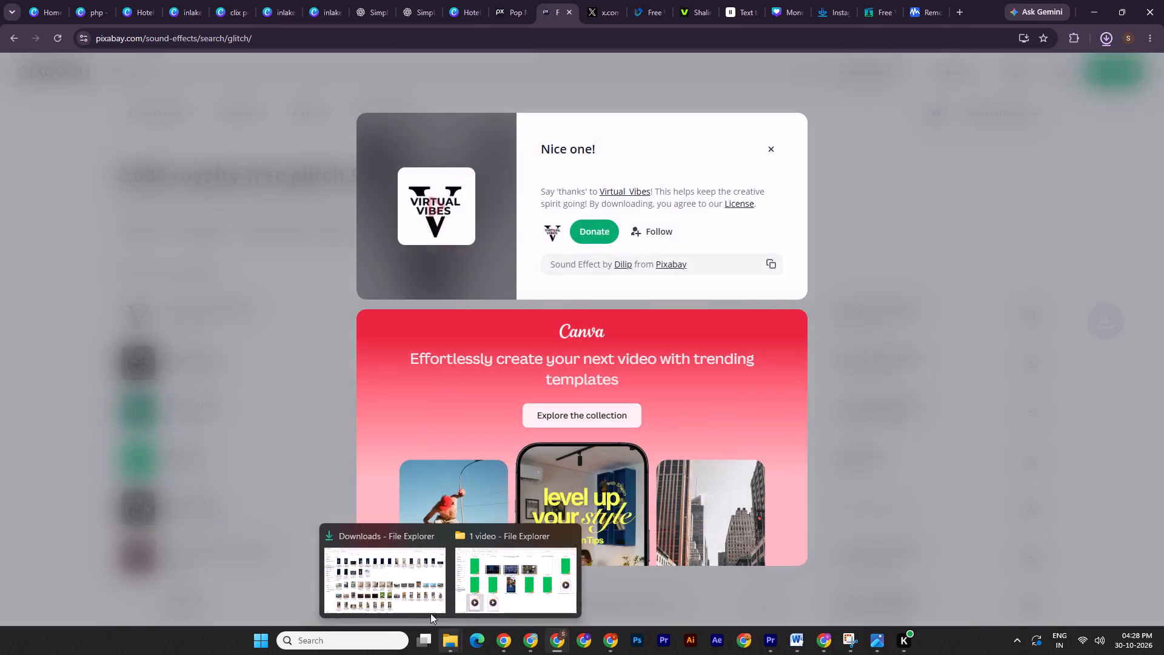
Move virtual_vibes-glitch-sound-effect-hd-379466.mp3 from Downloads into the 1 video project folder.
left_click(414, 600)
left_click(503, 240)
key("ctrl+x")
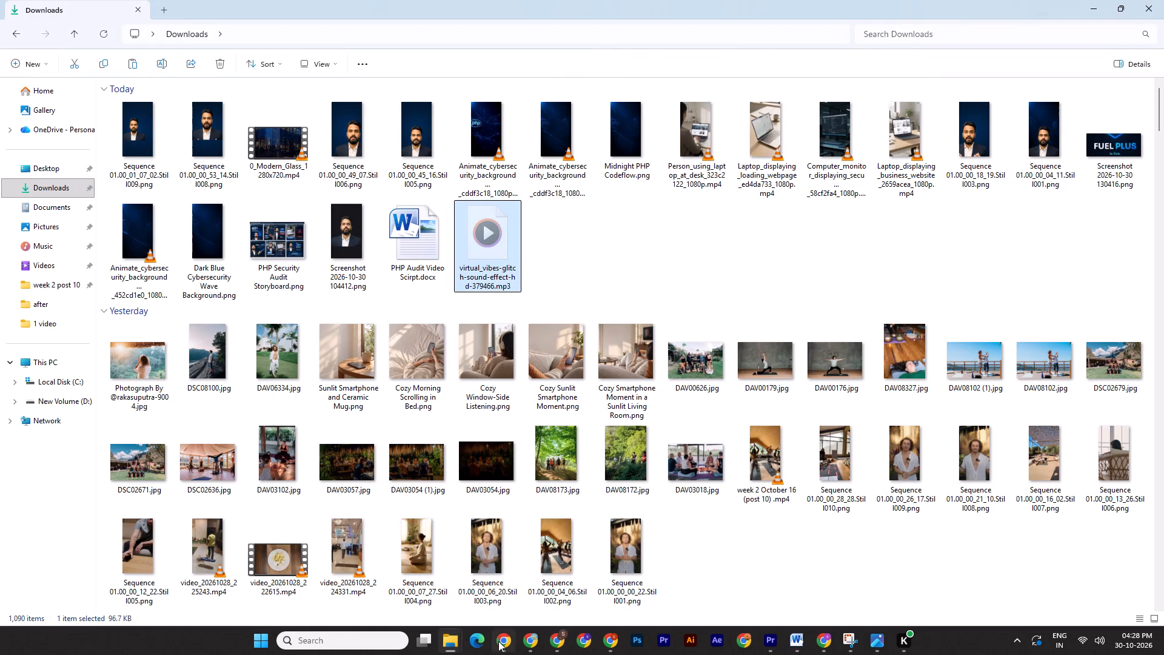
left_click(451, 639)
left_click(601, 582)
left_click(440, 636)
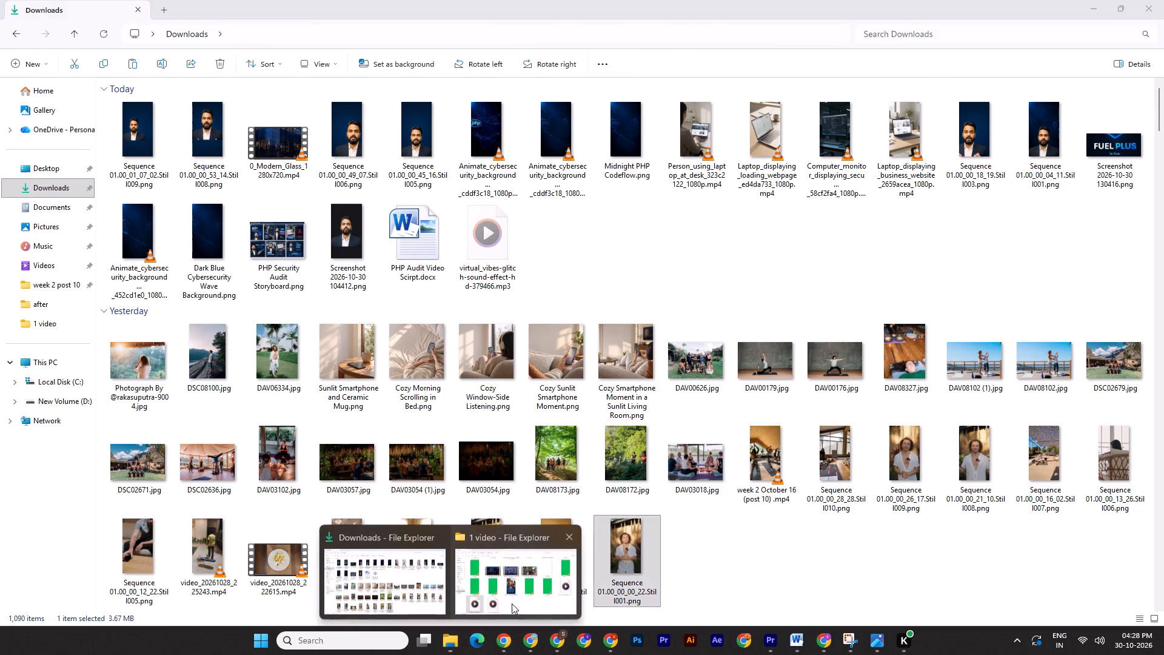
left_click(512, 601)
key("ctrl+v")
Place the glitch sound effect on track A3 in Premiere Pro near 23 seconds and trim about 1.5 seconds off its start.
left_click_drag(557, 546, 844, 600)
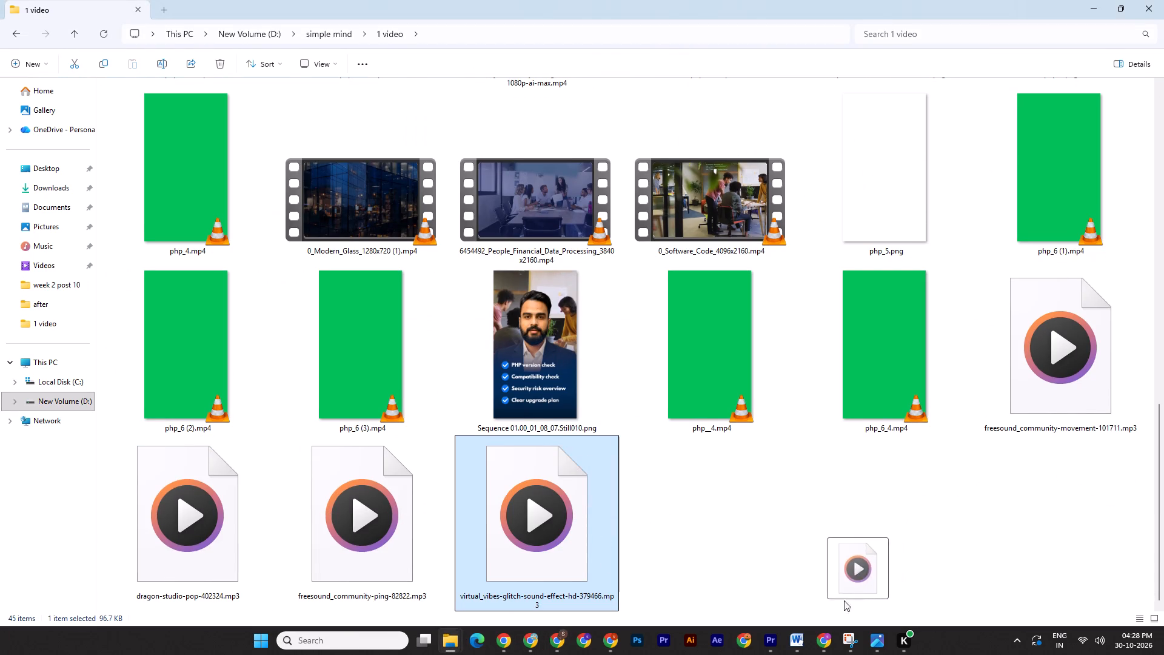
left_click_drag(844, 600, 680, 574)
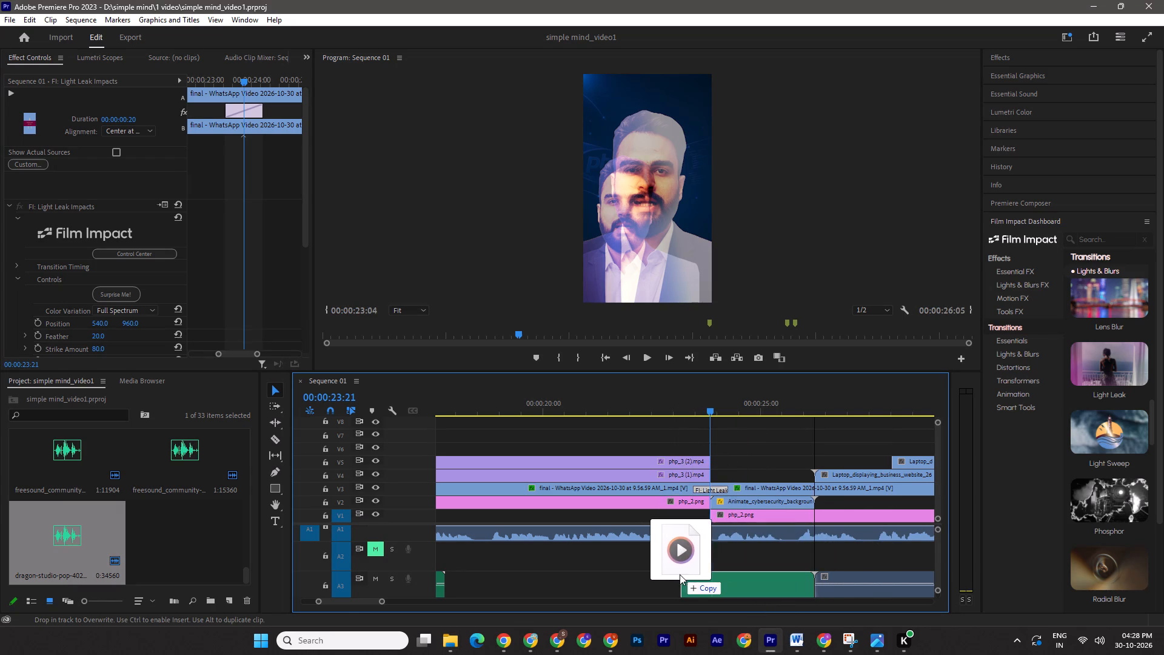
left_click_drag(680, 574, 679, 574)
left_click_drag(679, 583, 711, 589)
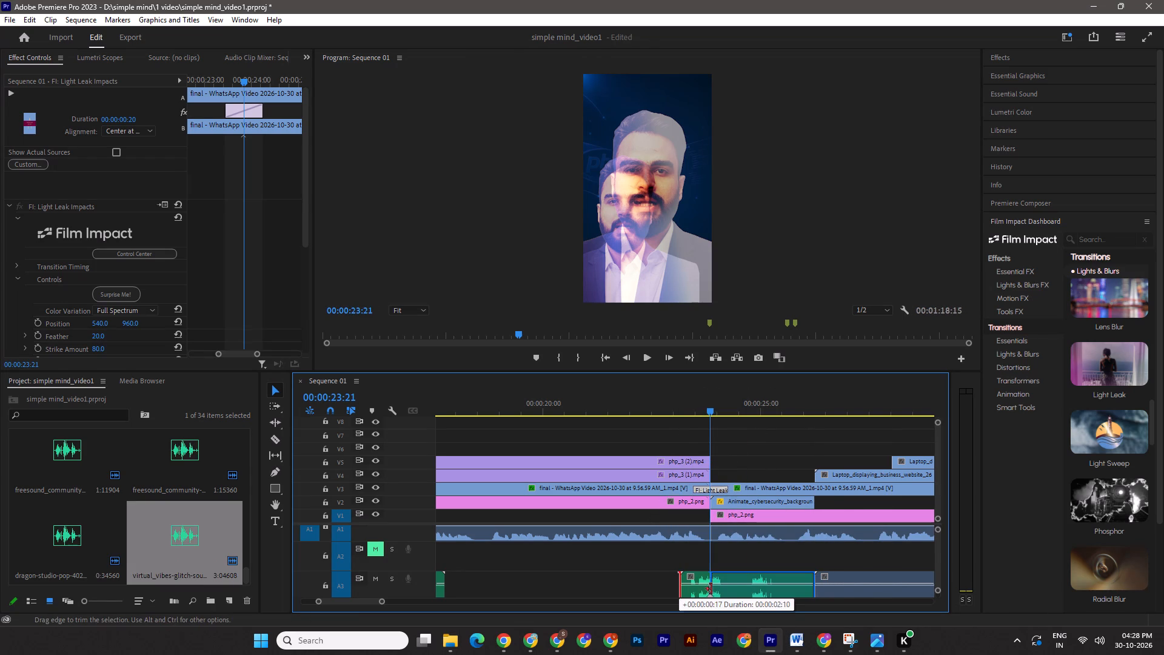
left_click_drag(711, 589, 746, 591)
Move the trimmed glitch sound to the start of the Light Leak transition, play it back and save the project.
left_click_drag(792, 598, 765, 595)
left_click_drag(375, 600, 366, 600)
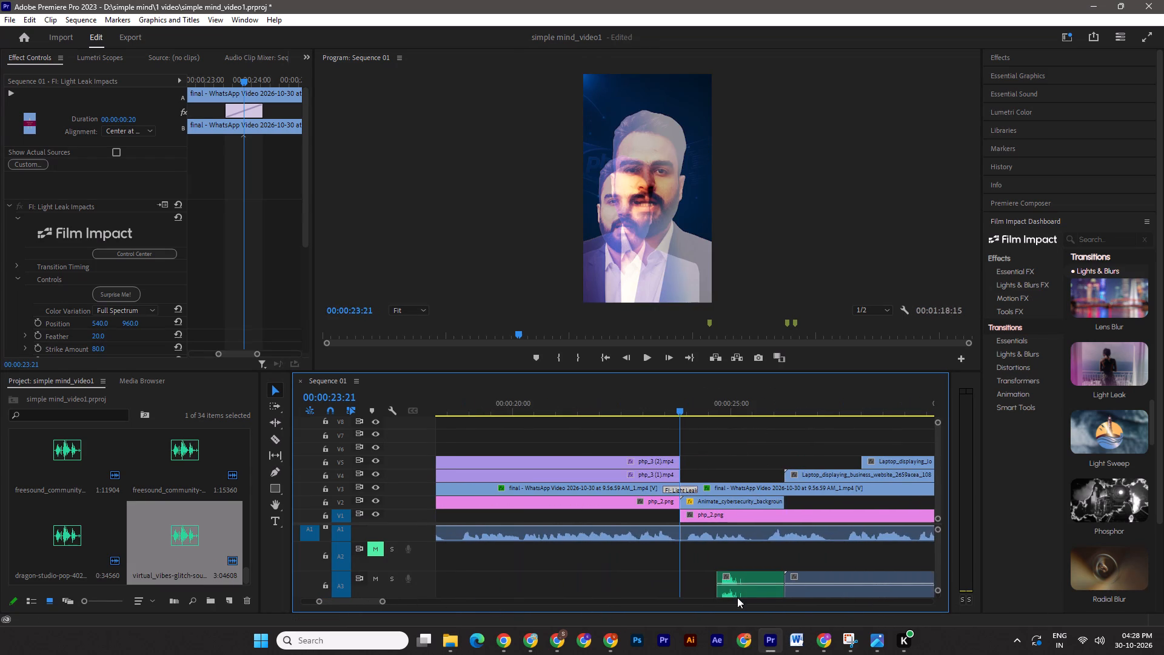
left_click_drag(742, 594, 687, 589)
left_click_drag(686, 406, 660, 407)
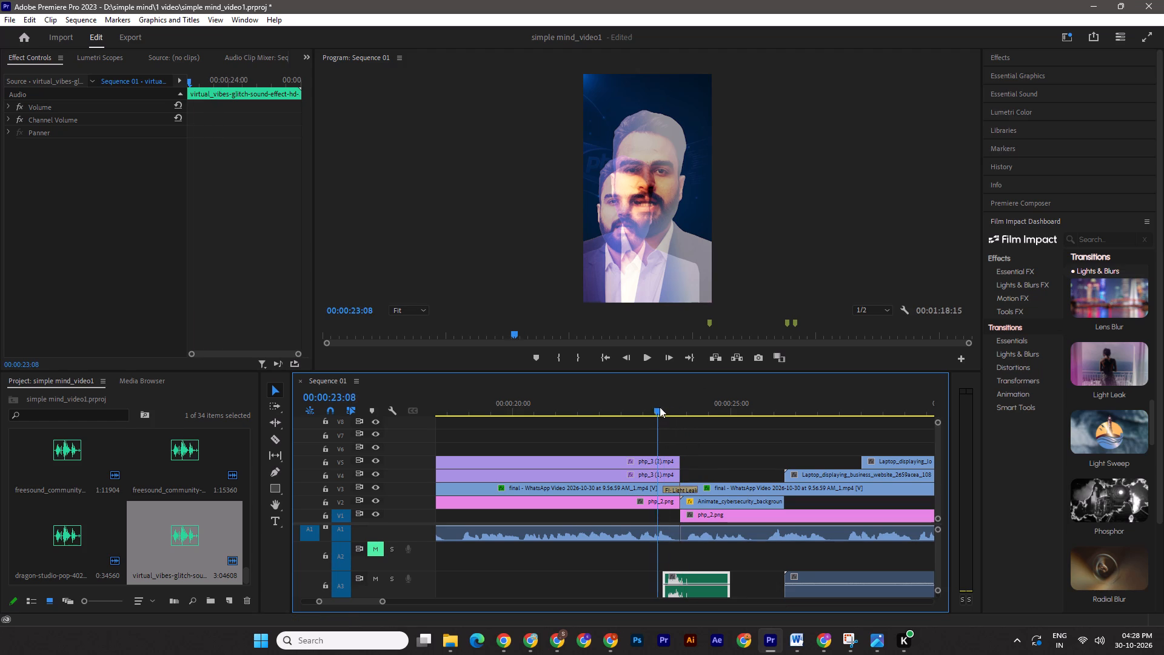
left_click_drag(660, 407, 659, 408)
key("space")
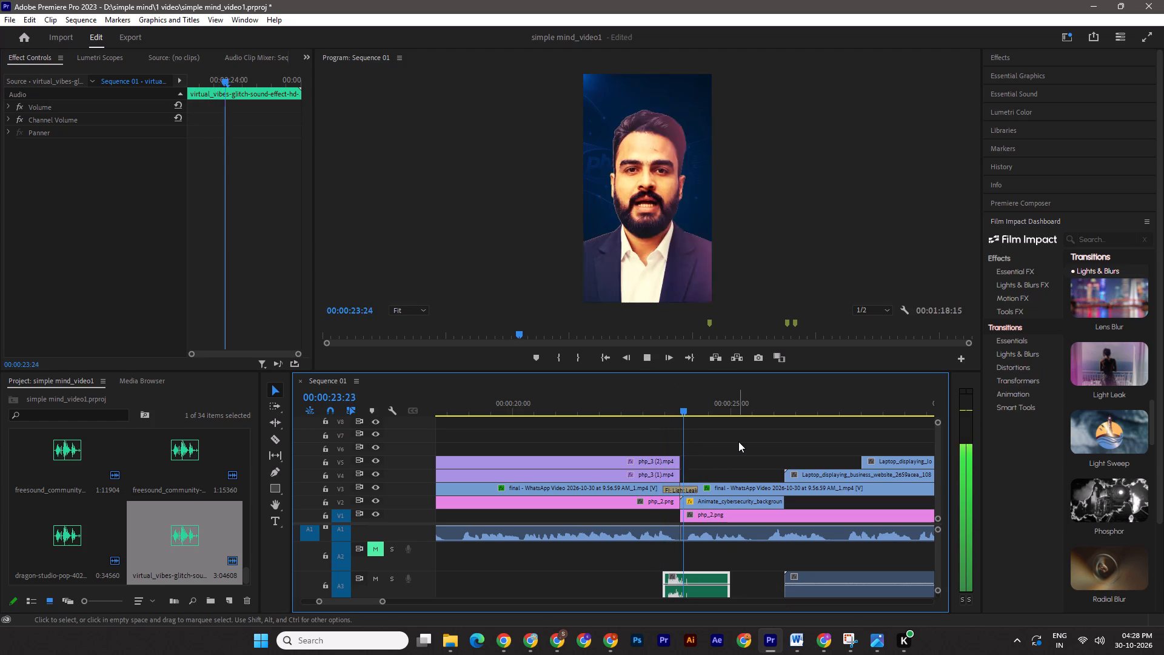
left_click_drag(384, 603, 440, 611)
key("ctrl+s")
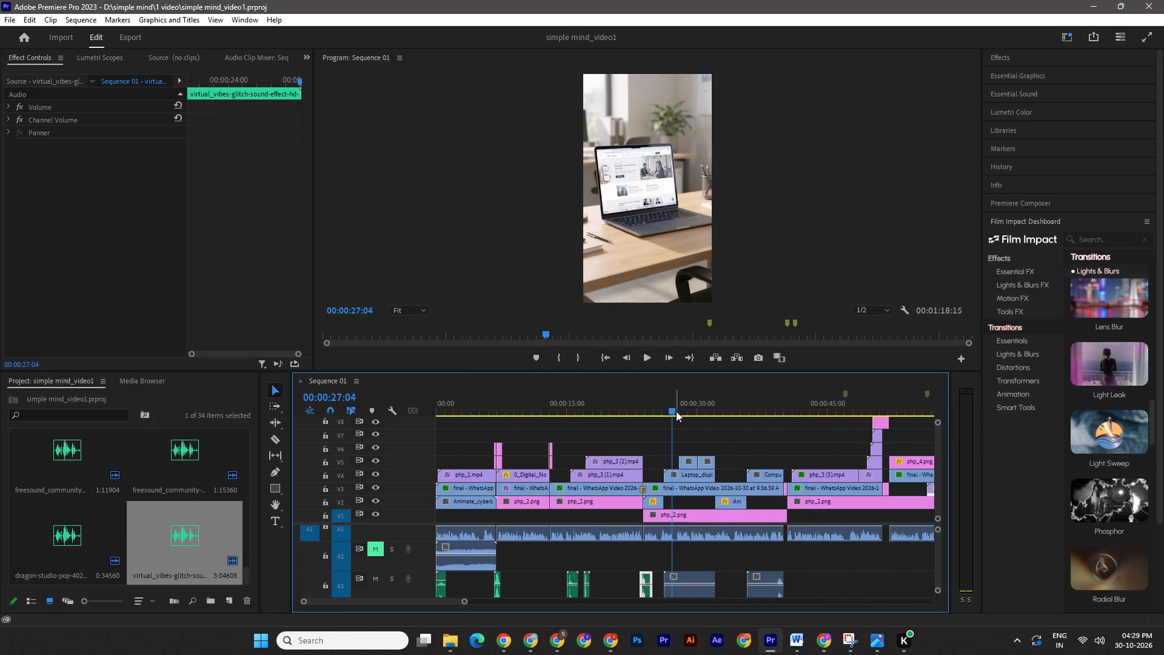
Play the sequence from just before the Light Leak transition to about 41 seconds to review the edit.
left_click_drag(674, 411, 638, 409)
key("space")
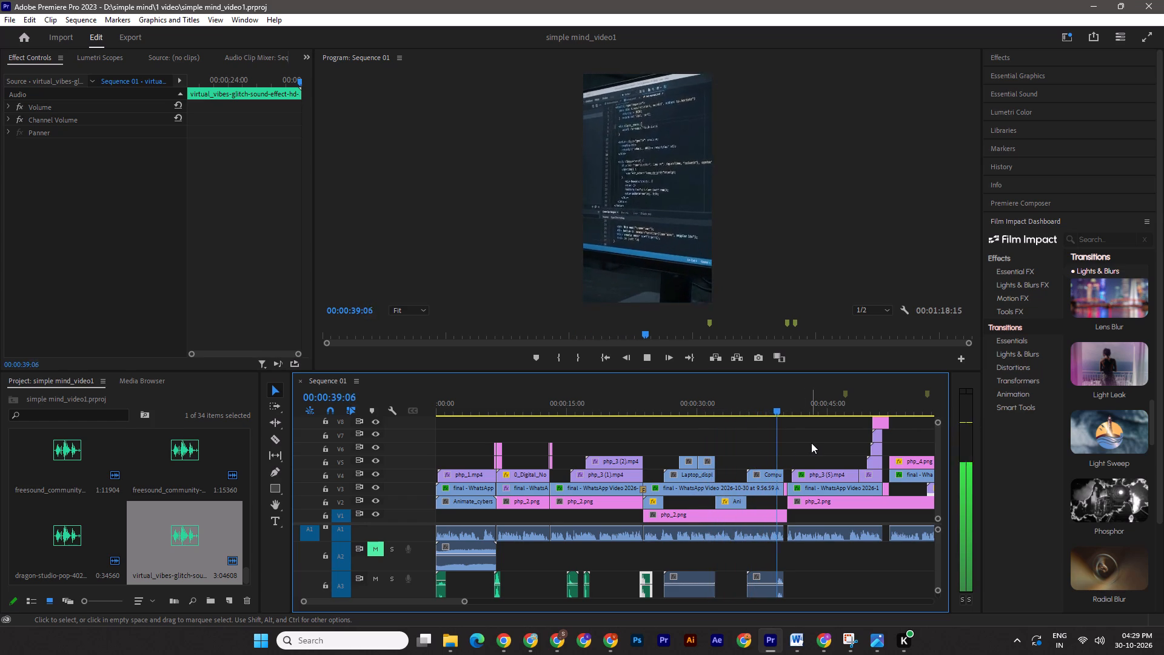
key("space")
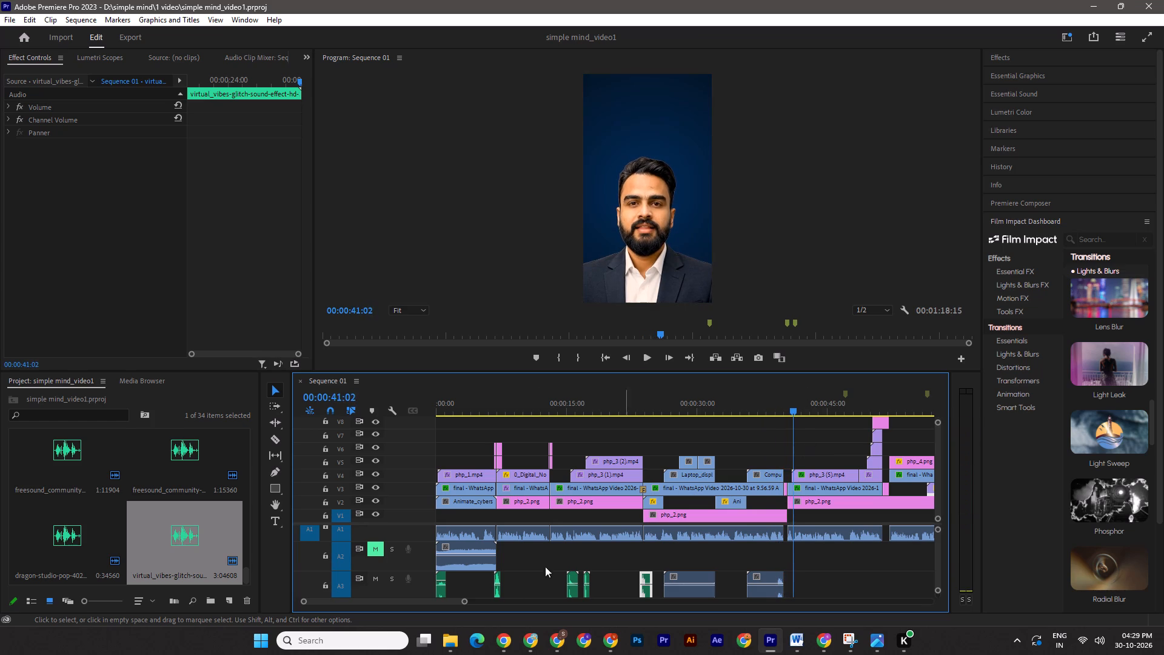
Add the Premiere Composer Zoom In transition above the cut near 40 seconds, save the project and play the cut back.
left_click(1023, 200)
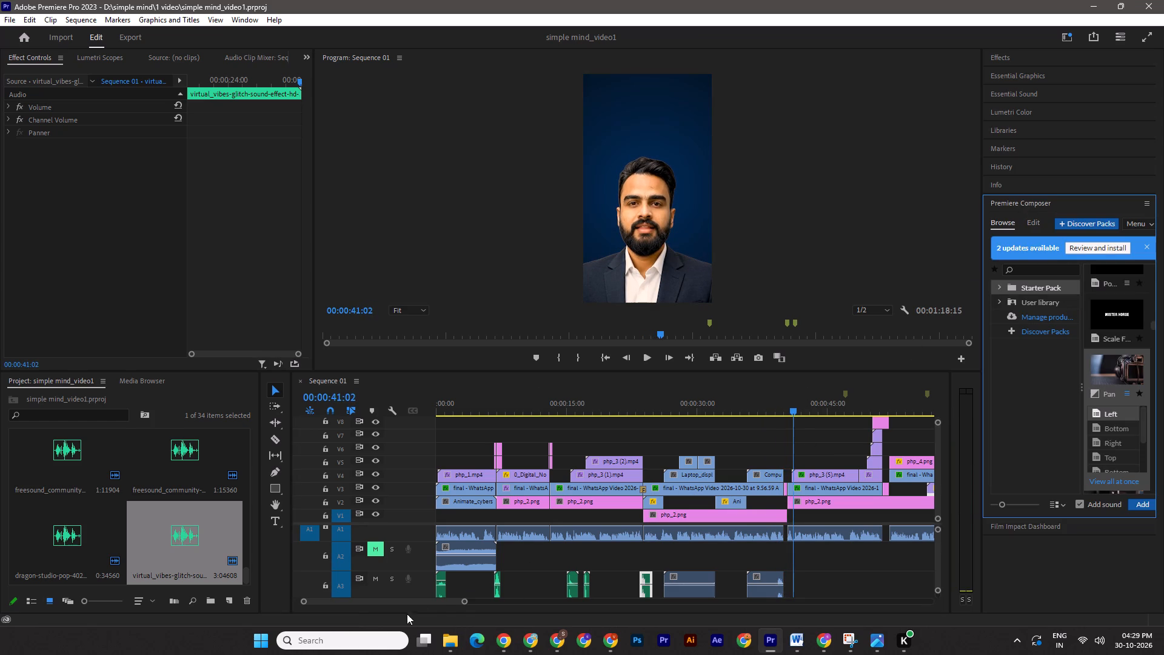
left_click_drag(463, 602, 419, 594)
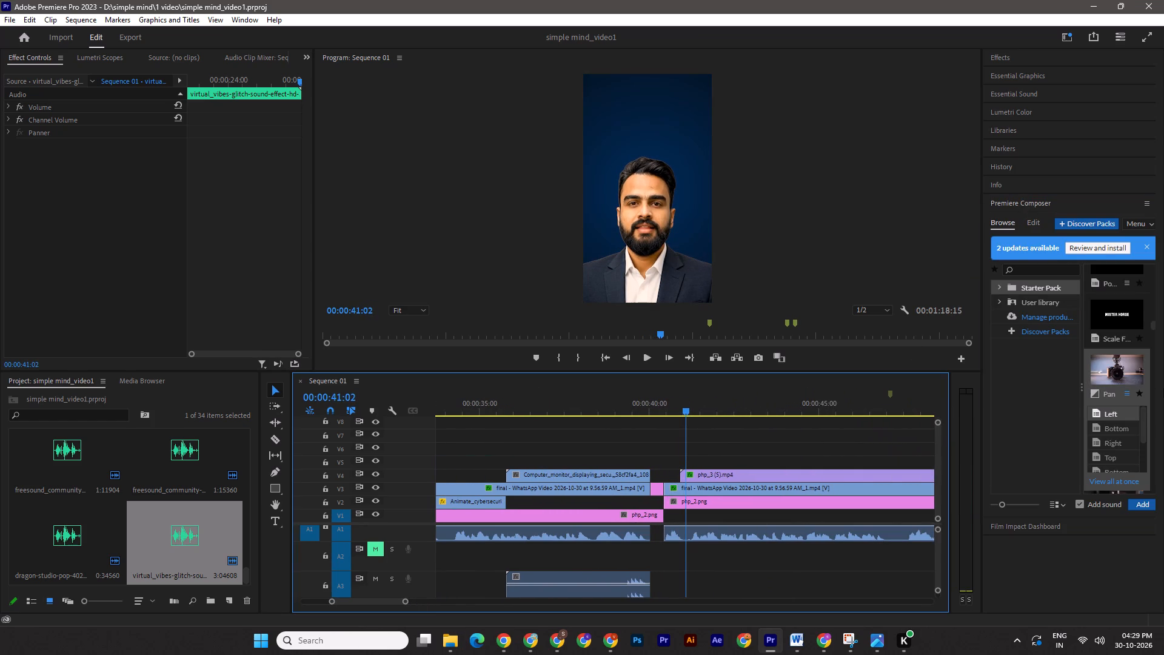
left_click(1126, 396)
scroll(1116, 433, "down", 2)
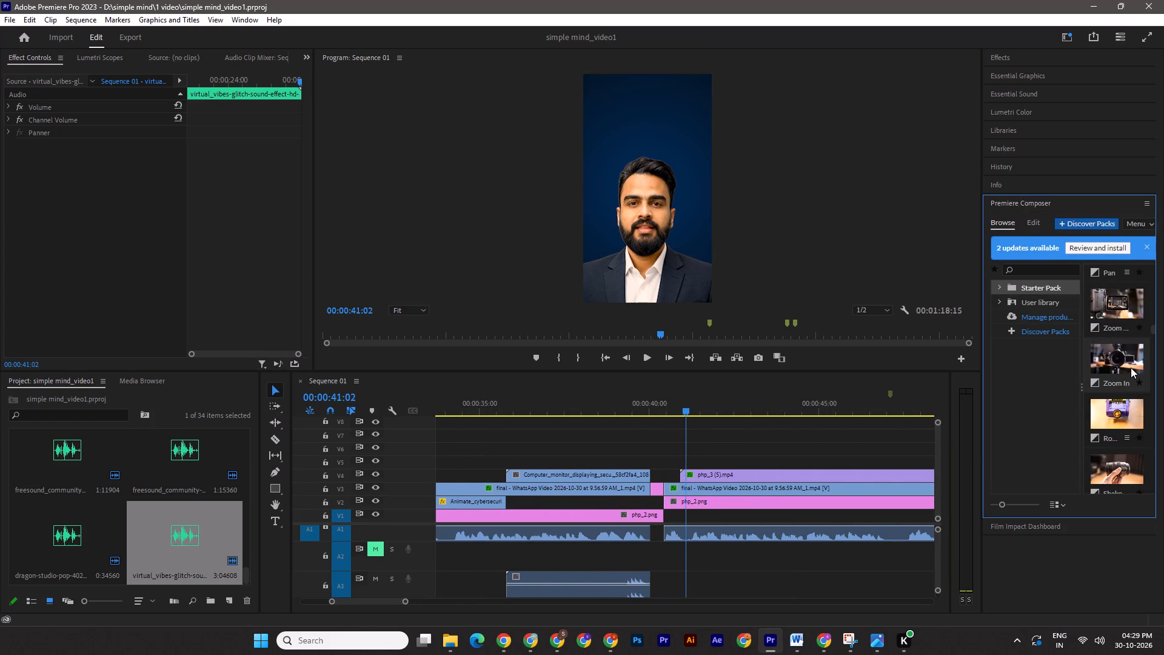
left_click_drag(1135, 364, 668, 457)
left_click_drag(404, 602, 438, 601)
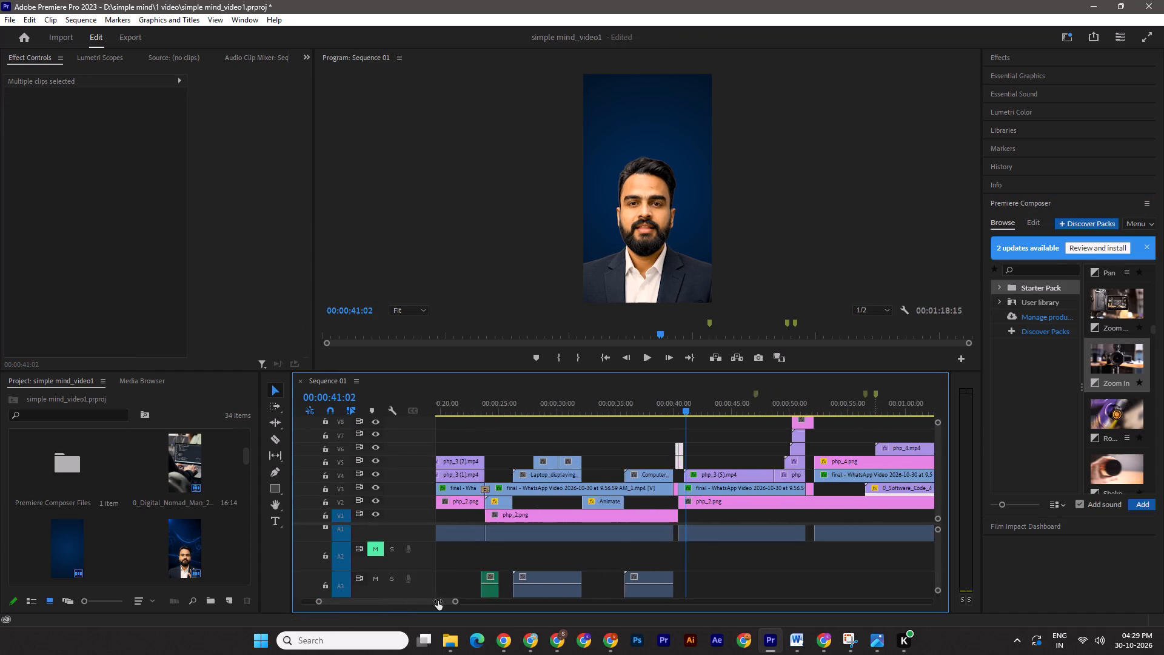
left_click_drag(438, 601, 455, 600)
key("ctrl+s")
left_click_drag(684, 412, 667, 412)
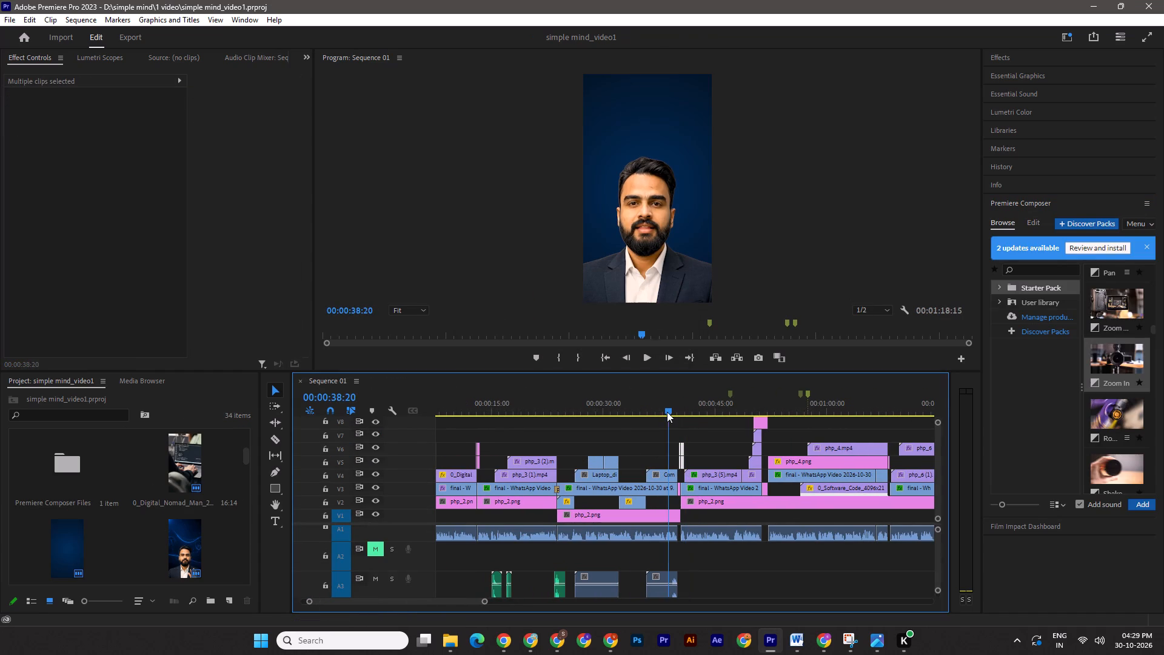
left_click_drag(667, 412, 666, 412)
key("space")
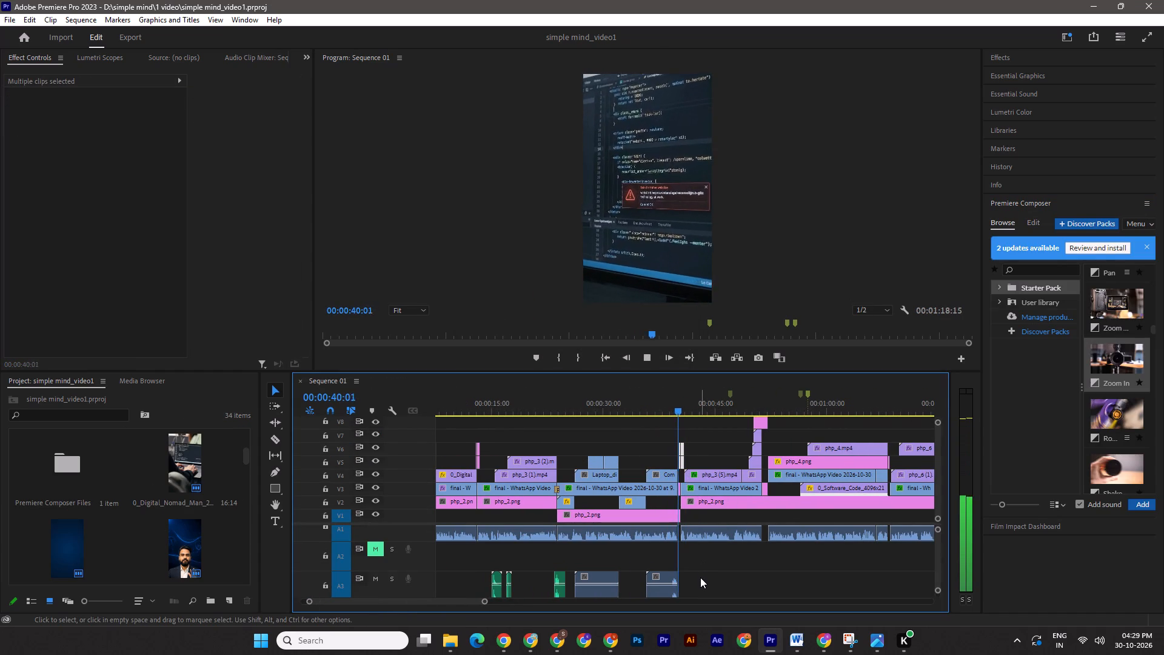
key("space")
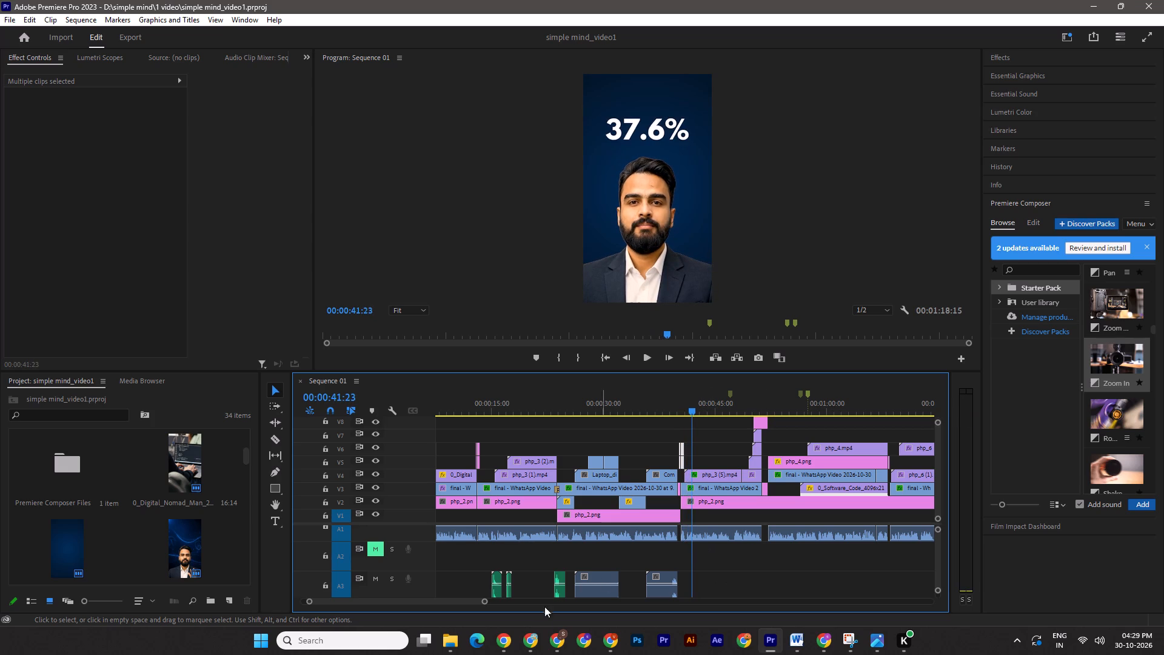
Search Pixabay sound effects in Chrome for typing and download Keyboard Typing Sound Effect by DRAGON-STUDIO.
left_click(563, 635)
left_click(766, 151)
double_click(358, 79)
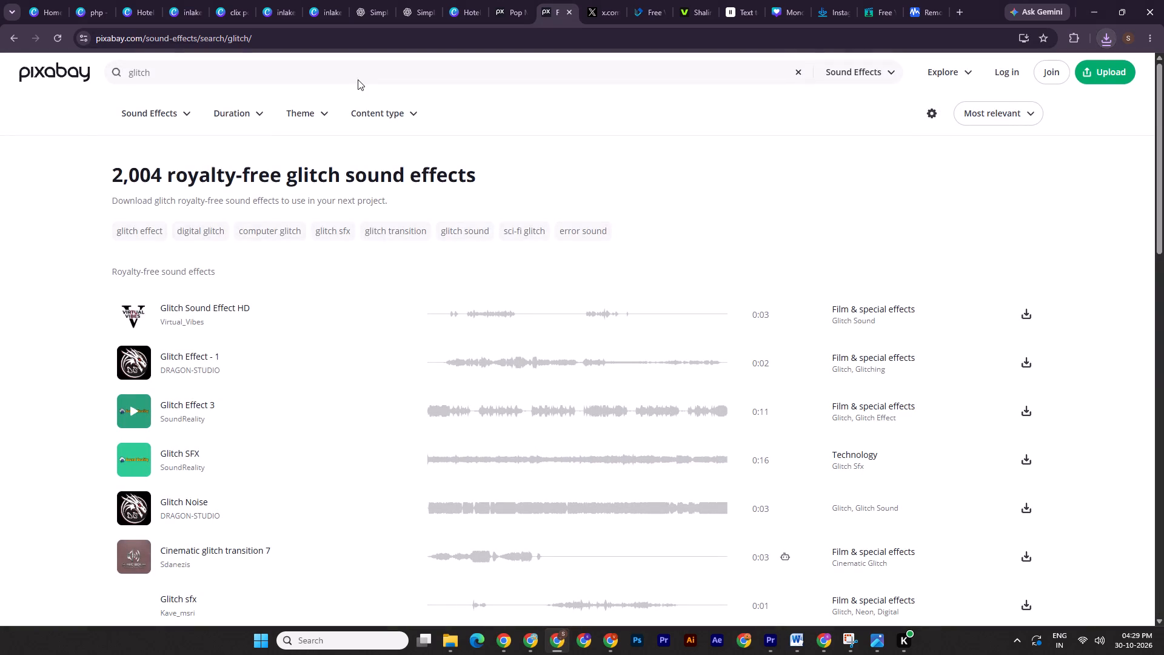
left_click(354, 78)
type("typing")
key("Return")
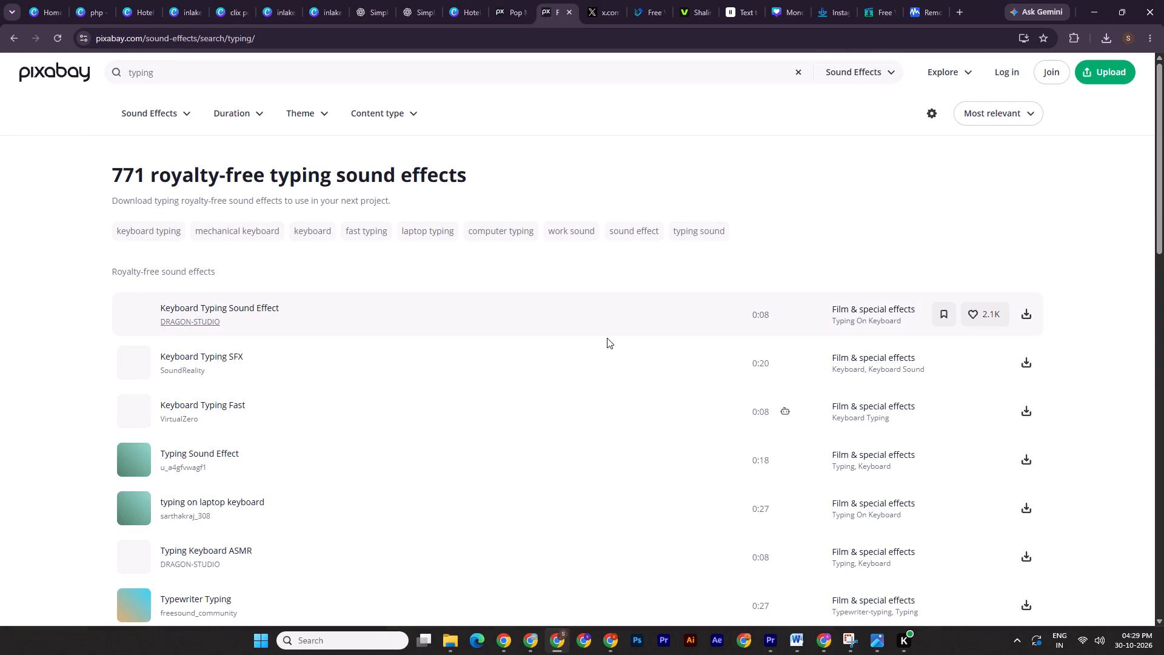
left_click(1023, 312)
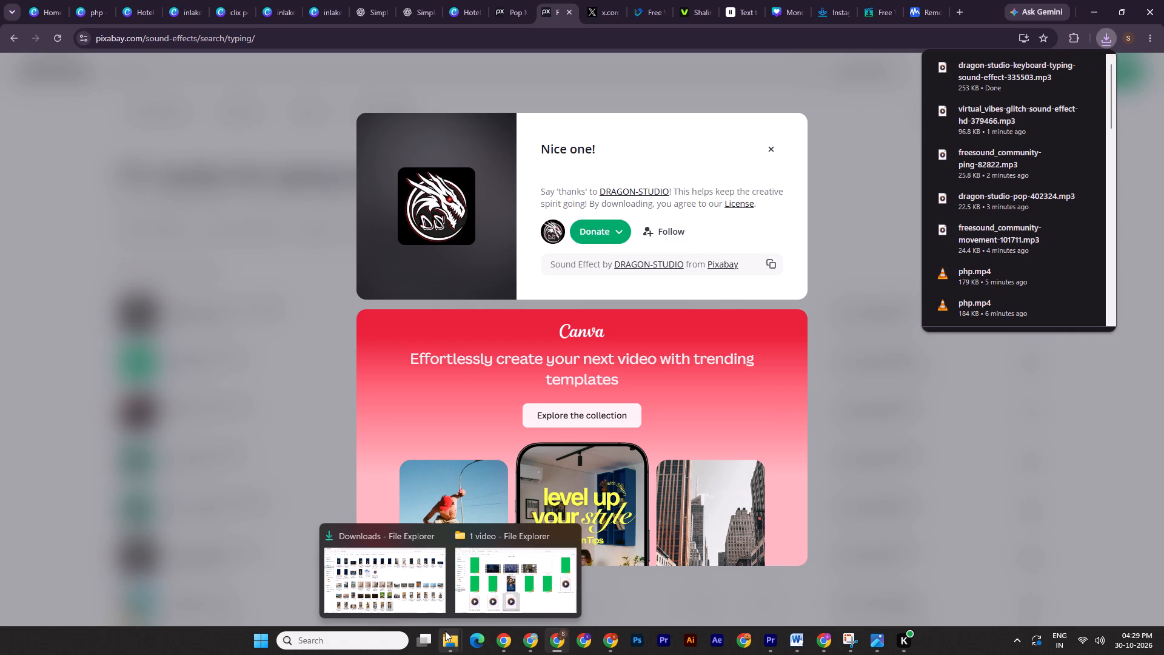
Move dragon-studio-keyboard-typing-sound-effect-335503.mp3 from Downloads into the 1 video project folder.
left_click(396, 568)
left_click(485, 245)
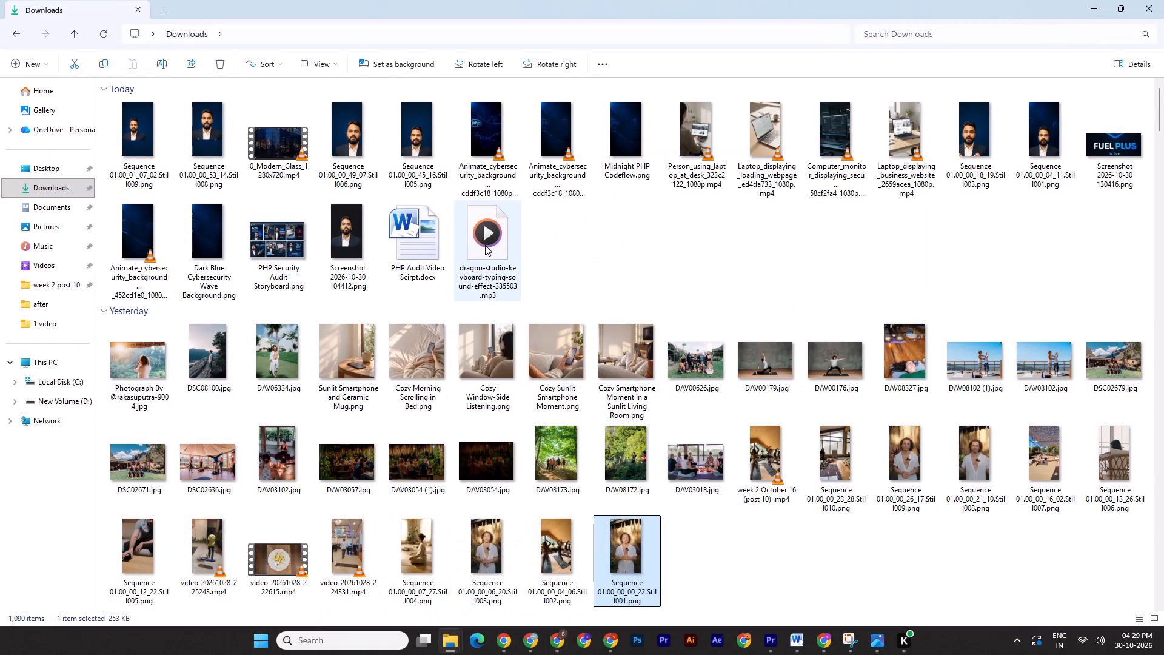
key("ctrl+x")
left_click(452, 636)
left_click(509, 605)
key("ctrl+v")
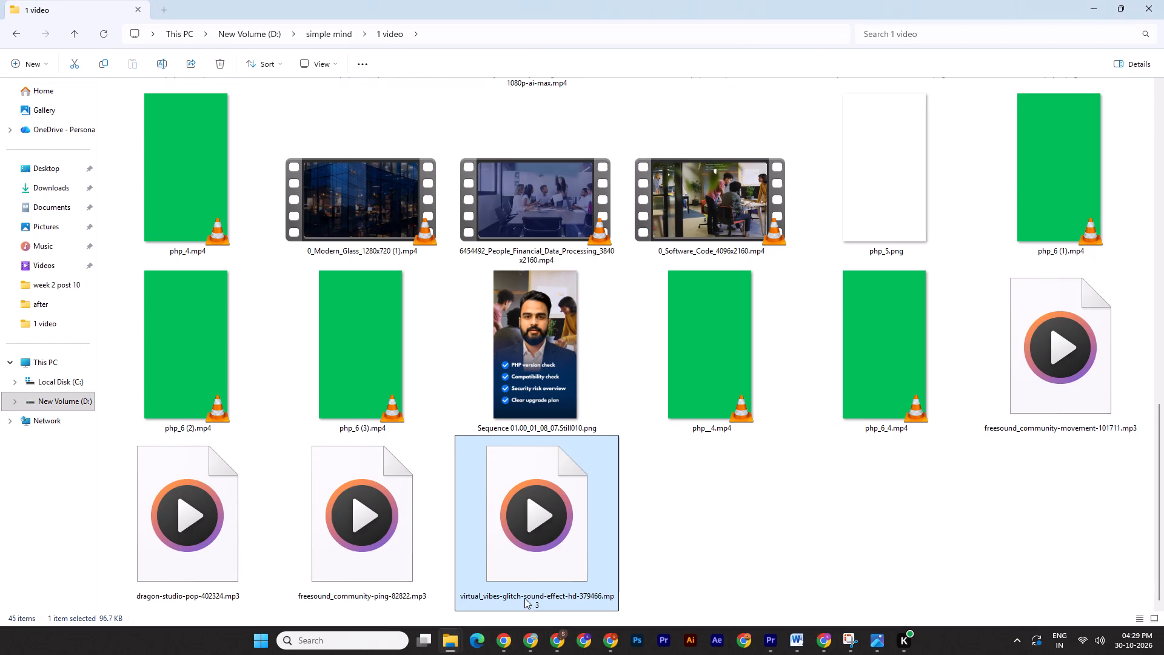
Place the keyboard typing sound on track A3 in Premiere Pro, starting at about 00:00:41:03 with the 37.6% text animation, and play it back.
left_click_drag(735, 528, 715, 478)
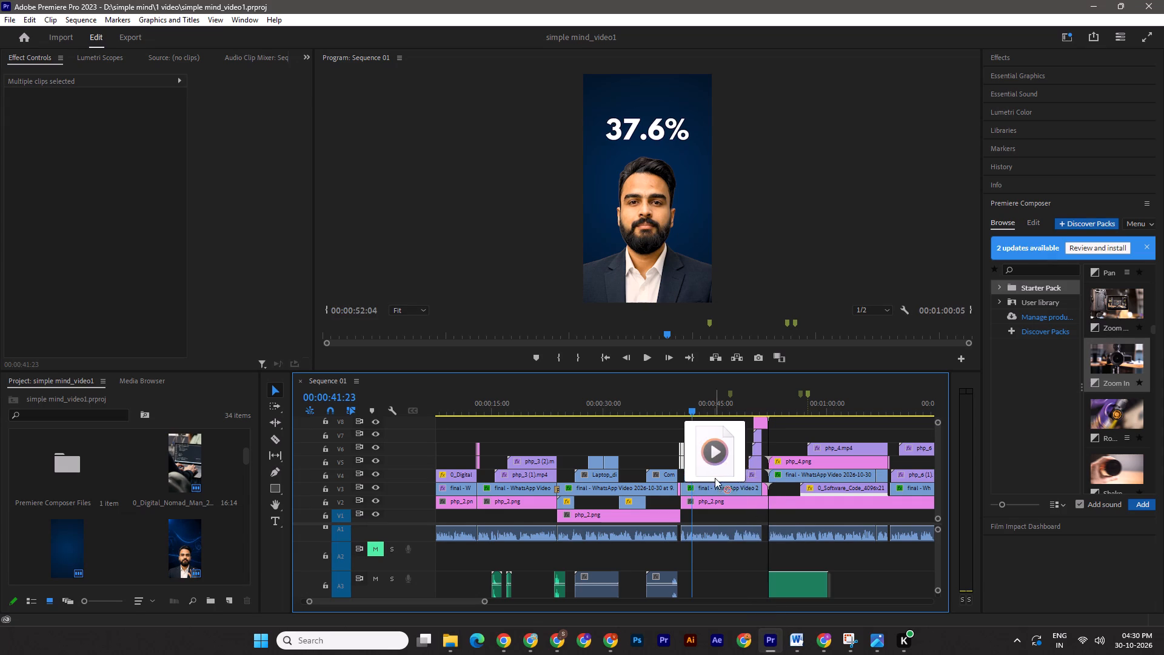
left_click_drag(715, 478, 694, 576)
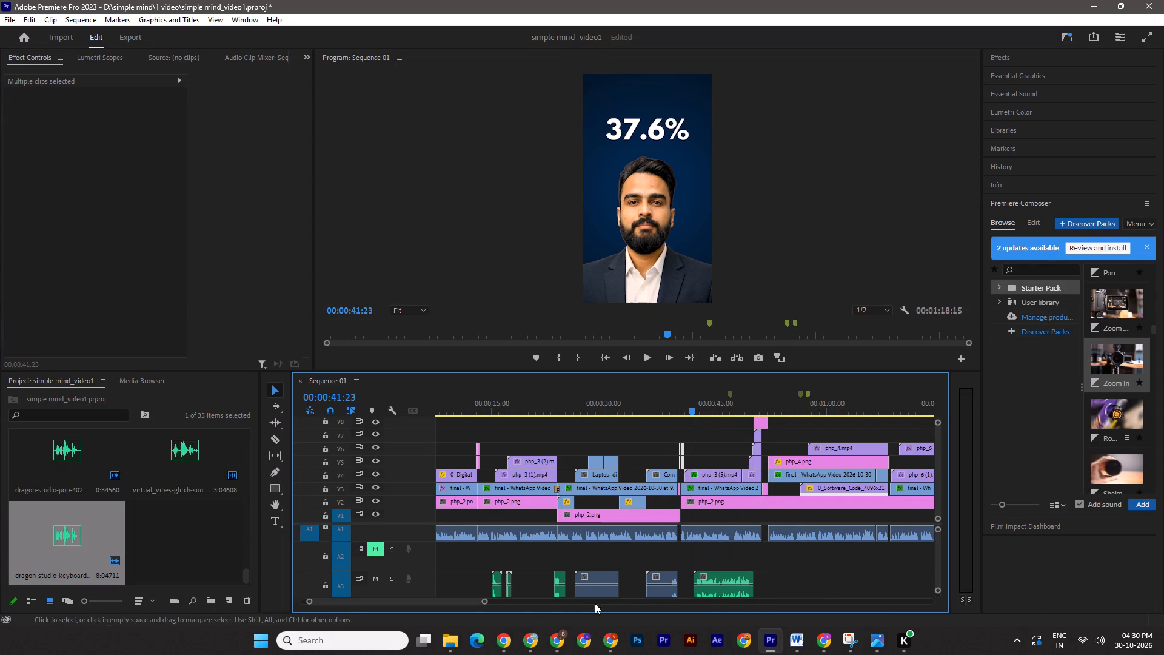
left_click_drag(486, 600, 446, 588)
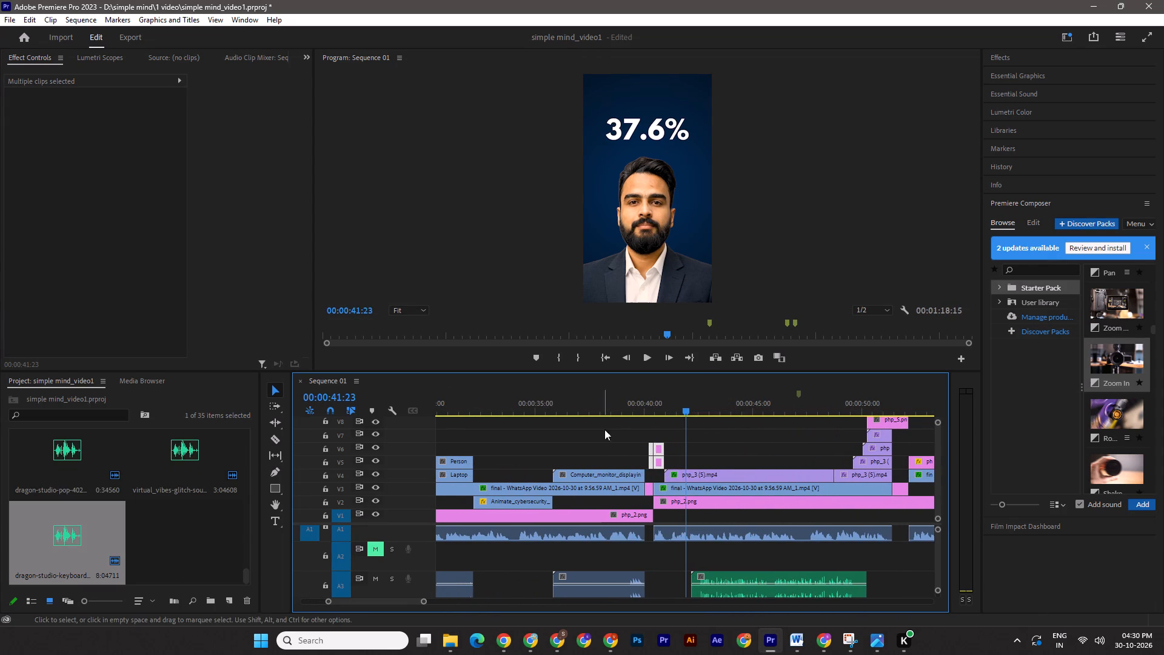
left_click_drag(684, 414, 666, 414)
left_click_drag(734, 592, 701, 588)
left_click_drag(656, 588, 664, 588)
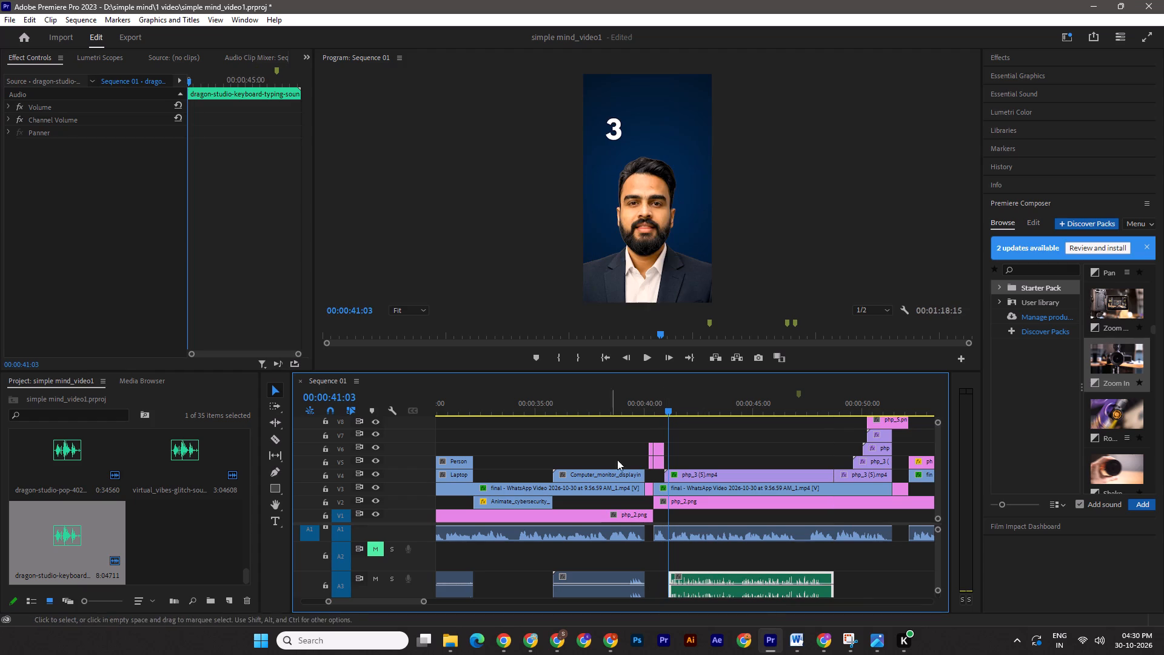
left_click(658, 410)
key("space")
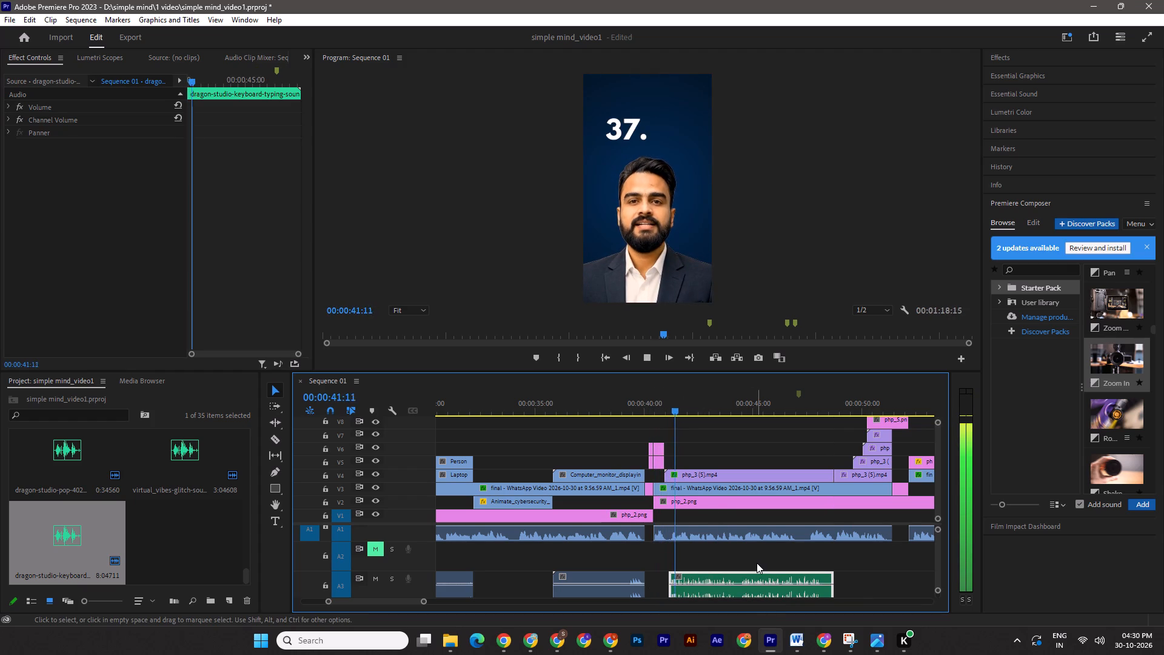
key("space")
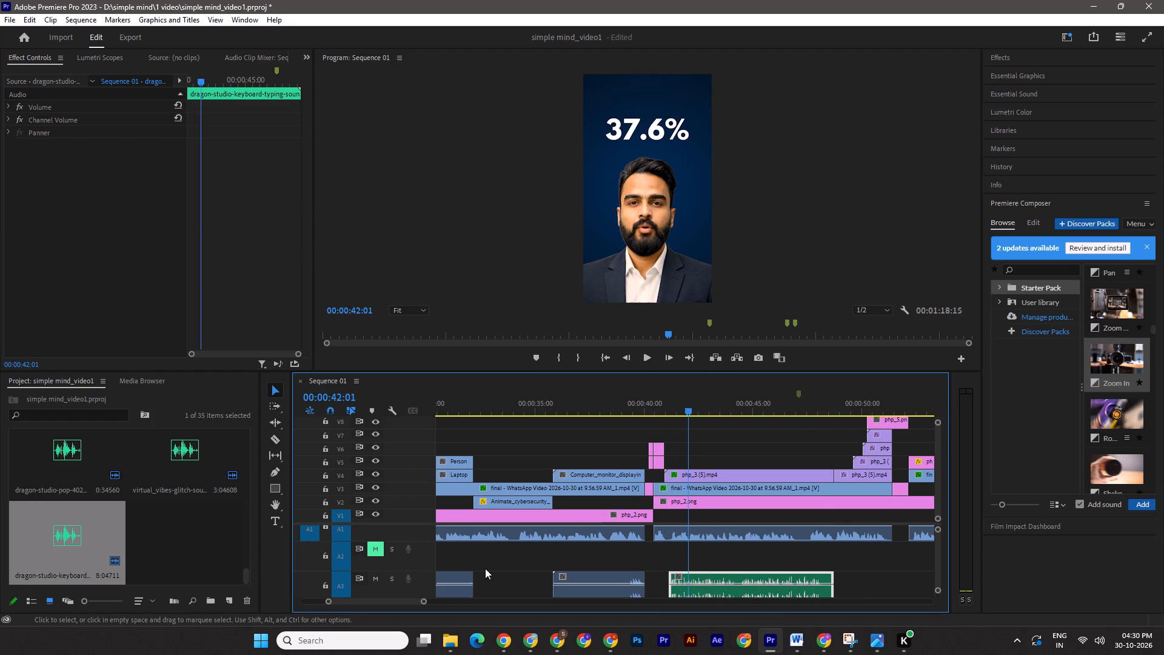
Trim the end of the typing sound to 00:00:41:16, where 37.6% is fully typed, then save the project and play the section back.
key("Left")
key("Left")
key("Left")
key("Left")
key("Left")
key("Left")
key("Left")
key("Left")
key("Left")
key("Left")
key("Left")
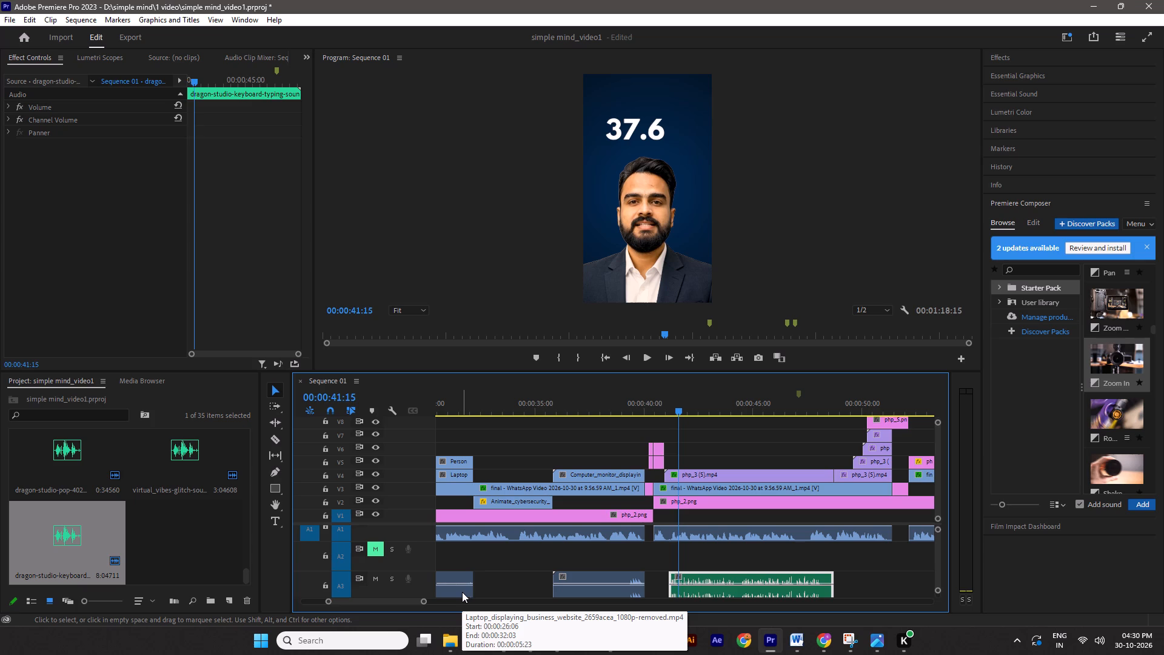
key("Left")
key("Right")
key("Right")
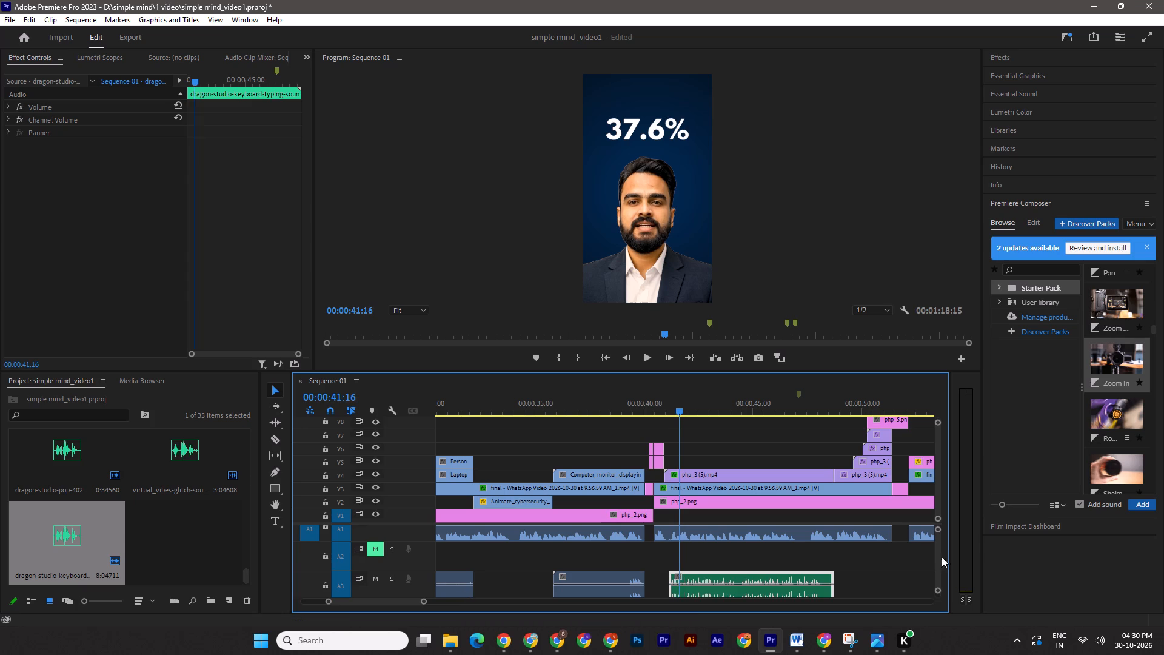
left_click_drag(831, 594, 677, 593)
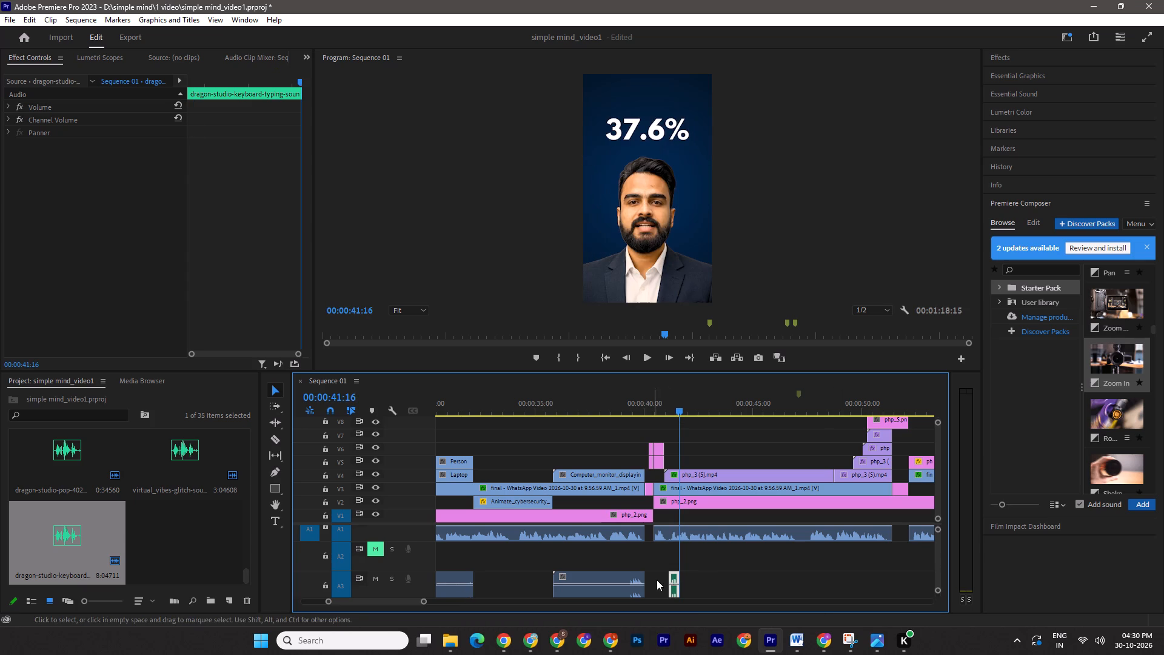
key("ctrl+s")
left_click_drag(679, 407, 664, 409)
key("space")
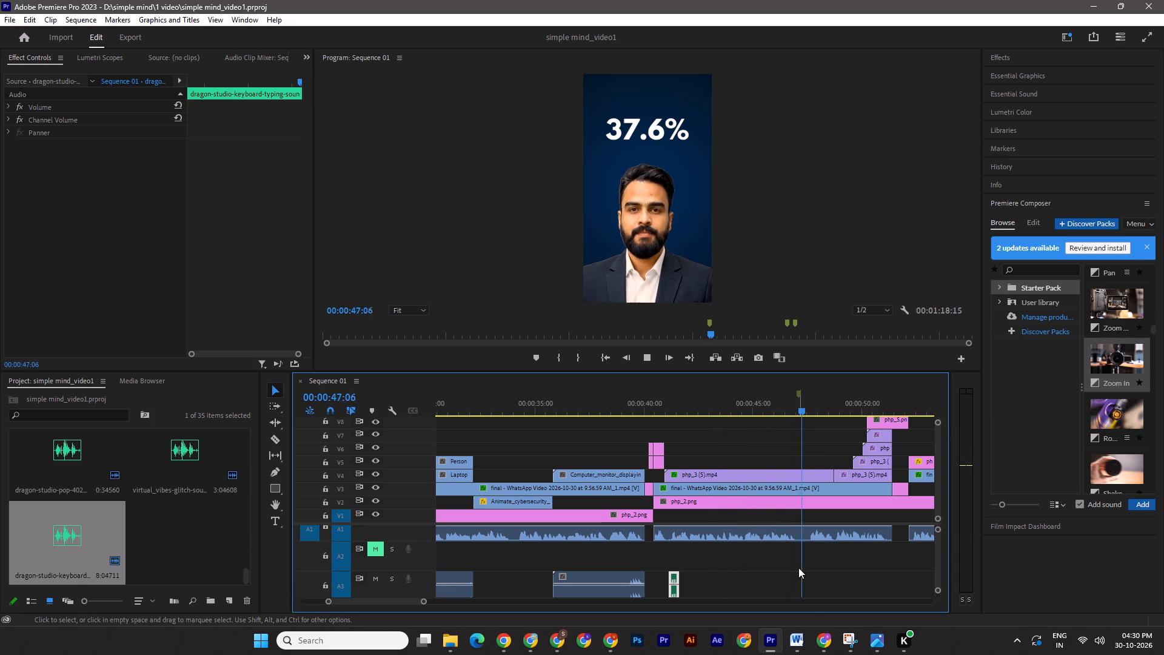
key("space")
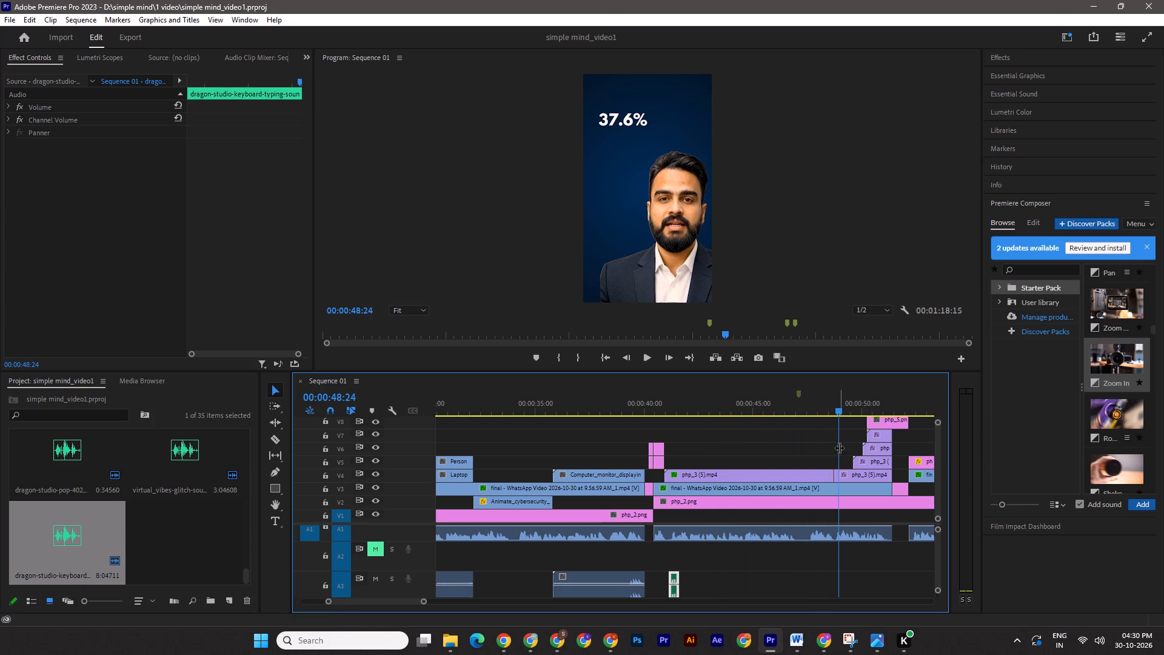
Place freesound_community-movement-101711.mp3 from the 1 video folder on track A3 at about 00:00:48:09, where the 37.6% text moves, and play it back.
left_click(843, 407)
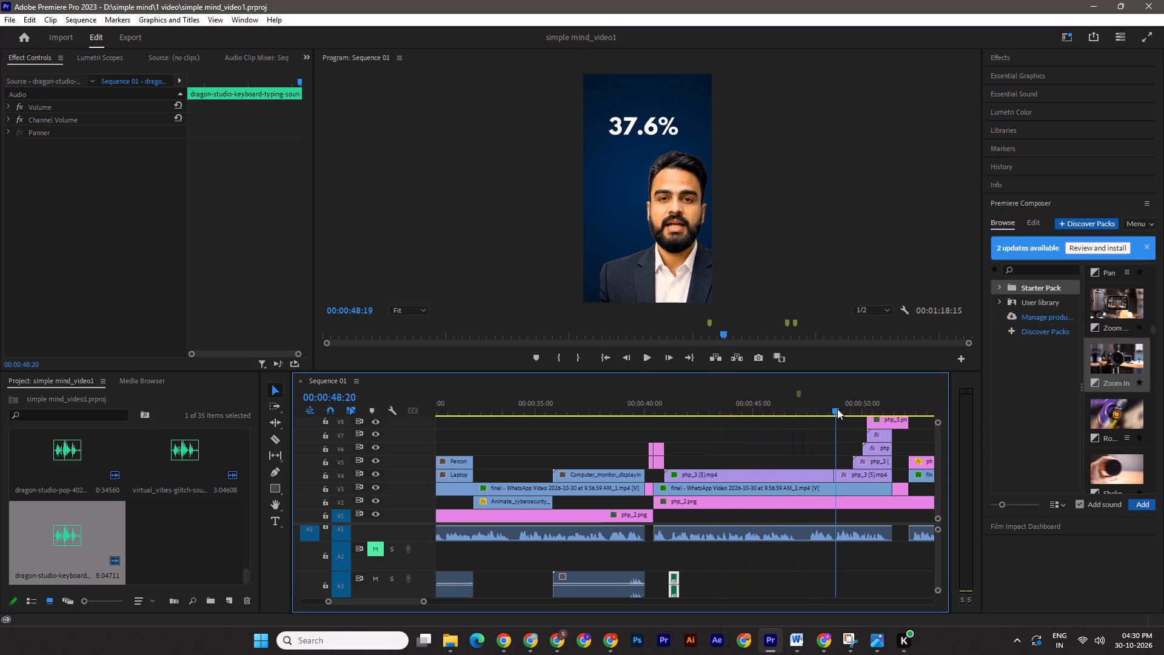
left_click(450, 635)
left_click(520, 596)
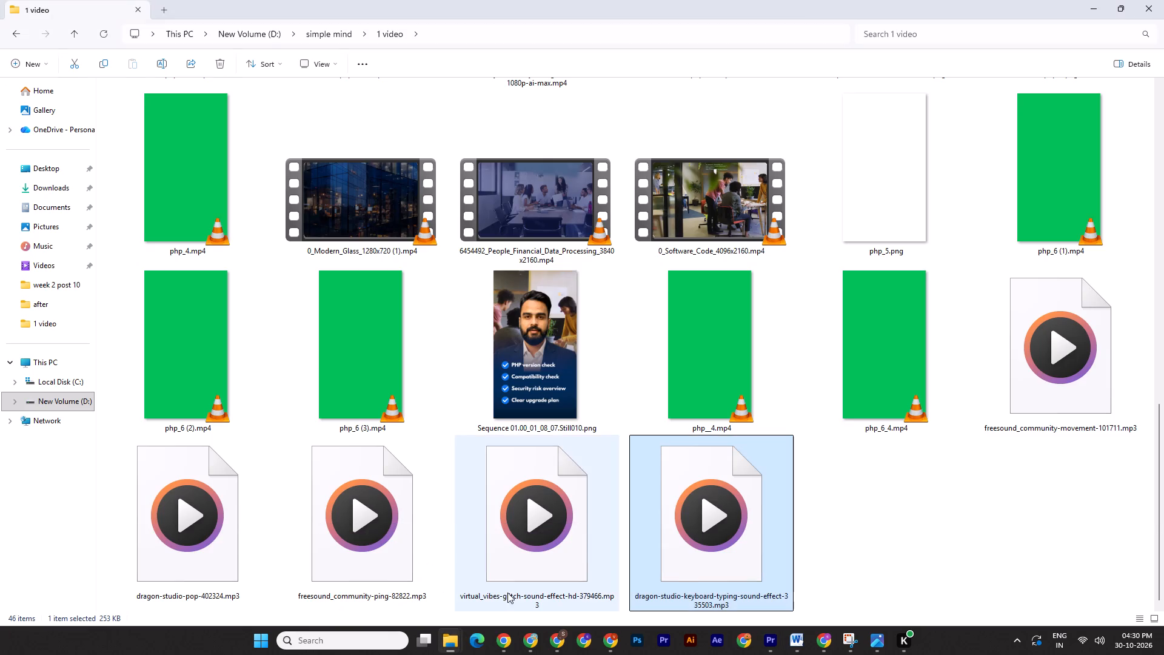
left_click_drag(1064, 379, 826, 581)
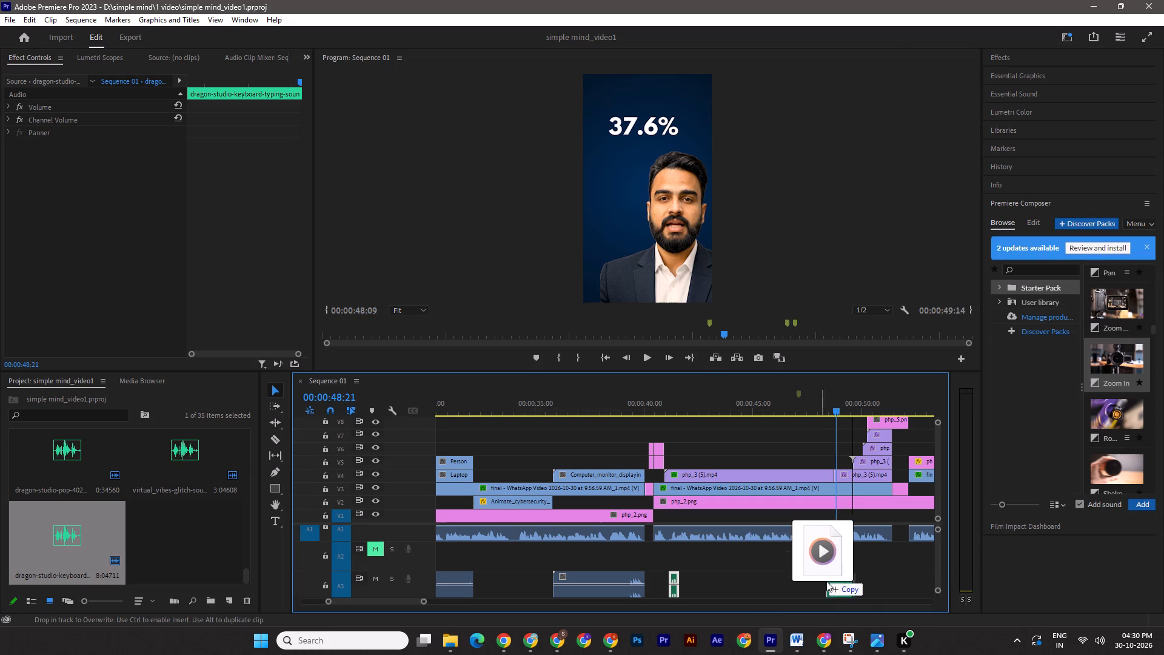
left_click_drag(826, 581, 826, 585)
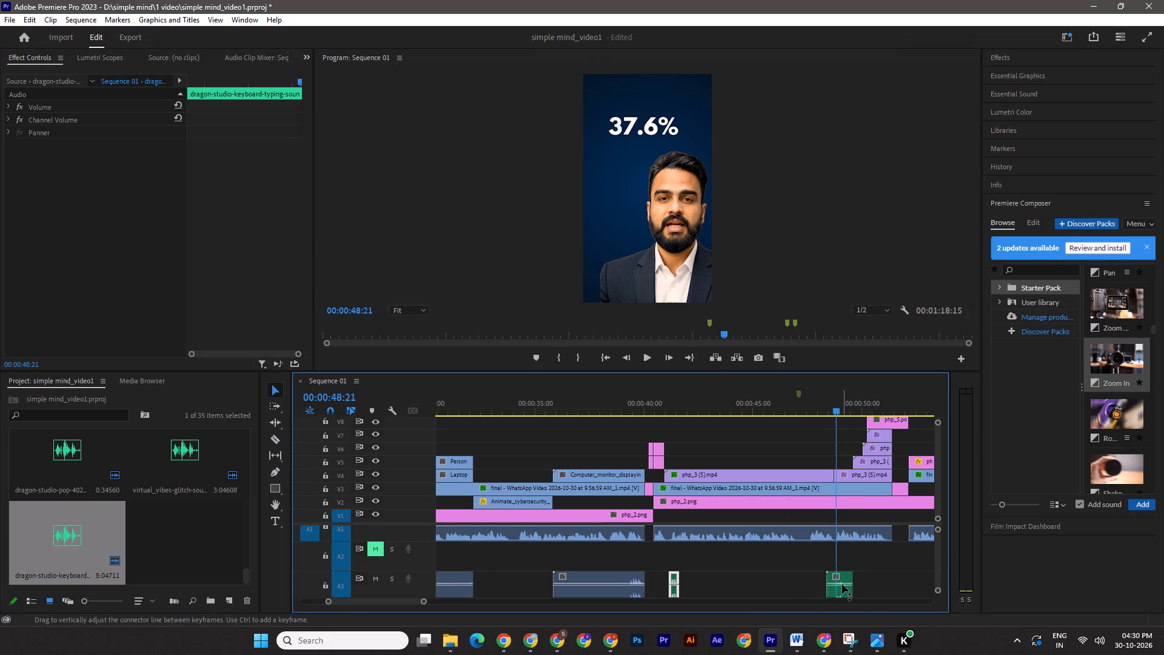
left_click(842, 584)
left_click_drag(833, 405, 825, 407)
key("space")
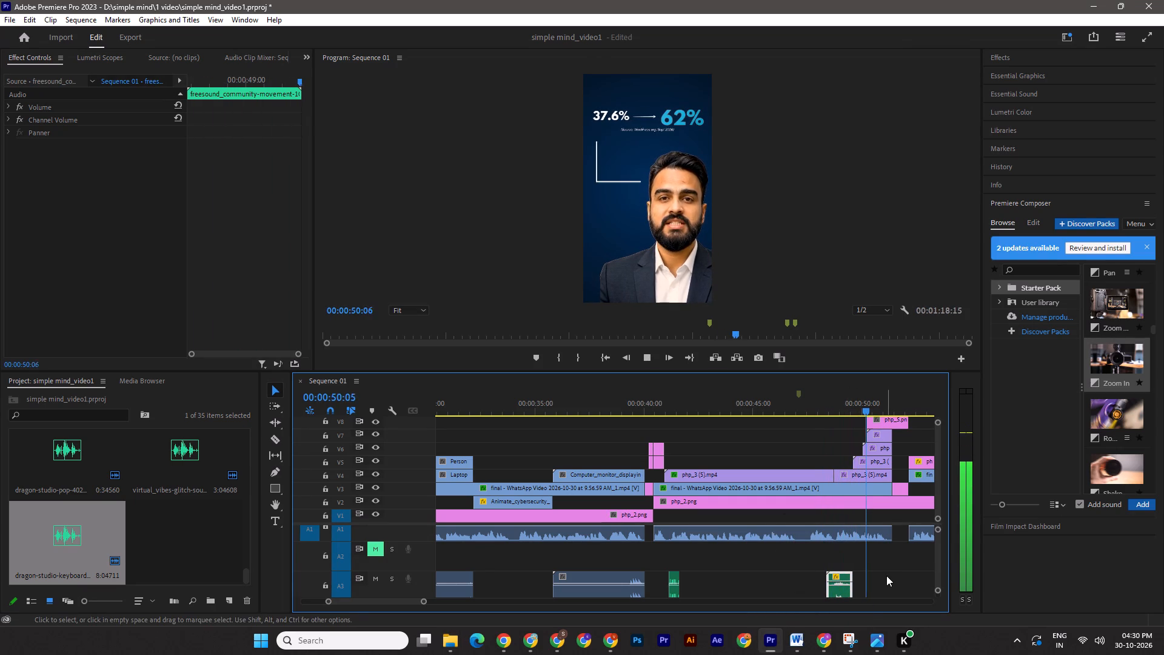
key("space")
Place freesound_community-ping-82822.mp3 from the 1 video folder on track A3 and align it at about 50 seconds, where the 62% text appears.
left_click(560, 637)
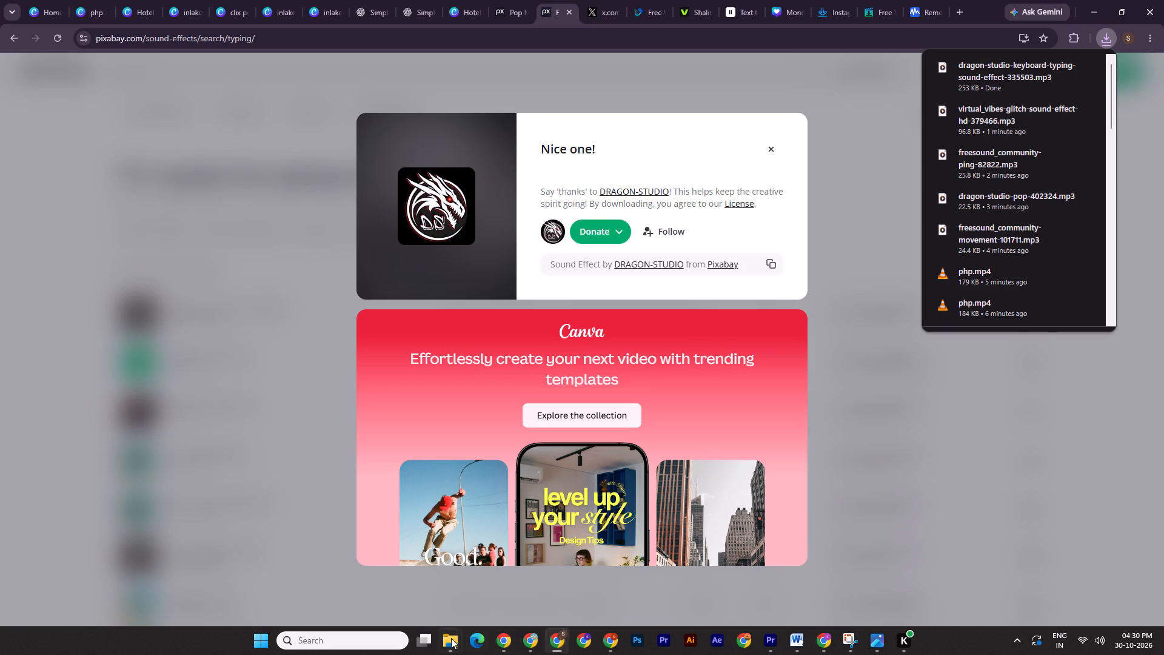
left_click(451, 638)
left_click(528, 593)
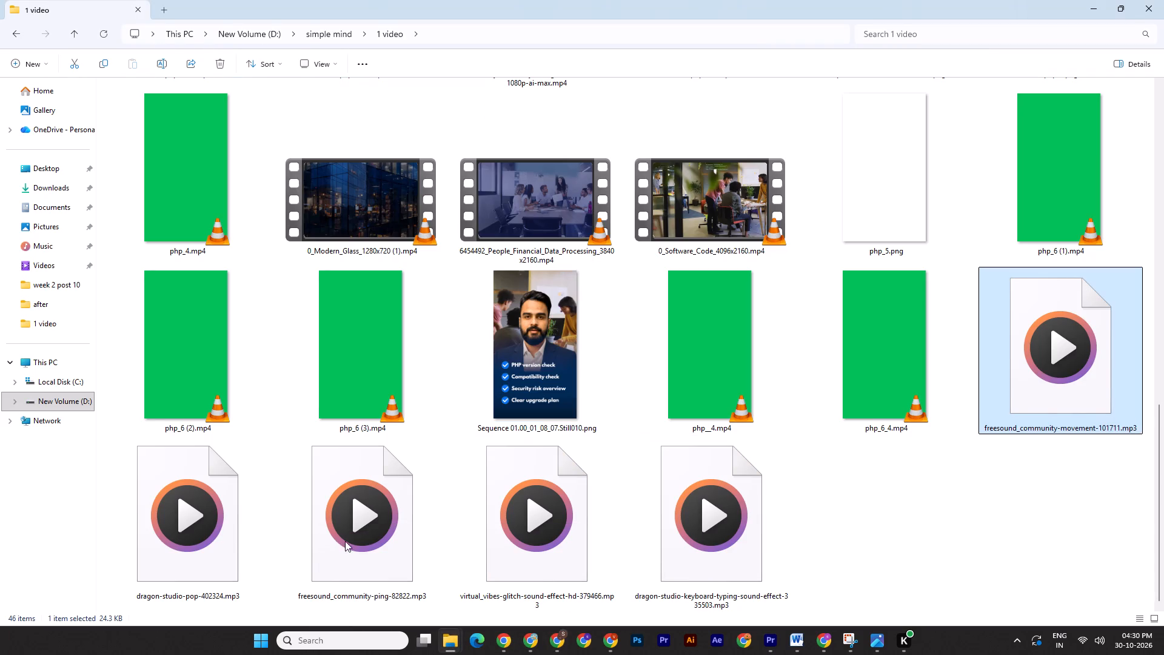
left_click_drag(381, 541, 875, 576)
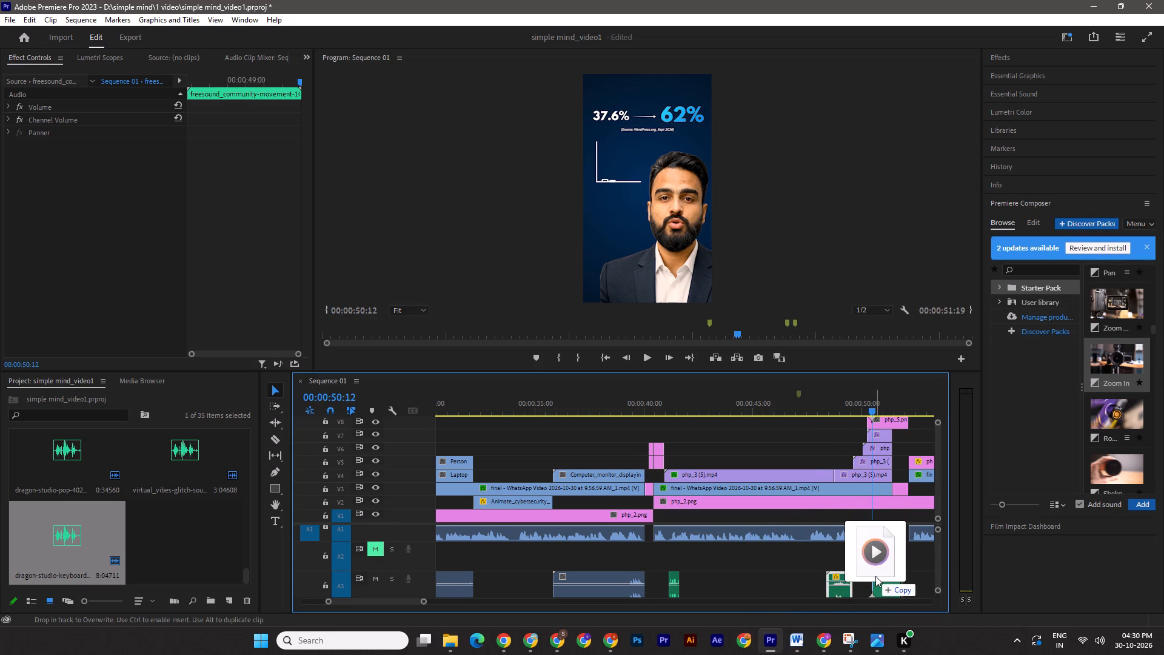
left_click_drag(875, 576, 868, 577)
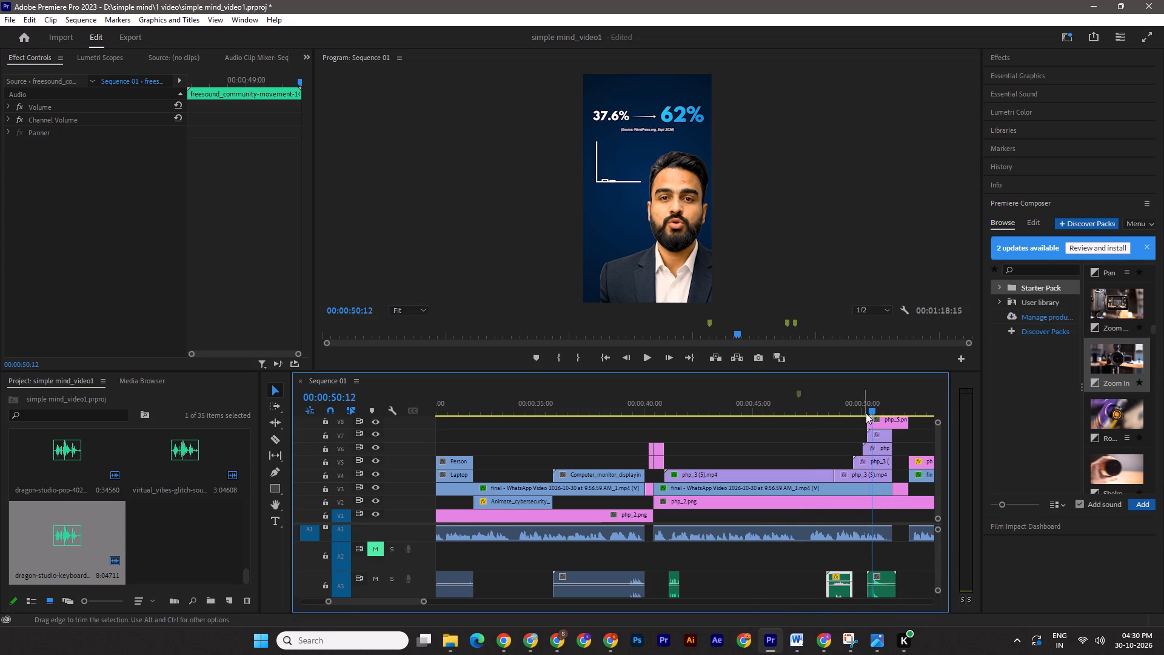
left_click_drag(884, 412, 866, 414)
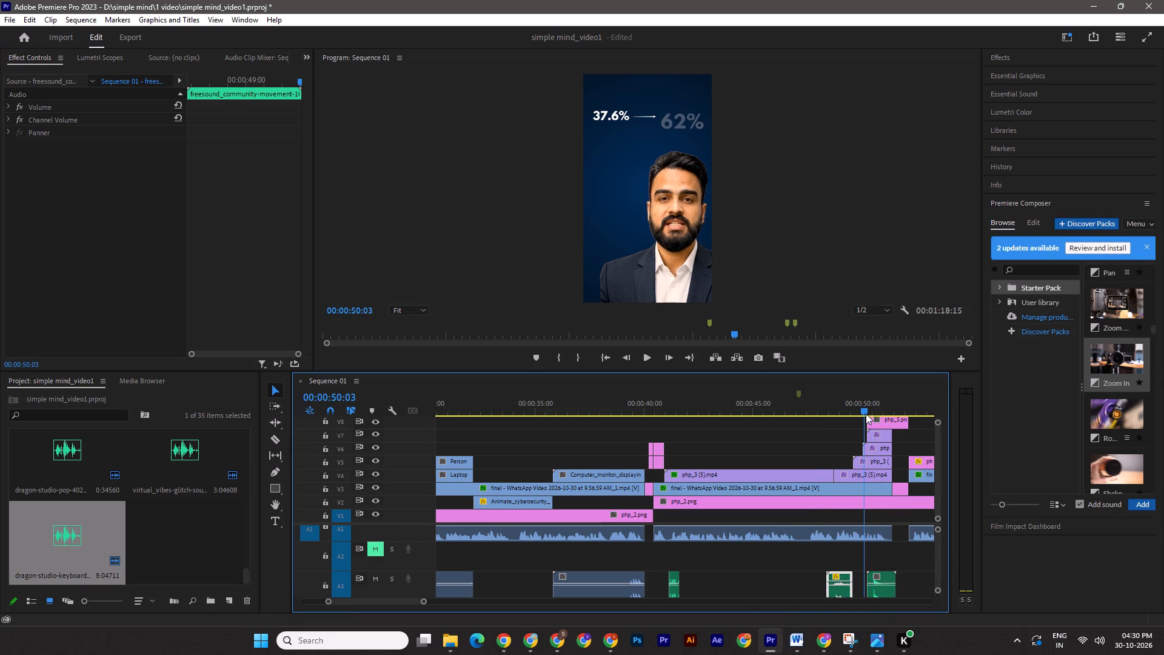
left_click_drag(866, 414, 869, 414)
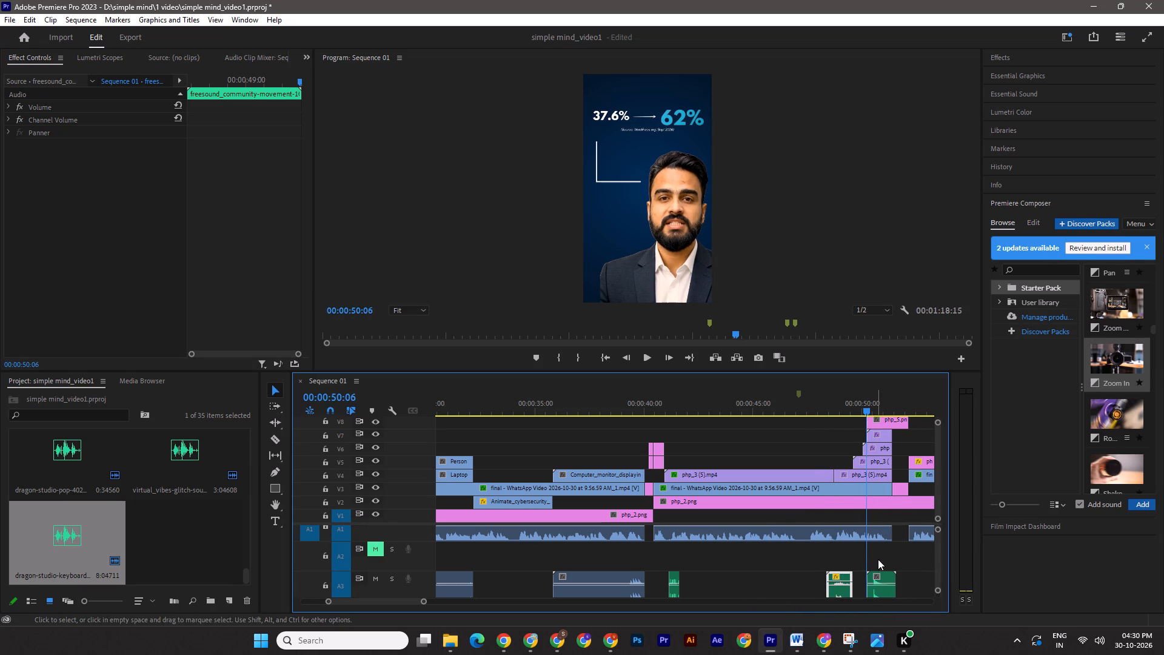
left_click_drag(885, 589, 877, 591)
left_click_drag(880, 591, 878, 592)
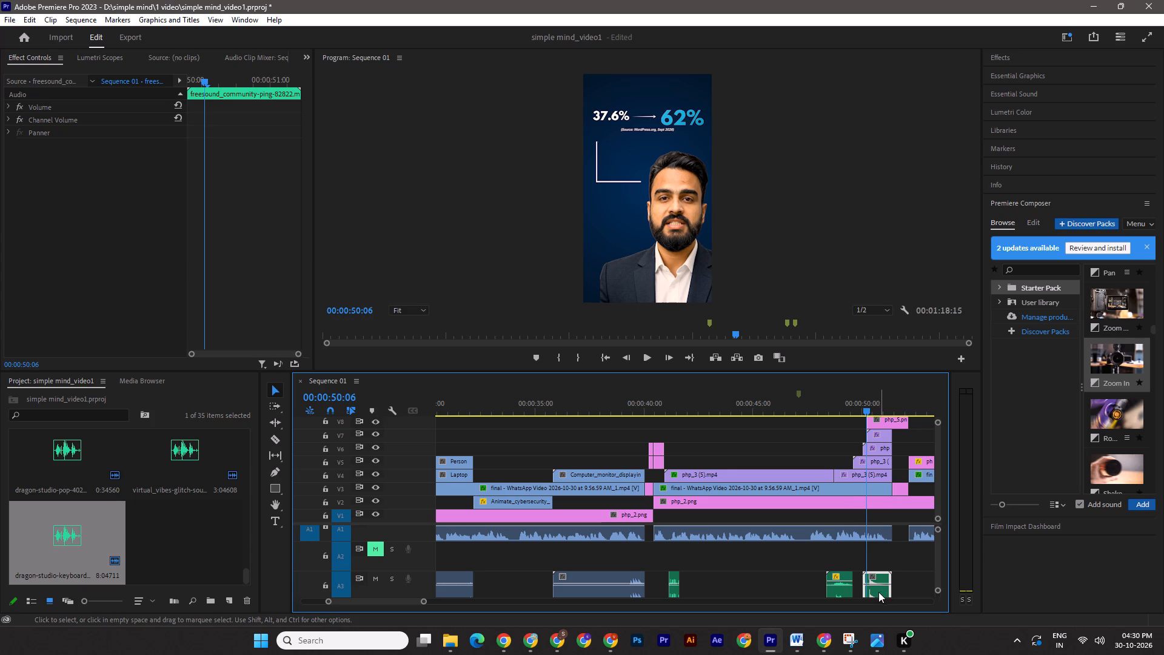
Reposition the ping sound on track A3 to start at about 00:00:49:21, aligned with the 62% text, and play the section back.
left_click_drag(878, 592, 874, 592)
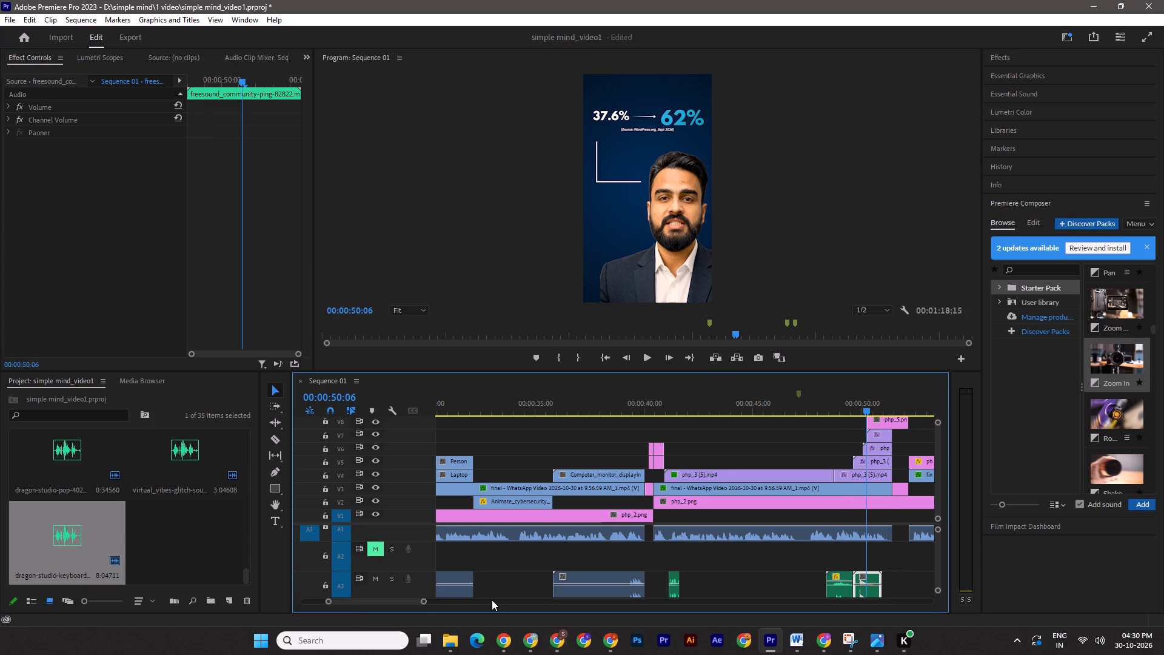
left_click_drag(426, 602, 395, 597)
left_click_drag(696, 592, 700, 592)
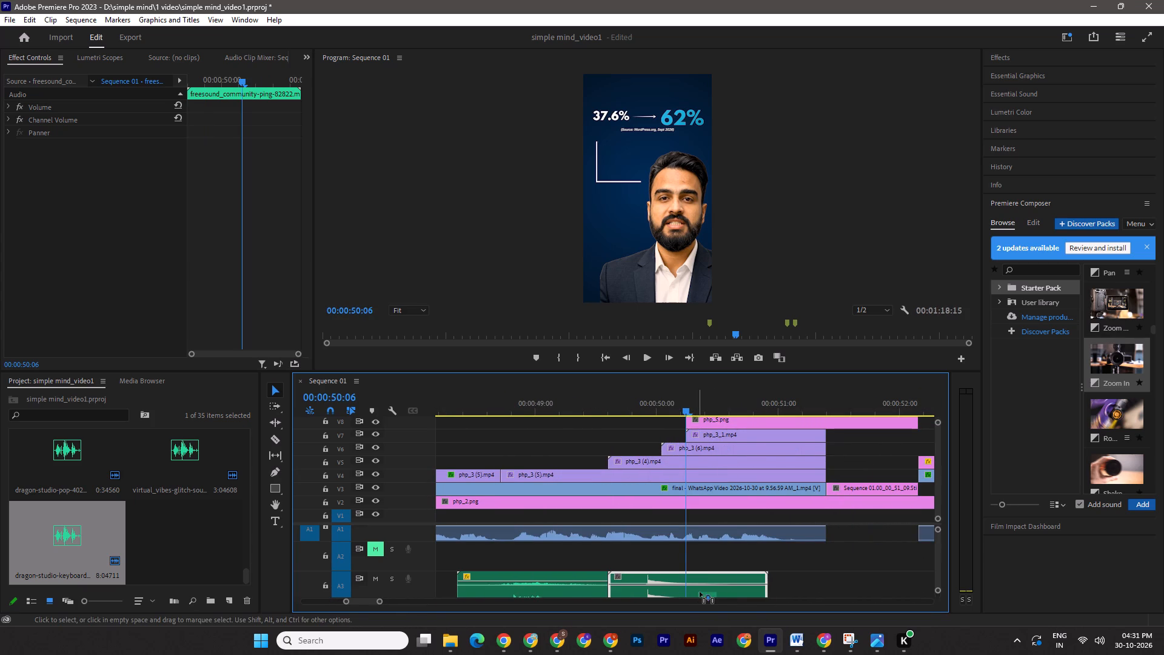
left_click_drag(700, 592, 706, 591)
left_click_drag(701, 591, 720, 593)
left_click_drag(679, 414, 653, 414)
key("space")
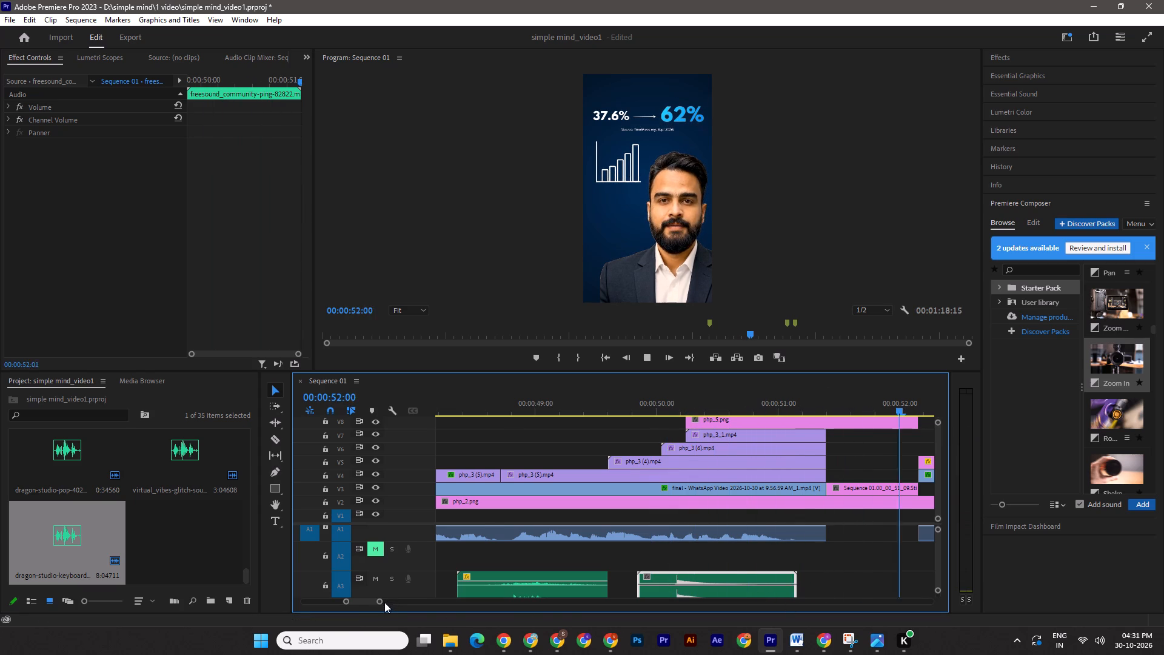
left_click_drag(378, 603, 398, 603)
key("space")
left_click_drag(380, 600, 396, 600)
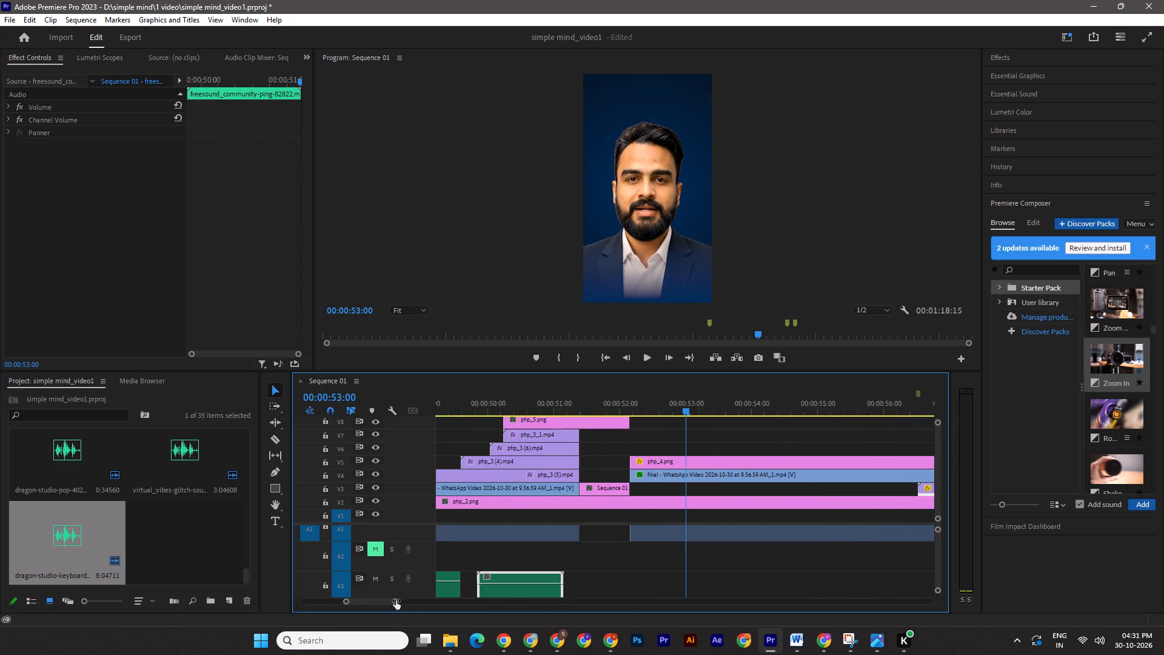
left_click_drag(396, 600, 462, 600)
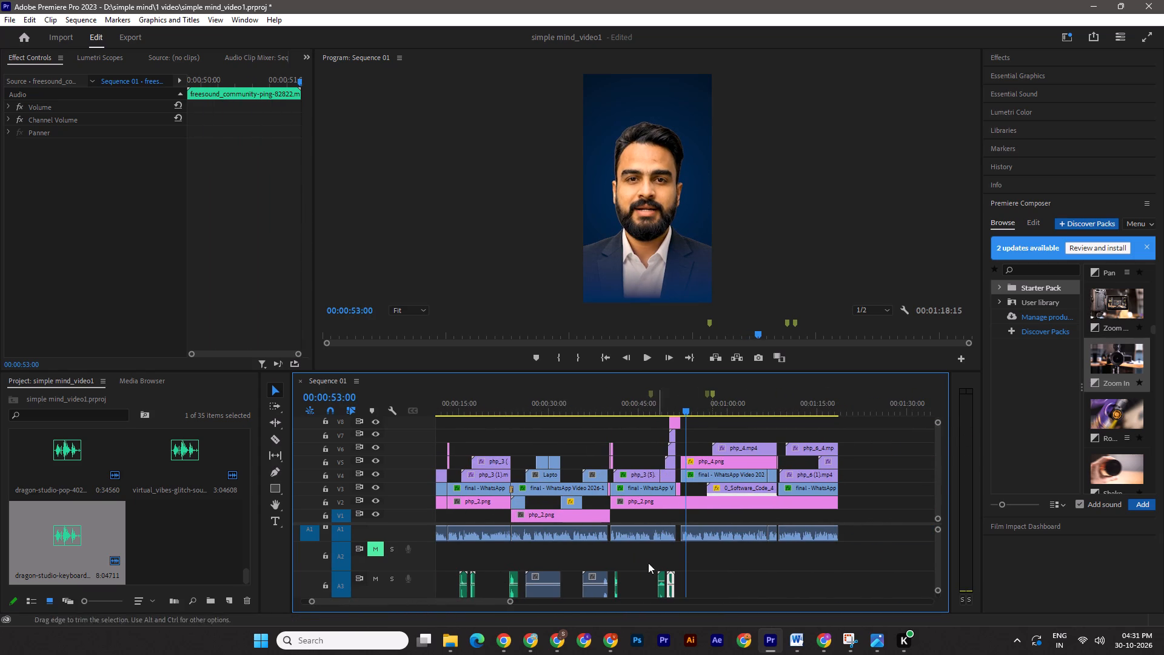
left_click(938, 471)
left_click_drag(683, 412, 663, 412)
key("space")
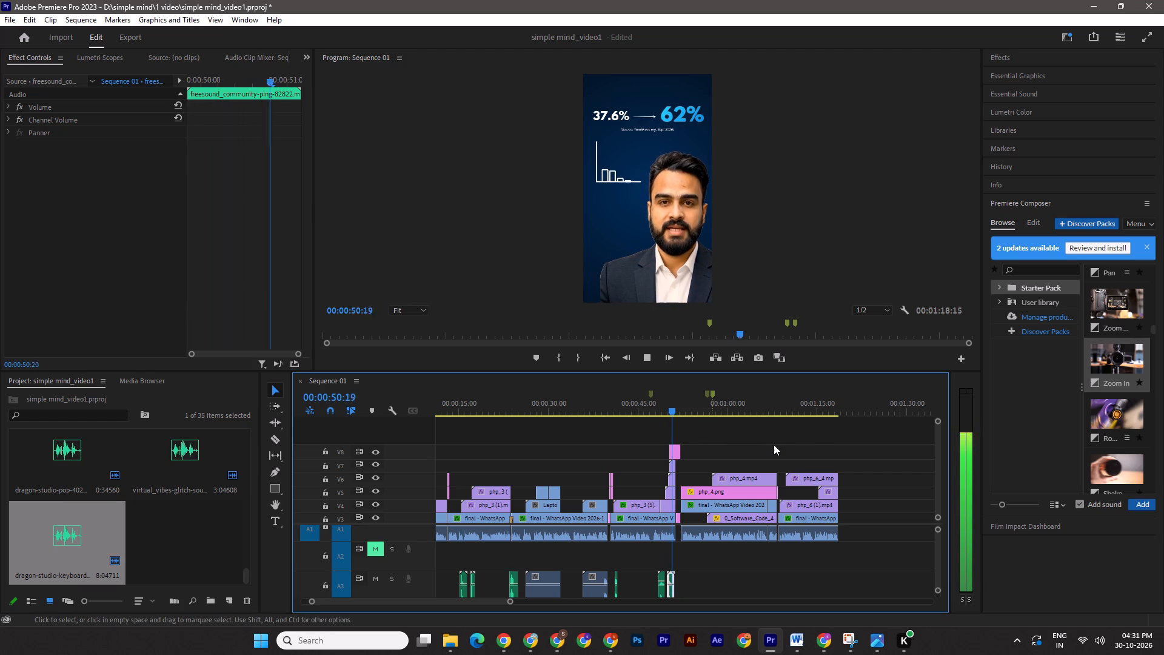
key("space")
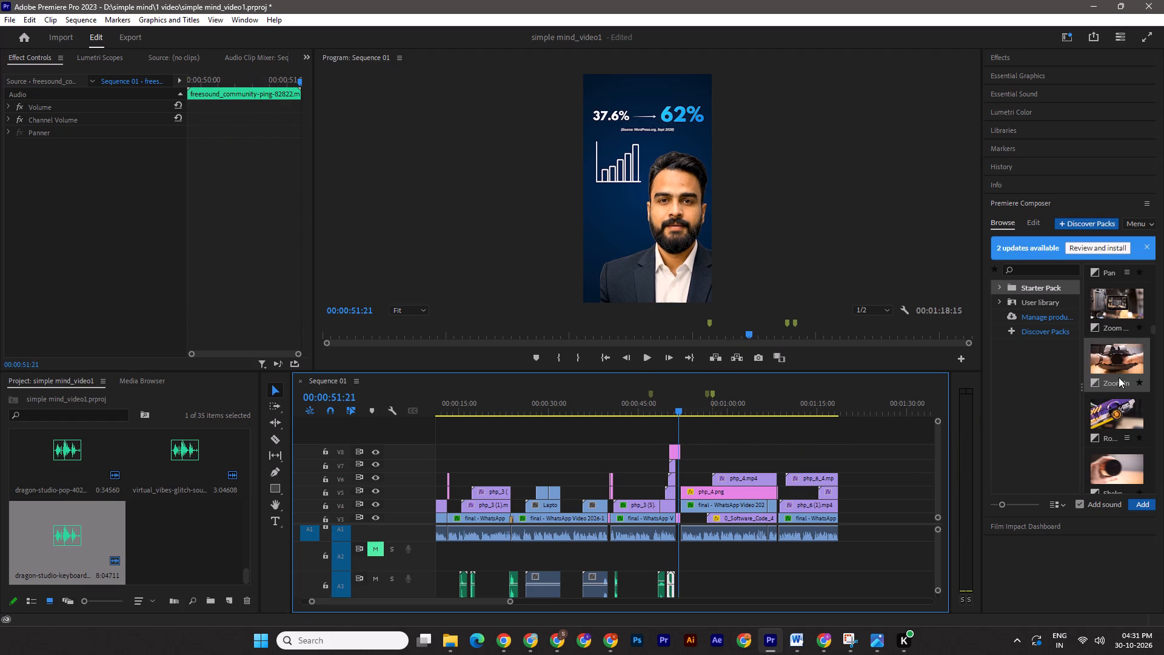
Add the Bottom variant of the Pan transition from the Starter Pack above the cut at about 00:00:52.
scroll(1122, 386, "up", 3)
left_click(1126, 448)
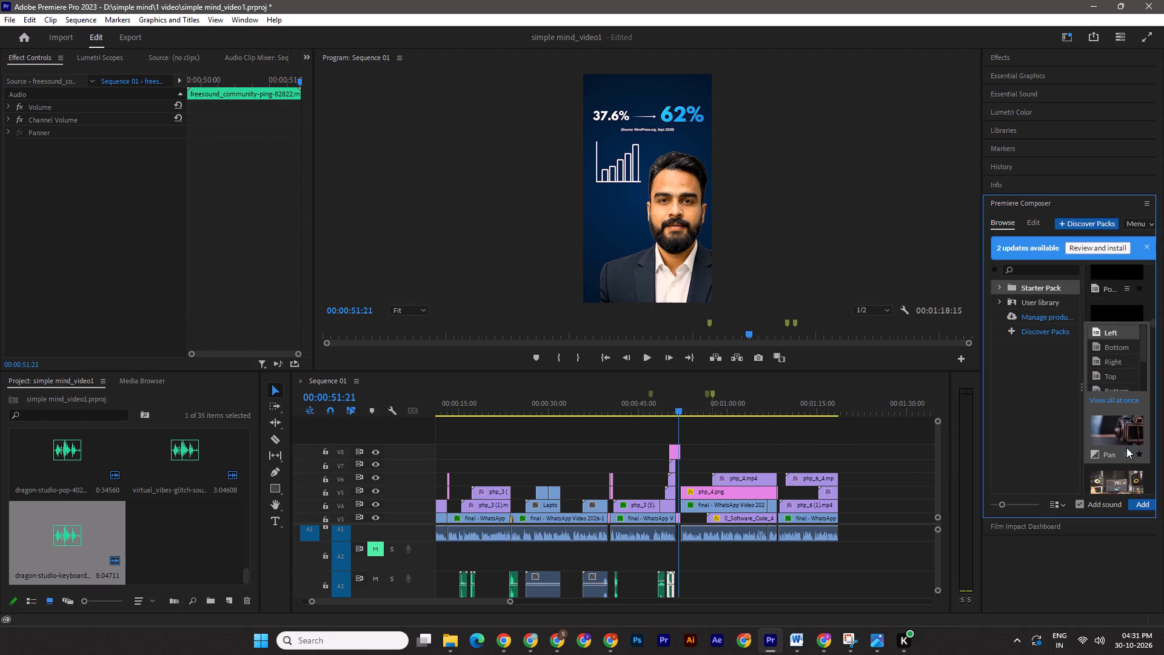
left_click(1114, 355)
left_click(1114, 349)
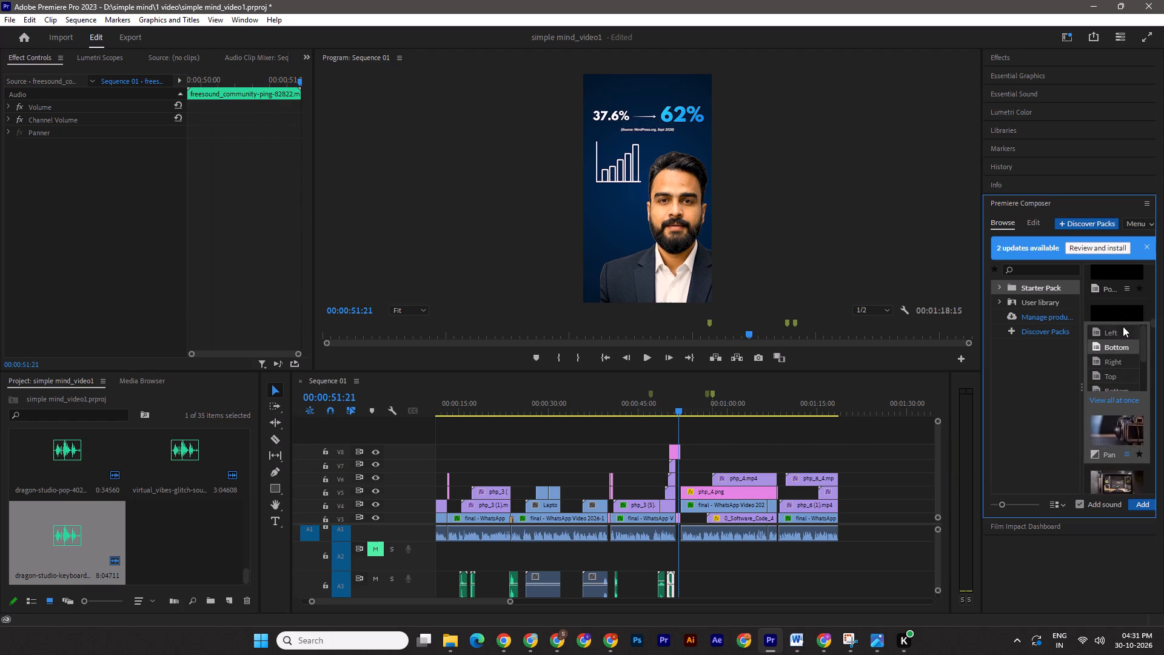
left_click_drag(1129, 434, 686, 437)
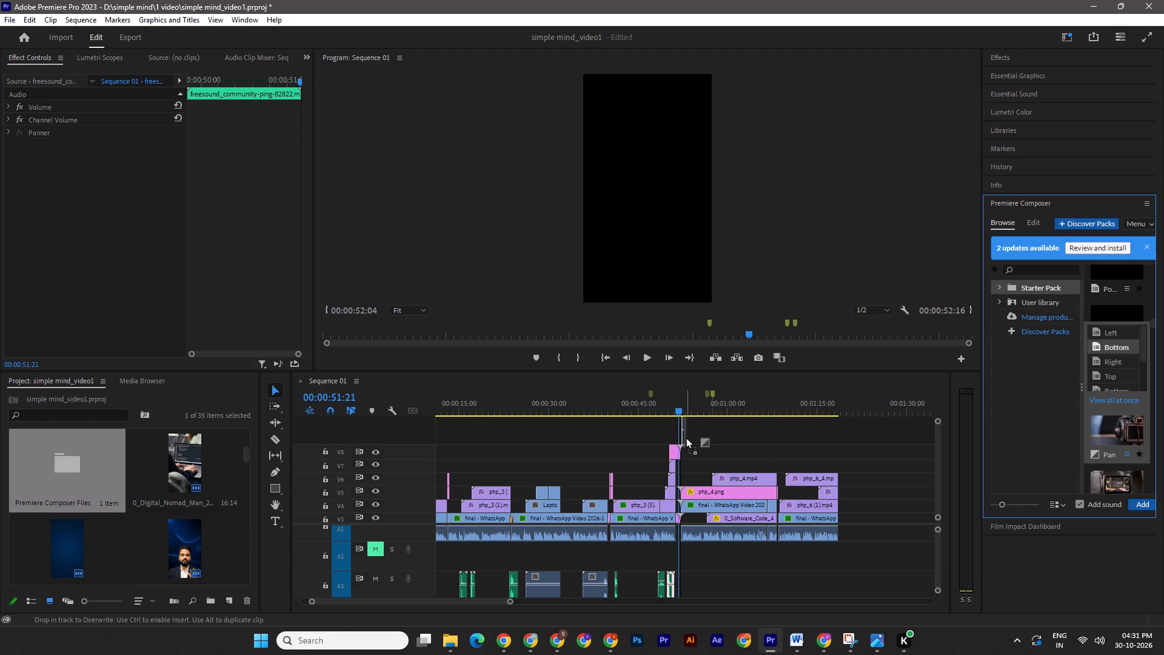
left_click_drag(686, 437, 684, 437)
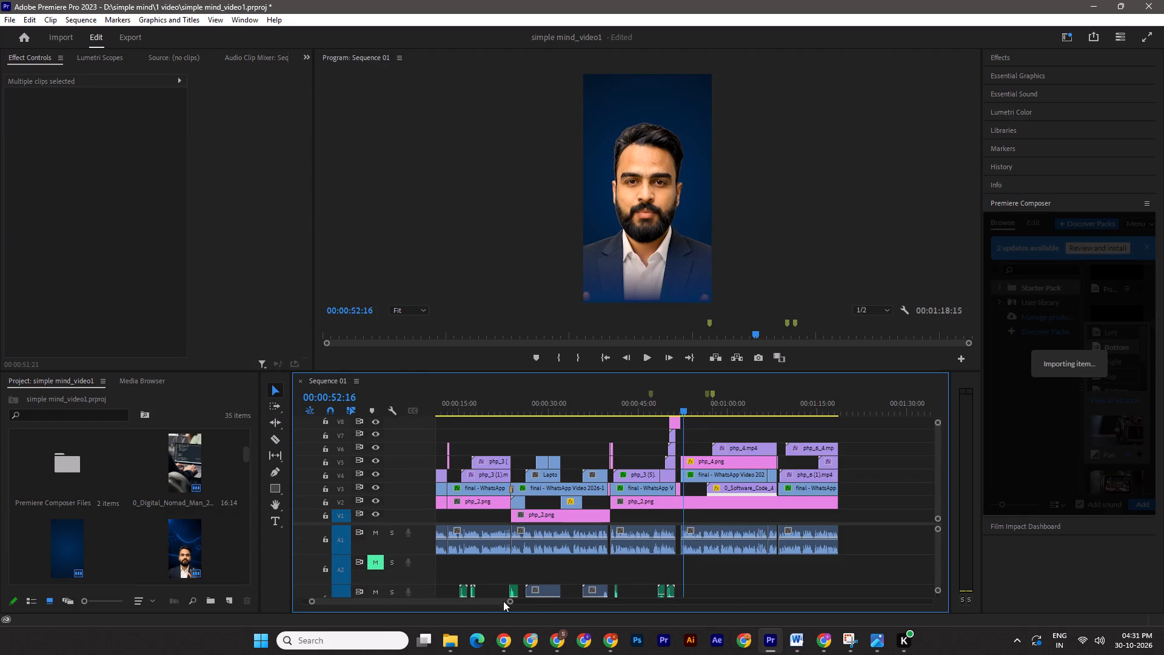
Shift the Pan transition 3 frames earlier onto the cut at about 00:00:52, save the project, and play on through the checklist graphic.
left_click_drag(509, 602, 444, 596)
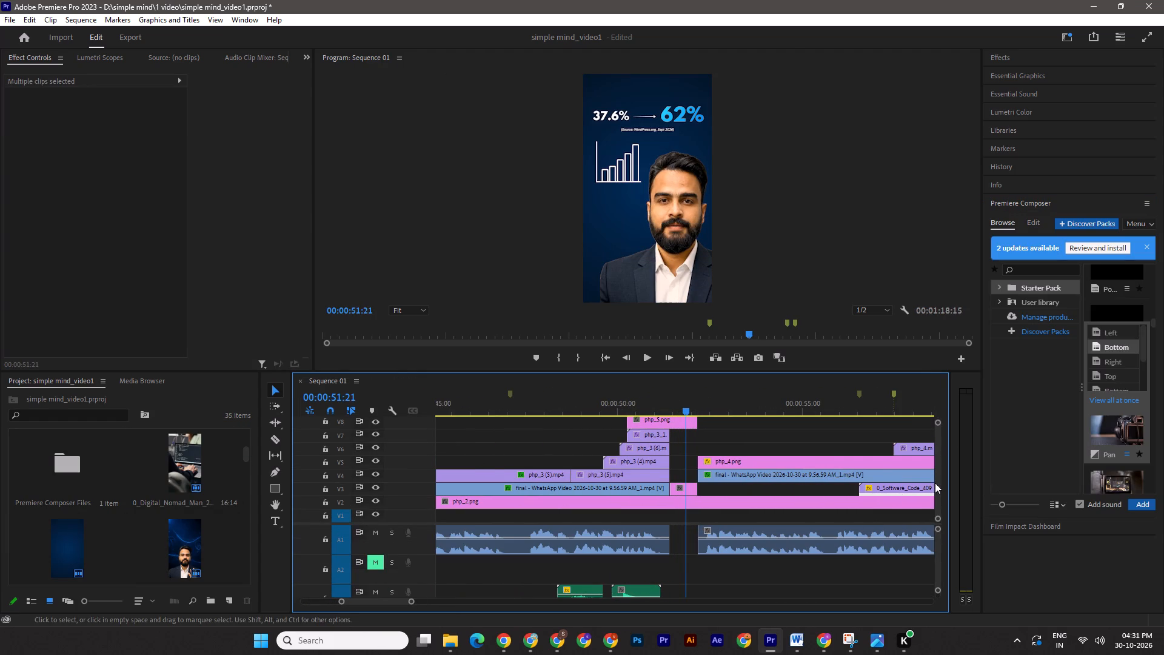
left_click_drag(935, 483, 936, 477)
left_click(711, 454)
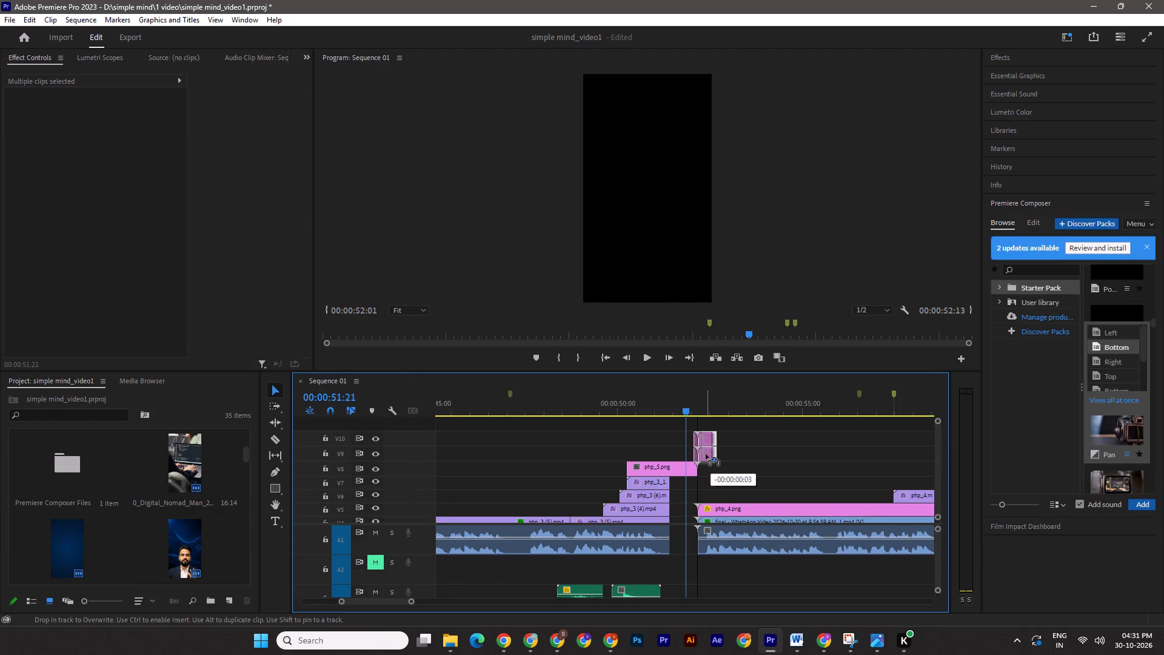
left_click_drag(683, 409, 671, 411)
key("ctrl+s")
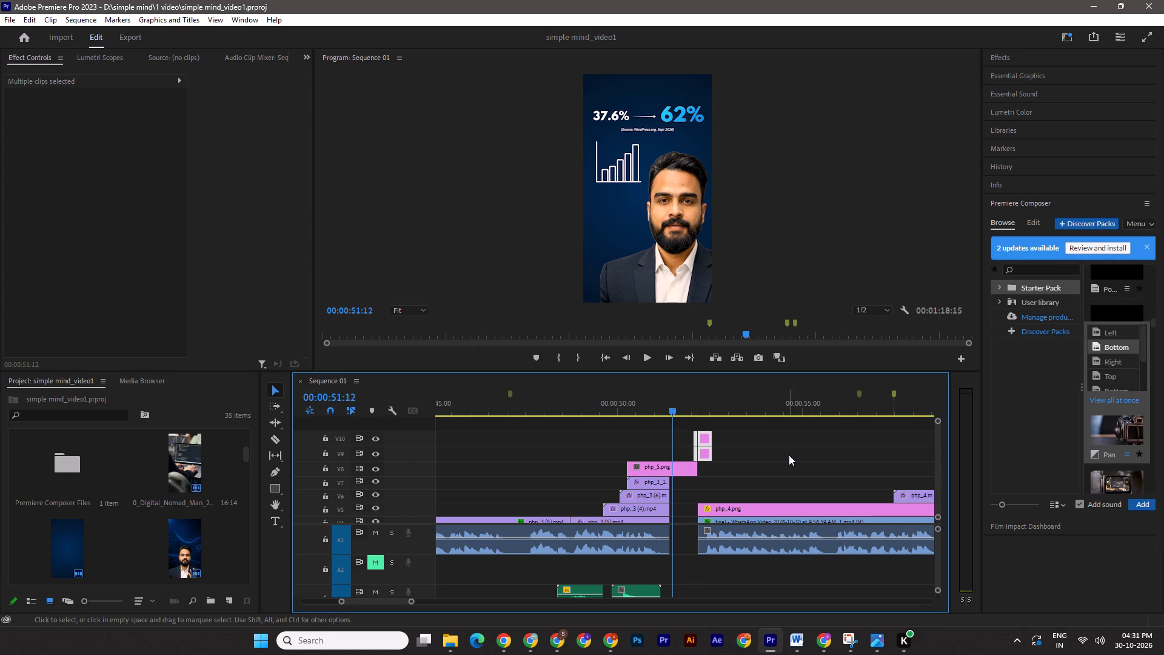
key("space")
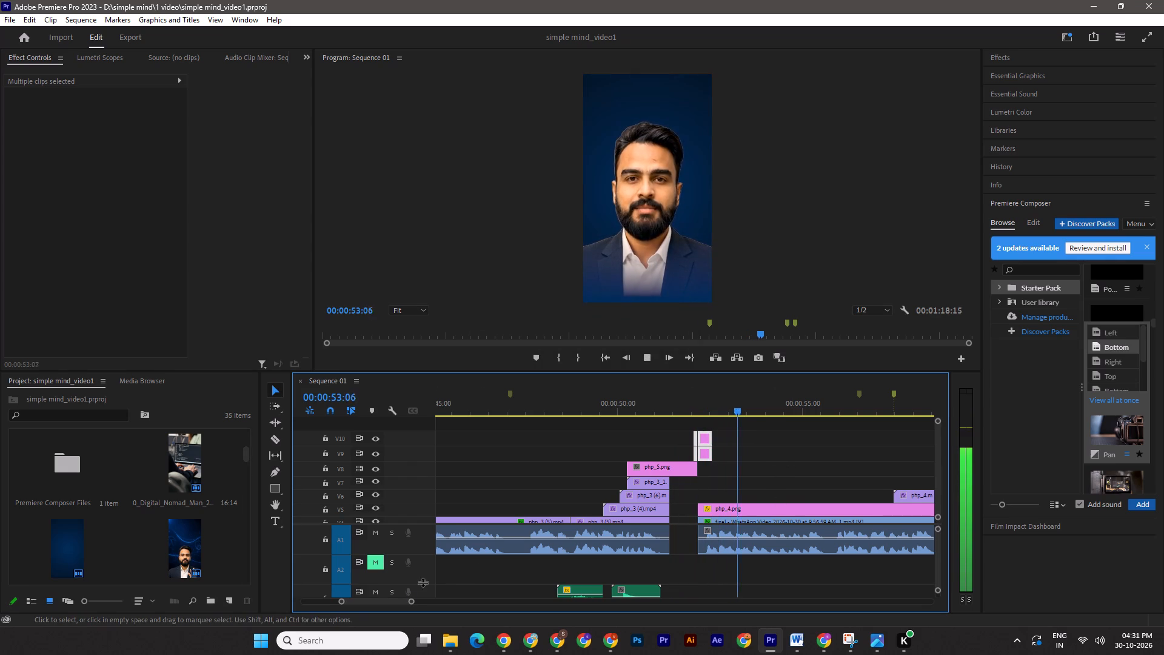
left_click_drag(412, 601, 456, 603)
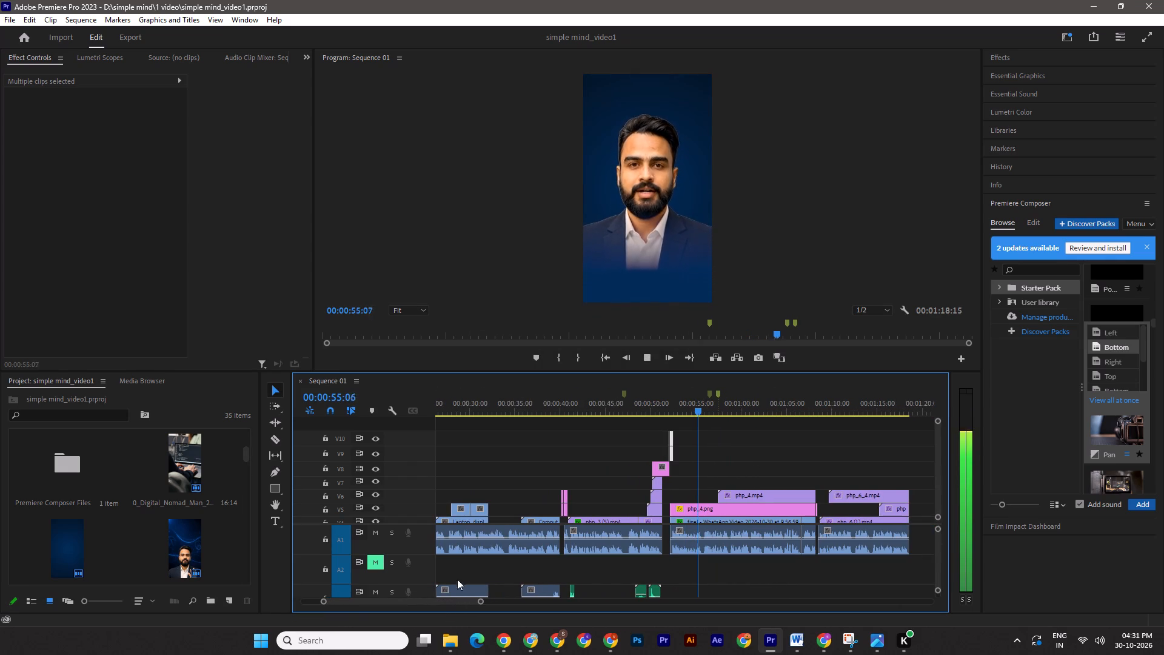
left_click(941, 591)
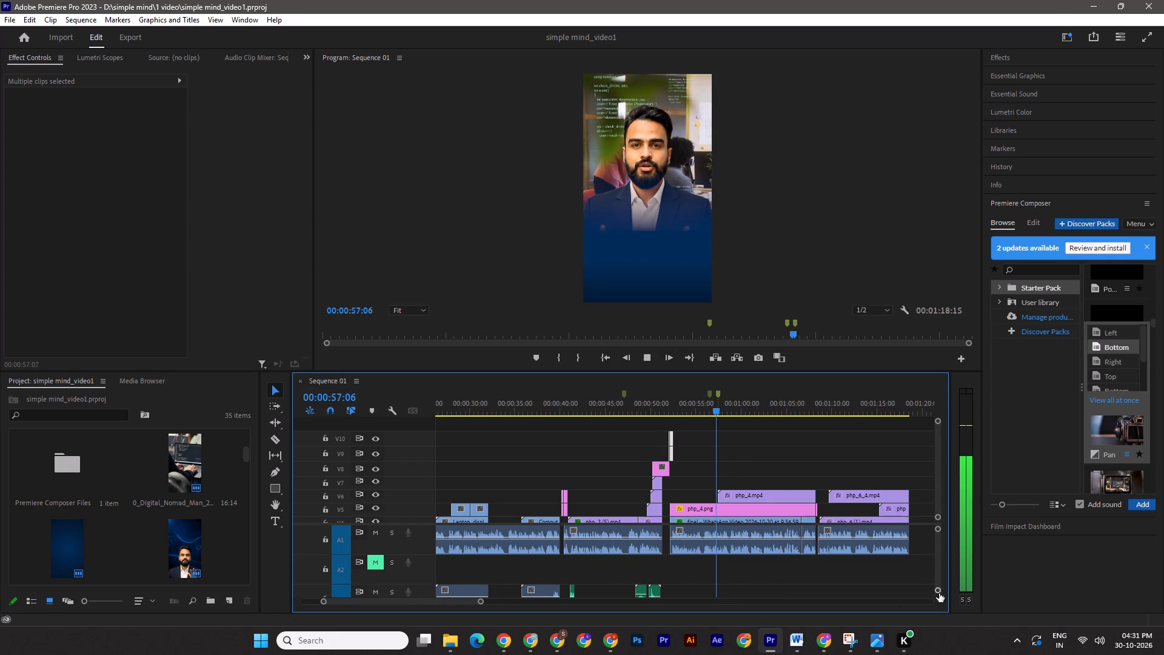
left_click_drag(938, 590, 938, 596)
key("space")
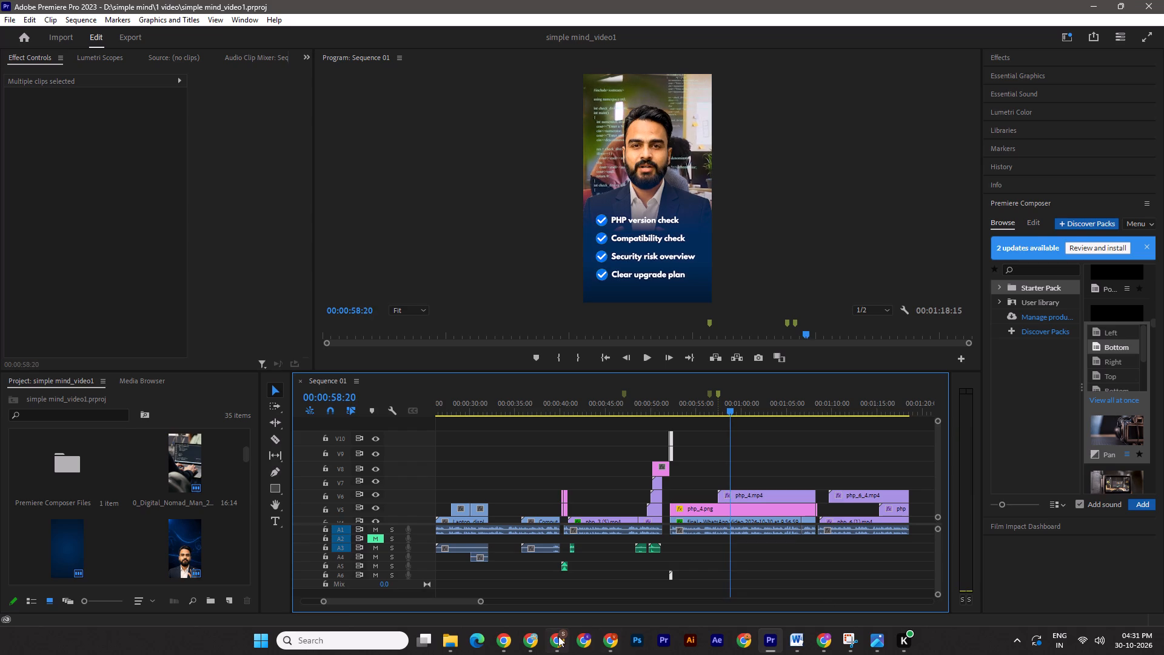
Search Pixabay sound effects in Chrome for swipe, preview Quick Swipe and Swoosh 015, and download Swoosh 015.
left_click(558, 636)
left_click_drag(764, 150, 759, 150)
double_click(233, 78)
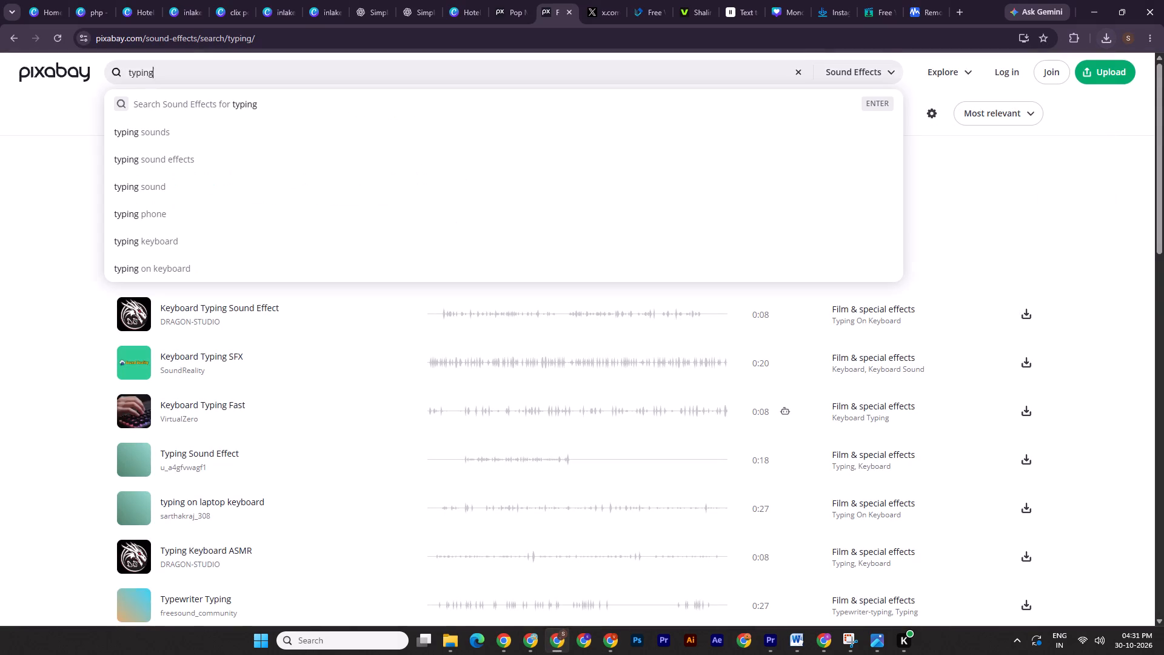
type("swipe")
key("Return")
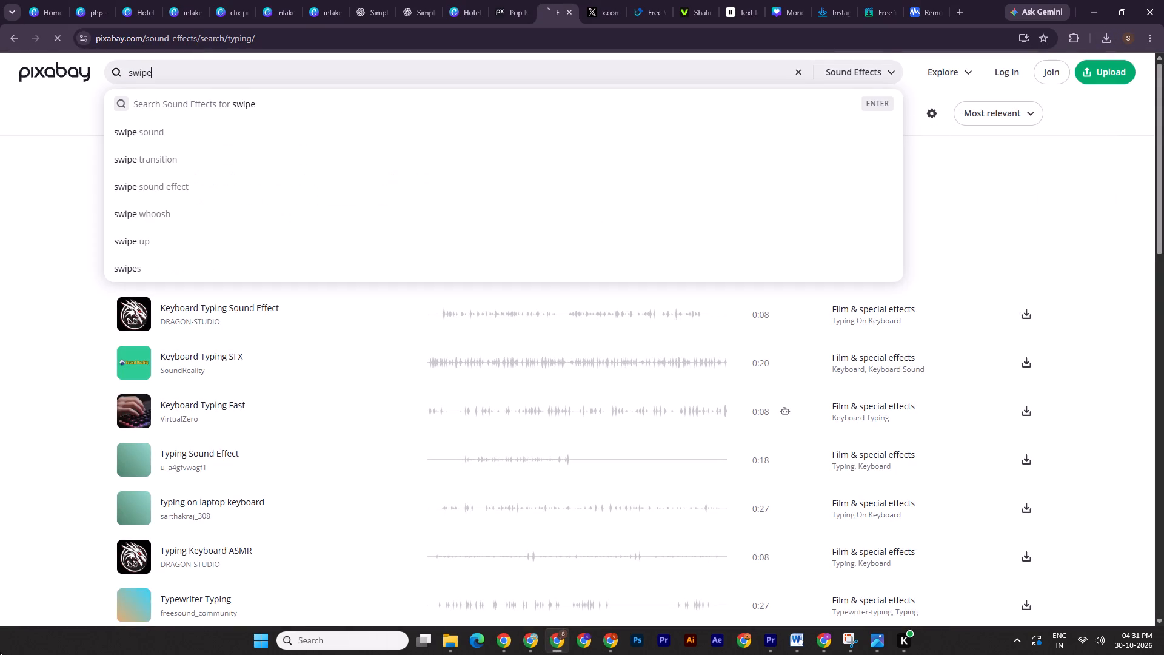
left_click(133, 319)
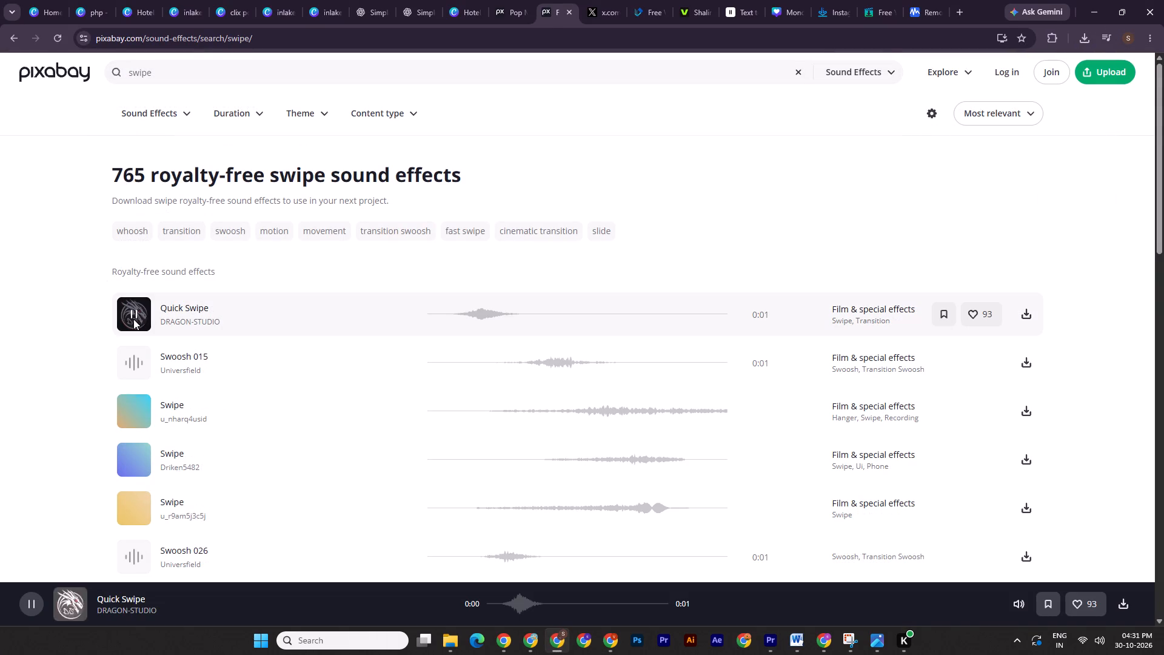
left_click(124, 361)
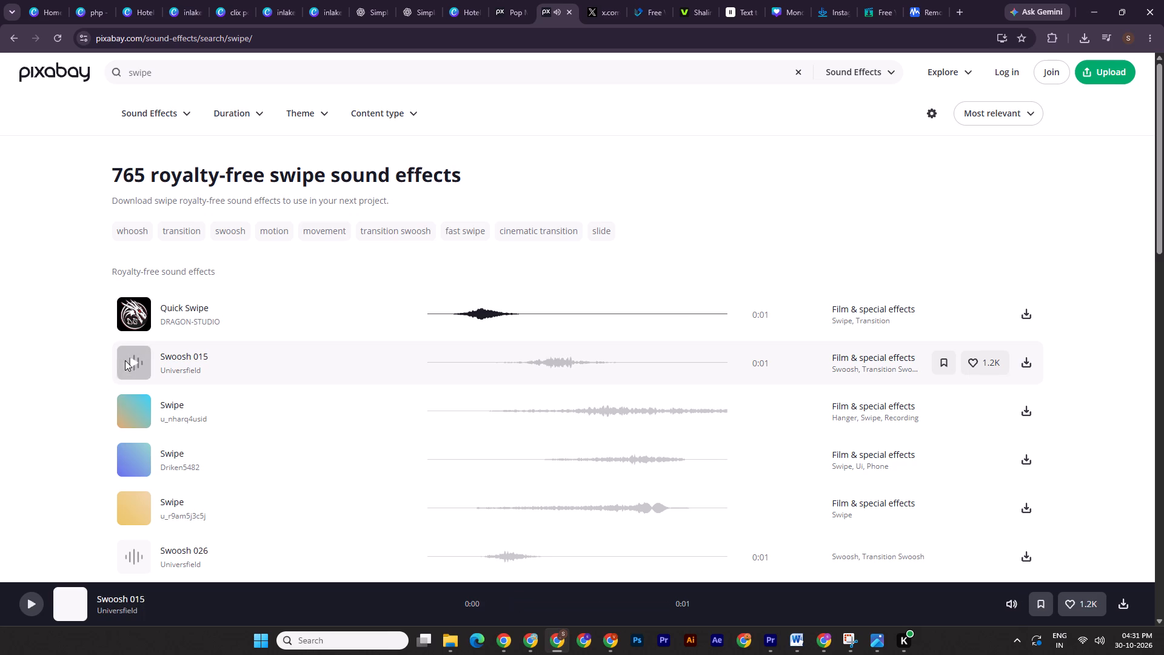
left_click(1034, 362)
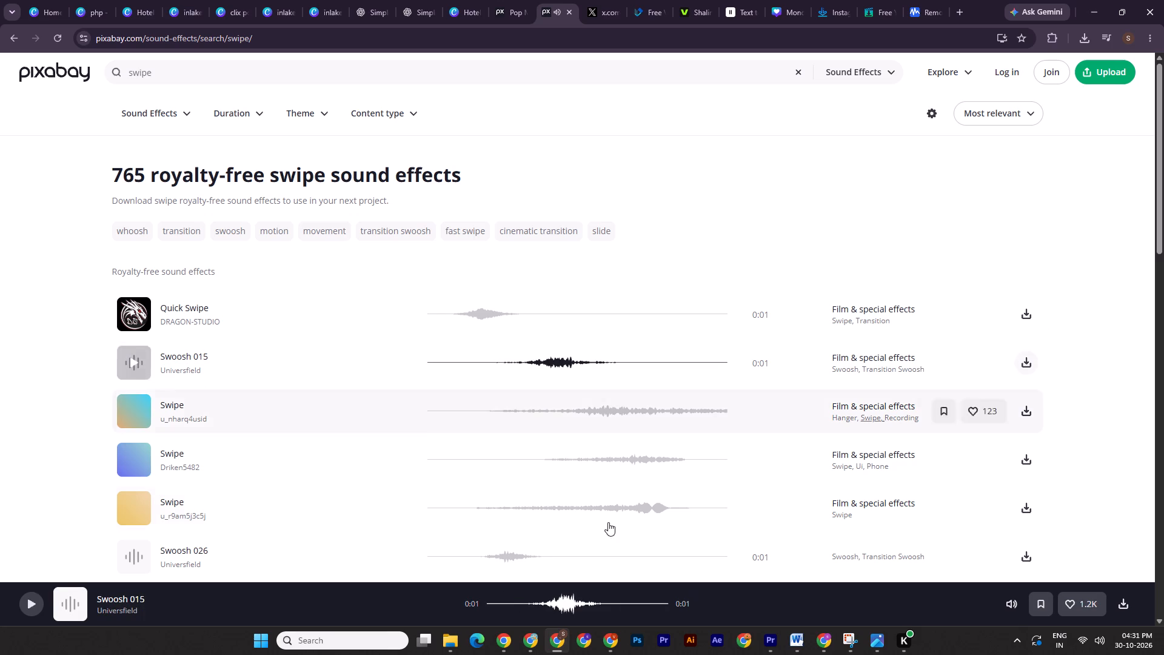
Move the downloaded universfield-swoosh-015-383769.mp3 from Downloads into the 1 video folder.
left_click(446, 639)
left_click(393, 596)
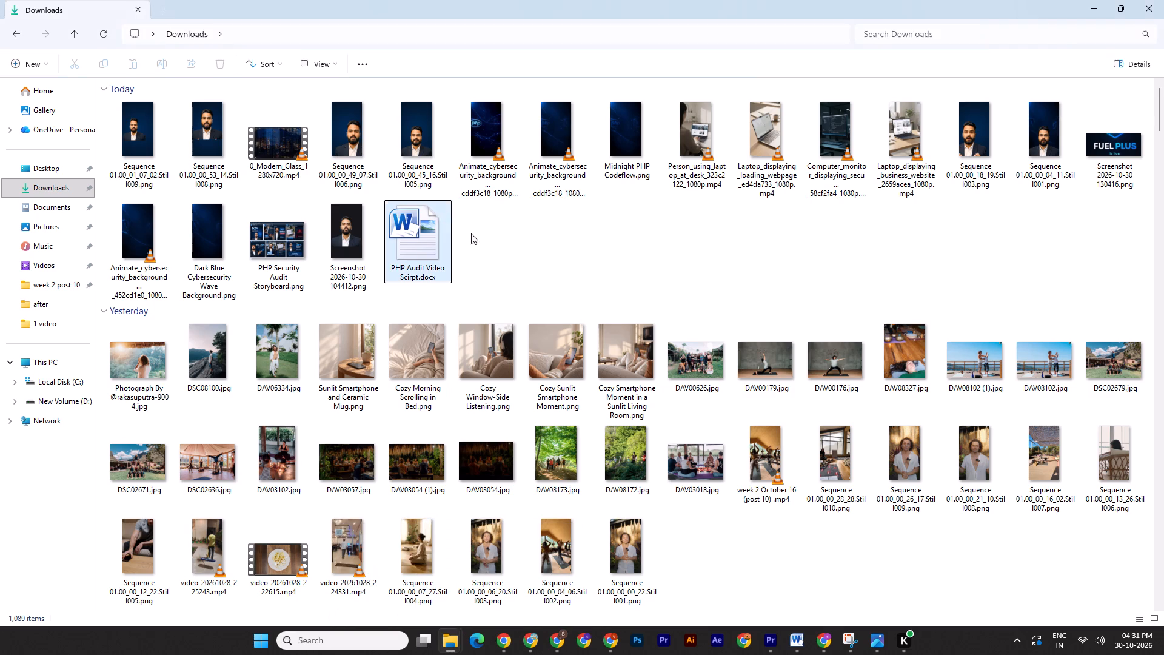
left_click(500, 256)
key("ctrl+x")
left_click(449, 639)
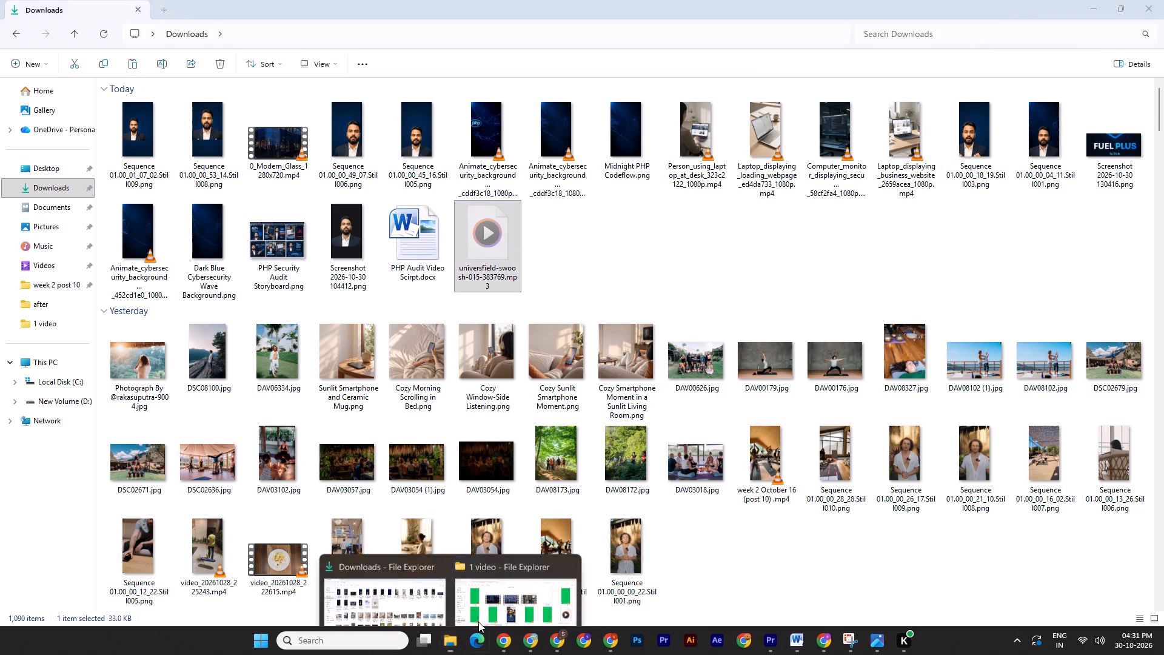
left_click(524, 602)
key("ctrl+v")
Place the swoosh sound on track A5 in Premiere Pro, starting just before 00:00:57:11 where the php_4.mp4 checklist begins, saving the project along the way.
left_click_drag(877, 532, 771, 648)
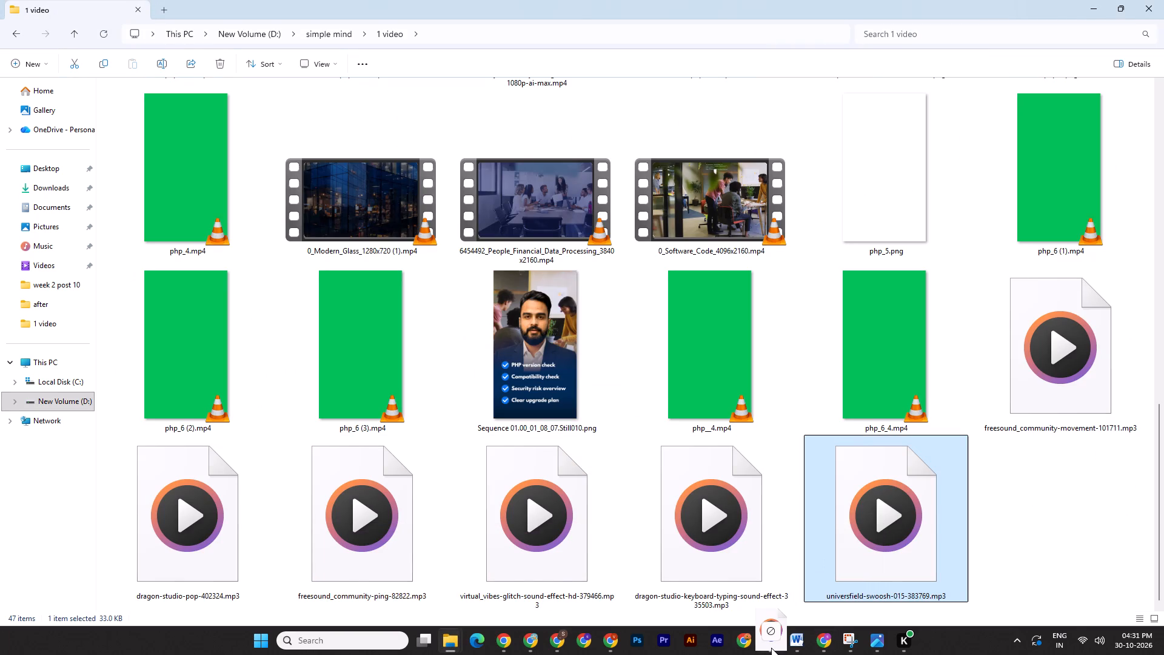
left_click_drag(771, 648, 724, 563)
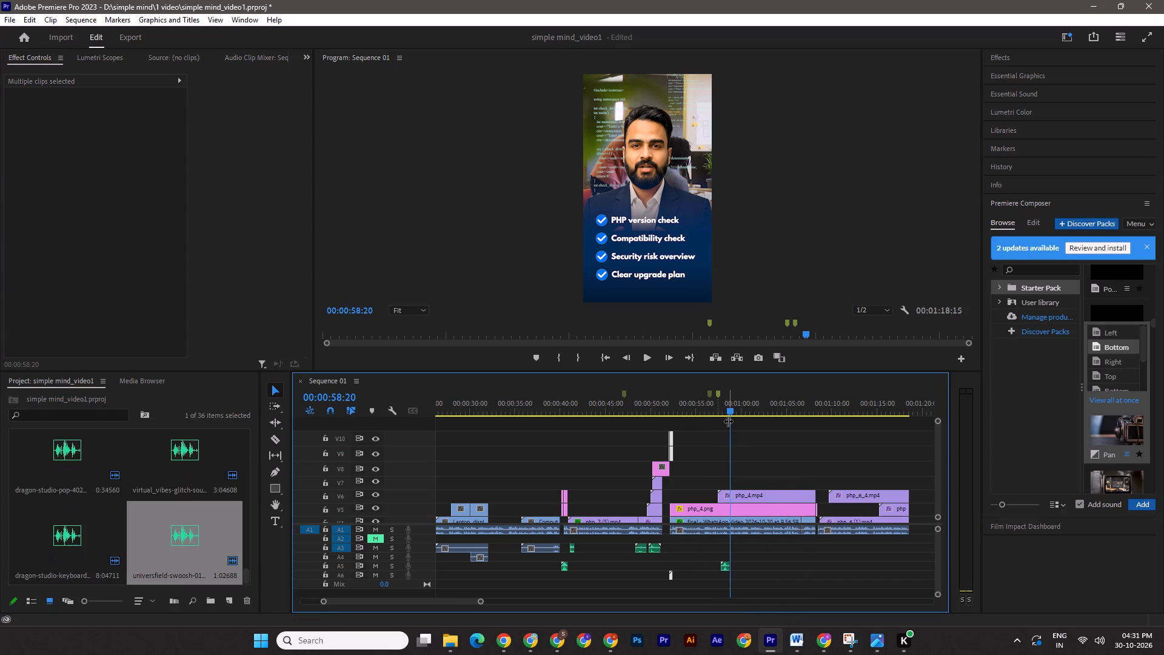
left_click_drag(732, 403, 718, 405)
key("ctrl+s")
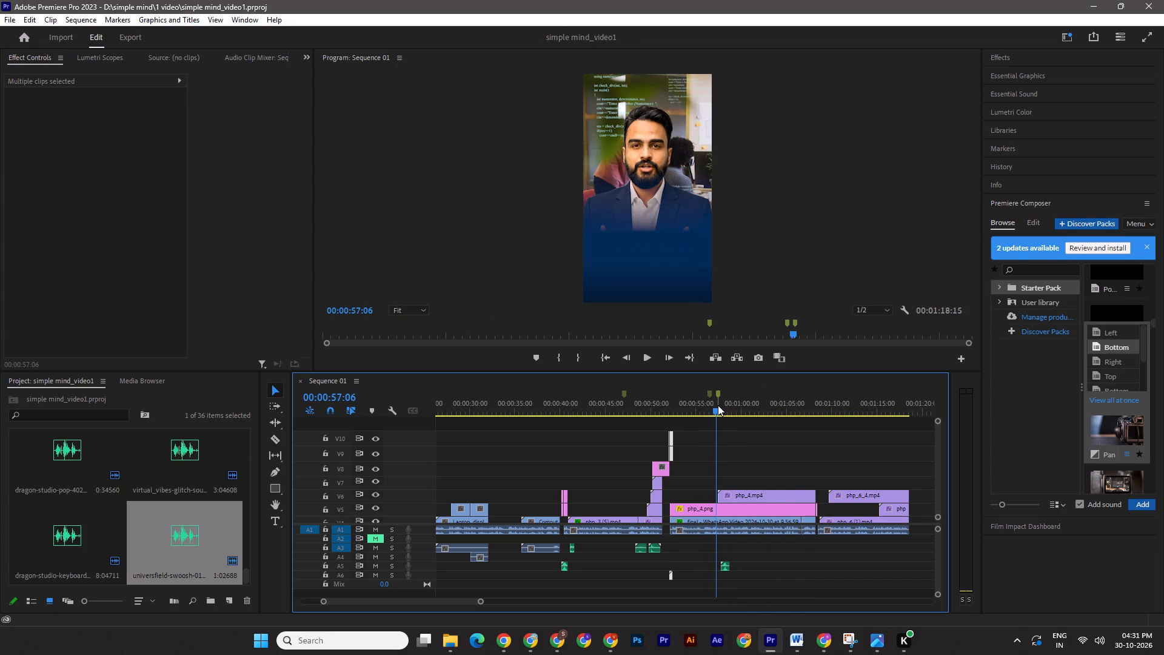
left_click(717, 408)
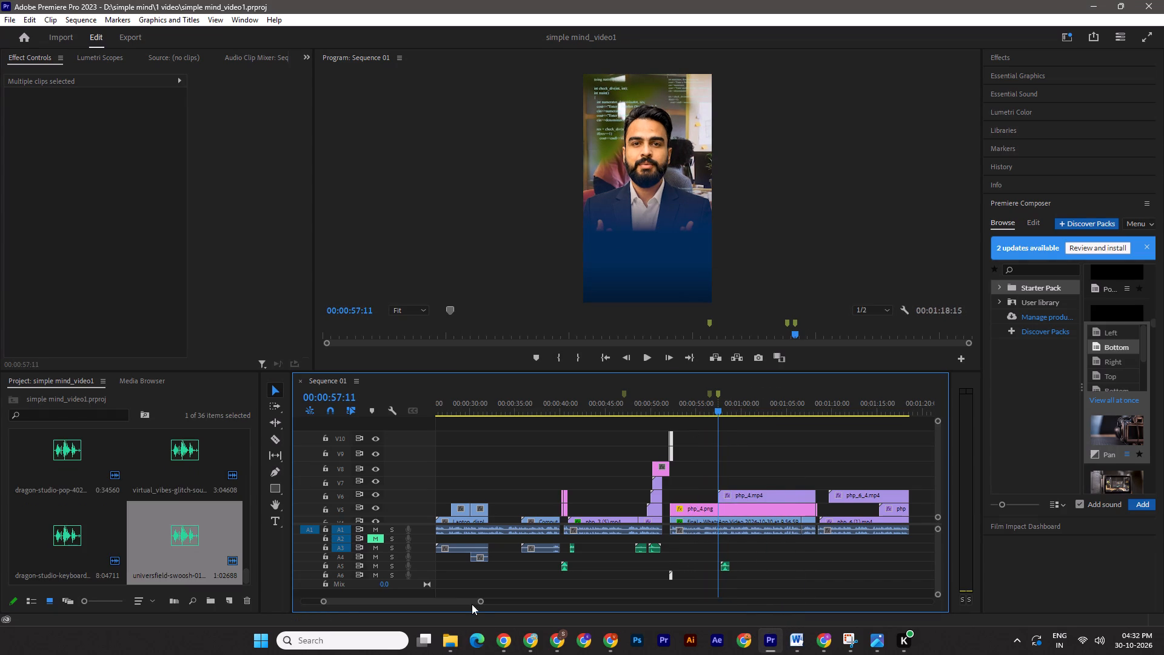
left_click_drag(481, 601, 429, 600)
key("ctrl+s")
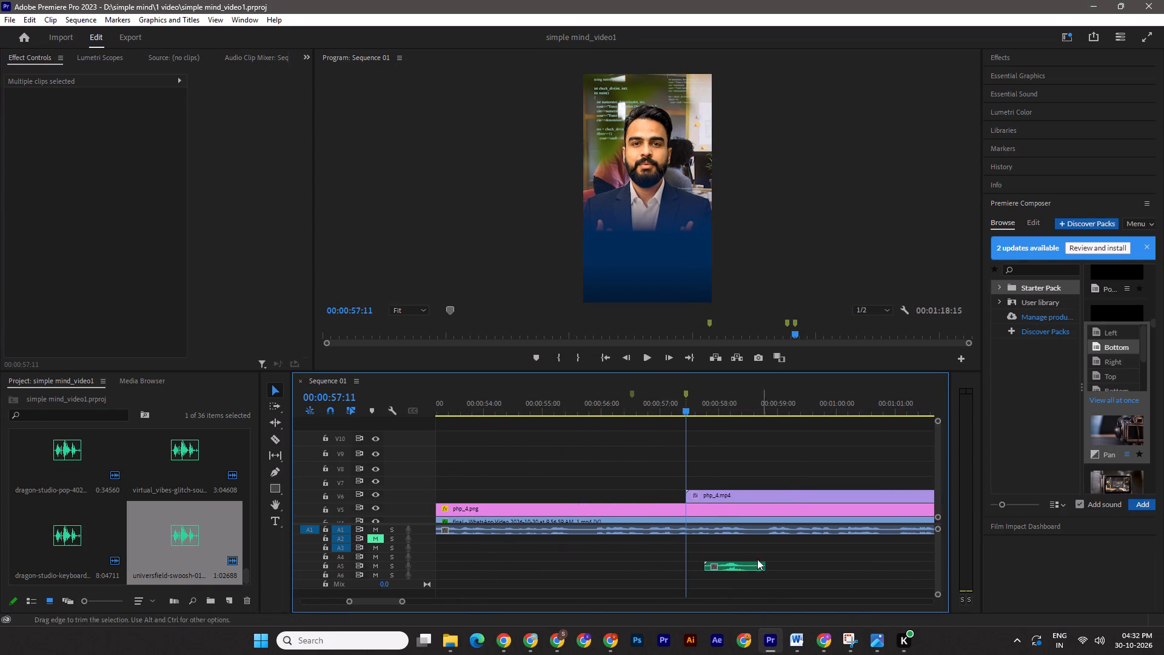
left_click_drag(737, 568, 703, 568)
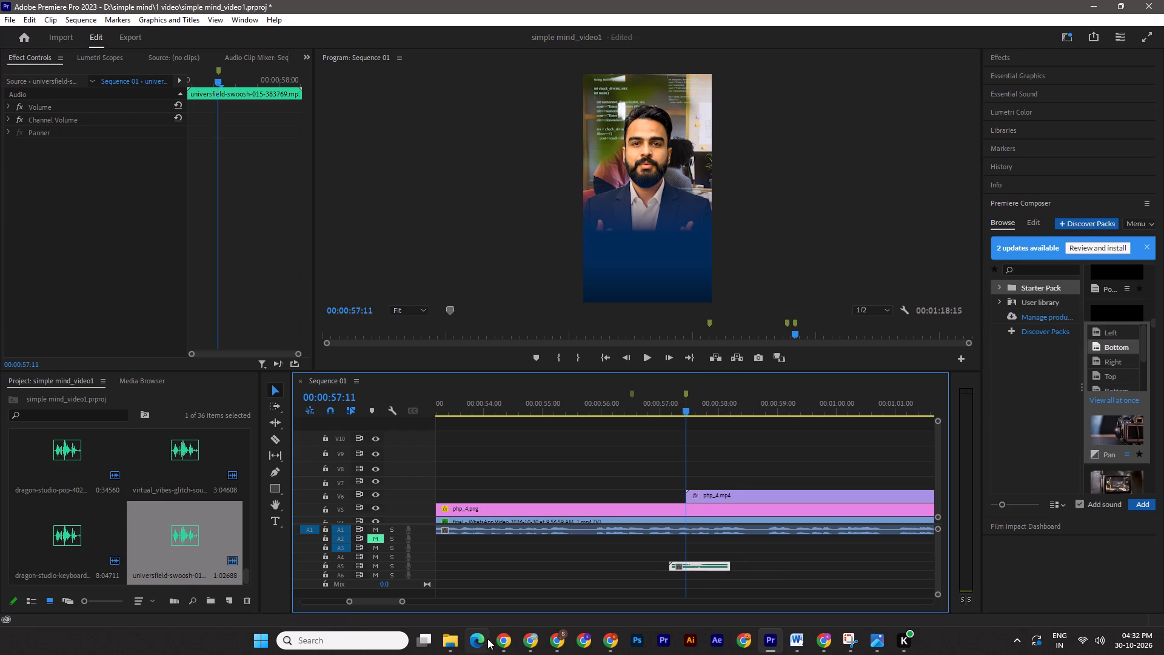
Make a copy of the simple mind_video1.prproj project file in the 1 video folder.
left_click(457, 643)
left_click(505, 604)
scroll(654, 431, "up", 5)
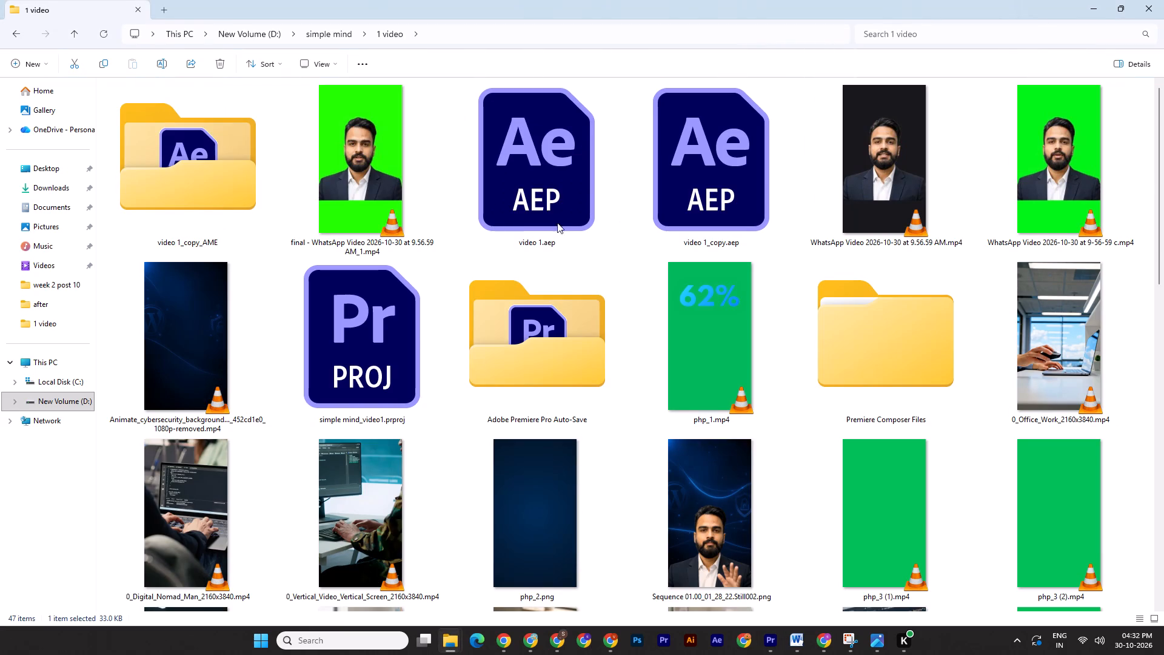
left_click(413, 337)
key("ctrl+c")
key("ctrl+v")
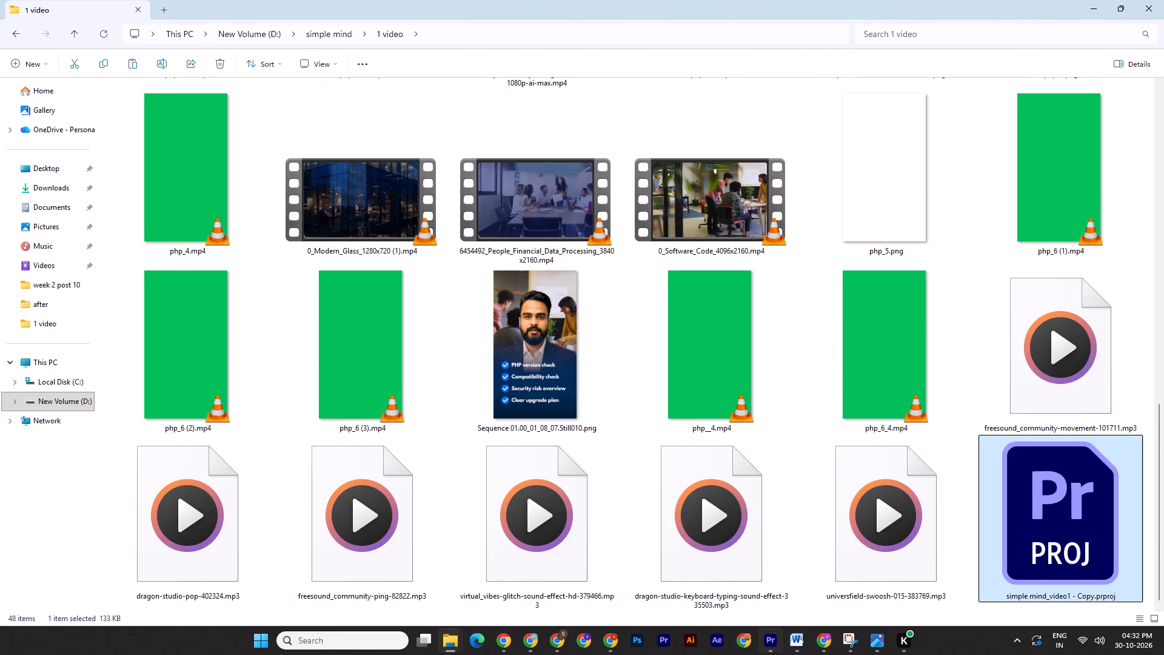
Return to Premiere Pro, play the sequence from the swoosh at the php_4.mp4 checklist onward, and save the project.
left_click(771, 651)
left_click(937, 594)
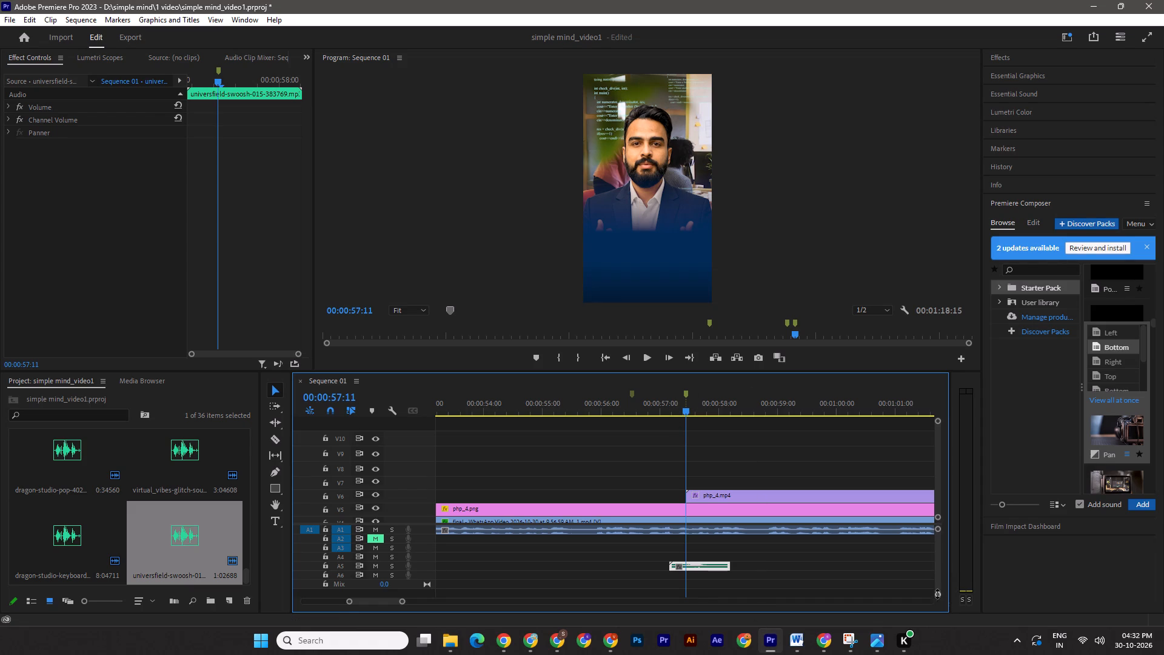
left_click(937, 554)
left_click_drag(681, 403, 673, 405)
key("space")
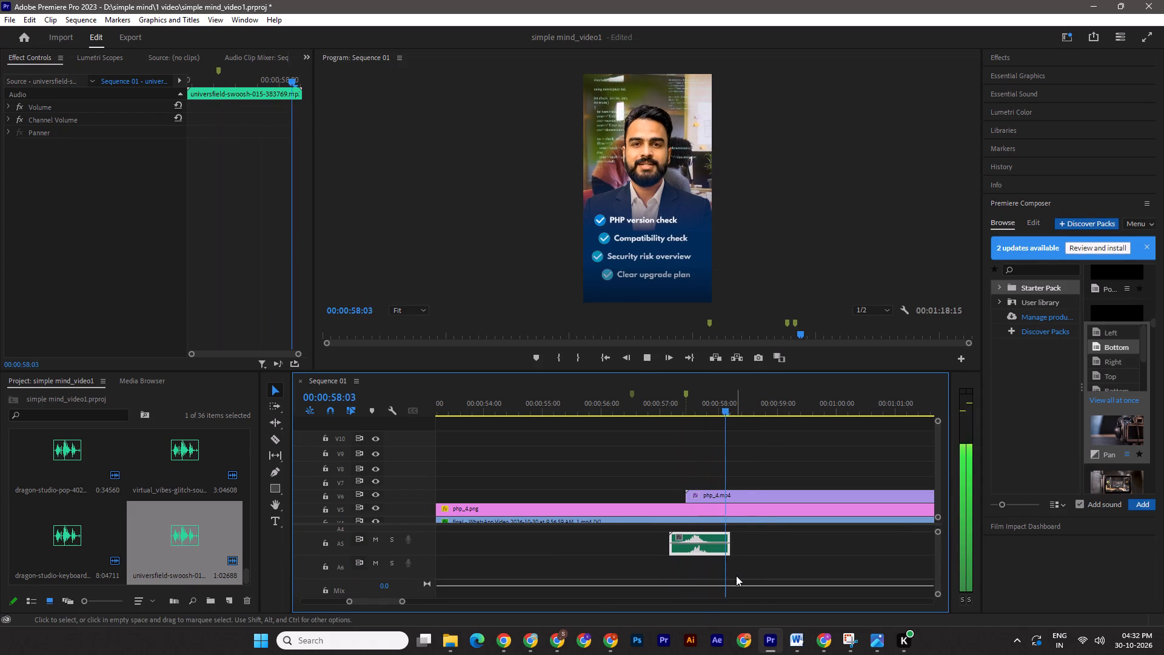
left_click_drag(403, 601, 452, 600)
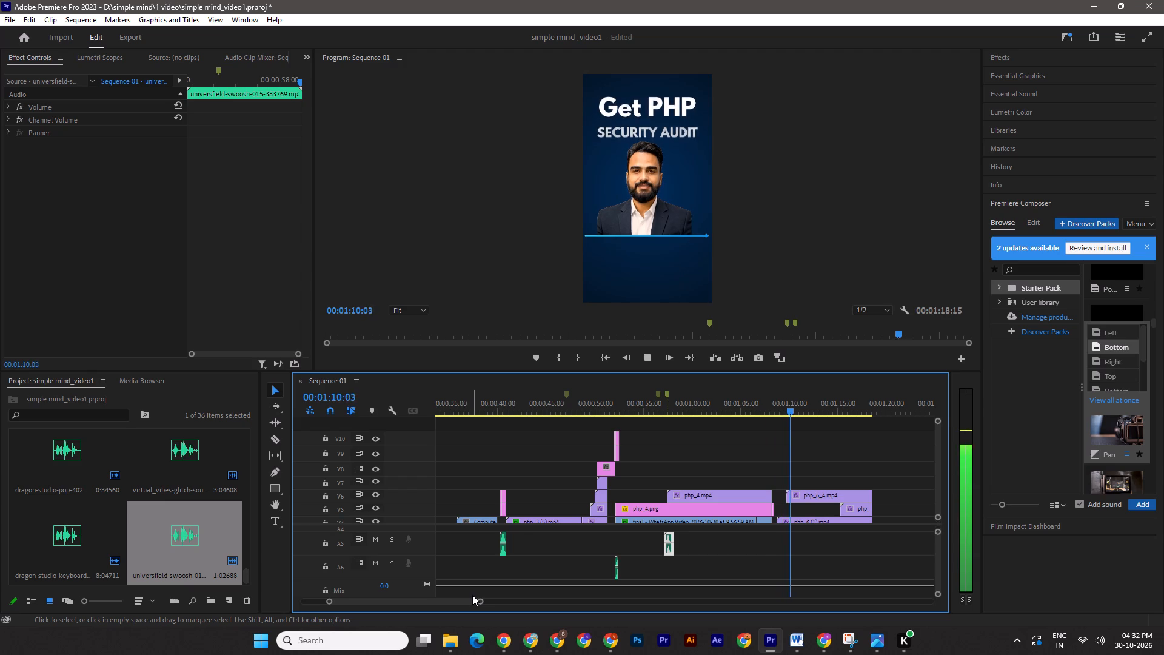
key("ctrl+s")
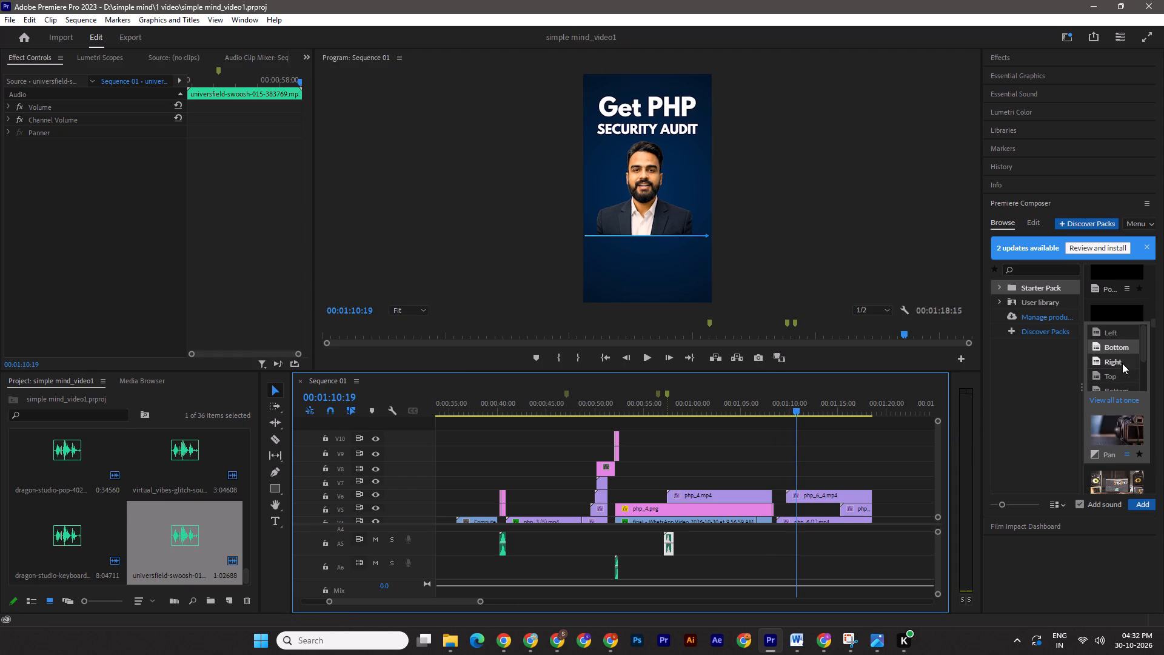
Add the Premiere Composer Pan Right transition at the cut after php_4.mp4, starting about 00:01:08:10, save the project and play it back.
left_click(1122, 363)
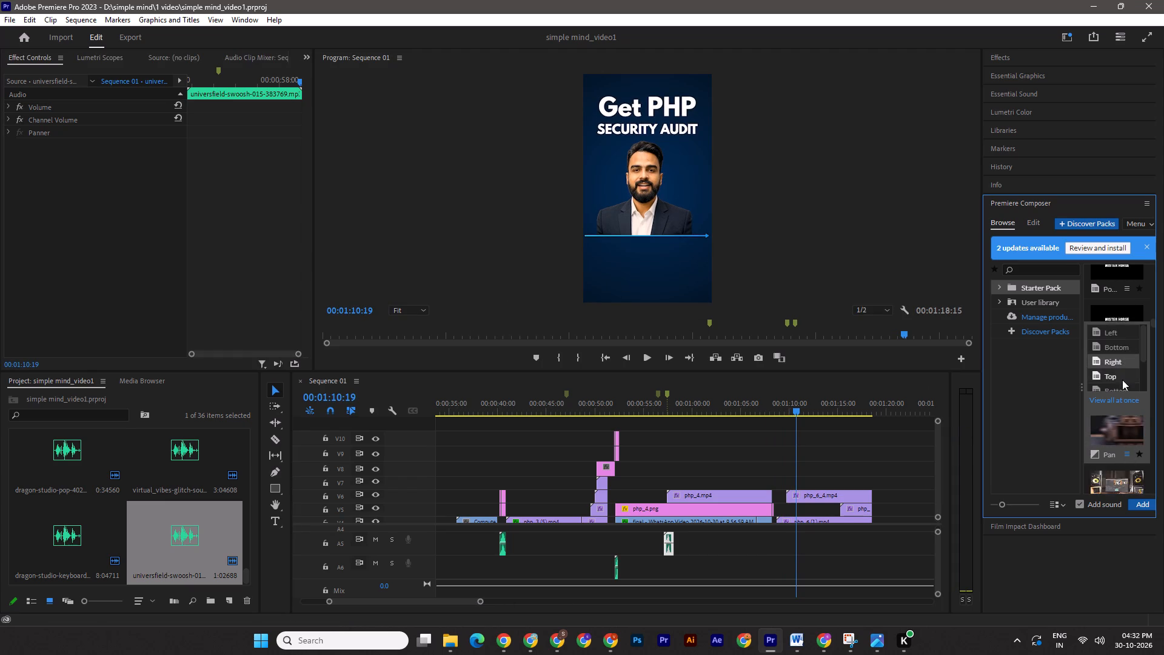
left_click_drag(1131, 434, 775, 477)
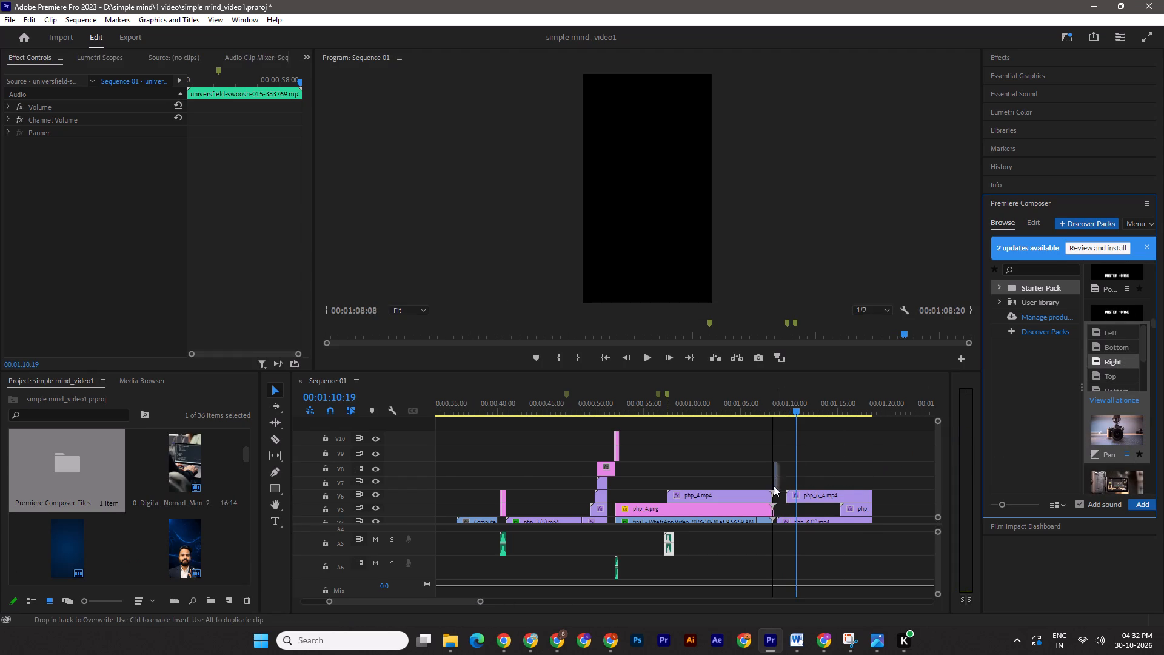
left_click_drag(478, 603, 444, 596)
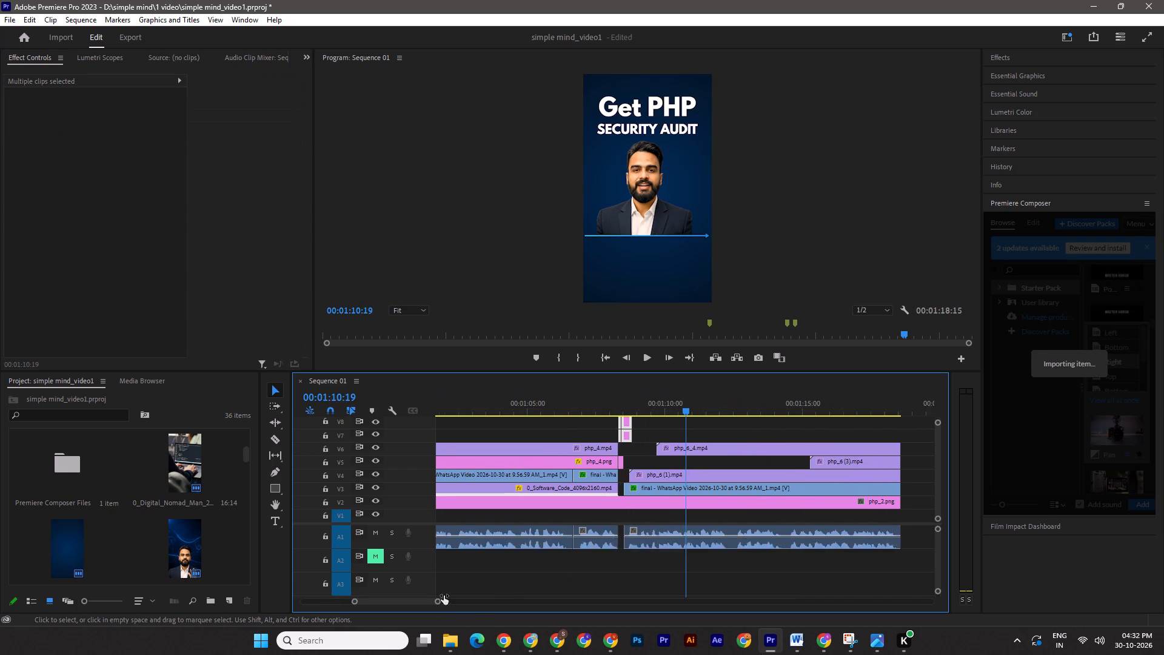
left_click_drag(444, 596, 443, 596)
left_click(625, 437)
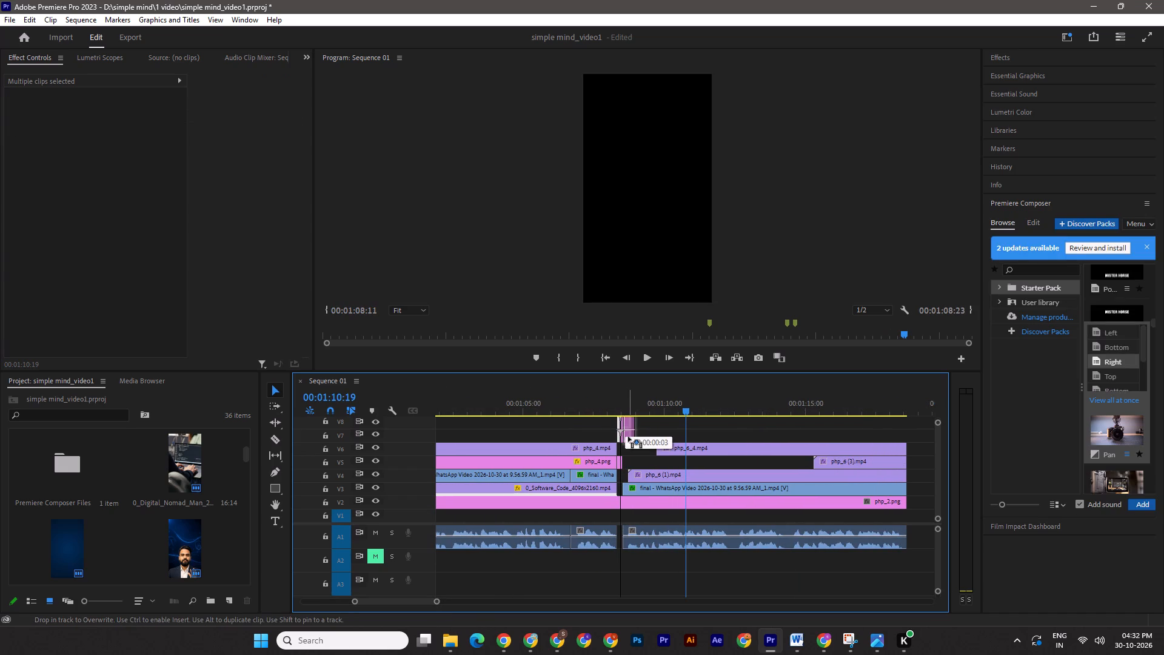
key("ctrl+s")
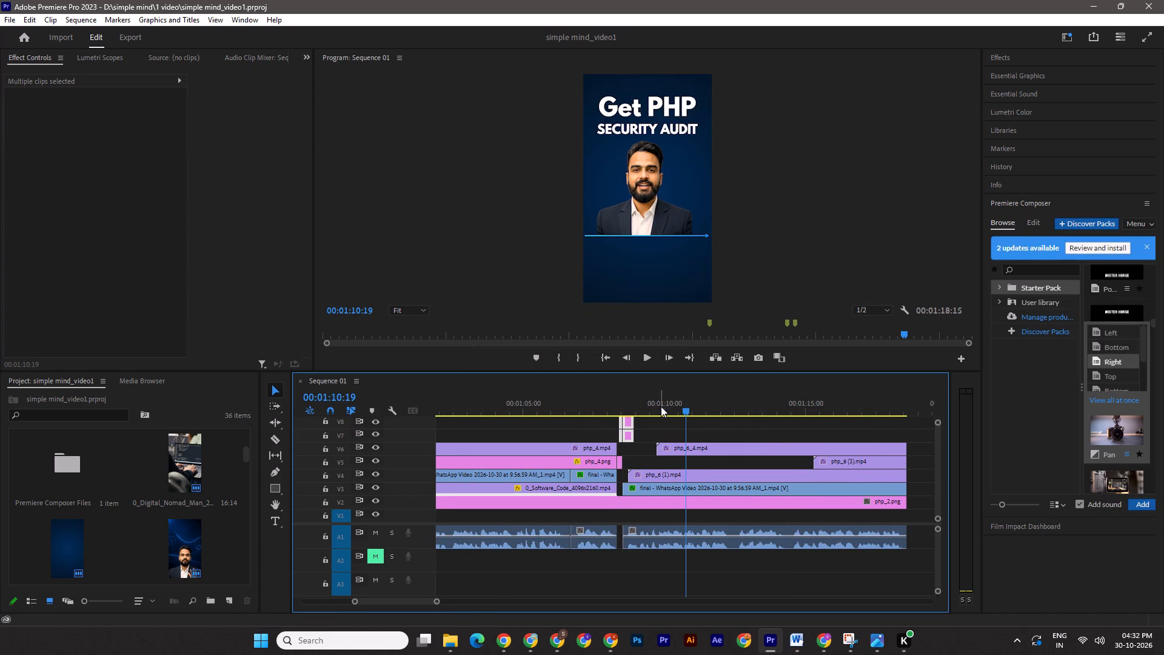
left_click_drag(684, 406, 607, 406)
left_click(666, 432)
key("space")
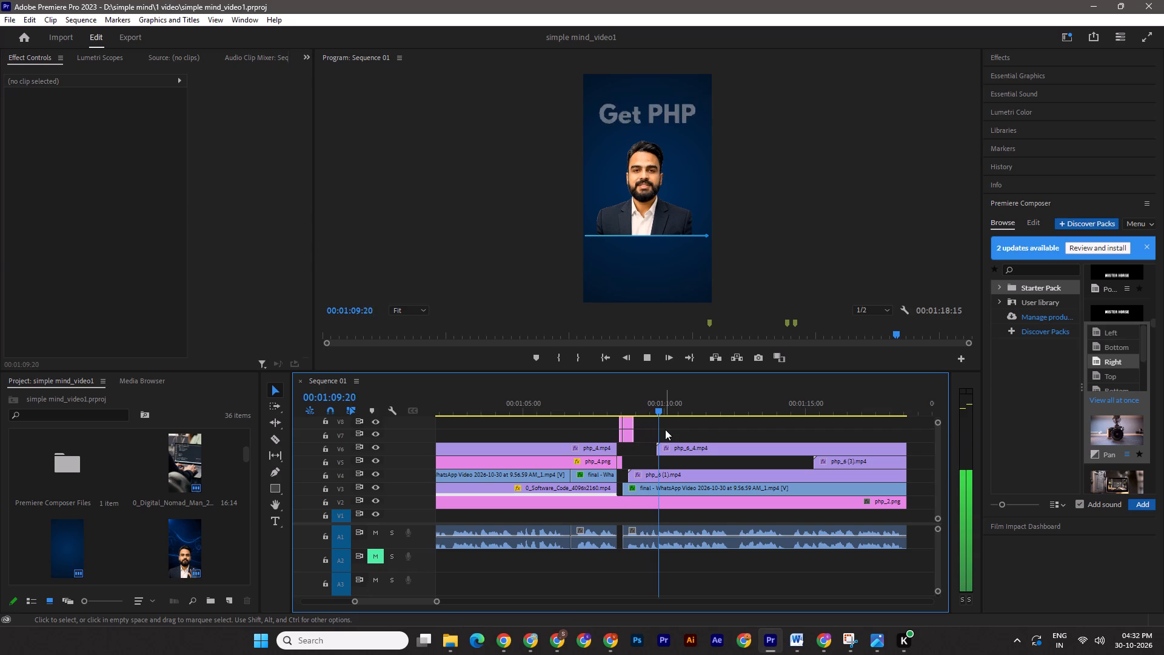
key("space")
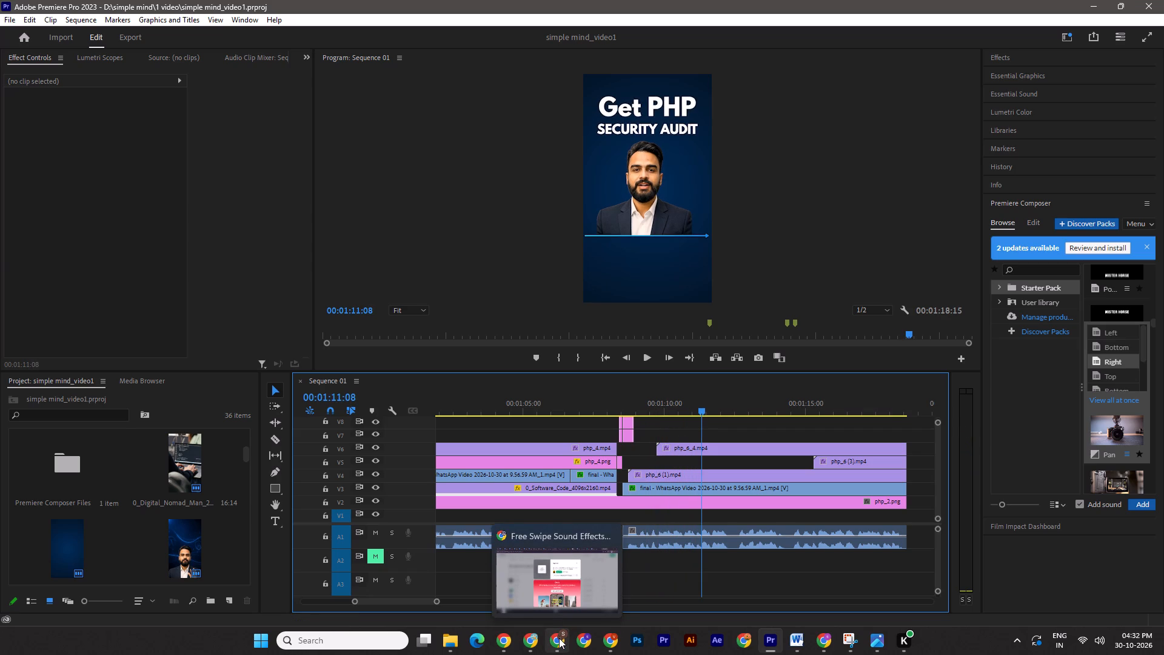
Place freesound_community-ping-82822.mp3 from the 1 video folder on track A3 around the start of php_6_4.mp4, at about 00:01:09, and play it back.
left_click(452, 638)
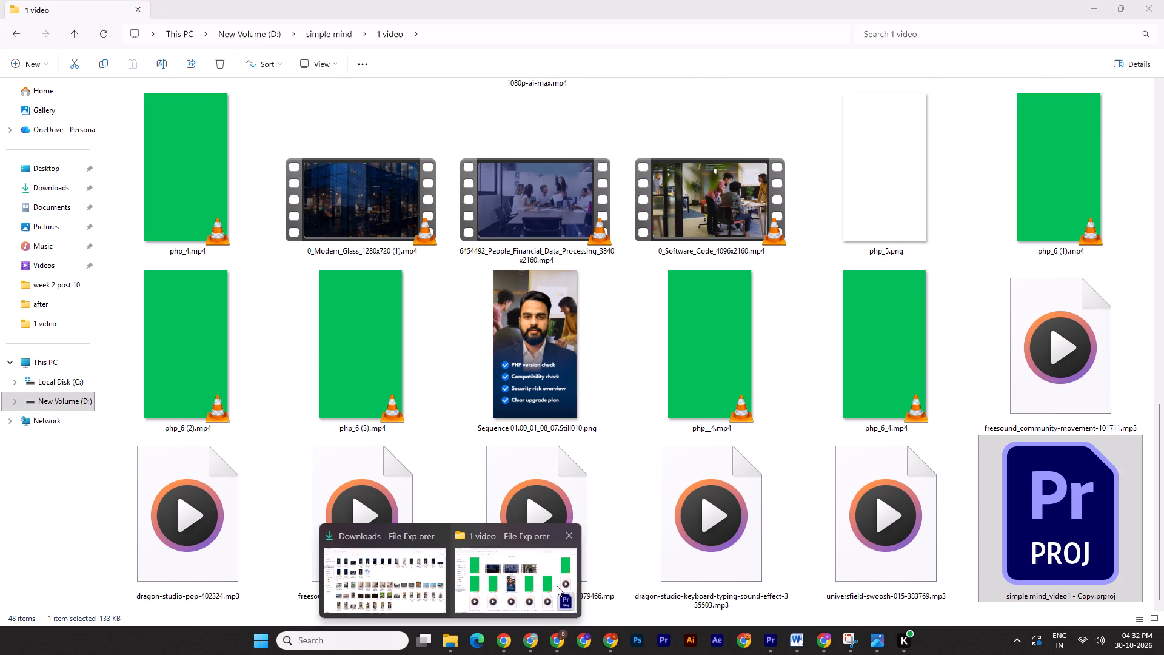
left_click(557, 586)
left_click_drag(404, 566, 773, 639)
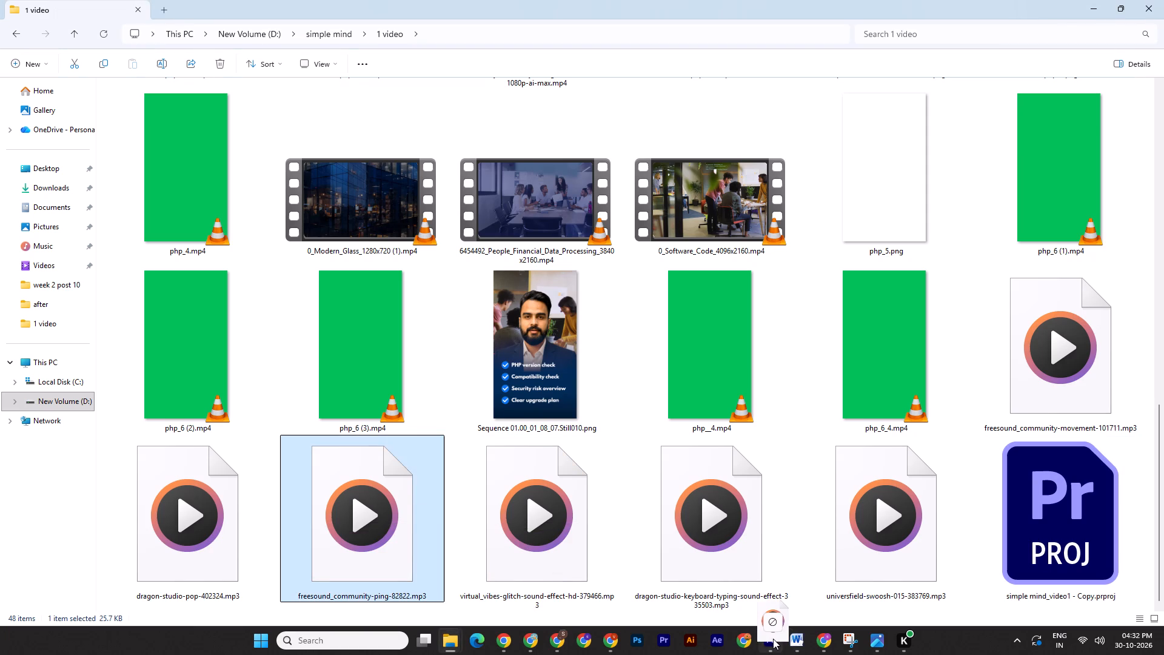
left_click_drag(773, 639, 694, 574)
left_click_drag(714, 592, 712, 592)
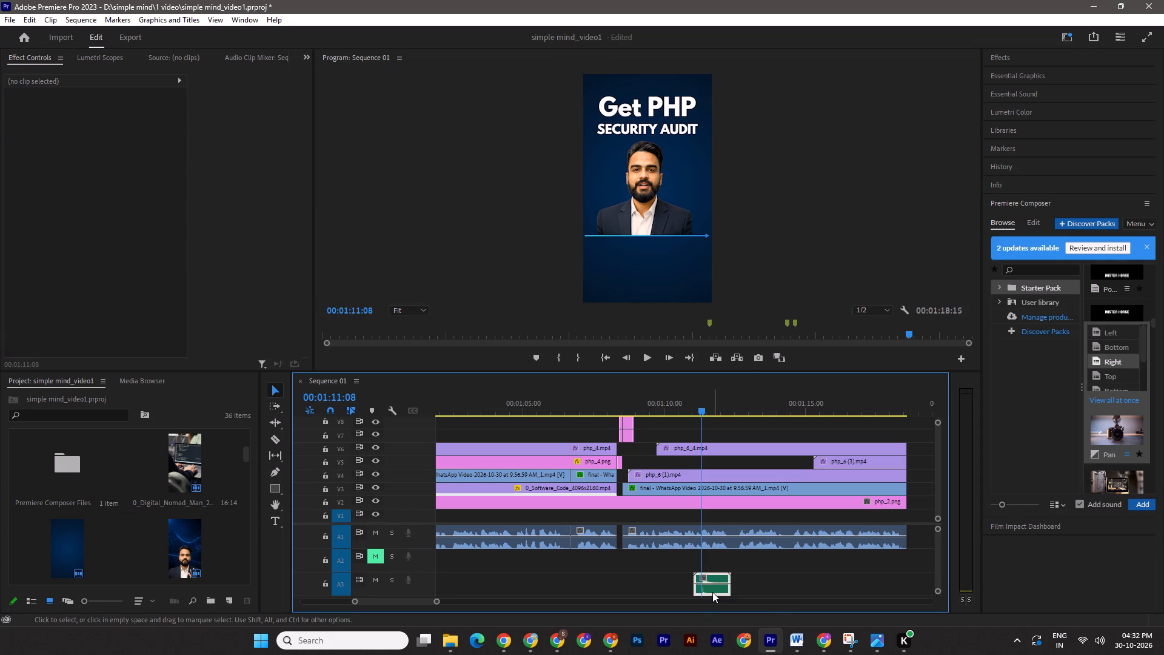
left_click_drag(712, 592, 664, 591)
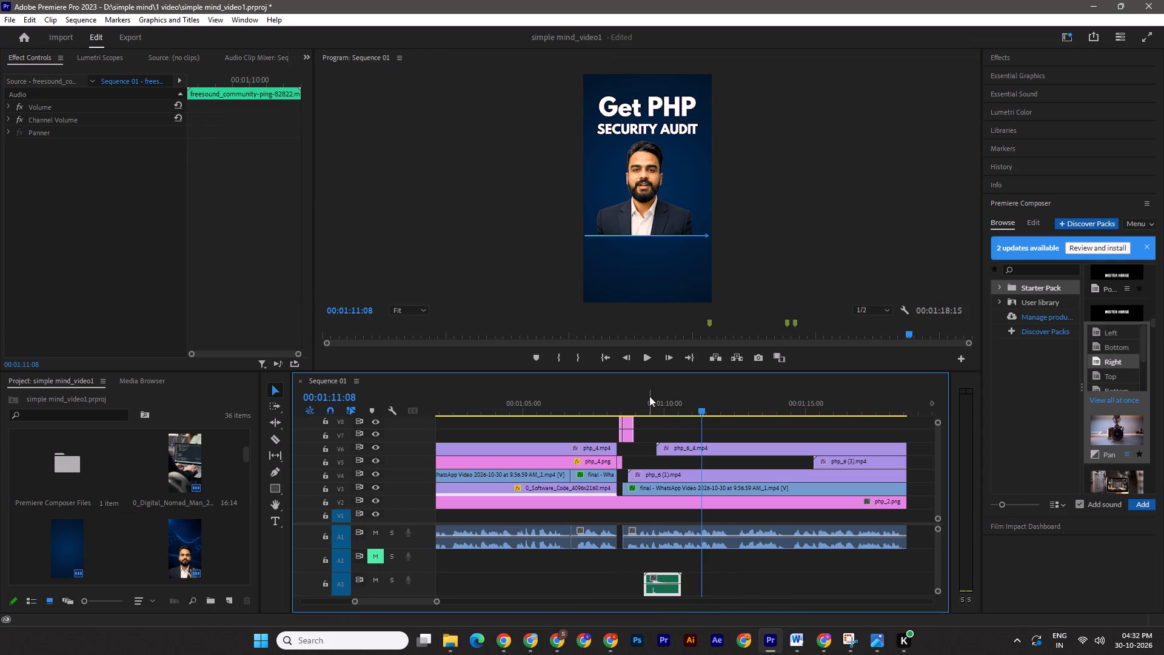
left_click(647, 398)
key("space")
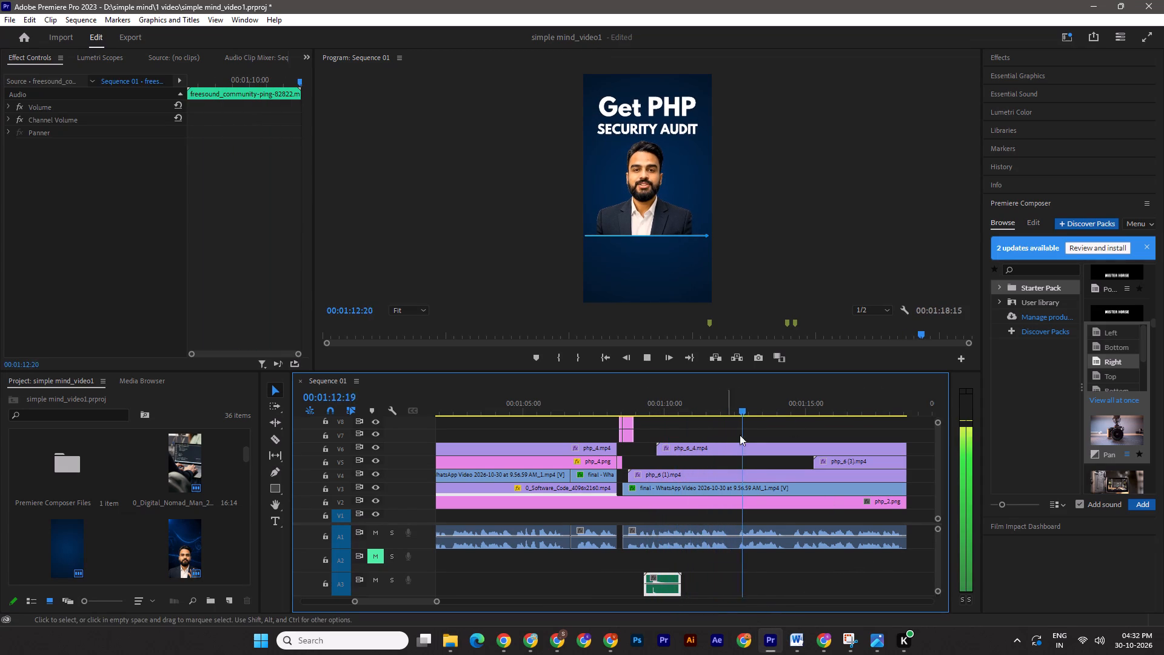
Place dragon-studio-pop-402324.mp3 from the 1 video folder on track A3 where php_6 (3).mp4 begins, at about 00:01:15, play it back and save.
left_click_drag(753, 408, 814, 416)
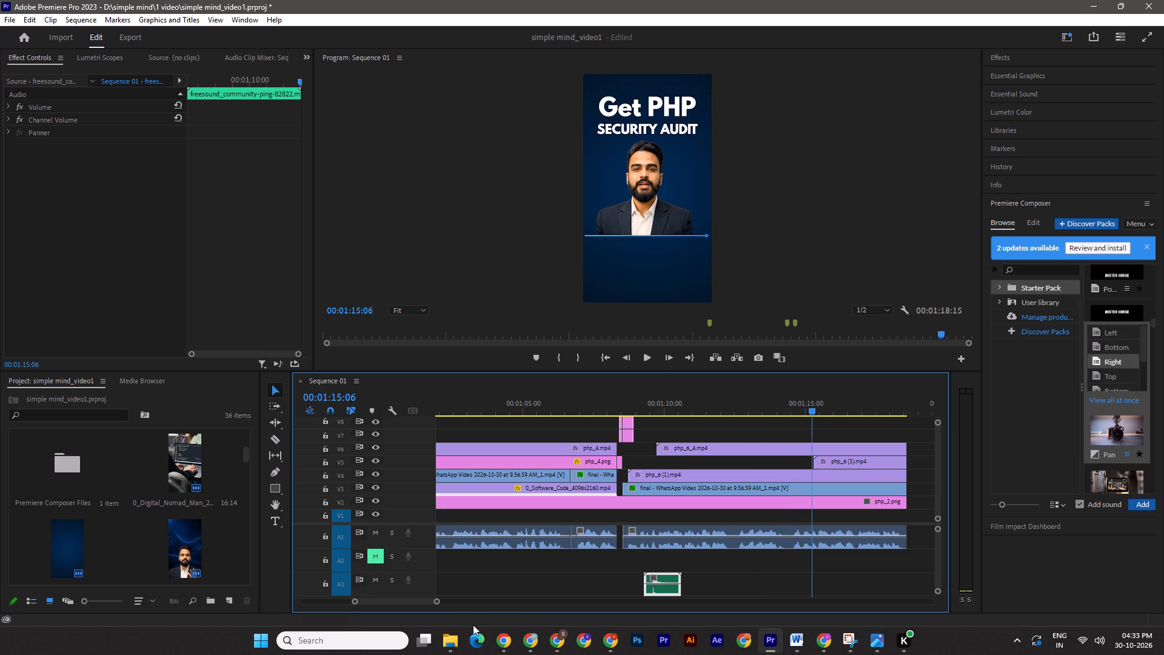
left_click(454, 637)
left_click(518, 603)
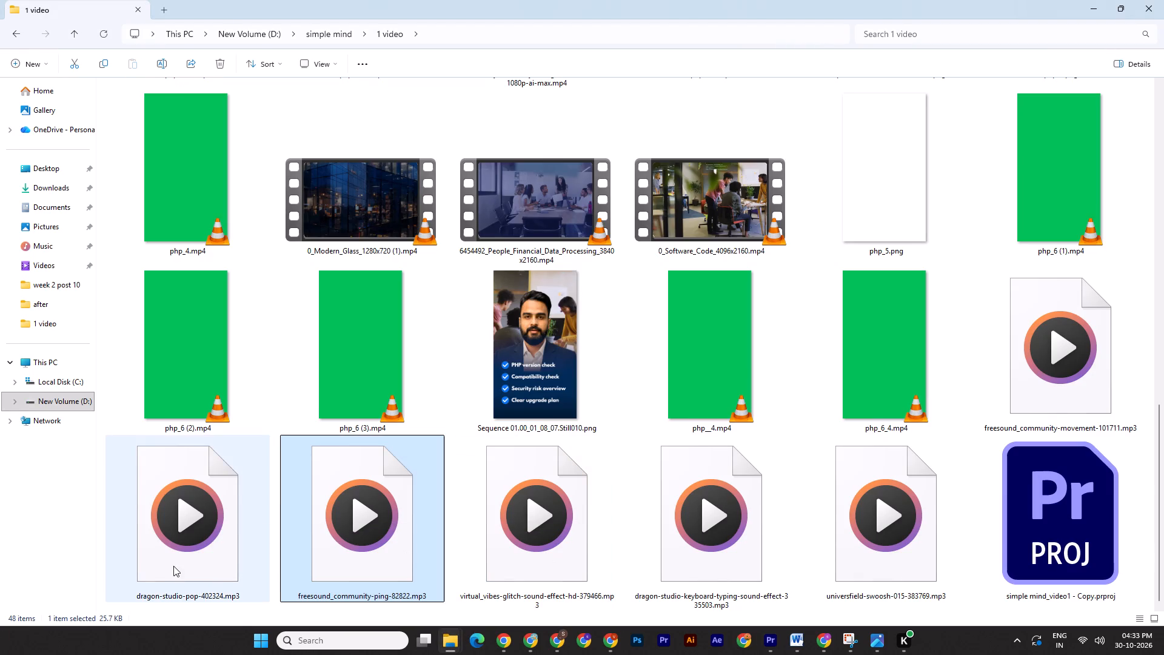
left_click_drag(174, 565, 799, 588)
left_click_drag(799, 592, 808, 592)
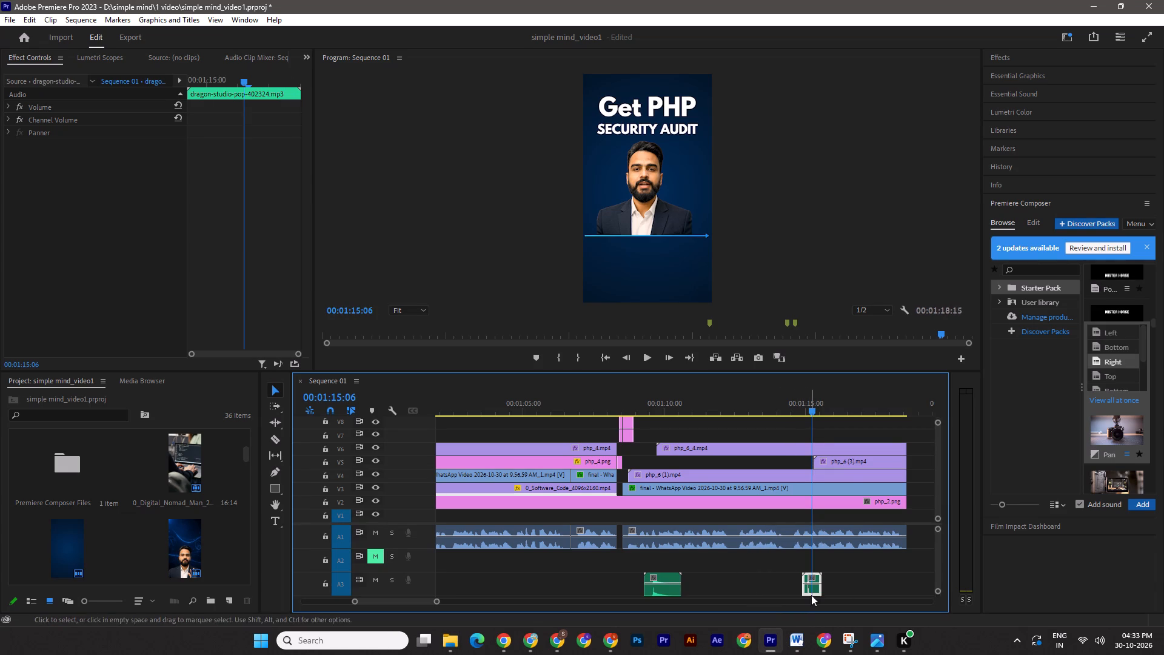
left_click_drag(813, 414, 800, 415)
key("space")
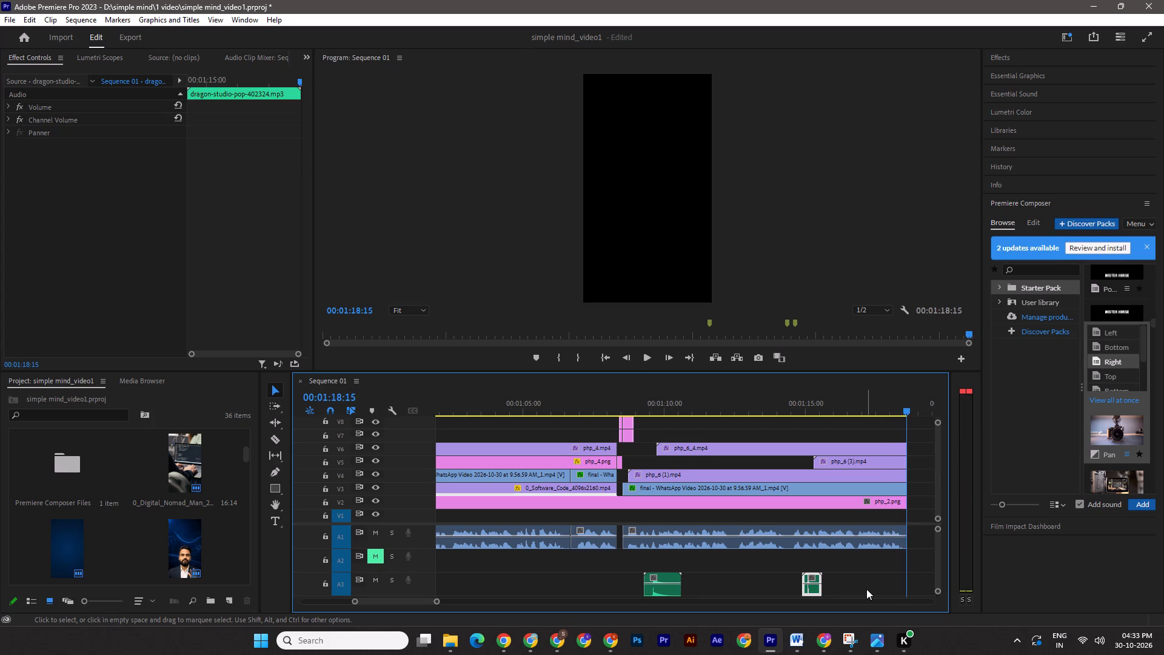
key("ctrl+s")
Consolidate the transition and swoosh sounds from tracks A5 to A7 onto track A4, keeping their timing.
left_click_drag(436, 600, 512, 602)
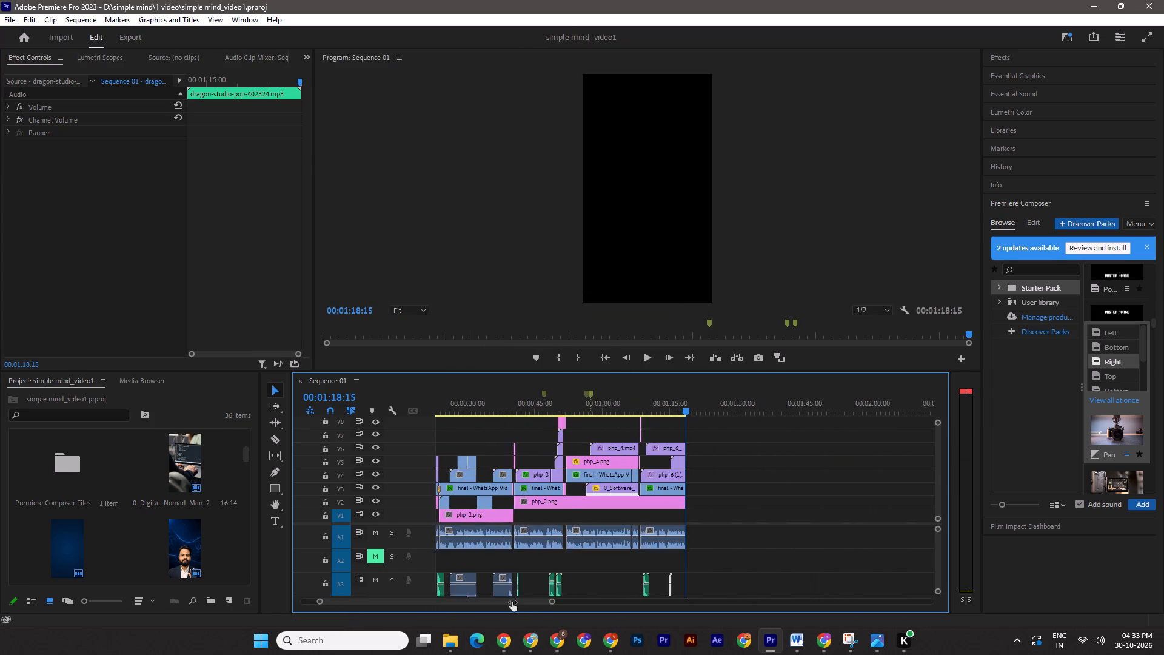
left_click_drag(512, 602, 530, 603)
left_click_drag(681, 408, 319, 422)
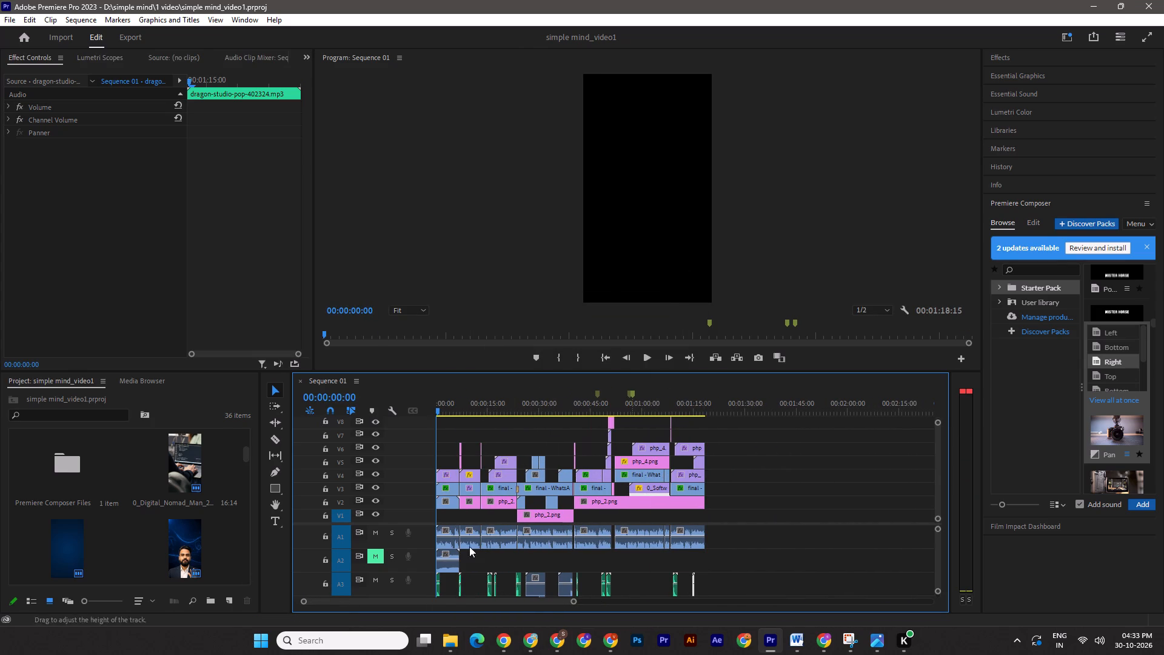
left_click(937, 591)
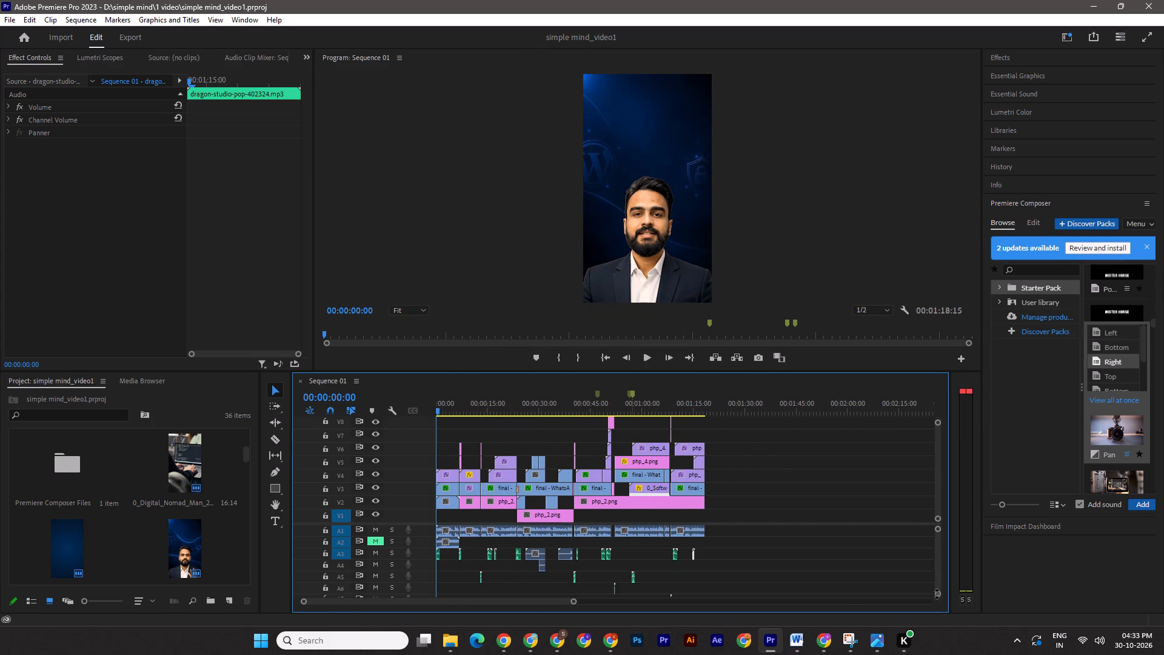
left_click_drag(575, 600, 519, 599)
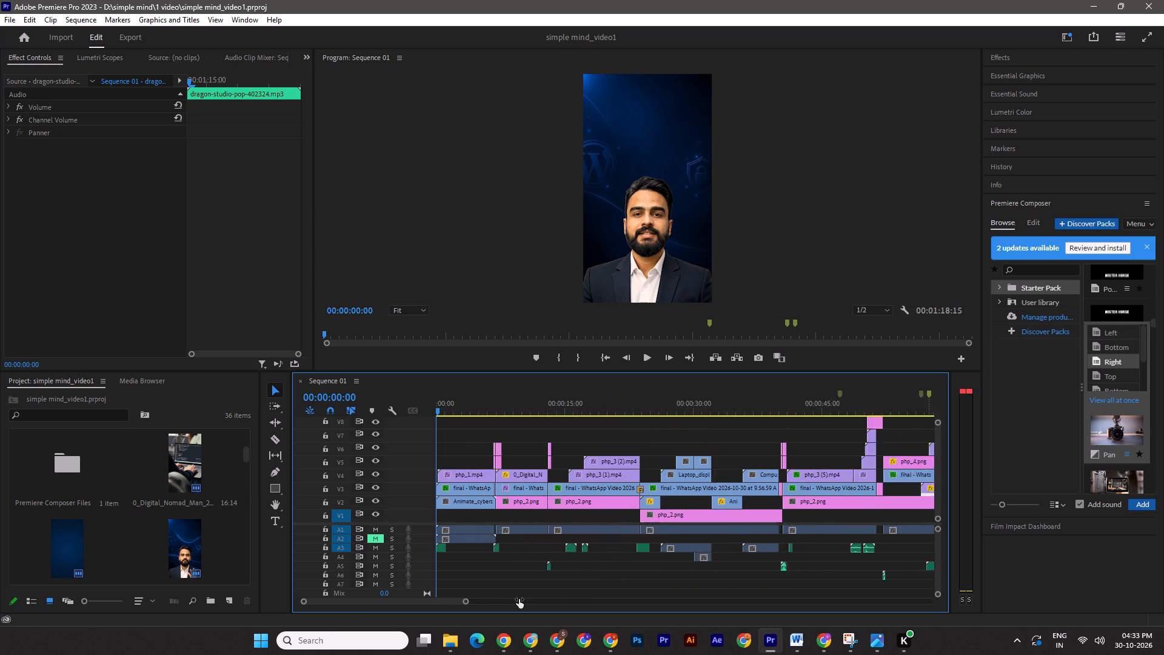
left_click_drag(519, 599, 515, 600)
left_click_drag(565, 567, 565, 558)
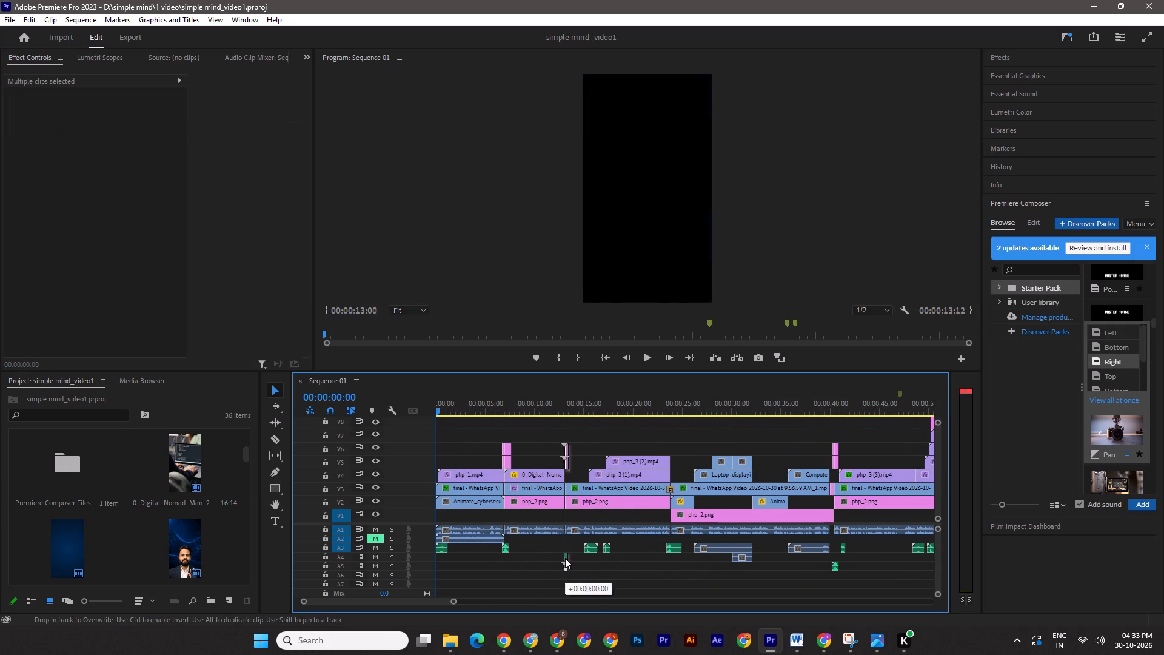
left_click_drag(836, 566, 836, 558)
left_click_drag(454, 599, 487, 601)
left_click_drag(797, 576, 798, 564)
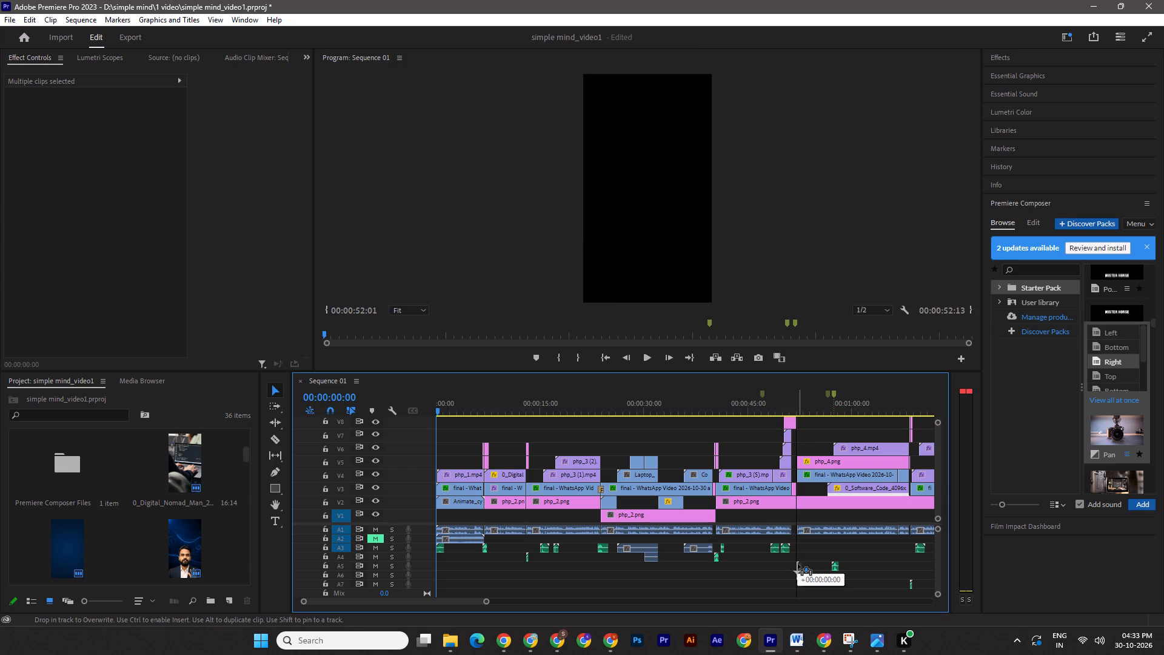
left_click_drag(798, 564, 801, 557)
left_click_drag(834, 569, 834, 561)
left_click_drag(911, 587, 908, 563)
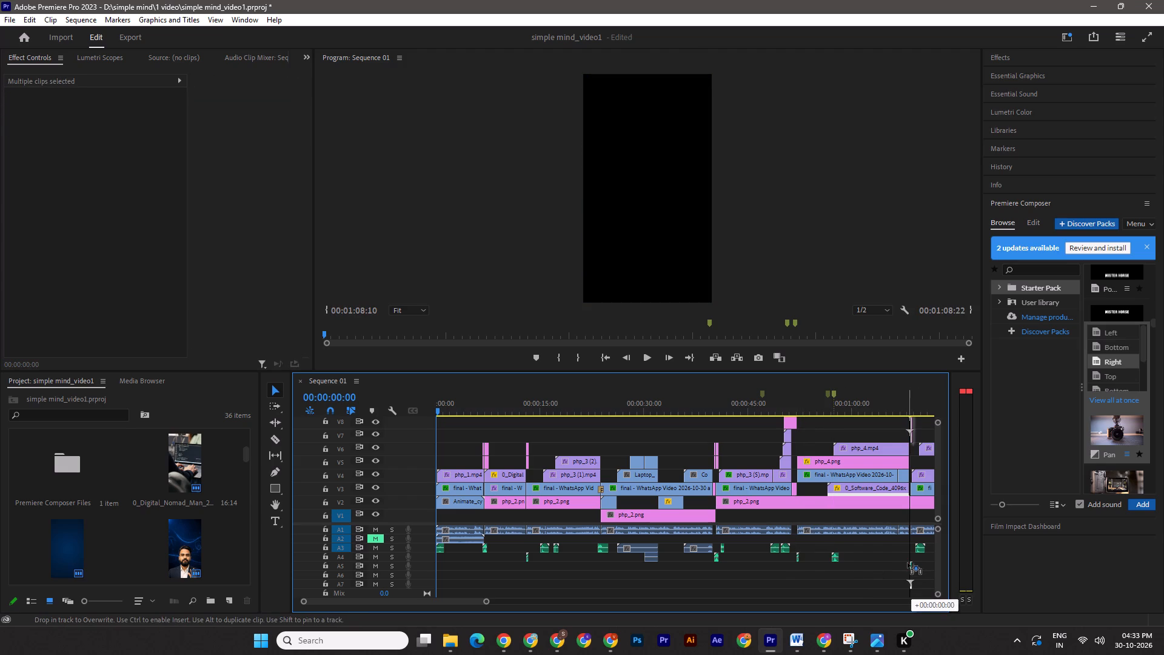
left_click_drag(908, 563, 908, 559)
left_click_drag(486, 602, 502, 601)
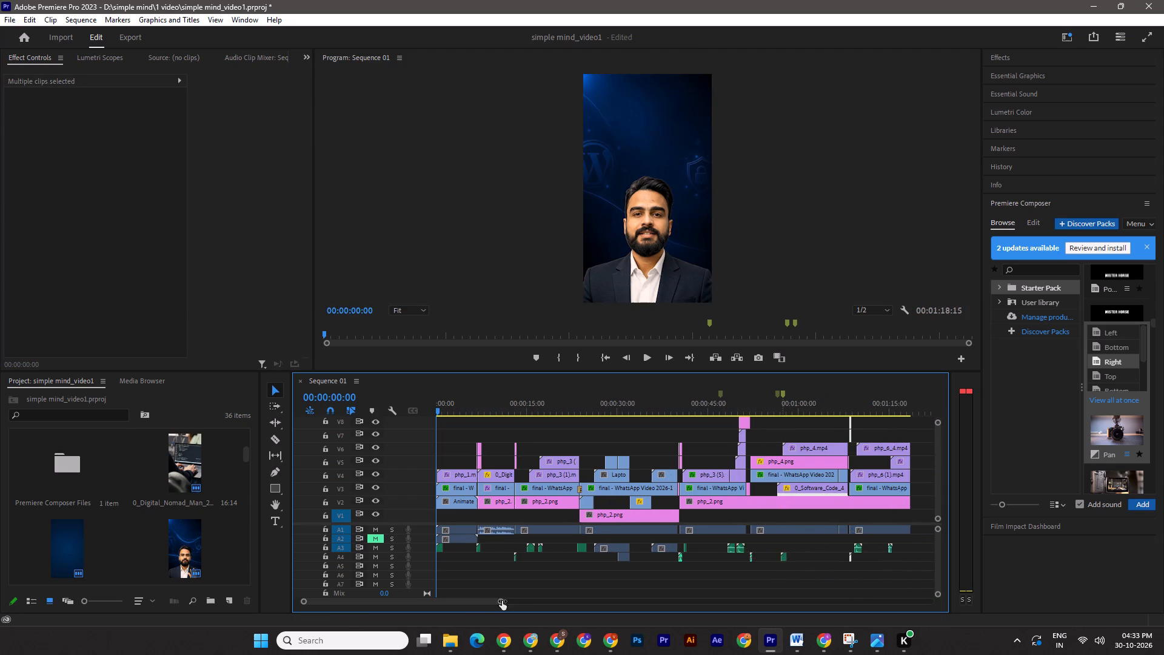
left_click_drag(502, 601, 506, 600)
Switch to Pixabay in Chrome and search its music library for "tech ad".
left_click(563, 642)
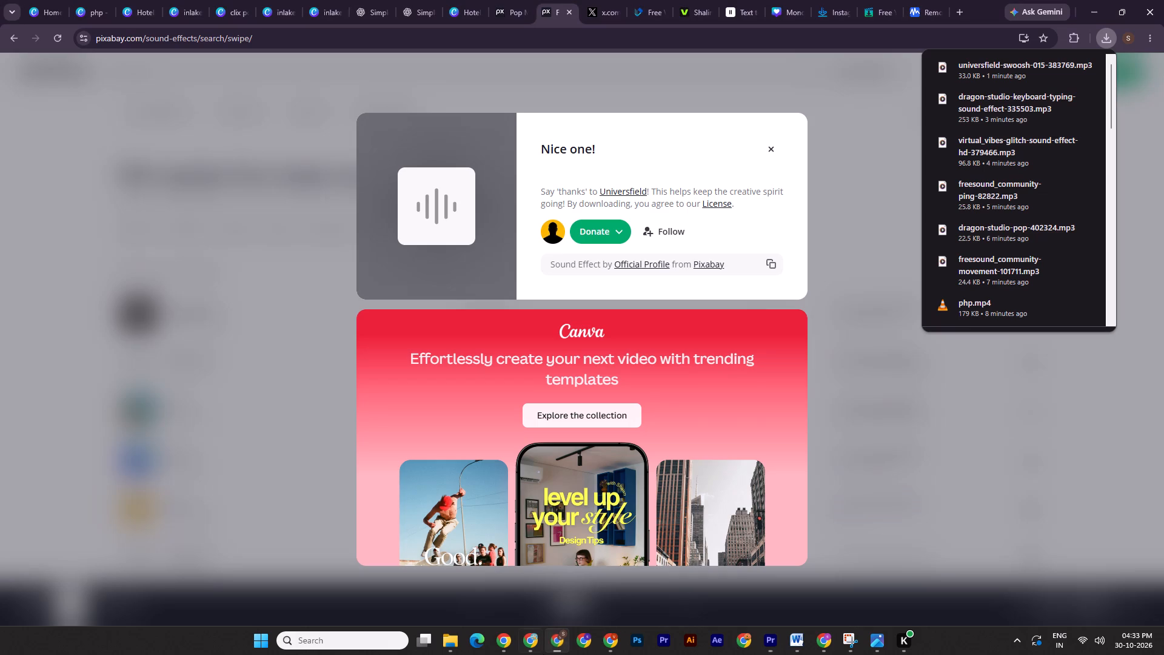
left_click(521, 0)
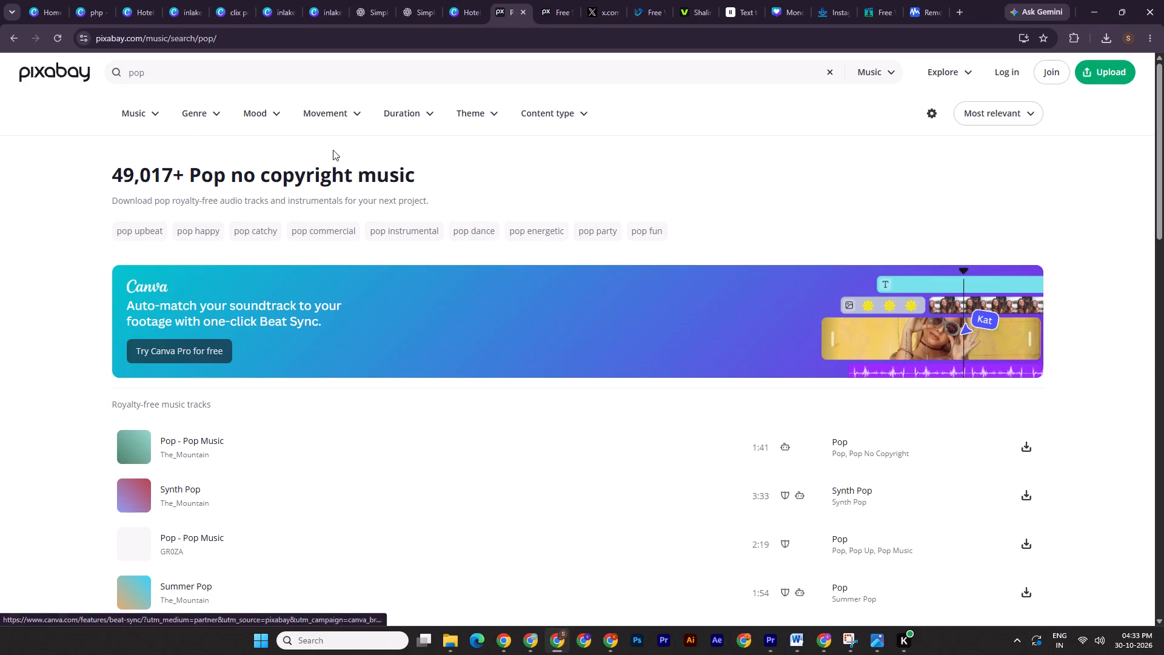
triple_click(161, 65)
type("tech ad")
key("Return")
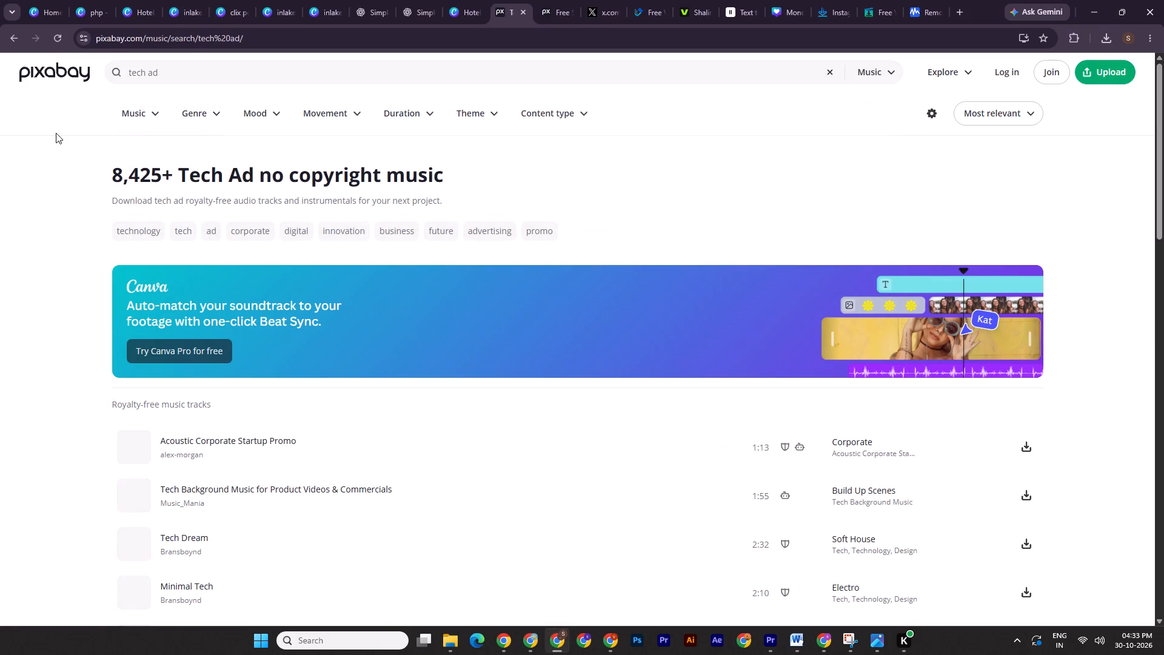
Preview the "tech ad" tracks from Acoustic Corporate Startup Promo through Abstract Corporate as background music candidates.
left_click(132, 446)
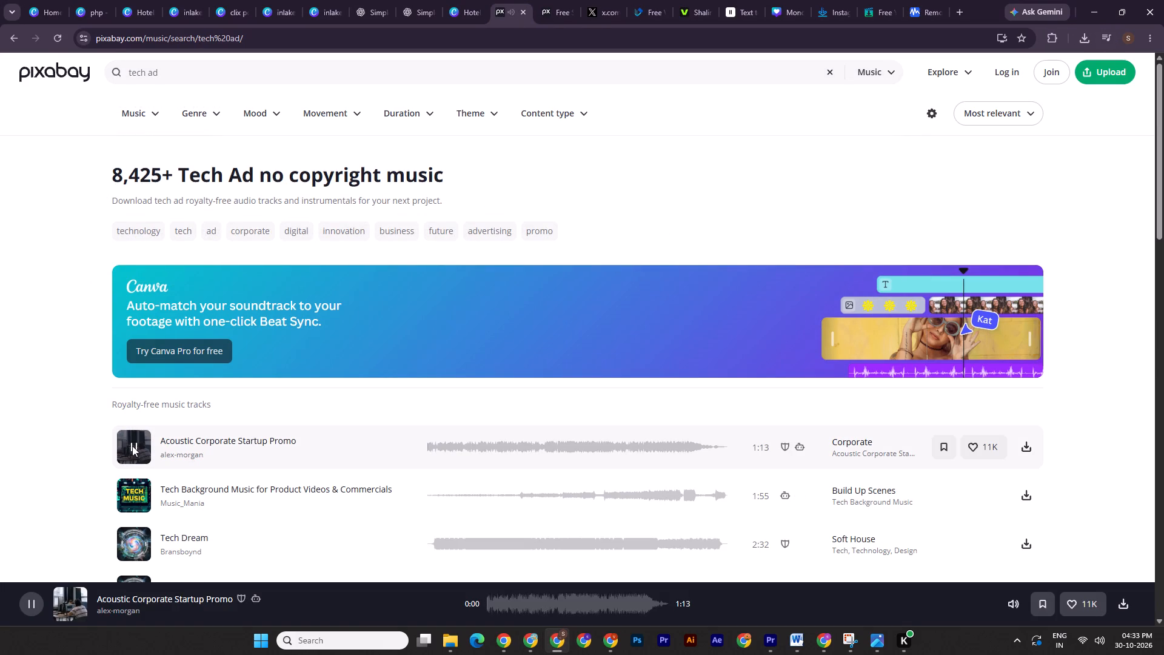
left_click(133, 494)
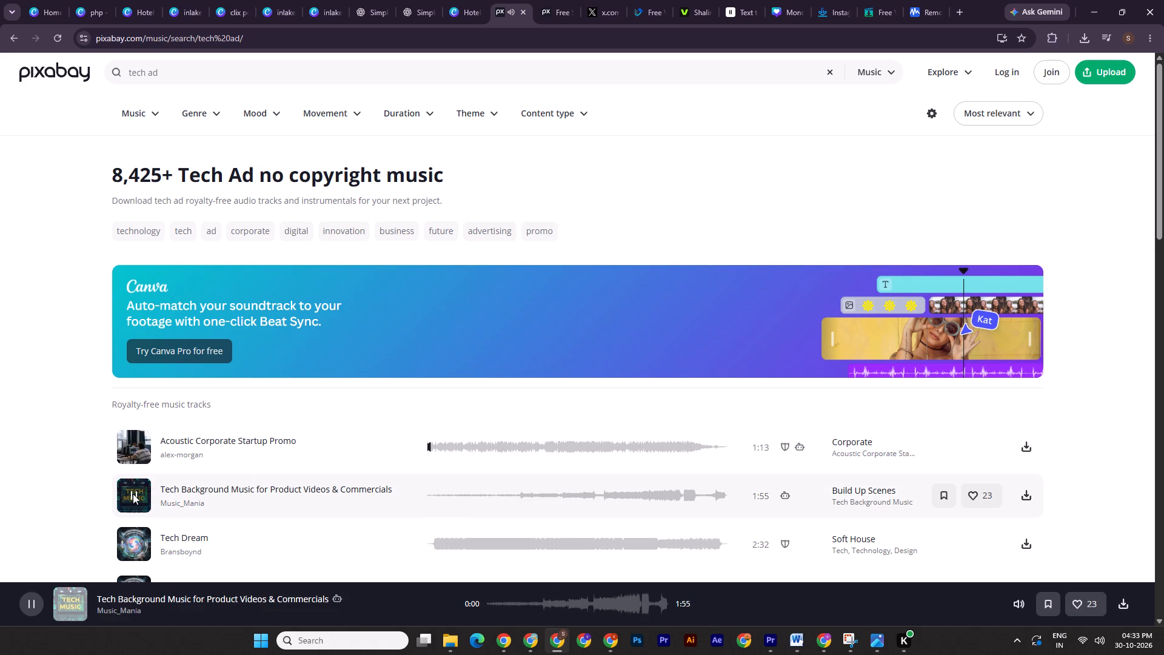
scroll(158, 497, "down", 4)
scroll(207, 361, "up", 2)
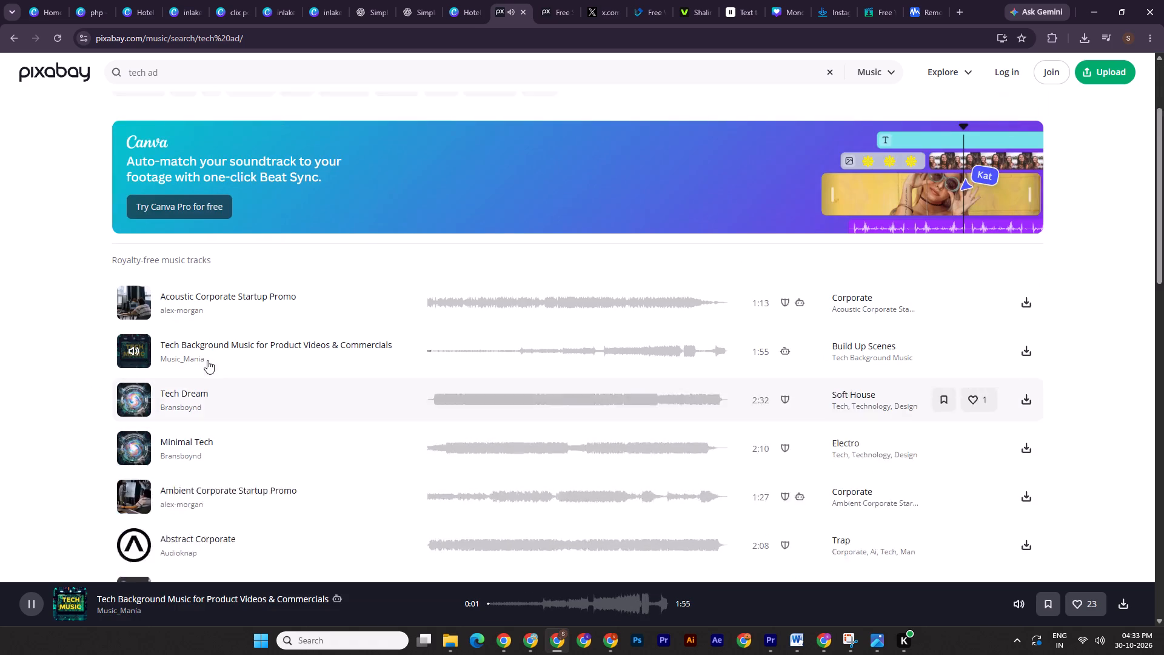
scroll(207, 360, "up", 1)
scroll(207, 361, "down", 2)
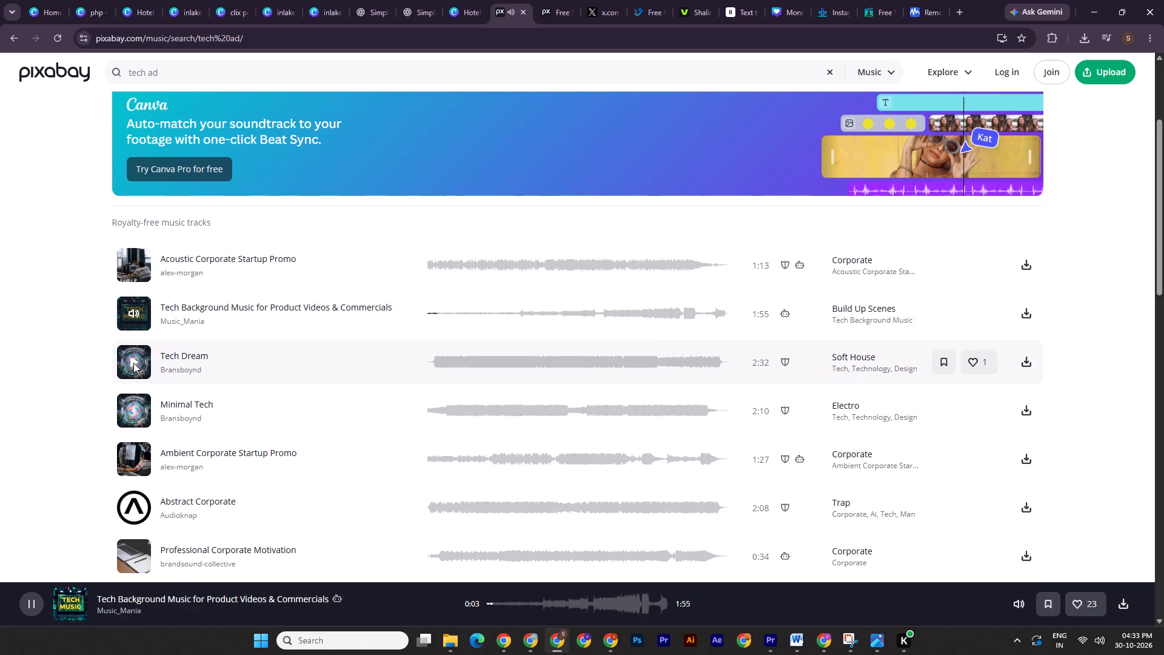
left_click(133, 363)
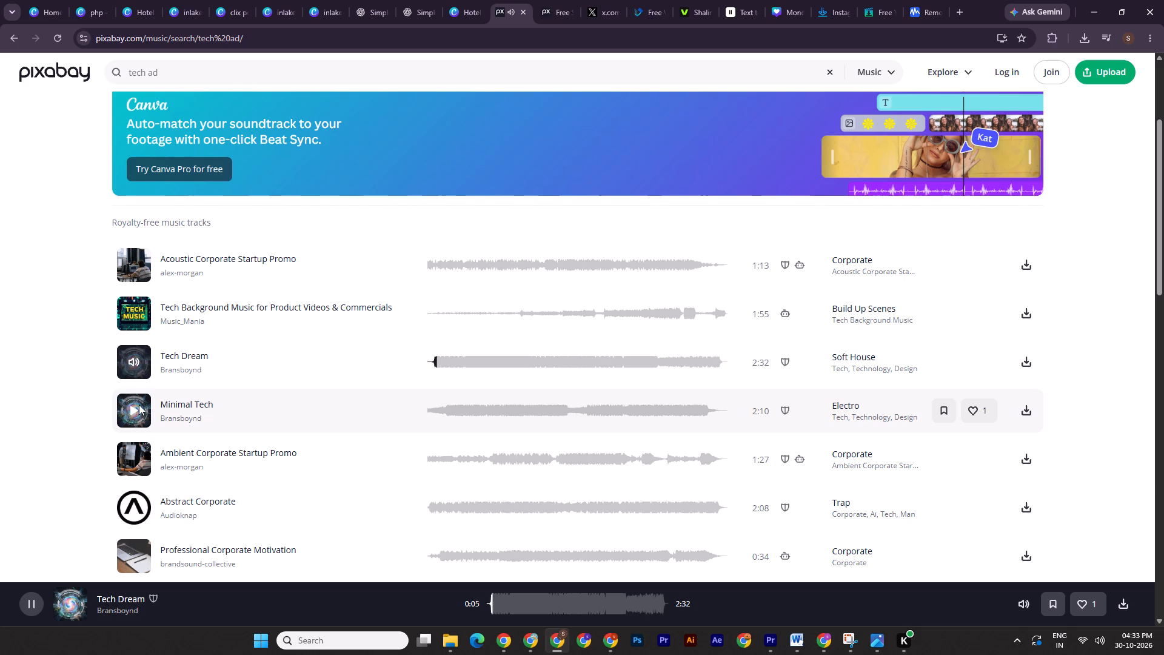
left_click(133, 411)
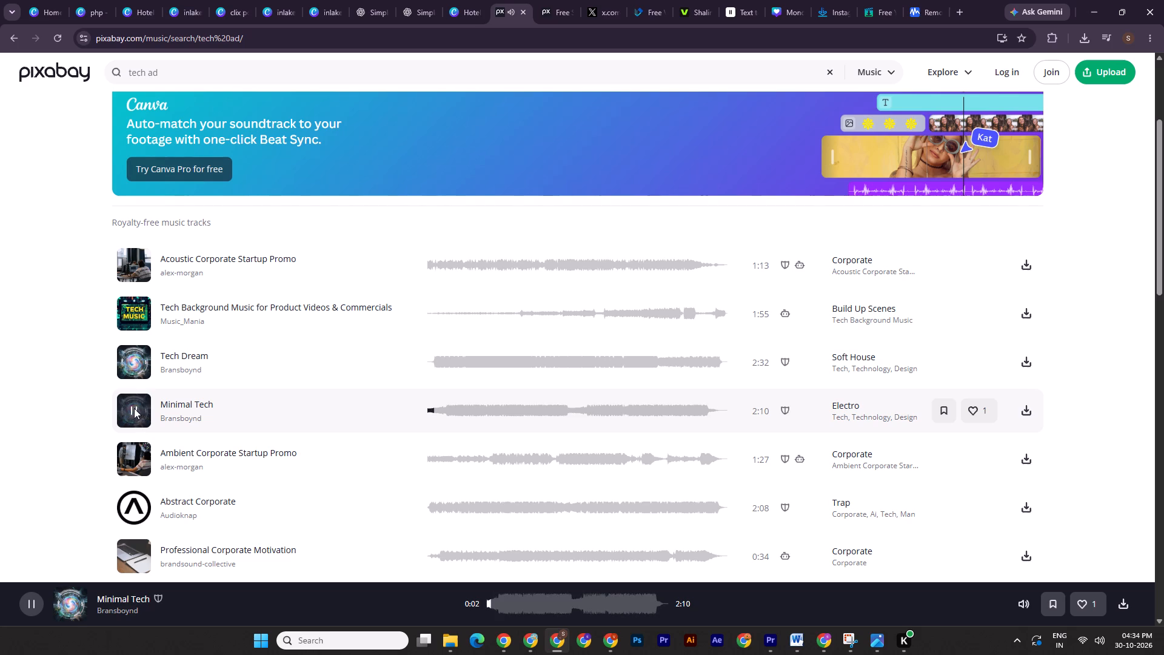
left_click(134, 457)
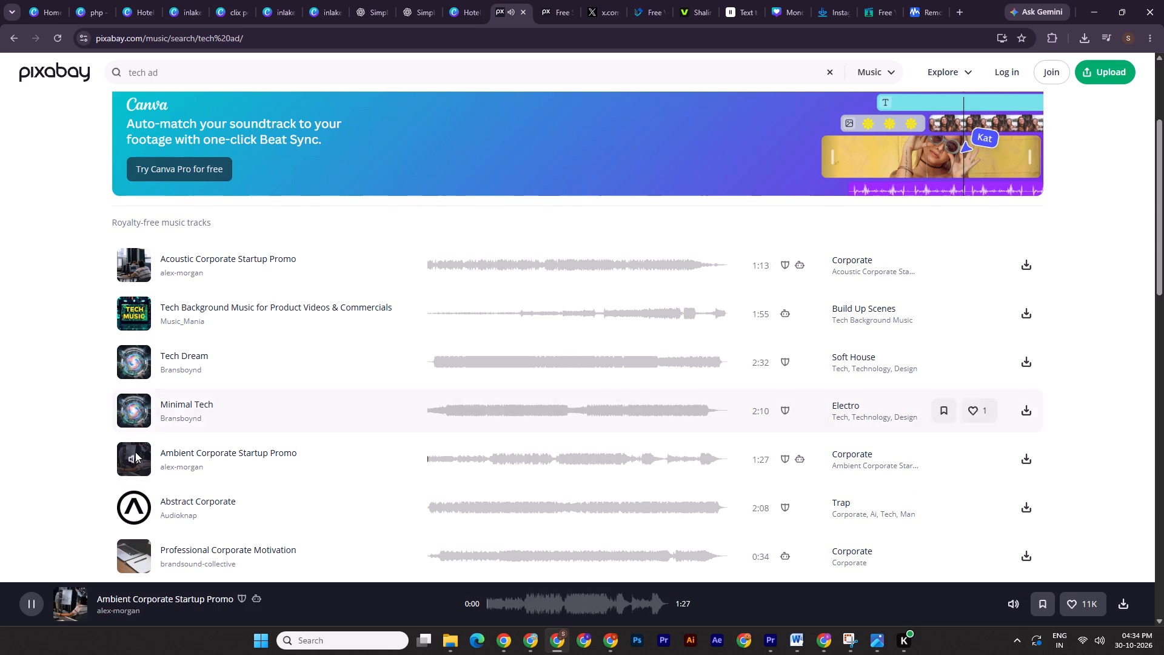
left_click(134, 463)
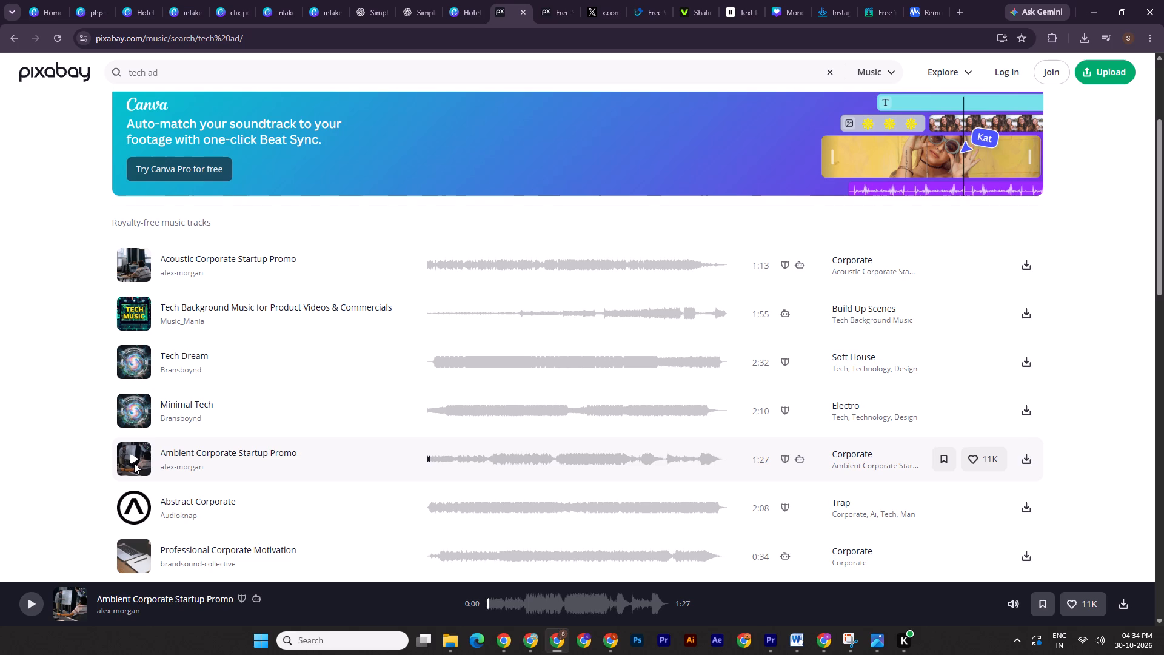
left_click(135, 464)
scroll(135, 464, "down", 3)
left_click(126, 322)
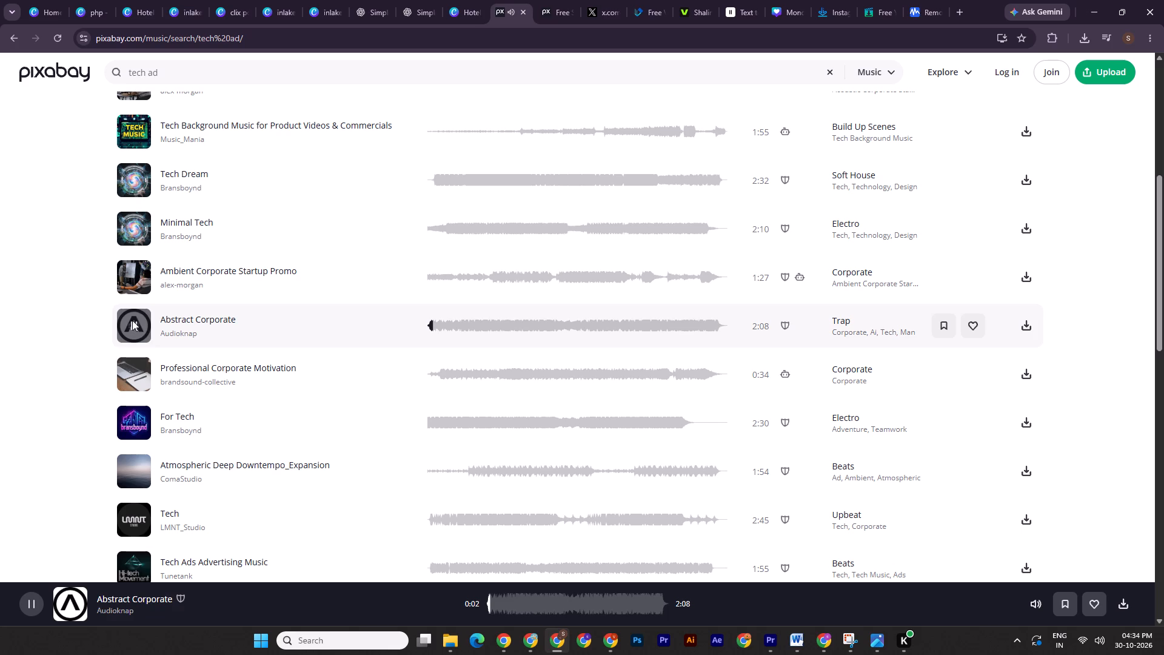
left_click(130, 324)
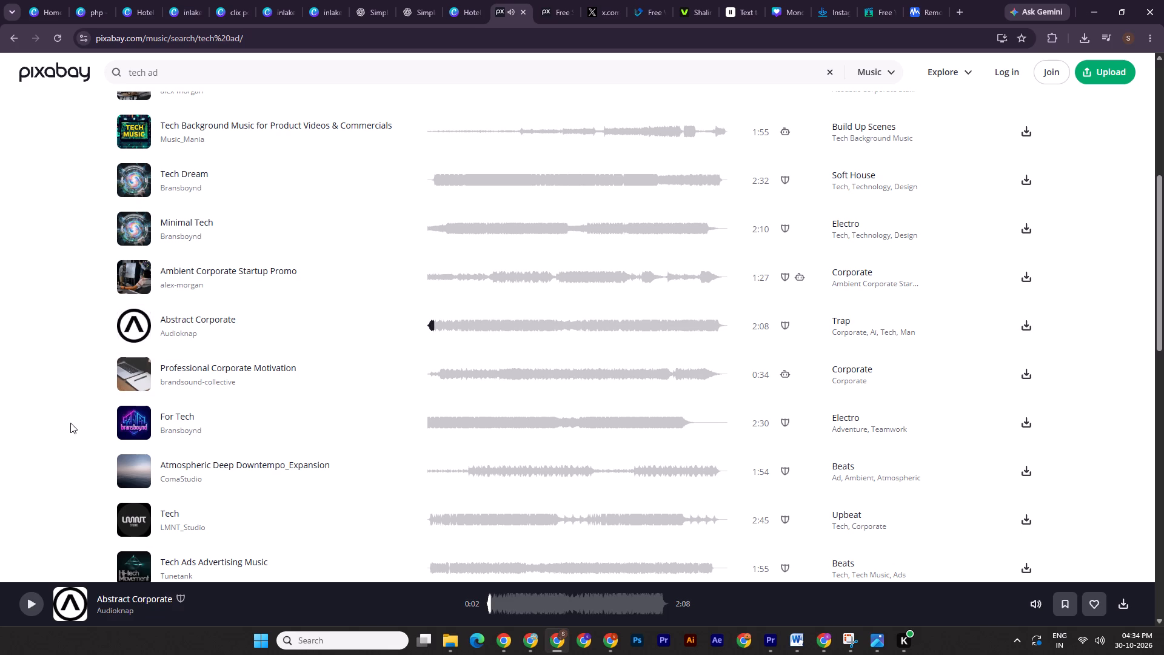
Search Pixabay music for "corporate tech" and preview the Tech Corporate track by The_Mountain.
left_click_drag(169, 78, 85, 73)
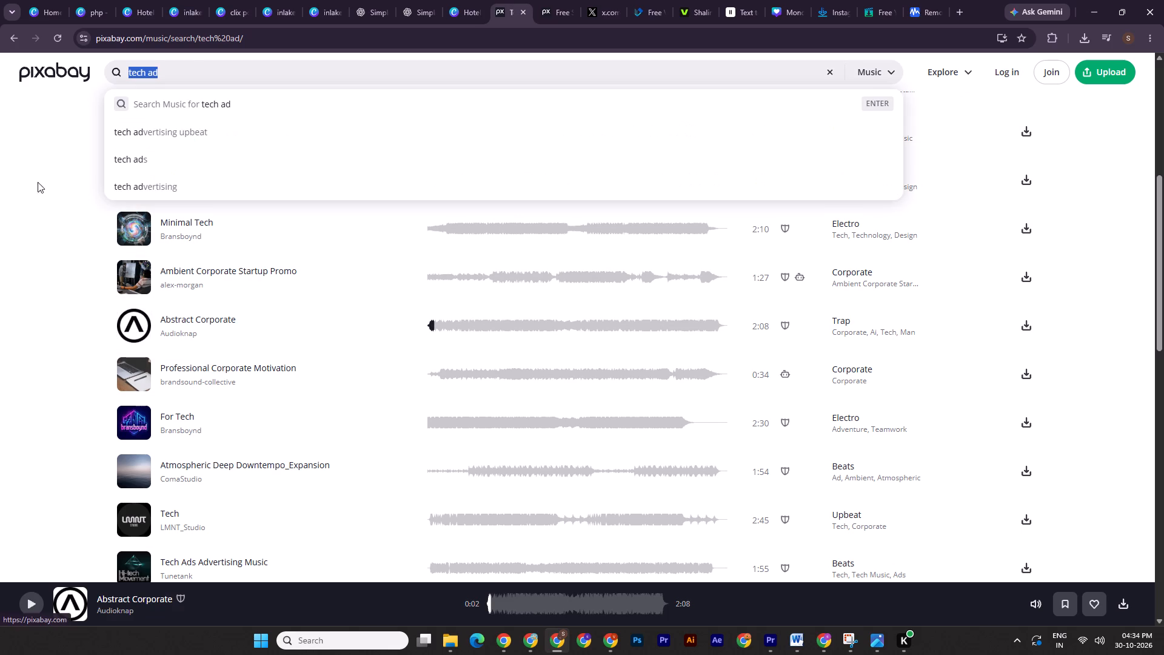
type("corporate tech")
key("Return")
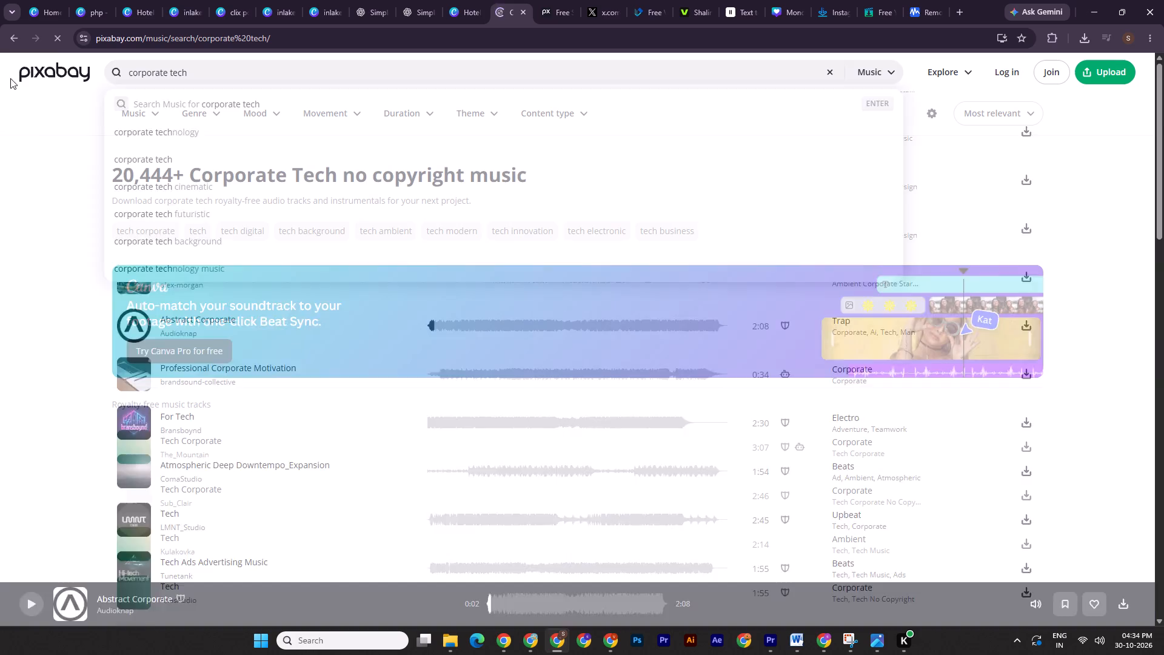
left_click(132, 448)
scroll(132, 448, "down", 2)
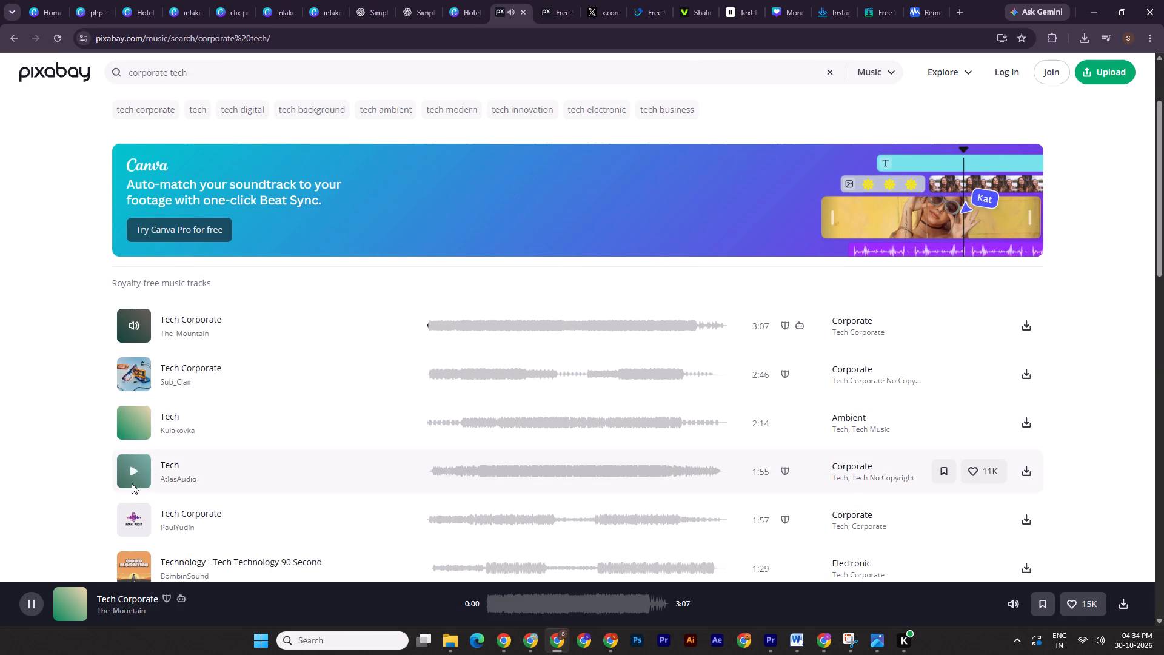
left_click(134, 323)
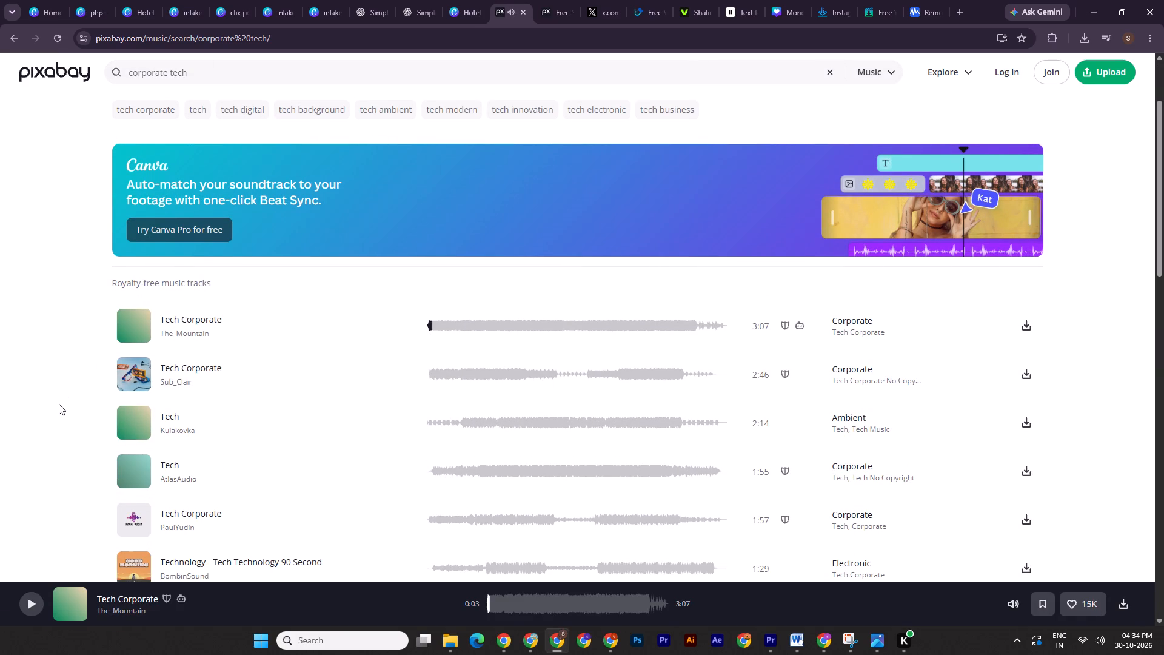
left_click_drag(138, 320, 131, 329)
left_click(131, 328)
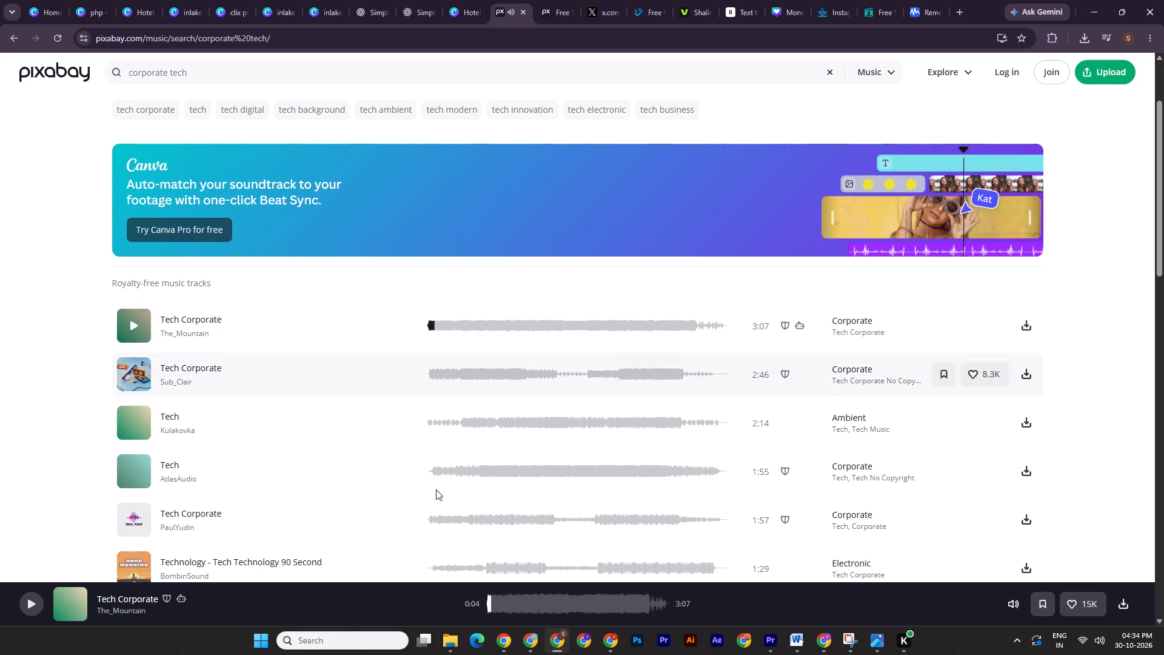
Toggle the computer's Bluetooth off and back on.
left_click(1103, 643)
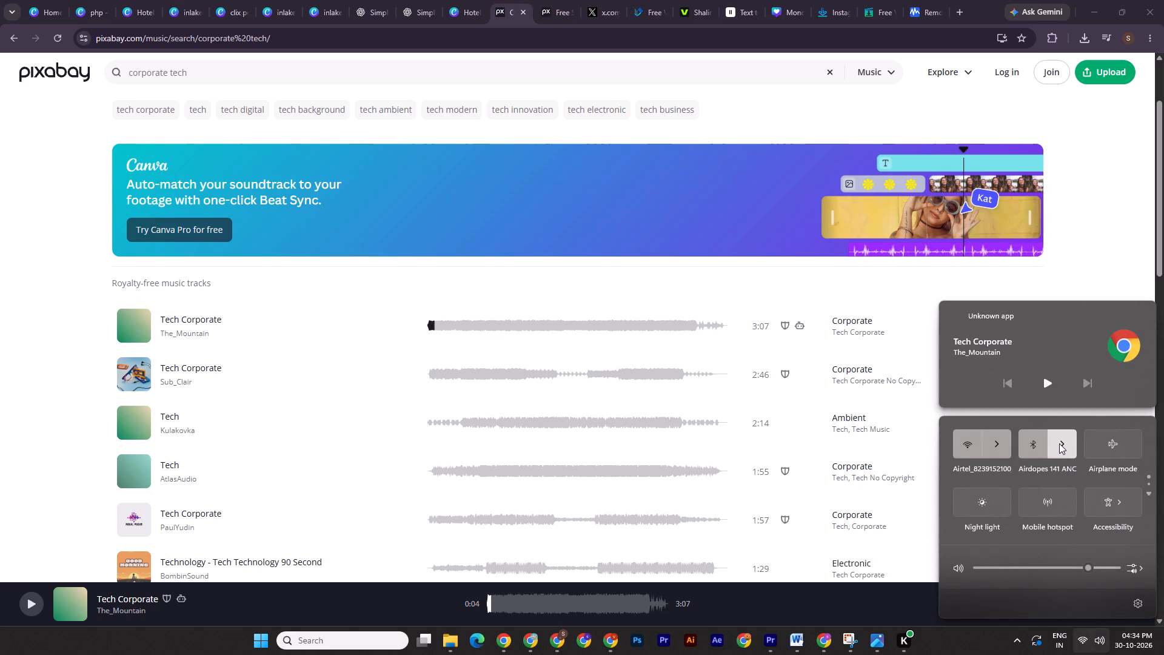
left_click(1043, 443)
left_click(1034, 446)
Continue previewing the Tech Corporate track by The_Mountain to check how it sounds.
left_click(135, 327)
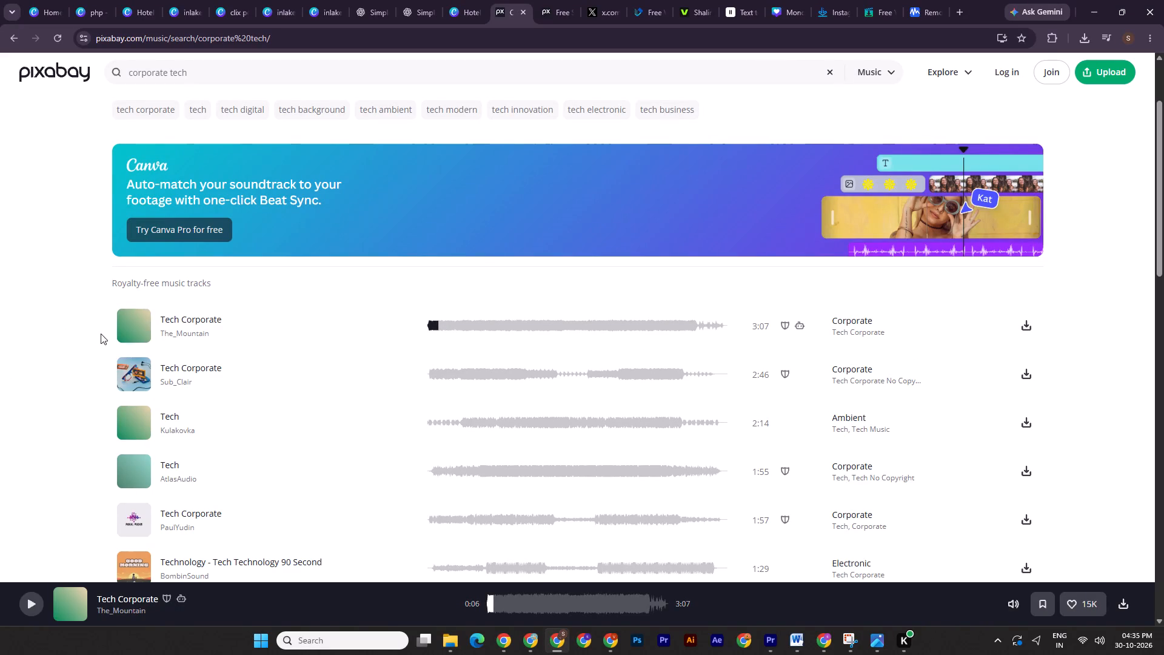
left_click(137, 322)
left_click(133, 327)
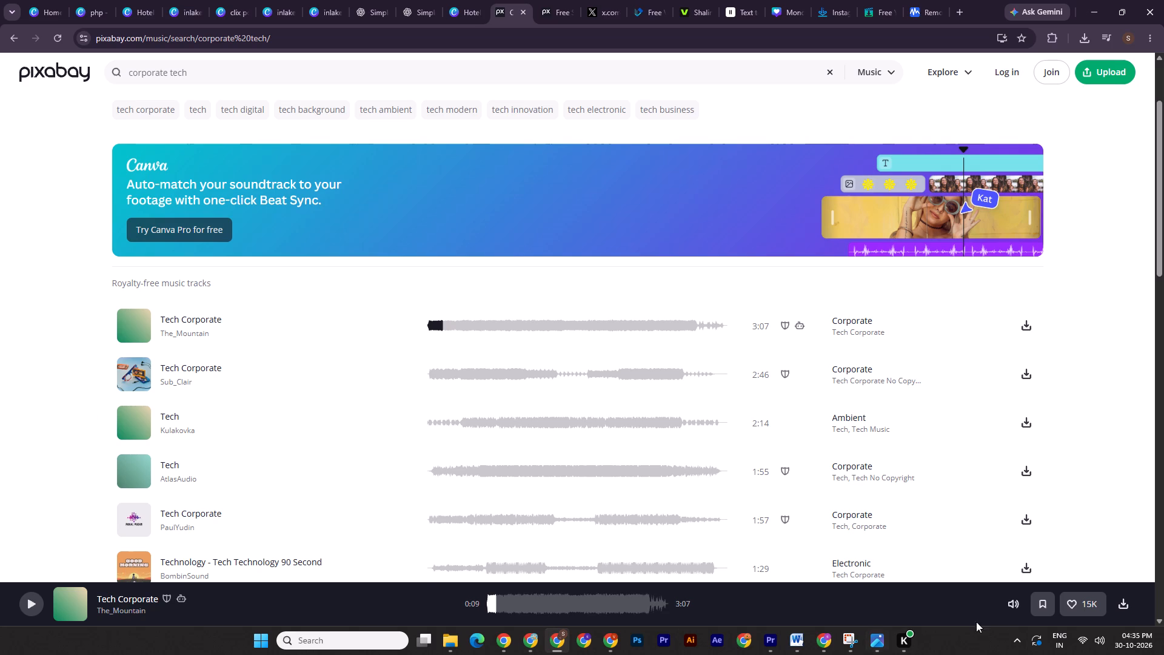
left_click(142, 326)
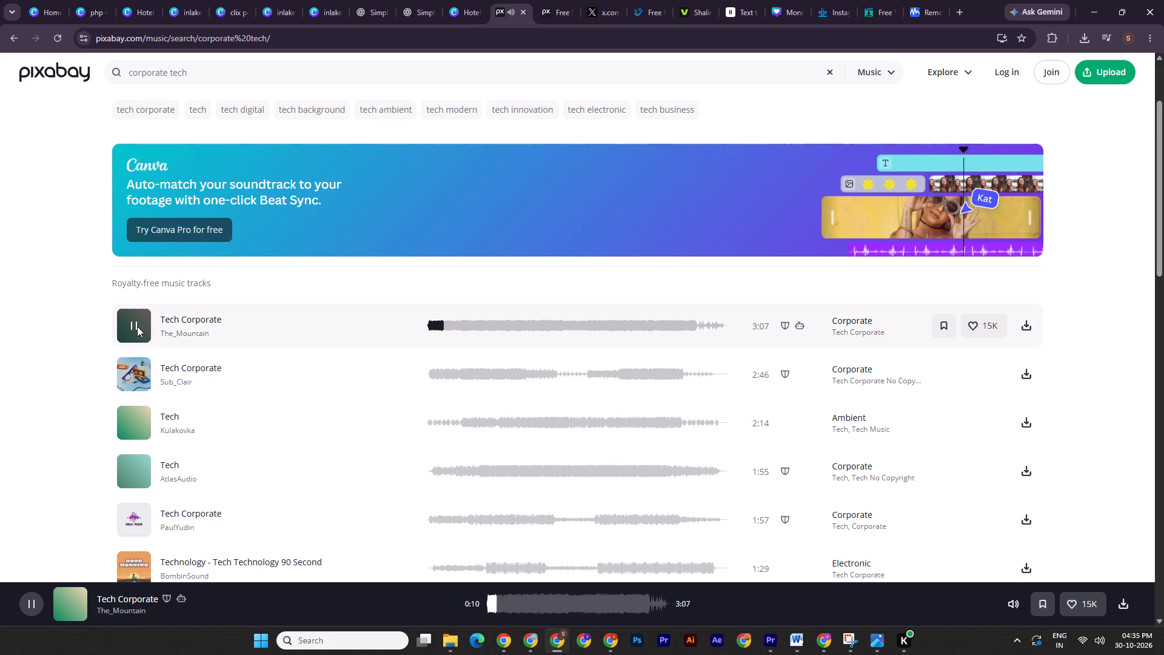
left_click(137, 326)
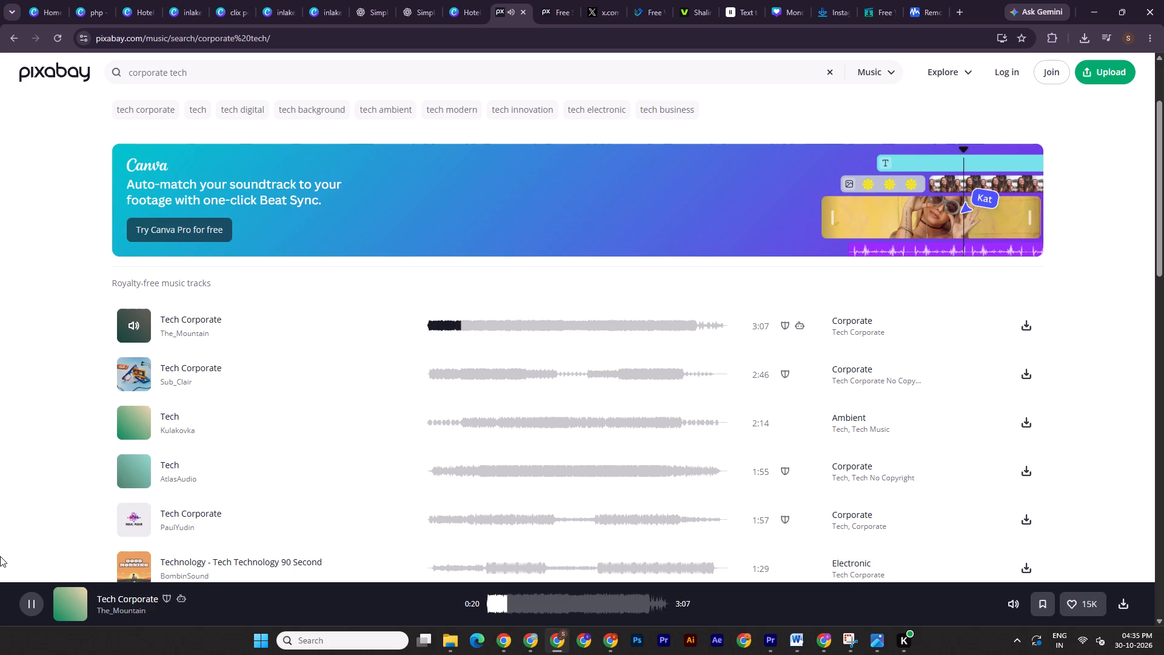
Pair and connect the Mivi DuoPods Marathon earbuds to the computer over Bluetooth.
left_click(1100, 639)
left_click(1059, 446)
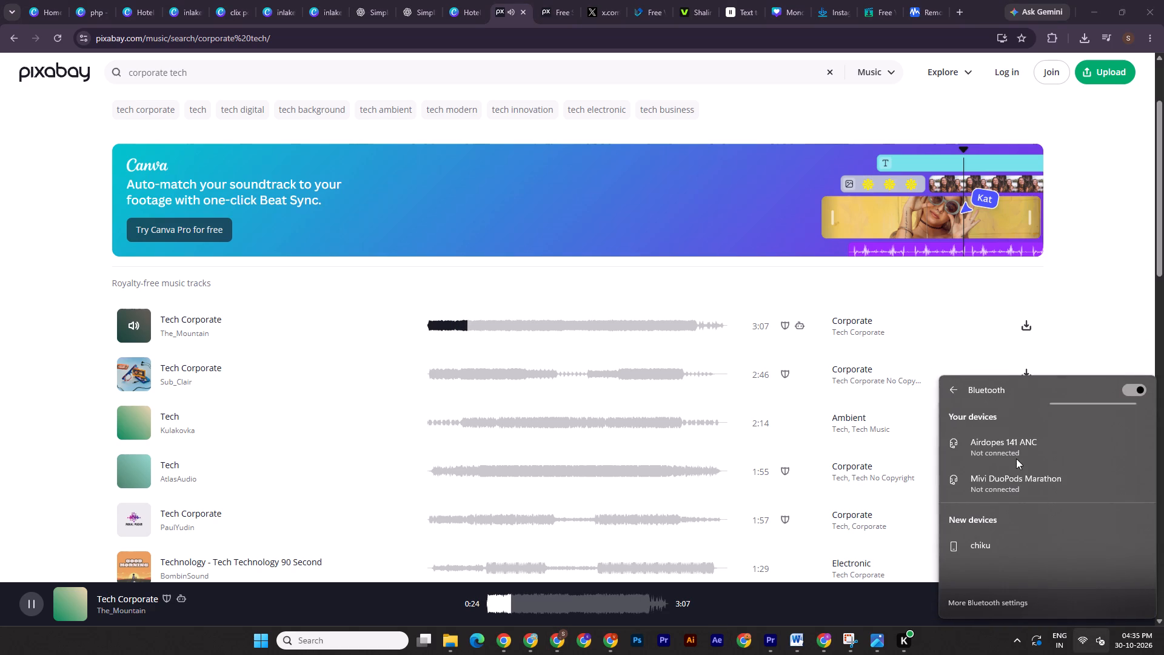
left_click(1011, 481)
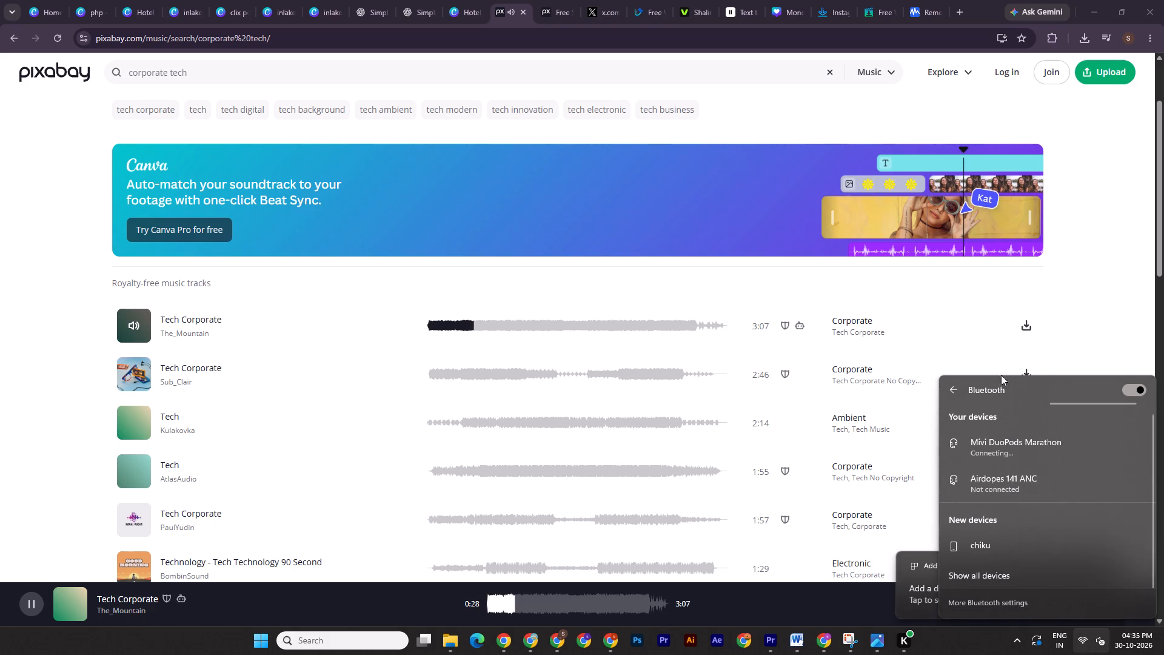
left_click(927, 587)
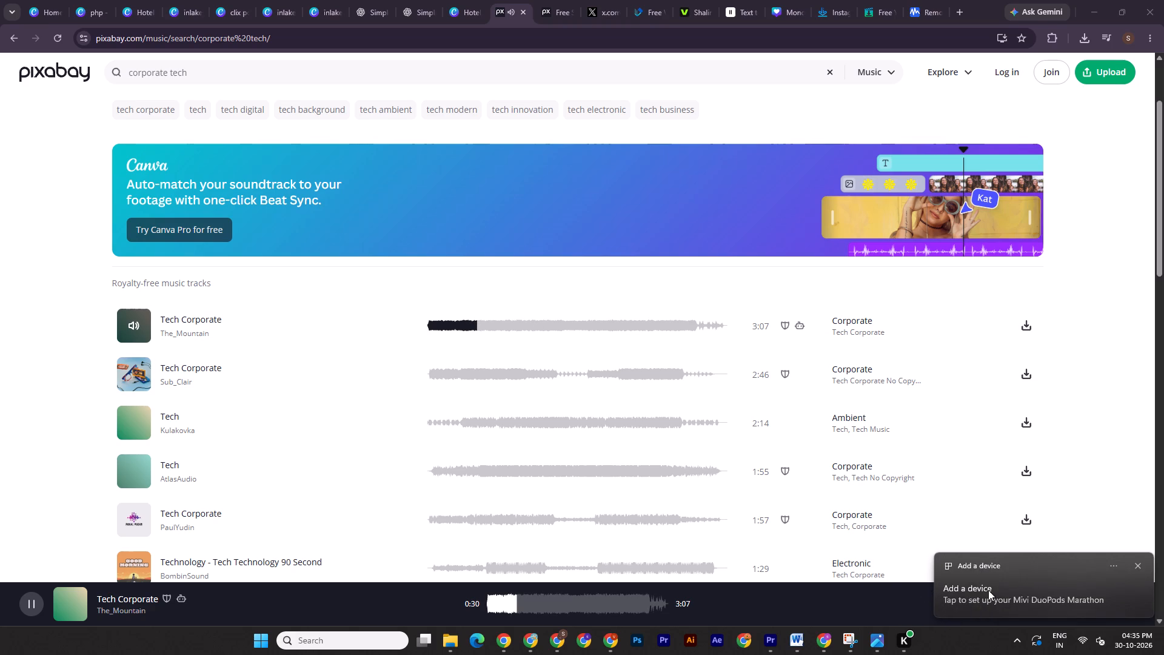
left_click(988, 590)
left_click(518, 333)
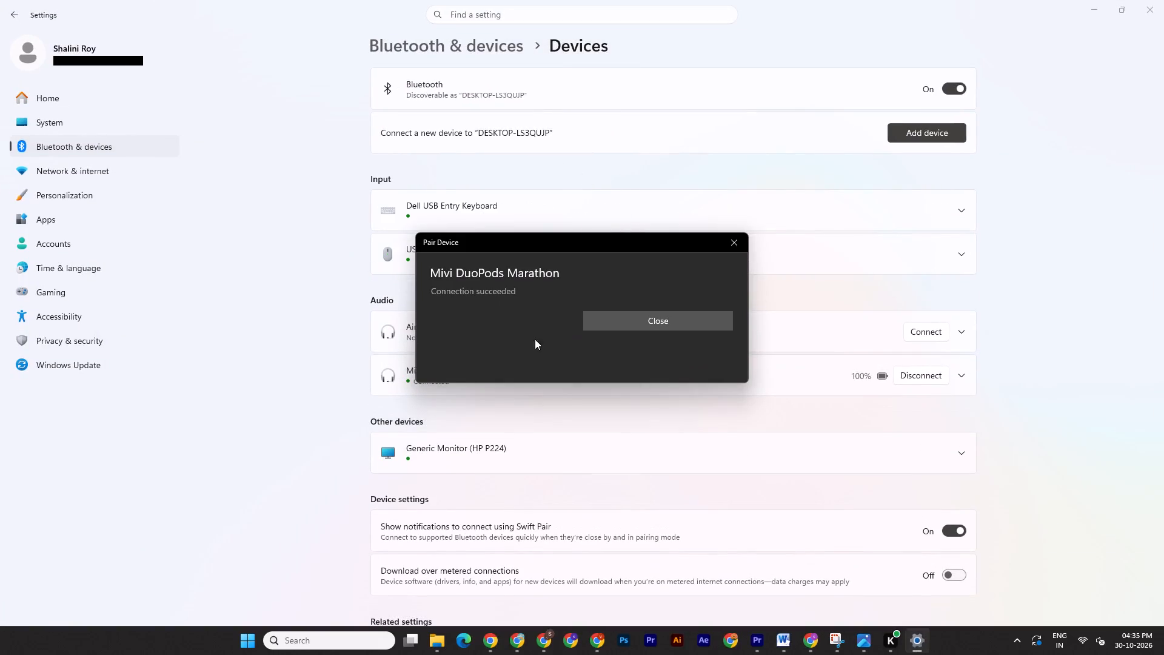
Replay the Tech Corporate track by The_Mountain from its beginning on Pixabay, with the system volume lowered slightly.
left_click(757, 643)
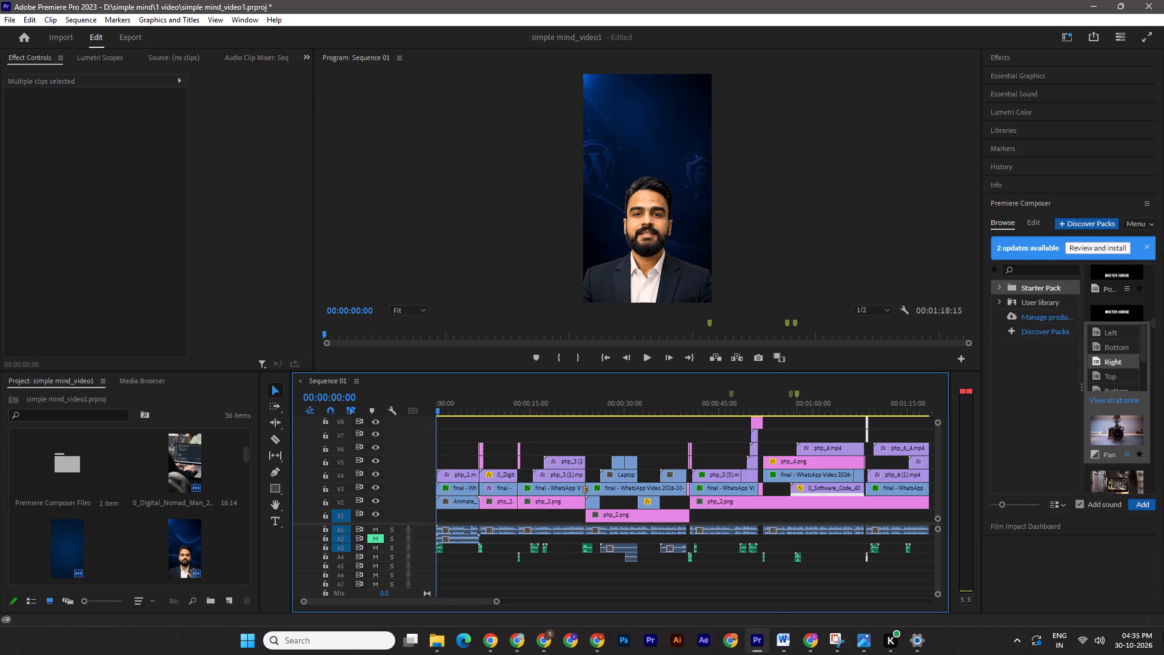
left_click(549, 641)
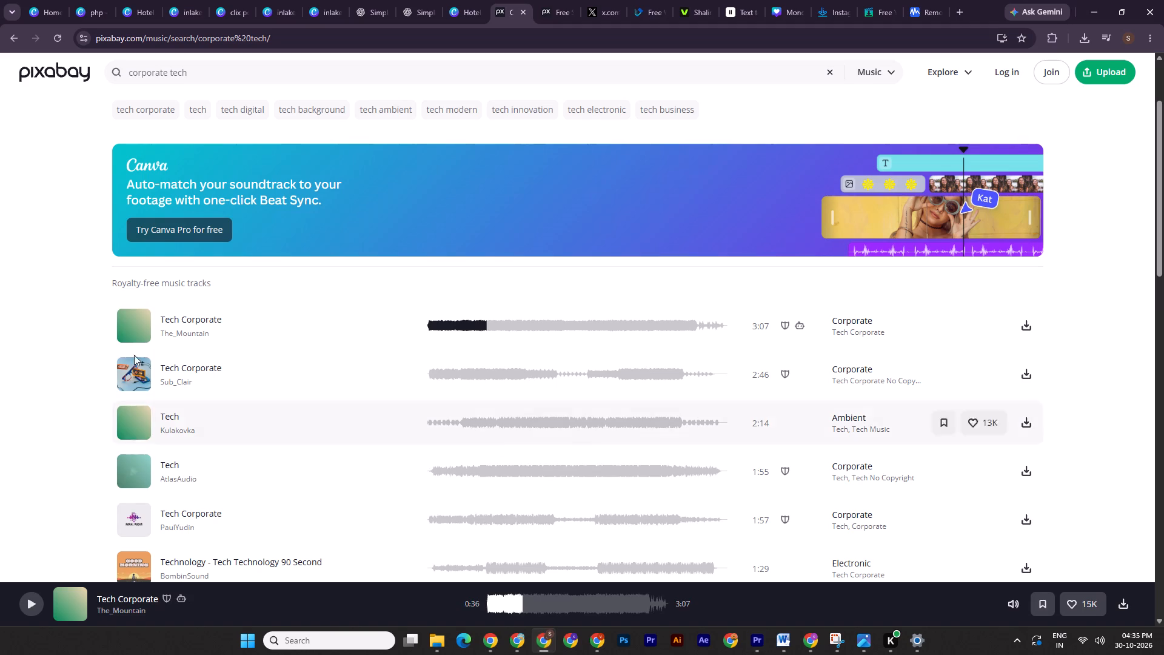
left_click_drag(443, 322, 401, 325)
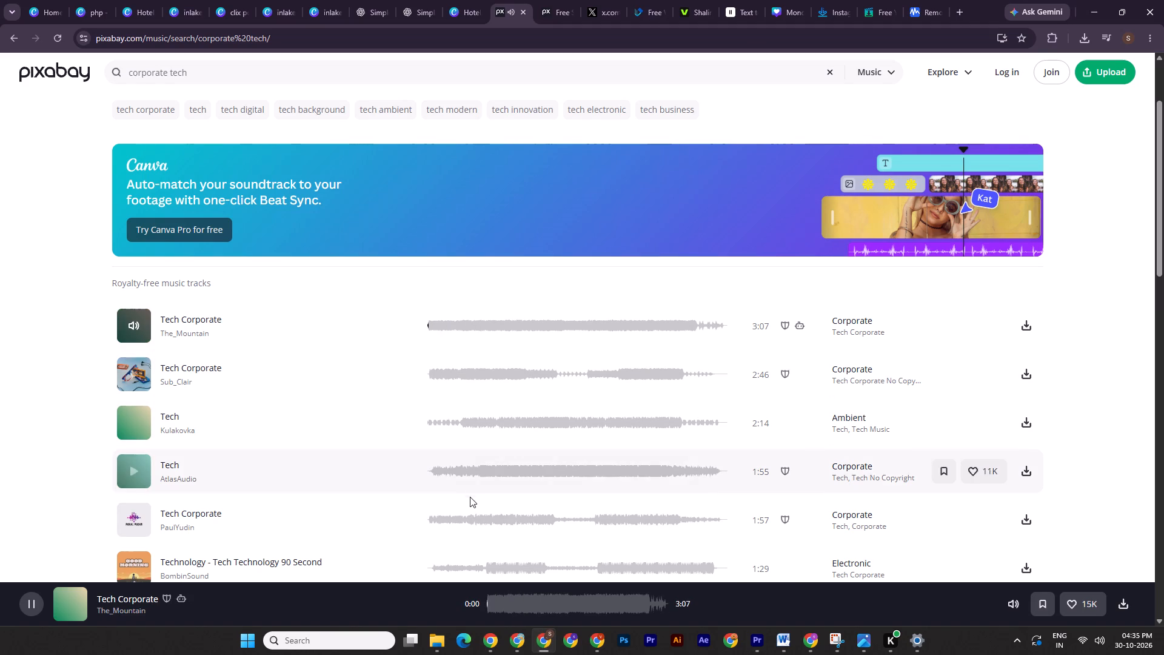
left_click(38, 606)
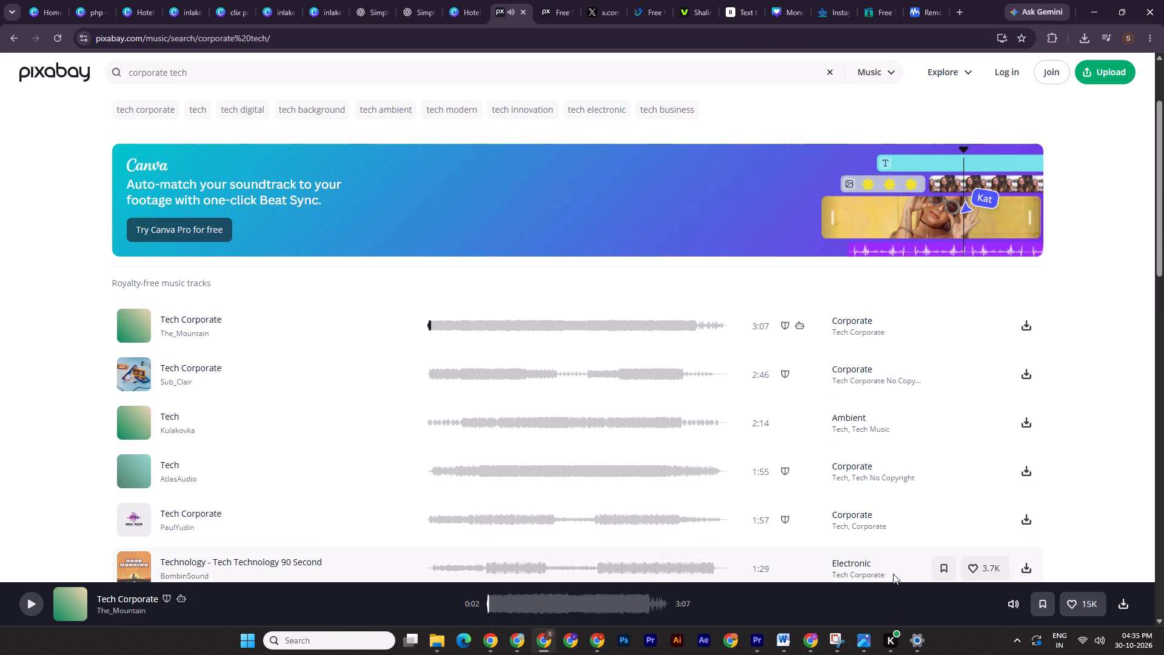
left_click(1099, 648)
left_click(1077, 568)
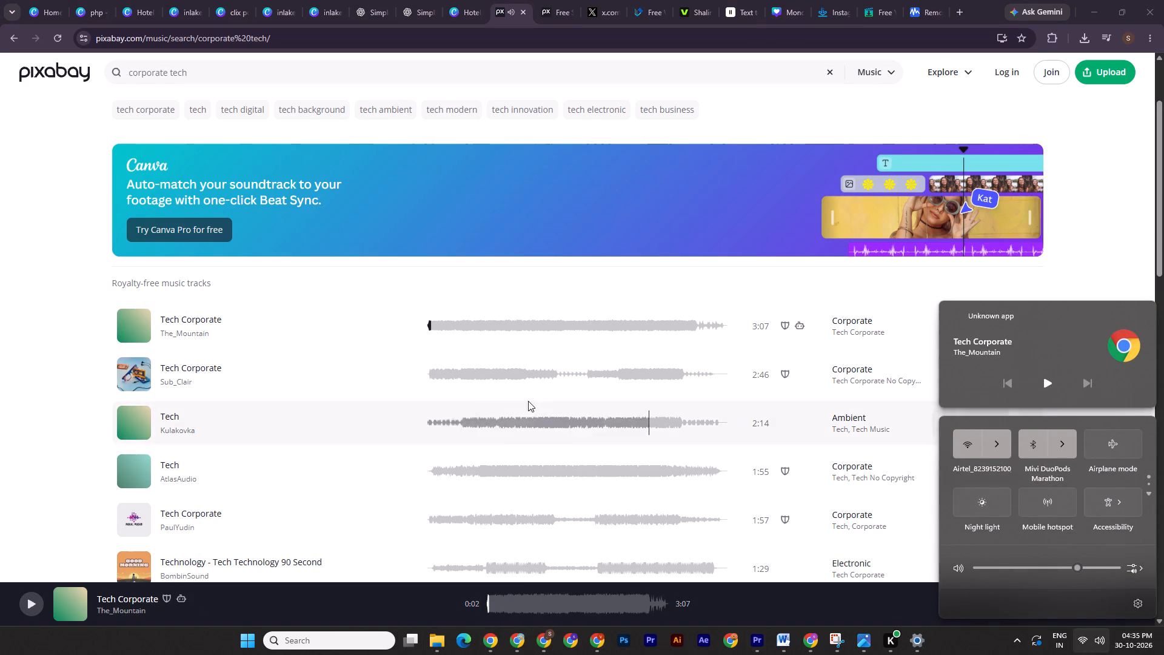
left_click_drag(430, 329, 418, 328)
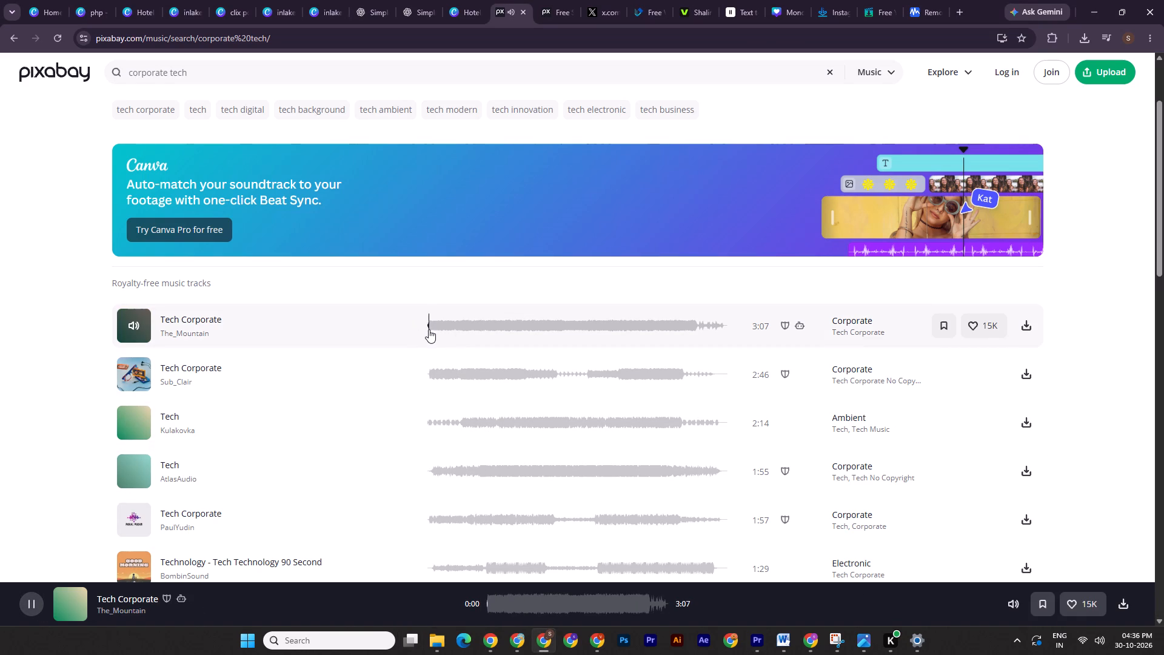
Compare the Tech Corporate tracks by The_Mountain and Sub_Clair by previewing their openings, and pause playback.
key("space")
left_click_drag(496, 606, 475, 606)
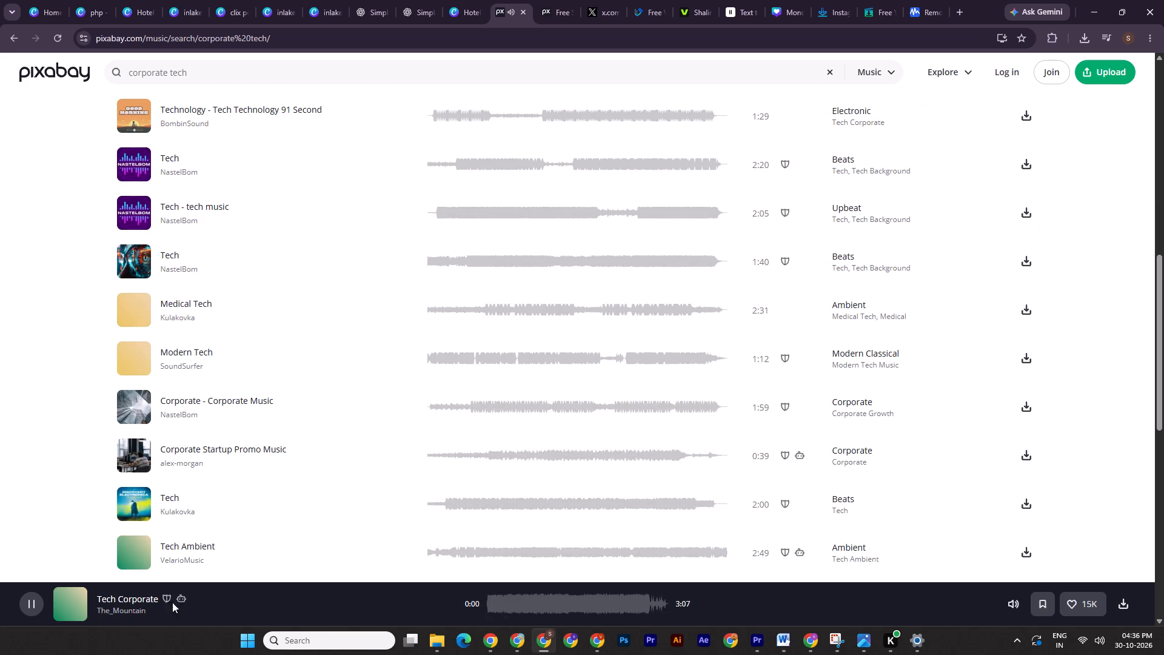
left_click(29, 608)
scroll(209, 317, "up", 4)
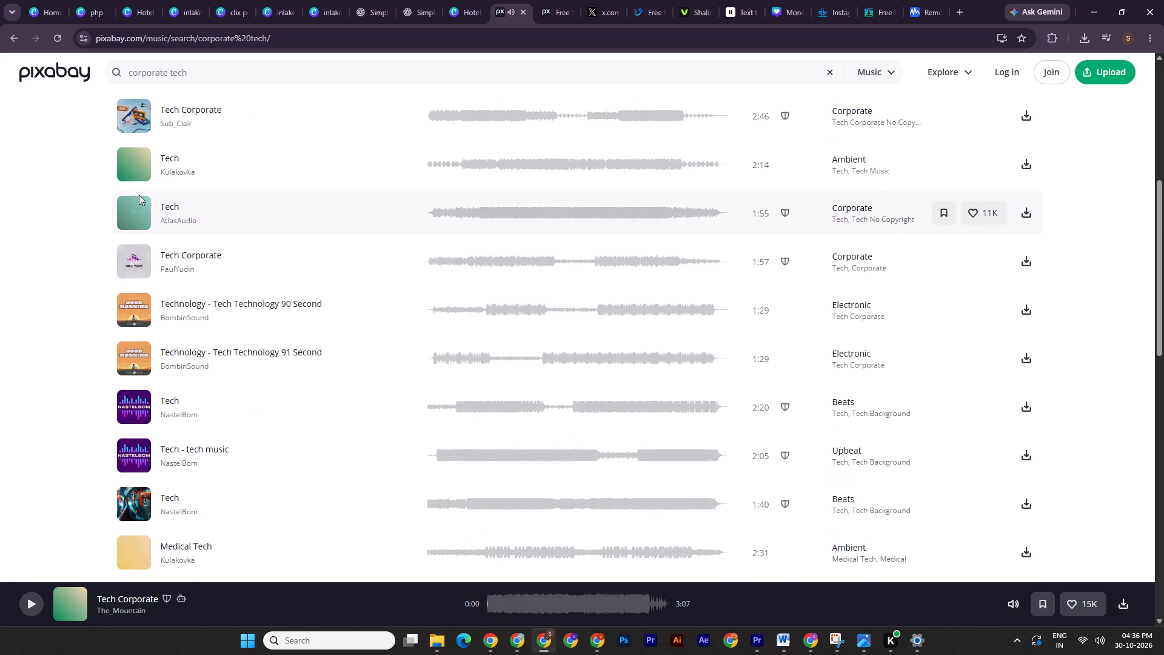
scroll(159, 205, "up", 6)
left_click(129, 437)
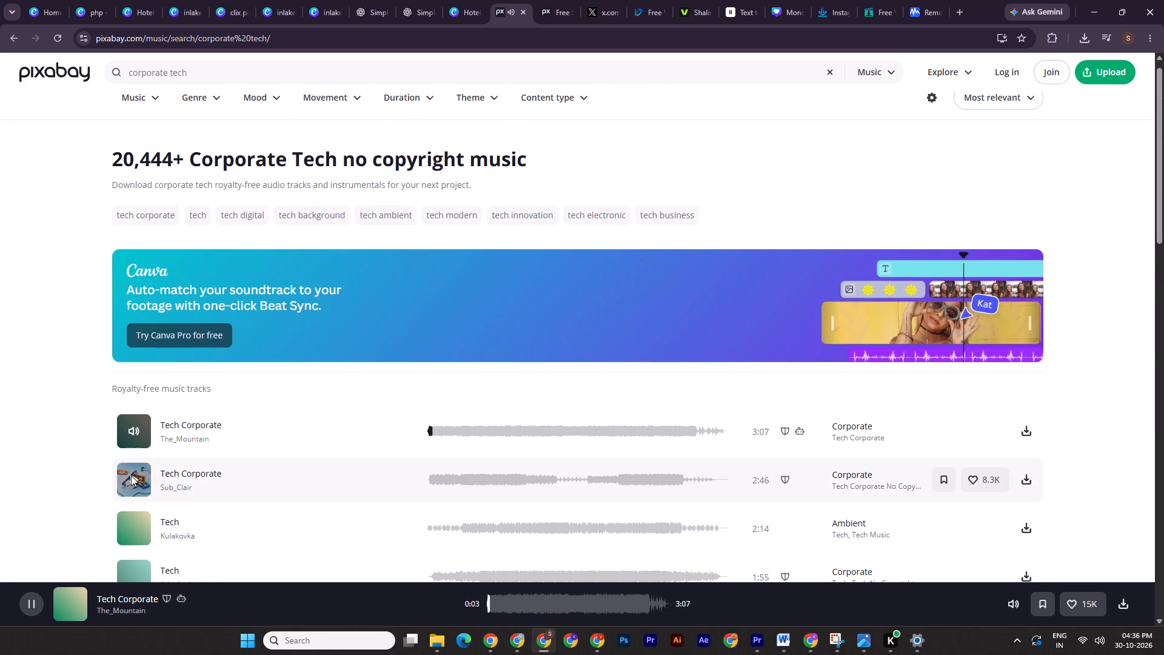
left_click(131, 475)
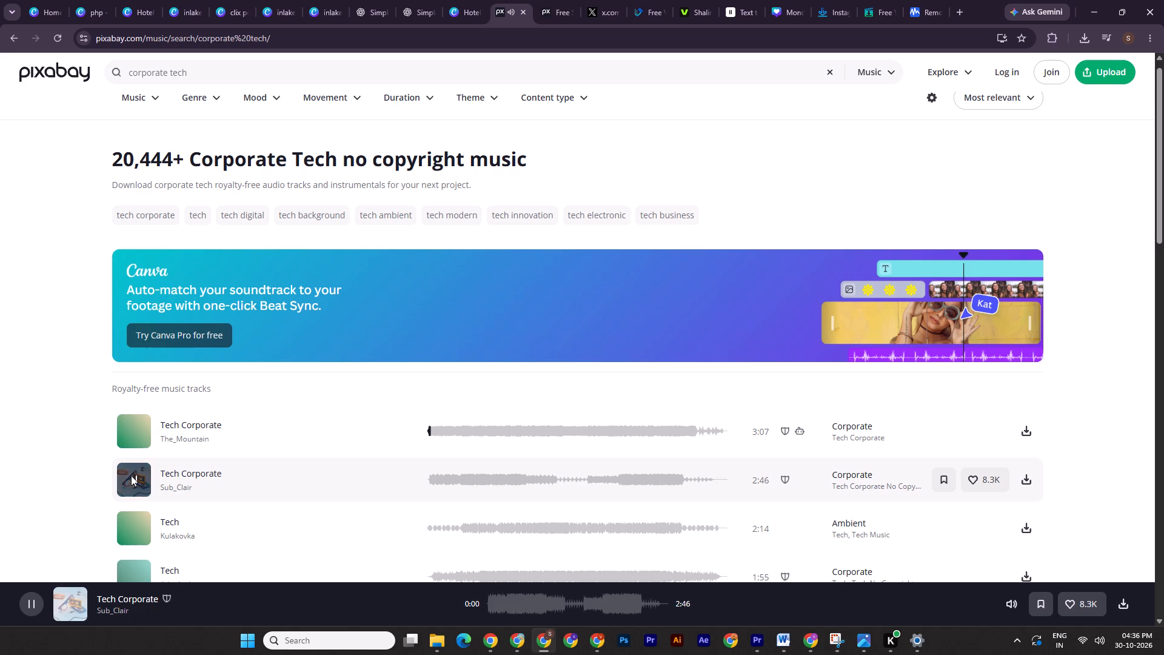
scroll(143, 490, "down", 2)
left_click(131, 361)
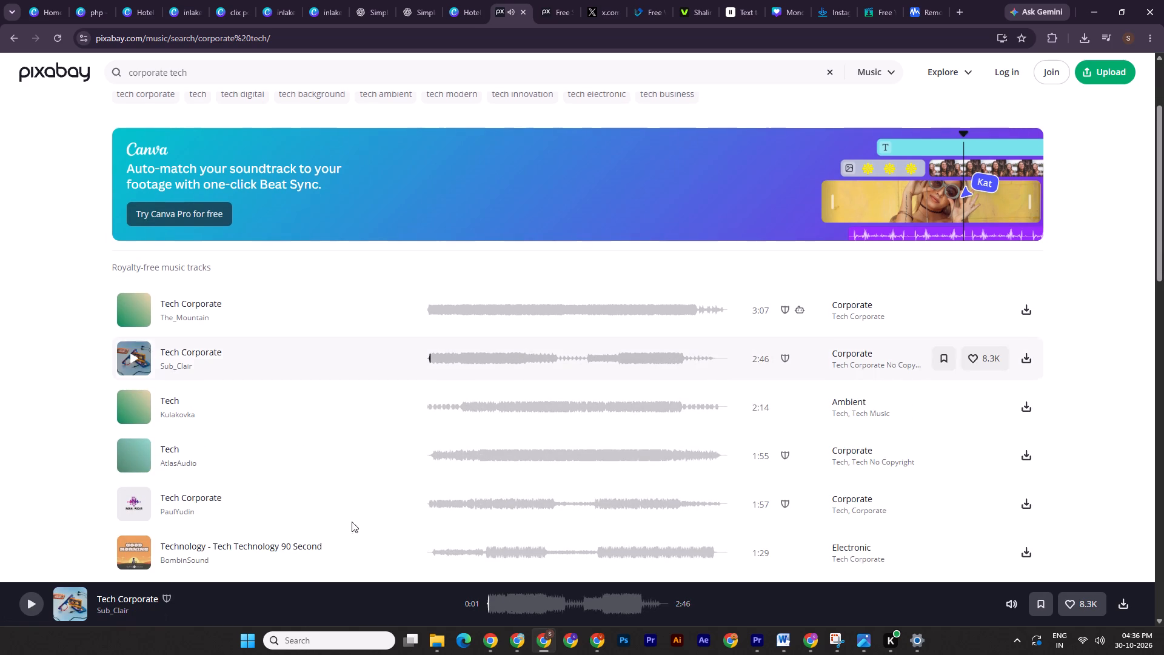
Switch to Premiere Pro and play Sequence 01 from the beginning through the PHP 8.2 support graphic to judge the music mood needed.
left_click(758, 639)
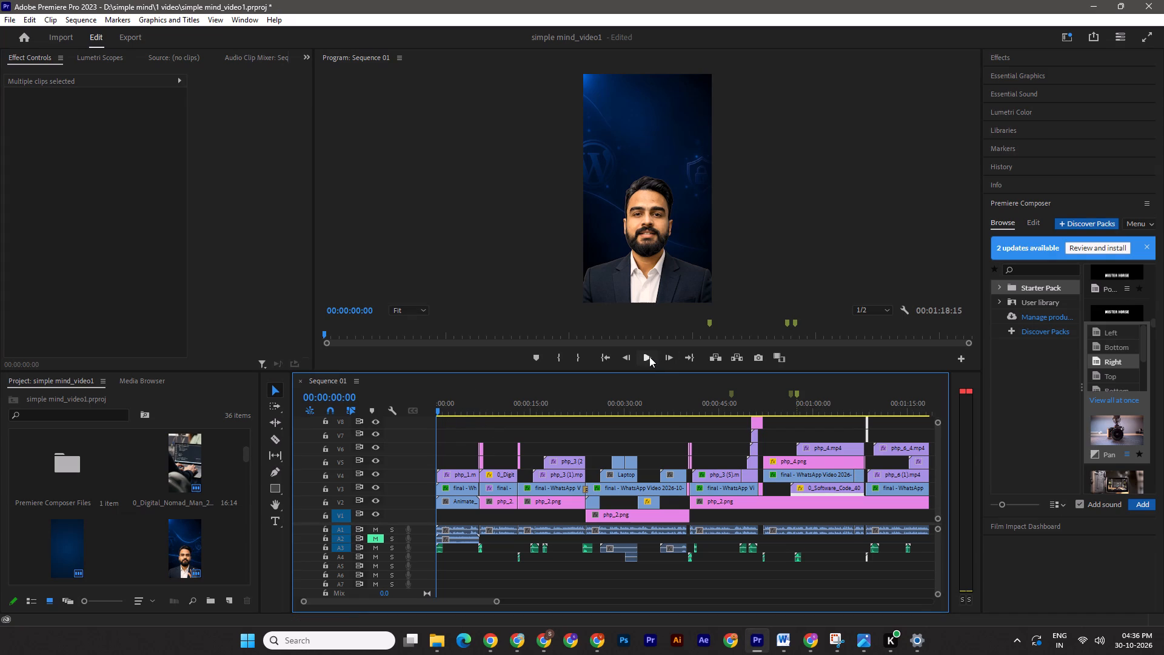
left_click(649, 357)
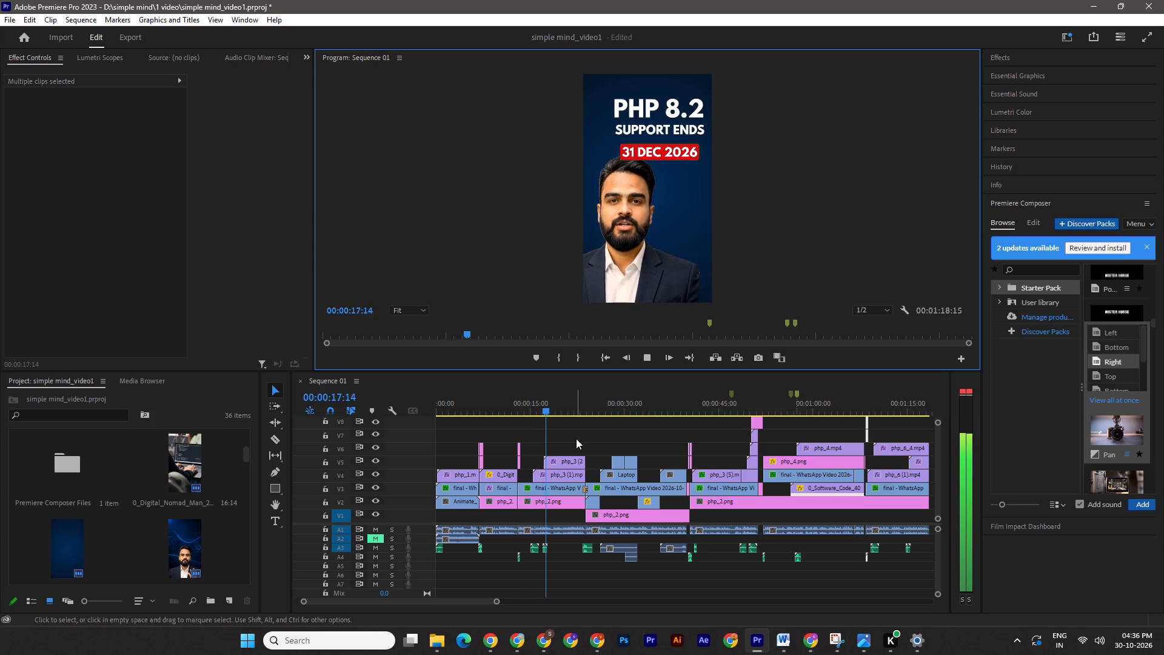
left_click(646, 352)
Return to Pixabay in Chrome and preview the corporate tech results from Sub_Clair's Tech Corporate through BombinSound's Tech Technology 91 Second.
left_click(549, 643)
left_click(136, 358)
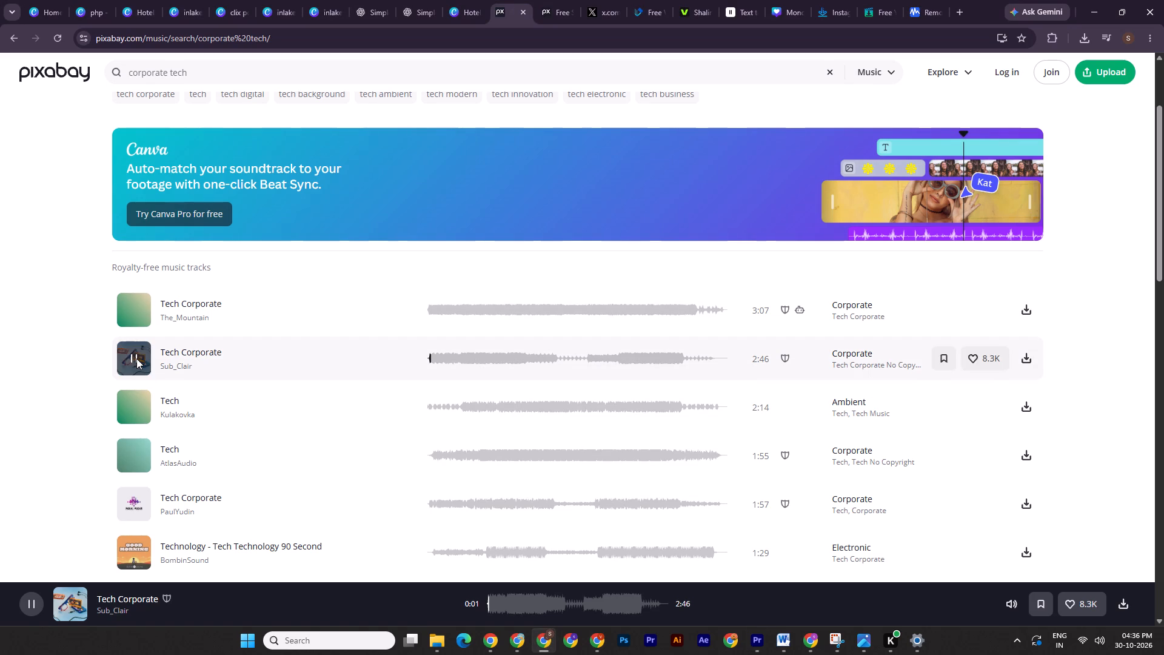
left_click(133, 408)
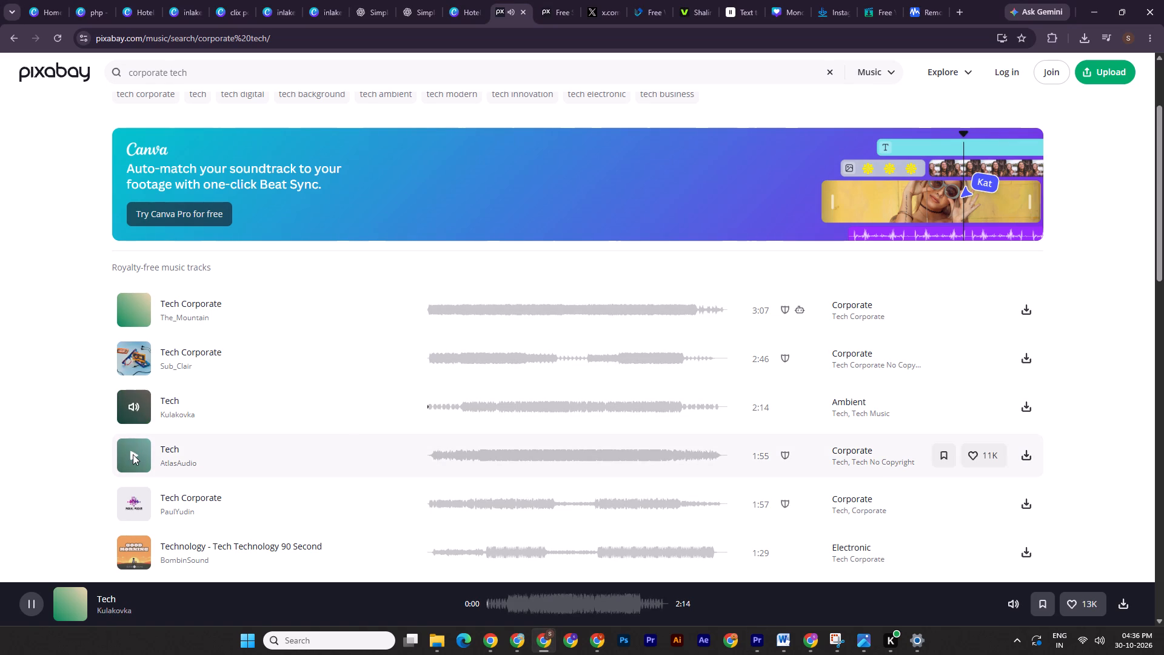
left_click(135, 459)
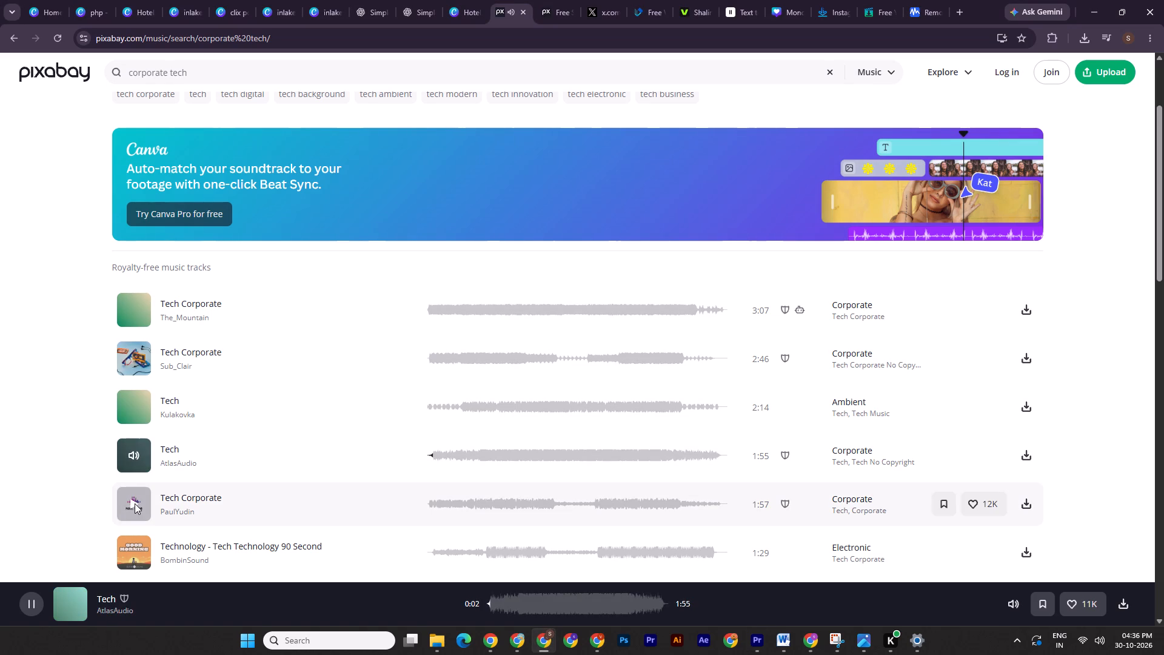
left_click(135, 503)
scroll(137, 505, "down", 1)
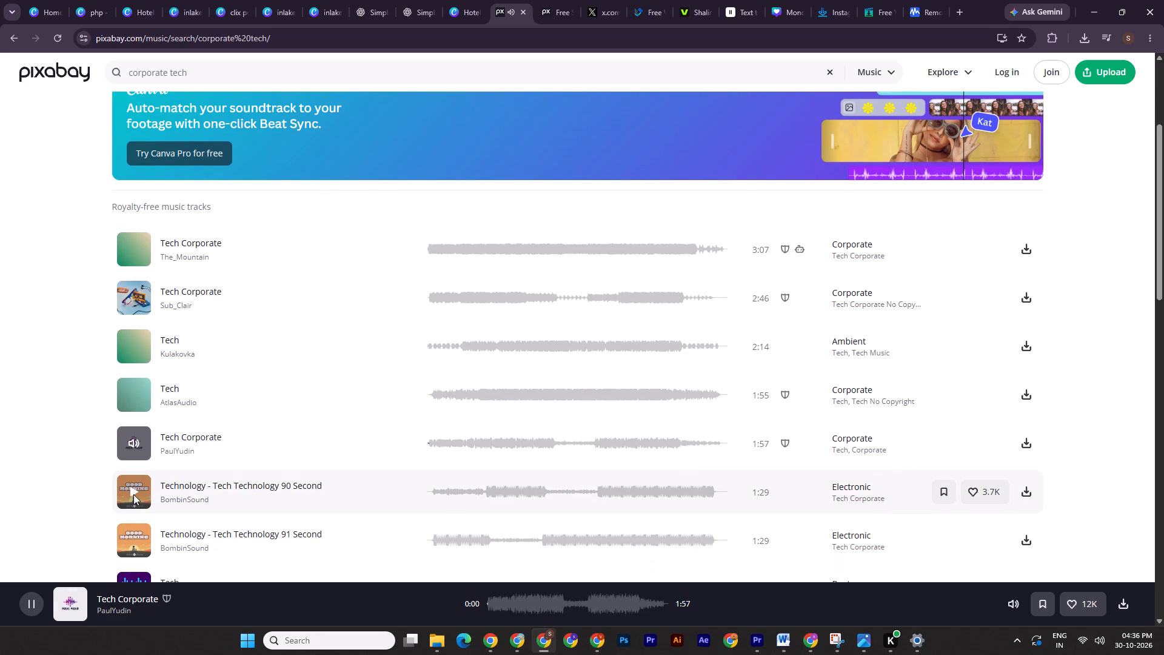
left_click(133, 492)
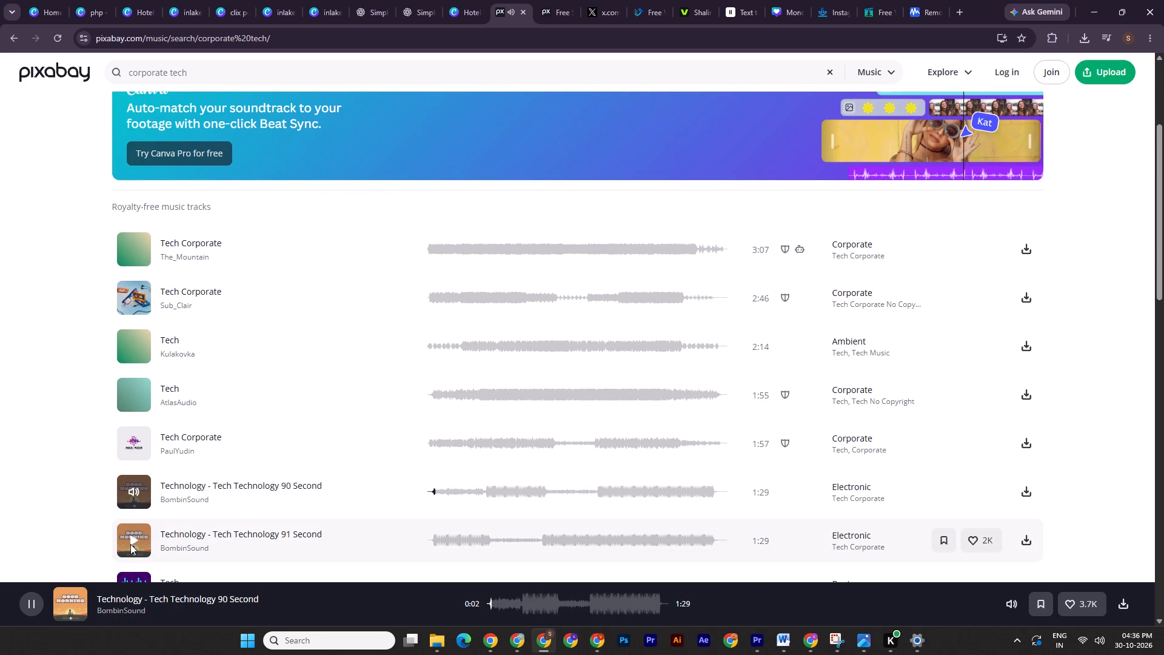
left_click(130, 544)
Preview the three NastelBom tech tracks, Medical Tech, Modern Tech and Corporate - Corporate Music.
scroll(133, 545, "down", 2)
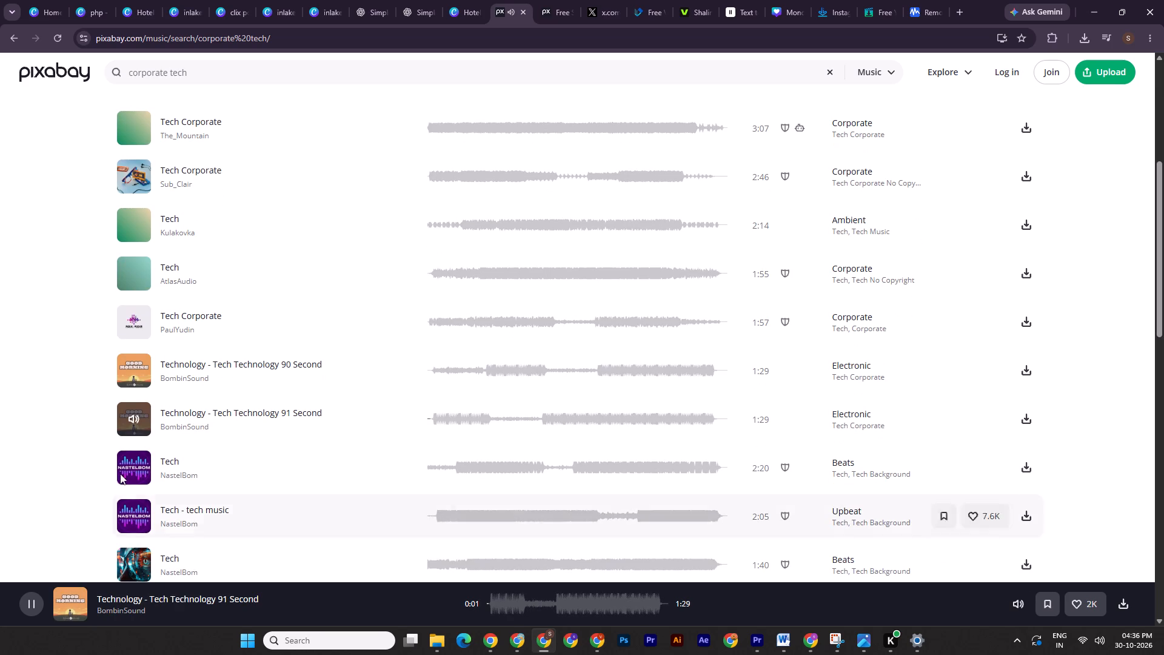
left_click(129, 465)
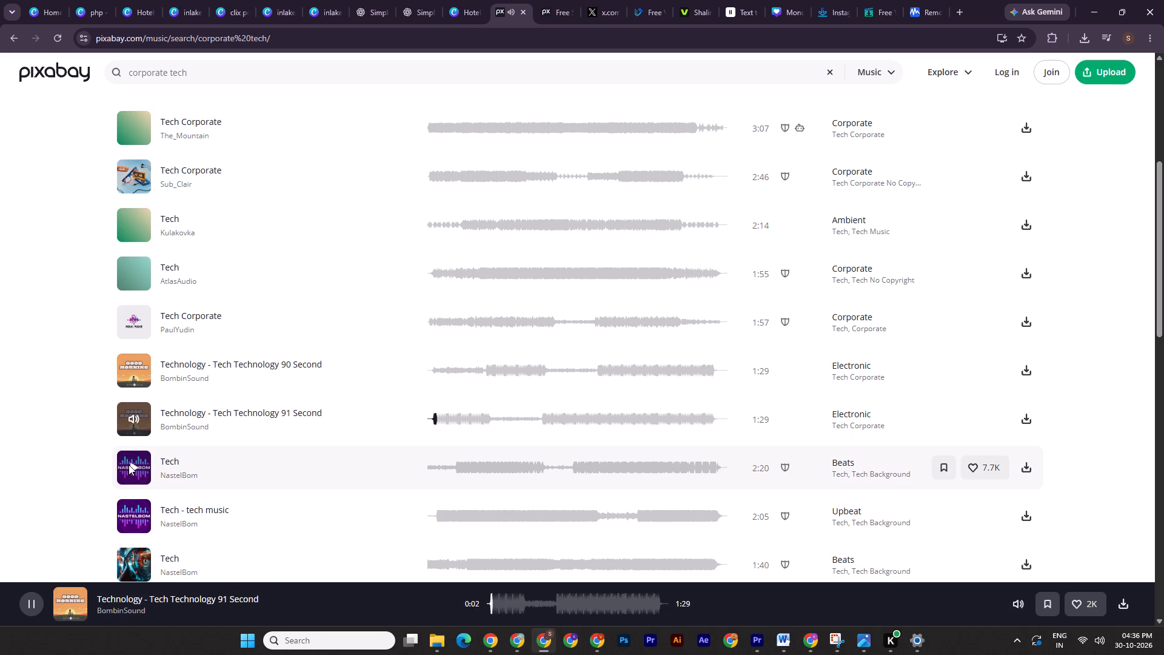
scroll(133, 468, "down", 3)
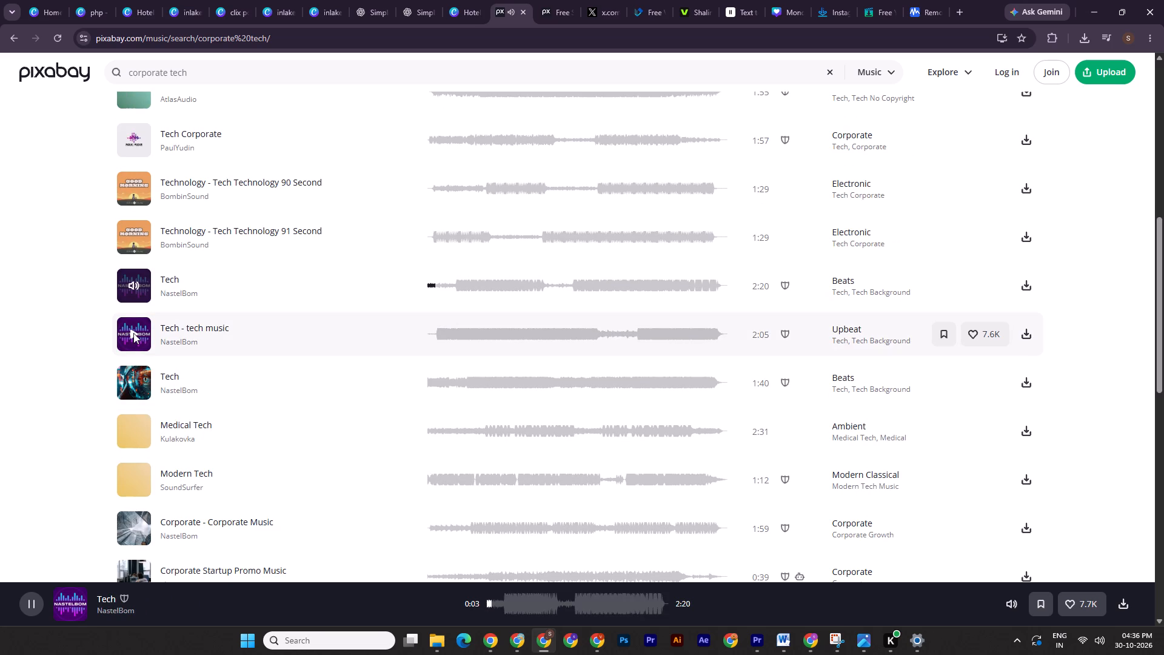
left_click(133, 333)
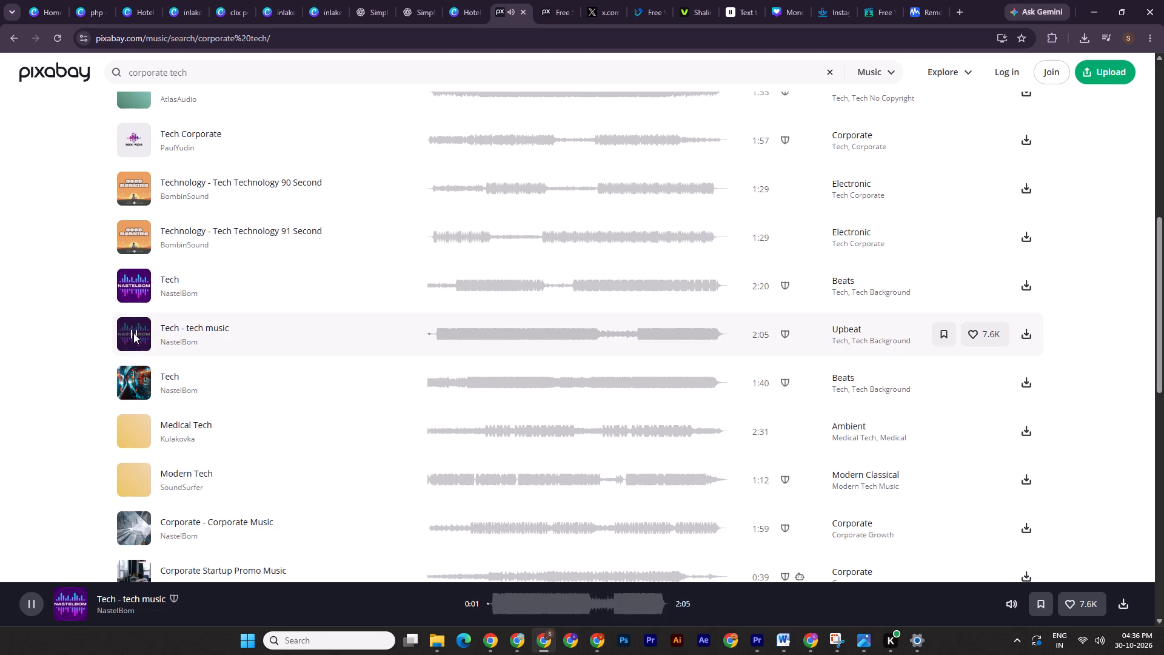
left_click(130, 384)
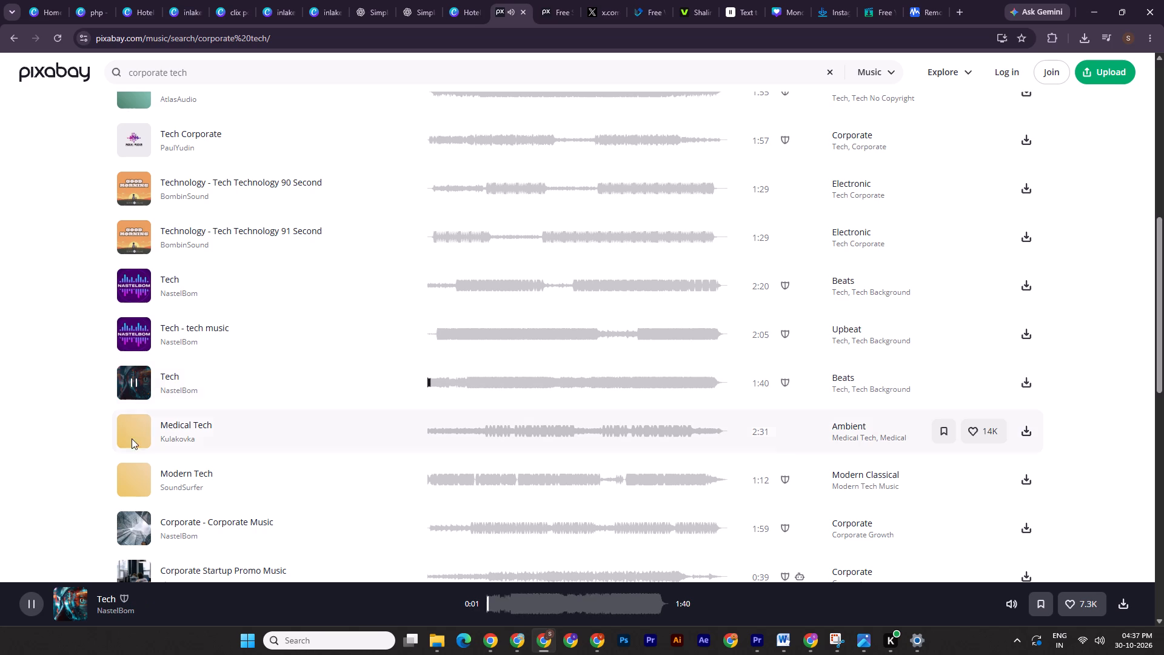
left_click(131, 438)
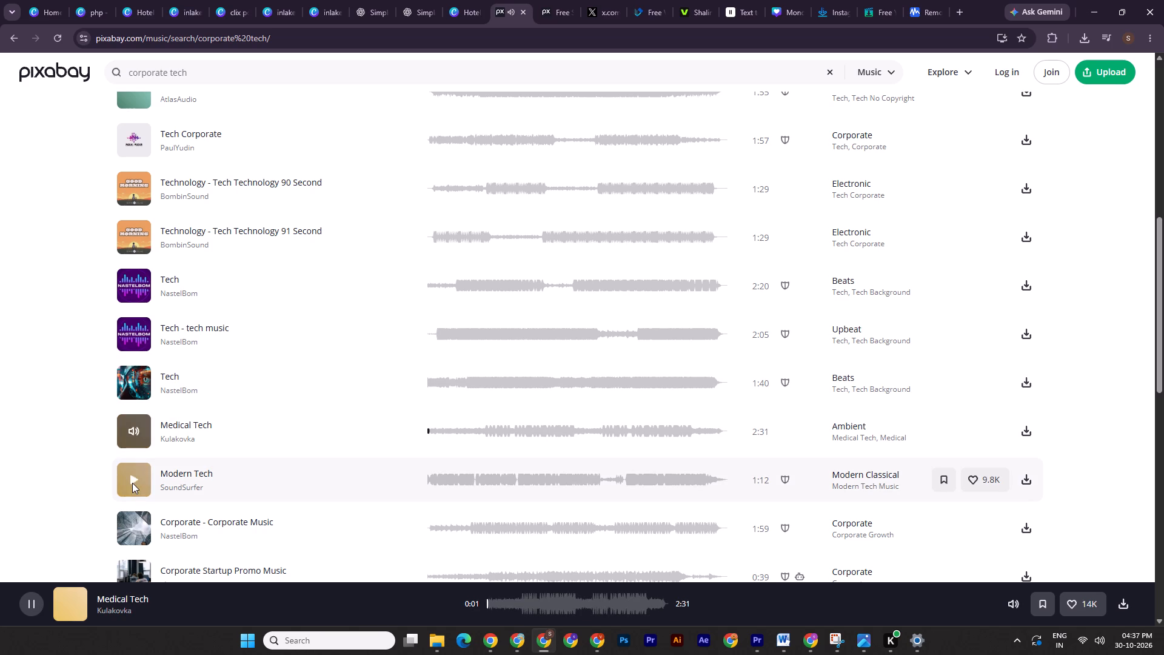
left_click(132, 482)
scroll(131, 479, "down", 2)
left_click(136, 409)
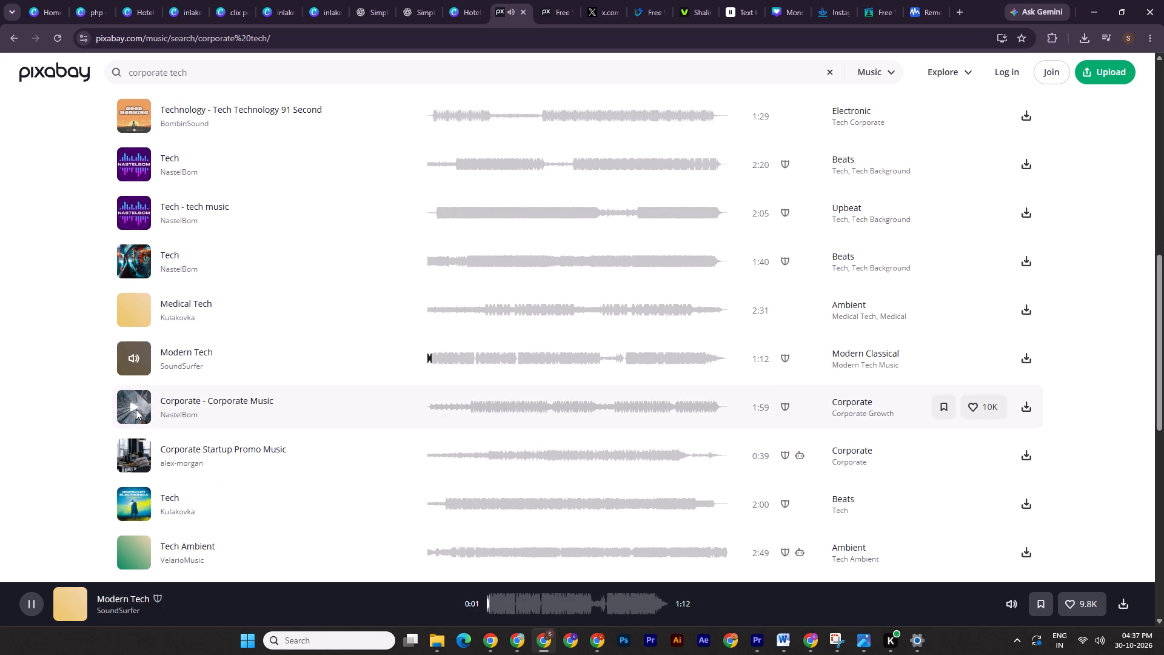
Search Pixabay music for "corporate suspense".
left_click_drag(204, 75, 166, 75)
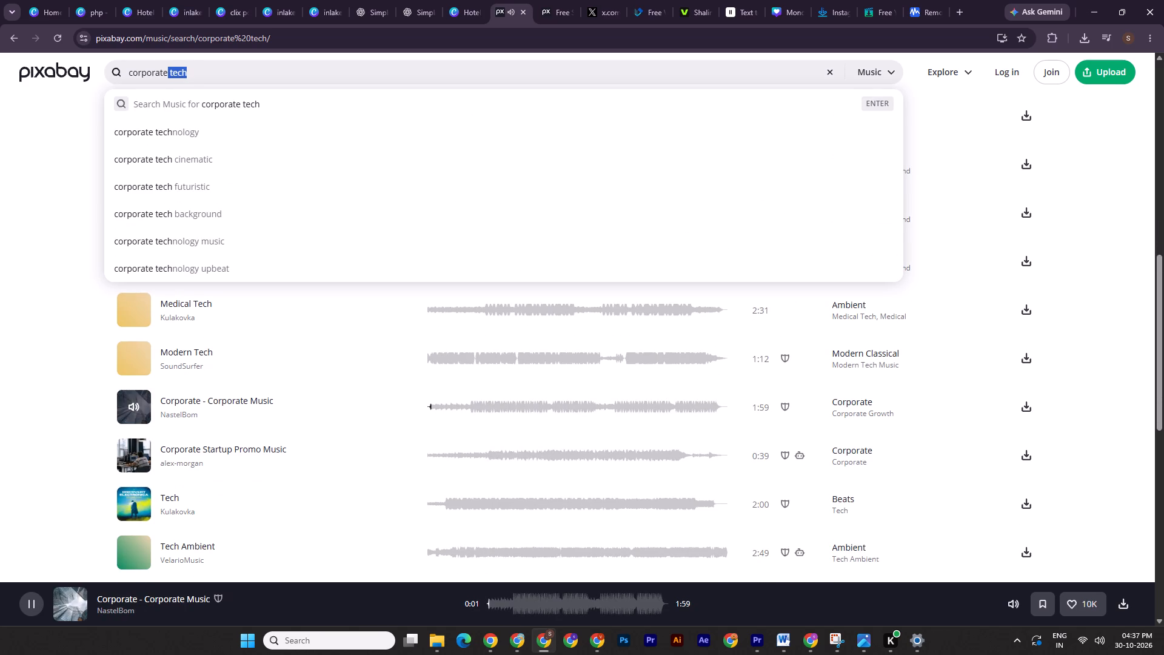
left_click_drag(166, 75, 170, 75)
key("BackSpace")
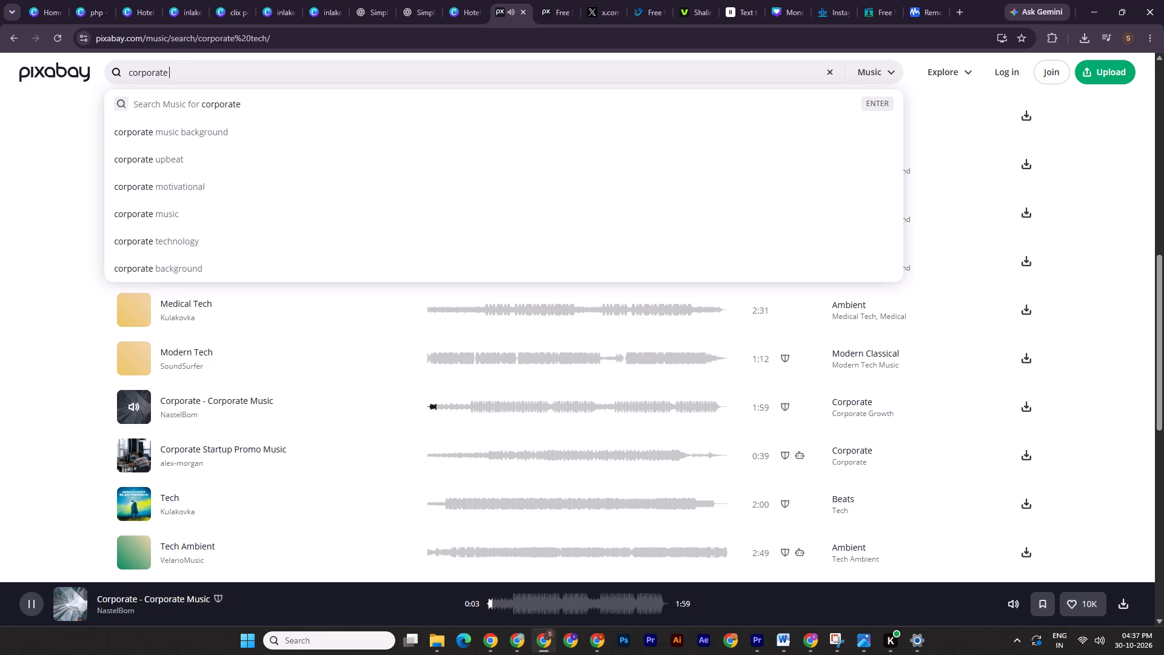
key("space")
type("sau")
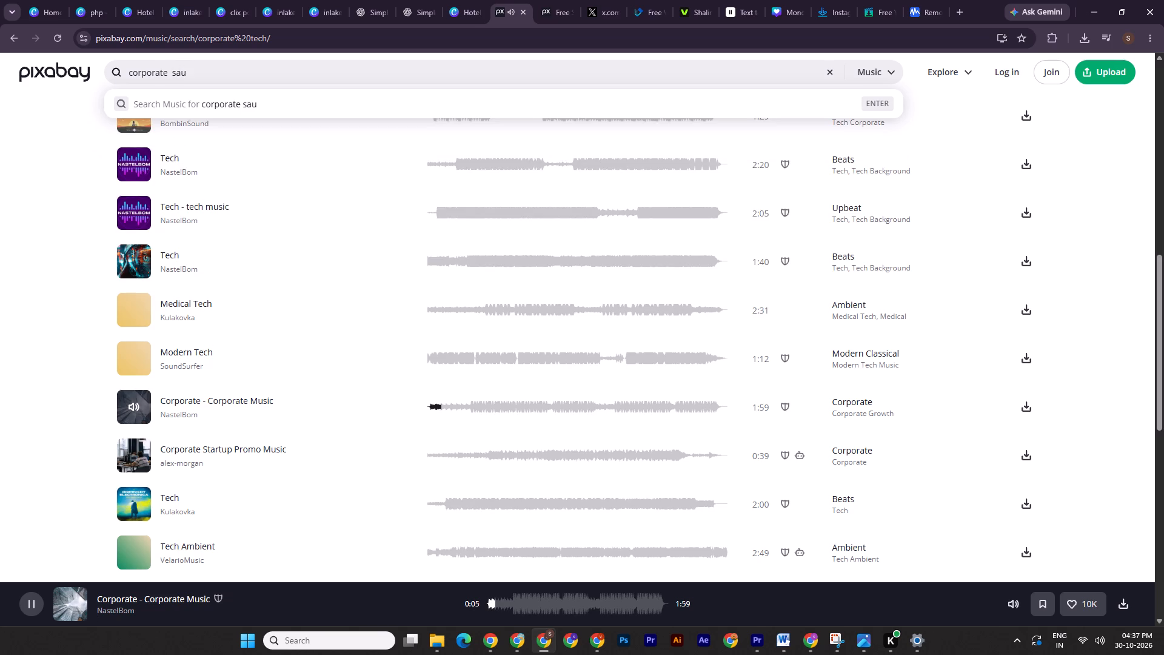
key("BackSpace")
key("BackSpace")
type("uspense")
key("Return")
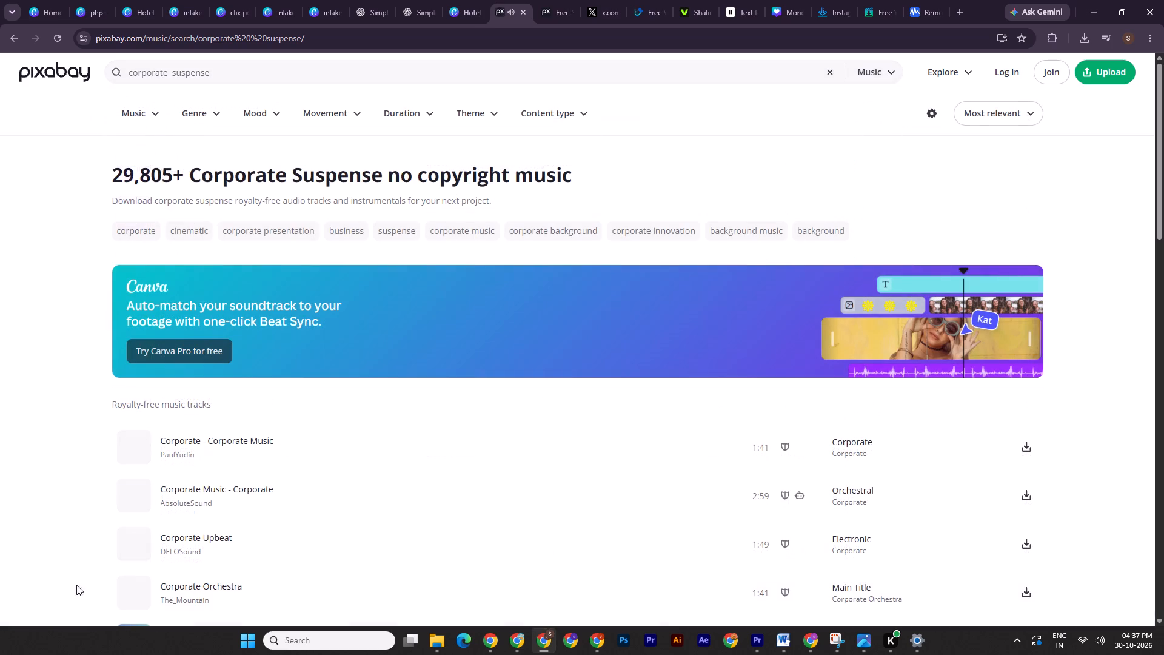
Preview the first seven corporate suspense results in order, from Corporate - Corporate Music through Corporate Cinematic.
left_click(138, 446)
scroll(138, 446, "down", 2)
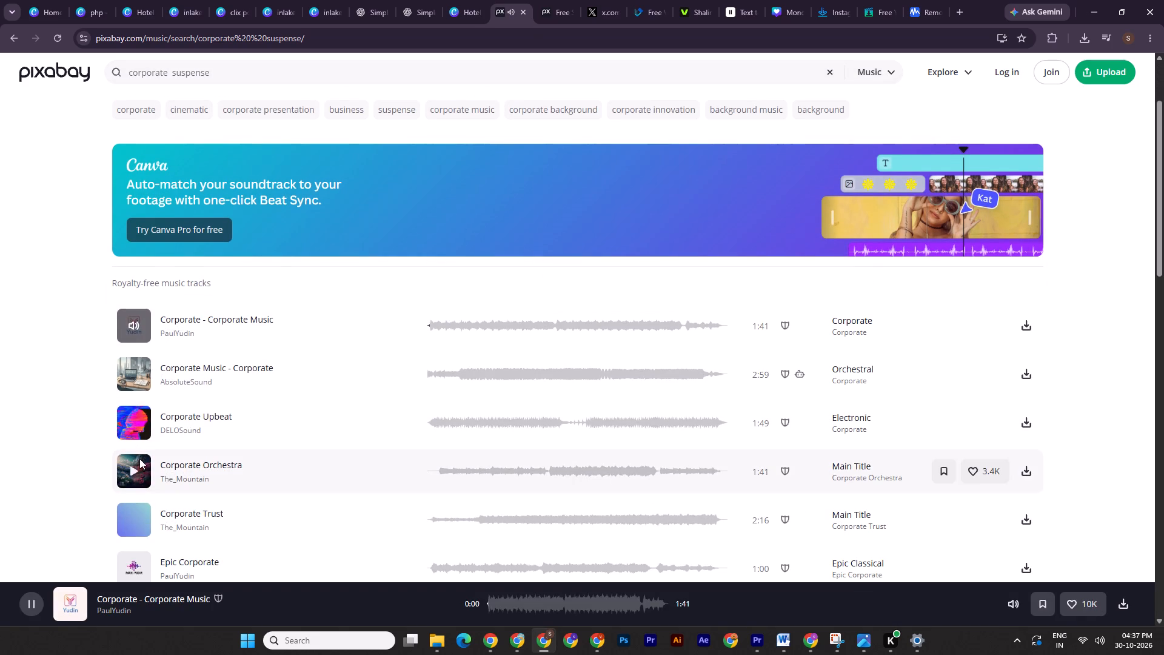
left_click(135, 374)
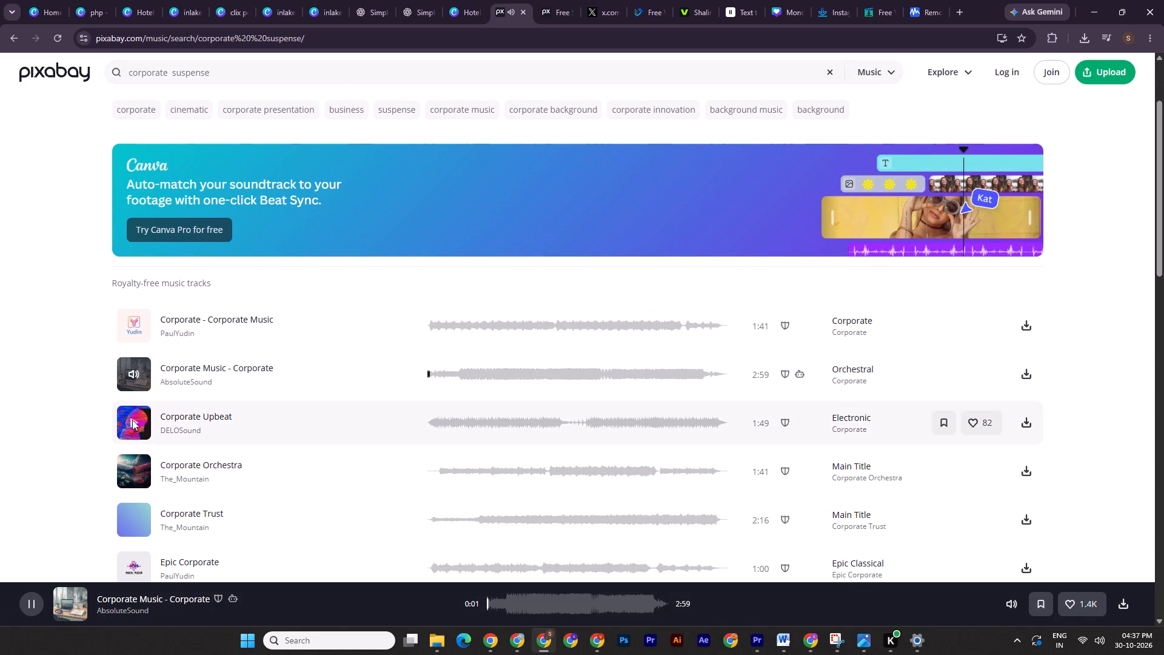
left_click(132, 418)
scroll(132, 418, "down", 1)
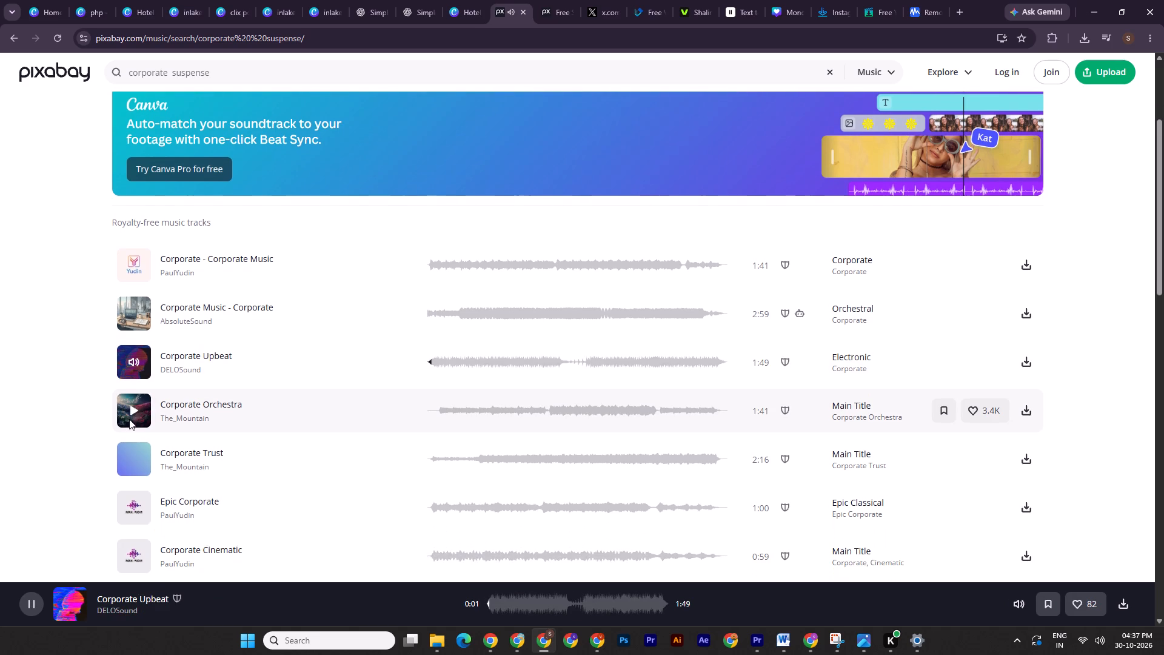
left_click(135, 405)
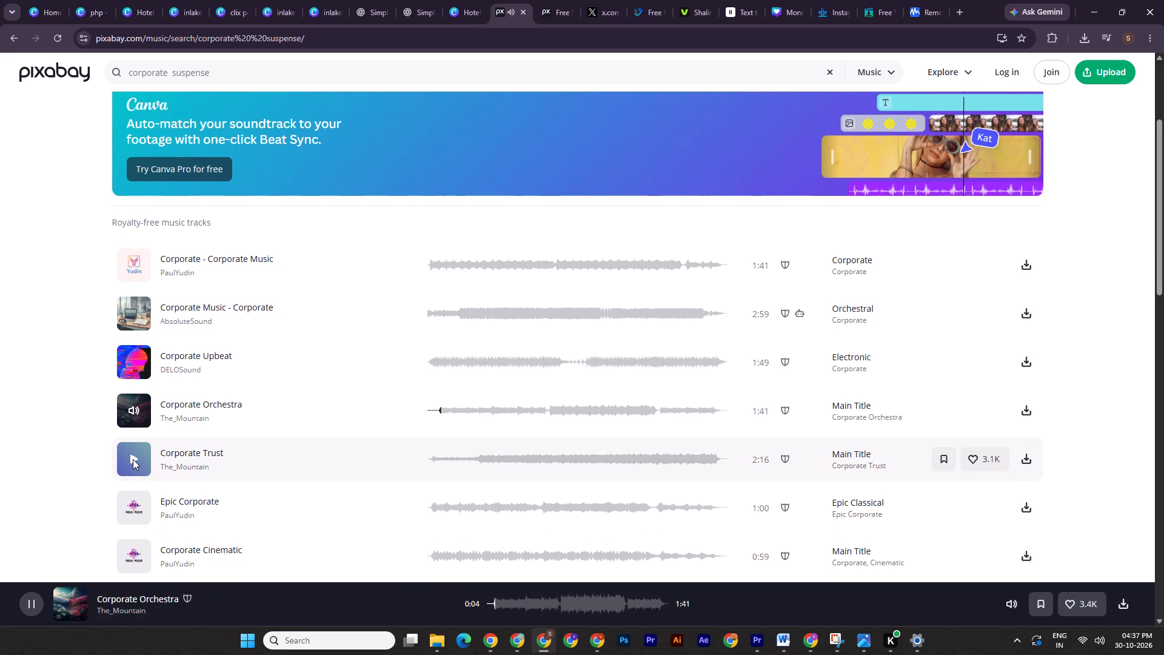
left_click(135, 409)
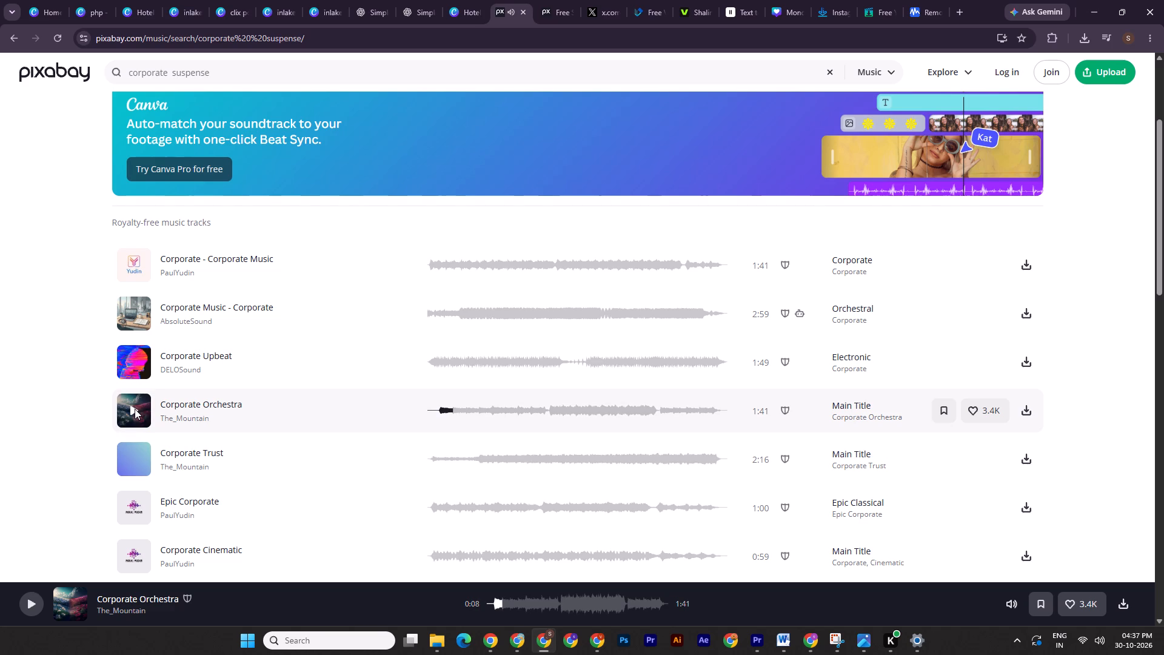
left_click(133, 458)
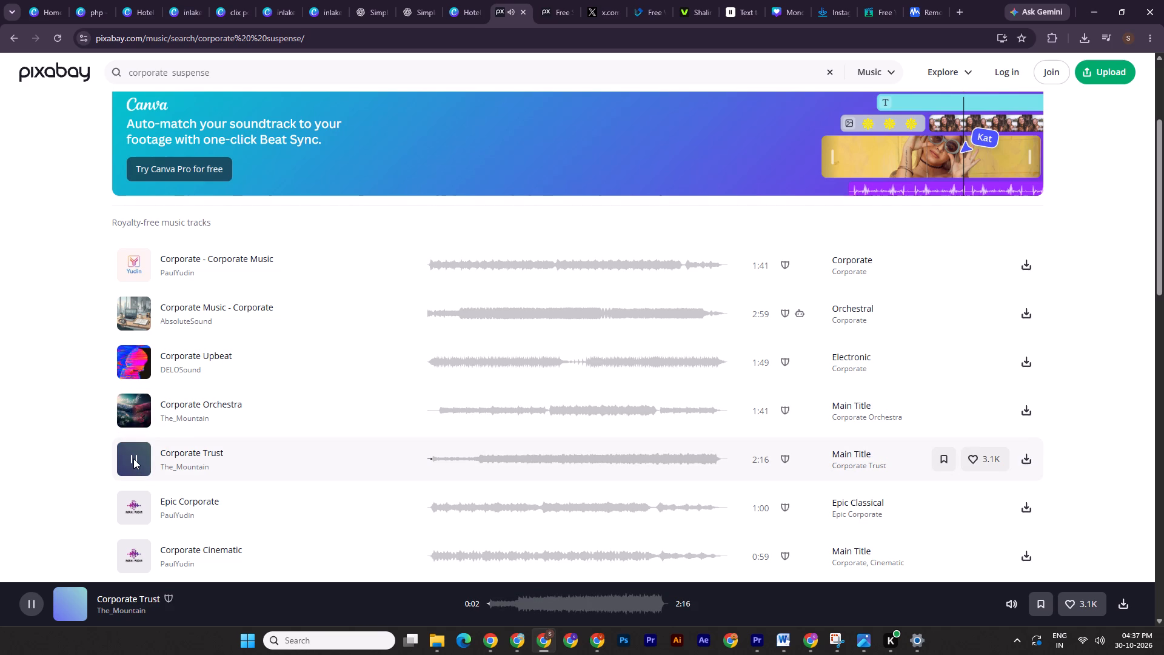
scroll(133, 458, "down", 2)
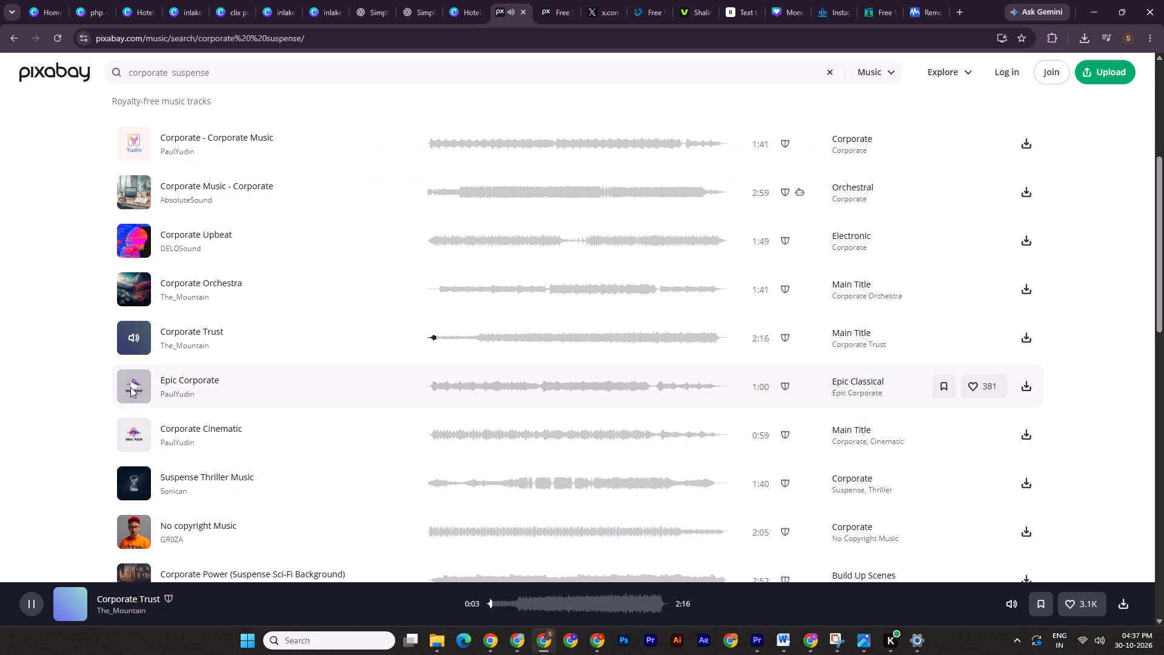
left_click(130, 387)
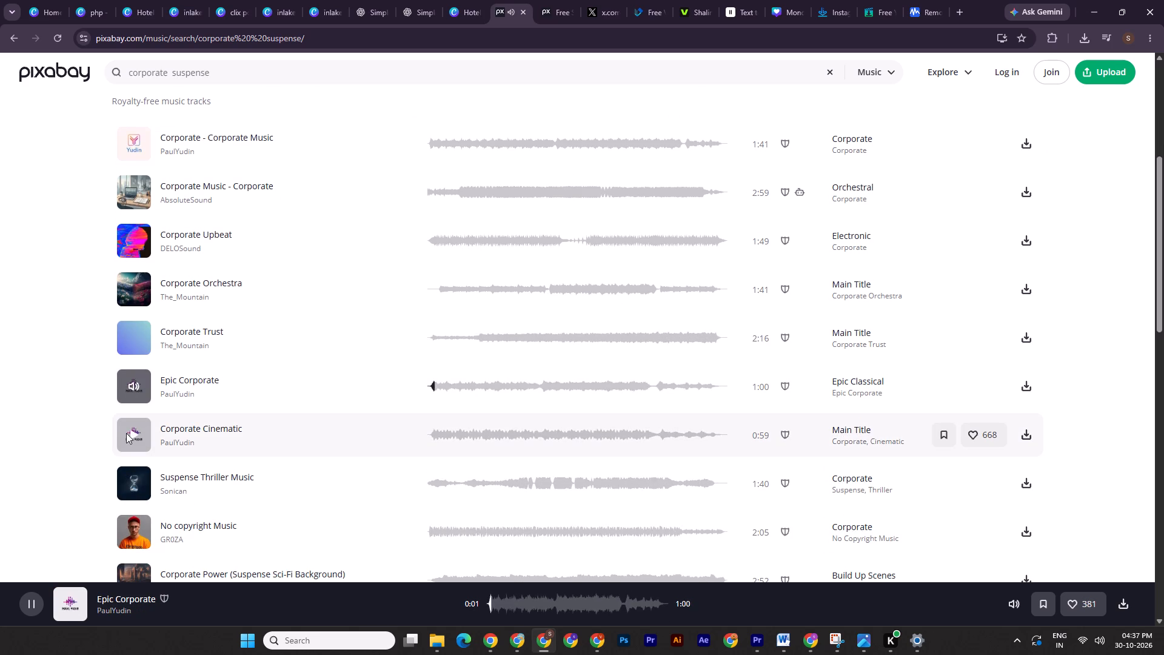
left_click(126, 433)
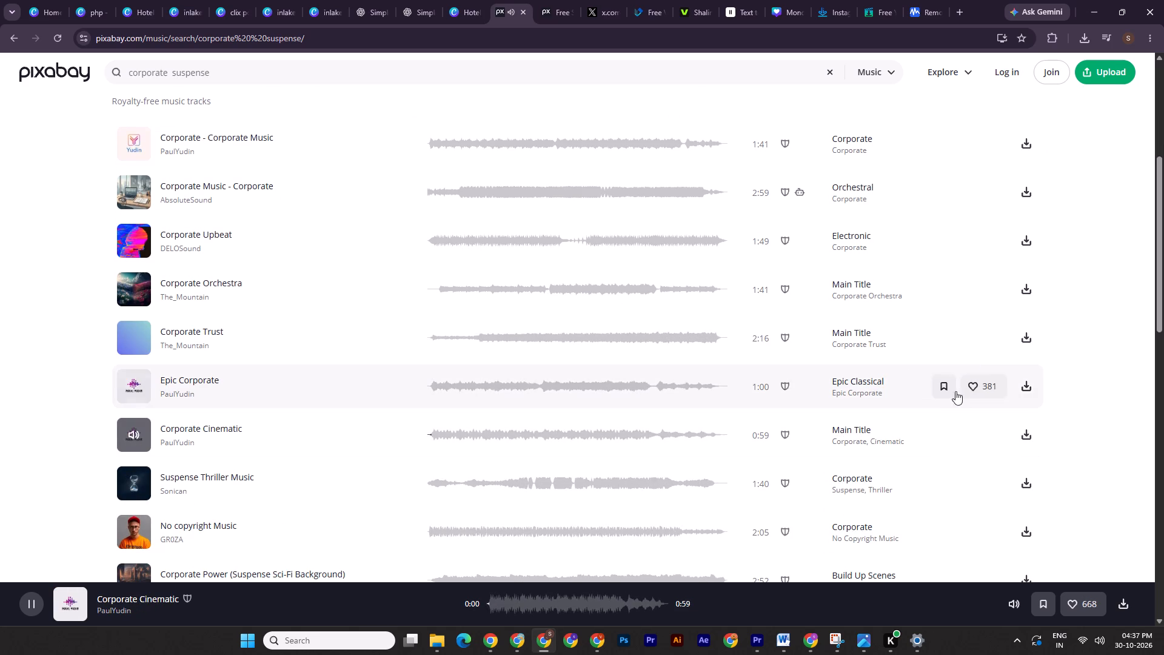
Download the one-minute Epic Corporate track from the corporate suspense results.
left_click(1030, 381)
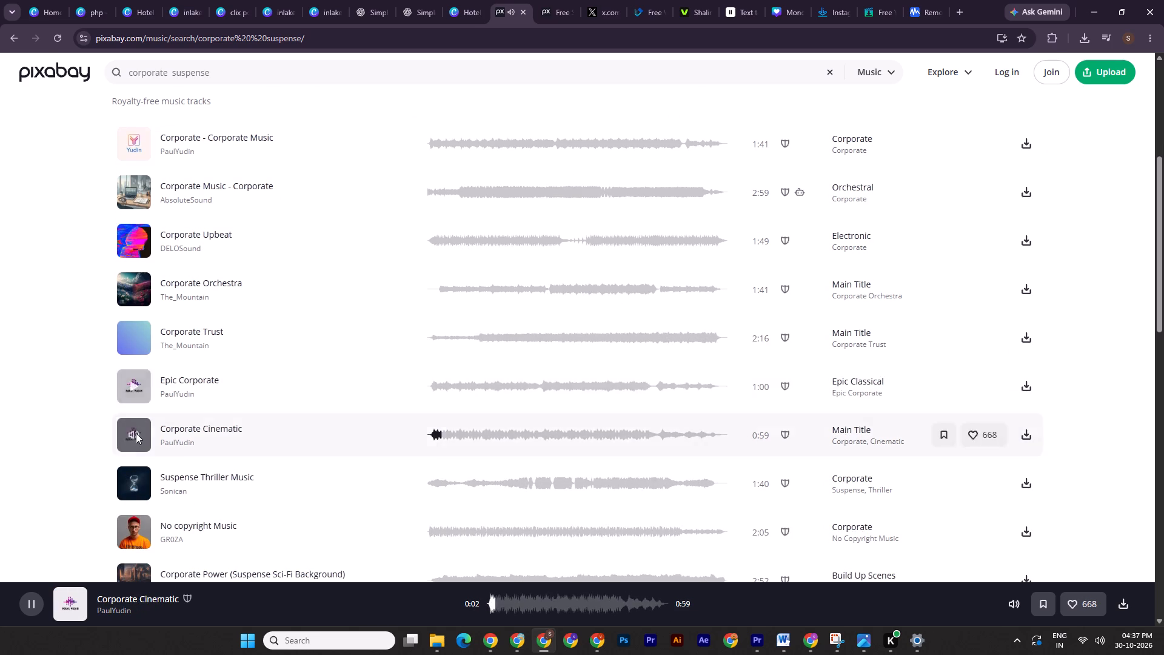
left_click(774, 120)
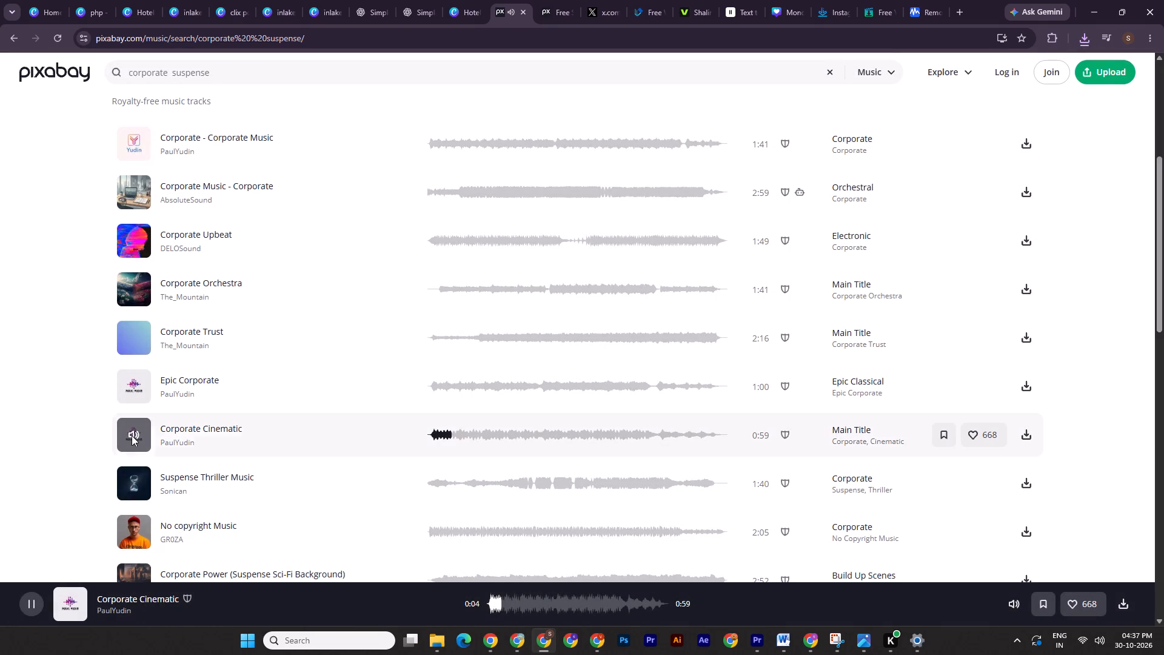
Preview the next three corporate suspense results: Suspense Thriller Music, No copyright Music and Corporate Power (Suspense Sci-Fi Background).
left_click(132, 435)
left_click(137, 483)
scroll(136, 480, "down", 1)
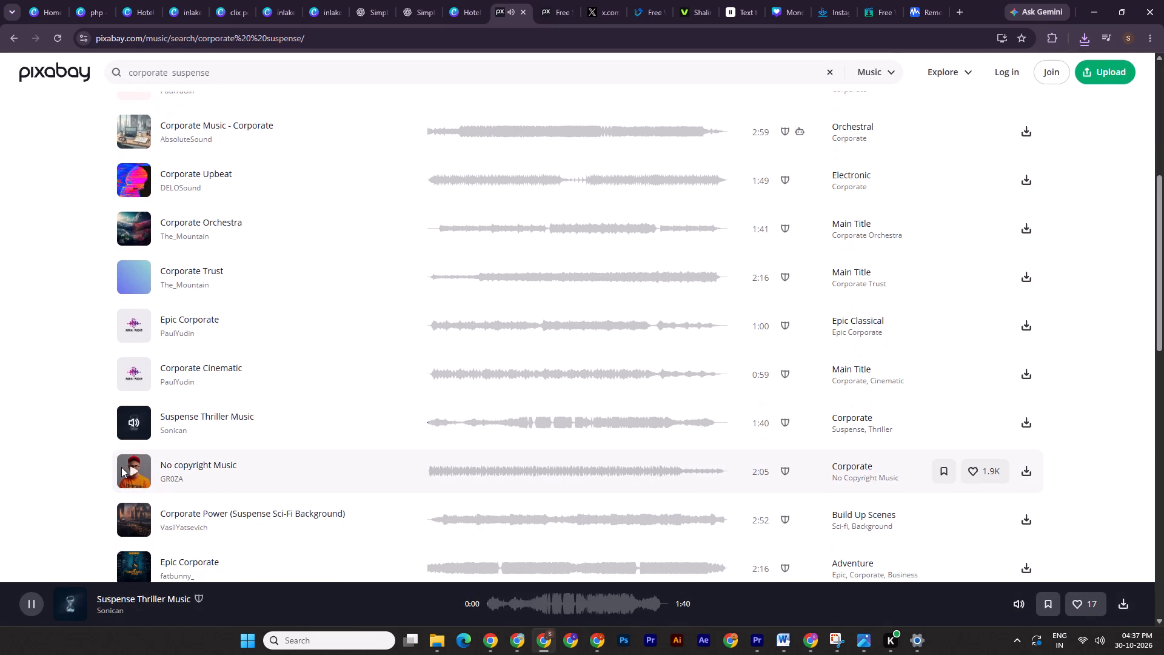
left_click(451, 419)
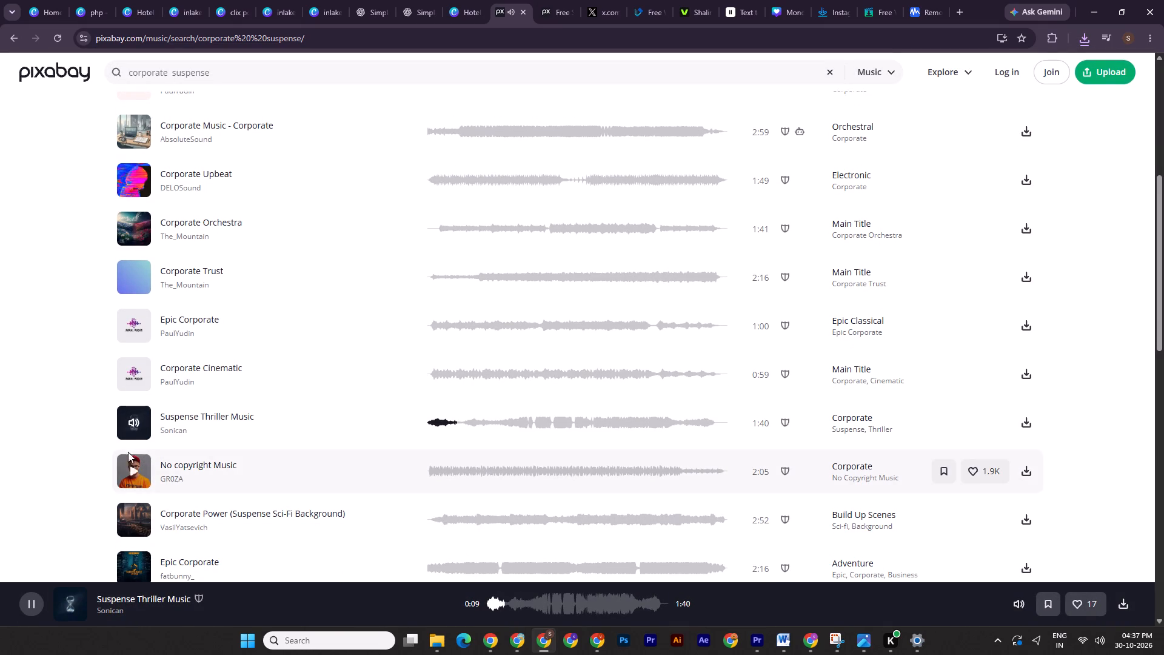
left_click(132, 472)
scroll(132, 472, "down", 2)
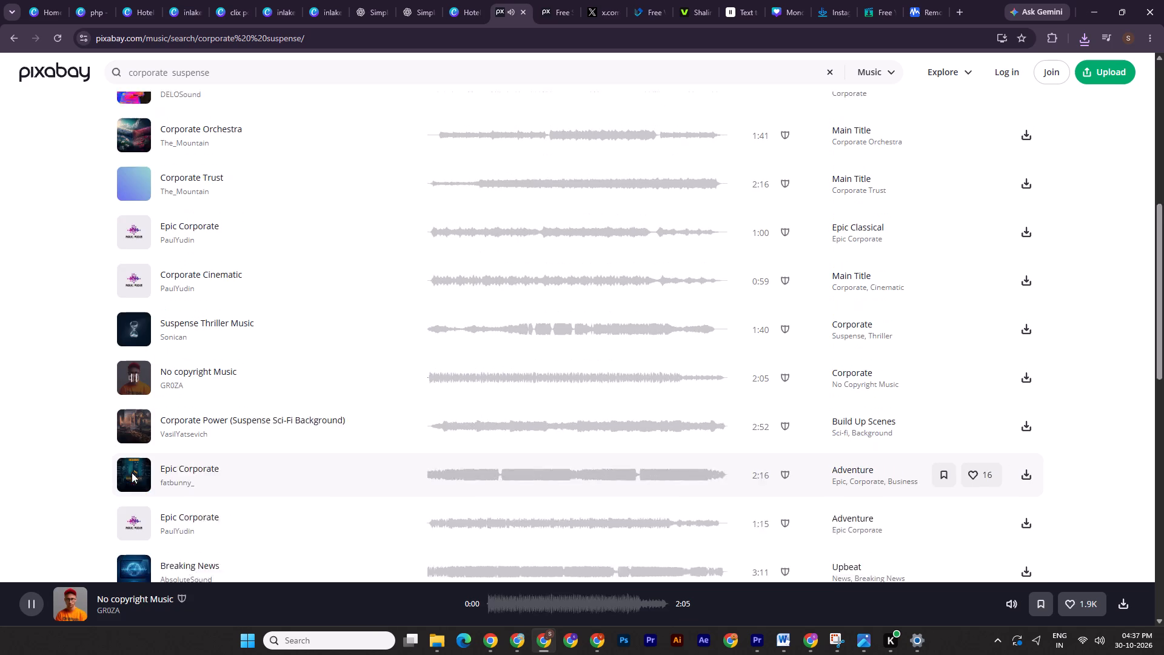
left_click(135, 397)
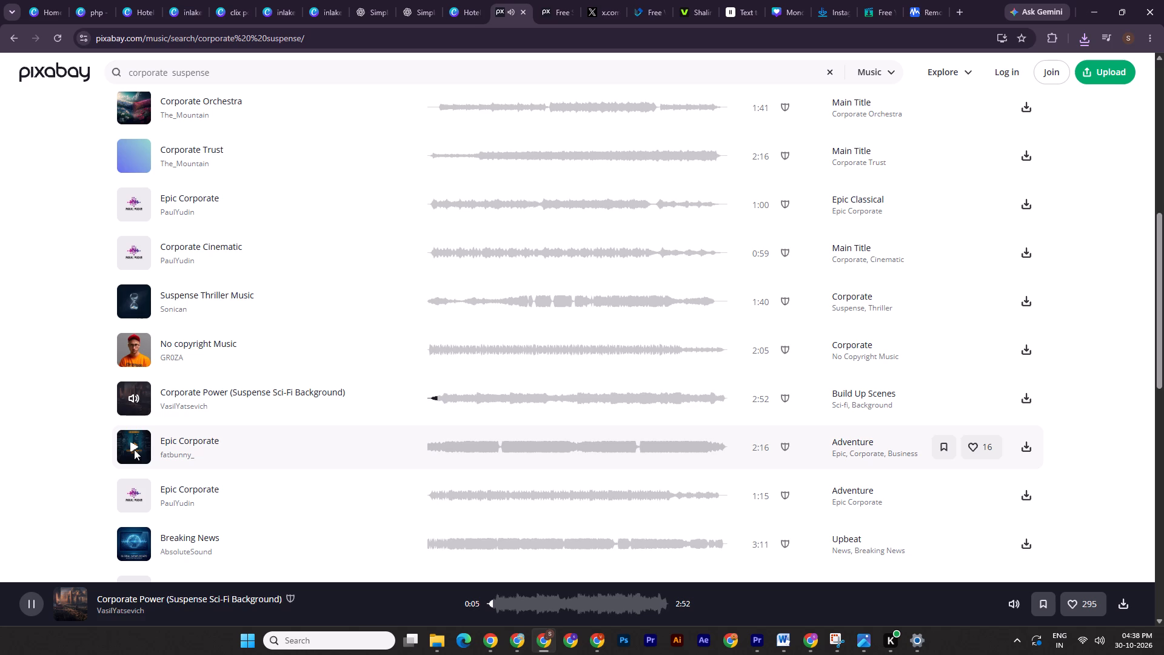
Stop playback and download the Corporate Power (Suspense Sci-Fi Background) track.
left_click(135, 398)
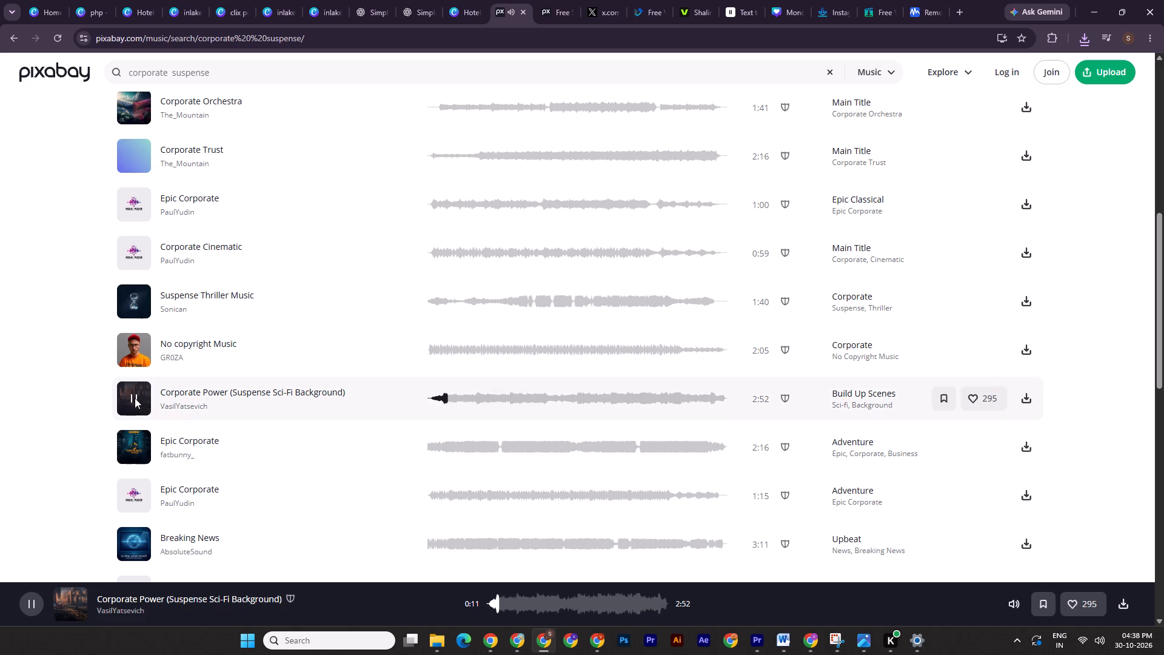
left_click(1028, 400)
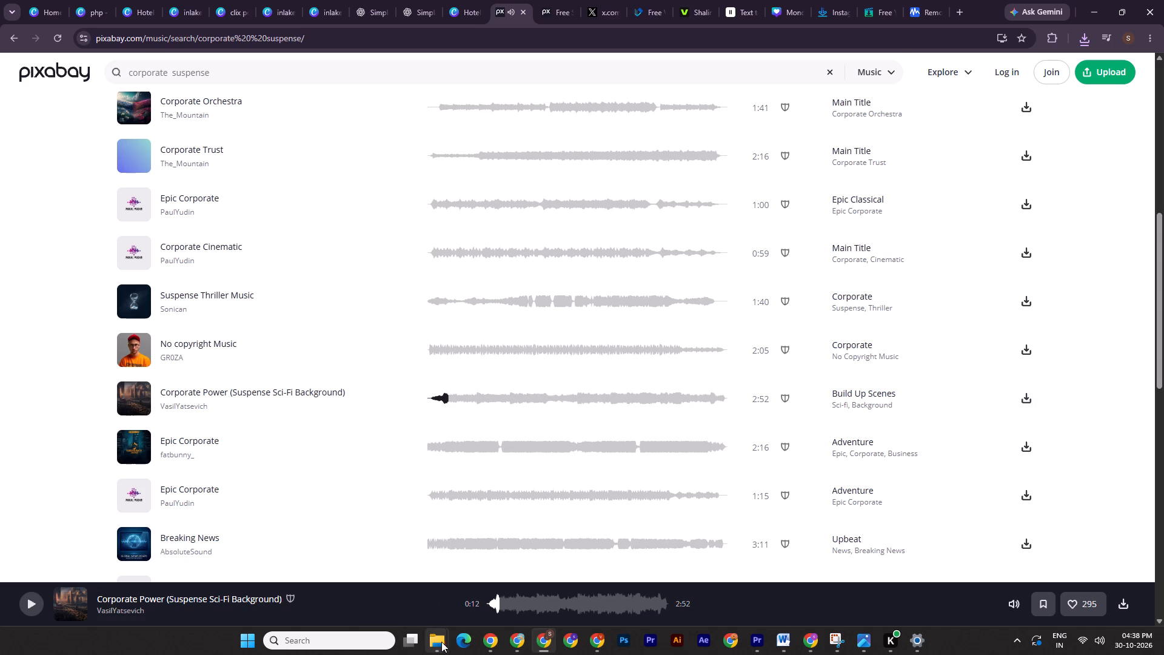
Move the Epic Corporate and Corporate Power MP3 files from Downloads into the "1 video" project folder.
left_click(387, 585)
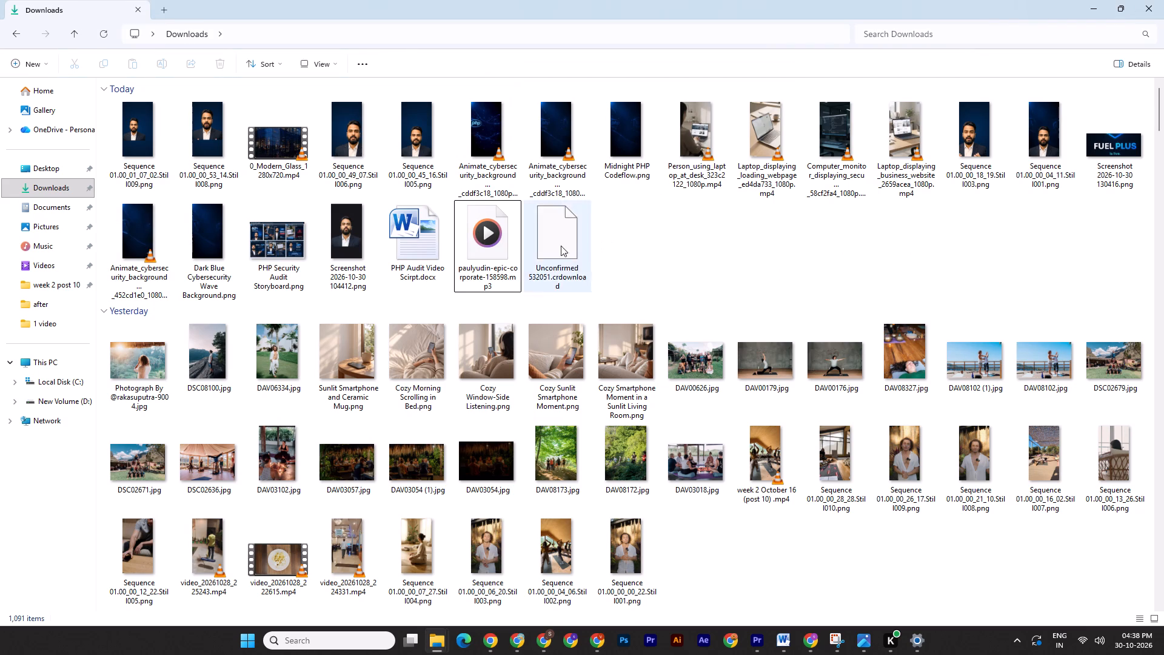
left_click(552, 249, "shift")
left_click(488, 259, "shift")
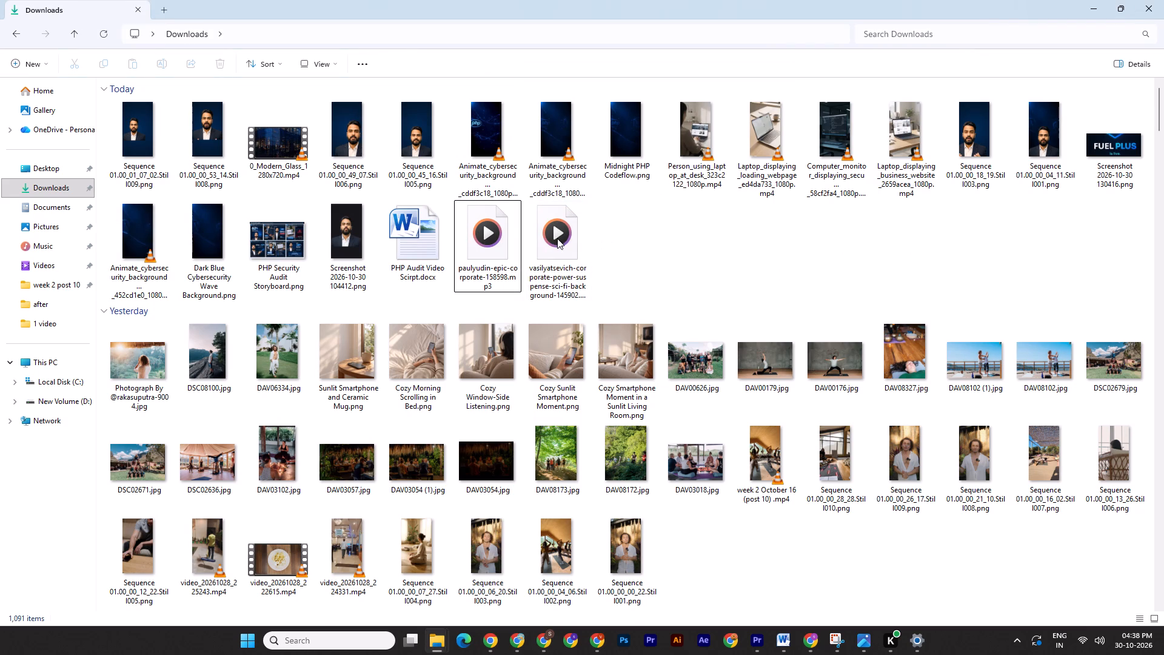
left_click(493, 250)
left_click(550, 248, "shift")
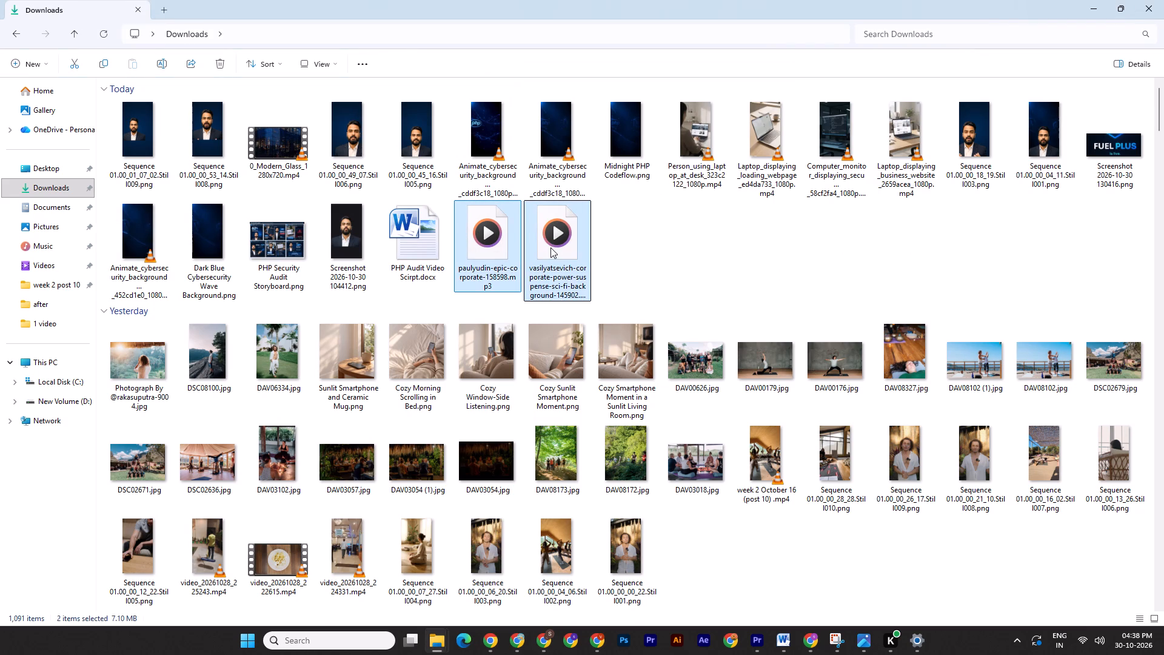
key("ctrl+x")
left_click(440, 636)
left_click(541, 594)
key("ctrl+v")
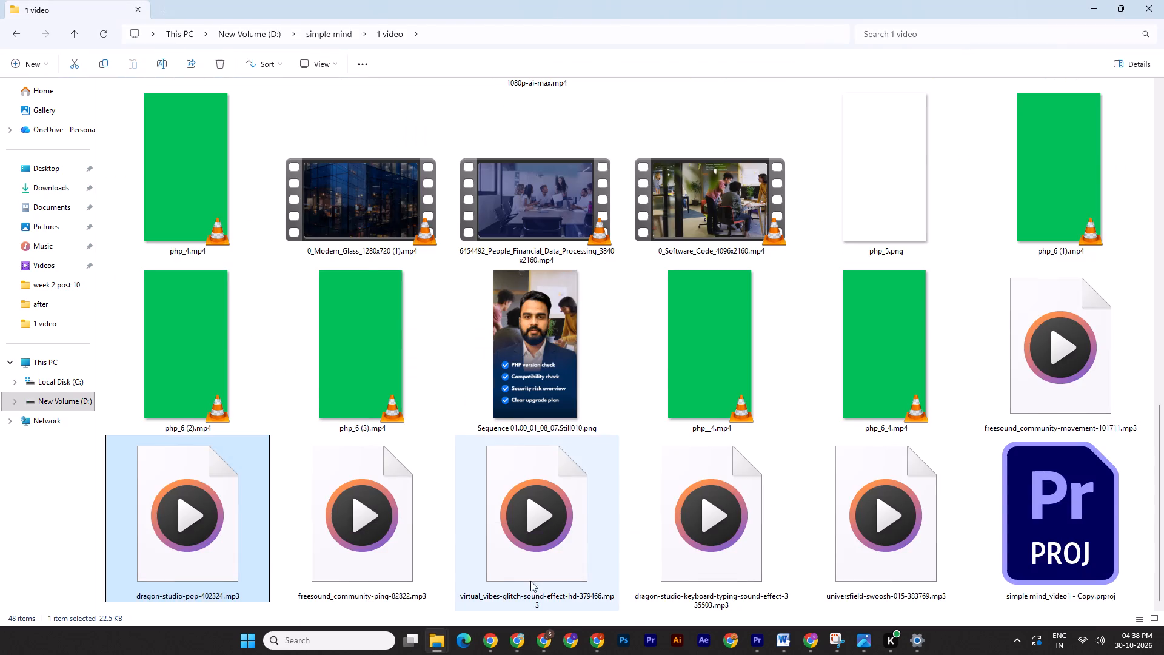
left_click(669, 571)
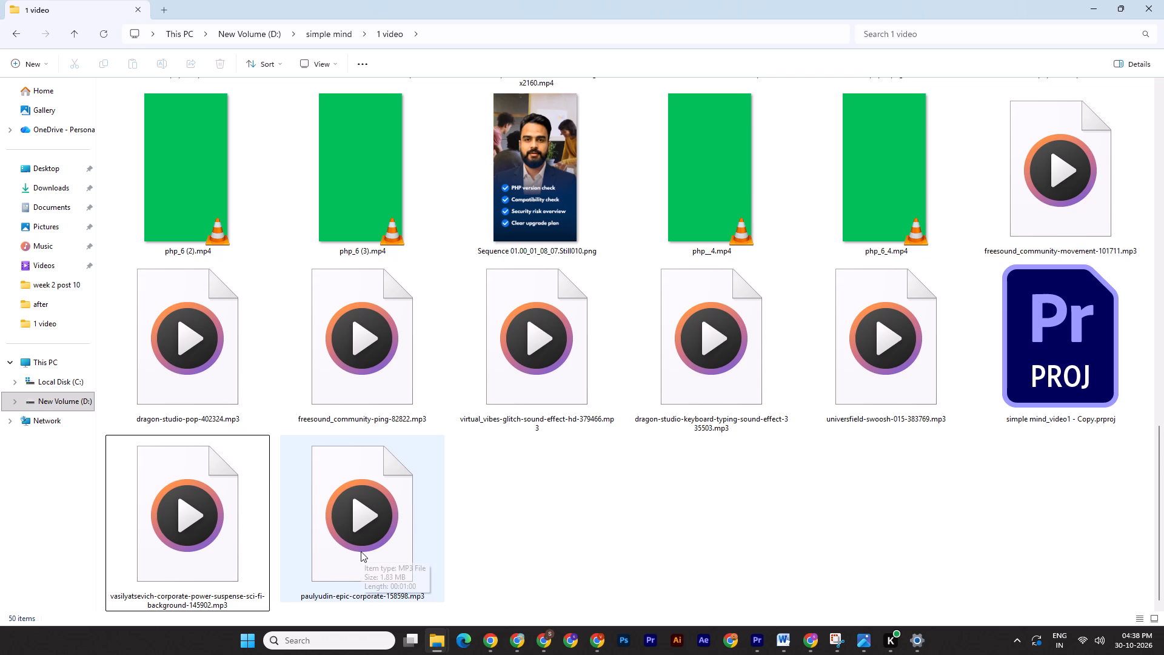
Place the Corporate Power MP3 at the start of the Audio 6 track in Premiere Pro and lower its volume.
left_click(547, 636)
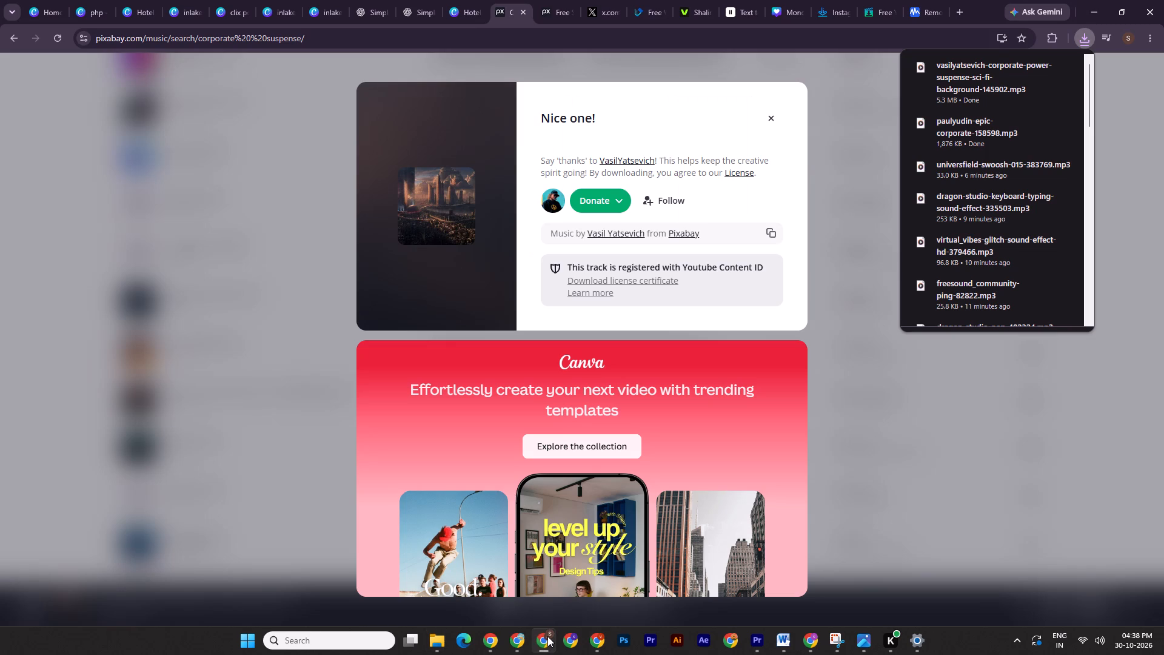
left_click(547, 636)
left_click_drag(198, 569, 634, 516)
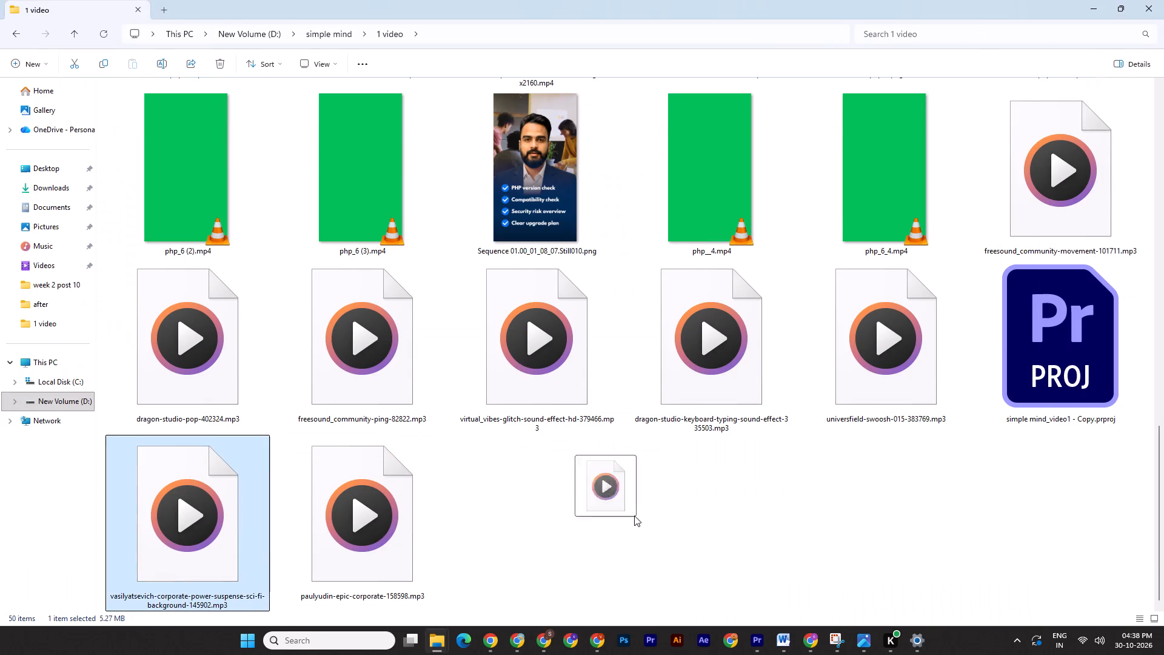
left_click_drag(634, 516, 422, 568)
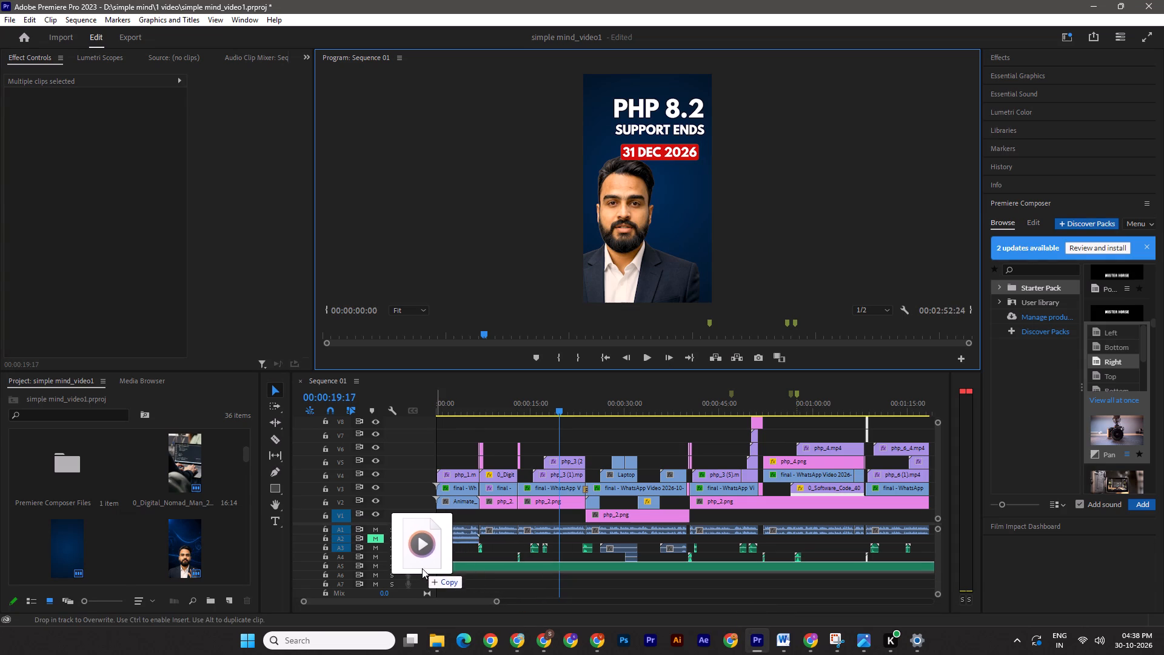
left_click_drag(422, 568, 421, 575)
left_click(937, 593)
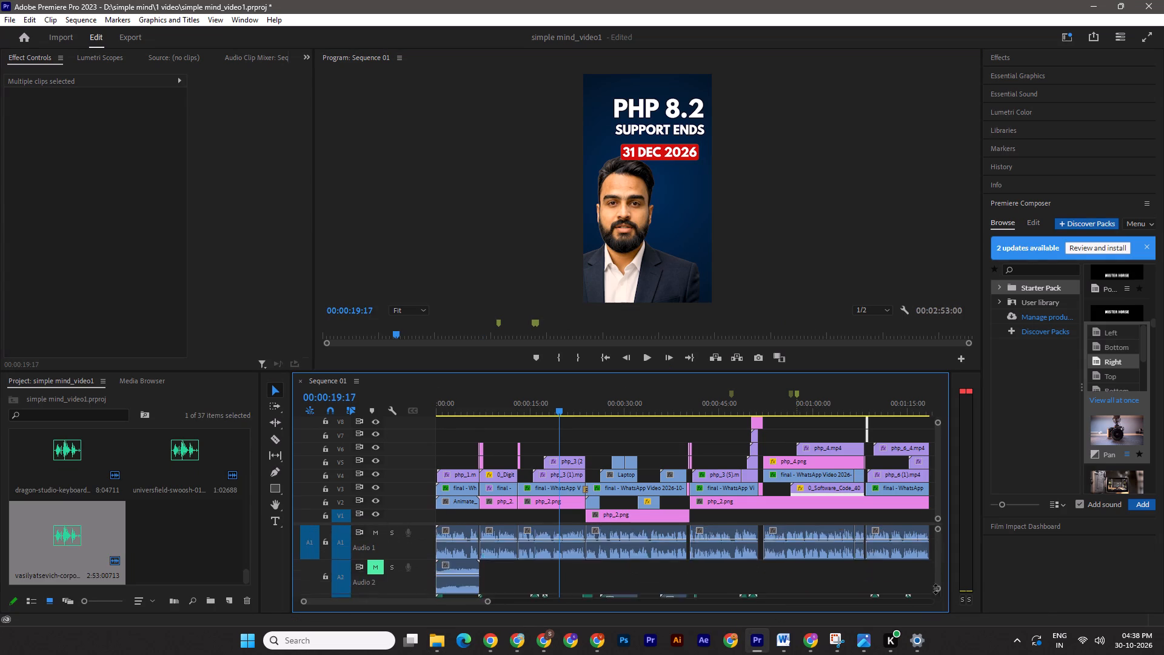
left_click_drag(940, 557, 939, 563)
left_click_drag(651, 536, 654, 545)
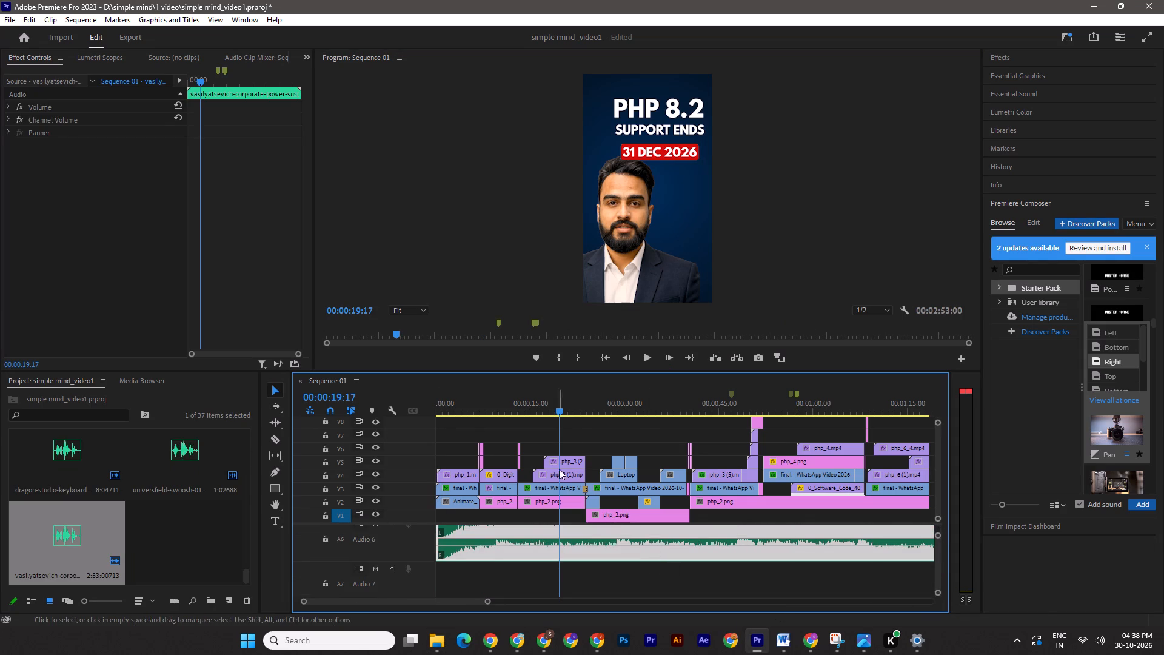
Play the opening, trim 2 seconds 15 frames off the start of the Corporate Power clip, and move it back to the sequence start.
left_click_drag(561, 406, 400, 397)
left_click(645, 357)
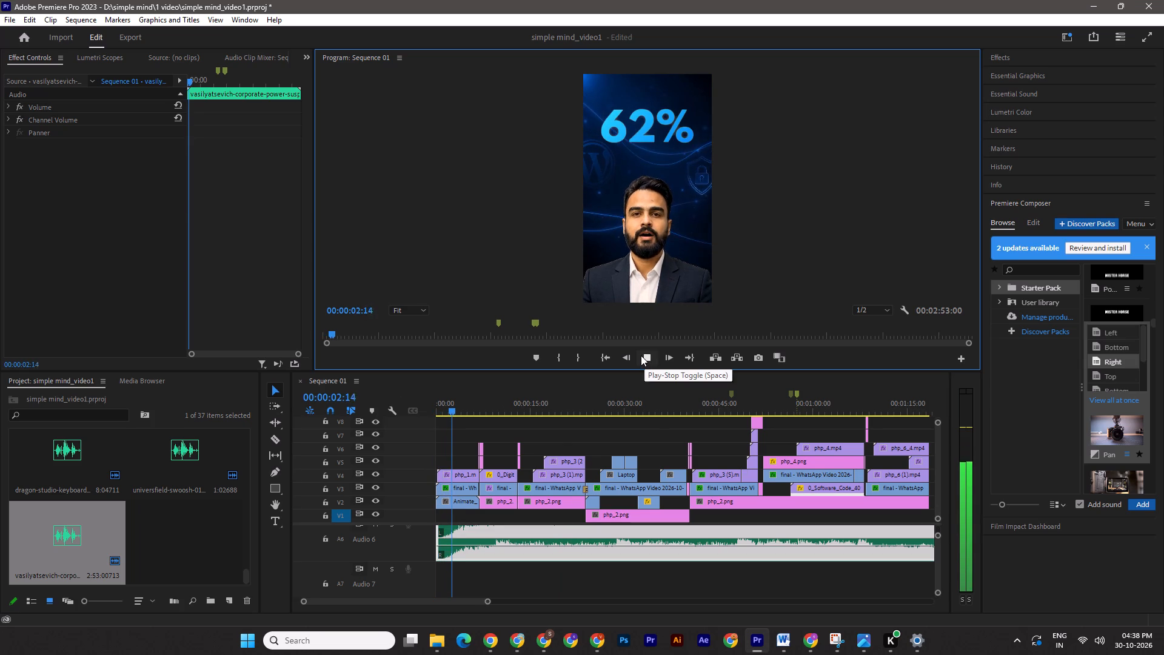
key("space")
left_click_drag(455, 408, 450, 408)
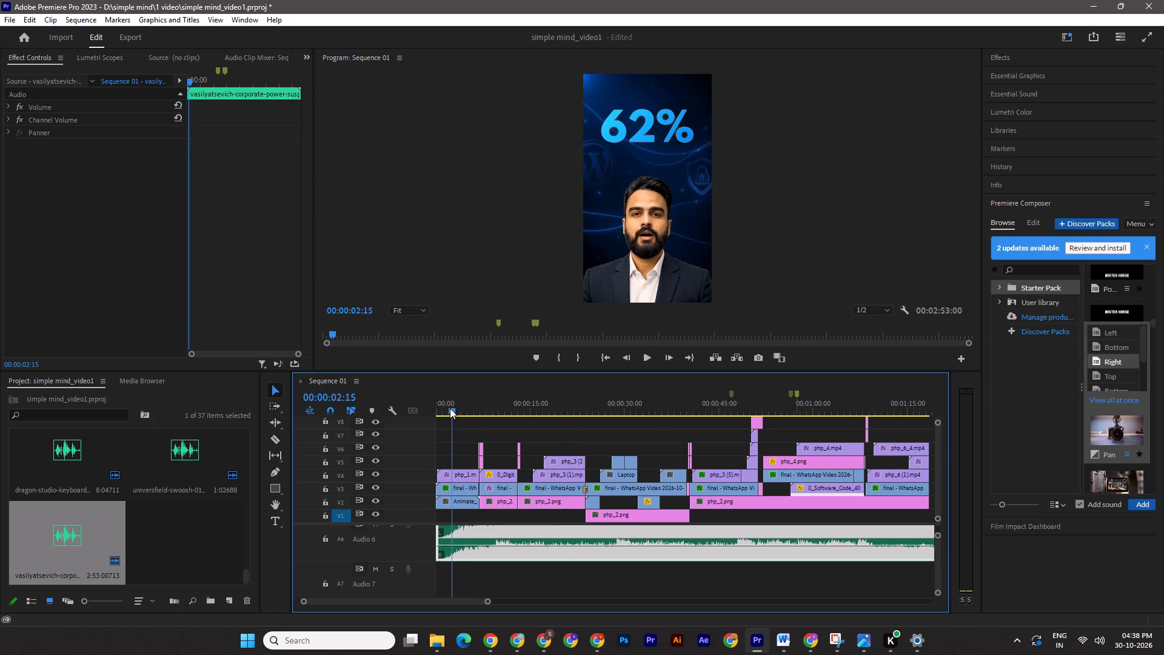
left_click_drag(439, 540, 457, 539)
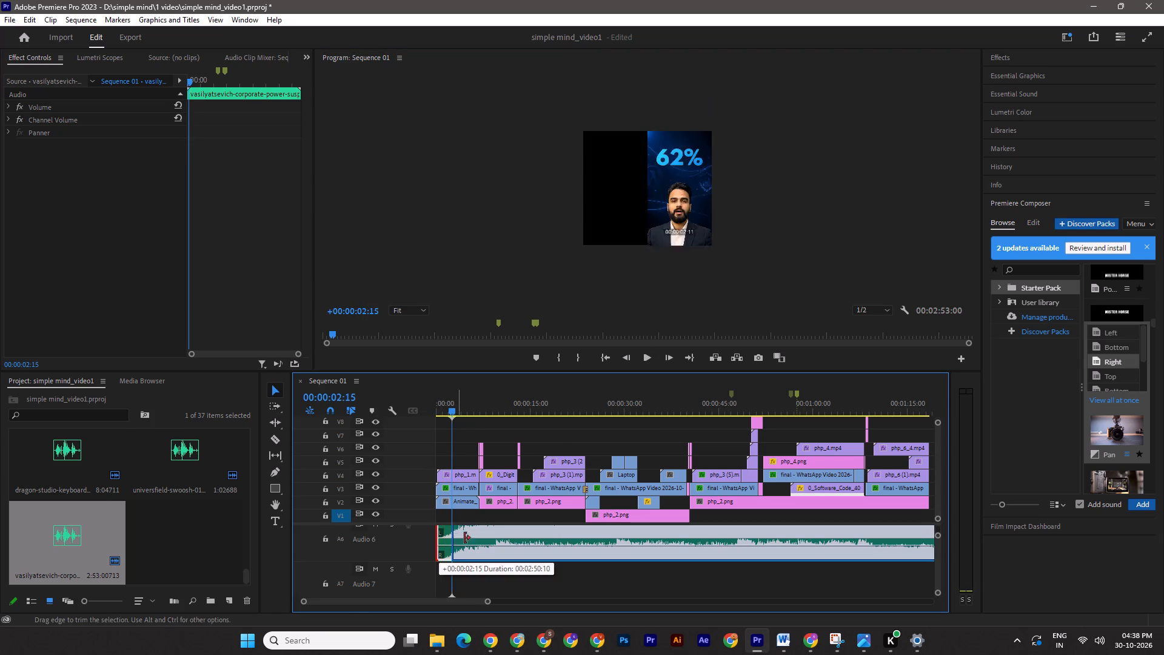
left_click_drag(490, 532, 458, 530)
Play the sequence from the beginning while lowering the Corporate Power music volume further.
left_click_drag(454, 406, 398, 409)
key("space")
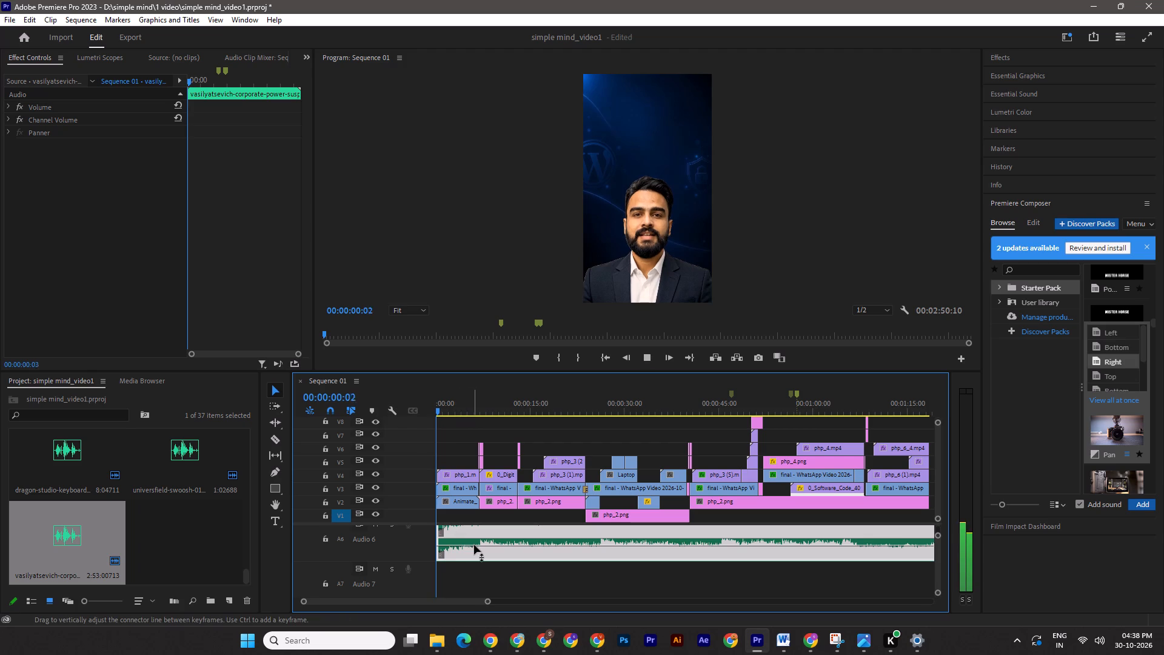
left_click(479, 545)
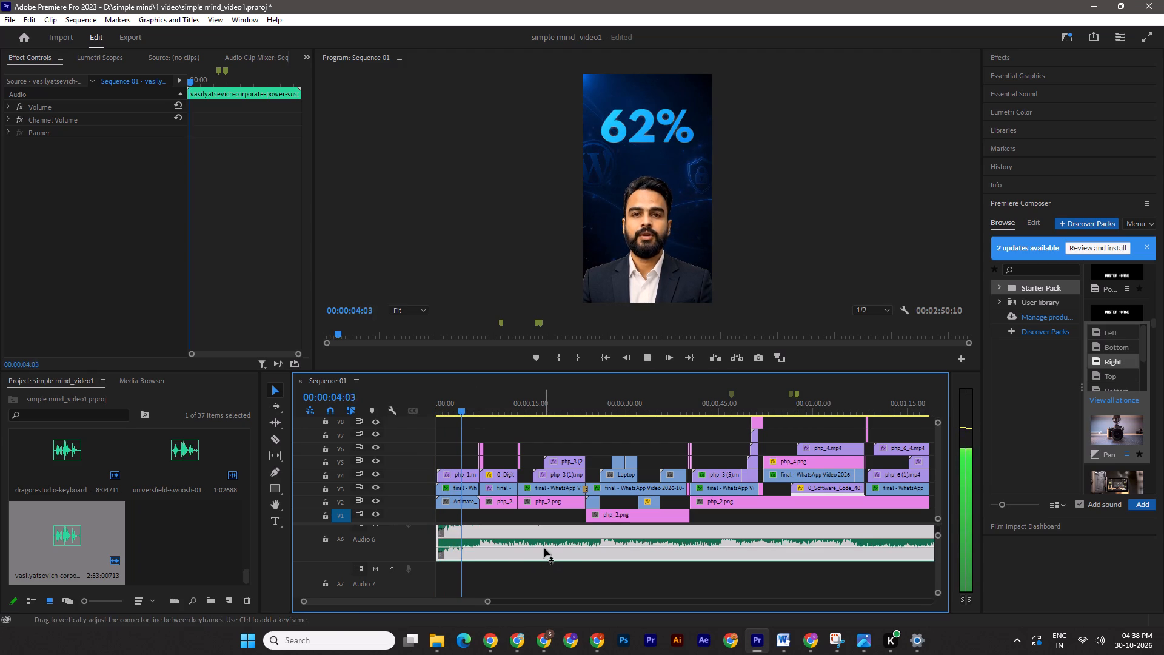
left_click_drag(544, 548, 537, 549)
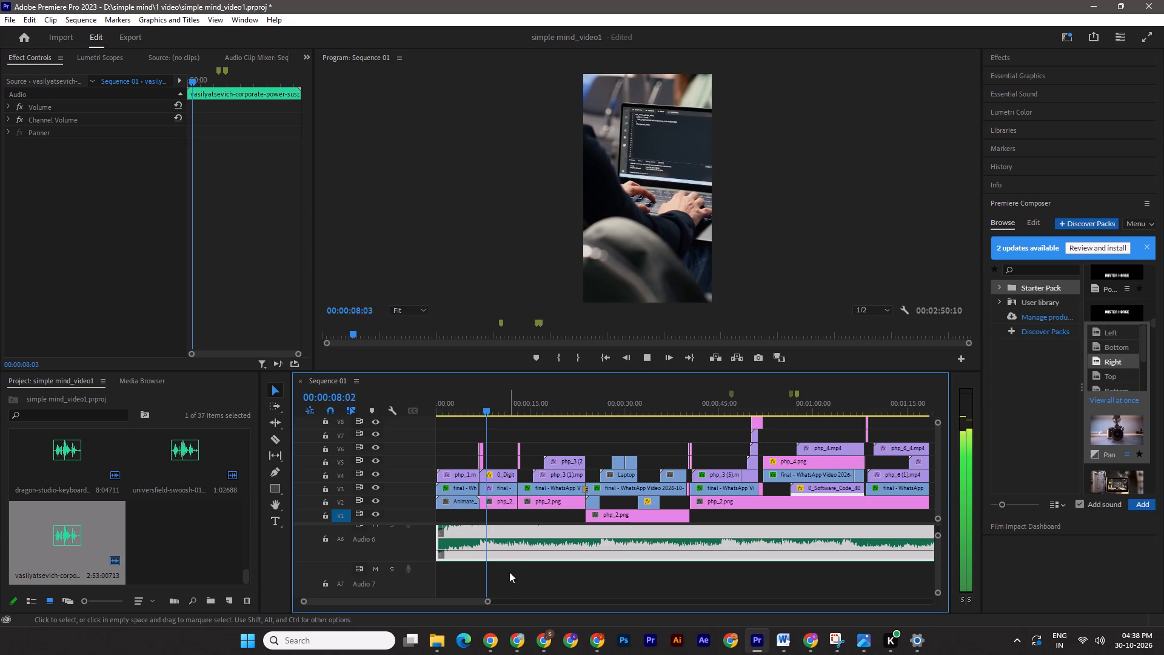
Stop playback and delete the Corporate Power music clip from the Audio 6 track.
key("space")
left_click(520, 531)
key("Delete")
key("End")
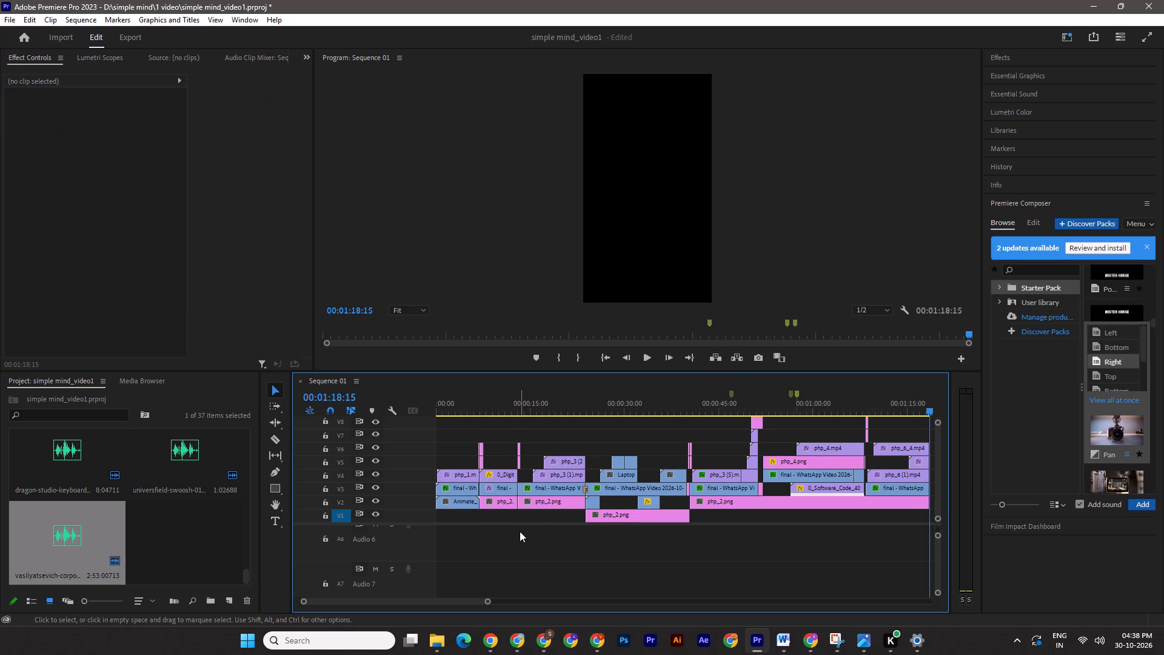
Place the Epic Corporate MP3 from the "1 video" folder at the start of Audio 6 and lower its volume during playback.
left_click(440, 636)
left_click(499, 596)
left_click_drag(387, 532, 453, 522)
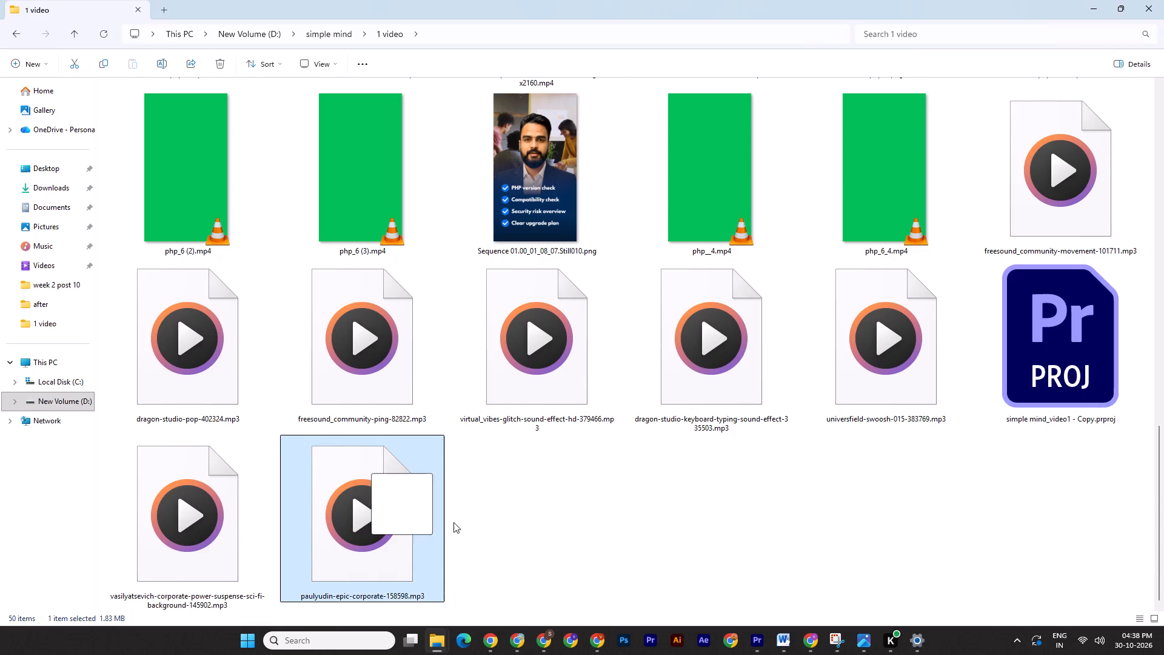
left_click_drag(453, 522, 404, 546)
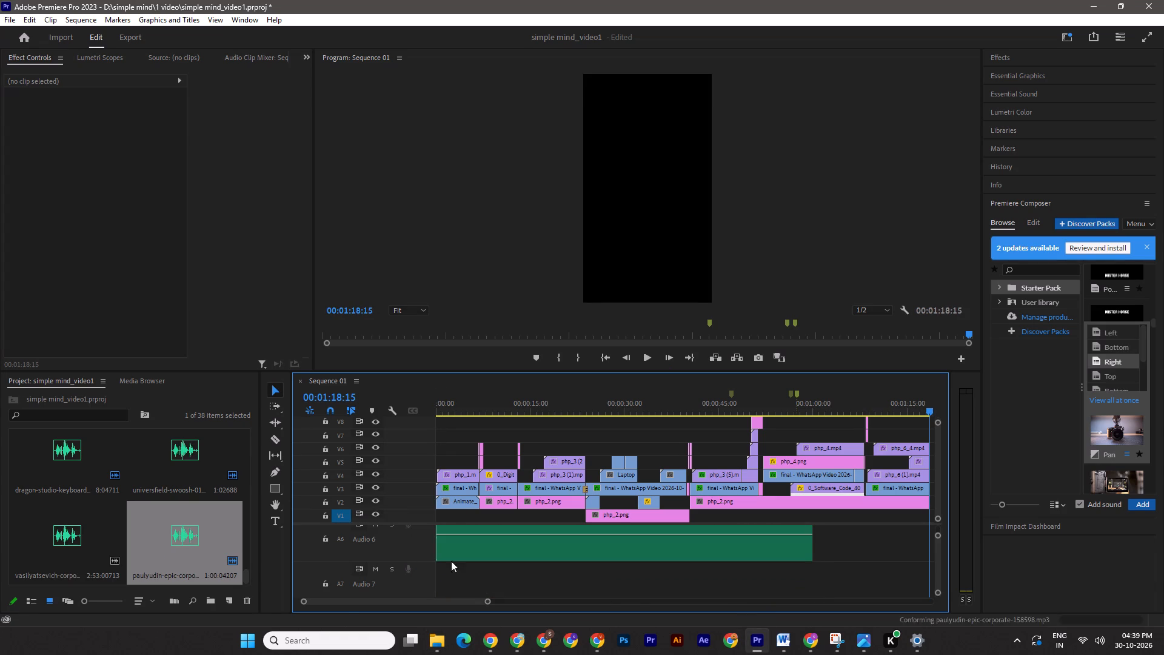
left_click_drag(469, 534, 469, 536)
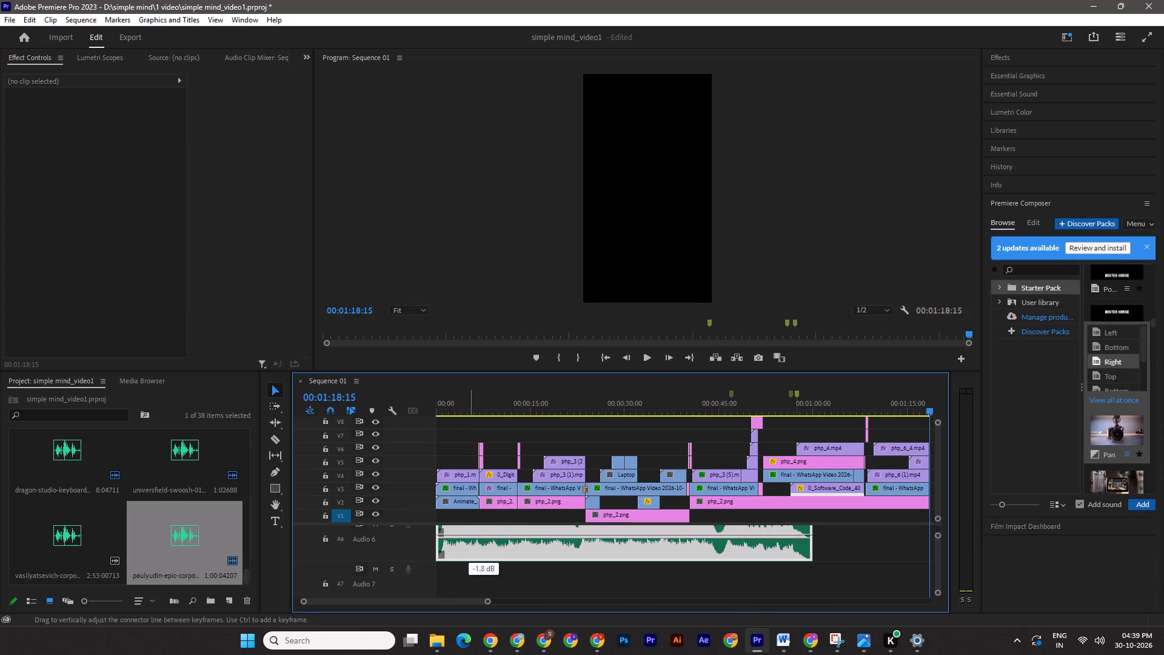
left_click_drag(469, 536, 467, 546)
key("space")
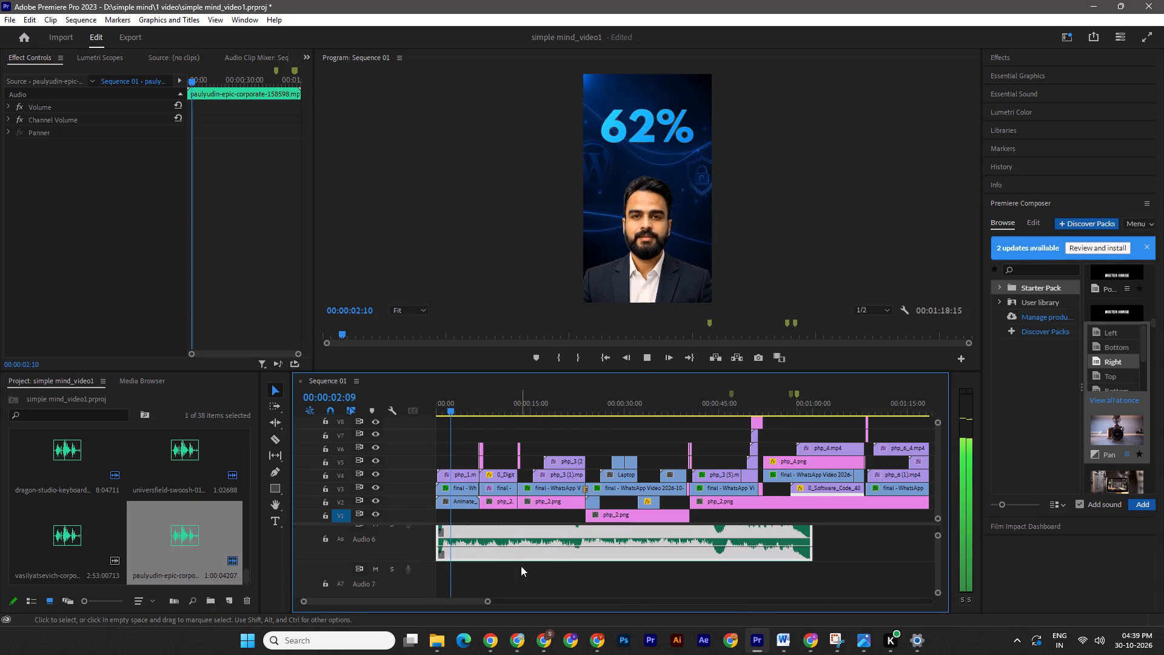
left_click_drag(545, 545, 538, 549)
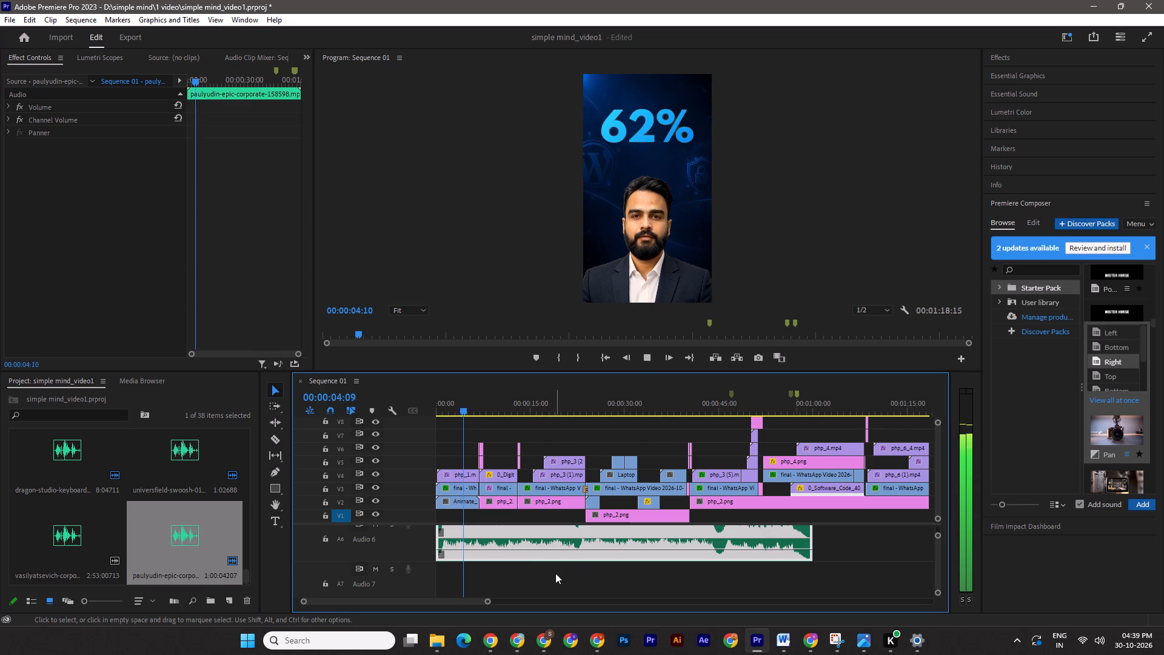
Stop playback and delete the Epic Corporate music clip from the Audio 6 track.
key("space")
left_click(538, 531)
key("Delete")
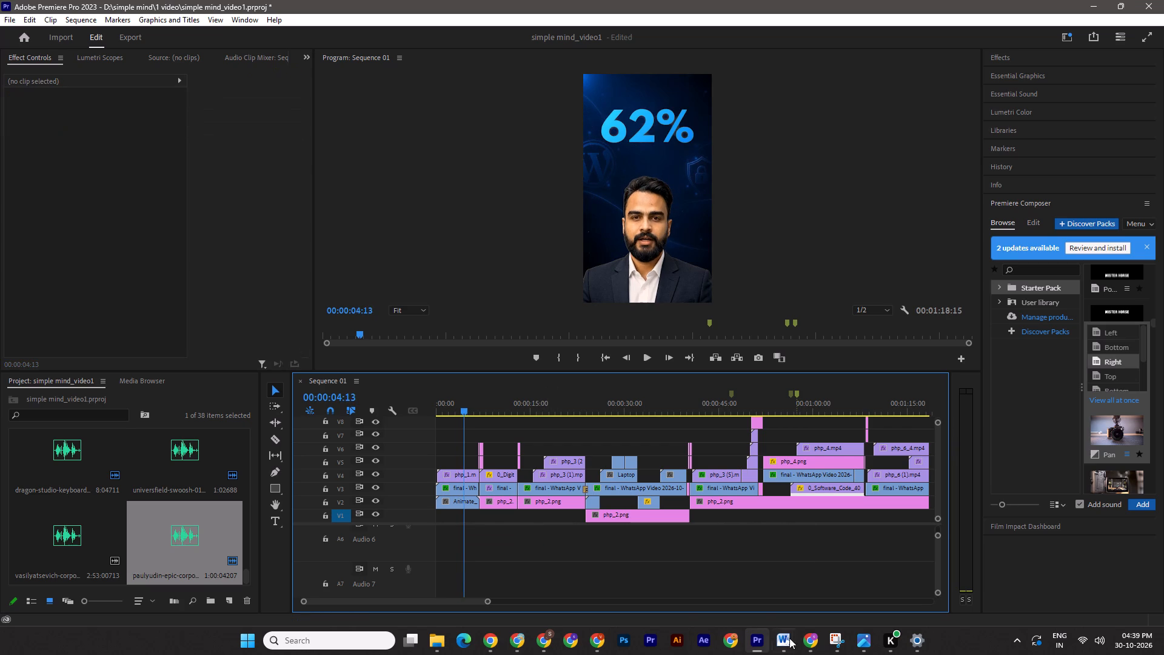
Return to Pixabay and preview the fatbunny_ Epic Corporate, the 1:15 PaulYudin Epic Corporate, Breaking News and Warm Epic Corporate tracks.
left_click(539, 645)
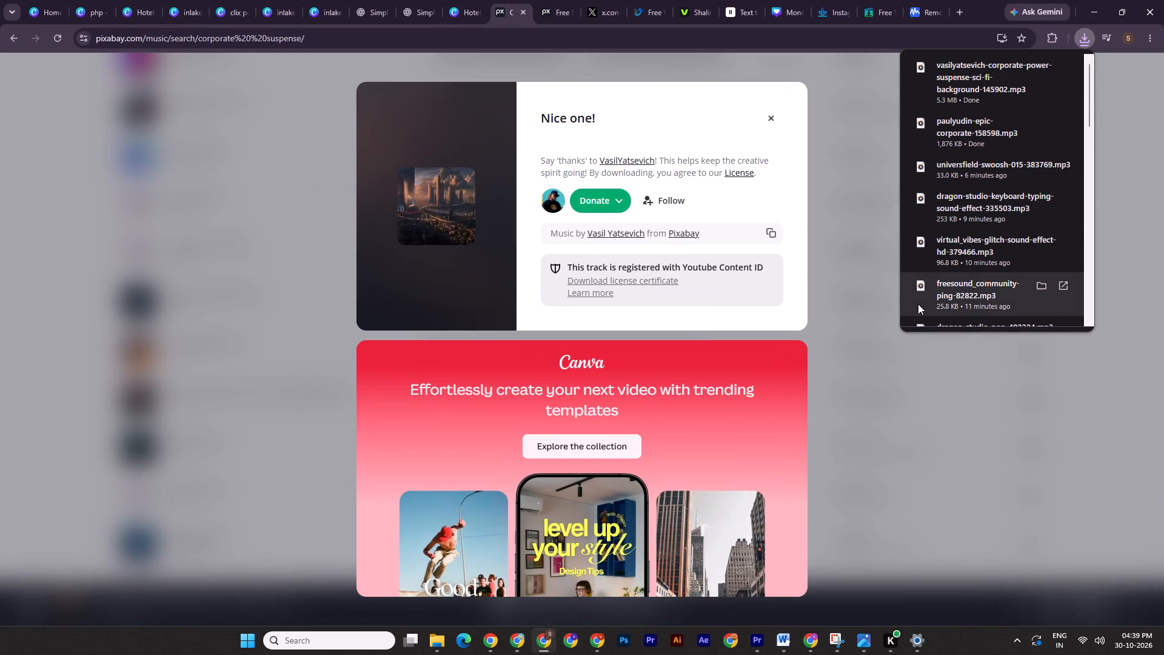
left_click_drag(878, 321, 883, 324)
left_click(134, 445)
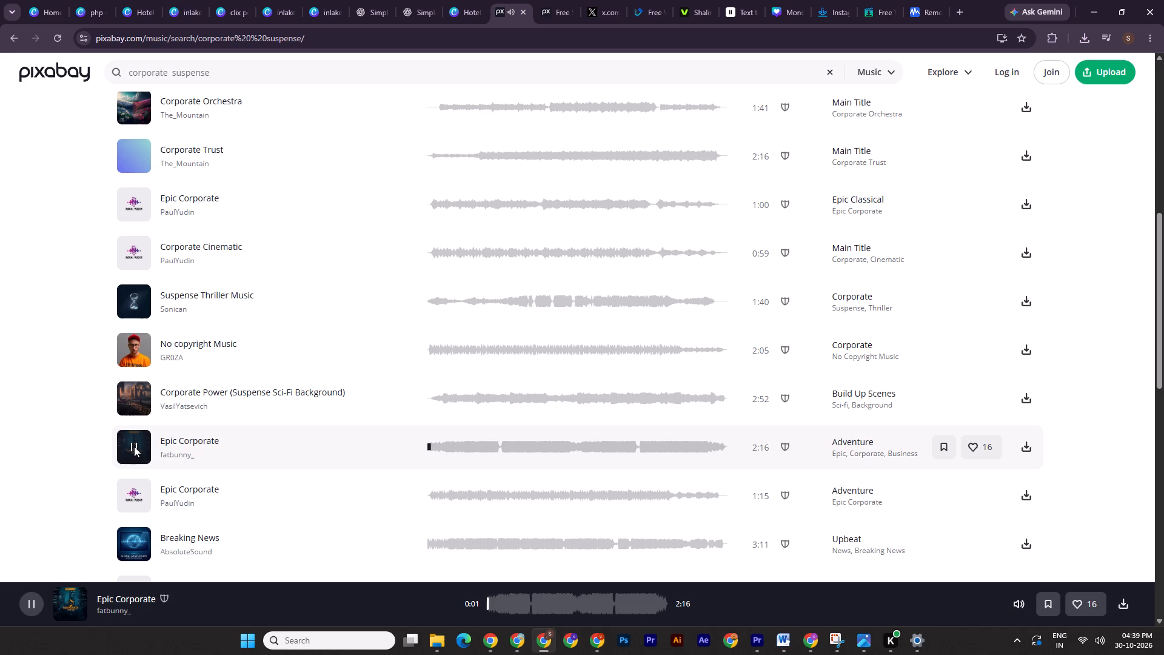
left_click(132, 495)
scroll(143, 517, "down", 1)
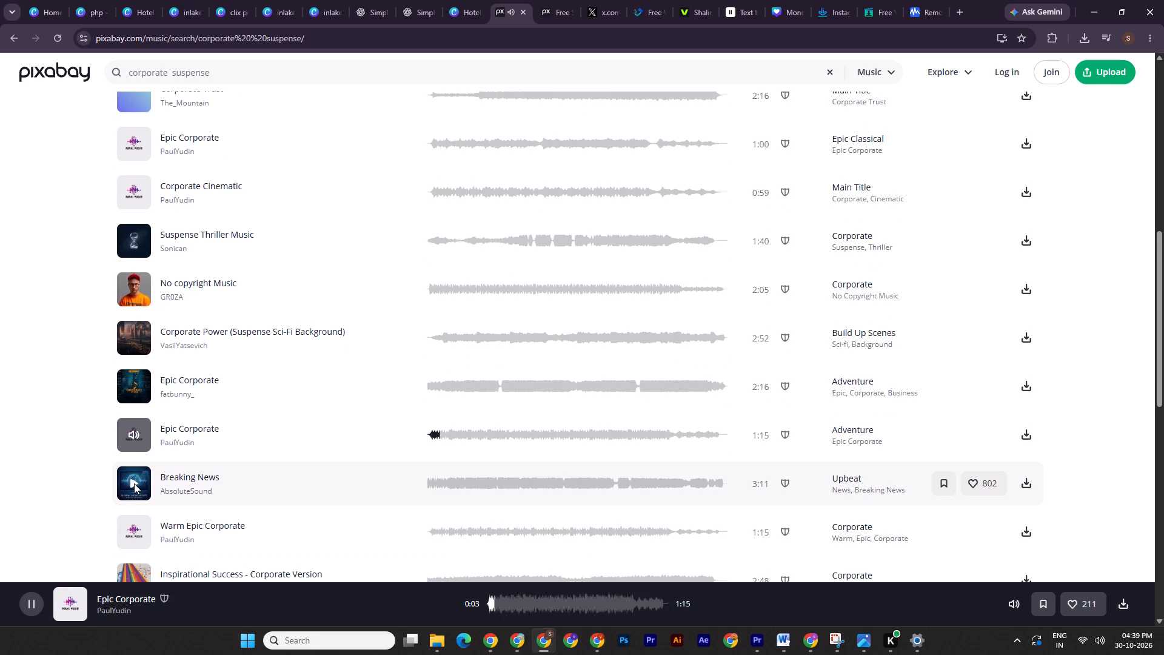
left_click(134, 483)
scroll(132, 514, "down", 1)
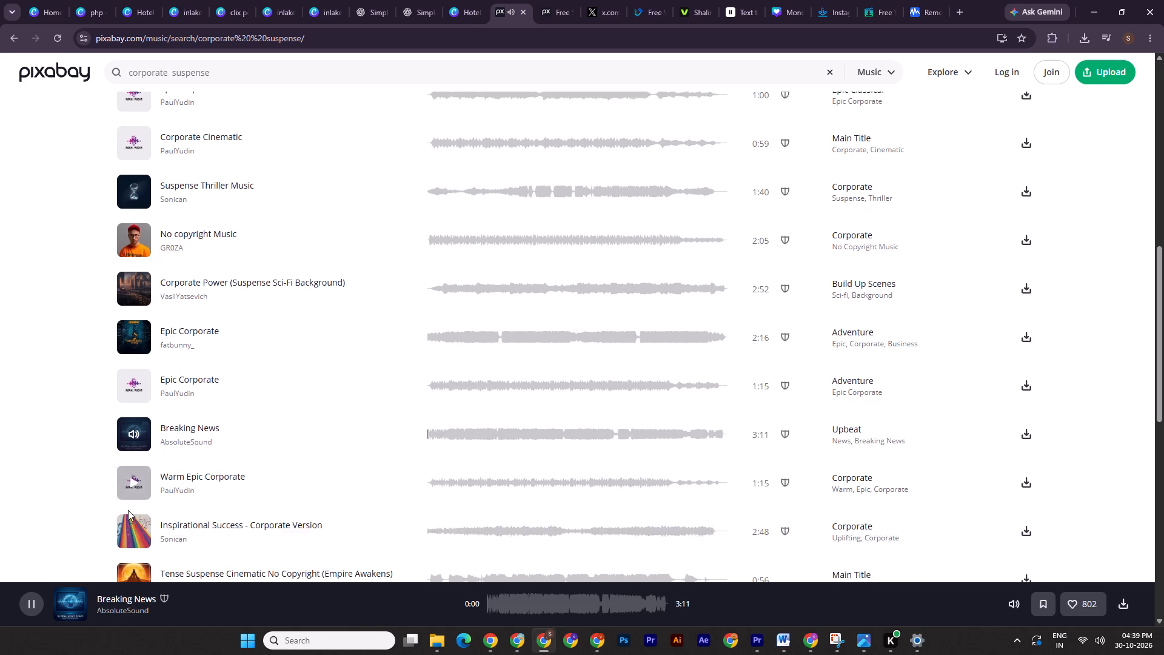
left_click(134, 472)
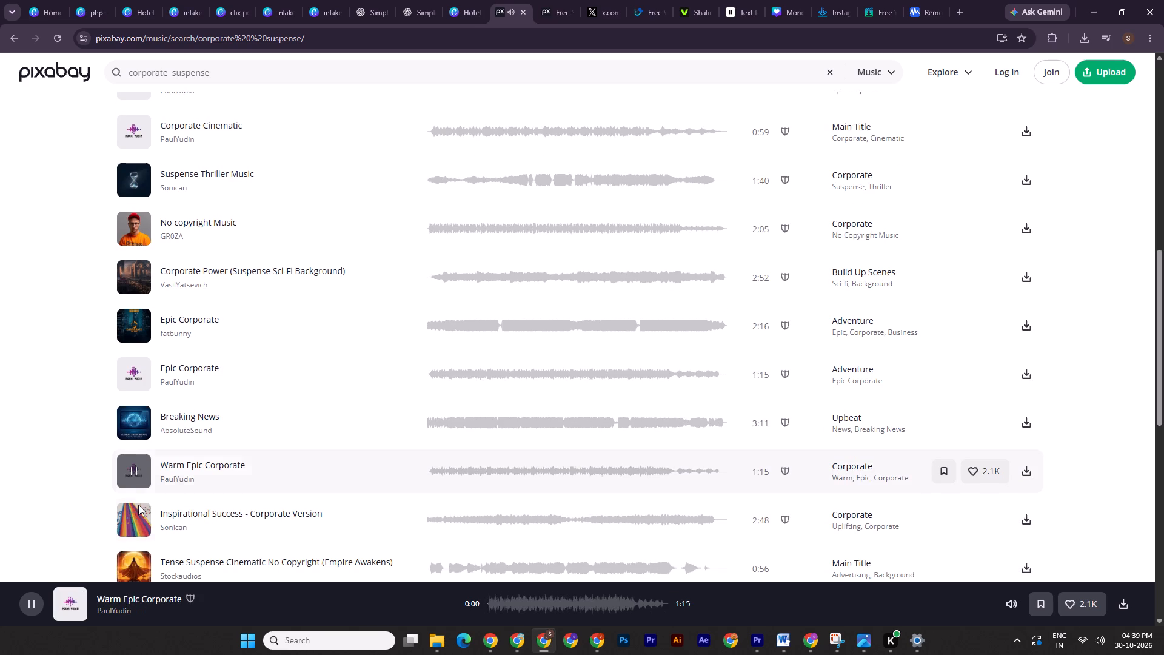
Search the Pixabay music library for "corporate" only.
left_click_drag(221, 75, 172, 73)
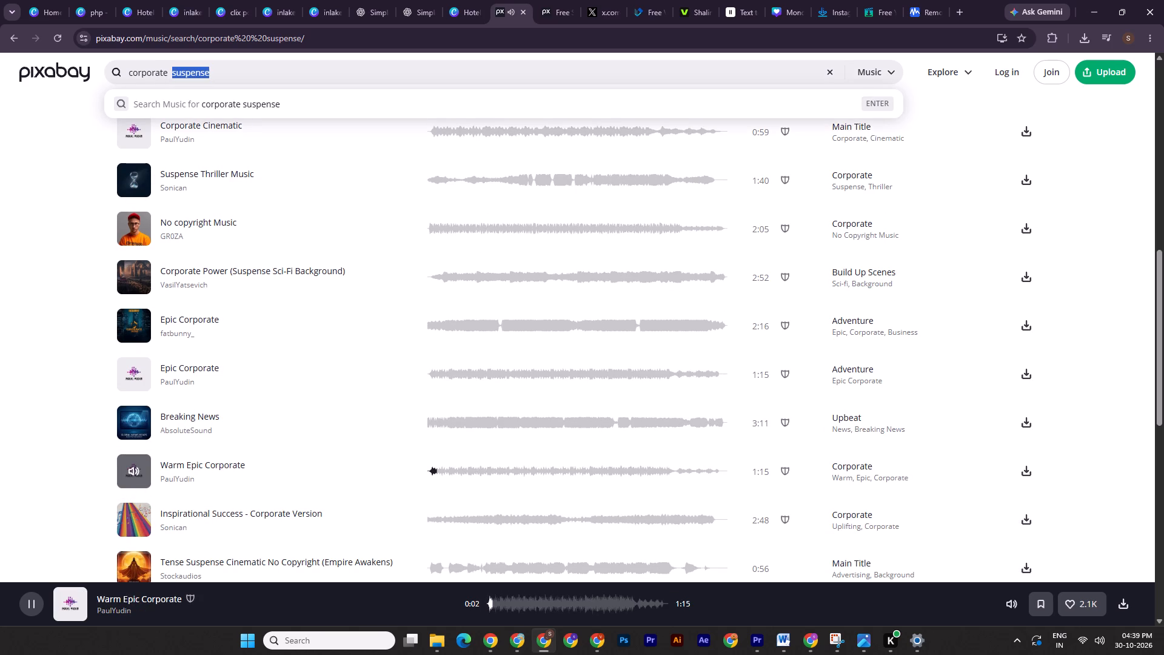
left_click_drag(172, 73, 173, 73)
key("BackSpace")
key("Return")
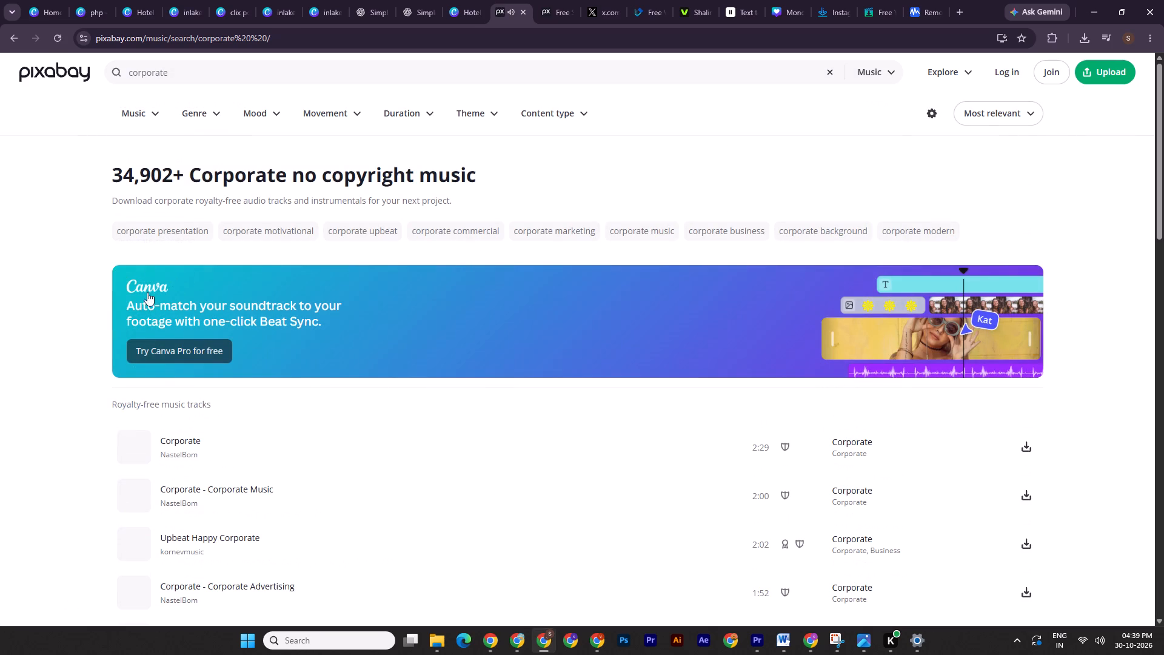
Preview NastelBom's Corporate and 2:00 Corporate Music and kornevmusic's Upbeat Happy Corporate, and download Upbeat Happy Corporate.
left_click(130, 451)
scroll(155, 459, "down", 2)
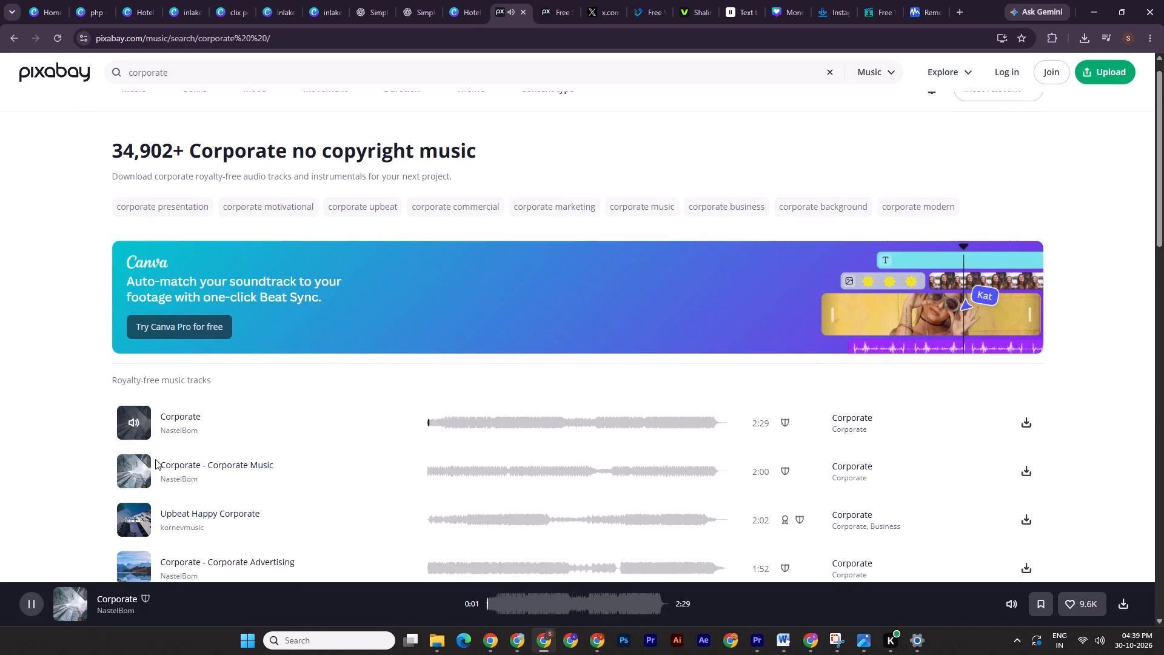
left_click(134, 372)
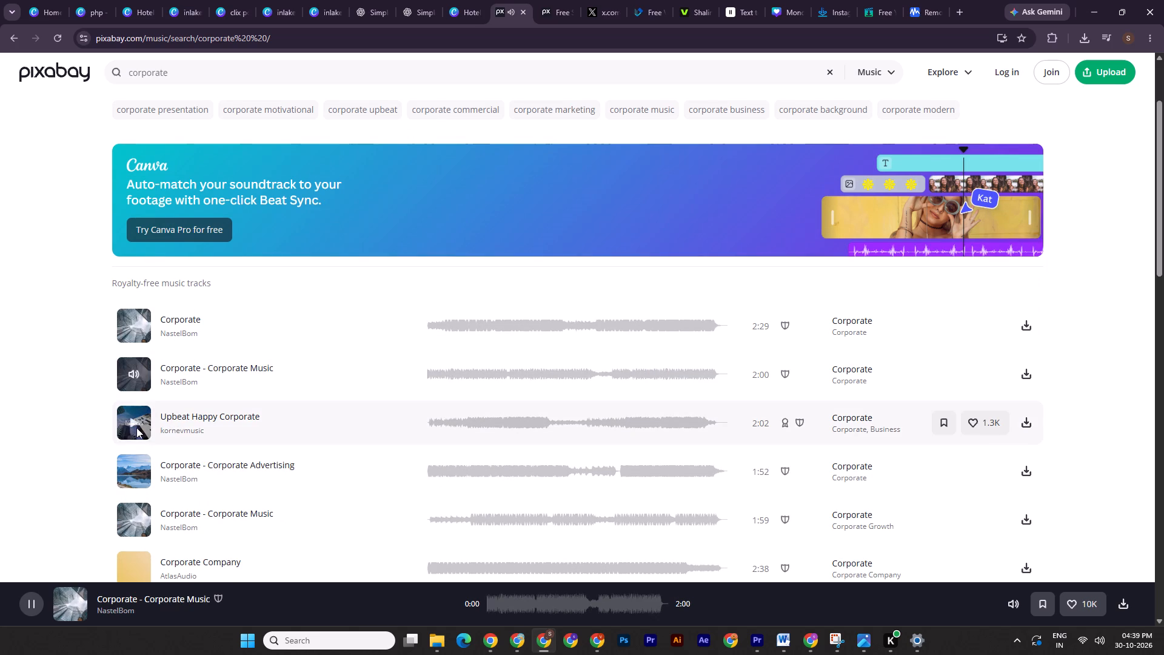
left_click(133, 422)
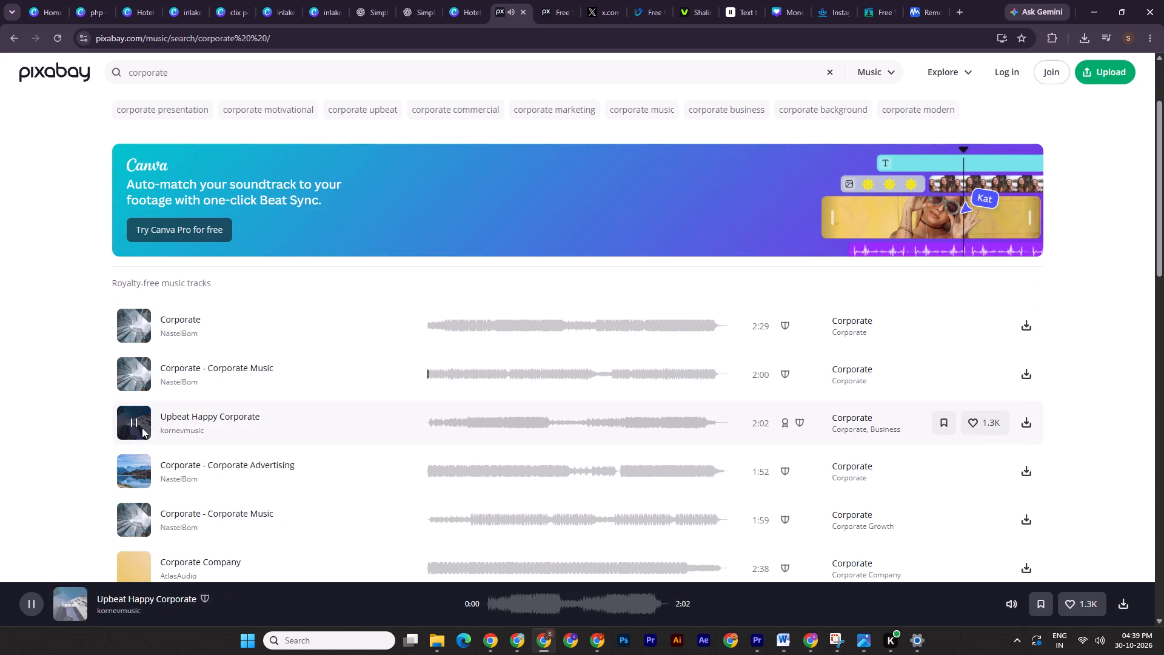
scroll(142, 428, "down", 1)
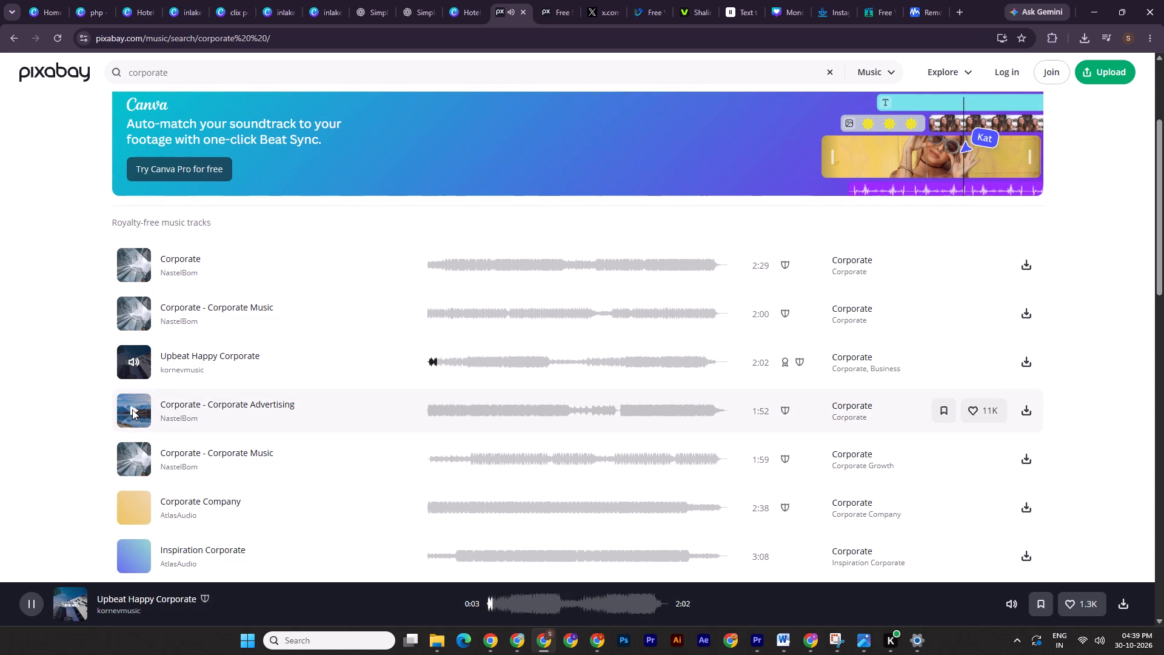
left_click(138, 359)
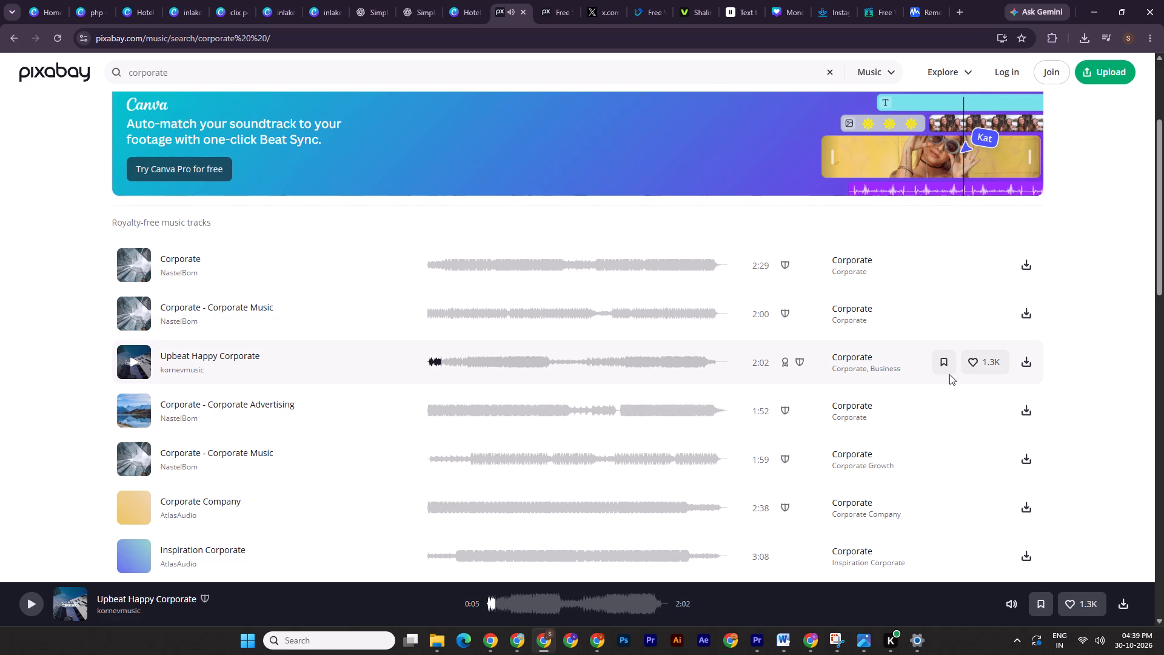
left_click(1027, 360)
Move the downloaded Upbeat Happy Corporate MP3 from Downloads into the "1 video" folder.
left_click(433, 644)
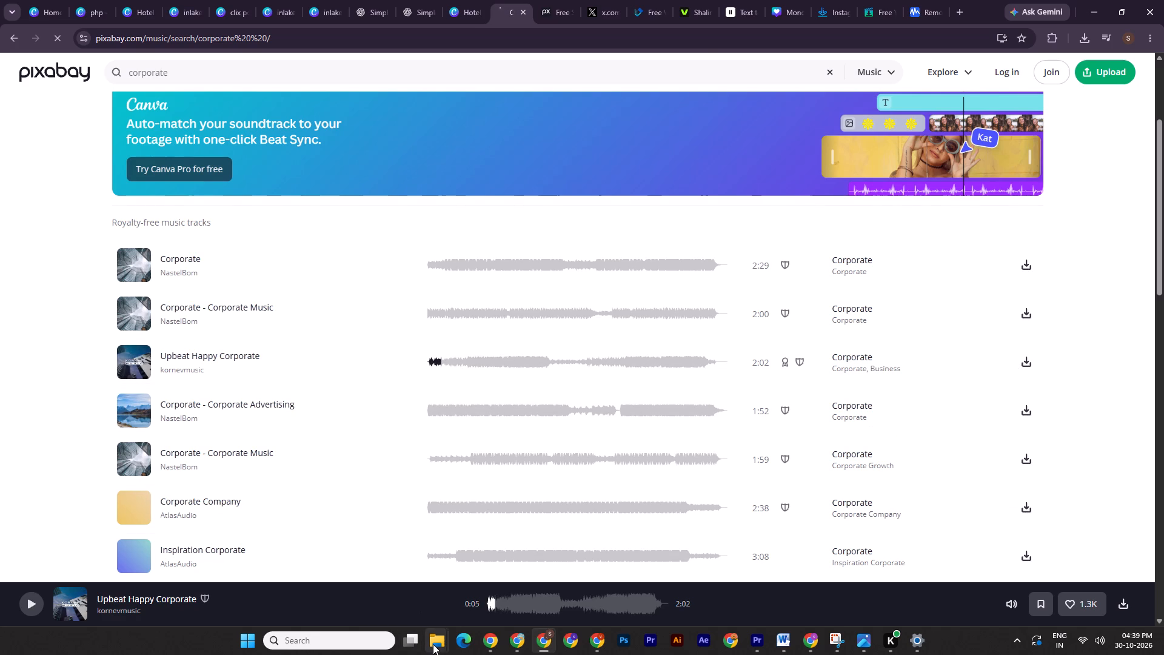
left_click(390, 573)
left_click(467, 257)
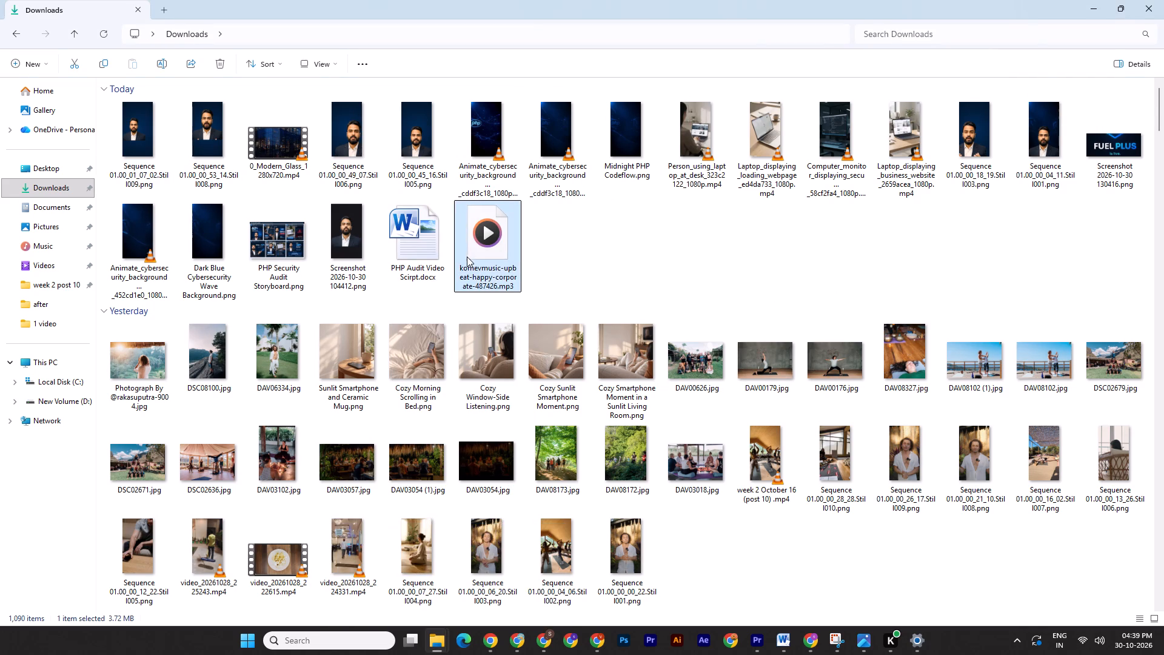
key("ctrl+x")
left_click(447, 630)
left_click(499, 595)
key("ctrl+v")
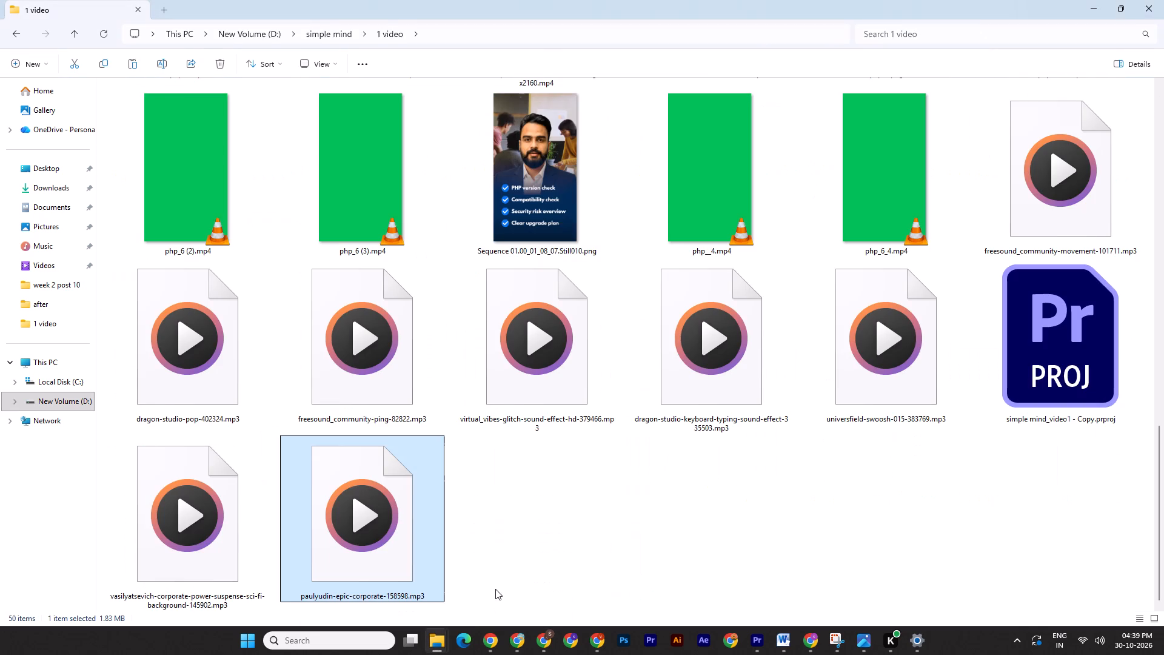
Place the Upbeat Happy Corporate MP3 from the "1 video" folder at the start of Audio 6 in Premiere Pro.
left_click_drag(562, 535, 490, 536)
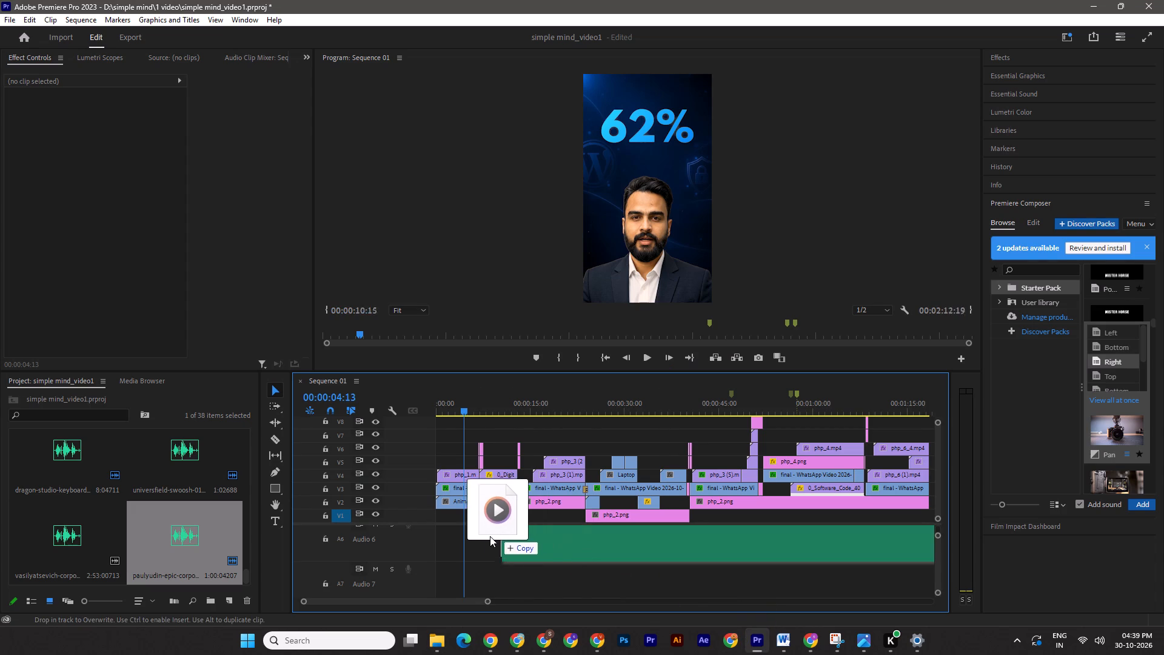
left_click_drag(490, 536, 422, 536)
Lower the Upbeat Happy Corporate clip's volume on Audio 6 and check it by playing from the sequence start.
left_click_drag(513, 536, 507, 542)
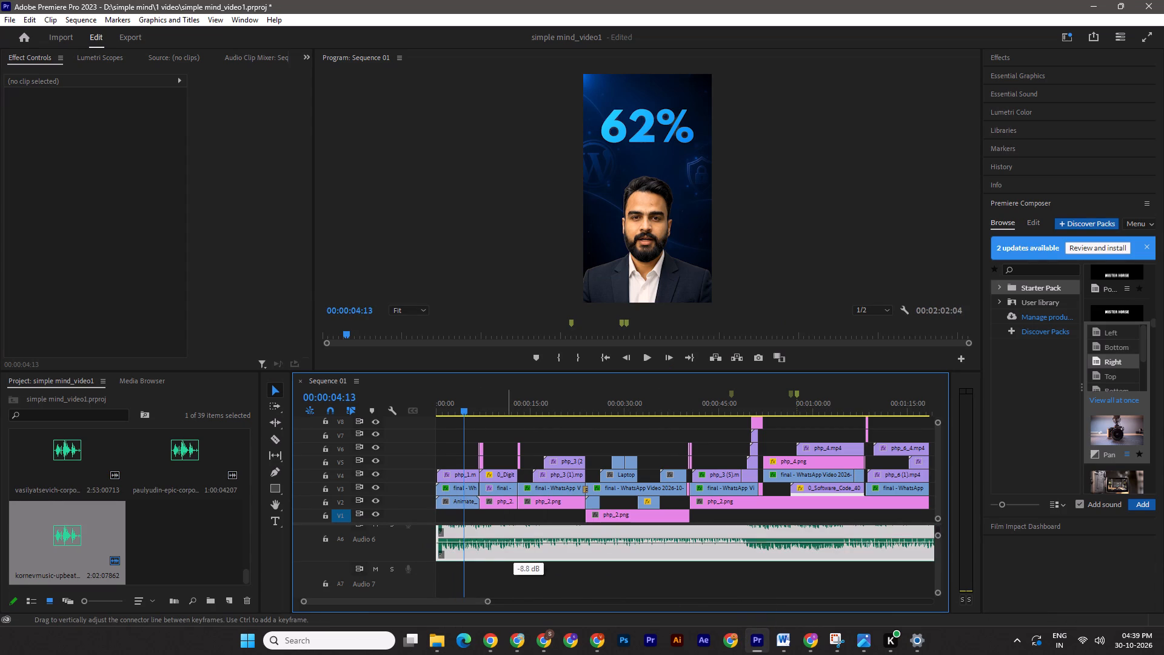
left_click_drag(507, 542, 504, 544)
left_click_drag(468, 408, 381, 413)
key("space")
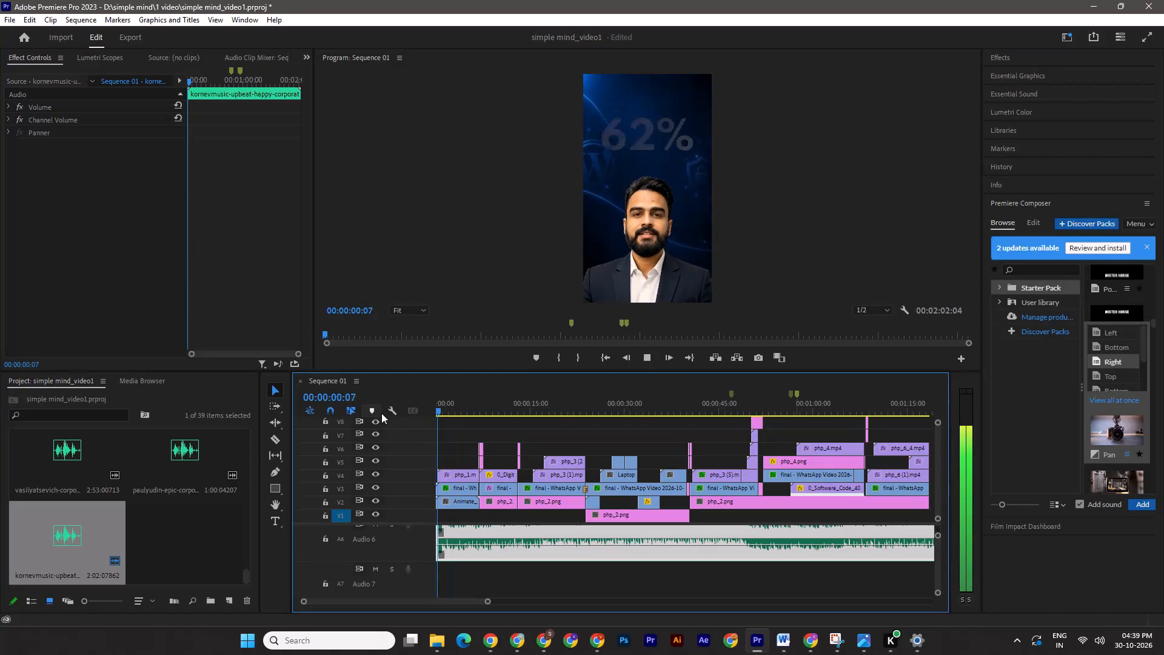
left_click(510, 544)
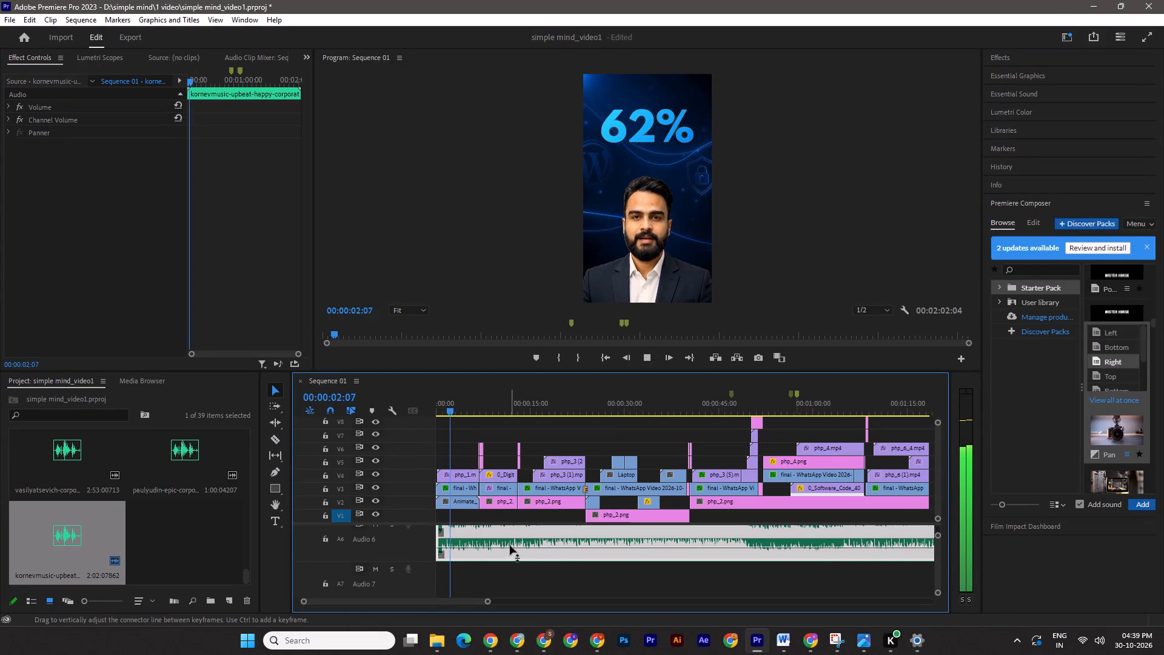
key("space")
left_click_drag(515, 546, 509, 552)
left_click(515, 552)
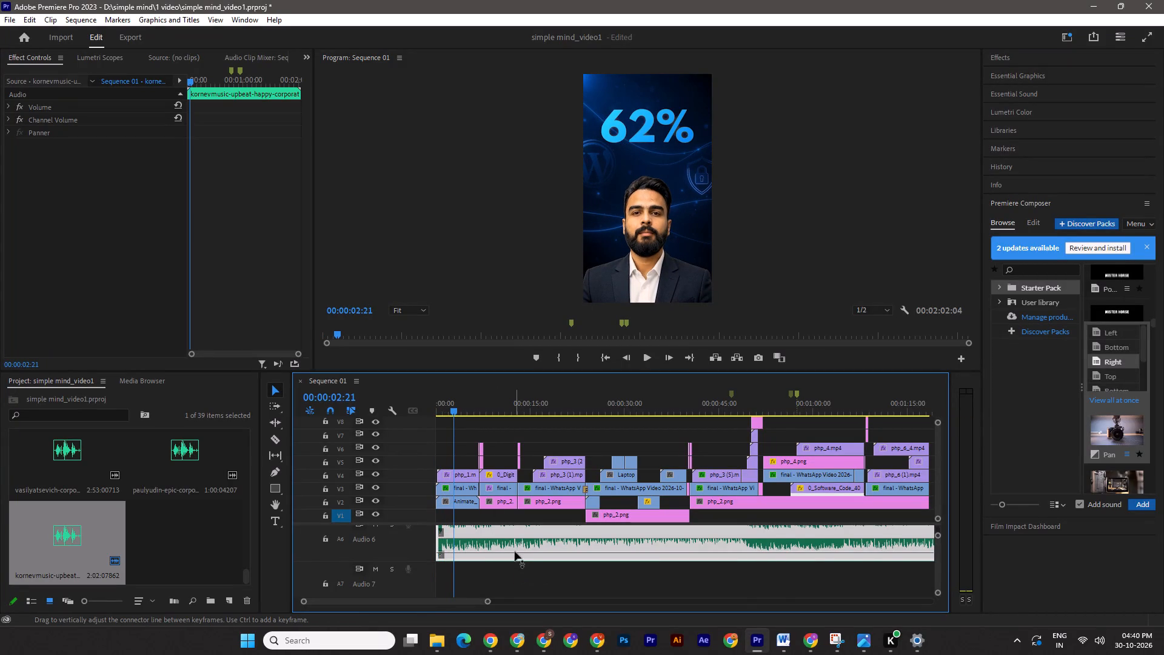
left_click_drag(449, 405, 395, 412)
key("space")
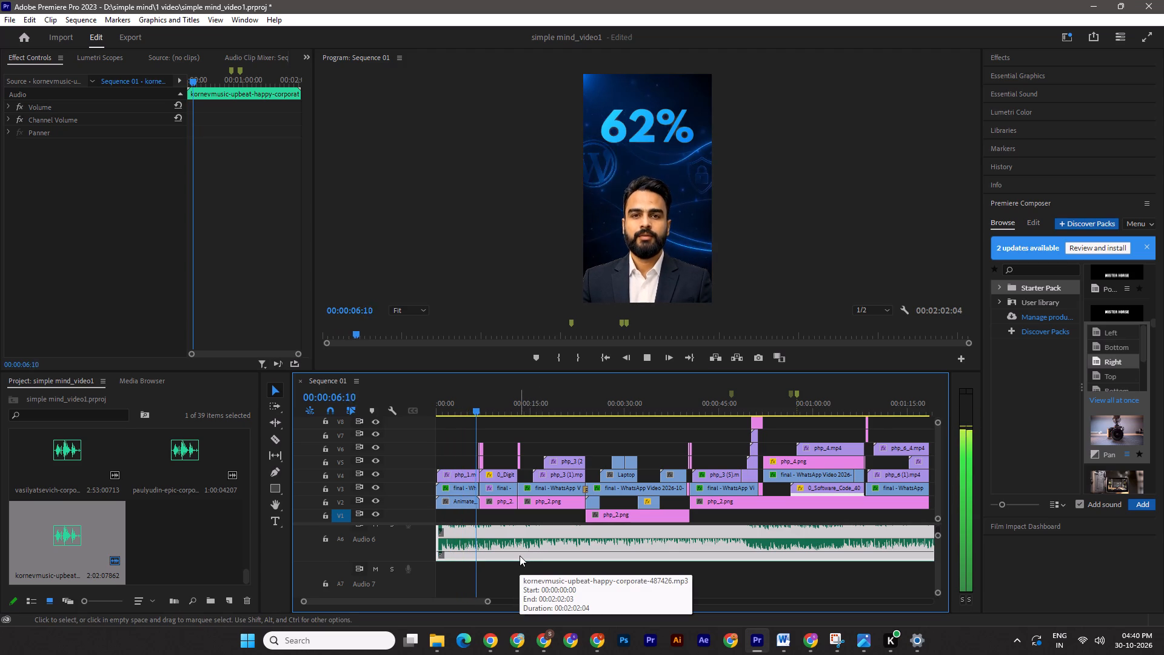
key("space")
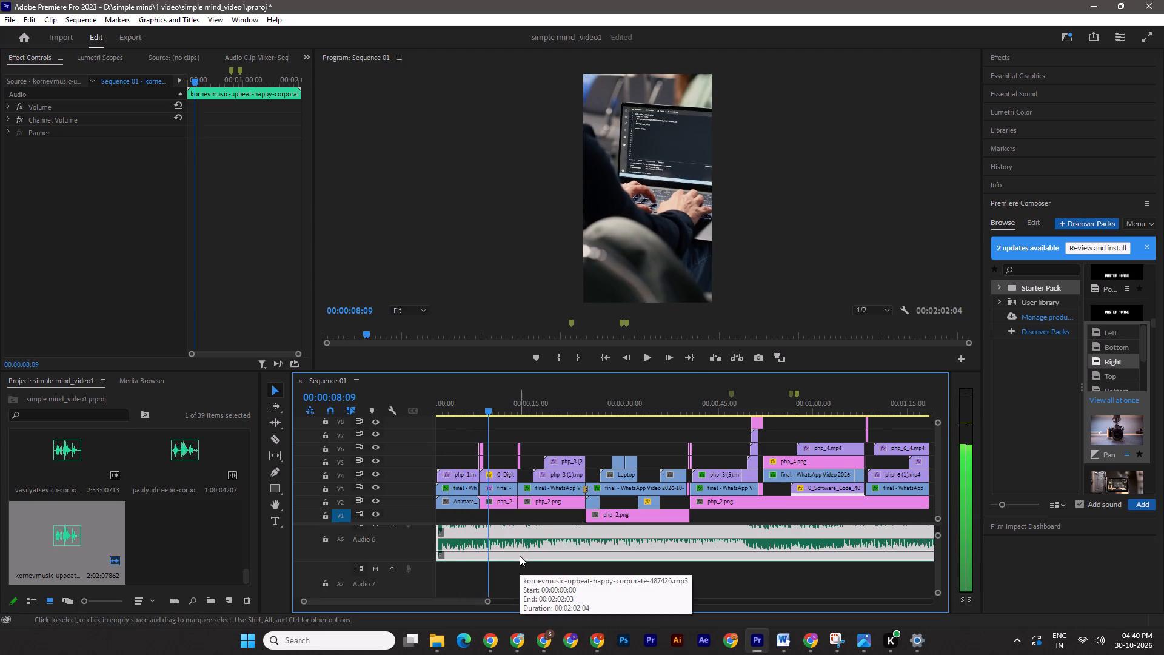
Return to Pixabay and preview the Corporate Advertising, 1:59 Corporate Music, Corporate Company and Inspiration Corporate tracks.
left_click(556, 640)
left_click(932, 463)
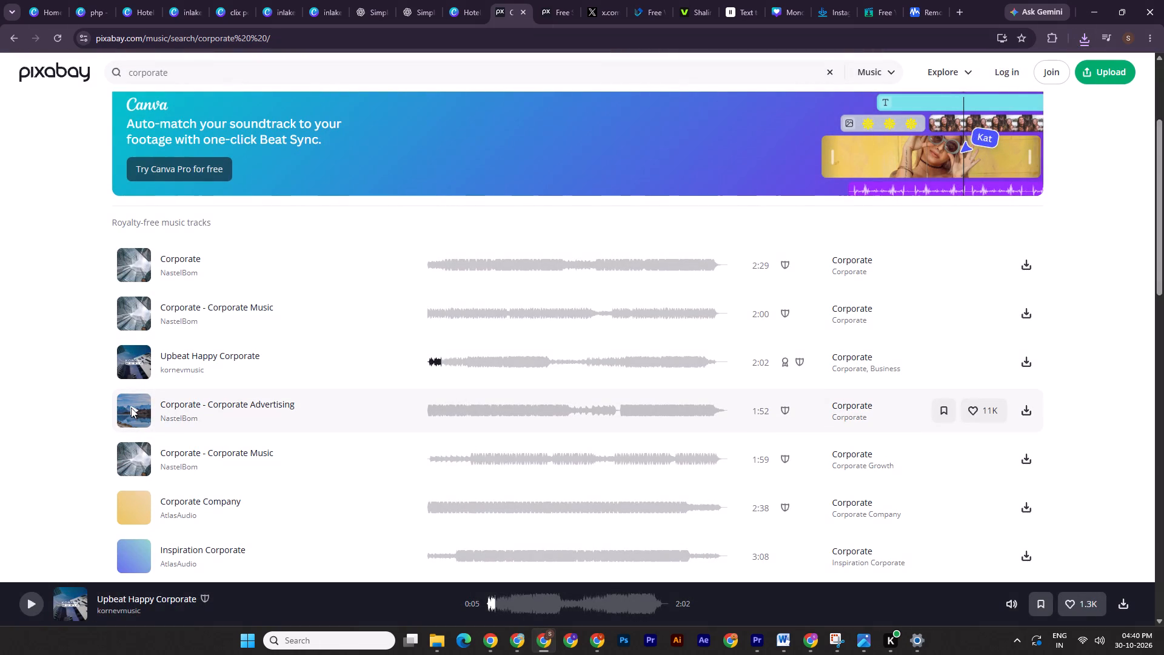
left_click(131, 408)
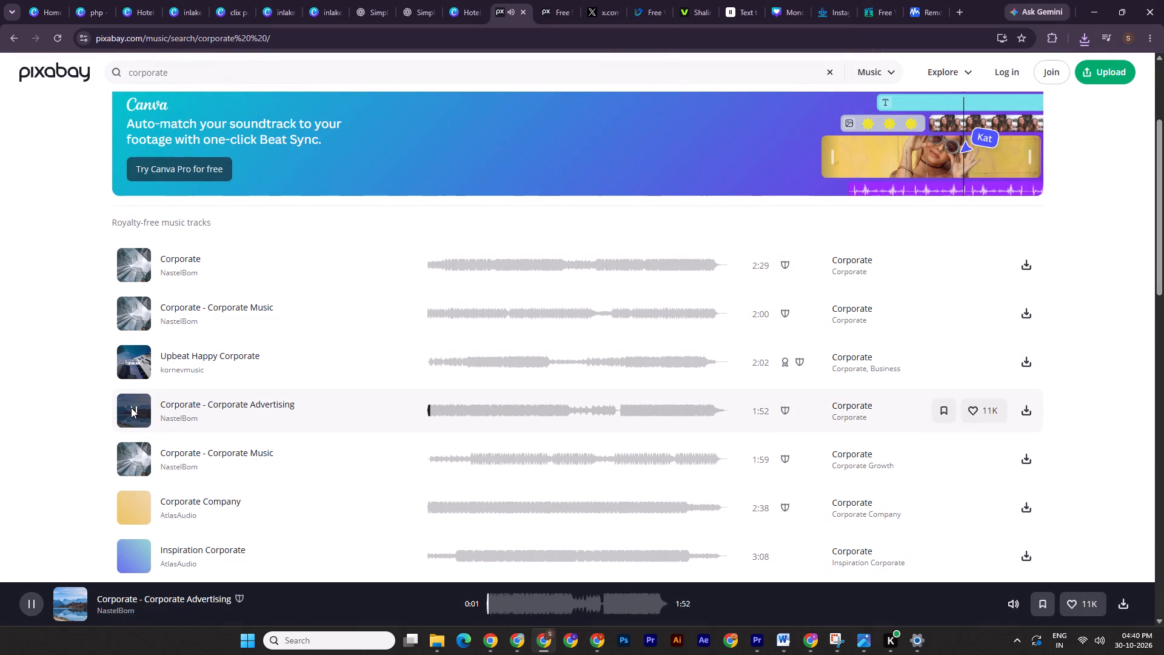
left_click(131, 408)
left_click(133, 458)
scroll(133, 458, "down", 2)
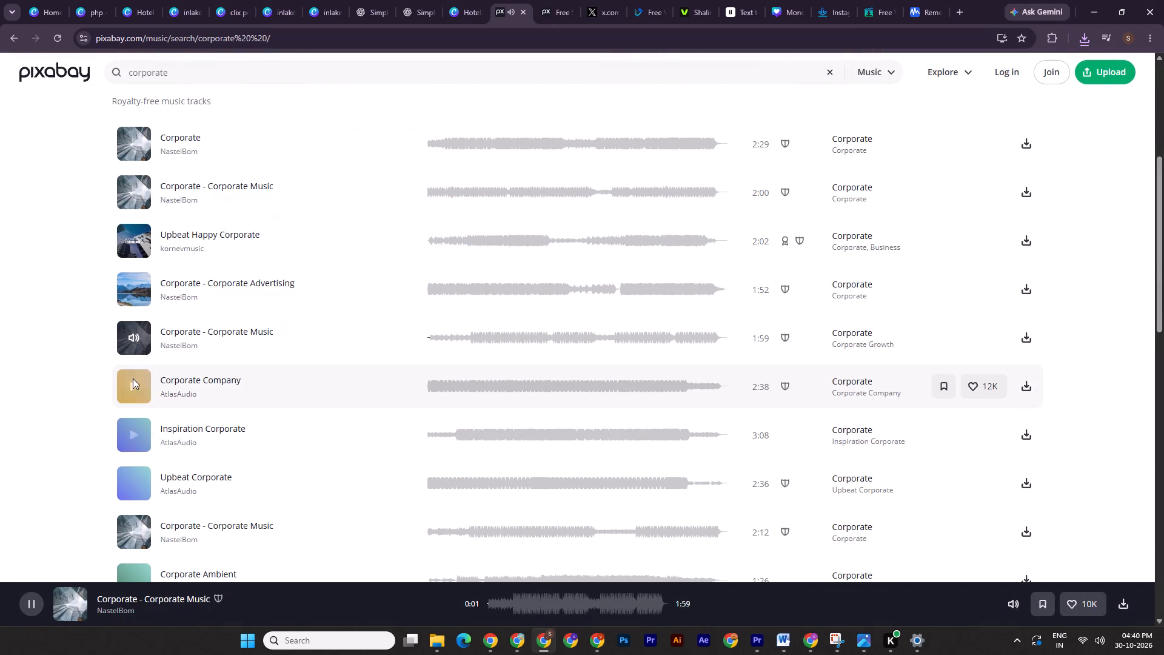
left_click(131, 388)
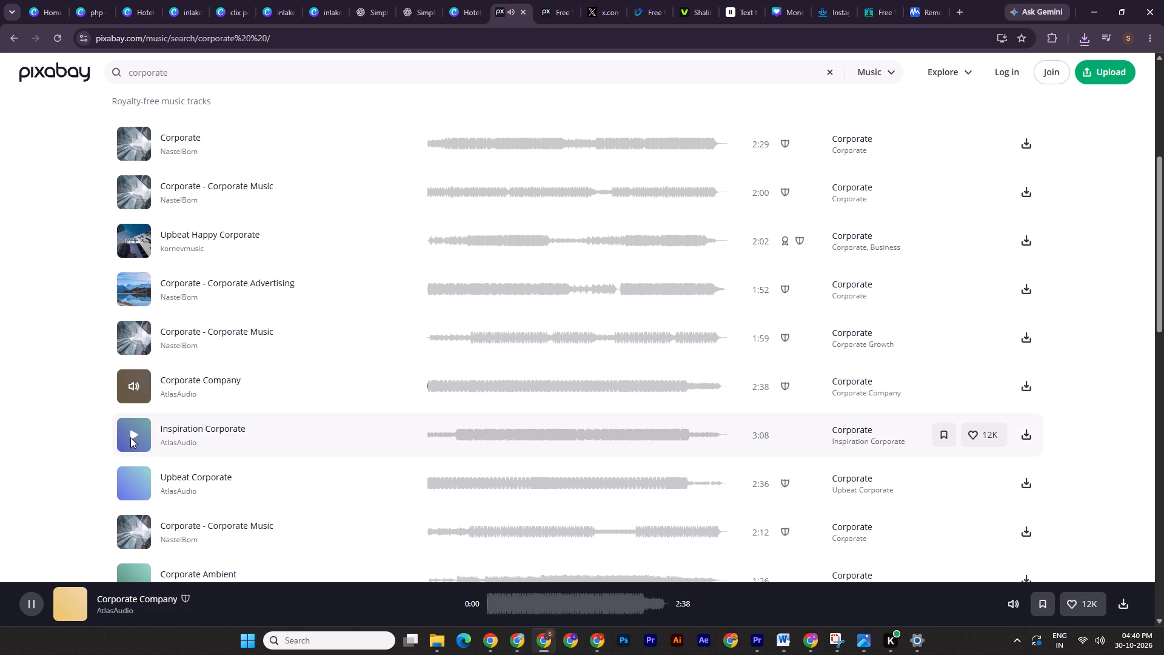
left_click(135, 434)
Preview the Upbeat Corporate, 2:12 Corporate Music, Corporate Ambient, 3:28 Corporate, Corporate Marketing and Elegant Corporate tracks.
scroll(135, 455, "down", 1)
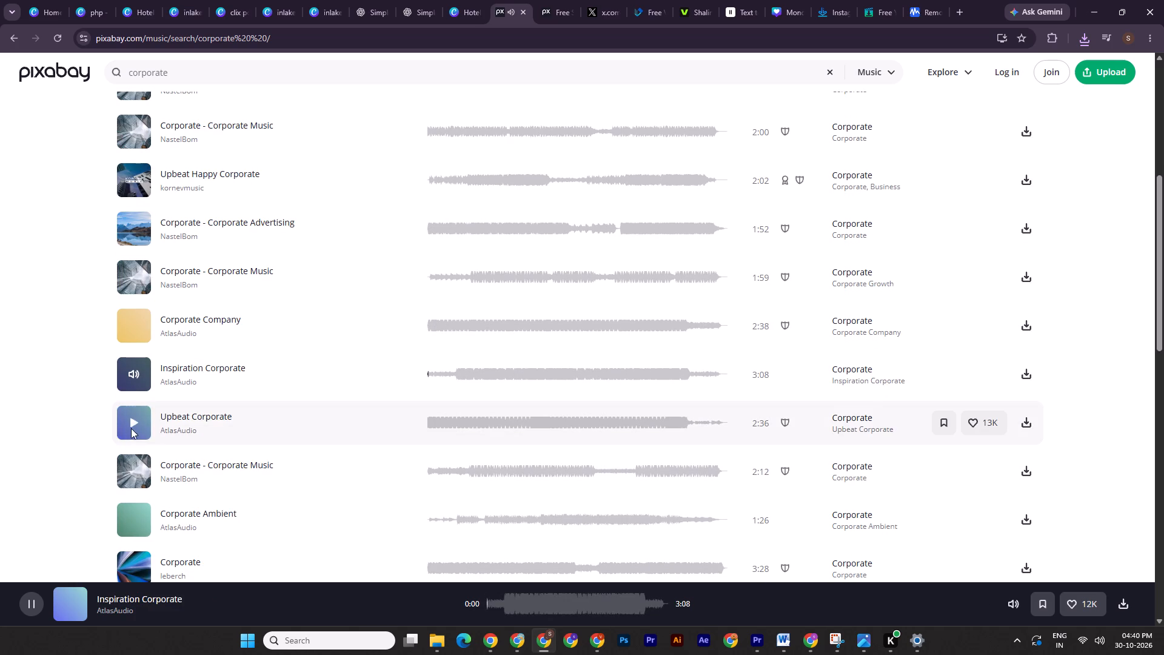
left_click(131, 422)
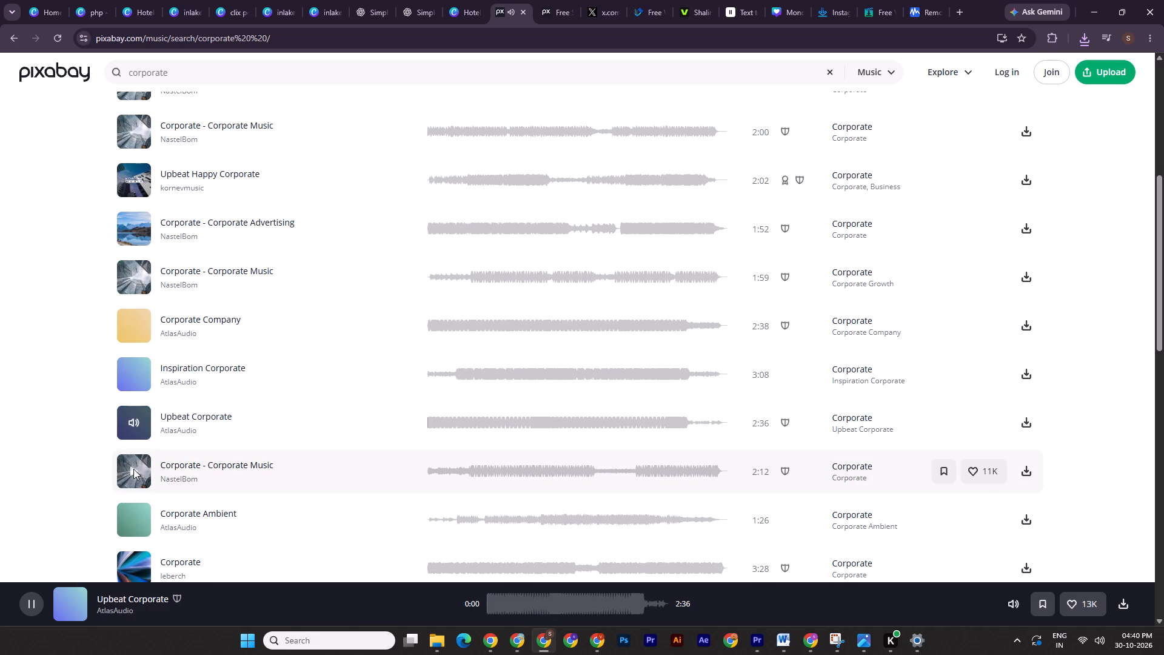
left_click(132, 471)
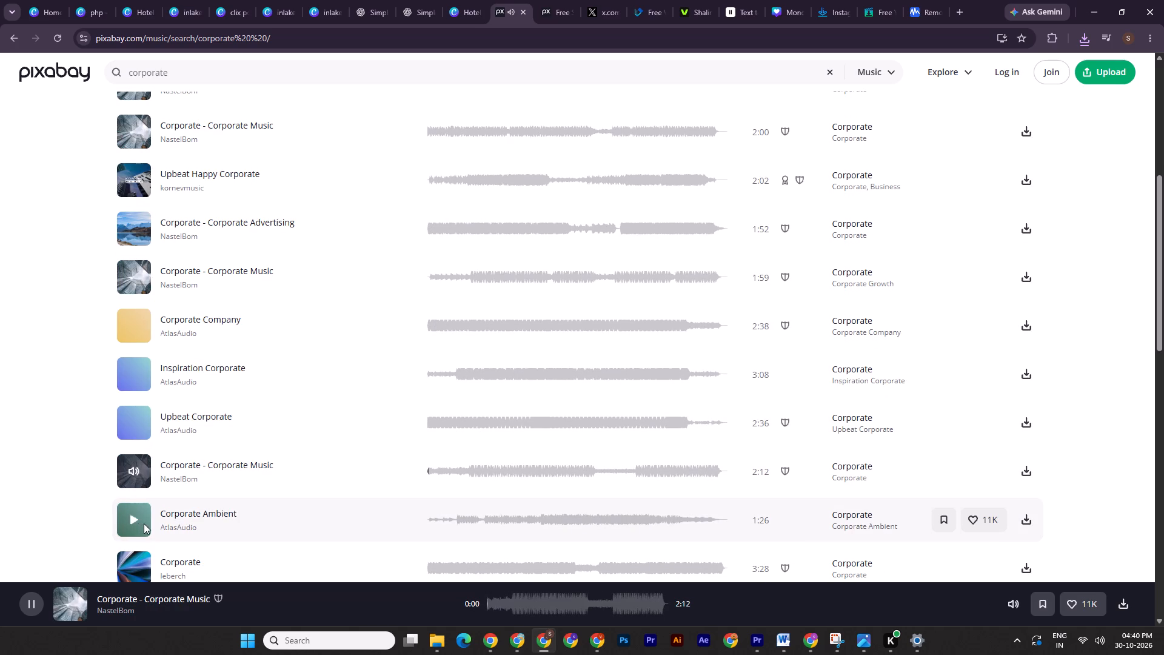
left_click(128, 520)
scroll(133, 520, "down", 1)
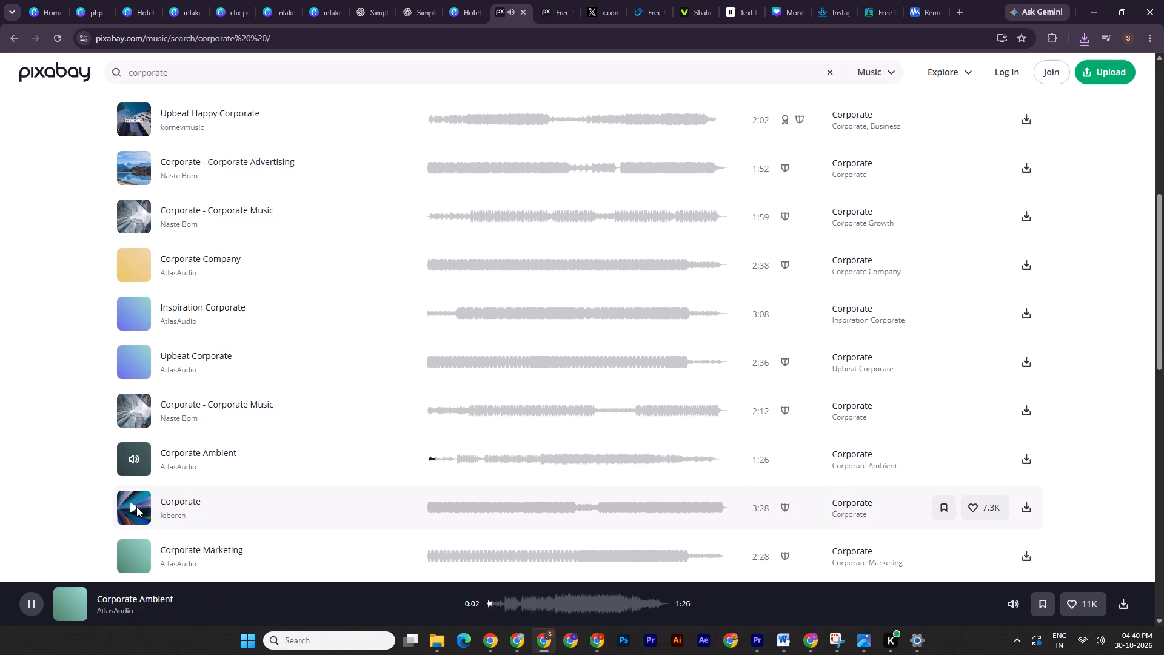
left_click(132, 507)
scroll(138, 509, "down", 3)
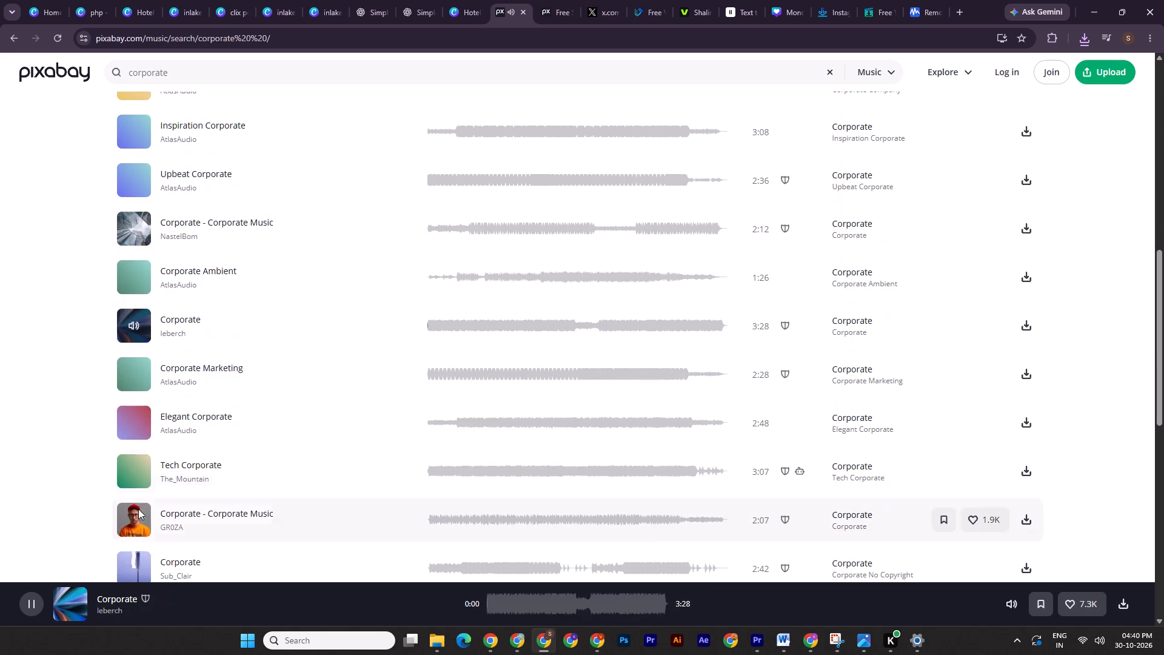
left_click(131, 369)
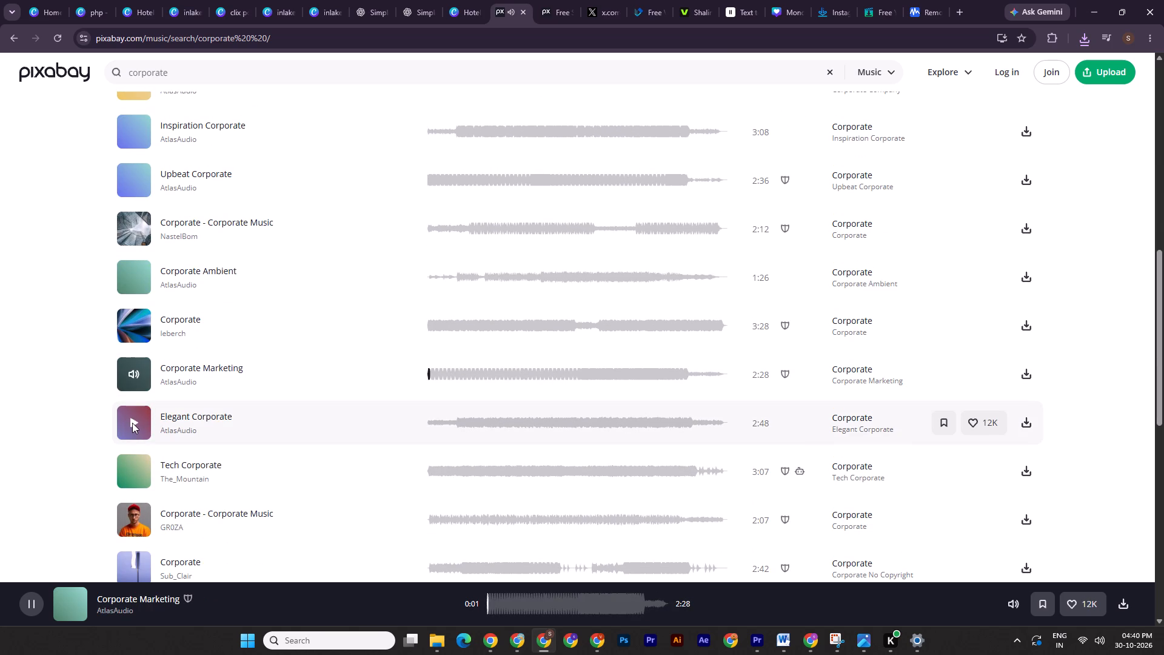
left_click(132, 423)
Search the Pixabay music library for "corporate sad".
left_click(190, 76)
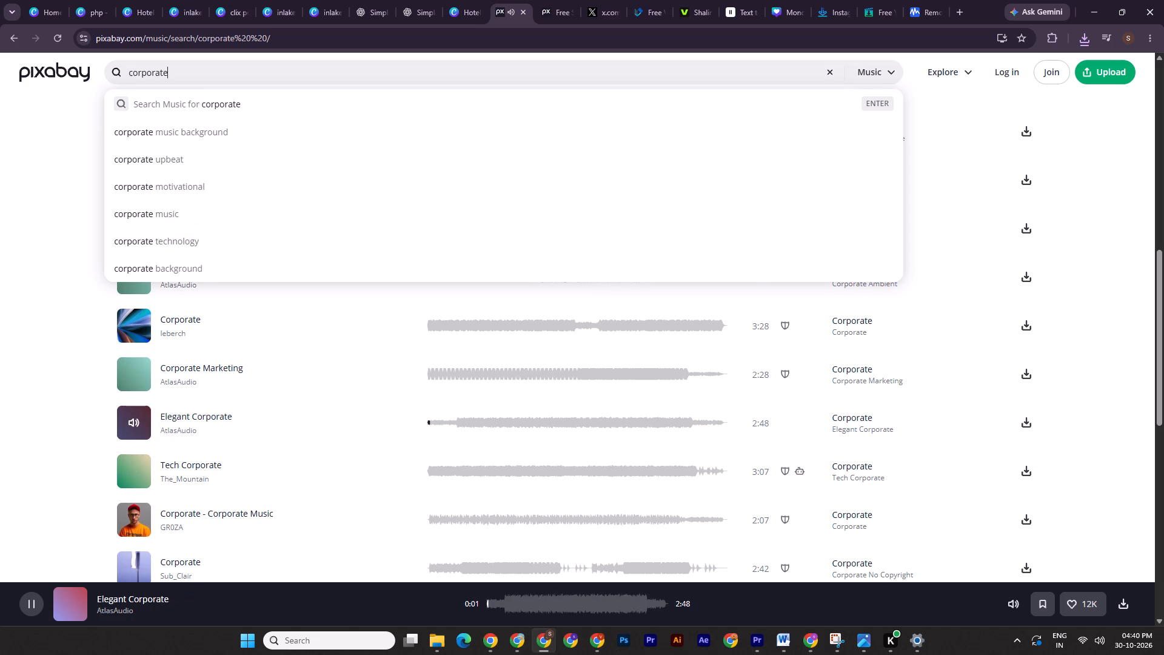
key("space")
type("sad")
key("Return")
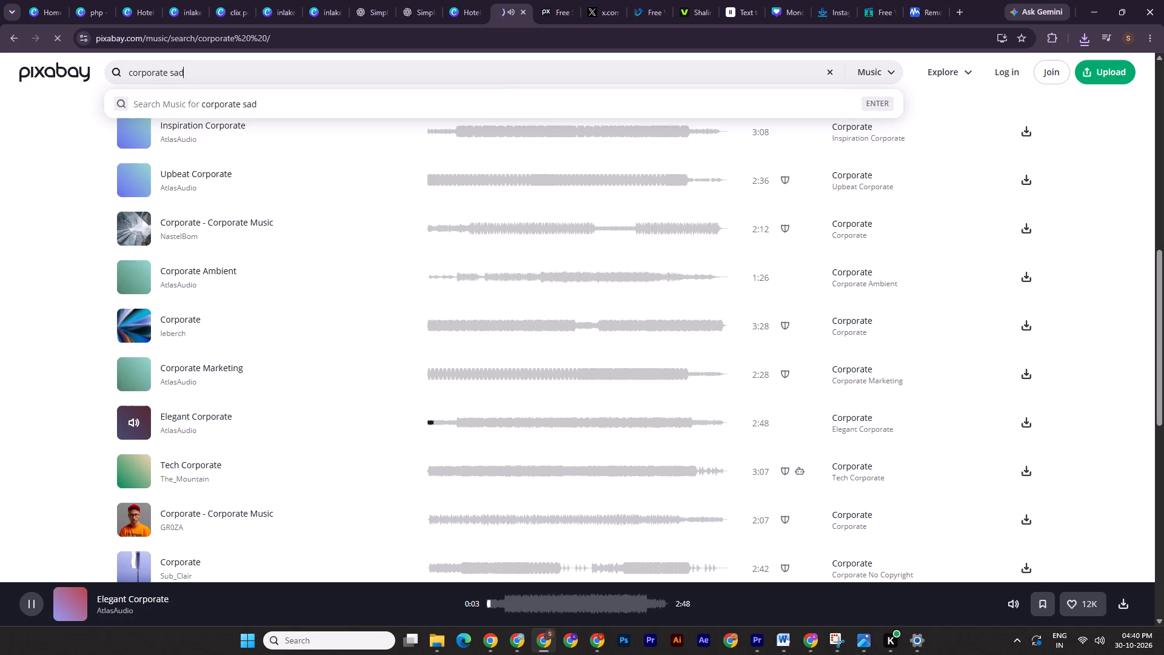
Preview Sad Ambient, Rain (Sad Relaxing Background Music) and the 1:58 Corporate Sad track, and download Corporate Sad.
left_click(135, 443)
scroll(134, 440, "down", 2)
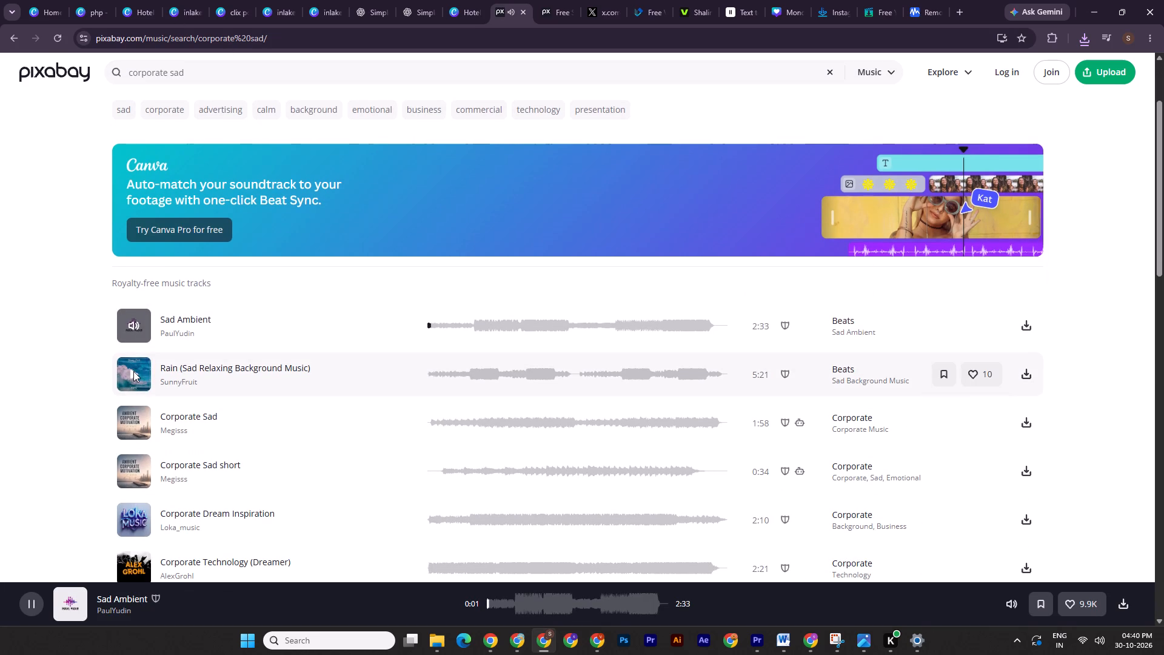
left_click(133, 371)
left_click(132, 425)
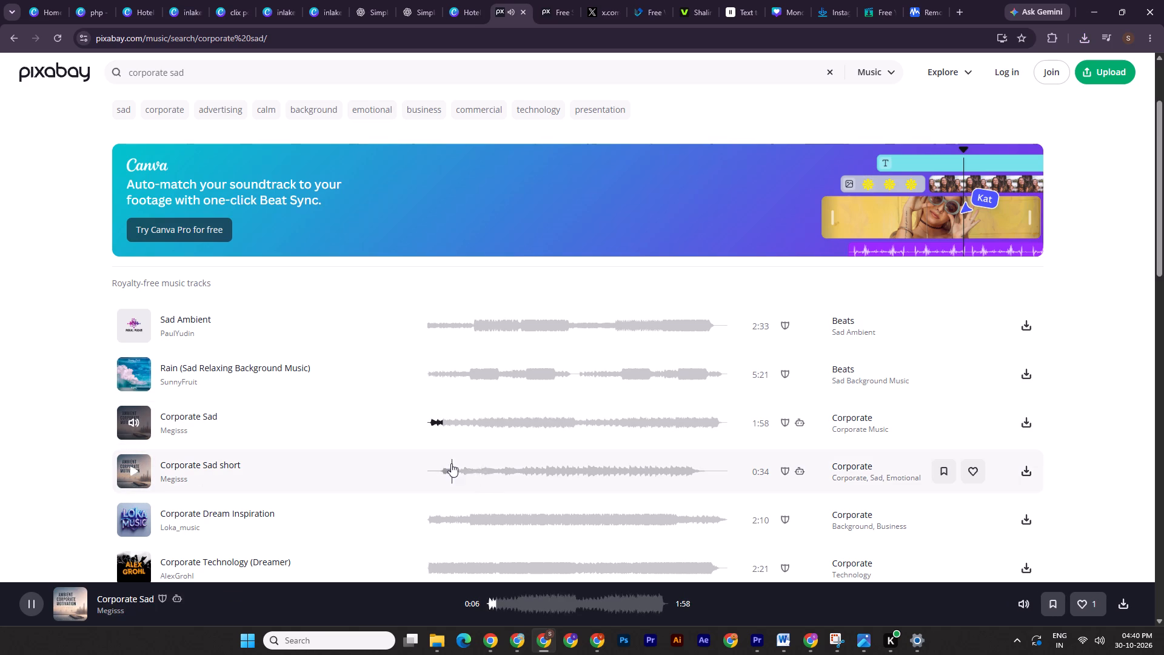
left_click(1034, 419)
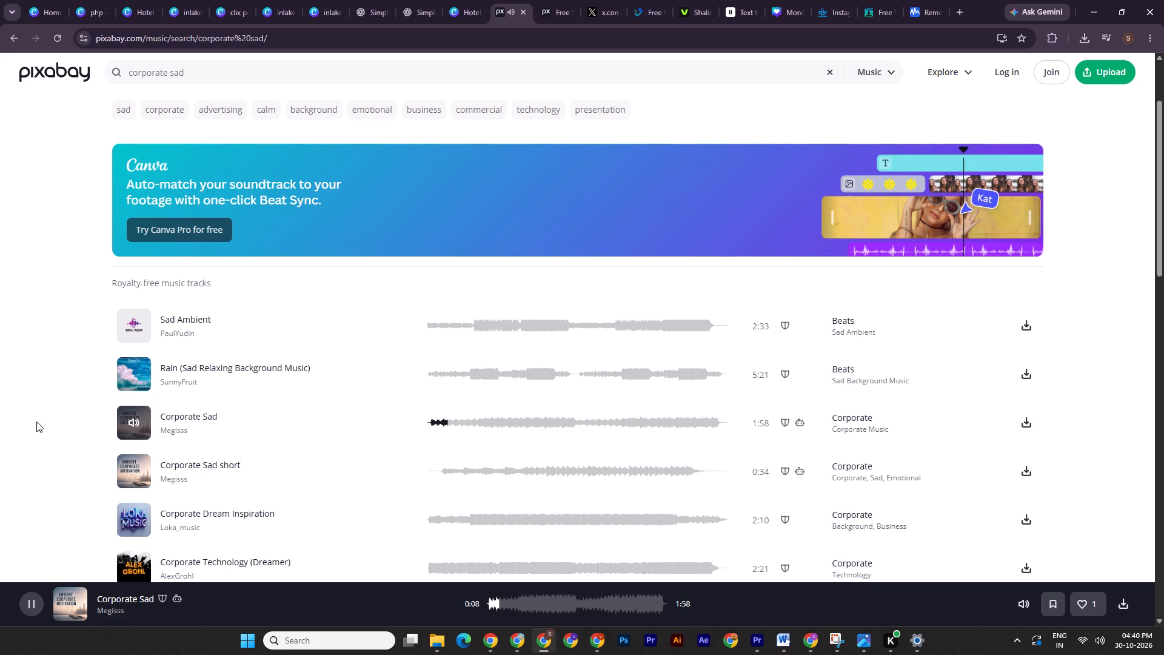
left_click(772, 111)
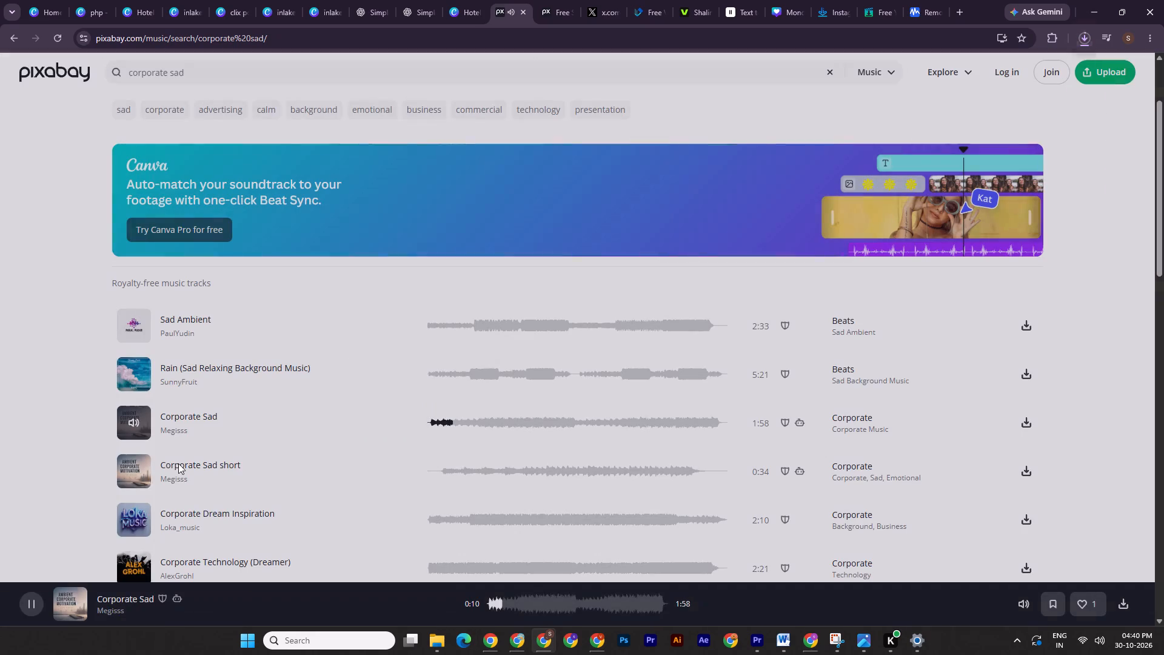
left_click(131, 425)
Move the downloaded megisss-corporate-sad MP3 from the Downloads folder into the 1 video project folder.
left_click(442, 640)
left_click(347, 596)
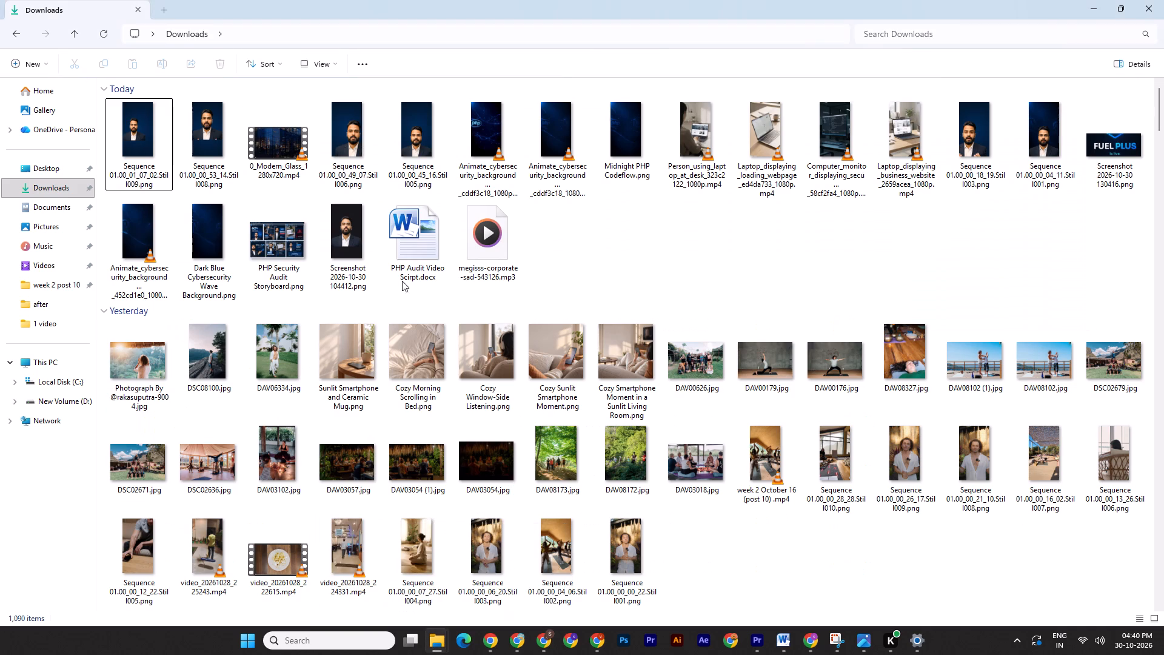
left_click(472, 244)
key("ctrl+x")
left_click(440, 636)
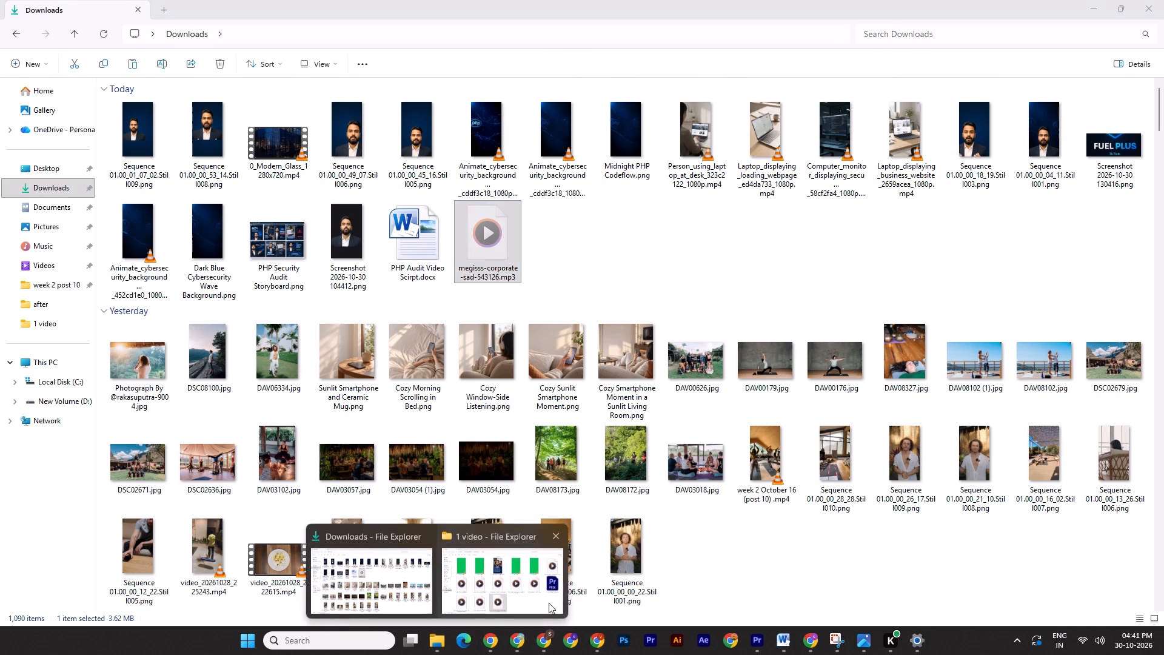
left_click(532, 598)
key("ctrl+v")
Switch to Premiere Pro and delete the upbeat happy corporate music clip from Audio 6.
left_click(761, 637)
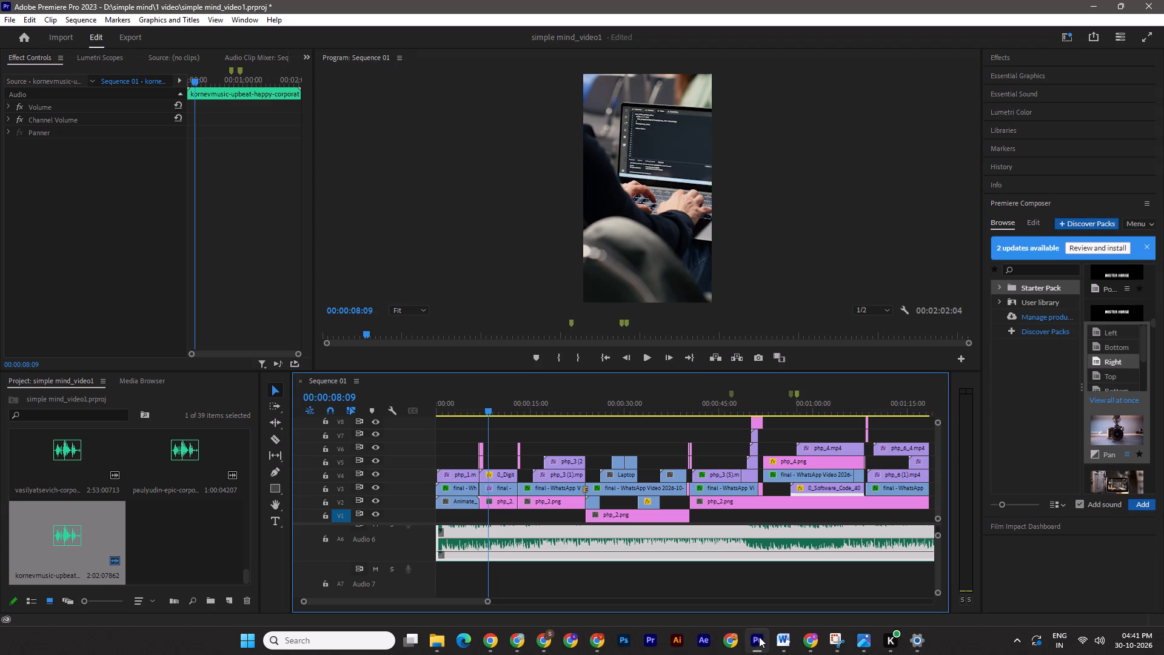
left_click(565, 532)
key("Delete")
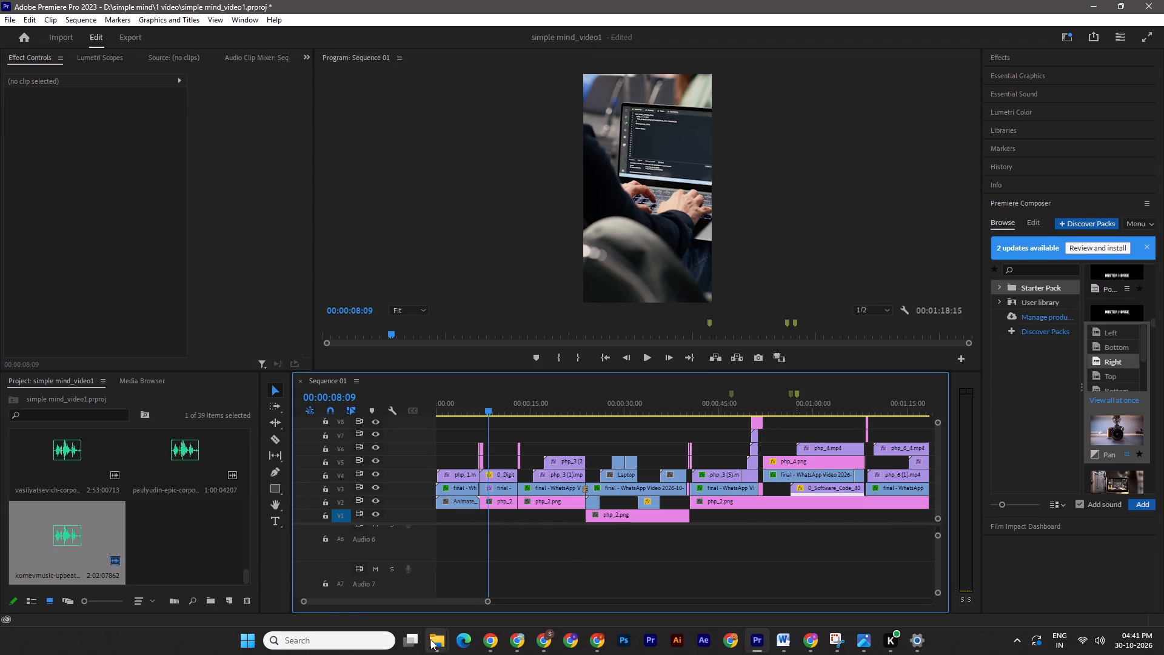
Place the Corporate Sad track from the 1 video folder at the start of Audio 6, trimming about one second off its beginning.
left_click(430, 639)
left_click(464, 586)
left_click_drag(694, 562, 755, 650)
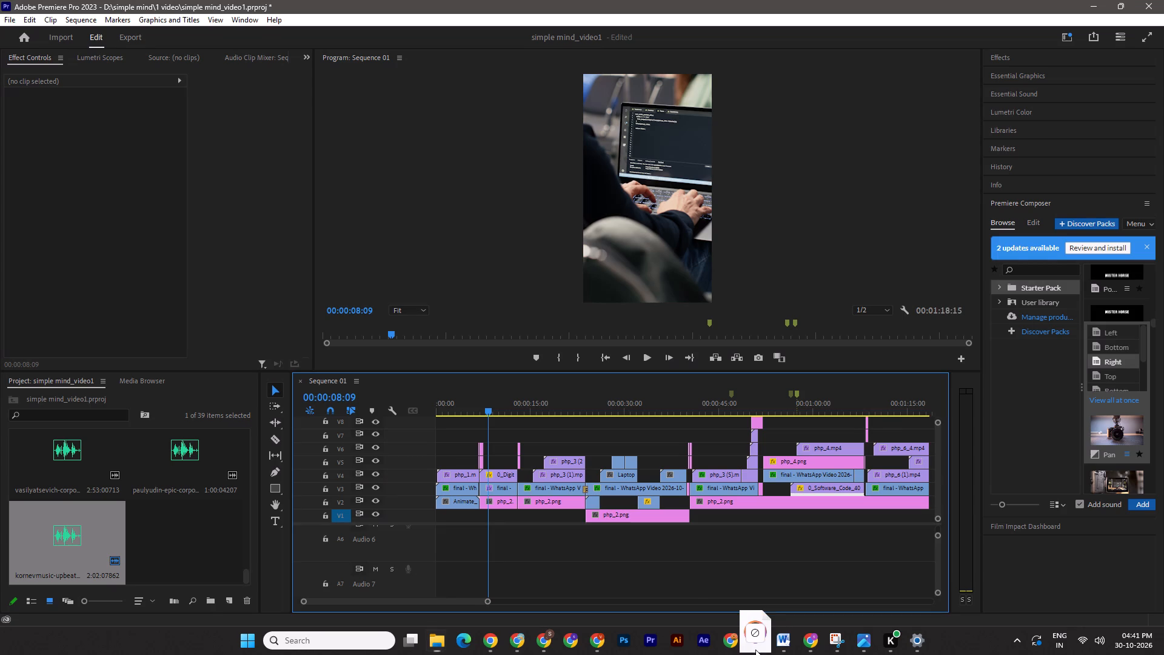
left_click_drag(755, 650, 405, 549)
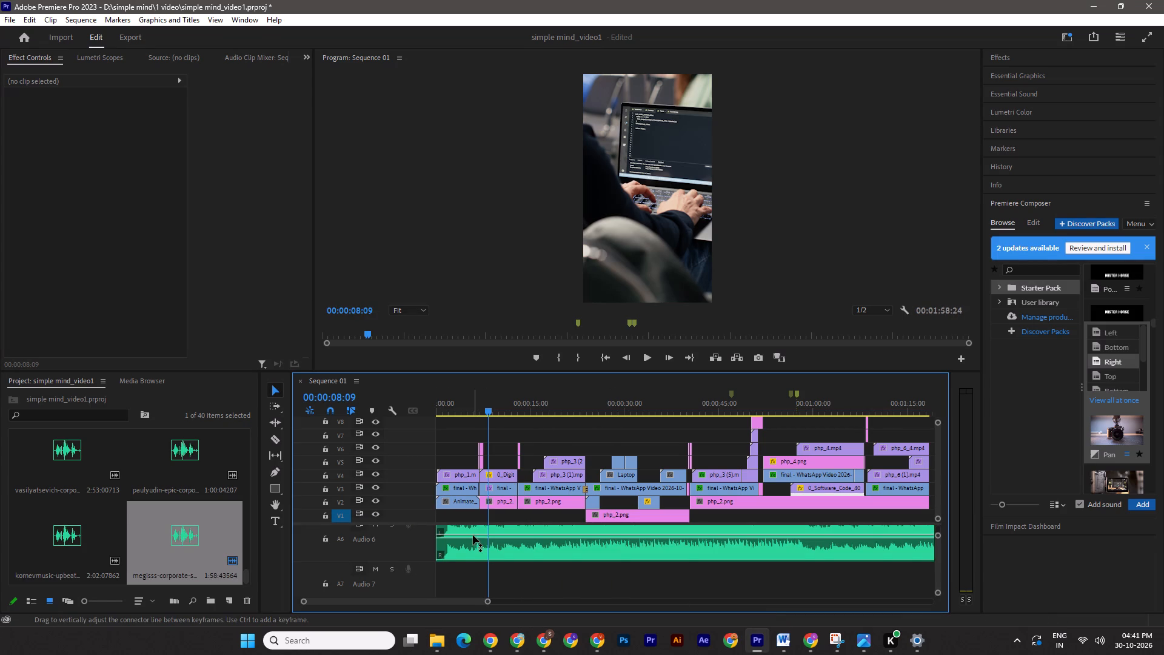
left_click_drag(473, 535, 470, 544)
left_click_drag(438, 532, 445, 534)
left_click_drag(468, 534, 442, 533)
Play the opening while adjusting the Corporate Sad music's volume on Audio 6, and save the project.
left_click_drag(489, 411, 367, 408)
key("space")
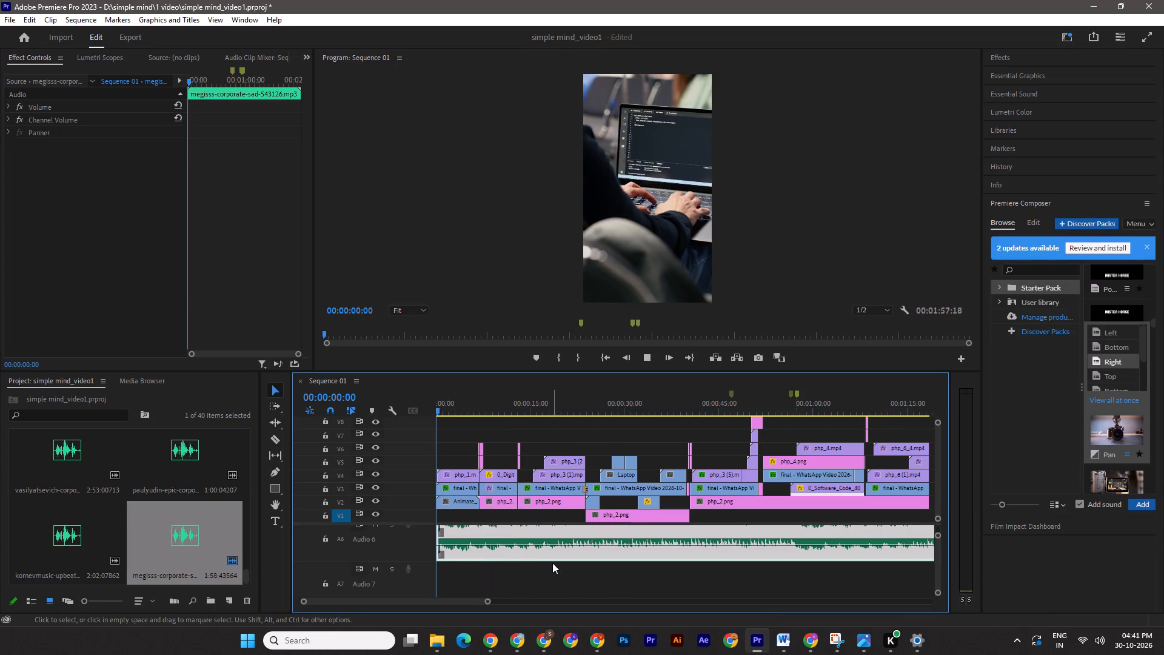
left_click(529, 545)
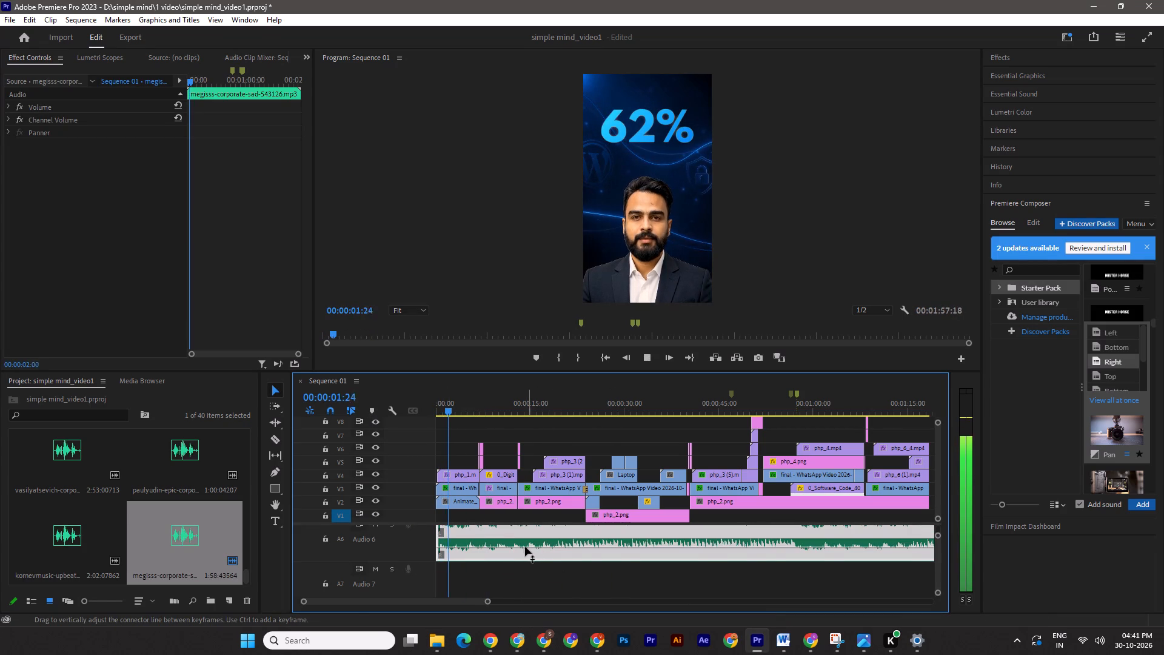
left_click(524, 546)
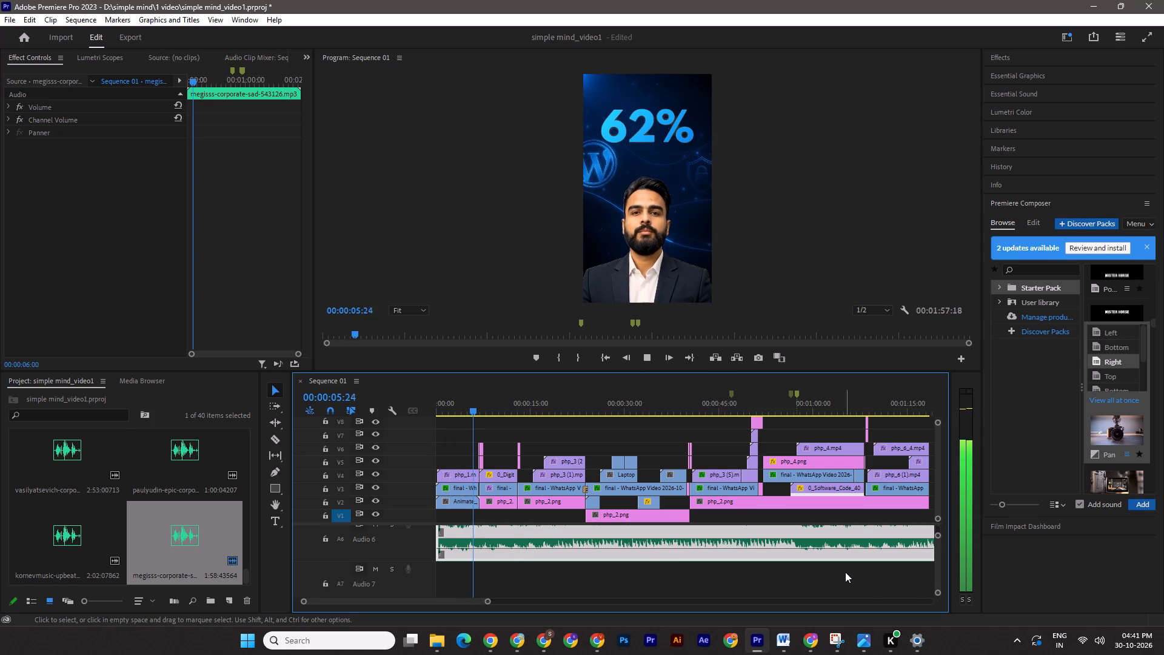
key("space")
left_click_drag(941, 565, 937, 557)
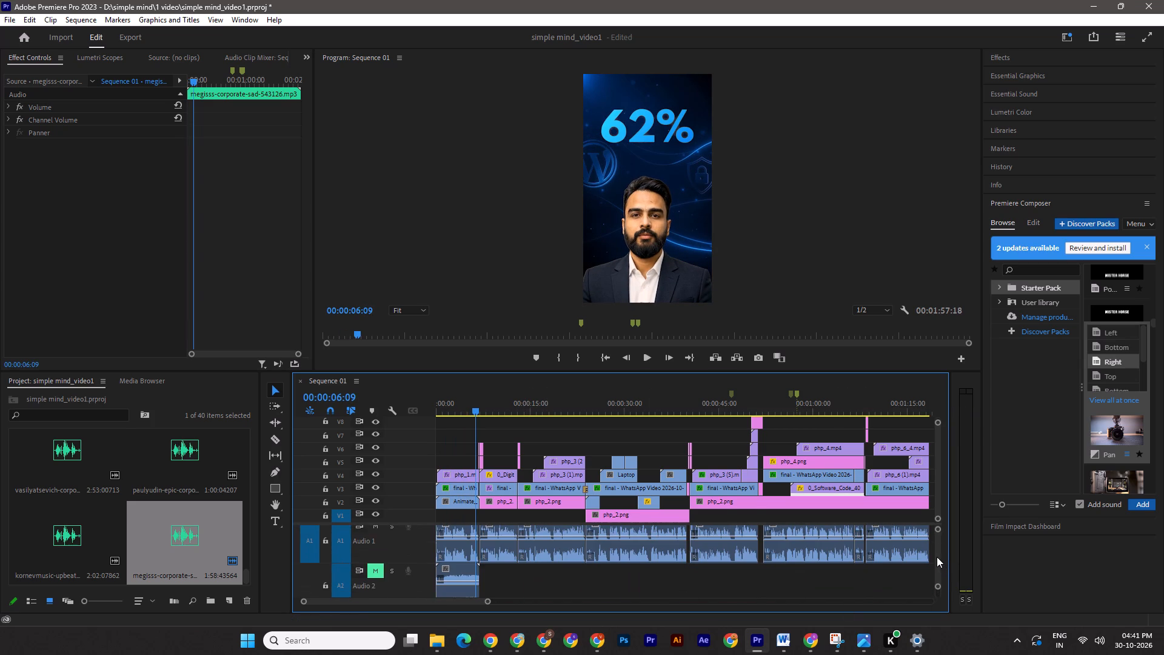
left_click_drag(937, 557, 937, 556)
key("ctrl+s")
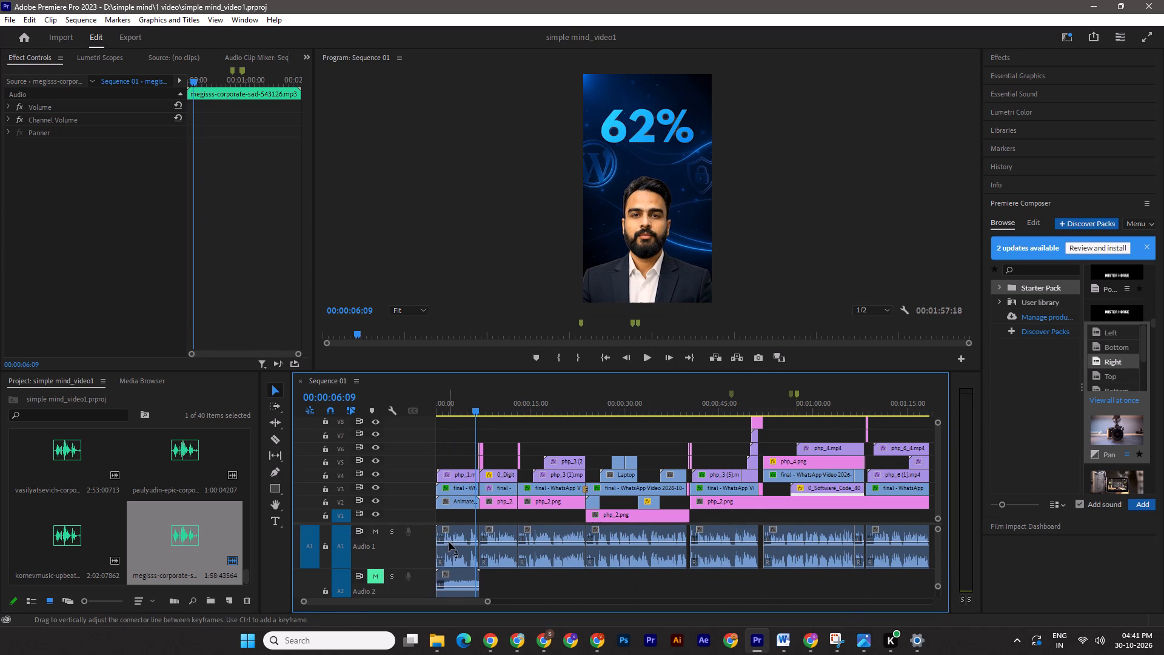
Raise the volume of the first five voice clips on Audio 1, playing the opening to check the level.
left_click(449, 542)
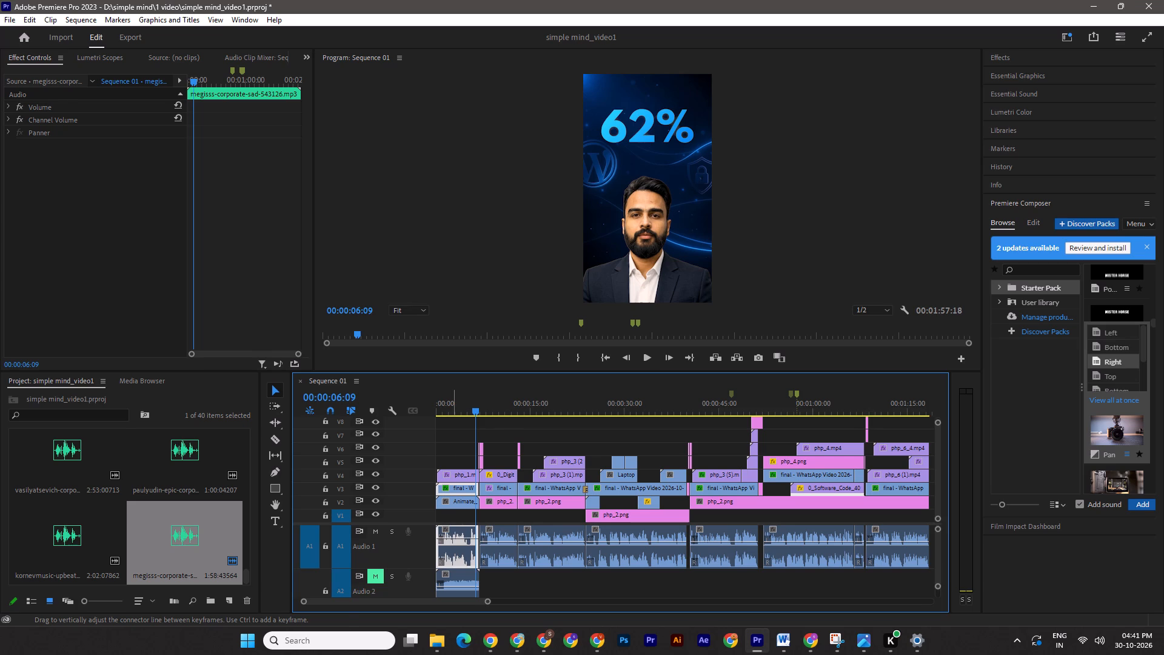
left_click_drag(473, 411, 378, 412)
key("space")
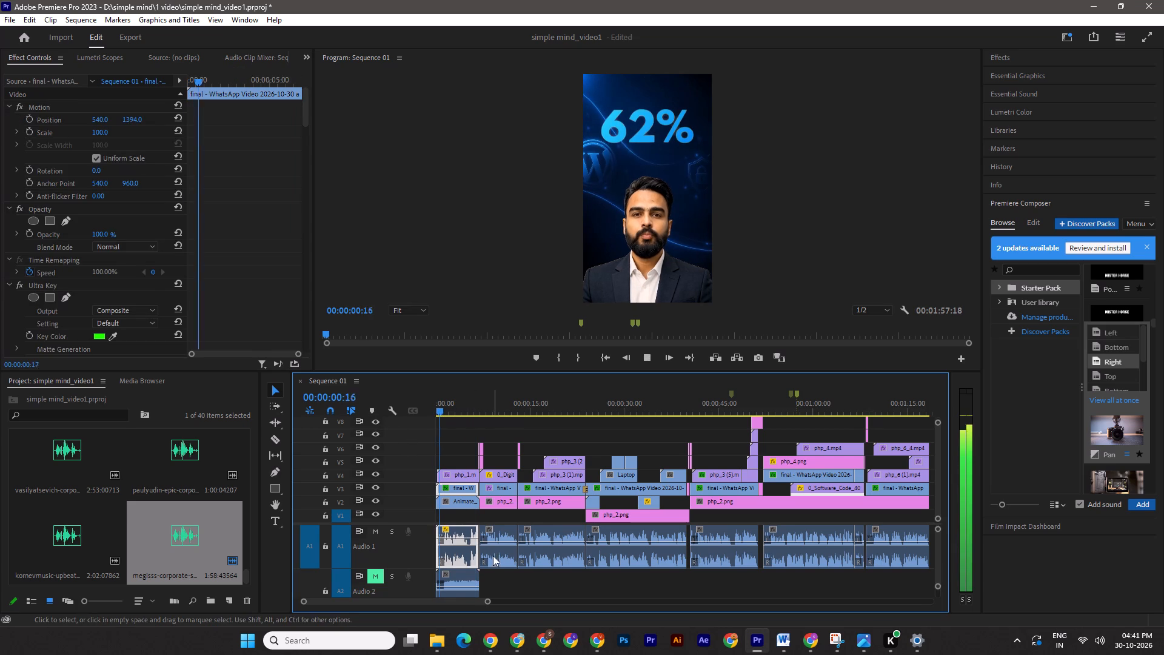
key("space")
left_click_drag(493, 542, 499, 538)
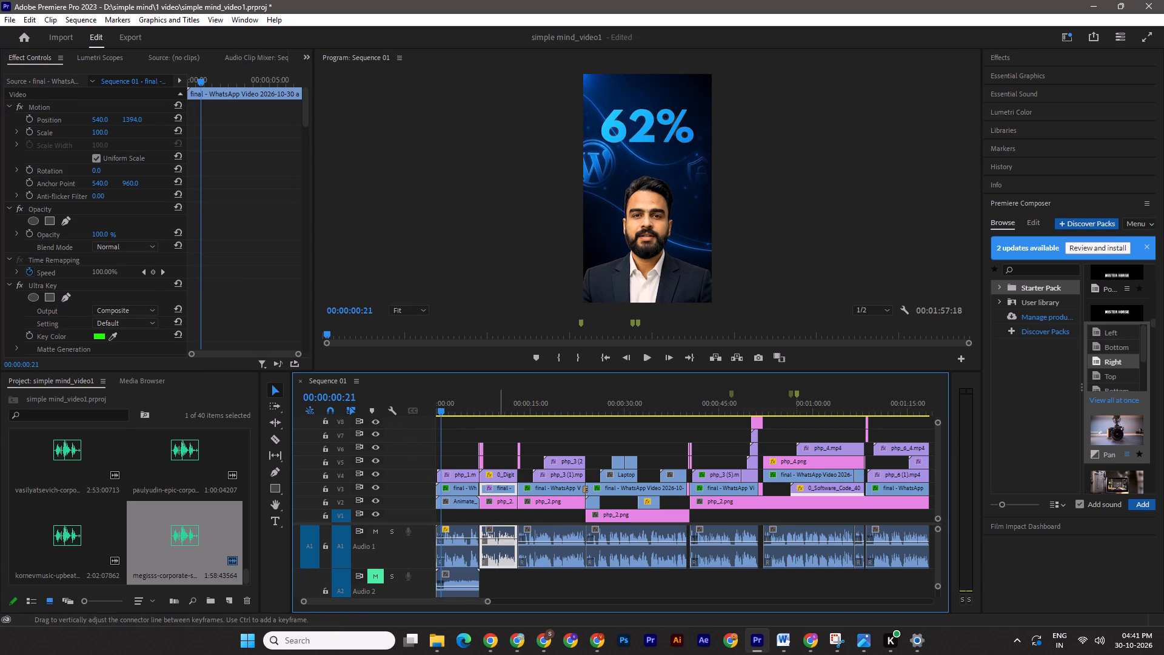
left_click_drag(527, 540, 535, 538)
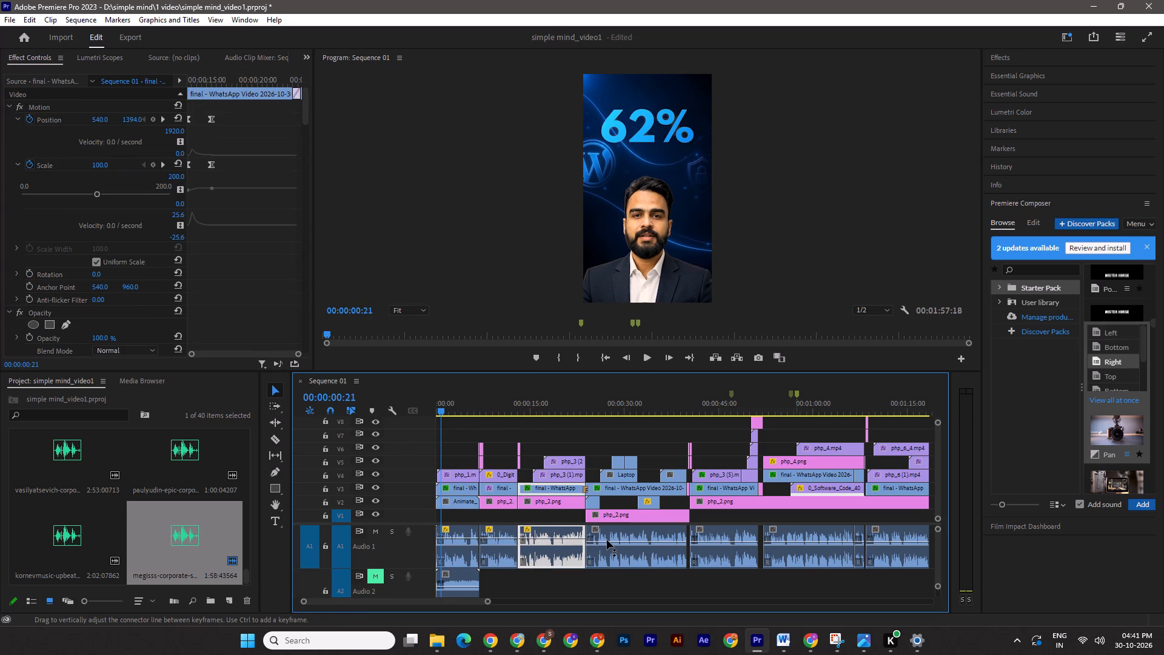
left_click(607, 541)
left_click(720, 539)
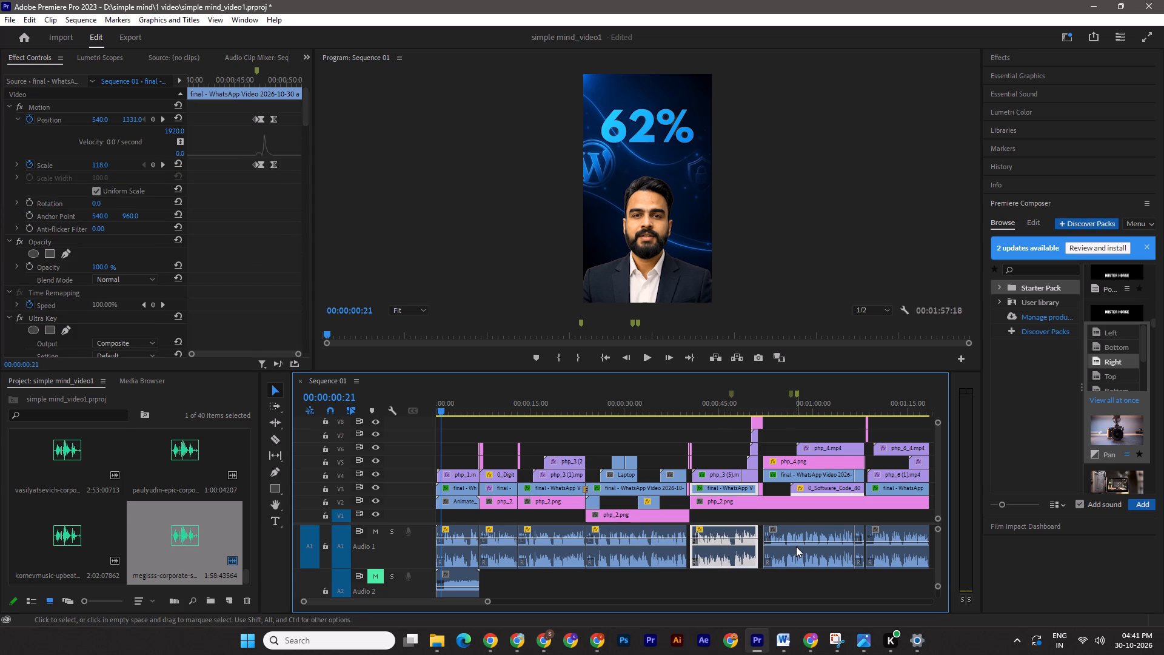
Raise the volume of the remaining three voice clips on Audio 1, the first of them to about 2 dB, and save the project.
left_click_drag(797, 543, 798, 541)
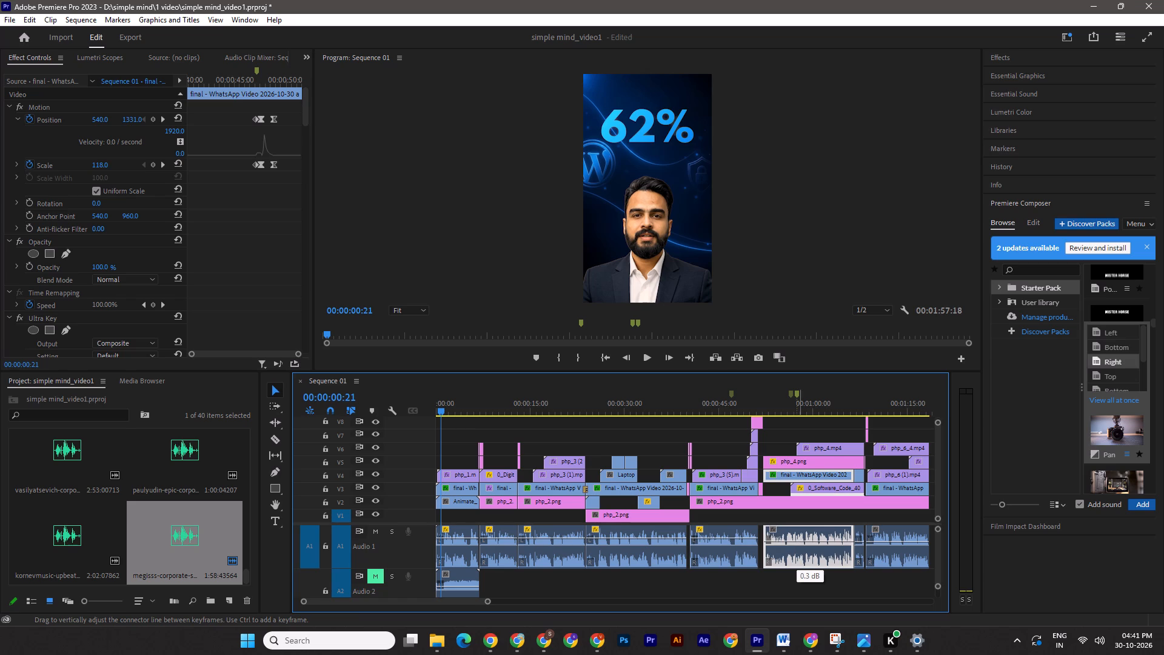
left_click_drag(798, 541, 795, 539)
left_click_drag(795, 539, 802, 539)
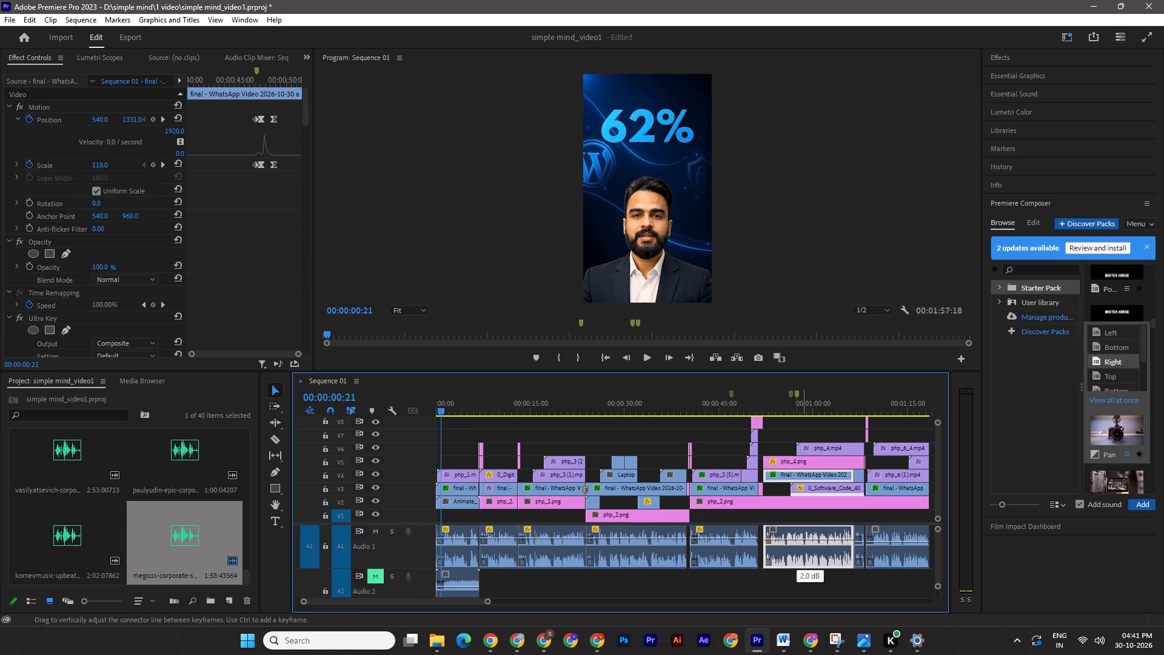
left_click_drag(802, 539, 802, 538)
left_click_drag(489, 601, 509, 601)
left_click(790, 540)
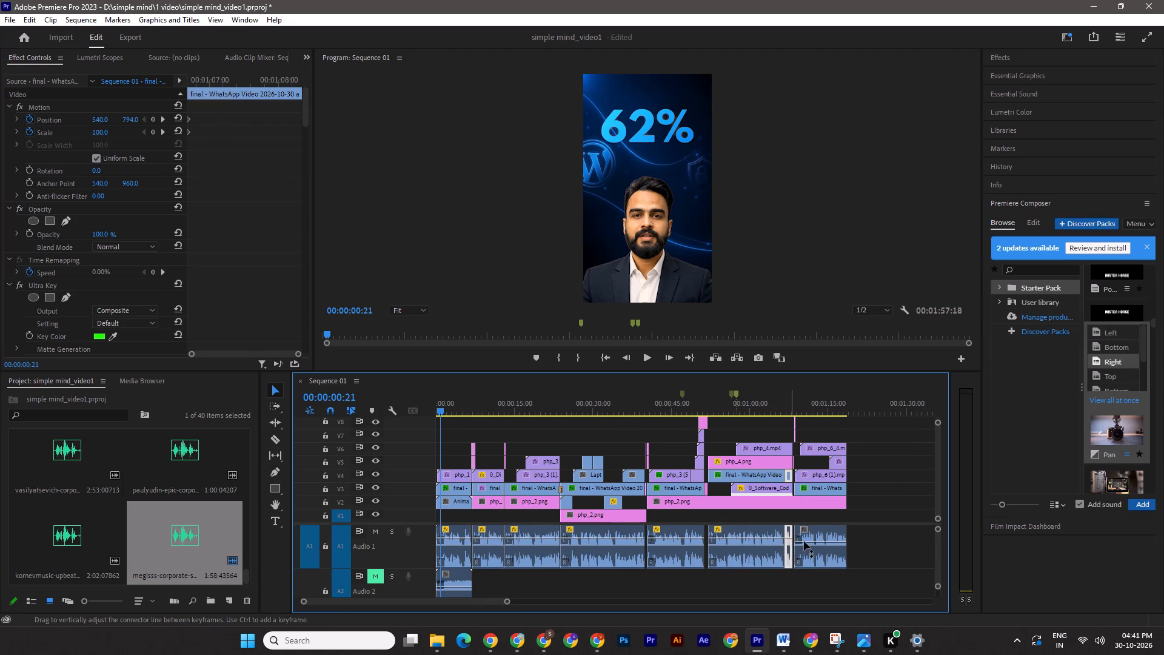
left_click(807, 542)
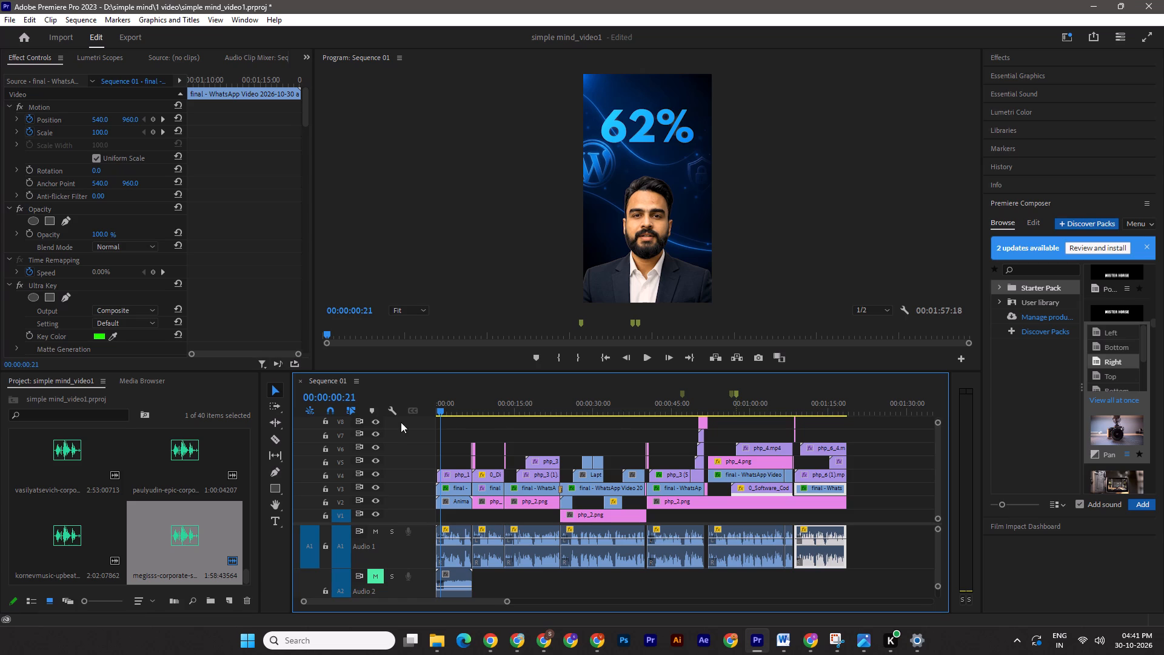
key("ctrl+s")
Play from the start, cut the Audio 6 music at the end of the video, and delete the excess.
left_click_drag(436, 411, 403, 409)
key("space")
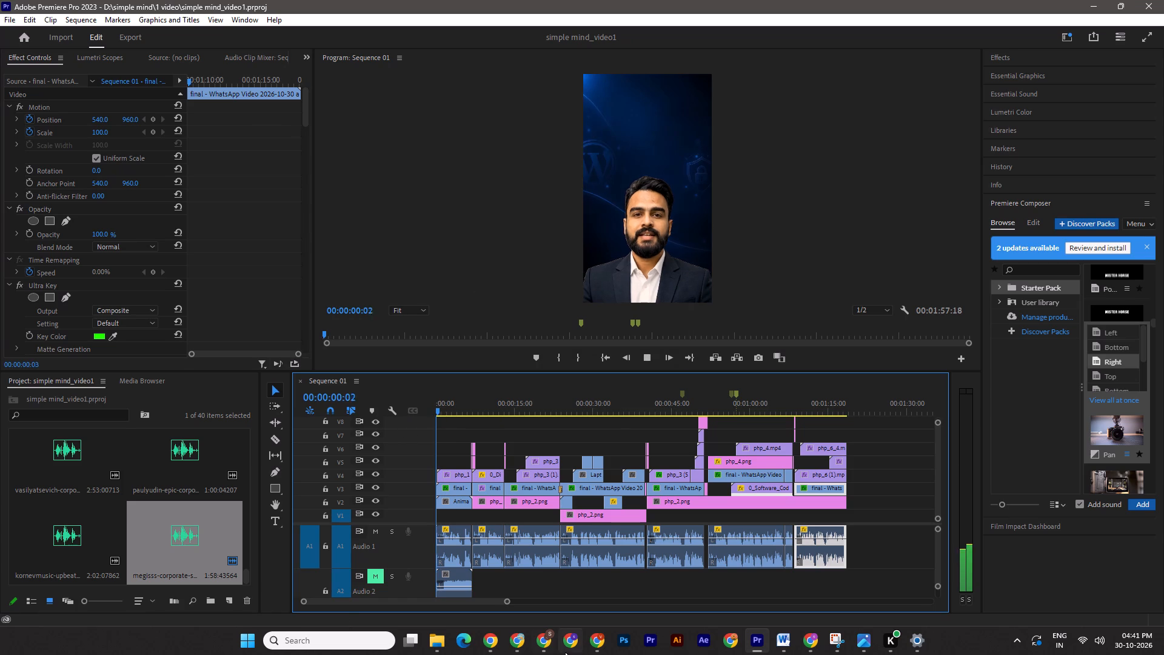
left_click(935, 552)
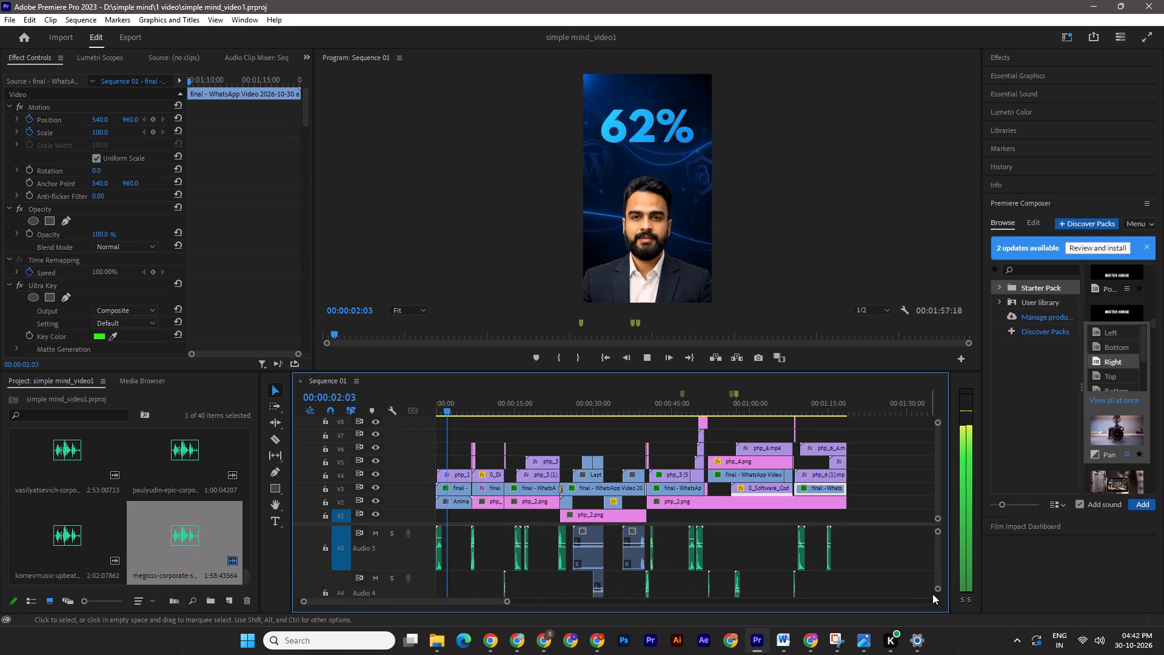
left_click(937, 590)
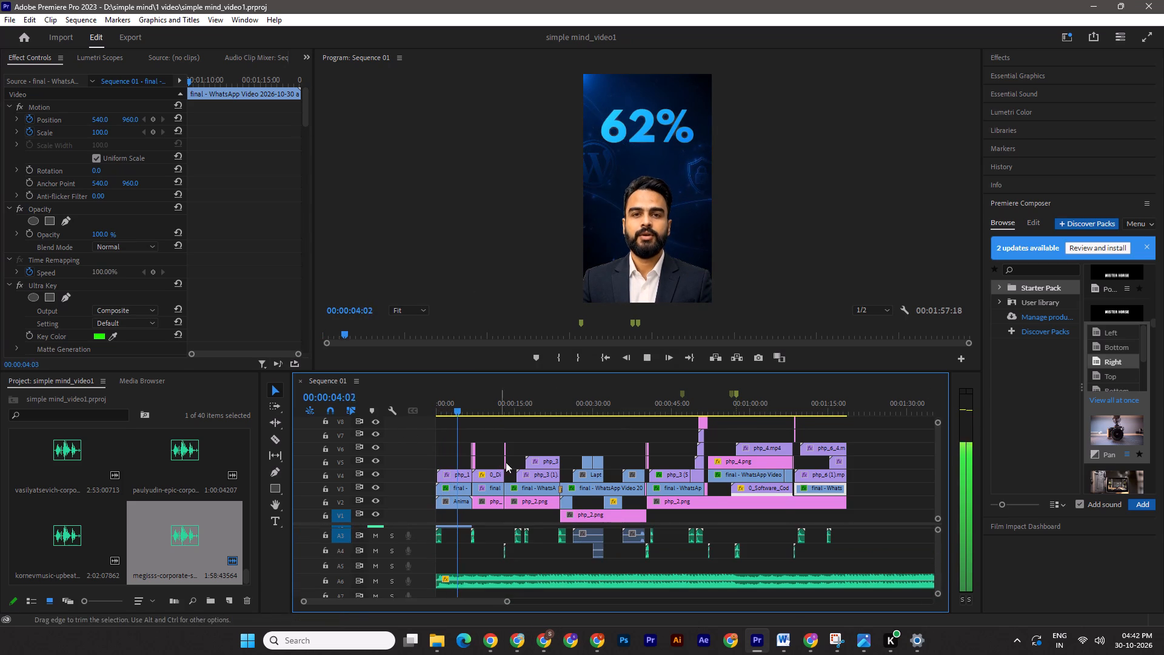
left_click(278, 439)
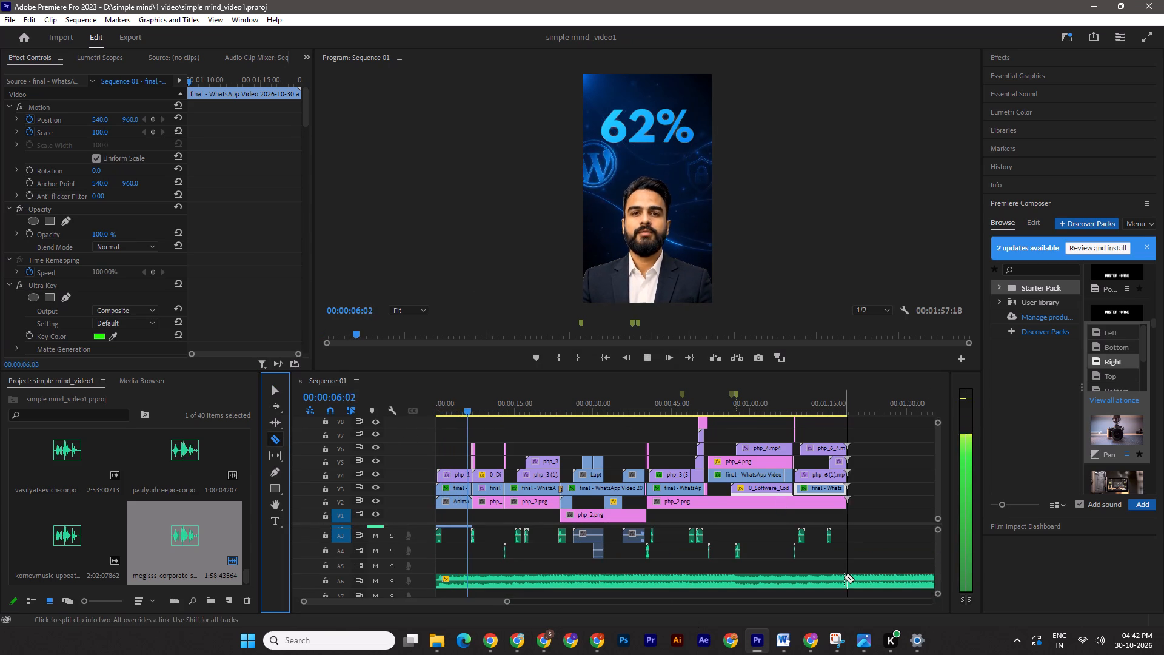
left_click(850, 578)
left_click(275, 397)
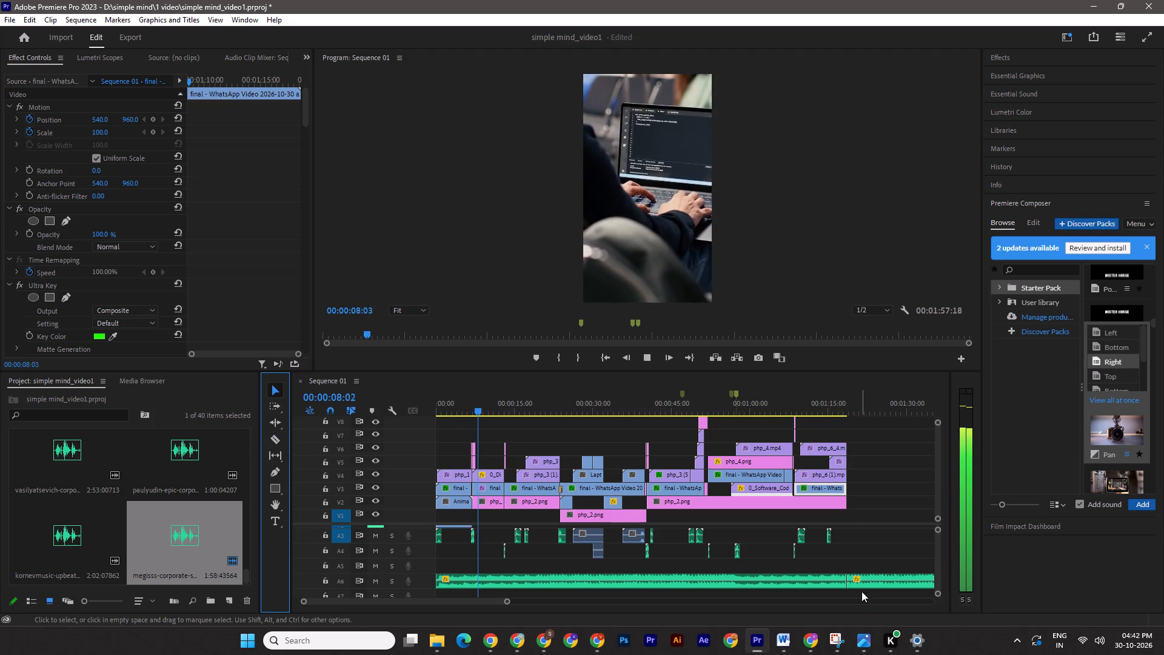
left_click(883, 580)
key("Delete")
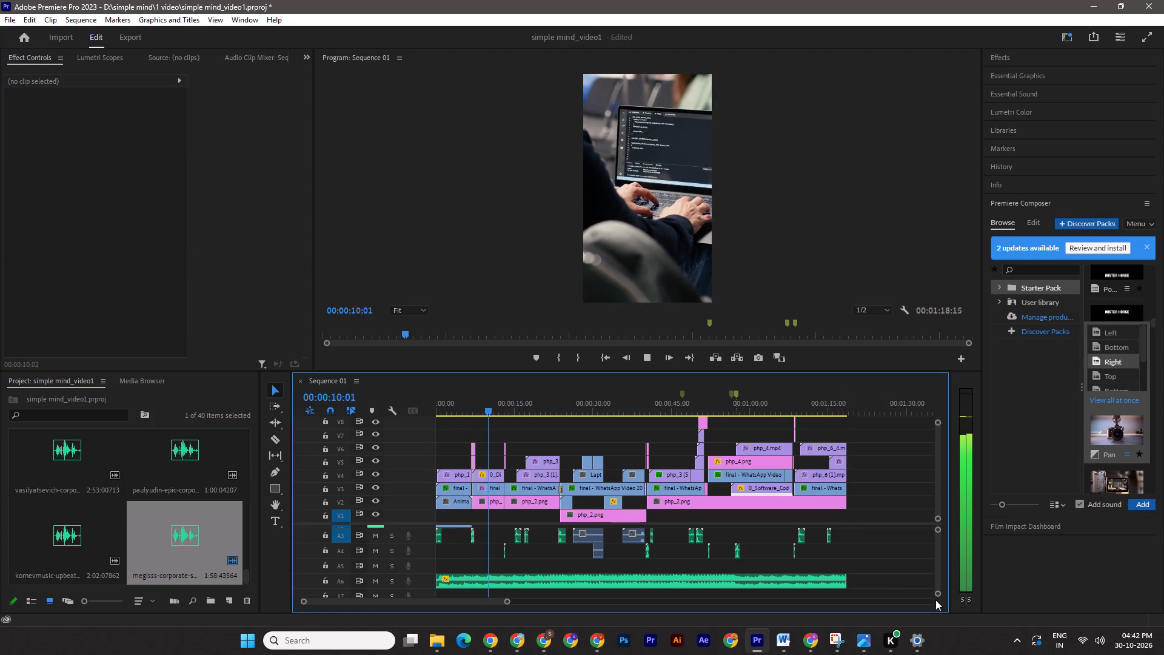
Add two volume keyframes to the Audio 6 music, at about 6 and 8 seconds, using the Pen tool.
left_click(937, 594)
left_click(939, 561)
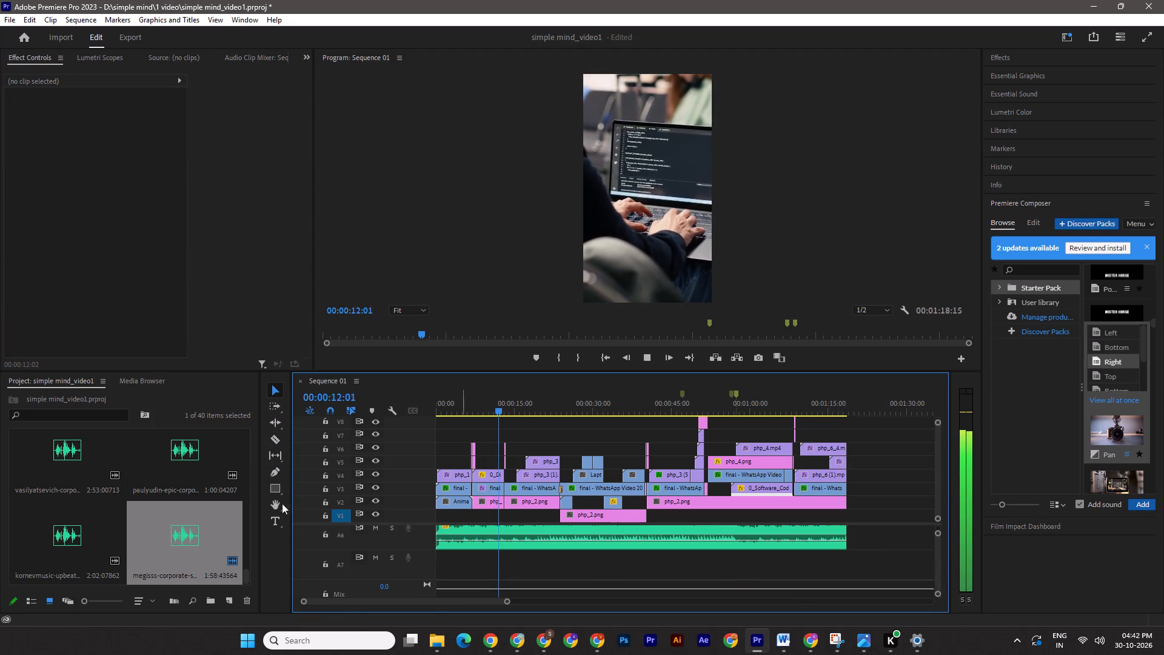
left_click(276, 466)
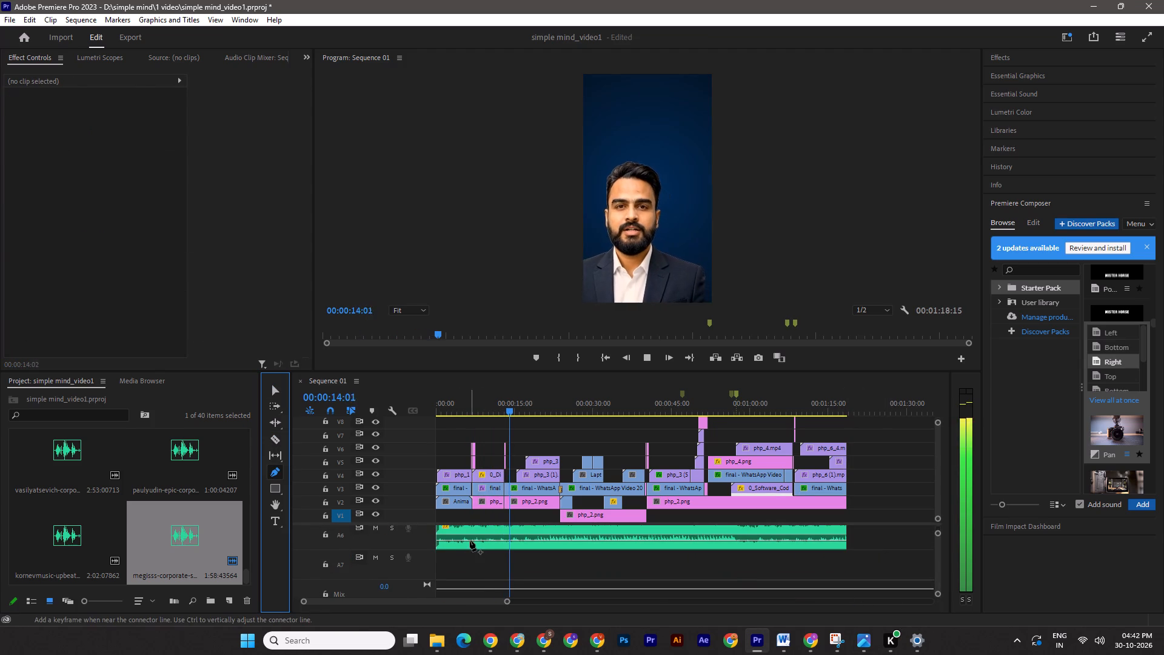
left_click(470, 540)
left_click(480, 540)
left_click(275, 392)
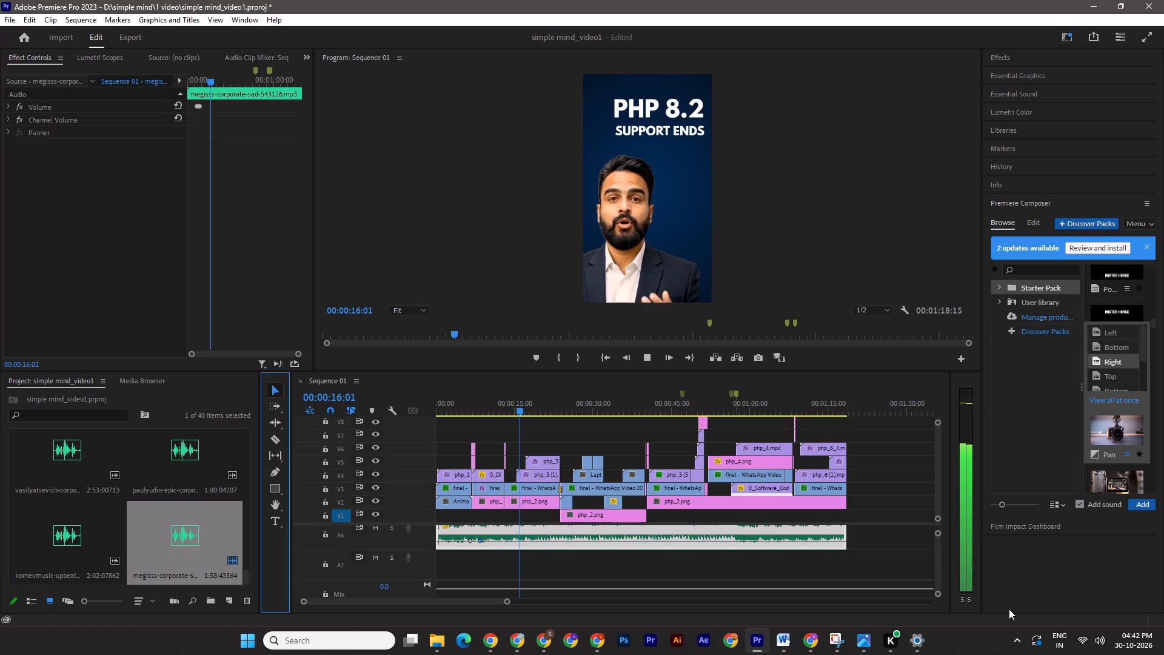
Lower the Audio 6 music volume after the second keyframe, fine-tuning the level against the voice during playback.
left_click(935, 593)
left_click_drag(939, 554, 934, 555)
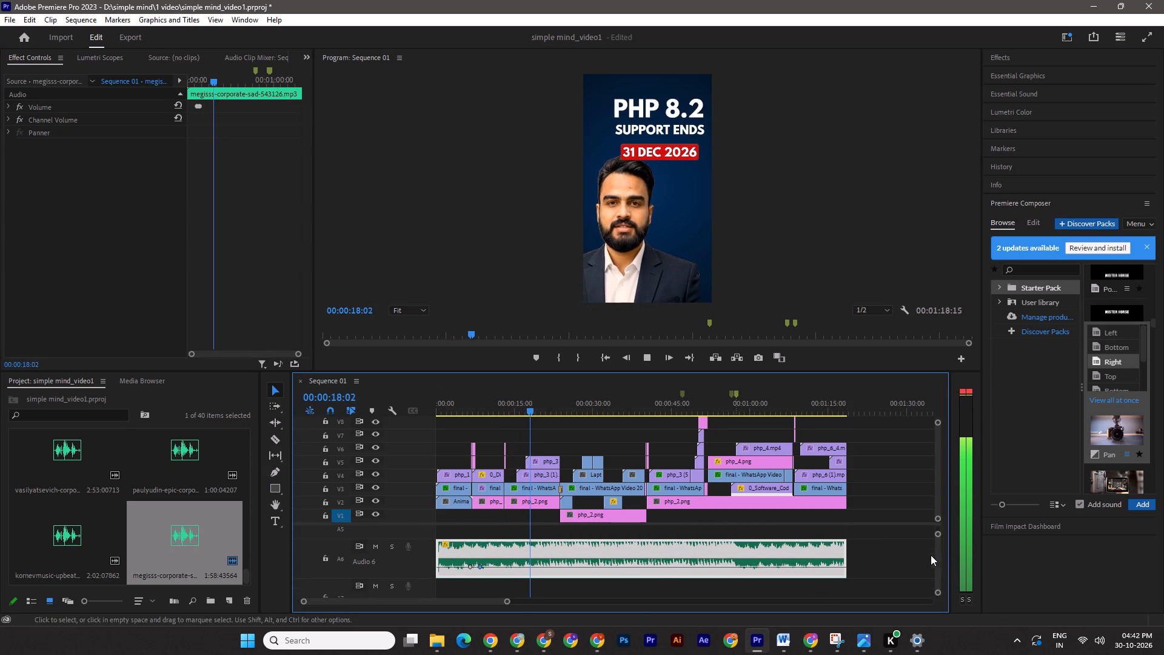
left_click(656, 566)
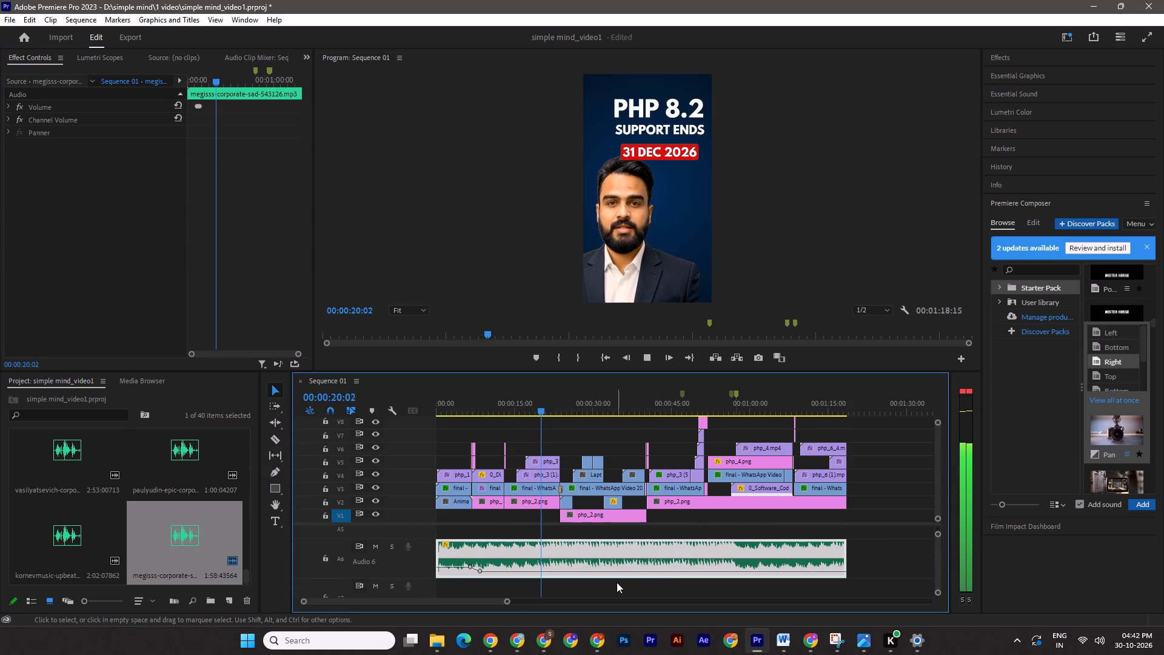
key("space")
key("space")
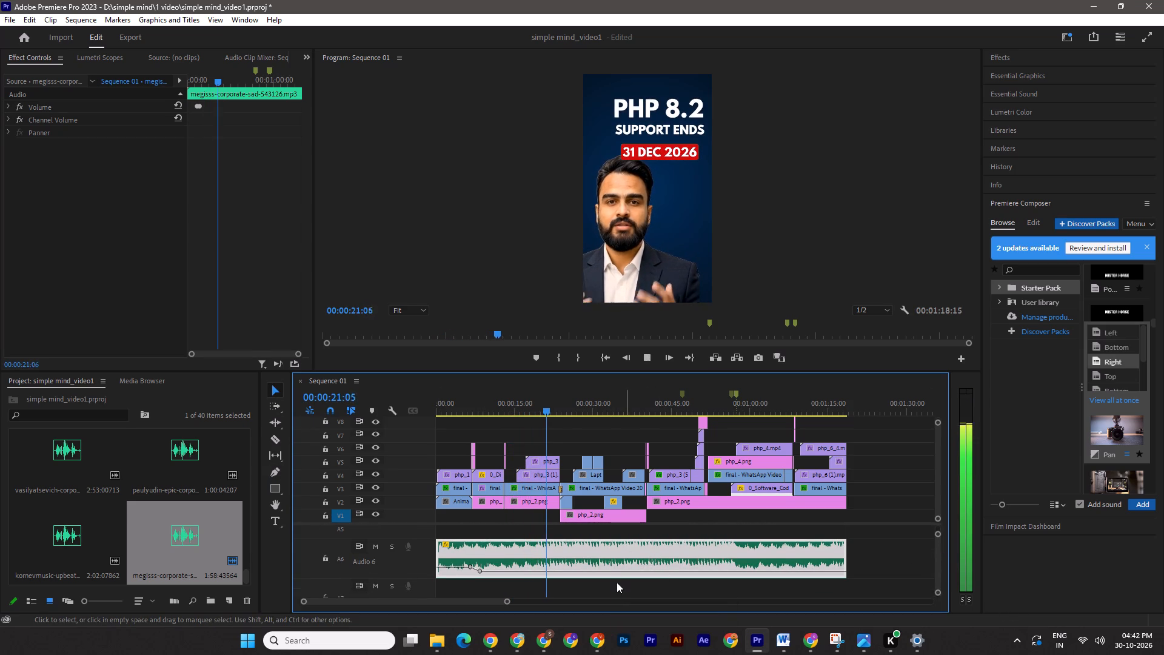
left_click(585, 571)
key("space")
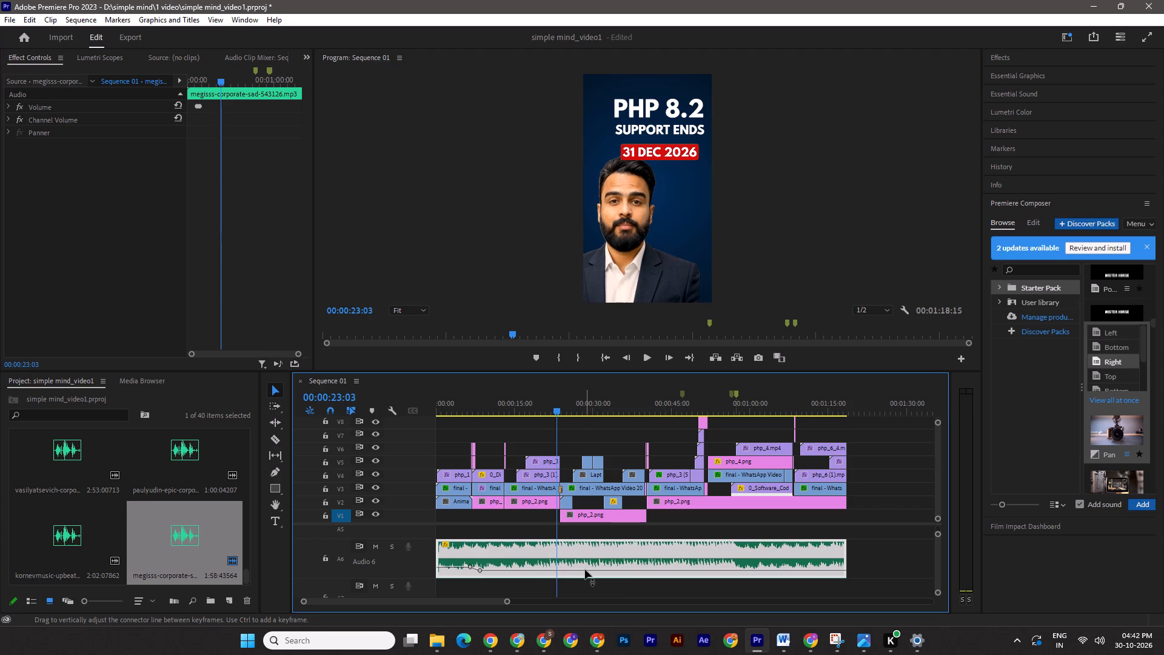
key("space")
left_click(586, 573)
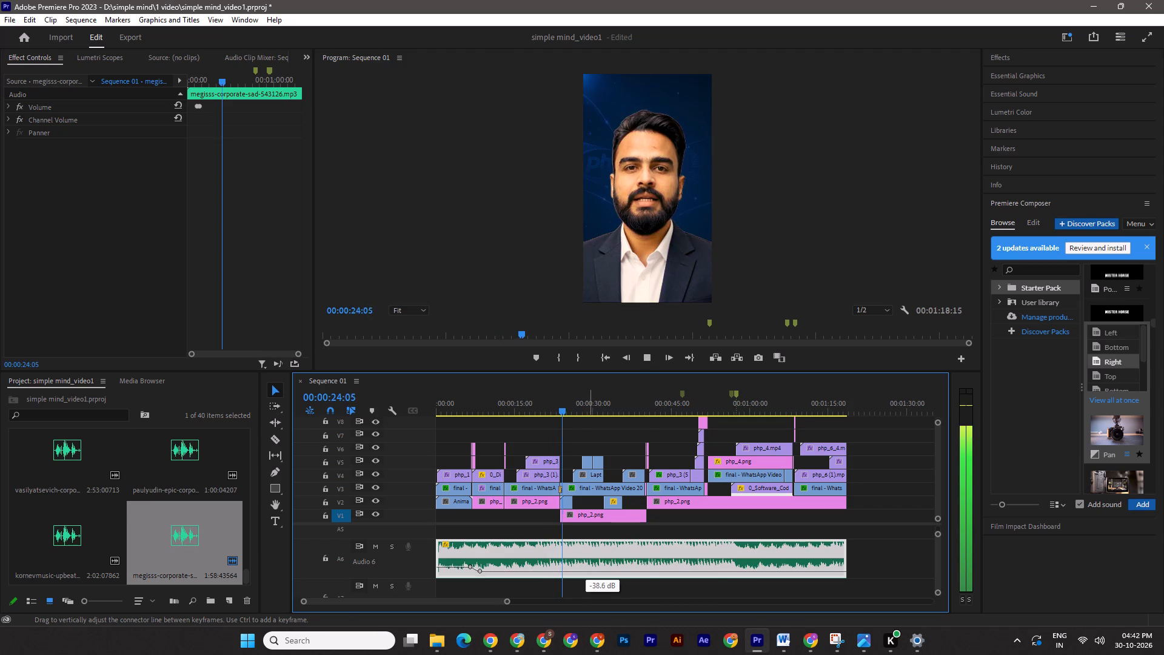
key("space")
key("space")
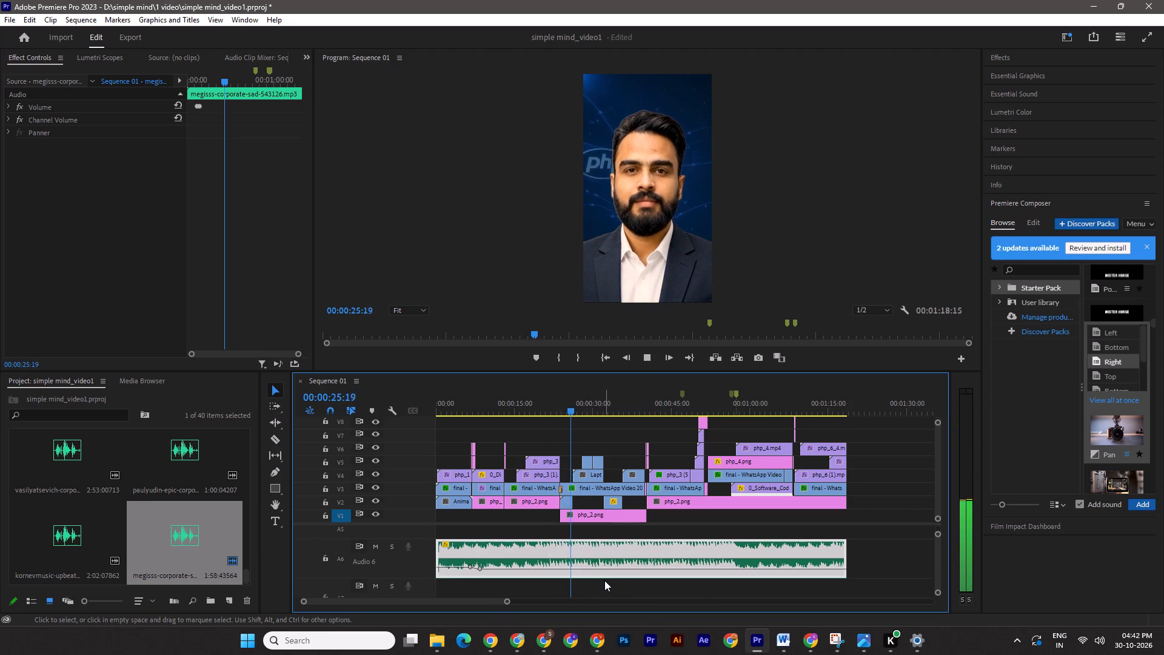
Add two volume keyframes to the Audio 6 music at about 1:00 and 1:02 using the Pen tool, and play the ending.
left_click_drag(508, 603, 514, 604)
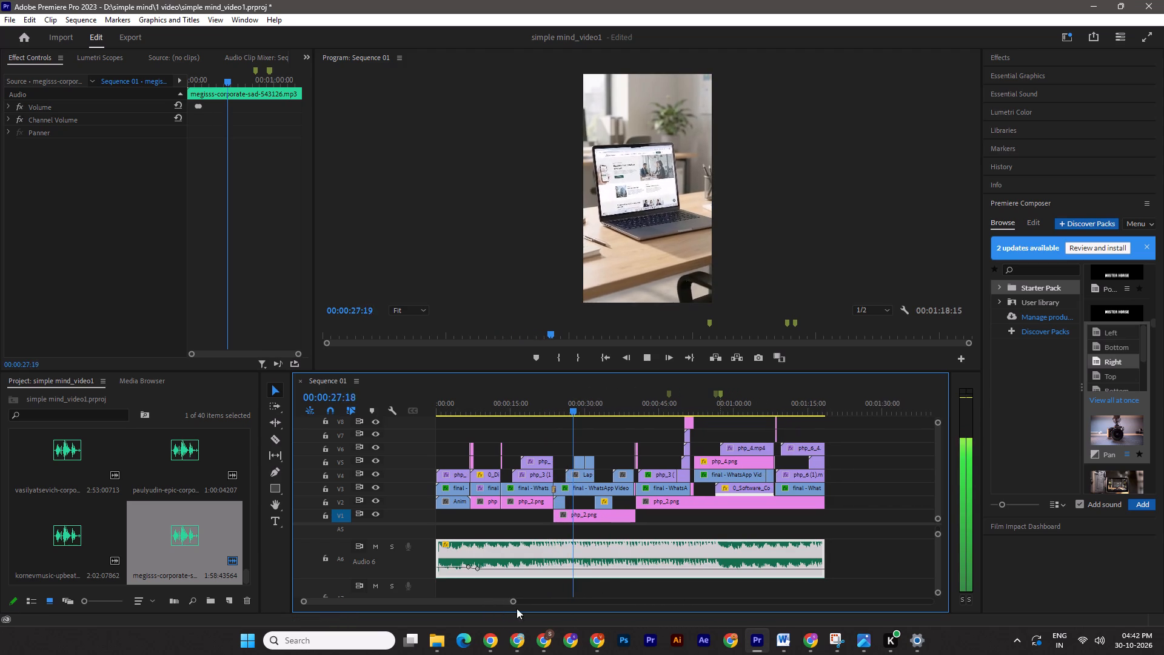
left_click(937, 593)
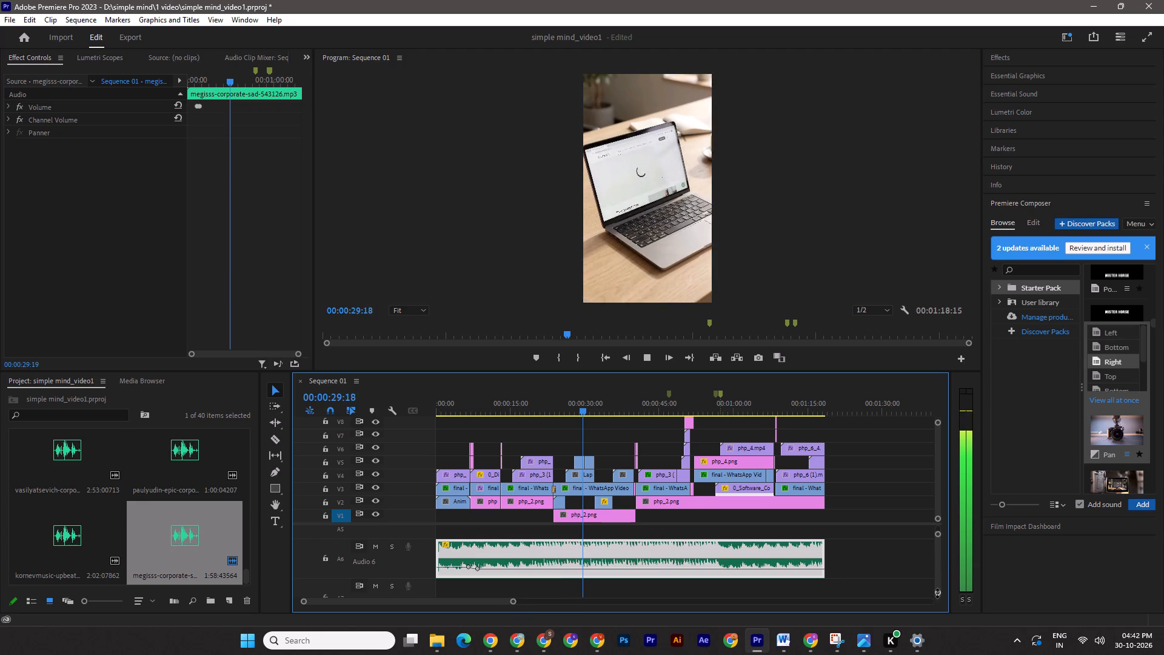
left_click_drag(937, 557, 937, 559)
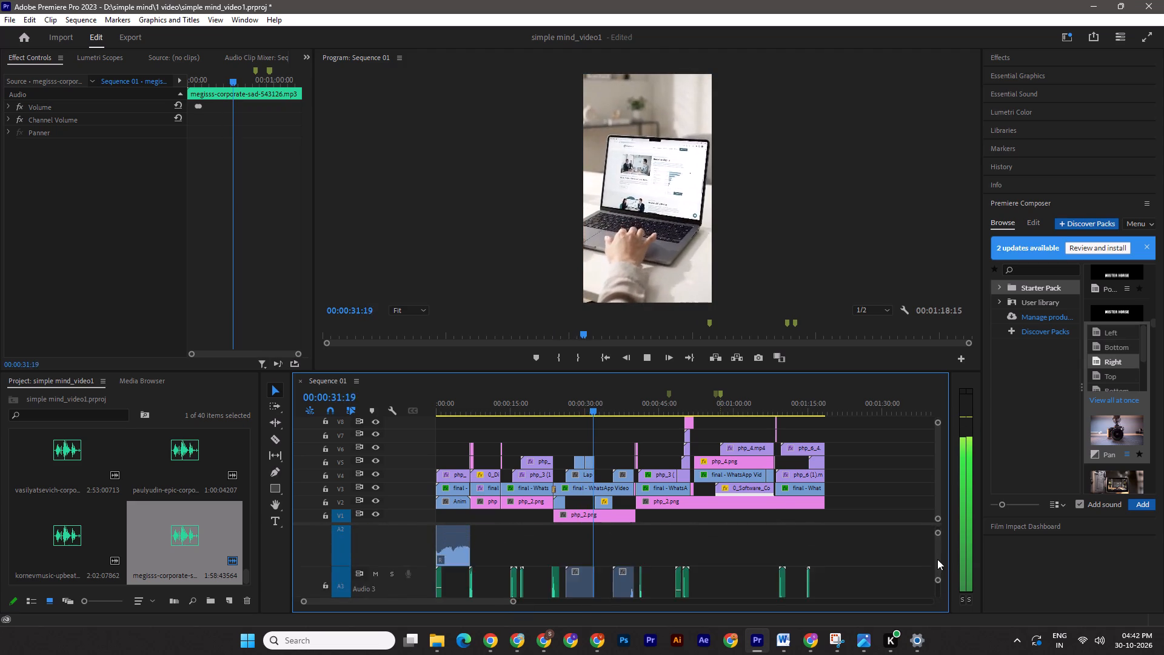
left_click_drag(937, 559, 931, 568)
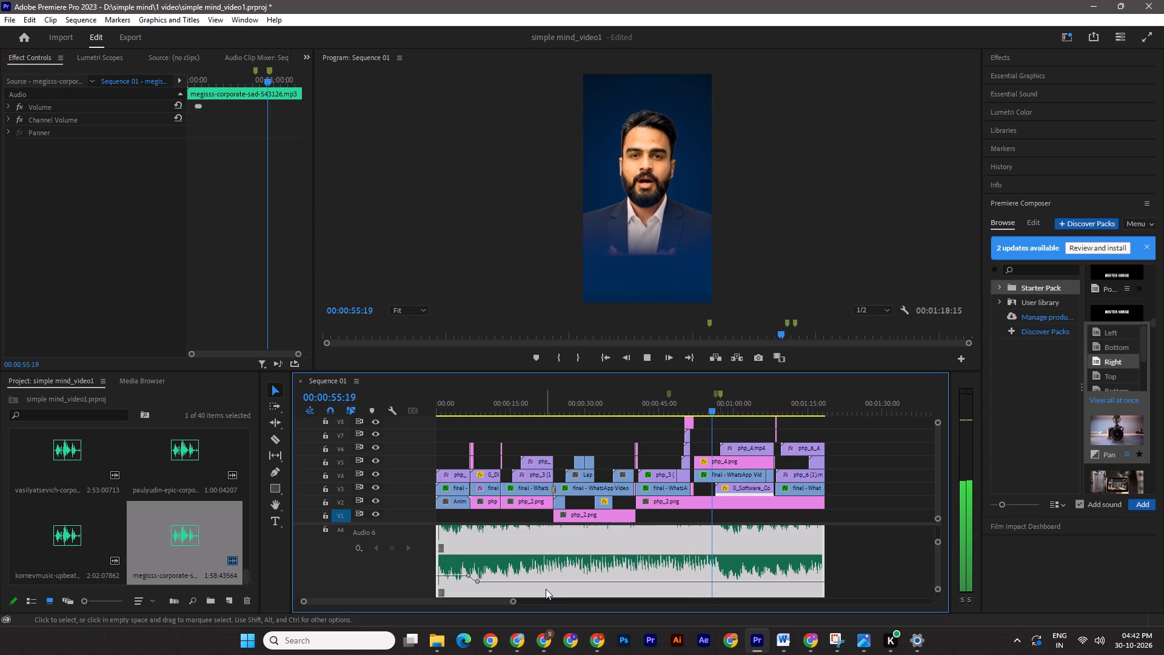
left_click_drag(938, 468, 937, 465)
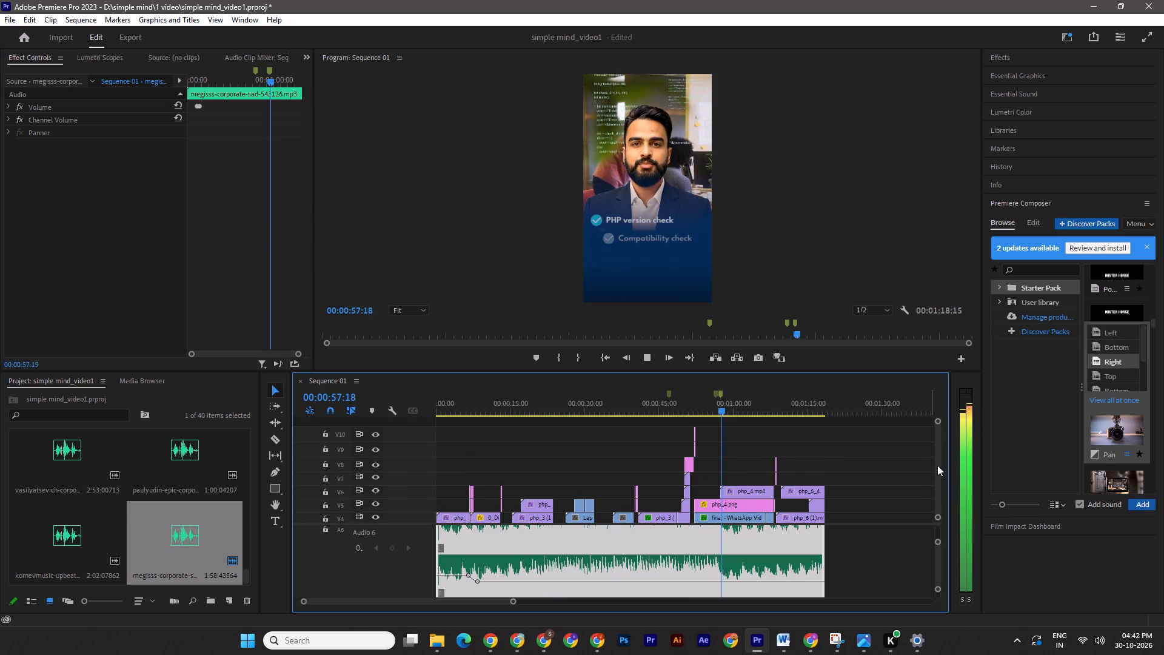
left_click_drag(937, 465, 943, 475)
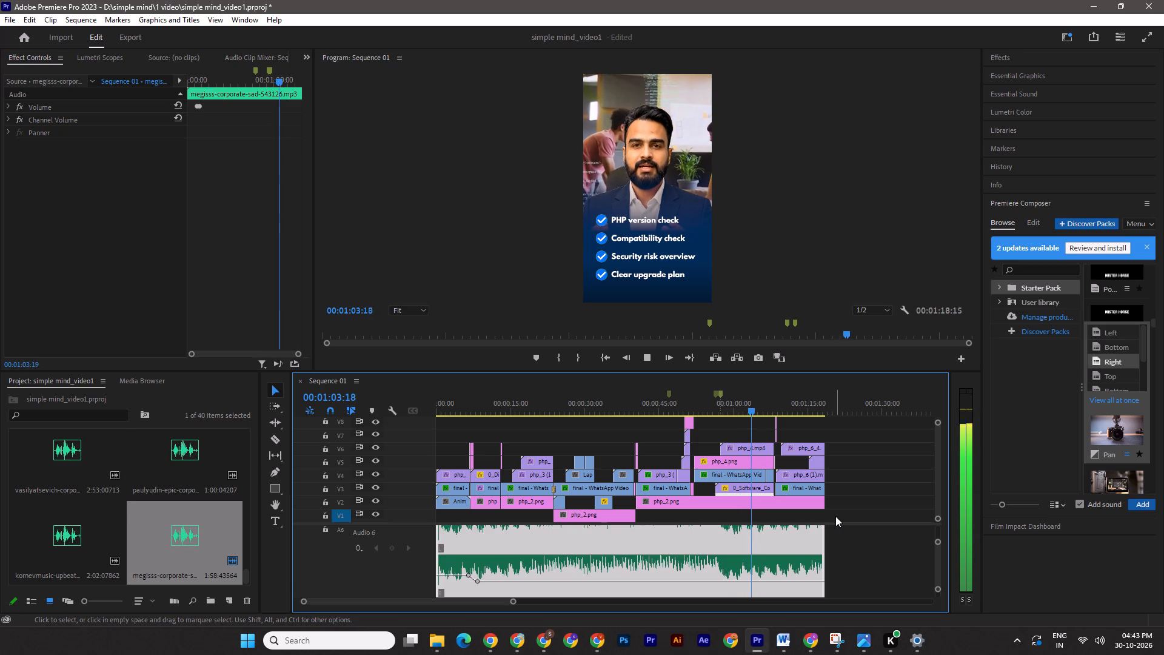
left_click(278, 472)
left_click(731, 582)
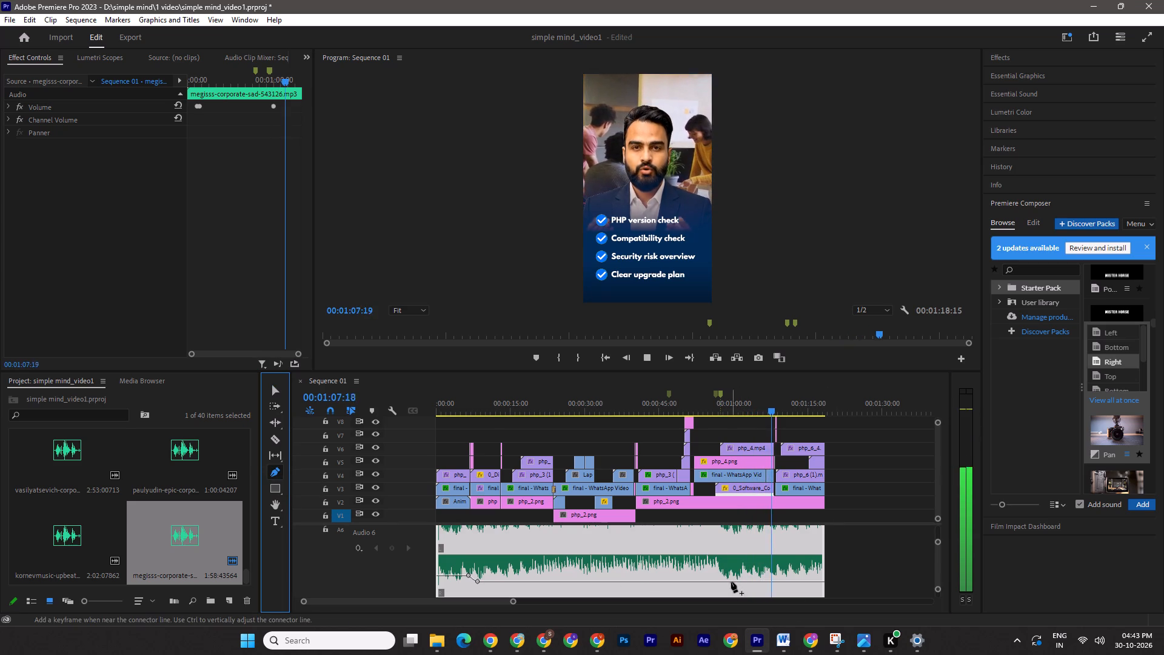
left_click(744, 582)
key("space")
left_click(280, 389)
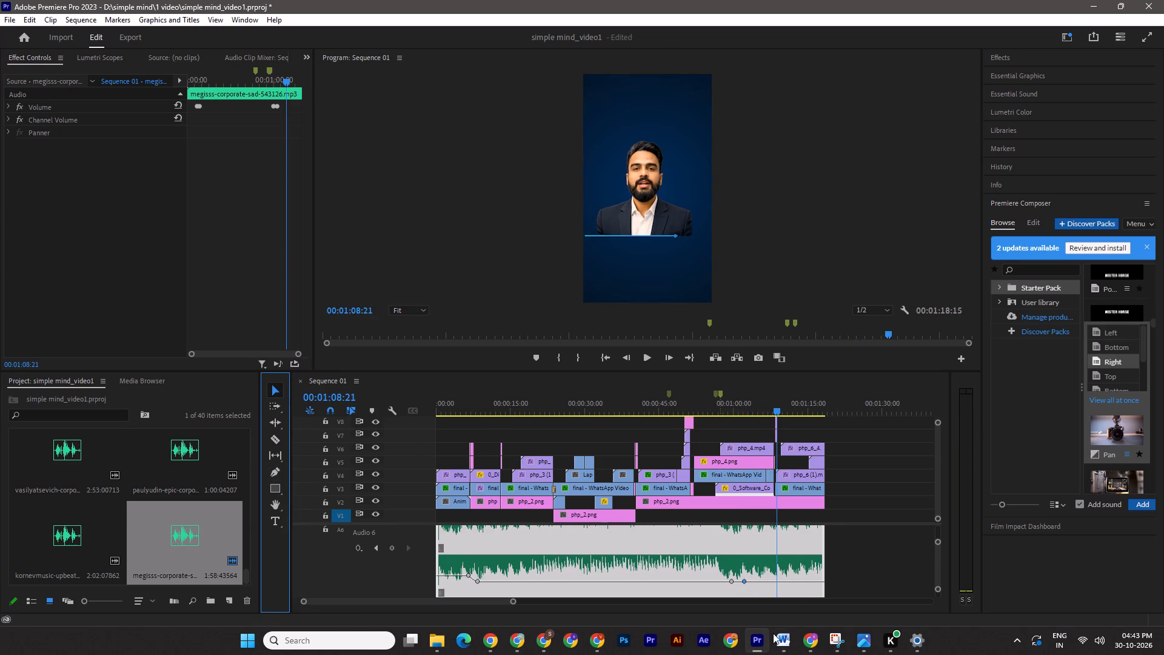
left_click(767, 582)
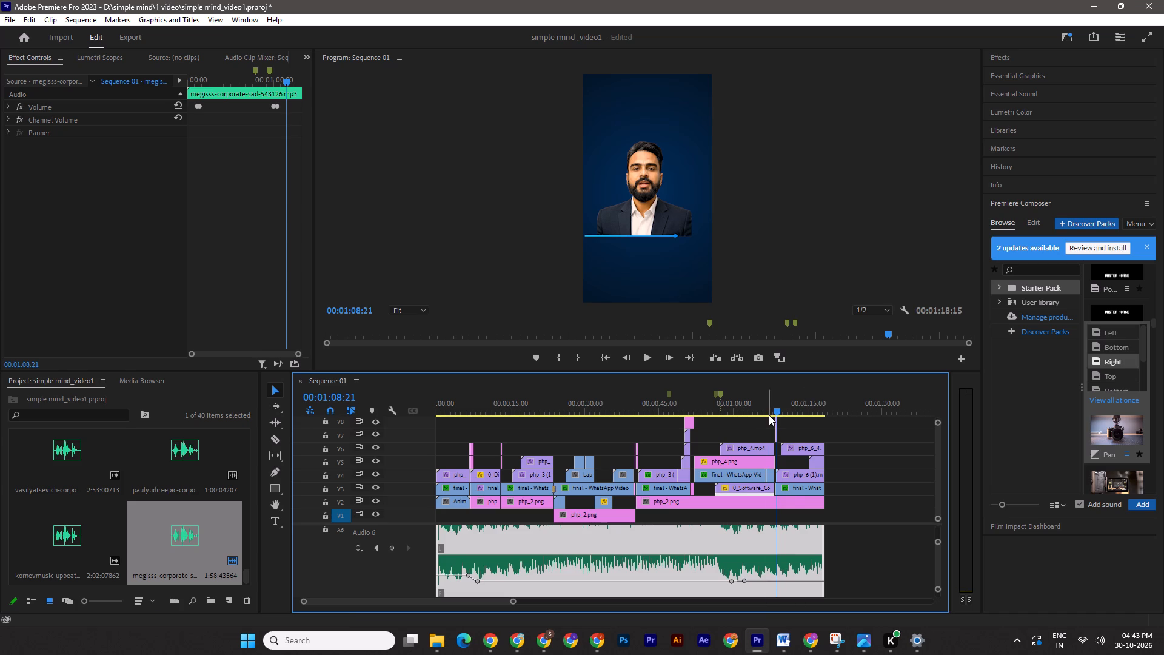
left_click_drag(769, 415, 736, 417)
key("space")
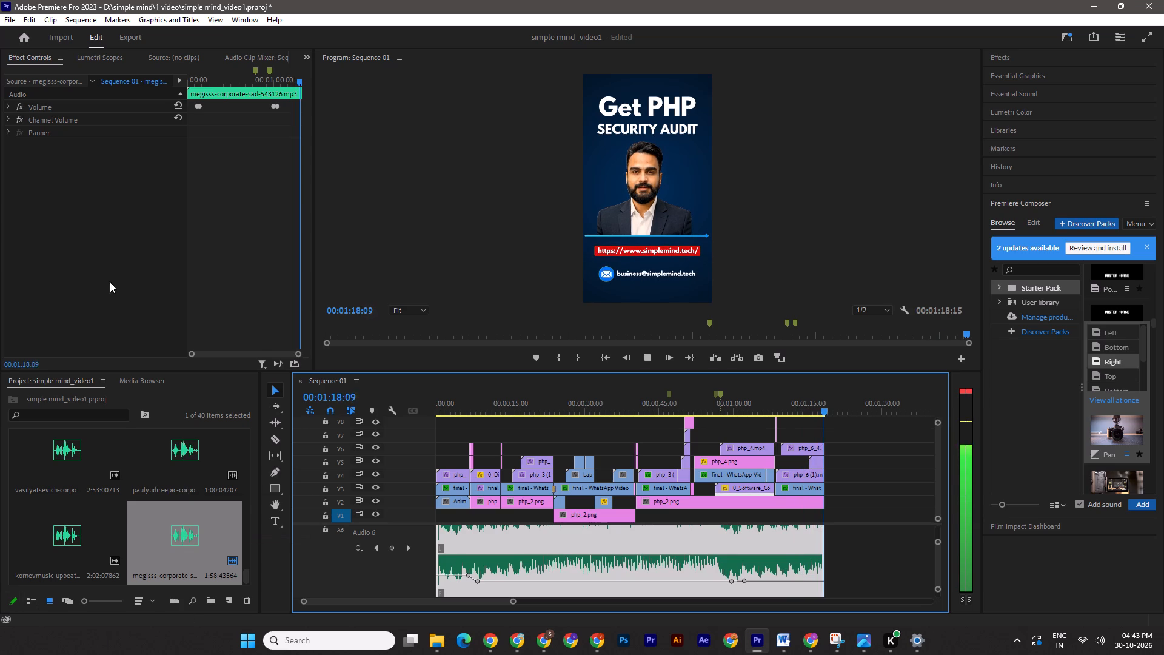
key("space")
Export the sequence with video settings matched to the source, enabling Render at Maximum Depth and Use Maximum Render Quality.
left_click(128, 35)
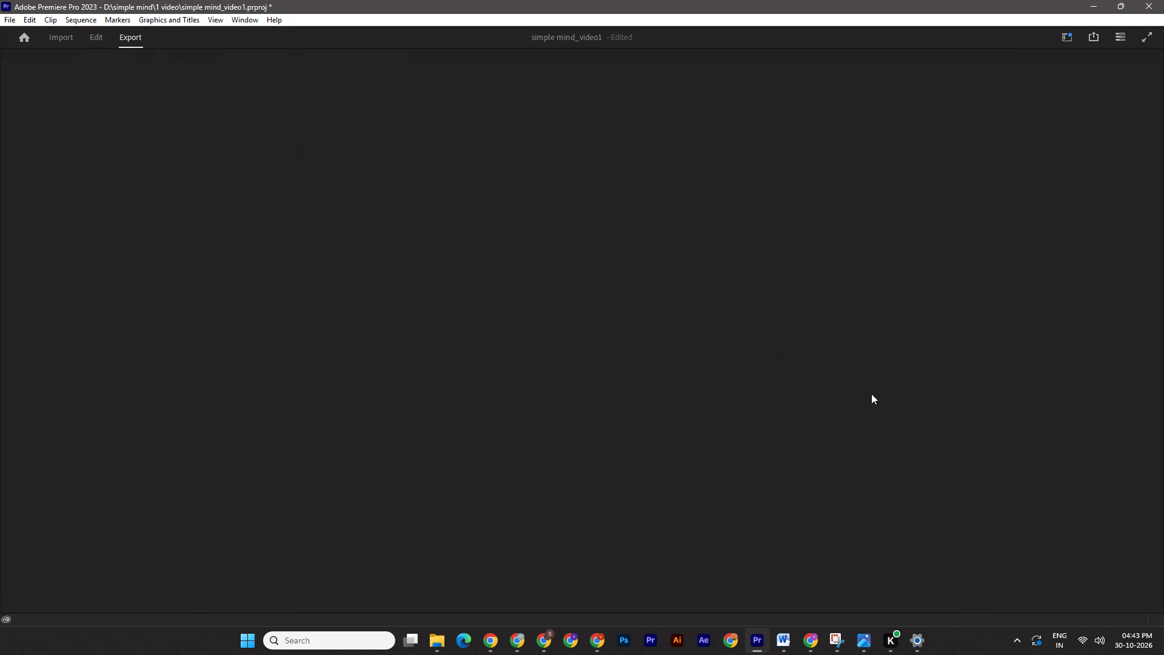
left_click(196, 216)
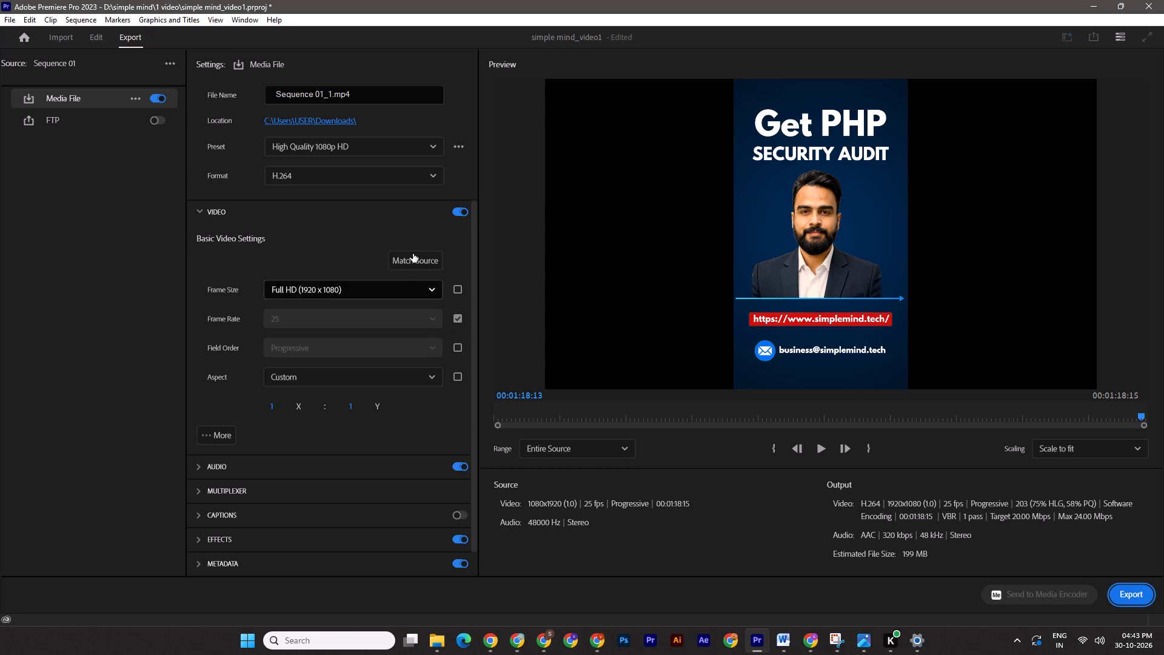
left_click(413, 254)
left_click(214, 398)
left_click(215, 431)
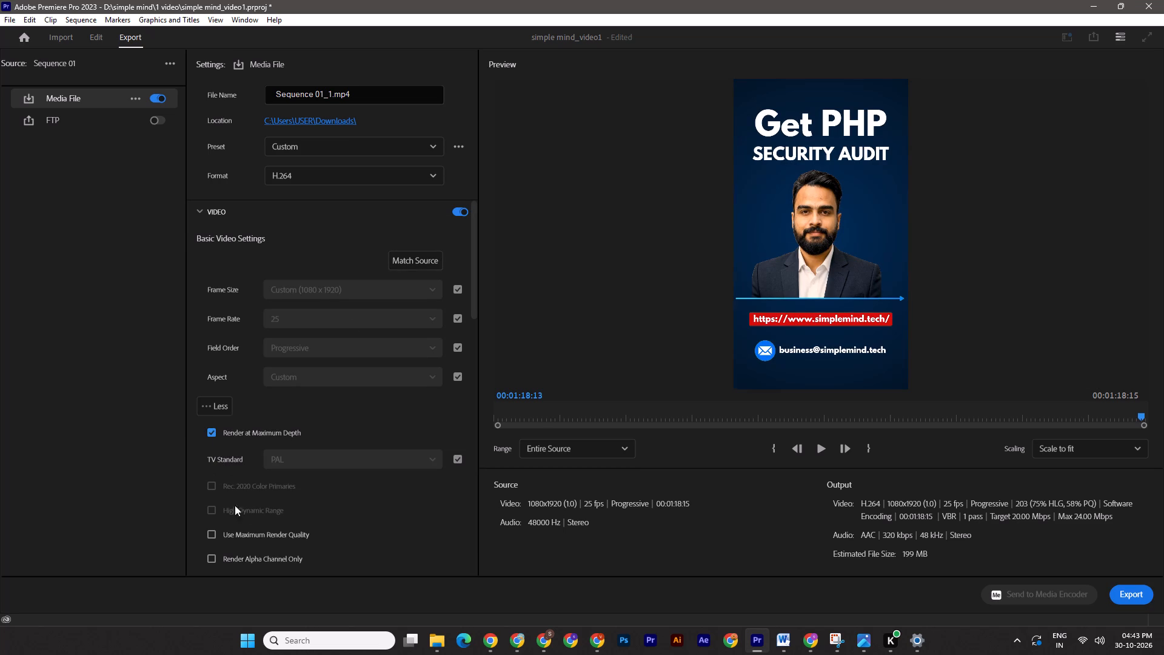
left_click(242, 537)
left_click(1123, 595)
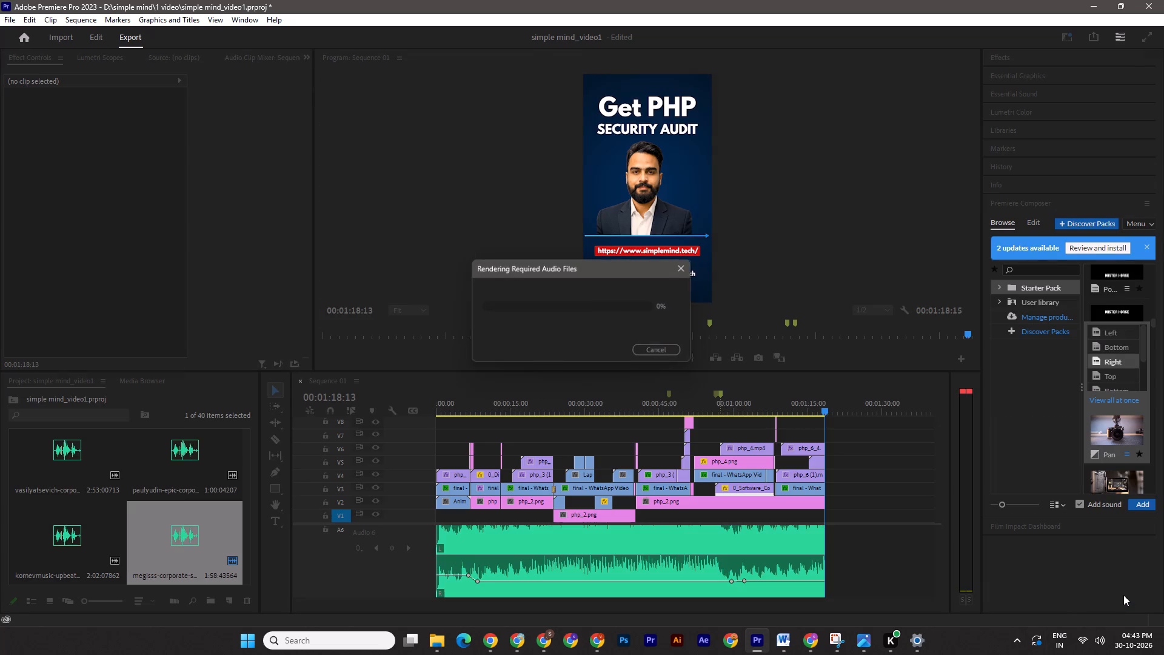
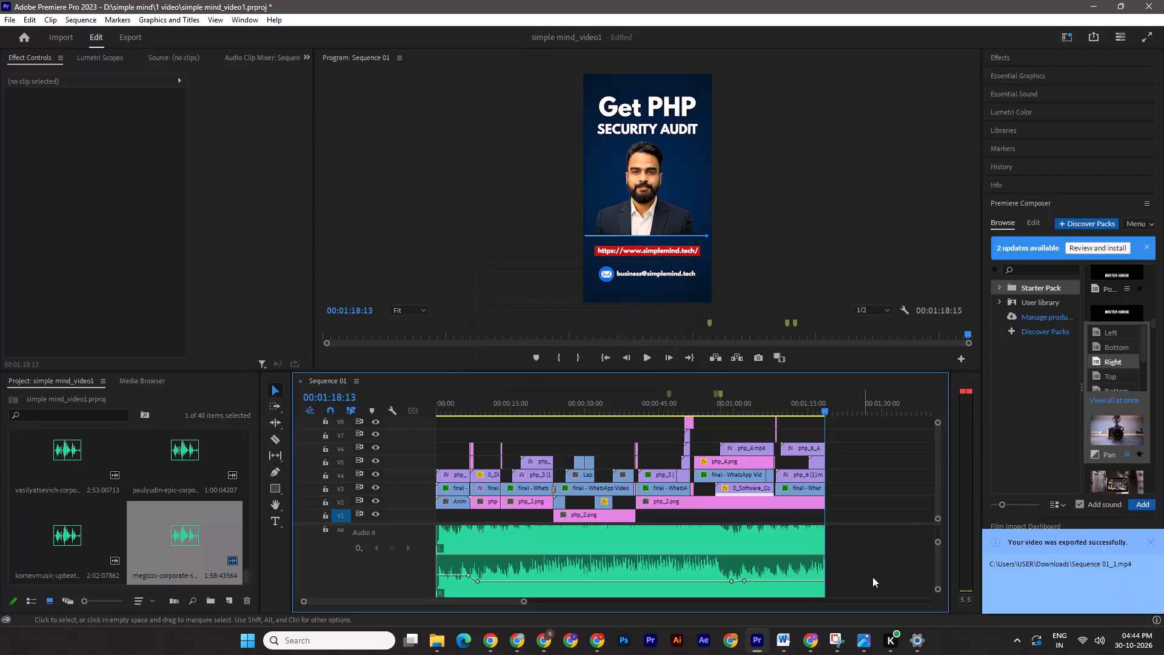
Open the exported Sequence 01_1.mp4 from the Downloads folder in VLC media player and restart playback from the beginning.
left_click(434, 638)
left_click(341, 573)
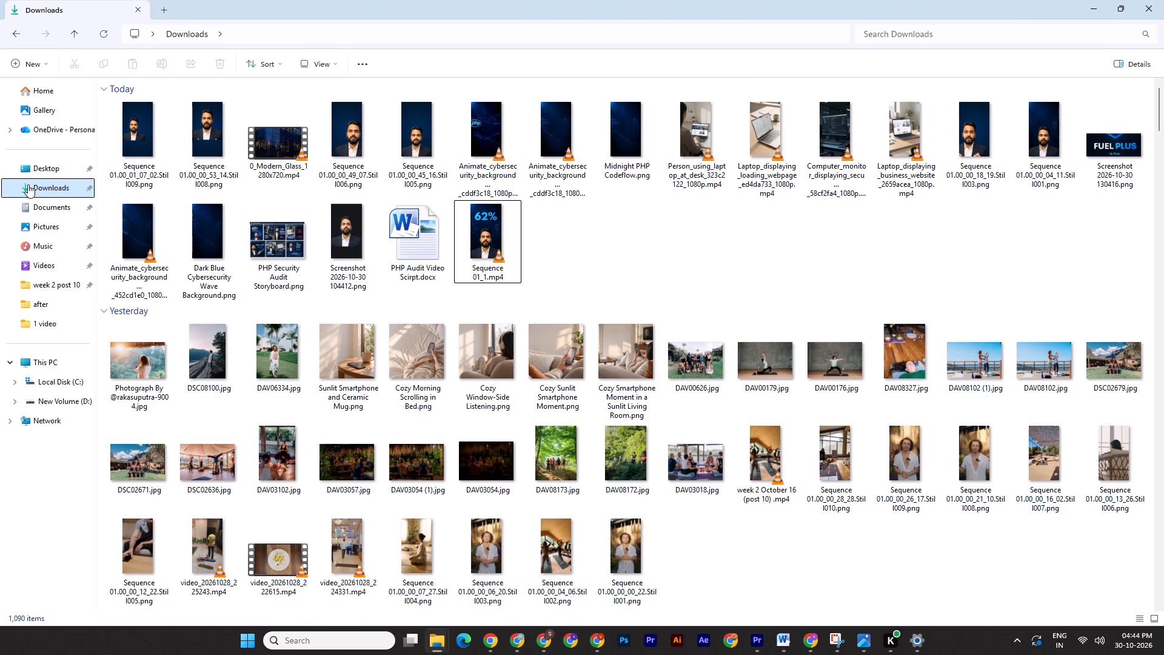
left_click(28, 184)
double_click(134, 144)
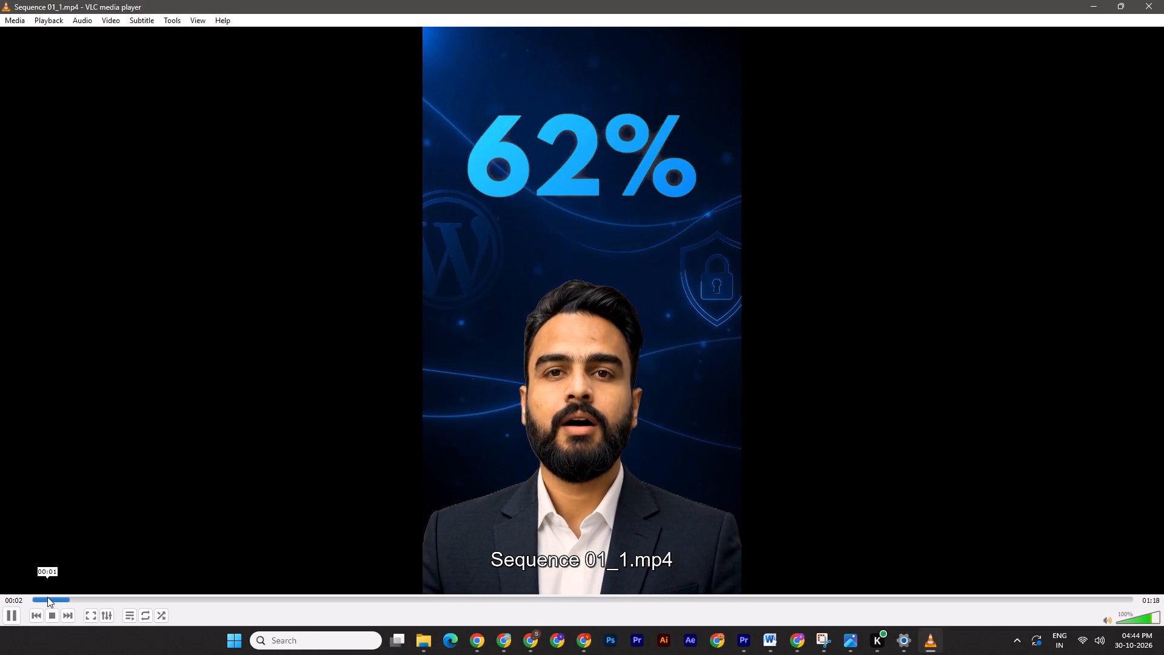
left_click_drag(44, 598, 6, 605)
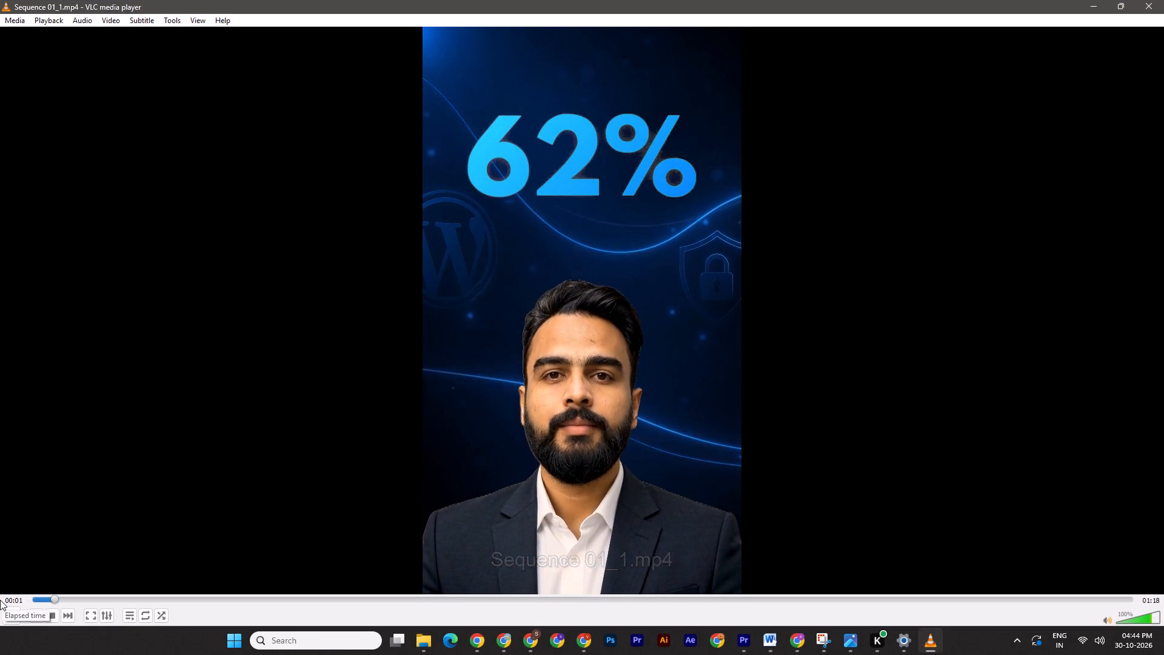
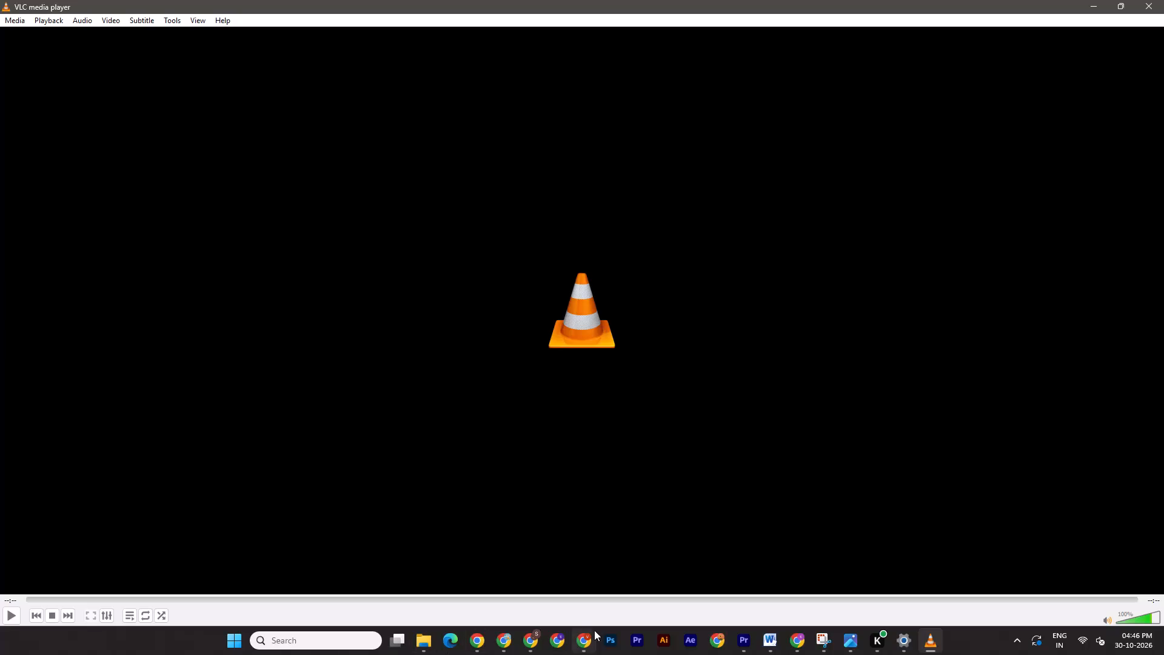
Switch back to Premiere Pro and examine the Sequence 01 timeline from its beginning.
left_click(741, 646)
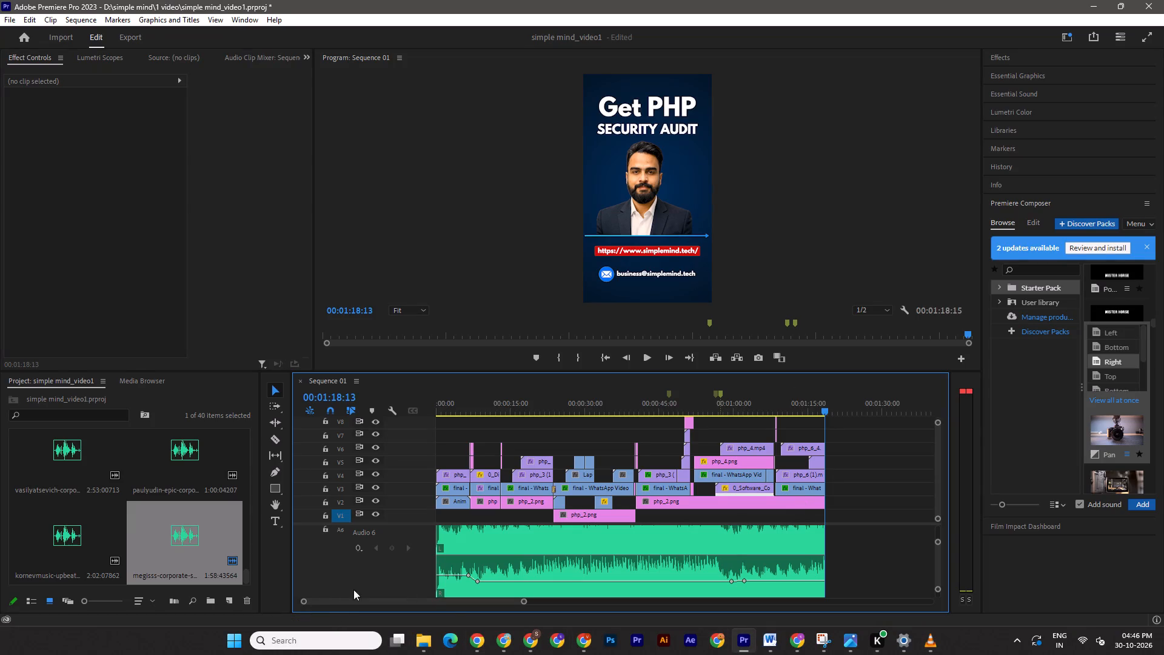
left_click_drag(457, 602, 247, 606)
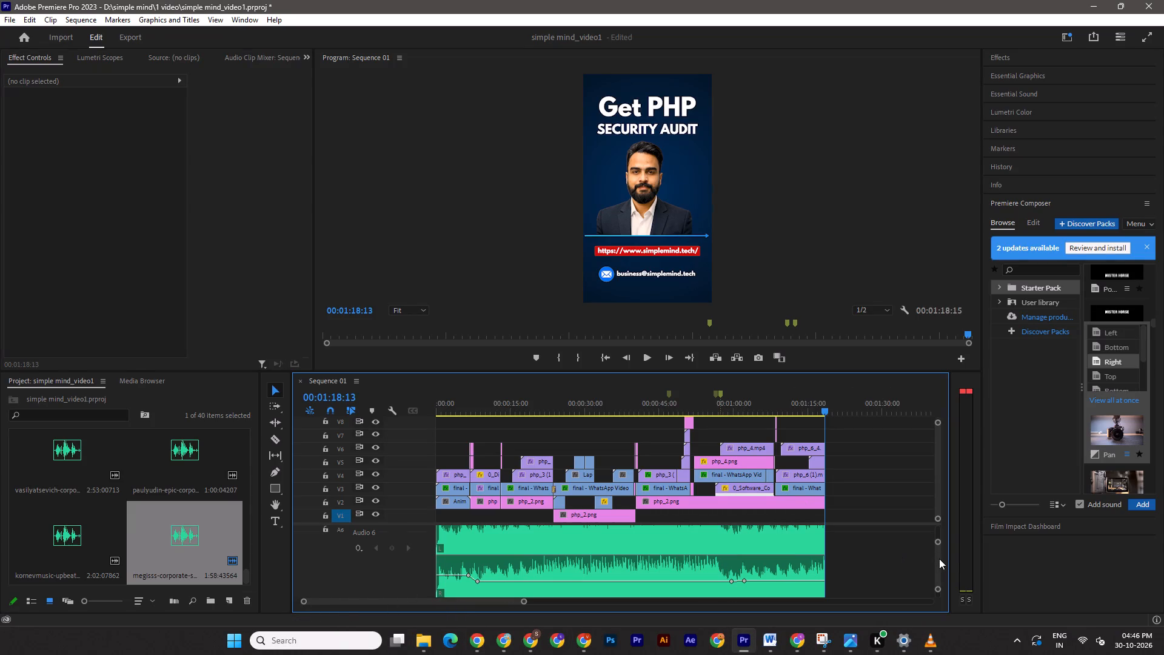
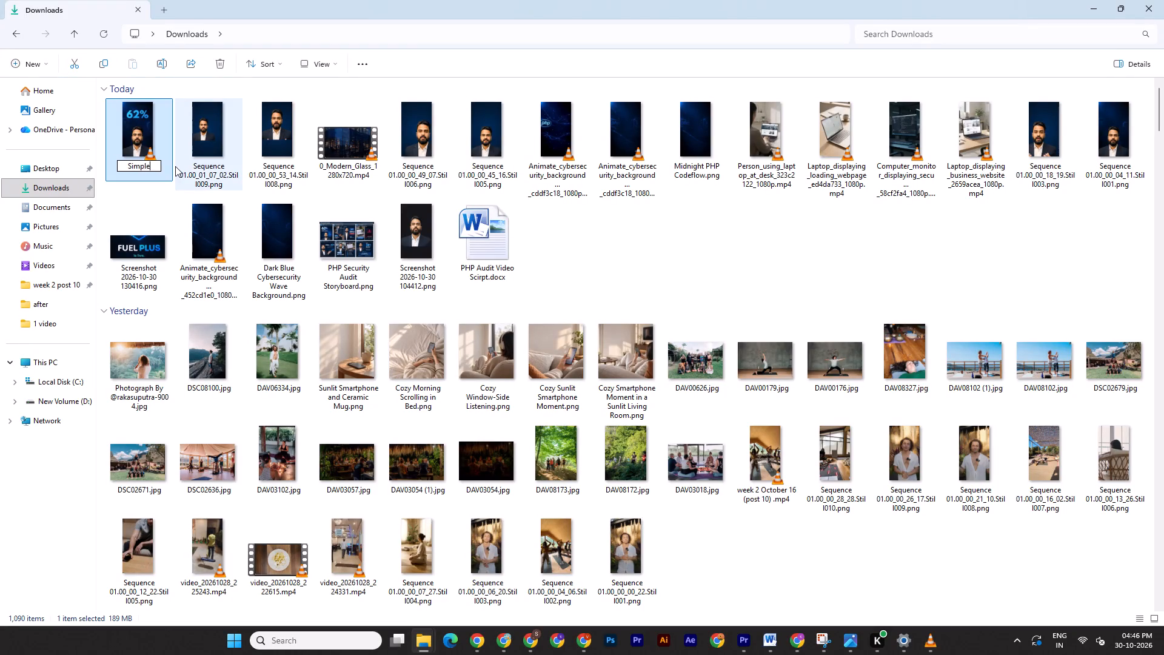
Rename the exported promo video, the first of today's files in Downloads, as Simplemind_video.
key("BackSpace")
key("BackSpace")
key("BackSpace")
key("BackSpace")
key("BackSpace")
type("mind")
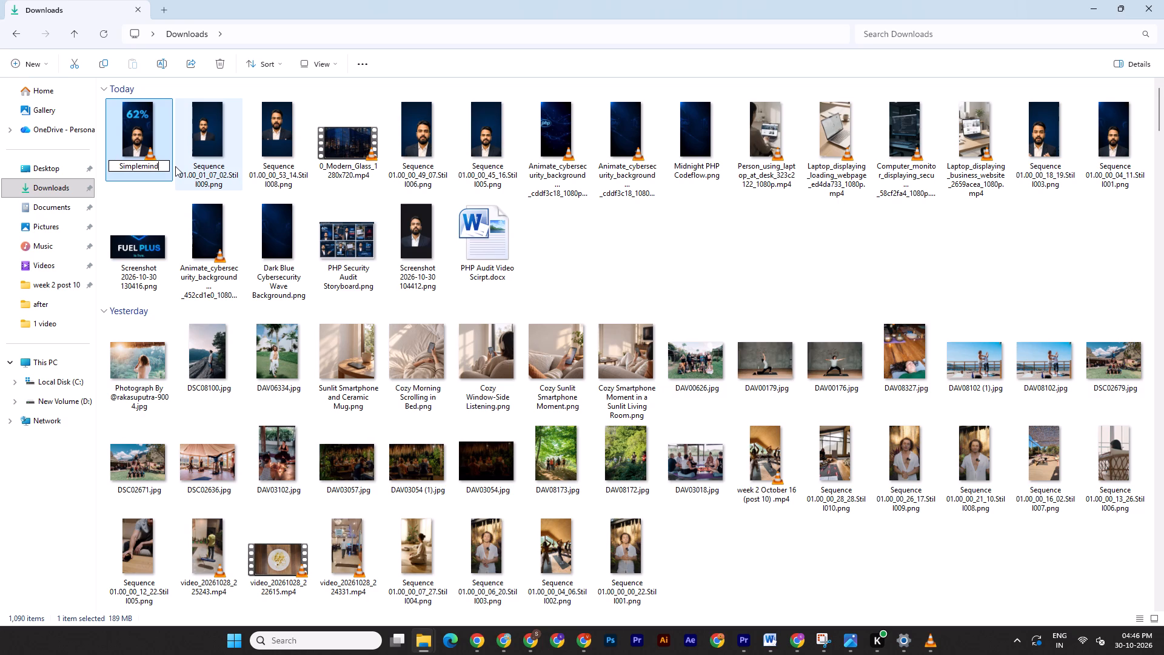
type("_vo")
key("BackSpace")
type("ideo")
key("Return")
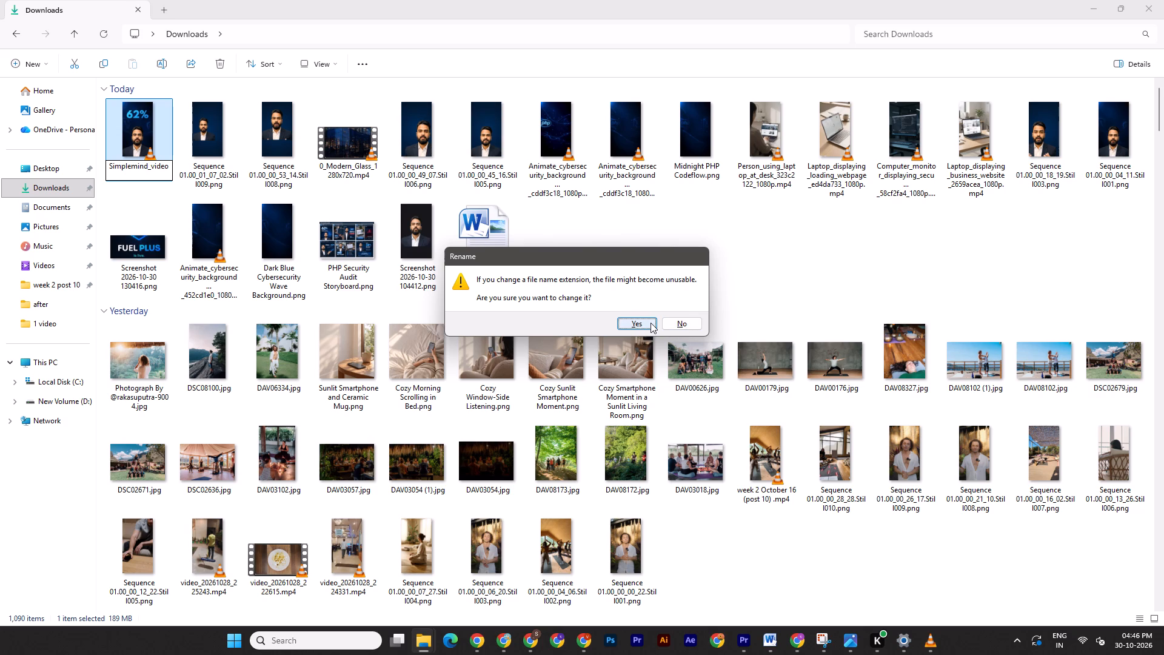
Decline the file extension change and rename the exported Sequence 01_1 video again, starting the new name with "si" and keeping .mp4.
left_click(681, 323)
left_click(138, 161)
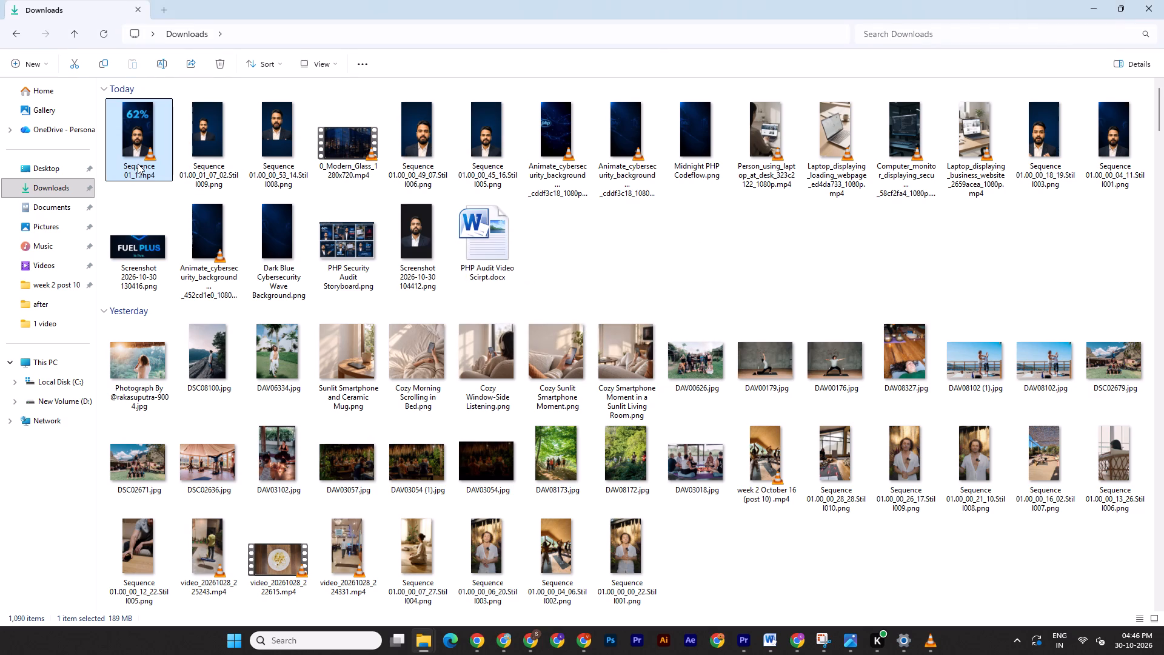
left_click(138, 164)
left_click(136, 164)
left_click(154, 168)
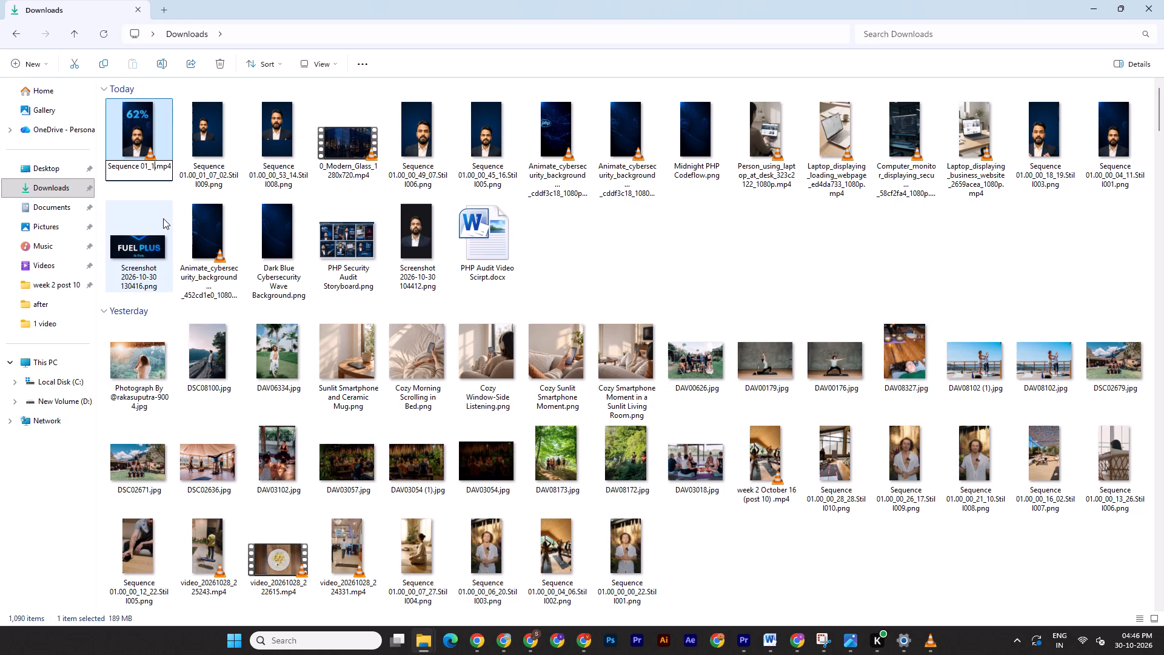
key("BackSpace")
key("BackSpace")
key("BackSpace")
key("BackSpace")
key("BackSpace")
key("BackSpace")
key("BackSpace")
key("BackSpace")
key("BackSpace")
key("BackSpace")
key("BackSpace")
key("BackSpace")
key("BackSpace")
key("BackSpace")
key("BackSpace")
key("BackSpace")
key("BackSpace")
key("BackSpace")
key("BackSpace")
key("BackSpace")
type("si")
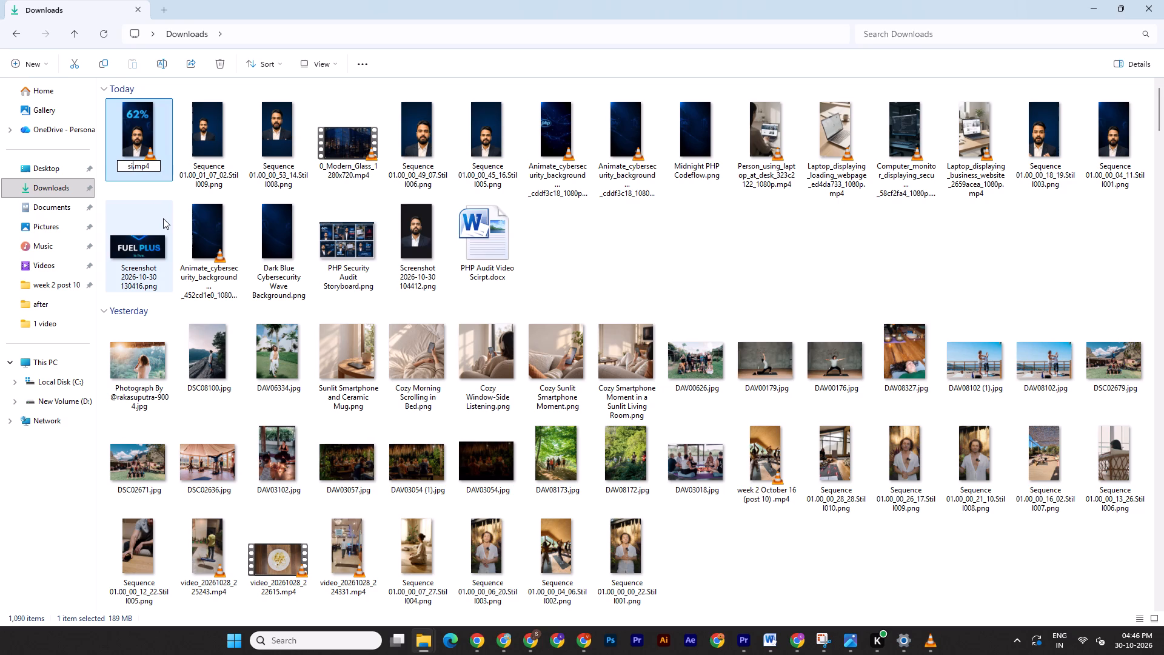
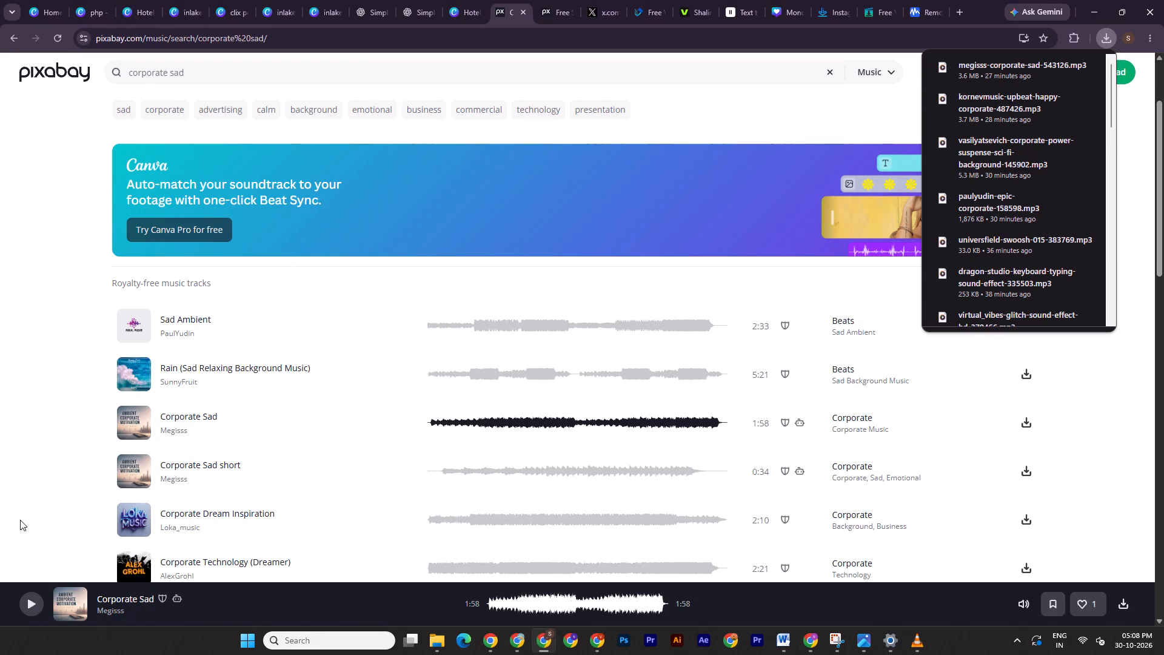
left_click(55, 377)
left_click(99, 0)
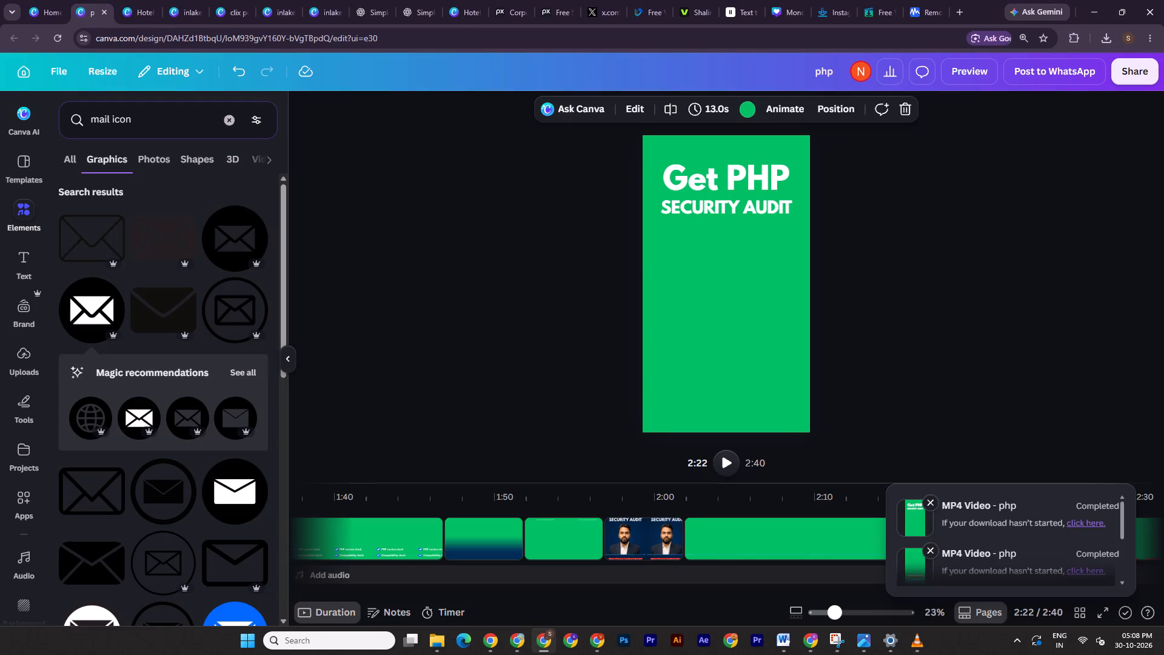
left_click(980, 353)
left_click_drag(883, 594, 1163, 592)
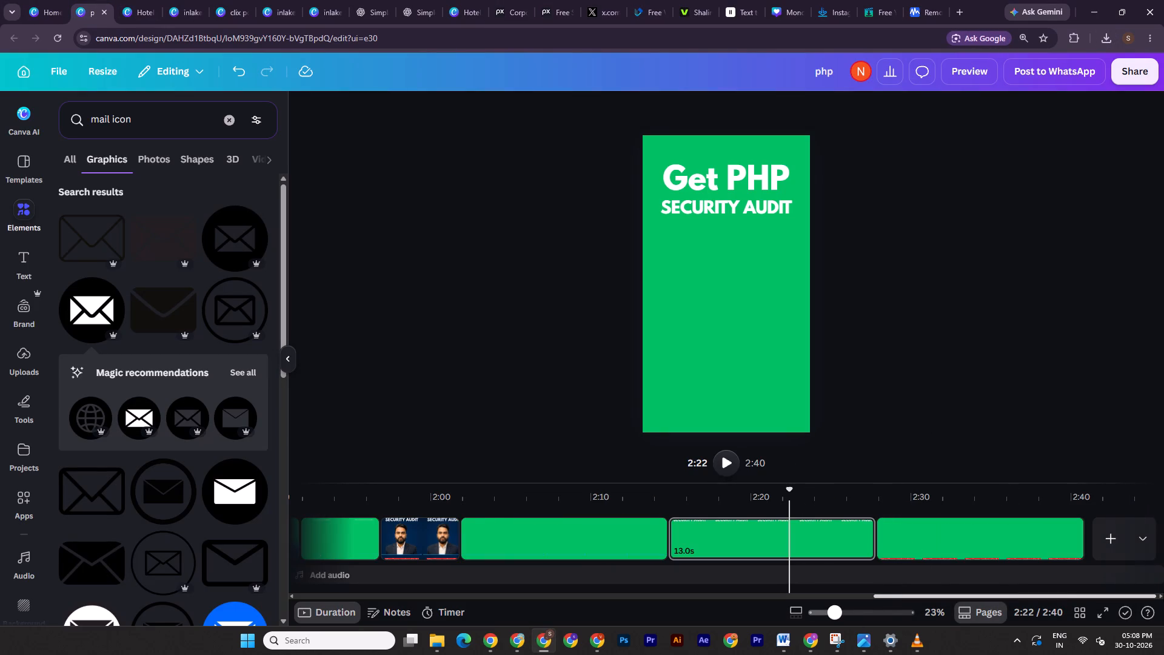
left_click_drag(1163, 592, 1162, 590)
left_click(1119, 541)
Upload WordPress PHP Alert Workspace.png from the Downloads folder into the Shalini folder in Canva.
scroll(0, 591, "down", 10)
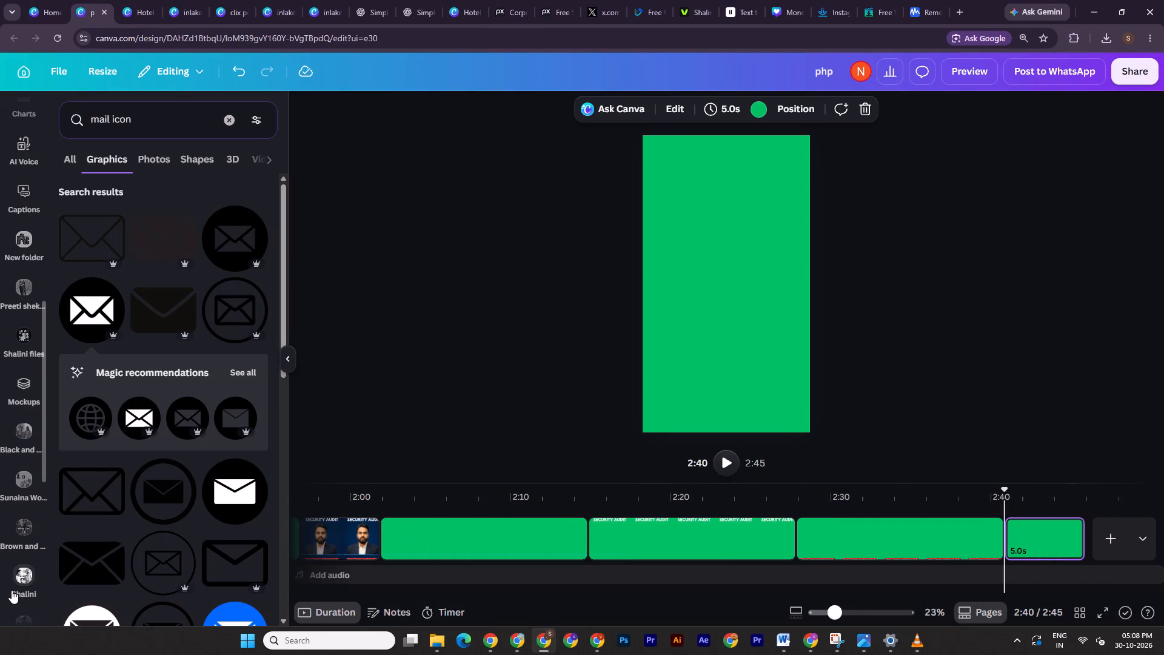
left_click(12, 590)
left_click(440, 648)
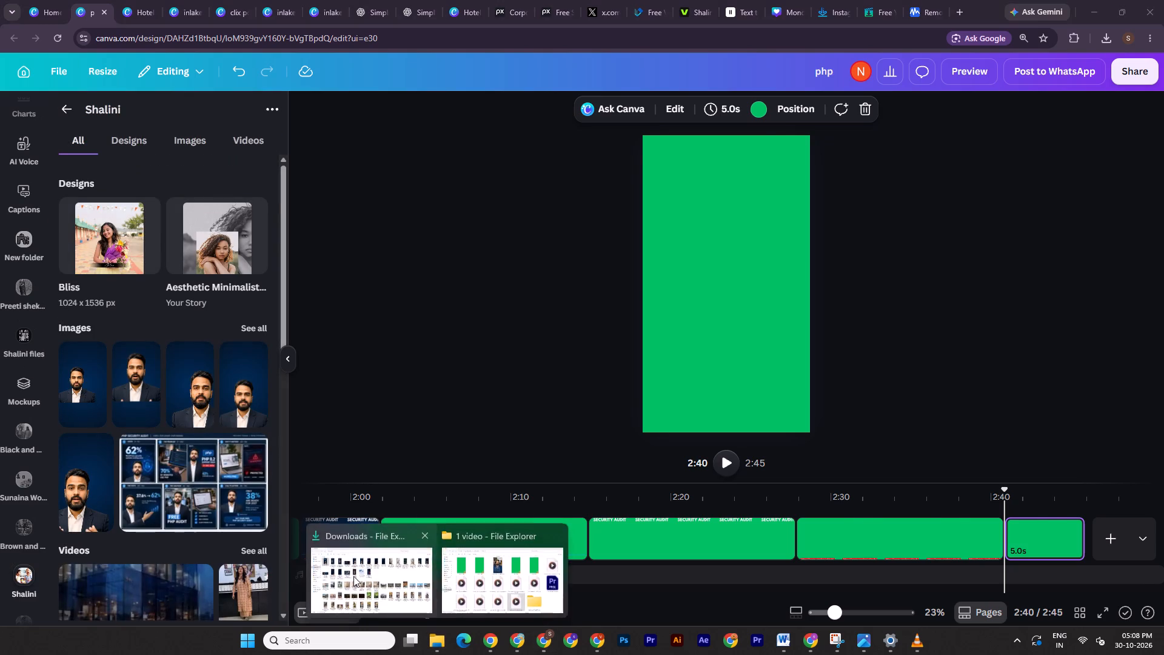
left_click(353, 573)
left_click_drag(560, 249, 539, 640)
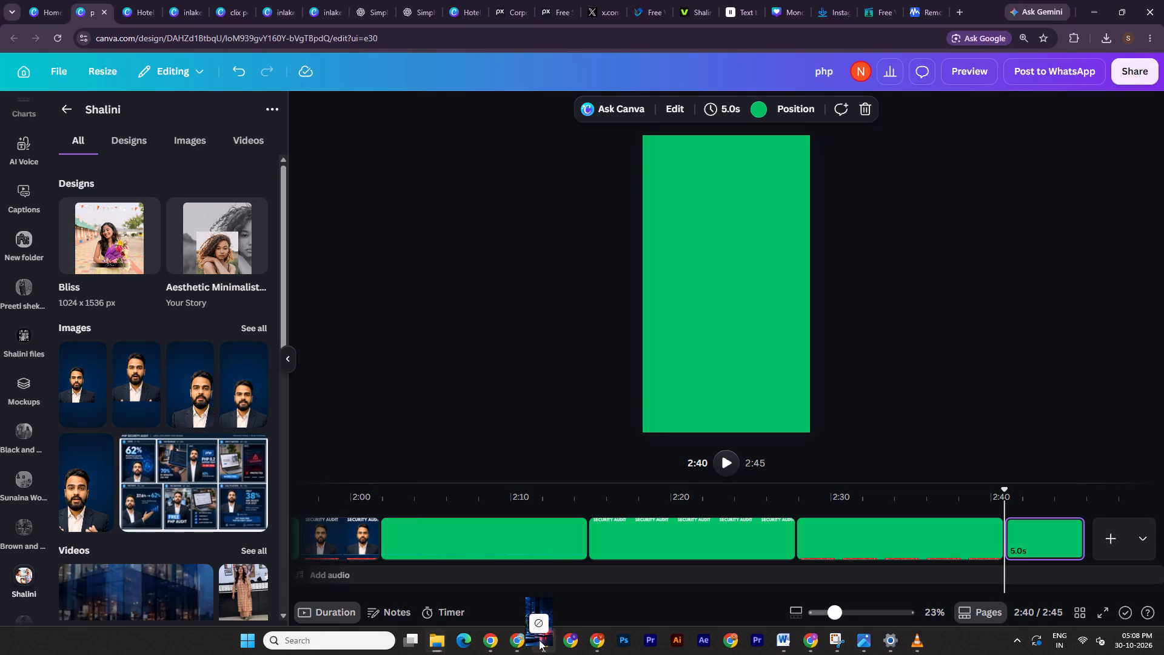
left_click_drag(539, 640, 170, 411)
left_click(433, 641)
left_click(278, 583)
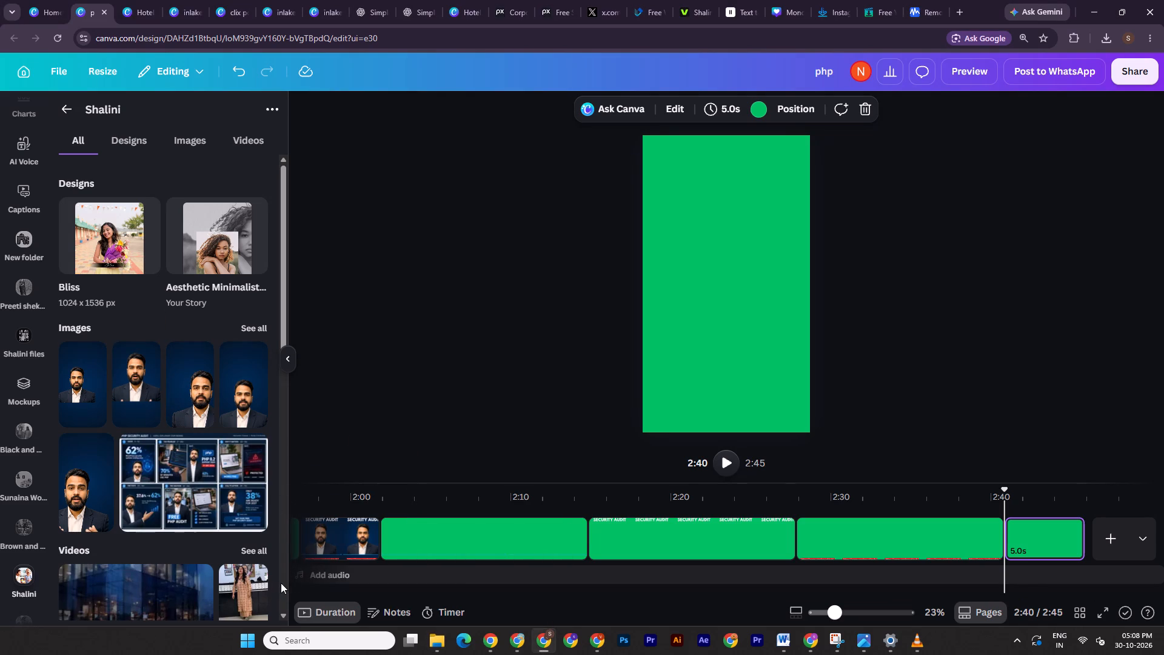
left_click(434, 639)
left_click(378, 598)
left_click_drag(547, 234, 623, 498)
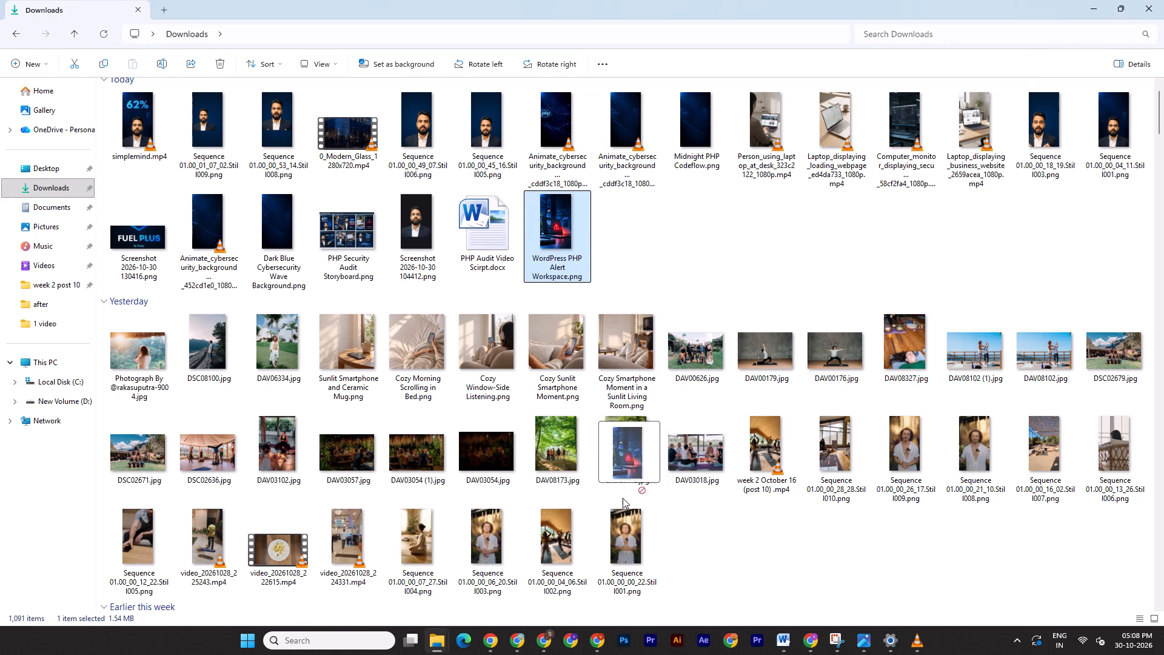
left_click_drag(623, 498, 186, 466)
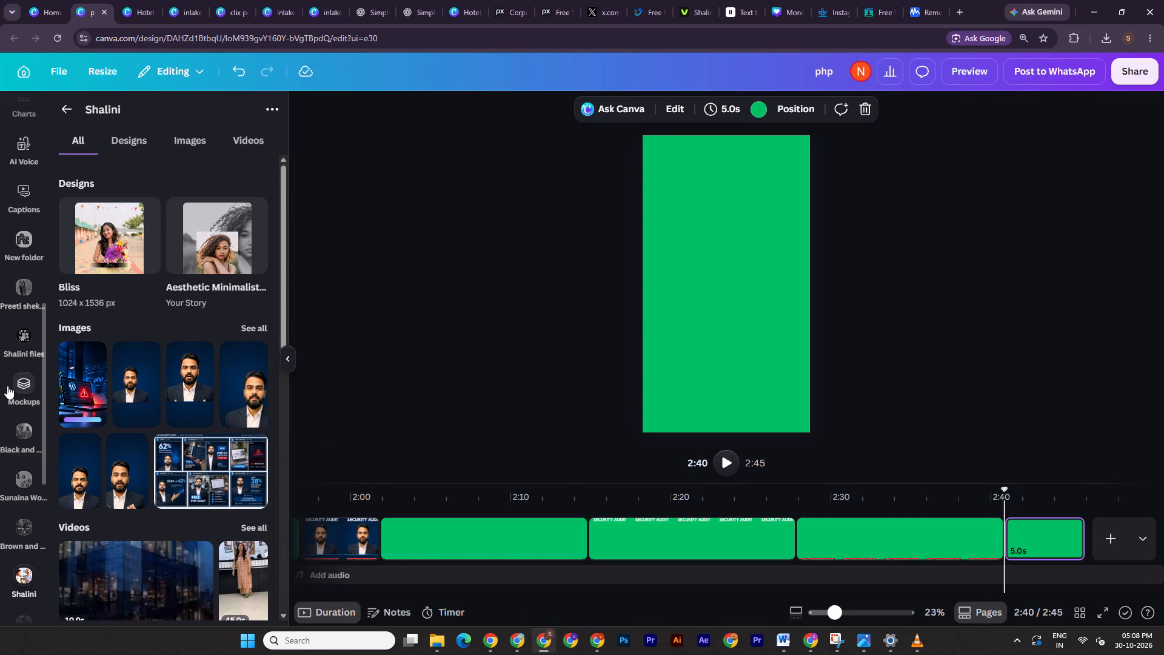
Place the uploaded laptop warning image on the new last page and enlarge it to fill the whole page.
left_click(86, 398)
left_click_drag(712, 324, 684, 379)
left_click_drag(748, 242, 821, 146)
Open the laptop image's adjustments and set Highlights to -18.
left_click(462, 106)
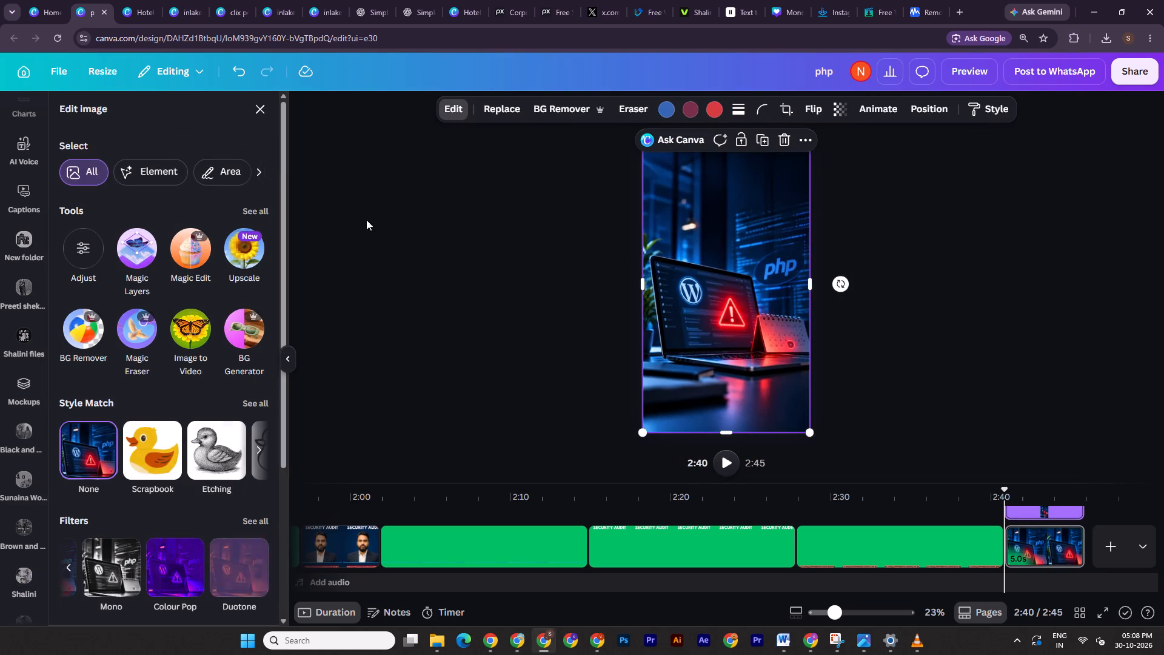
left_click(244, 522)
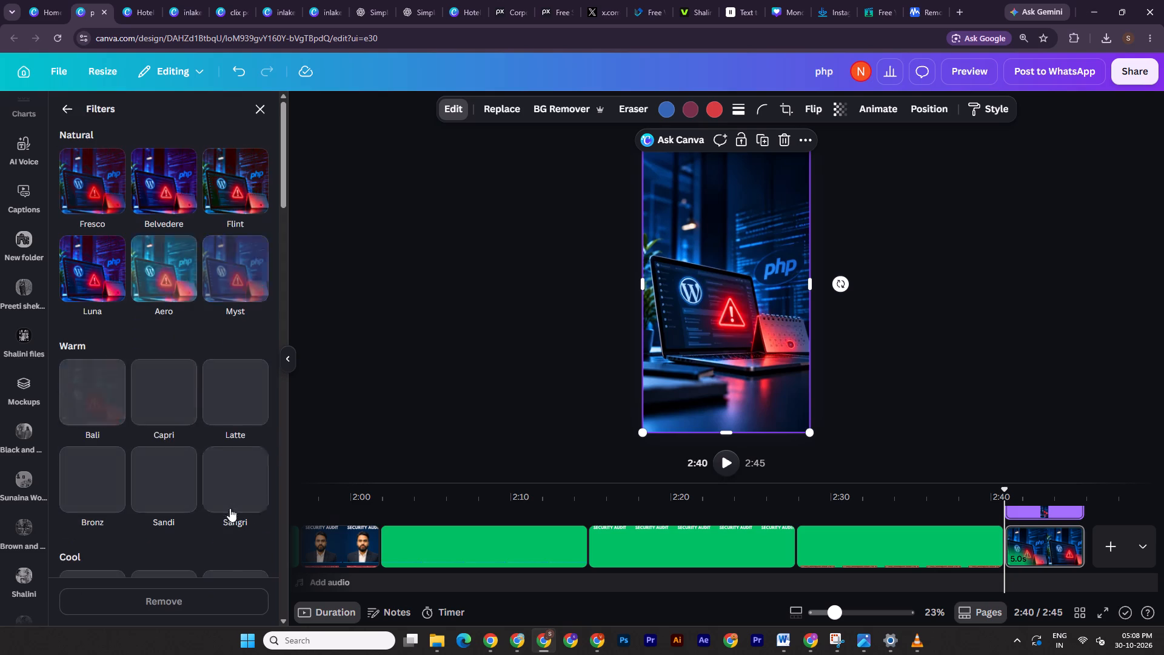
left_click(69, 104)
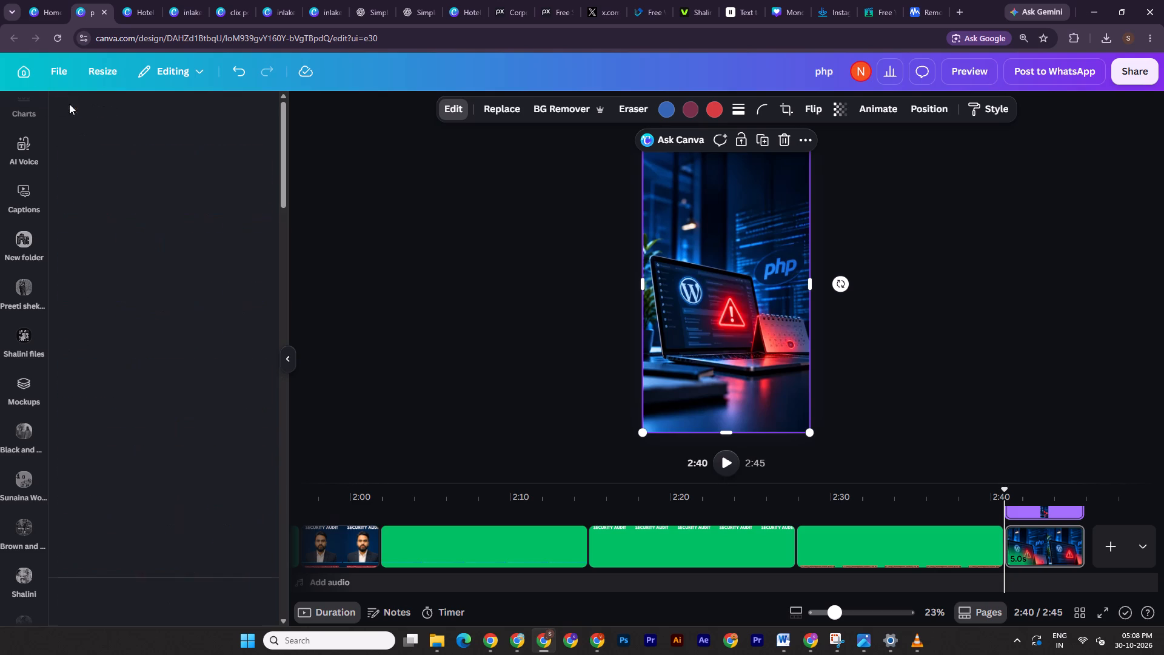
left_click(94, 261)
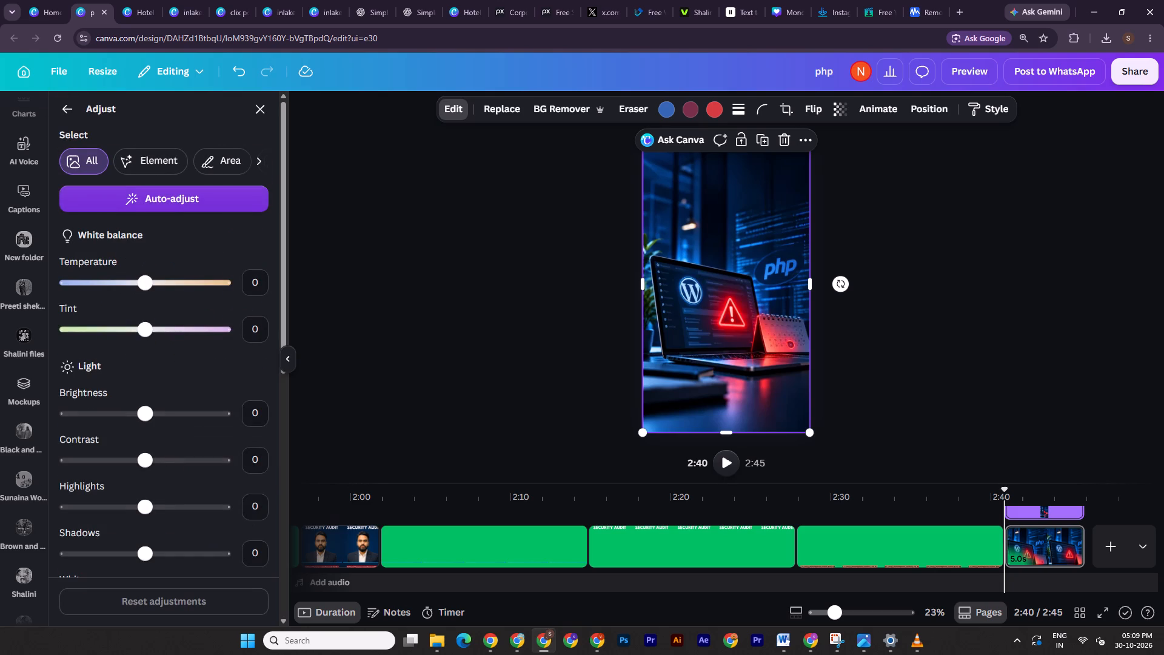
left_click(150, 465)
left_click_drag(147, 511, 130, 508)
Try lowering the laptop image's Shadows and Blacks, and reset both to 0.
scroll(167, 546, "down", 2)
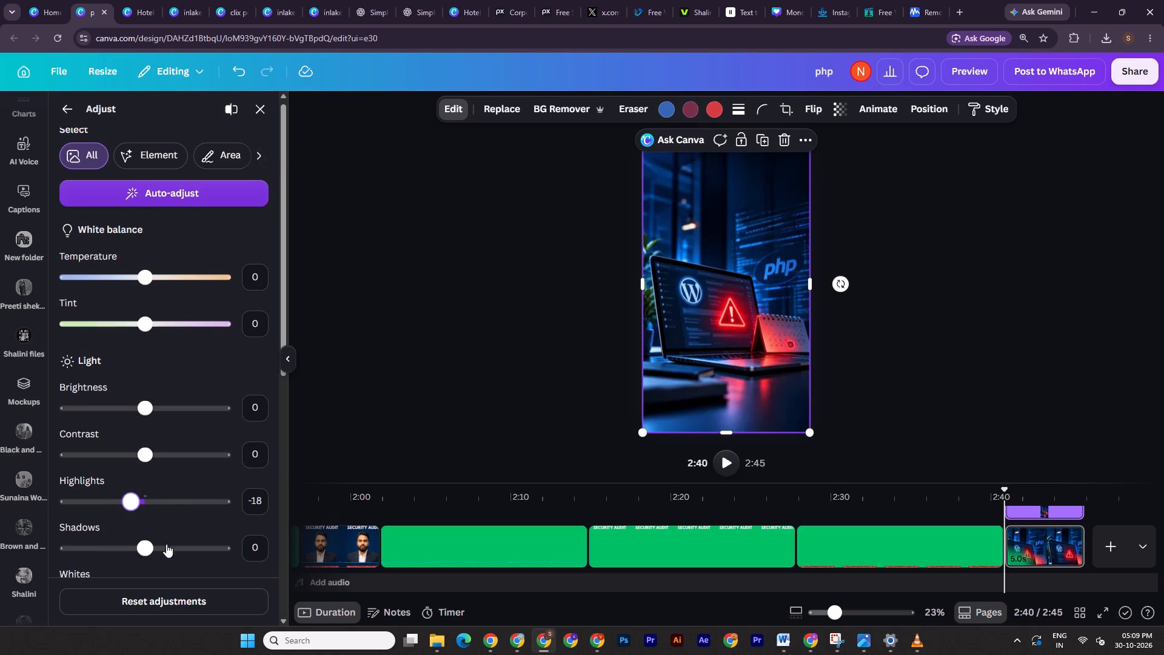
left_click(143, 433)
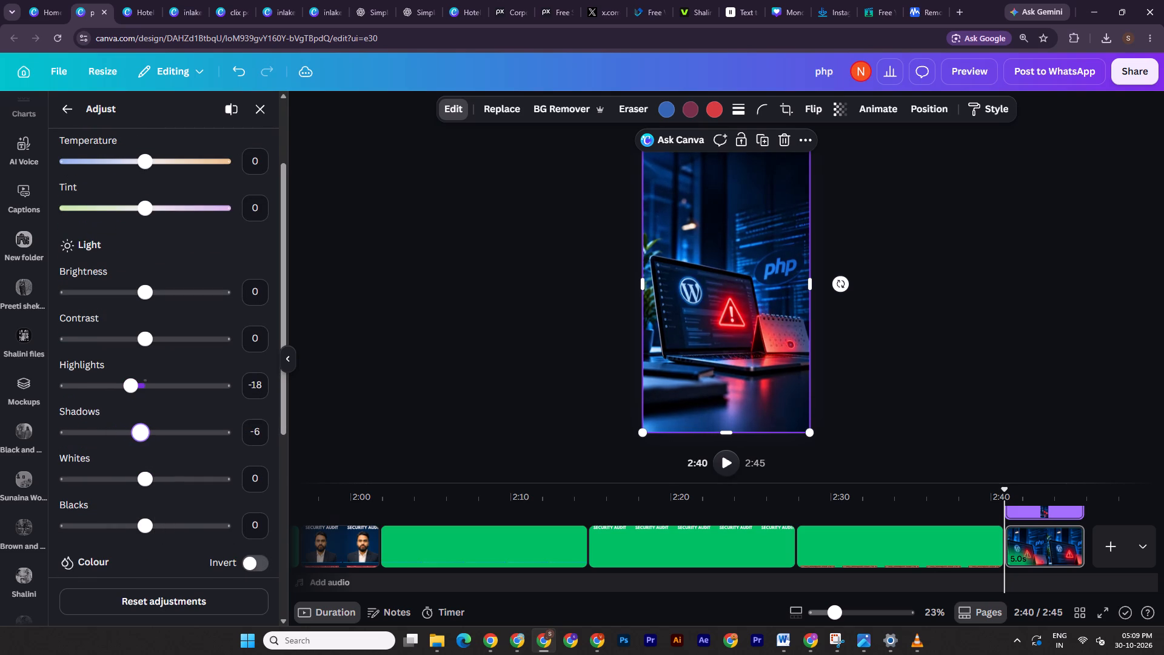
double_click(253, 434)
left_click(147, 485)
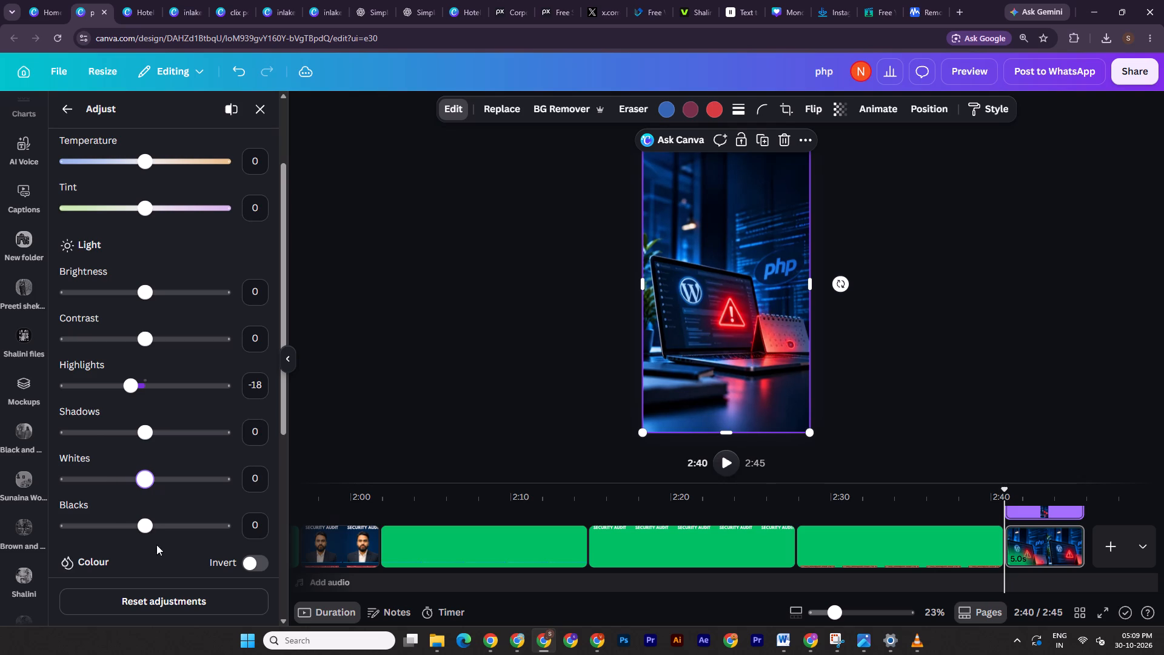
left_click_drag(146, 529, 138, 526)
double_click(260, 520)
Set the laptop image's Vibrance to -33 and compare the page with and without the last adjustment.
scroll(258, 519, "down", 3)
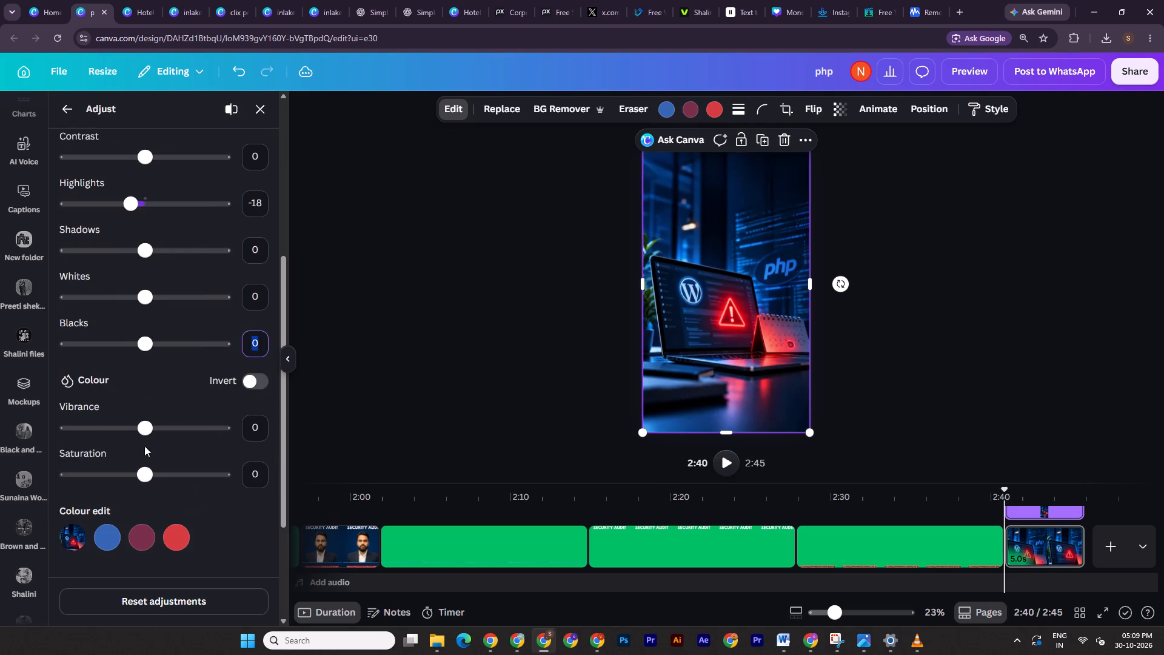
left_click_drag(142, 432, 198, 433)
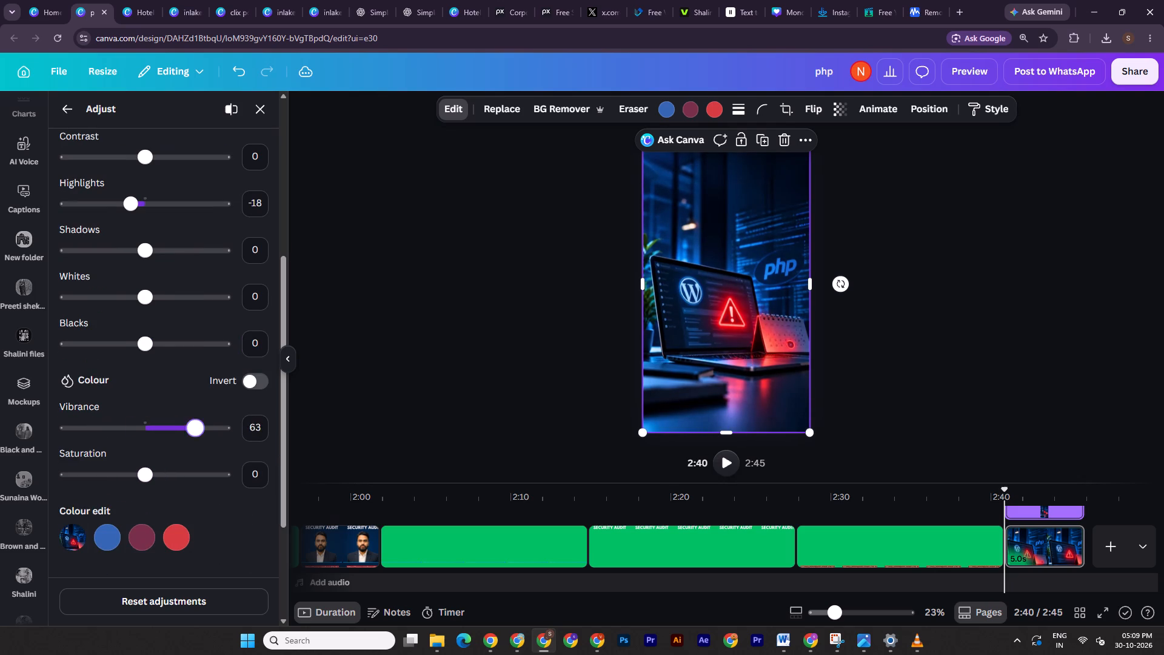
left_click_drag(198, 433, 107, 434)
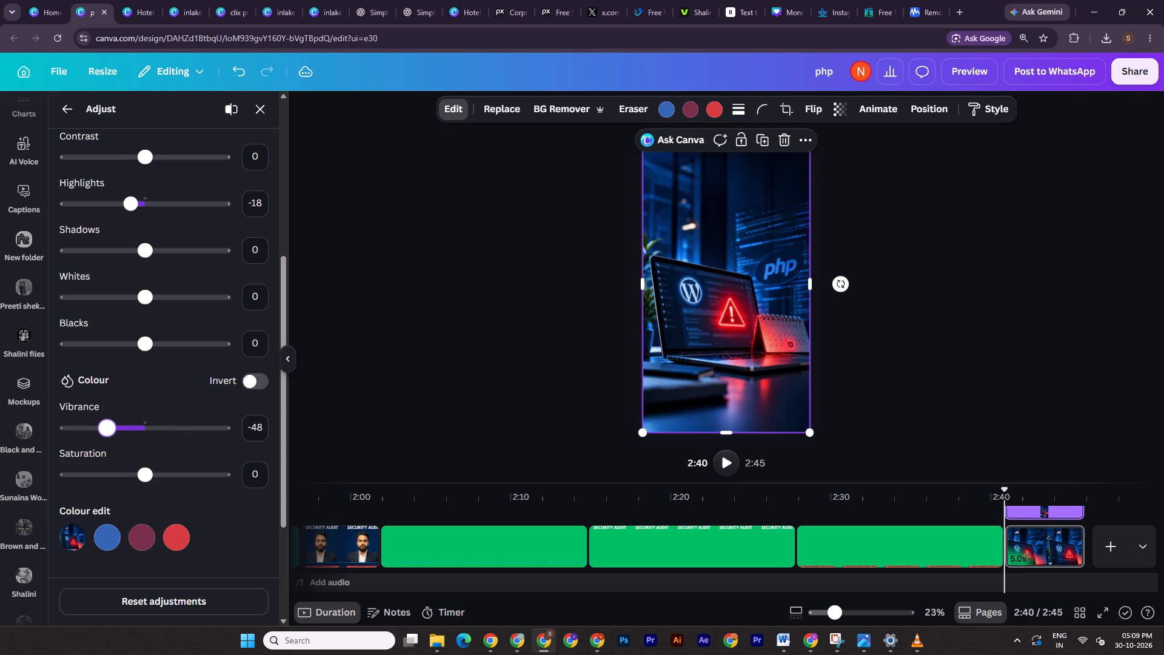
left_click_drag(107, 434, 119, 434)
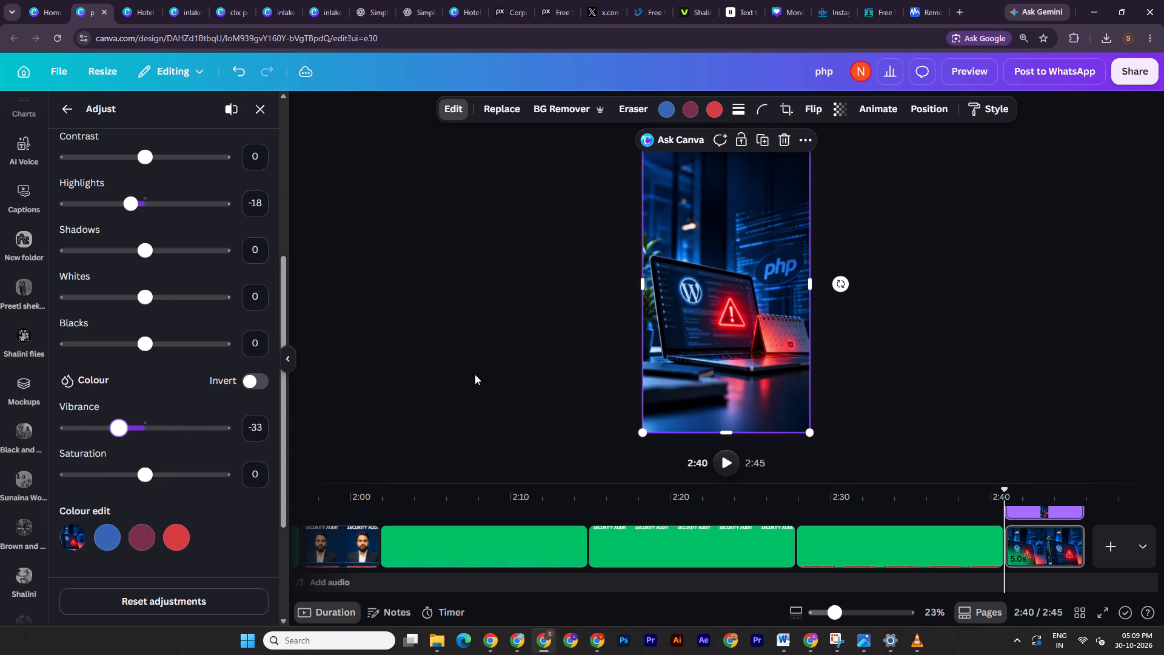
double_click(475, 374)
key("ctrl+z")
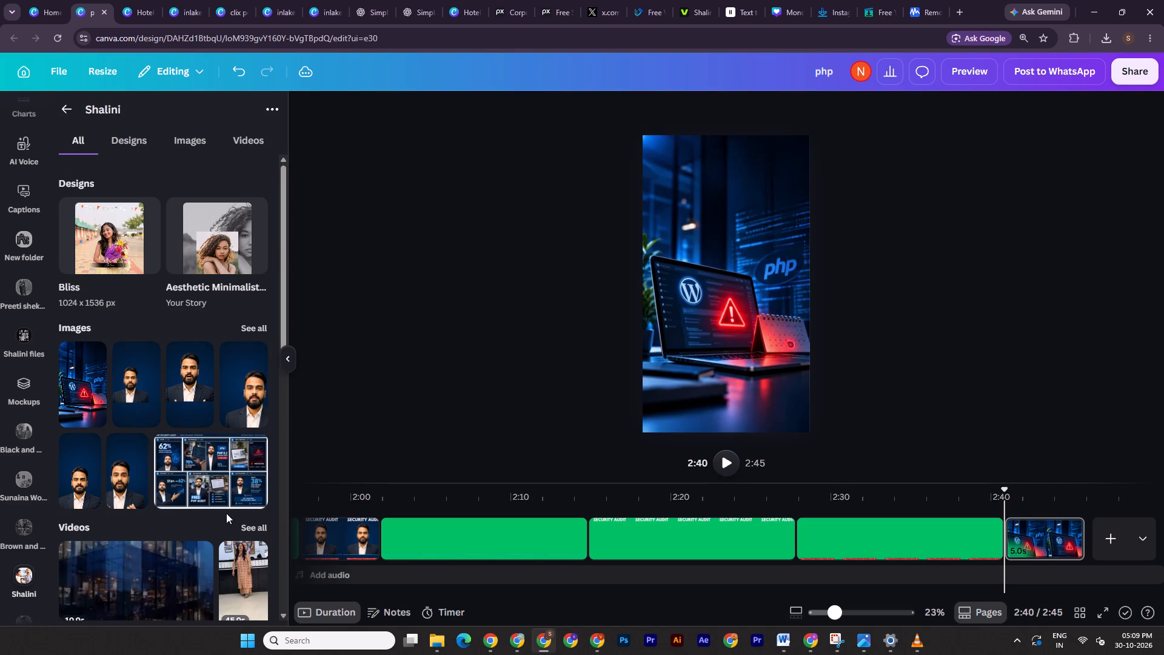
key("ctrl+shift+z")
key("ctrl+z")
key("ctrl+shift+z")
double_click(974, 298)
left_click(812, 645)
left_click(516, 594)
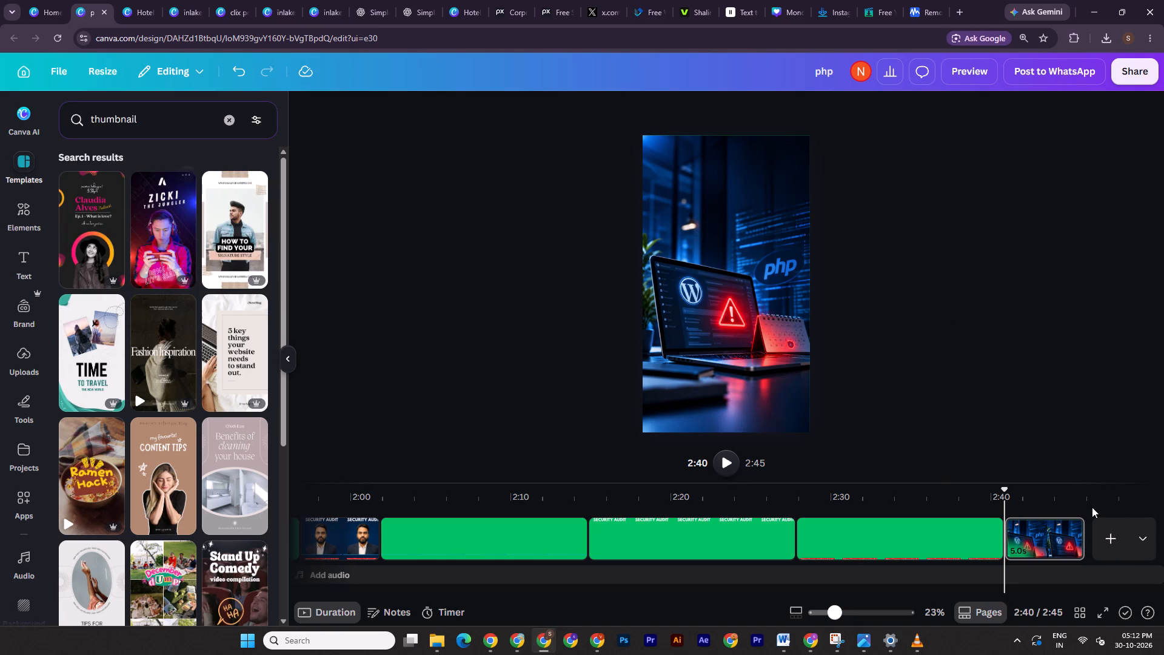
left_click(1112, 544)
left_click(164, 233)
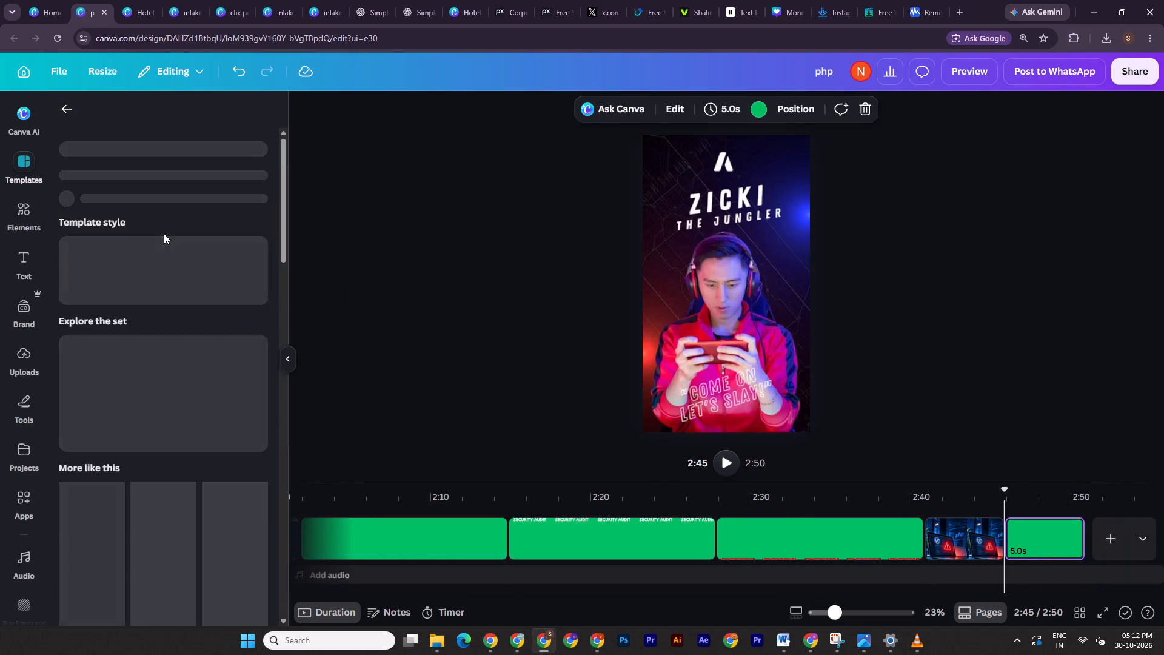
Browse the templates similar to the gaming template for a thumbnail layout.
scroll(162, 422, "down", 5)
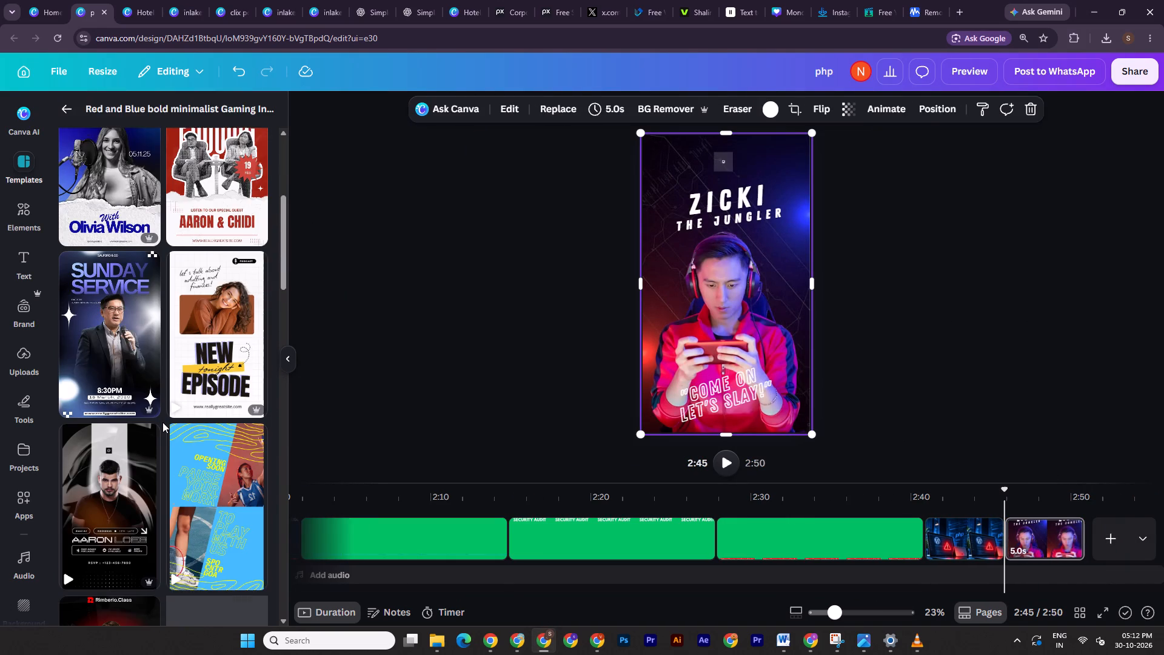
scroll(162, 422, "down", 4)
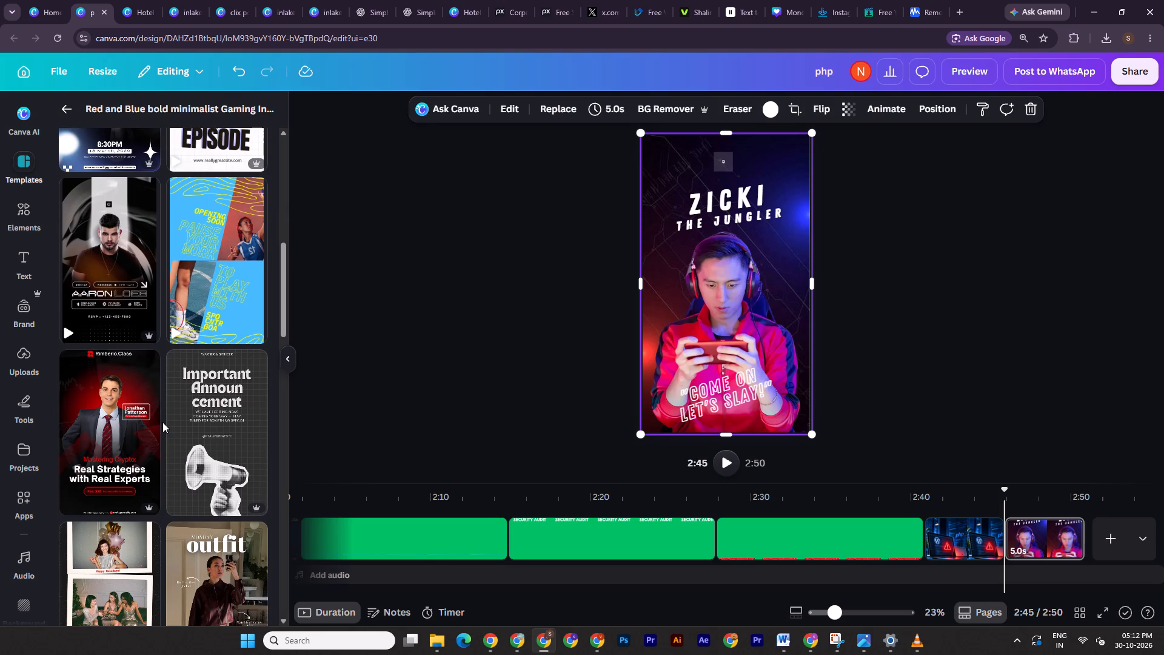
scroll(200, 408, "down", 1)
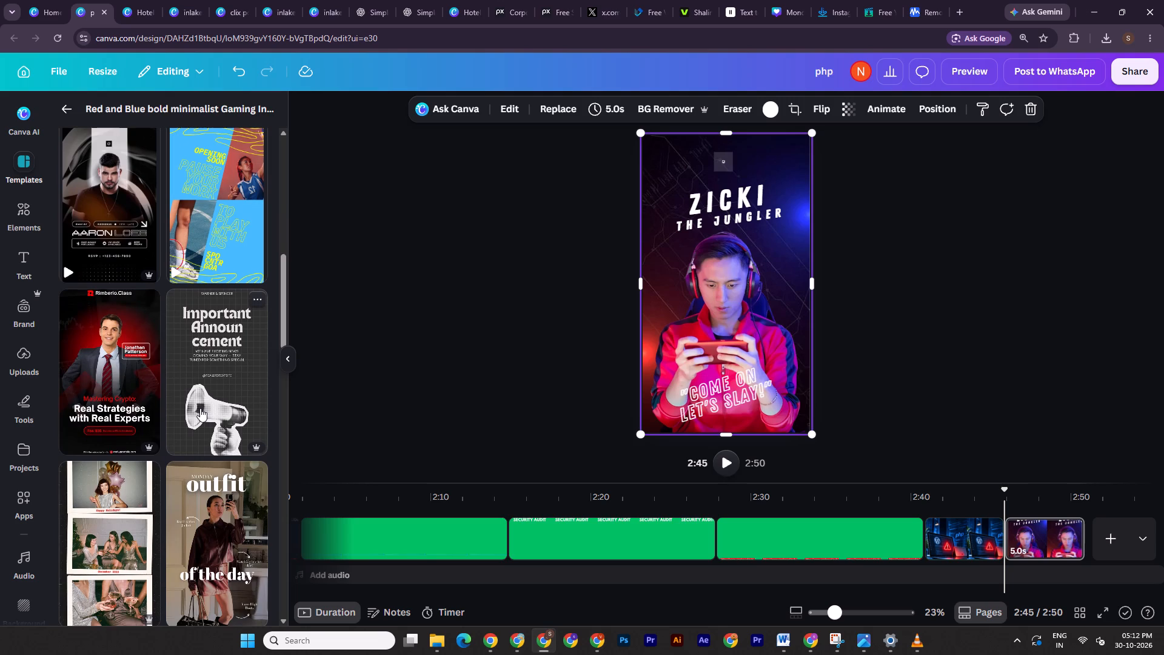
Look through the "More like this" templates of the gaming Instagram story for a layout suitable for the vertical thumbnail.
scroll(200, 408, "down", 5)
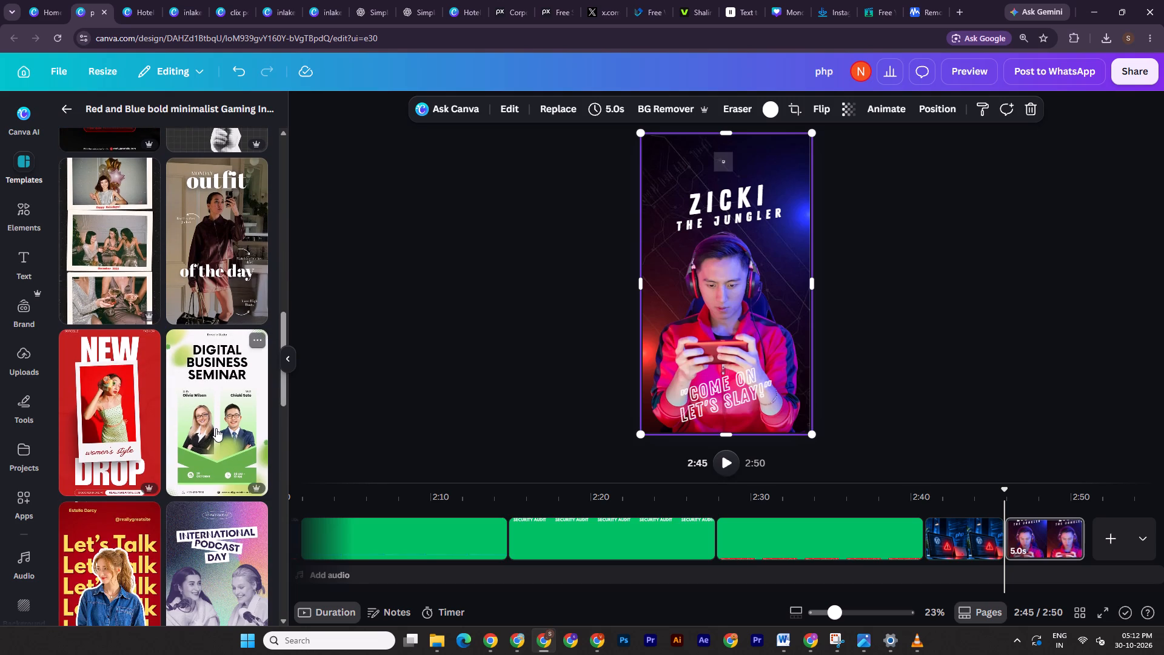
scroll(216, 428, "down", 8)
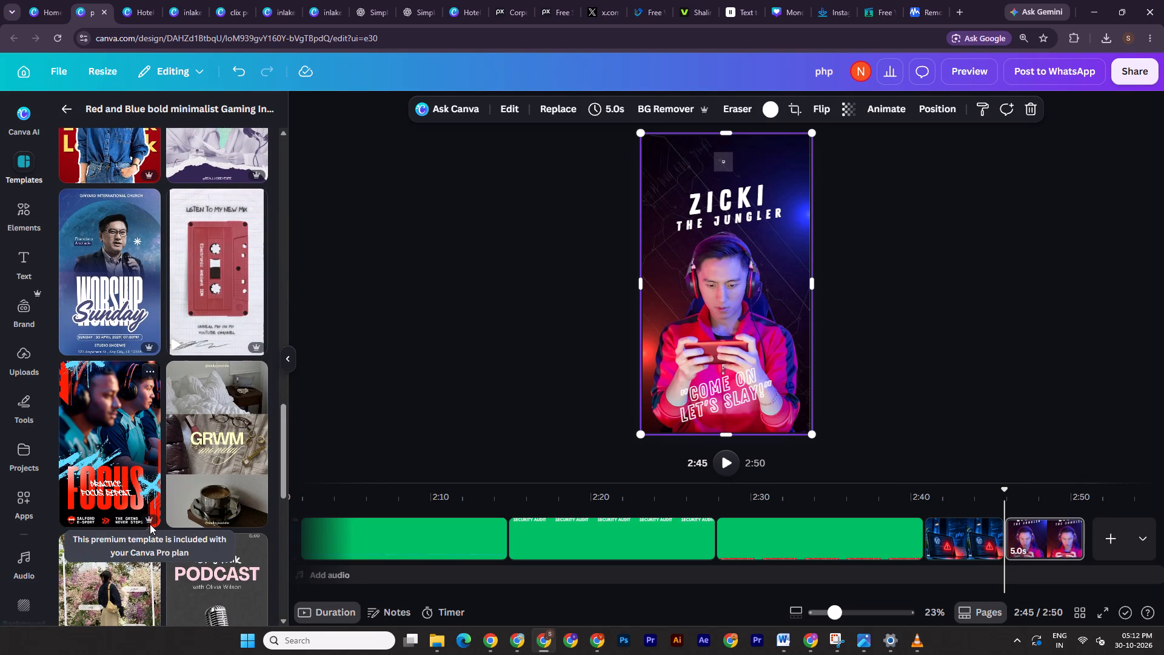
scroll(144, 522, "down", 2)
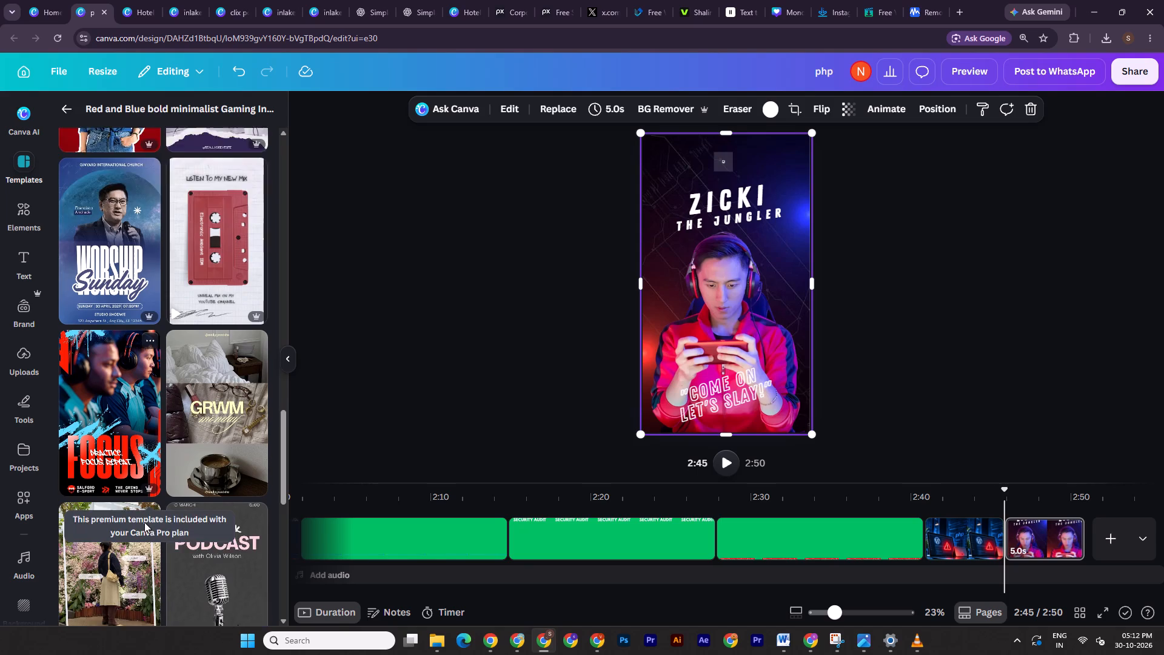
scroll(144, 522, "down", 2)
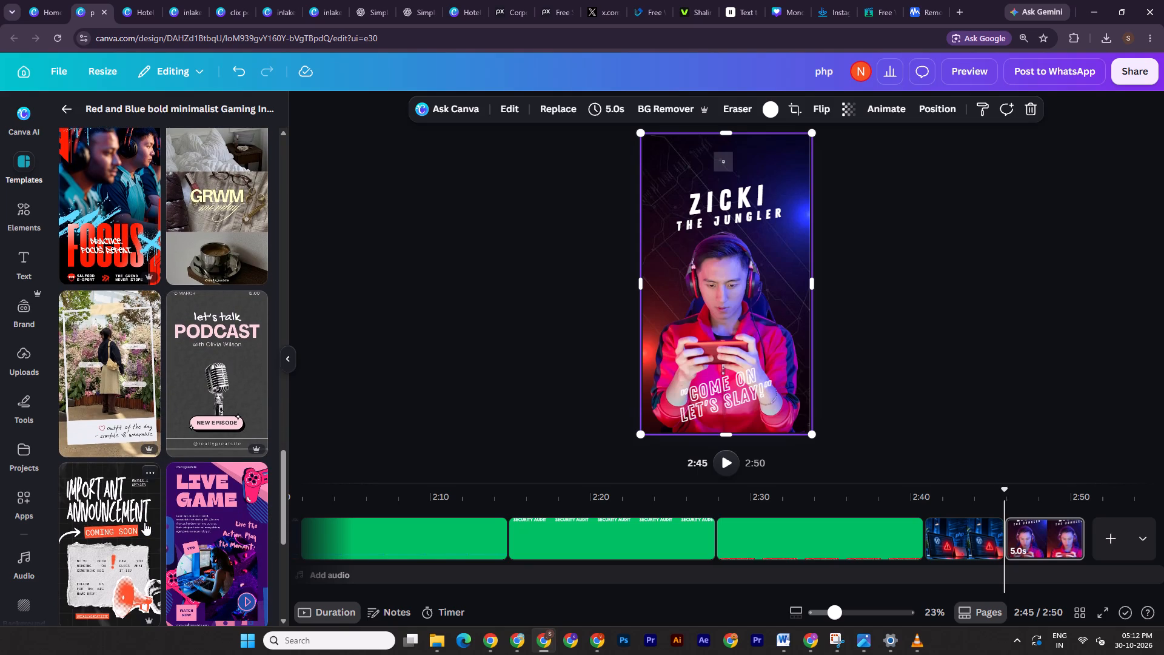
scroll(144, 522, "down", 5)
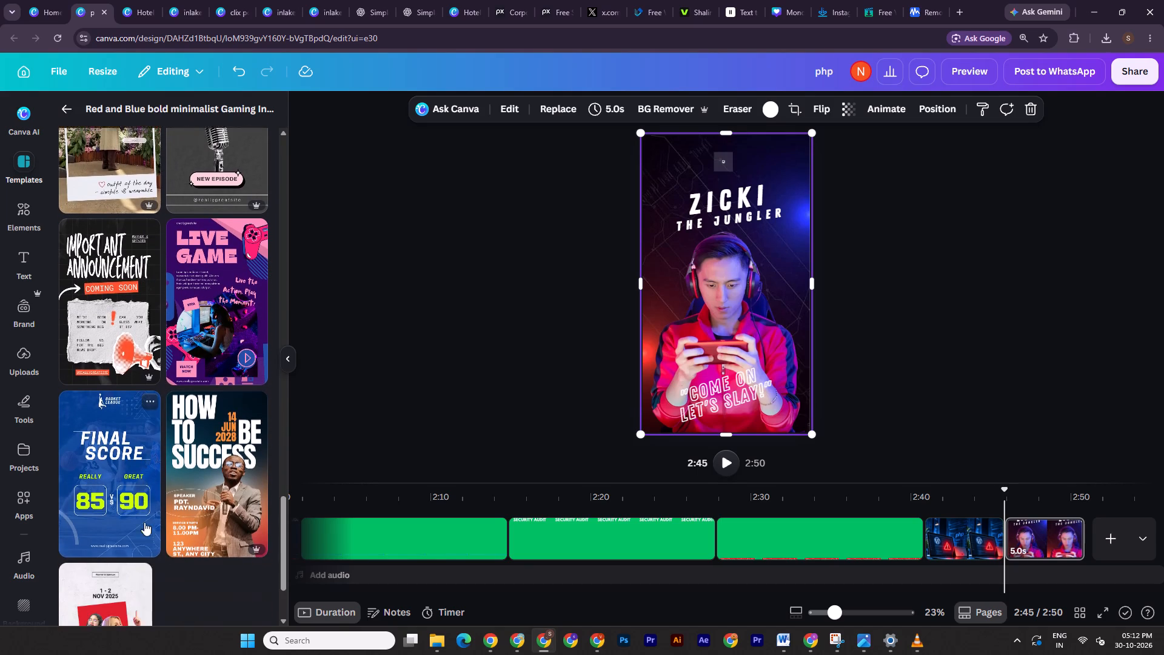
scroll(150, 523, "down", 6)
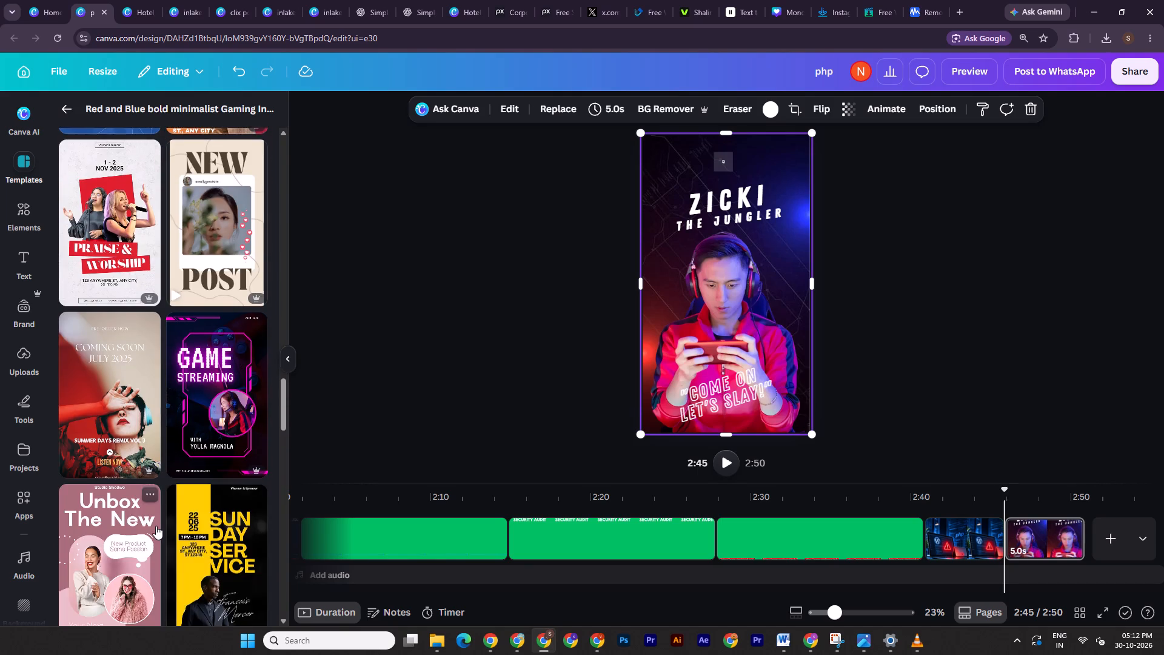
scroll(156, 526, "up", 20)
scroll(156, 526, "up", 20)
scroll(156, 526, "up", 2)
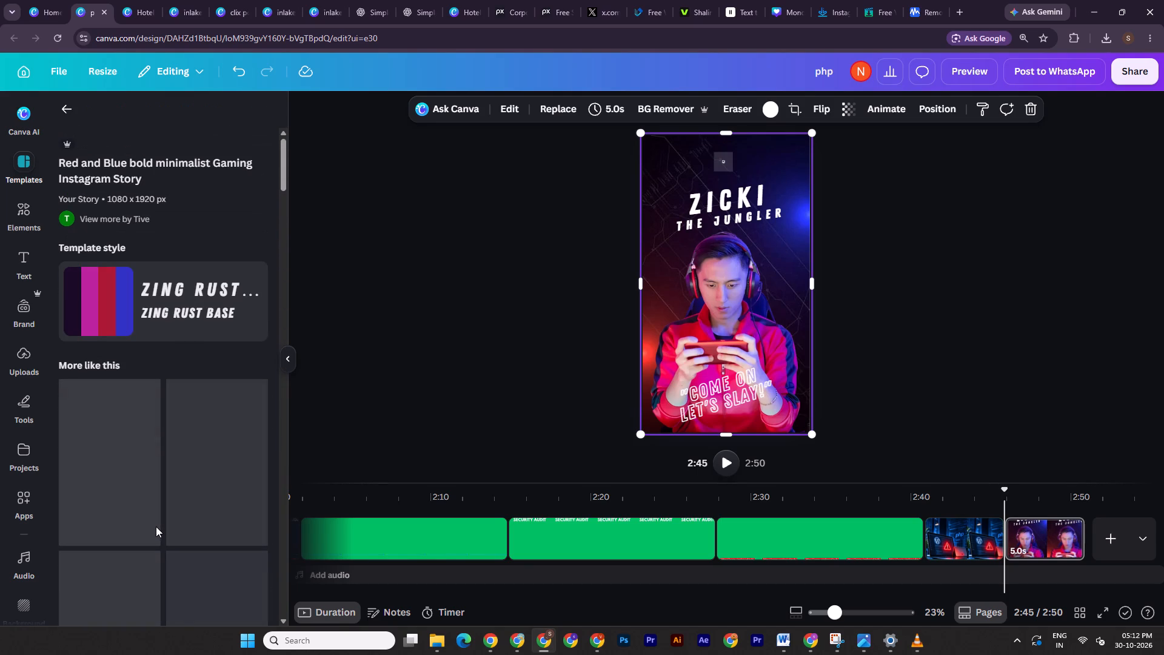
scroll(156, 526, "up", 6)
scroll(156, 527, "down", 3)
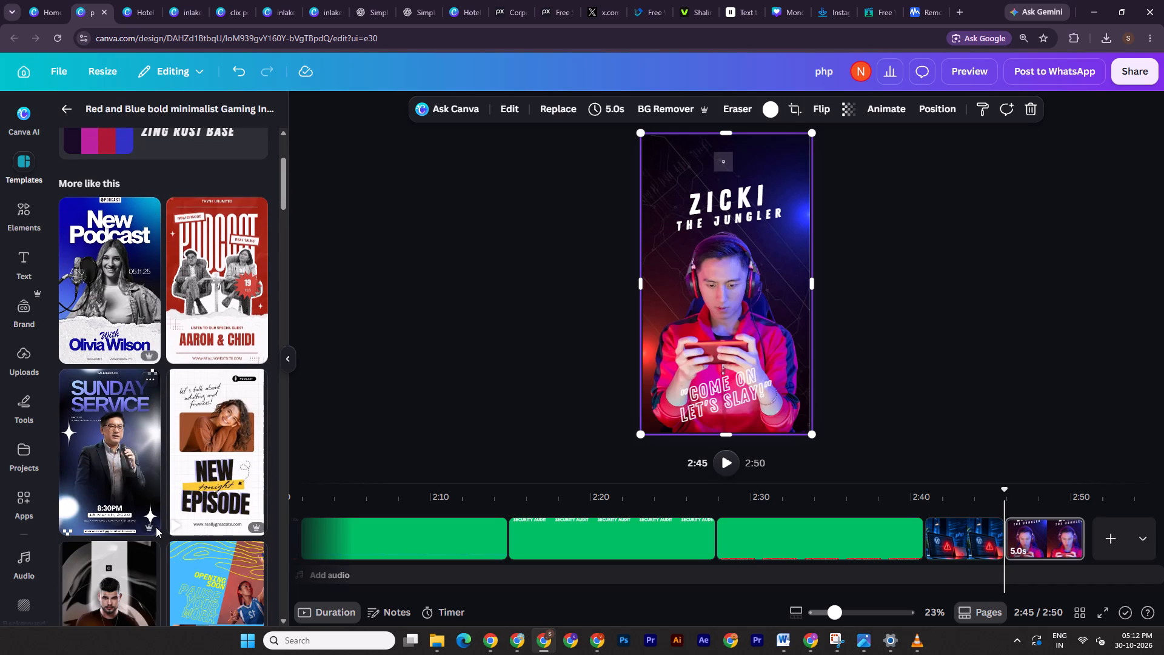
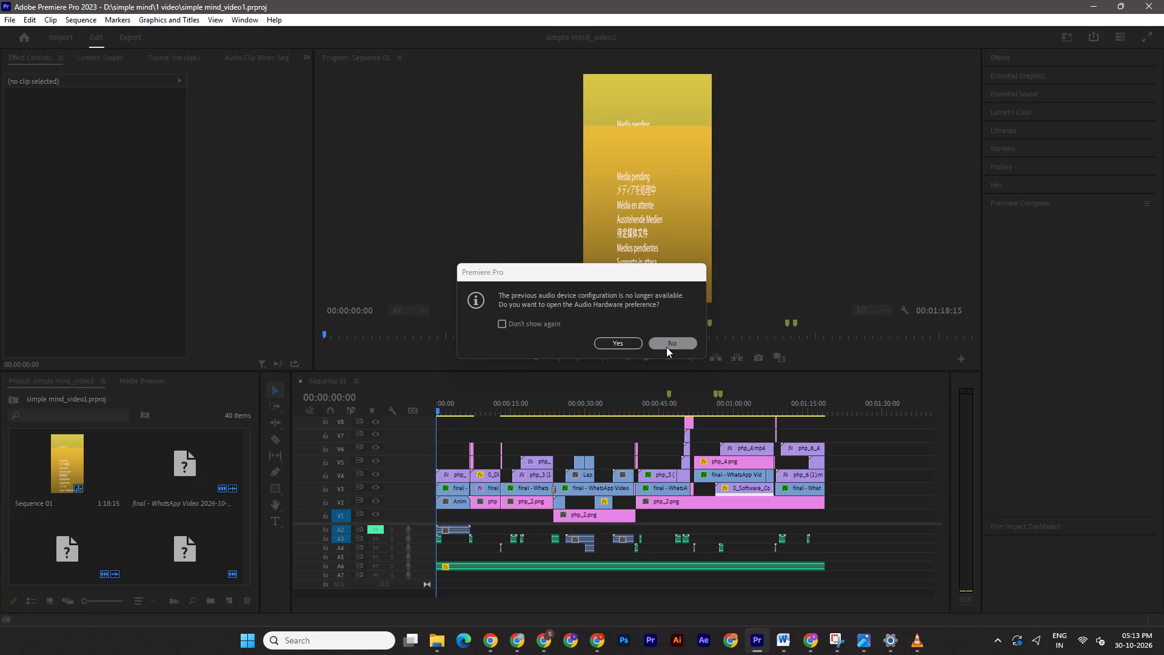
In Premiere Pro, decline opening the Audio Hardware preference and scrub through Sequence 01 to review the scenes of the PHP video.
left_click(666, 347)
left_click_drag(441, 411, 490, 417)
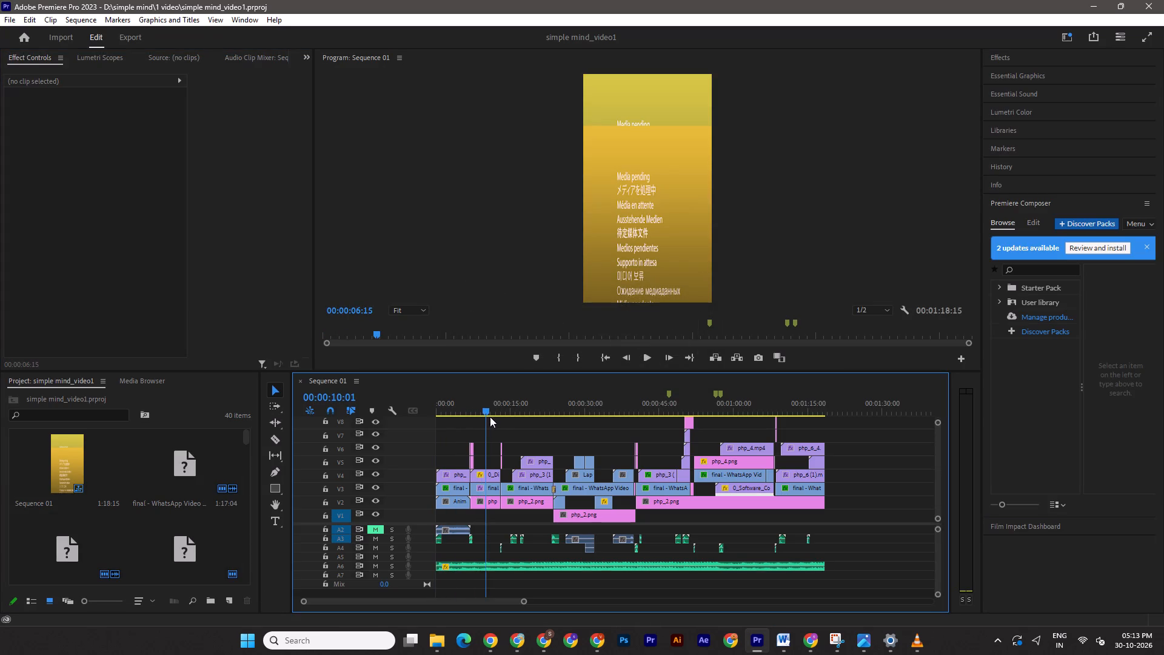
left_click_drag(490, 417, 526, 422)
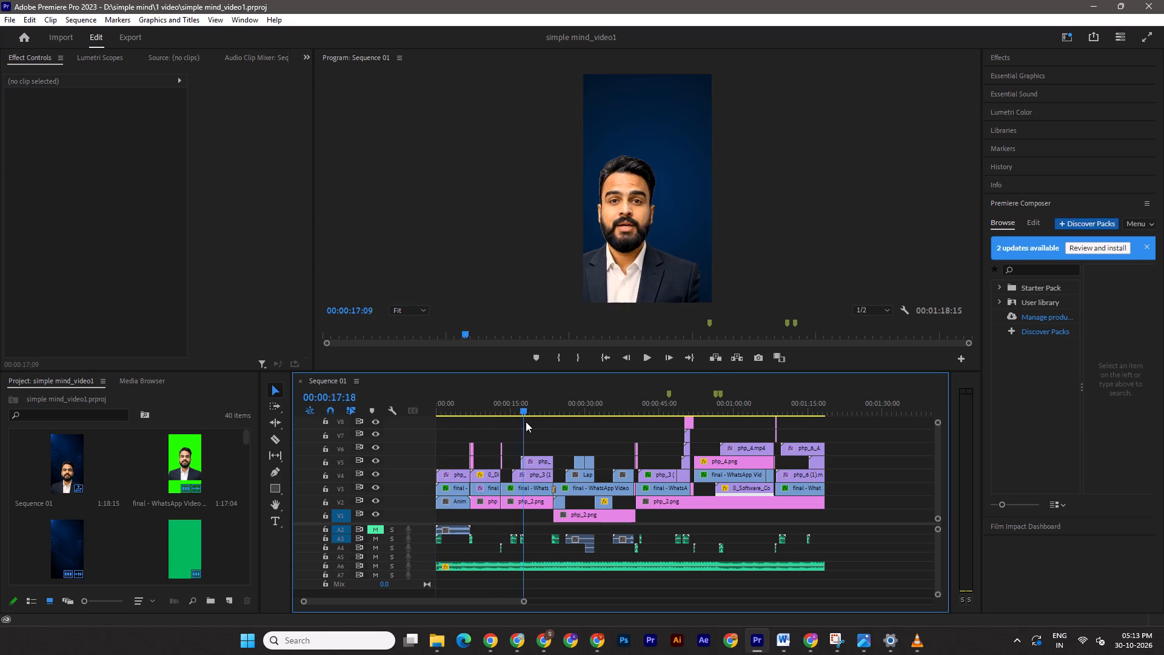
left_click_drag(526, 422, 600, 436)
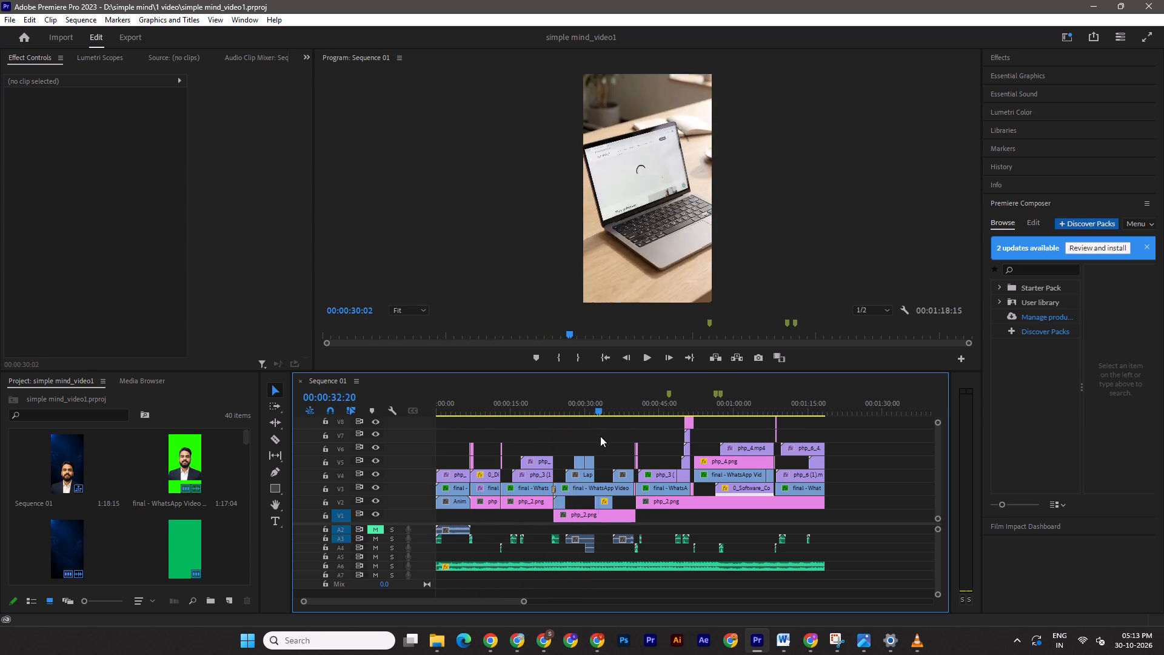
left_click_drag(600, 436, 606, 439)
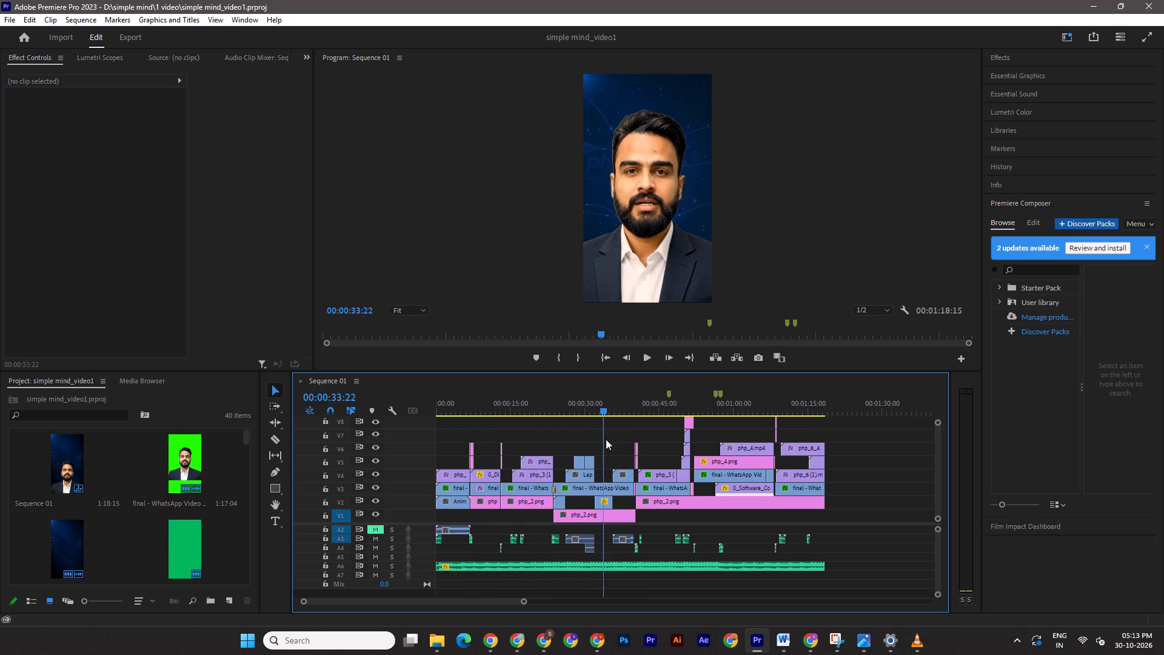
left_click_drag(606, 439, 609, 441)
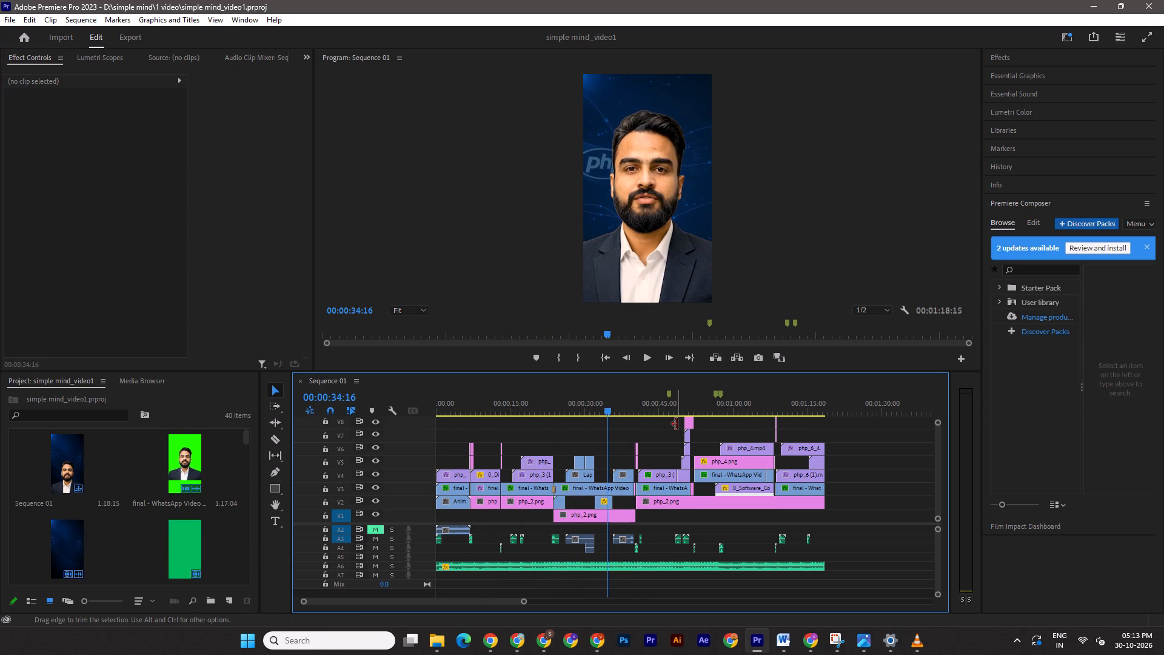
left_click_drag(607, 408, 445, 414)
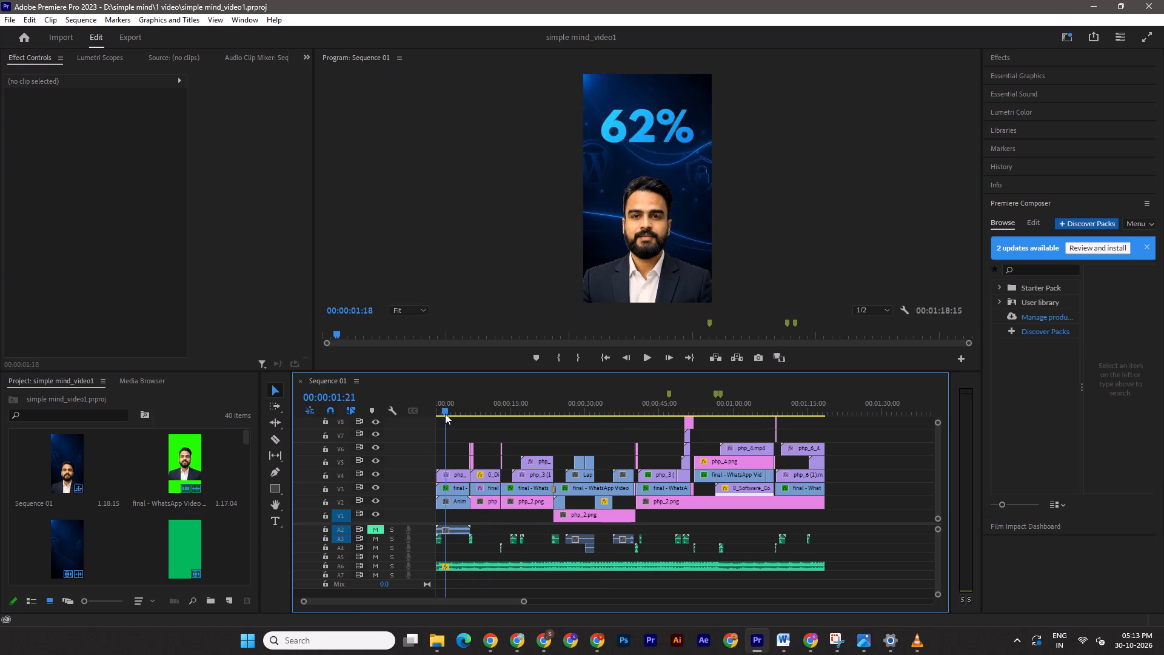
left_click_drag(445, 414, 754, 428)
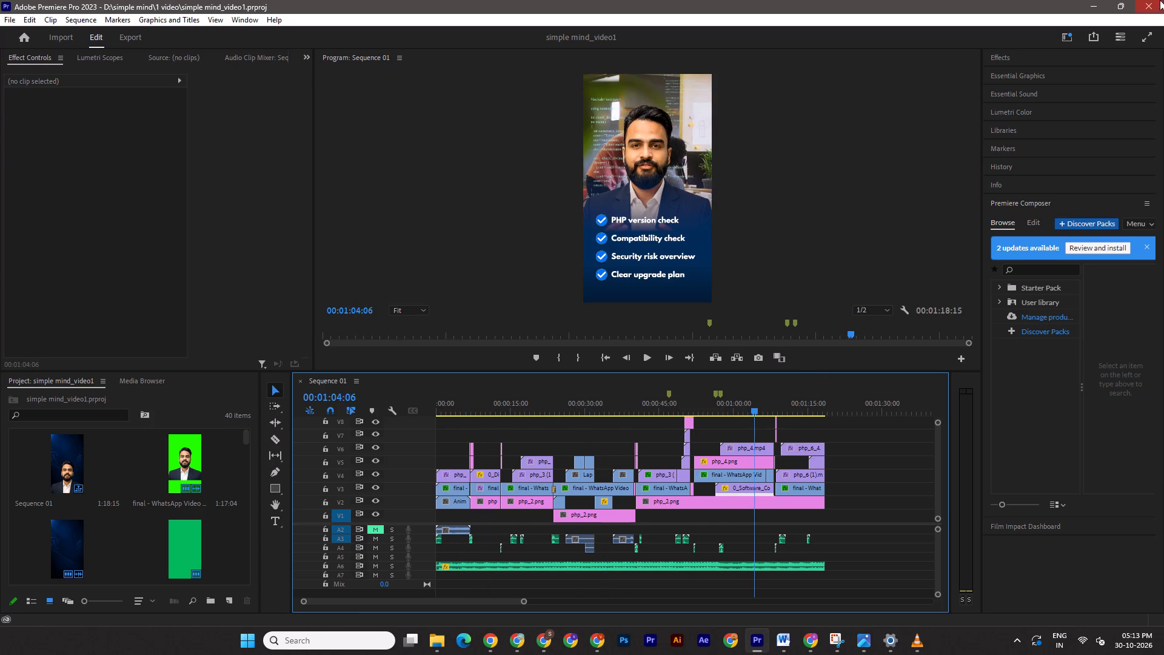
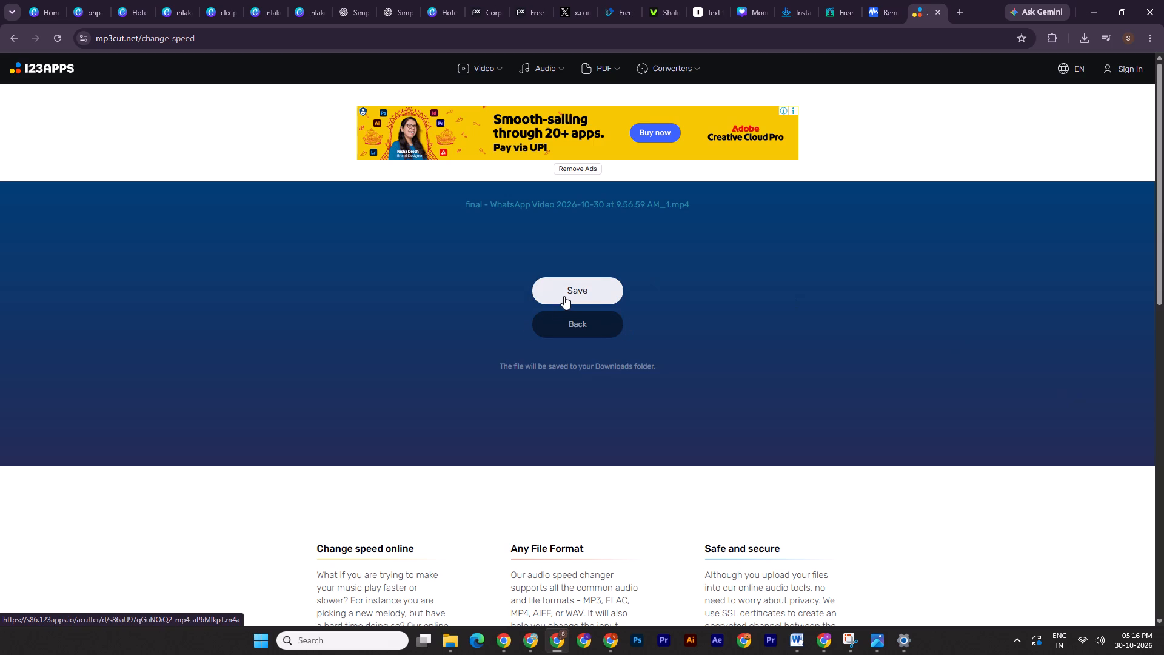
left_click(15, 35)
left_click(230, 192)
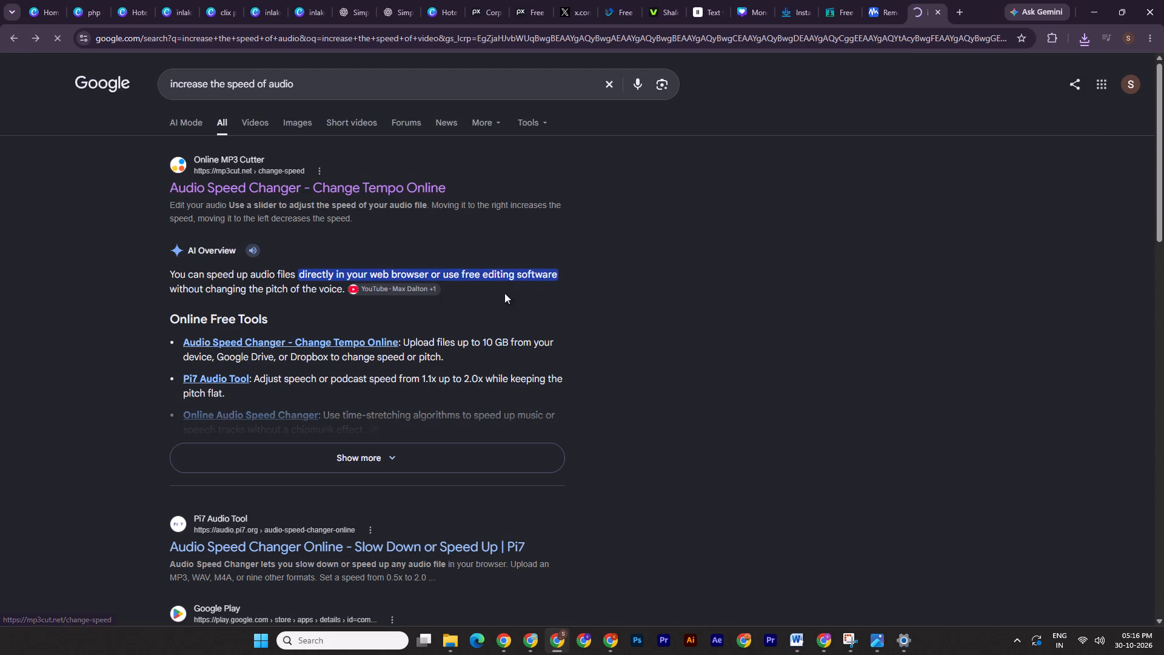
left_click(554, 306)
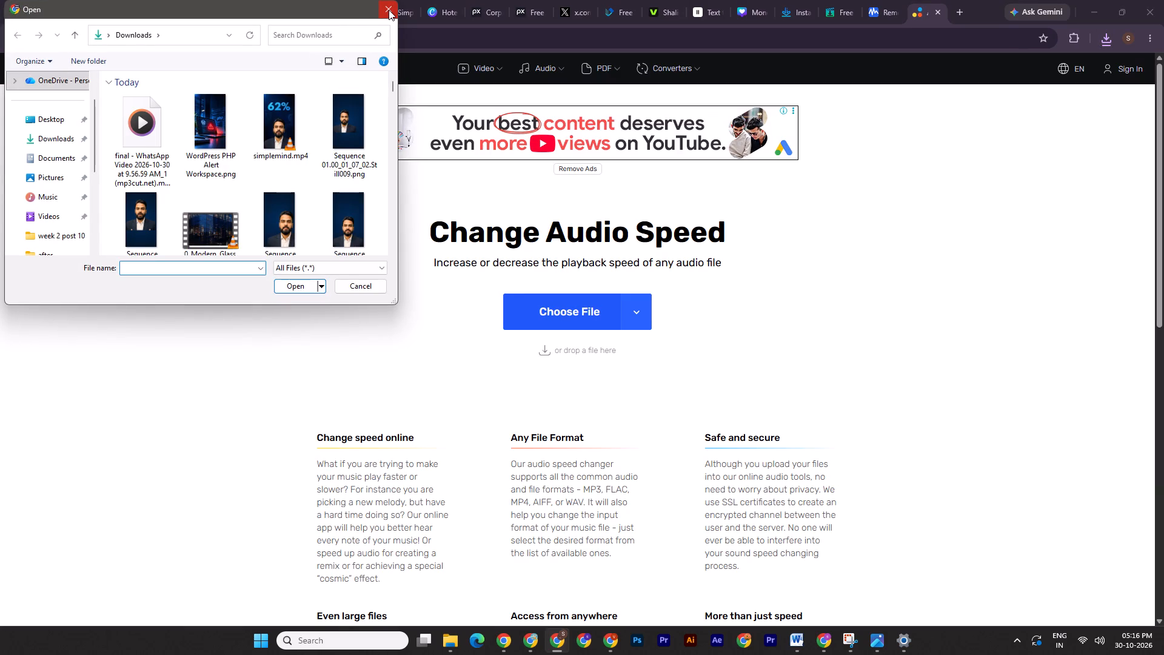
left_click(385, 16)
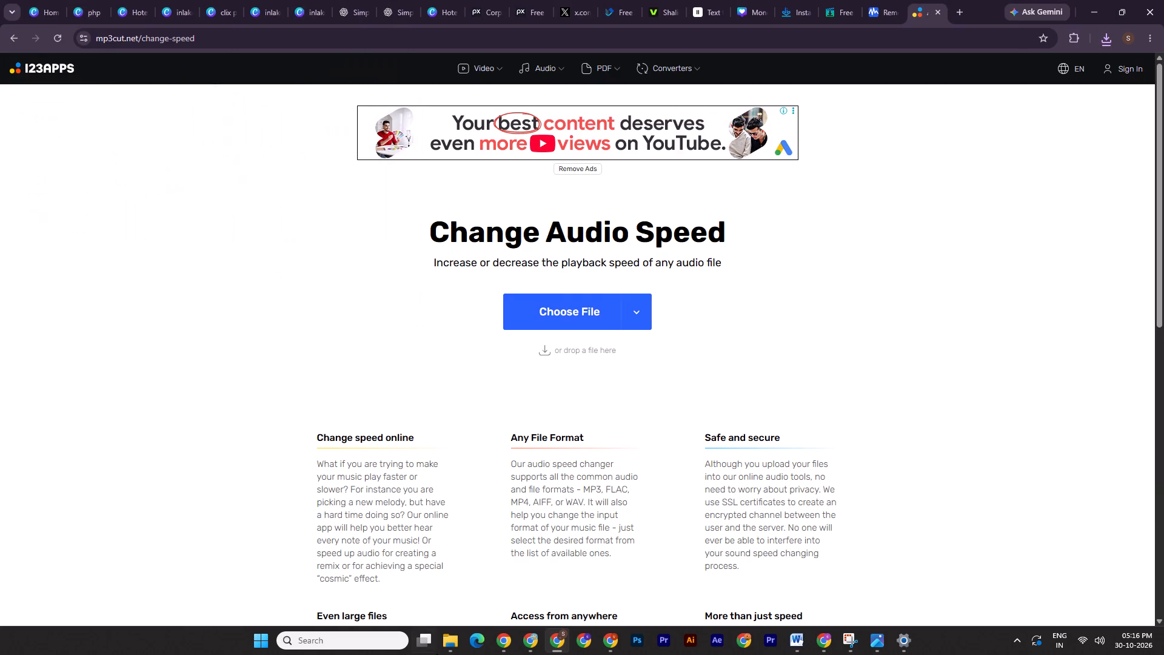
Switch to the Downloads folder in File Explorer and preview the newest mp3cut.net .m4a audio, always using Media Player for this file type.
left_click(449, 639)
left_click(398, 611)
left_click(39, 181)
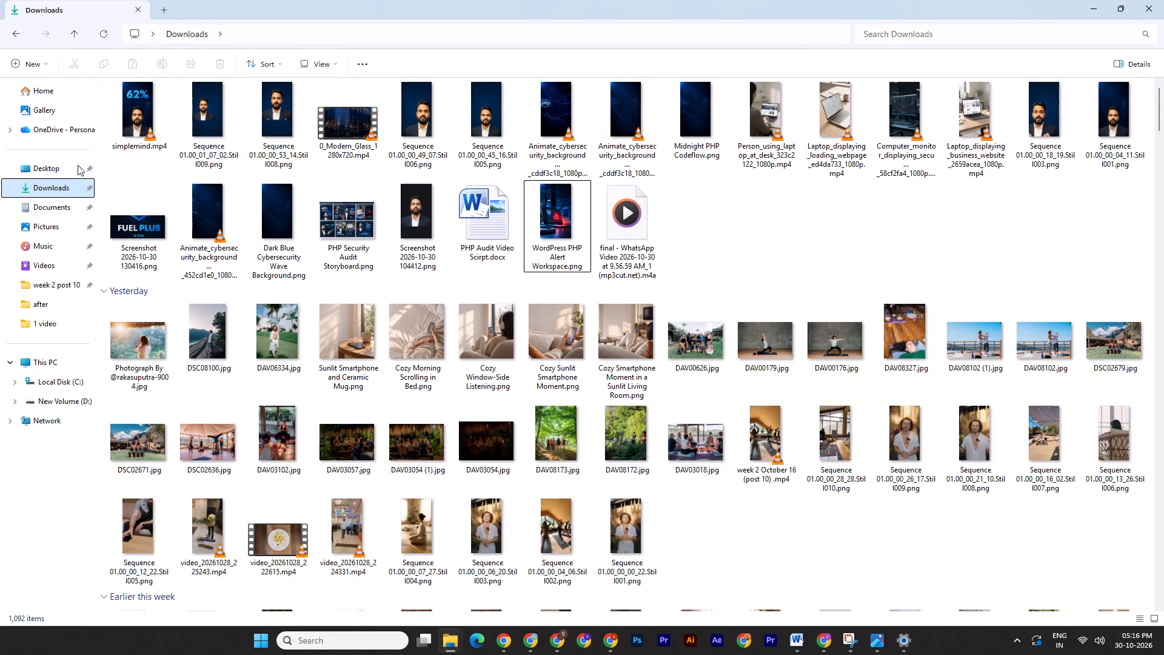
double_click(145, 118)
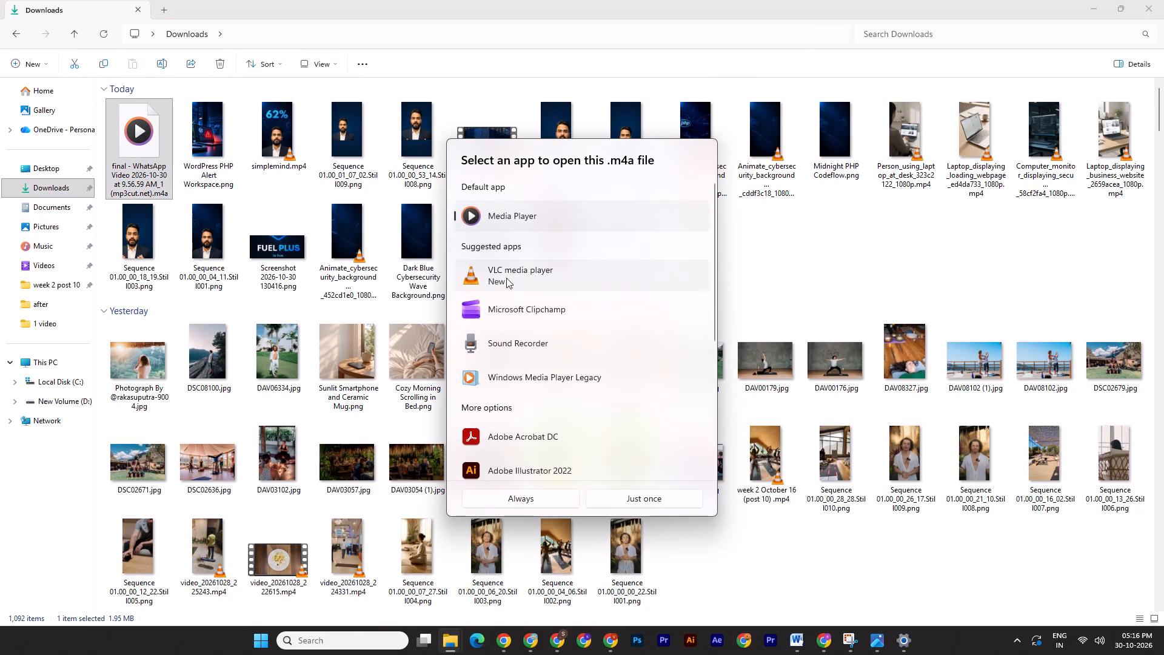
left_click(548, 496)
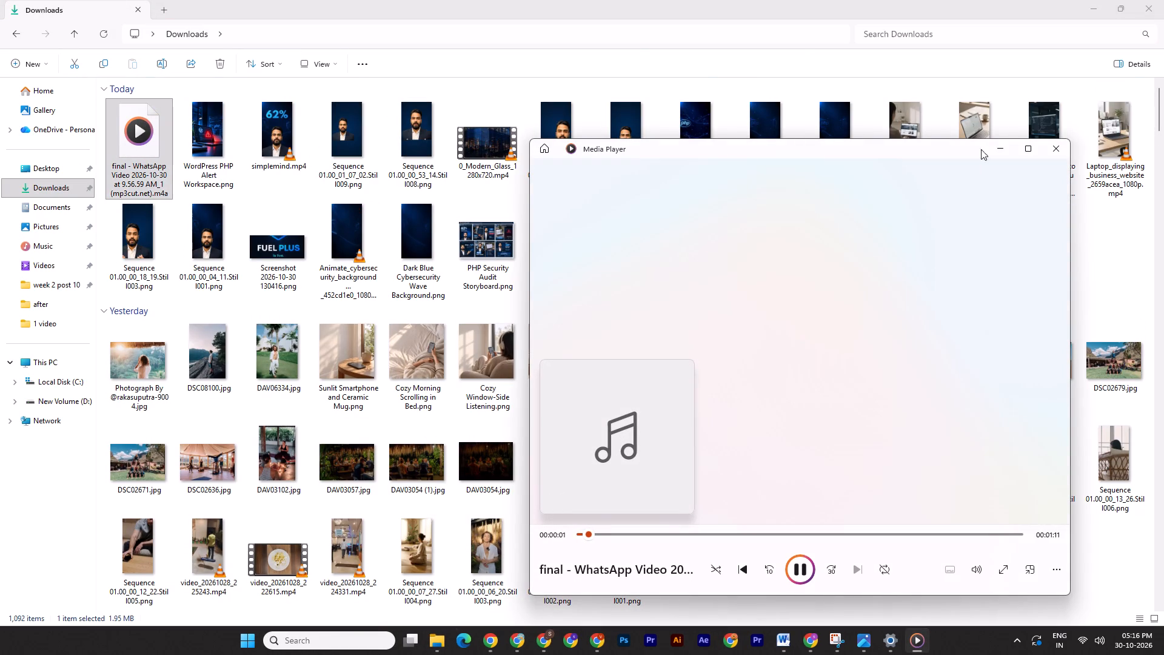
left_click(1054, 156)
Switch to the Premiere Pro project.
left_click(778, 642)
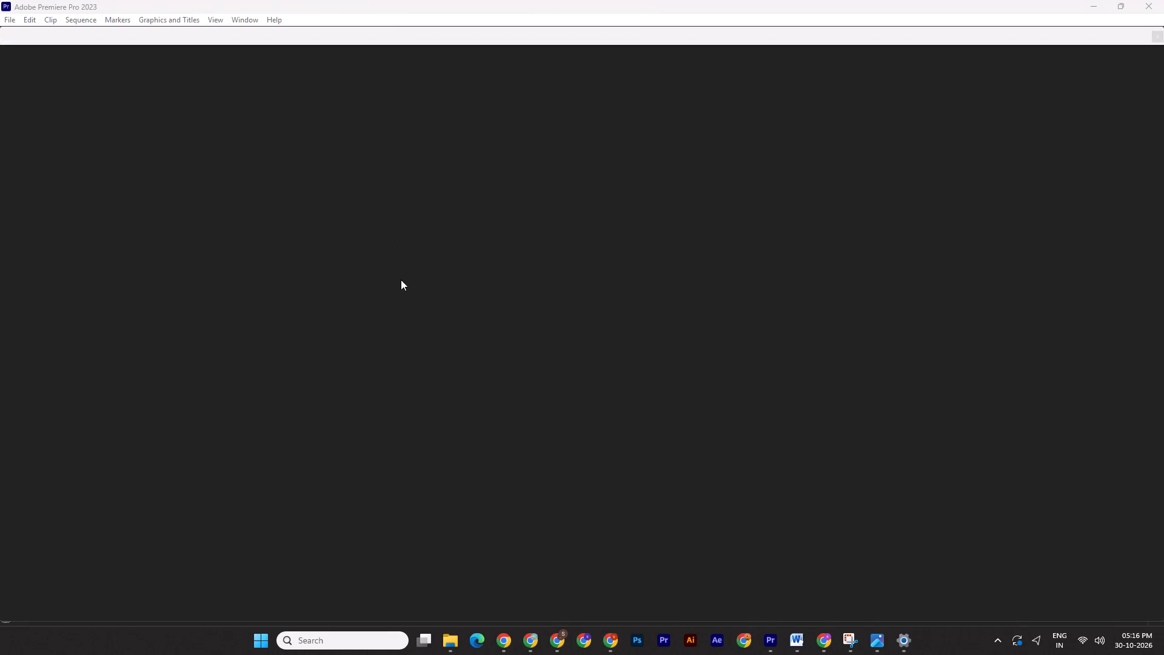
Open the recent project simple mind_video1 in Premiere Pro and review Sequence 01, including its opening and closing scenes.
double_click(284, 251)
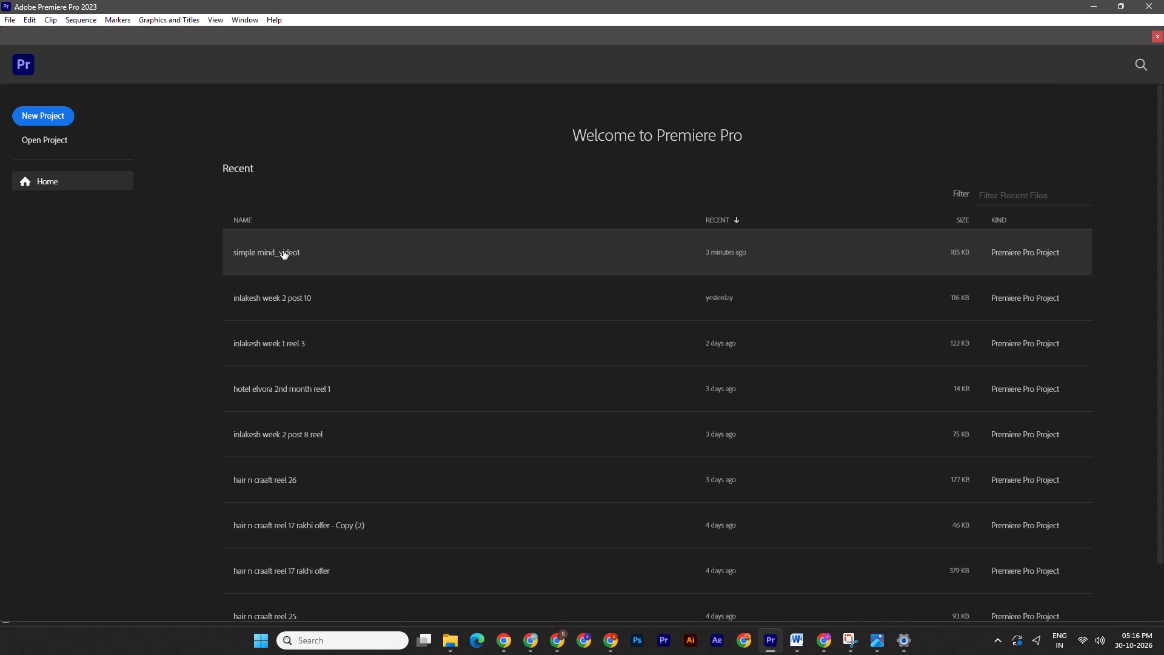
left_click(283, 250)
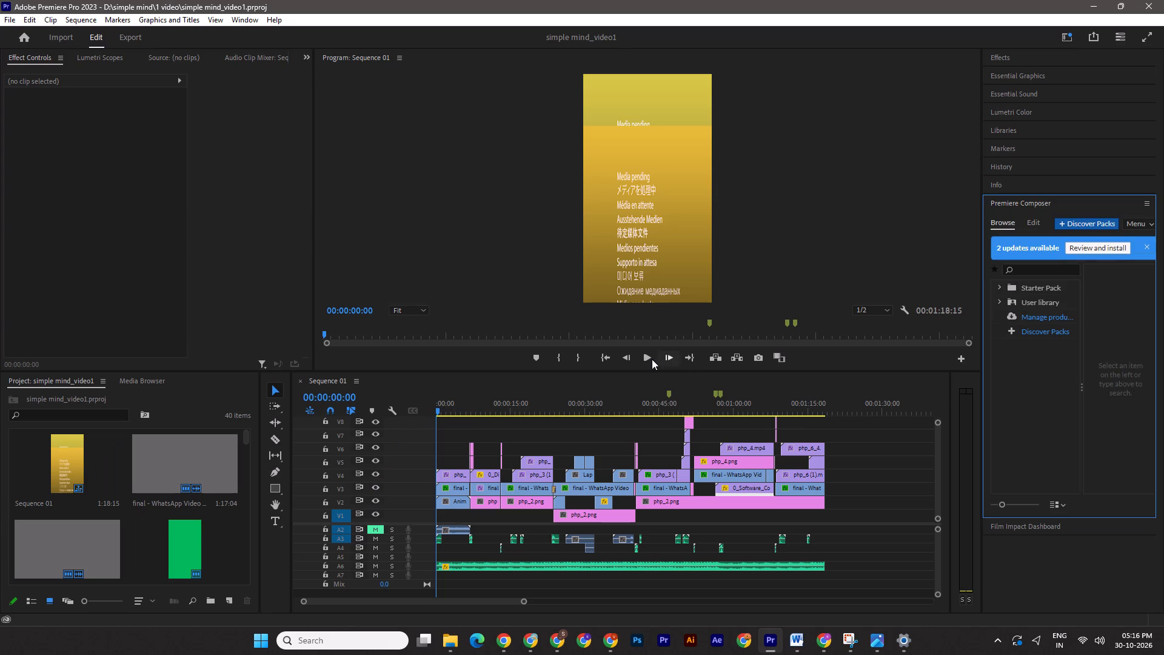
left_click(651, 359)
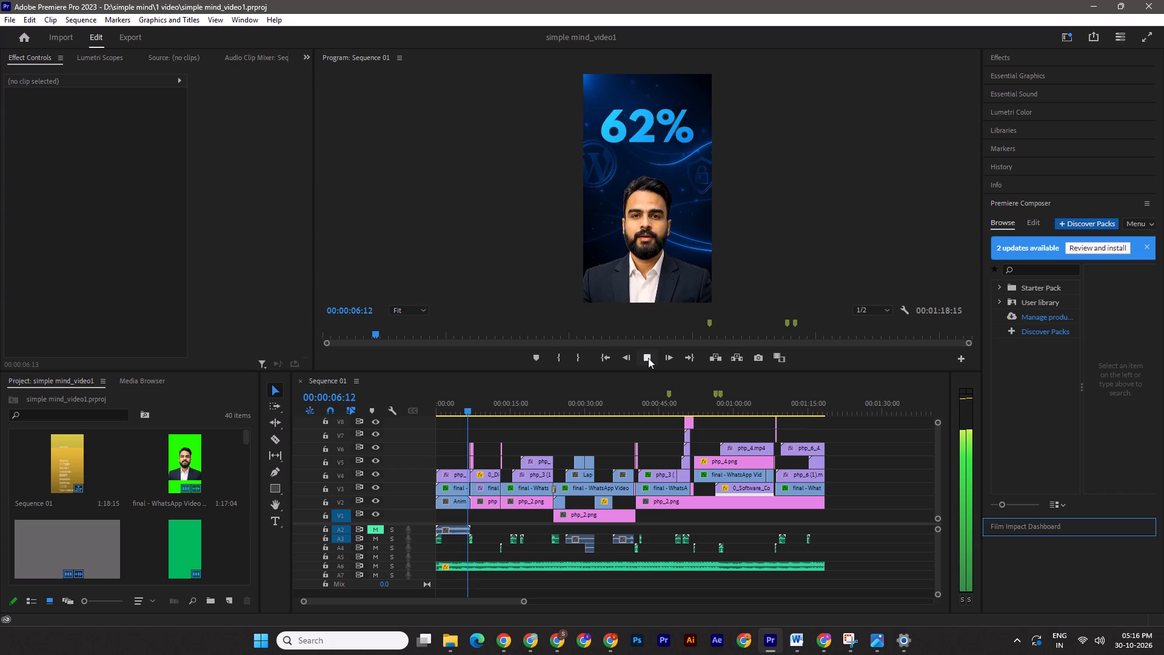
left_click(648, 358)
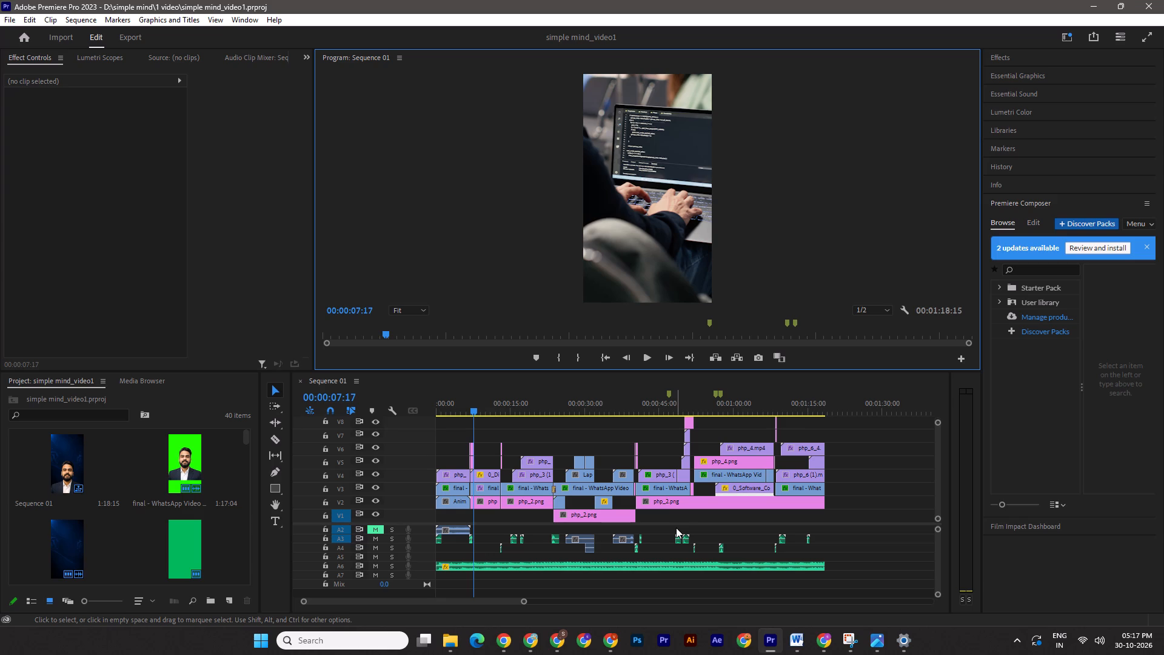
left_click_drag(470, 407, 513, 417)
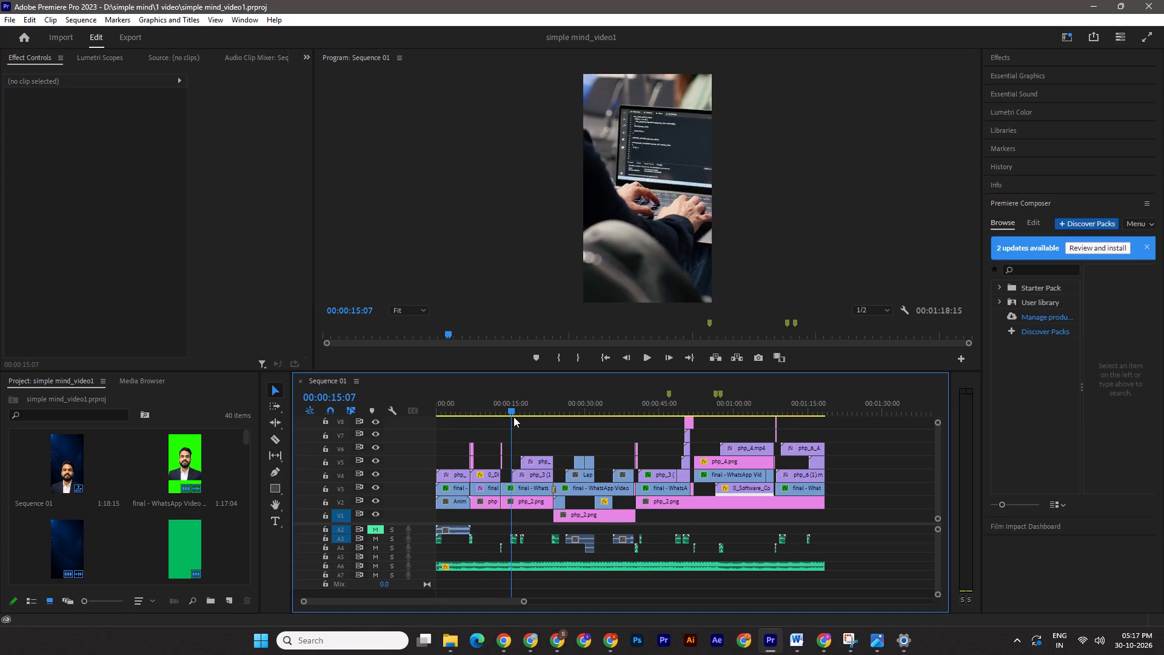
left_click_drag(513, 417, 824, 405)
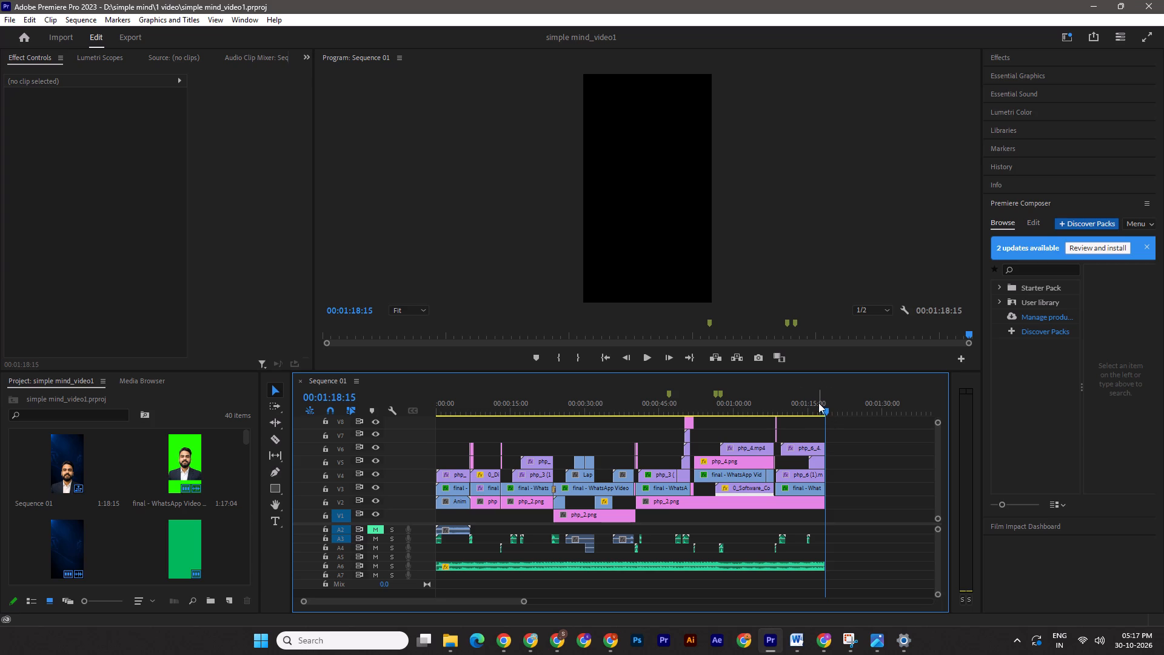
left_click_drag(826, 411, 418, 422)
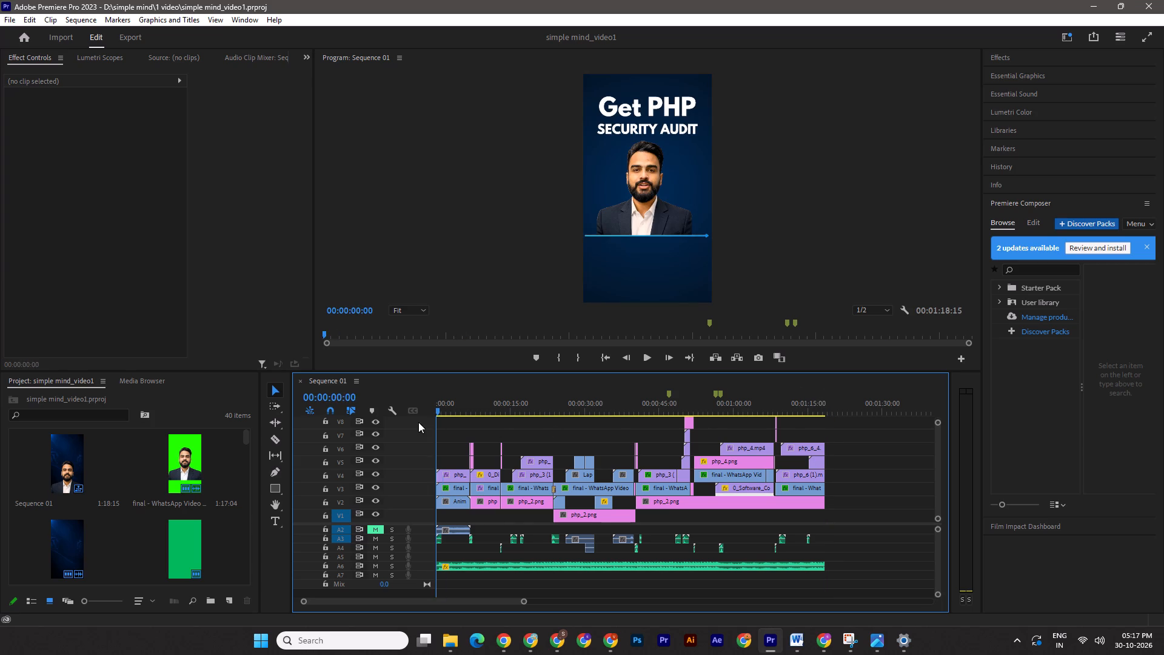
left_click_drag(418, 422, 824, 438)
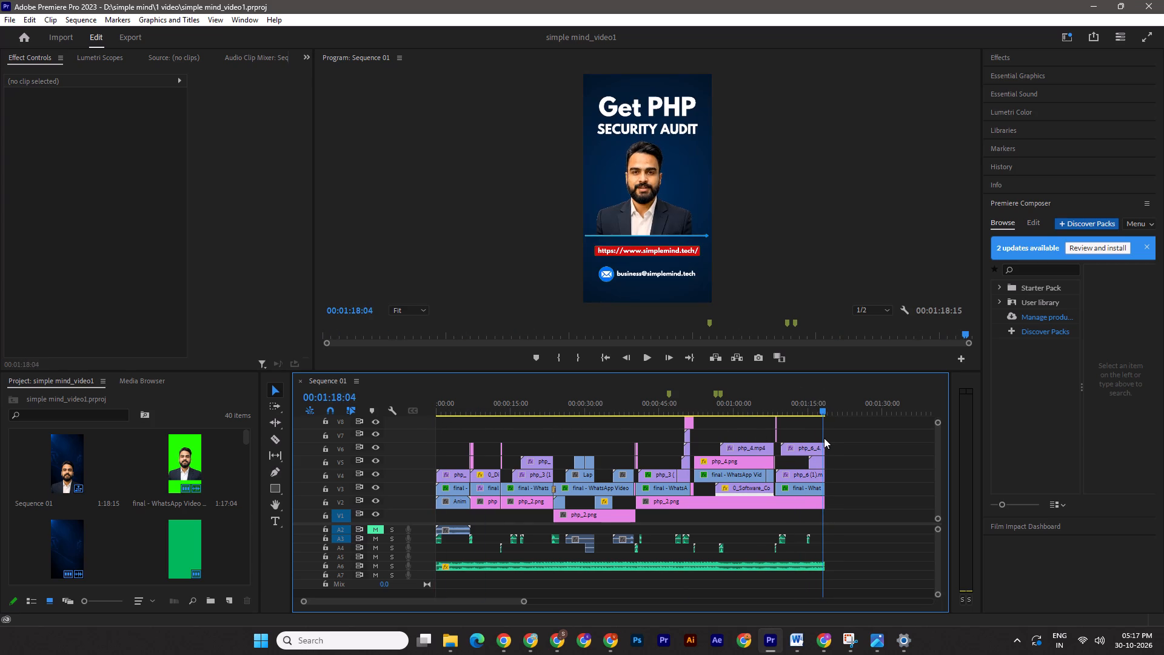
left_click_drag(824, 438, 825, 441)
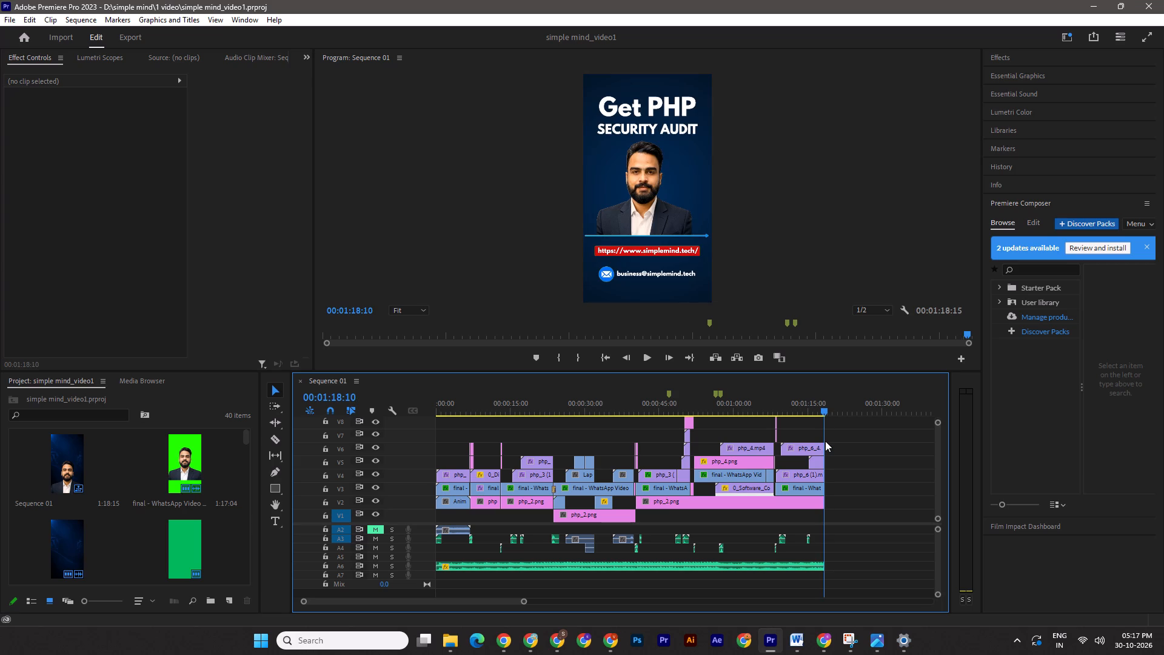
left_click_drag(825, 441, 826, 440)
left_click_drag(823, 410, 433, 421)
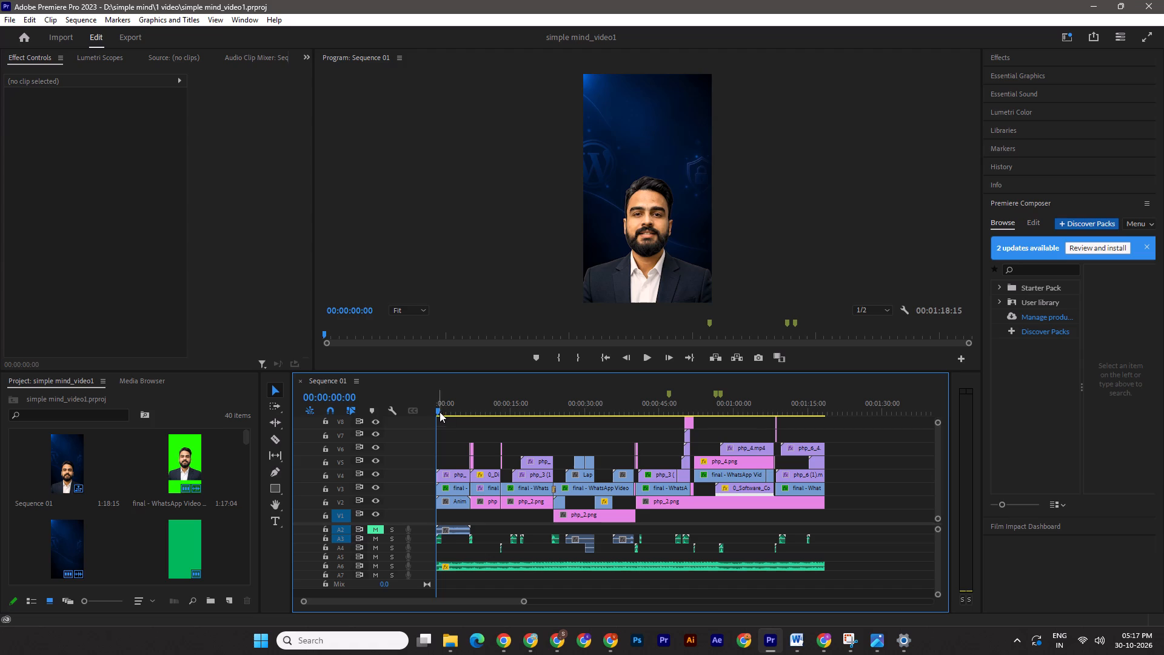
left_click_drag(436, 411, 503, 435)
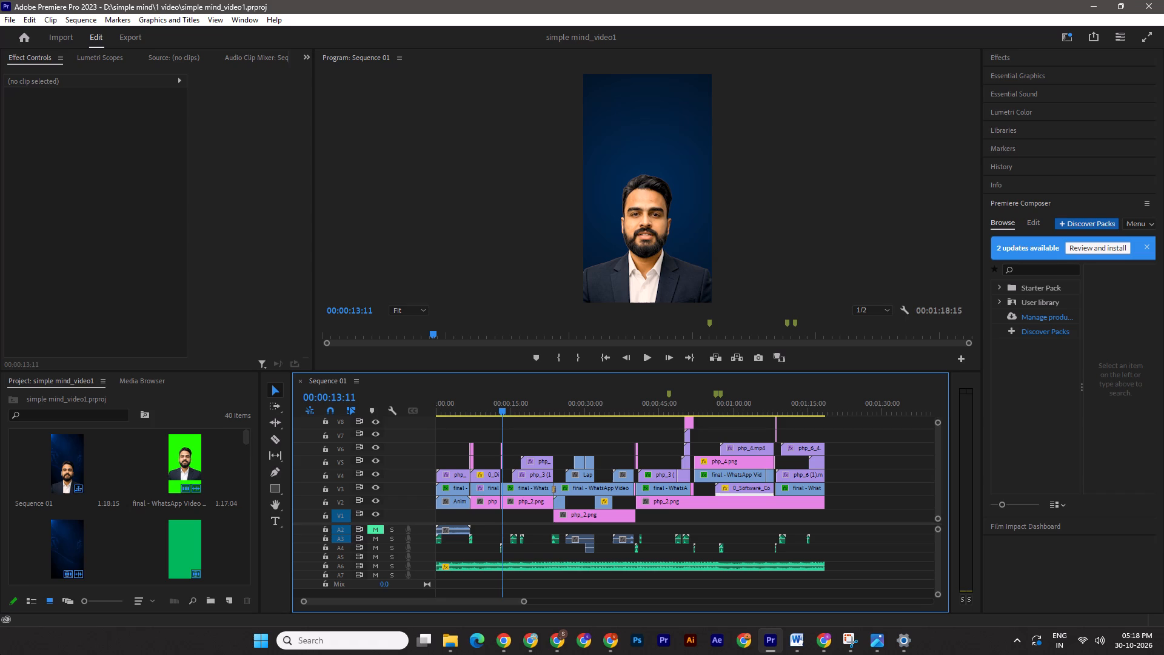
Return to the php design in Canva and browse further through the templates similar to the gaming one for a thumbnail layout.
left_click(556, 643)
left_click(95, 0)
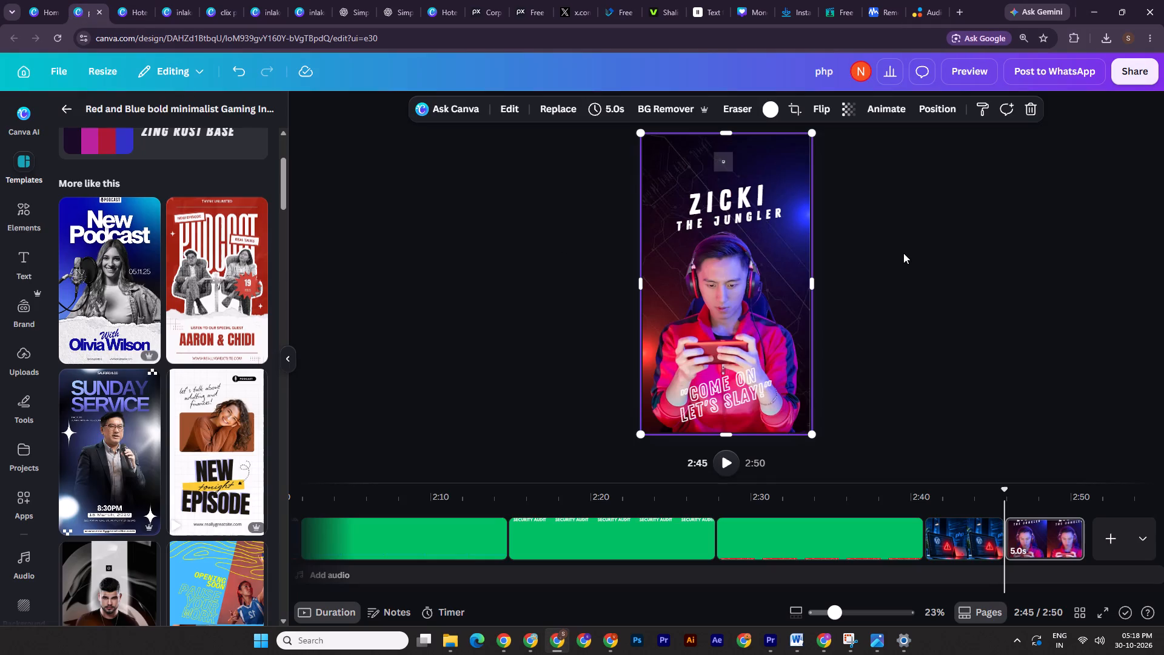
left_click(903, 253)
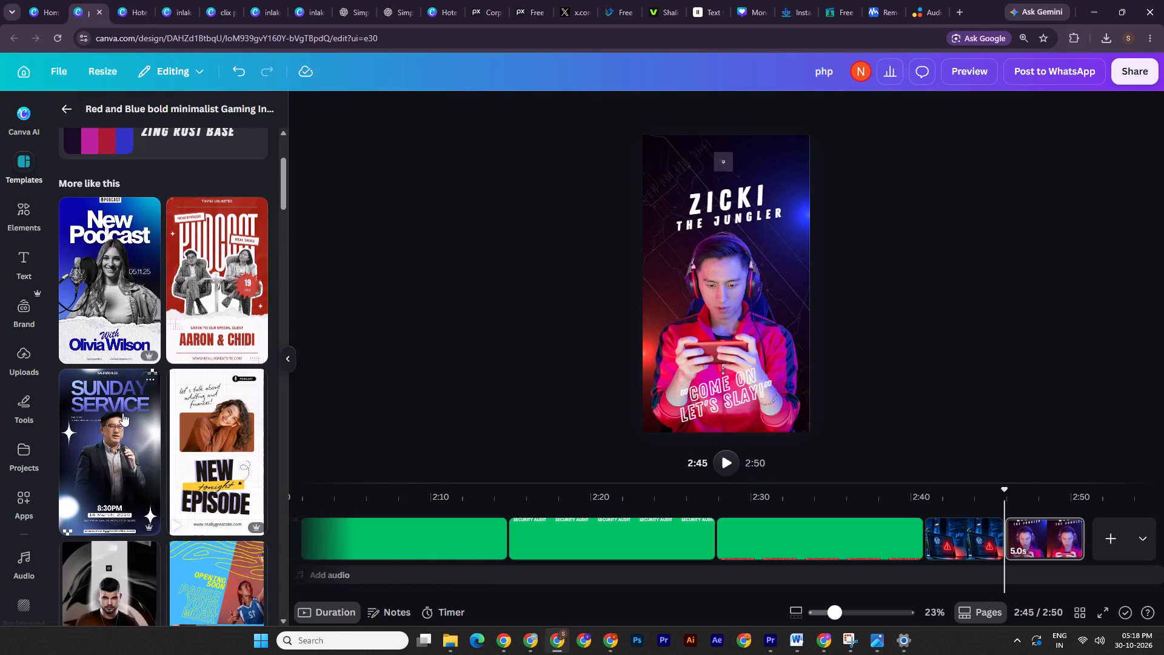
scroll(195, 457, "down", 7)
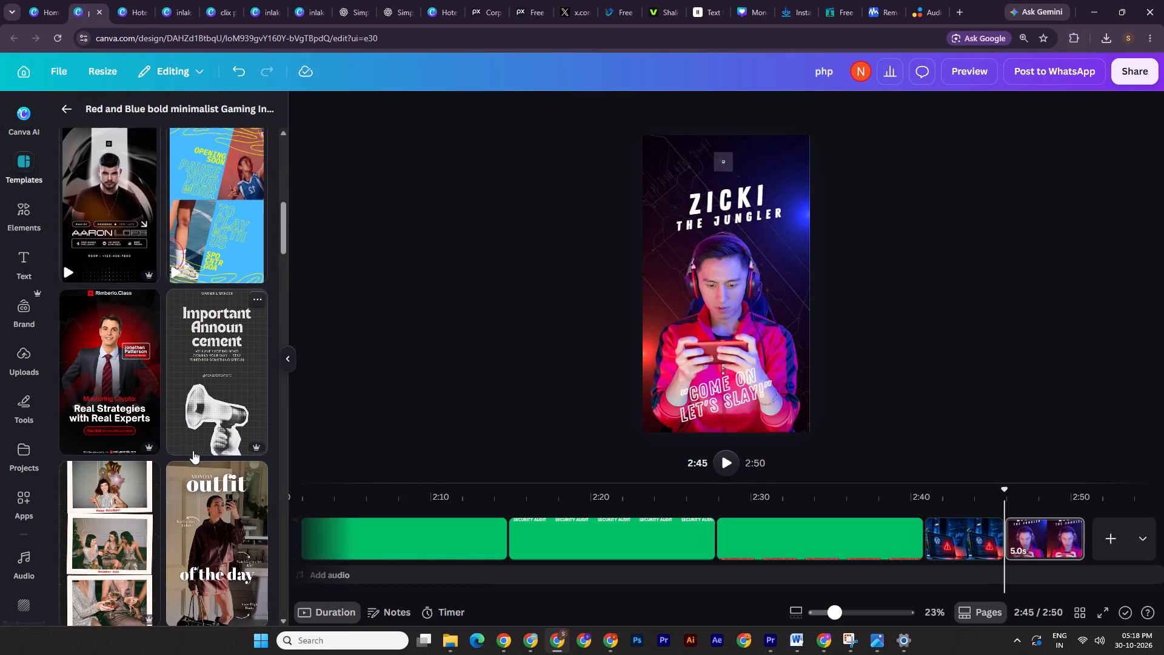
scroll(187, 506, "down", 5)
scroll(211, 413, "down", 4)
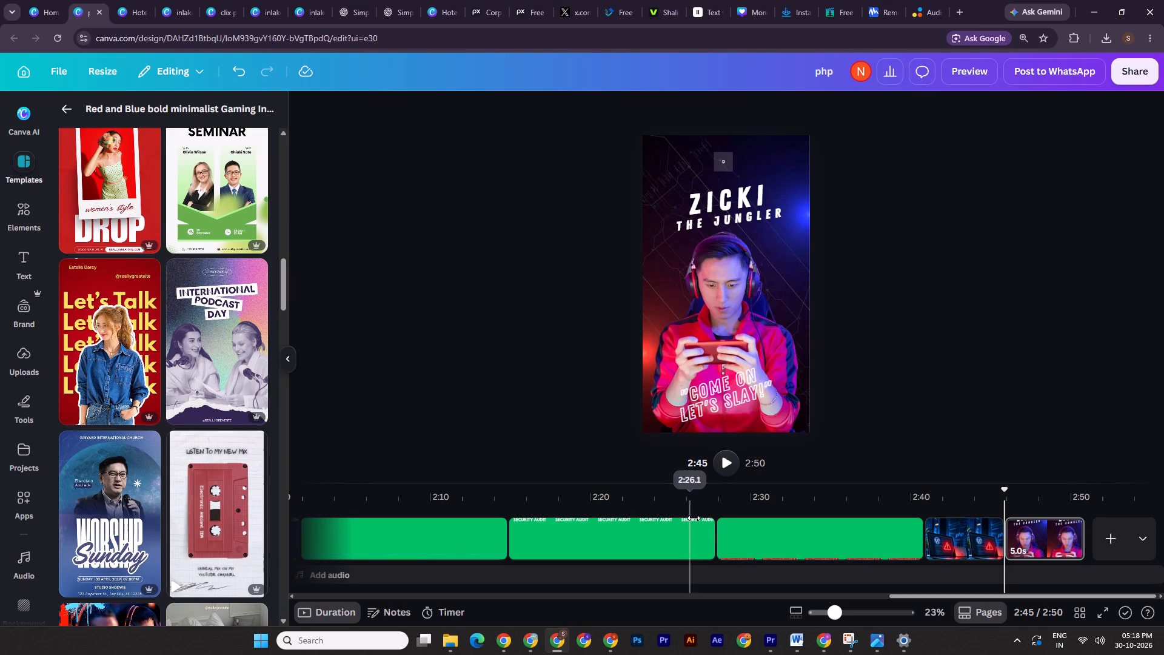
Copy the "Get PHP" heading from the green security audit page onto the WordPress laptop image page and reduce it to size 101.
left_click(661, 536)
left_click(712, 176)
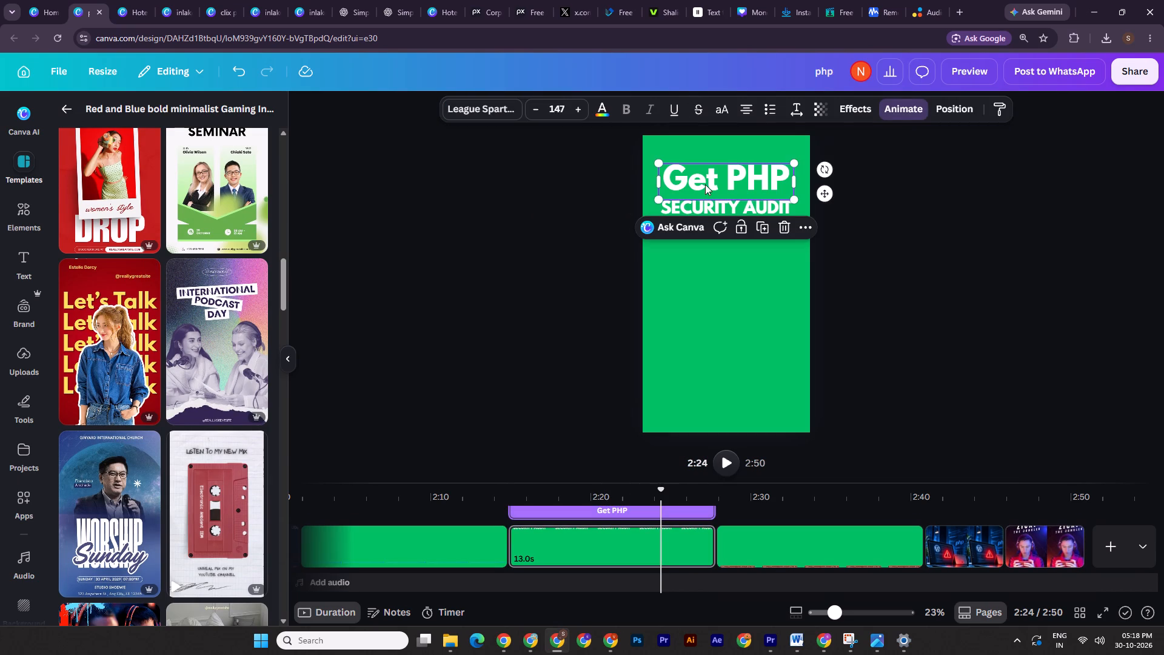
key("ctrl+c")
left_click(851, 549)
left_click(962, 539)
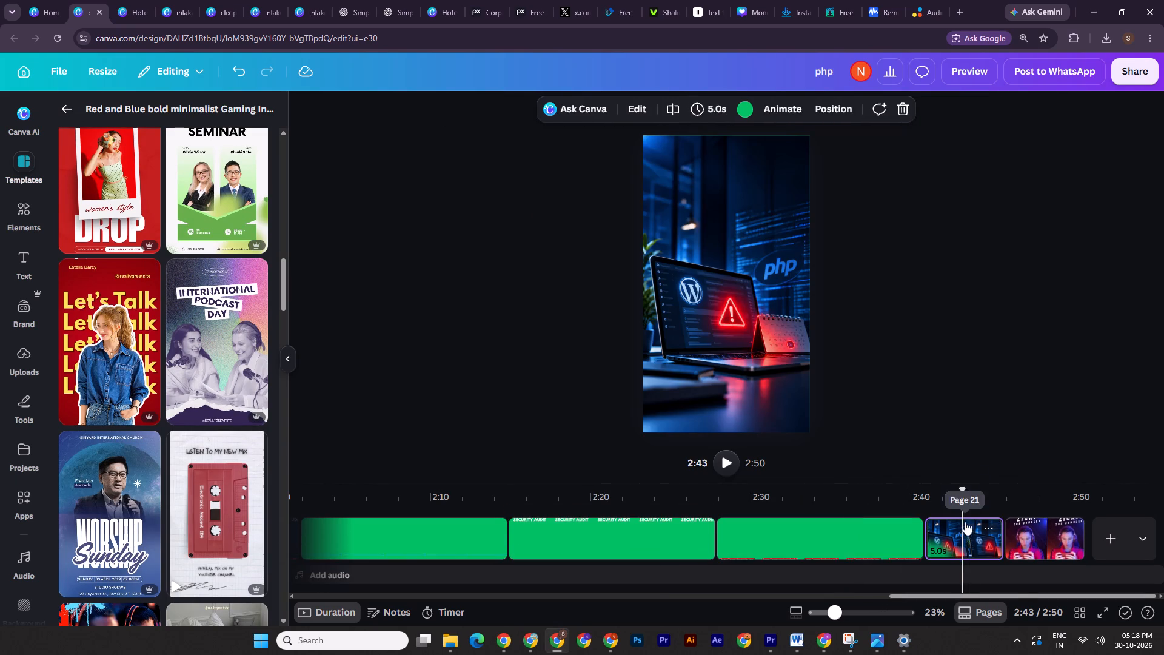
key("ctrl+v")
left_click_drag(794, 200, 750, 195)
Remove the Rise animation from the pasted "Get PHP" heading on the laptop image page.
left_click(902, 110)
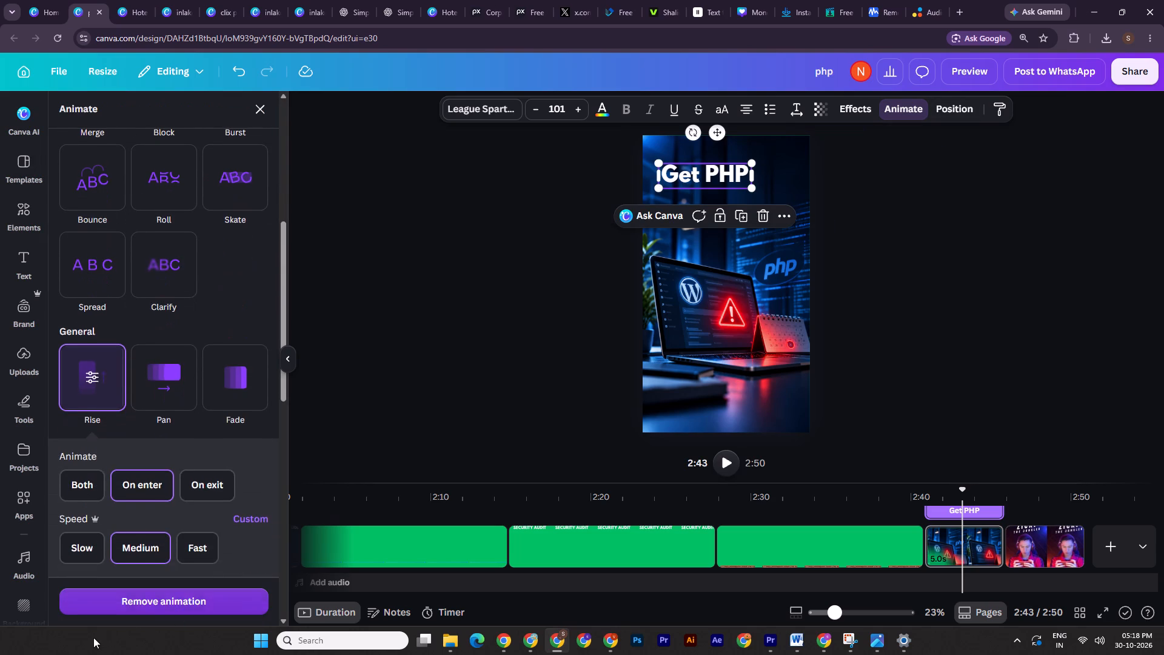
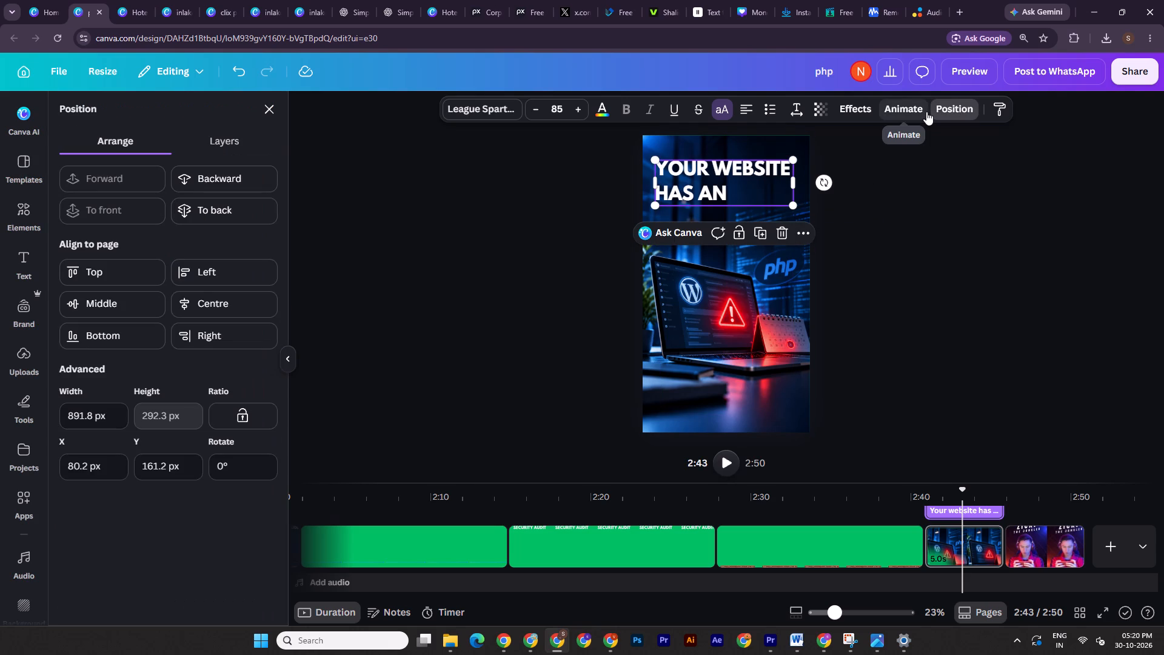
left_click(247, 302)
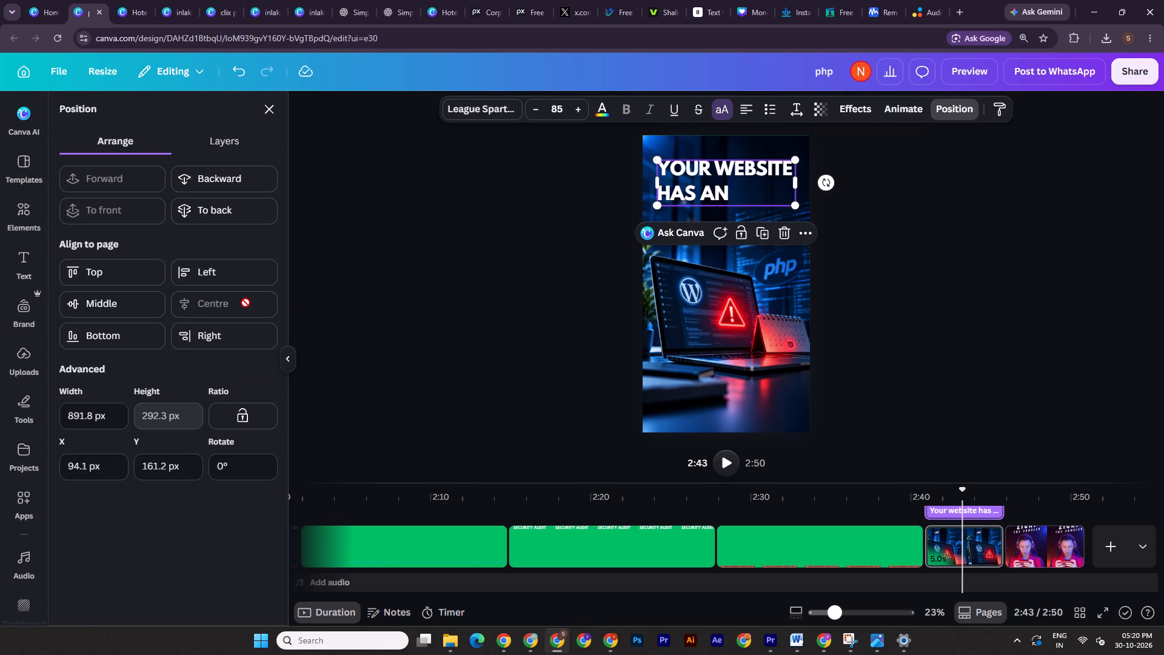
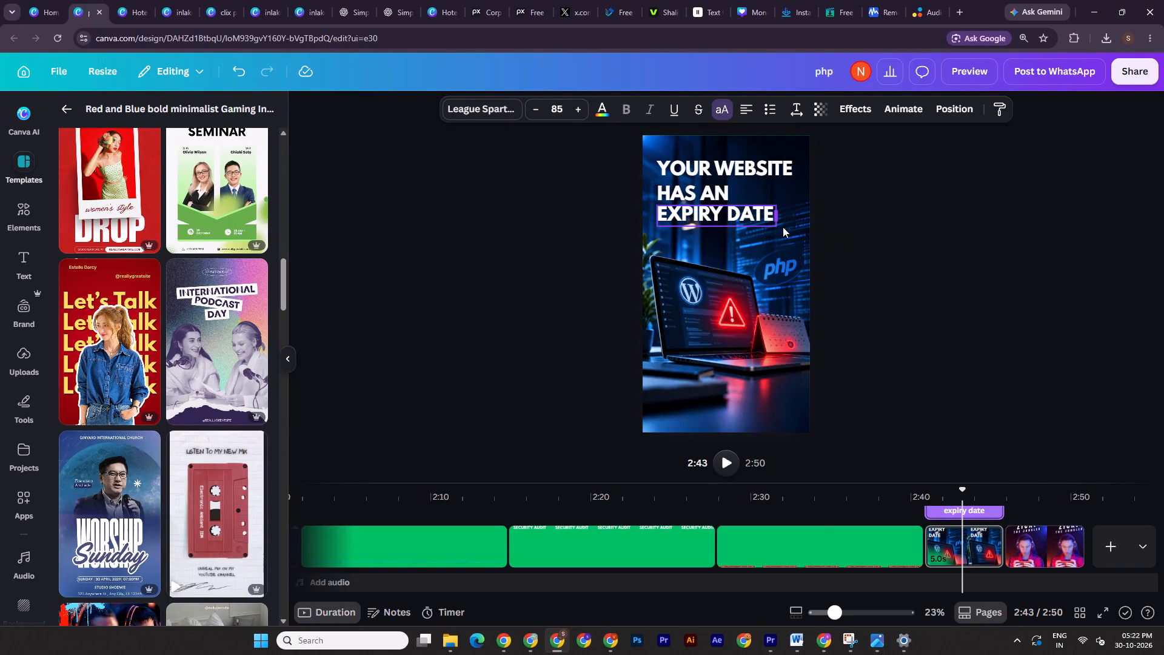
Enlarge the "EXPIRY DATE" text to font size 97.3 so it spans the heading's width.
left_click_drag(779, 229, 795, 236)
Colour the "EXPIRY DATE" text with the red already used in this design.
left_click(603, 109)
left_click(135, 260)
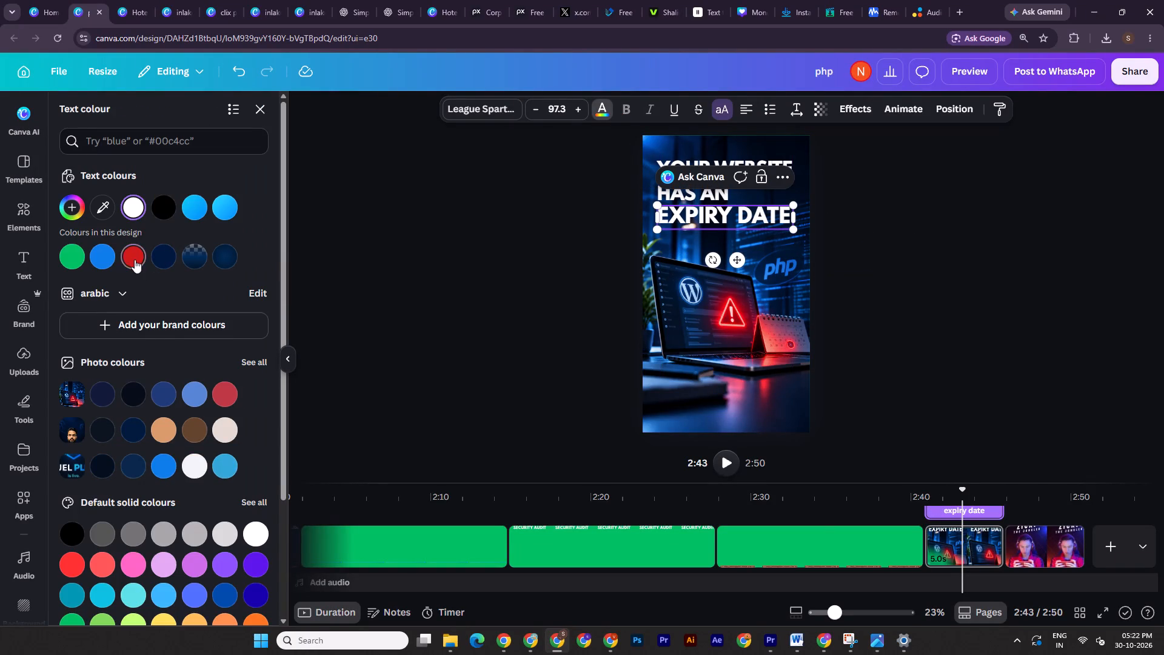
double_click(945, 210)
left_click(769, 211)
left_click(589, 107)
left_click(595, 110)
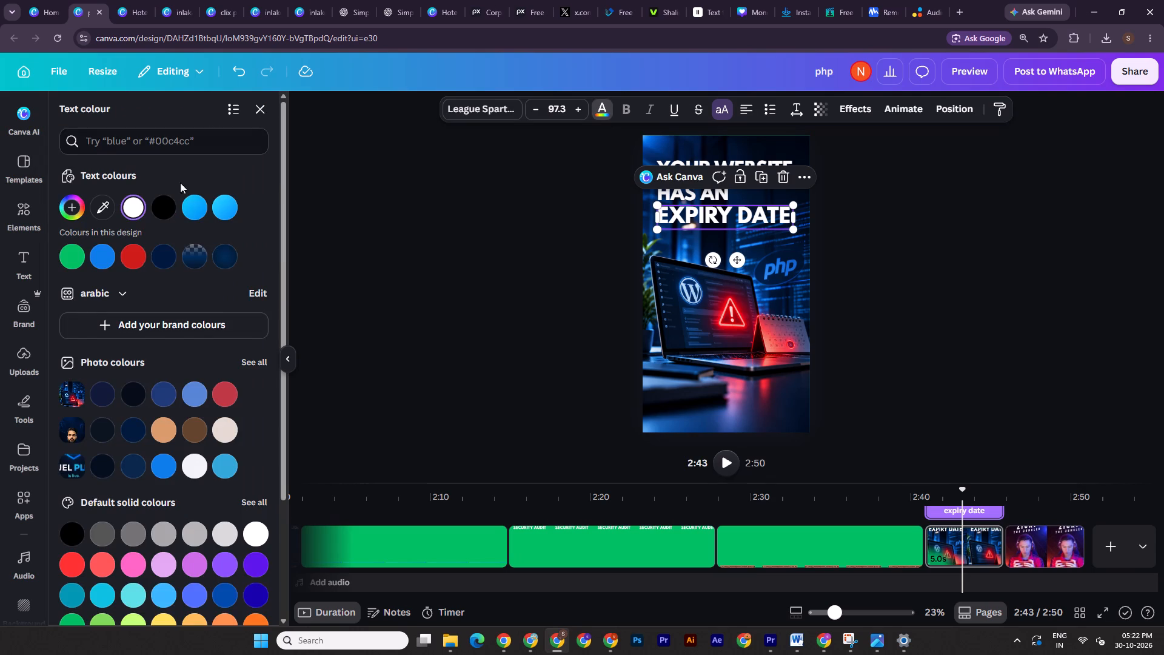
left_click(139, 252)
Duplicate the red "EXPIRY DATE" text and stack the copy exactly over the original, aligning their centres and middles.
left_click(763, 175)
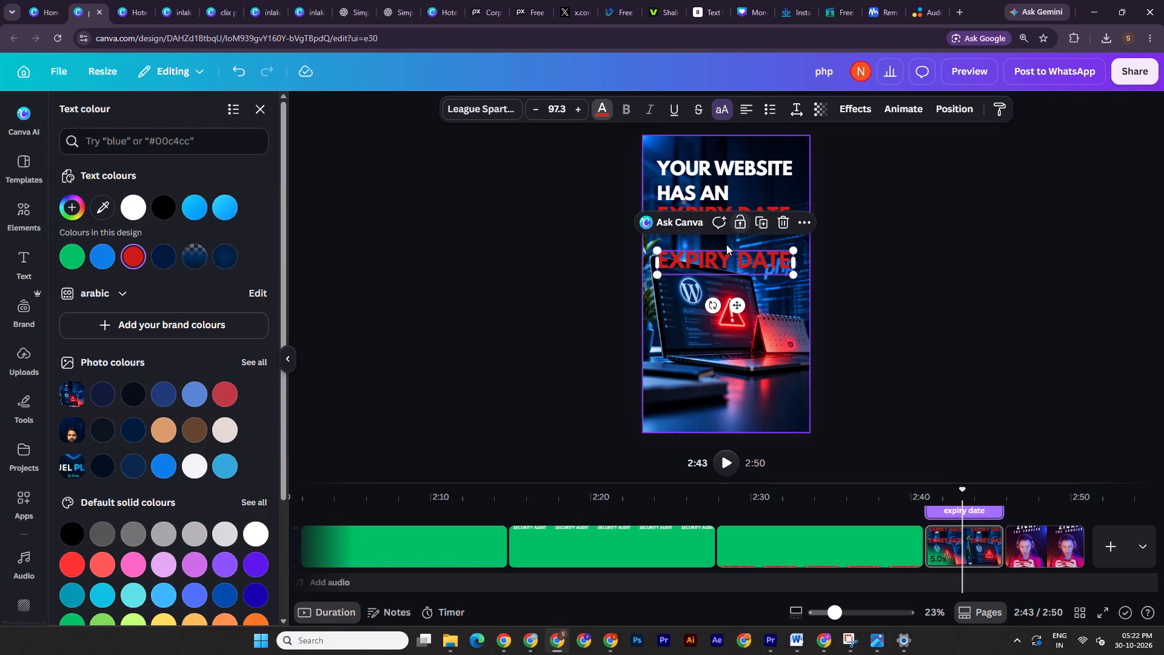
left_click_drag(726, 254, 727, 210)
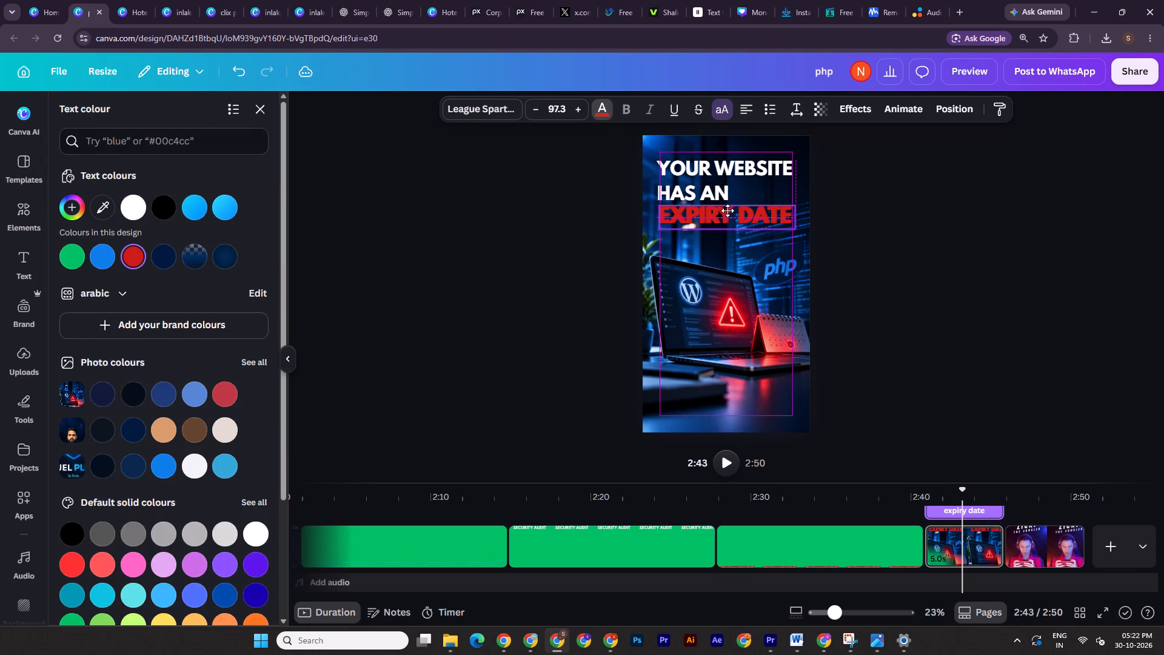
left_click_drag(727, 210, 726, 210)
left_click(958, 101)
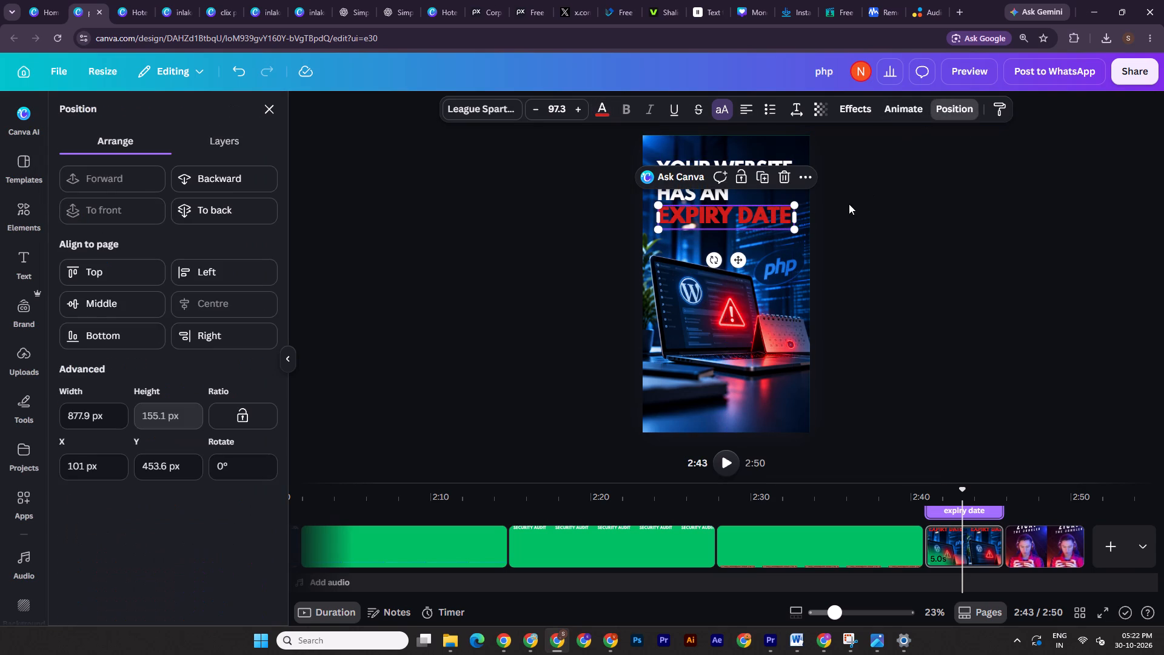
left_click_drag(843, 212, 754, 228)
left_click_drag(219, 303, 213, 304)
left_click(138, 303)
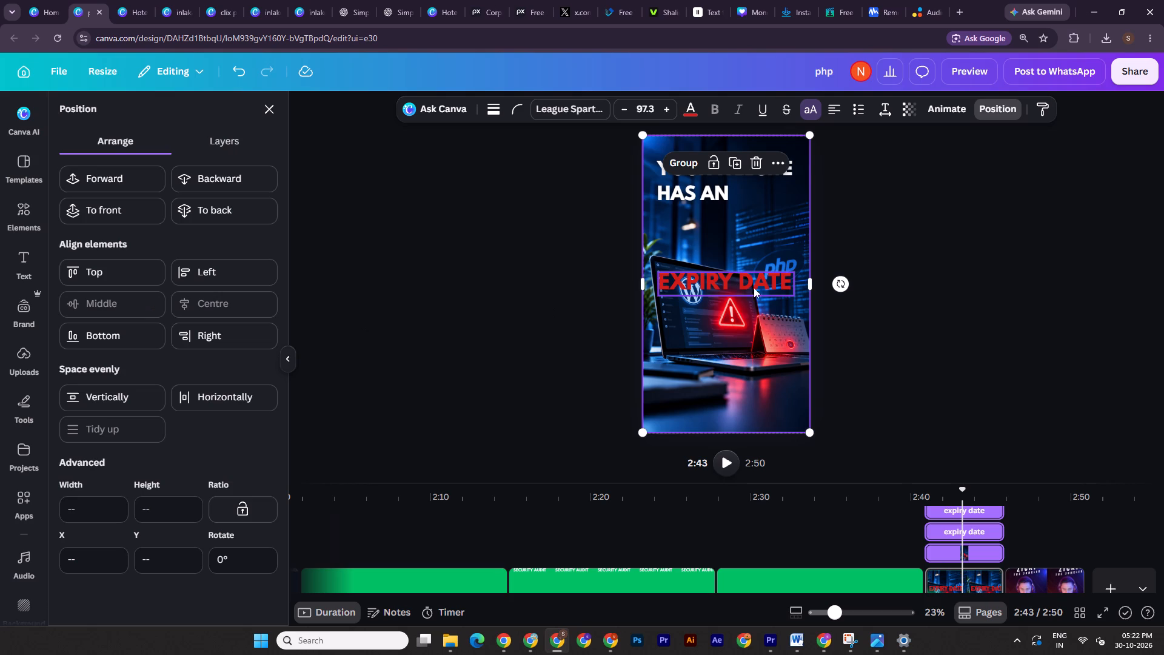
Enlarge the laptop background image slightly beyond the page's bottom-right corner.
double_click(980, 229)
left_click_drag(832, 267, 769, 280)
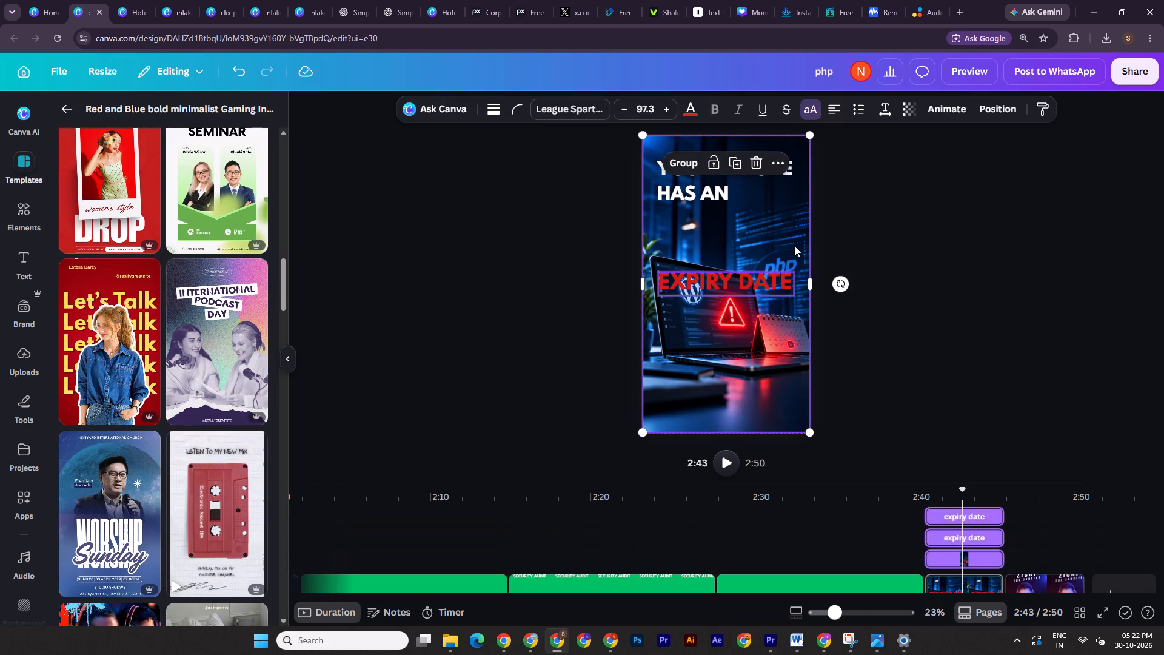
left_click_drag(843, 201, 778, 227)
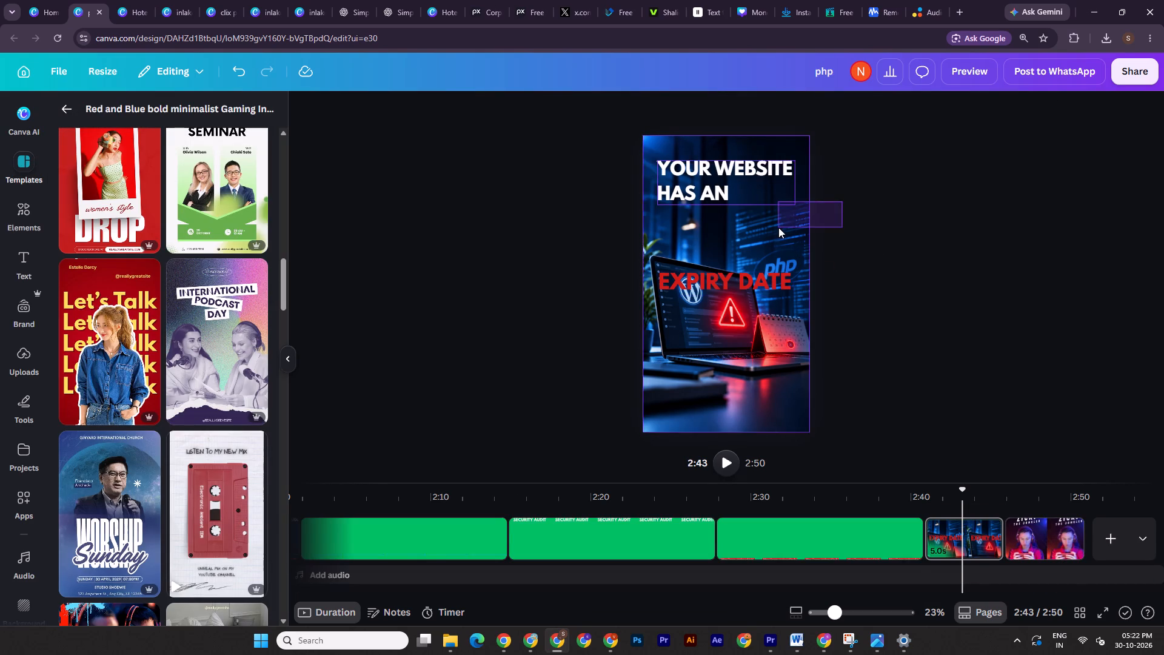
left_click(781, 233)
left_click(809, 136)
left_click(800, 236)
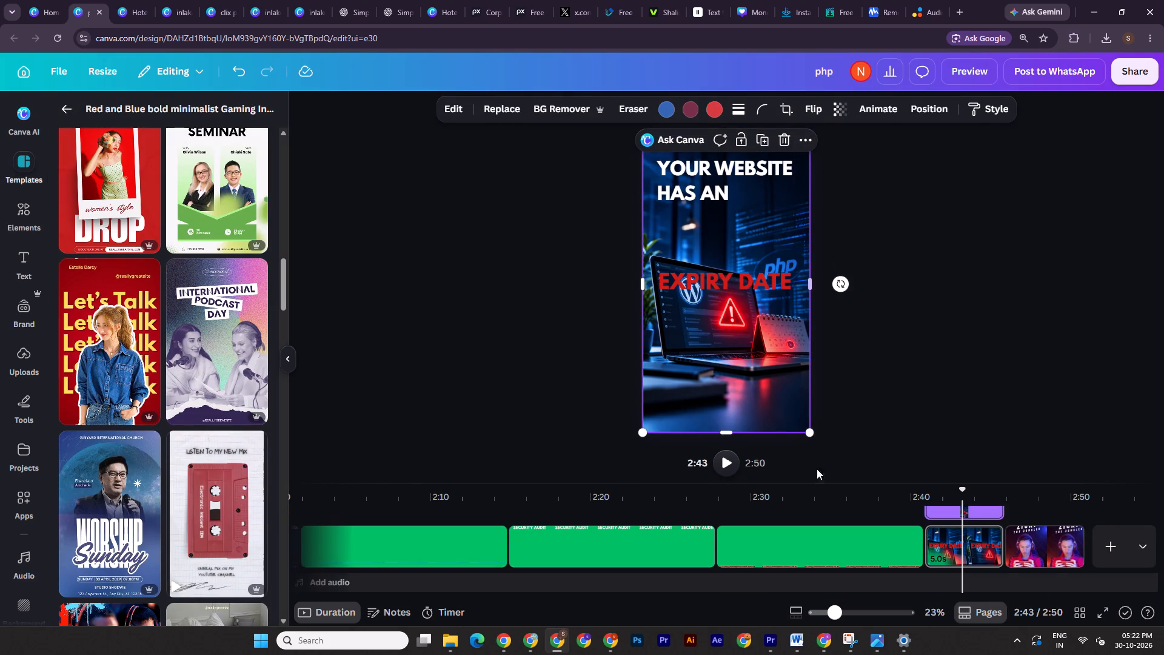
left_click(799, 421)
left_click_drag(812, 432, 817, 437)
left_click_drag(817, 437, 819, 439)
left_click(858, 403)
Move both stacked "EXPIRY DATE" texts together up to just below "HAS AN".
left_click(734, 274)
left_click_drag(846, 269, 726, 297)
left_click_drag(757, 291, 760, 233)
Apply the Neon effect at intensity 0 to the lower of the two stacked "EXPIRY DATE" layers.
left_click_drag(997, 124, 998, 118)
left_click(996, 111)
left_click_drag(835, 215, 761, 232)
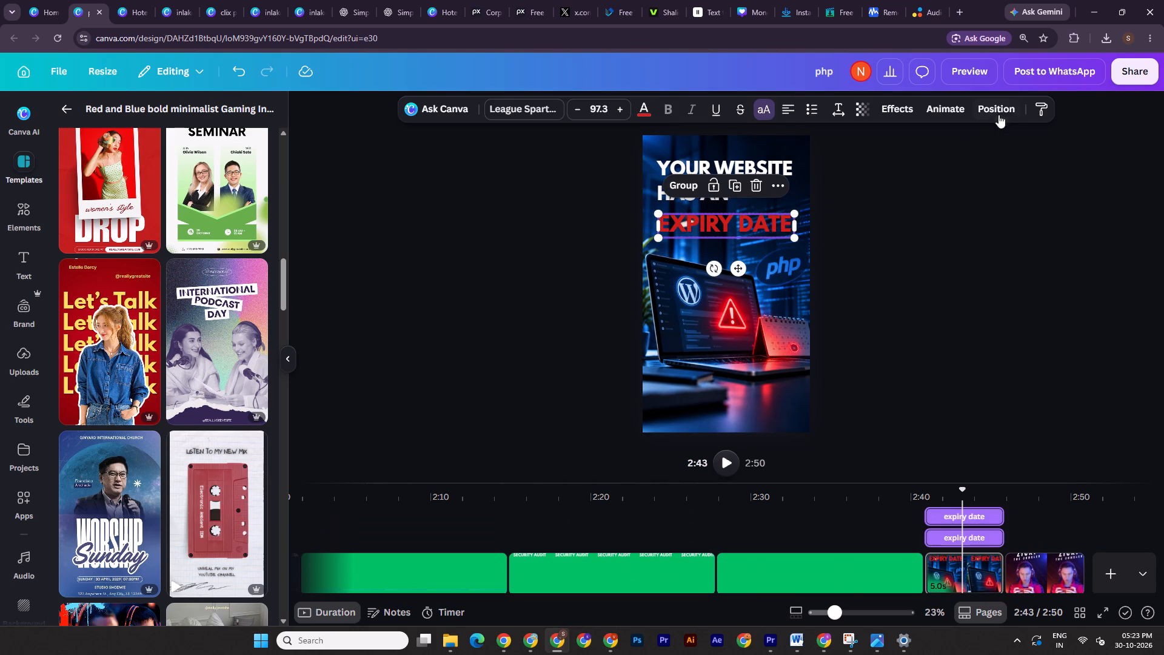
left_click(1005, 109)
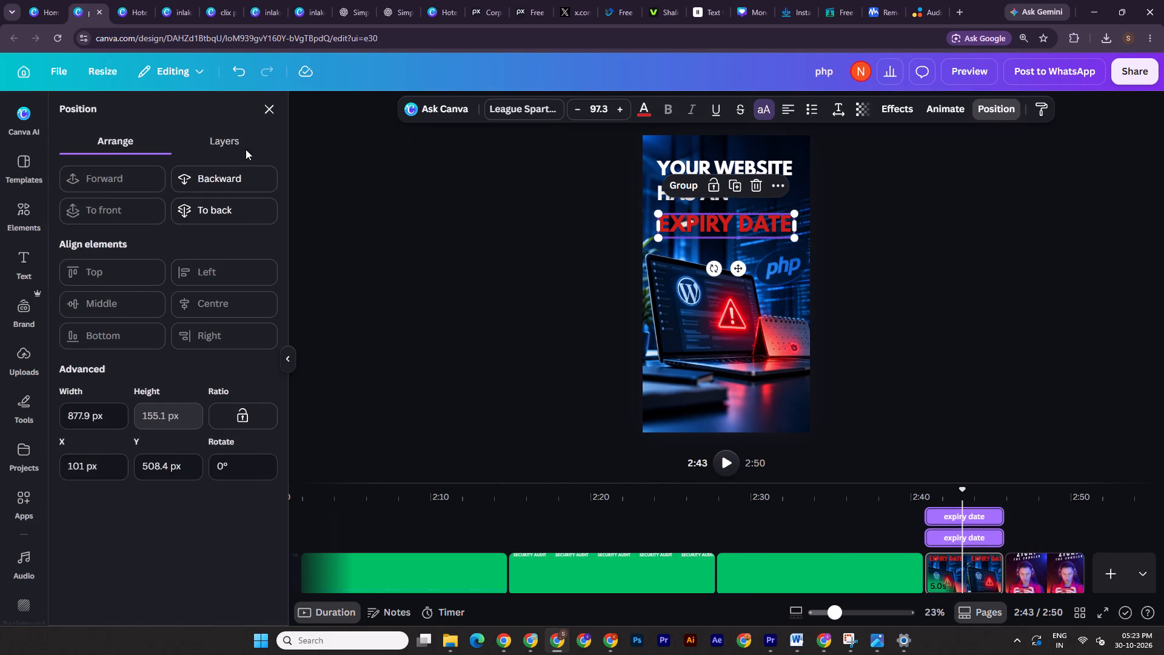
left_click(220, 130)
left_click(163, 270)
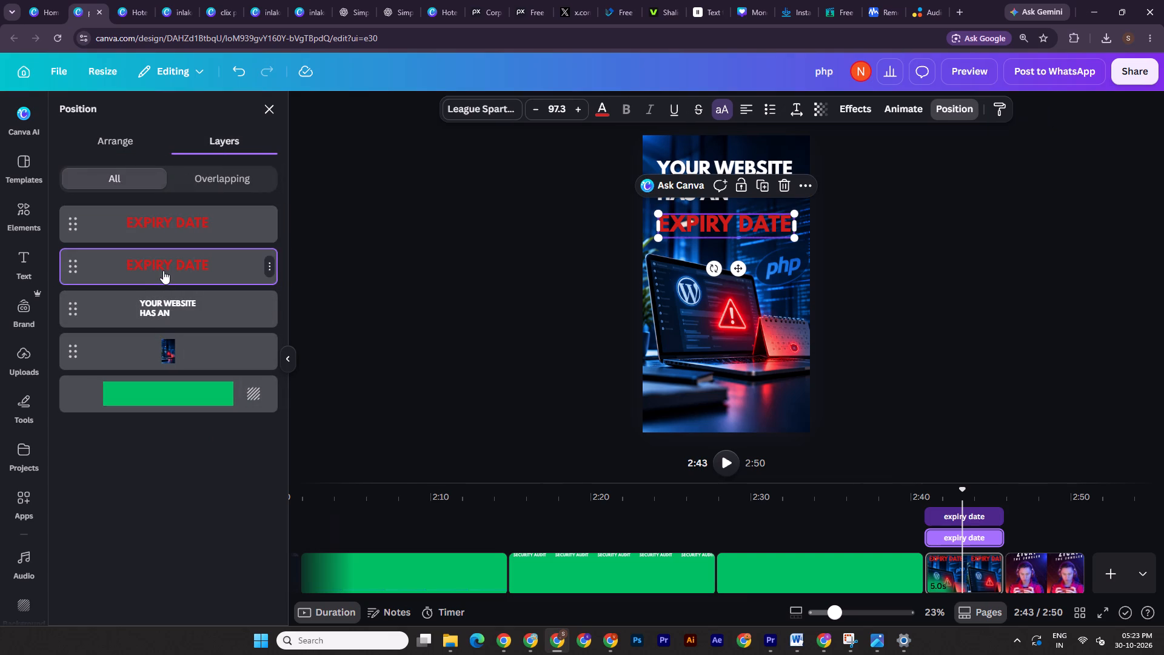
left_click(888, 117)
scroll(129, 427, "down", 2)
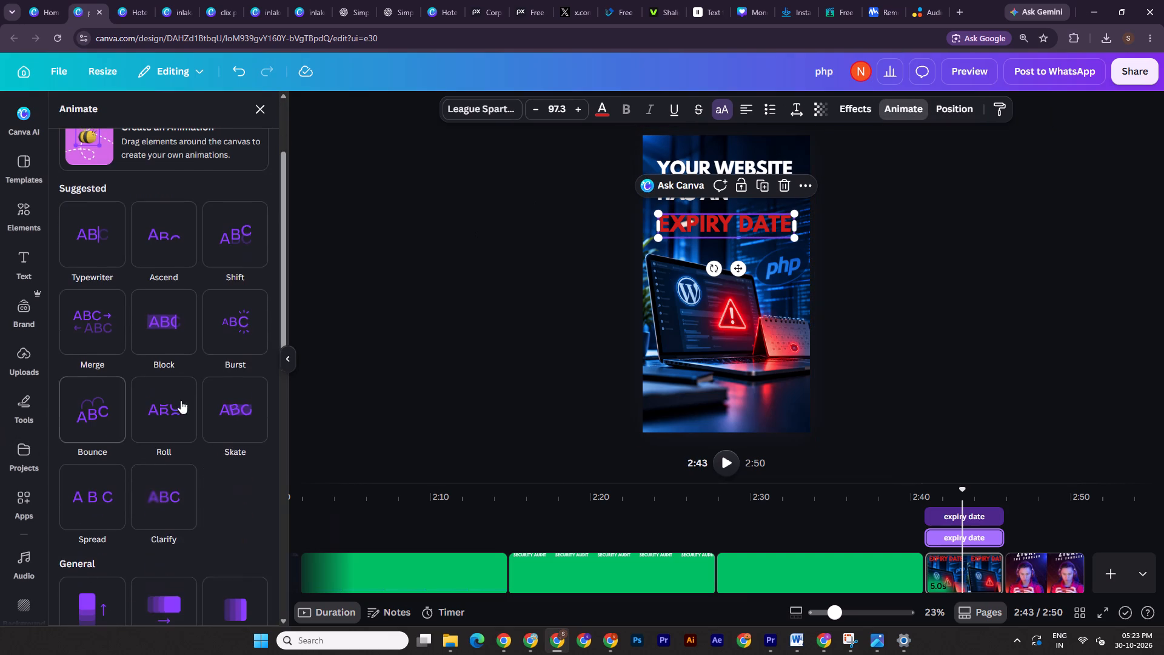
left_click(854, 115)
left_click(186, 351)
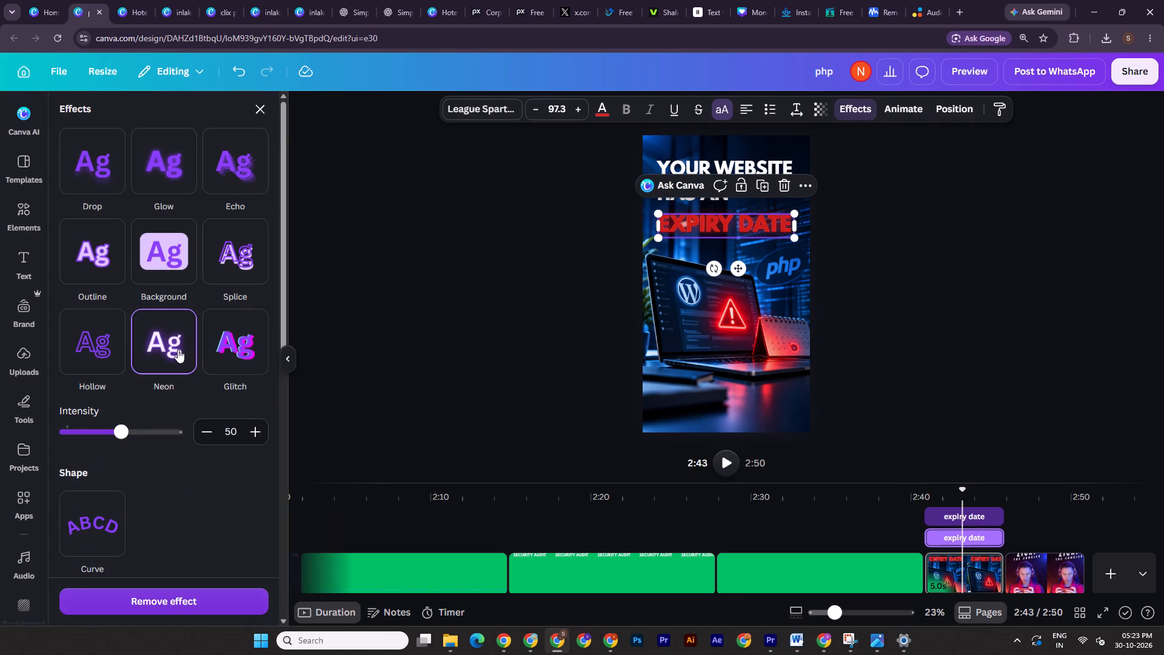
left_click_drag(109, 434, 47, 430)
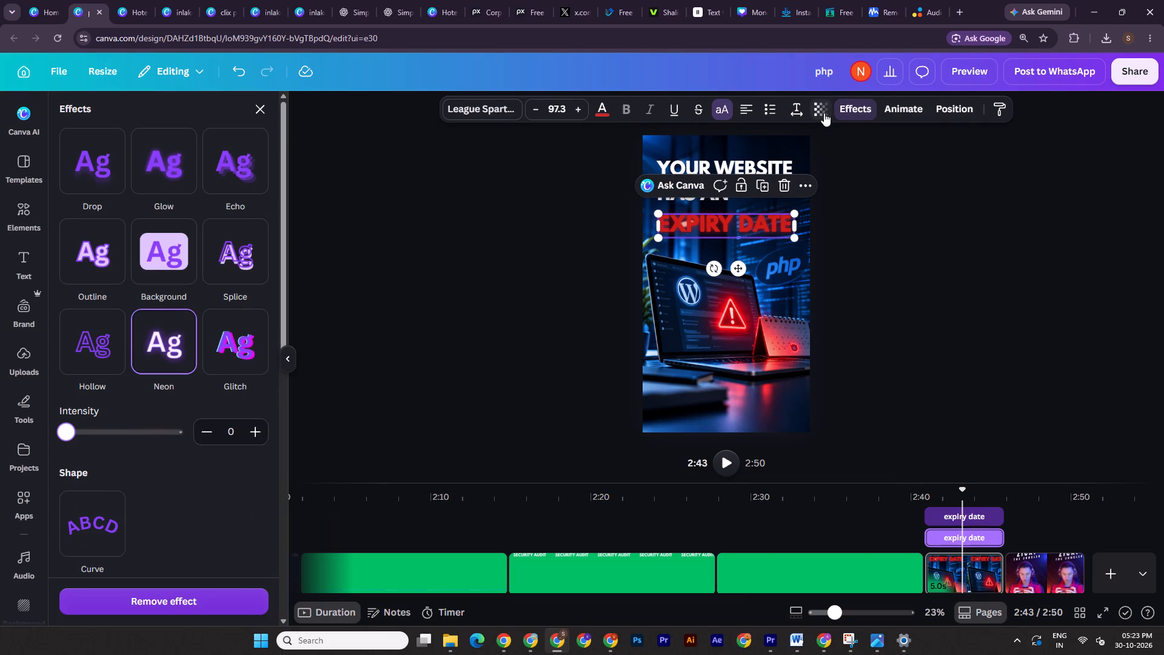
Set the transparency of the neon "EXPIRY DATE" copy to 27.
left_click(820, 110)
left_click_drag(854, 156, 783, 161)
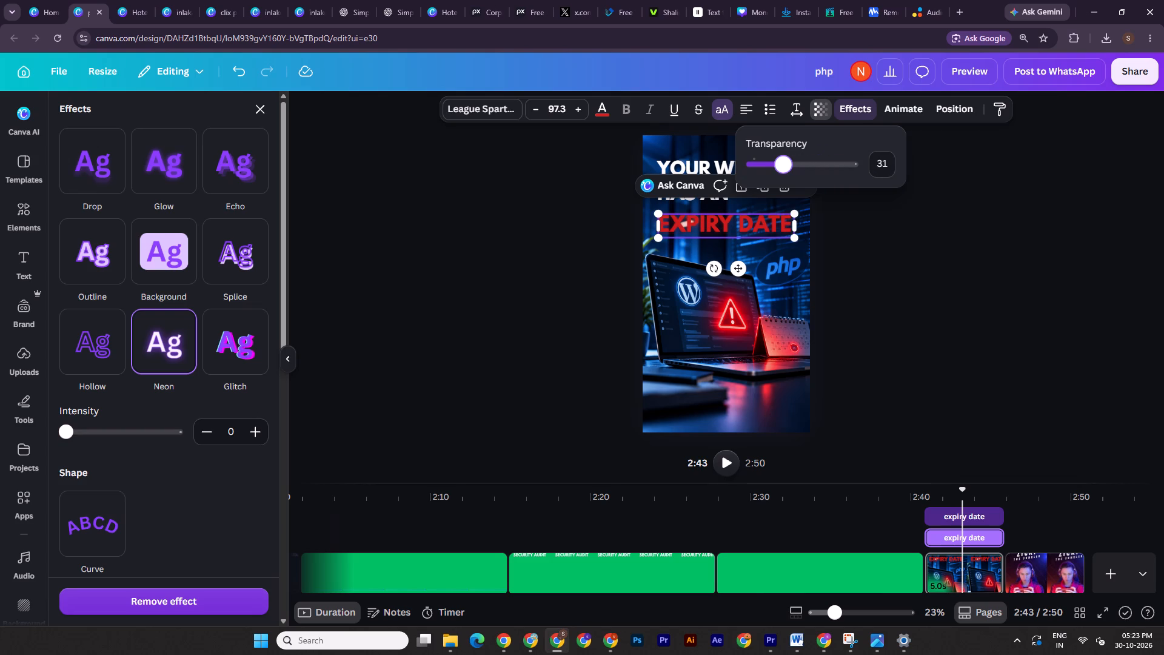
left_click_drag(783, 161, 779, 162)
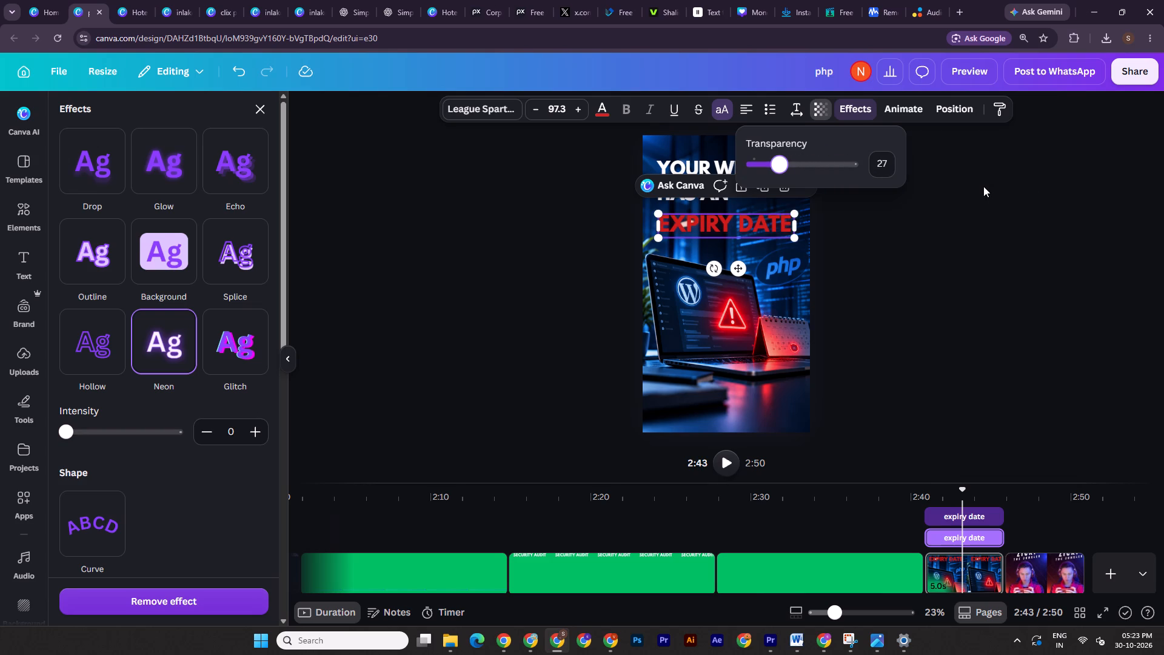
triple_click(983, 186)
left_click(983, 186)
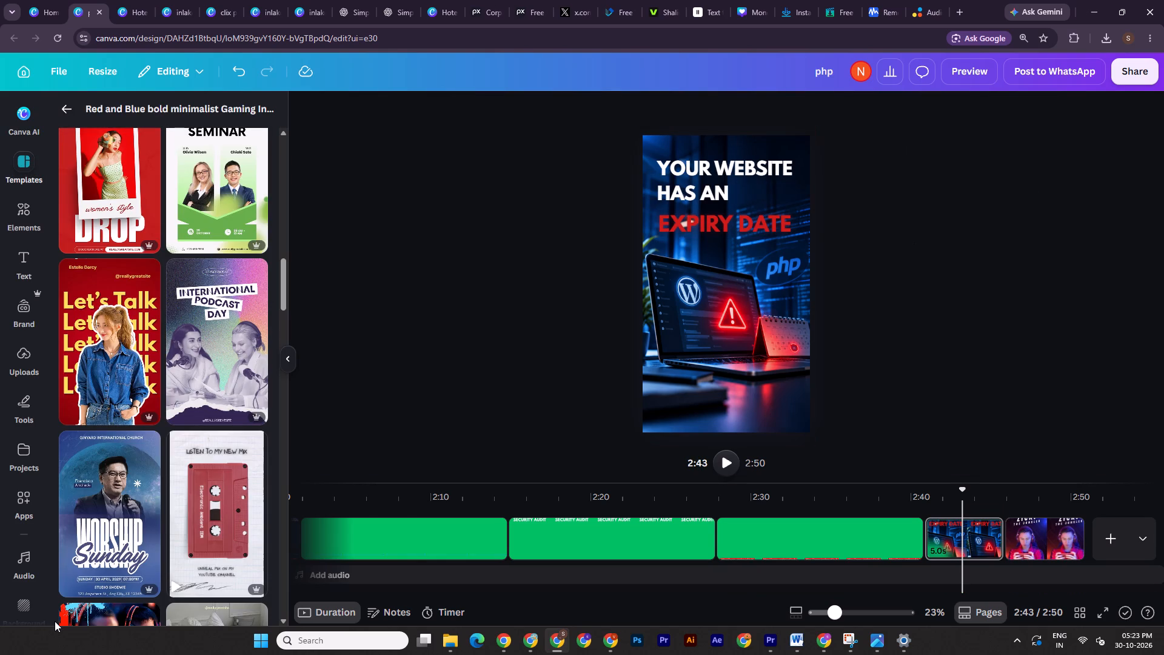
Nudge both stacked "EXPIRY DATE" texts together slightly upward, closer to the "HAS AN" line.
left_click_drag(866, 206, 726, 252)
key("Up")
key("Up")
key("Up")
key("Up")
key("Up")
key("Up")
key("Up")
key("Up")
key("Up")
key("Up")
key("Up")
key("Up")
key("Up")
key("Up")
key("Up")
key("Up")
key("Up")
key("Up")
key("Up")
key("Up")
key("Up")
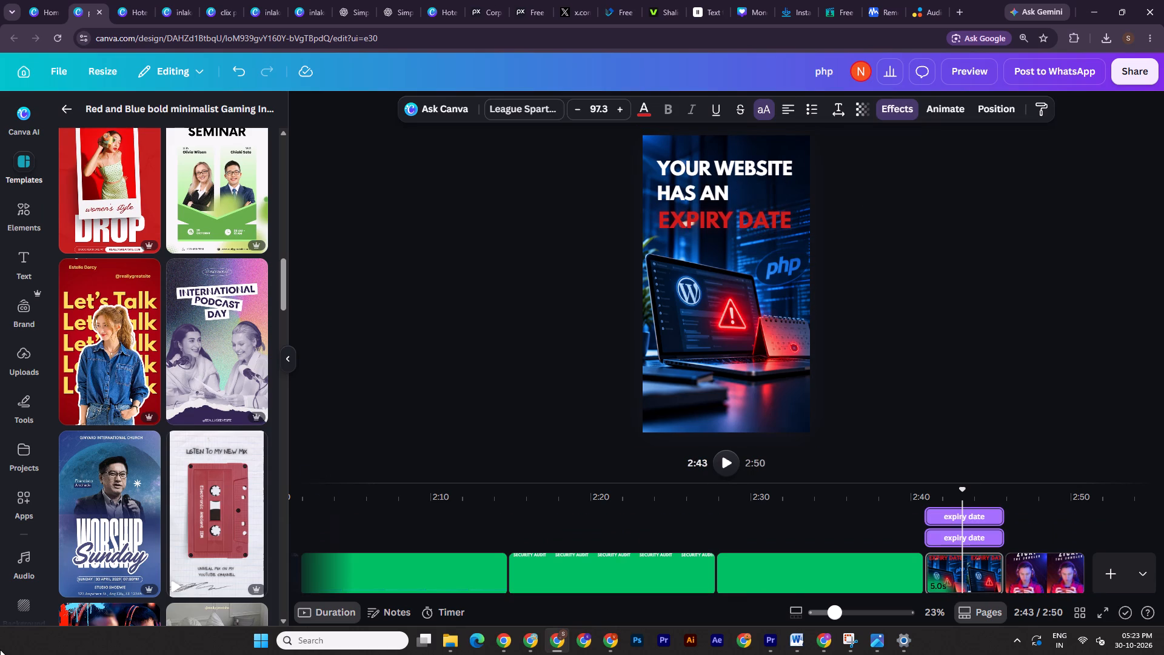
key("Up")
key("Up")
key("Up")
key("Up")
key("Up")
key("Up")
key("Up")
key("Up")
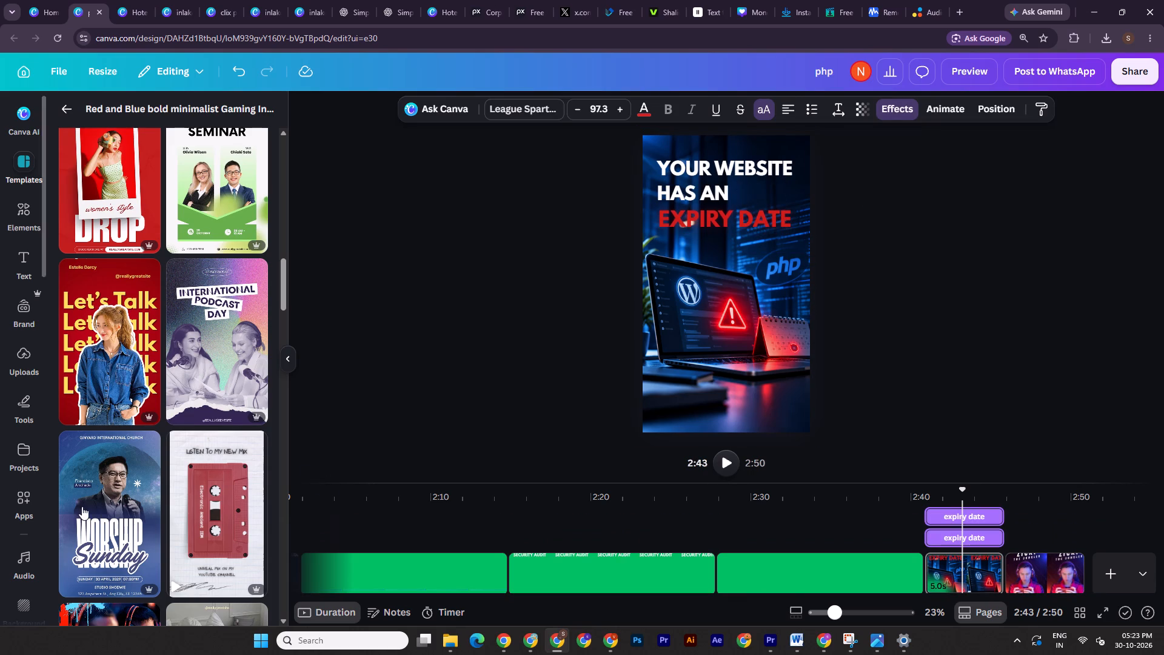
double_click(899, 185)
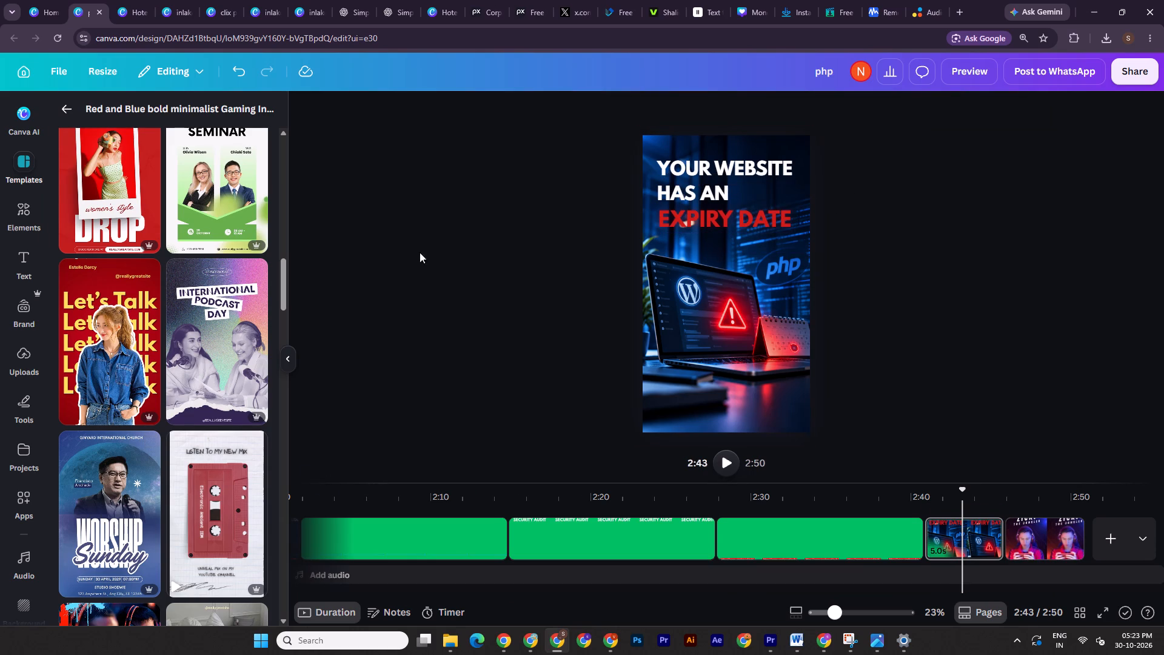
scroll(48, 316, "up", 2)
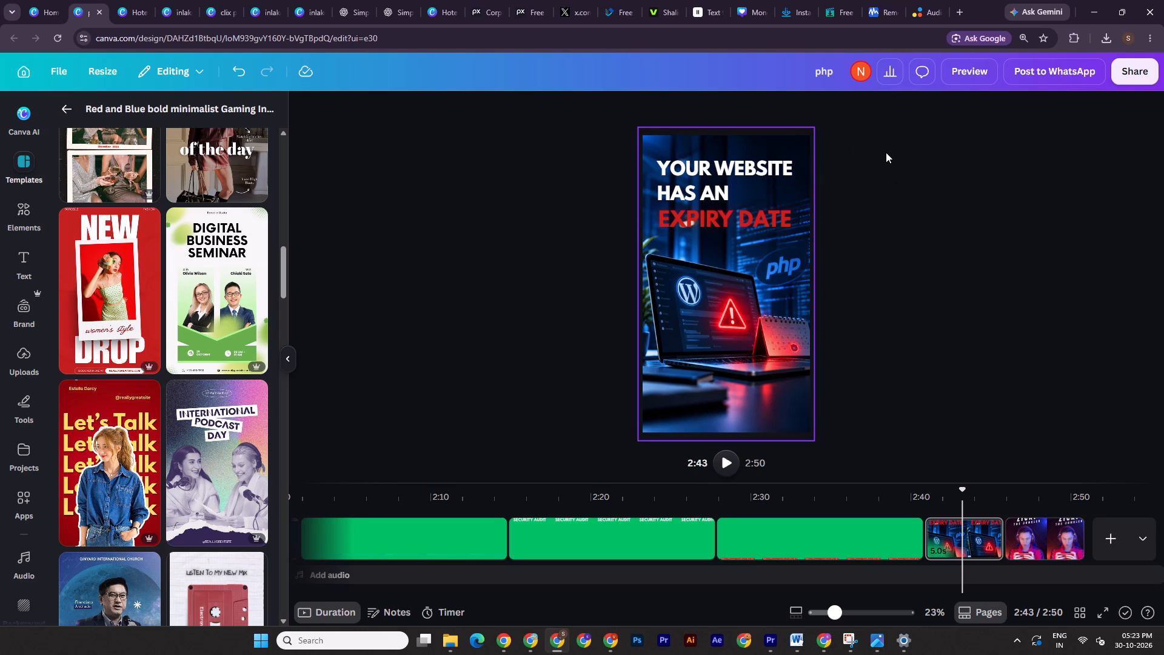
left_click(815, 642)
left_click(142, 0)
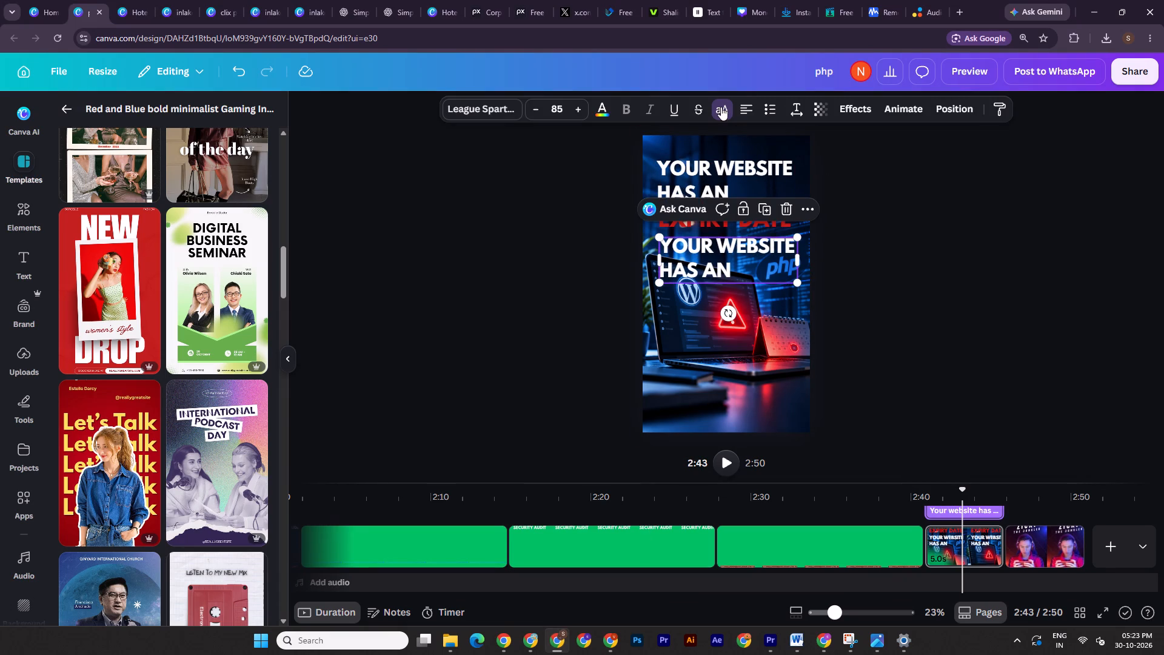
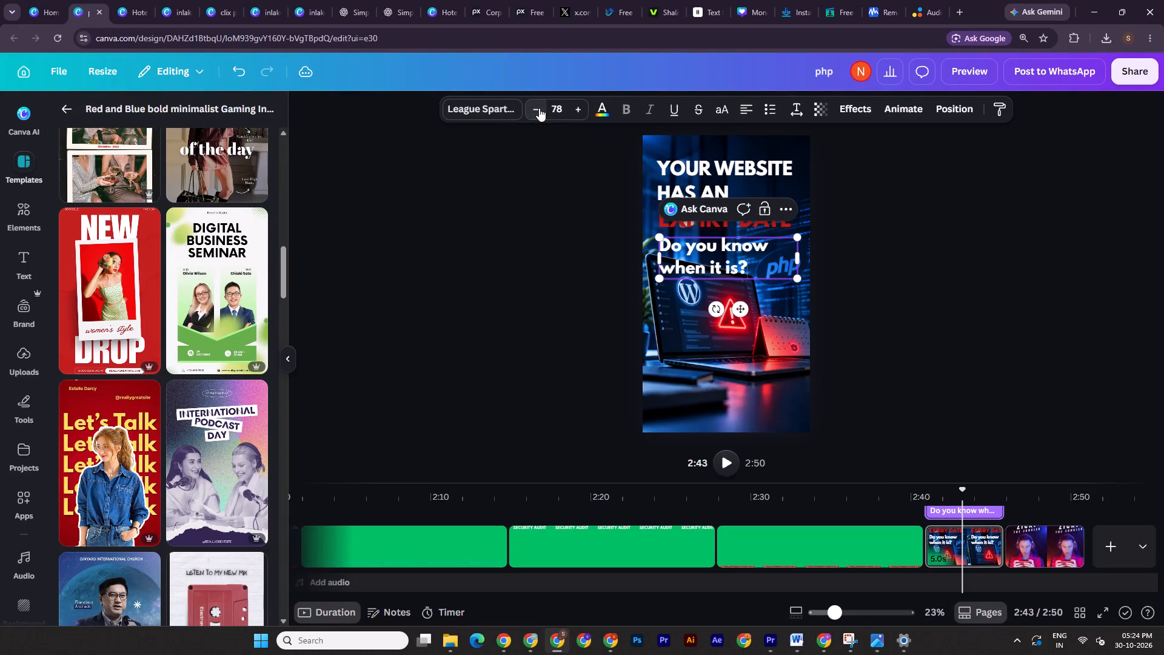
Reduce the font size of the "Do you know when it is?" text to 61.
triple_click(539, 108)
double_click(539, 108)
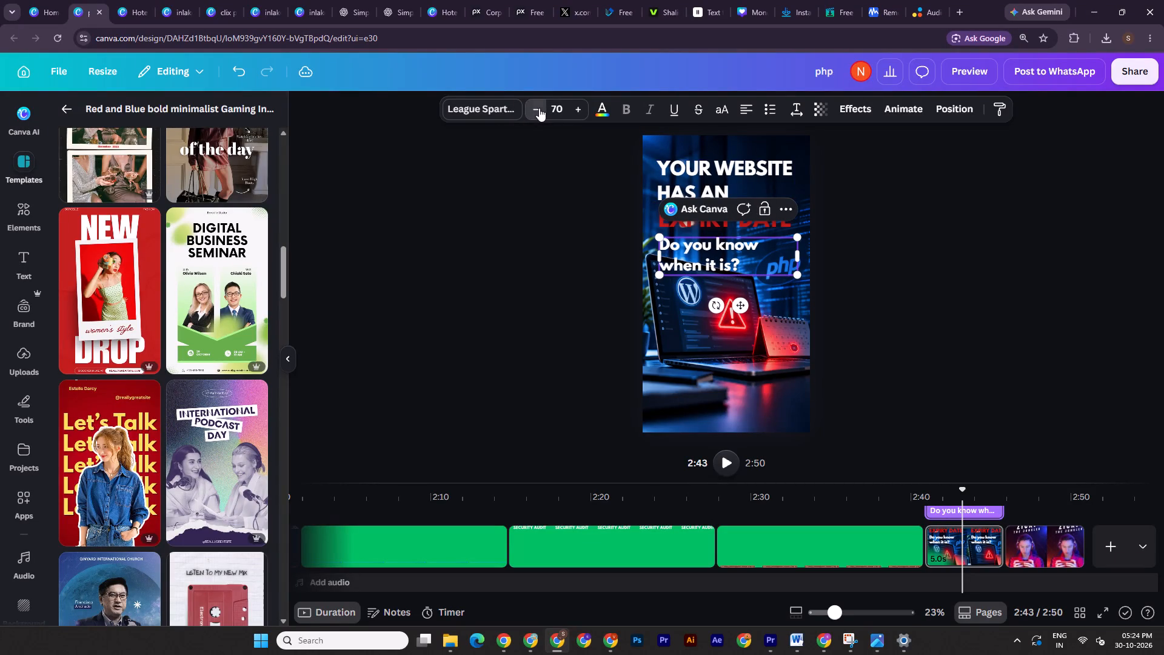
triple_click(539, 108)
left_click(539, 108)
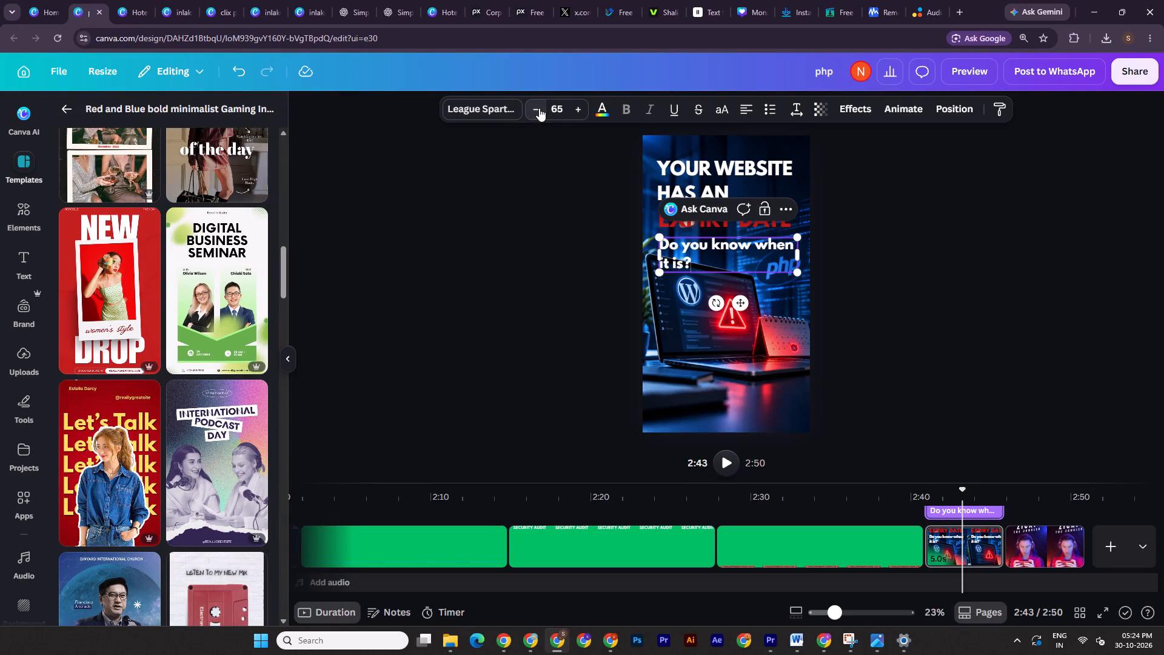
left_click(539, 108)
triple_click(539, 108)
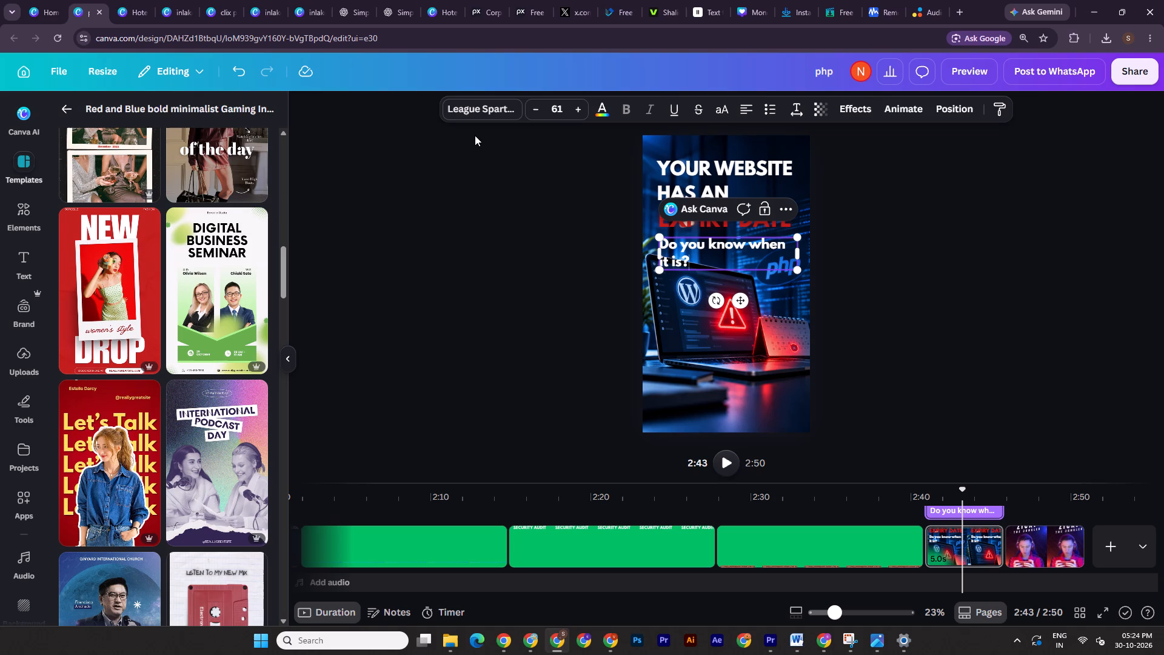
Reduce the font size of "Do you know when it is?" to 51 so it fits on one line.
triple_click(536, 106)
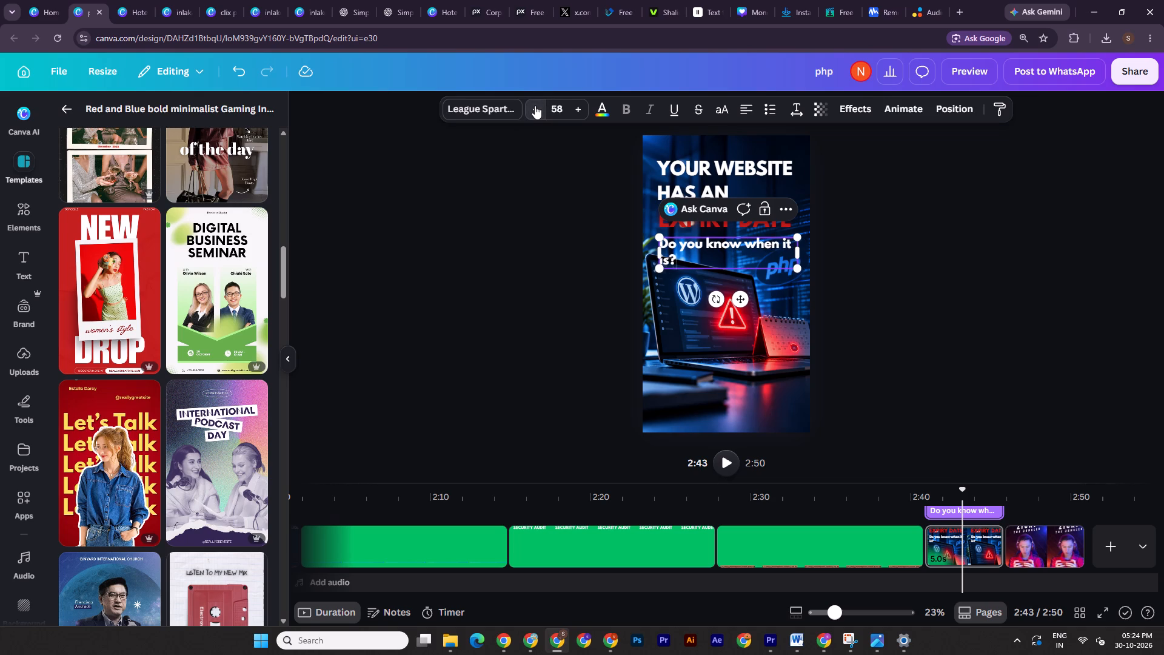
triple_click(535, 106)
triple_click(535, 106)
left_click(535, 106)
left_click(1040, 216)
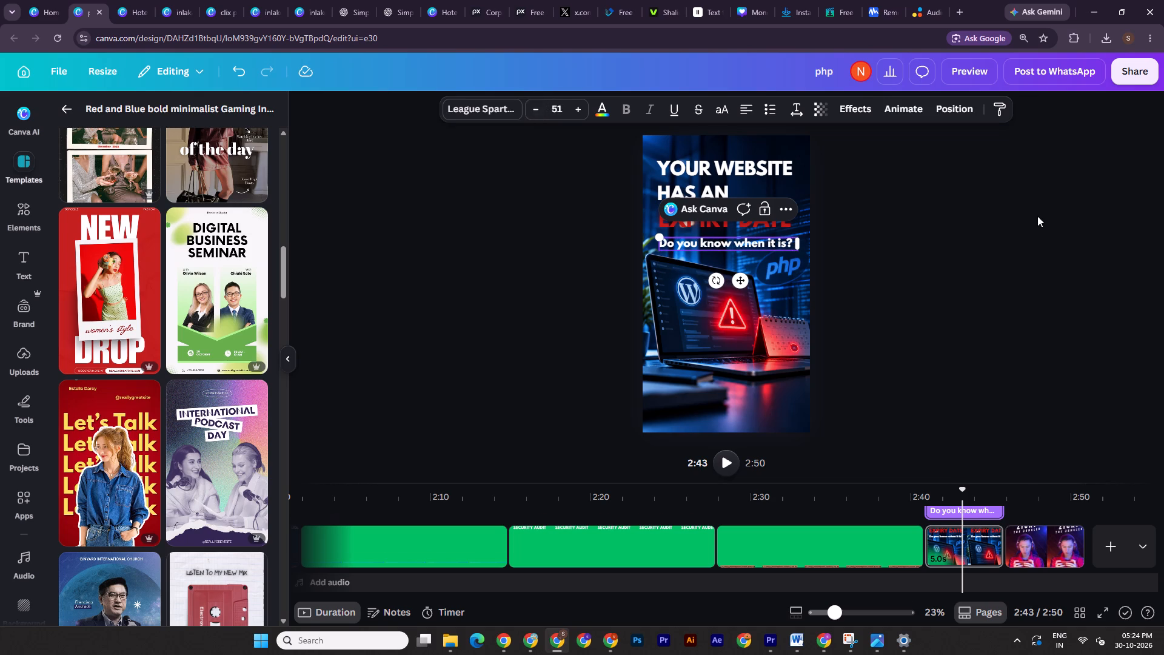
left_click(1034, 215)
Narrow the "Do you know when it is?" text box to 864 px and centre it horizontally on the page.
left_click_drag(832, 621, 844, 623)
left_click(751, 223)
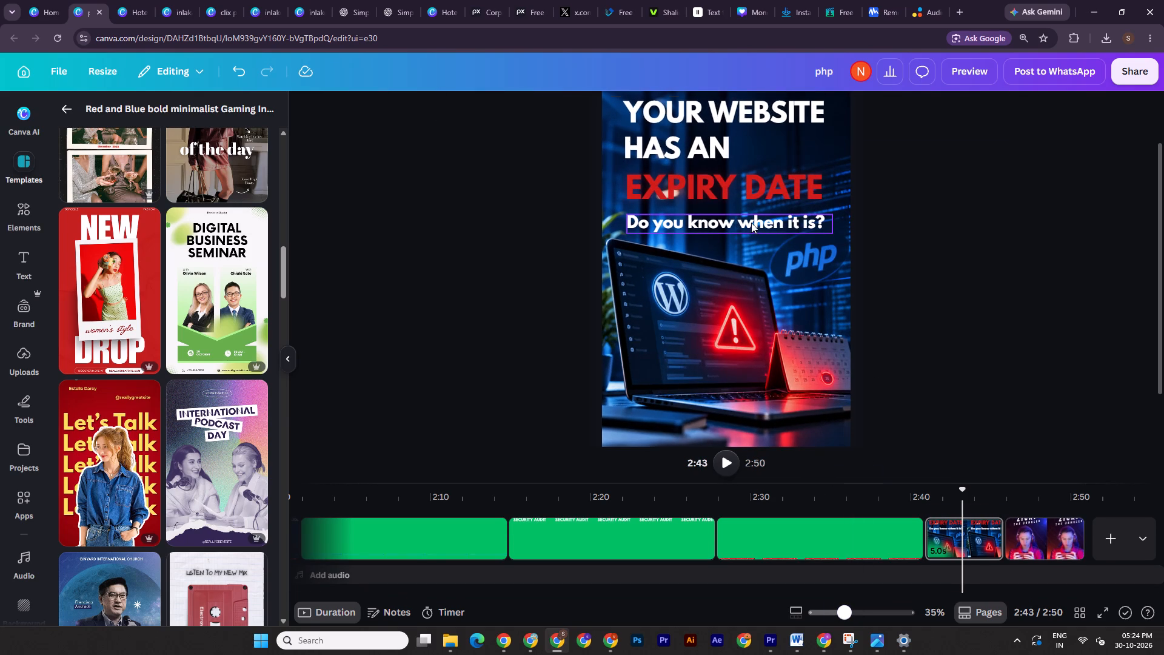
left_click_drag(835, 223, 829, 223)
left_click_drag(948, 235, 943, 235)
left_click(752, 233)
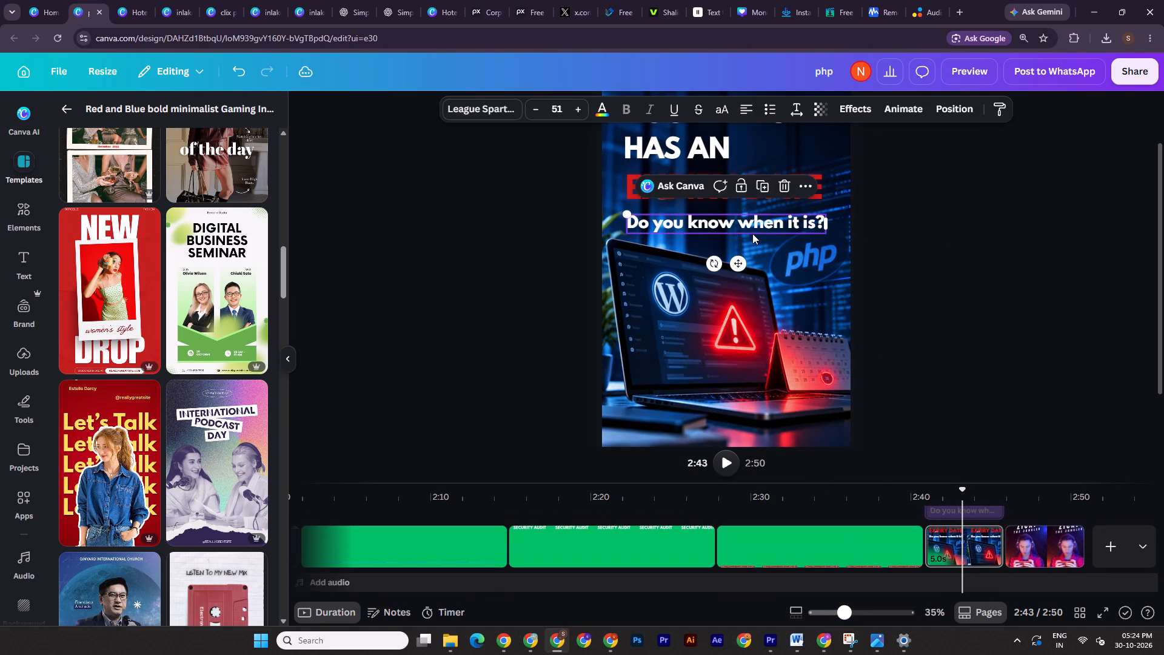
key("Right")
key("Right")
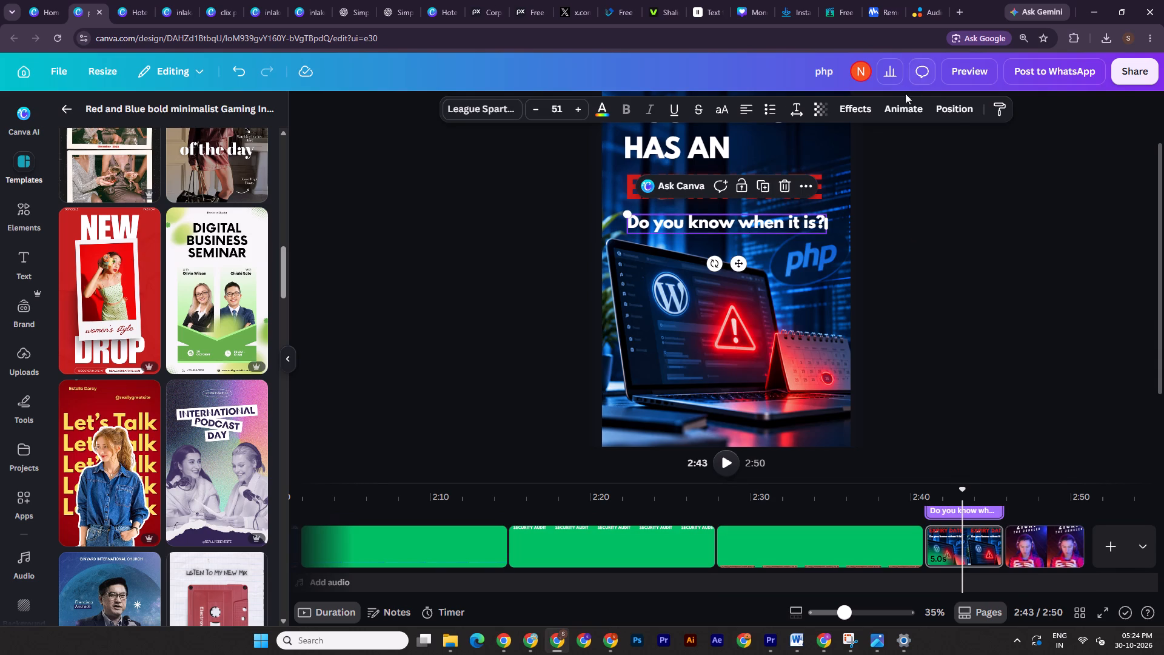
left_click(953, 109)
left_click(118, 152)
left_click(194, 295)
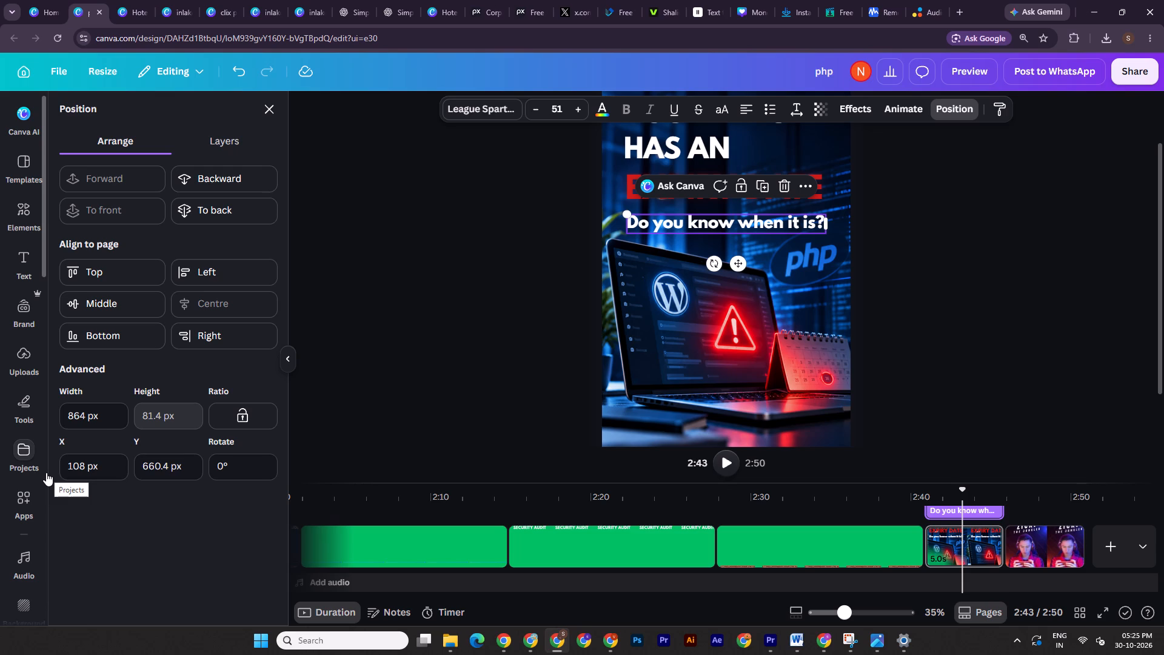
left_click(1013, 318)
double_click(1031, 220)
Colour "Do you know when it is?" with a vertical gradient from white to a blue sampled from the text colour swatches.
left_click_drag(841, 610, 848, 611)
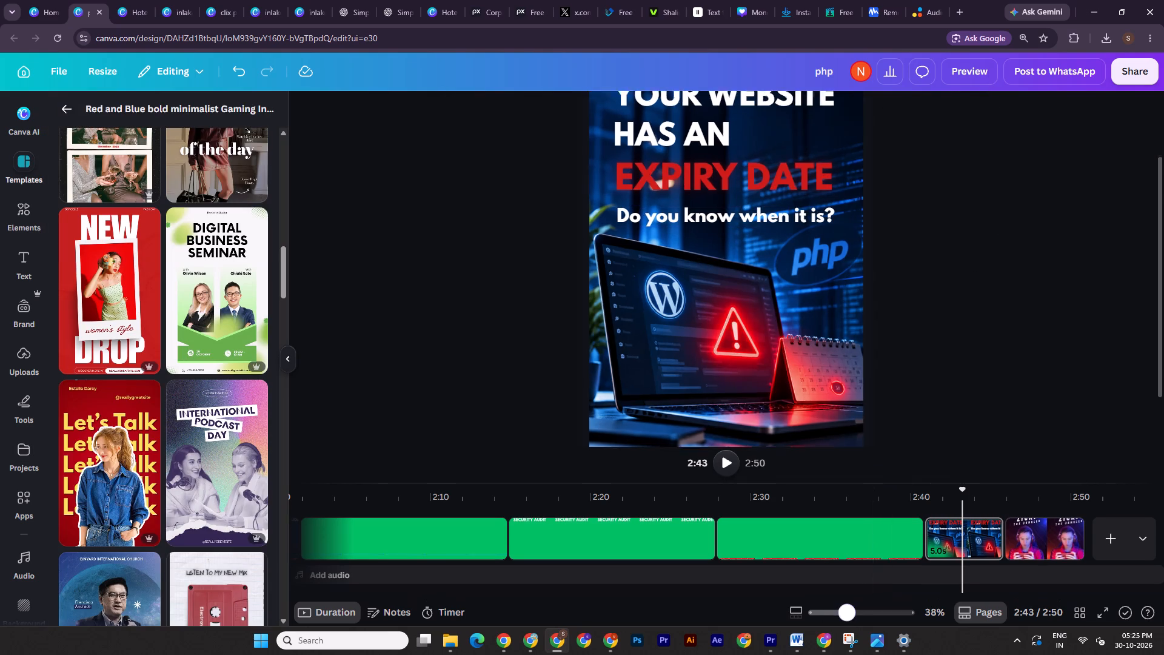
left_click_drag(848, 611, 858, 613)
left_click(703, 185)
left_click(613, 106)
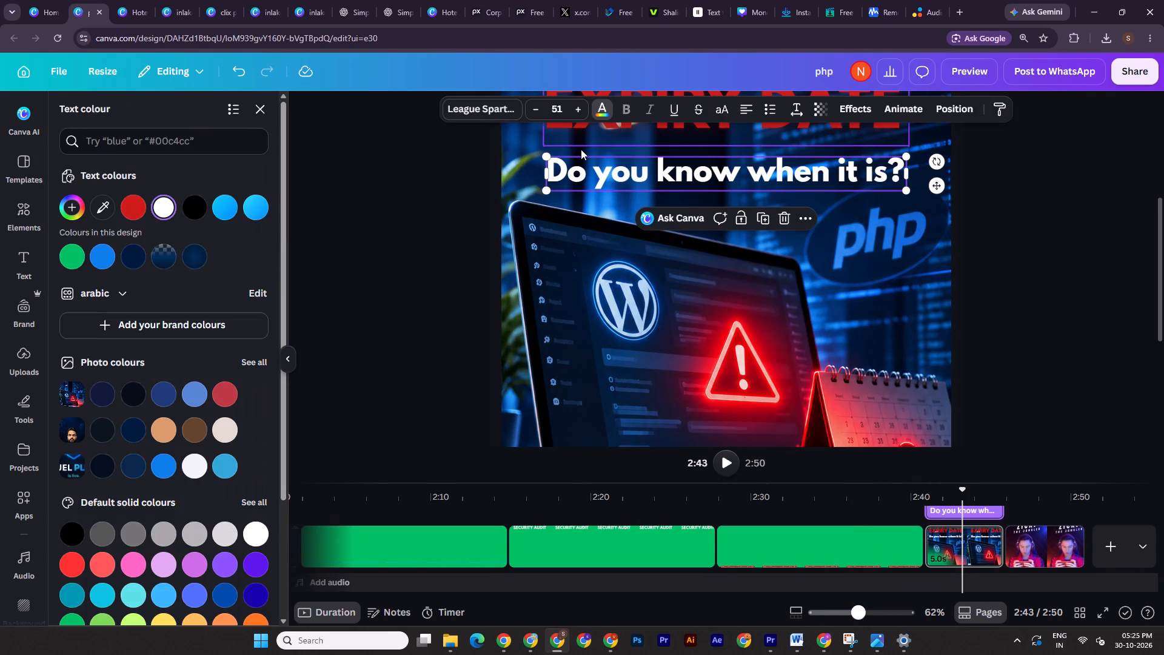
left_click(155, 210)
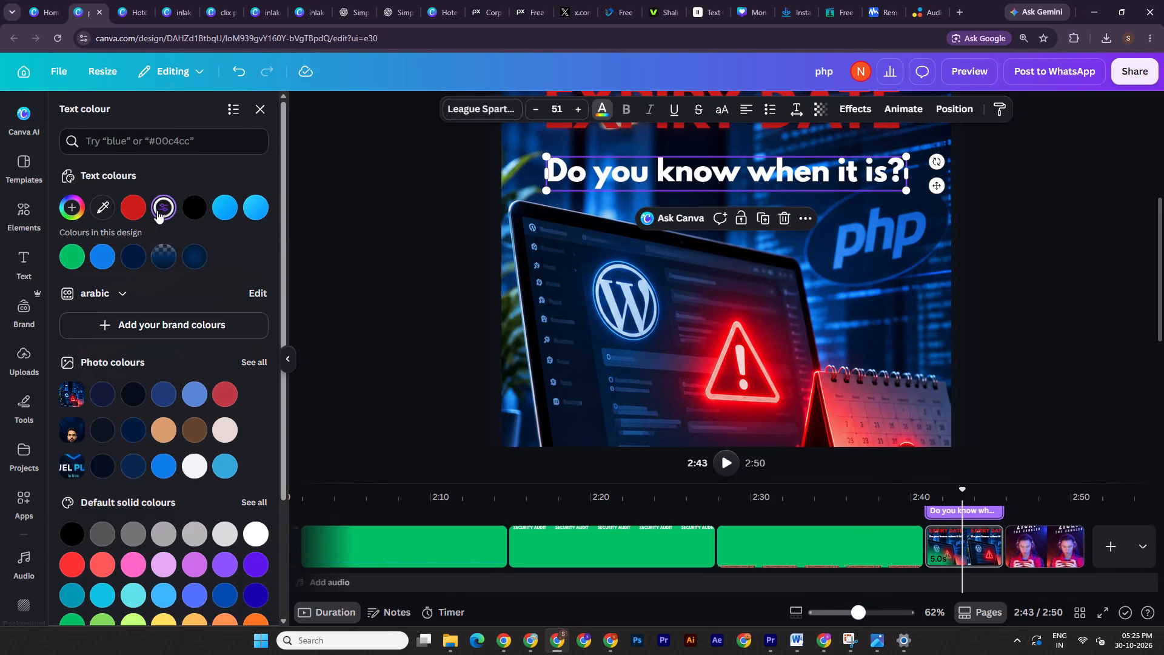
left_click(218, 249)
left_click(118, 300)
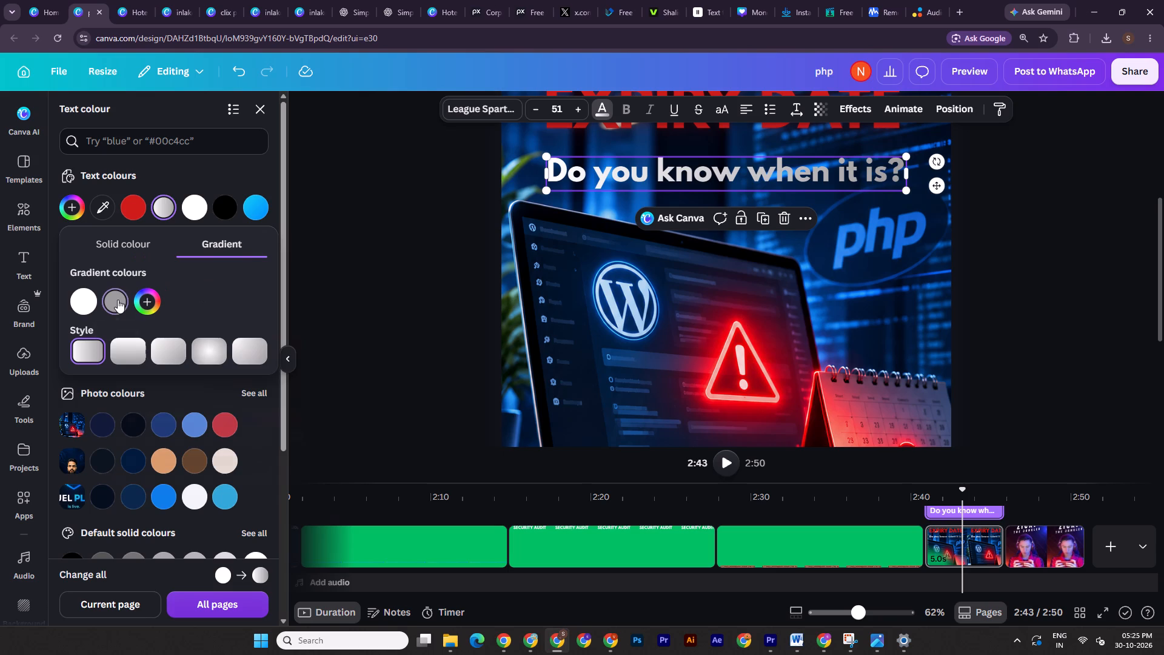
left_click(289, 469)
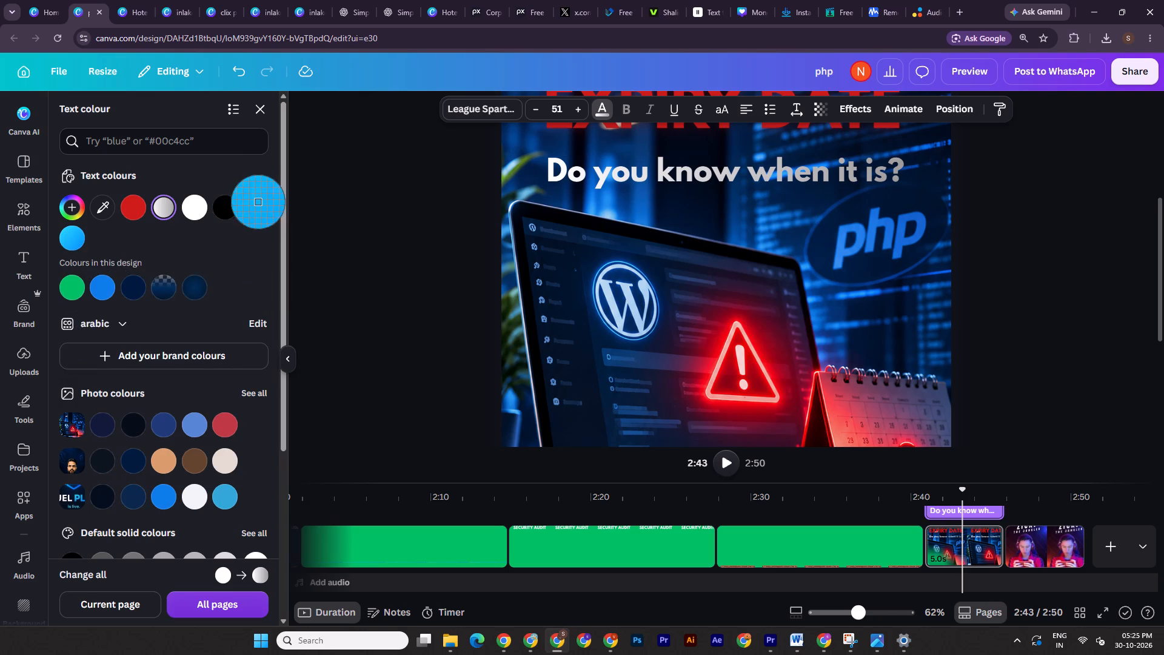
left_click(258, 202)
left_click(144, 356)
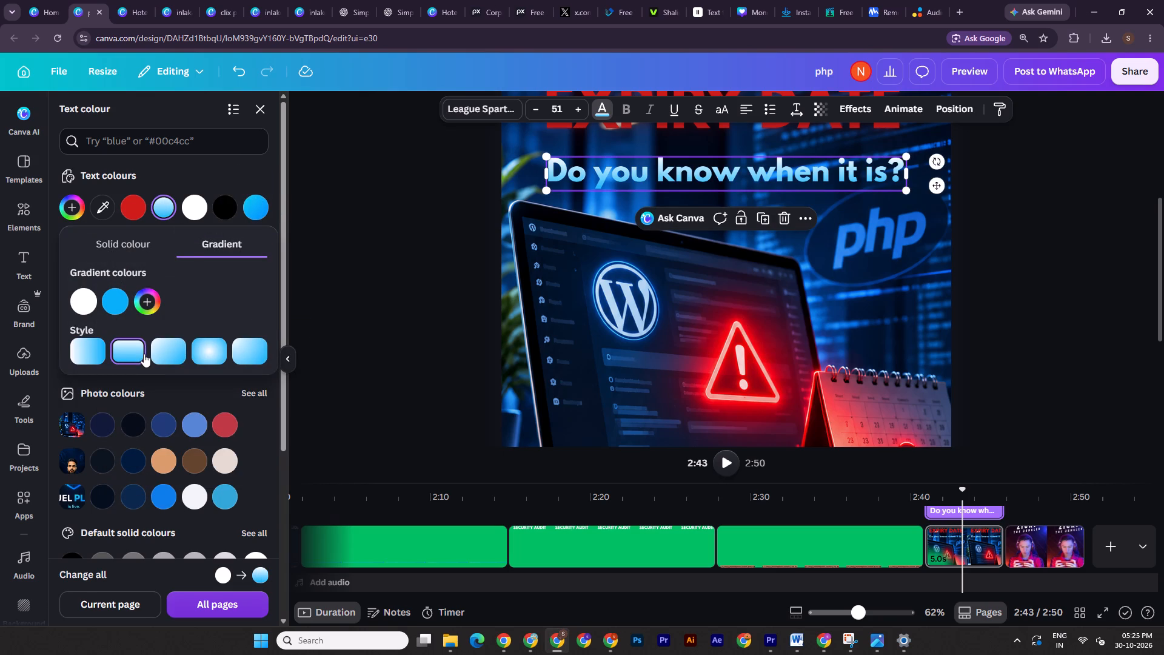
Add a third stop to the question text's gradient and set its middle stop to white, #FFFFFF.
left_click(147, 303)
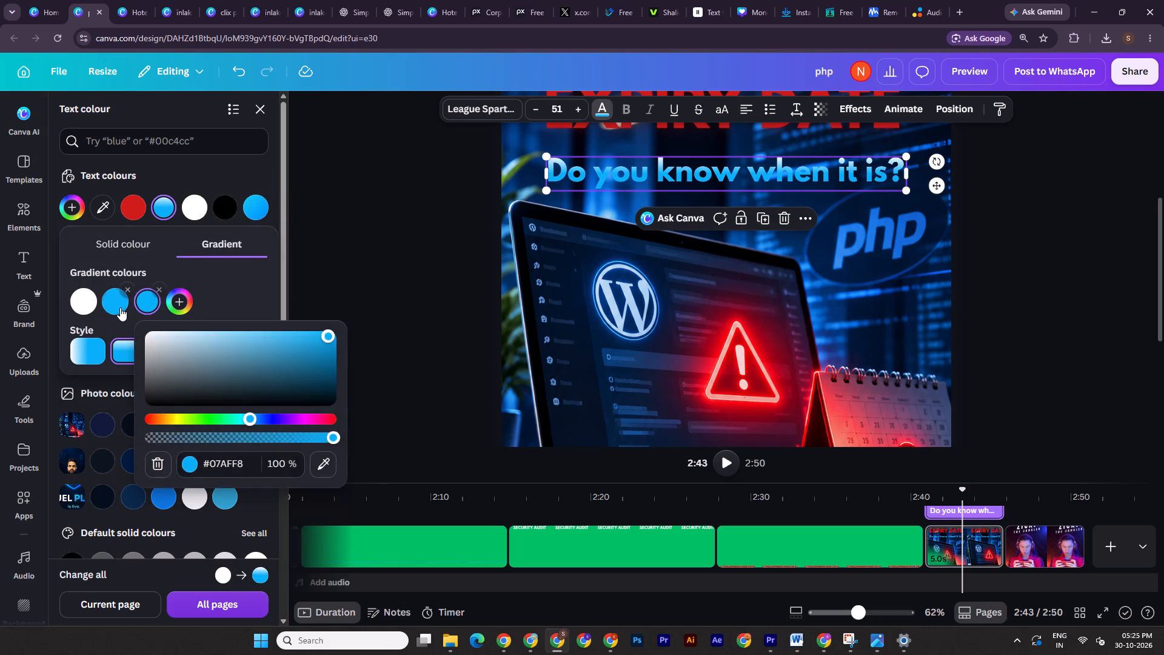
left_click(120, 307)
left_click_drag(158, 351, 96, 318)
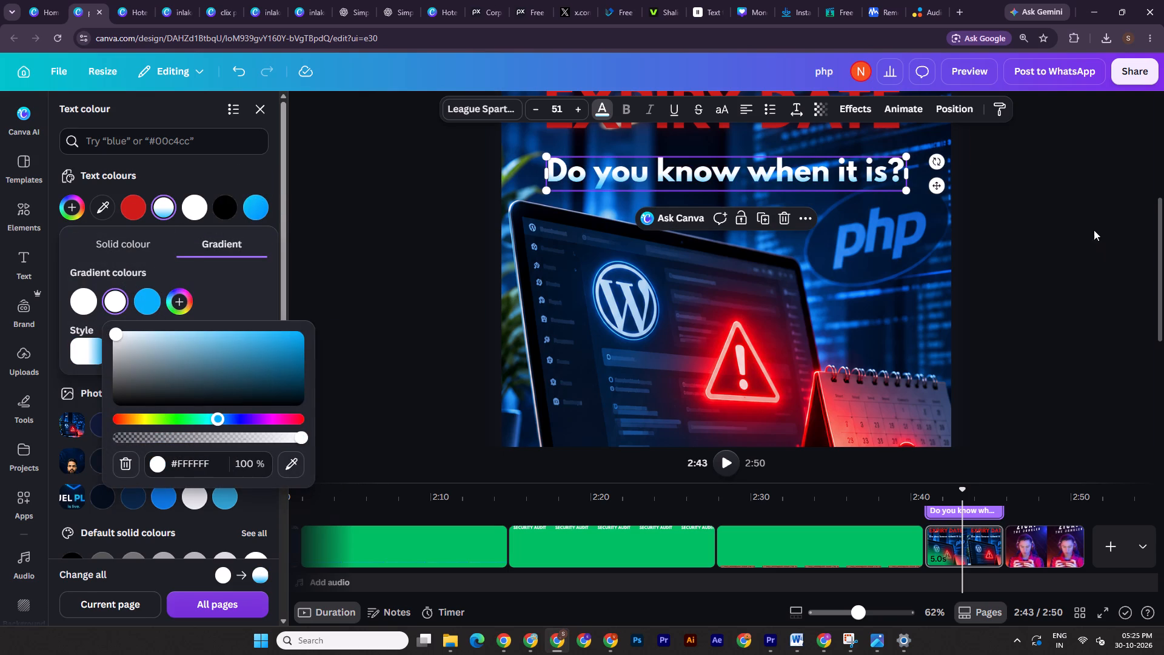
triple_click(1055, 211)
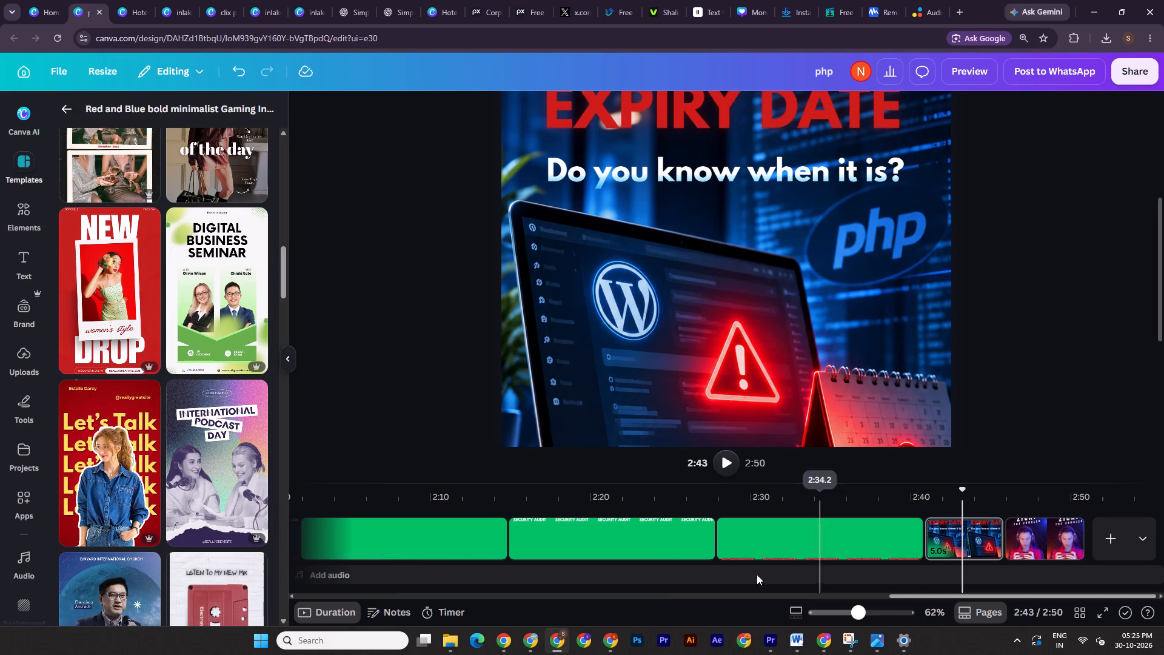
Add a square shape to the thumbnail page.
left_click(15, 226)
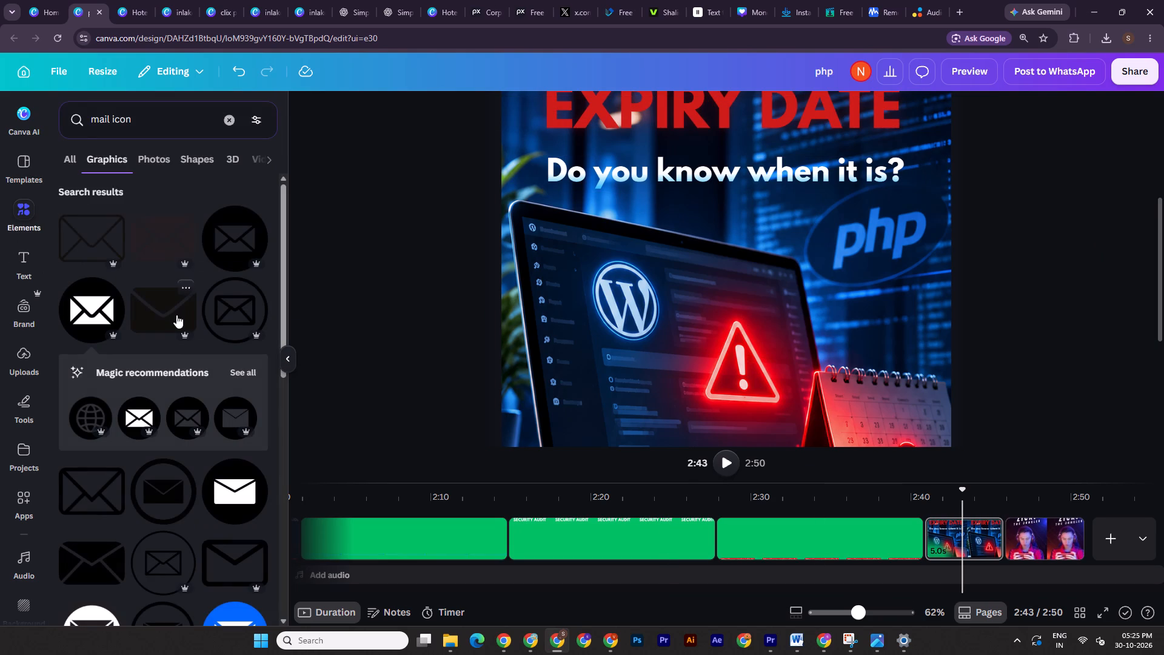
left_click(238, 118)
left_click(370, 268)
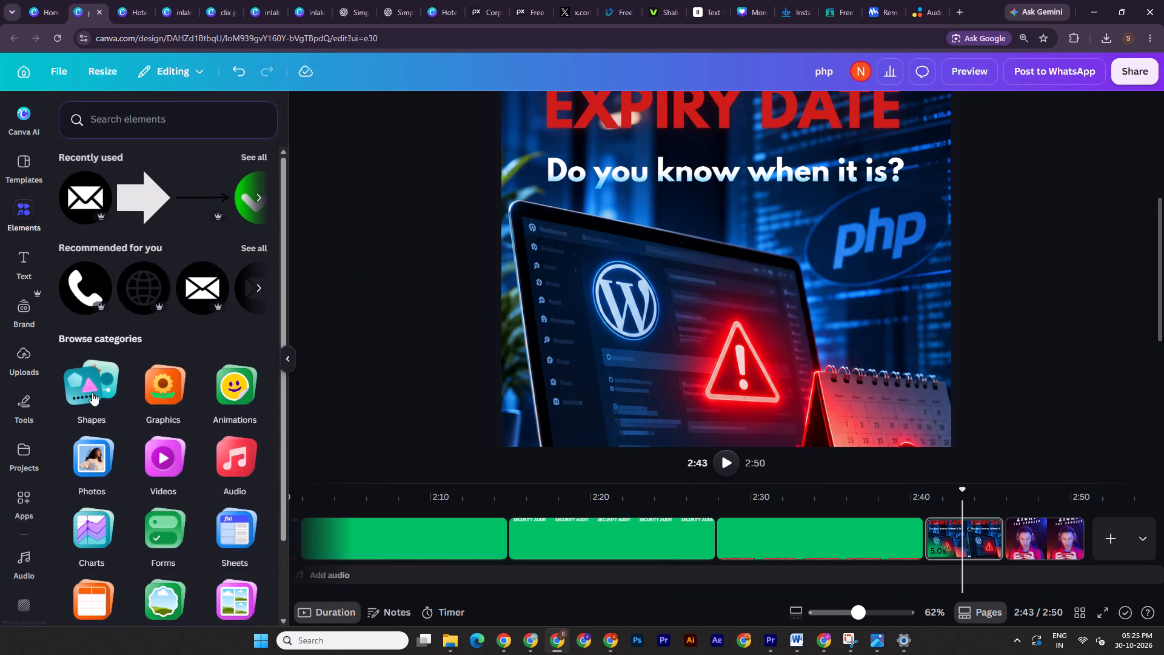
left_click(92, 392)
left_click(124, 229)
left_click(1050, 300)
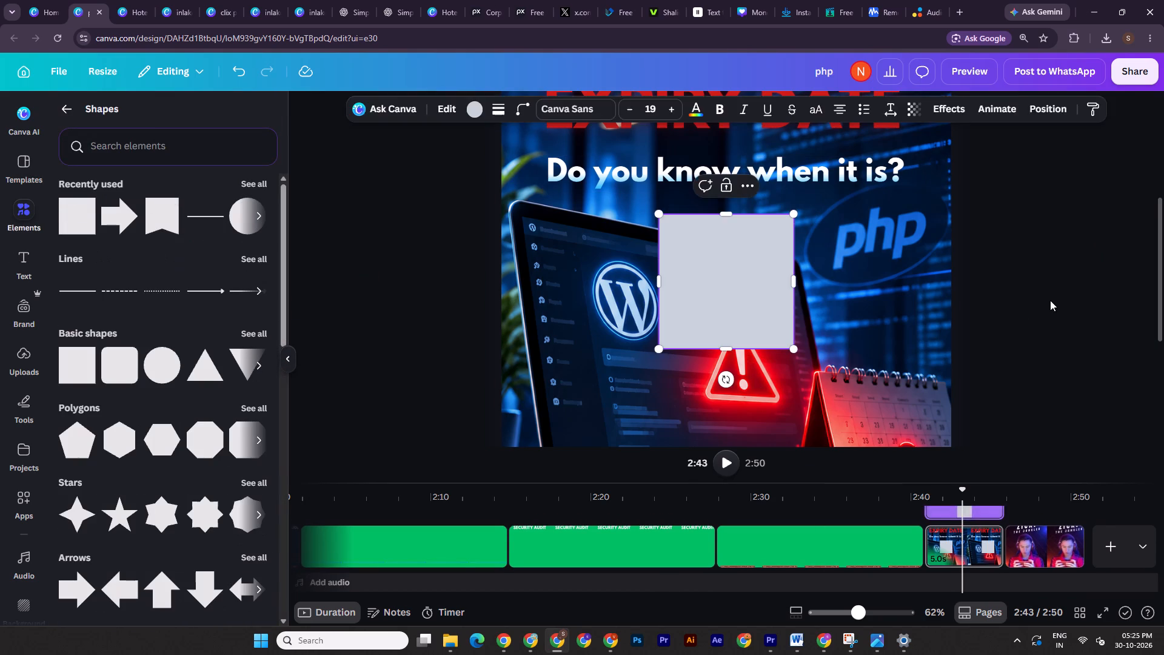
Remove the square's fill and give it a solid white border with stroke weight 4.
left_click(691, 287)
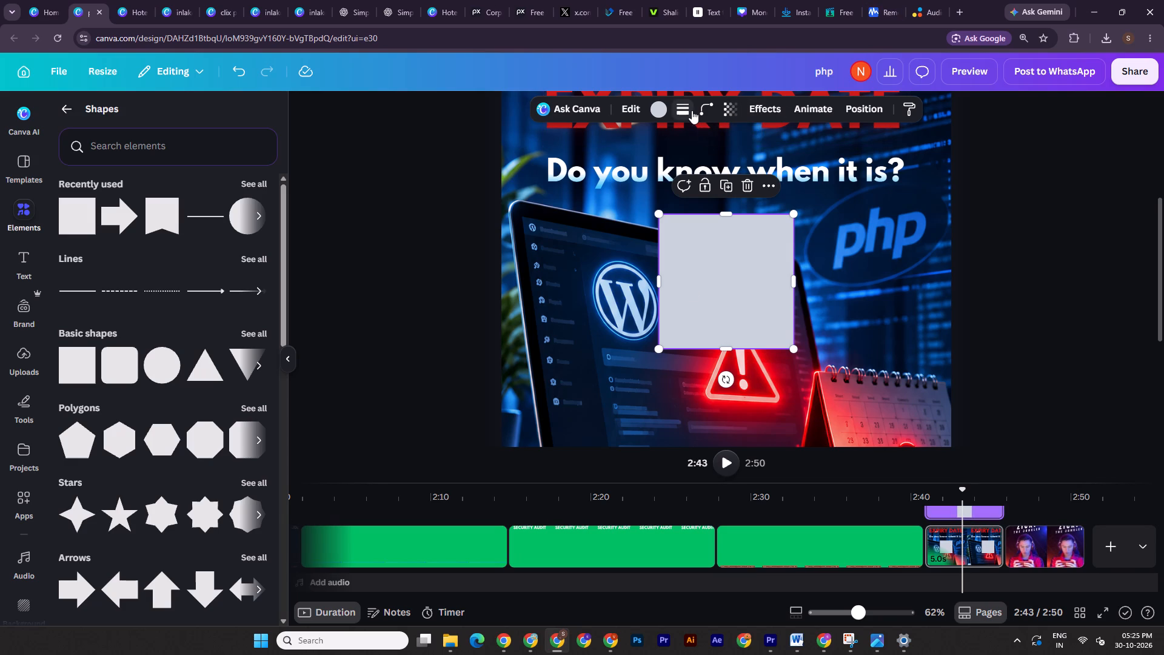
left_click(692, 110)
left_click(706, 111)
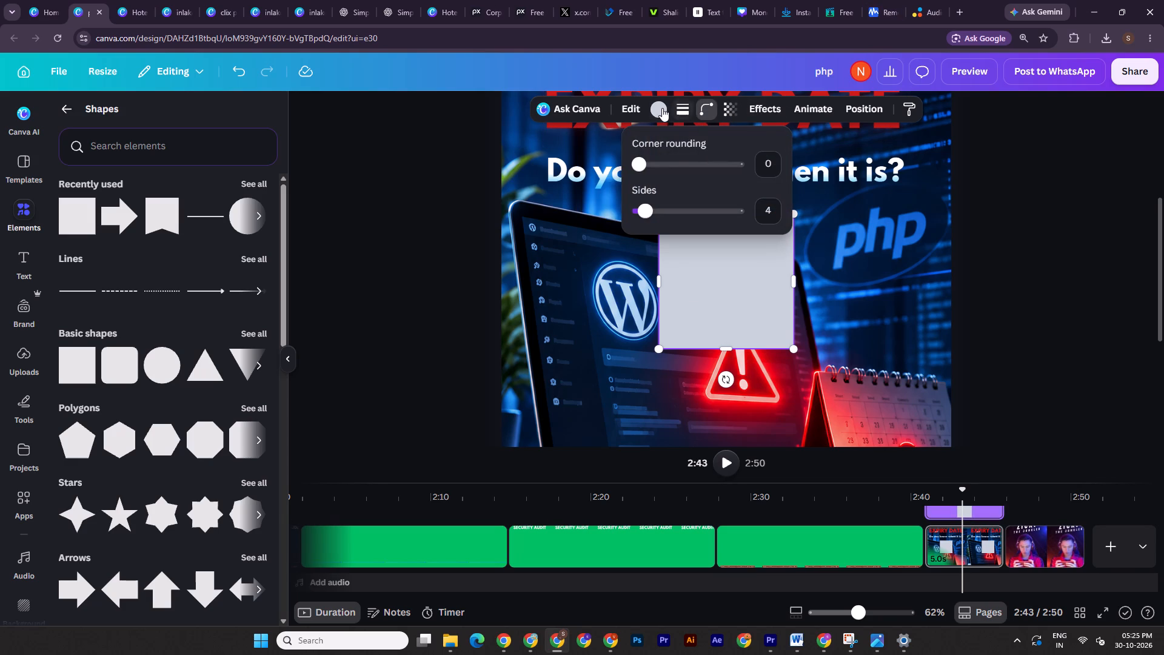
left_click(660, 108)
left_click(138, 209)
left_click(675, 109)
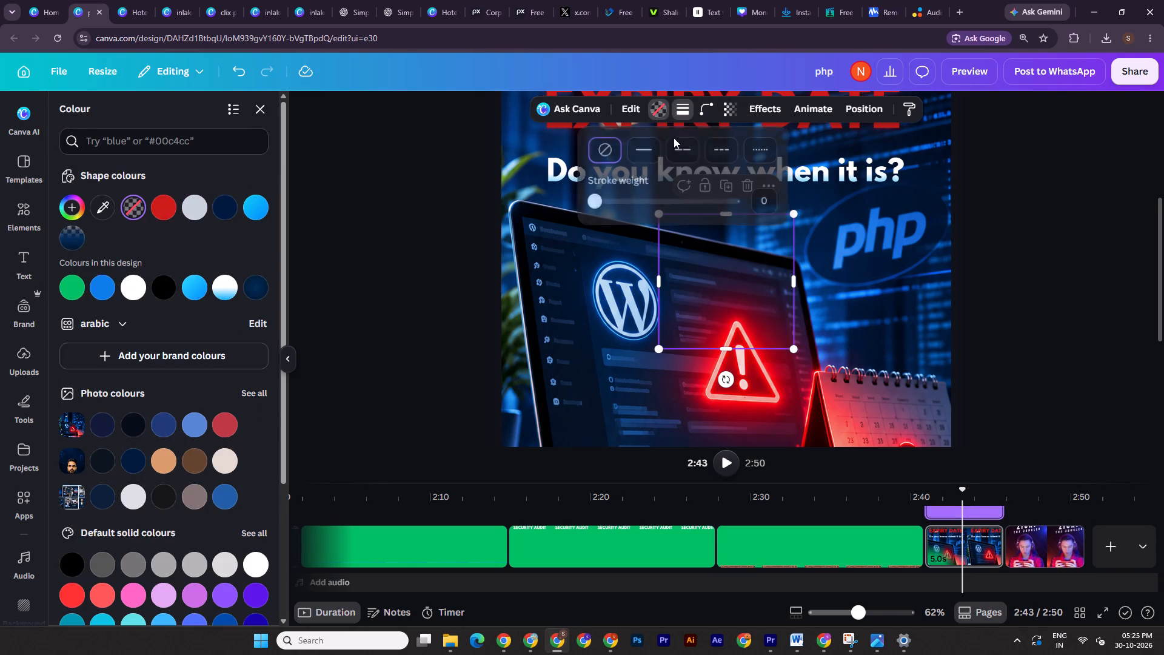
left_click(597, 199)
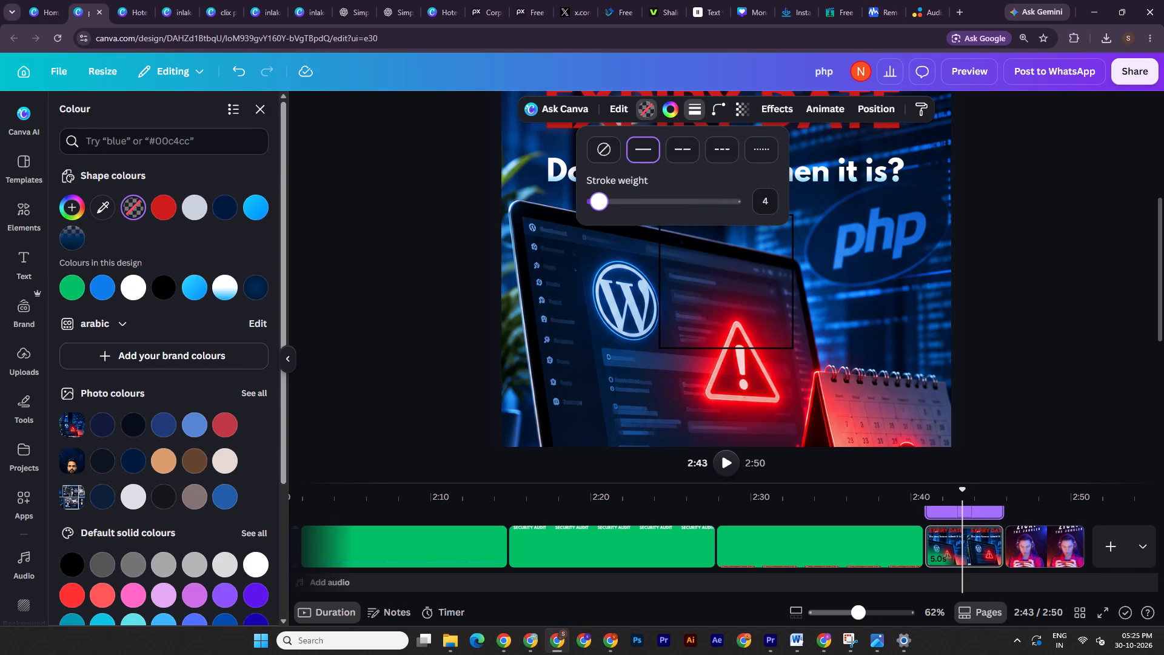
left_click(674, 108)
left_click(161, 255)
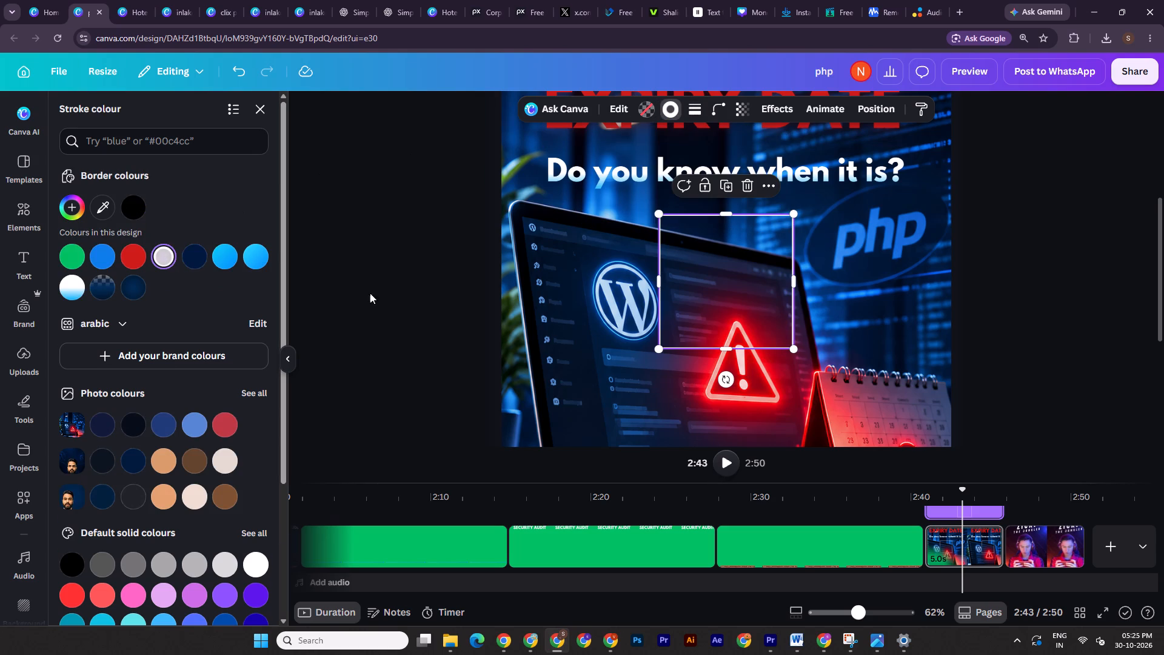
Move and resize the outlined square into a tight frame about 871 wide around "Do you know when it is?".
left_click_drag(749, 296, 632, 227)
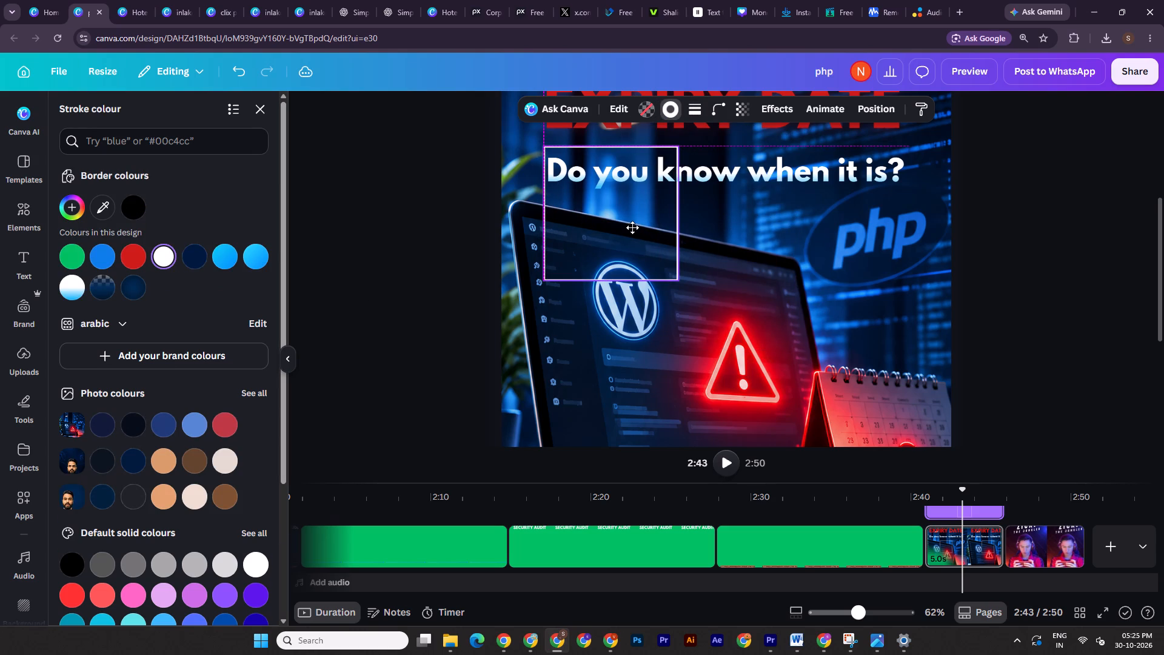
left_click_drag(632, 227, 633, 227)
left_click_drag(683, 213, 910, 213)
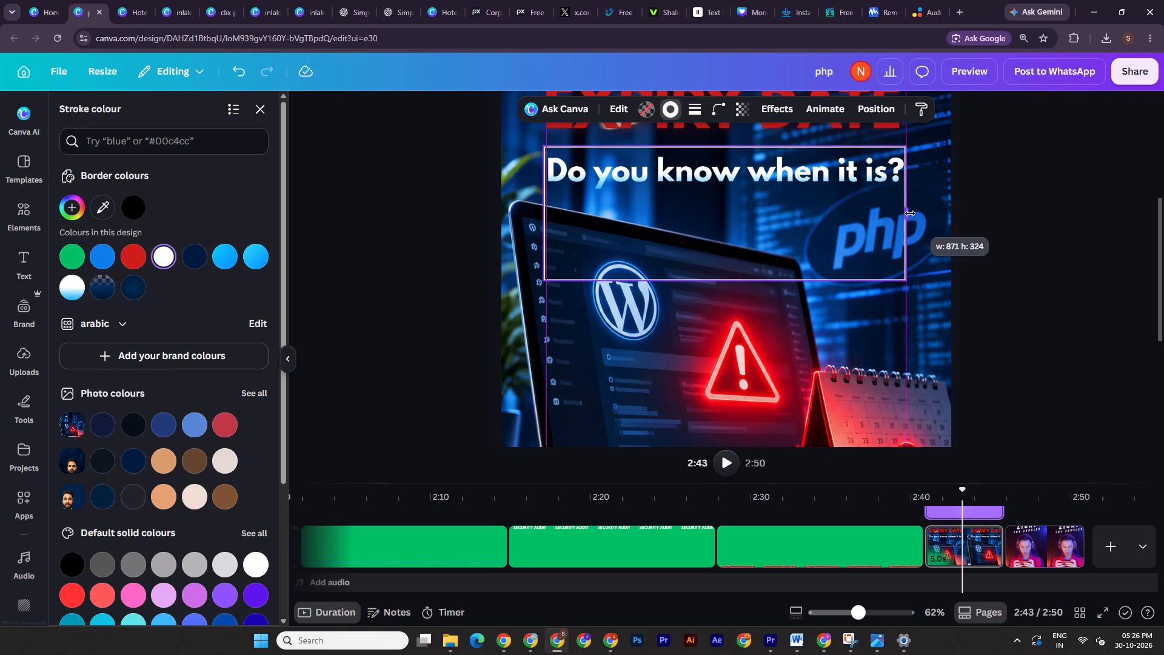
left_click_drag(910, 213, 911, 213)
left_click_drag(727, 281, 743, 203)
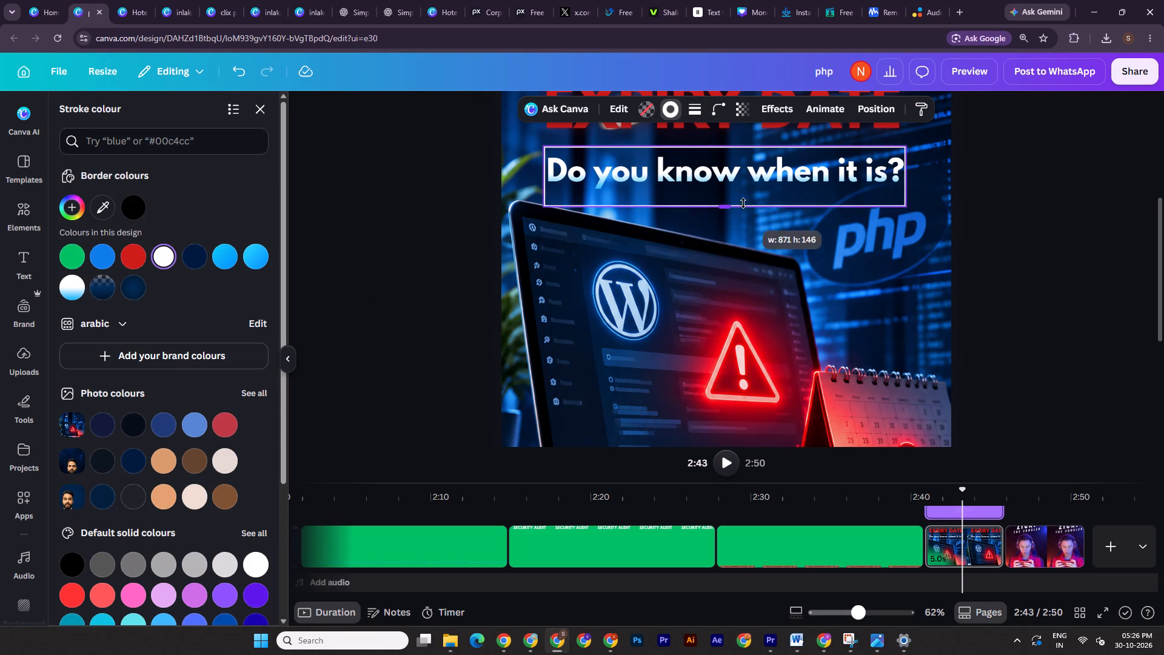
left_click_drag(743, 203, 748, 196)
left_click_drag(731, 144, 727, 147)
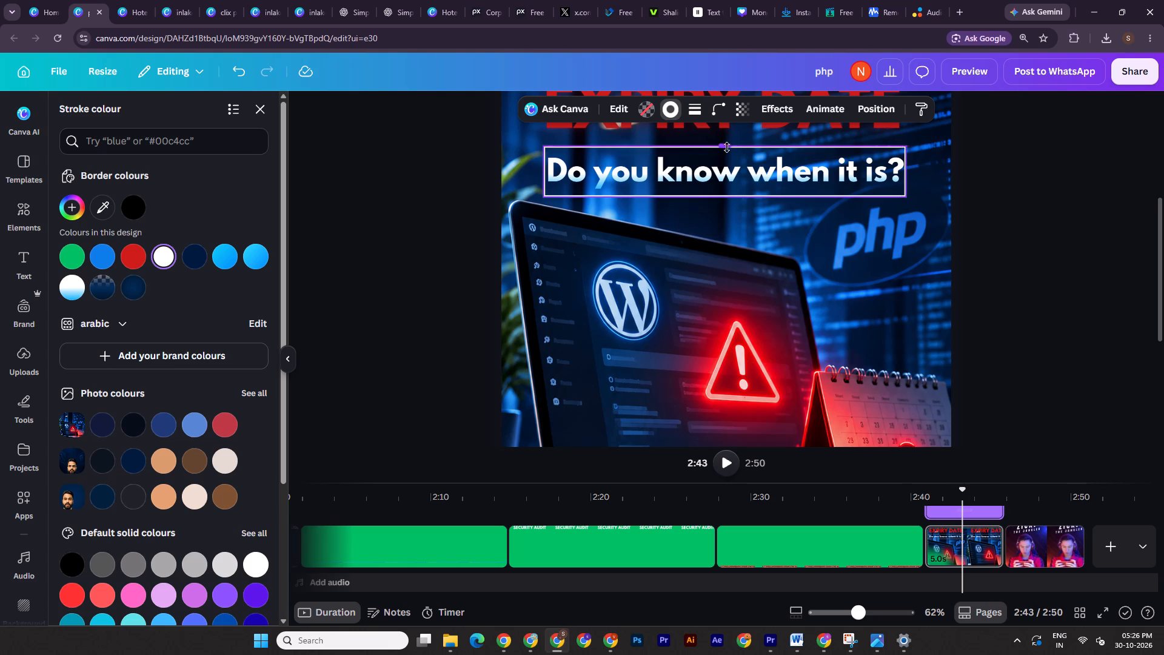
left_click_drag(727, 147, 726, 150)
left_click_drag(725, 198, 729, 196)
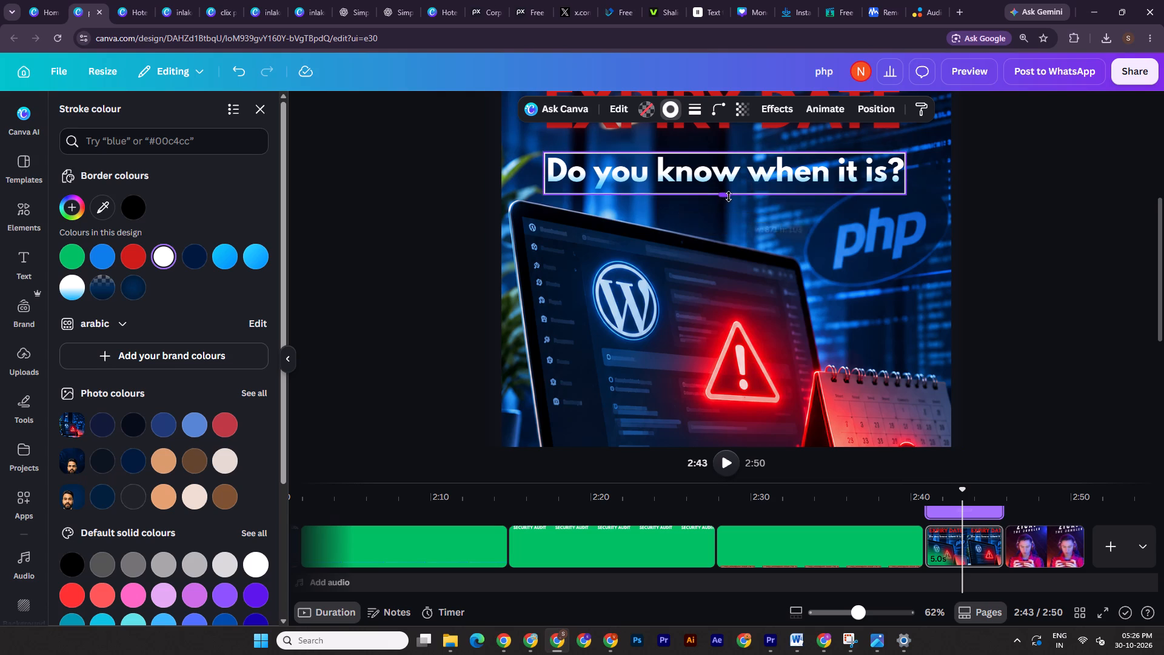
left_click_drag(729, 196, 731, 195)
Set the frame's stroke weight to 2 and slightly round its corners.
left_click(692, 110)
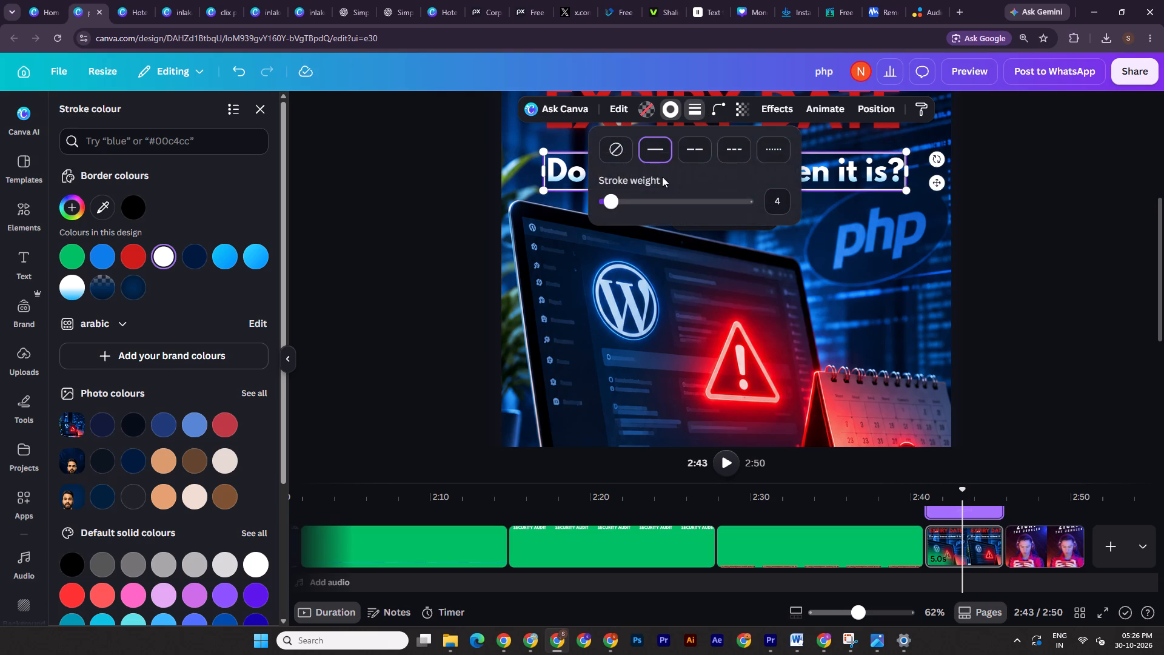
left_click_drag(617, 201, 610, 205)
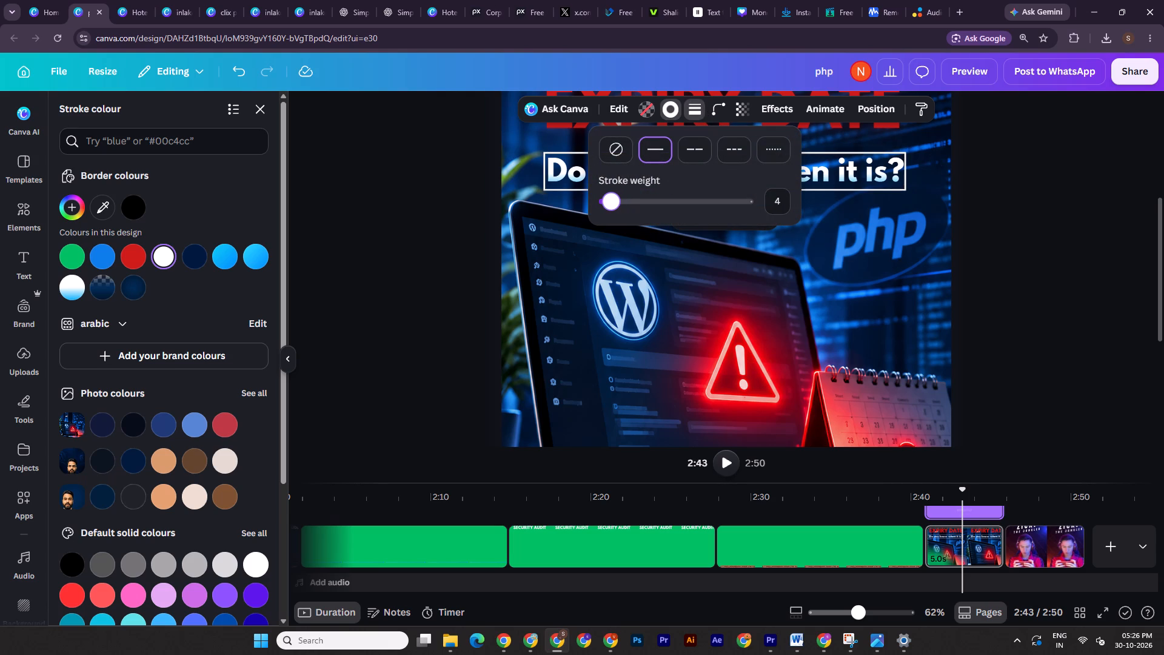
left_click_drag(610, 205, 607, 205)
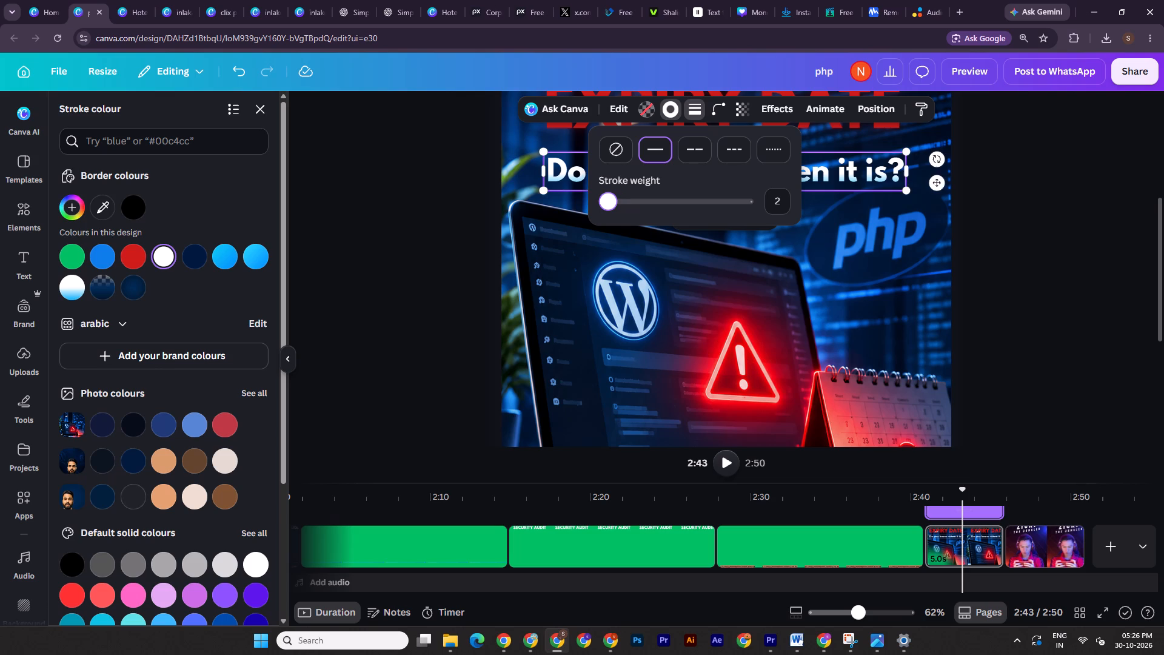
left_click(723, 112)
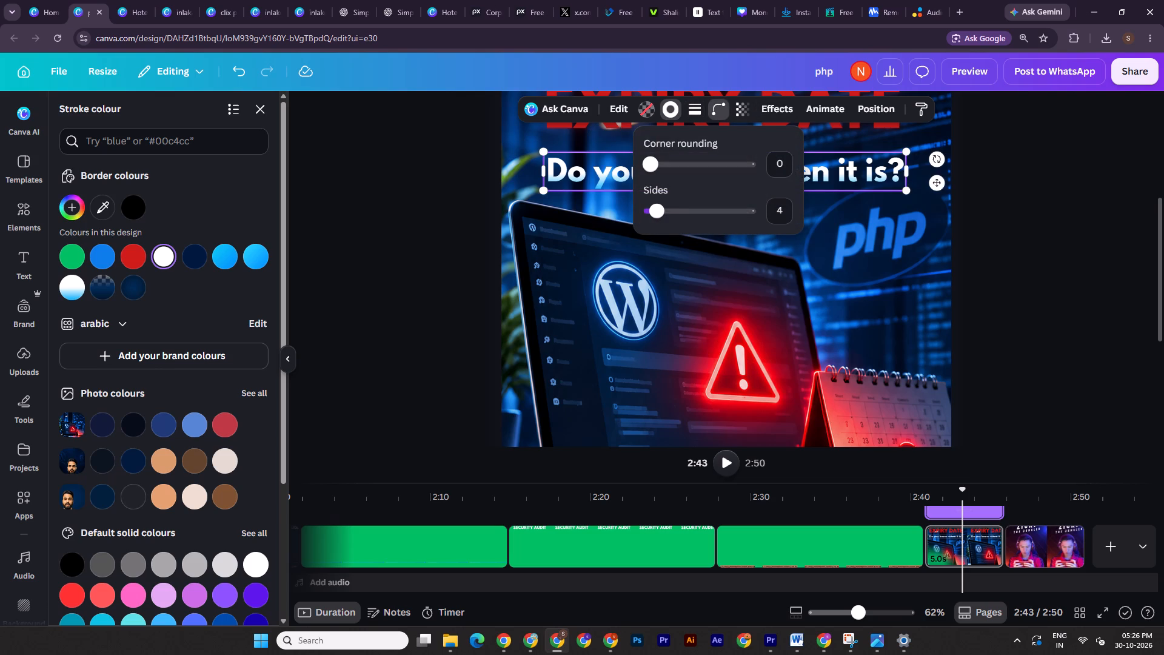
left_click_drag(653, 167, 663, 167)
Change the frame's border colour to the light blue already used in the design.
left_click(681, 108)
left_click(676, 107)
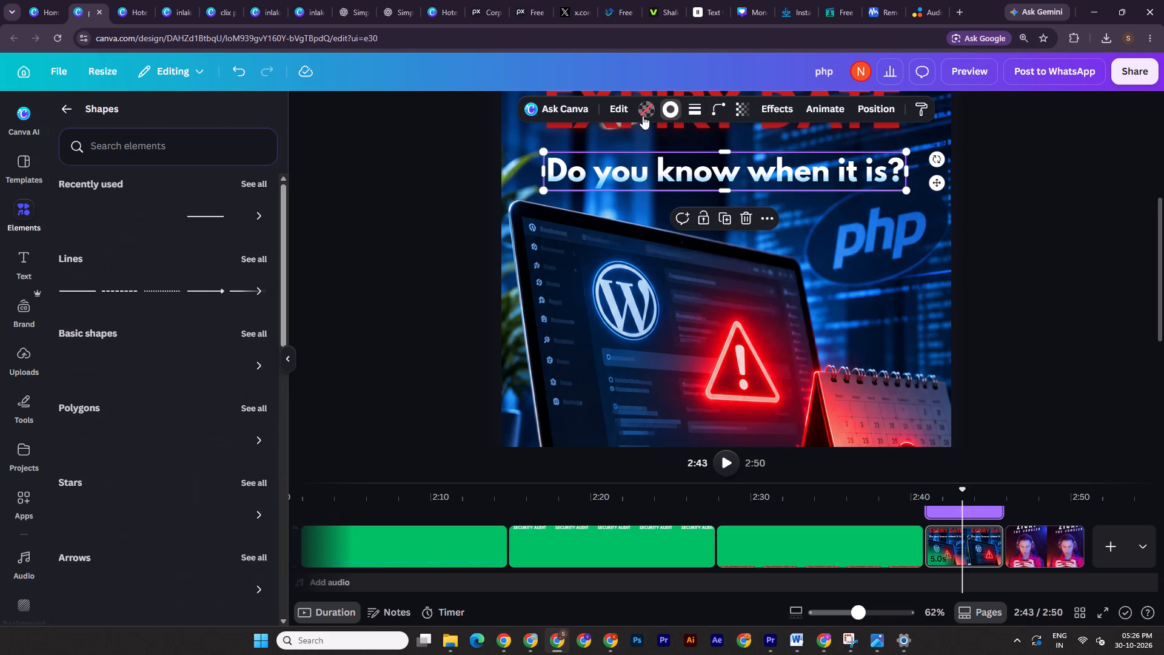
left_click(671, 109)
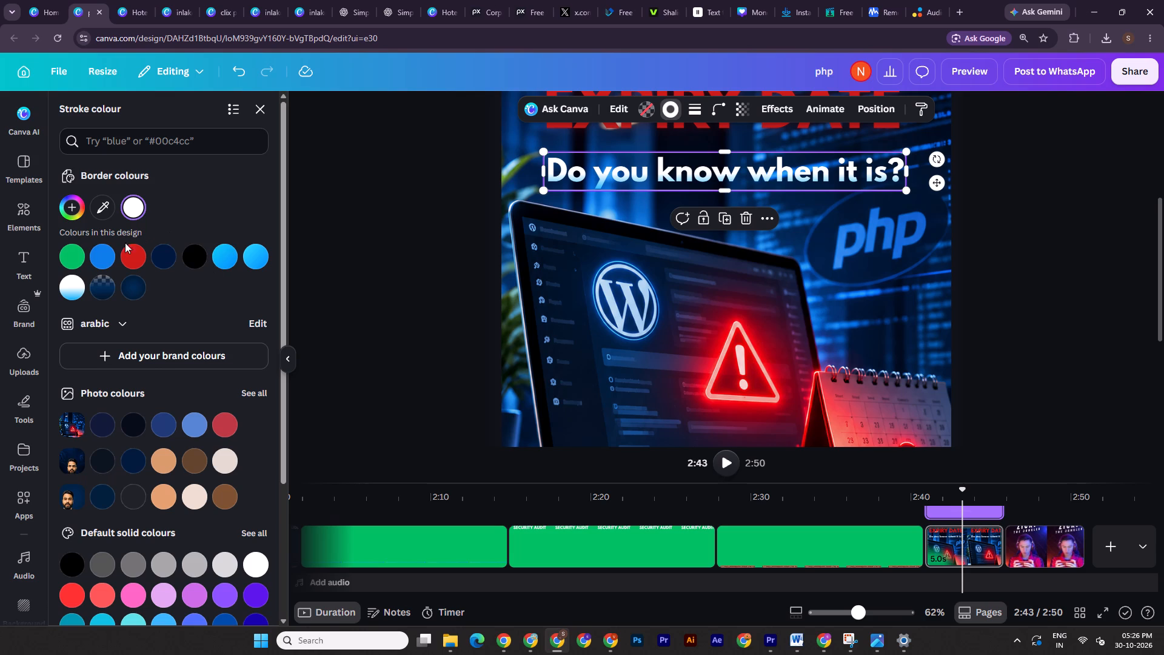
left_click(226, 264)
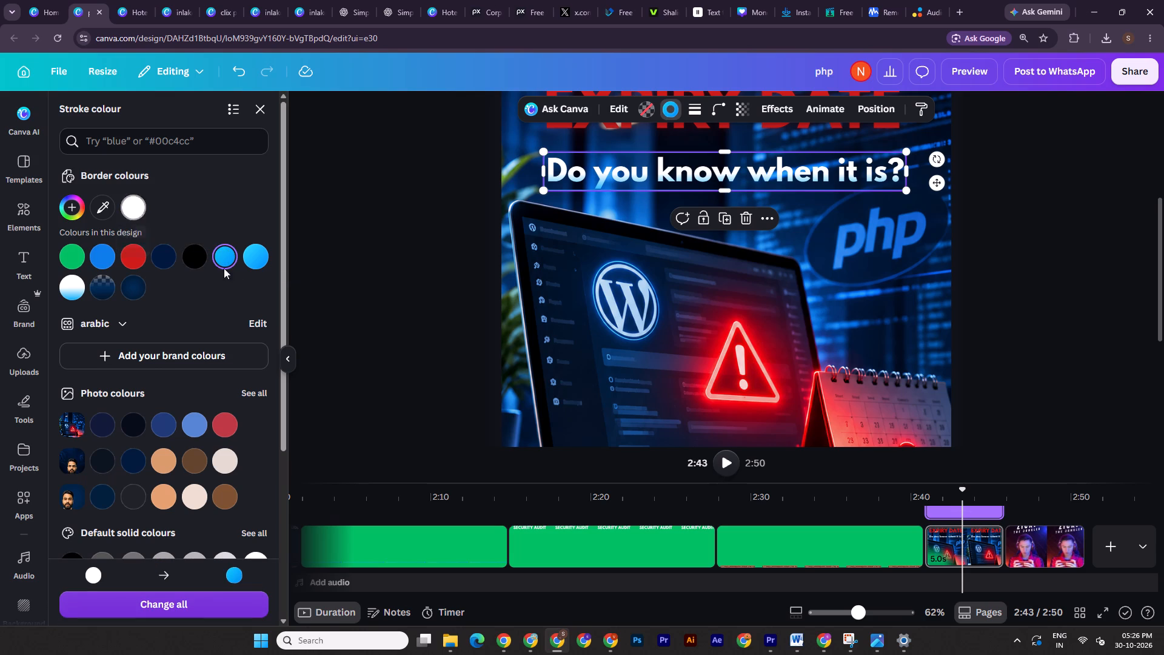
Change the frame's border to the design's white-to-light-blue gradient and give it the diagonal gradient style.
left_click(70, 283)
left_click(72, 290)
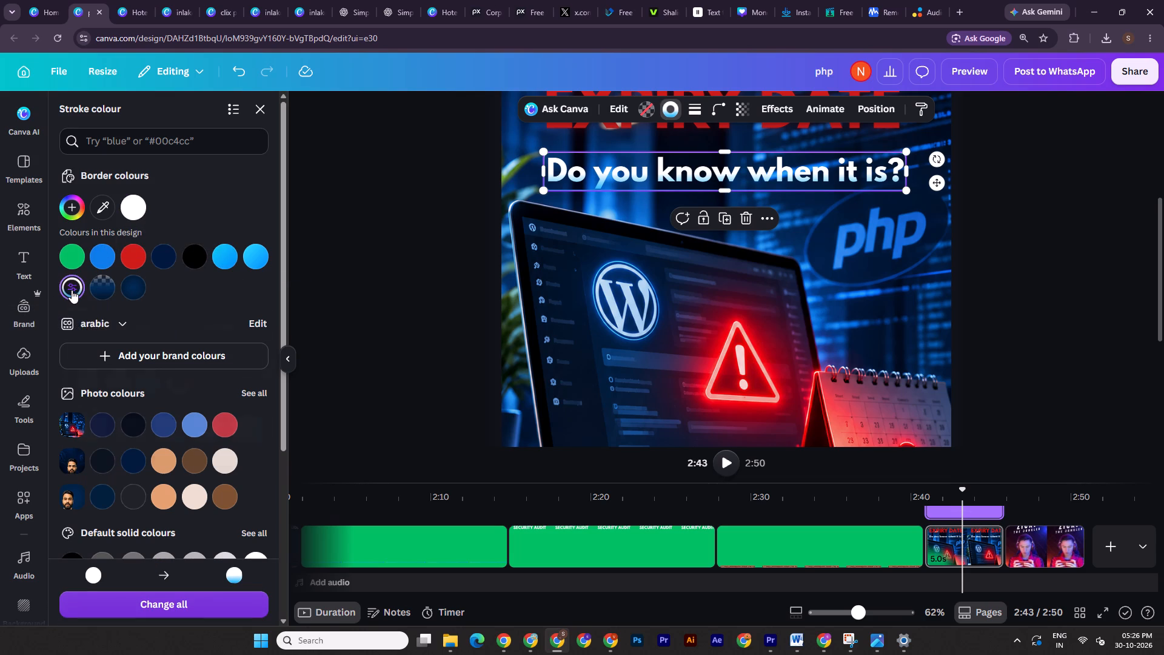
left_click(162, 436)
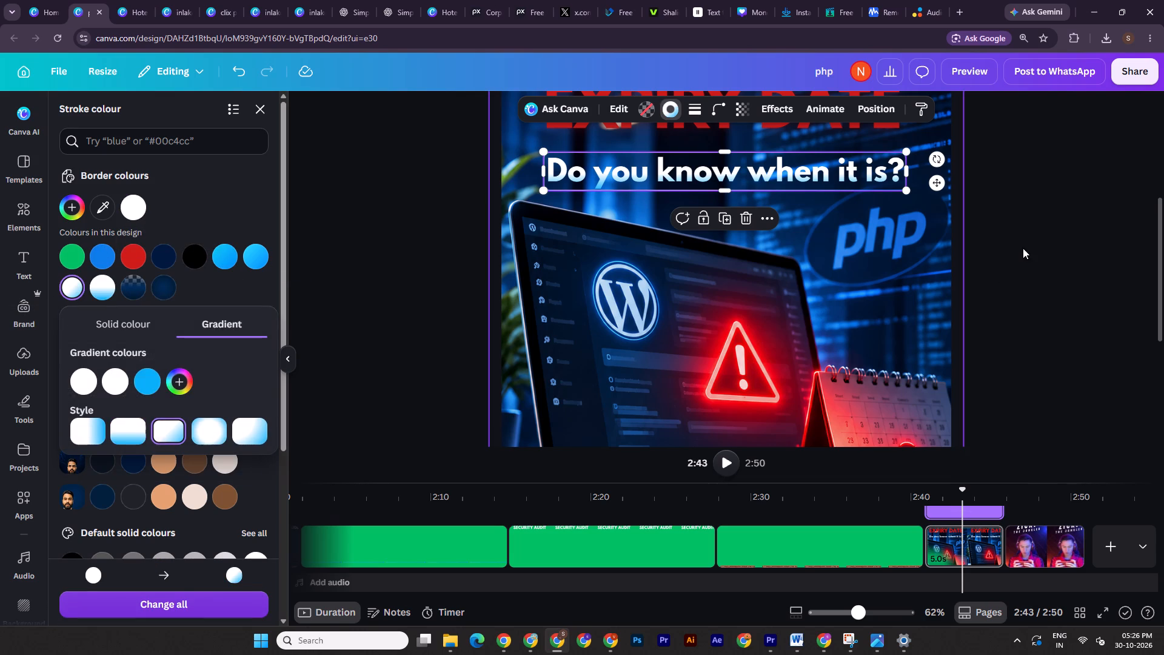
triple_click(1023, 248)
left_click(1023, 247)
Apply the Glow effect to the "Do you know when it is?" text and raise its intensity.
left_click_drag(852, 614, 838, 608)
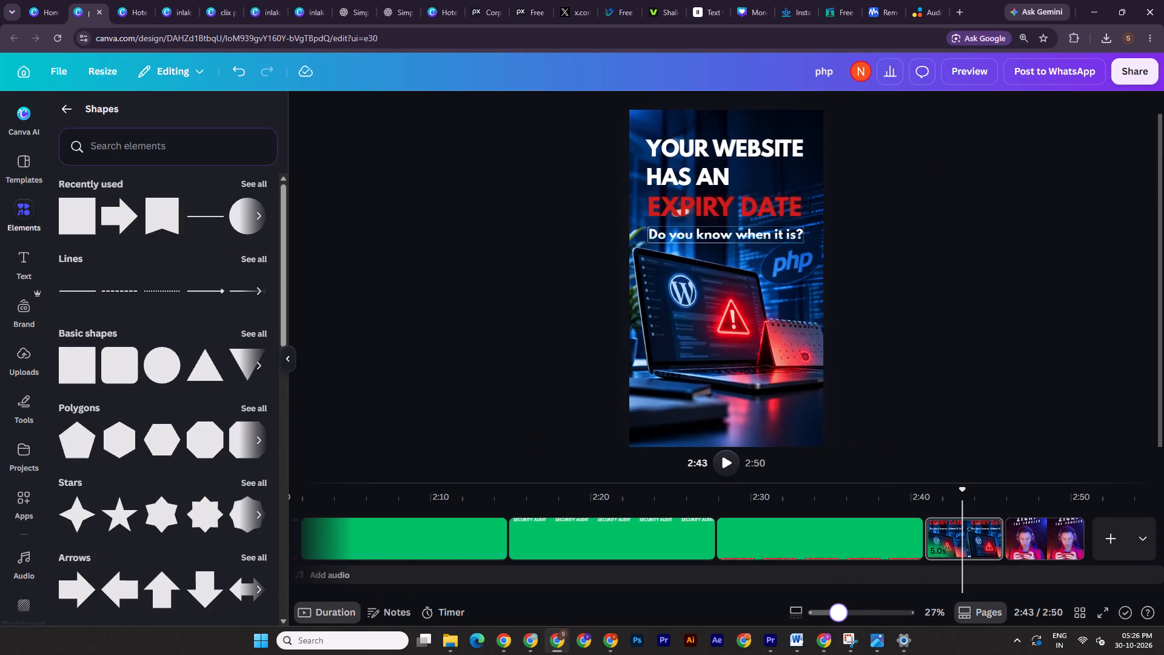
left_click_drag(838, 608, 839, 608)
left_click(725, 228)
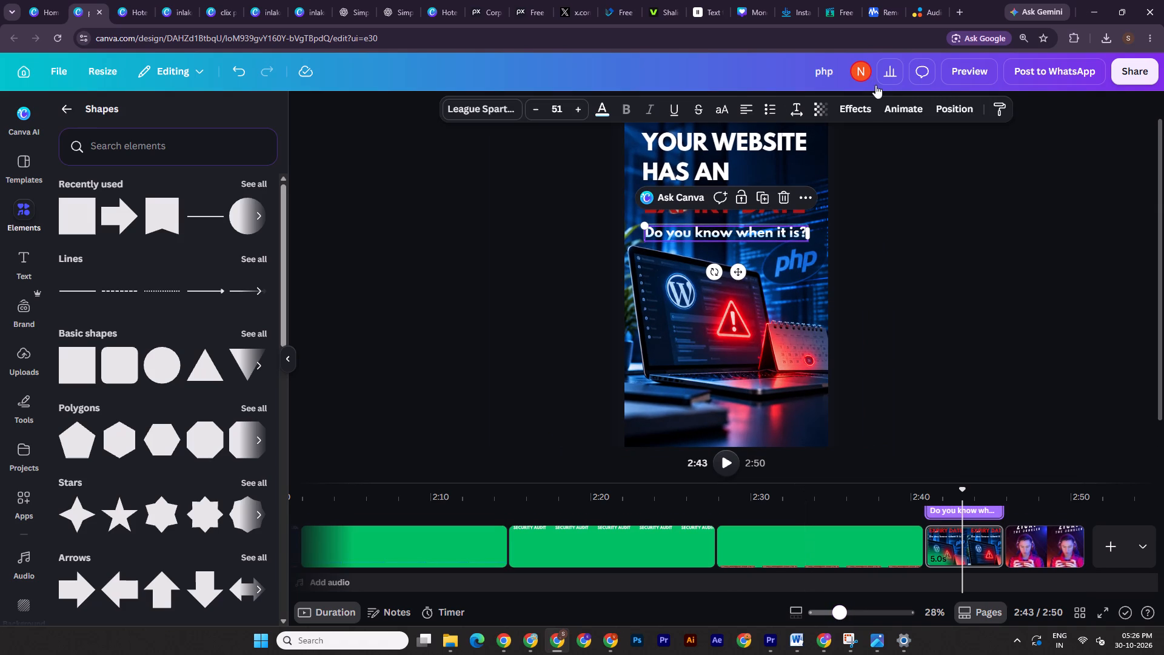
left_click(849, 107)
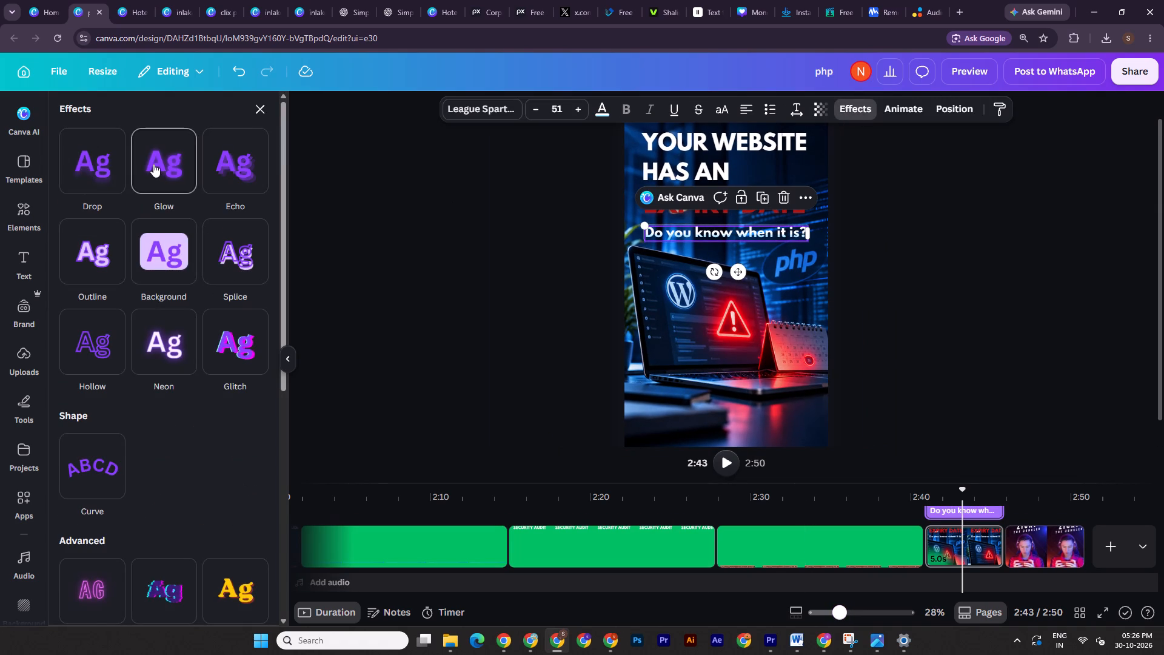
left_click(153, 164)
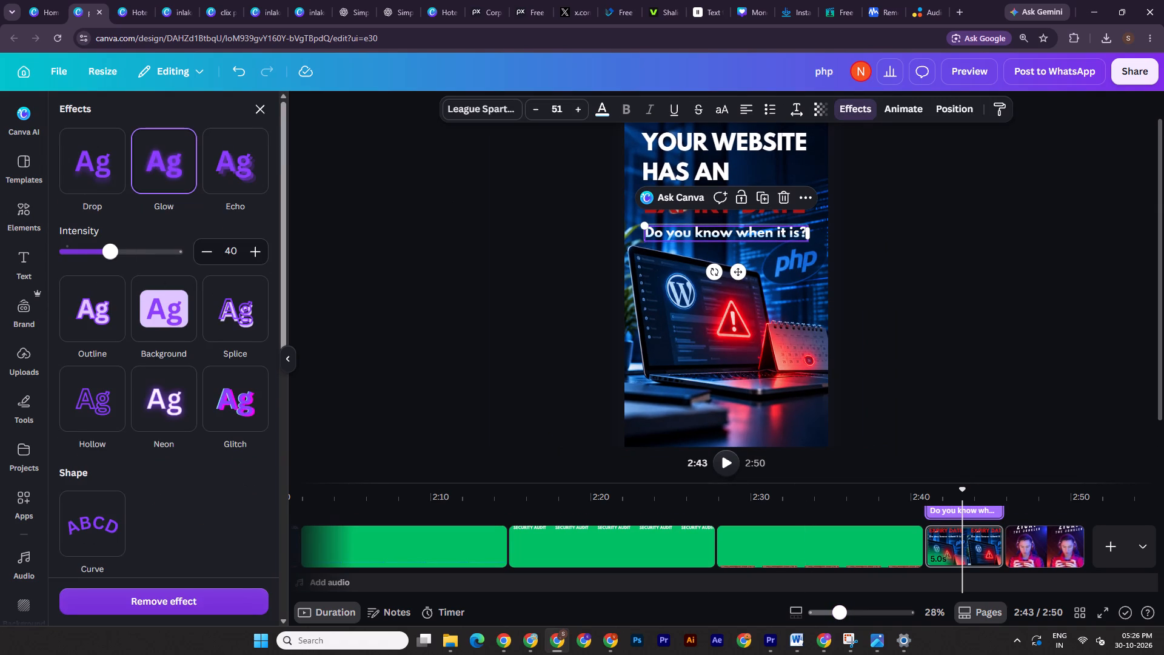
left_click_drag(119, 245, 263, 247)
triple_click(1013, 274)
Enlarge the headline, "EXPIRY DATE" and framed question line together, then shift them slightly down on the page.
left_click_drag(885, 129, 649, 278)
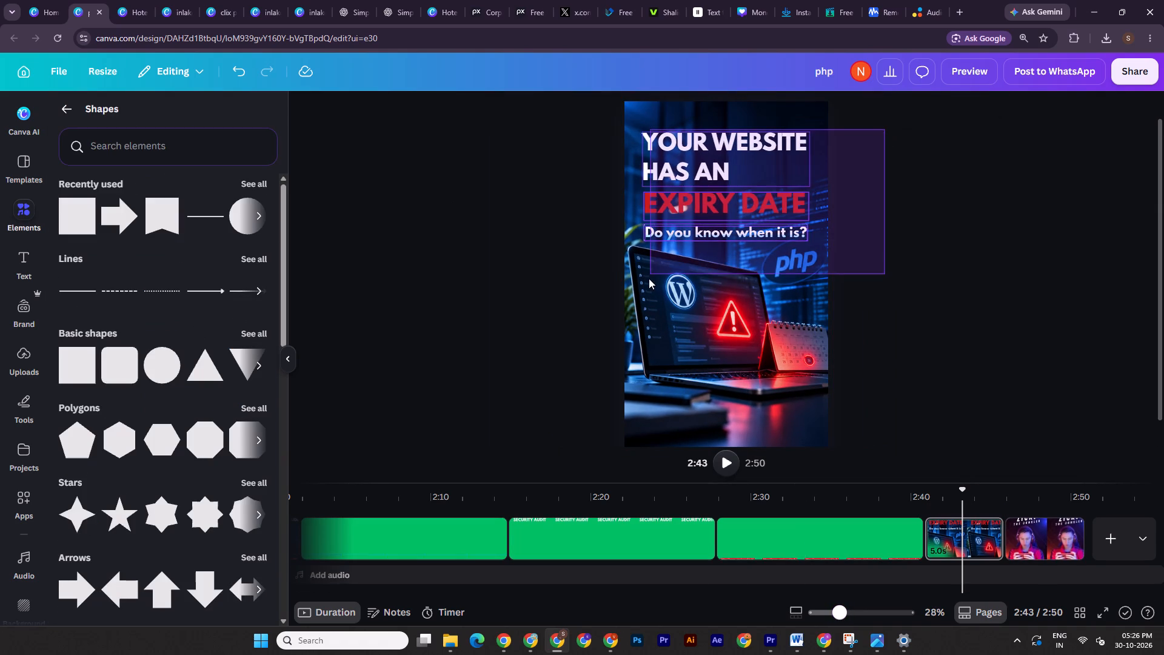
left_click_drag(649, 278, 648, 279)
left_click_drag(810, 243, 820, 247)
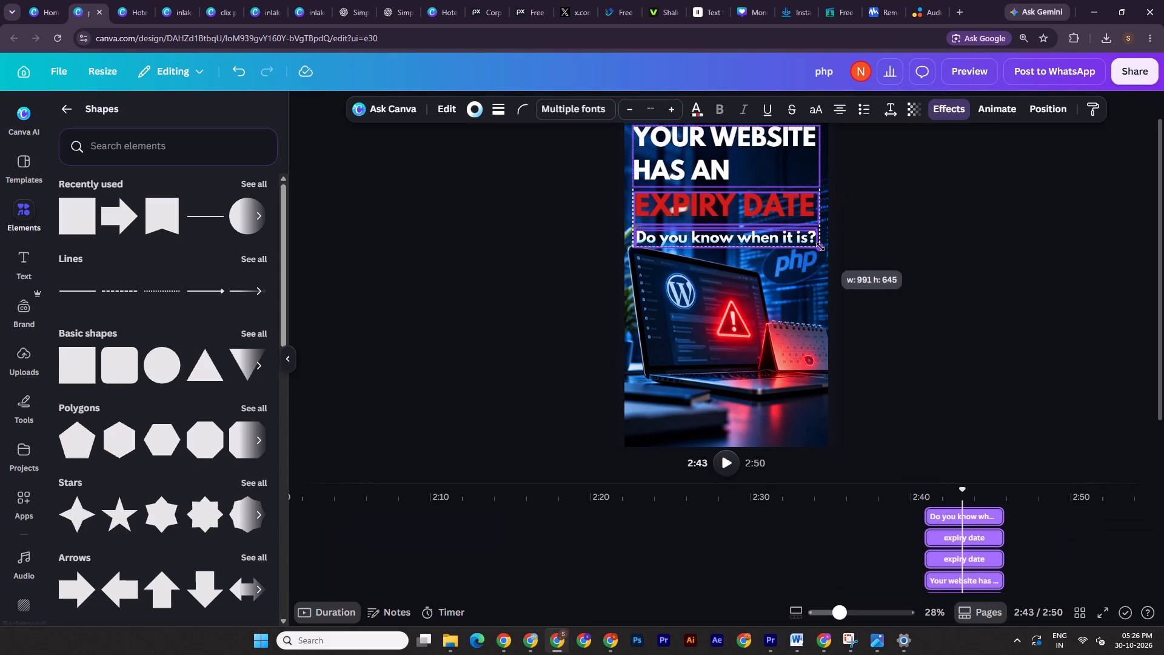
left_click_drag(820, 247, 817, 247)
left_click_drag(773, 232, 773, 240, "shift")
double_click(974, 233)
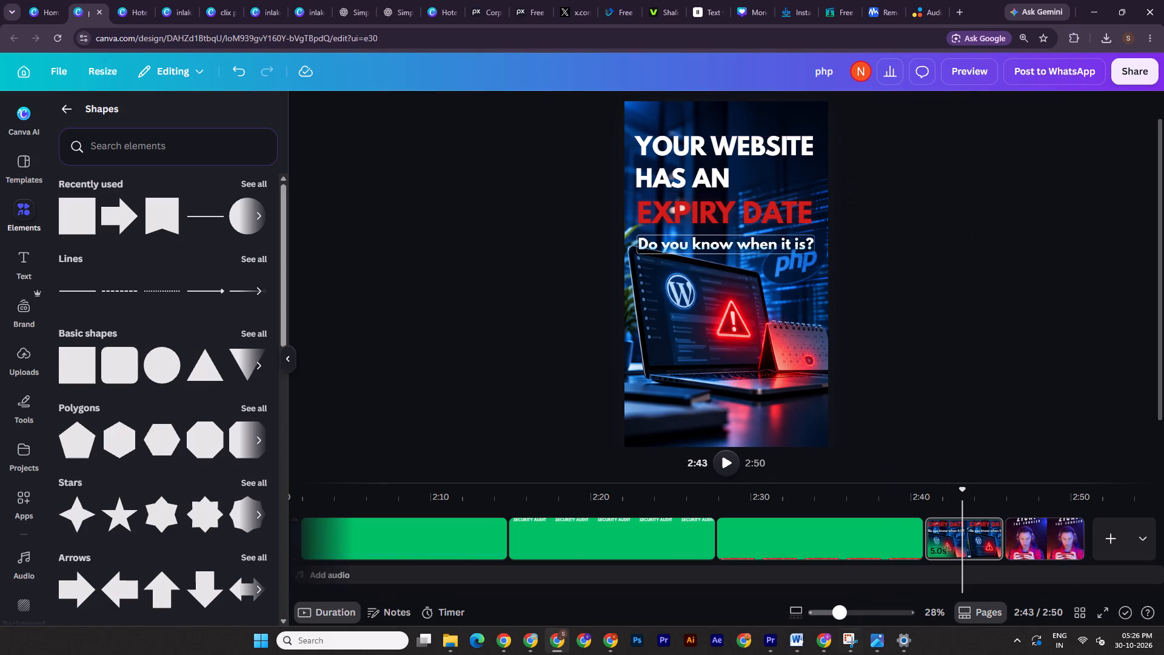
Search the elements for "SHADOW" graphics and add the soft oval black shadow to the page.
left_click(838, 615)
double_click(911, 291)
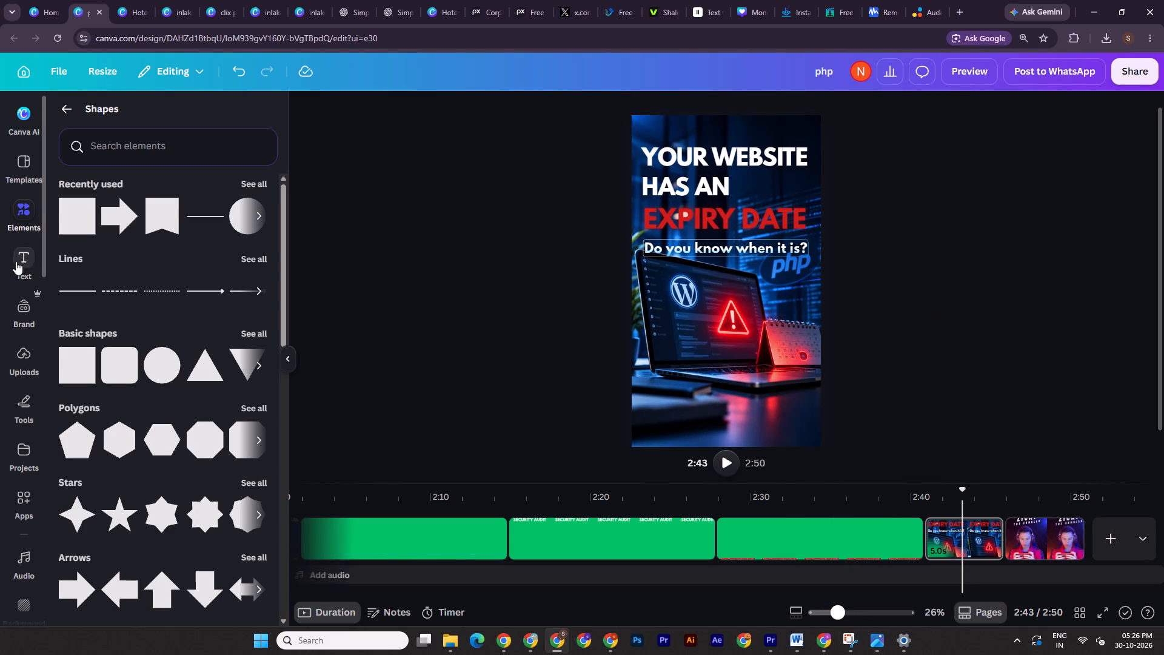
left_click(59, 110)
left_click(119, 121)
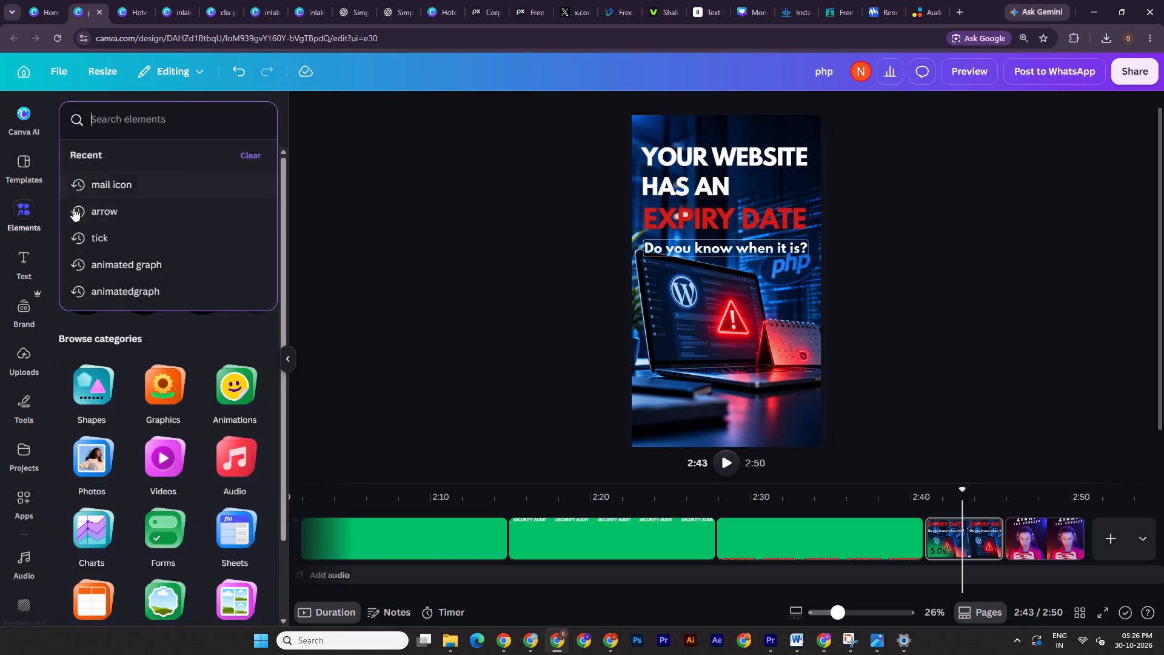
type("SHADI")
key("BackSpace")
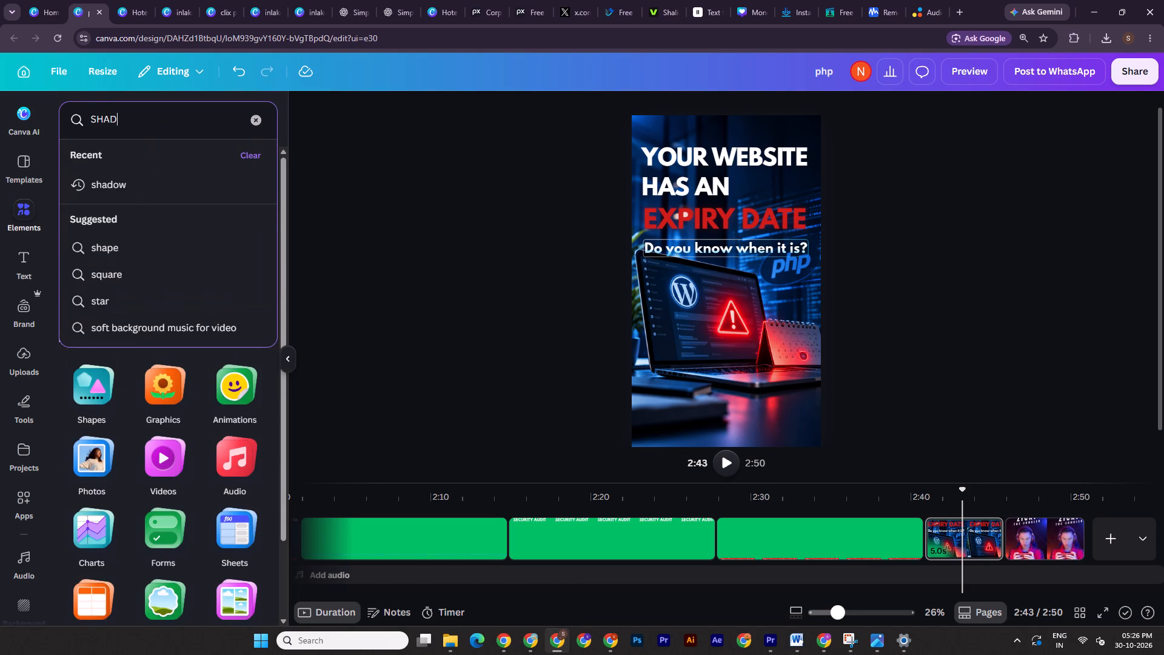
type("OW")
key("Return")
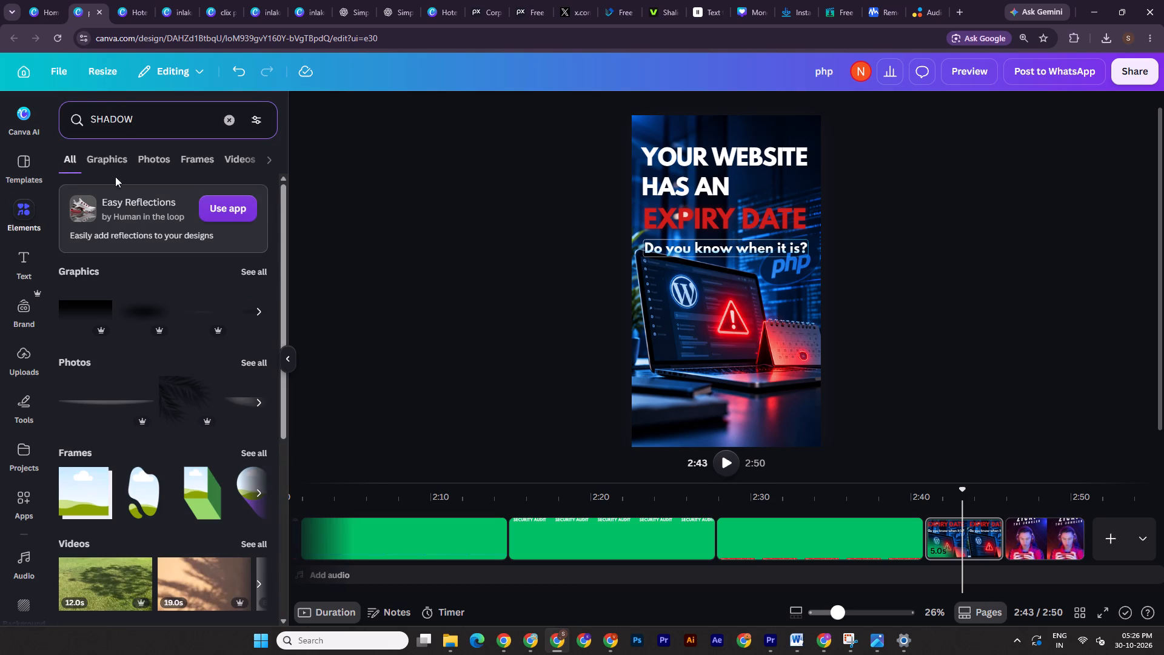
left_click(110, 171)
left_click(149, 320)
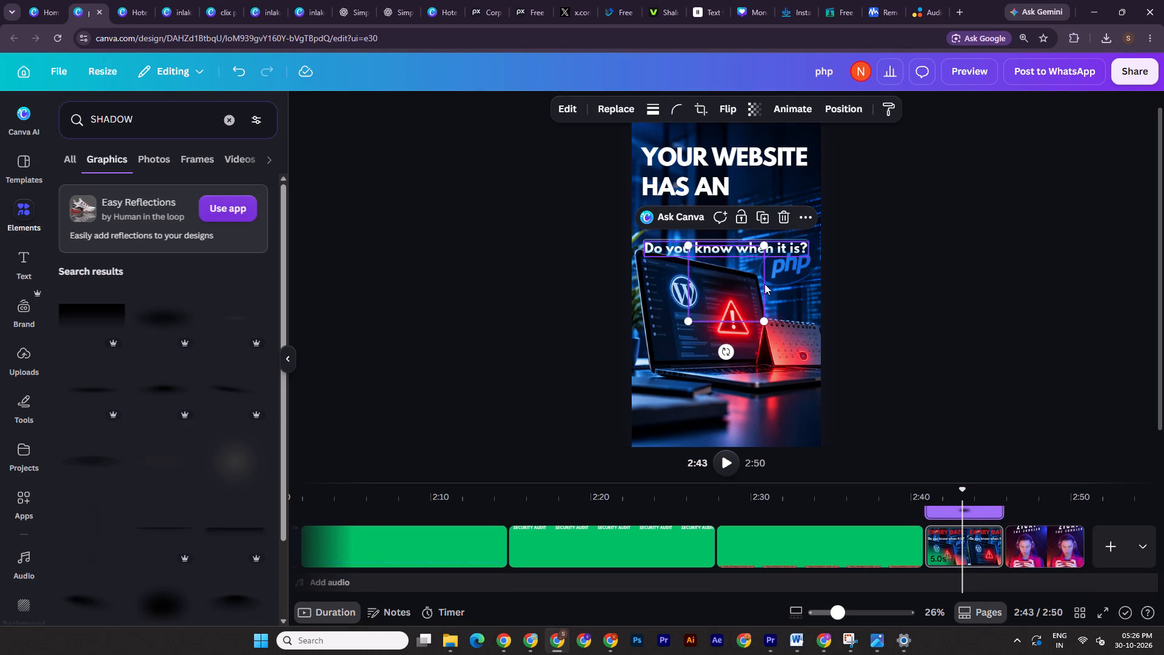
Enlarge the shadow to about 1350 px square, centre it over the headline and set its transparency to 31.
left_click_drag(764, 243, 922, 240)
left_click_drag(773, 304, 779, 194, "shift")
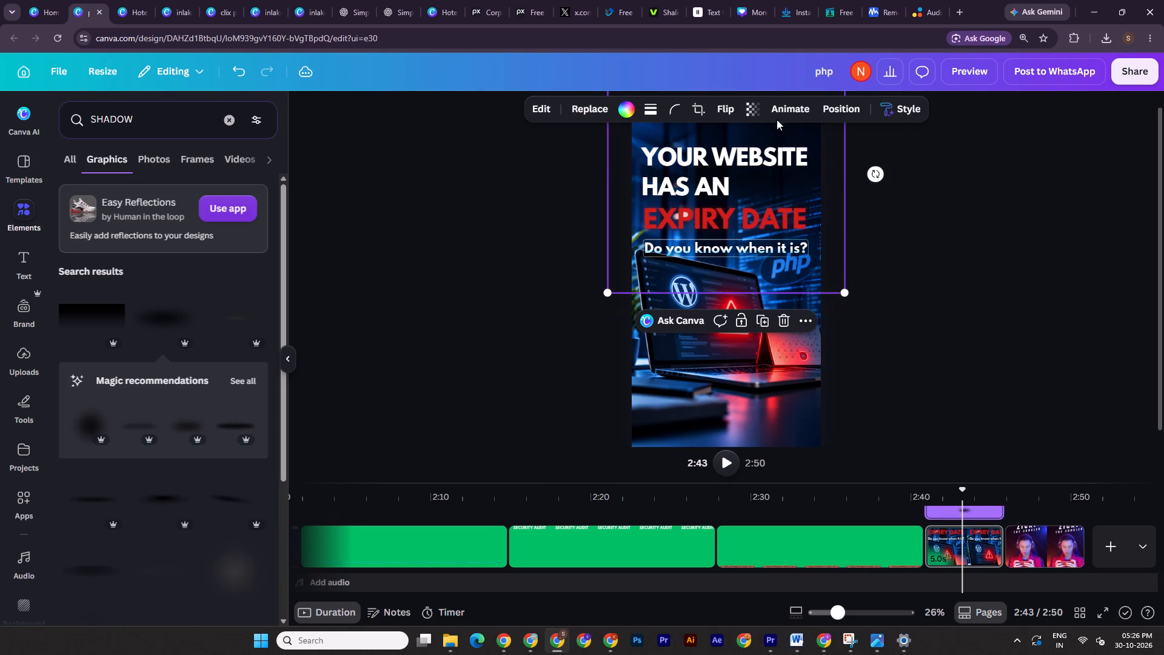
left_click(757, 106)
left_click_drag(786, 167, 715, 161)
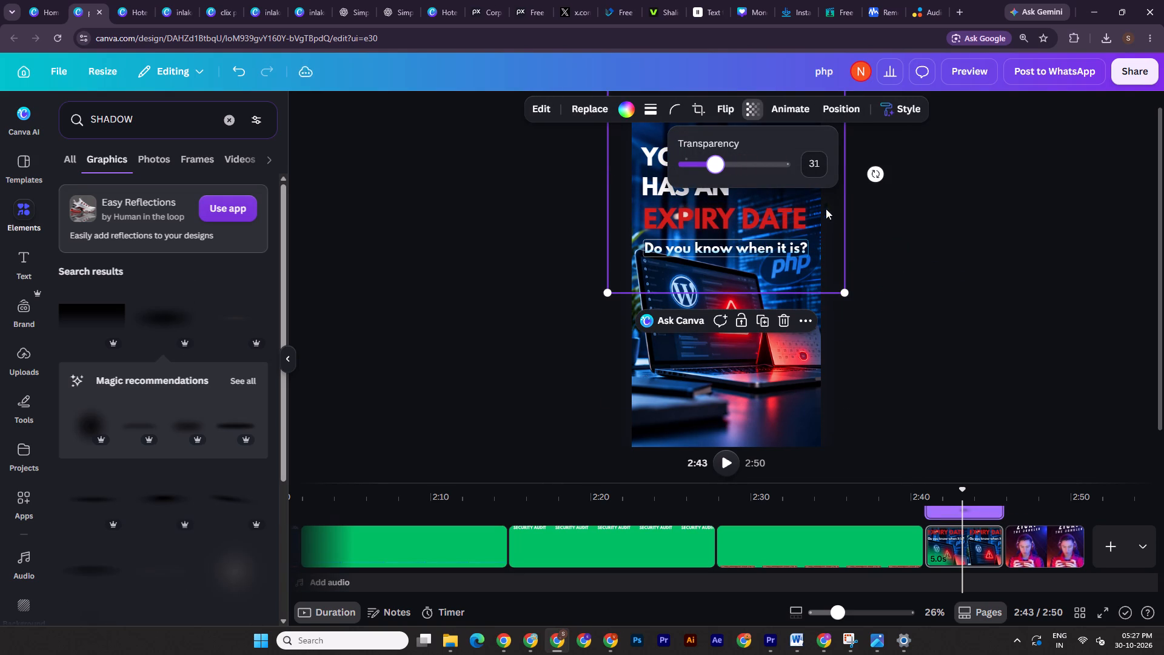
Duplicate the shadow and place the copy slightly lower, over the "EXPIRY DATE" text.
left_click(765, 320)
left_click_drag(777, 185, 758, 257)
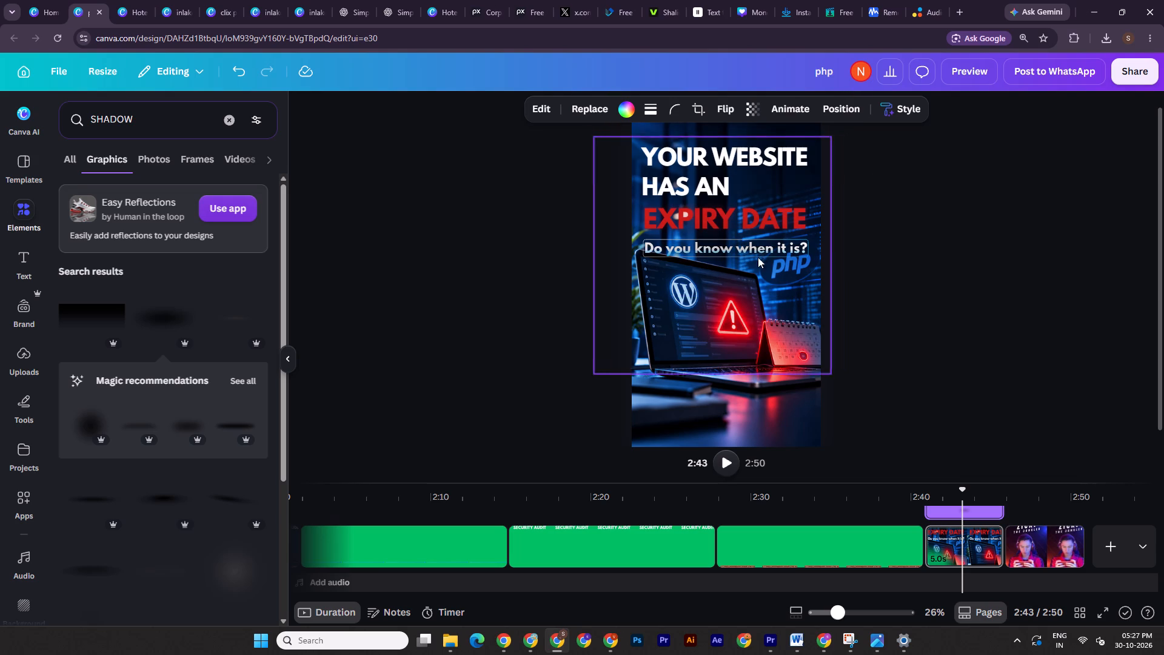
left_click_drag(758, 257, 766, 233)
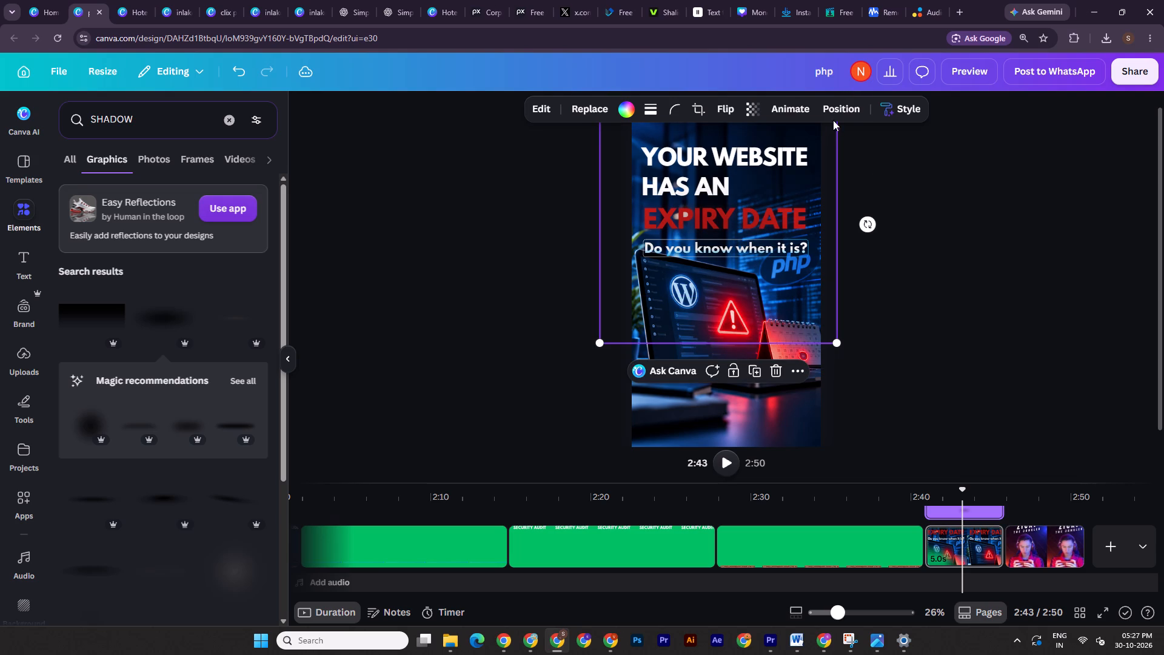
Reorder the layers so both shadows sit behind all the text and the frame, directly above the laptop photo.
left_click(837, 112)
left_click(226, 146)
left_click_drag(215, 239, 235, 359)
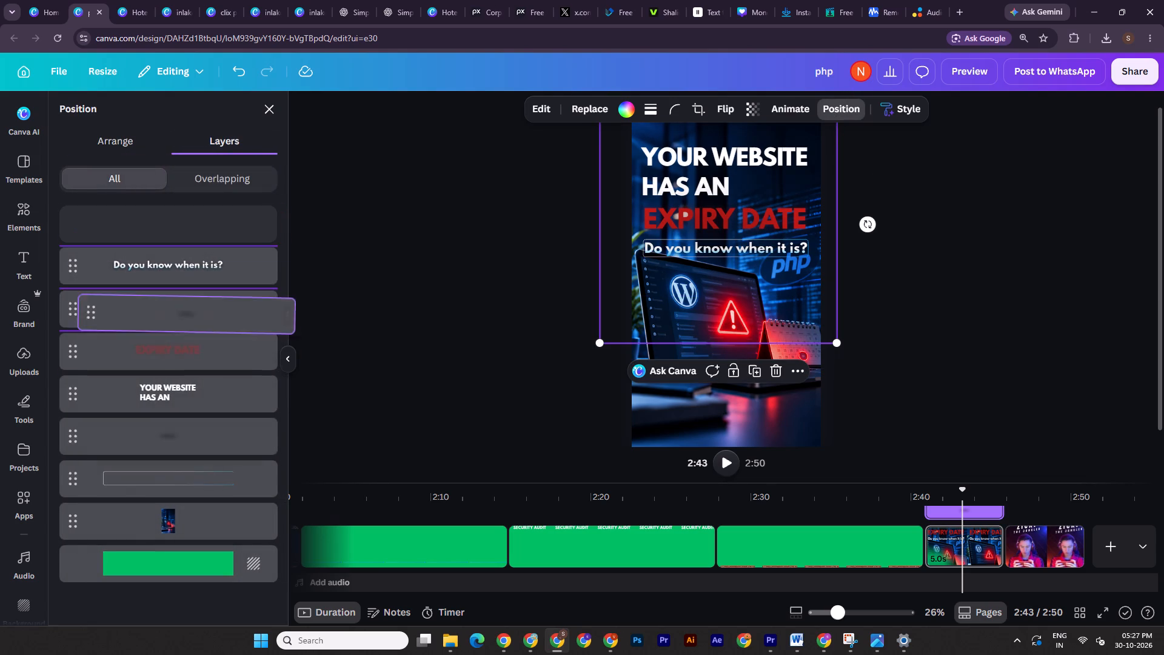
left_click_drag(235, 359, 231, 471)
left_click(213, 388, "shift")
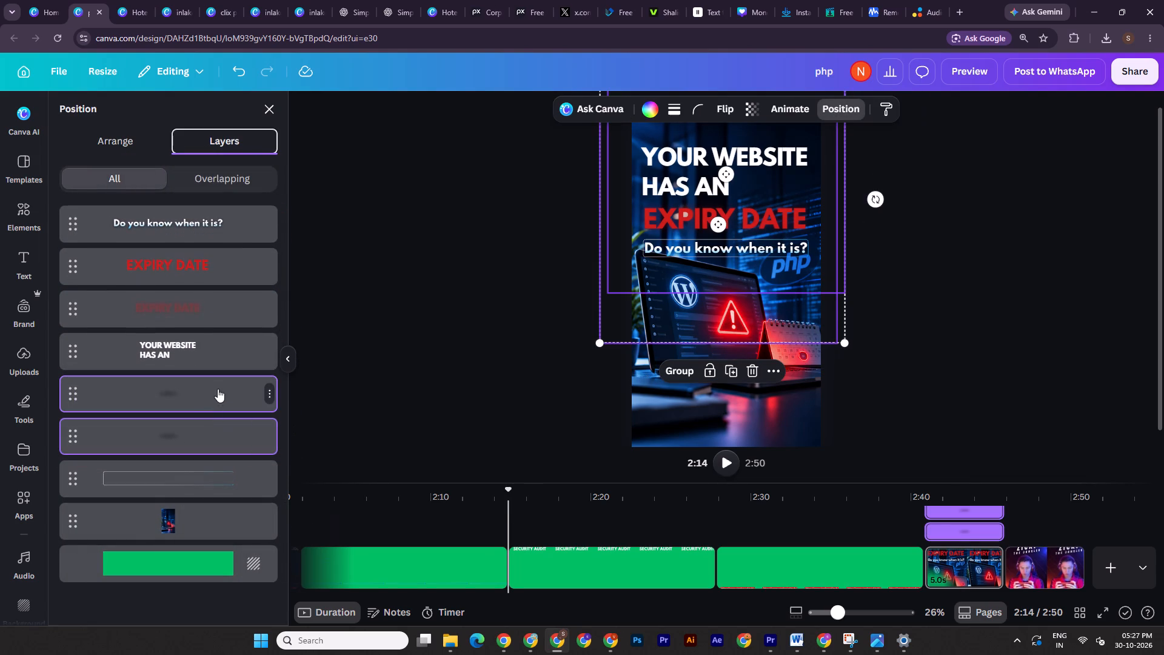
left_click_drag(218, 389, 235, 499)
triple_click(1055, 287)
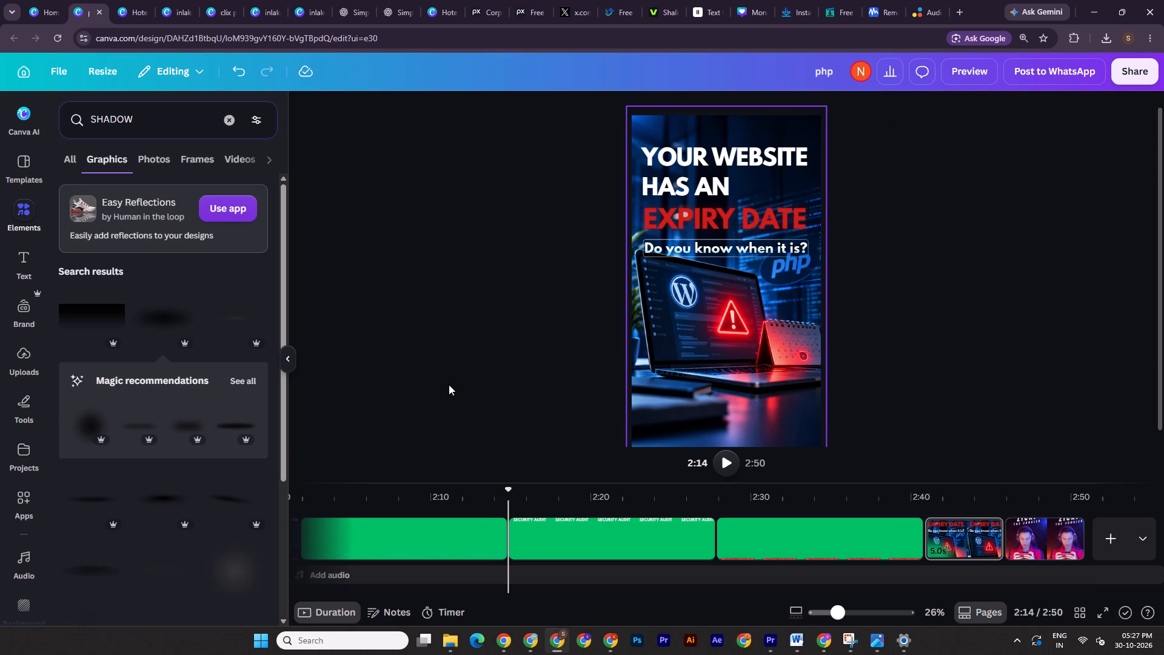
Delete the last page of the timeline, the one with the red-lit person.
left_click(1037, 537)
key("Delete")
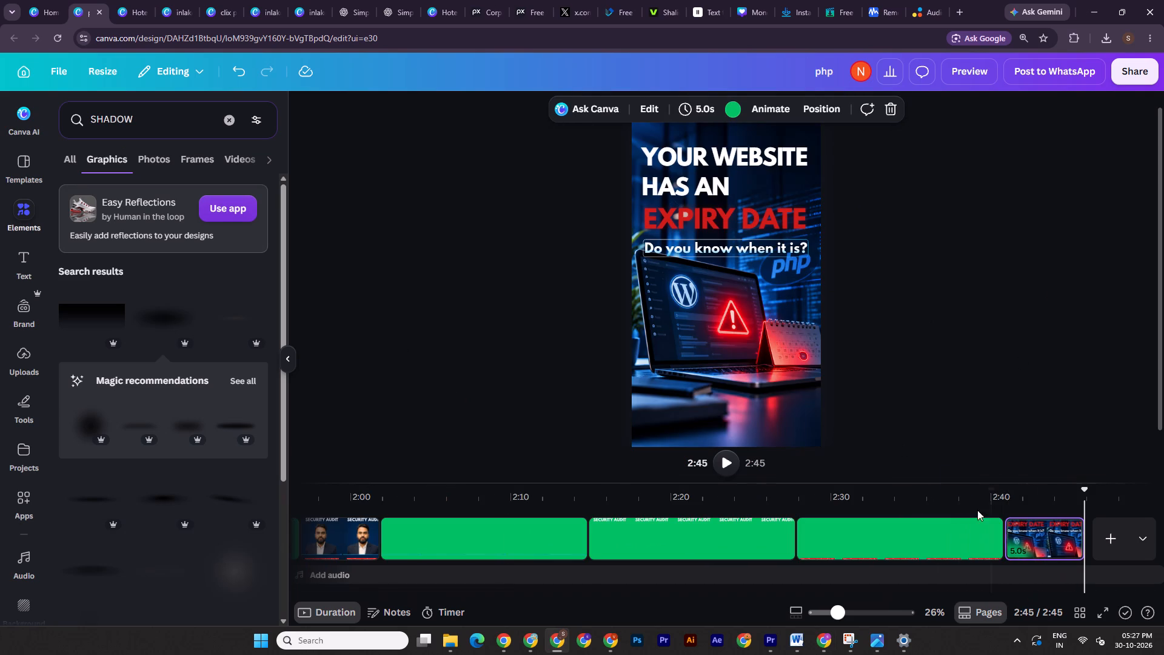
Duplicate the expiry-date thumbnail page.
right_click(1034, 537)
left_click(1060, 292)
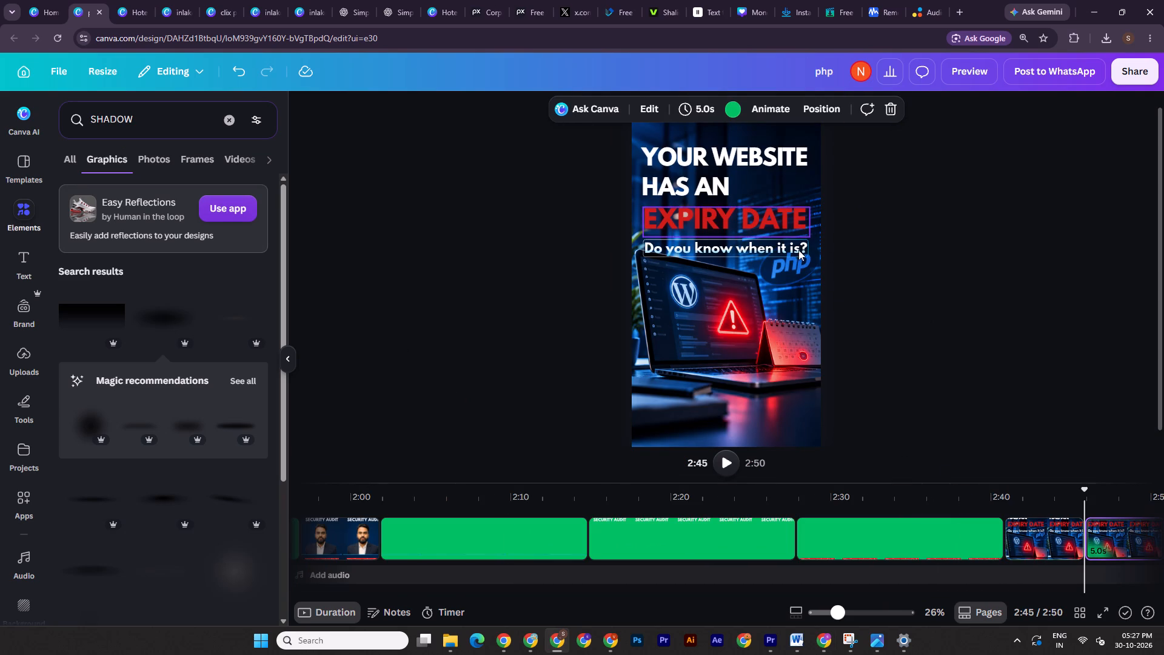
On the duplicated page, move the question line with its frame down to just below the laptop.
left_click_drag(827, 250, 762, 250)
left_click(812, 275, "shift")
left_click(800, 323, "shift")
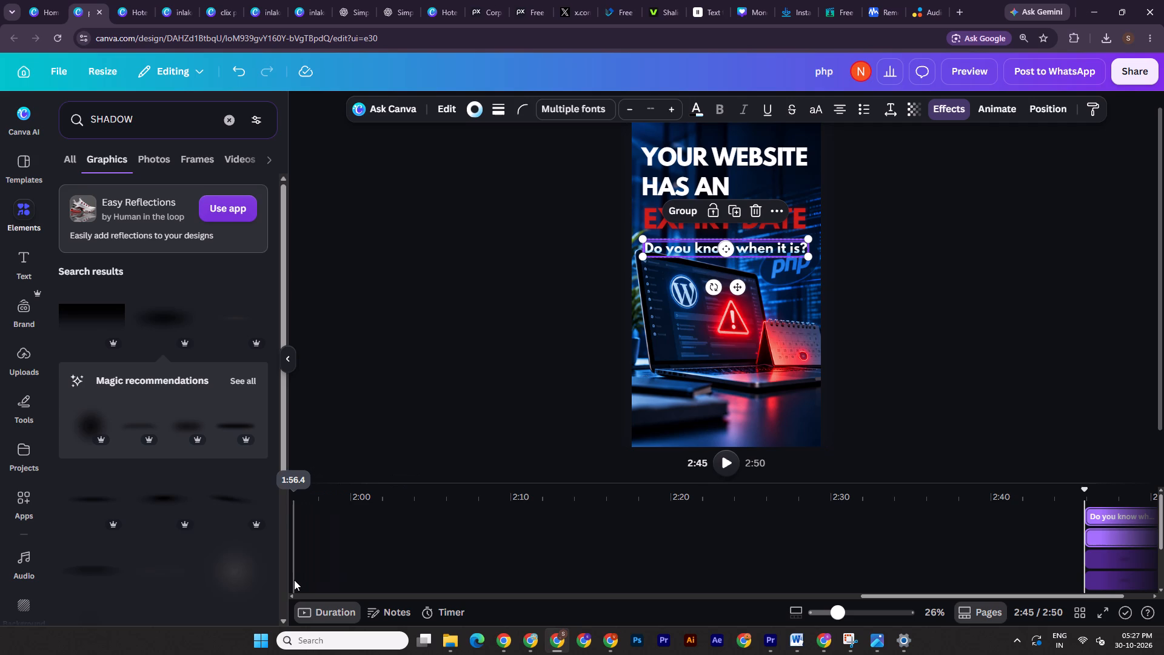
left_click_drag(740, 287, 737, 333, "shift")
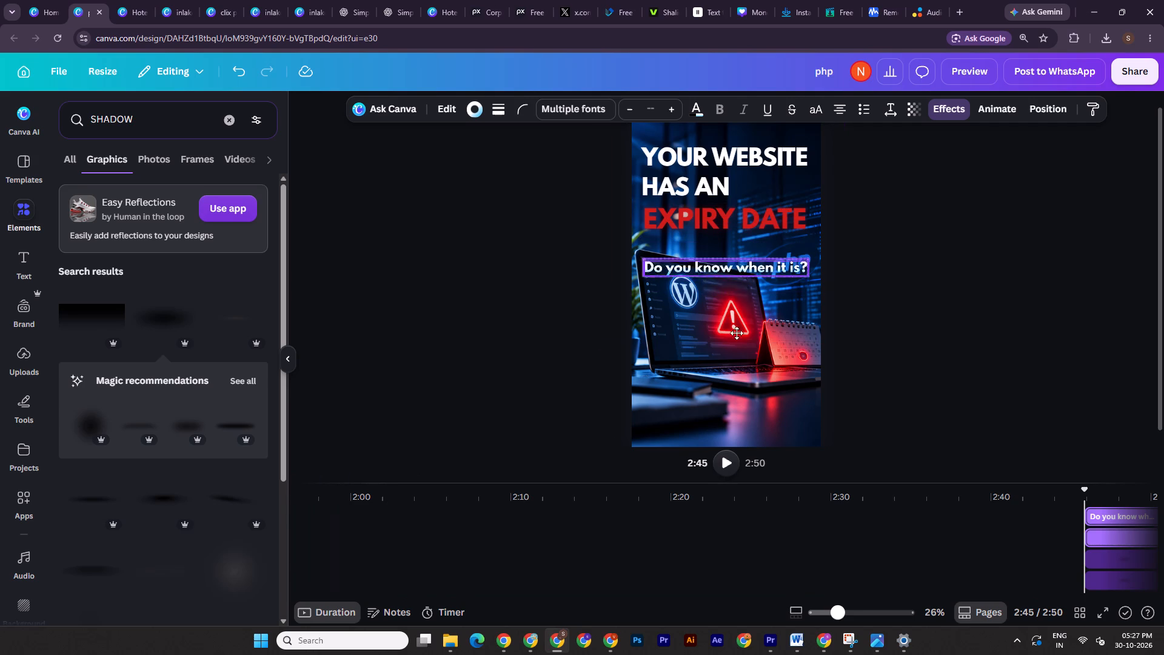
left_click_drag(737, 333, 737, 435, "shift")
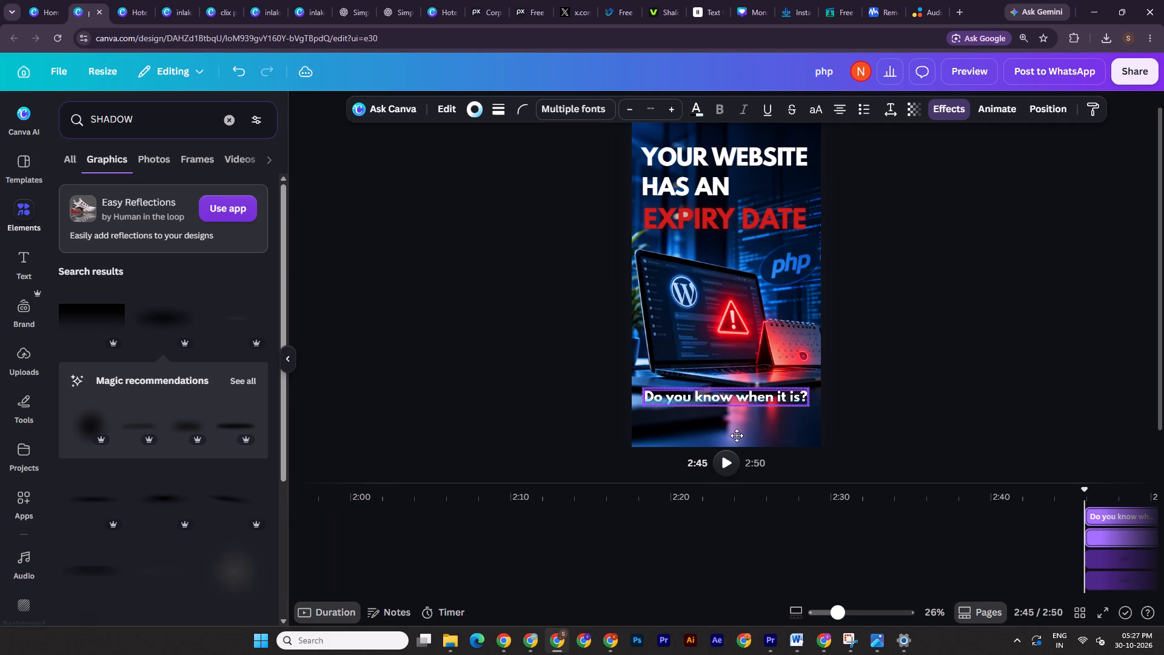
left_click_drag(737, 435, 736, 435, "shift")
double_click(895, 344)
Move one of the shadows down behind the framed question line near the bottom of the page.
left_click(835, 608)
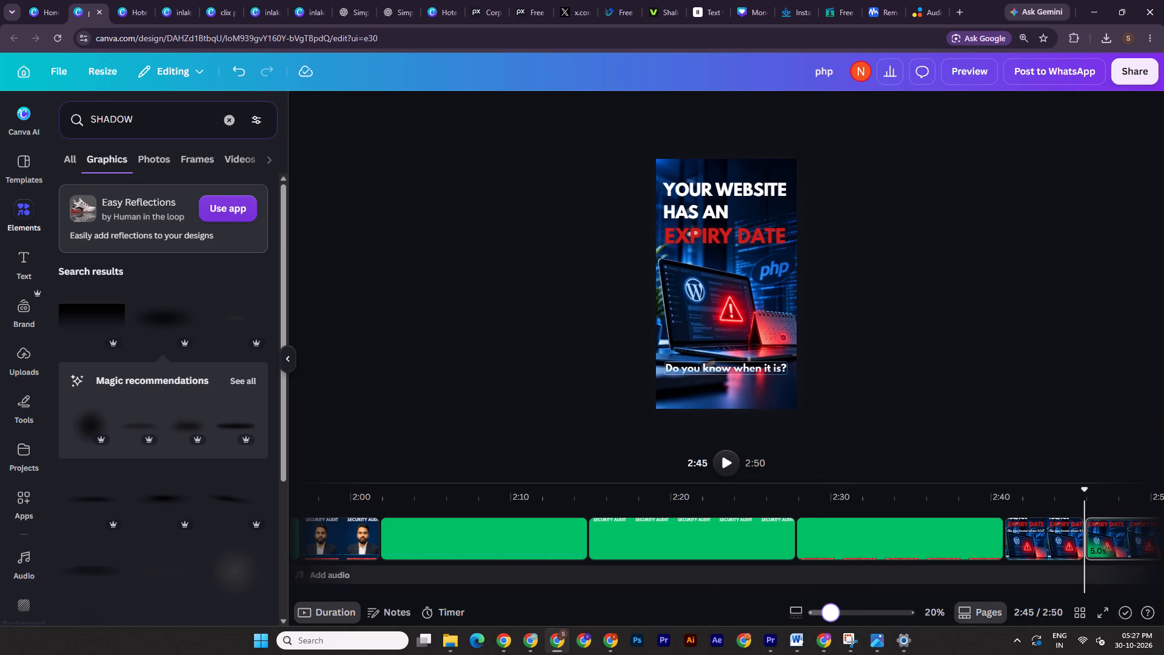
left_click_drag(765, 294, 766, 389)
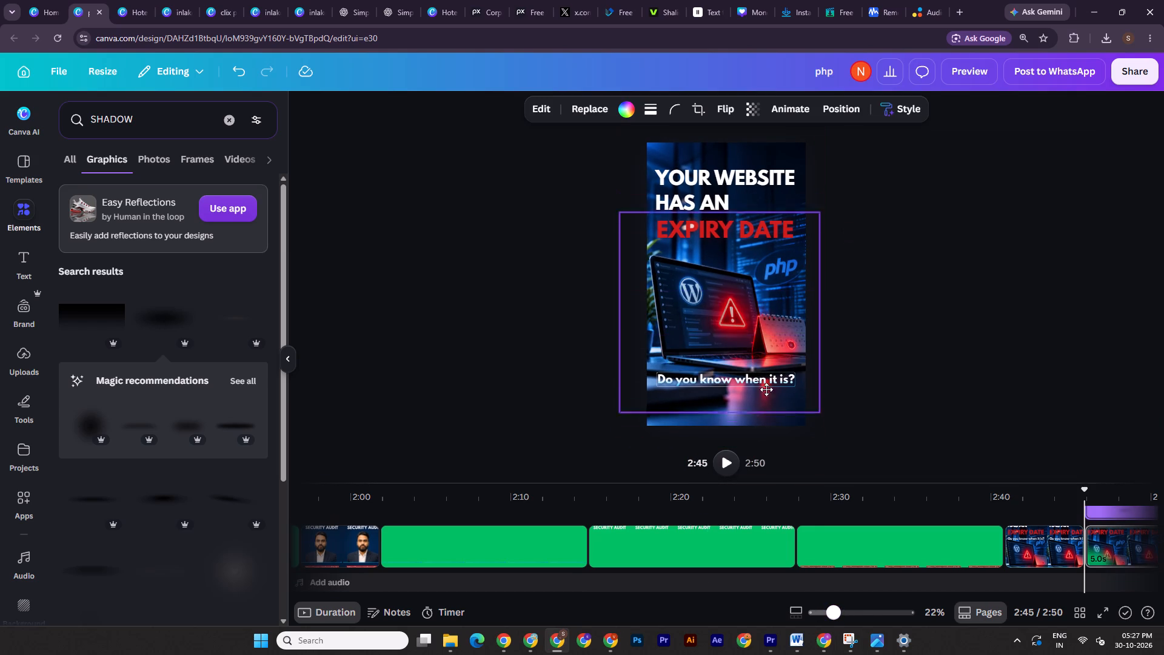
left_click_drag(766, 389, 763, 444)
left_click(874, 130)
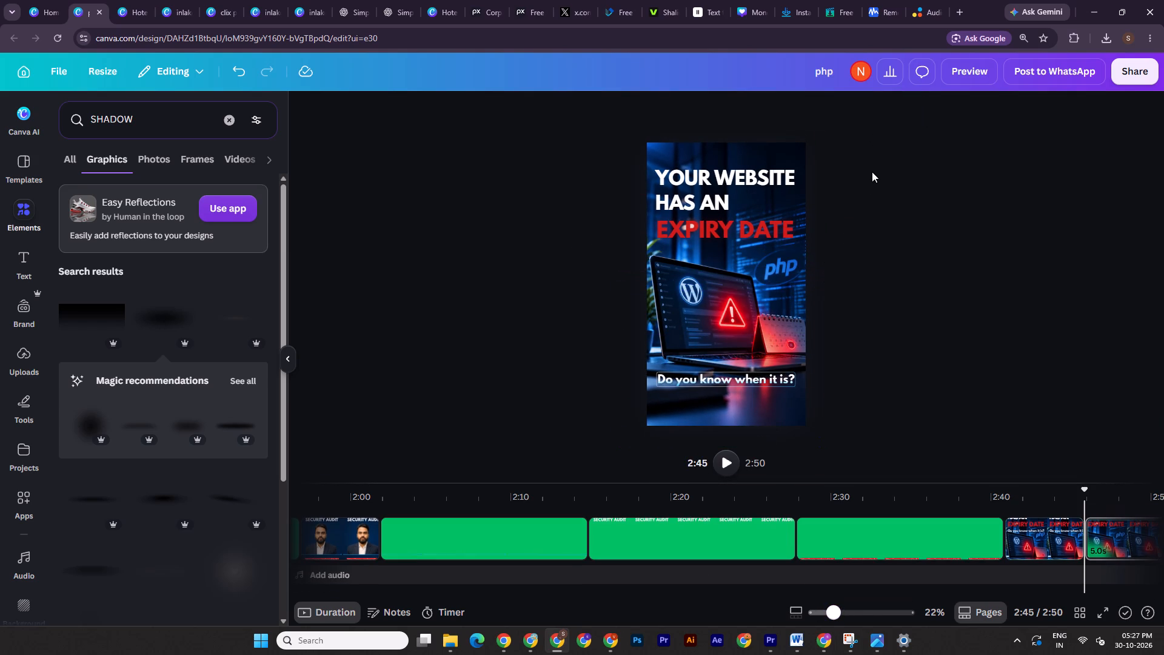
Move the headline and "EXPIRY DATE" text together slightly down on the duplicated page.
left_click_drag(871, 169, 634, 263)
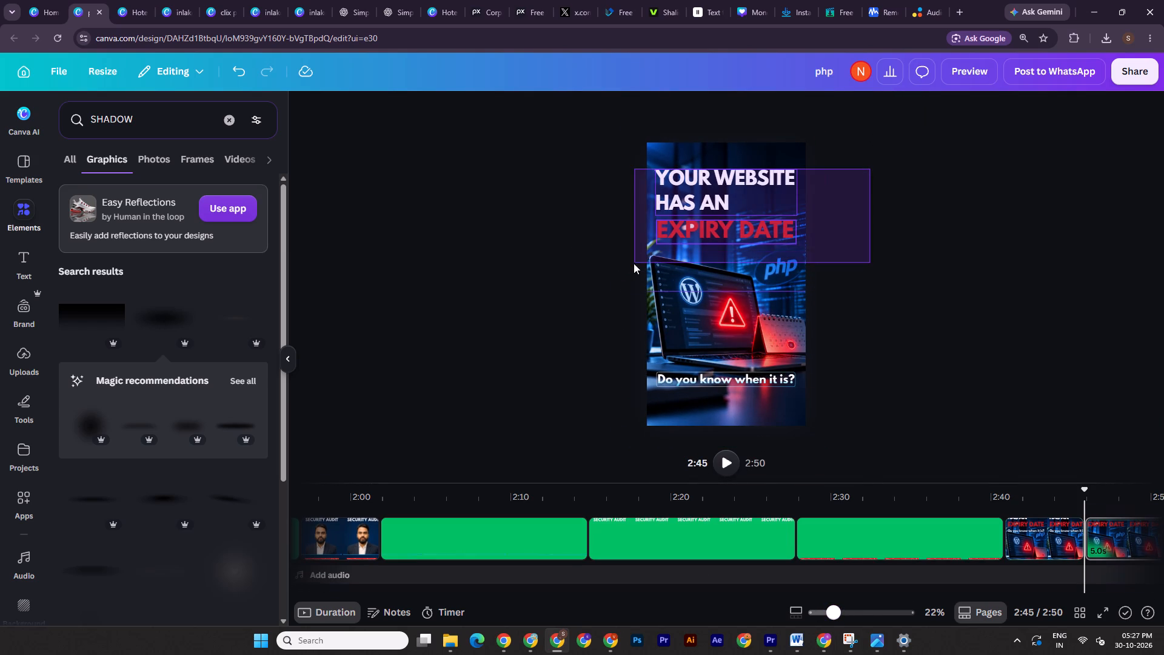
left_click(767, 221, "shift")
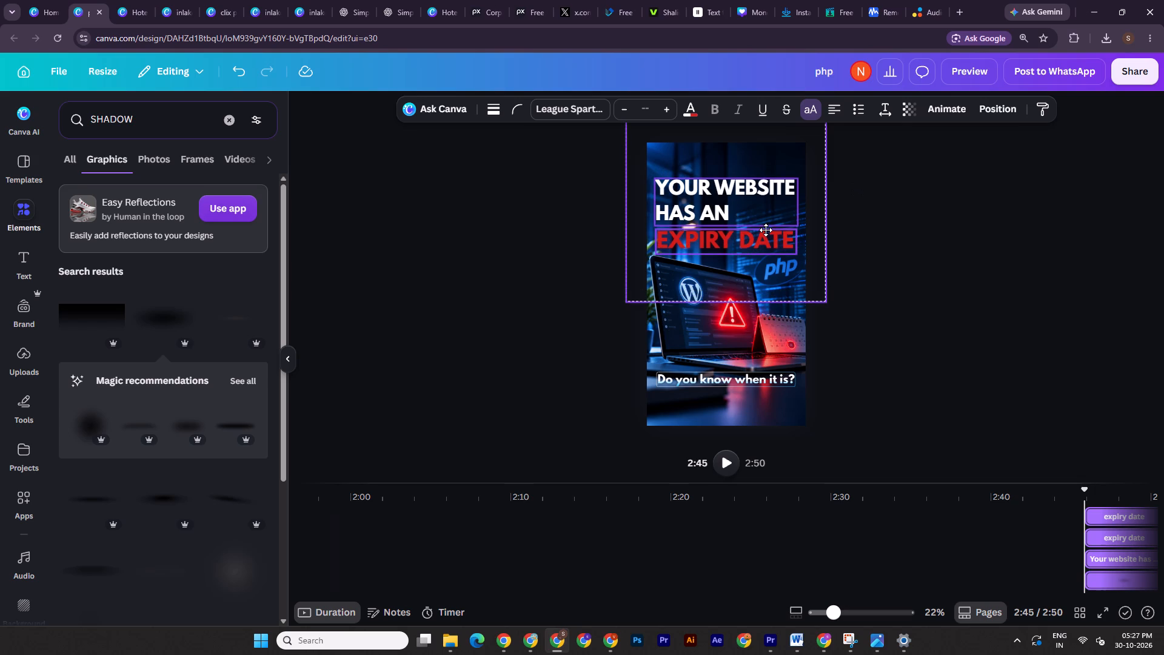
double_click(938, 217)
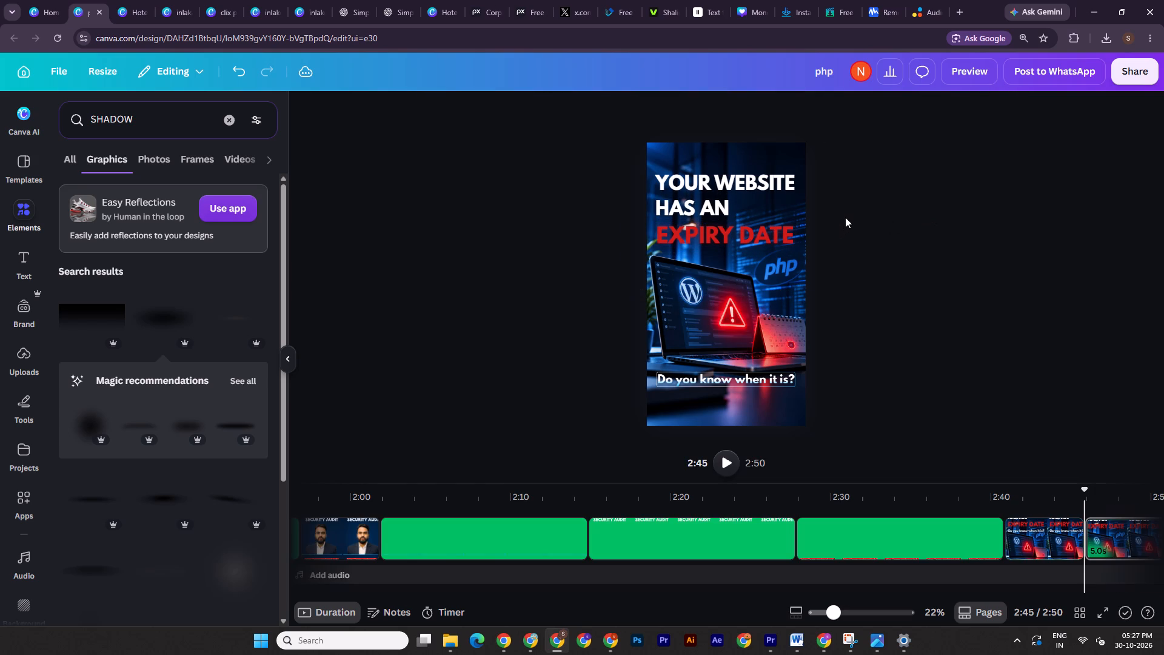
On the first expiry-date thumbnail page, move the large top shadow down to about Y -52 px, keeping it horizontally centred.
left_click(1054, 546)
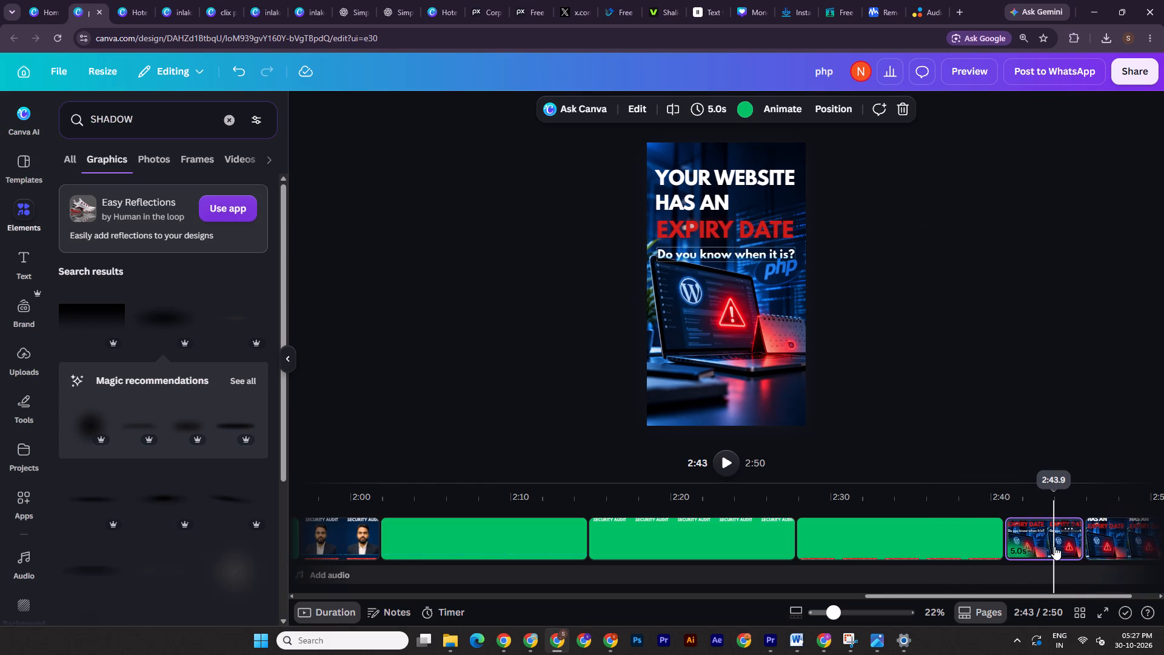
left_click(806, 158)
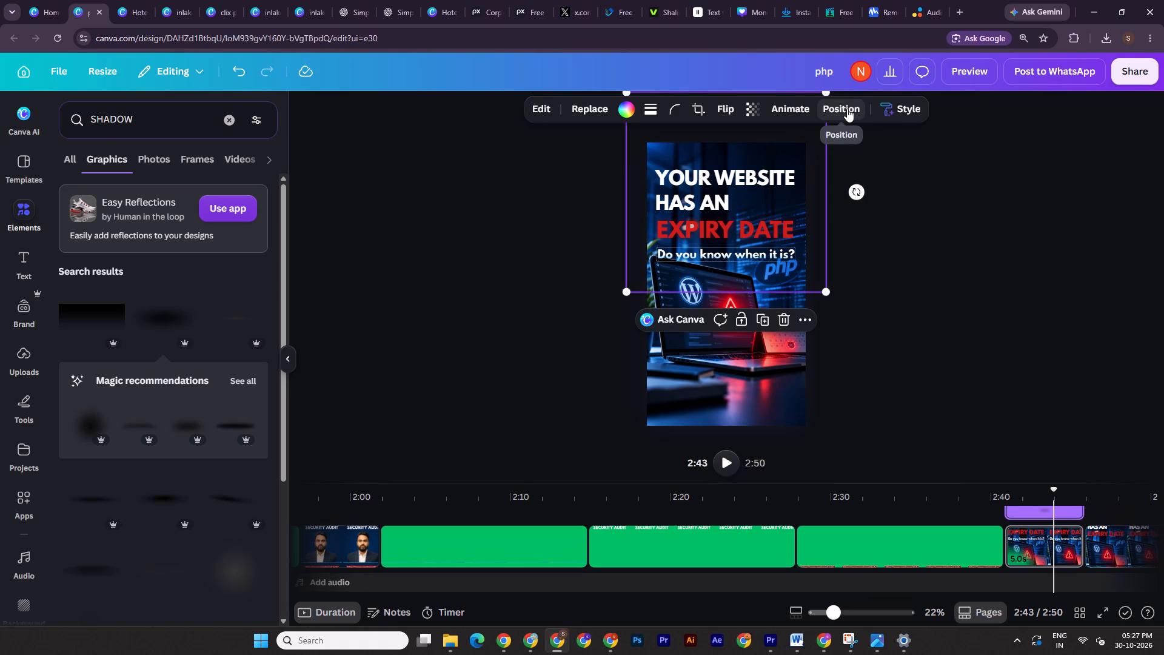
left_click(847, 109)
left_click(101, 141)
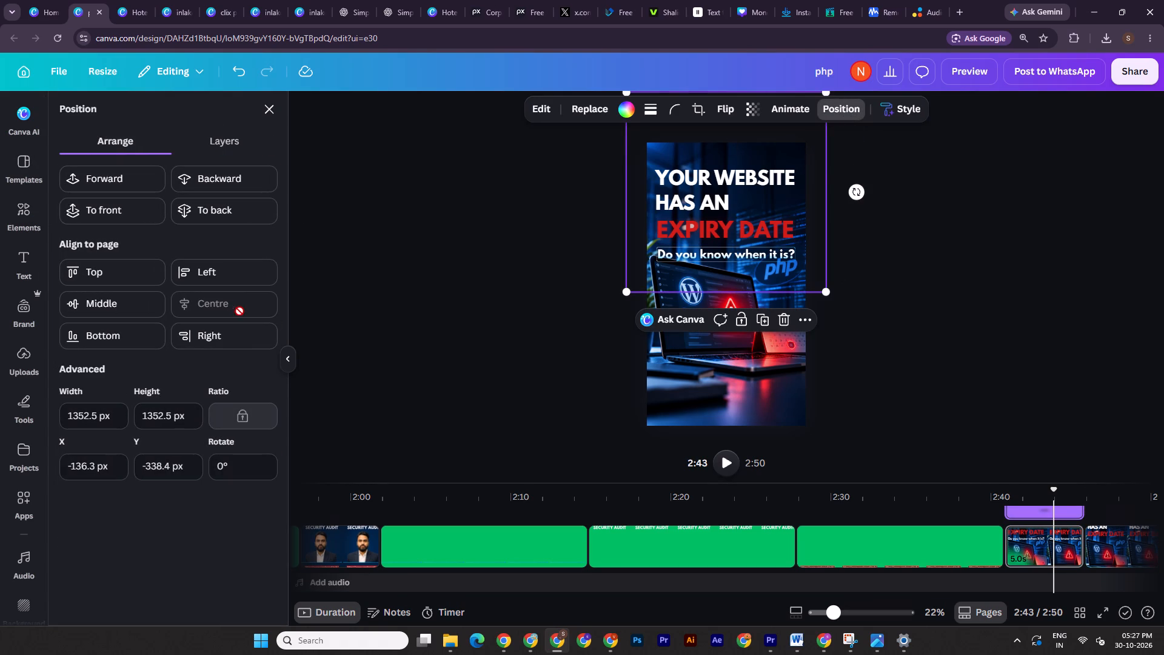
left_click(743, 300)
left_click(209, 301)
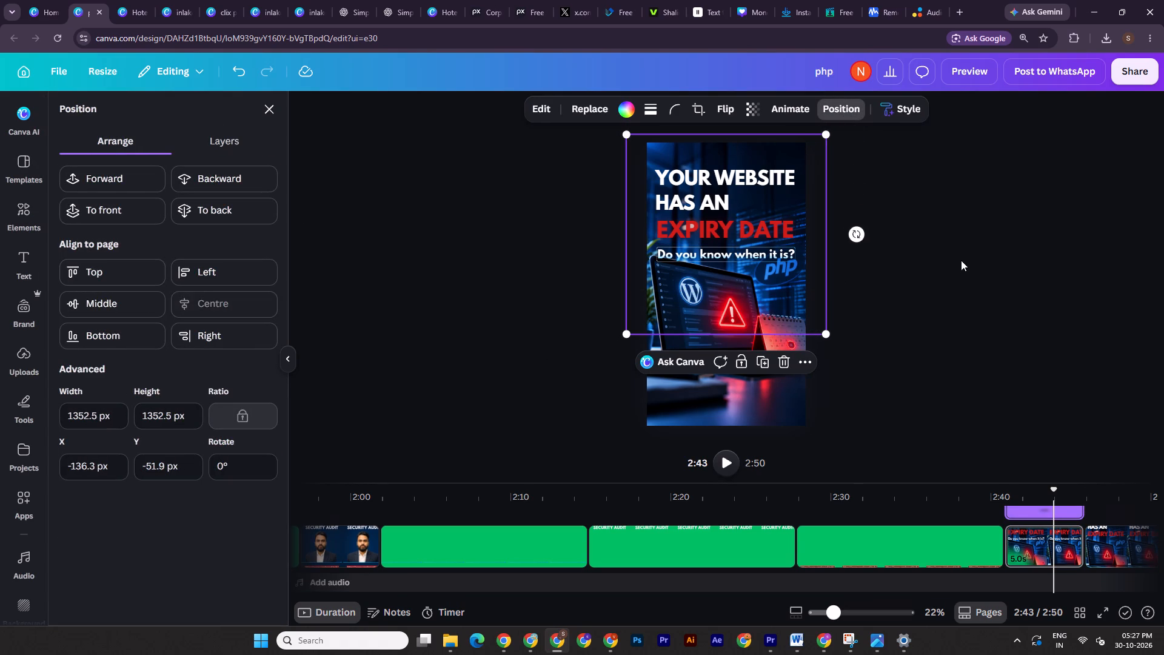
triple_click(961, 260)
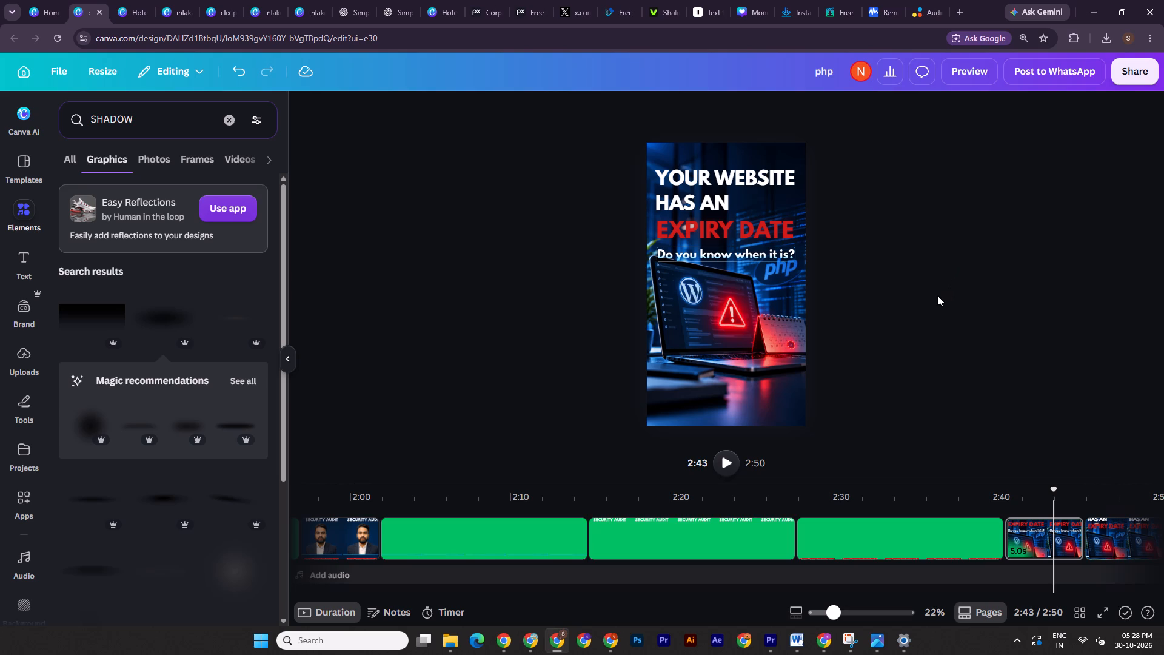
Shrink the laptop background image on the first thumbnail page slightly so it fits the page width.
left_click(918, 287)
left_click_drag(891, 596, 977, 598)
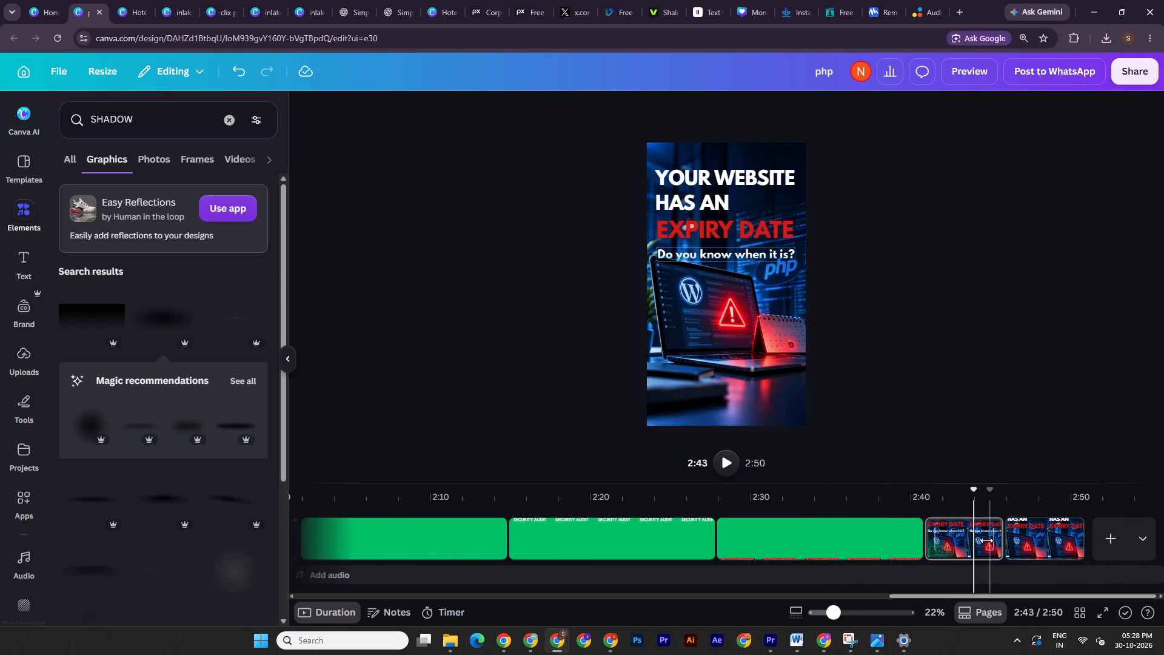
left_click(972, 543)
double_click(957, 283)
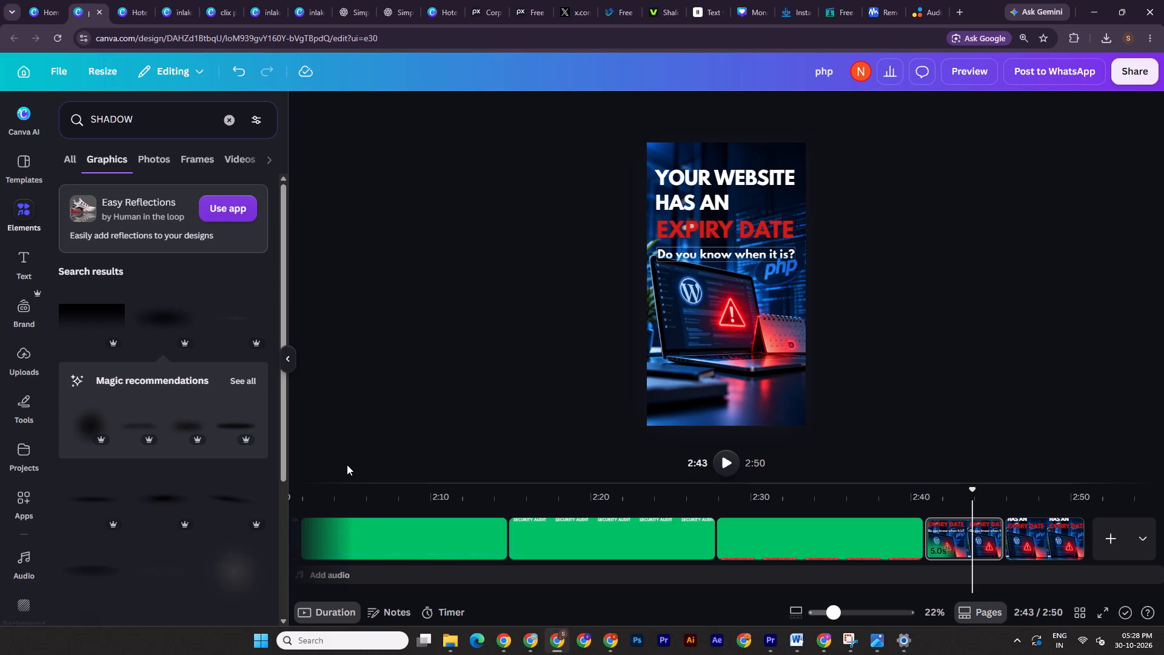
left_click(734, 375)
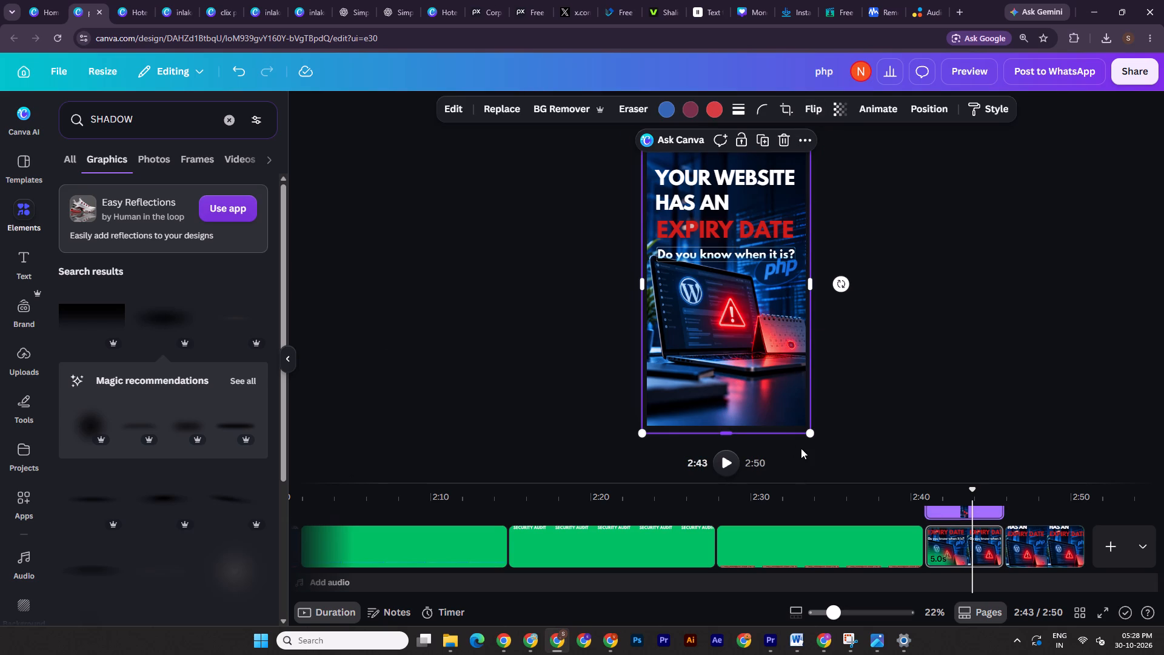
left_click_drag(809, 435, 800, 429, "alt")
double_click(938, 377)
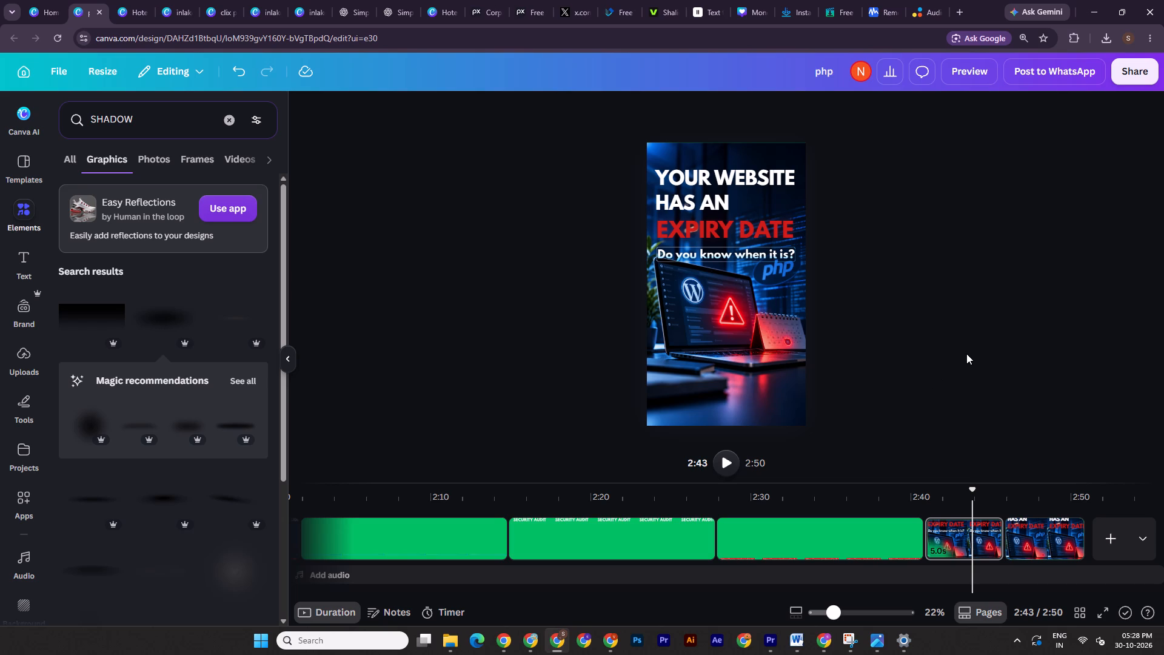
Add a blank page after the second expiry-date thumbnail page.
left_click(1054, 542)
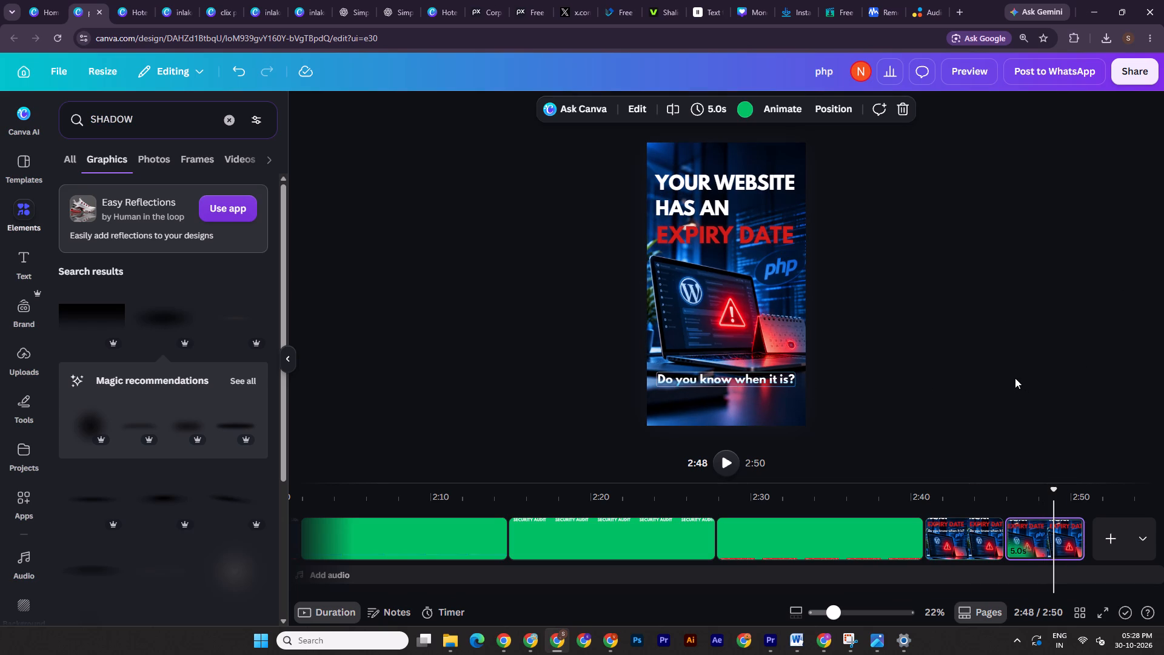
left_click(1105, 539)
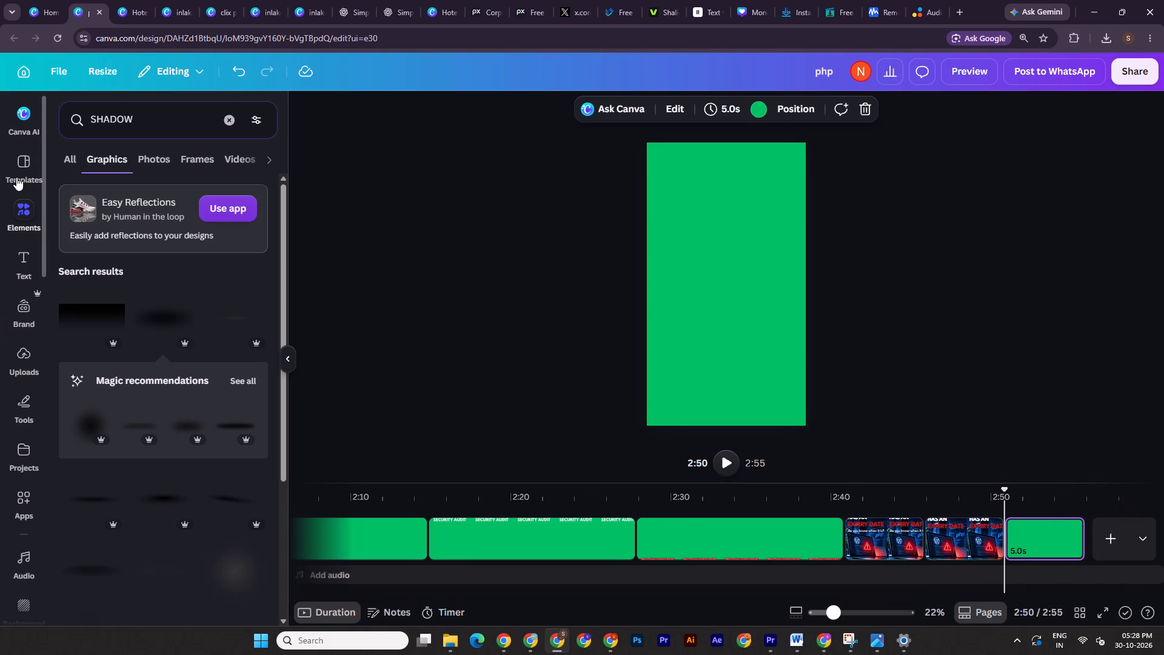
Return to the "thumbnail" template search results and browse the designs for layout ideas for another thumbnail.
left_click(16, 177)
scroll(202, 485, "up", 6)
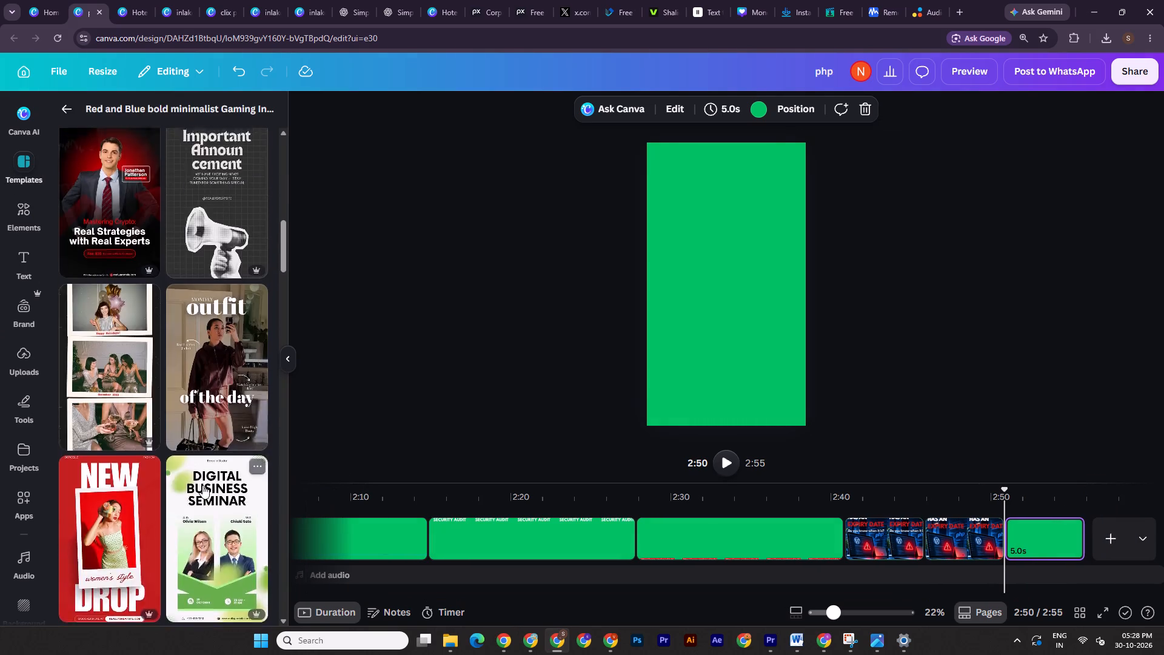
scroll(202, 485, "up", 9)
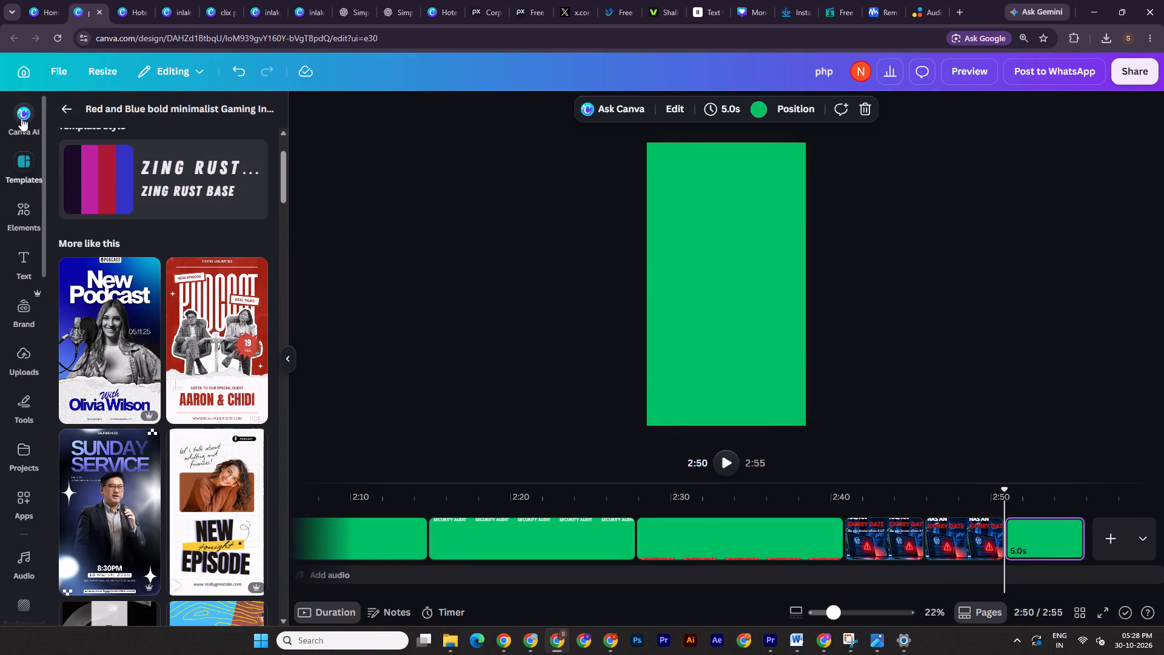
left_click(64, 112)
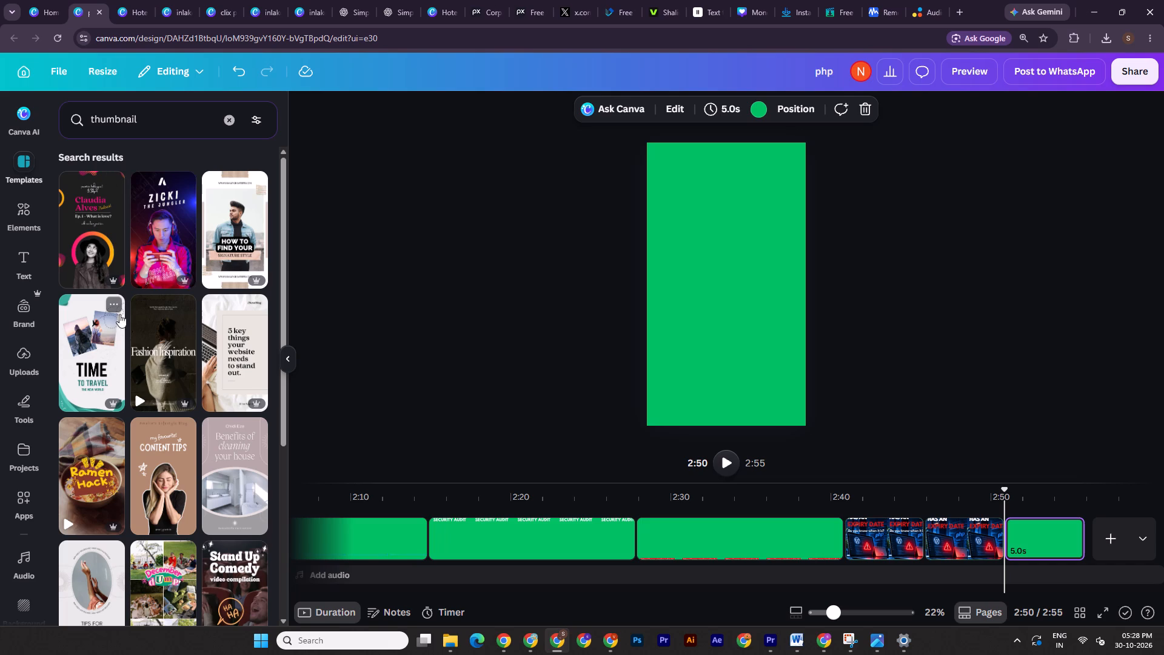
scroll(98, 401, "down", 9)
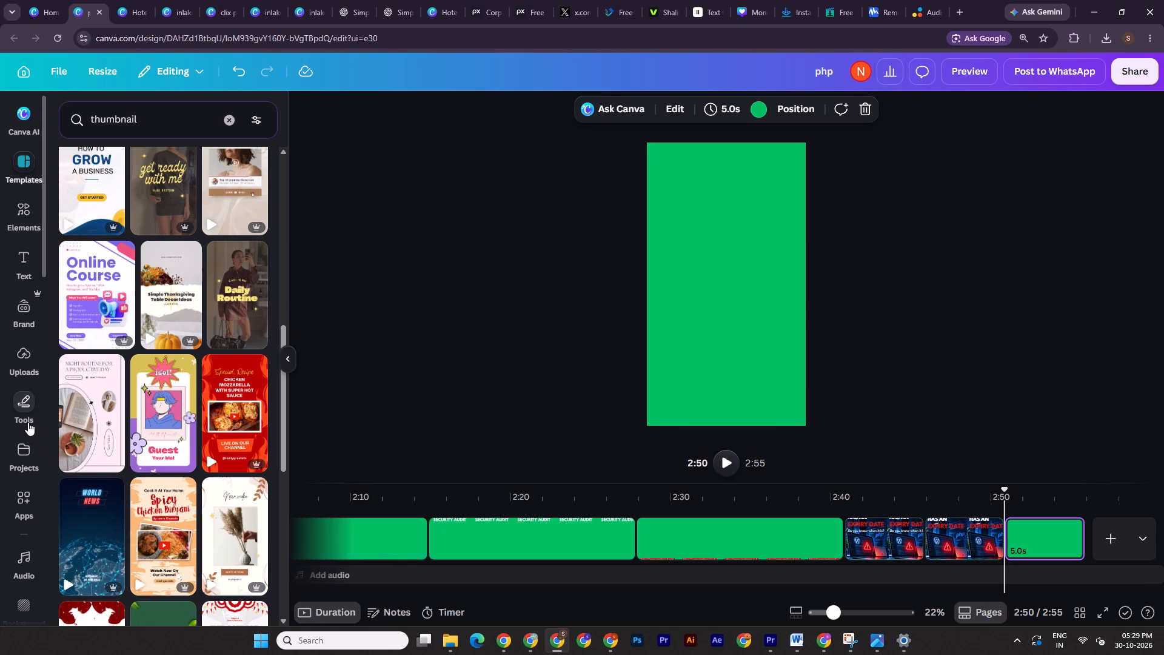
scroll(85, 456, "down", 3)
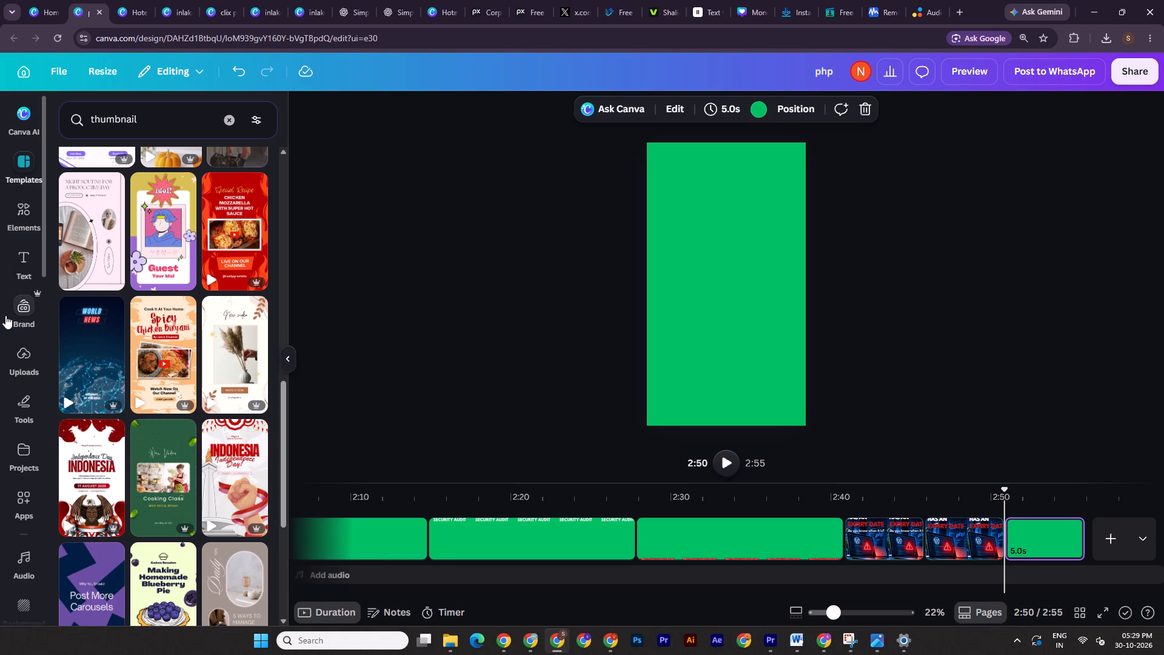
scroll(136, 396, "down", 5)
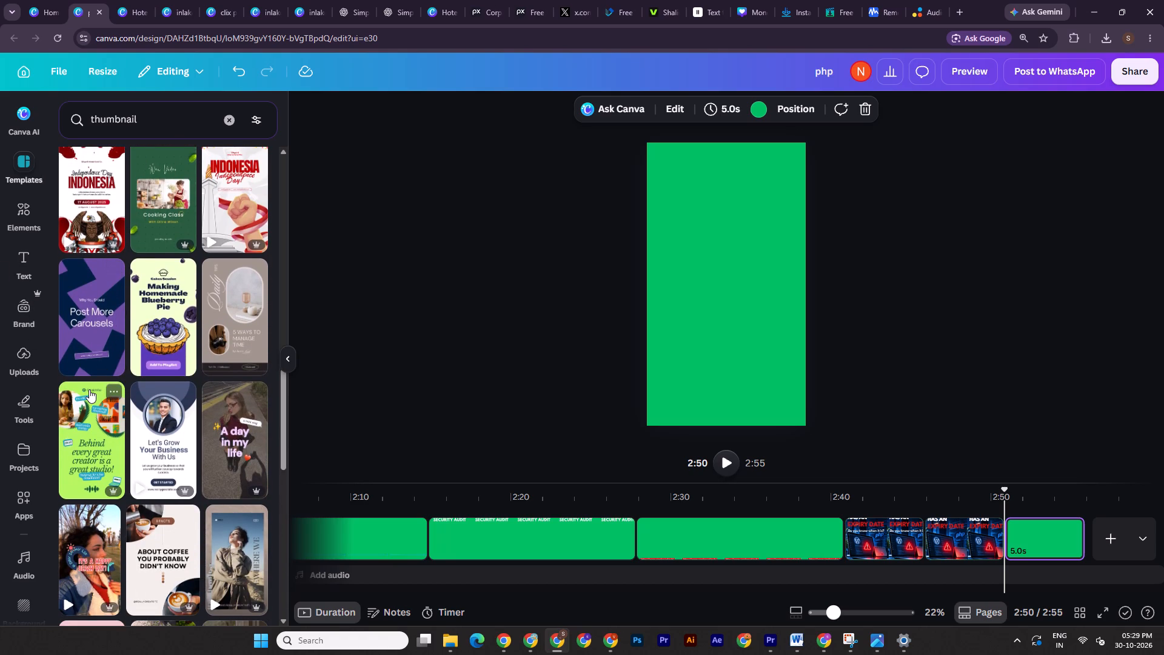
scroll(162, 344, "down", 4)
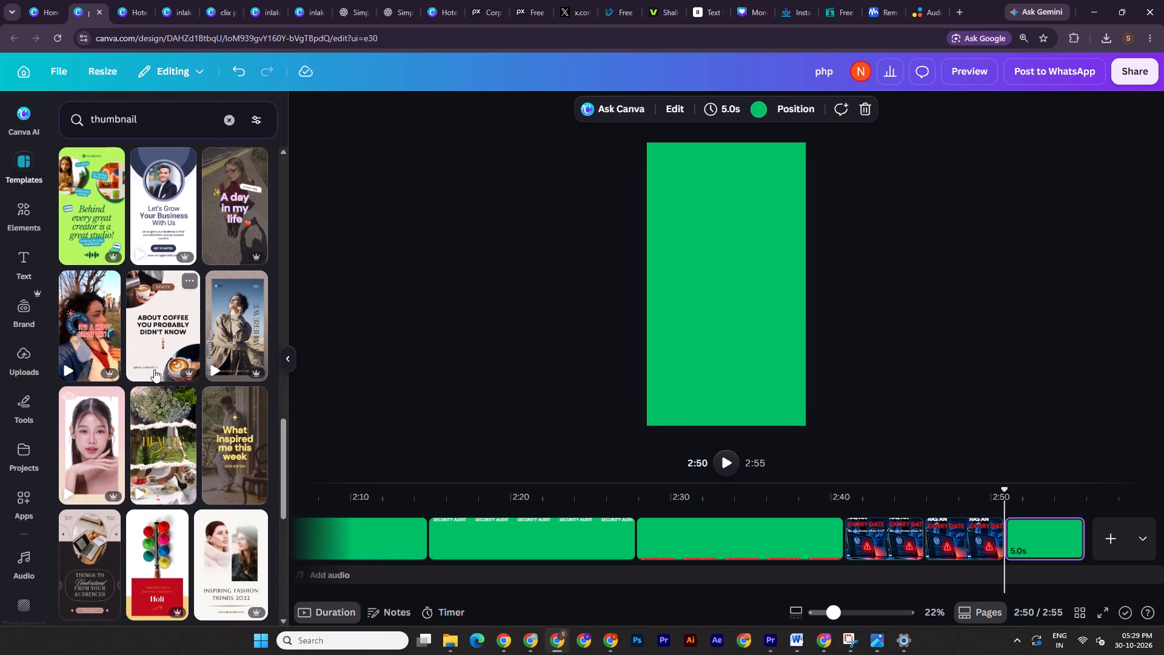
scroll(154, 369, "down", 3)
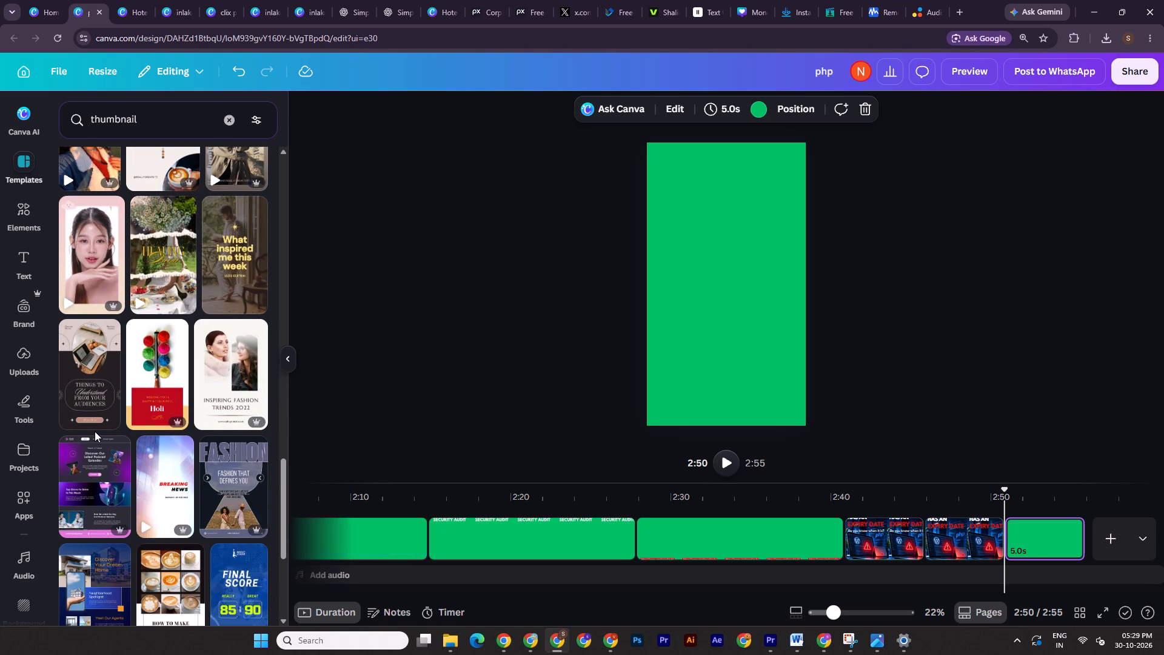
scroll(95, 431, "down", 7)
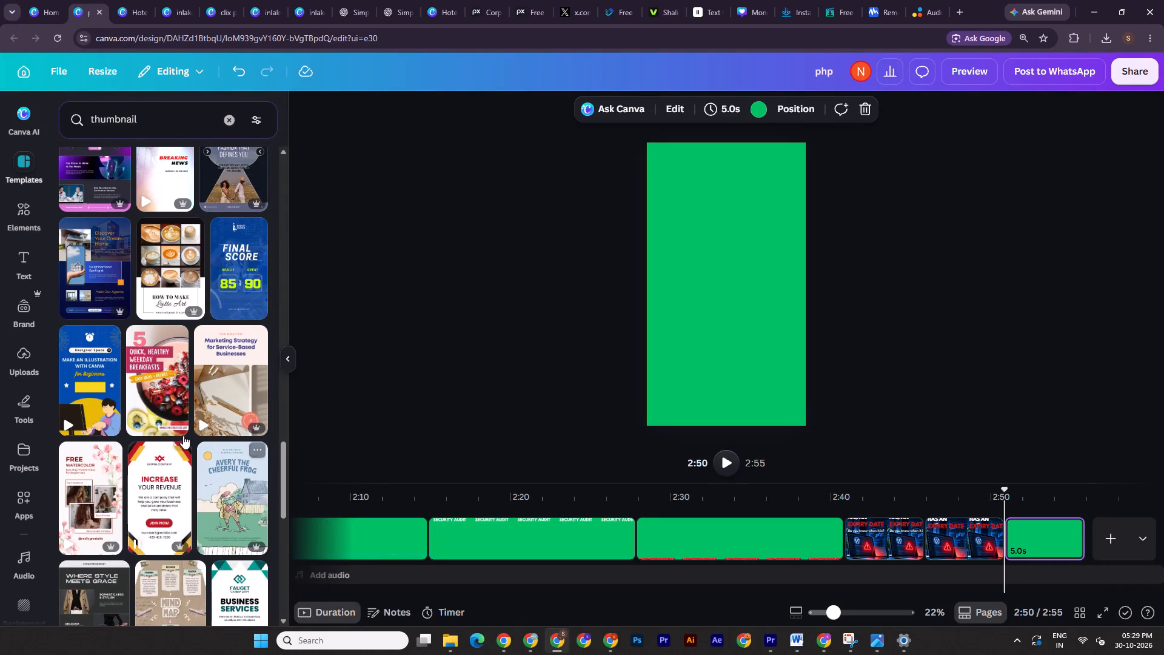
left_click(286, 469)
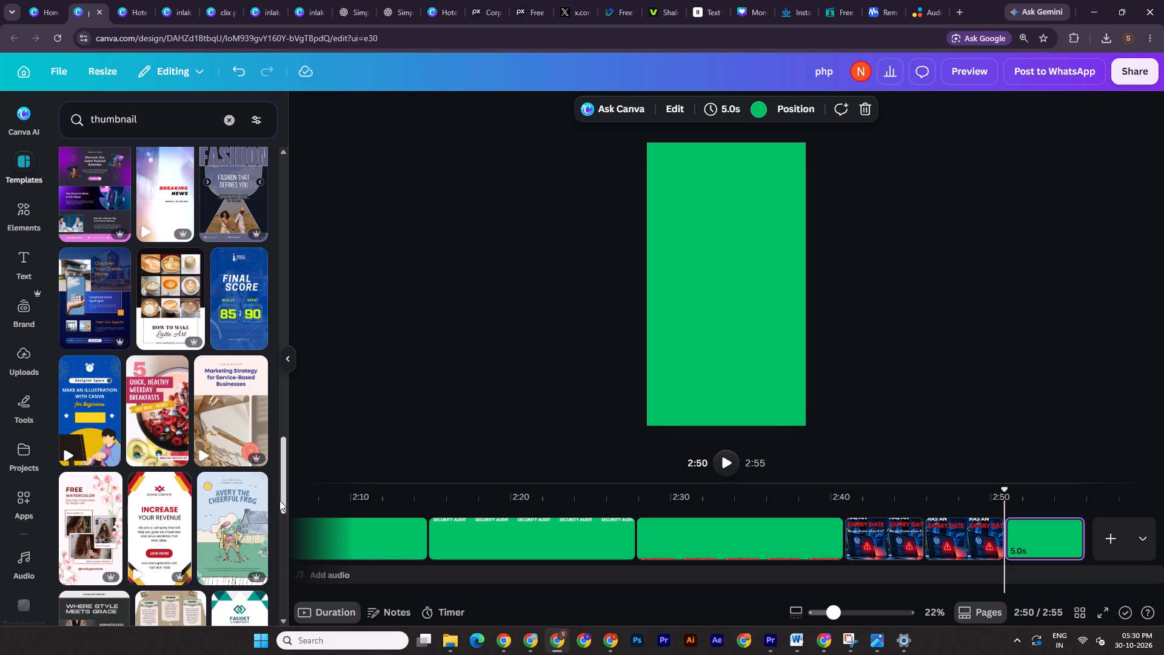
left_click_drag(303, 483, 304, 494)
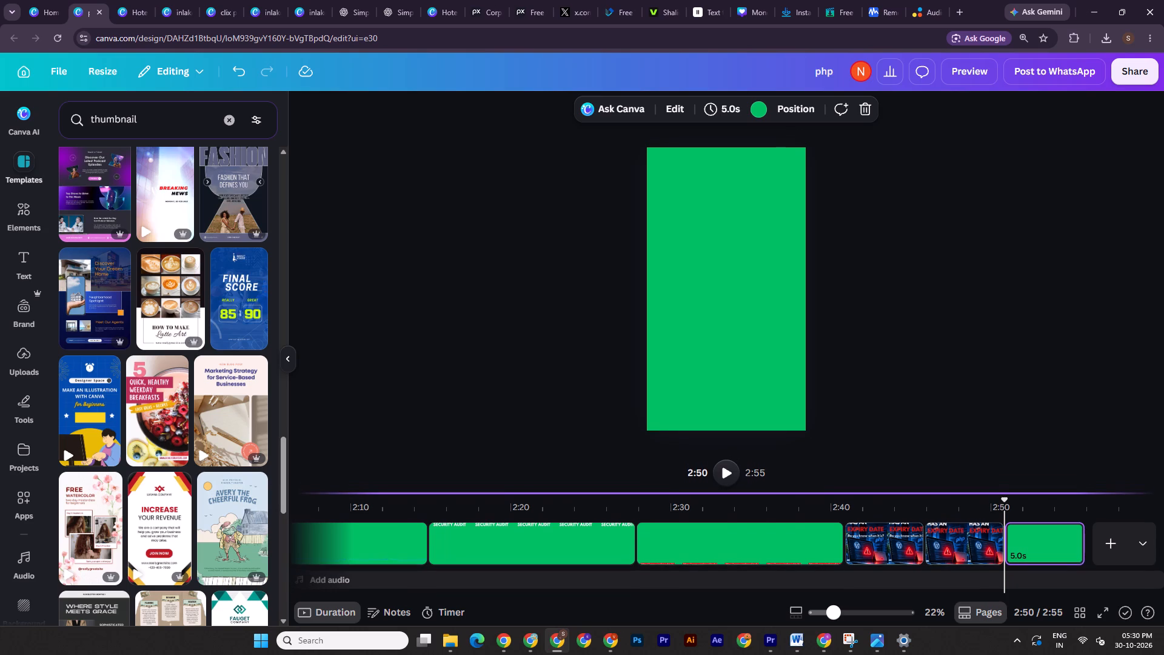
left_click_drag(304, 494, 304, 499)
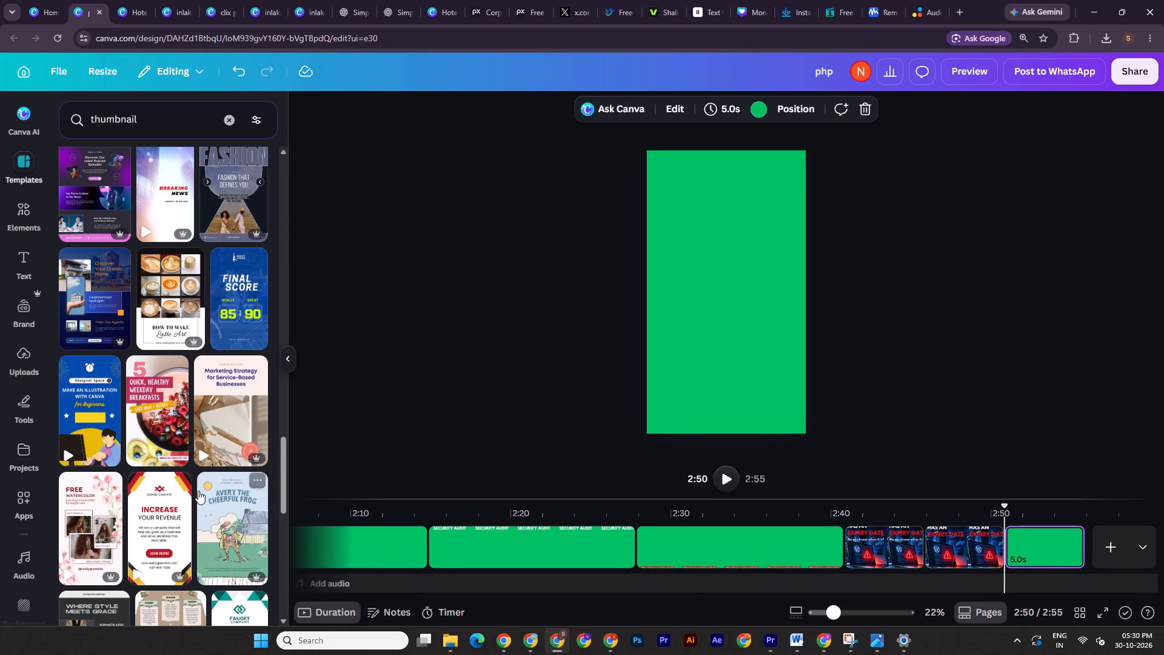
scroll(200, 479, "down", 5)
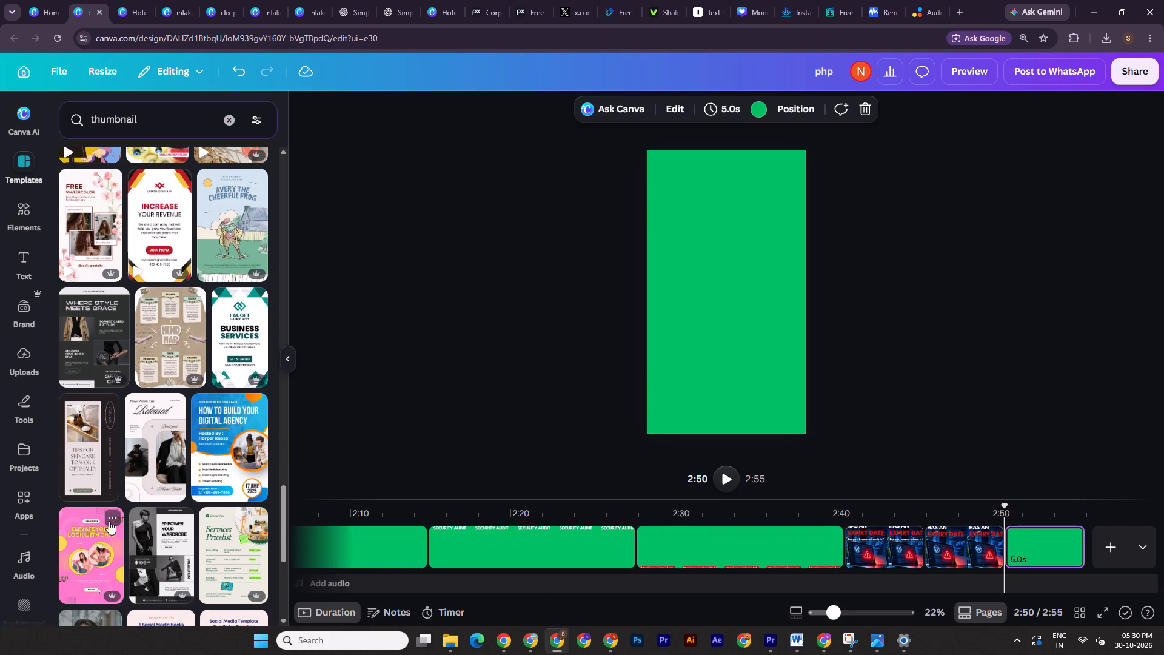
scroll(162, 483, "down", 2)
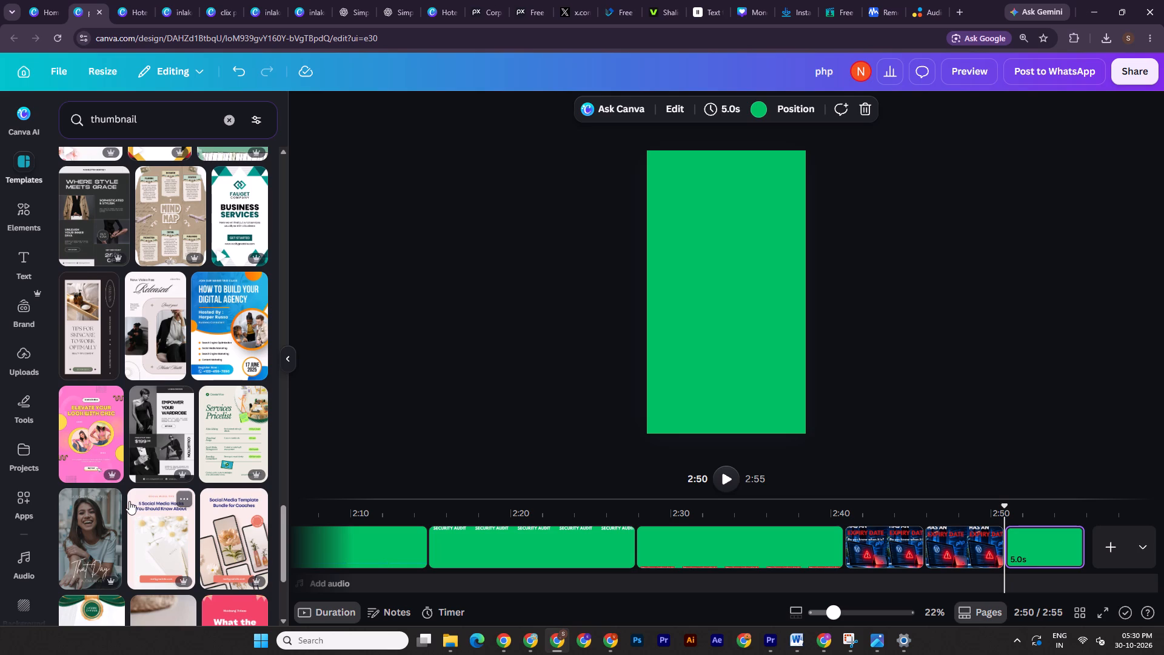
scroll(129, 501, "down", 3)
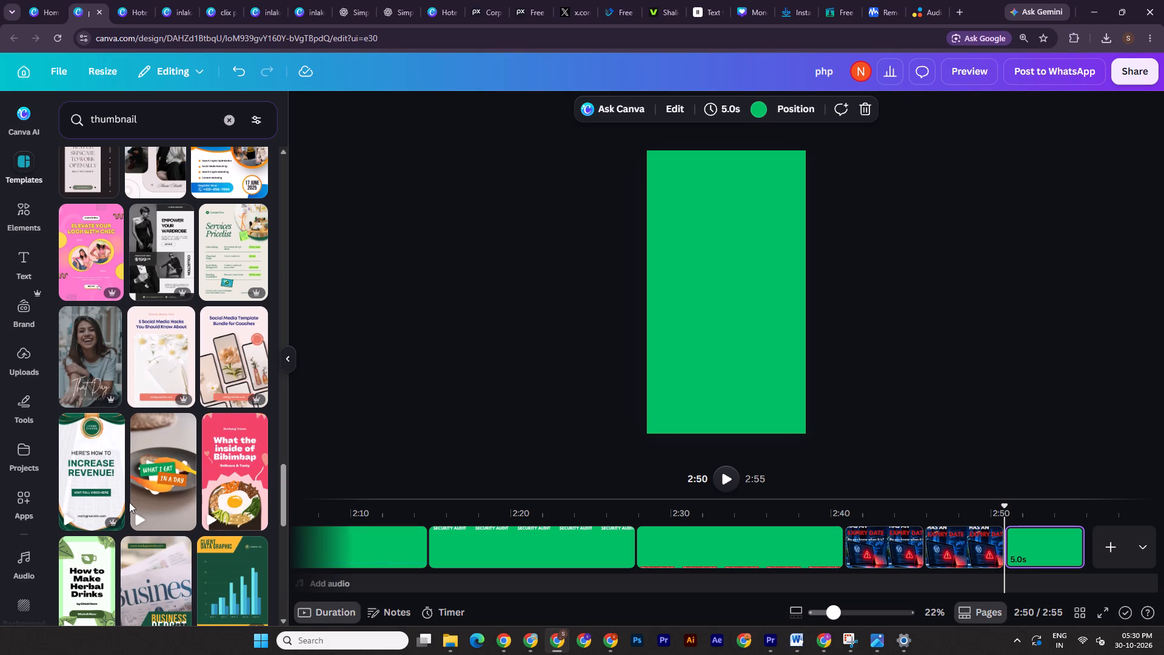
scroll(160, 522, "down", 4)
scroll(158, 531, "up", 12)
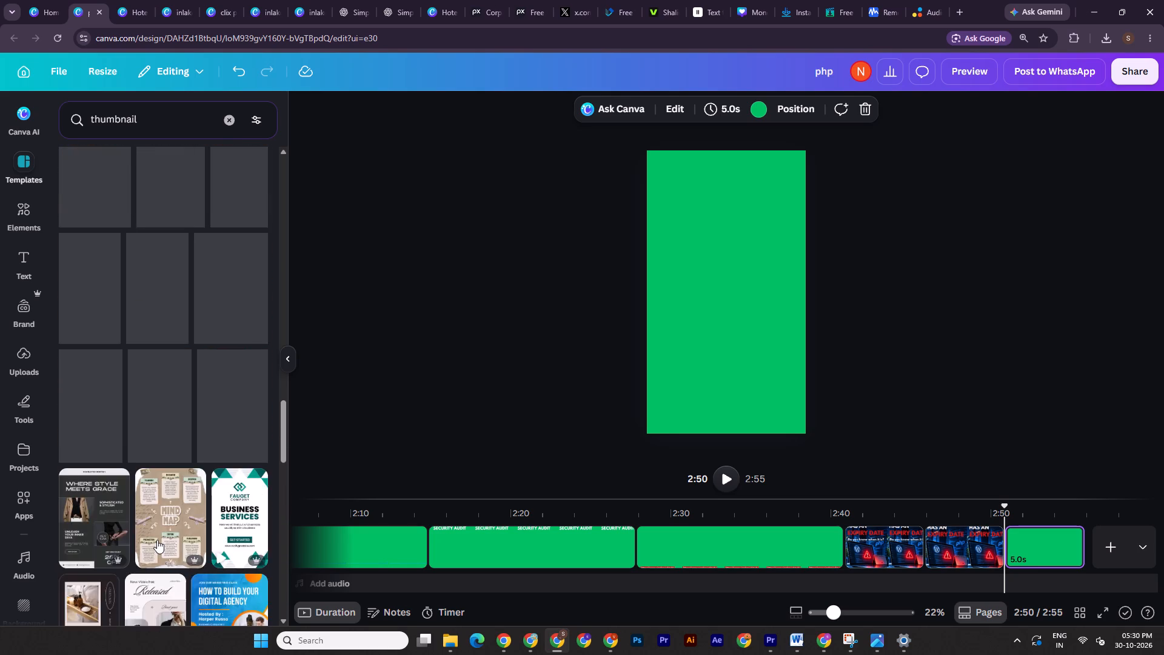
scroll(157, 541, "up", 18)
scroll(162, 553, "up", 18)
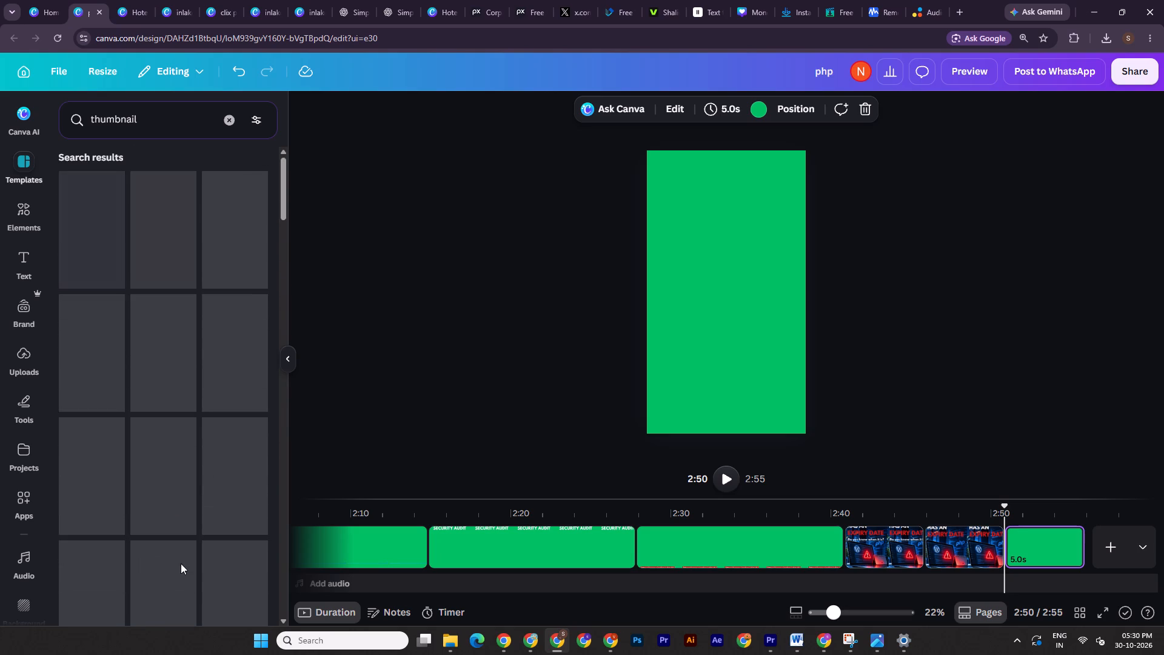
scroll(181, 563, "up", 3)
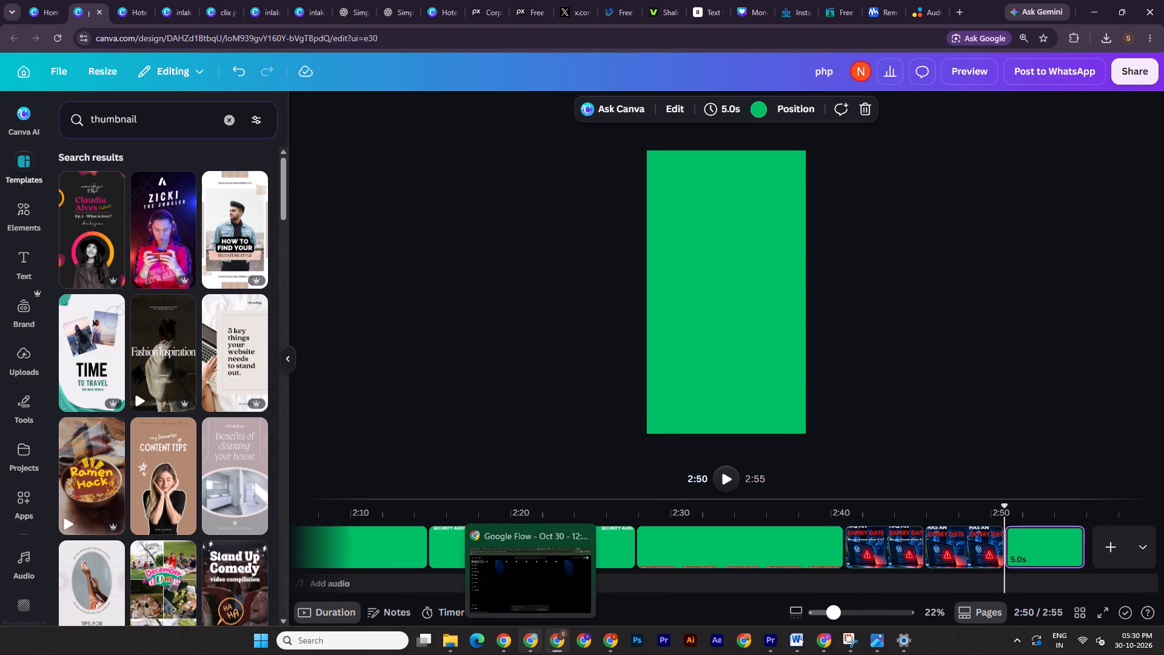
Adjust the edges of the laptop background image on the first expiry-date thumbnail page so it fits the page at 1,080 × 1,920.
left_click(877, 548)
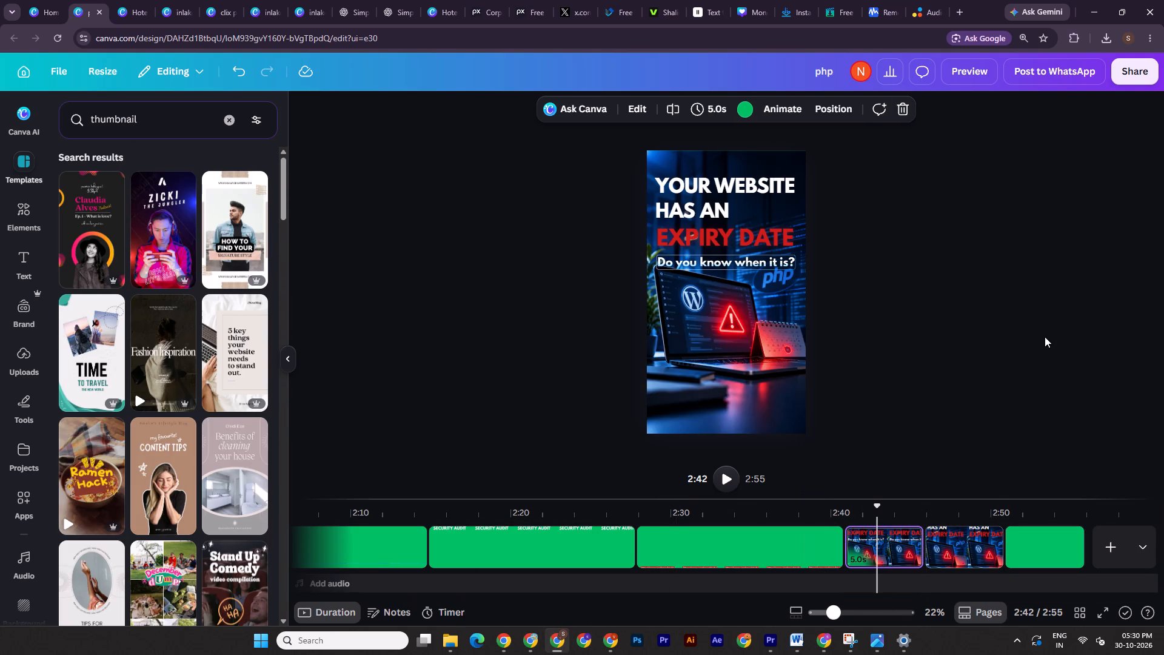
left_click(774, 372)
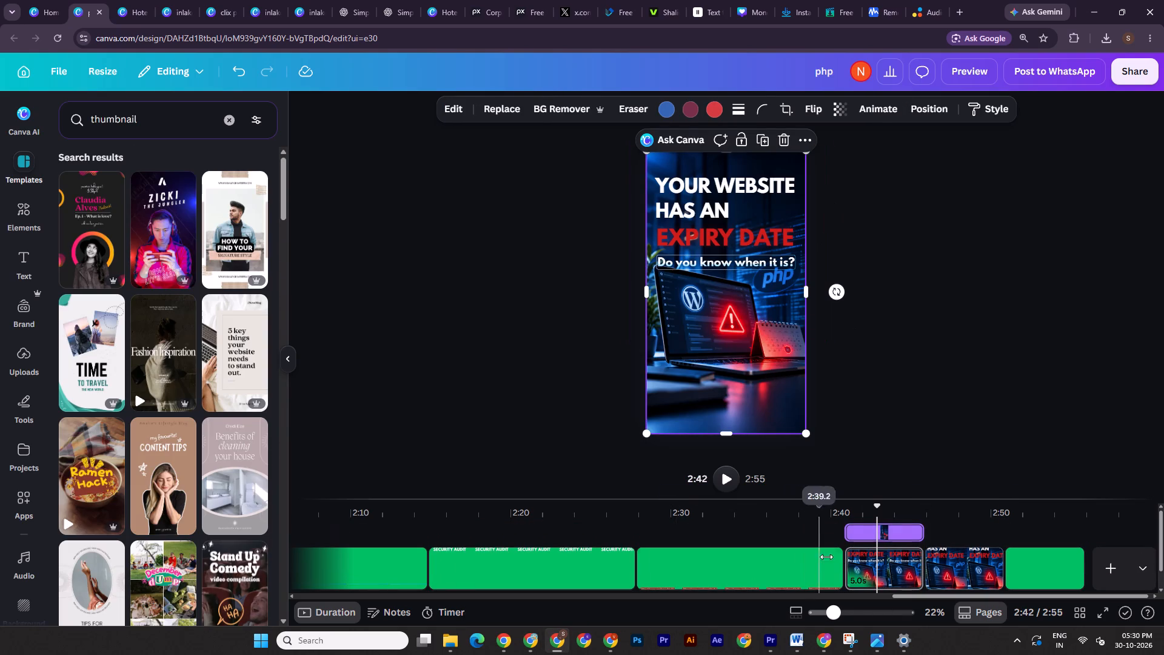
left_click_drag(838, 611, 855, 611)
scroll(723, 313, "up", 4)
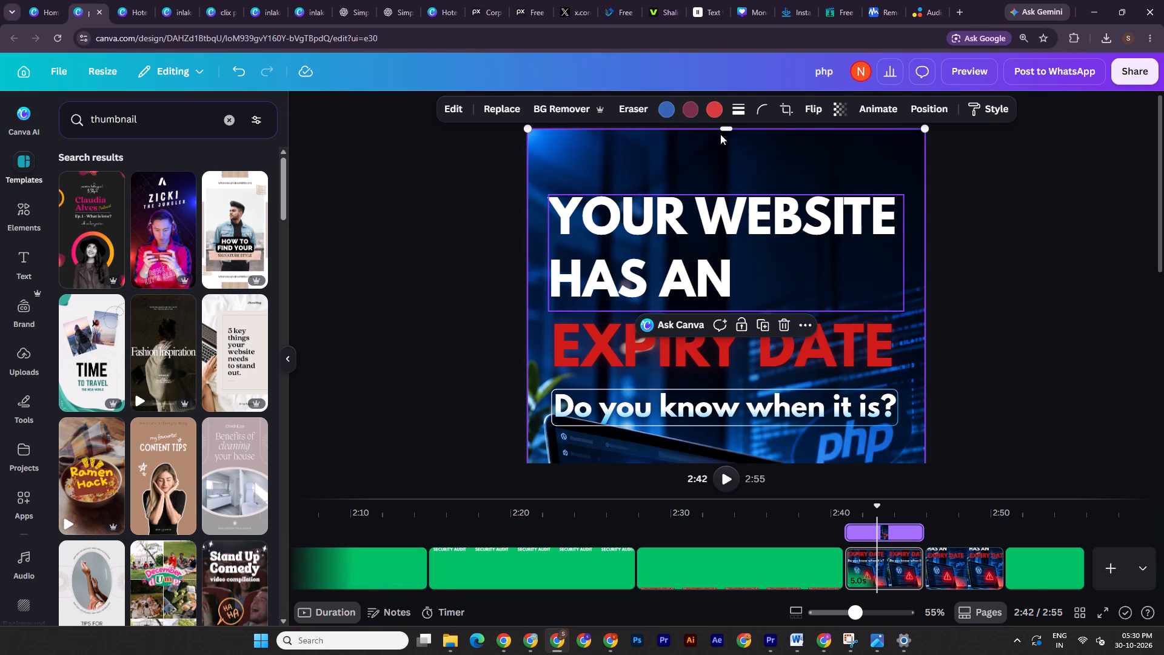
left_click(720, 130)
scroll(744, 264, "down", 5)
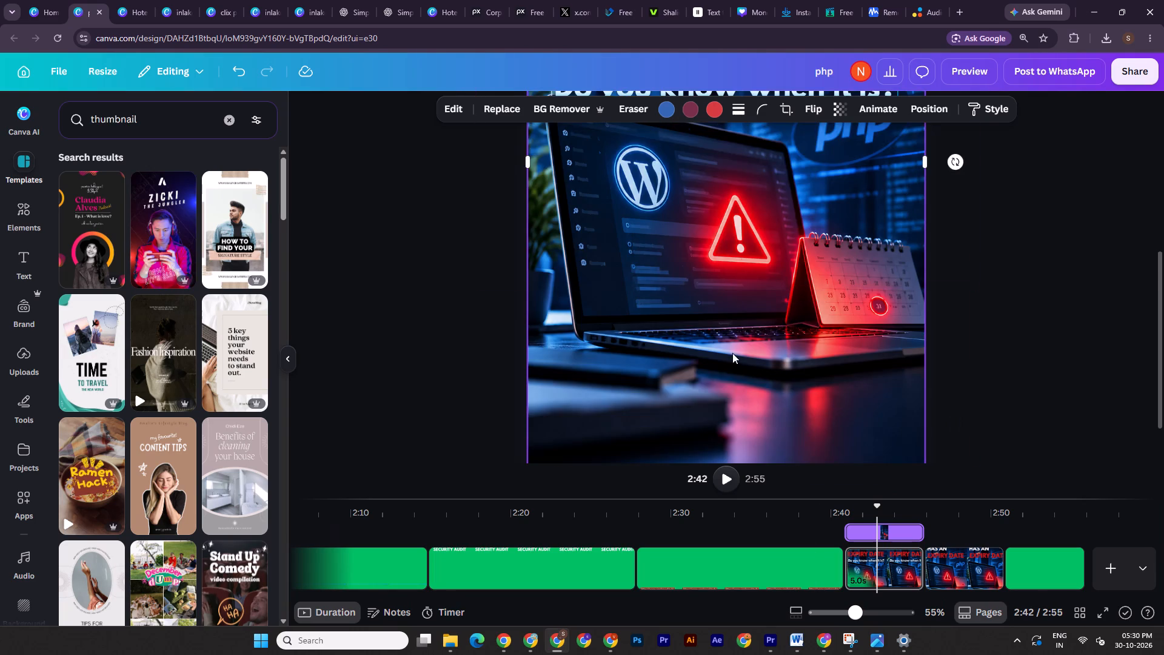
scroll(738, 377, "down", 4)
left_click(729, 455)
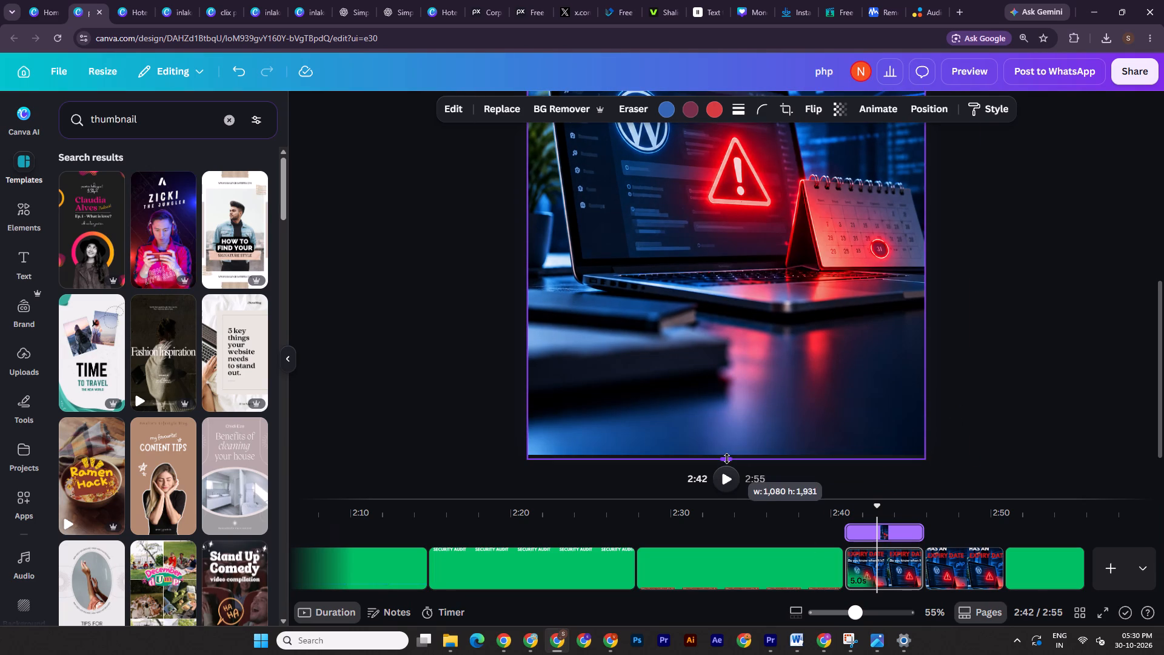
scroll(887, 321, "up", 3)
left_click(920, 284)
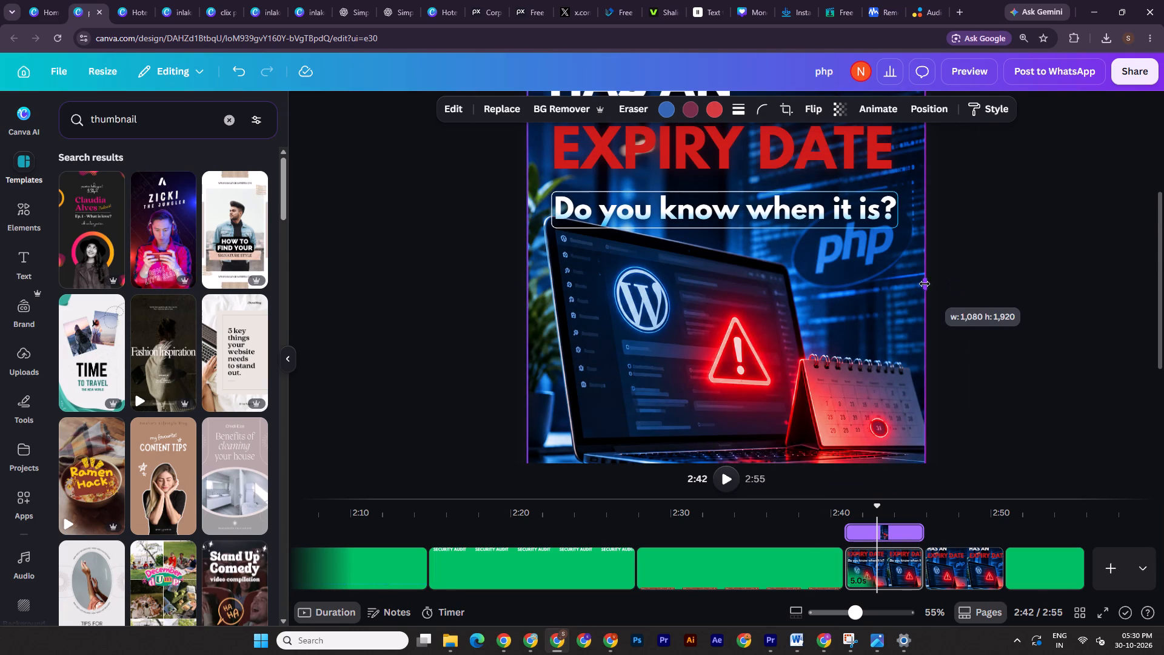
left_click(524, 283)
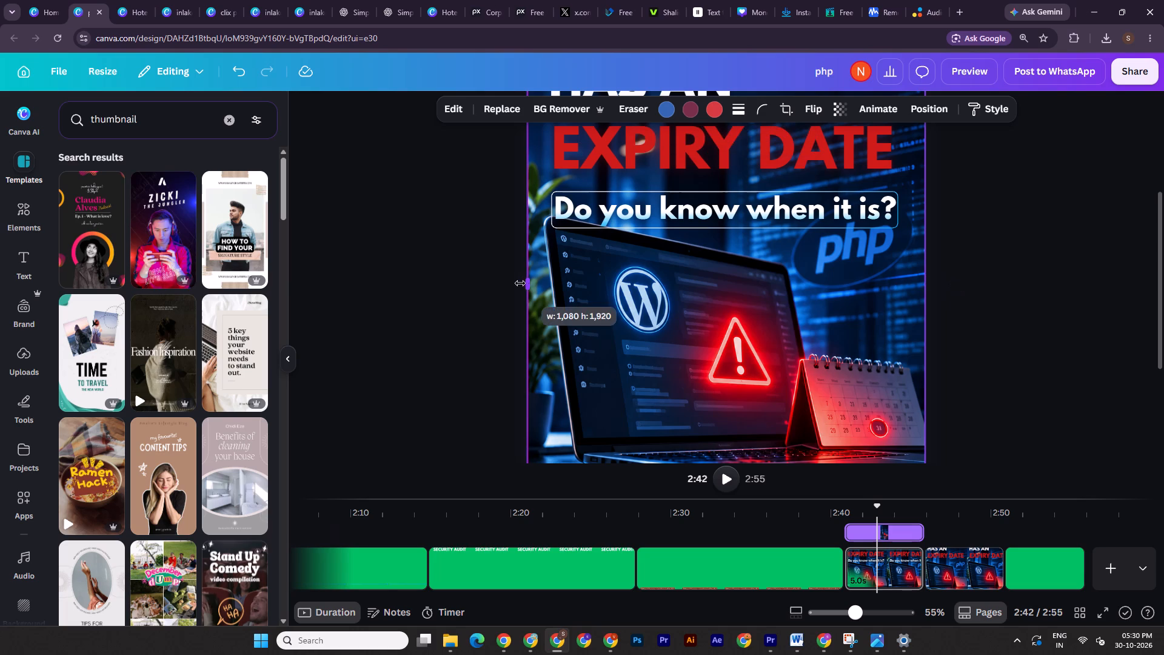
double_click(1016, 220)
left_click_drag(864, 613, 842, 610)
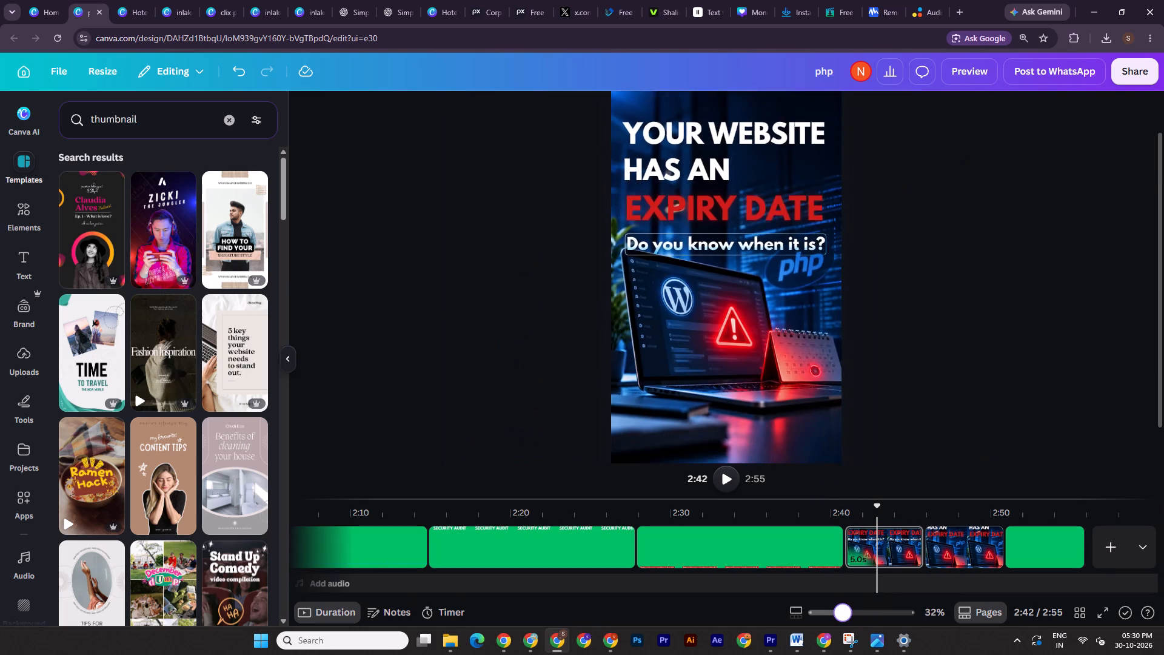
left_click_drag(842, 610, 835, 610)
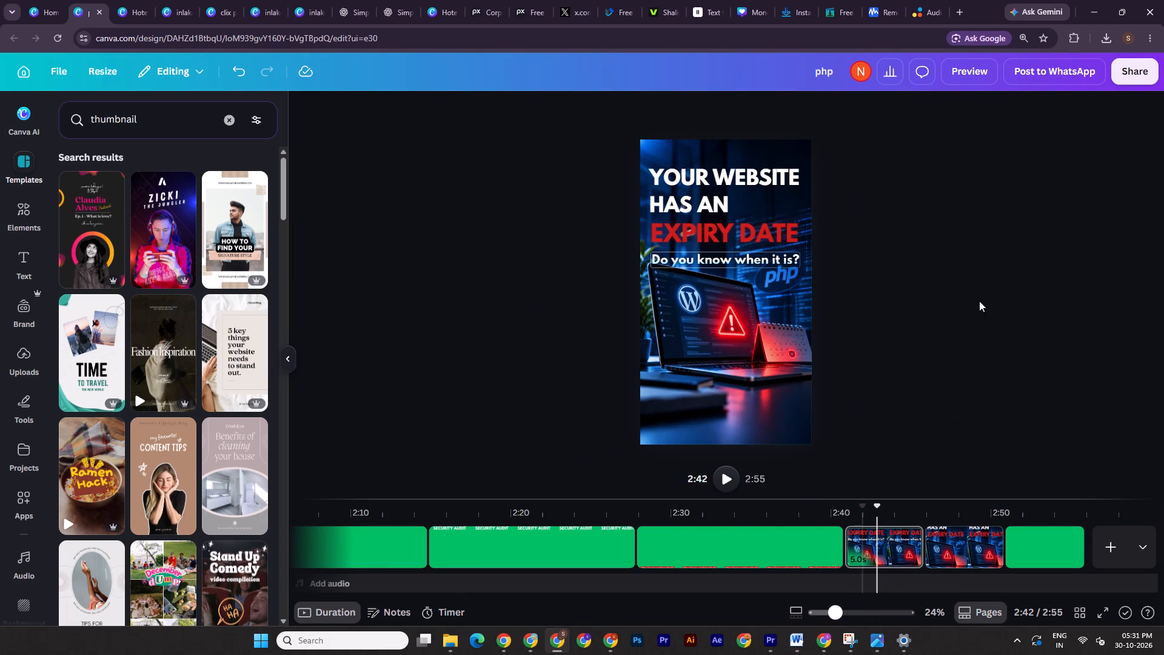
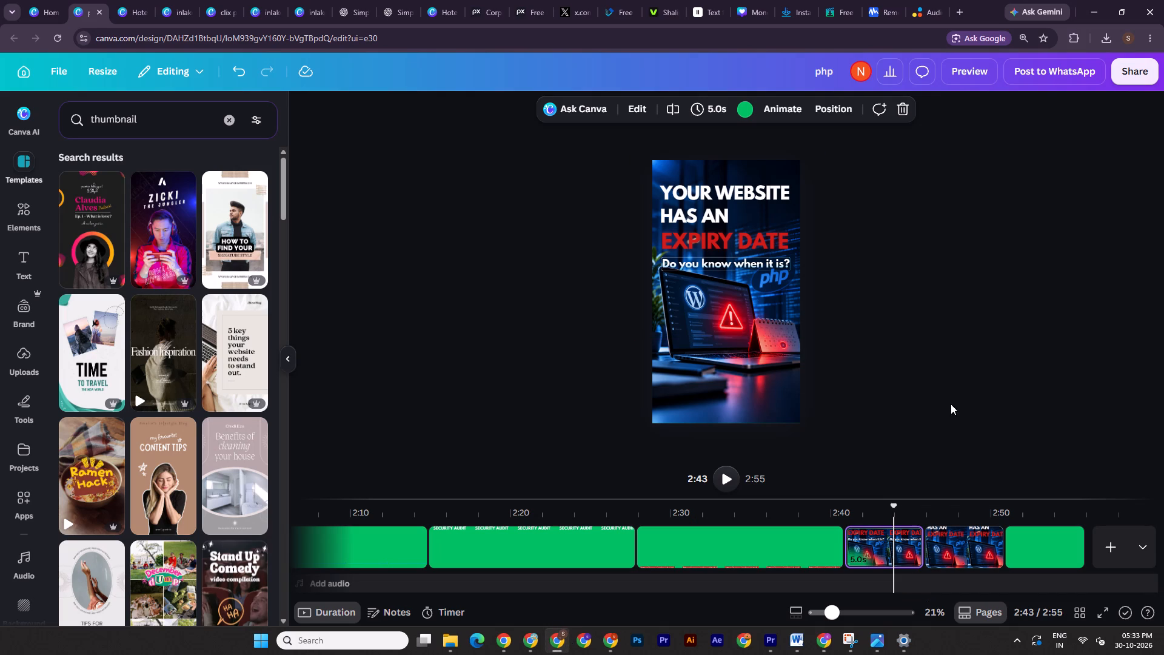
left_click(1141, 72)
left_click(912, 392)
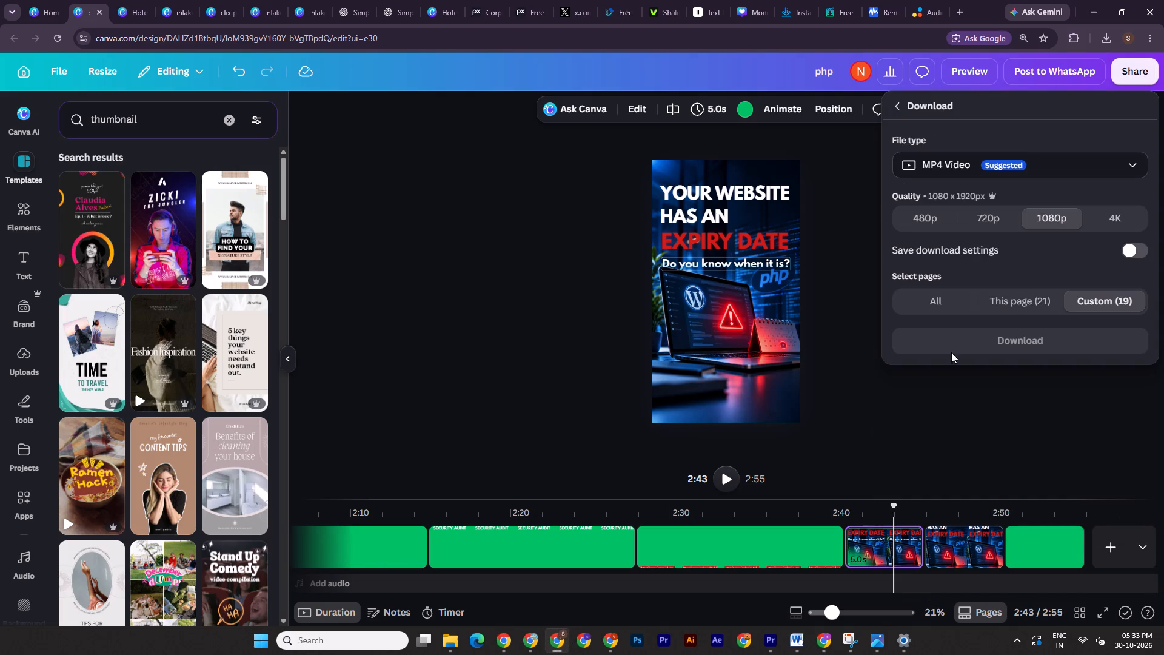
left_click(997, 144)
left_click(998, 157)
left_click(998, 157)
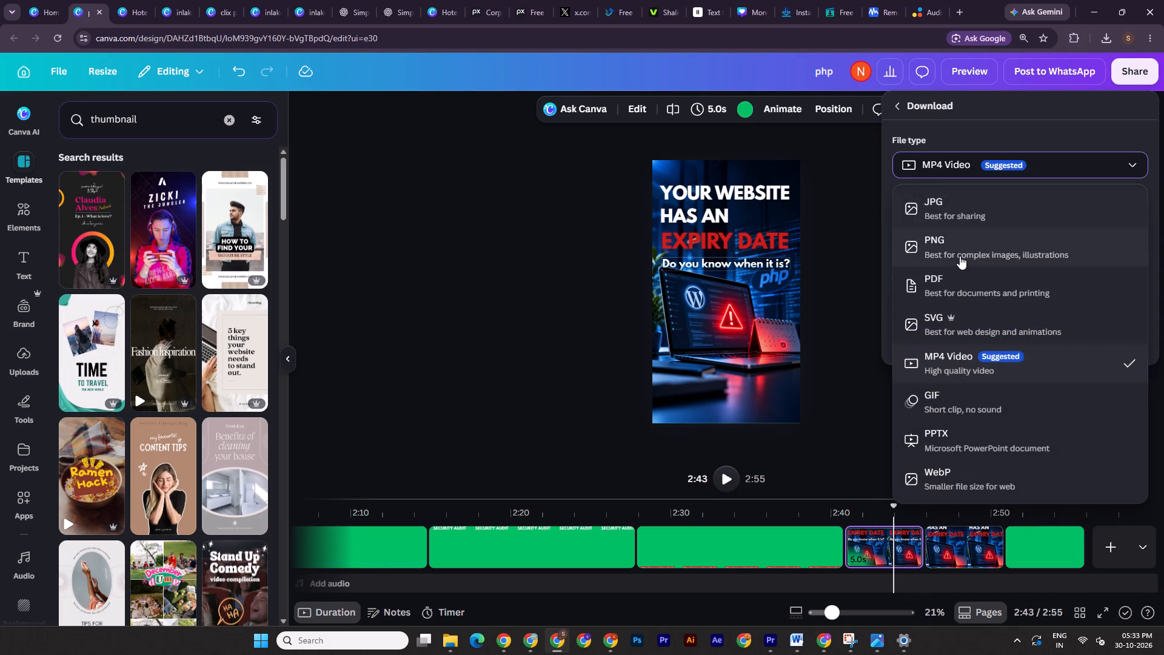
left_click(955, 257)
left_click(1025, 385)
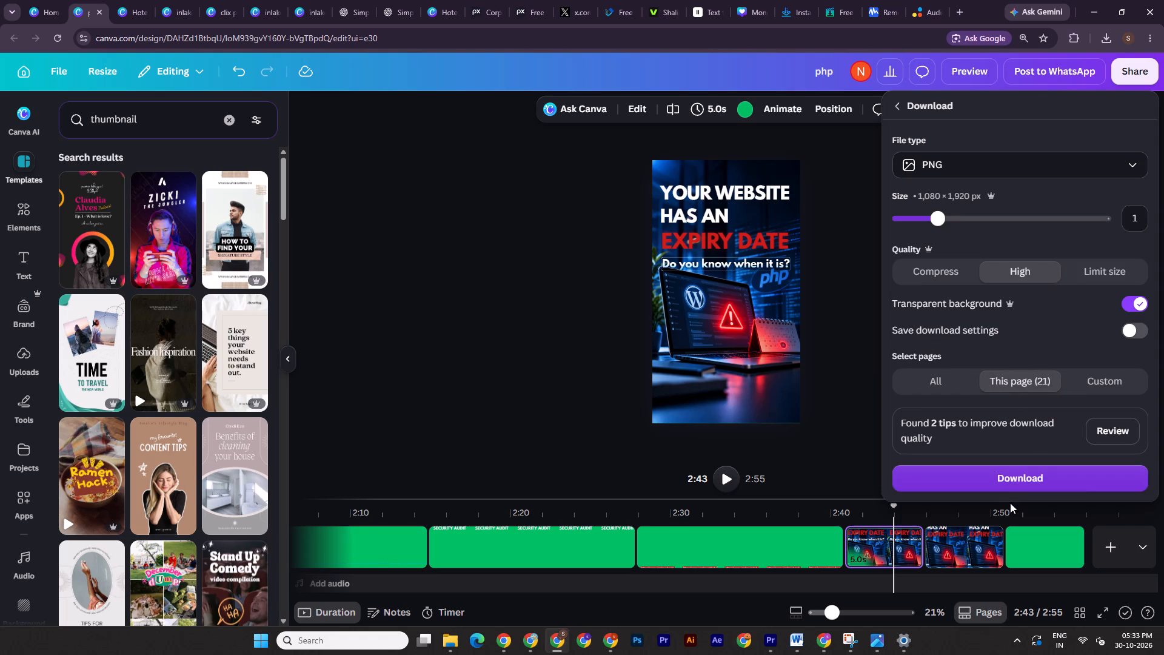
left_click(1022, 477)
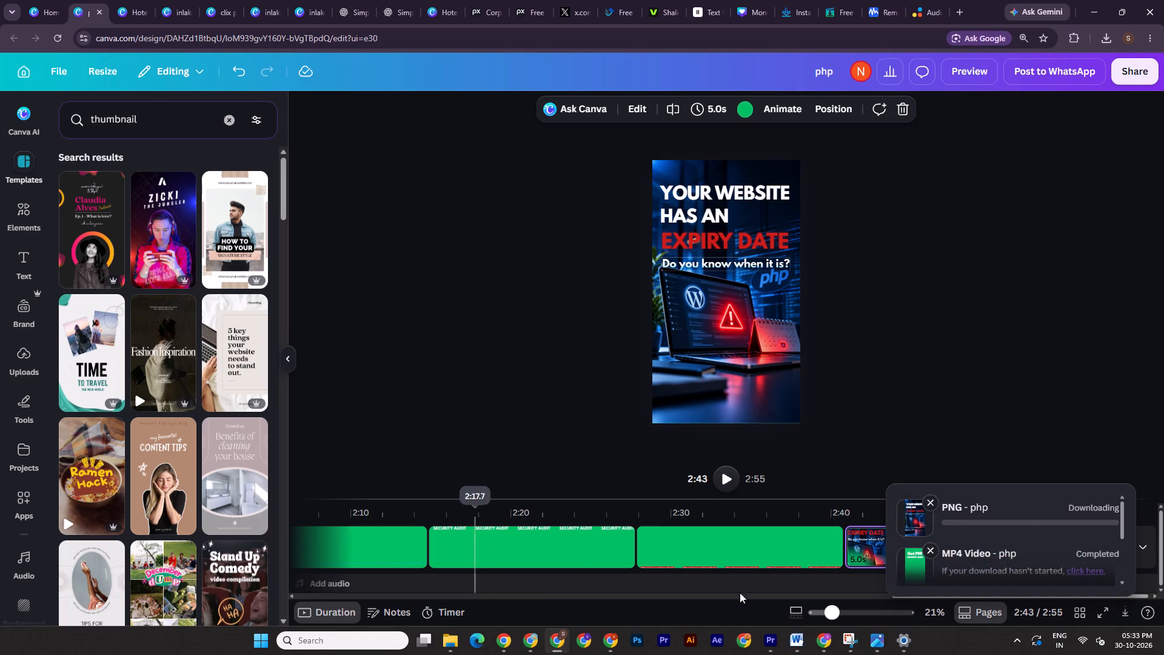
left_click(935, 500)
left_click(1134, 79)
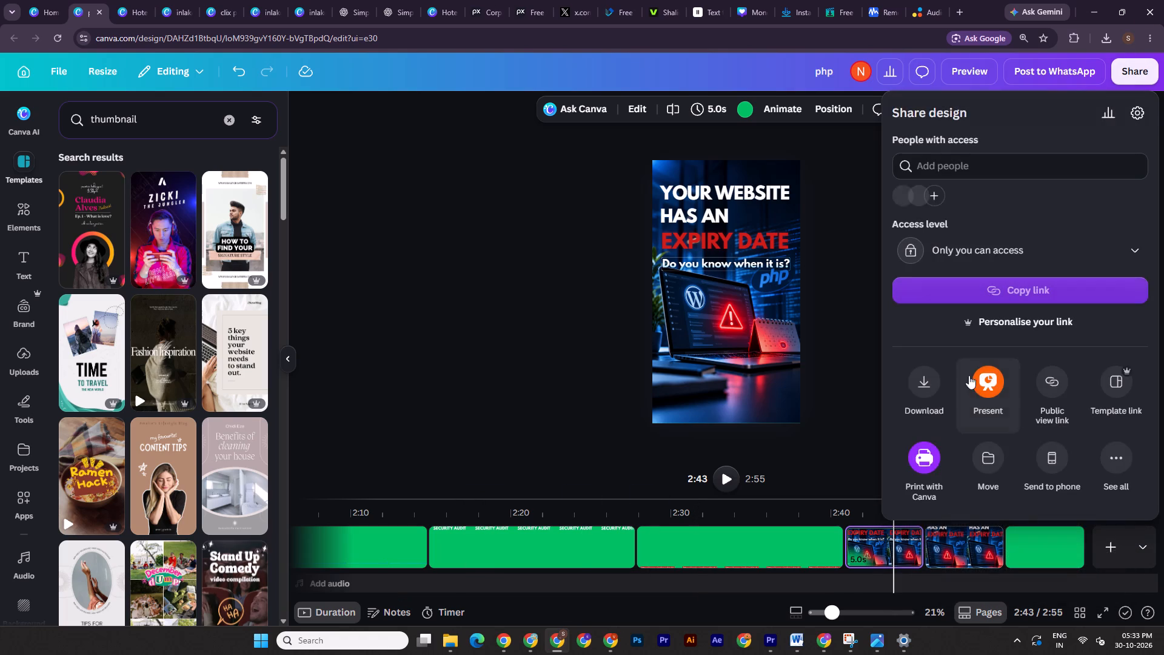
left_click(936, 381)
left_click(1125, 298)
left_click(1017, 477)
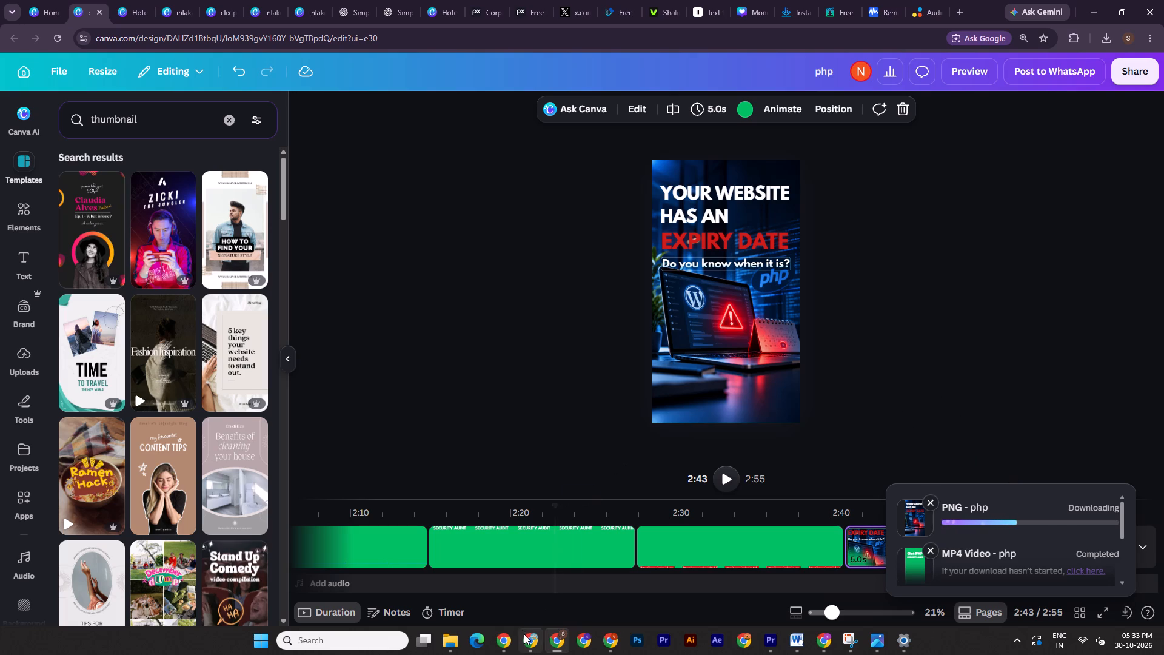
Open php.png from the Downloads folder at full window size and examine the exported thumbnail.
left_click(393, 563)
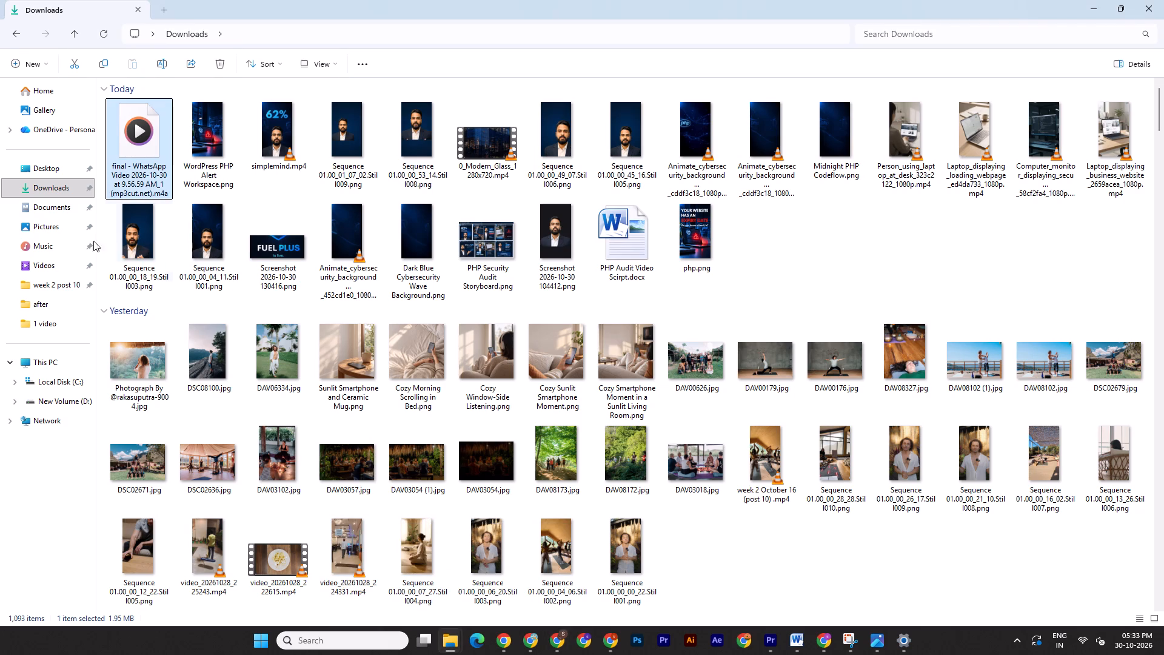
left_click(60, 191)
double_click(121, 152)
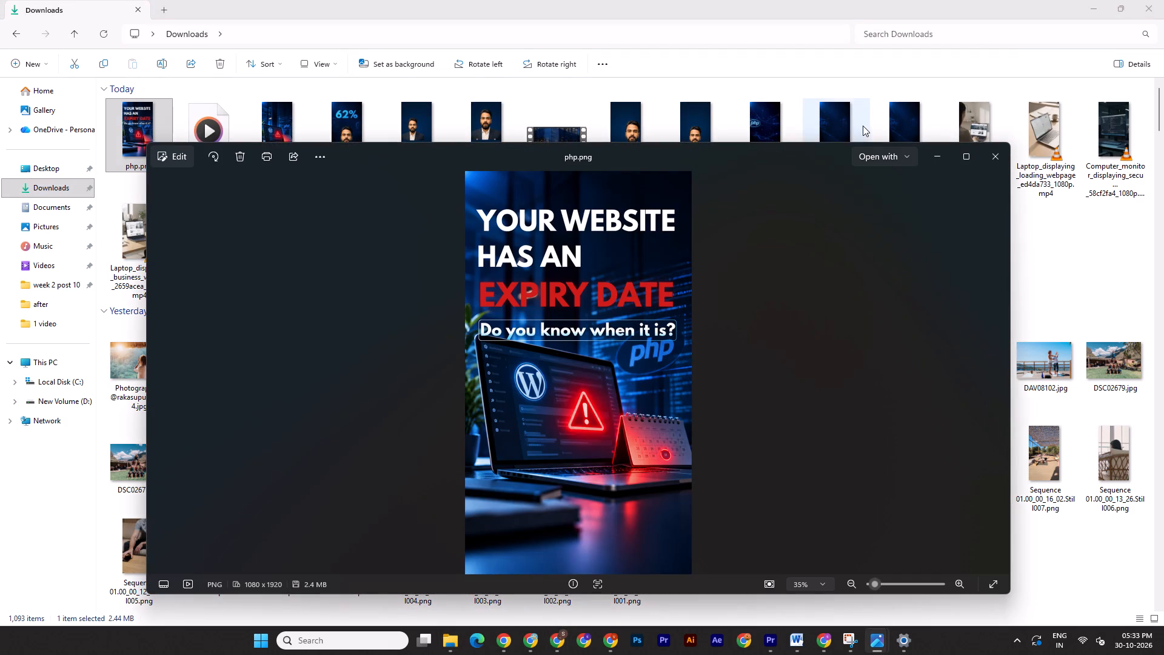
left_click(976, 156)
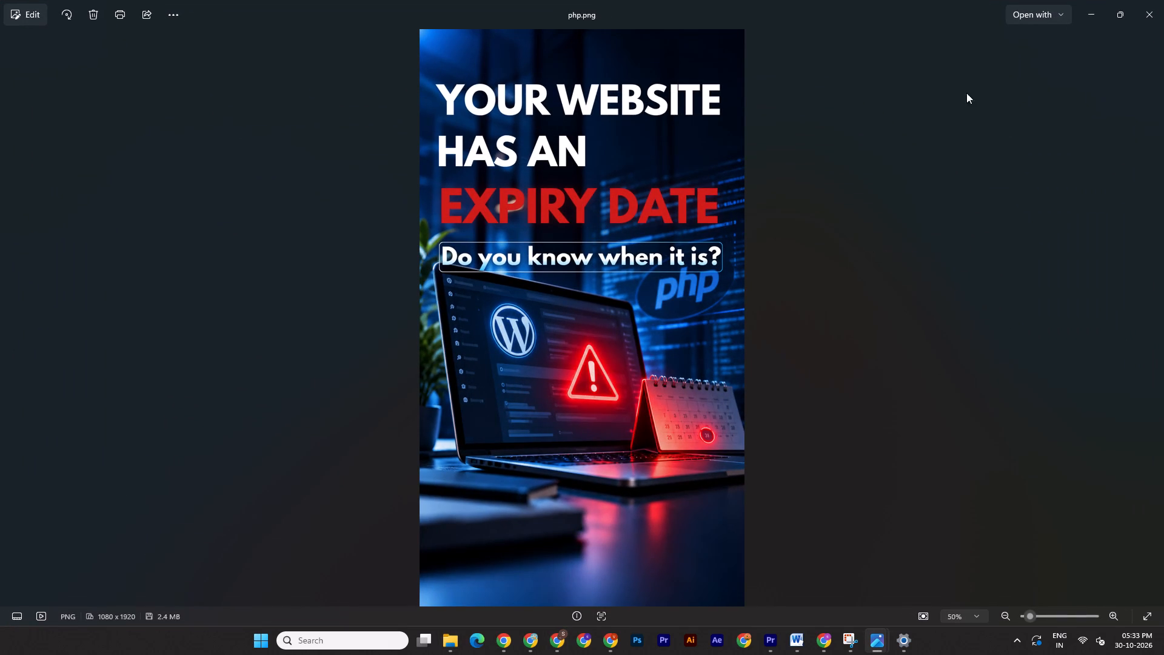
left_click(1152, 12)
Return to Canva and duplicate the first expiry-date thumbnail page.
left_click(562, 645)
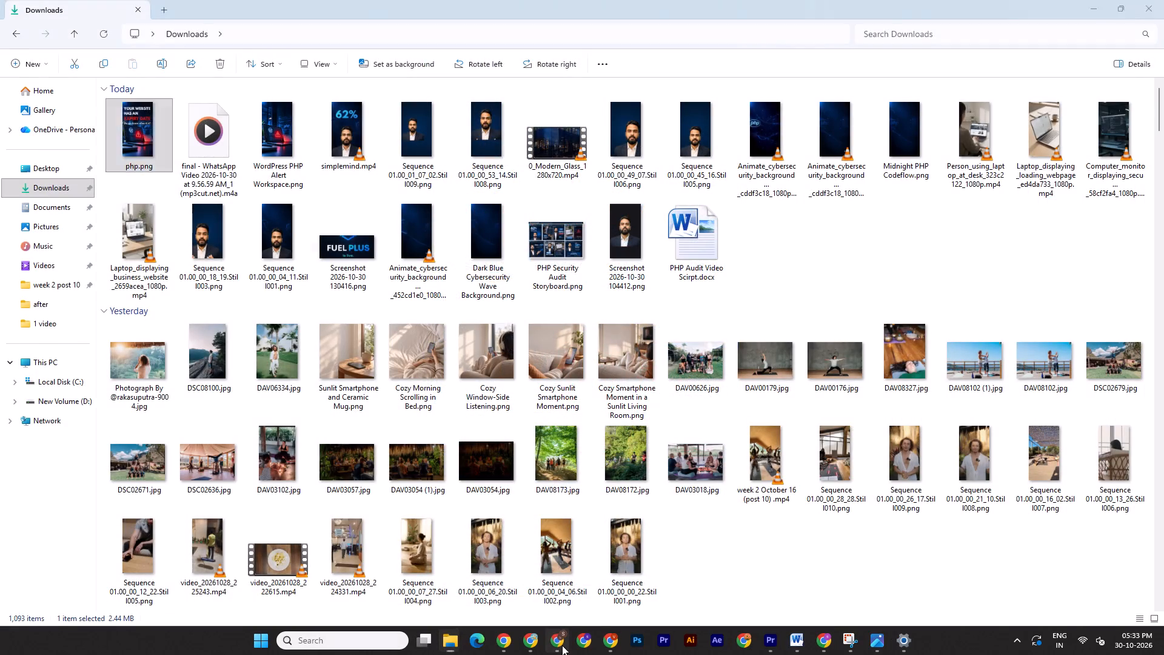
left_click(887, 406)
right_click(877, 556)
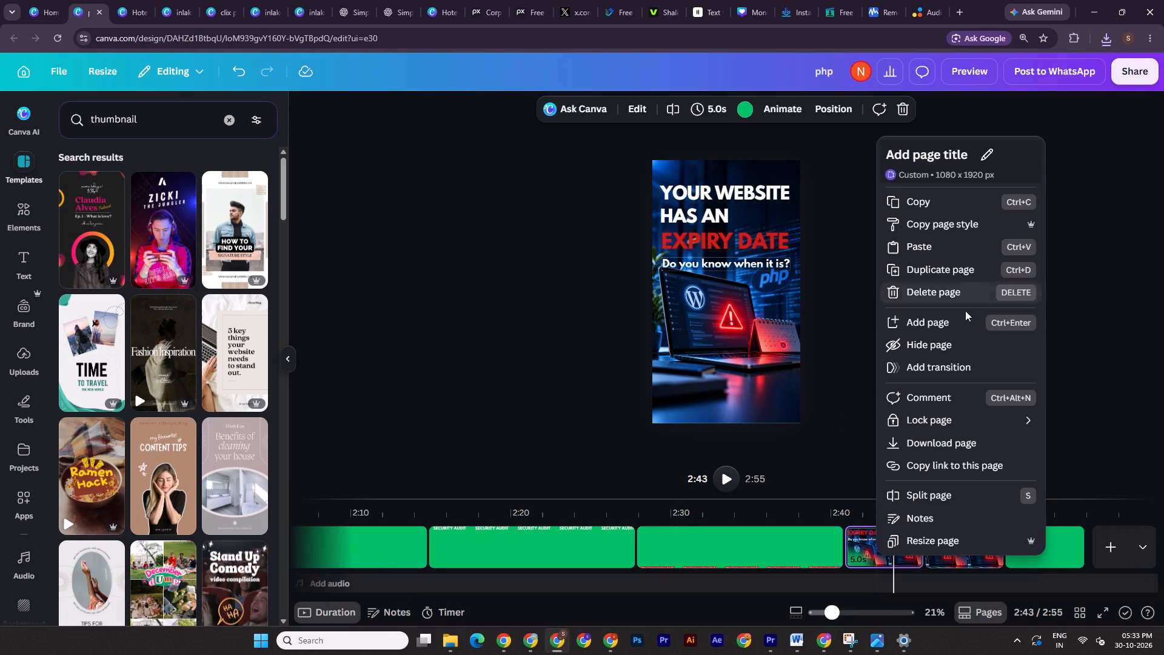
left_click(937, 267)
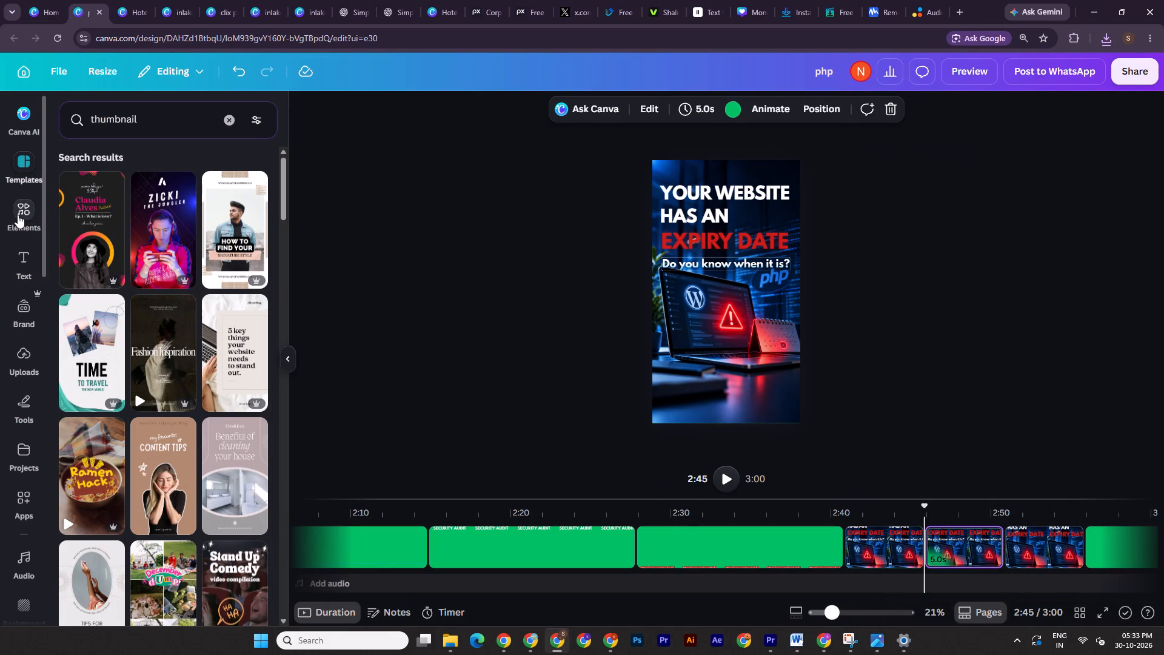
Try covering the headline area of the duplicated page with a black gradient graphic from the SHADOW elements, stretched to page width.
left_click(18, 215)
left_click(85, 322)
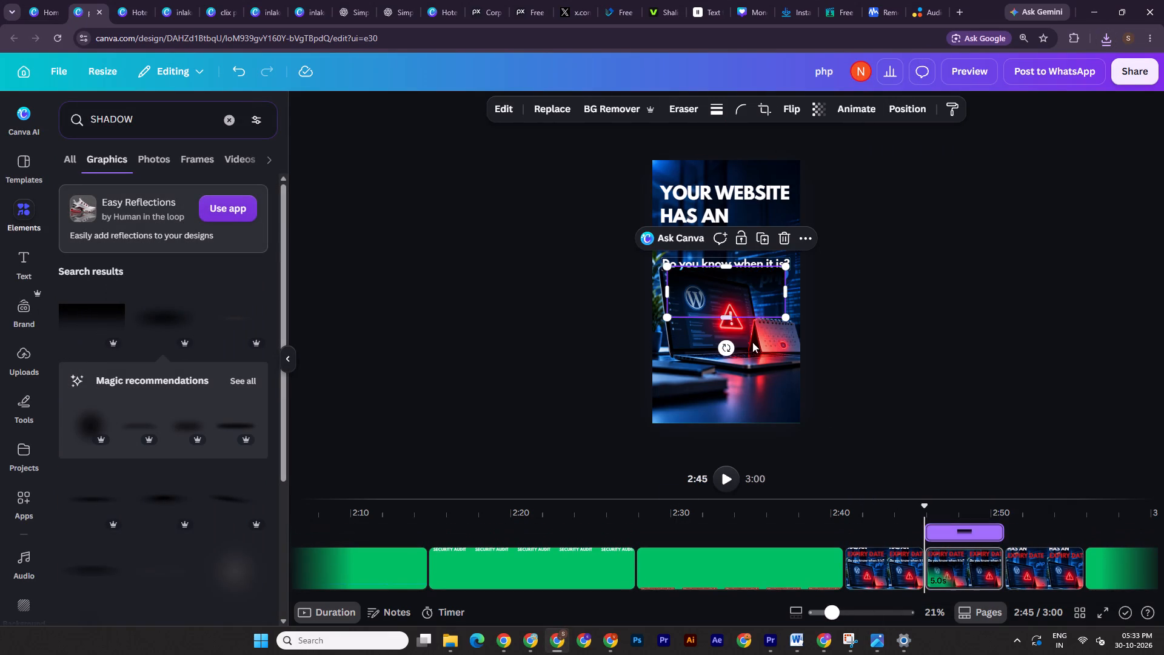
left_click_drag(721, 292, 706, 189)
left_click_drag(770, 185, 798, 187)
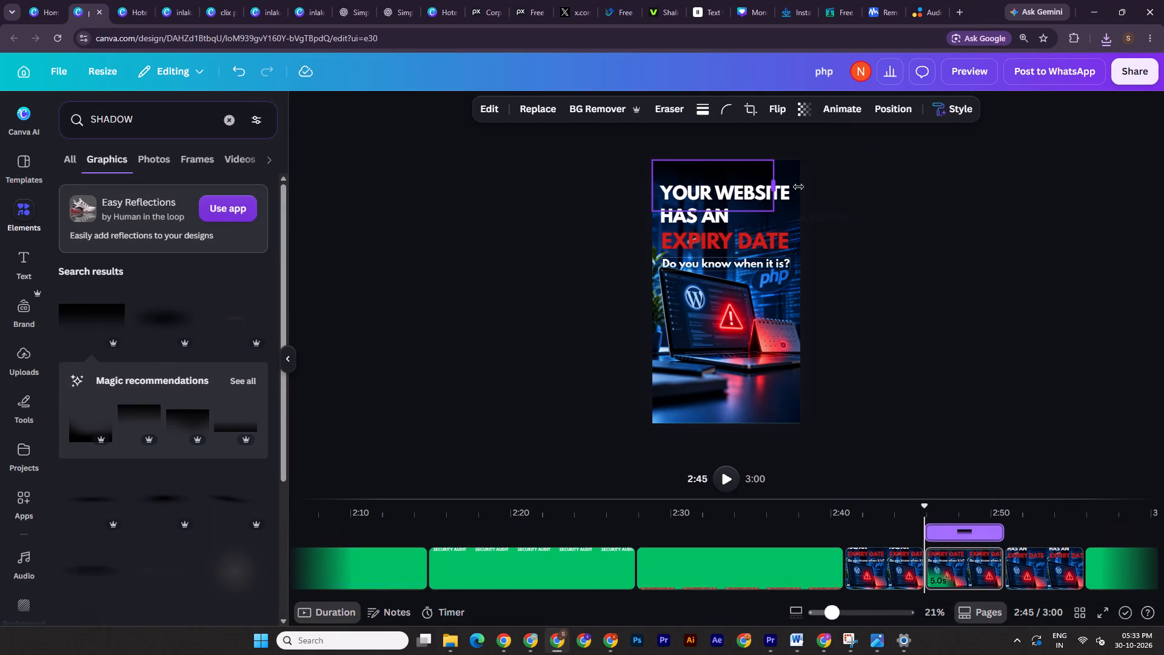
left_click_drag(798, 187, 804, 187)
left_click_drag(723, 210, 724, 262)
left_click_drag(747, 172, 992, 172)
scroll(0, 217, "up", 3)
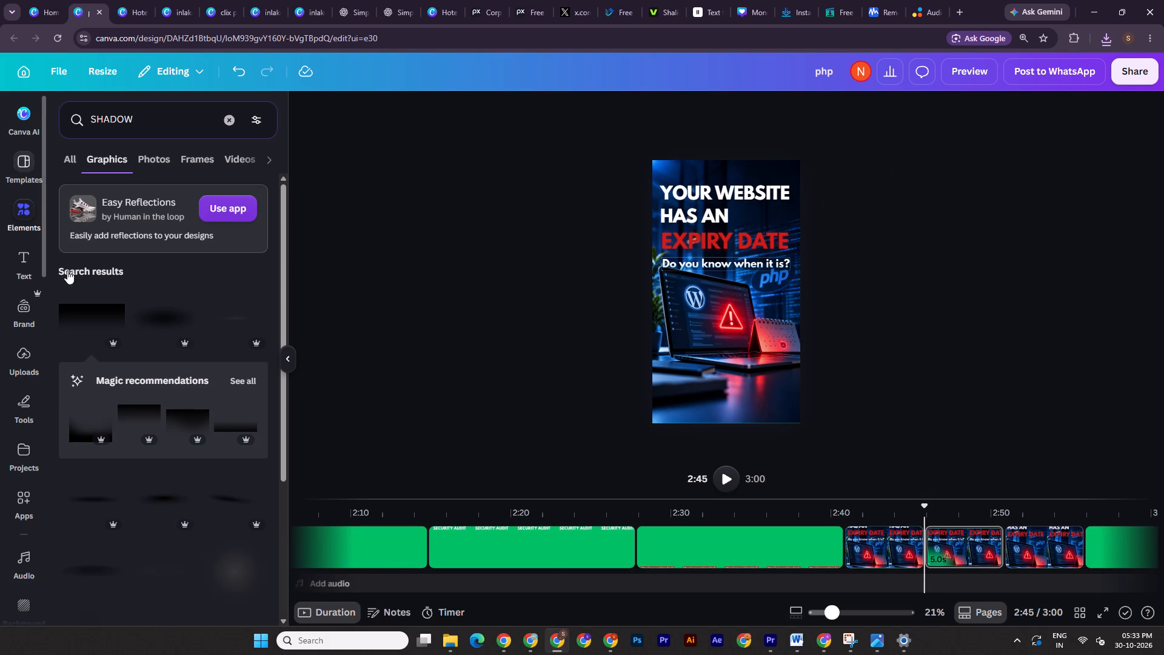
Copy the dark blue gradient shape from the green page at 1:49 and paste it onto the duplicated expiry-date page.
left_click_drag(1009, 596, 815, 594)
left_click(701, 546)
left_click(730, 411)
key("ctrl+c")
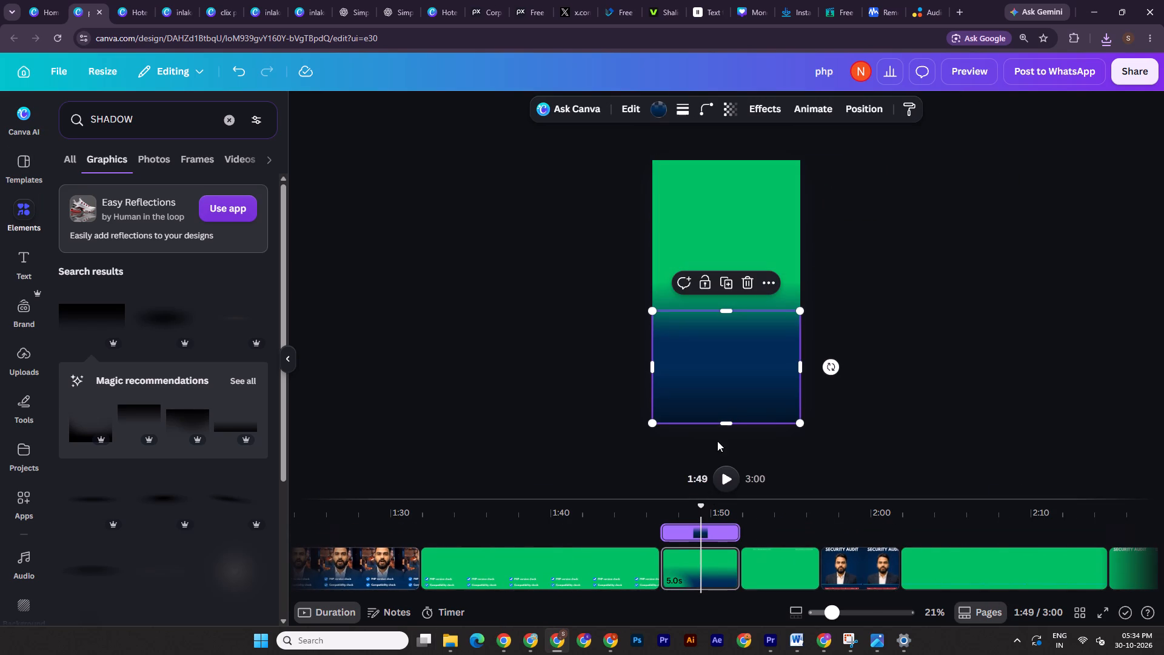
left_click_drag(760, 594, 1130, 596)
left_click(905, 571)
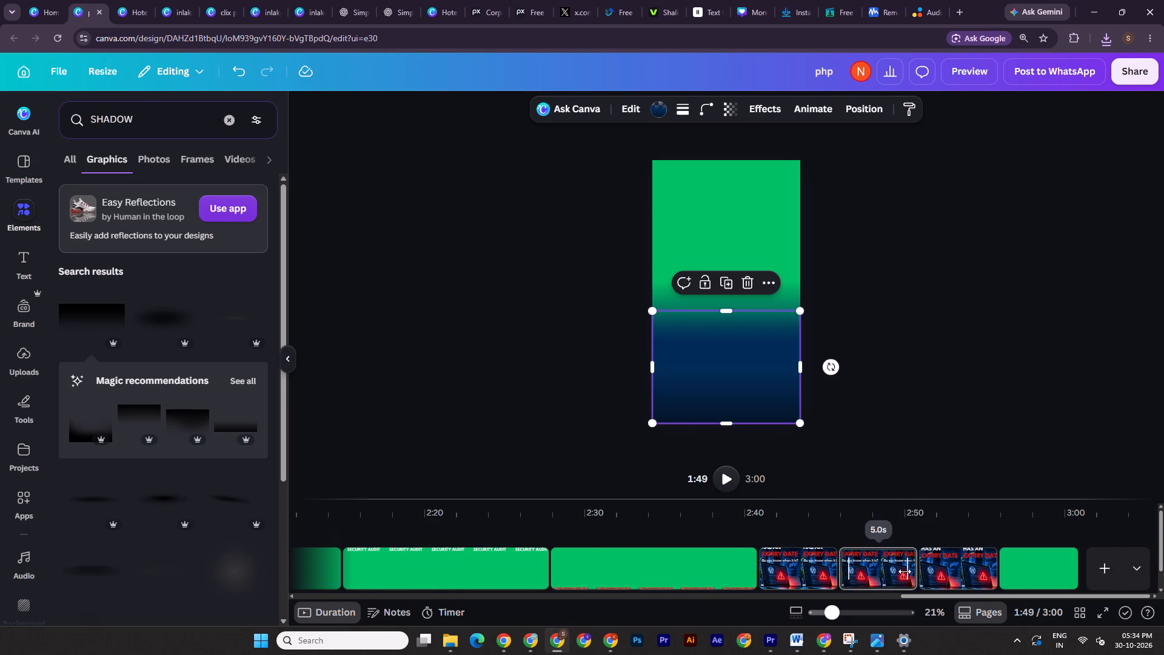
key("ctrl+v")
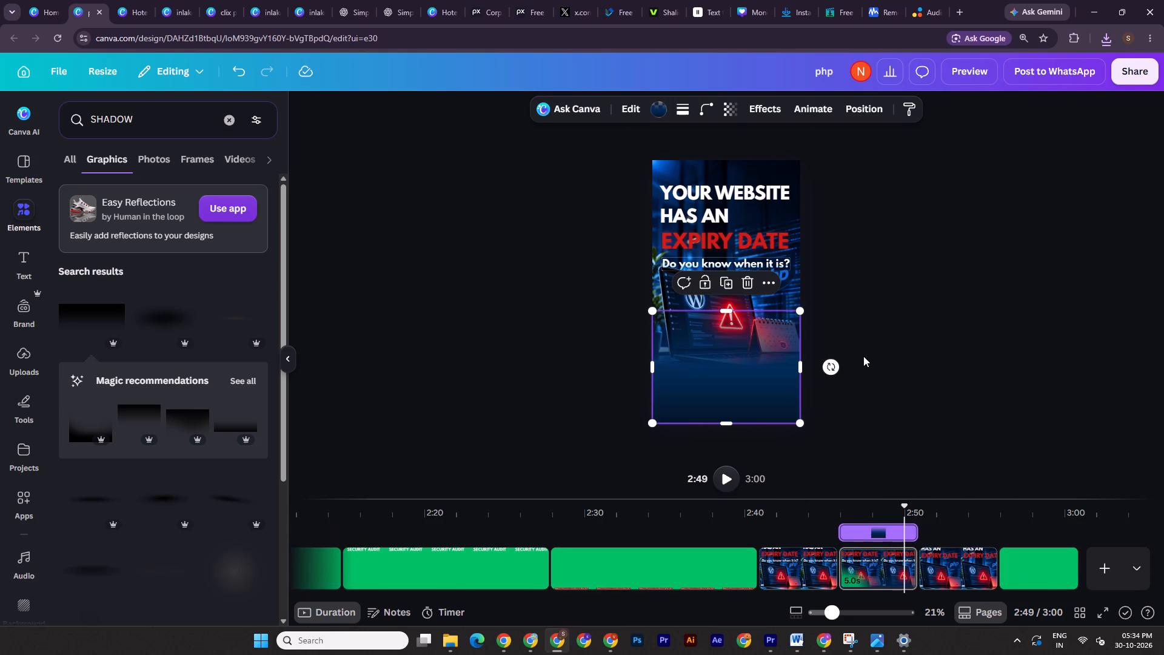
Rotate the blue gradient 180°, align it to the page top, layer it directly above the background image, and extend it downward.
left_click_drag(832, 367, 604, 368)
left_click_drag(774, 401, 771, 252)
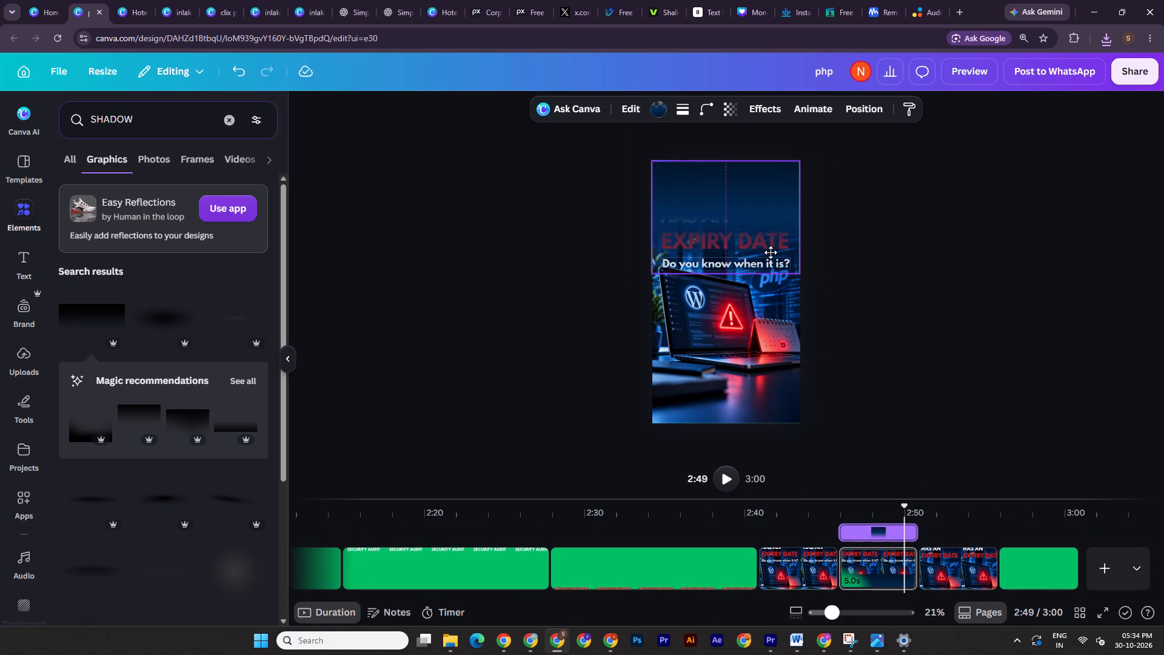
left_click_drag(771, 252, 770, 250)
left_click(858, 96)
left_click(860, 101)
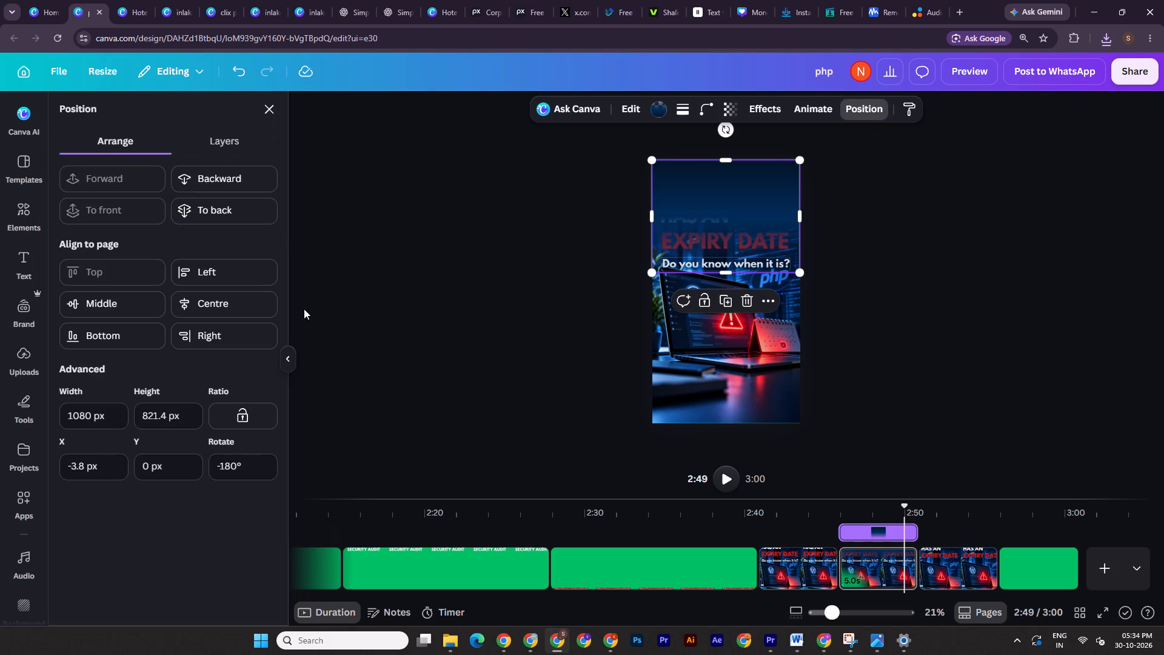
left_click(210, 140)
left_click_drag(188, 237, 219, 529)
left_click_drag(723, 272, 721, 296)
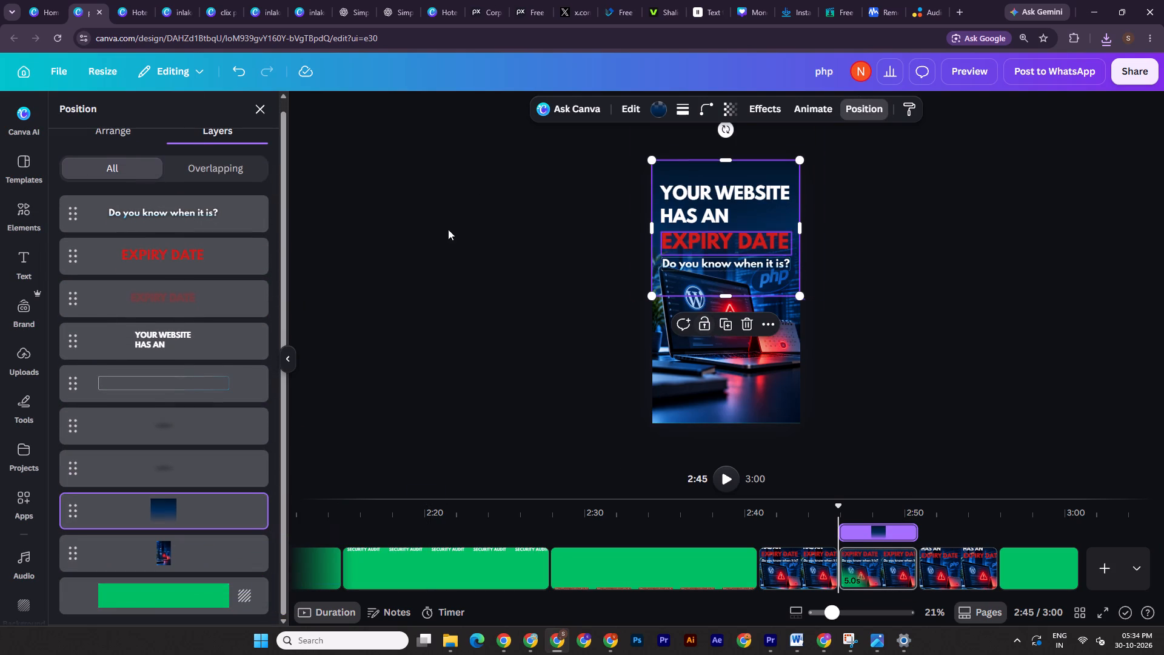
Reduce the opacity of the blue gradient behind the headline on the duplicated page.
left_click(726, 110)
left_click_drag(752, 164, 714, 161)
triple_click(878, 243)
left_click(878, 243)
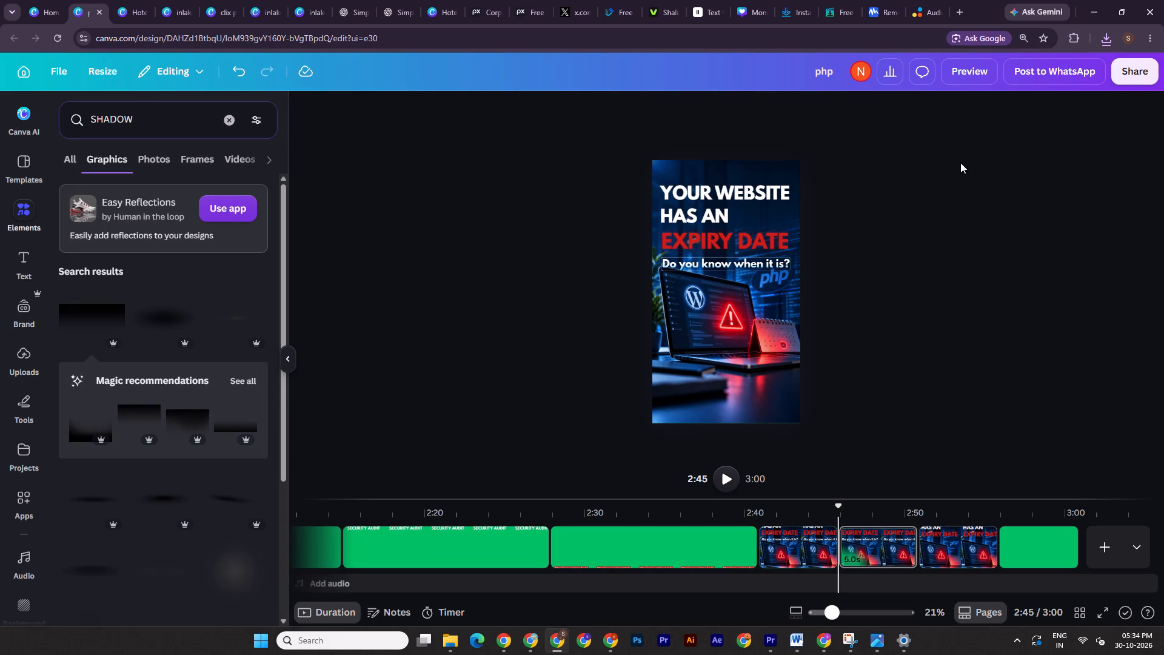
Download only the duplicated thumbnail page (22) as a high-quality PNG at 1,080 × 1,920 px.
left_click(1131, 76)
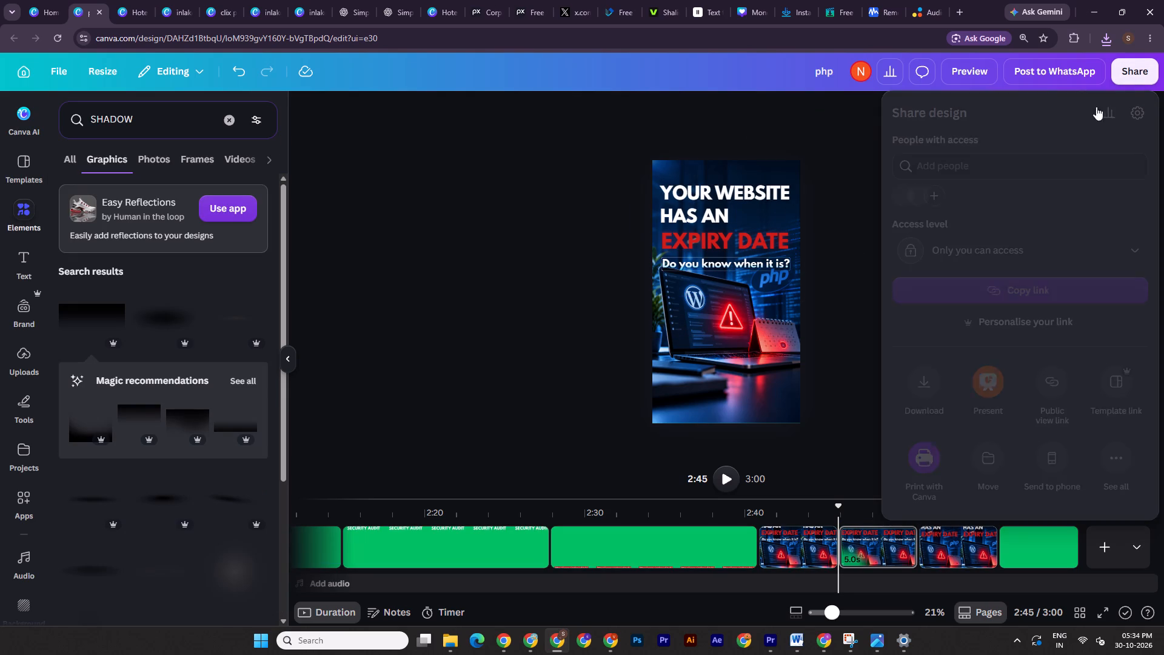
left_click(920, 374)
left_click(1011, 385)
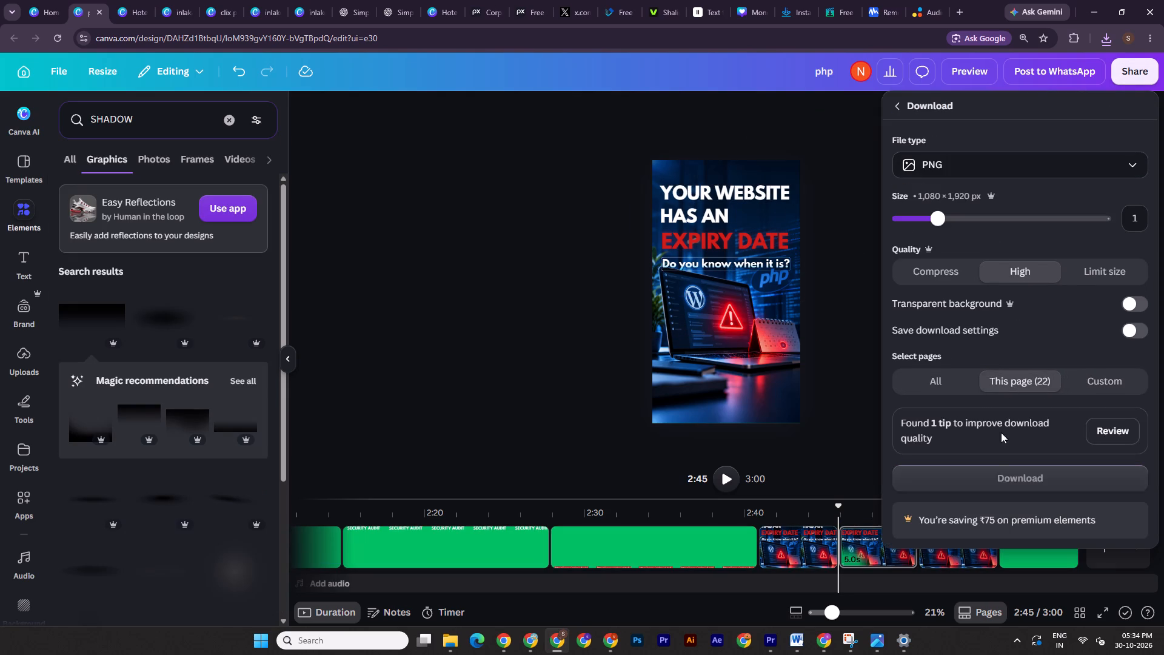
left_click(1005, 477)
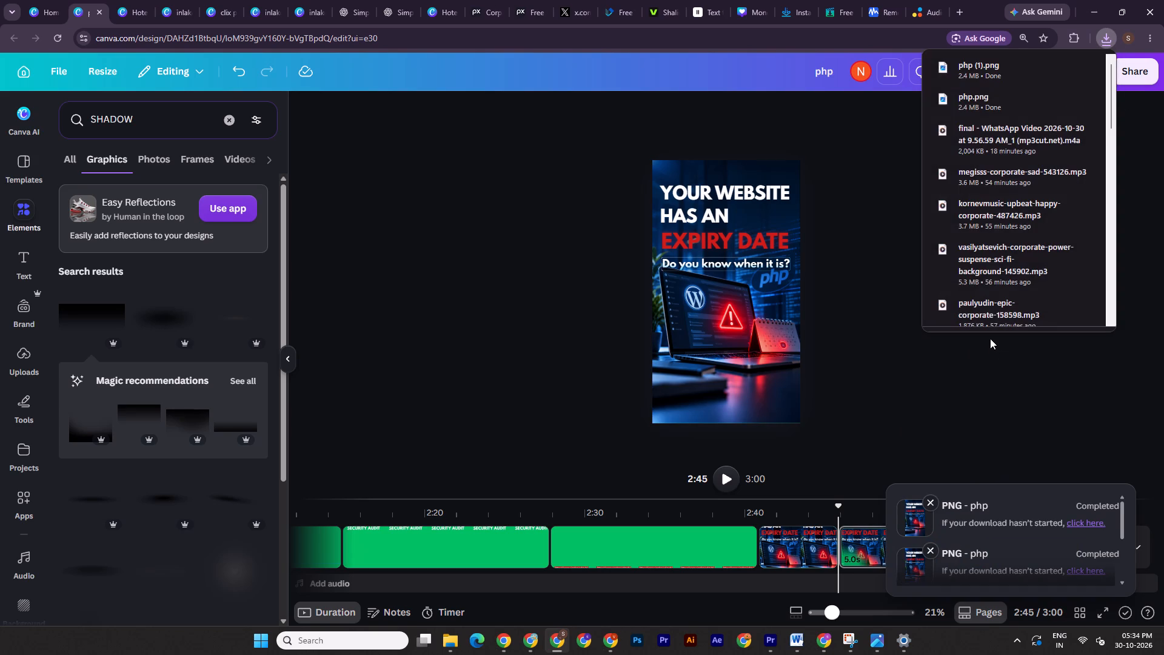
left_click(932, 394)
Open php (1).png from the Downloads folder and examine the thumbnail exported with the blue gradient.
left_click(459, 648)
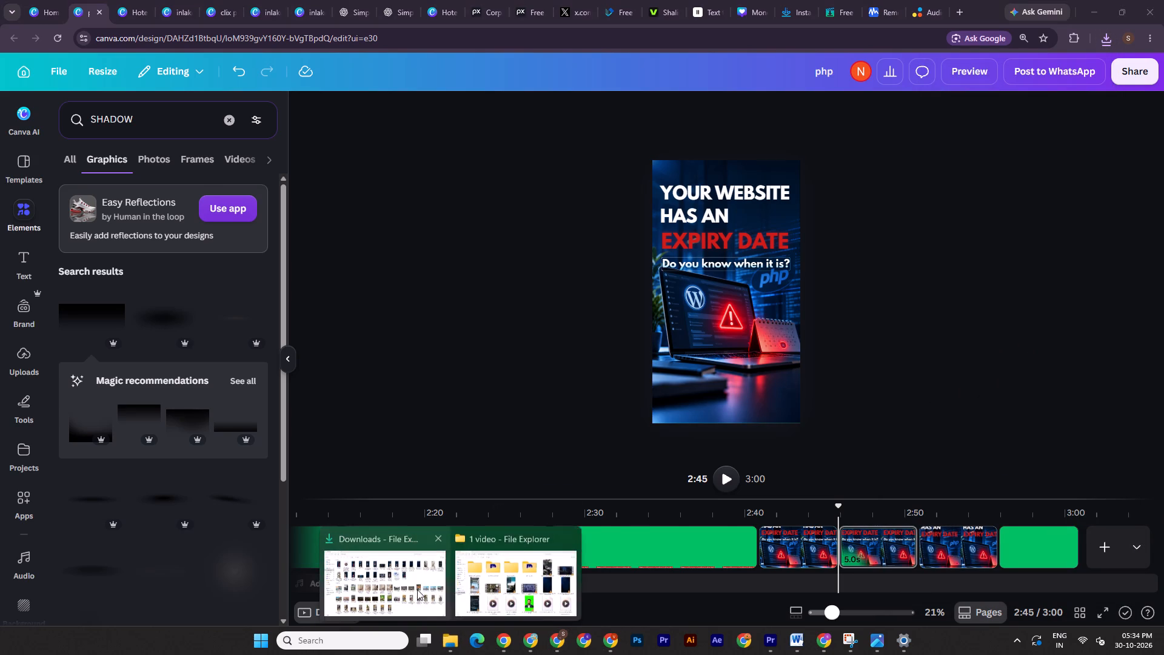
left_click(400, 574)
left_click(64, 189)
double_click(125, 144)
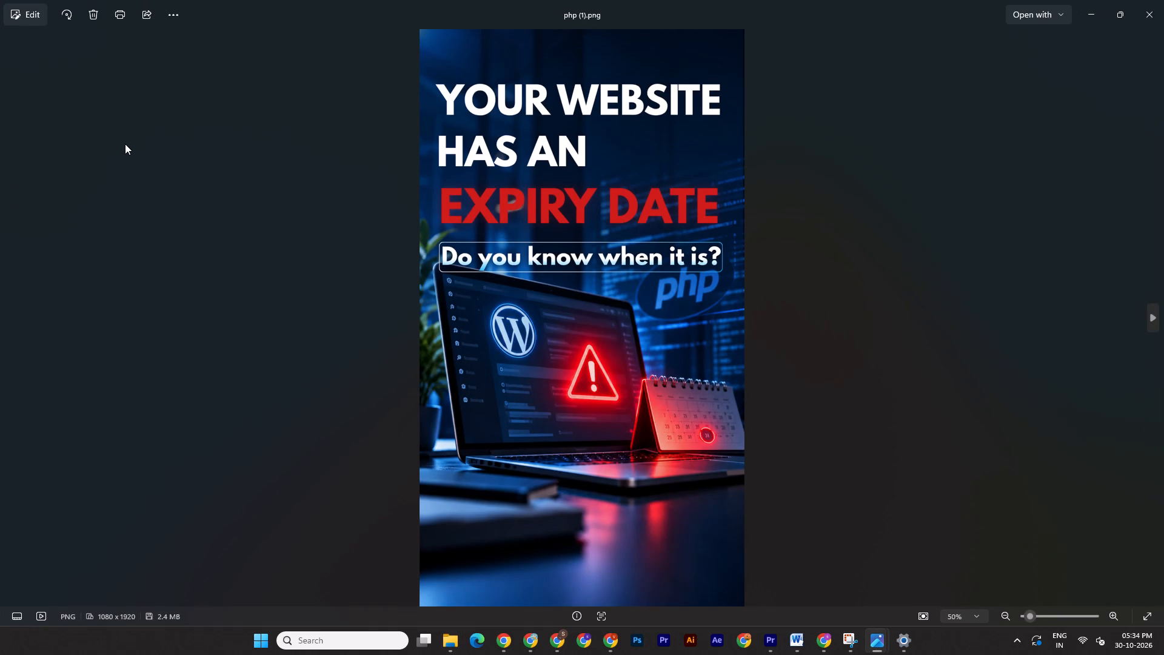
Return to the Canva design in Chrome and nudge both headline texts, the subtitle's outline frame and the shadow layers upward together.
left_click(552, 637)
left_click(880, 550)
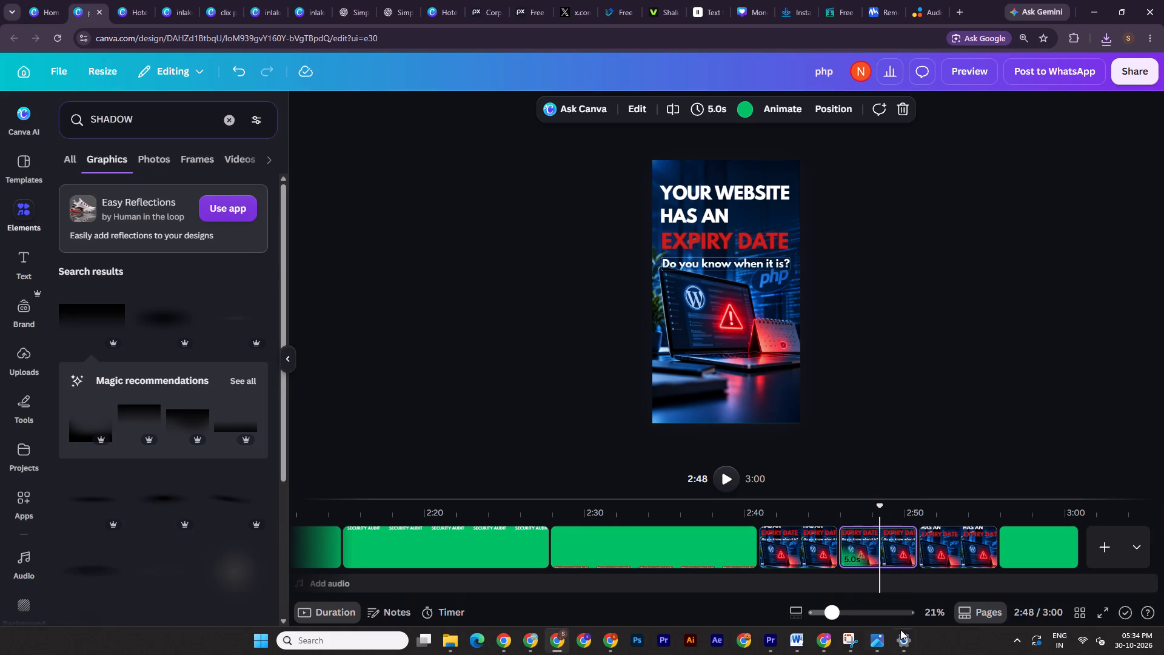
left_click_drag(827, 611, 848, 619)
scroll(969, 403, "up", 3)
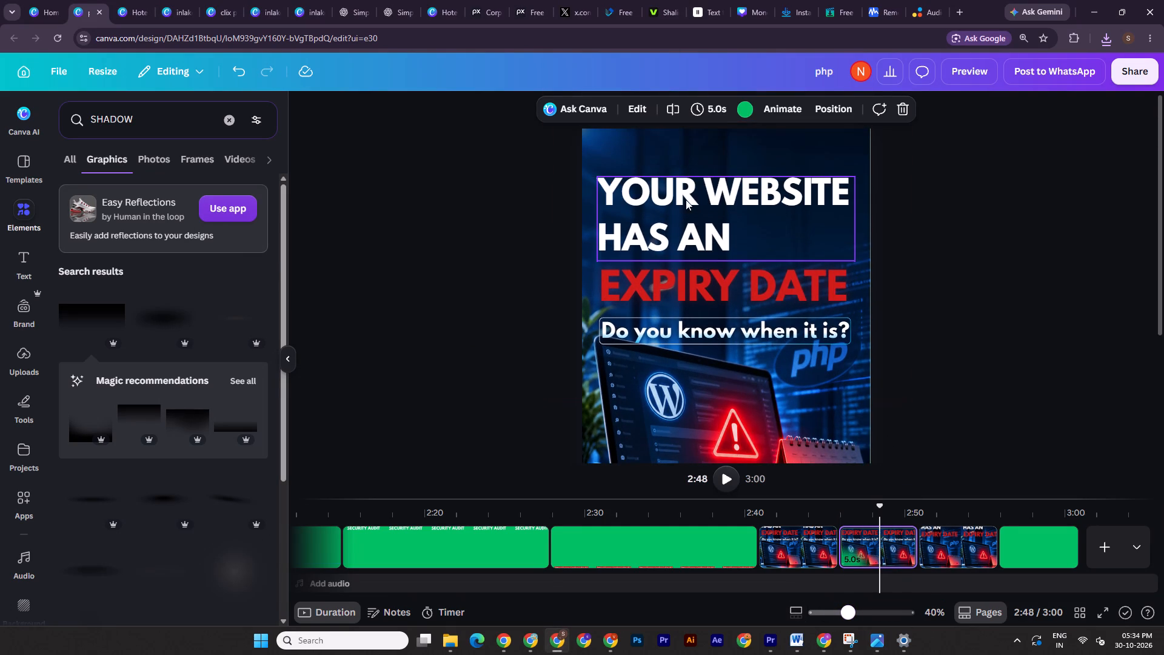
left_click(686, 200)
left_click(685, 298, "shift")
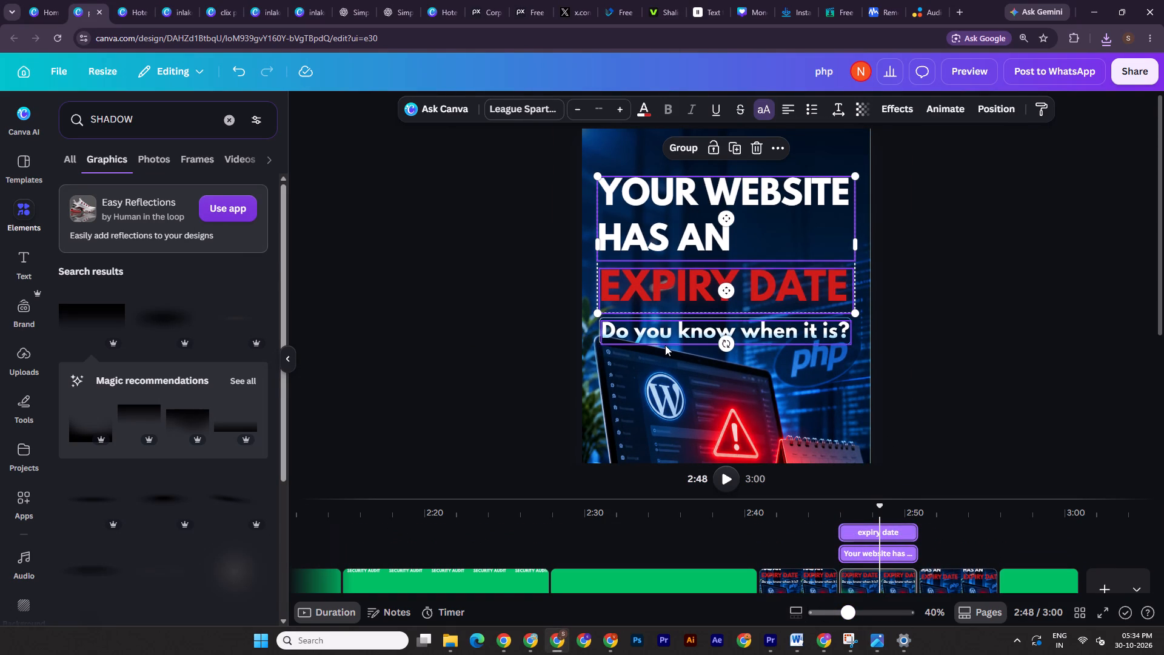
left_click(663, 345, "shift")
left_click_drag(895, 314, 895, 280)
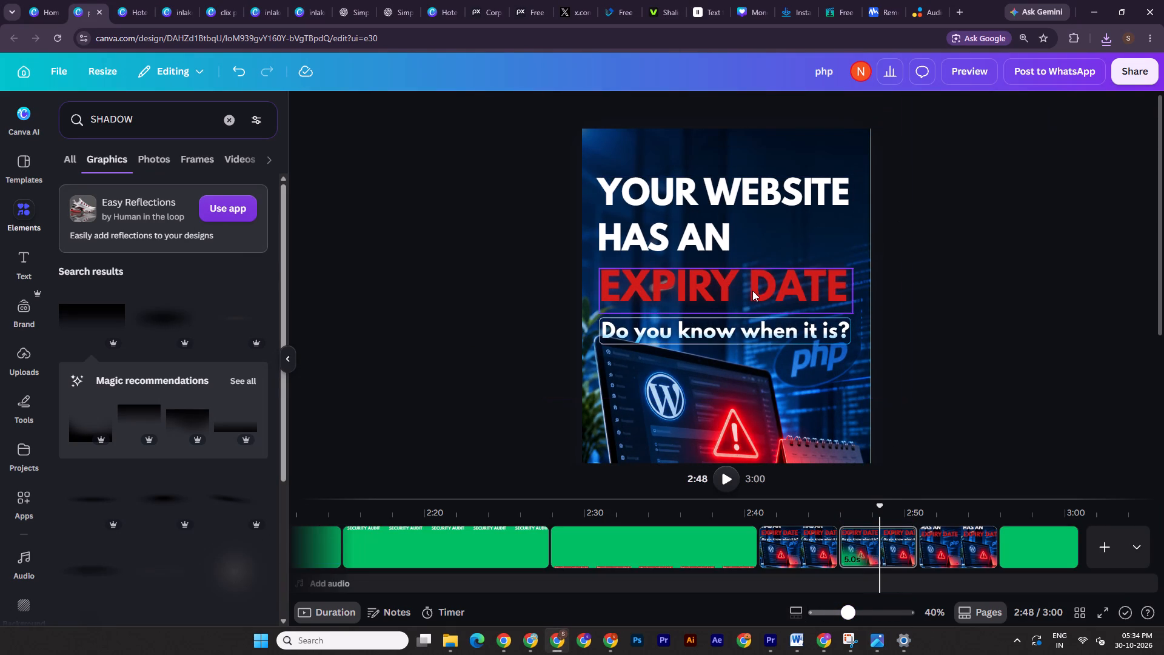
left_click(752, 291)
left_click(948, 109)
left_click(201, 277)
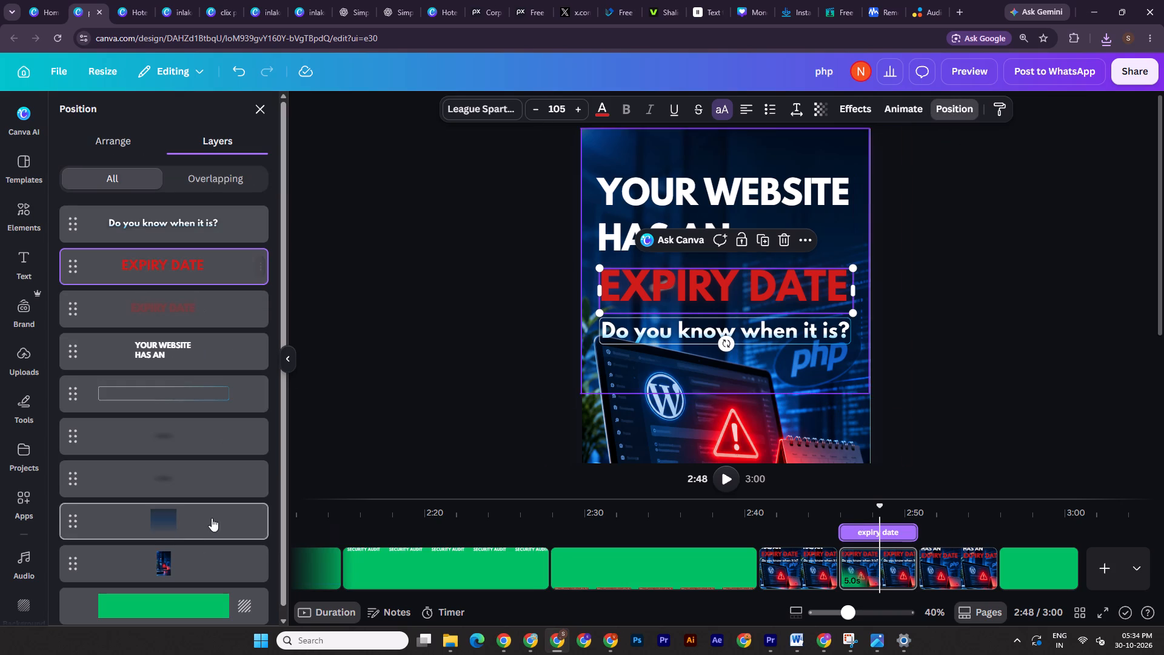
left_click(189, 485, "shift")
left_click(672, 200, "shift")
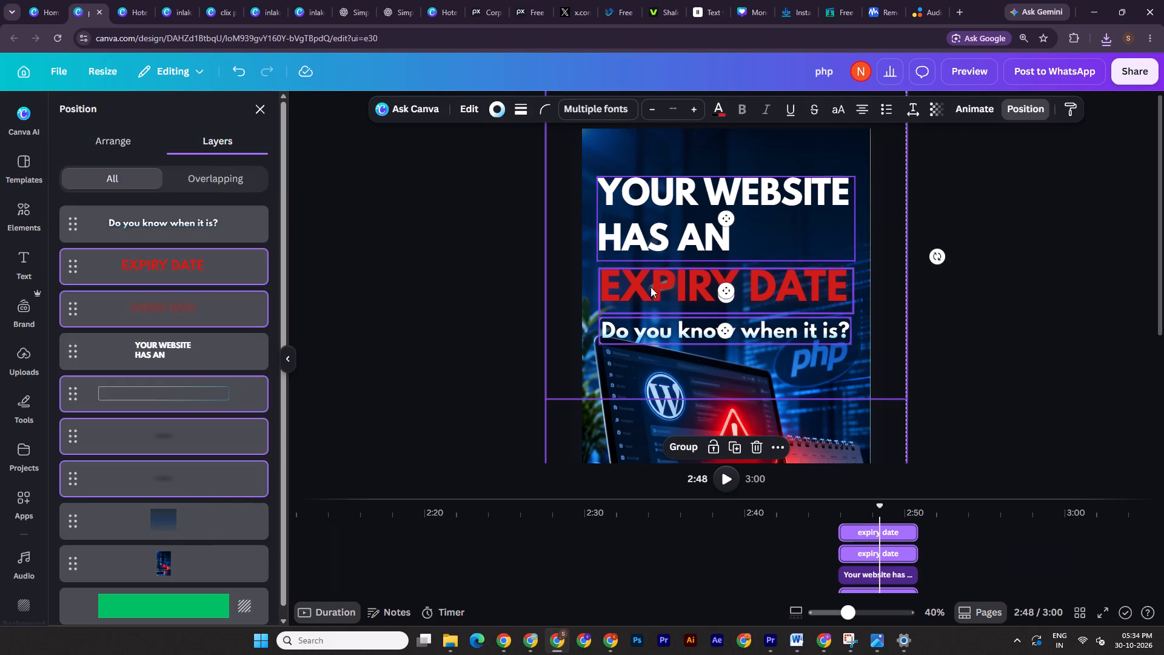
left_click(651, 234, "shift")
key("shift+Up")
key("shift+Up")
key("shift+Up")
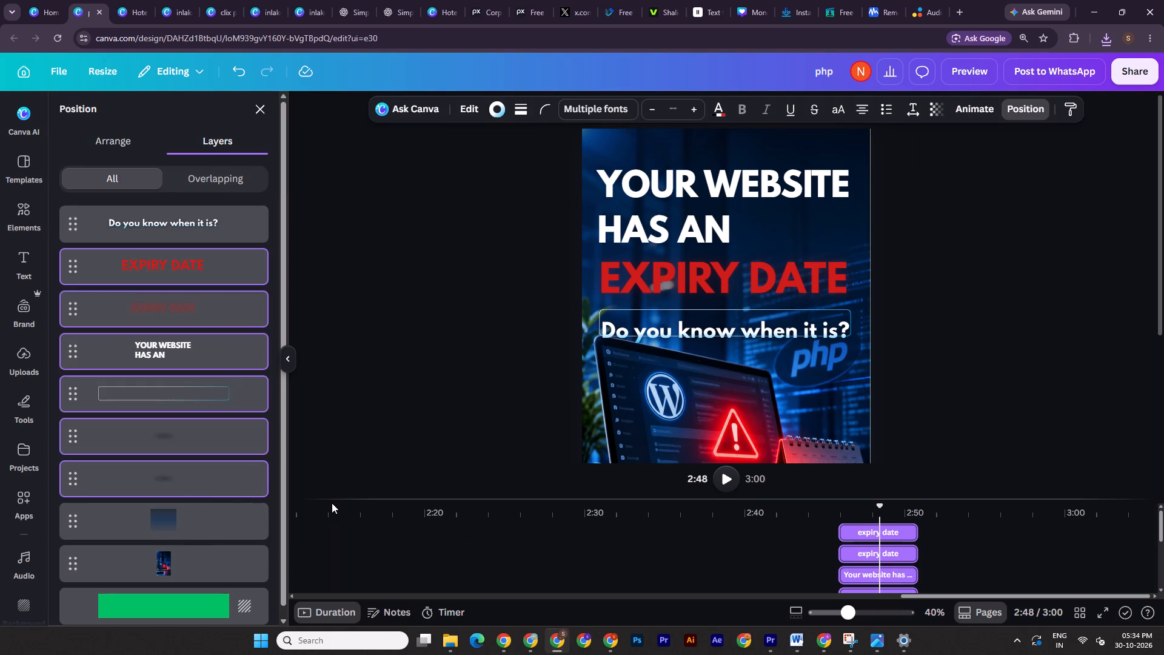
Nudge the "Do you know when it is?" text upward so it sits centred inside its outline frame.
left_click(175, 233)
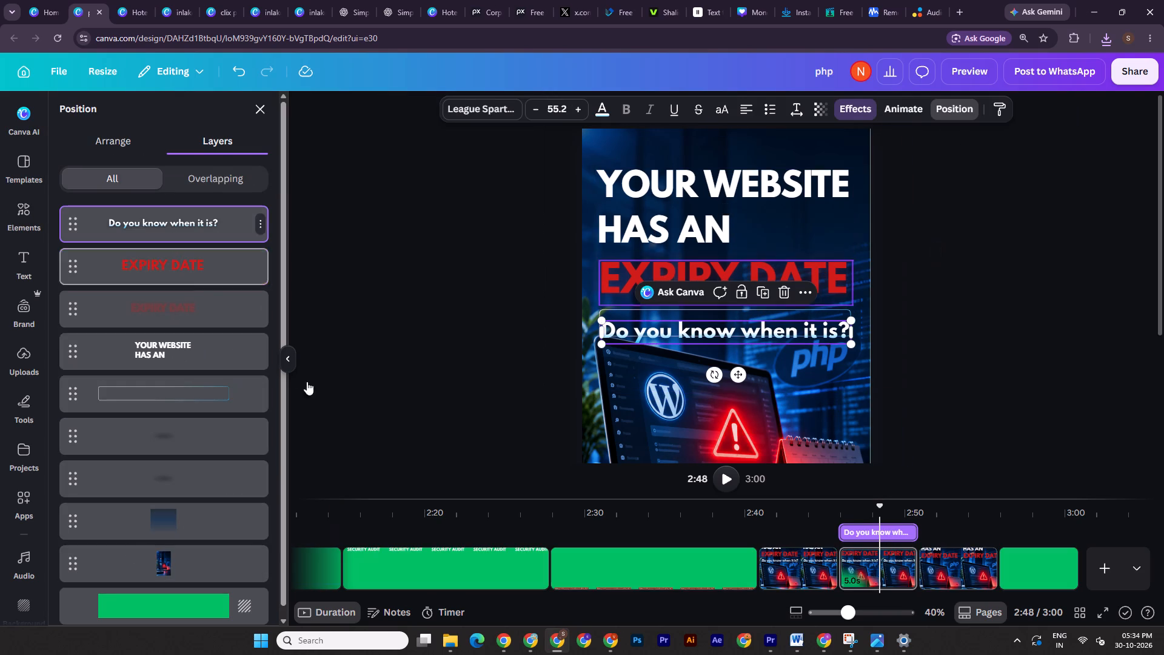
key("shift+Up")
key("shift+Up")
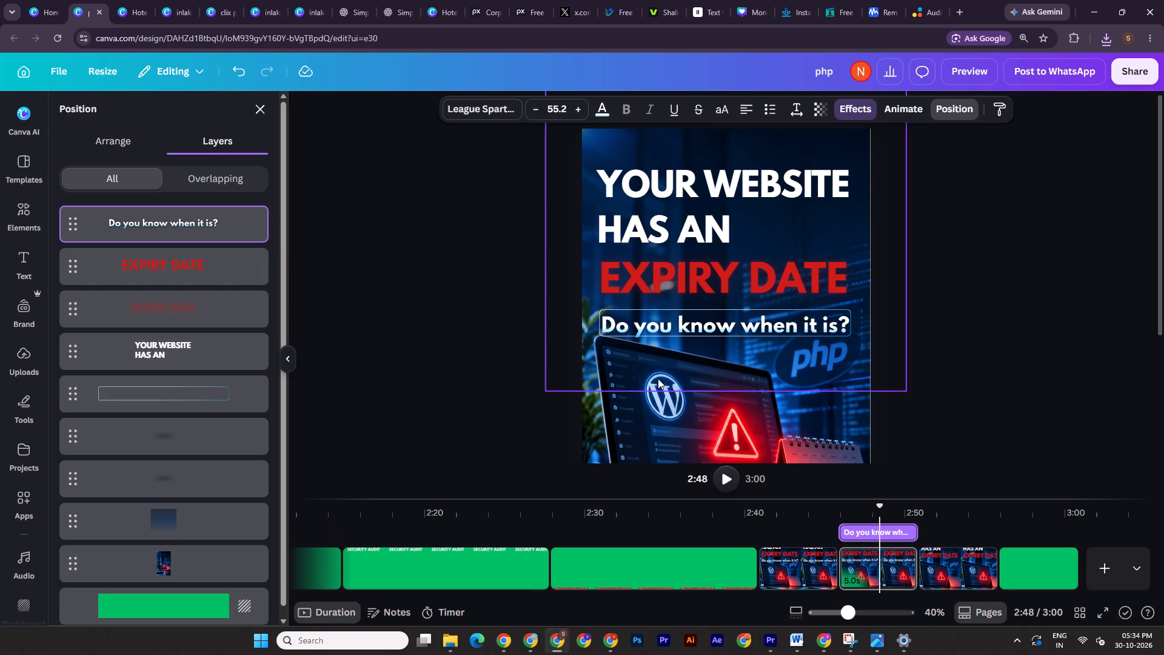
key("Up")
key("Up")
key("Up")
key("Up")
key("Up")
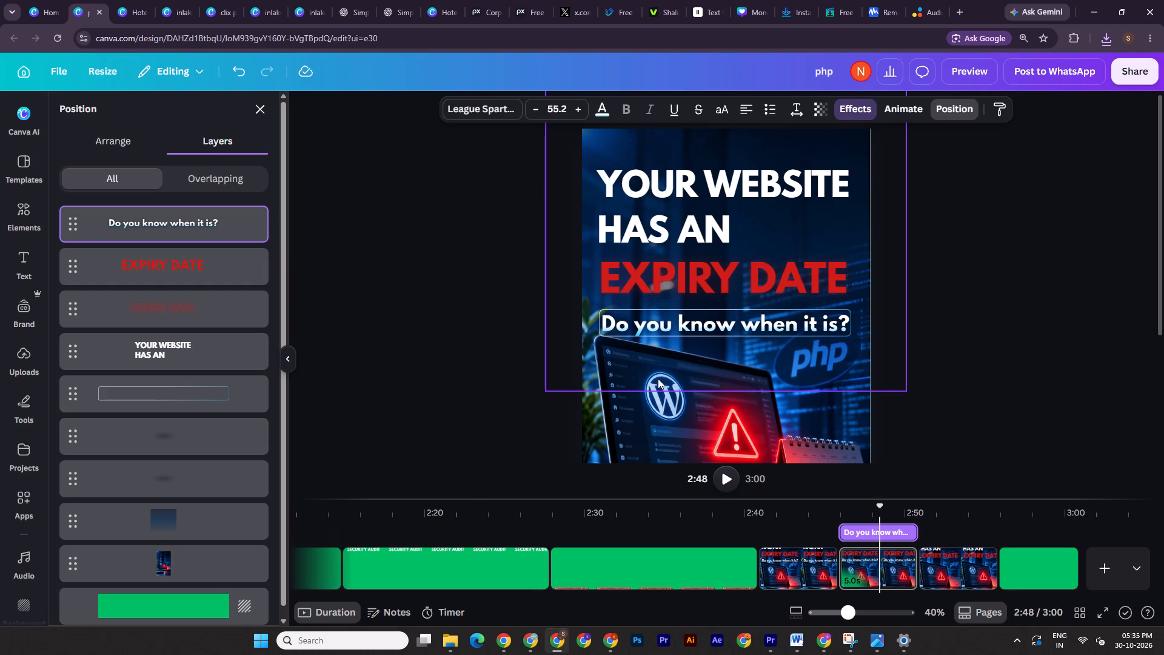
key("Up")
key("Up")
key("Up")
key("Up")
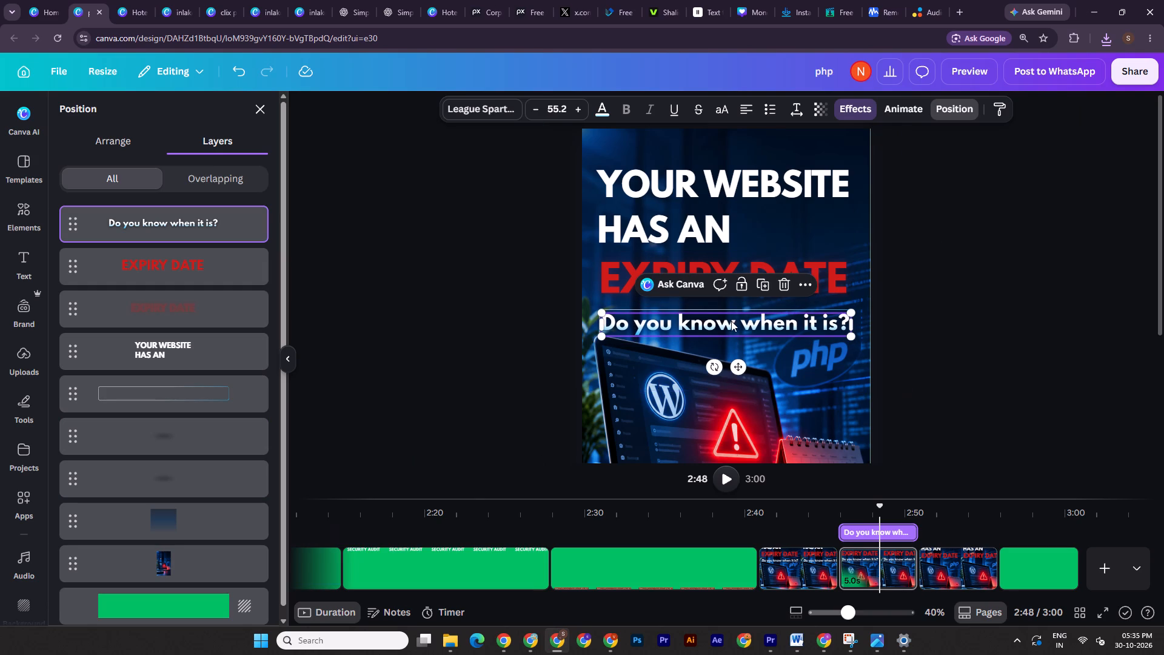
key("Up")
key("Up")
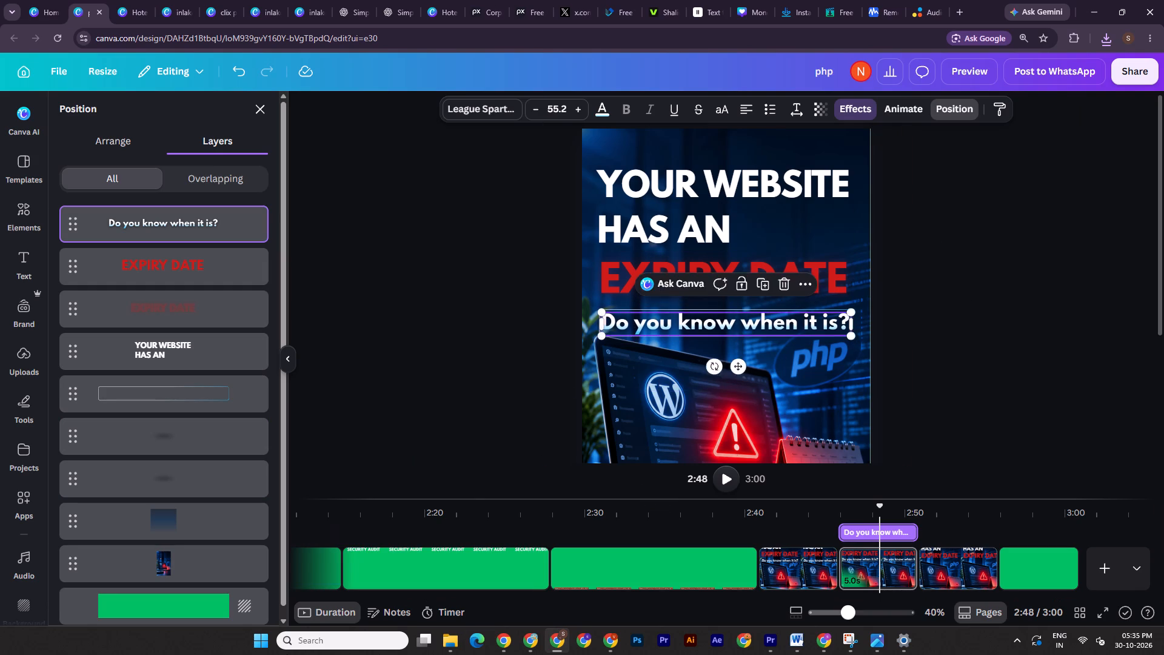
key("Down")
triple_click(1049, 276)
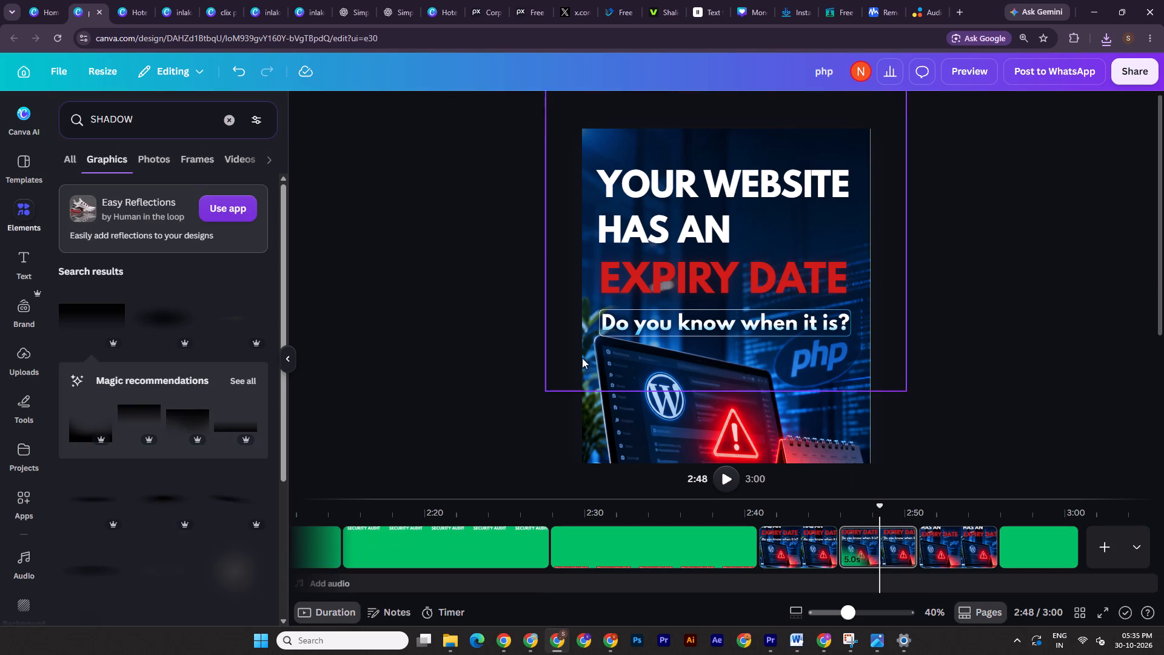
Extend the bottom edge of the blue gradient layer downward to just below the red warning triangle.
left_click(824, 147)
left_click(845, 107)
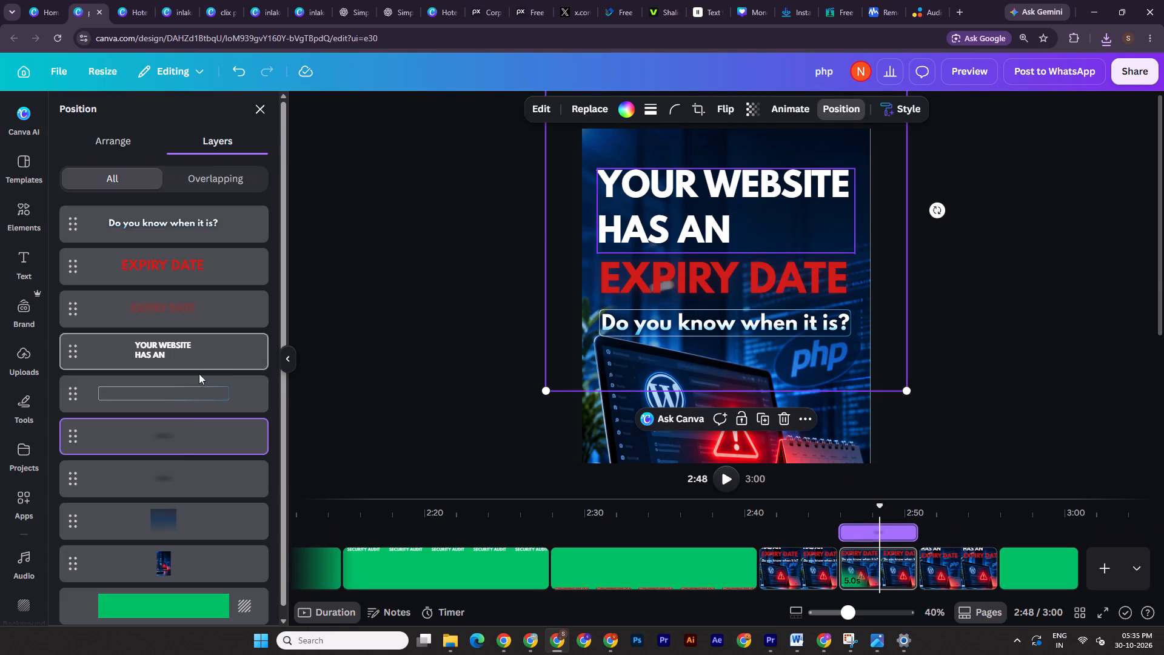
left_click(193, 528)
left_click_drag(727, 393, 723, 461)
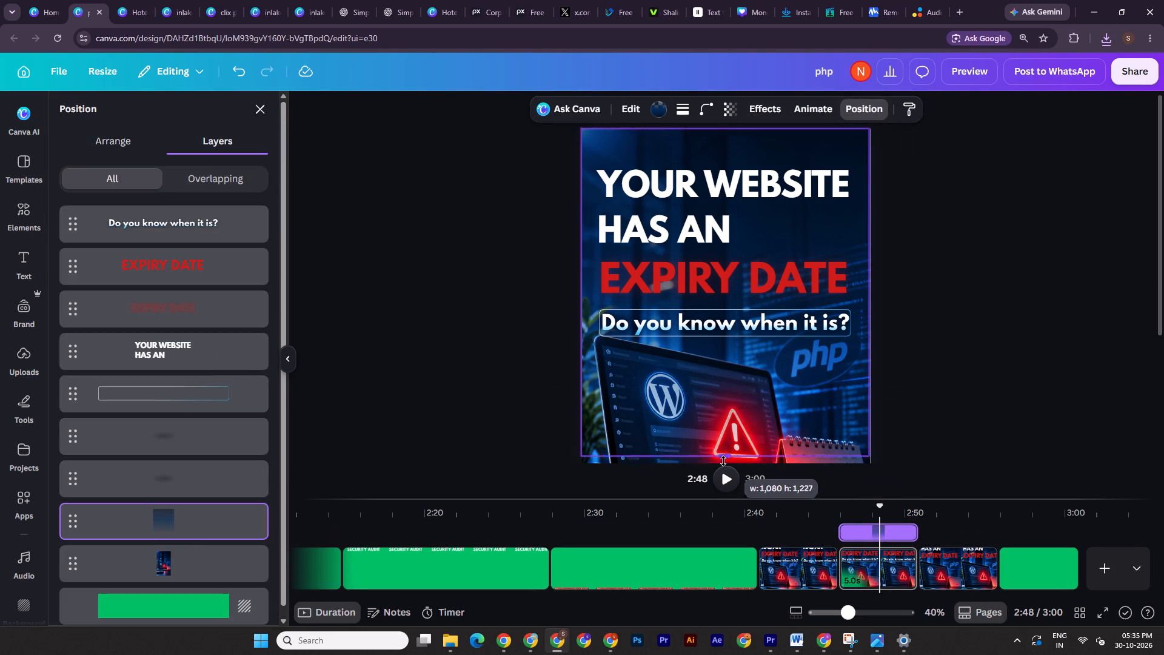
left_click_drag(723, 461, 728, 465)
Slightly raise the opacity of the extended blue gradient layer.
left_click_drag(847, 613, 835, 608)
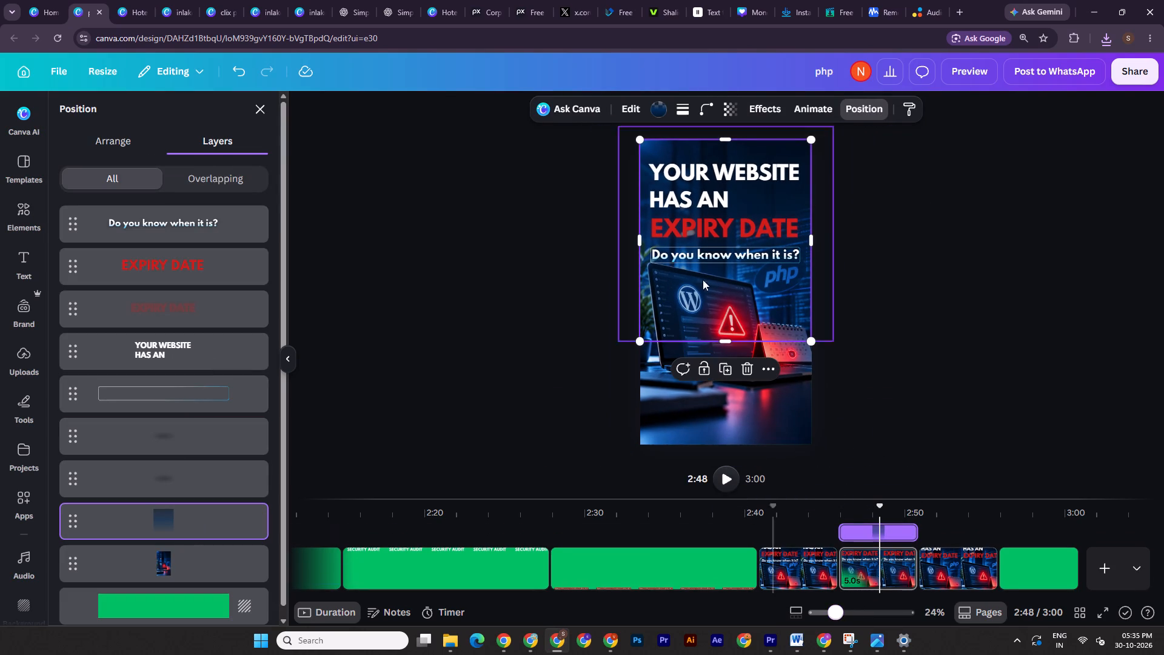
left_click(732, 103)
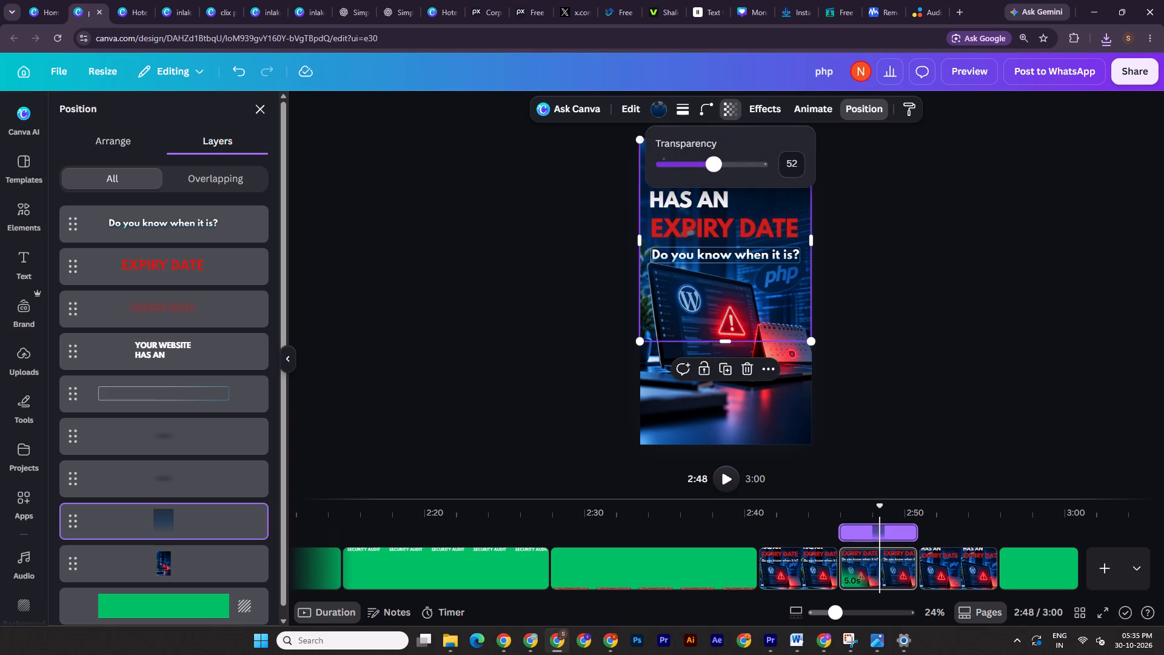
left_click_drag(717, 159, 722, 161)
triple_click(912, 218)
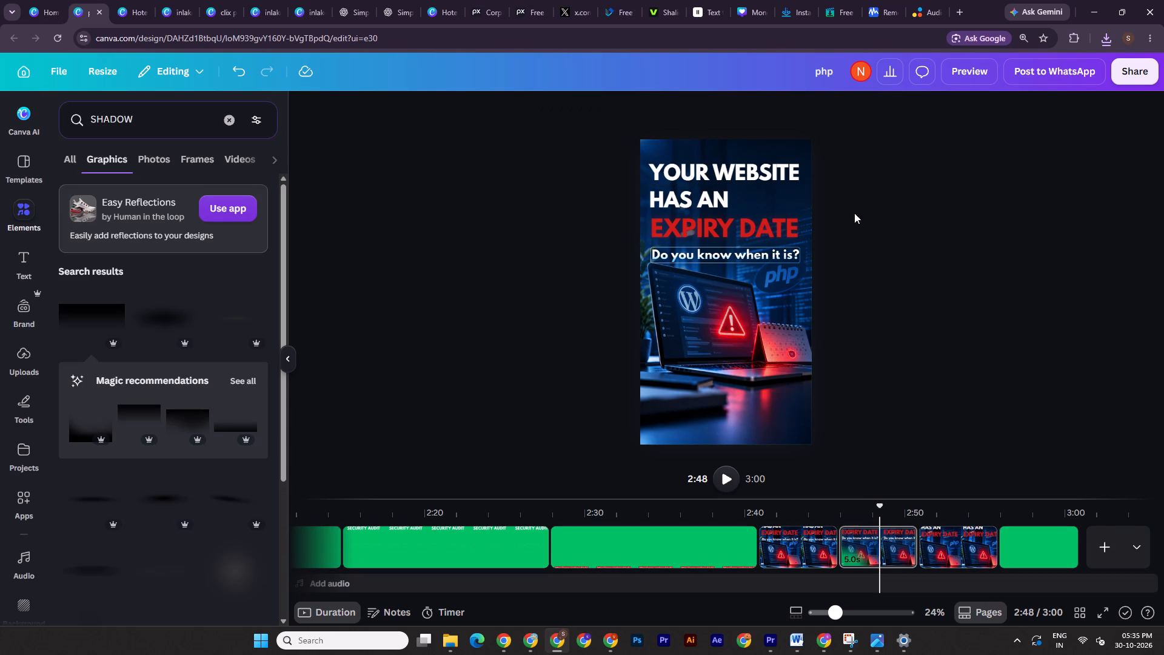
Download only the current thumbnail page (22) as a high-quality PNG at 1,080 × 1,920 px.
left_click(1125, 58)
left_click(1139, 72)
left_click(922, 383)
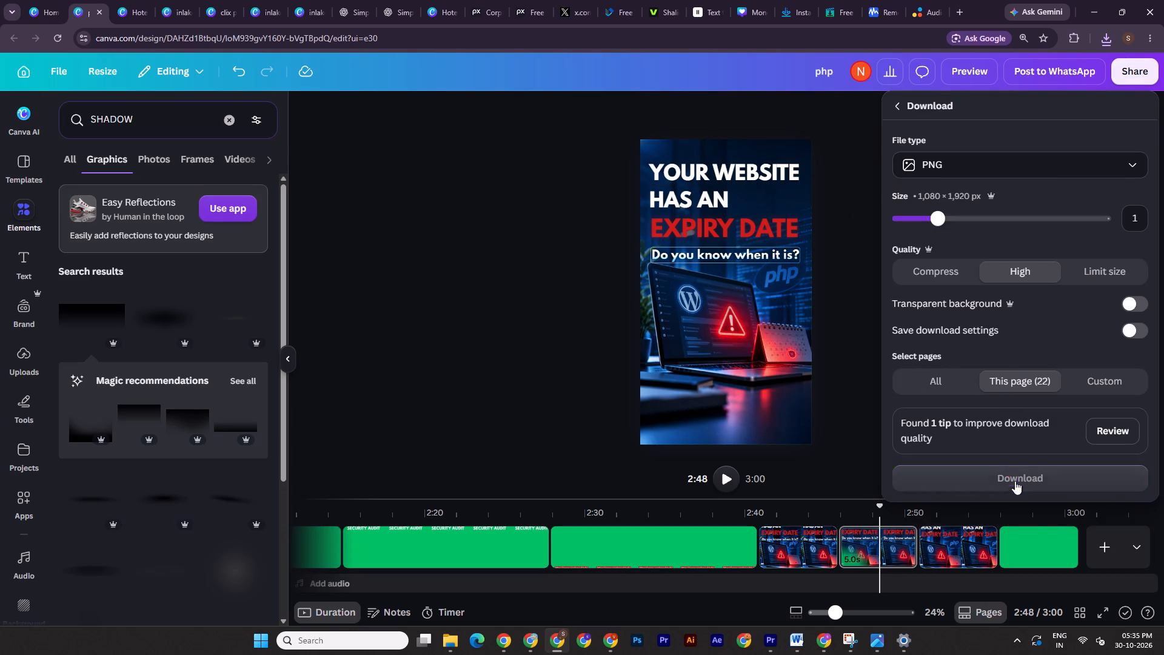
left_click(1017, 477)
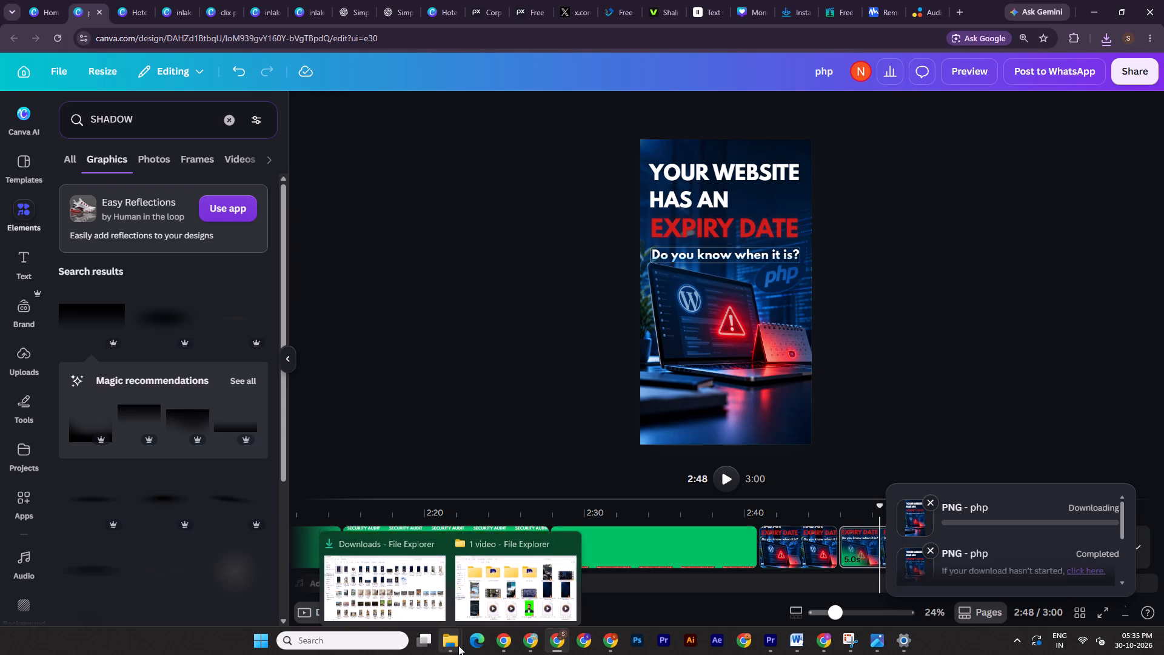
Open php (2).png from the Downloads folder and examine the newly exported thumbnail.
left_click(365, 594)
left_click(54, 182)
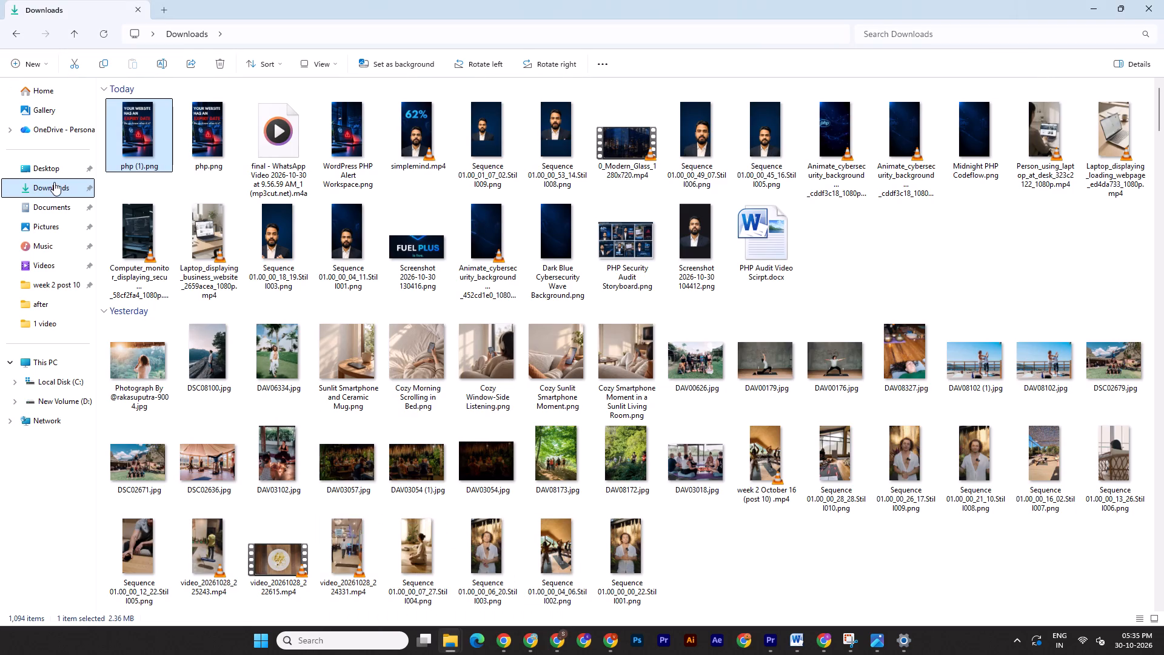
left_click(564, 646)
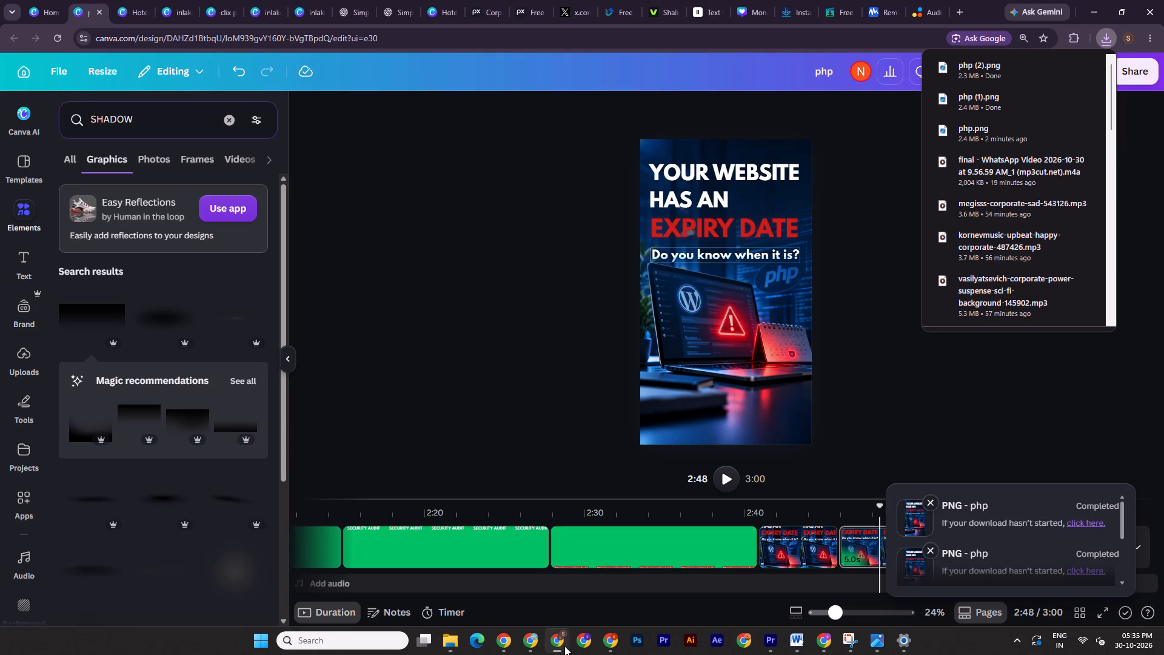
left_click(396, 584)
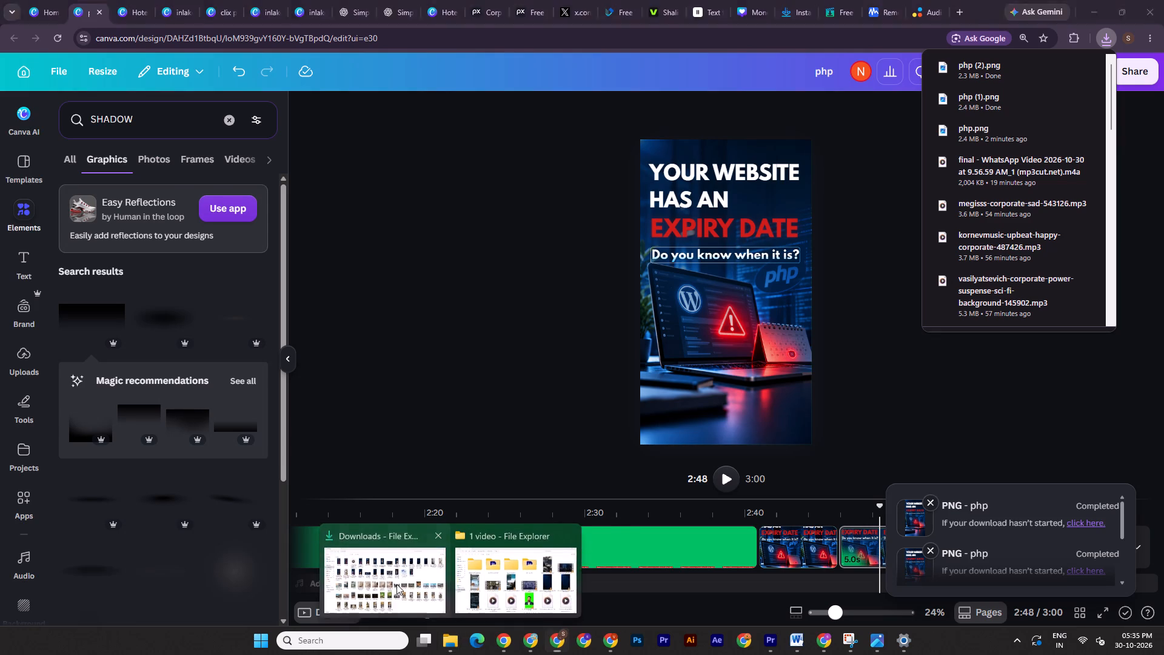
left_click(37, 196)
double_click(150, 138)
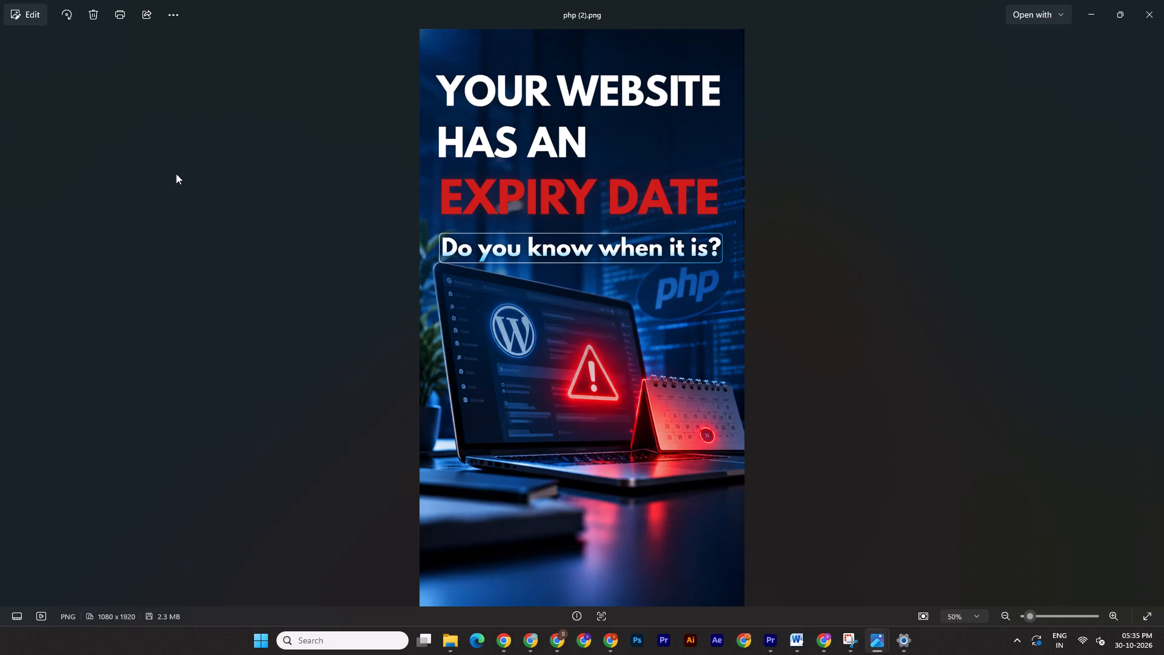
left_click(1148, 15)
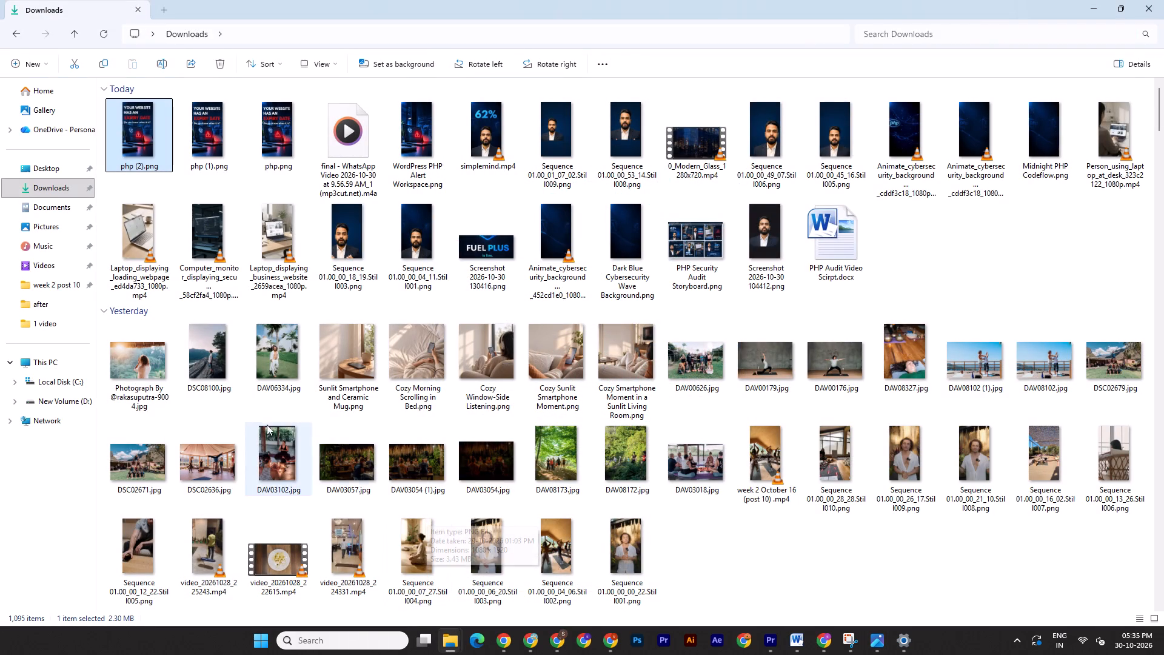
Delete the earlier thumbnail exports php (1).png and php.png from the Downloads folder.
left_click(213, 123)
left_click(281, 146, "shift")
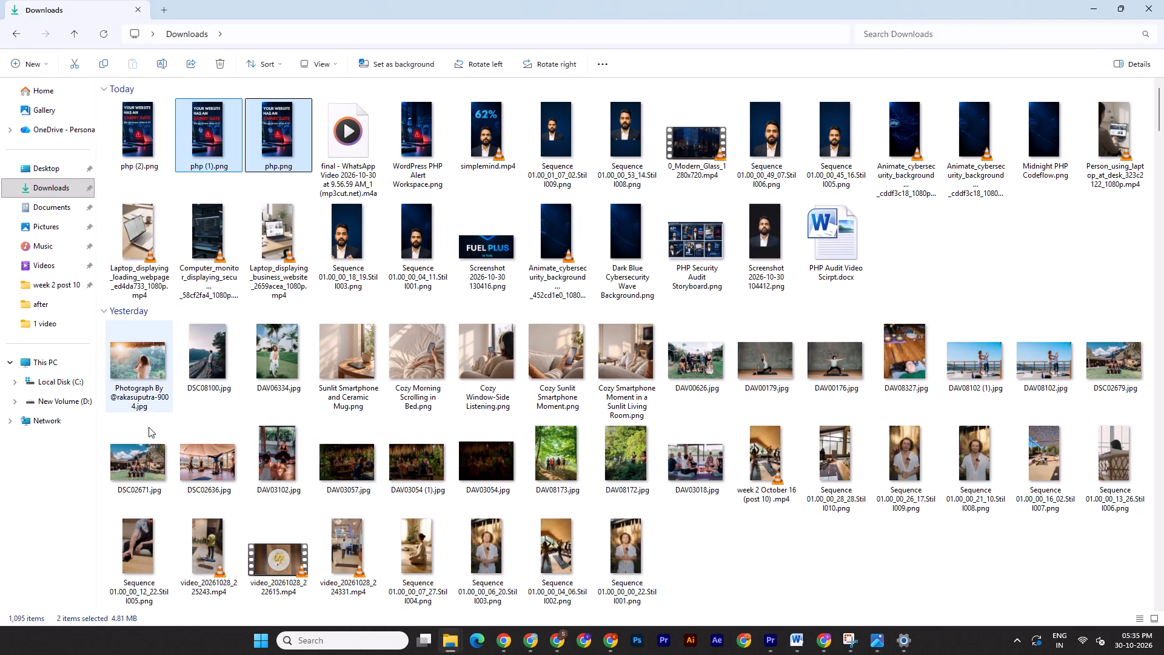
key("Delete")
Reopen the remaining php (2).png from the Downloads folder to check the thumbnail.
key("End")
scroll(147, 395, "up", 9)
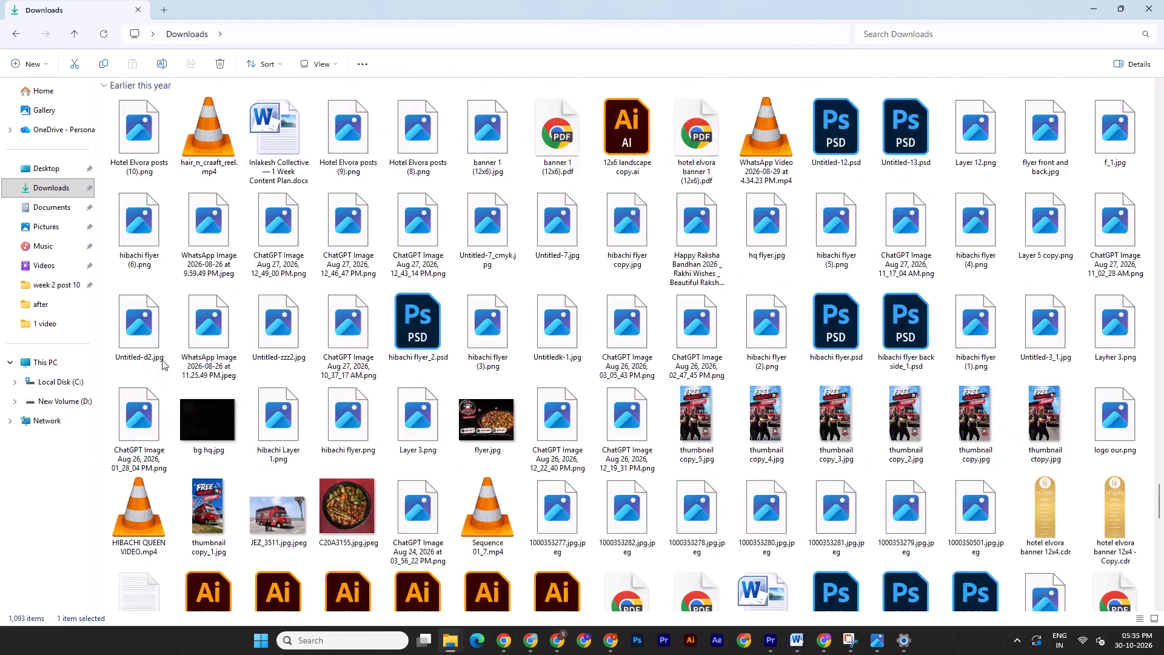
scroll(162, 360, "up", 20)
scroll(162, 360, "up", 20)
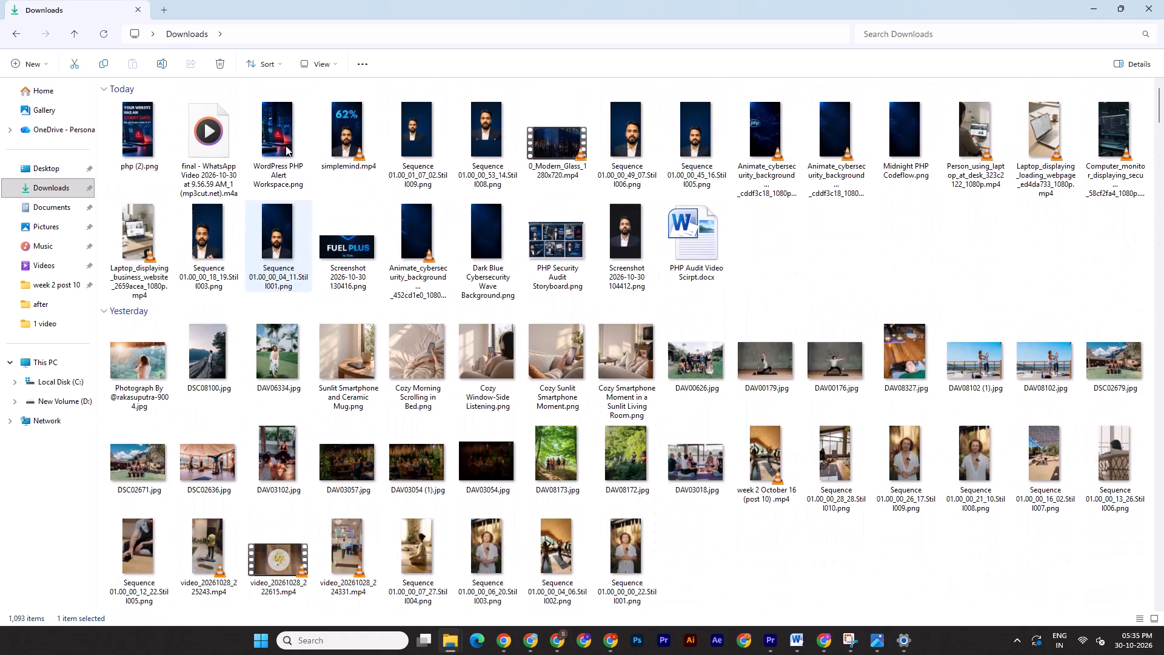
left_click(38, 183)
double_click(145, 144)
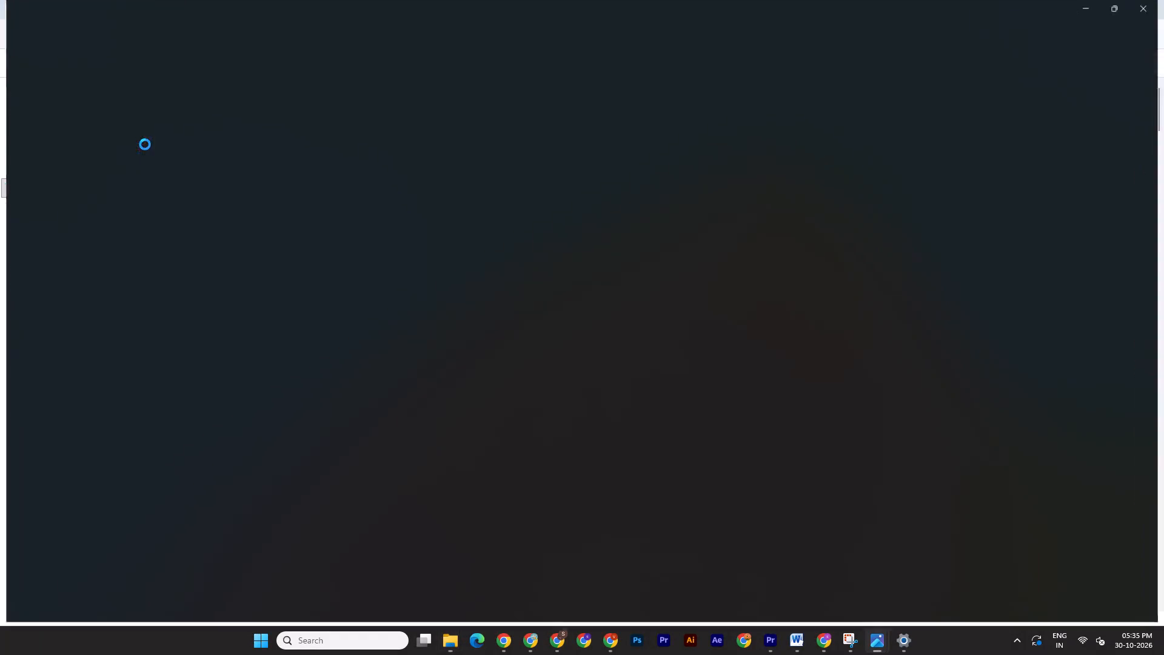
left_click(1144, 16)
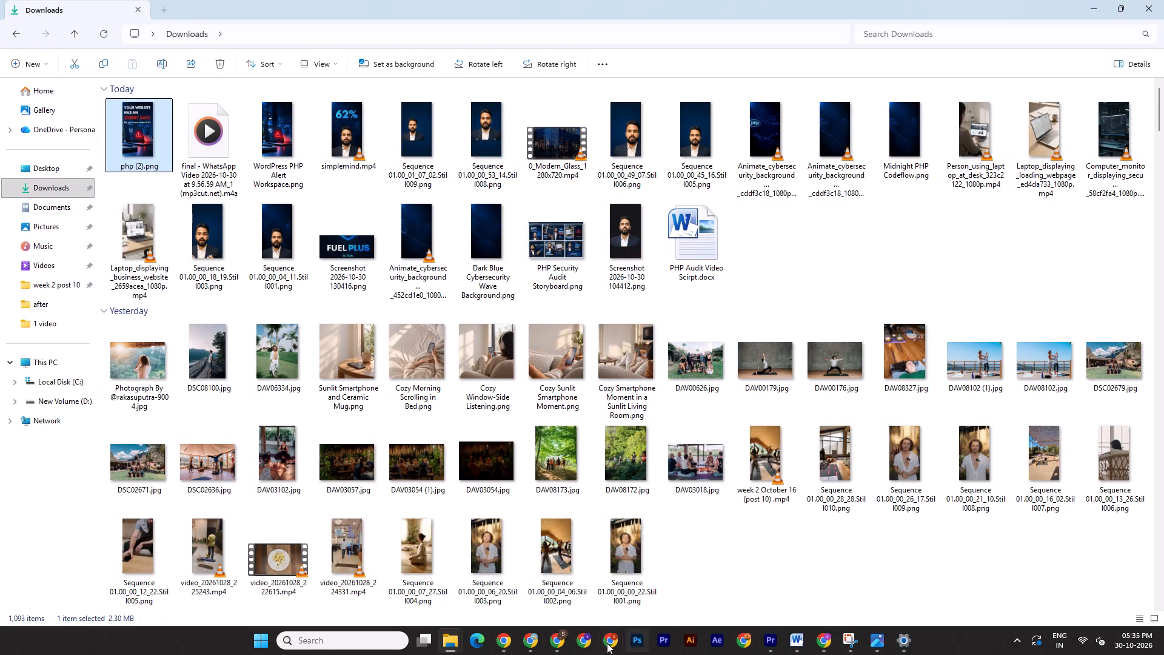
Switch to Premiere Pro with the simple mind_video1 project and close its window.
left_click(771, 642)
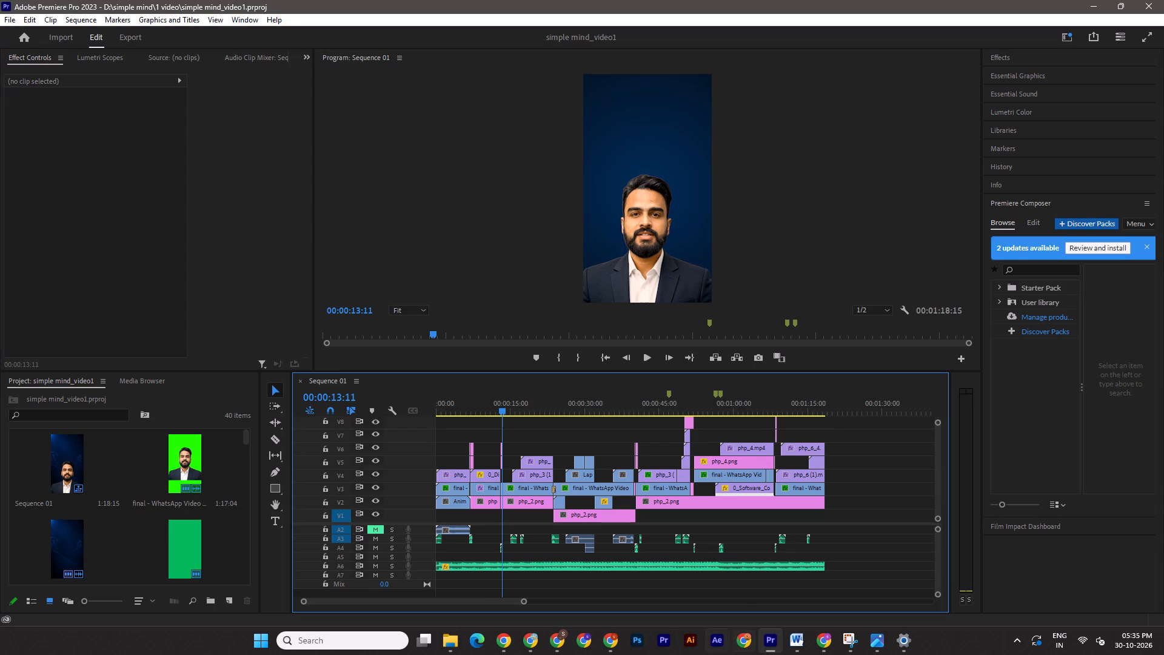
left_click(1163, 0)
Cut the three video_20261028 MP4 clips under Yesterday in the Downloads folder for moving.
left_click(831, 249)
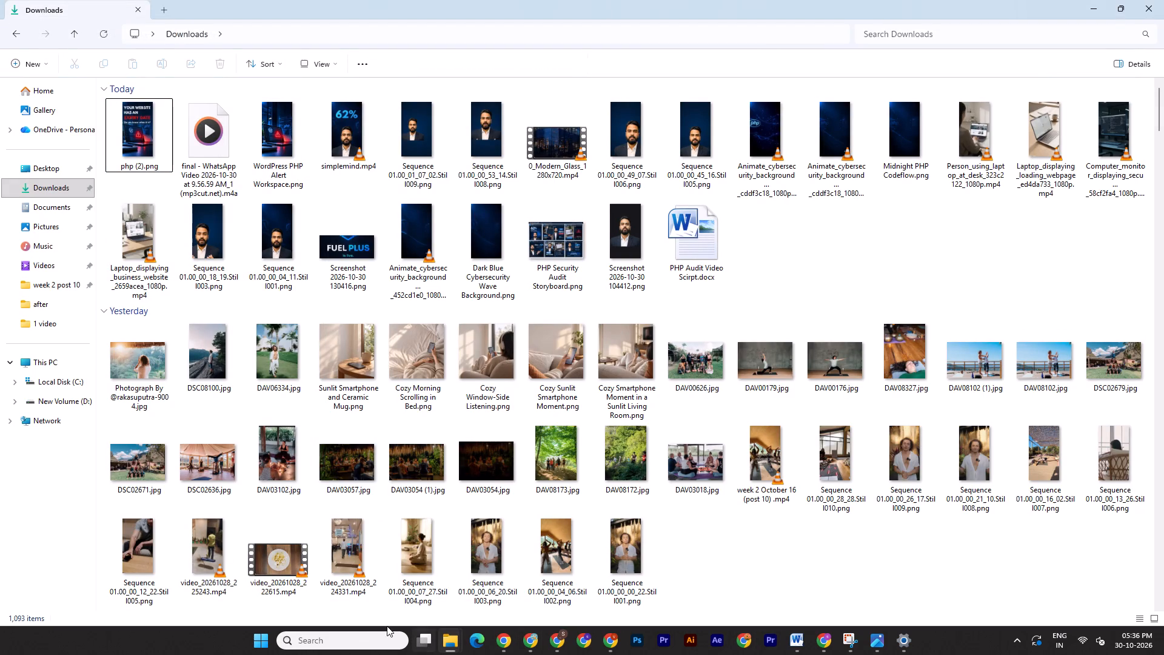
left_click(214, 548)
left_click(353, 564, "shift")
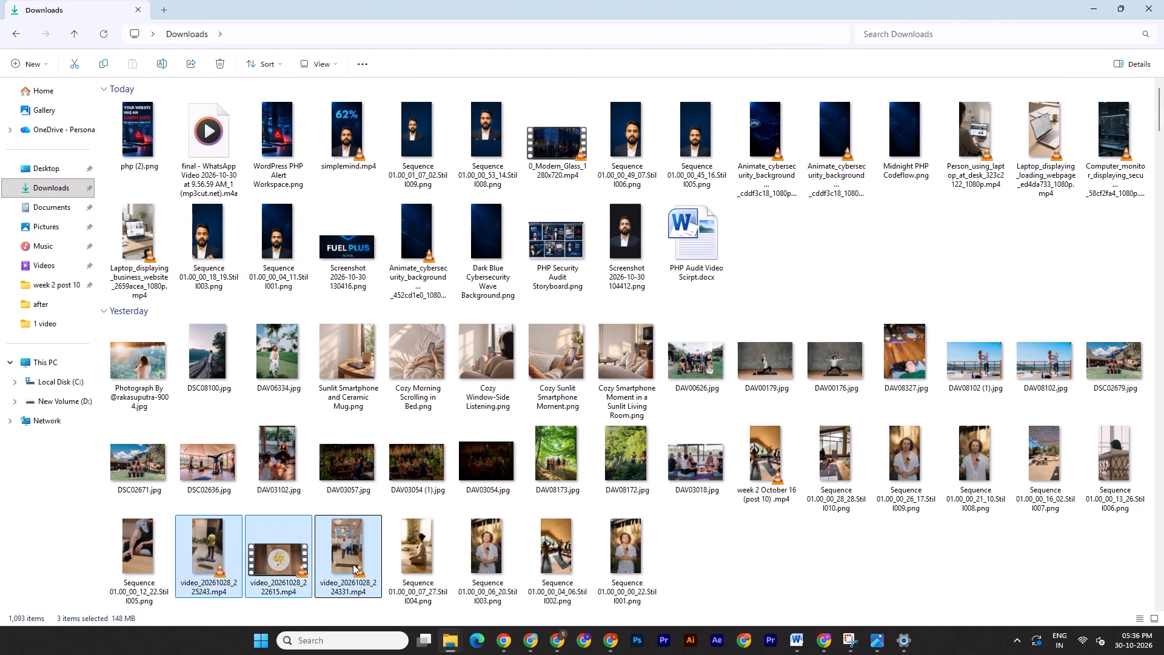
key("ctrl+x")
In a new File Explorer window, create a folder named NEW VIDEOS inside hotel elvora on New Volume (D:).
left_click(338, 633)
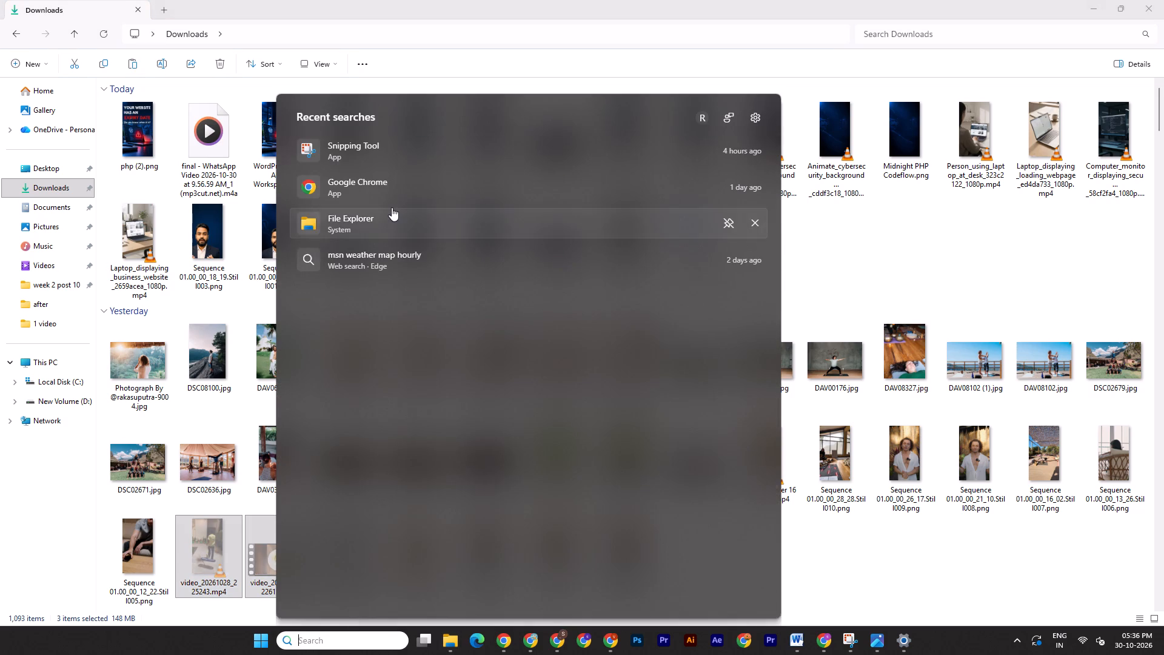
left_click(392, 207)
left_click(47, 355)
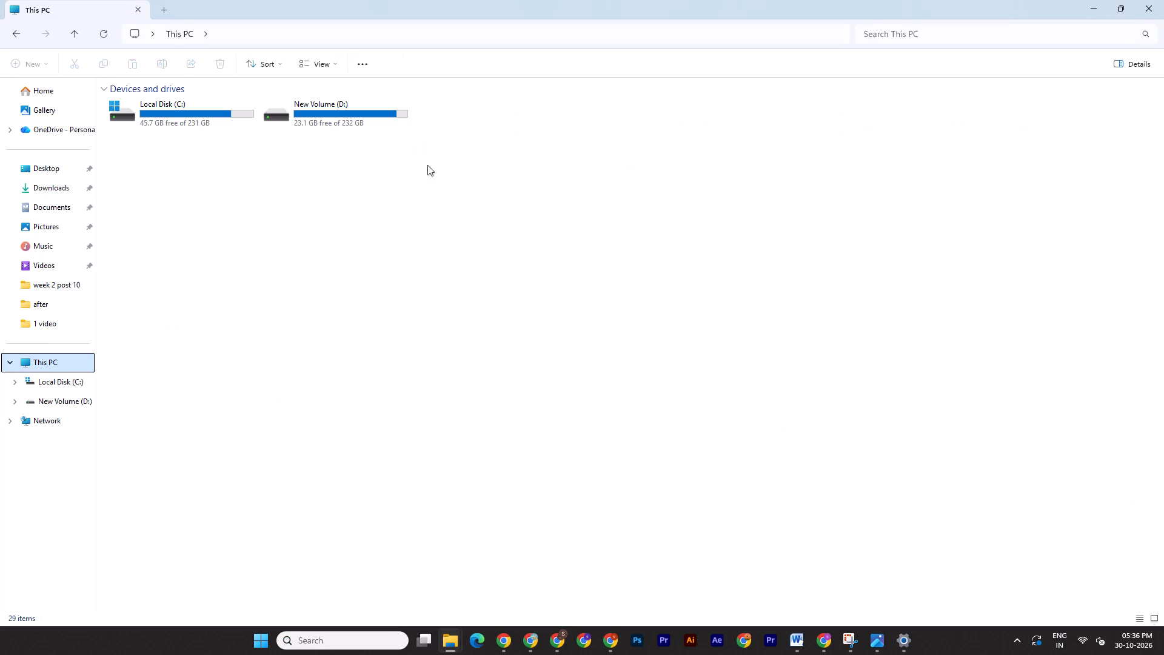
double_click(329, 108)
double_click(425, 130)
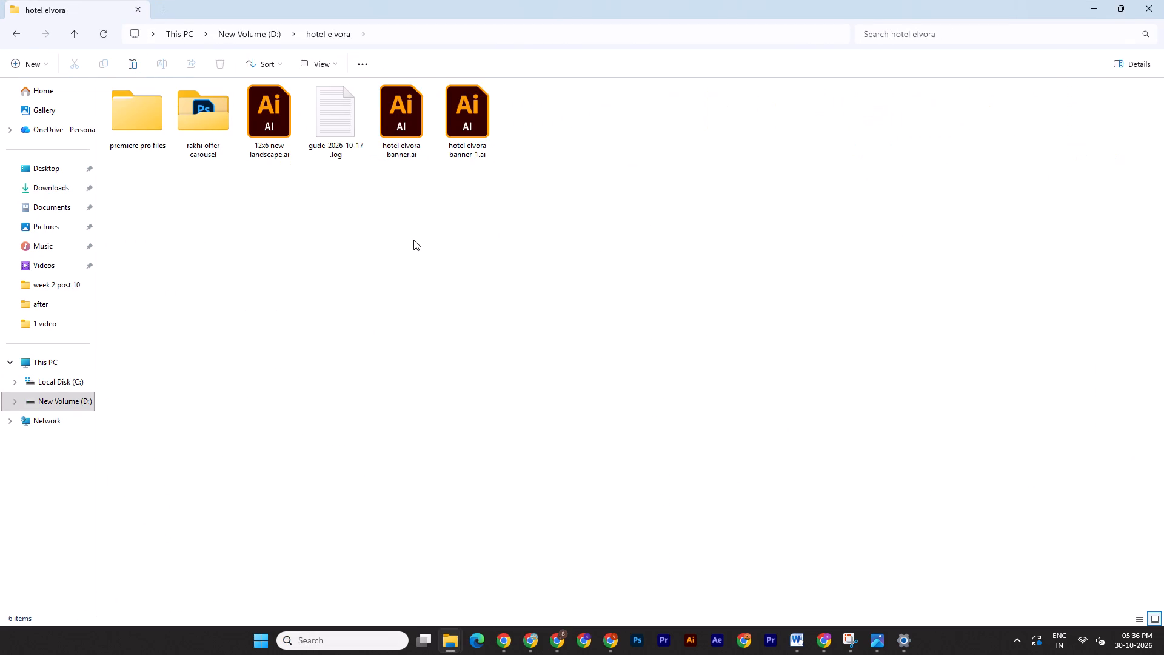
right_click(413, 240)
left_click(463, 367)
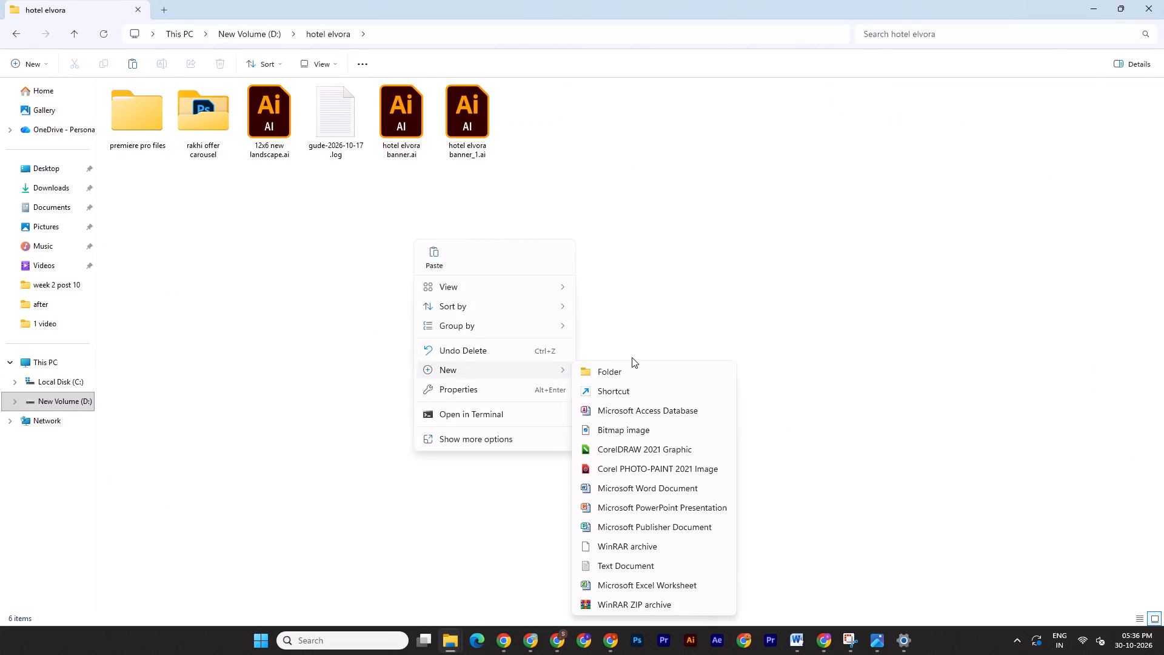
left_click(504, 371)
left_click(626, 375)
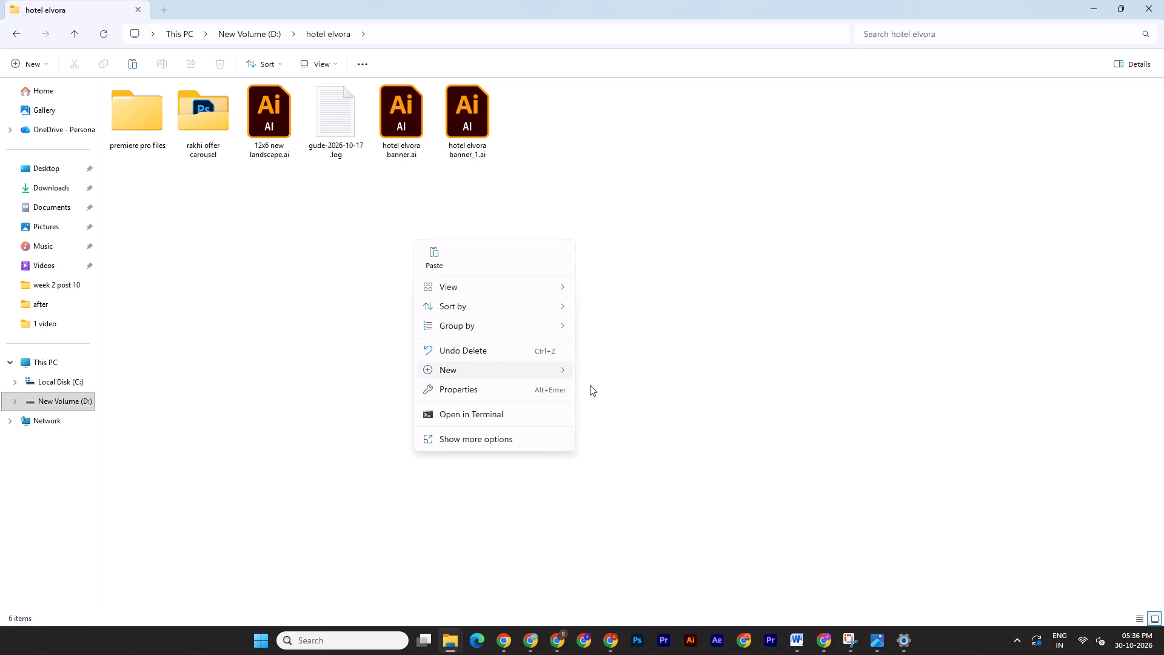
type("NEW VIDEOS")
key("Return")
Open the NEW VIDEOS folder and paste the three cut MP4 clips into it.
key("Return")
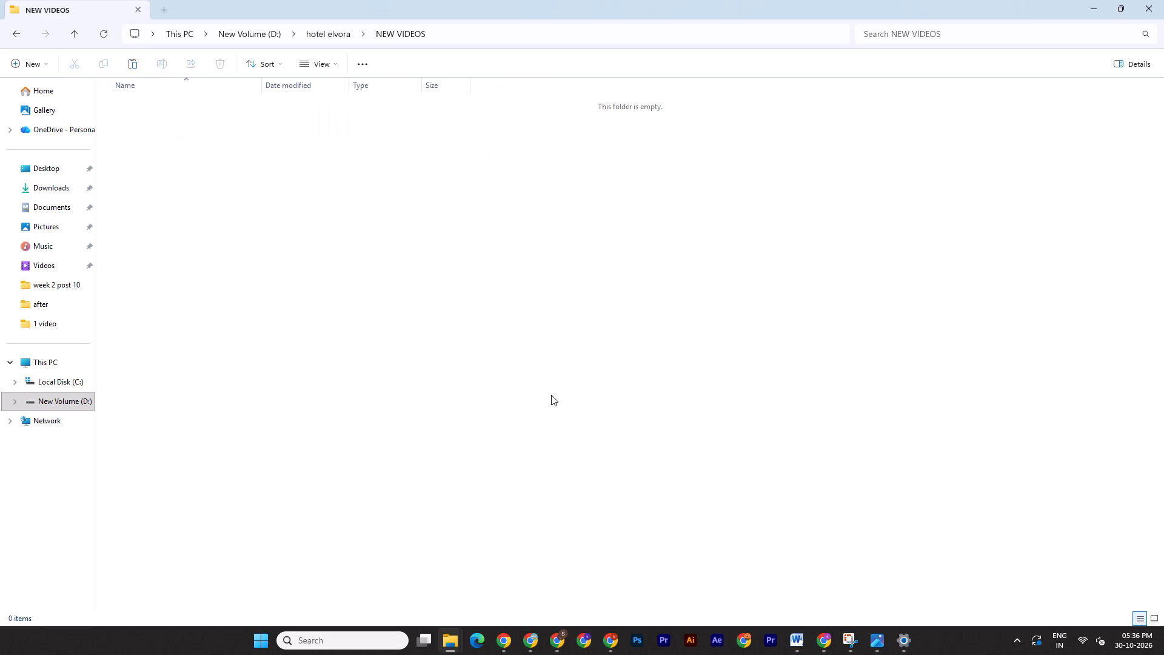
key("ctrl+v")
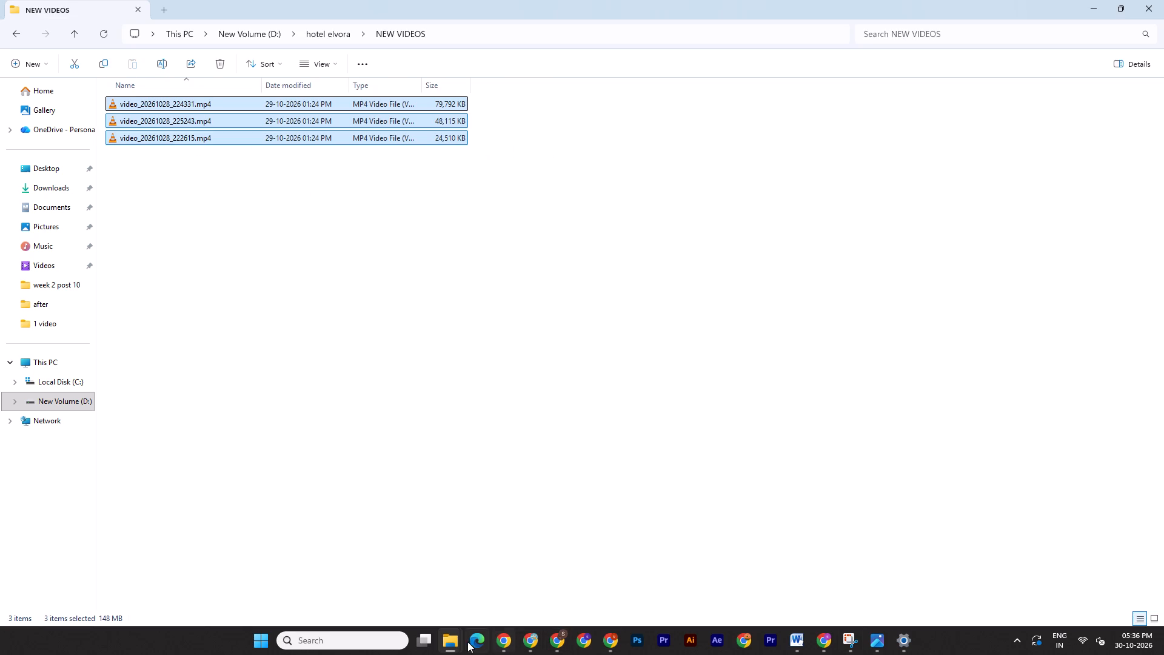
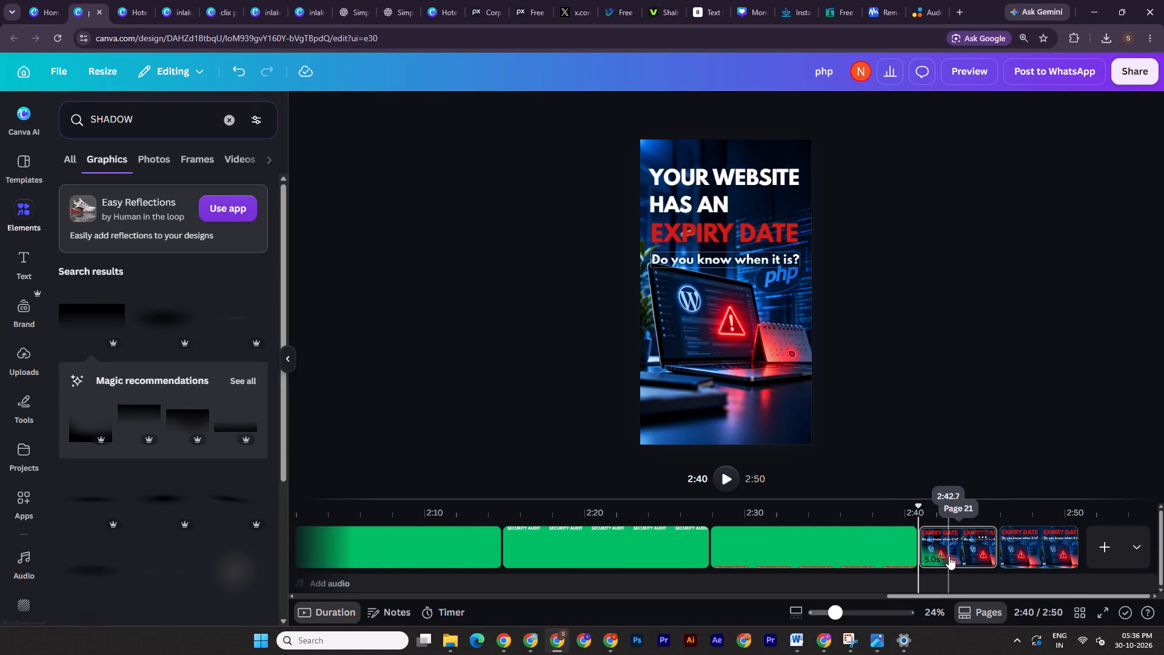
Show page 22, the last YOUR WEBSITE HAS AN EXPIRY DATE thumbnail, in the php design to check its layout.
key("Delete")
left_click(1039, 558)
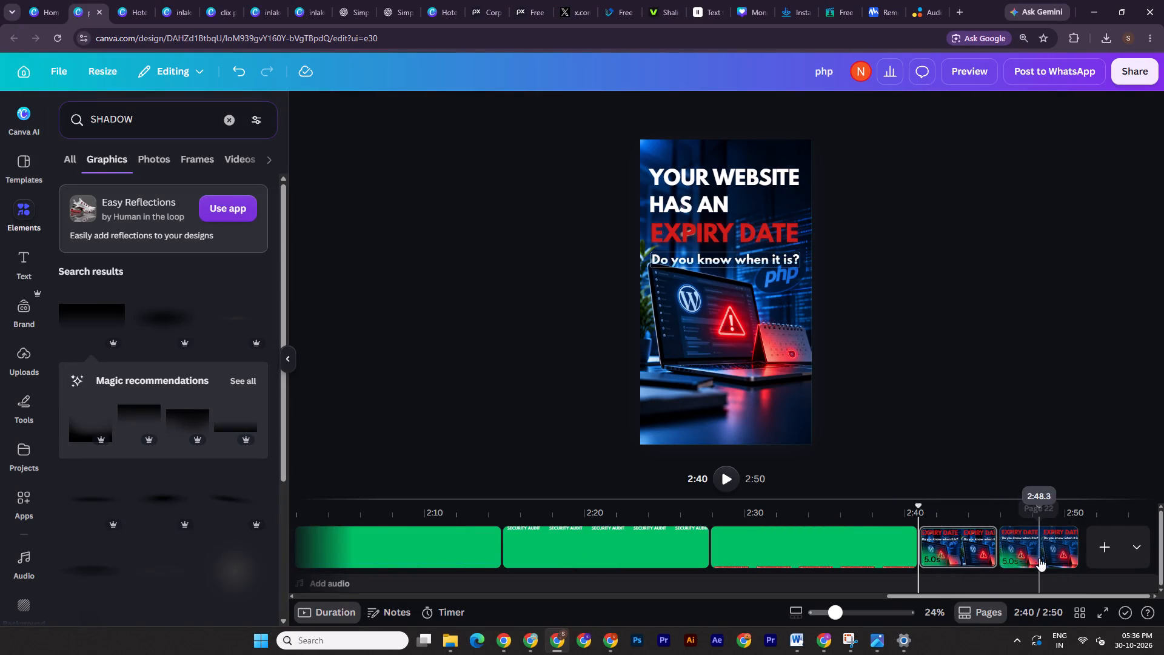
left_click(1087, 355)
left_click_drag(1087, 355, 1080, 350)
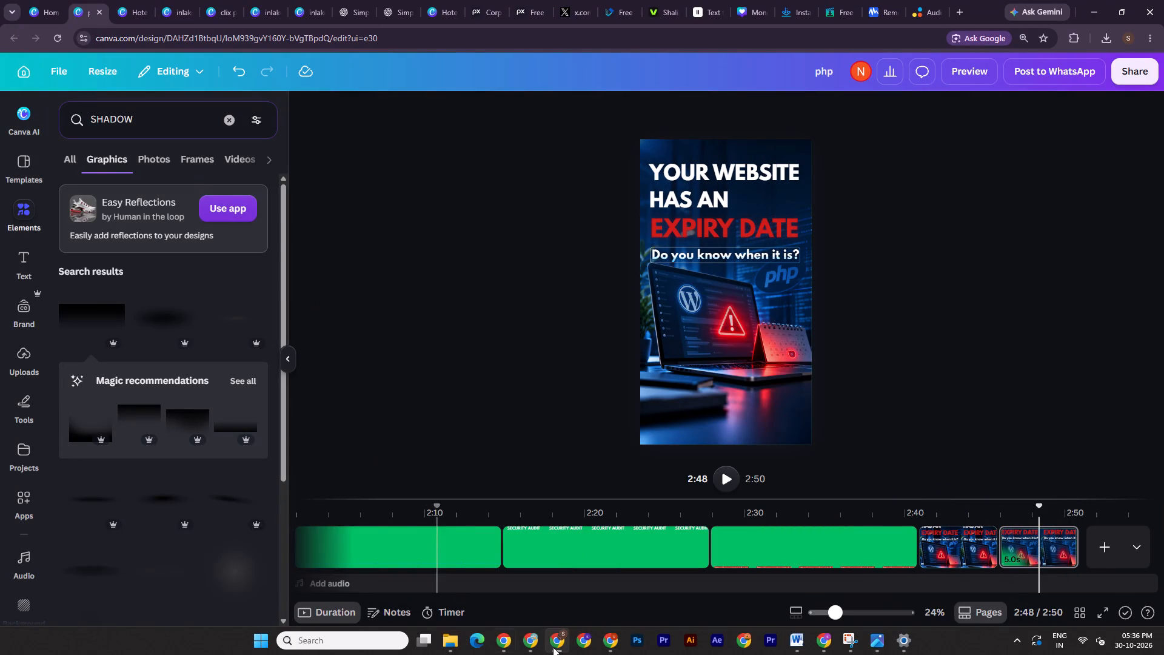